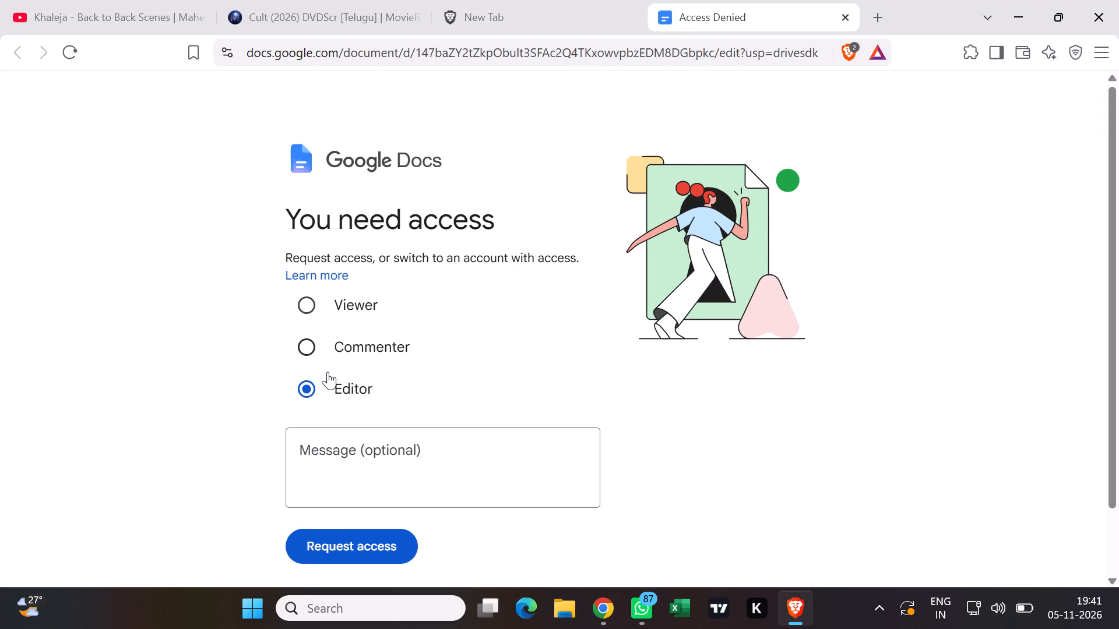
# Submit a request for Editor access to the restricted Google Docs document, without a message.
pyautogui.click(323, 551)
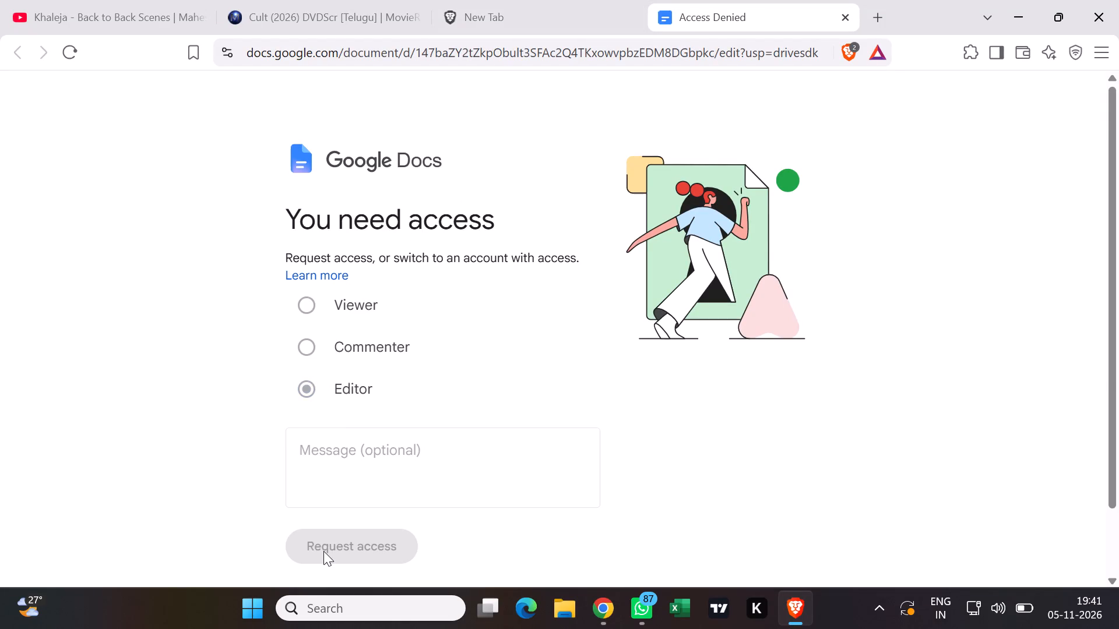
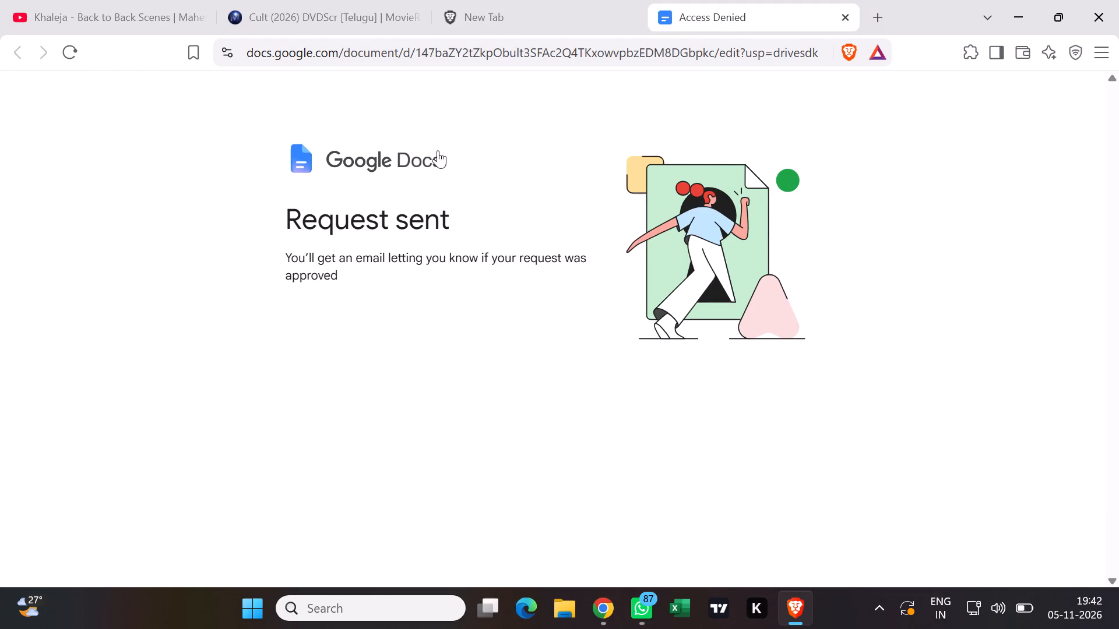
# Reload the restricted document's page and submit the Editor access request again, leaving the message blank.
pyautogui.click(69, 46)
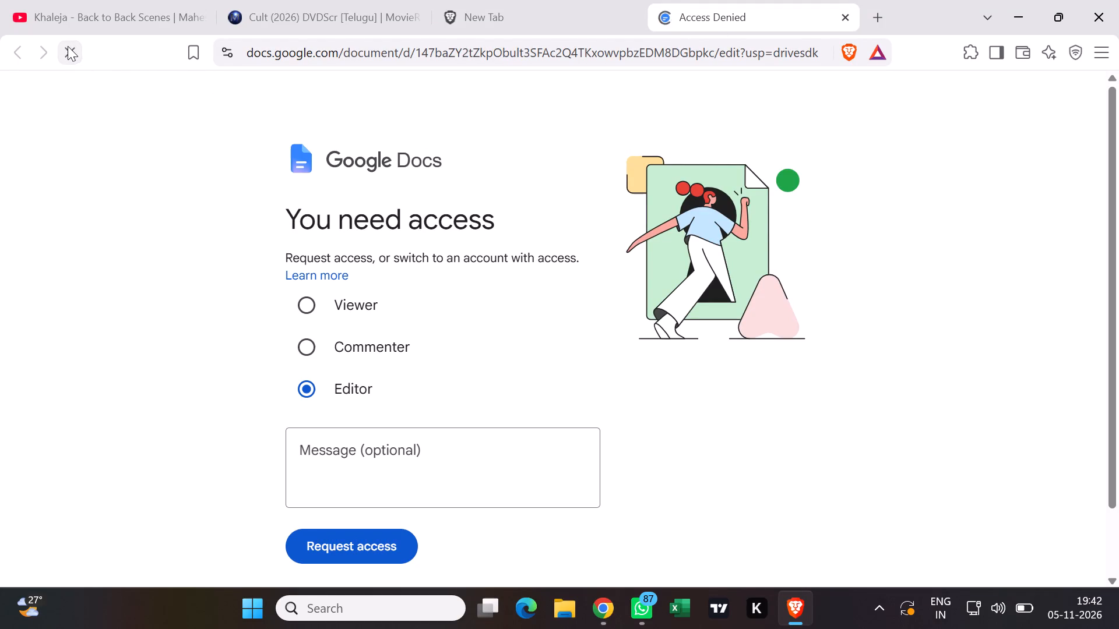
pyautogui.click(346, 539)
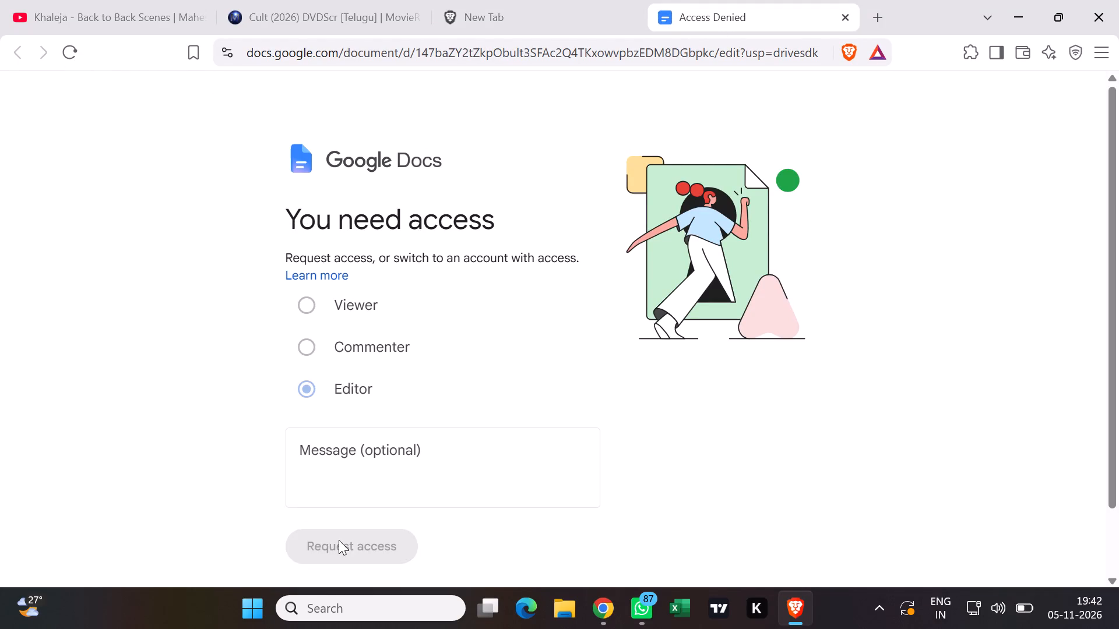
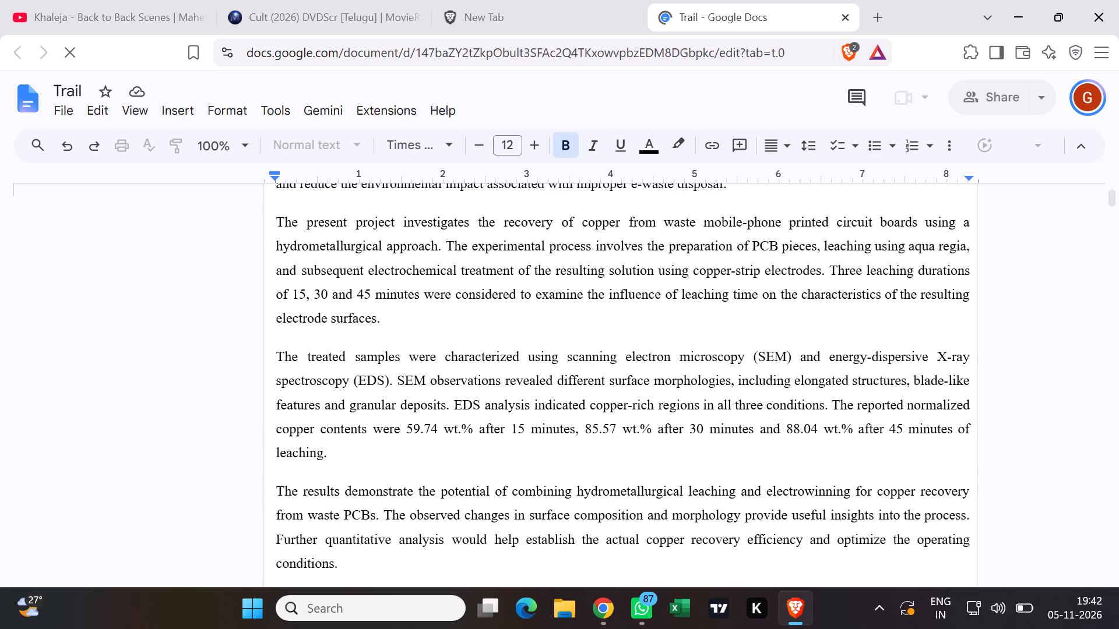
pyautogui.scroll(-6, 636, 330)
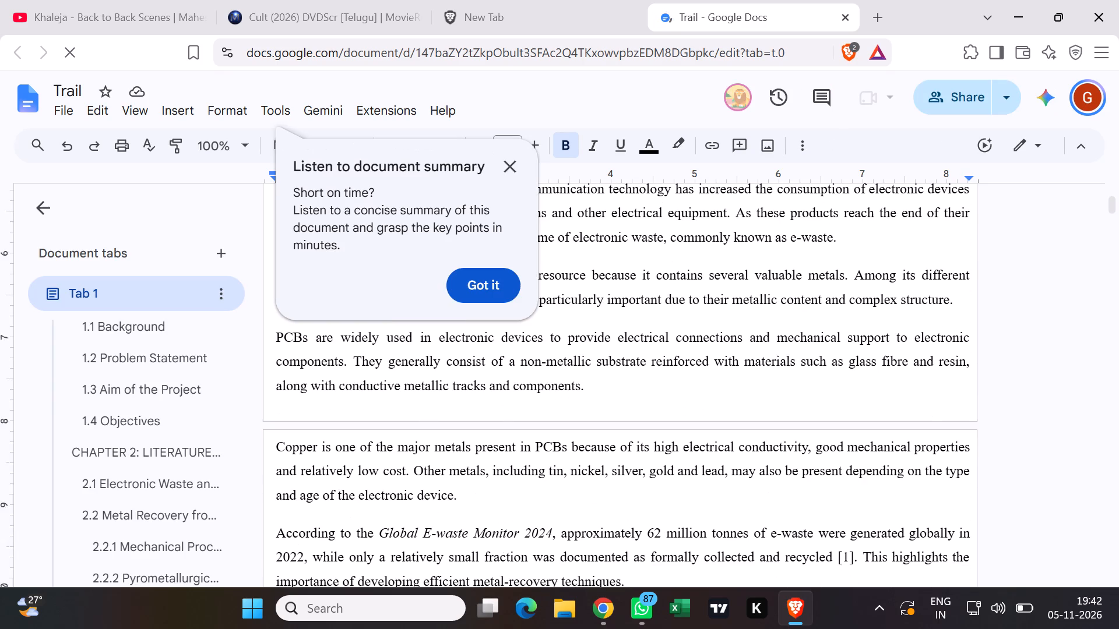
# Dismiss the tip about listening to a document summary.
pyautogui.click(467, 279)
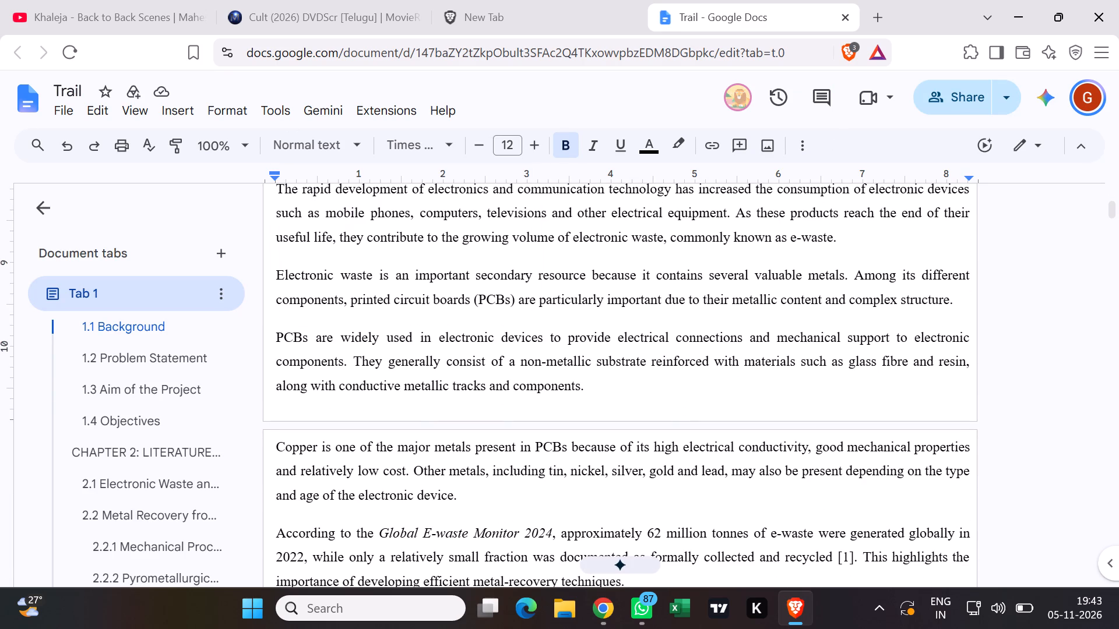
# Read through the report's abstract and Chapter 1: Introduction, from the background to the project objectives.
pyautogui.scroll(14, 473, 268)
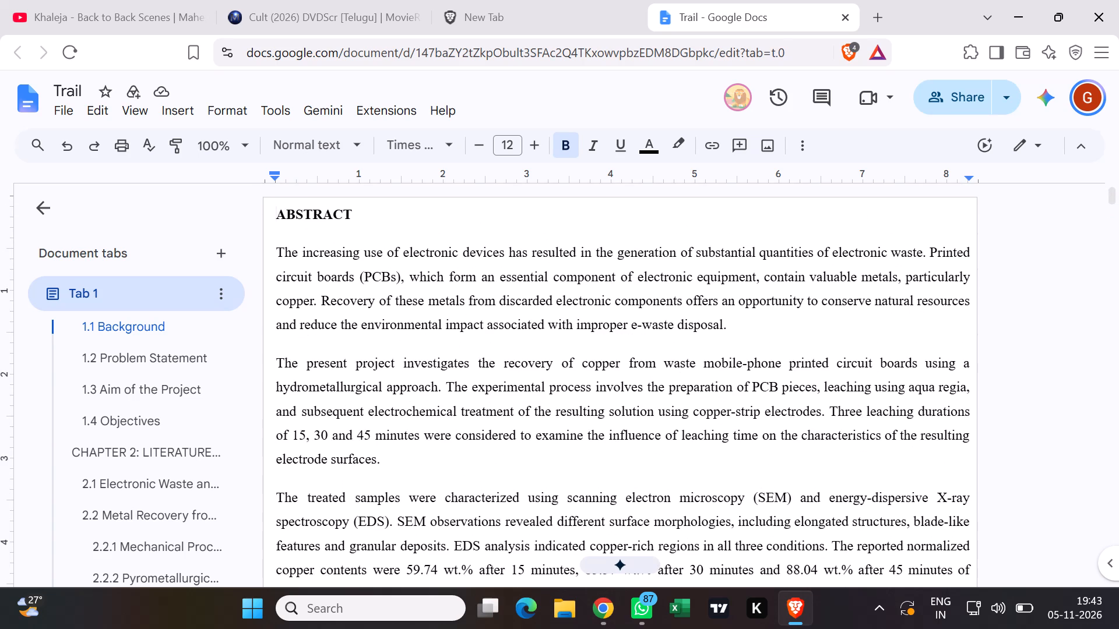
pyautogui.scroll(-6, 499, 280)
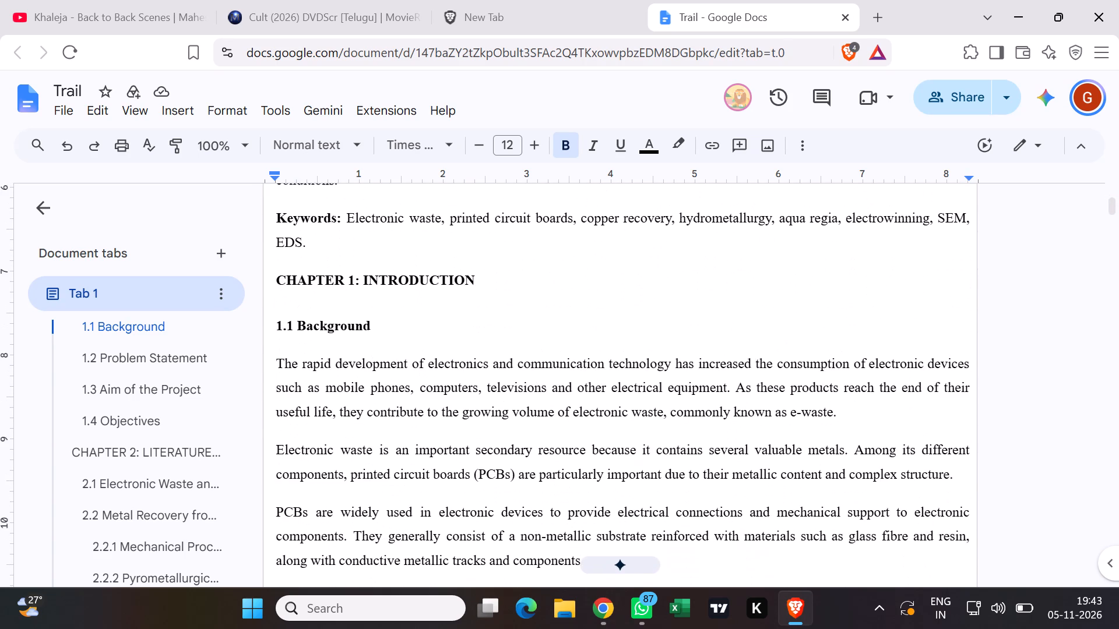
pyautogui.scroll(1, 502, 285)
pyautogui.scroll(-6, 503, 294)
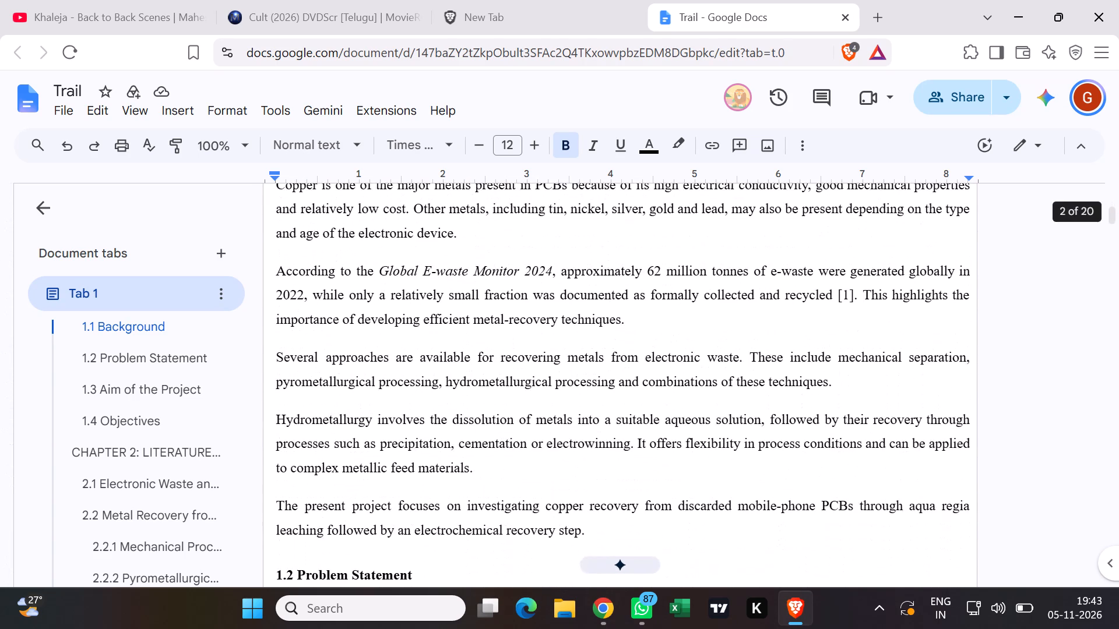
pyautogui.scroll(-9, 500, 299)
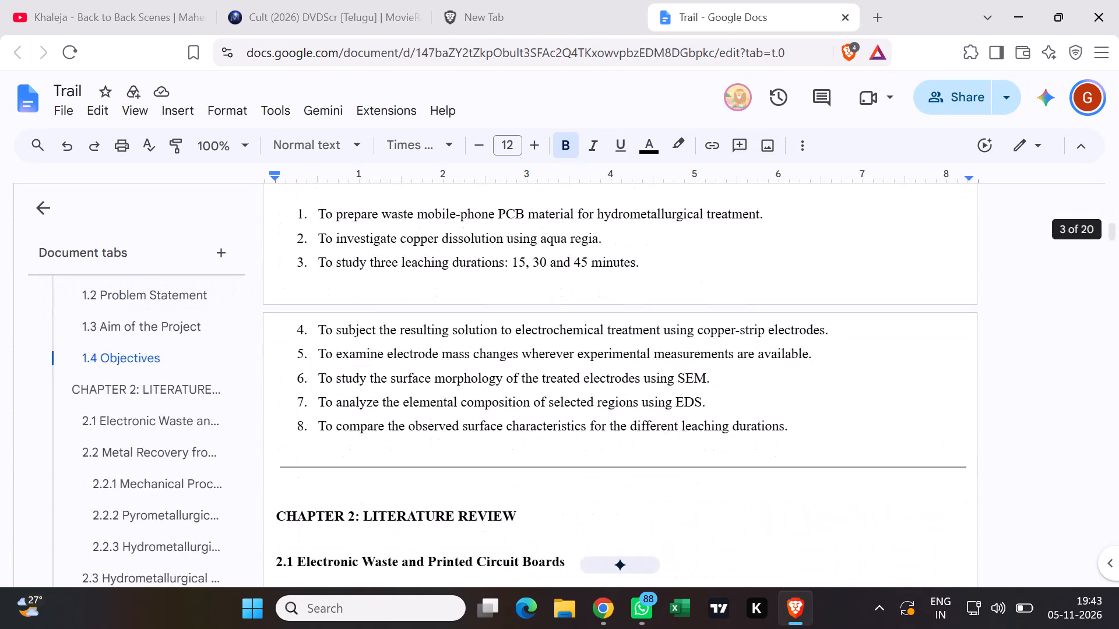
pyautogui.scroll(2, 504, 300)
pyautogui.scroll(-5, 502, 294)
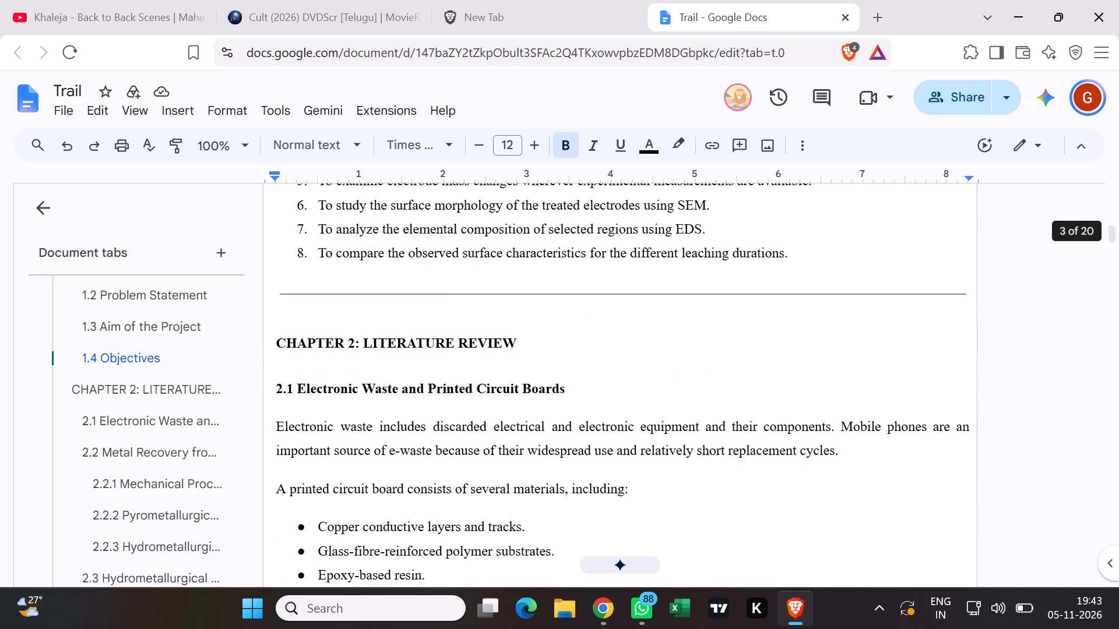
# Examine Chapter 2: Literature Review, from electronic waste and printed circuit boards to the characterization techniques.
pyautogui.scroll(-3, 499, 297)
pyautogui.scroll(4, 499, 297)
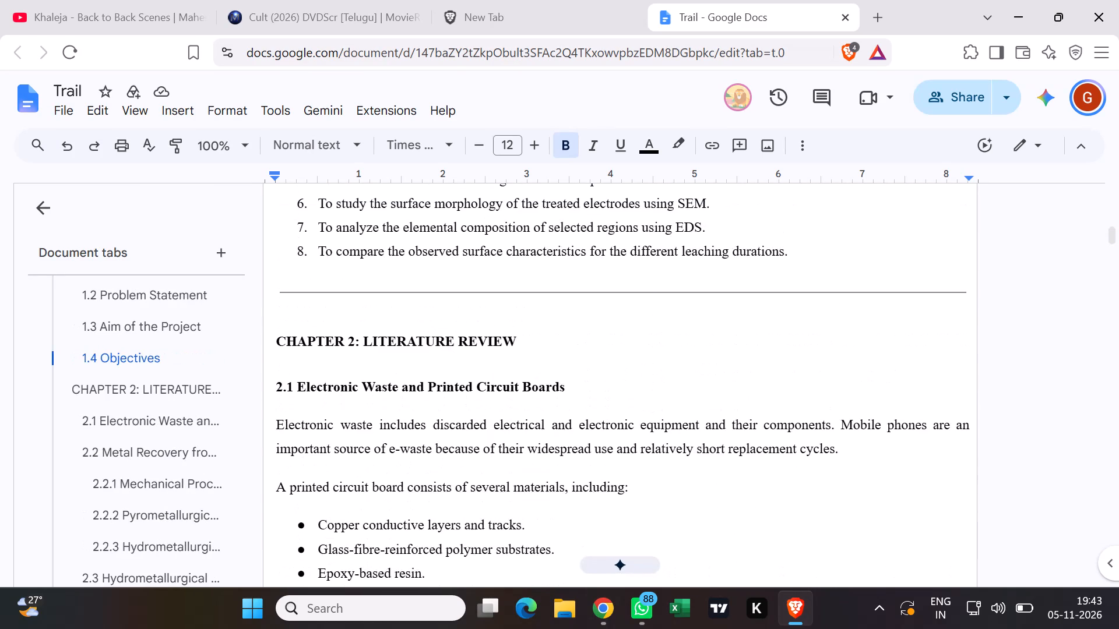
pyautogui.scroll(-10, 506, 267)
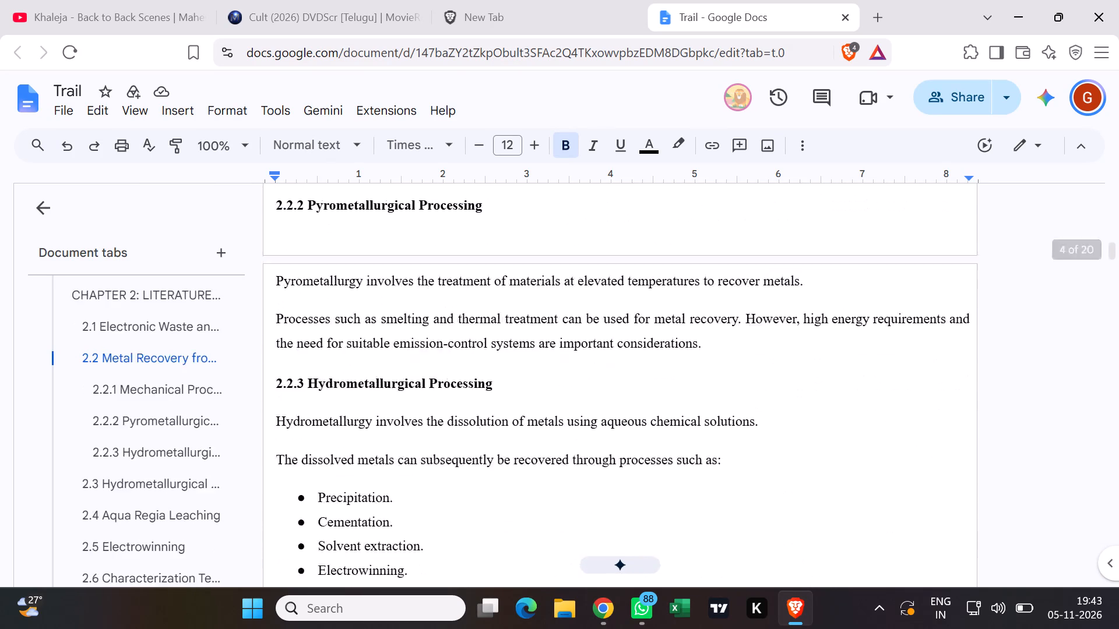
pyautogui.scroll(-10, 501, 287)
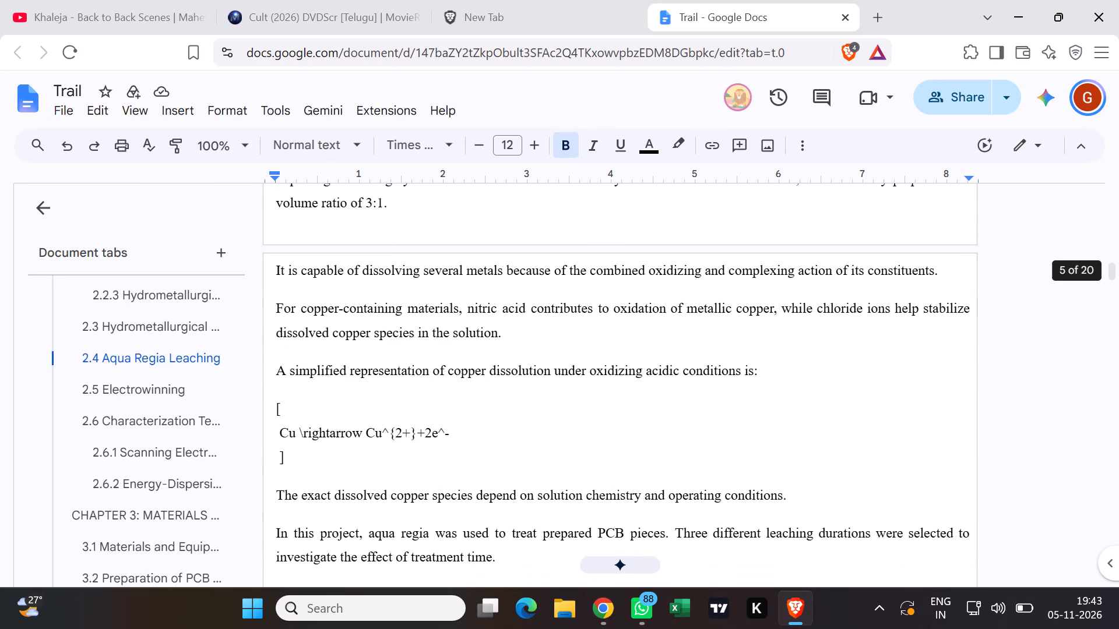
pyautogui.scroll(-11, 499, 286)
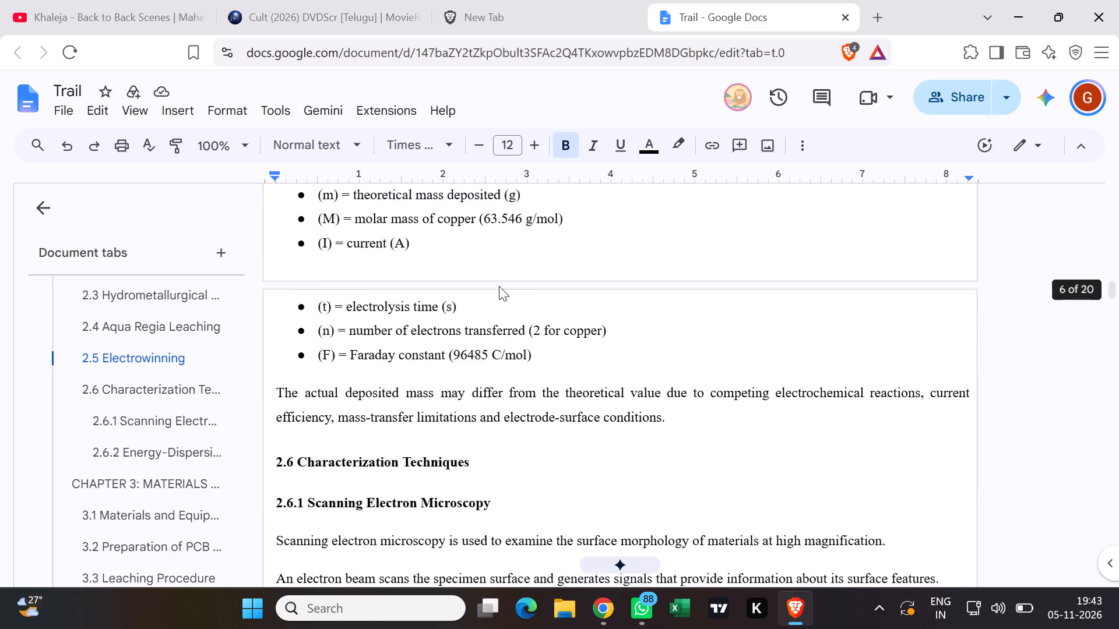
pyautogui.scroll(-8, 499, 286)
pyautogui.scroll(2, 497, 293)
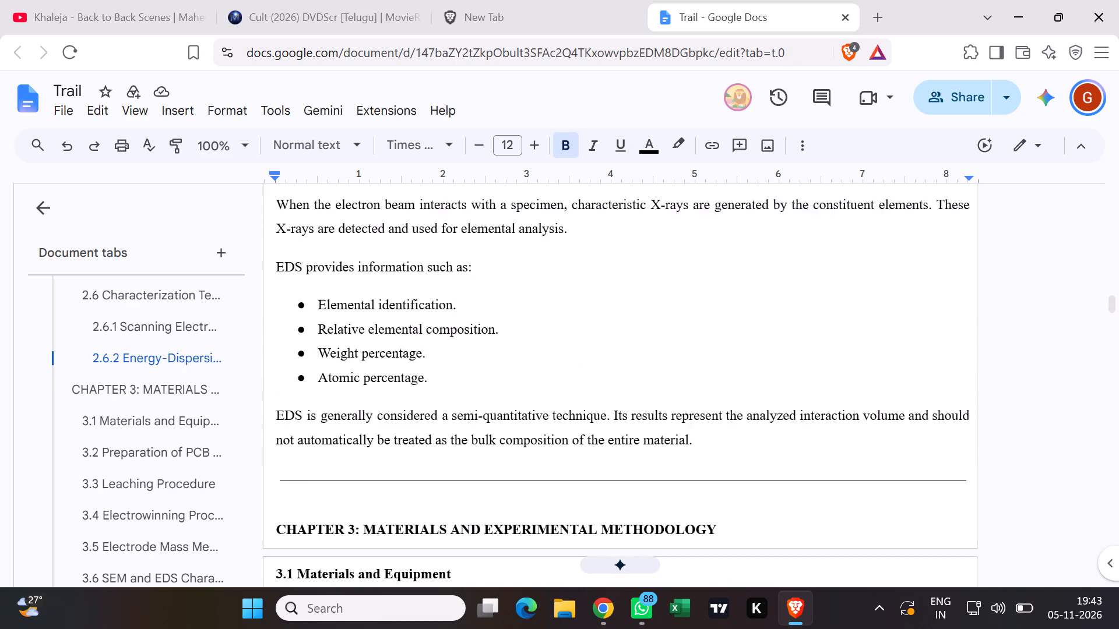
pyautogui.scroll(1, 497, 293)
# Examine Chapter 3: Materials and Experimental Methodology, including its equations and figure placeholders, as far as section 3.5 Electrode Mass Measurement.
pyautogui.scroll(-9, 499, 296)
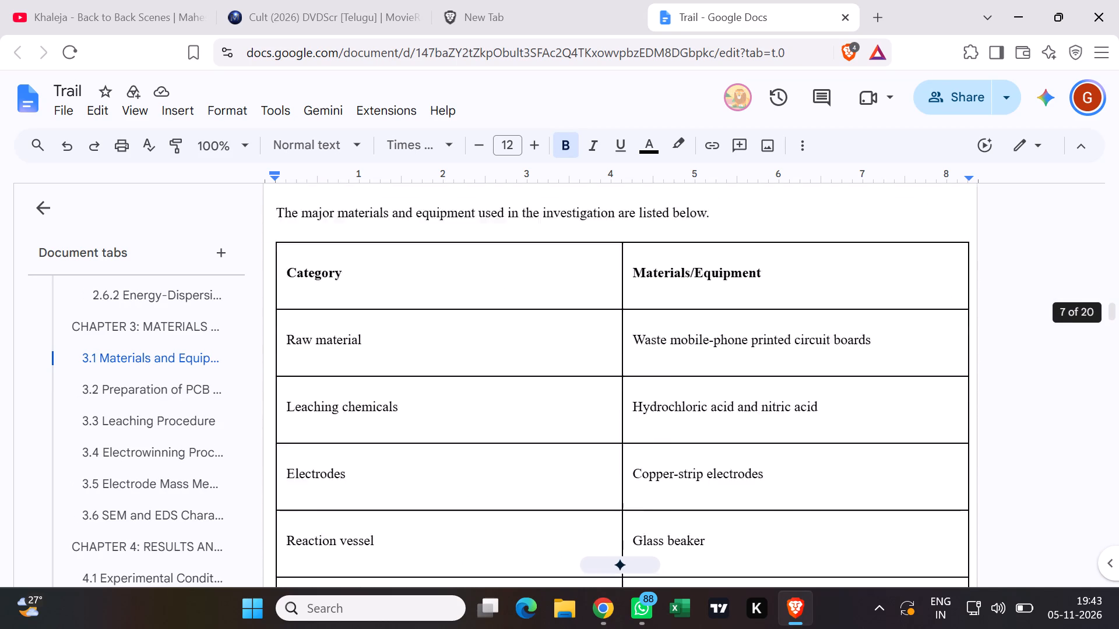
pyautogui.scroll(-10, 495, 295)
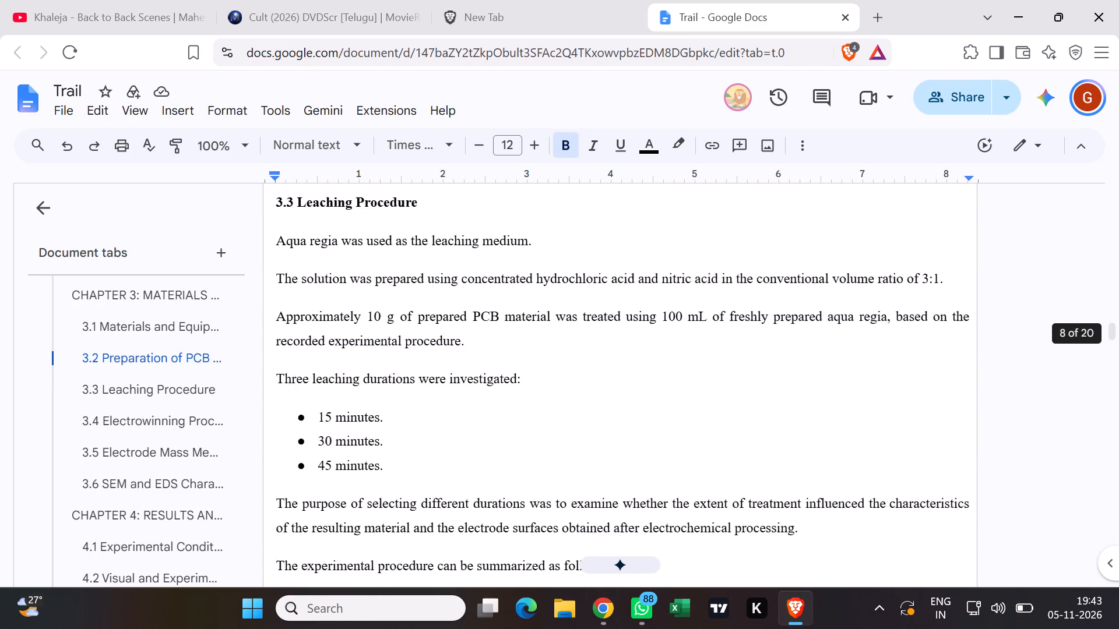
pyautogui.scroll(-6, 492, 305)
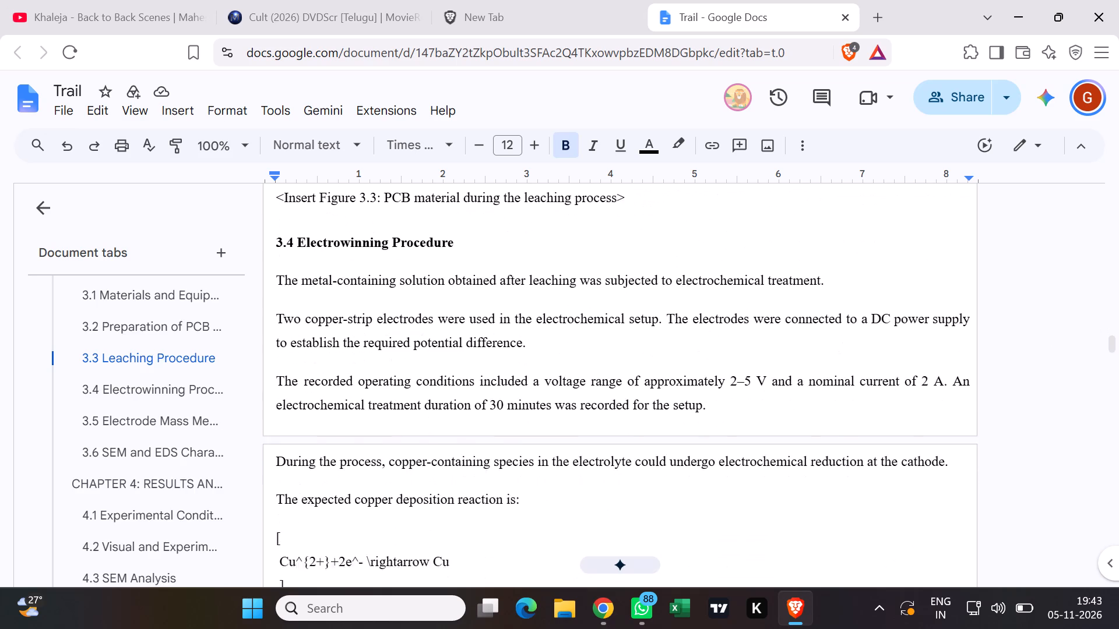
pyautogui.scroll(-3, 493, 302)
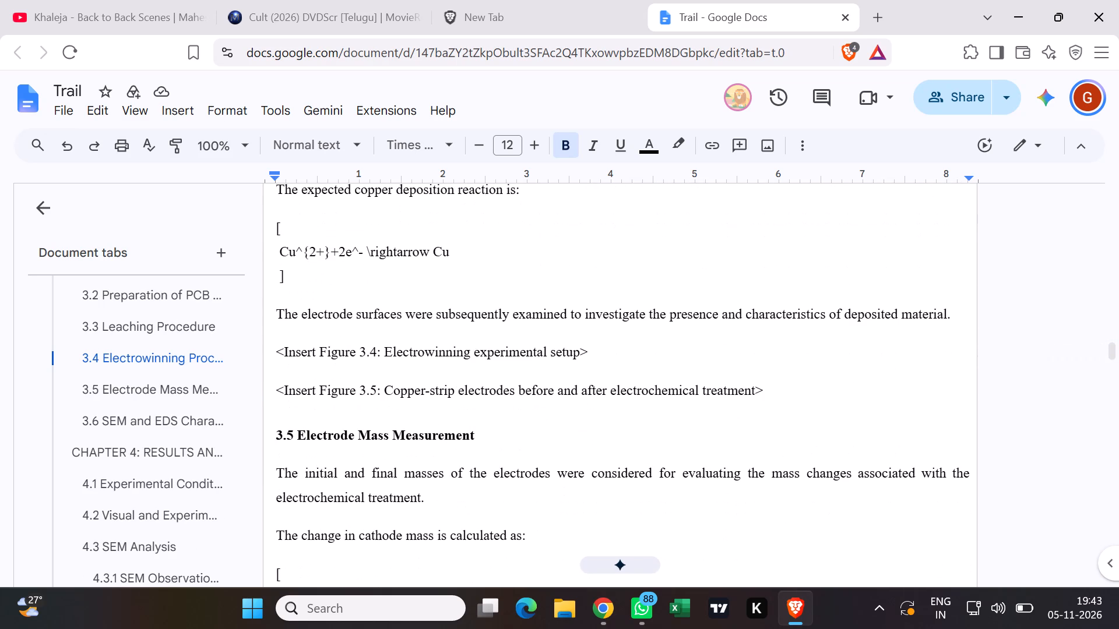
pyautogui.scroll(-2, 494, 301)
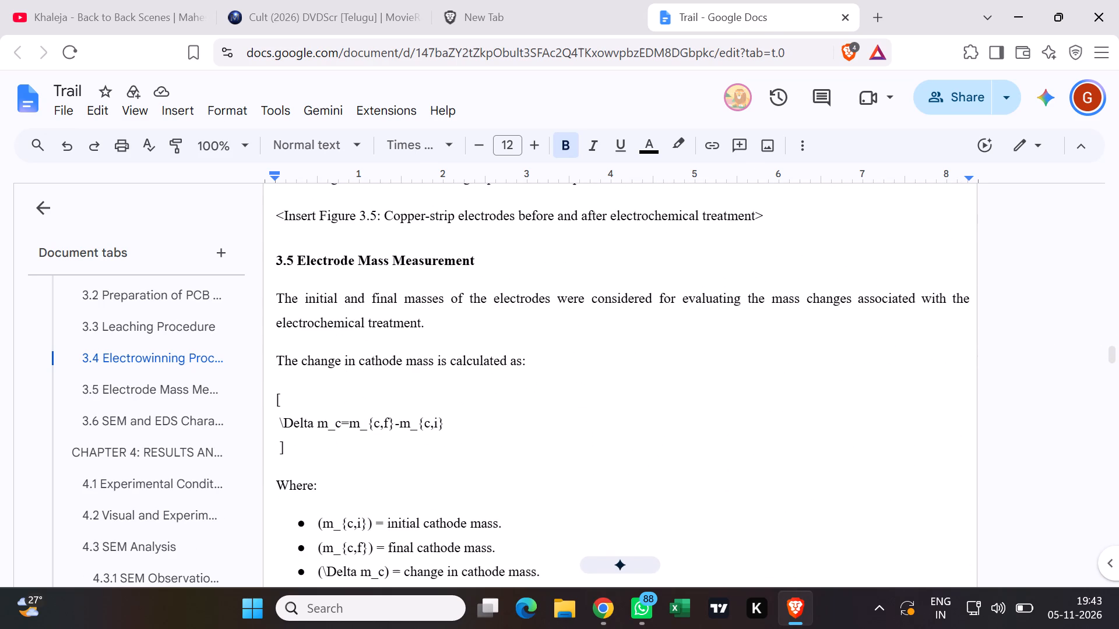
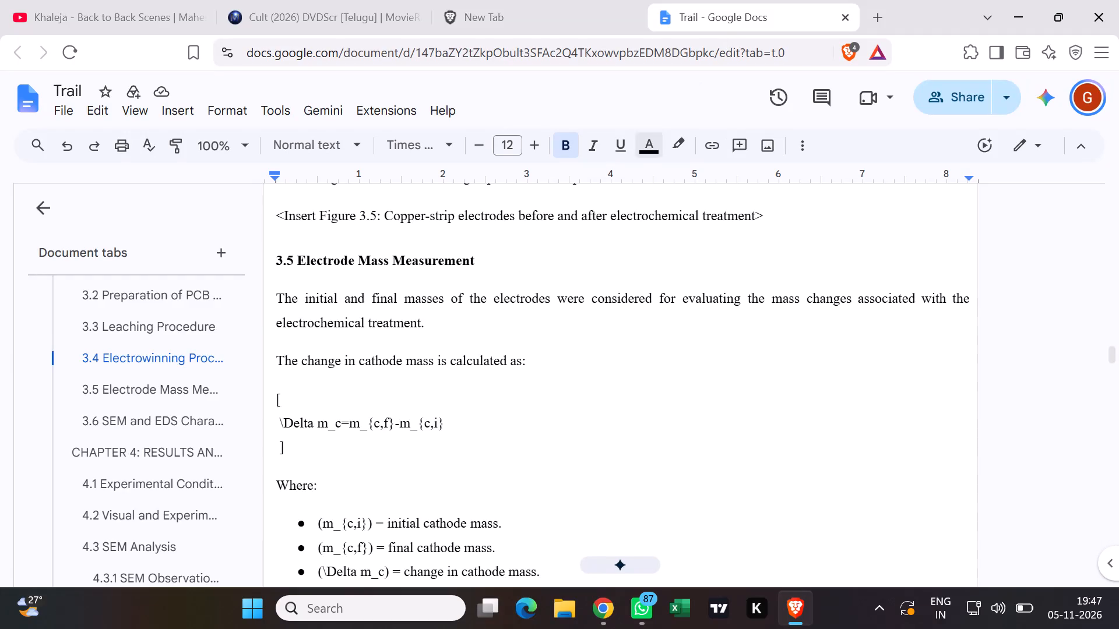
# Read the rest of Chapter 3 and the start of Chapter 4, from the experimental conditions to the SEM observations.
pyautogui.scroll(-4, 622, 446)
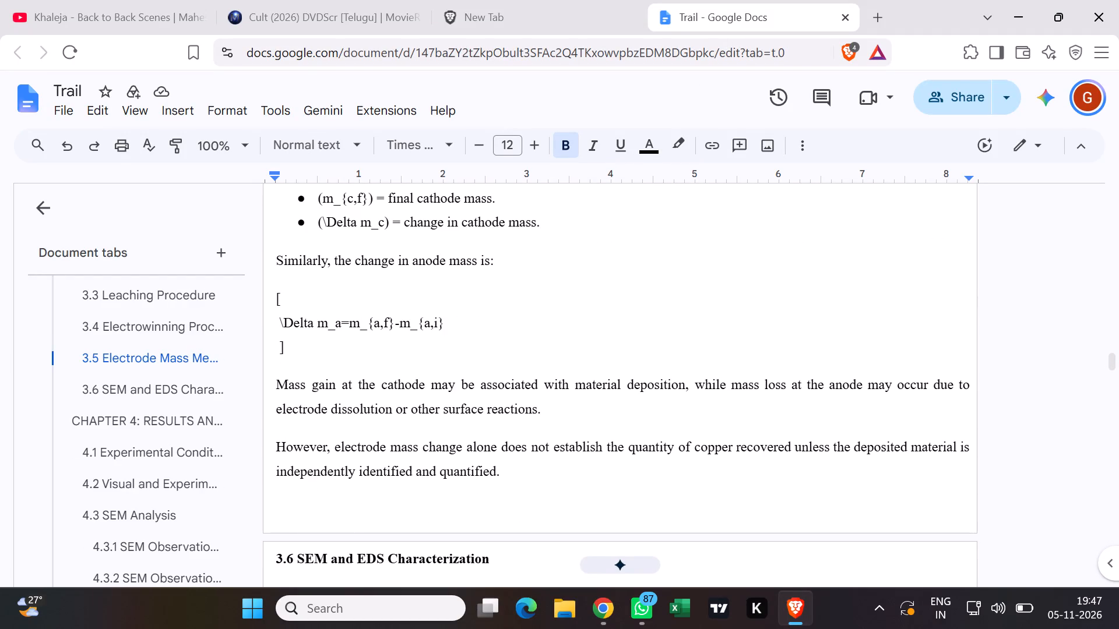
pyautogui.scroll(-3, 604, 365)
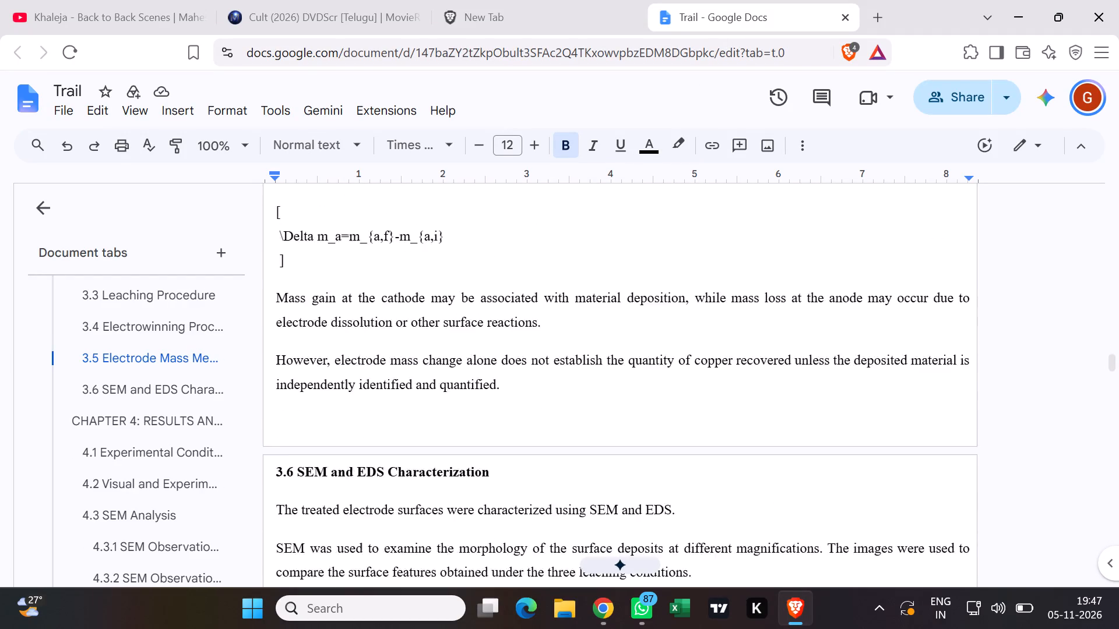
pyautogui.scroll(-4, 620, 400)
pyautogui.scroll(-9, 586, 441)
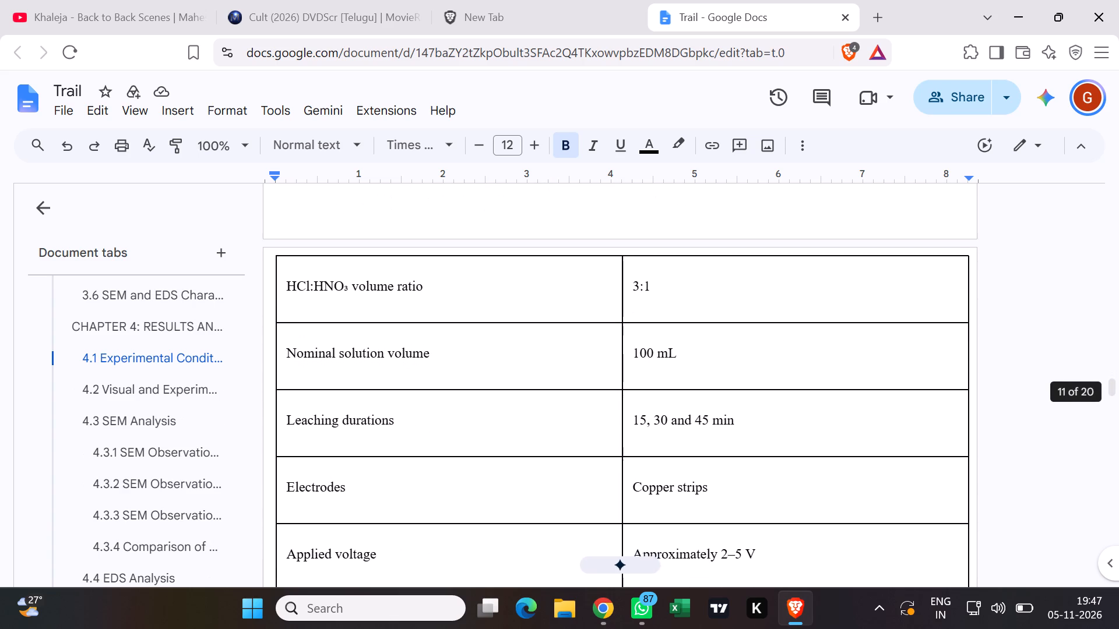
pyautogui.scroll(-19, 561, 459)
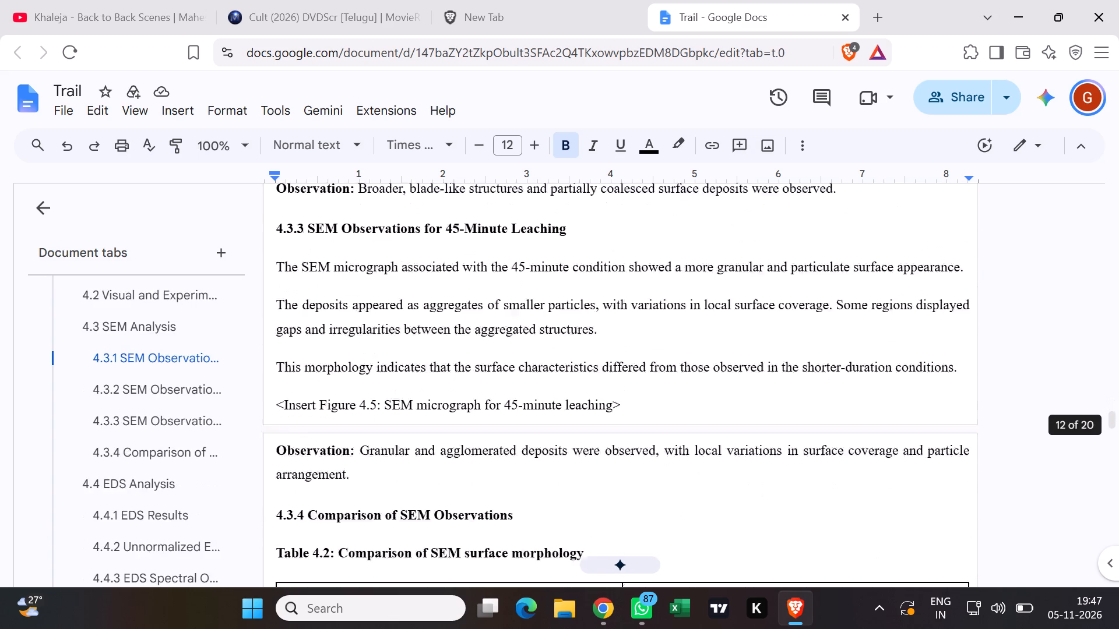
# Examine section 4.4 EDS Analysis as far as 4.5 Effect of Leaching Duration, returning to the unnormalized EDS composition in Table 4.4.
pyautogui.scroll(-16, 564, 481)
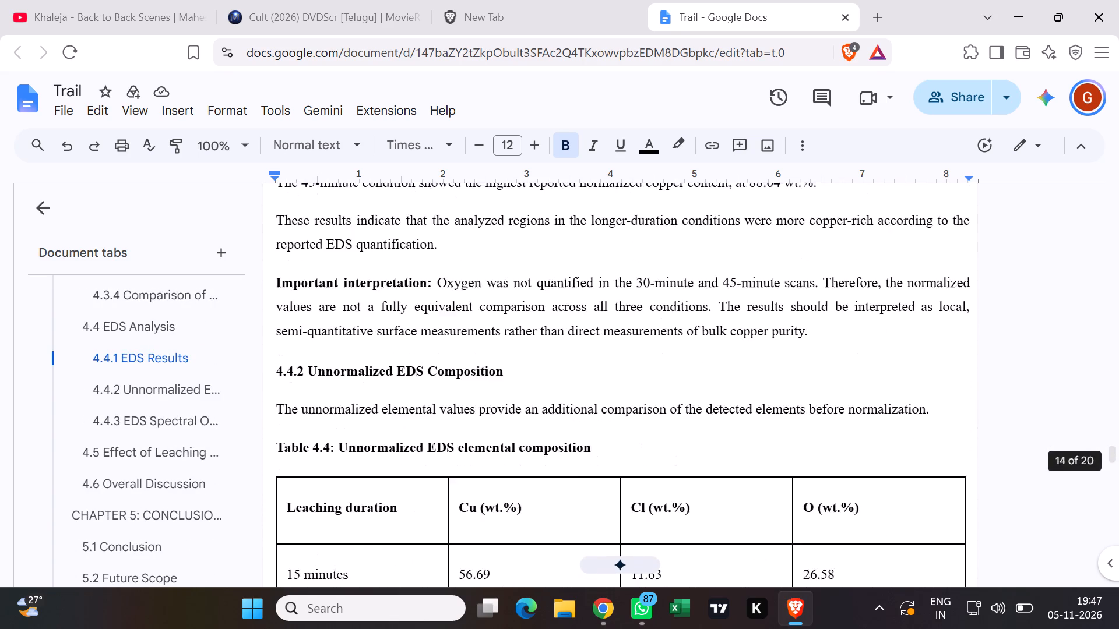
pyautogui.scroll(-13, 564, 478)
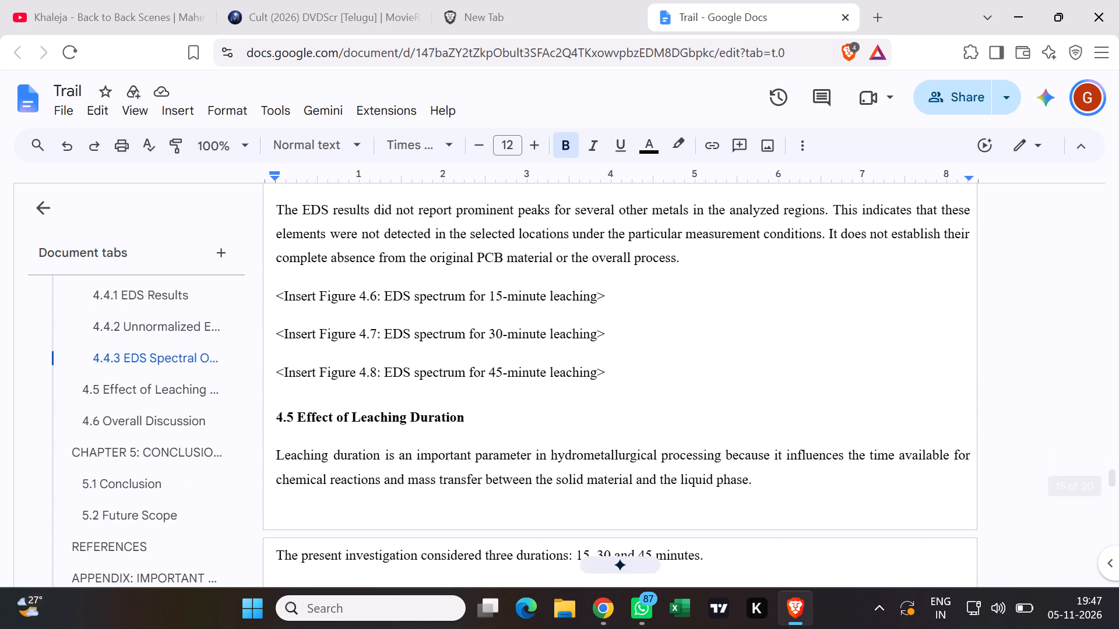
pyautogui.scroll(8, 564, 472)
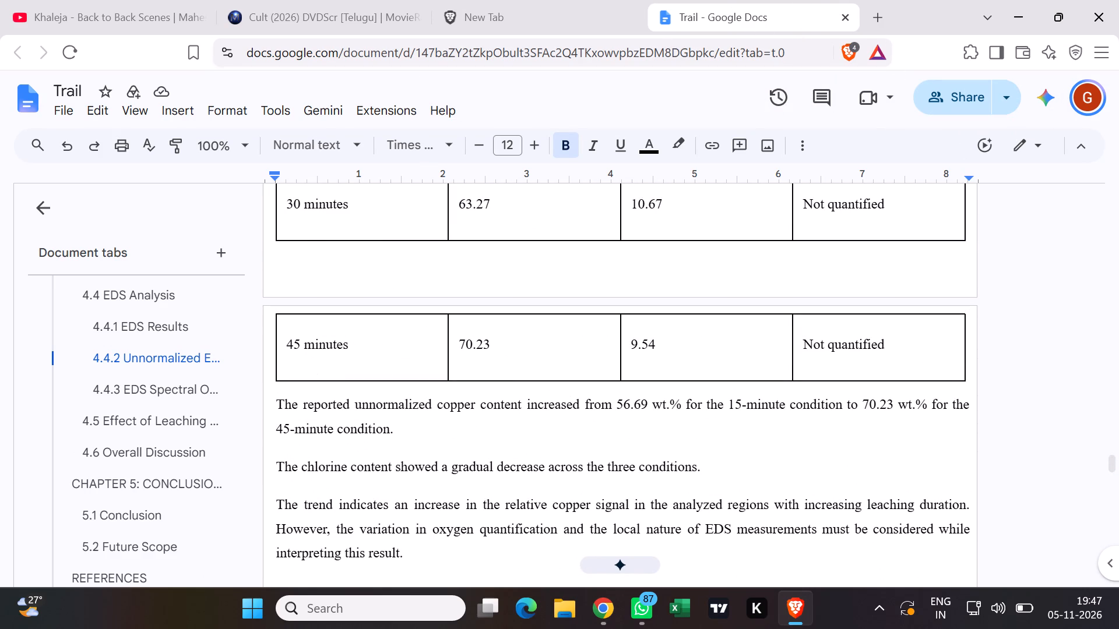
# Save all pages of the report as a PDF named Trail in the Downloads folder through the print settings.
pyautogui.click(117, 143)
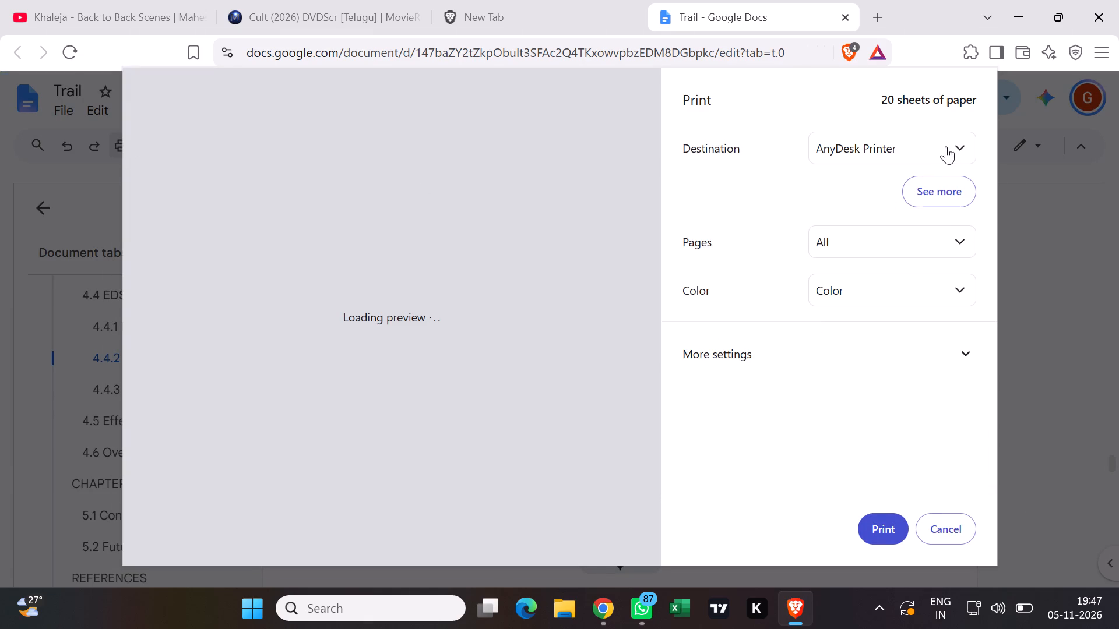
pyautogui.scroll(-4, 878, 383)
pyautogui.scroll(1, 851, 239)
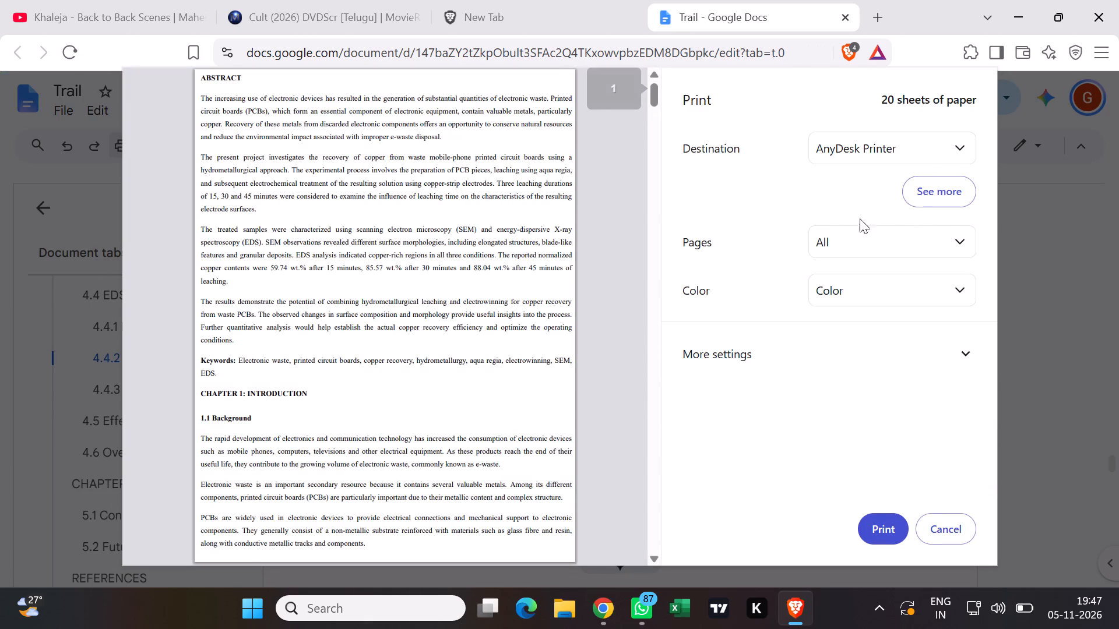
pyautogui.click(952, 150)
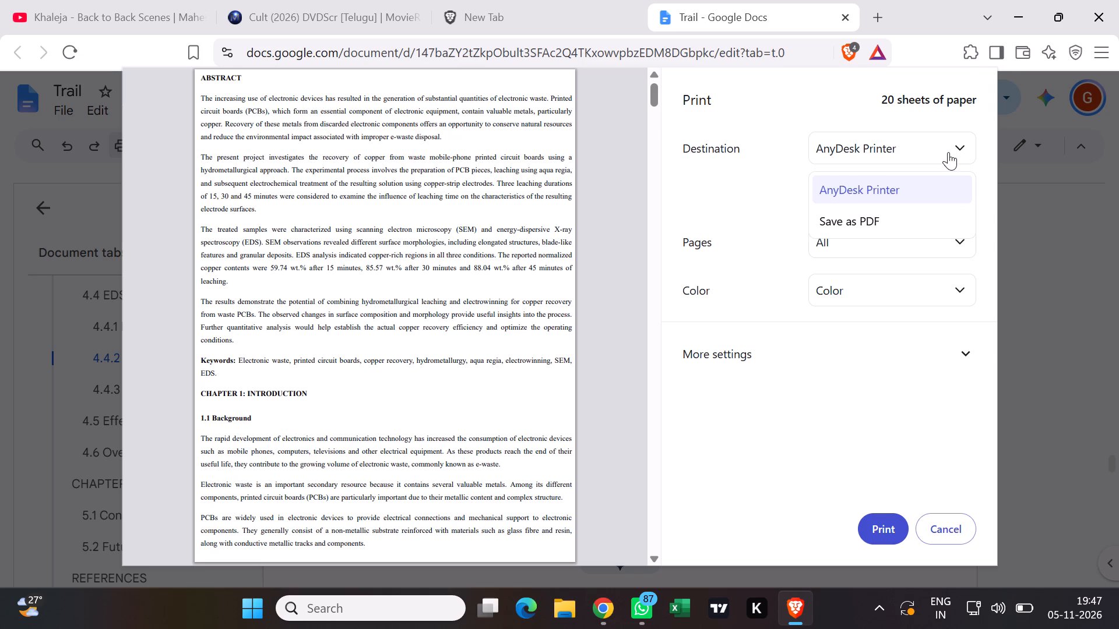
pyautogui.click(824, 227)
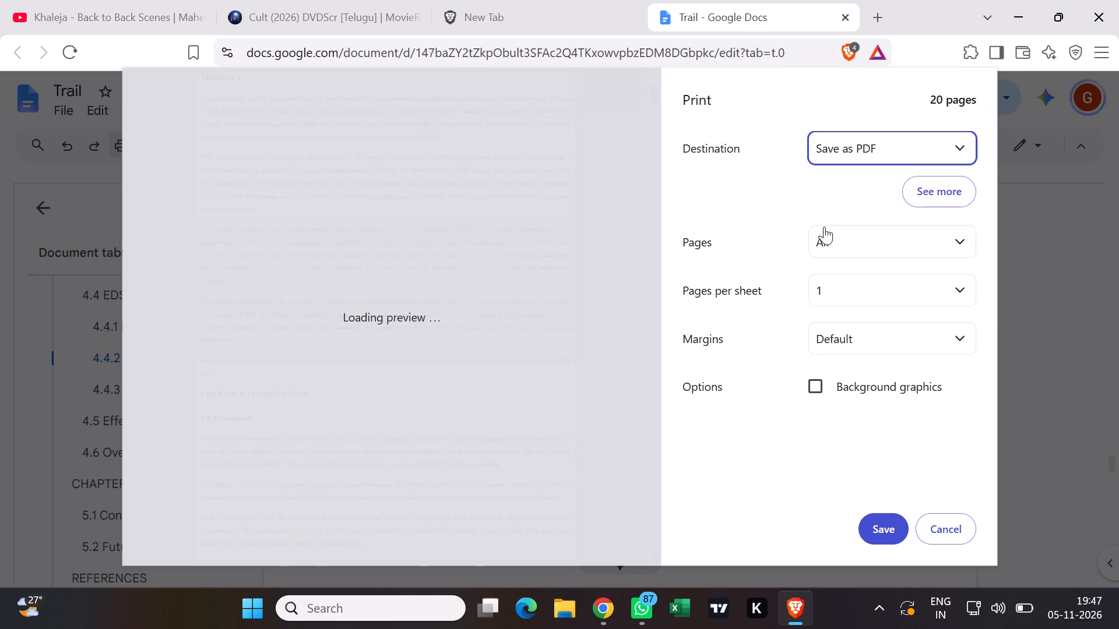
pyautogui.click(875, 524)
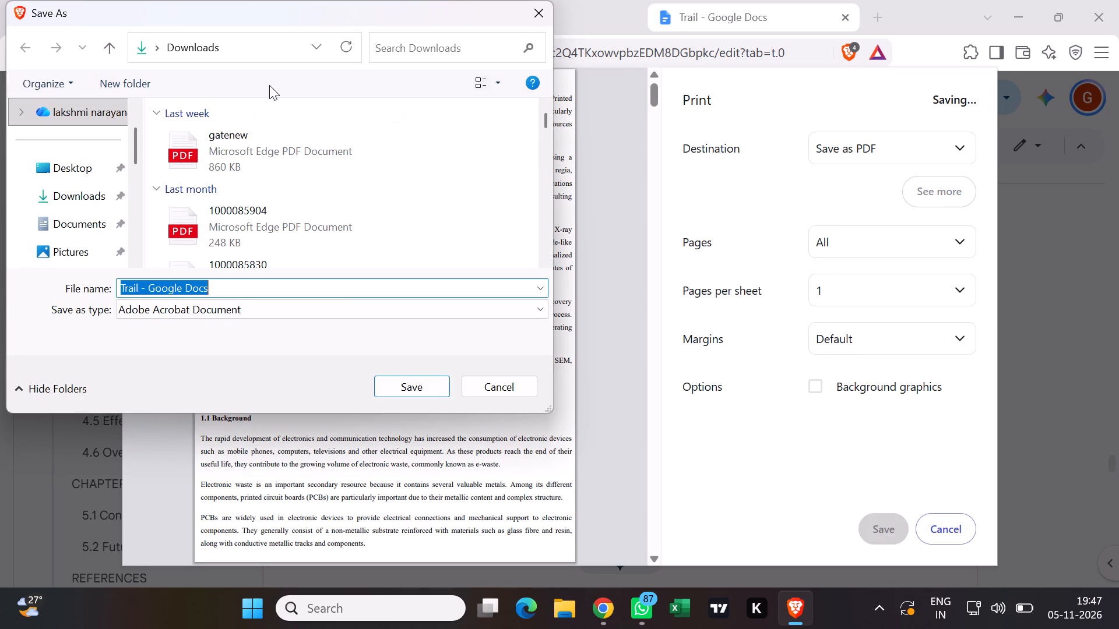
pyautogui.click(356, 292)
pyautogui.click(354, 292)
pyautogui.moveTo(353, 292); pyautogui.dragTo(339, 288)
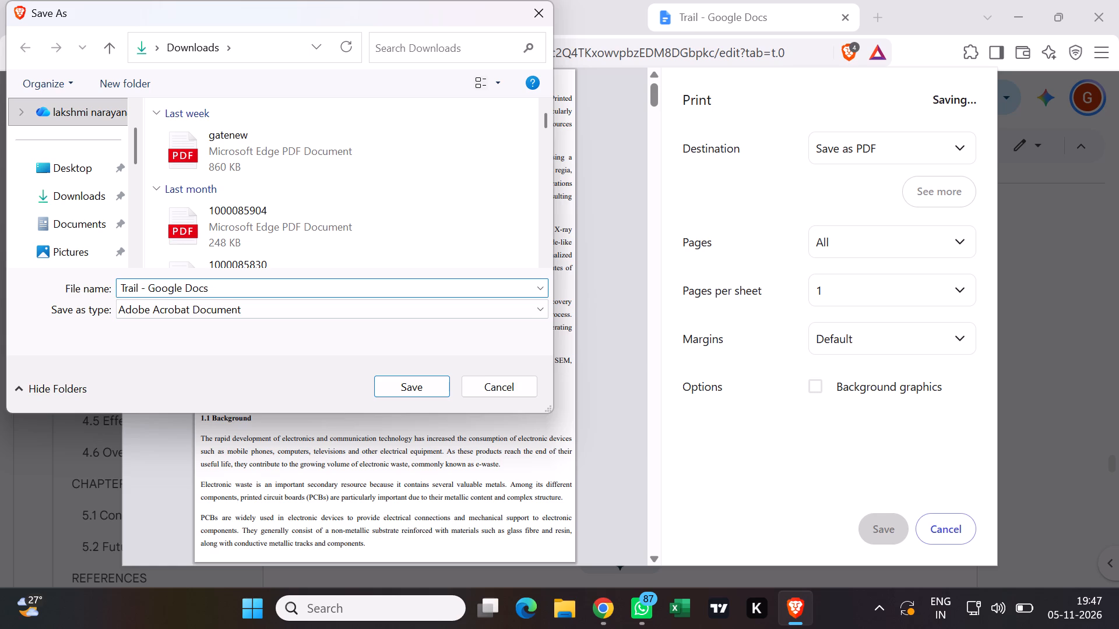
pyautogui.moveTo(339, 288); pyautogui.dragTo(140, 285)
pyautogui.press('BackSpace')
pyautogui.press('Return')
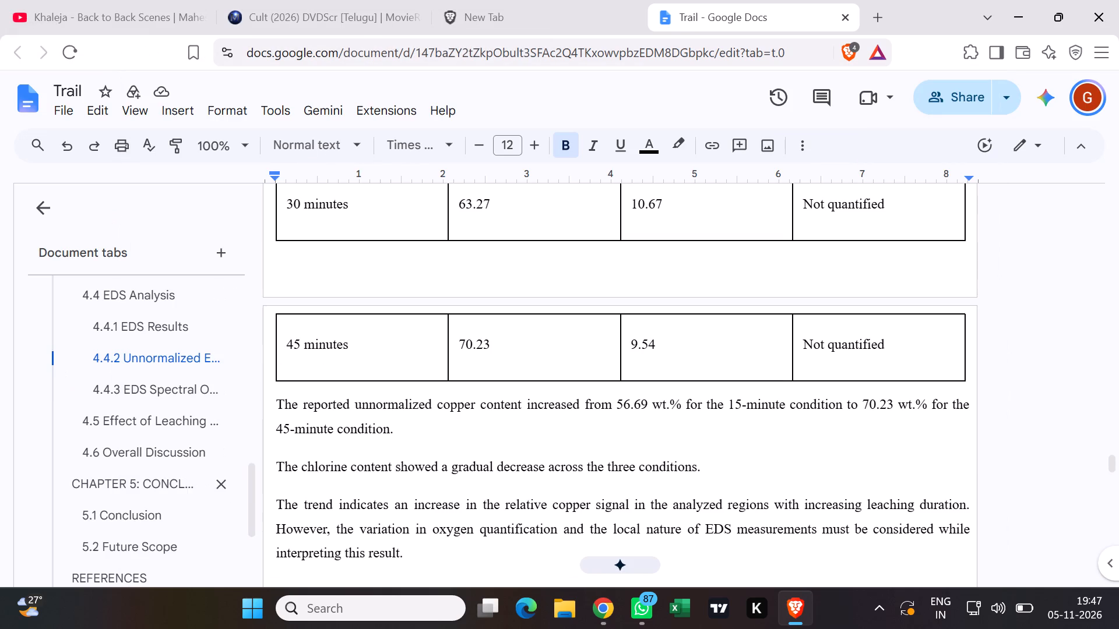
# Open File Explorer and arrange its window side by side with the Brave browser showing the report.
pyautogui.click(559, 608)
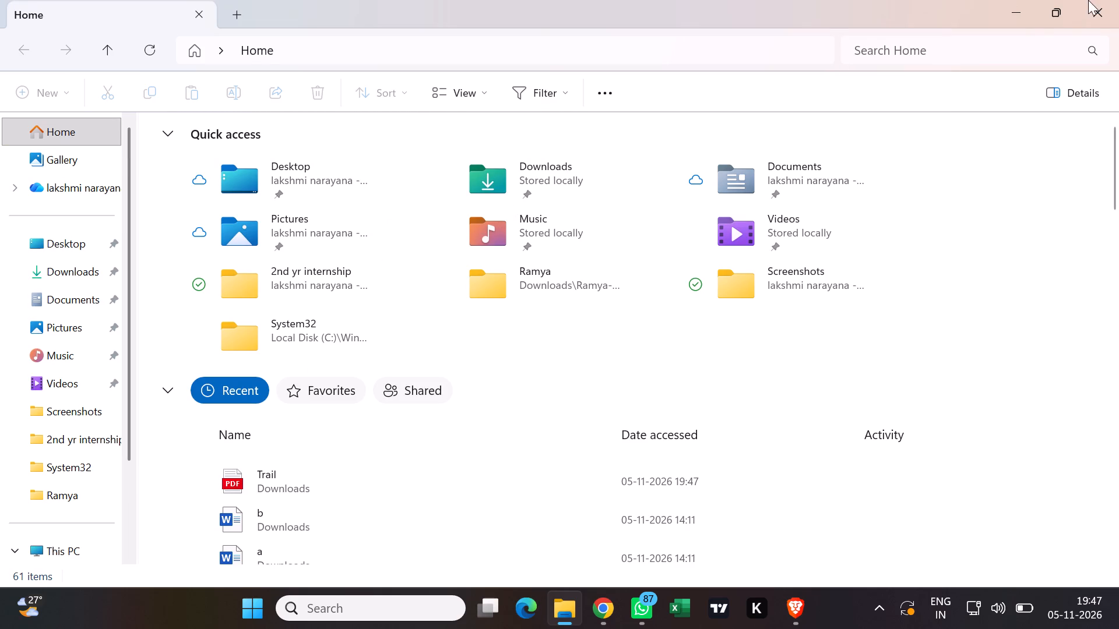
pyautogui.click(1048, 9)
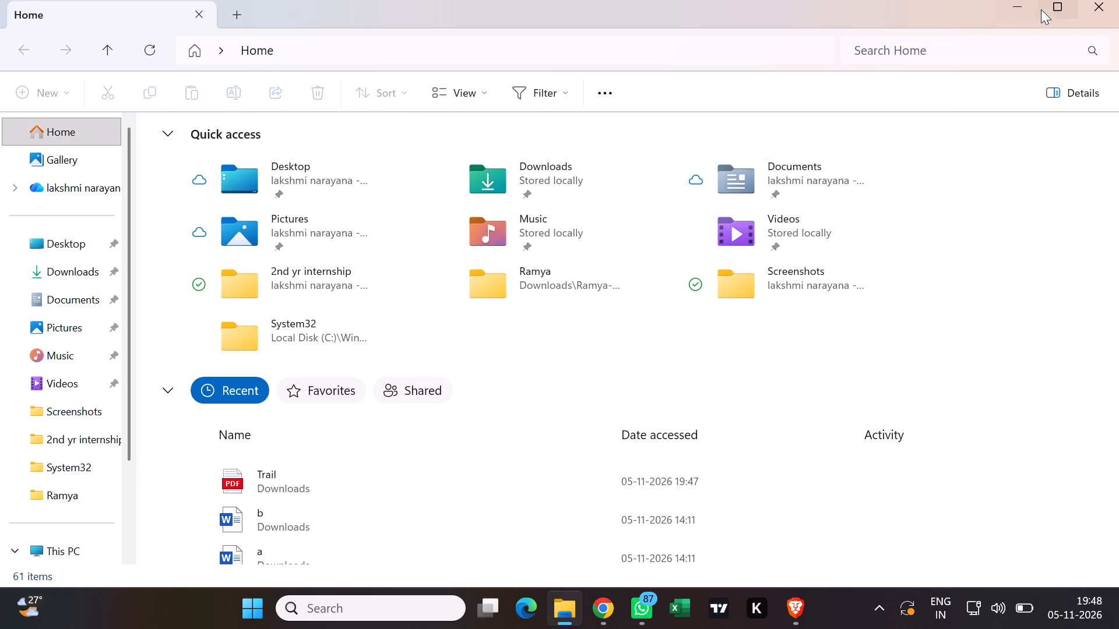
pyautogui.click(1048, 8)
pyautogui.click(1053, 3)
pyautogui.click(958, 43)
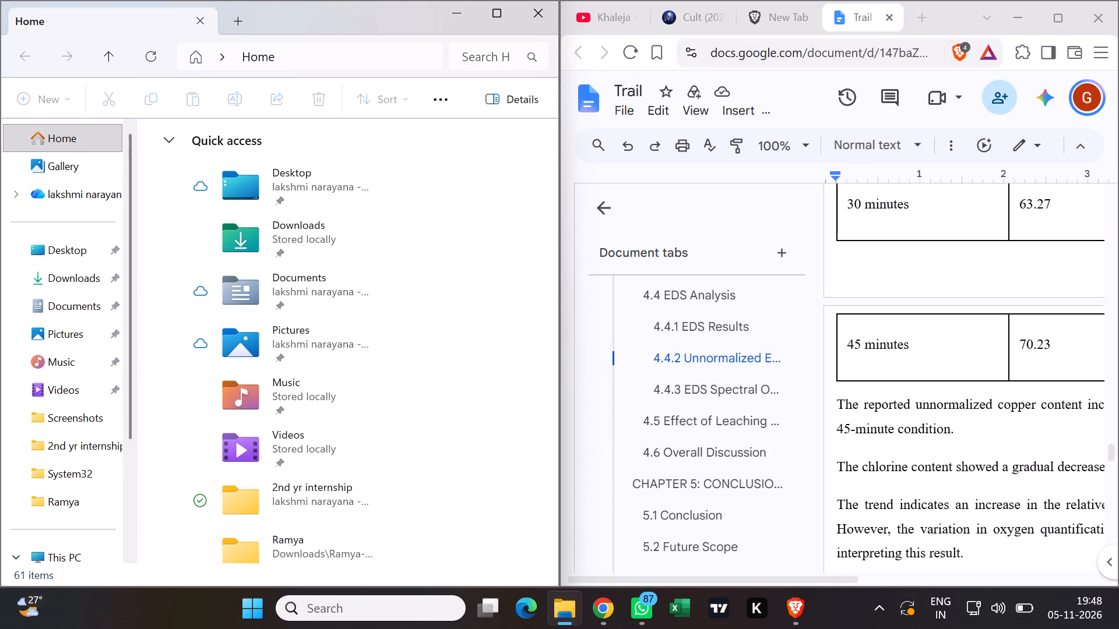
# Open a new tab in the Brave browser beside File Explorer.
pyautogui.click(920, 16)
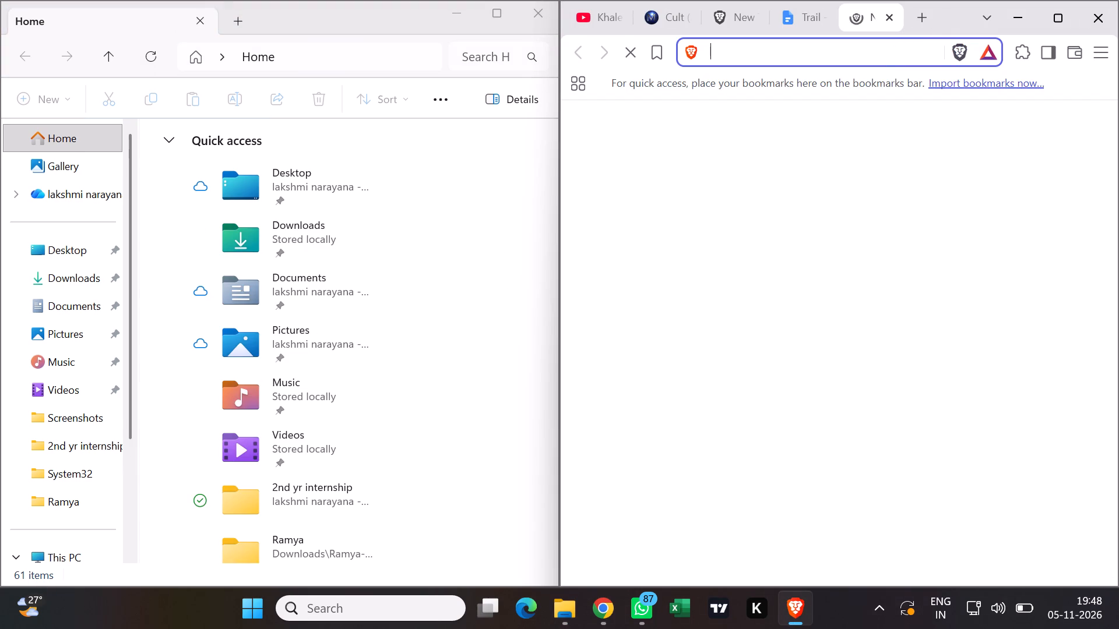
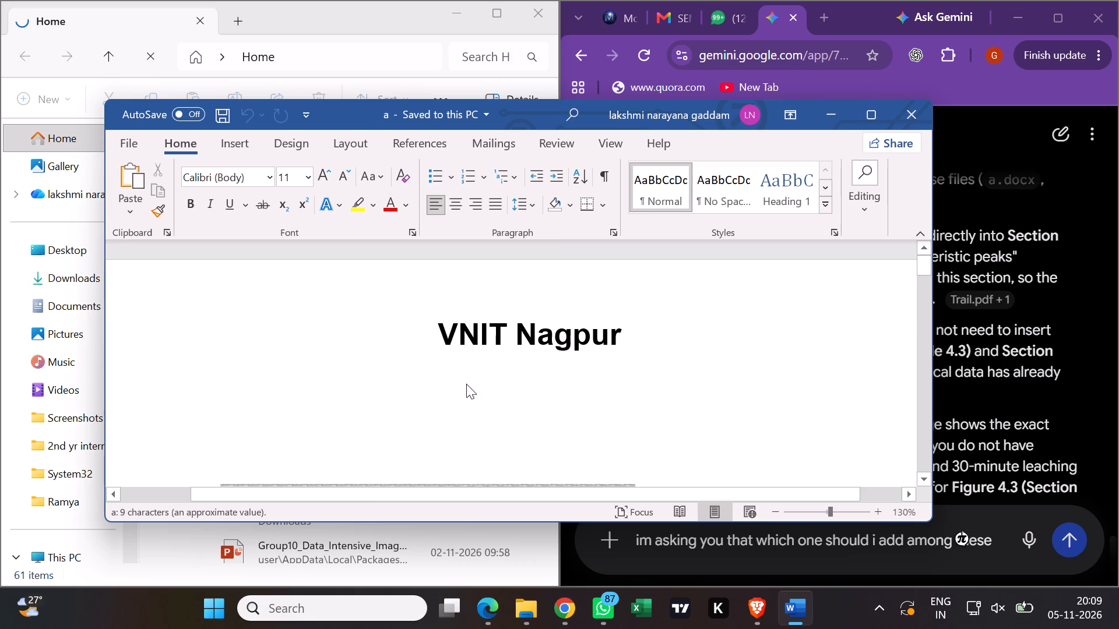
pyautogui.scroll(-2, 466, 384)
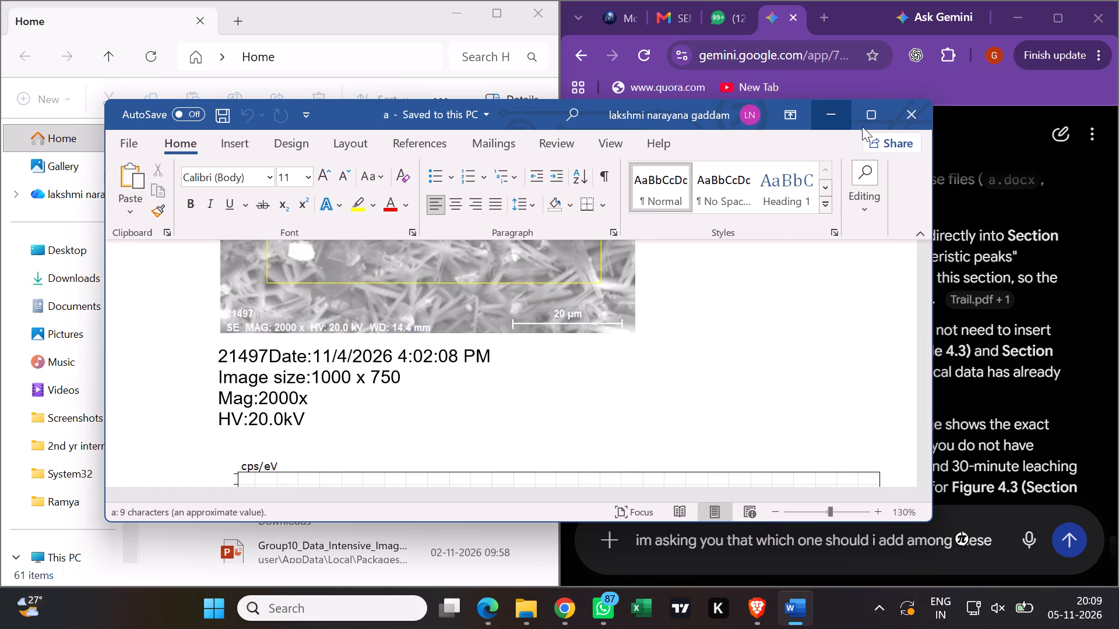
pyautogui.click(862, 126)
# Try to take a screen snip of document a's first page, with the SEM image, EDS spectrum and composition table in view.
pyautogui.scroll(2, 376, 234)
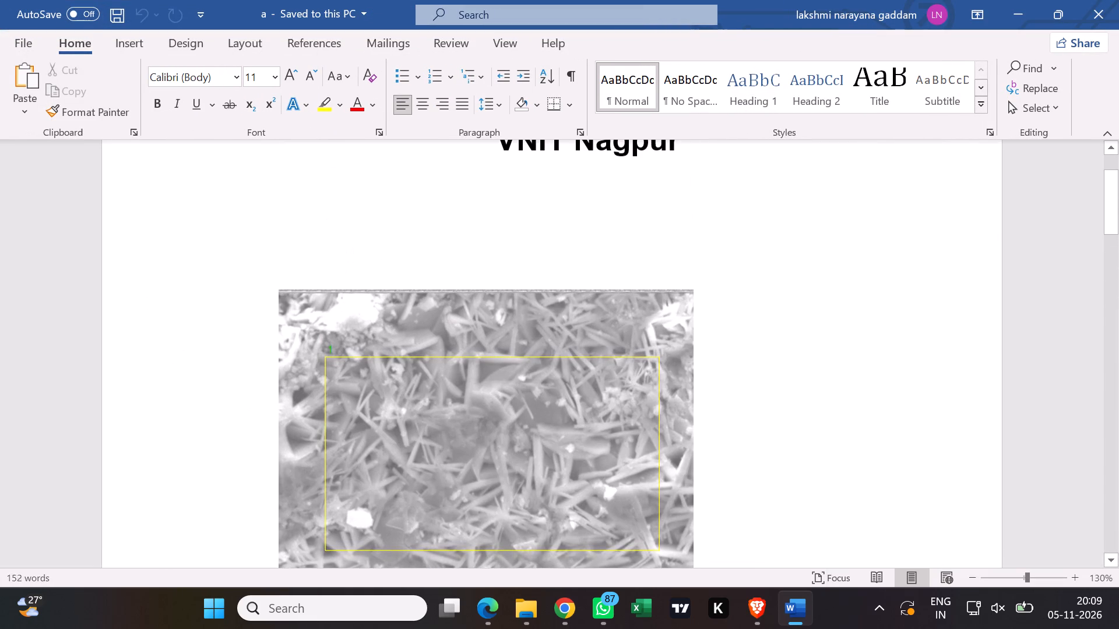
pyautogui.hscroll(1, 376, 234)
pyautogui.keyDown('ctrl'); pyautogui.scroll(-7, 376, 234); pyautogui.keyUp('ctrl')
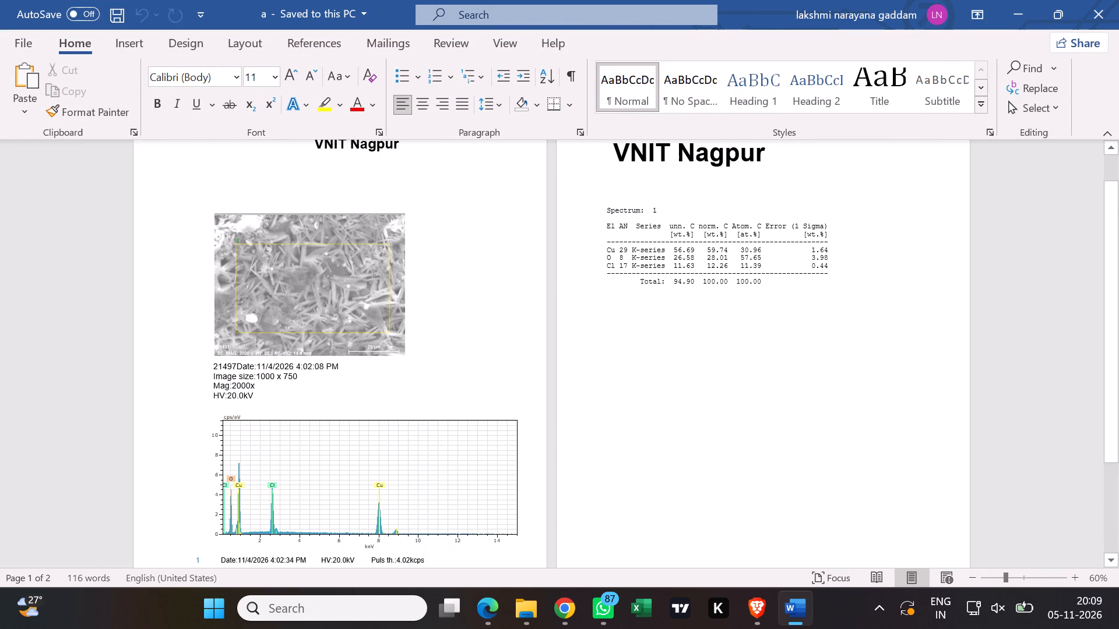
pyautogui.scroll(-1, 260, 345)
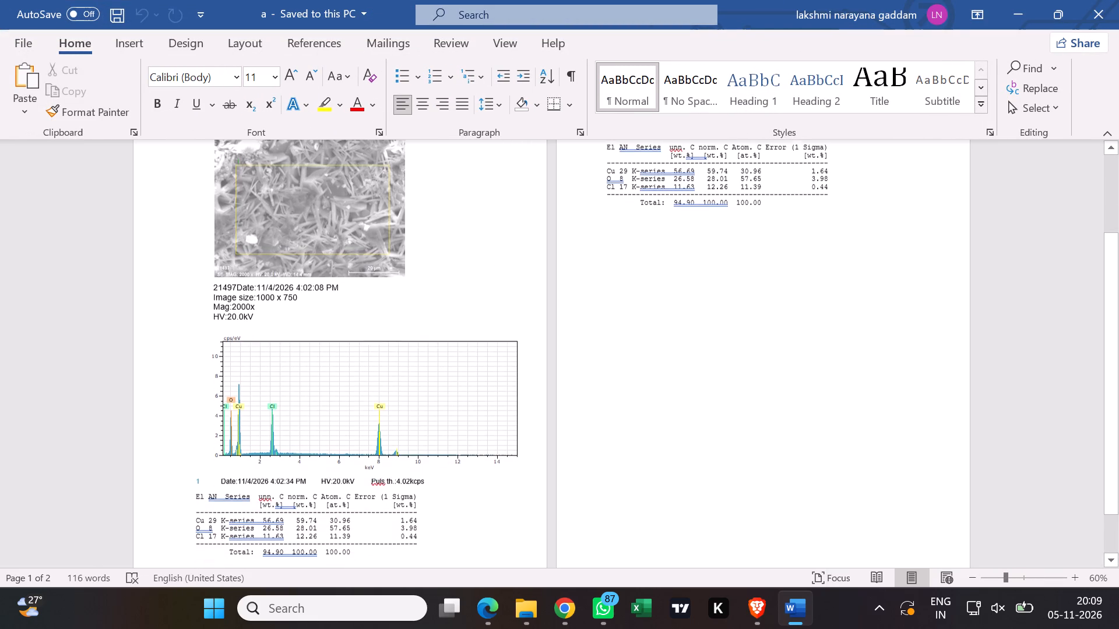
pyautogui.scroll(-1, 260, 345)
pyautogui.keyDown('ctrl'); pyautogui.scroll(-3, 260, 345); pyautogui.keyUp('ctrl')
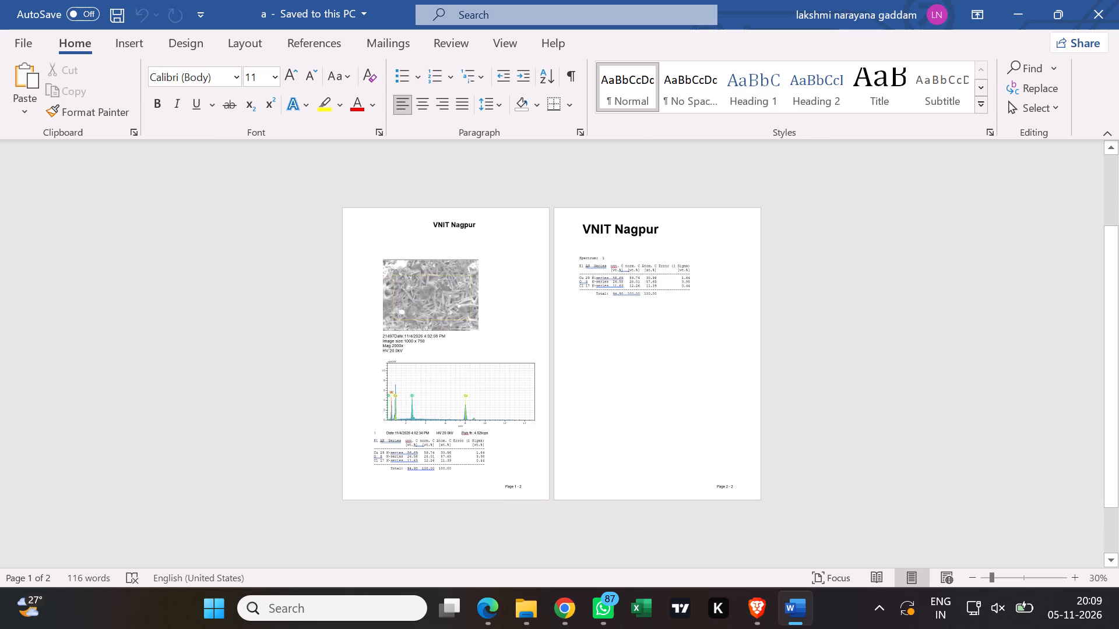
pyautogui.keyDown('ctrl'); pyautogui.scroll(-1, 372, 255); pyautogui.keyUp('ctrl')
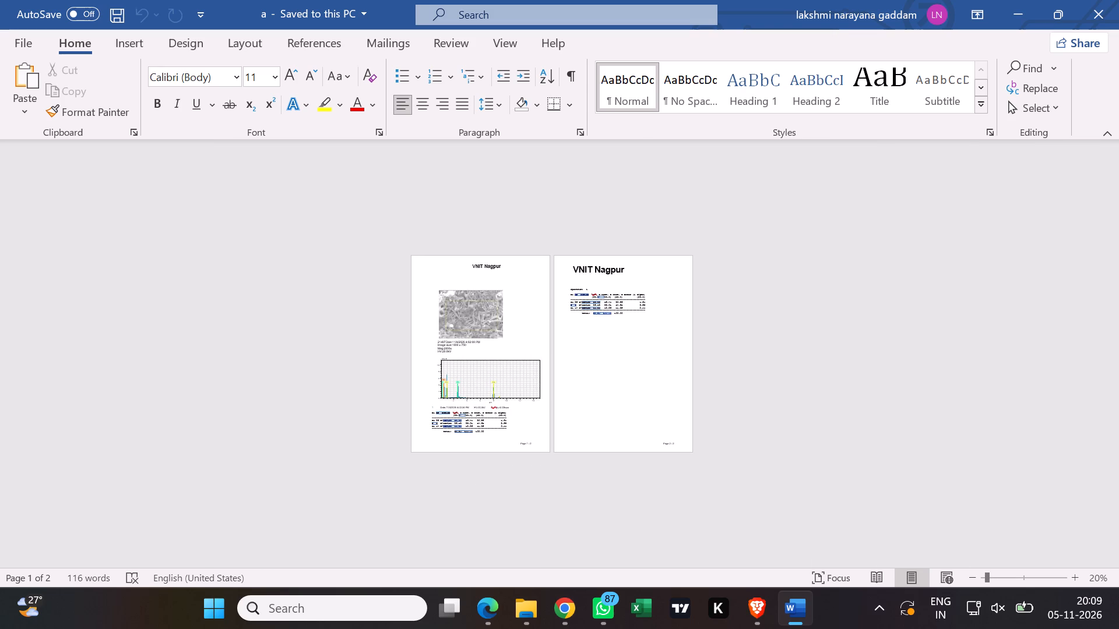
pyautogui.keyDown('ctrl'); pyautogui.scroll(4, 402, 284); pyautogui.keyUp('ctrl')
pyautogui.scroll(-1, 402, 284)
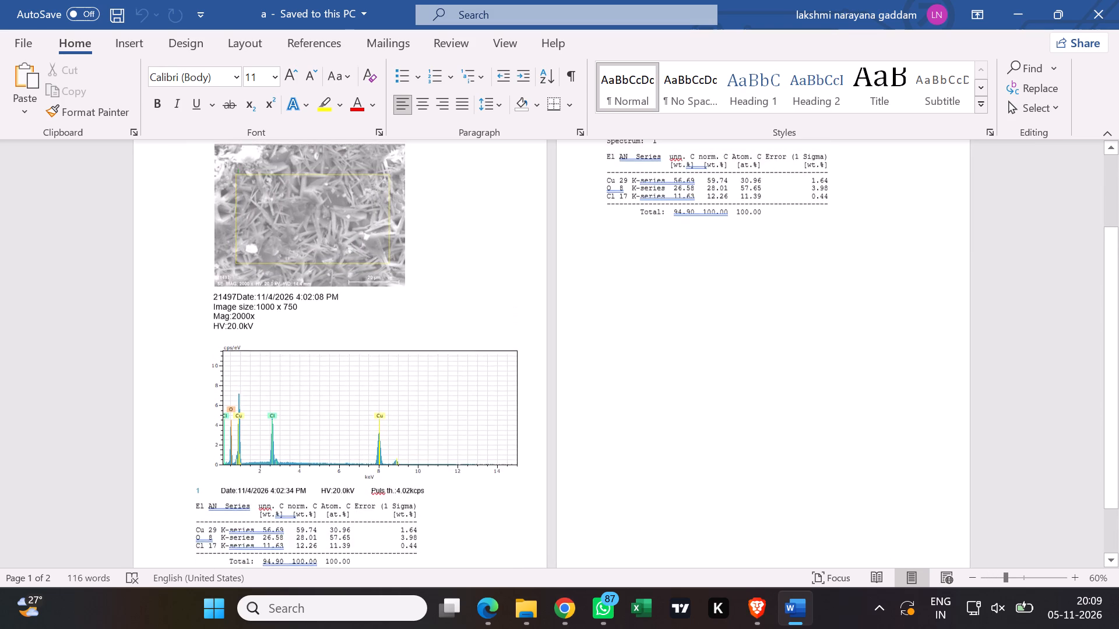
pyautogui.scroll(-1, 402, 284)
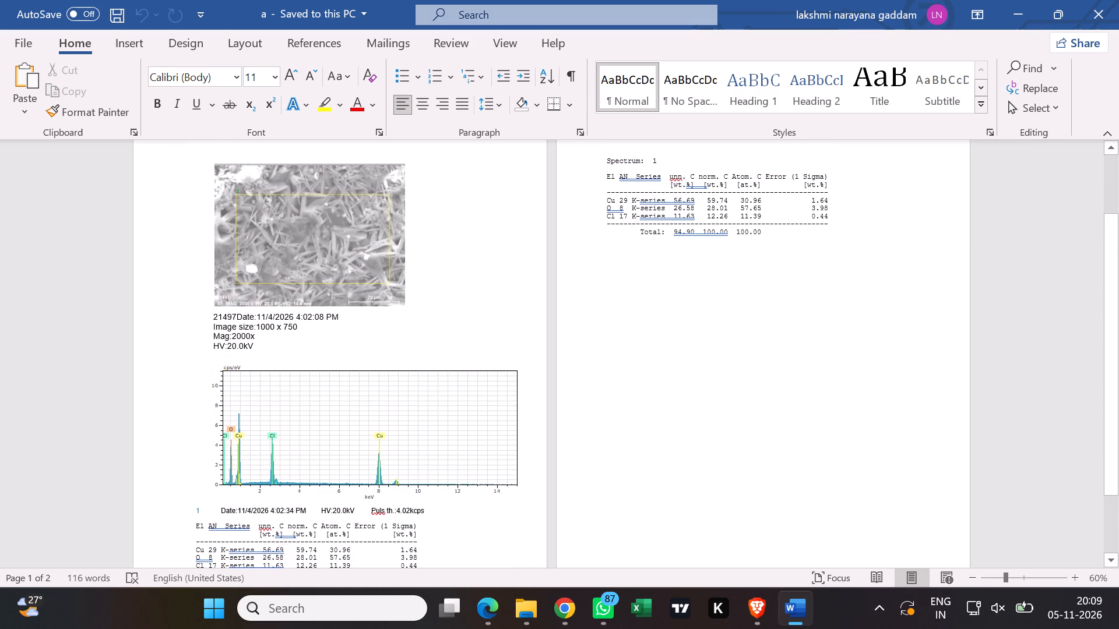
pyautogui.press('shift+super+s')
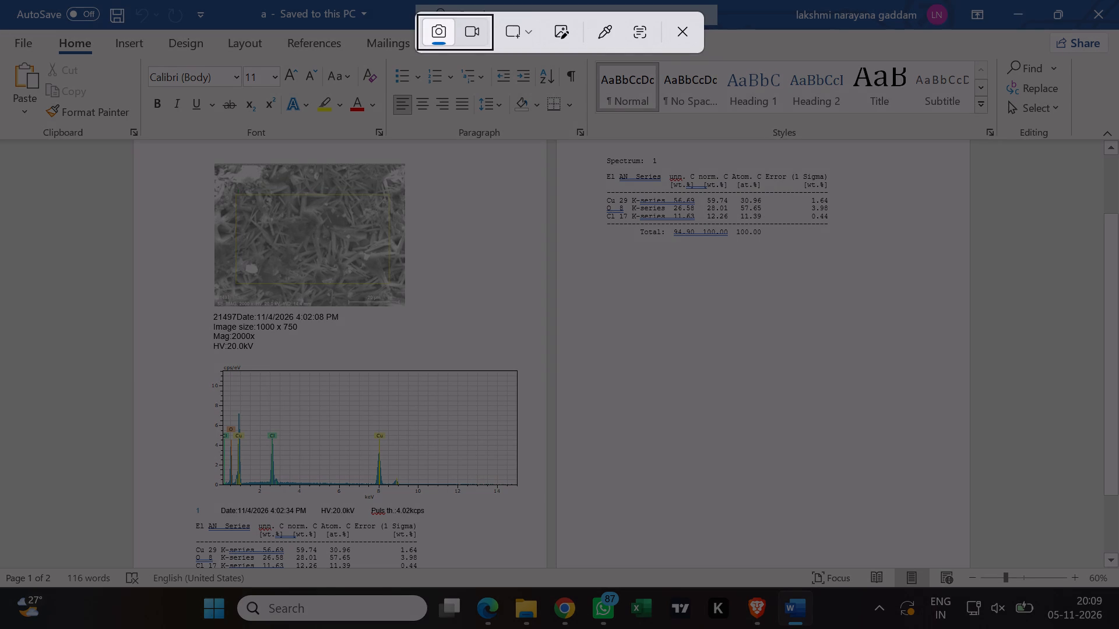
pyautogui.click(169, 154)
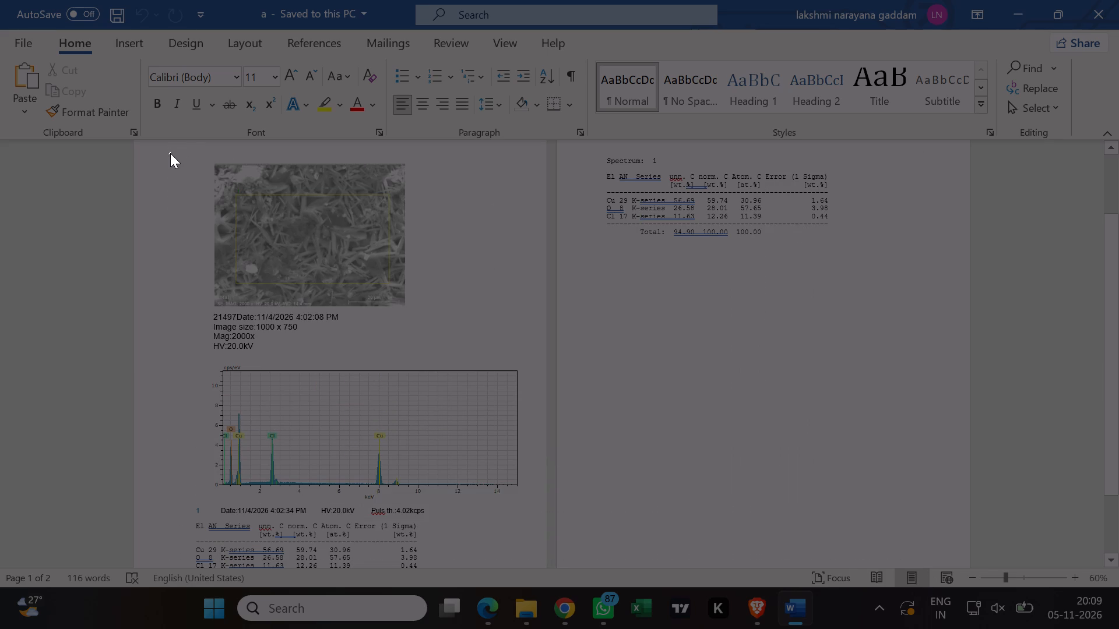
pyautogui.scroll(-1, 196, 189)
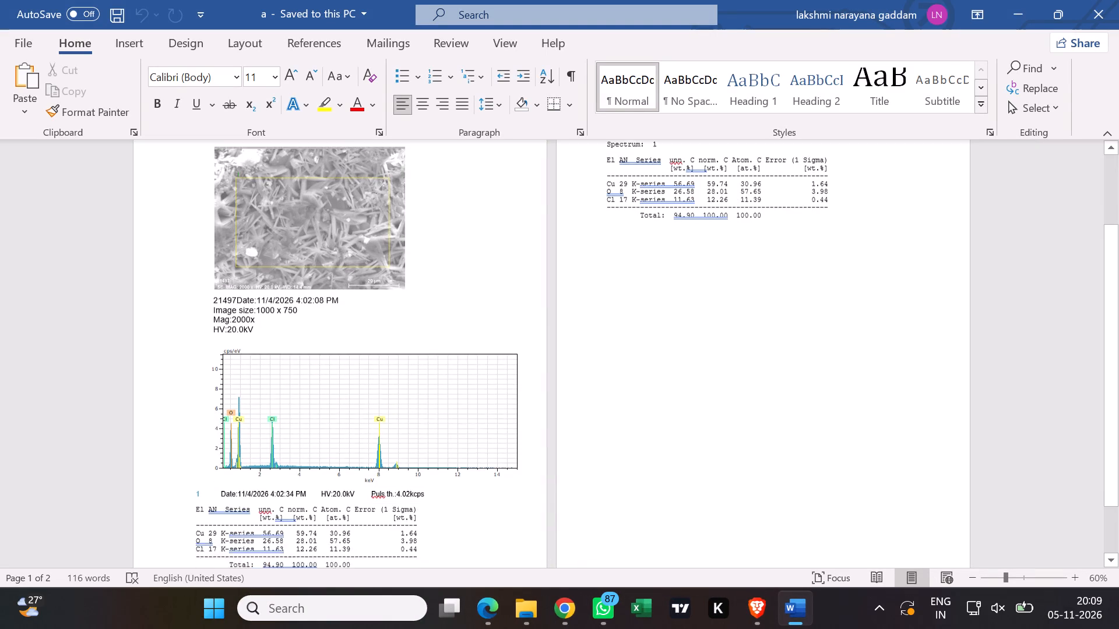
pyautogui.scroll(-1, 198, 190)
pyautogui.keyDown('ctrl'); pyautogui.scroll(-4, 201, 194); pyautogui.keyUp('ctrl')
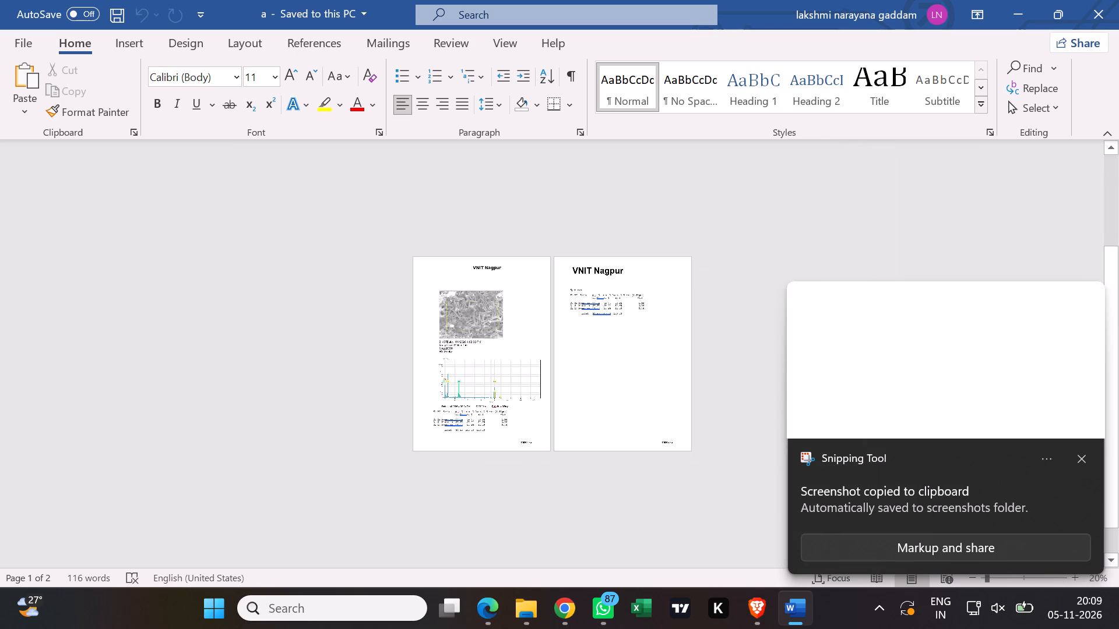
pyautogui.keyDown('ctrl'); pyautogui.scroll(3, 315, 244); pyautogui.keyUp('ctrl')
pyautogui.scroll(-1, 552, 301)
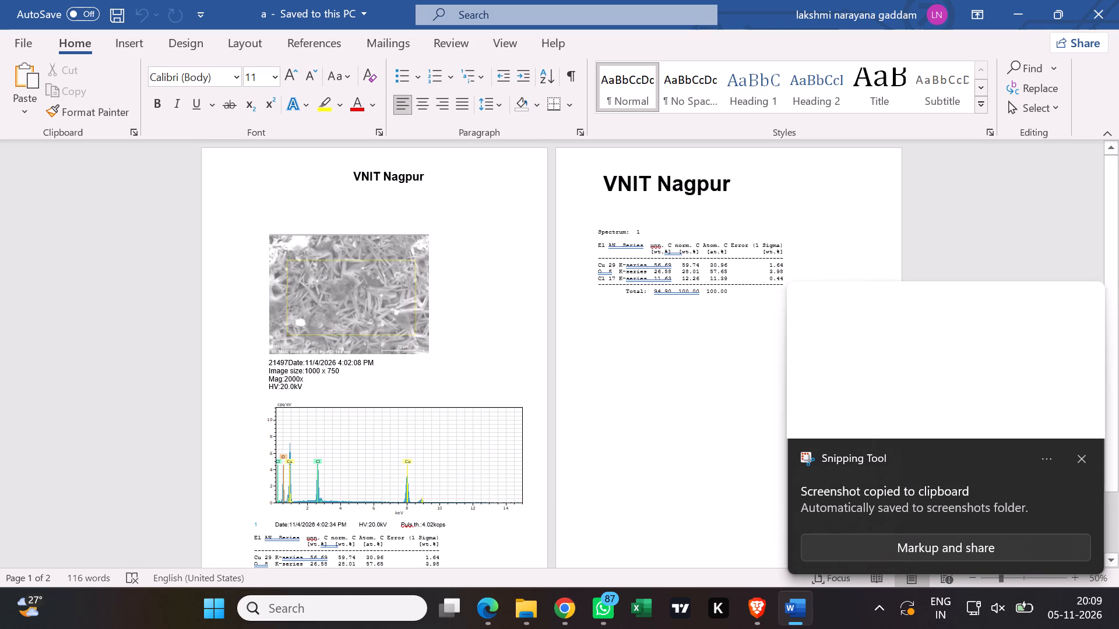
pyautogui.scroll(-1, 552, 301)
pyautogui.click(1085, 465)
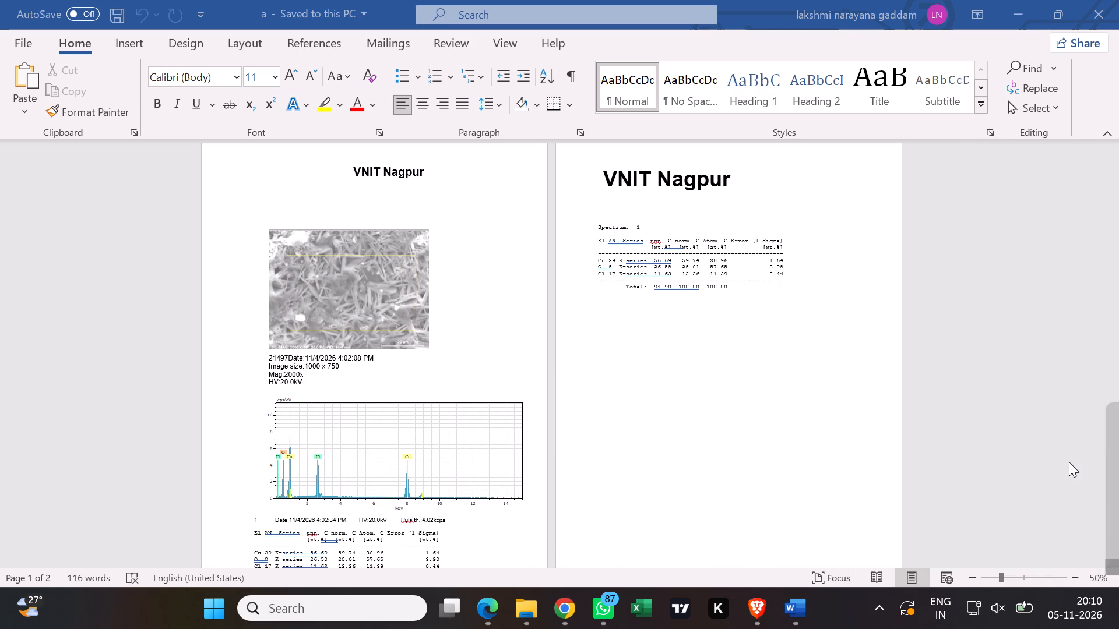
pyautogui.scroll(-2, 1069, 462)
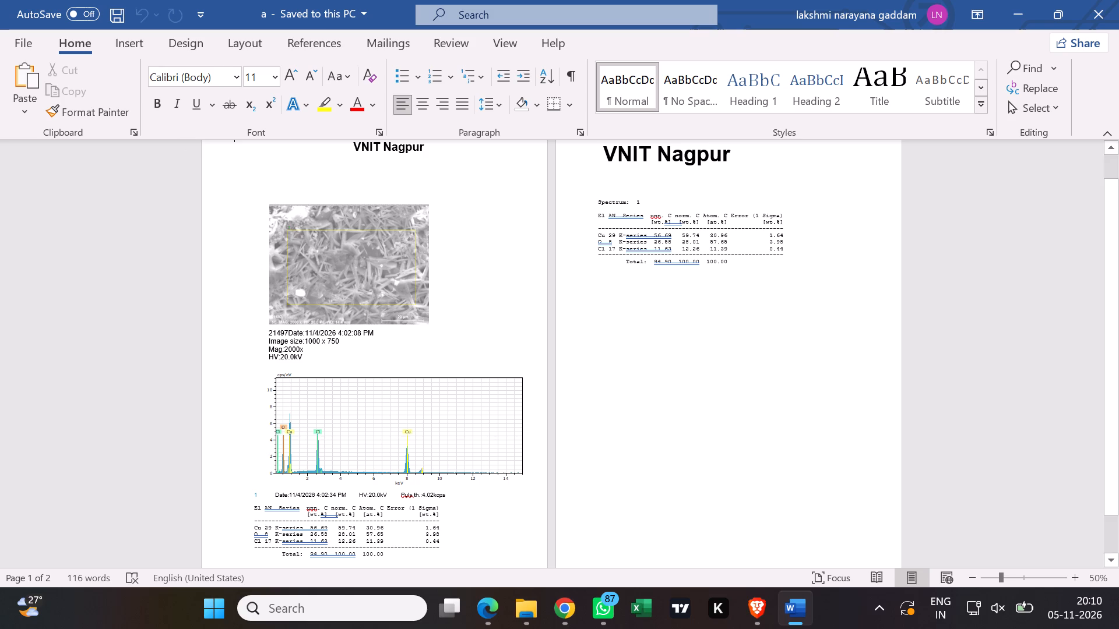
pyautogui.press('shift+super+s')
pyautogui.moveTo(240, 188); pyautogui.dragTo(654, 277)
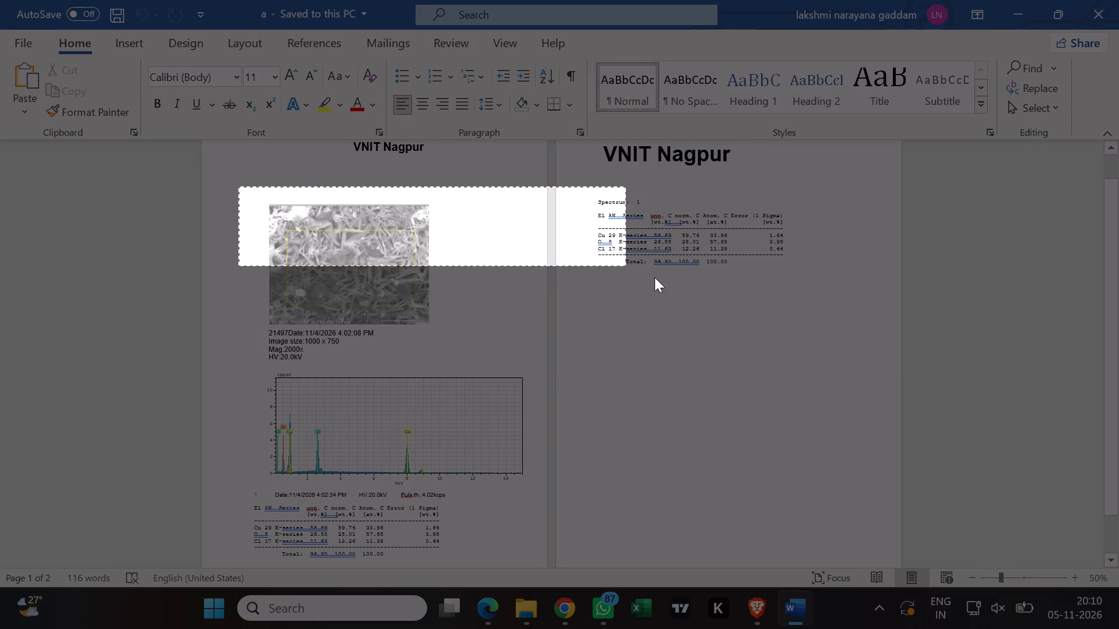
pyautogui.moveTo(654, 277); pyautogui.dragTo(870, 556)
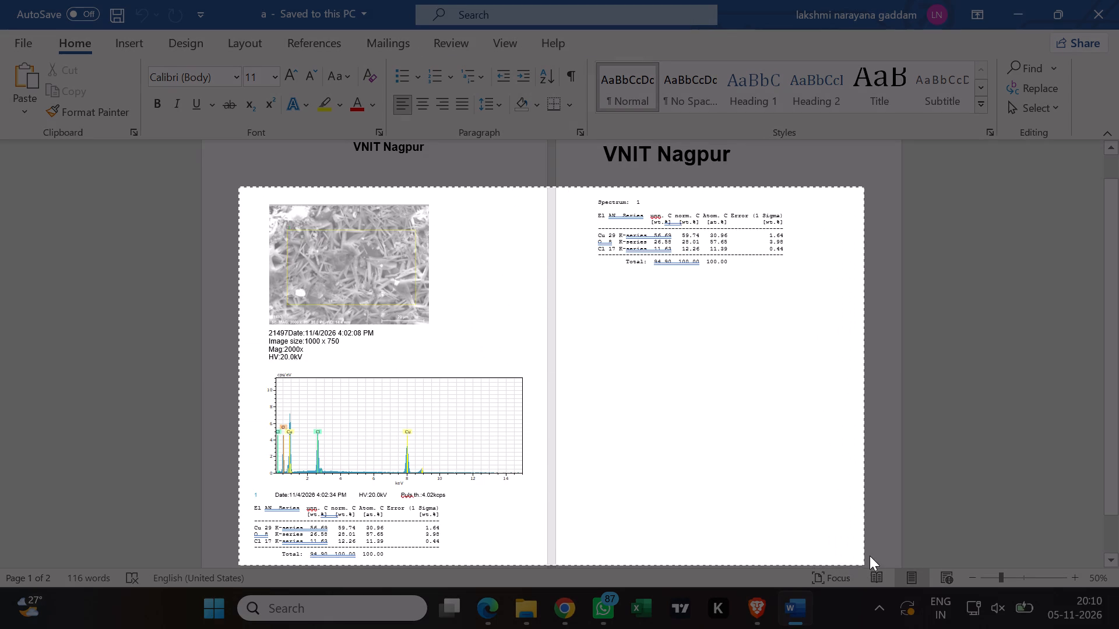
pyautogui.moveTo(870, 556); pyautogui.dragTo(873, 566)
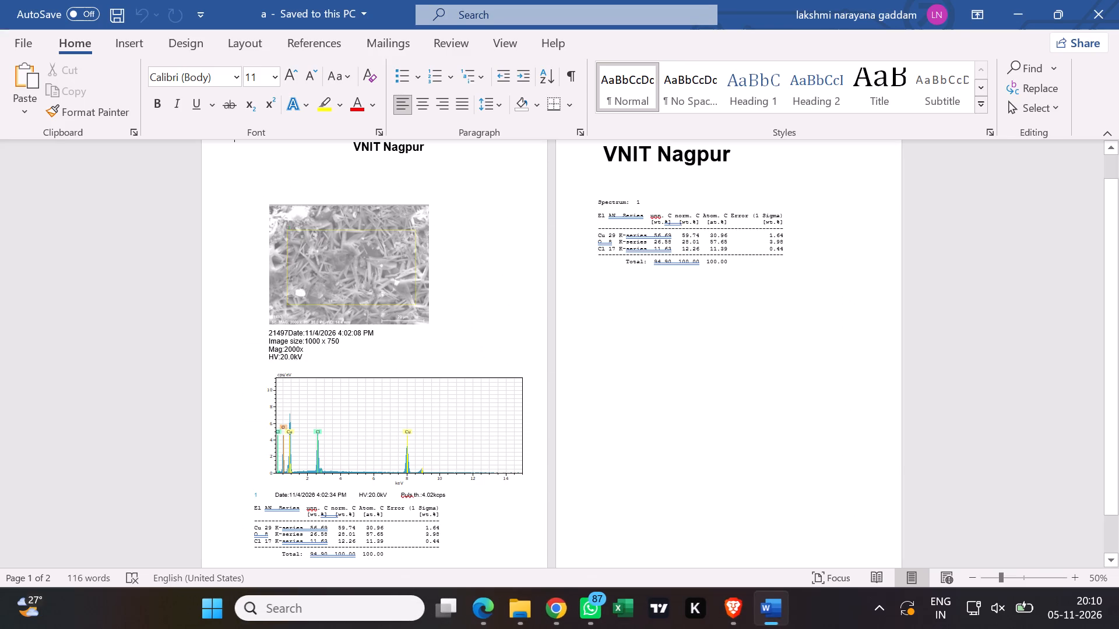
pyautogui.click(855, 424)
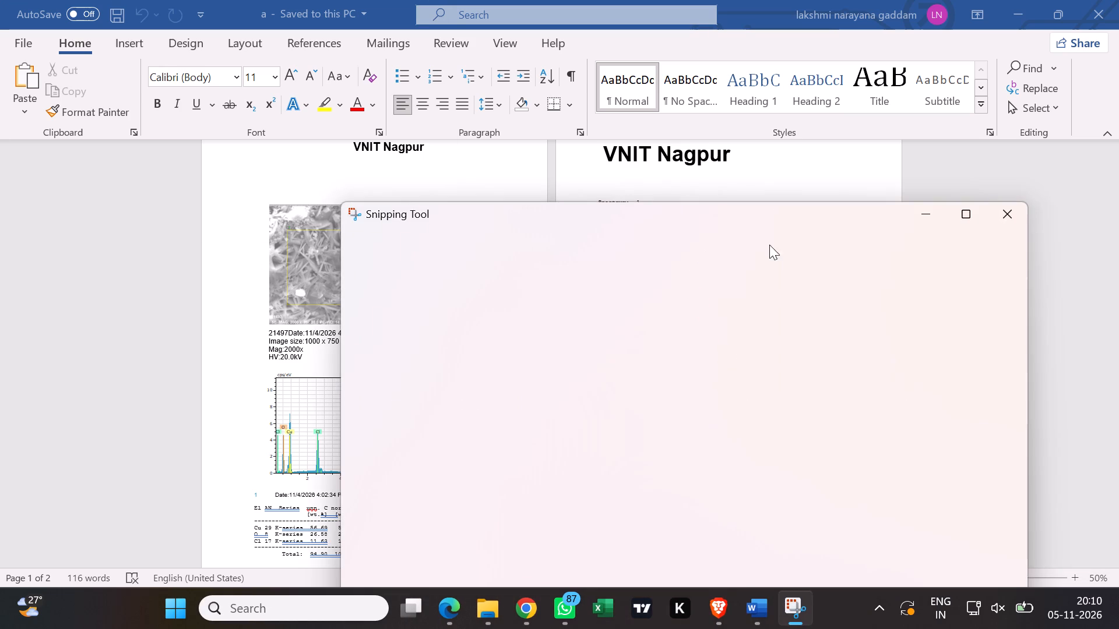
pyautogui.click(917, 244)
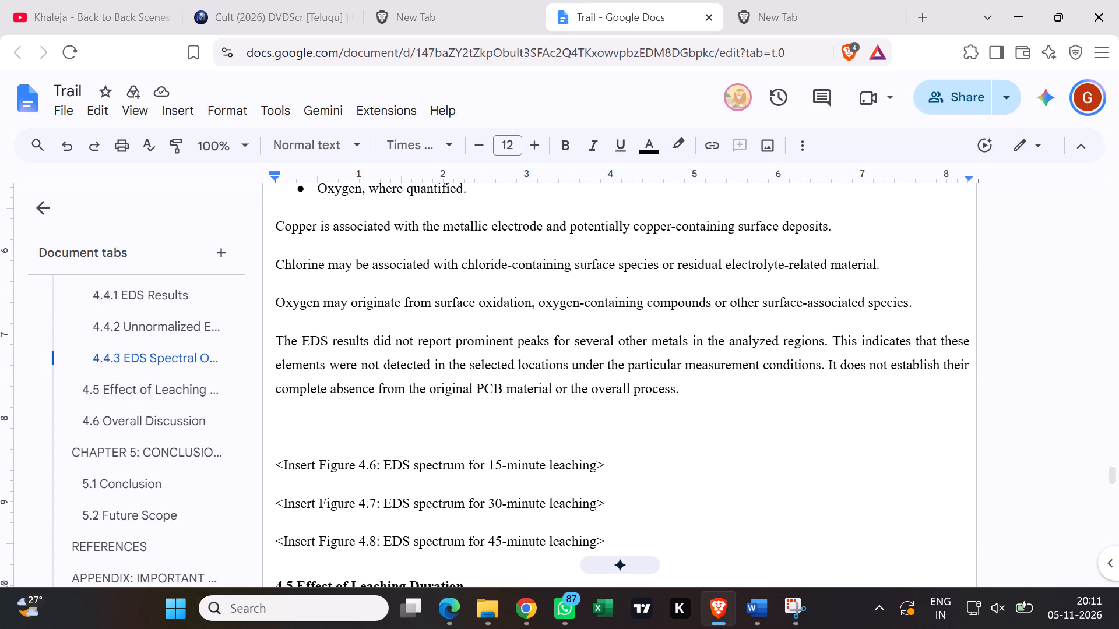
pyautogui.hotkey('ctrl', 'v')
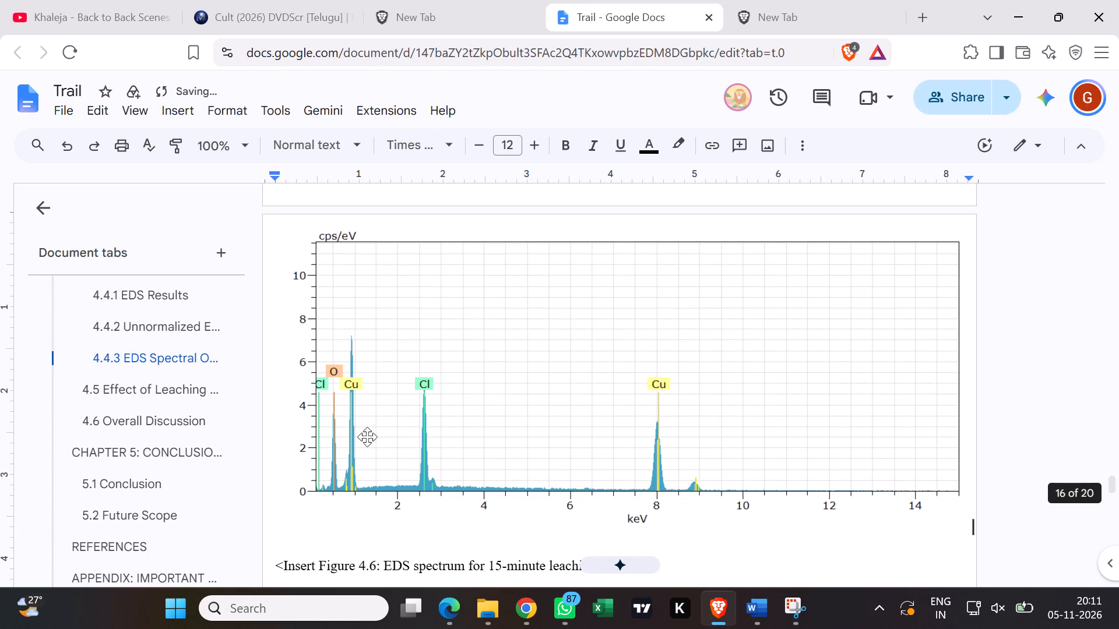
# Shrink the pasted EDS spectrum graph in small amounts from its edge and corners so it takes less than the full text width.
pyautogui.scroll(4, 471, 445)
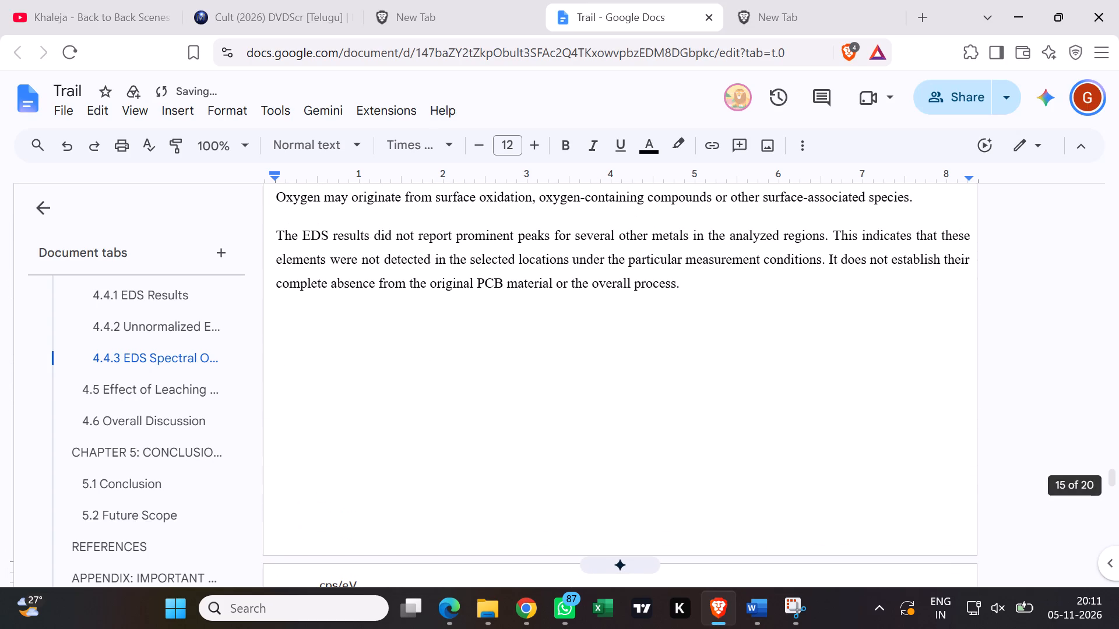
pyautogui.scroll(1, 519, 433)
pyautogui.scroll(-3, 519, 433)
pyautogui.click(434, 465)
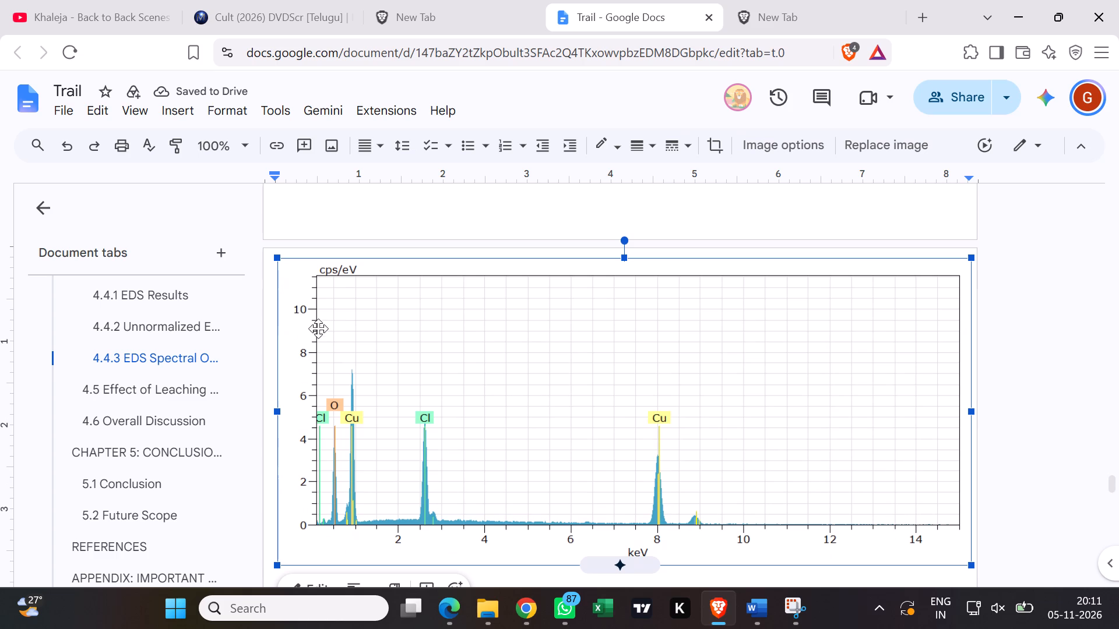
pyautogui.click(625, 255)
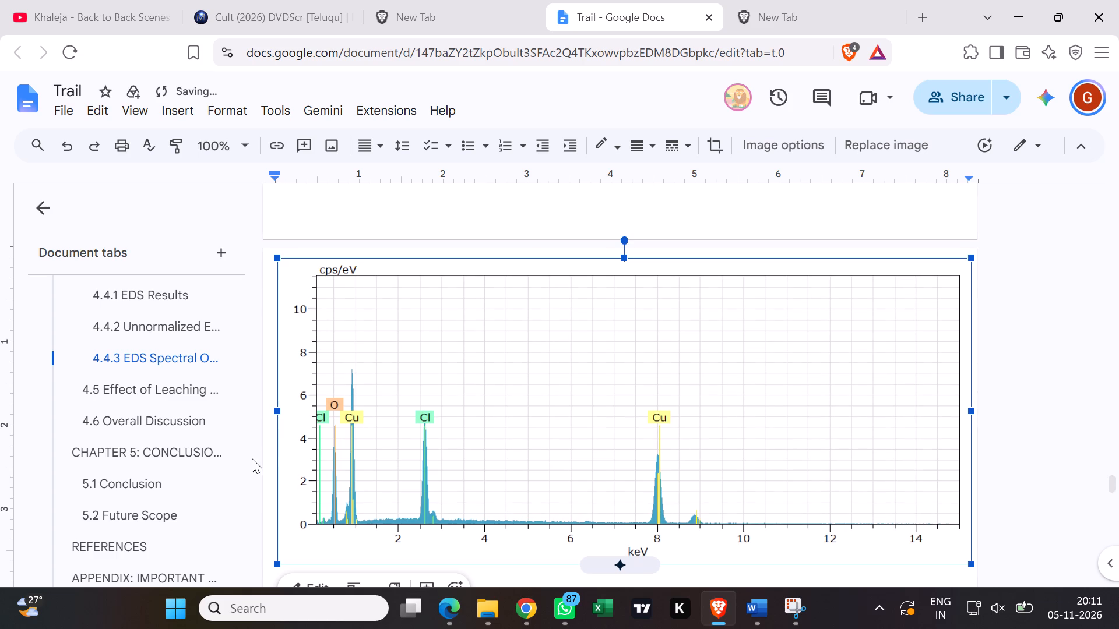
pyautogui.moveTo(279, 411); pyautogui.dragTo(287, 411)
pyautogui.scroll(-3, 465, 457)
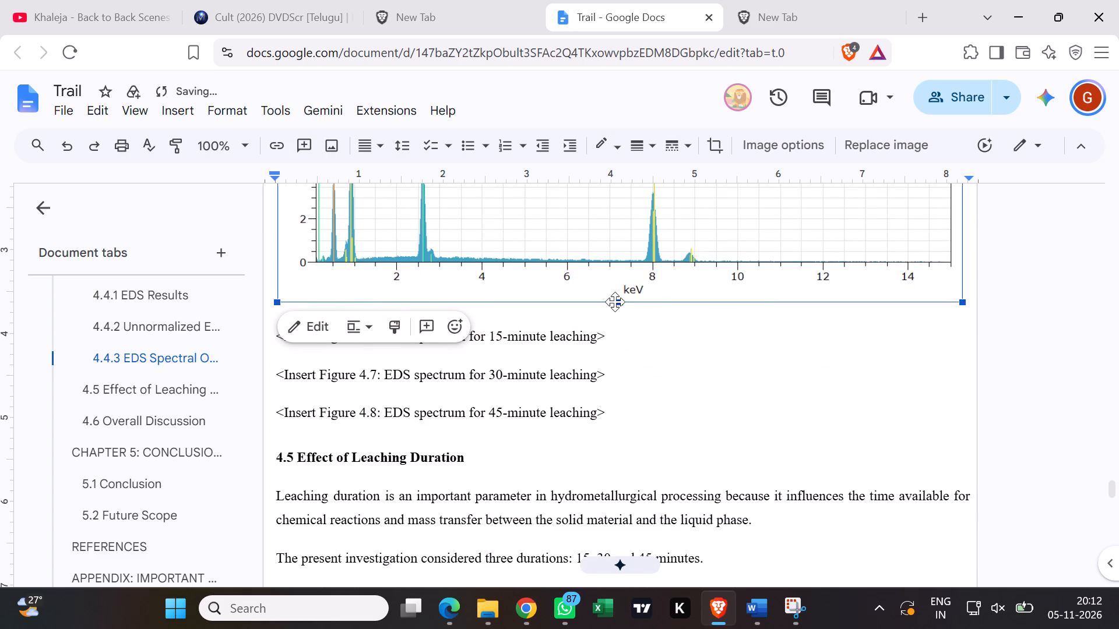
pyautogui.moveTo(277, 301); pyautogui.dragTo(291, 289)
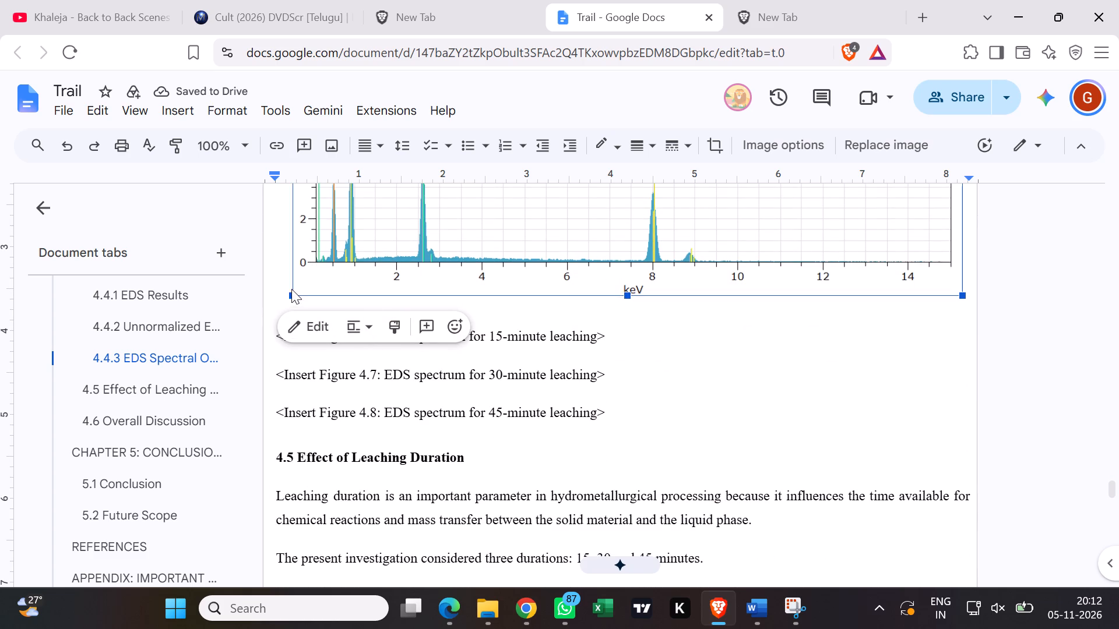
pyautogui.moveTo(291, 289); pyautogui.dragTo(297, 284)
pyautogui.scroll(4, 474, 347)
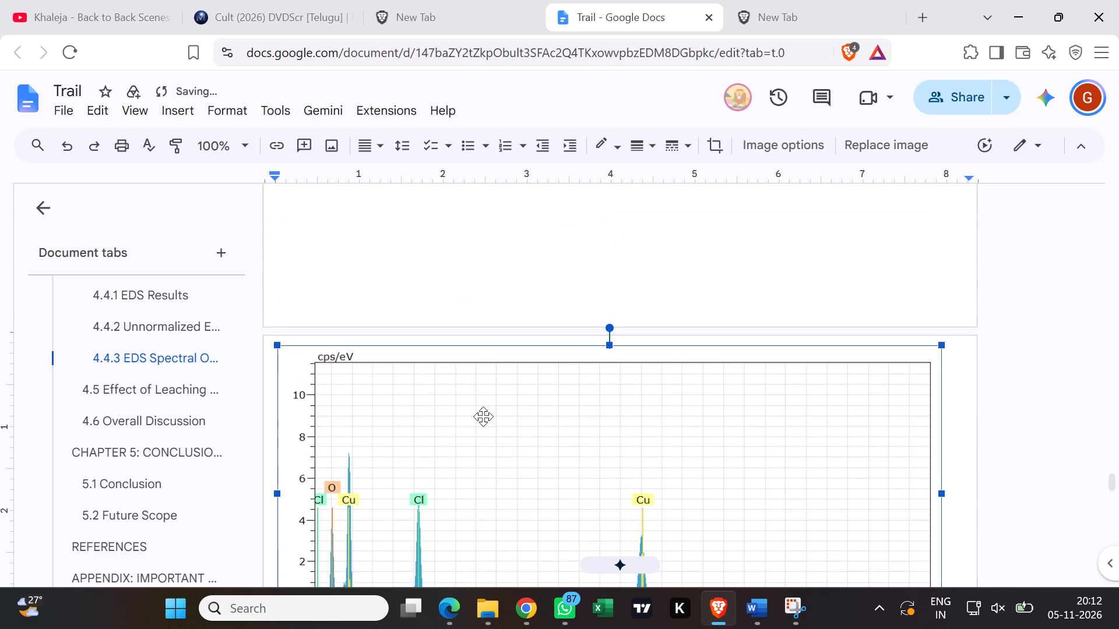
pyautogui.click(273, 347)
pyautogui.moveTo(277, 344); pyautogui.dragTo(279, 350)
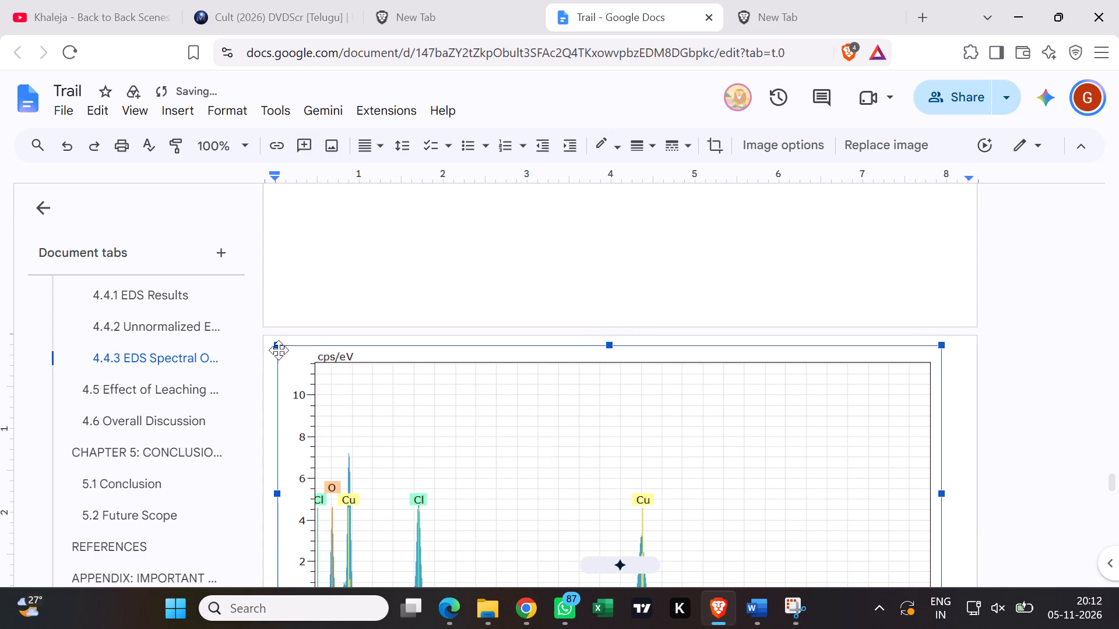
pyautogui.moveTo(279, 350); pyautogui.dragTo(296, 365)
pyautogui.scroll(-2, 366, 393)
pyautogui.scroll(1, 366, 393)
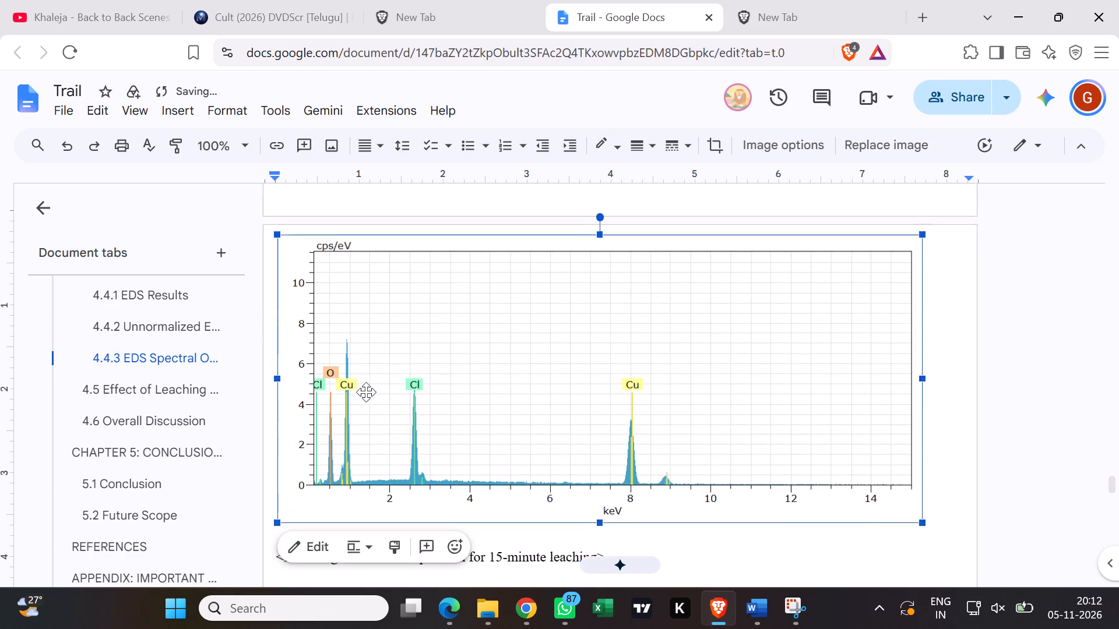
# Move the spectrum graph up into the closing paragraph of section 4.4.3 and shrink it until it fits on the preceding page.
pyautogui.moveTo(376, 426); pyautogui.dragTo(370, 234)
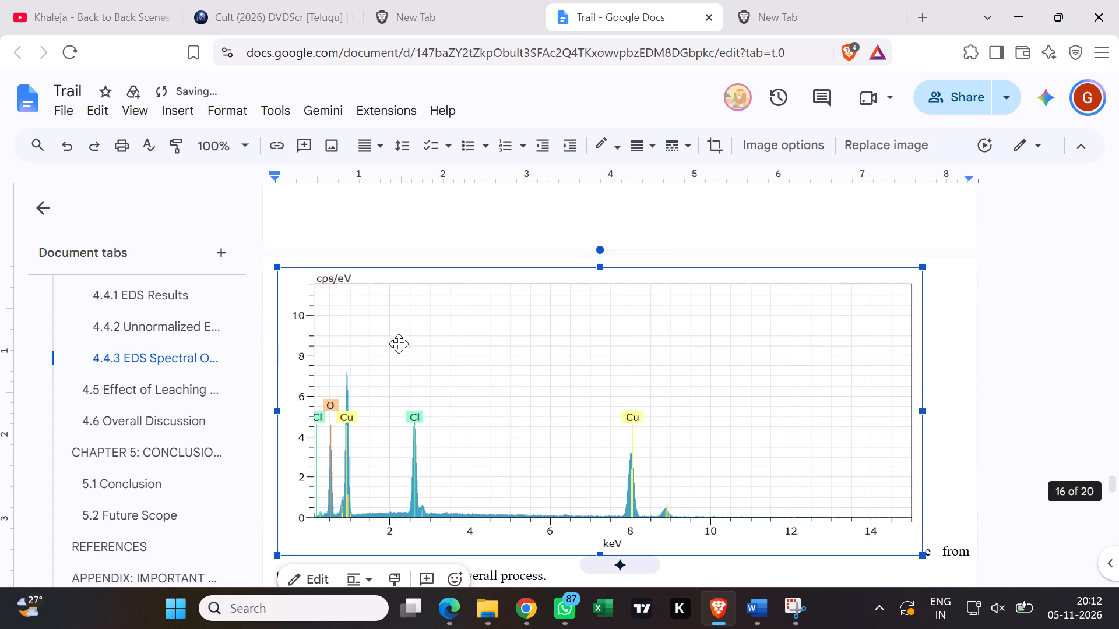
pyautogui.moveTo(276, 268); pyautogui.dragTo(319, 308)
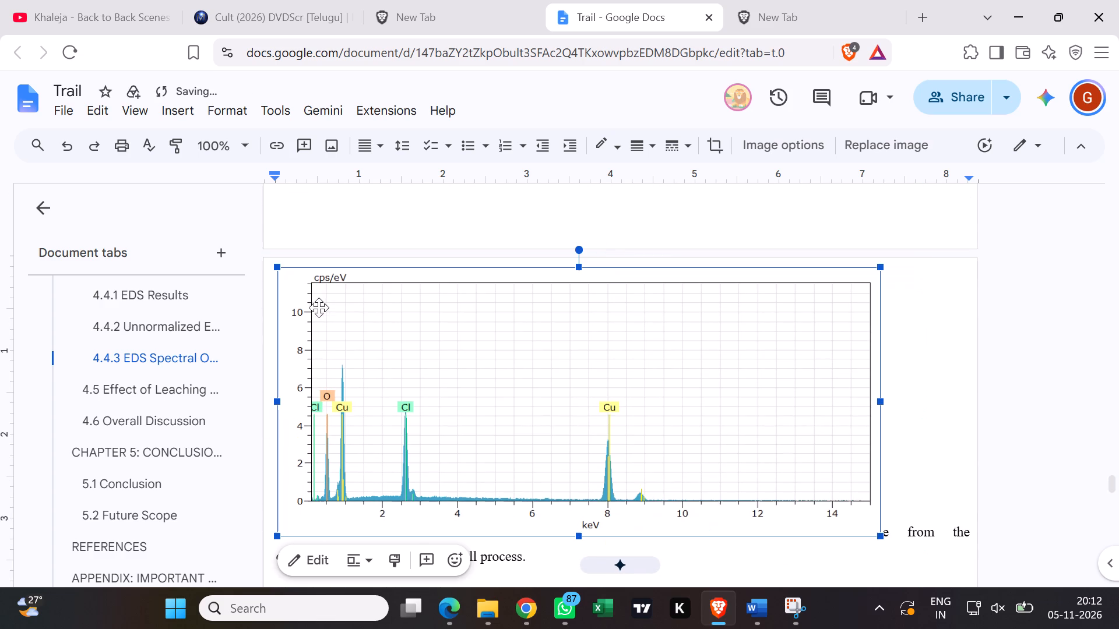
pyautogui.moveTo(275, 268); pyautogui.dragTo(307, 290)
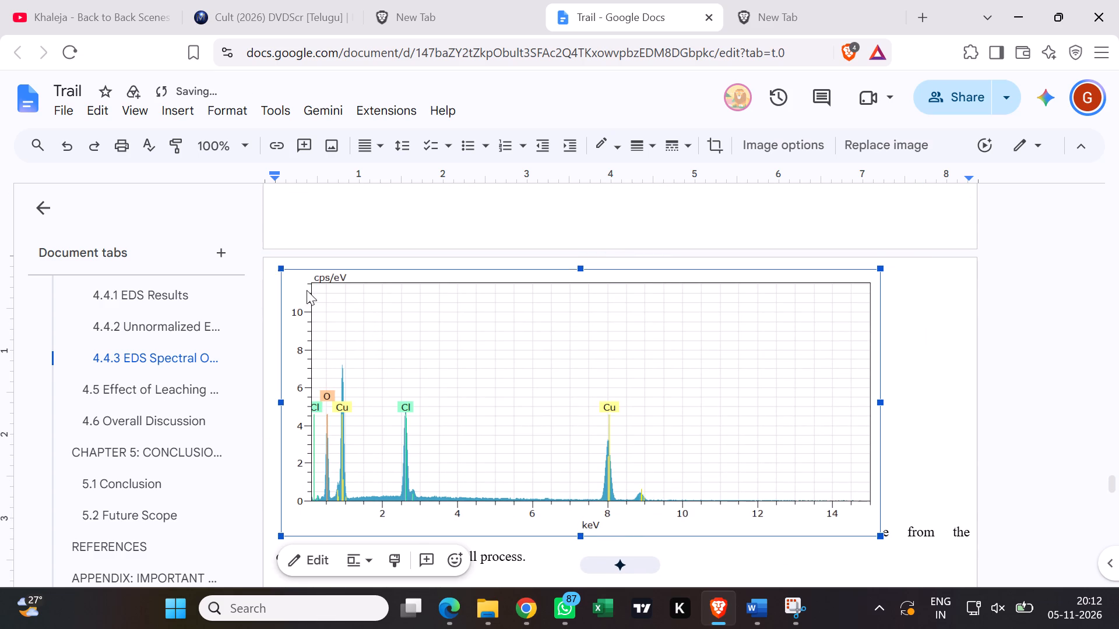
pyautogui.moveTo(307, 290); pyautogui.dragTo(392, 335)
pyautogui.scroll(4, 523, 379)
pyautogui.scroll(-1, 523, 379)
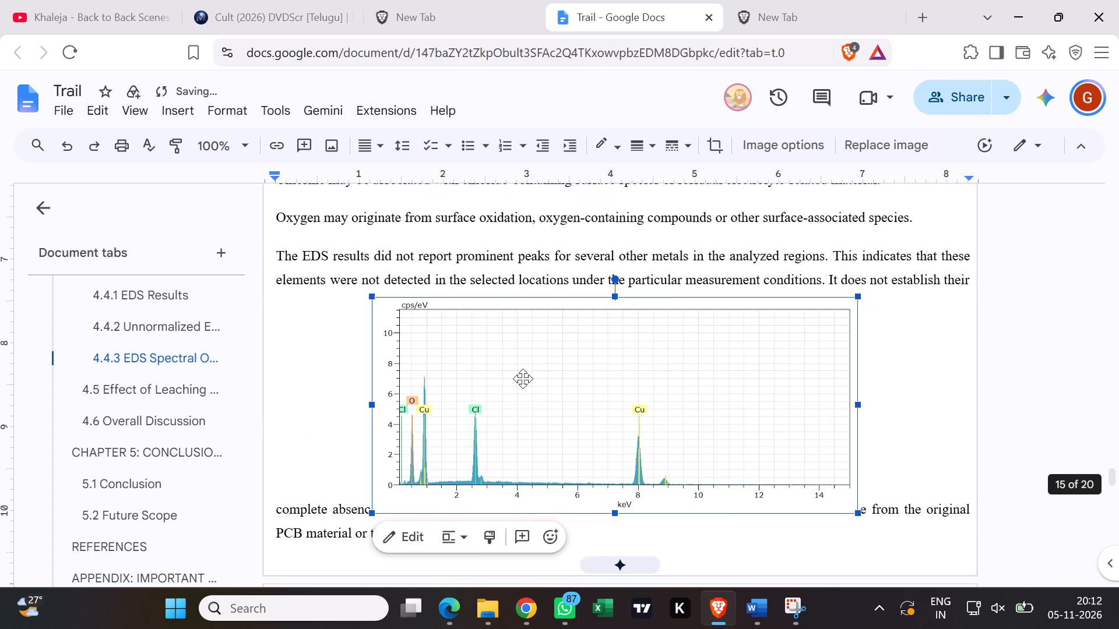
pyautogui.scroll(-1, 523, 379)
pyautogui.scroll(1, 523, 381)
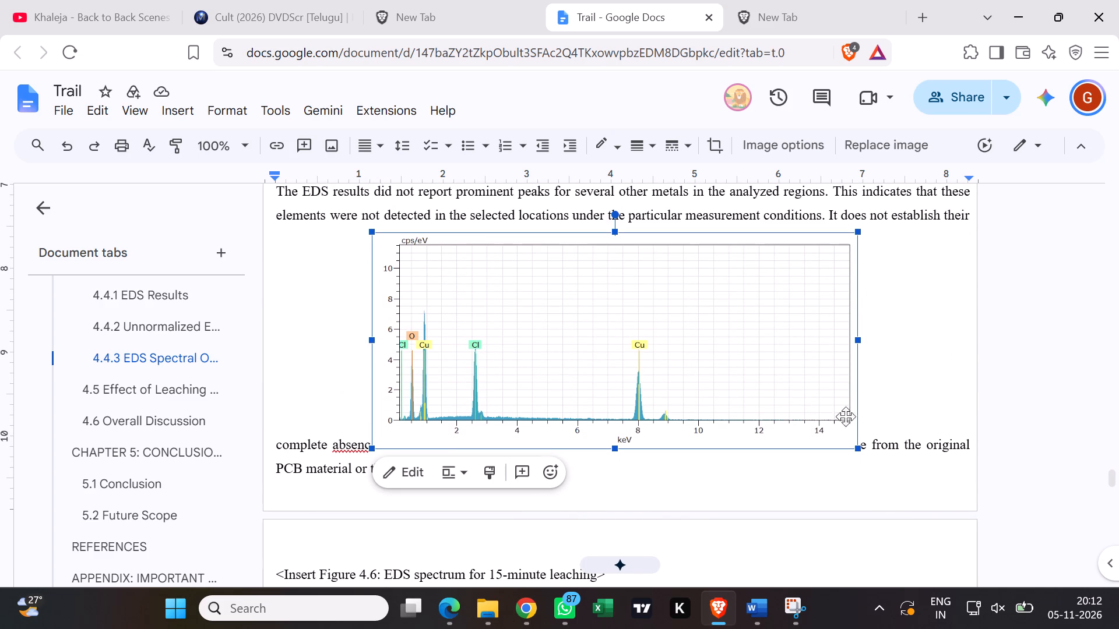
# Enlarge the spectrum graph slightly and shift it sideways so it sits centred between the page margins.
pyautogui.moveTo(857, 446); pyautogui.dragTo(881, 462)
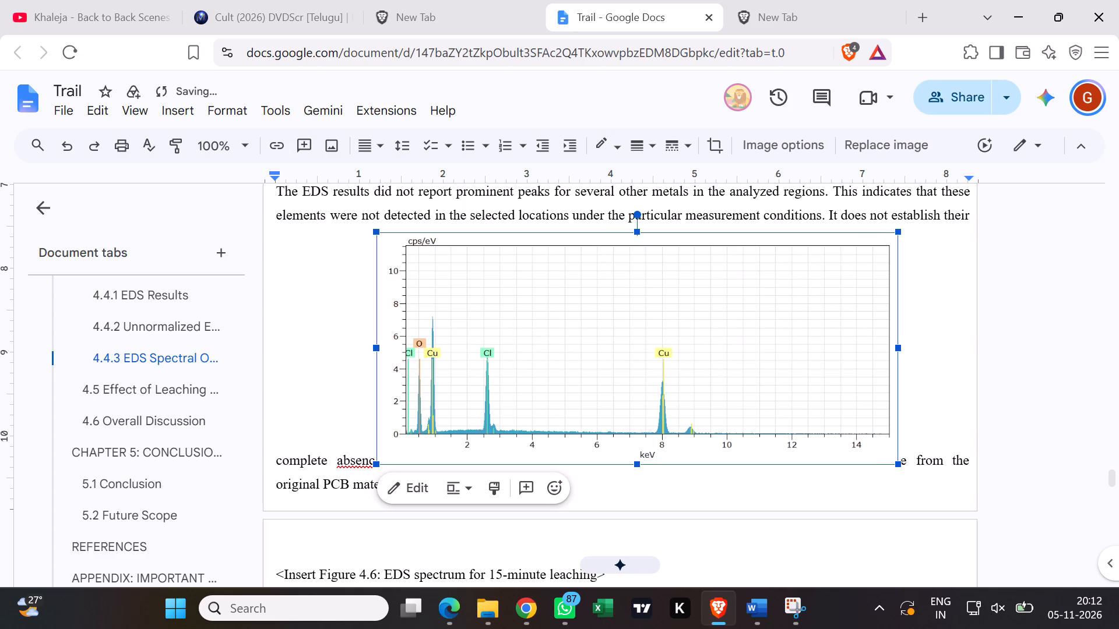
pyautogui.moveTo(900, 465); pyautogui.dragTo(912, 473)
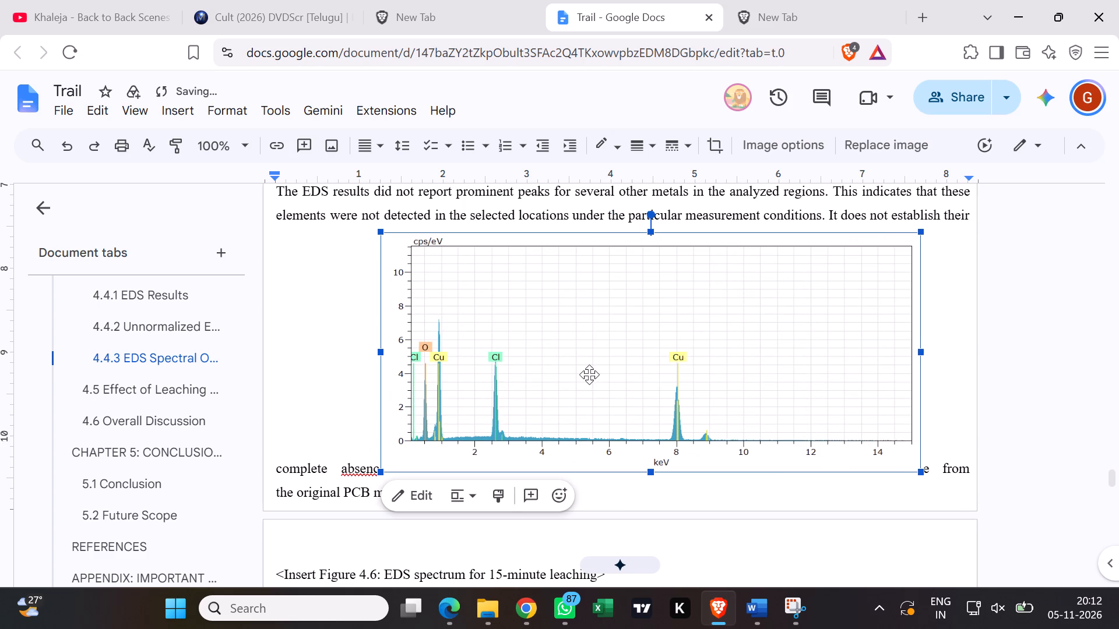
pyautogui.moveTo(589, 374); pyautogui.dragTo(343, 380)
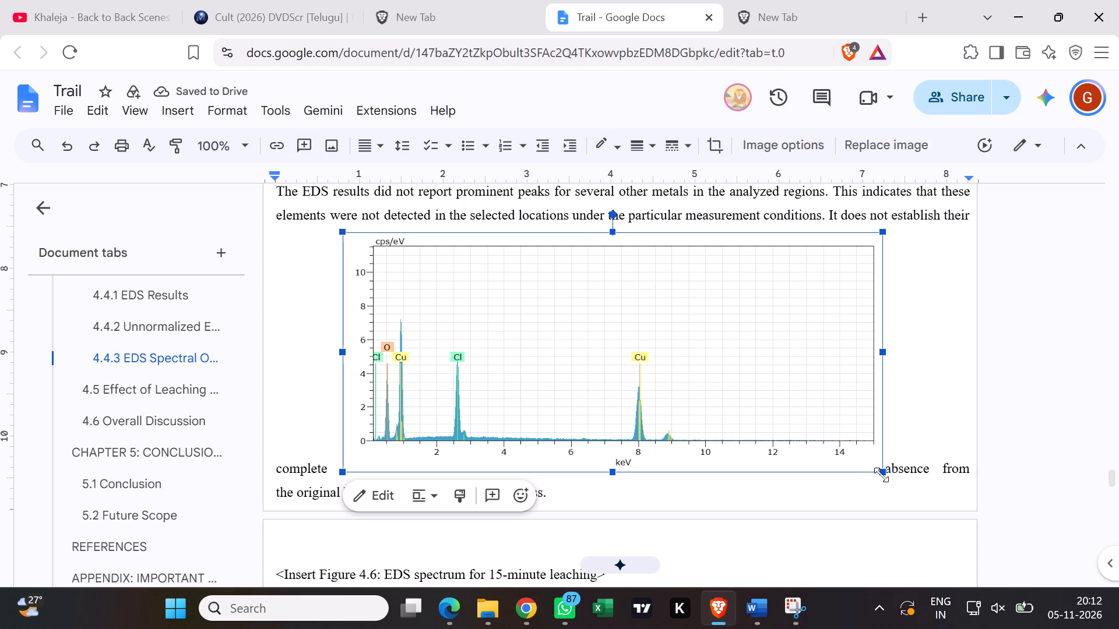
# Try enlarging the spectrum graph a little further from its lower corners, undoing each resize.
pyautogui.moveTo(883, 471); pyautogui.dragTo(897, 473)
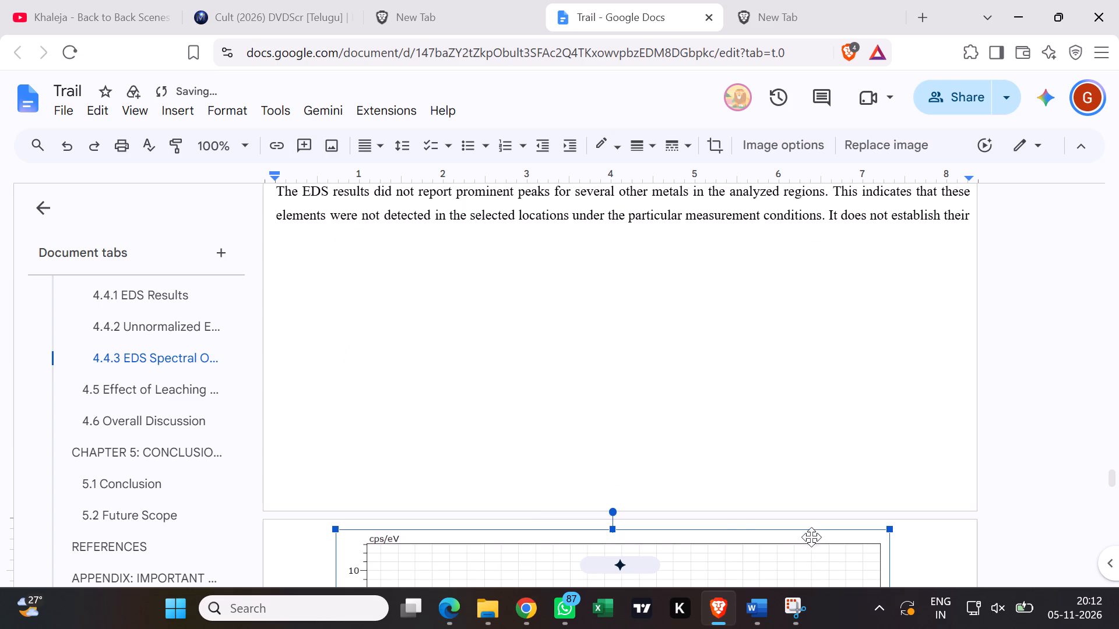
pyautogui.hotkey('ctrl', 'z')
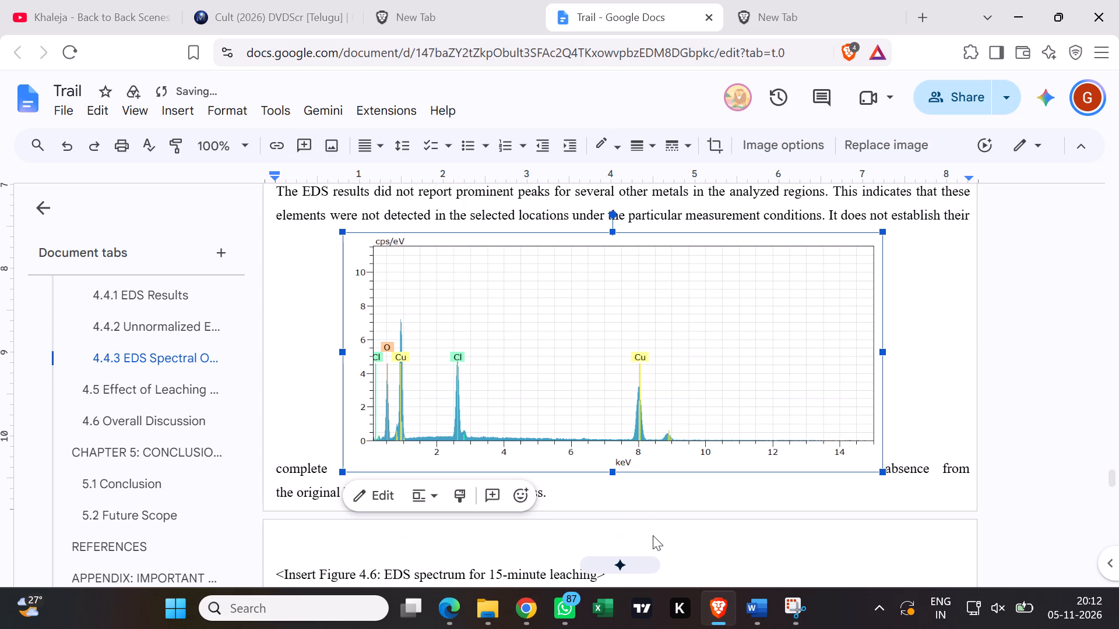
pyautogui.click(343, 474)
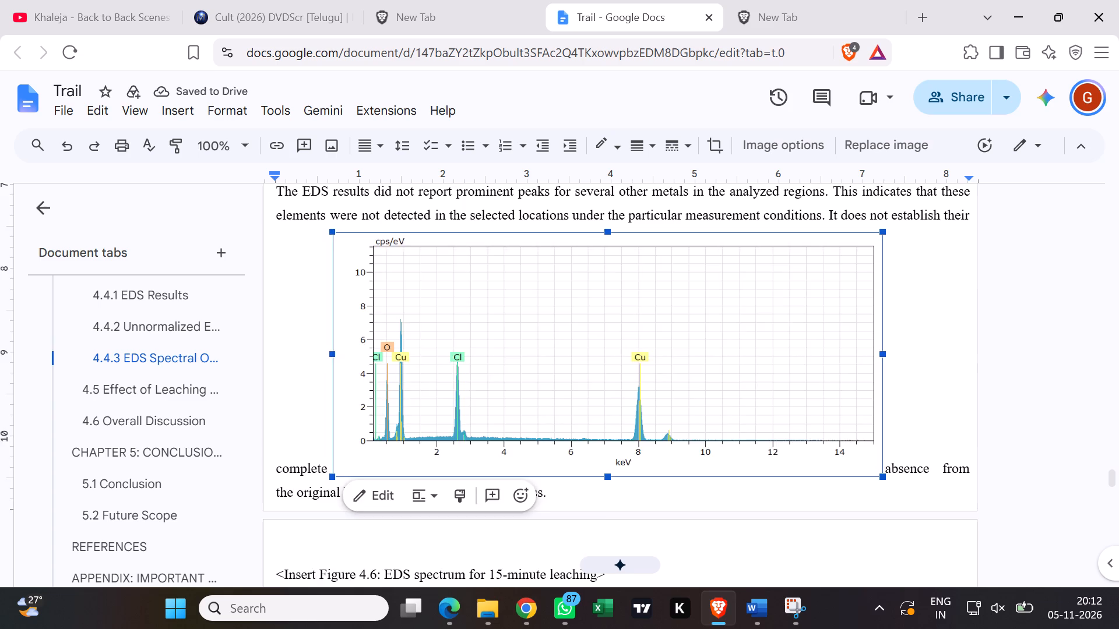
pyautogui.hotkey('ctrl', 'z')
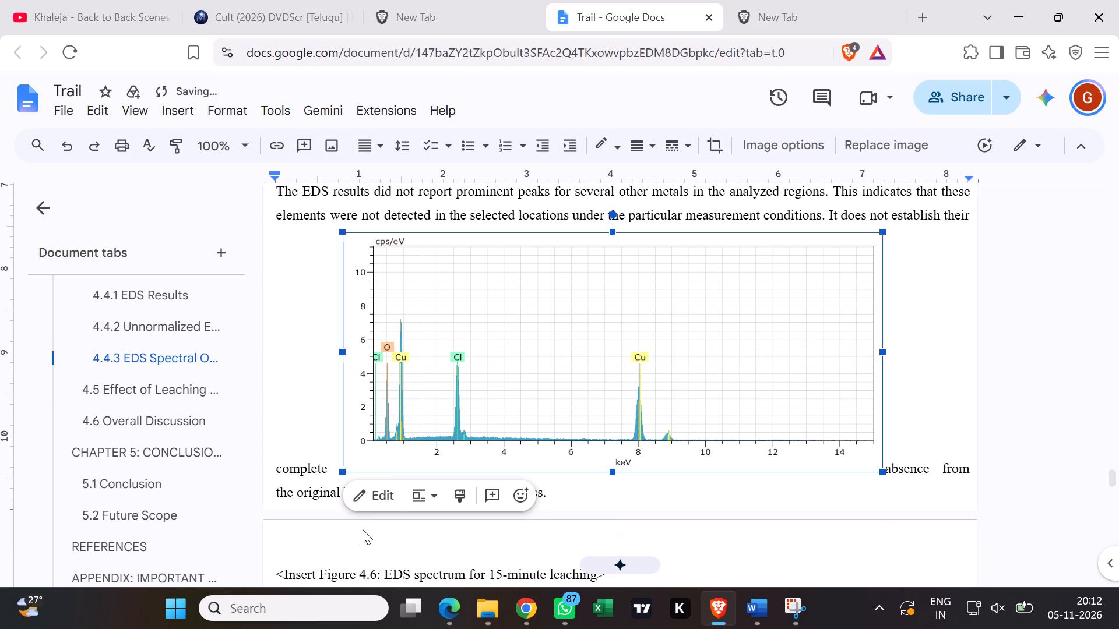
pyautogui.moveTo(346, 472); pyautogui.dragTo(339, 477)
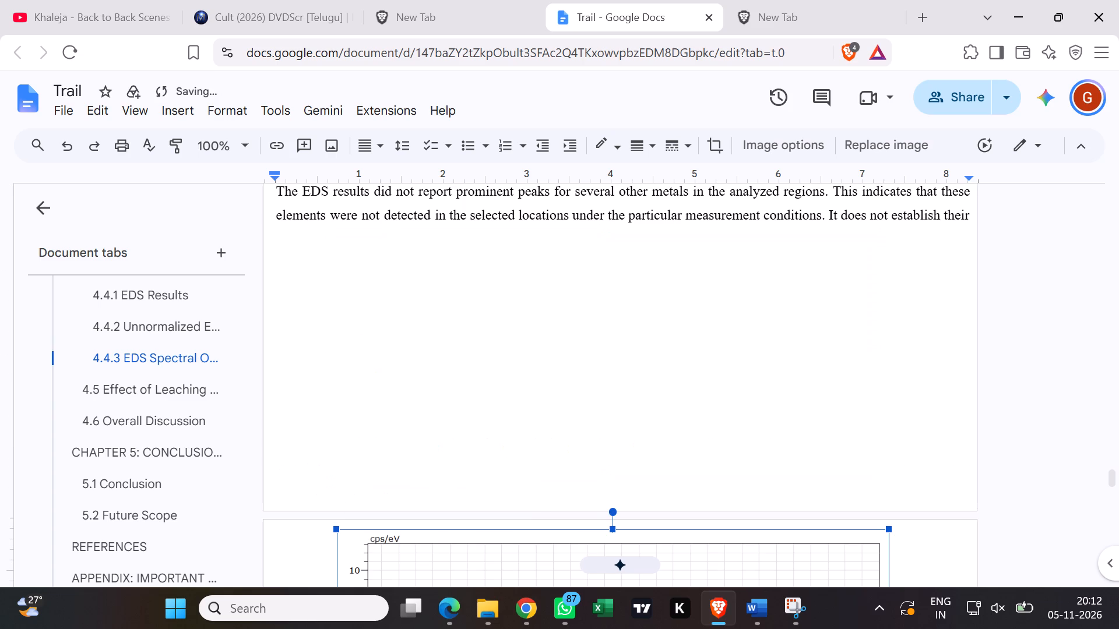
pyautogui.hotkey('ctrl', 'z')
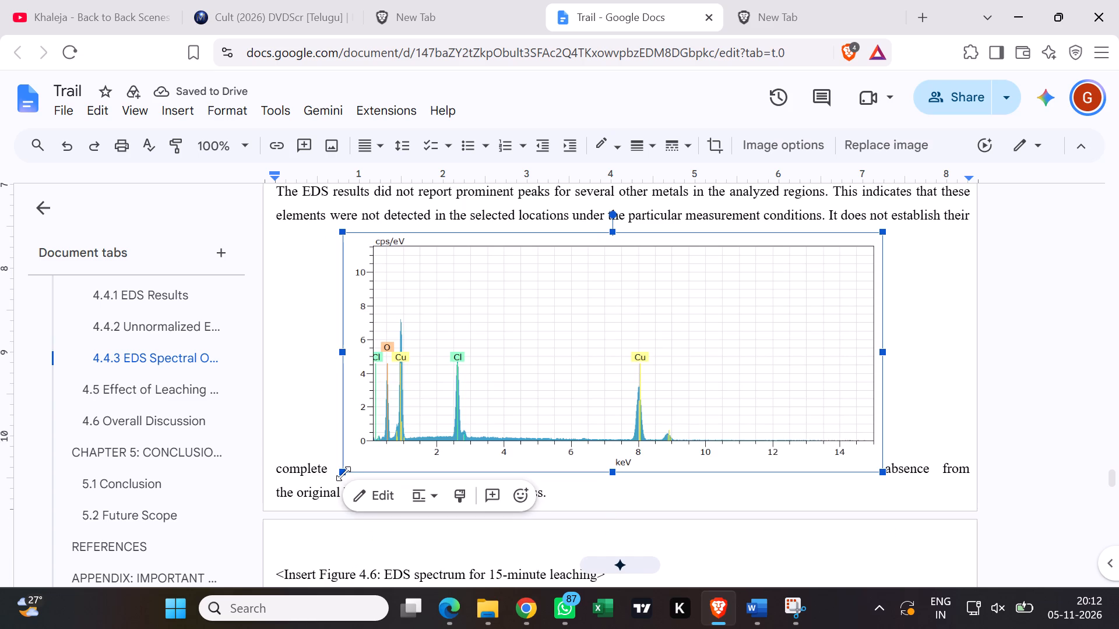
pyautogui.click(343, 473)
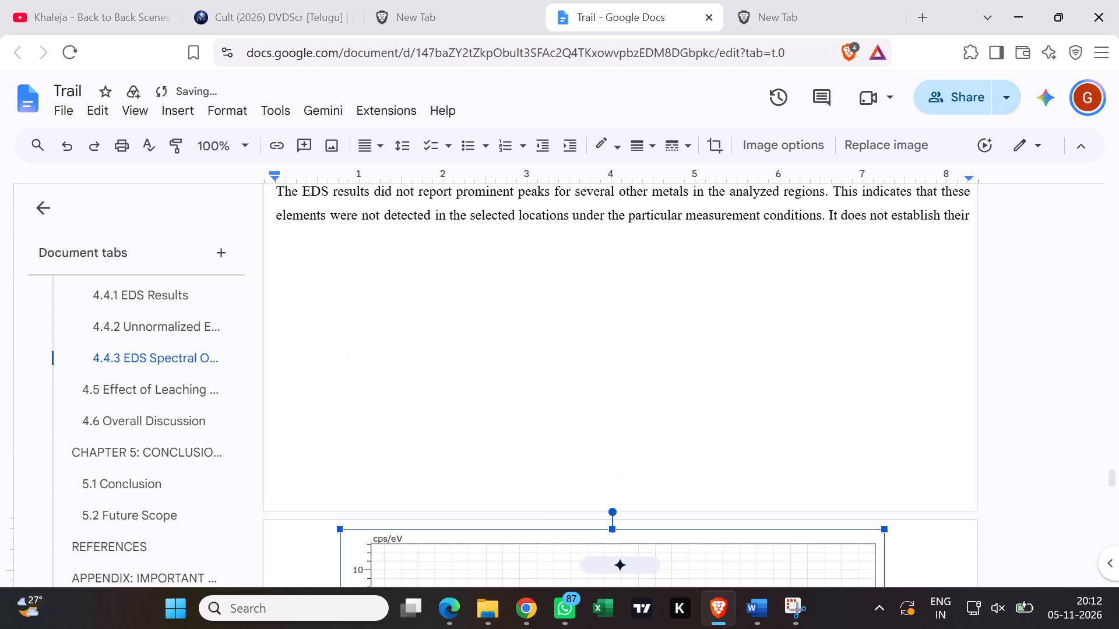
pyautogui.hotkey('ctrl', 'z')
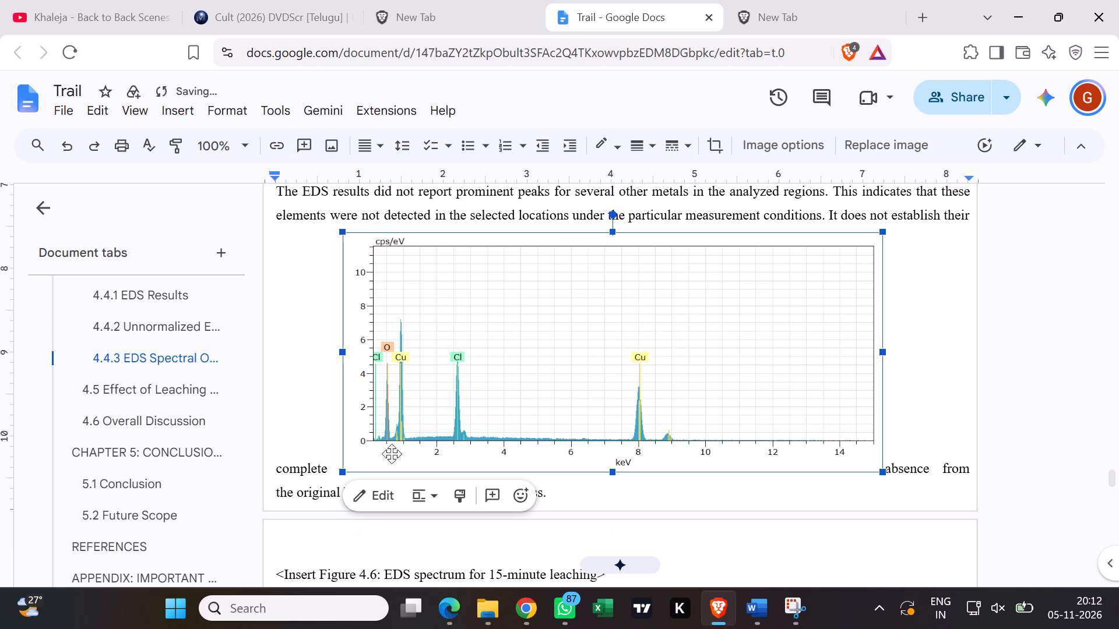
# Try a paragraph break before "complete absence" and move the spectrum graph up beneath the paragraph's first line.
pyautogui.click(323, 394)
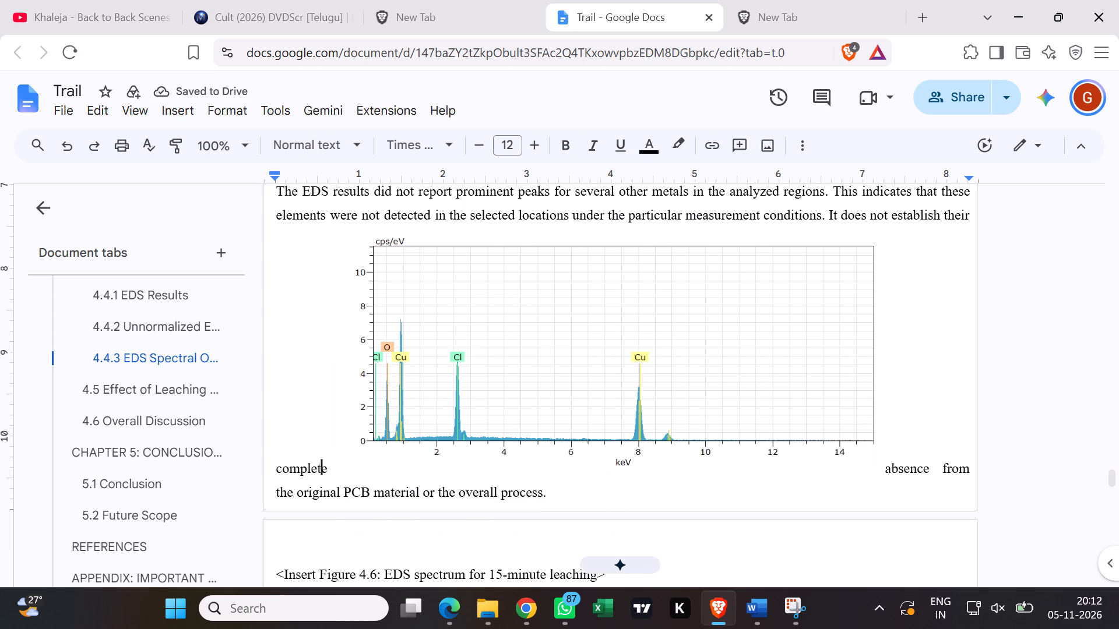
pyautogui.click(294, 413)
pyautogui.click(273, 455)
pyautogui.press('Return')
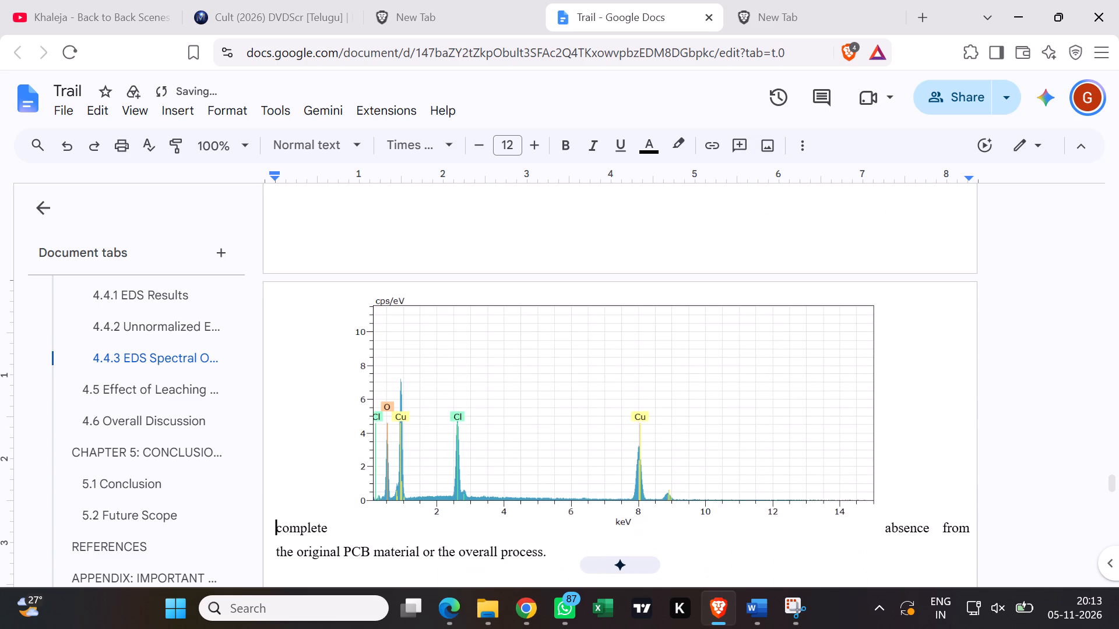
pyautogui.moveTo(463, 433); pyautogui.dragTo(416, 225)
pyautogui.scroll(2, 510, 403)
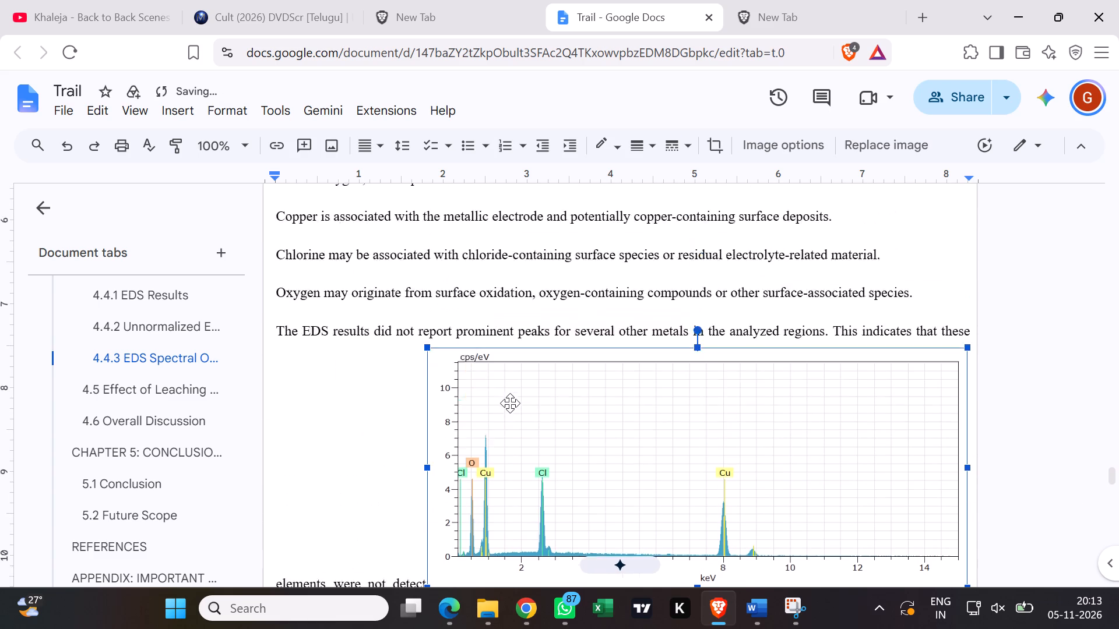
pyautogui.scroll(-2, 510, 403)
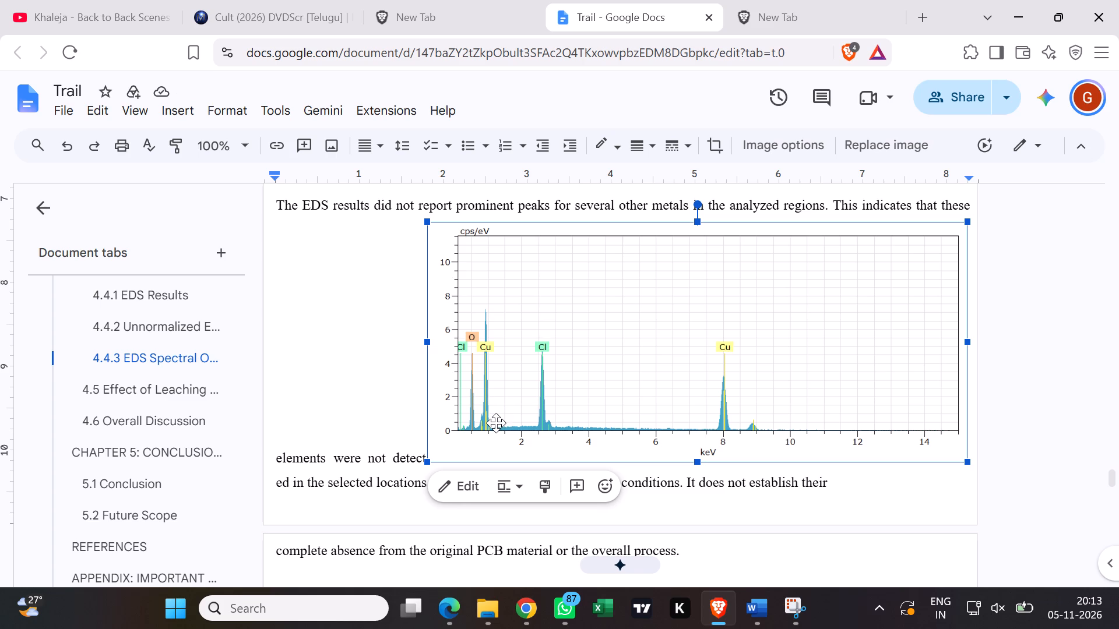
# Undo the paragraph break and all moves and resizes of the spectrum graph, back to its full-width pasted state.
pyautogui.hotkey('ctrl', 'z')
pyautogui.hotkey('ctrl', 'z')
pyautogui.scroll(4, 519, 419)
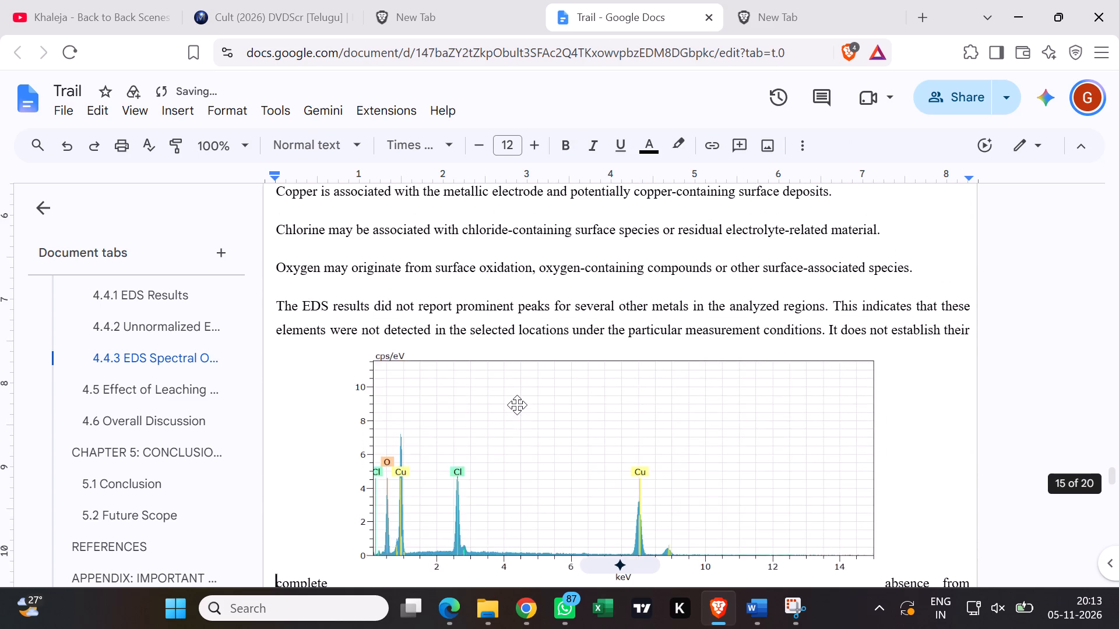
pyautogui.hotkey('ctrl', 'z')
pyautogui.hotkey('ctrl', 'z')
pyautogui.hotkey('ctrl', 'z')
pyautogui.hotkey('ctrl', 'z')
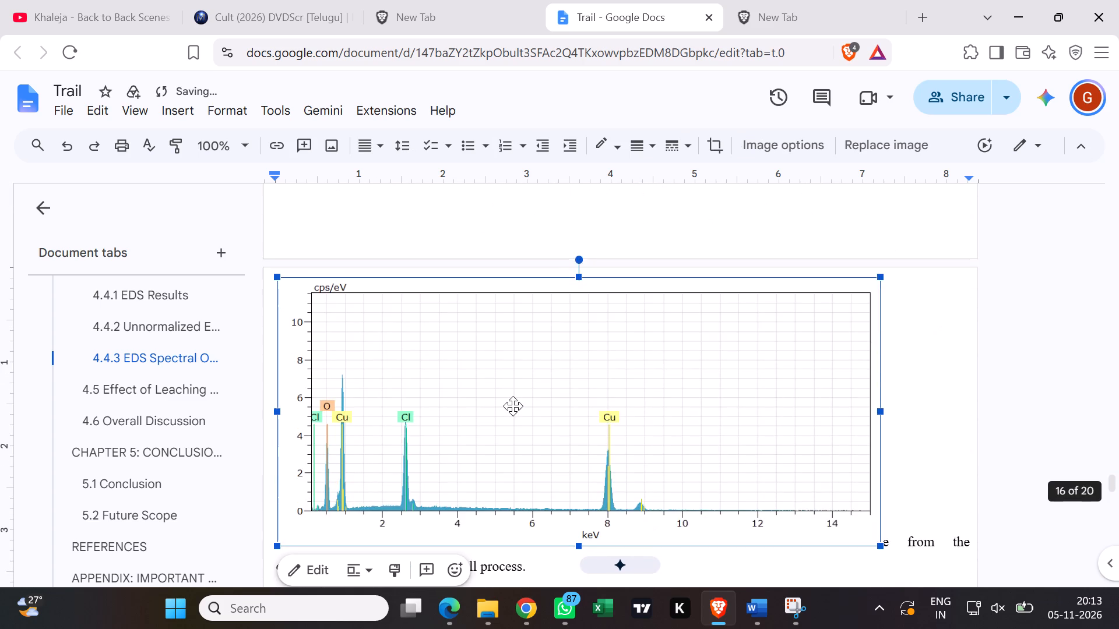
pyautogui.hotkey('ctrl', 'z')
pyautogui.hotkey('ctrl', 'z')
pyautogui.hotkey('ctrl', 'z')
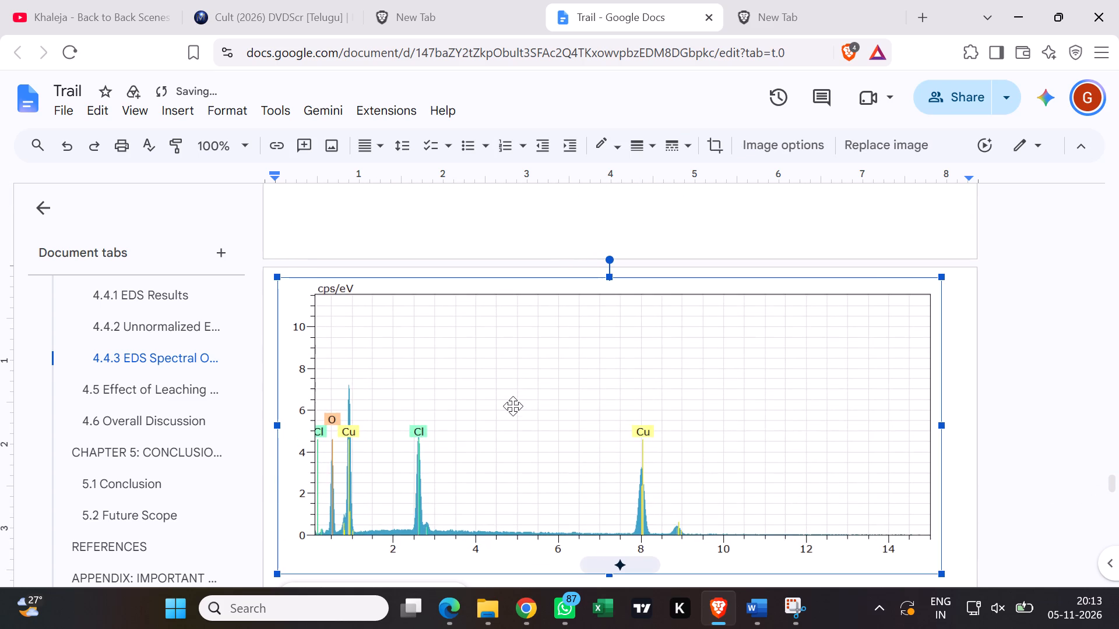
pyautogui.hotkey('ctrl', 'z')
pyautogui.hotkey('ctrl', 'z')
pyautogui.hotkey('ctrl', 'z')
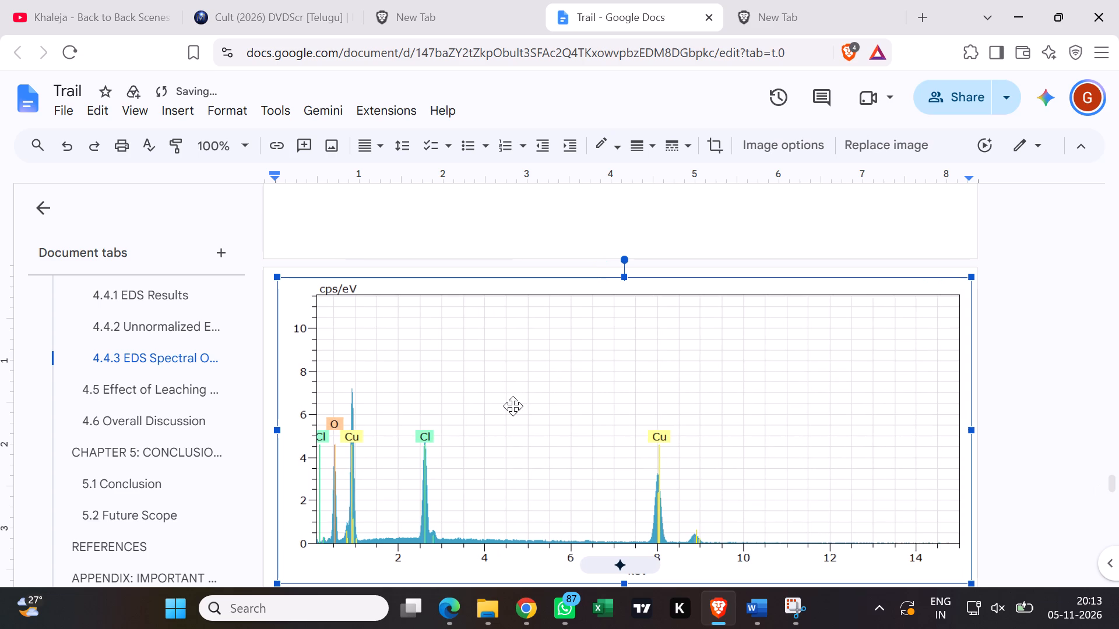
# Undo the paste of the full-width spectrum graph.
pyautogui.hotkey('ctrl', 'z')
pyautogui.hotkey('ctrl', 'z')
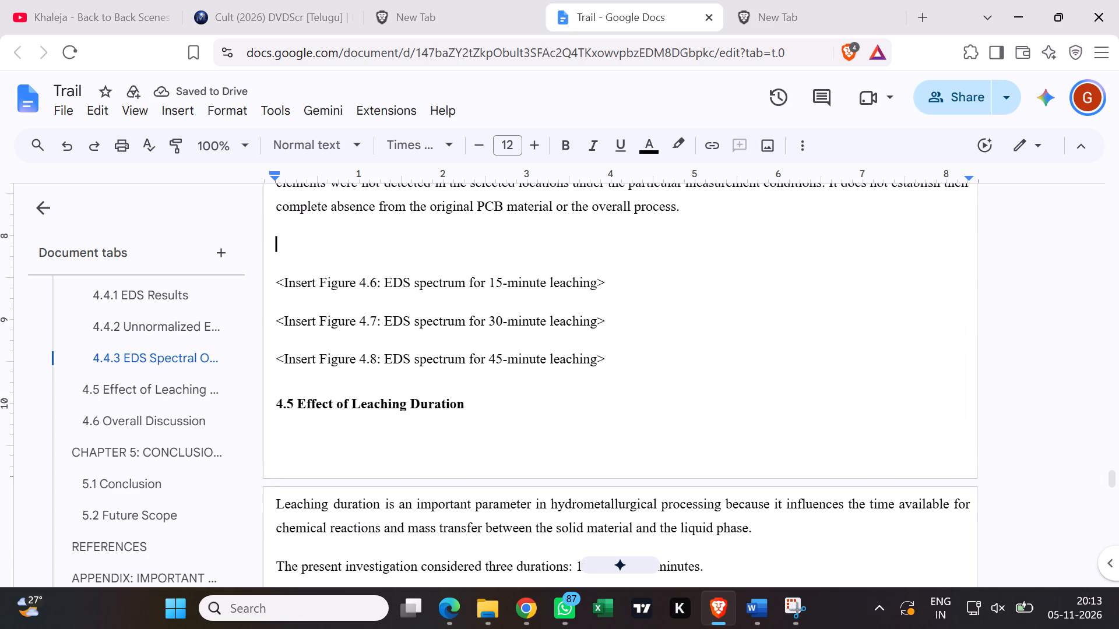
# Insert five blank lines above the 15-minute EDS spectrum placeholder for Figure 4.6.
pyautogui.press('Return')
pyautogui.press('Return')
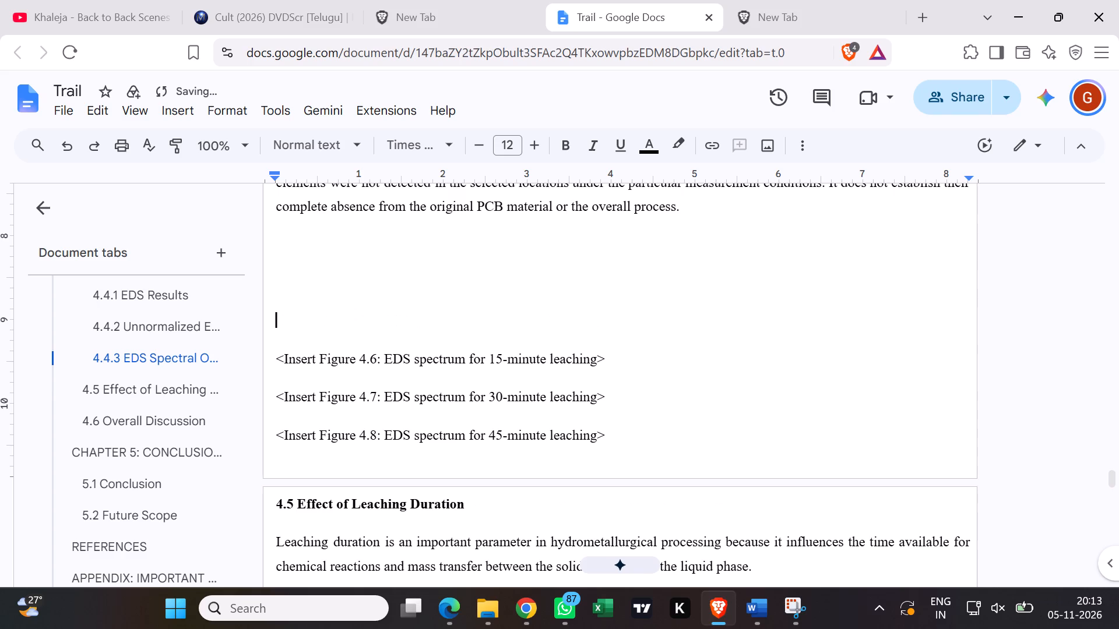
pyautogui.press('Return')
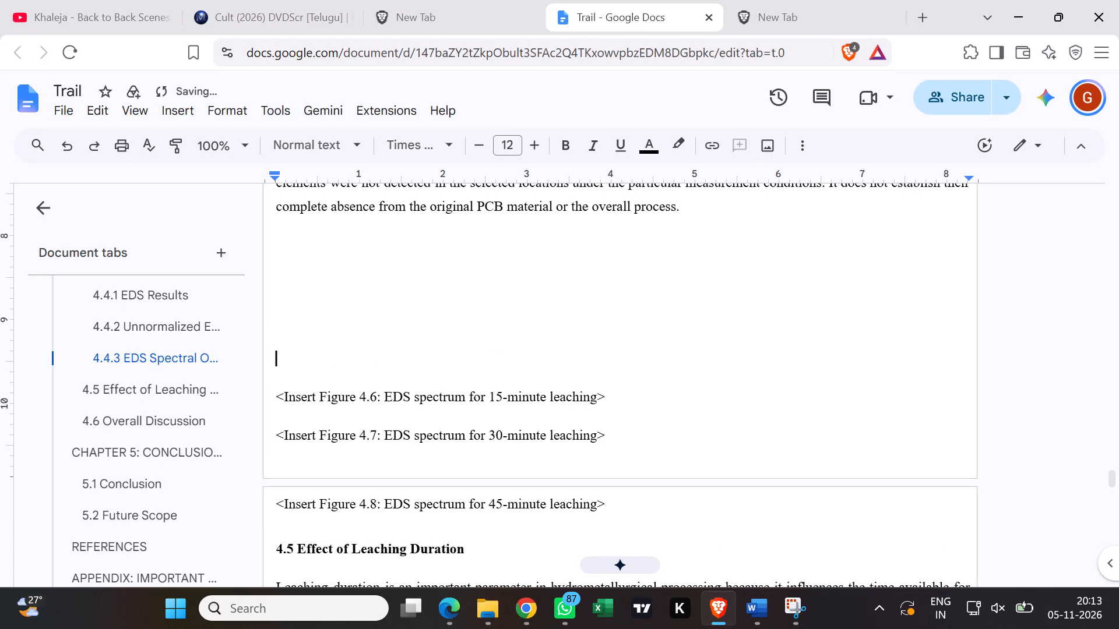
pyautogui.press('Return')
pyautogui.press('Return')
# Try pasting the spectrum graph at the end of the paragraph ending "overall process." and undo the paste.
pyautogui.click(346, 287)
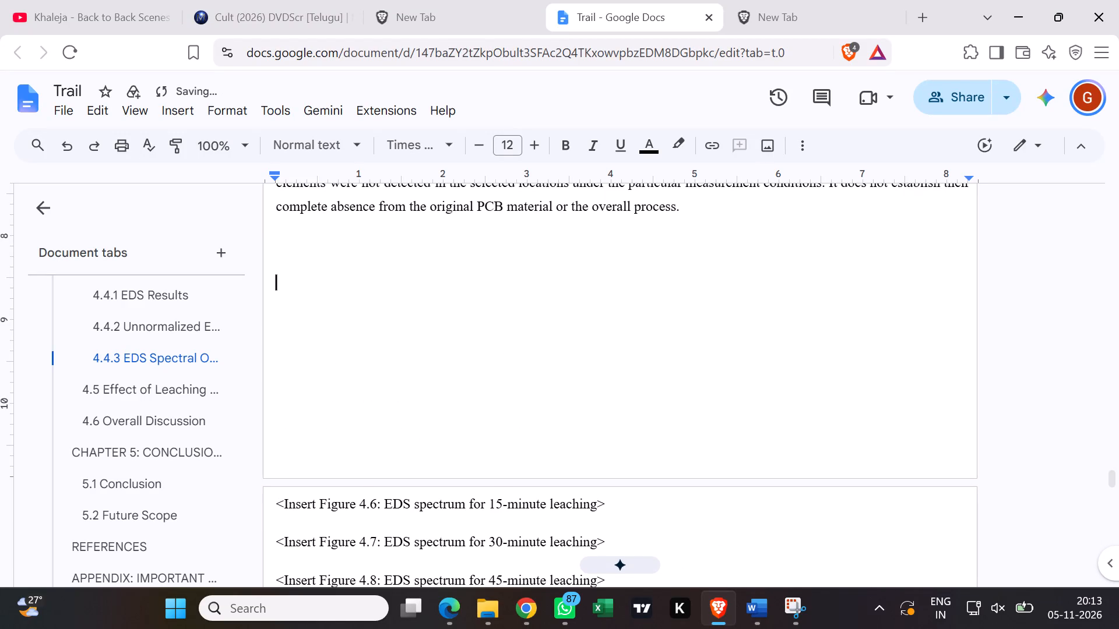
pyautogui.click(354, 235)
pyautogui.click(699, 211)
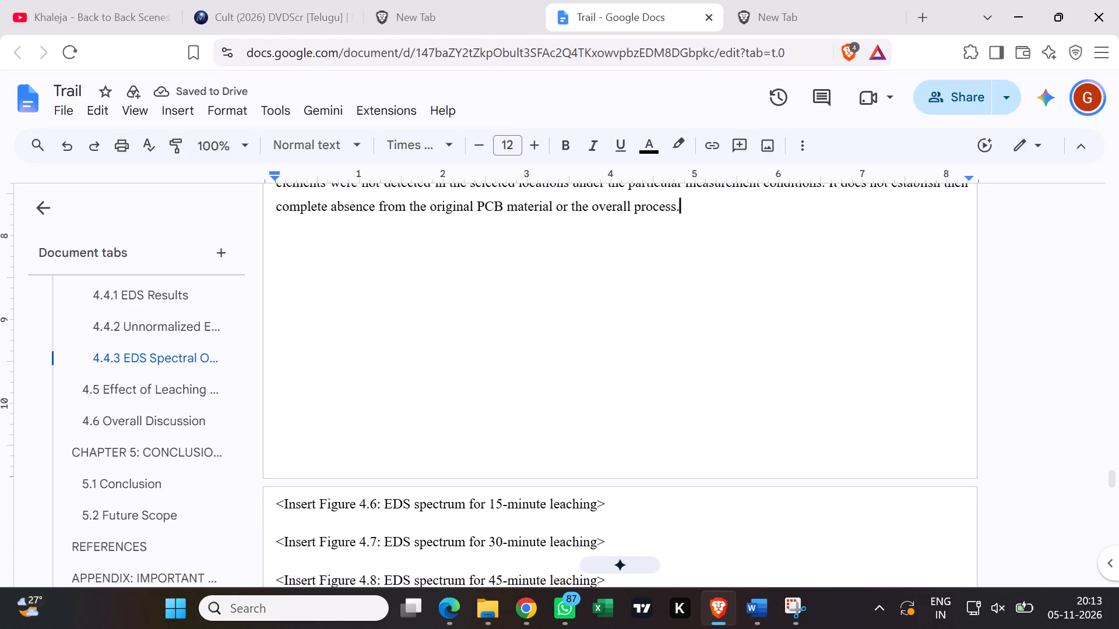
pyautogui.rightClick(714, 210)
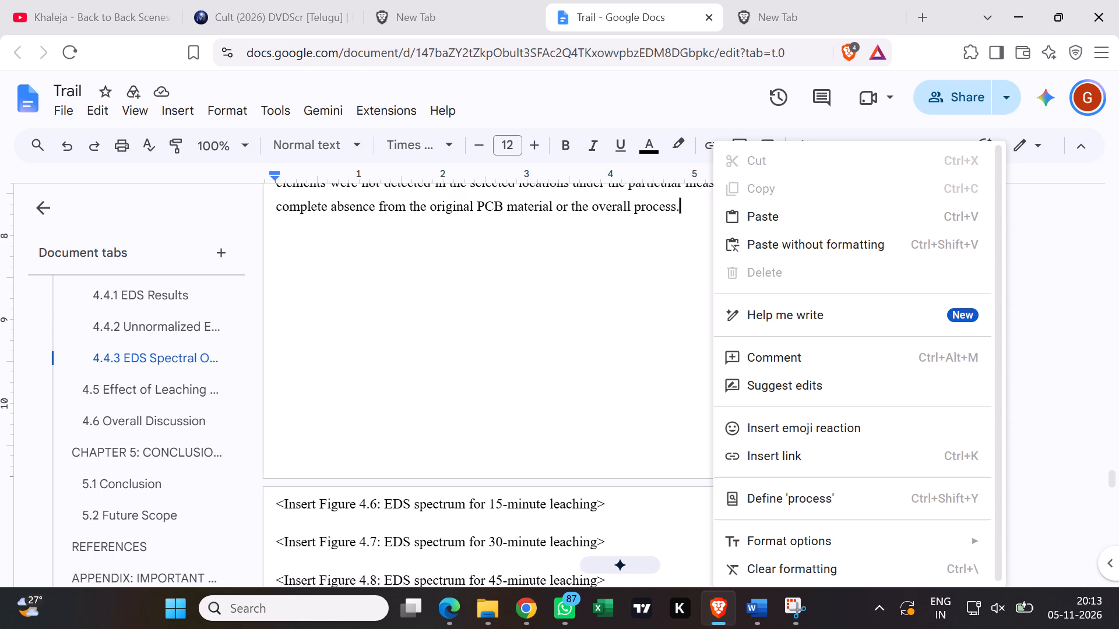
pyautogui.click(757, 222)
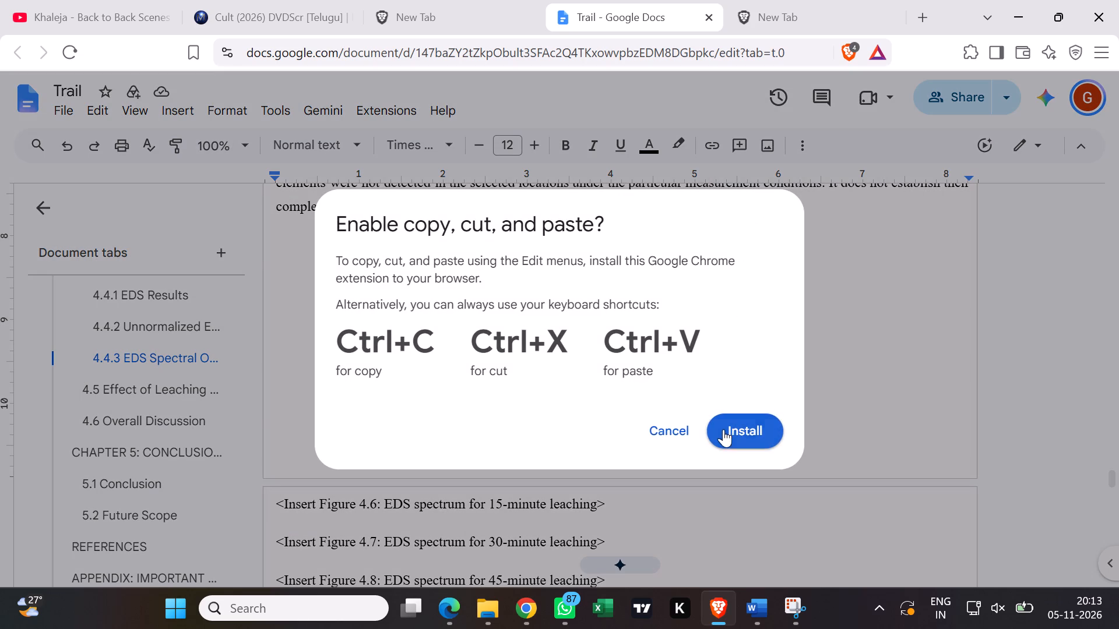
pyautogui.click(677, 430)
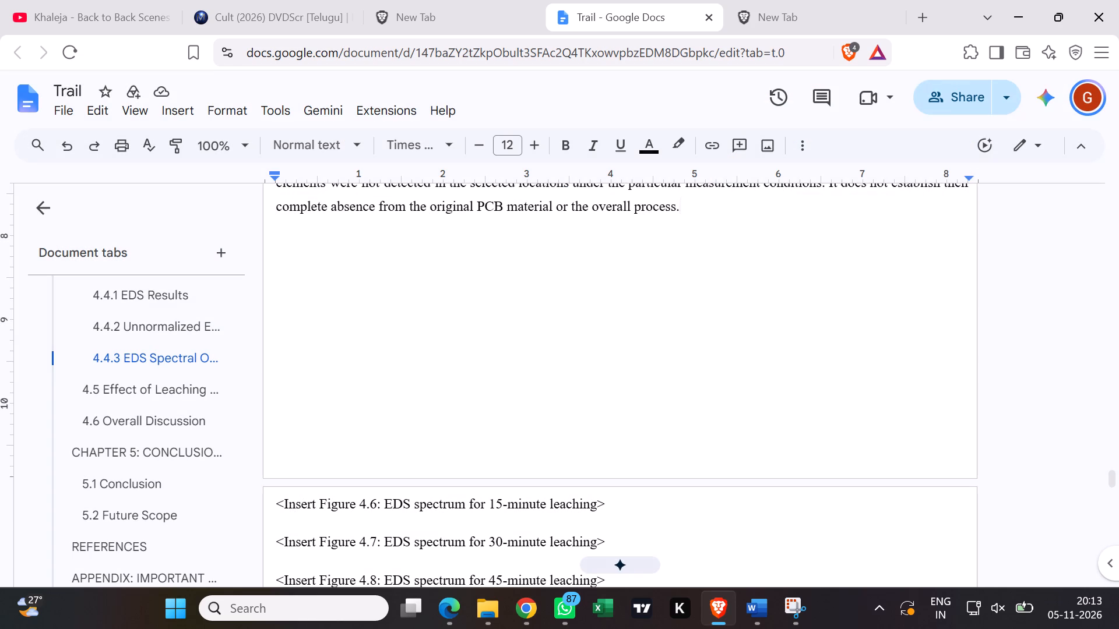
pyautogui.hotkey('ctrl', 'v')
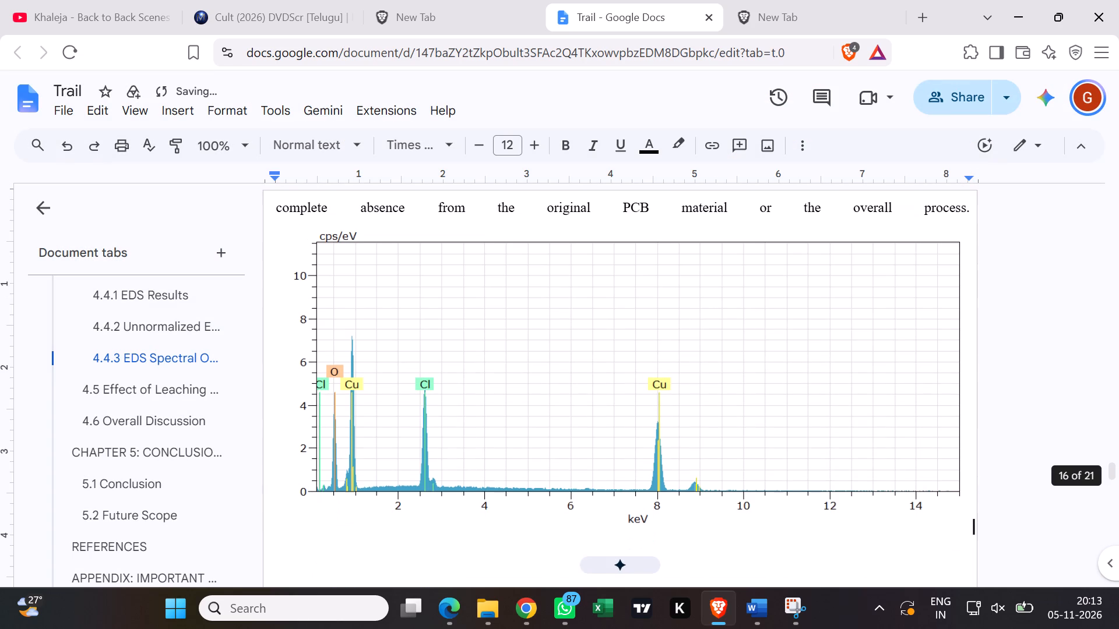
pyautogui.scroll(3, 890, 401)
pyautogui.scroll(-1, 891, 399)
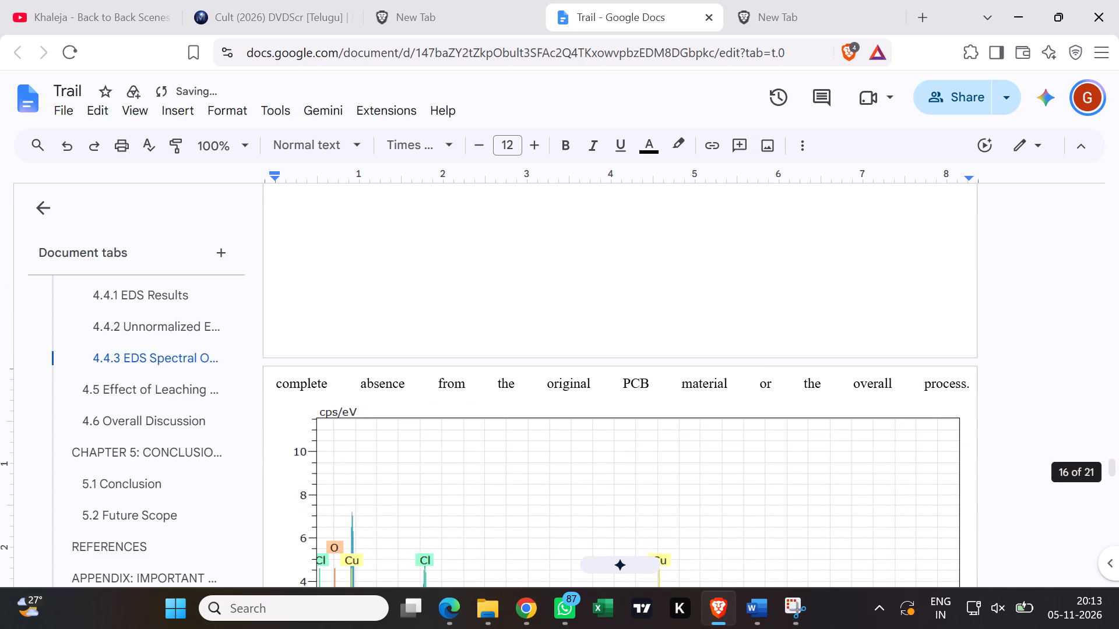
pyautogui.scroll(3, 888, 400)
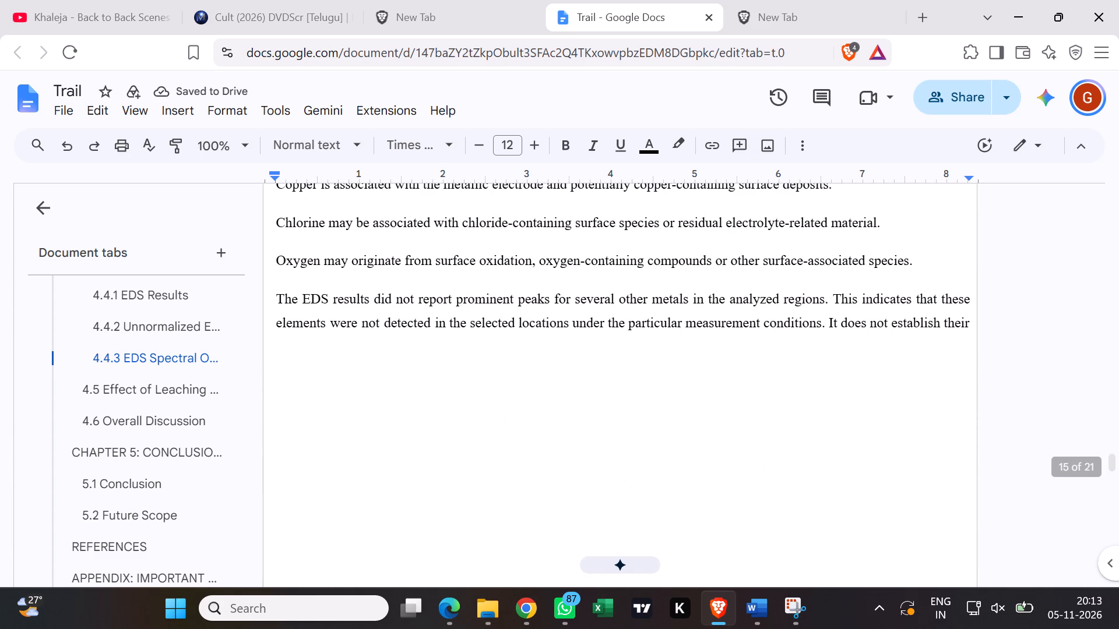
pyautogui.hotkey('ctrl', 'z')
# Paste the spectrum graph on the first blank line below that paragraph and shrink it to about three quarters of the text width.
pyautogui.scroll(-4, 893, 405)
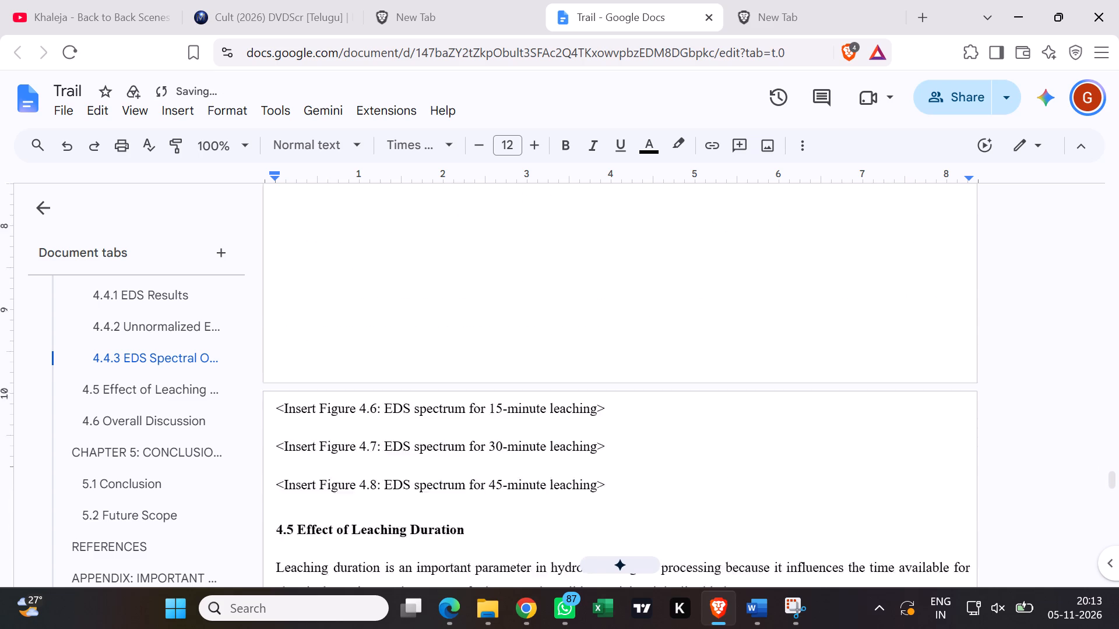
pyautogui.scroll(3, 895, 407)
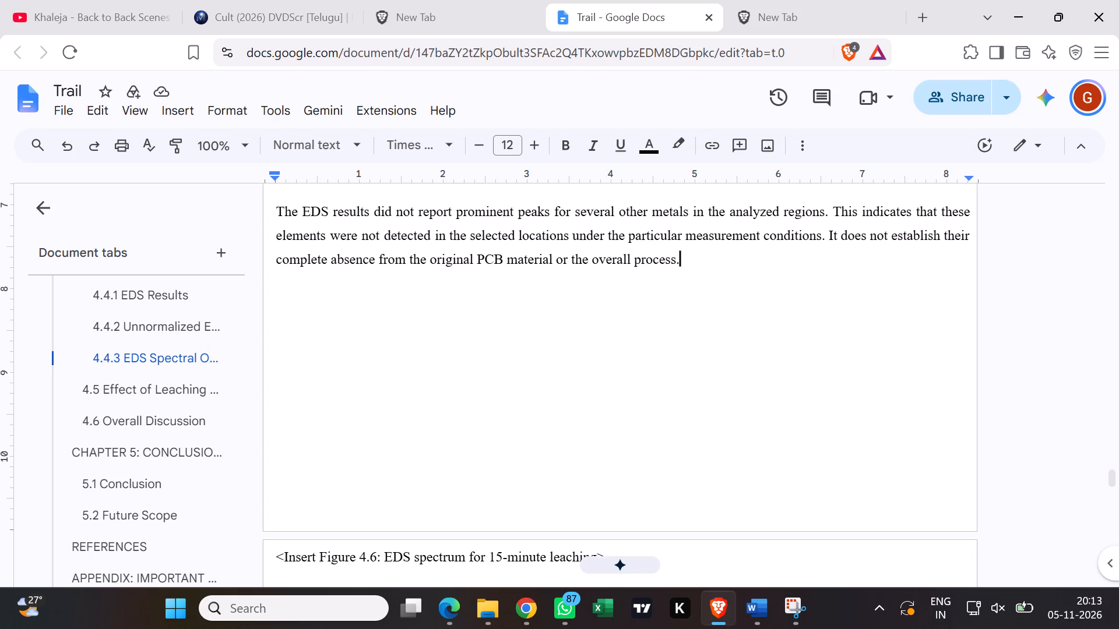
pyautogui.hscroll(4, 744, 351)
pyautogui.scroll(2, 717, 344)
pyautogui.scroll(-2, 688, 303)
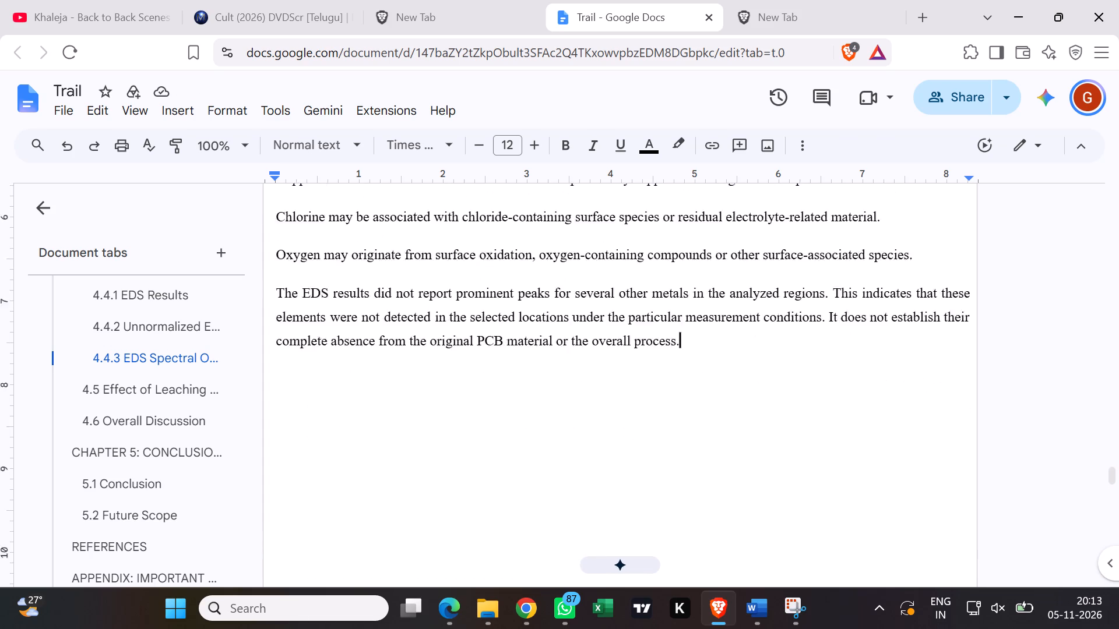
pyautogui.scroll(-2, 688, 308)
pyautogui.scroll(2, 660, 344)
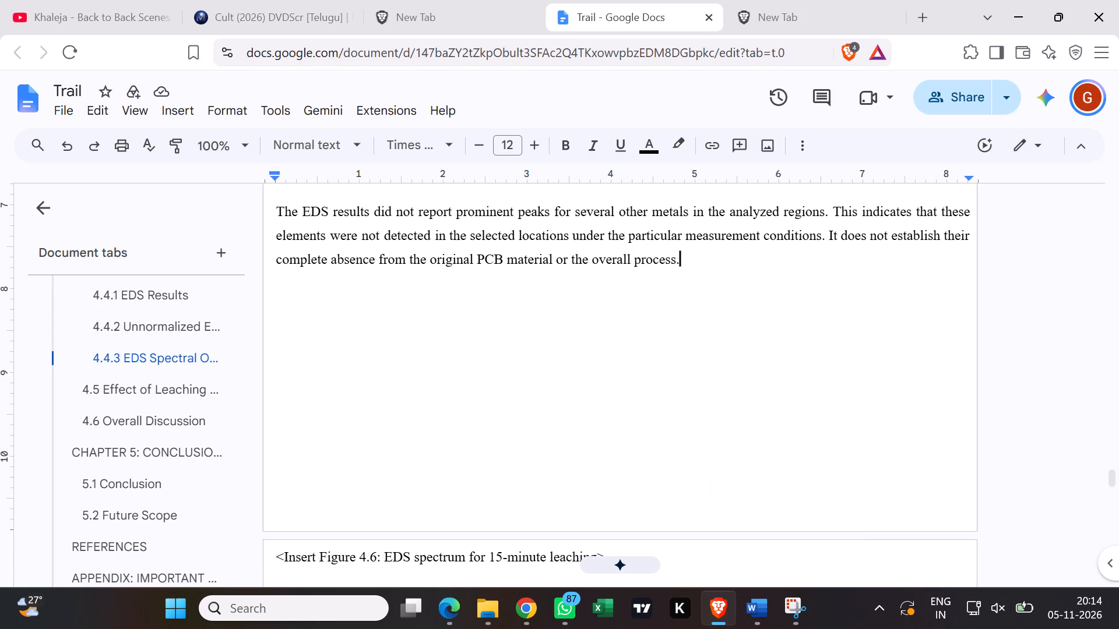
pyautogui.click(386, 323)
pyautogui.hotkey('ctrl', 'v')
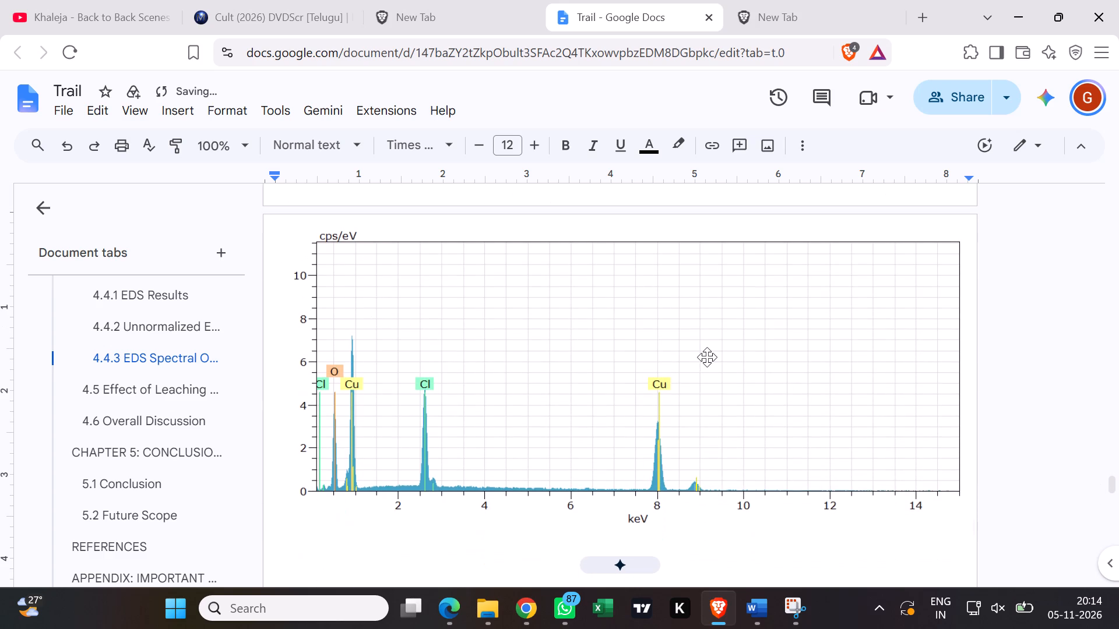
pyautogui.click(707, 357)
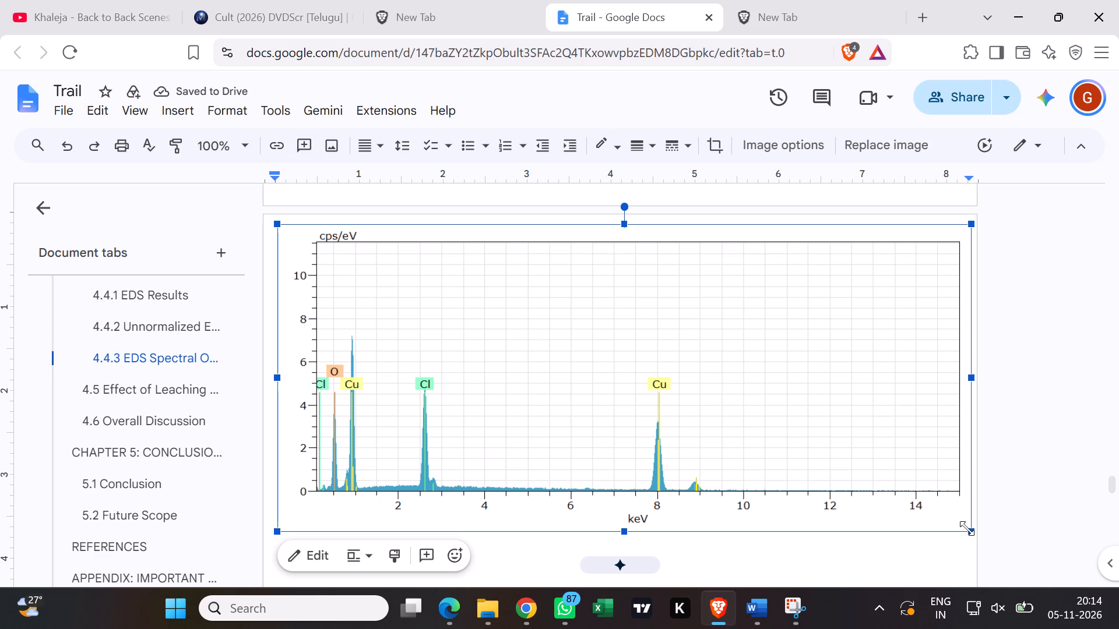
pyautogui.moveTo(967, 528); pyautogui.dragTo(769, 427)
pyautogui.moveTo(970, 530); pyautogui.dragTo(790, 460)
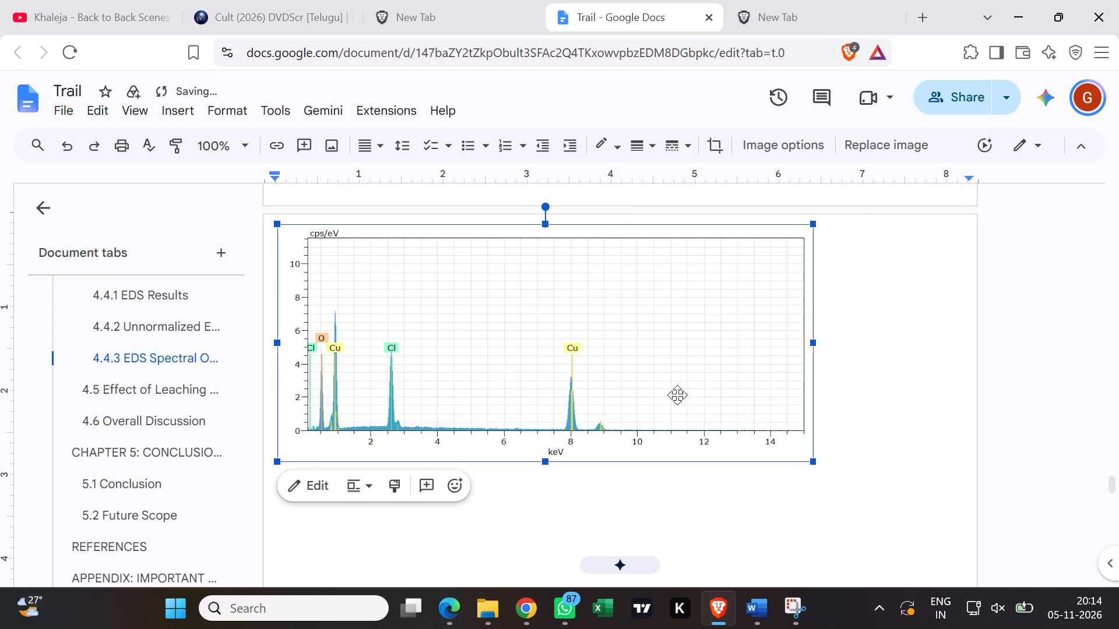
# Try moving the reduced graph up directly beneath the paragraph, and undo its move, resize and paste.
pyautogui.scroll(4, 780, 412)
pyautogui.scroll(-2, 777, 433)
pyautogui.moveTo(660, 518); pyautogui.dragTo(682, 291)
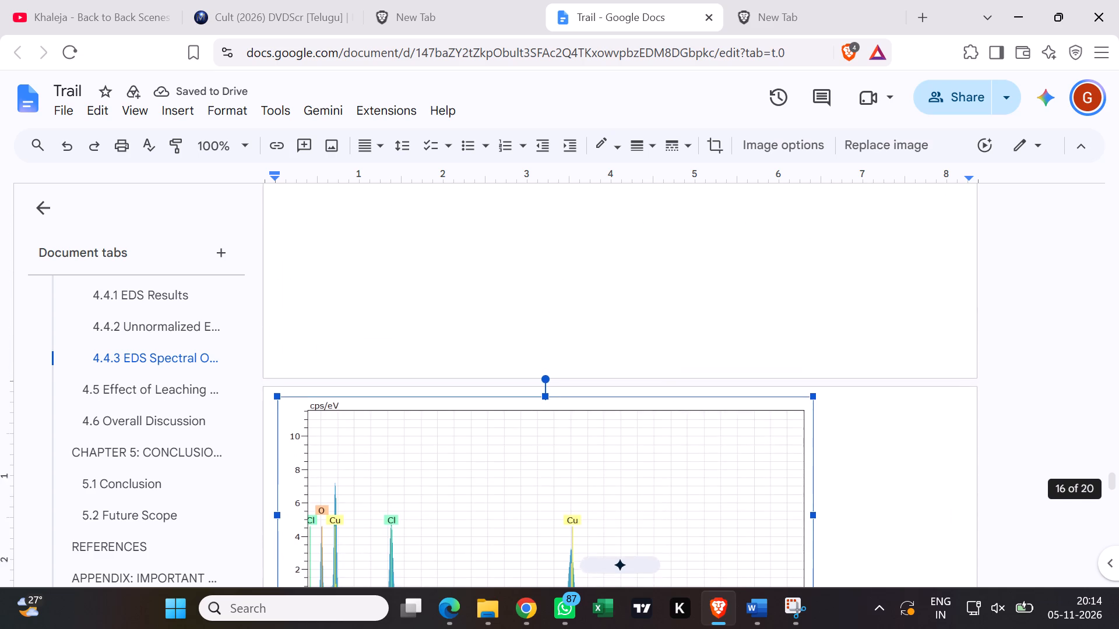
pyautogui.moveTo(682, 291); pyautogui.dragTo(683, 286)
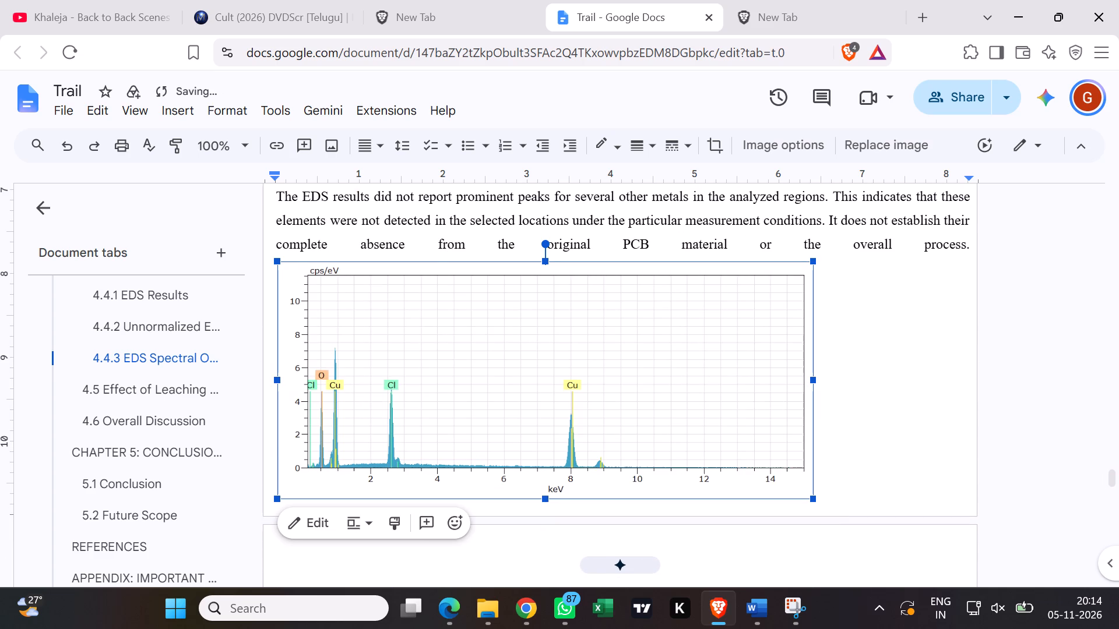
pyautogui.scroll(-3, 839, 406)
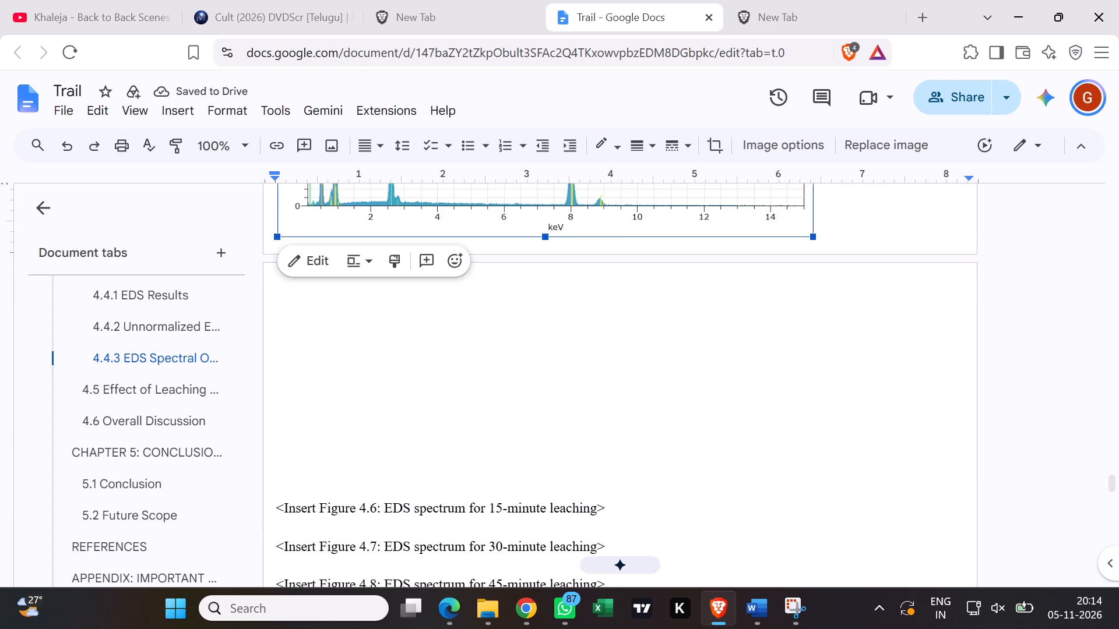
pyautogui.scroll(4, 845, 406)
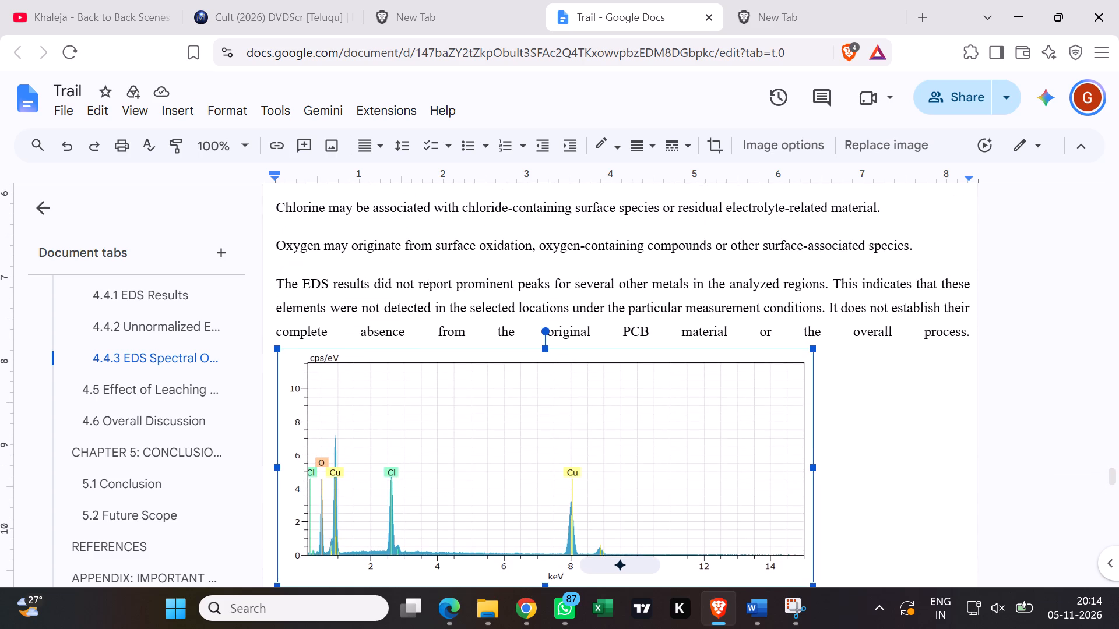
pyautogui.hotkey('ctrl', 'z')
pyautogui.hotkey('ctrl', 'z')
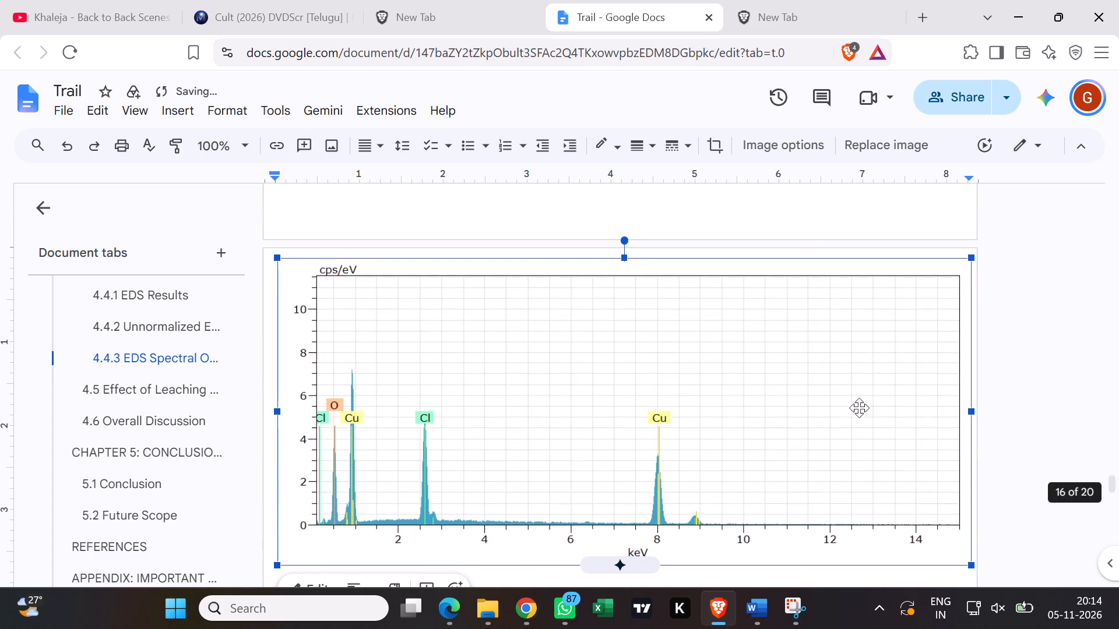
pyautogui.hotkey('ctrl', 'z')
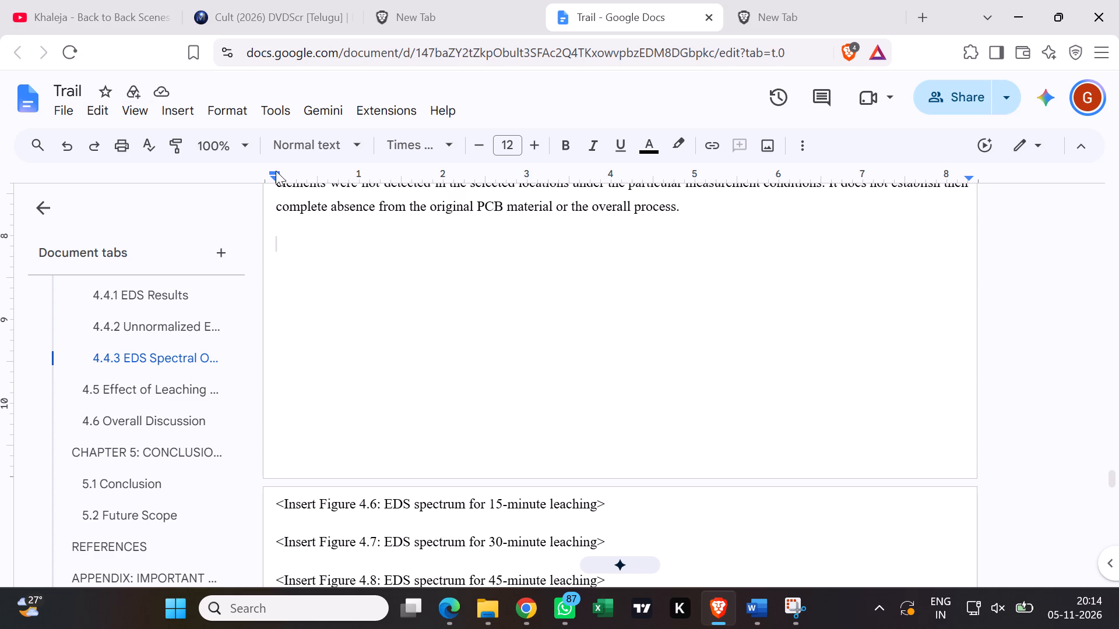
# Paste the spectrum graph on the blank line below the paragraph and shrink it proportionally to about 70 percent of the text width.
pyautogui.hotkey('ctrl', 'v')
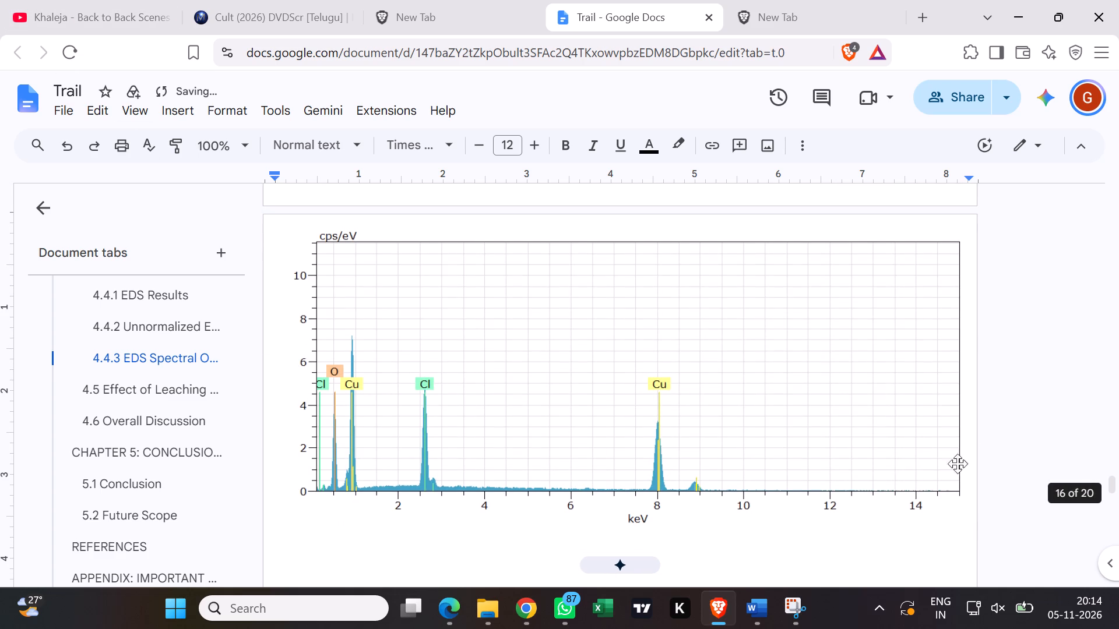
pyautogui.click(936, 482)
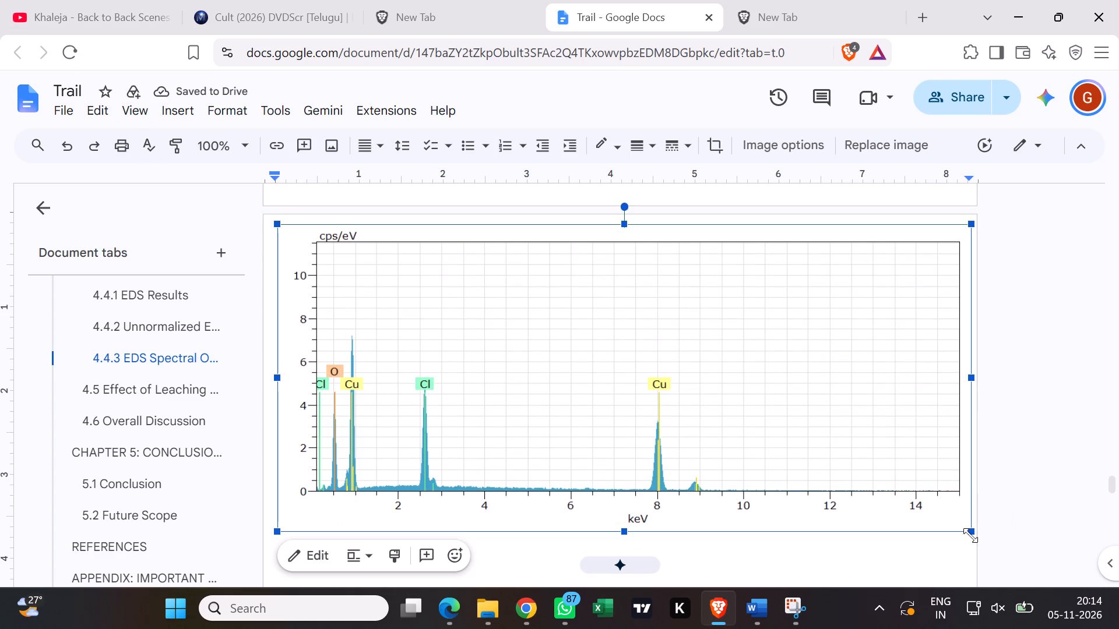
pyautogui.moveTo(970, 535); pyautogui.dragTo(835, 471)
pyautogui.moveTo(969, 529); pyautogui.dragTo(766, 419)
pyautogui.scroll(4, 752, 410)
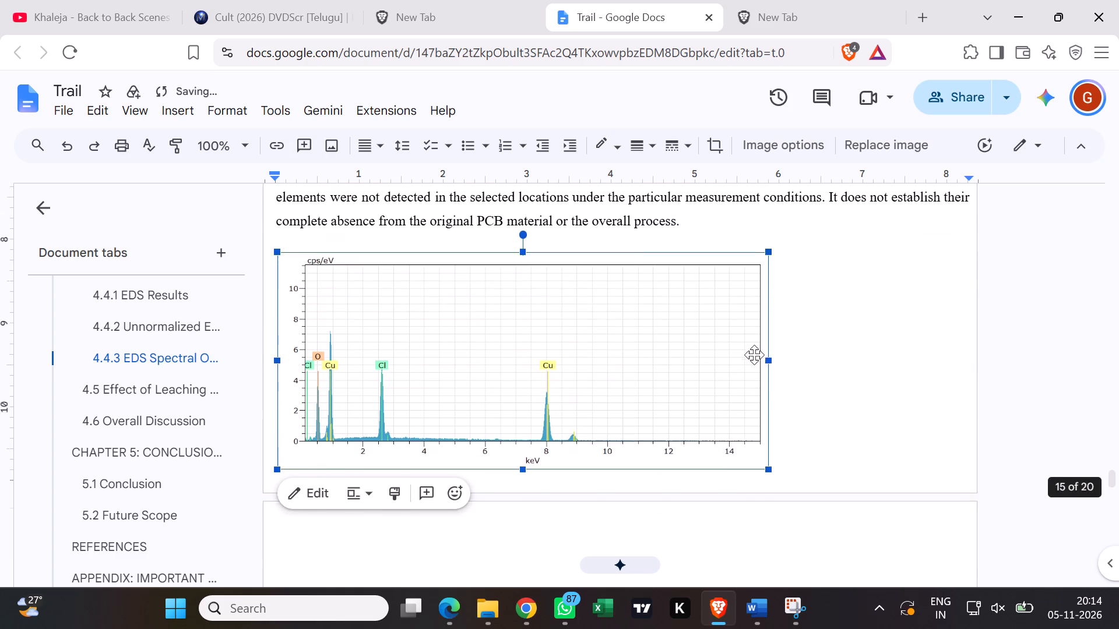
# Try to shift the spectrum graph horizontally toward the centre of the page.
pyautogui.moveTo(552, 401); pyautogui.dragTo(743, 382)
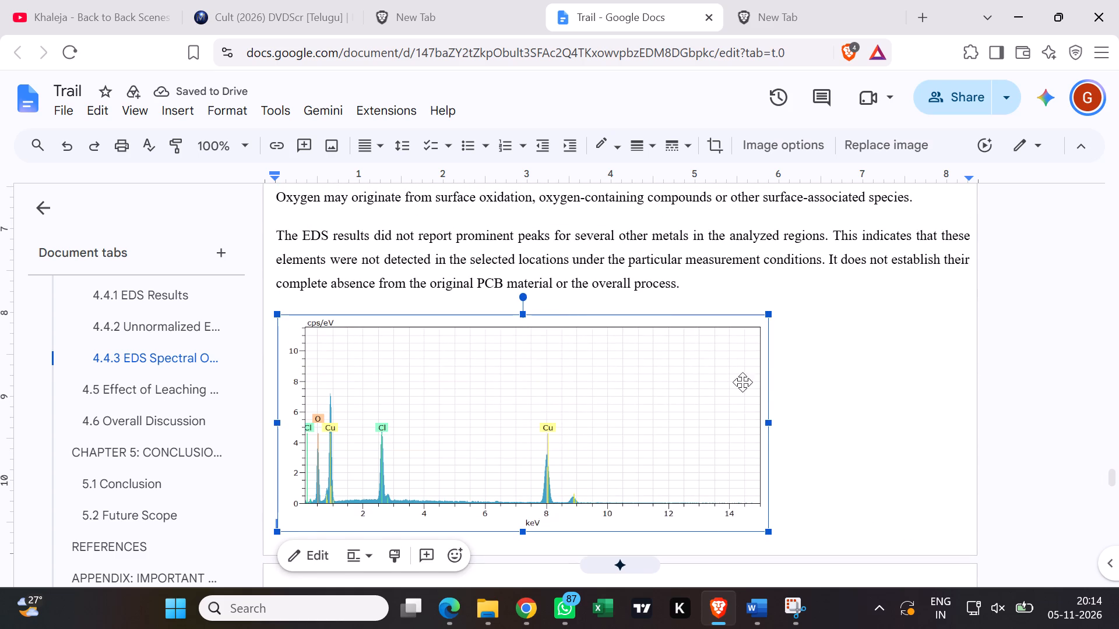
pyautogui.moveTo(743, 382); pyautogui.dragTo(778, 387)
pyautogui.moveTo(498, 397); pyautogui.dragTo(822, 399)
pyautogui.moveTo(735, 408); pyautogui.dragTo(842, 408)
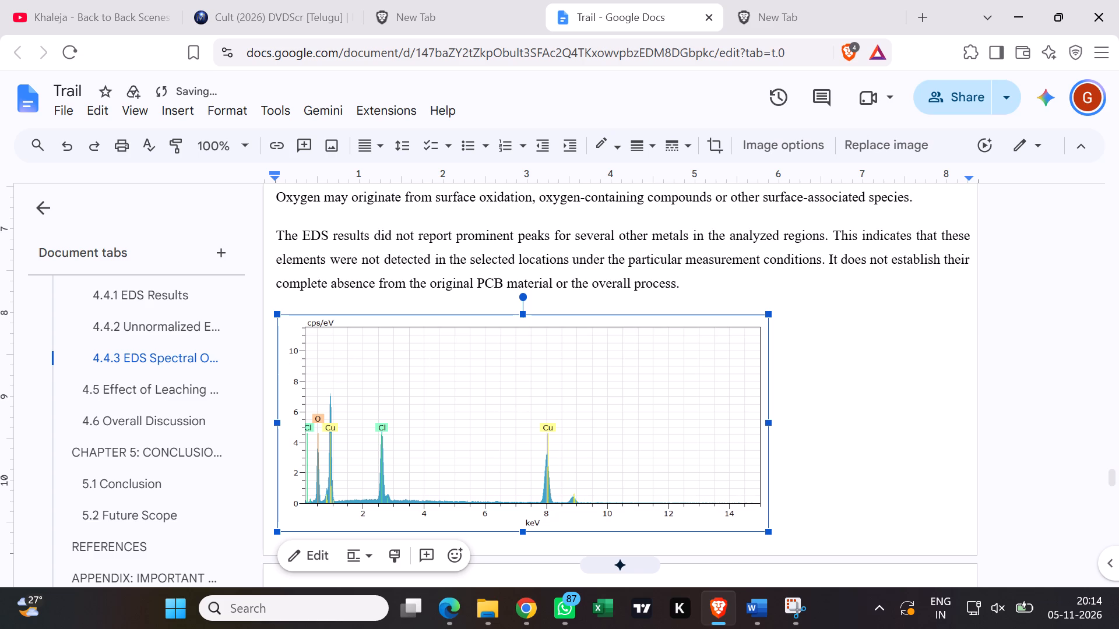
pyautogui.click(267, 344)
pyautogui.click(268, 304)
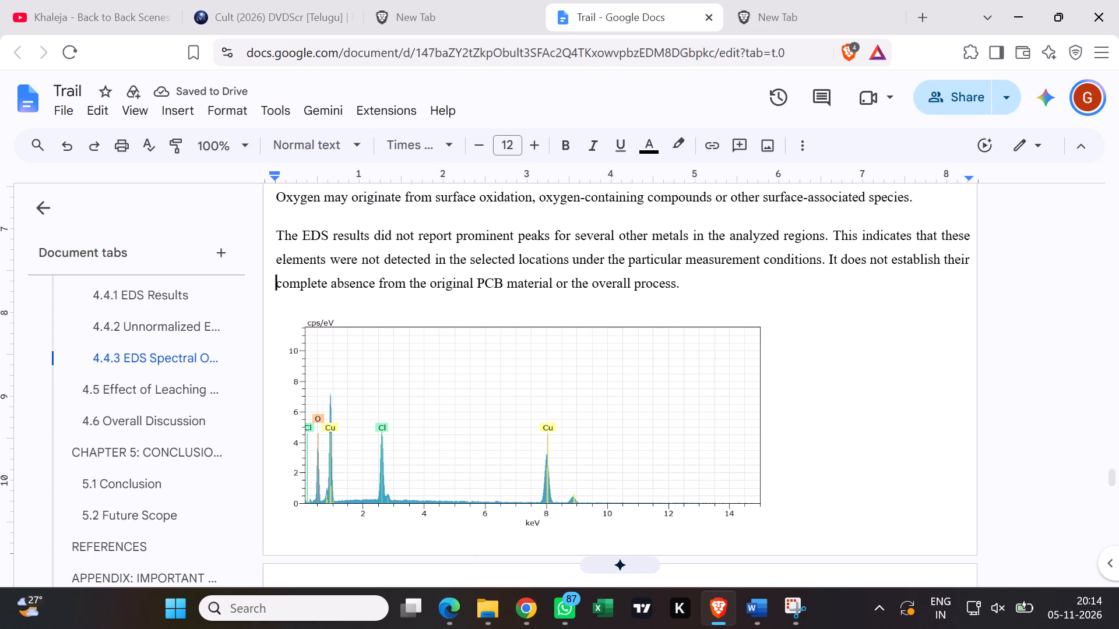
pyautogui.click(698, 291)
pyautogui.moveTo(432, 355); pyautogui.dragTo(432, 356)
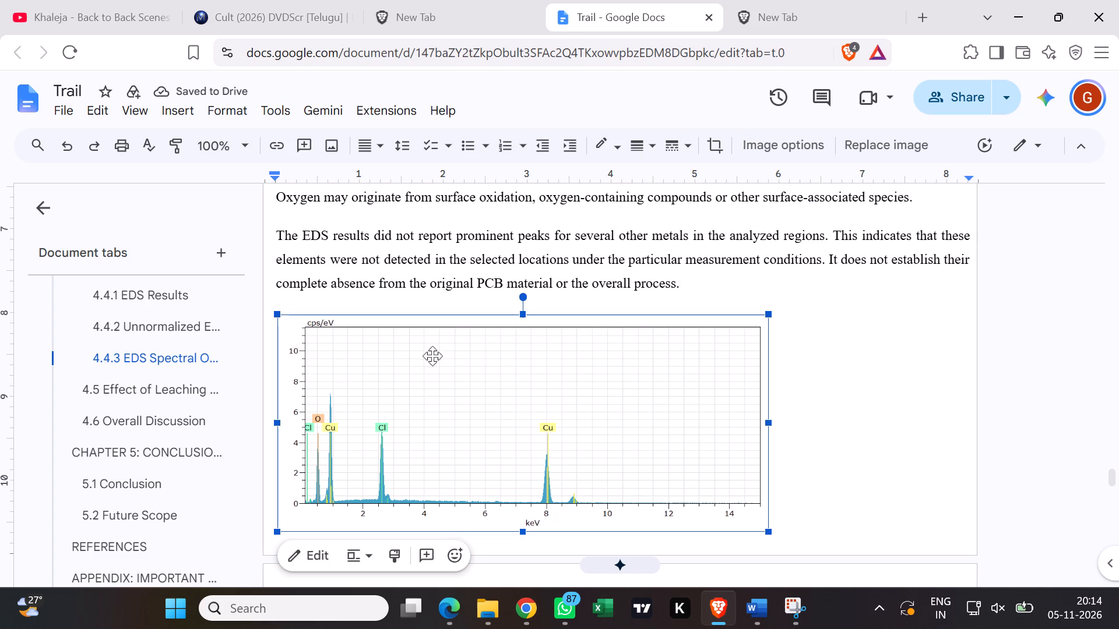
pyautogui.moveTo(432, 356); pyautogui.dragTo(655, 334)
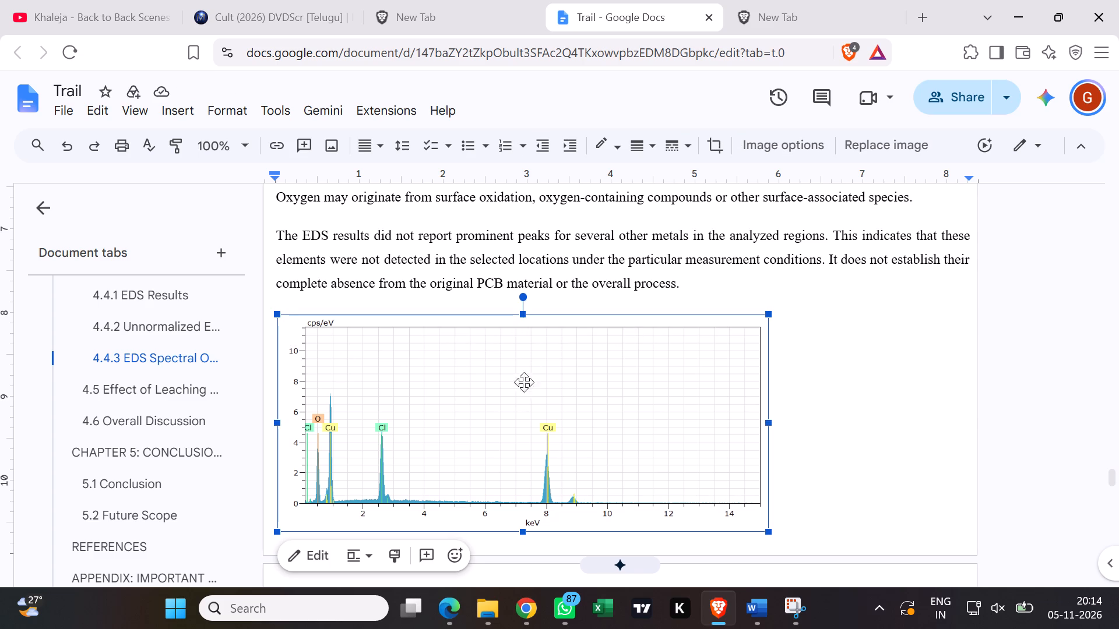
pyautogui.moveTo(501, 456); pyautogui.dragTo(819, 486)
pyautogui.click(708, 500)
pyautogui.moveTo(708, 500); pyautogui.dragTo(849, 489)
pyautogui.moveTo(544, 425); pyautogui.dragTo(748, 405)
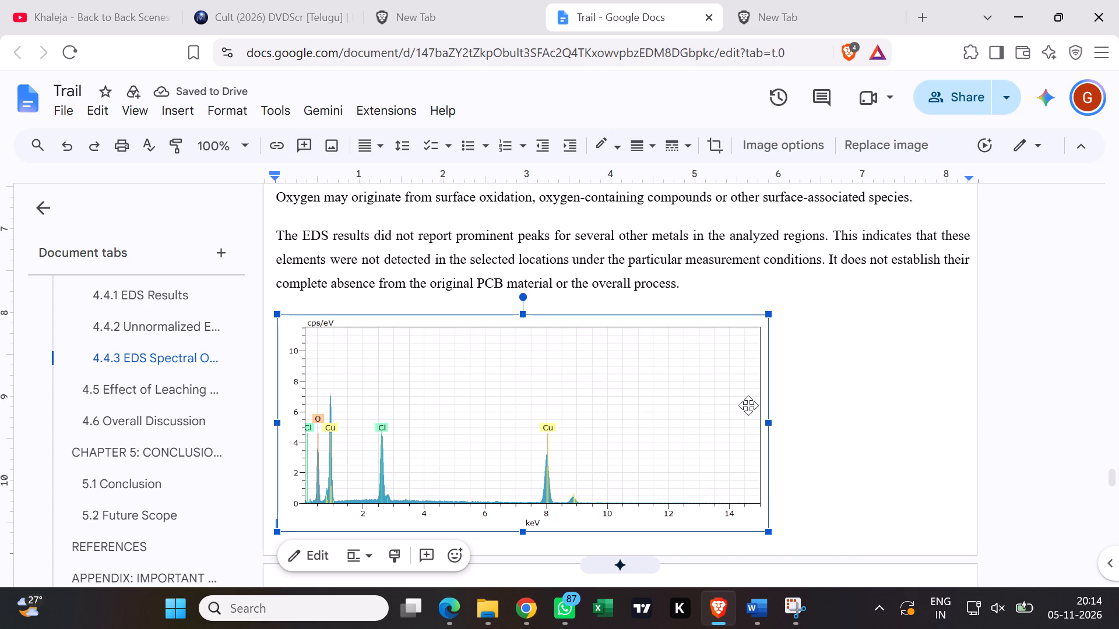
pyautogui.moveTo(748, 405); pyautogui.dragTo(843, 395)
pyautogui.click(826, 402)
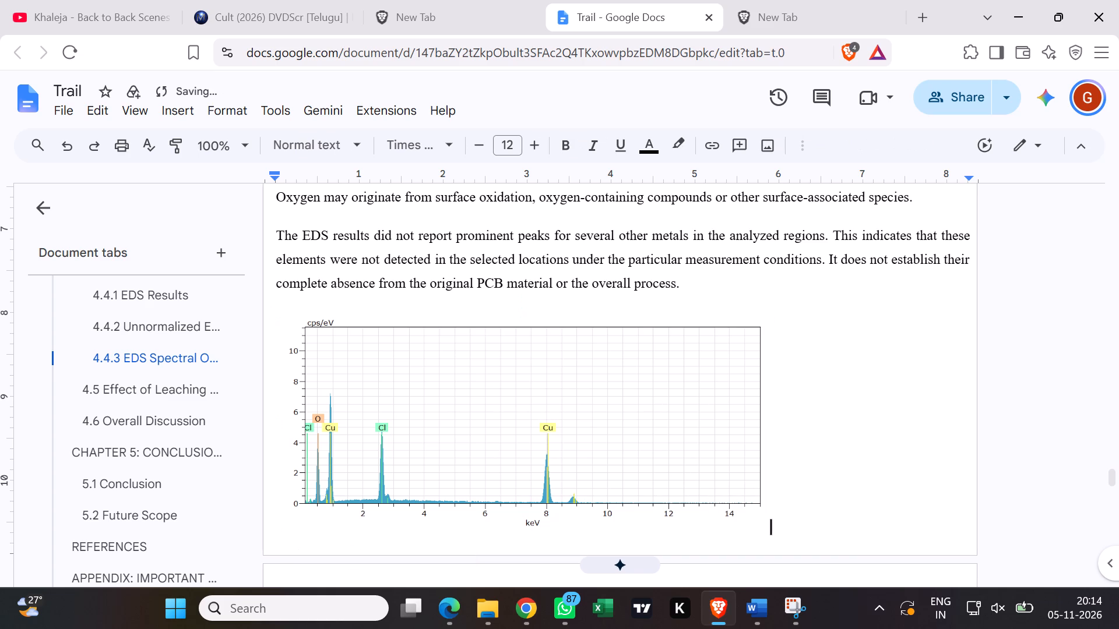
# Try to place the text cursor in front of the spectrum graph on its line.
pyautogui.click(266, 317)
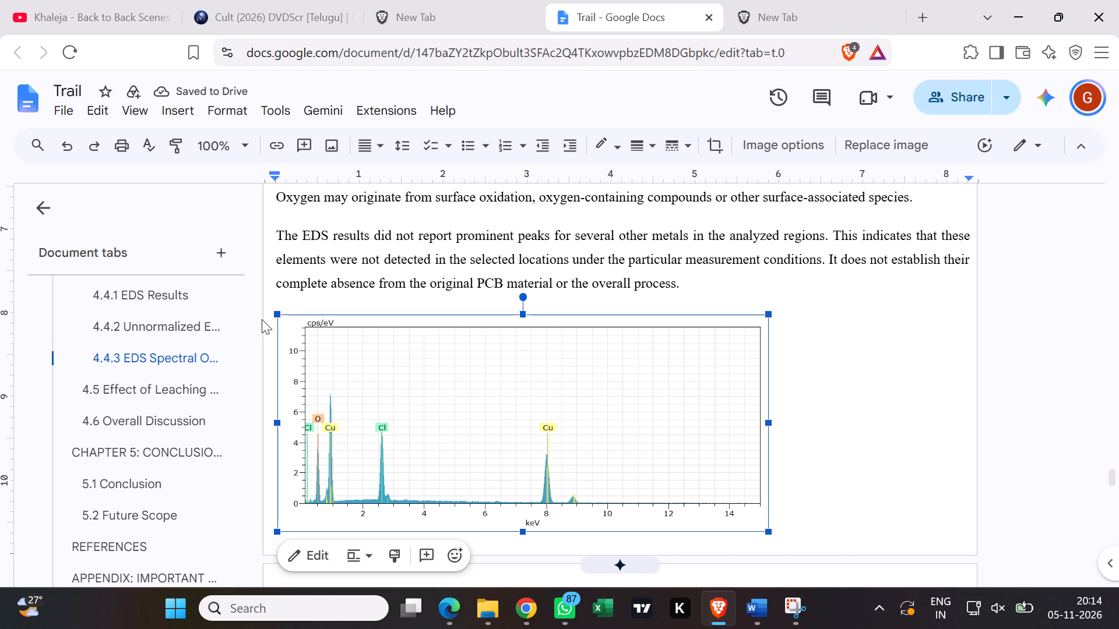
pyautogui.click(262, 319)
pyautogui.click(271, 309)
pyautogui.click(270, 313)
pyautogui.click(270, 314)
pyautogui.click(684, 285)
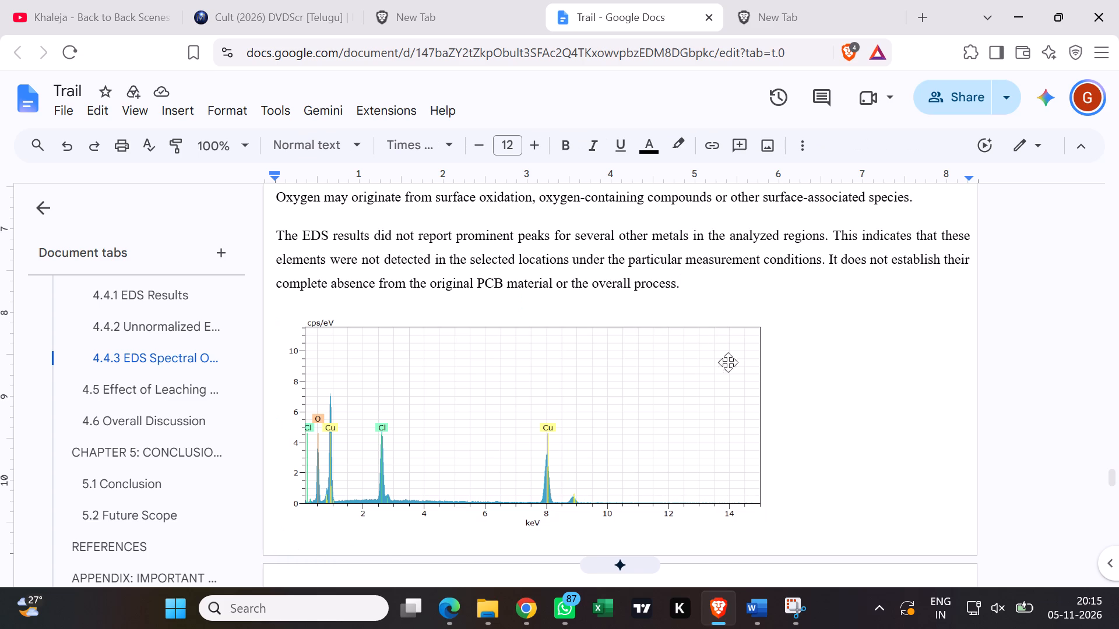
# Delete the blank lines between the spectrum graph and the Figure 4.6 placeholder for 15-minute leaching.
pyautogui.scroll(-5, 745, 375)
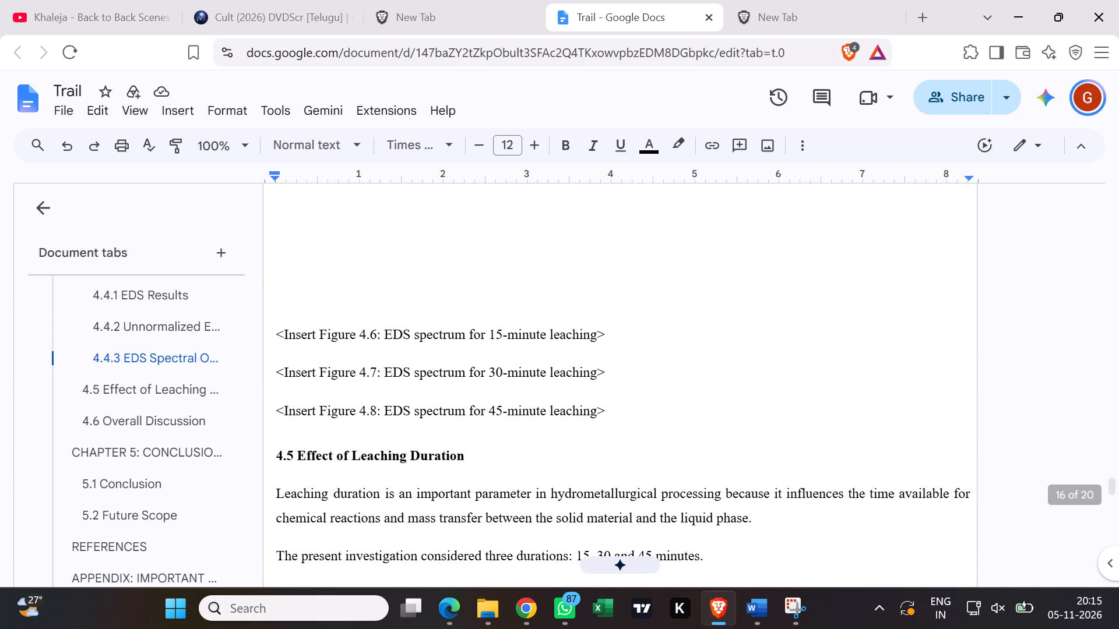
pyautogui.click(327, 270)
pyautogui.press('BackSpace')
pyautogui.press('BackSpace')
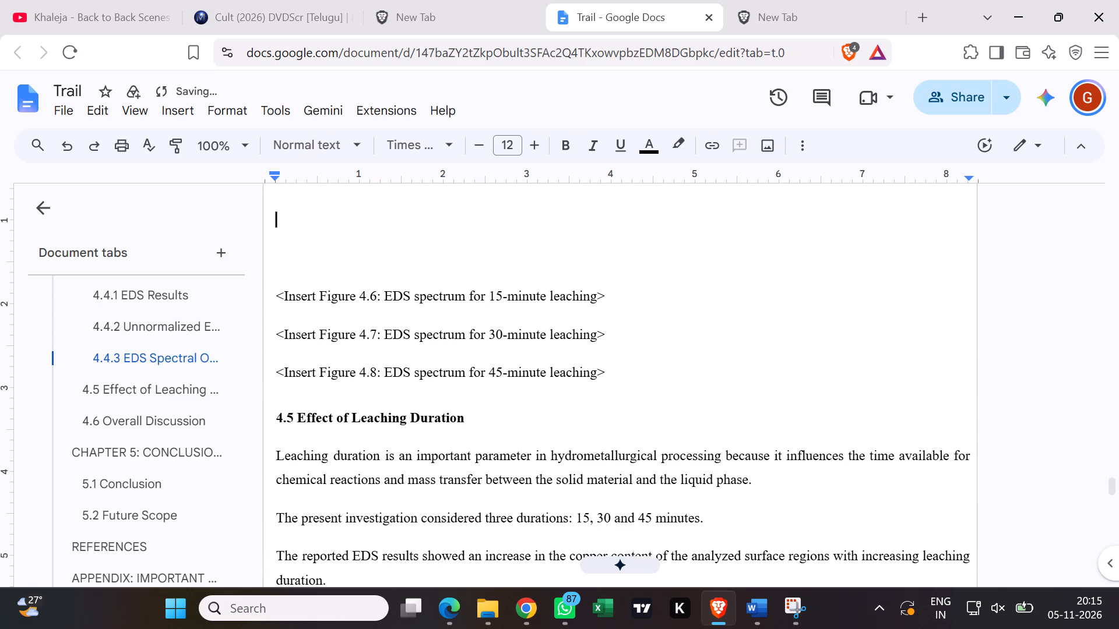
pyautogui.press('BackSpace')
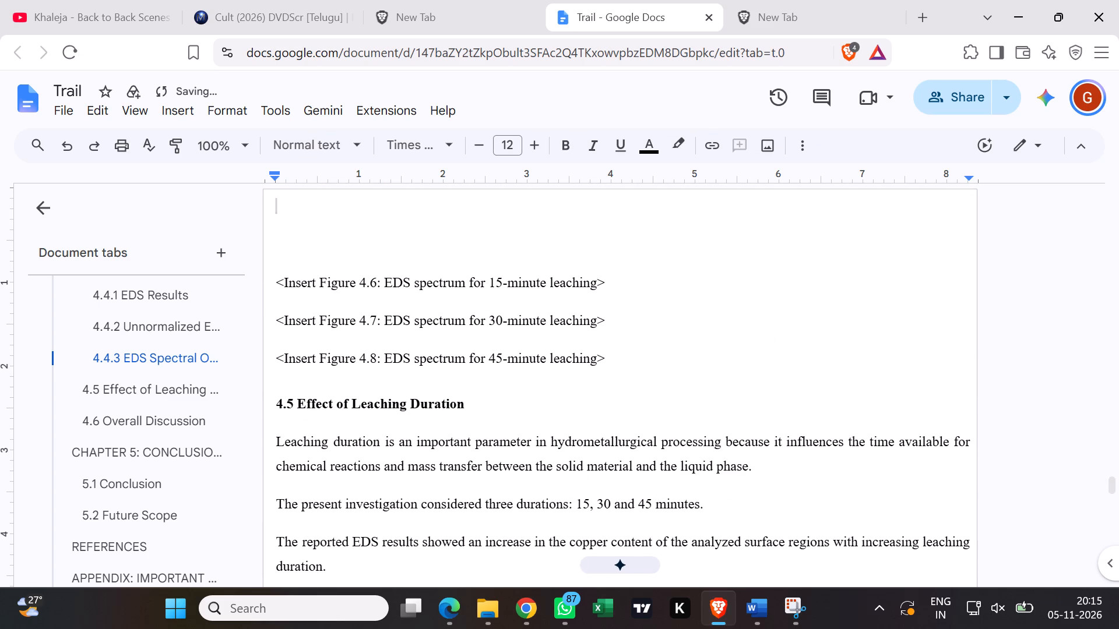
pyautogui.click(271, 279)
pyautogui.press('BackSpace')
pyautogui.press('BackSpace')
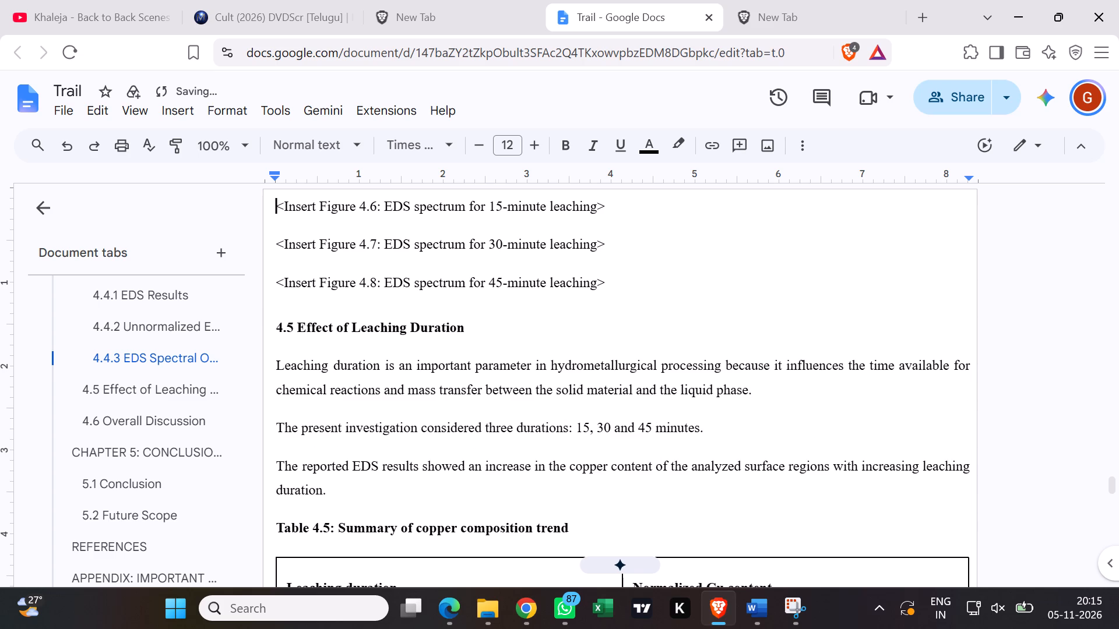
# Crop the spectrum graph by shifting the picture rightward inside its frame by about one sixth of the frame width.
pyautogui.scroll(4, 446, 294)
pyautogui.click(499, 361)
pyautogui.click(499, 361)
pyautogui.moveTo(502, 362); pyautogui.dragTo(537, 360)
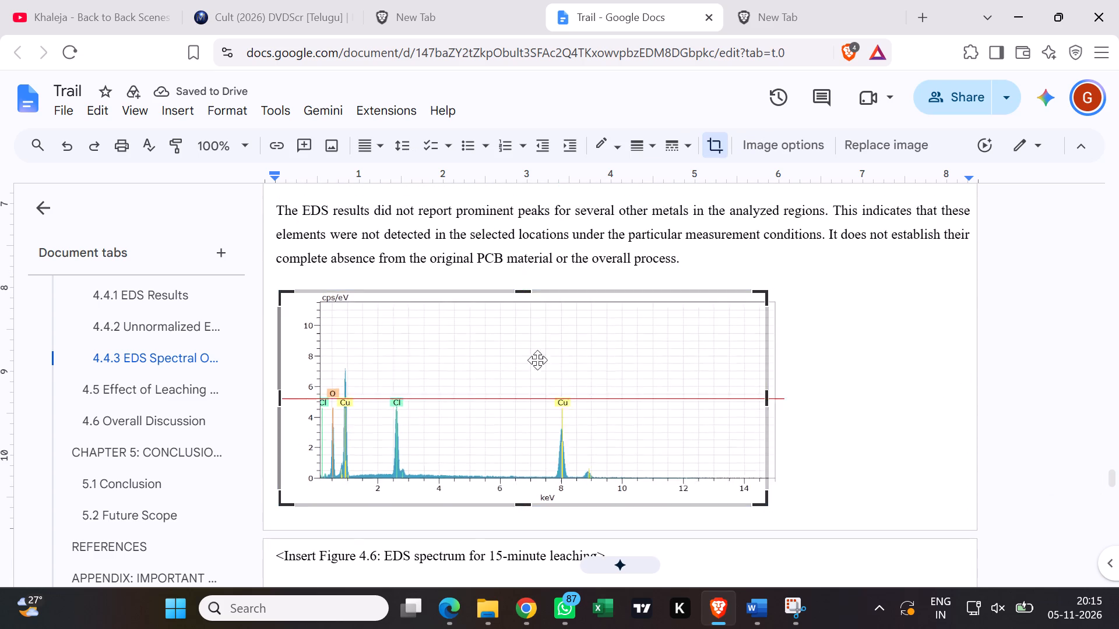
pyautogui.moveTo(537, 360); pyautogui.dragTo(578, 363)
pyautogui.click(271, 321)
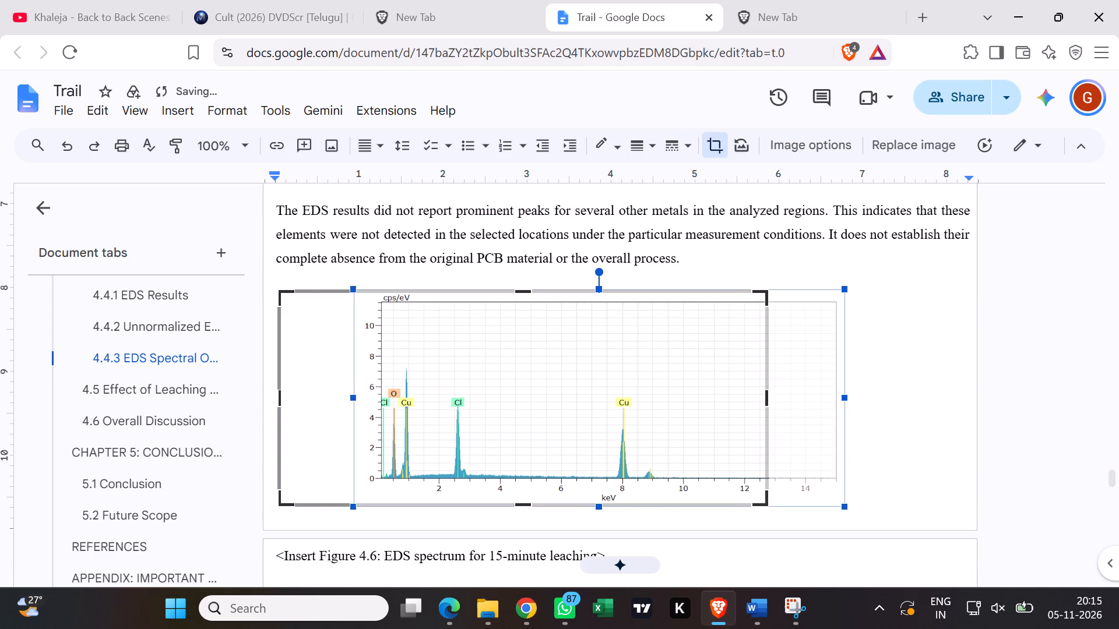
pyautogui.click(279, 302)
pyautogui.click(285, 294)
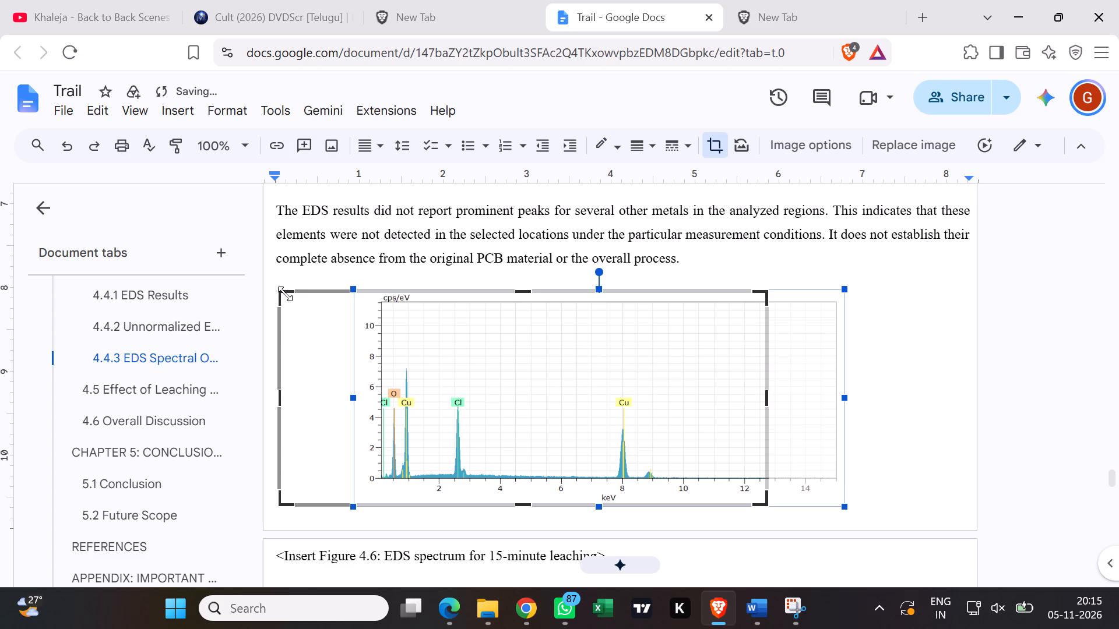
pyautogui.click(276, 285)
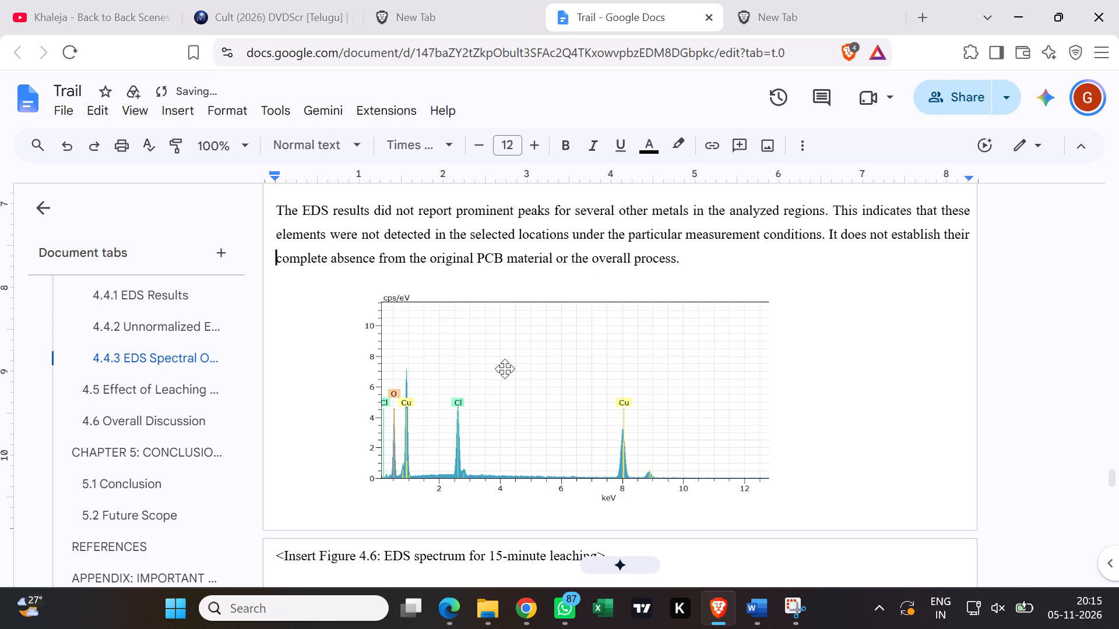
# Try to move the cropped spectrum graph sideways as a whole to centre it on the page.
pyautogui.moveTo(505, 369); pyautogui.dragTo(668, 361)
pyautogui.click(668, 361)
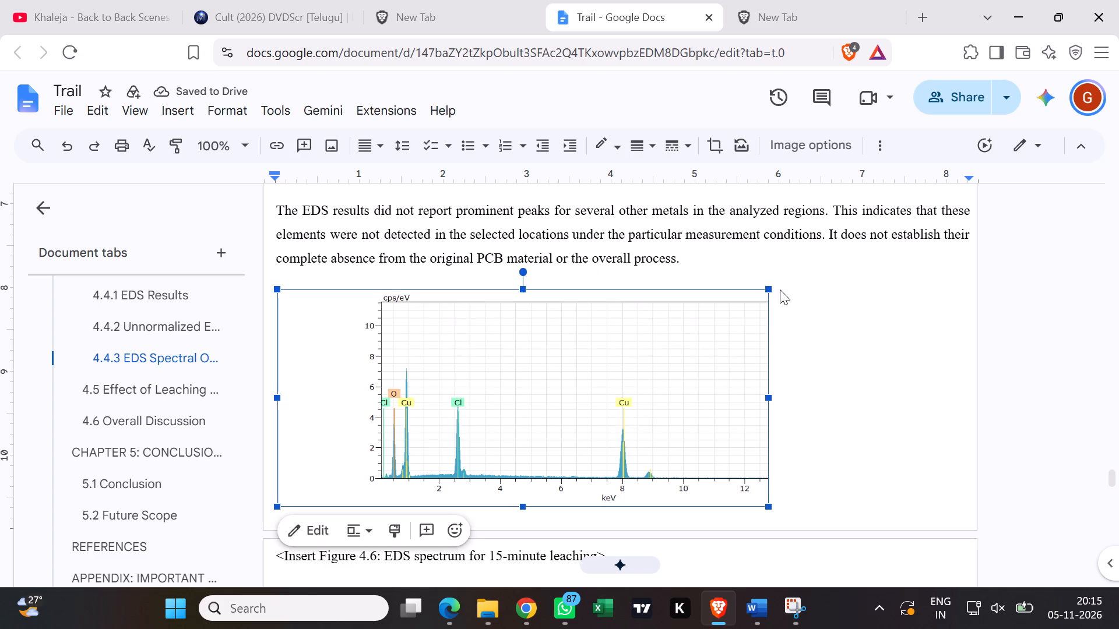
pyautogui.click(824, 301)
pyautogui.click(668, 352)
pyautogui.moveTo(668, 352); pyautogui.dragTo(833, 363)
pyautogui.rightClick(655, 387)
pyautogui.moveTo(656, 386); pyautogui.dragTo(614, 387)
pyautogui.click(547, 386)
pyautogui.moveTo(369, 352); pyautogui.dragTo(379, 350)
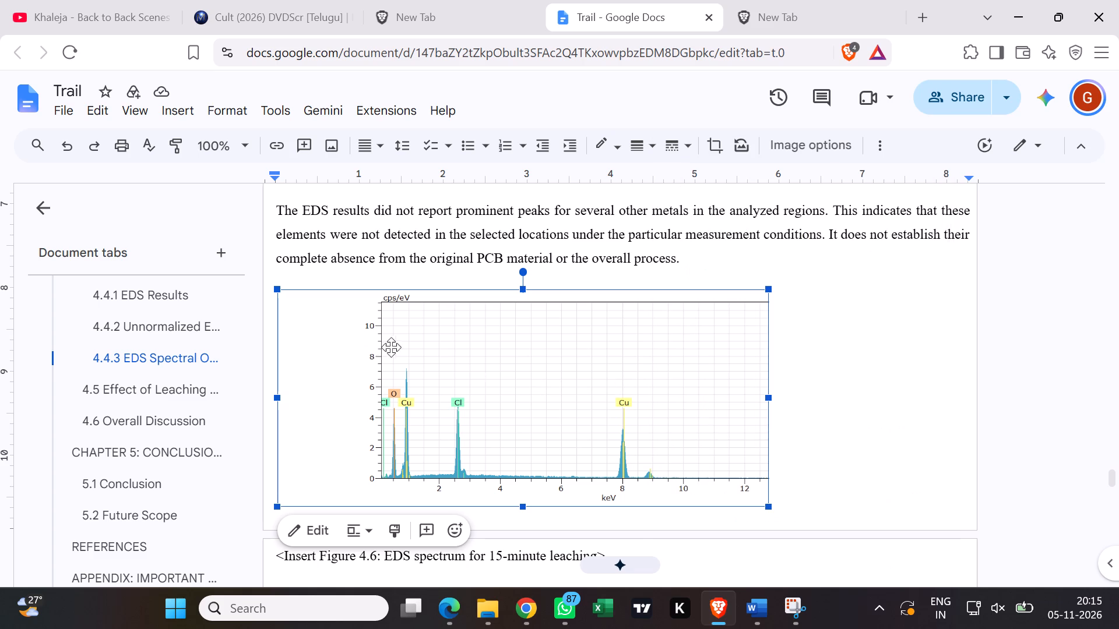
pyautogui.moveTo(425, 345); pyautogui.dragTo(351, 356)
# Shift the picture slightly further right inside the spectrum graph's crop frame, keeping its height position.
pyautogui.doubleClick(351, 356)
pyautogui.moveTo(425, 358); pyautogui.dragTo(448, 348)
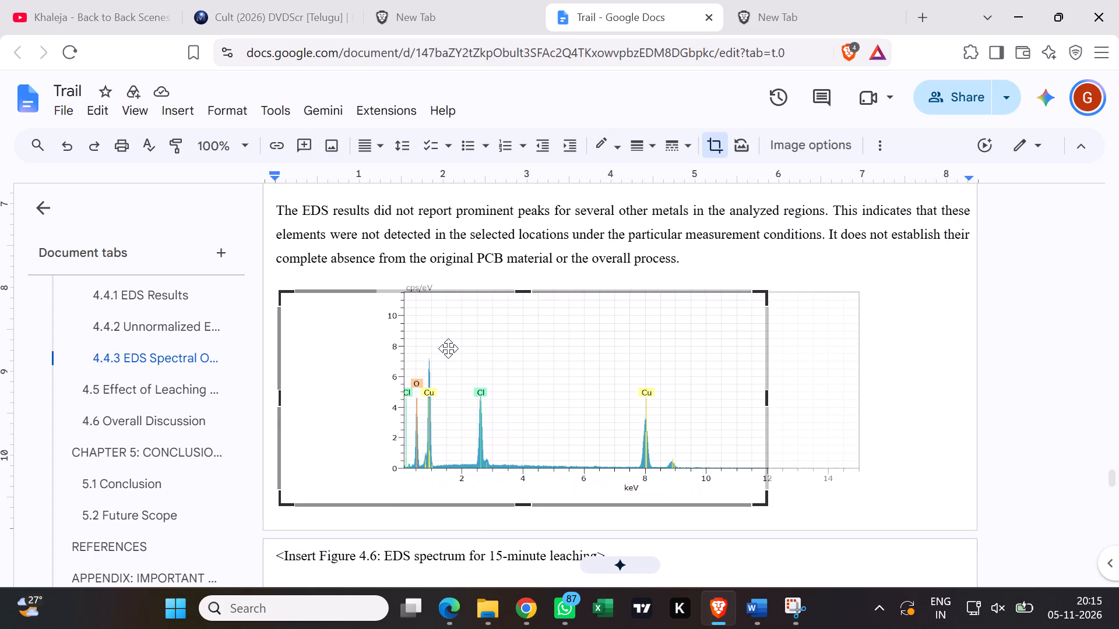
pyautogui.moveTo(448, 348); pyautogui.dragTo(456, 348)
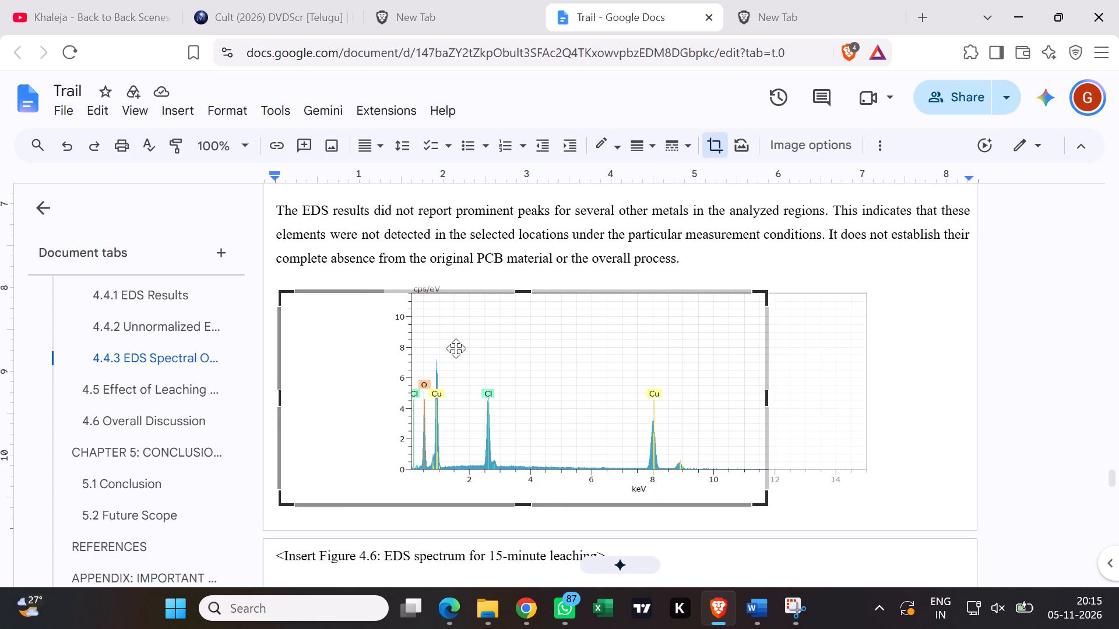
pyautogui.moveTo(456, 348); pyautogui.dragTo(454, 356)
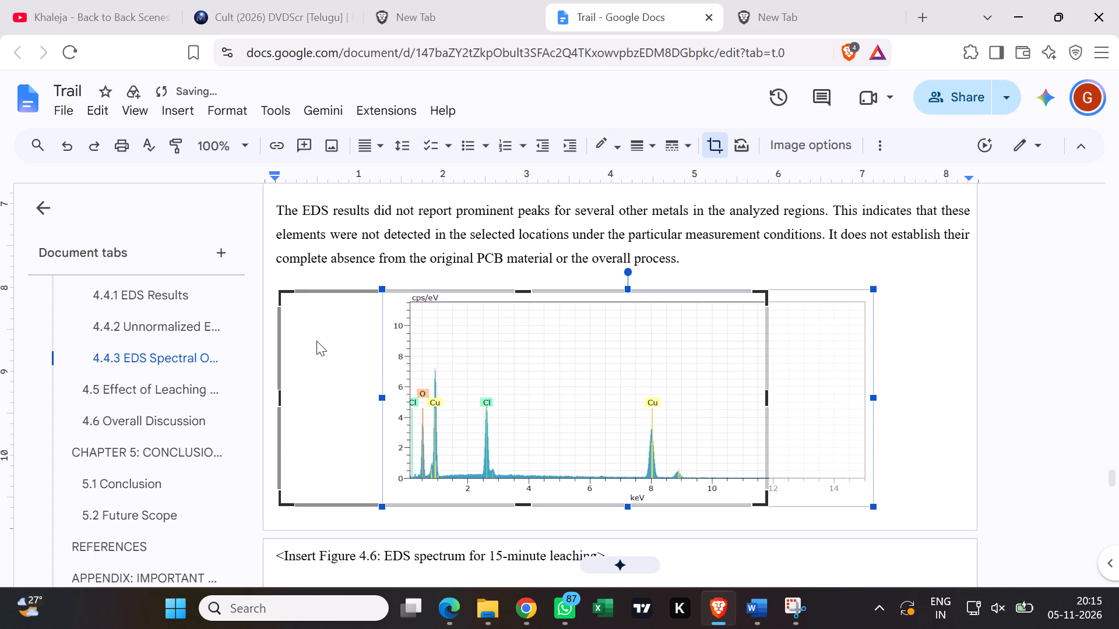
pyautogui.click(316, 341)
pyautogui.click(270, 281)
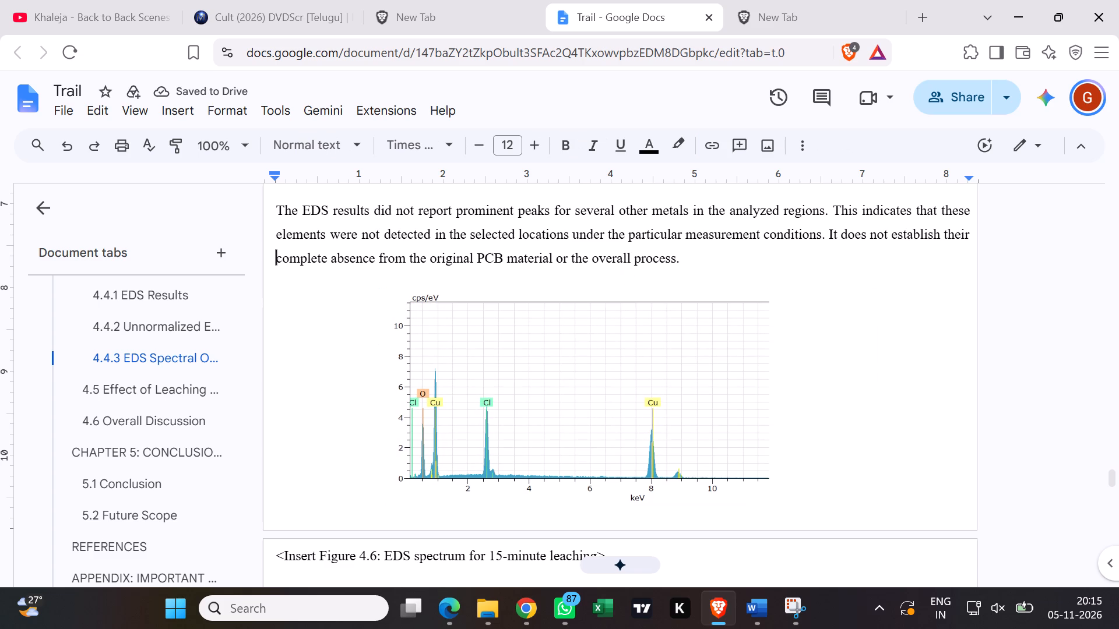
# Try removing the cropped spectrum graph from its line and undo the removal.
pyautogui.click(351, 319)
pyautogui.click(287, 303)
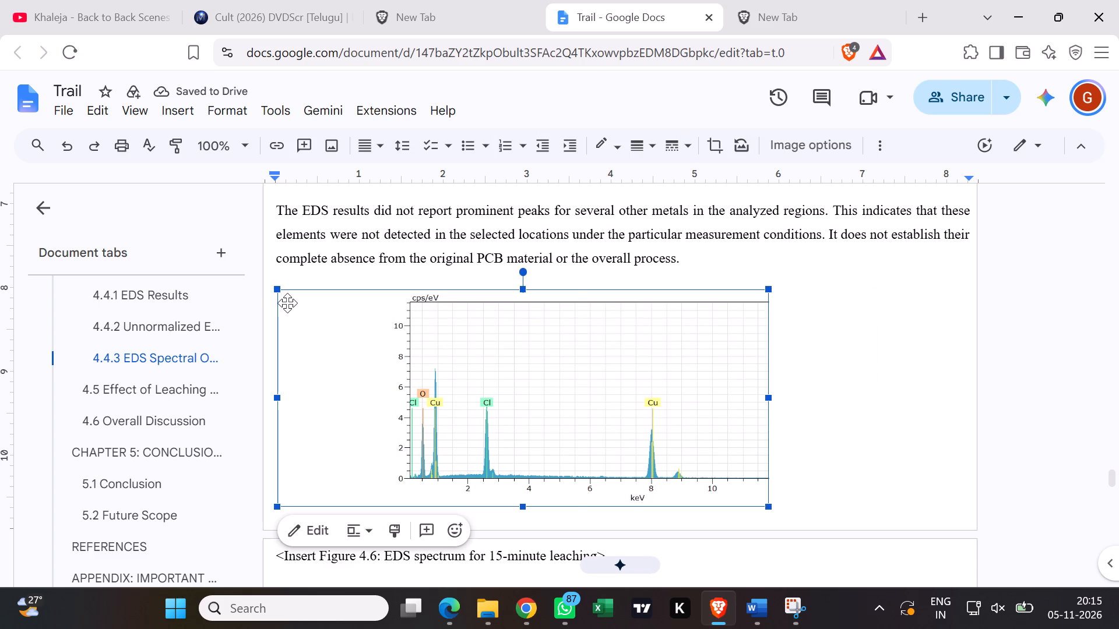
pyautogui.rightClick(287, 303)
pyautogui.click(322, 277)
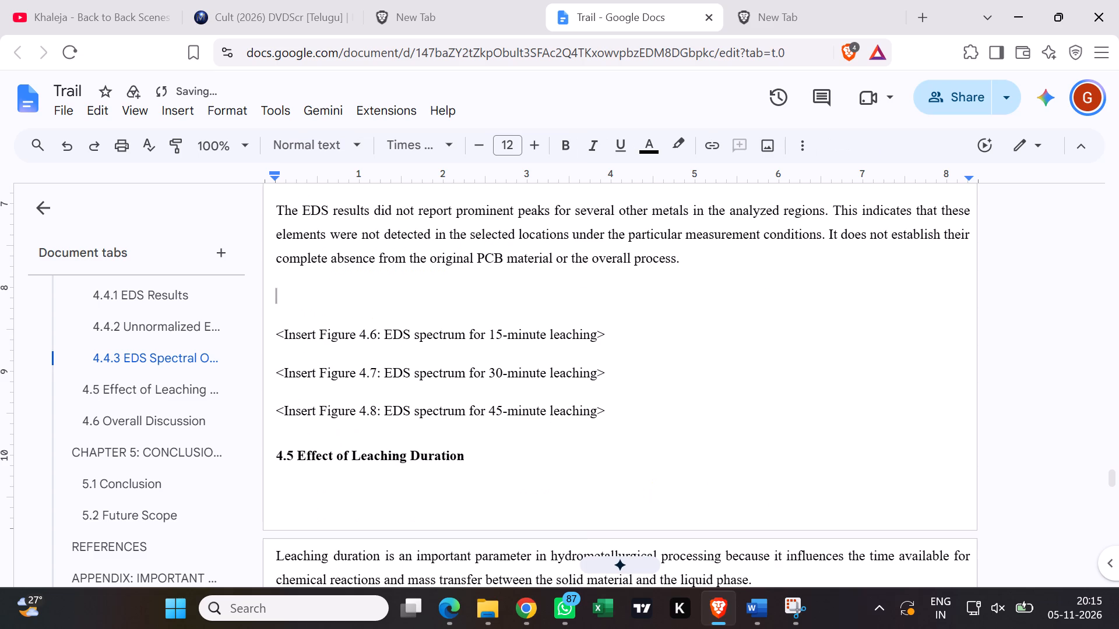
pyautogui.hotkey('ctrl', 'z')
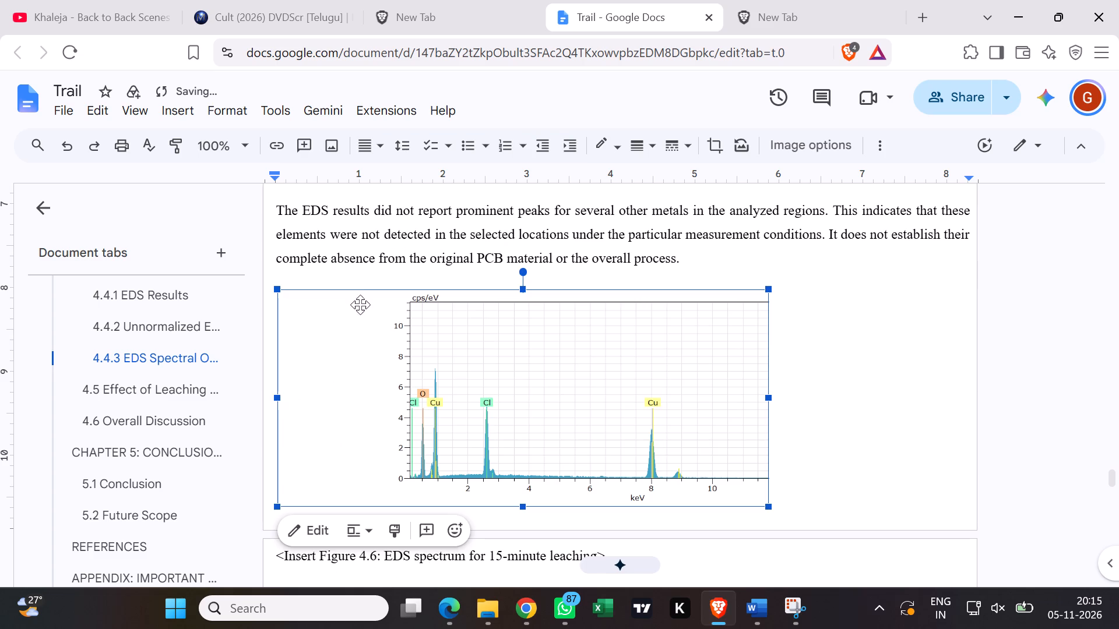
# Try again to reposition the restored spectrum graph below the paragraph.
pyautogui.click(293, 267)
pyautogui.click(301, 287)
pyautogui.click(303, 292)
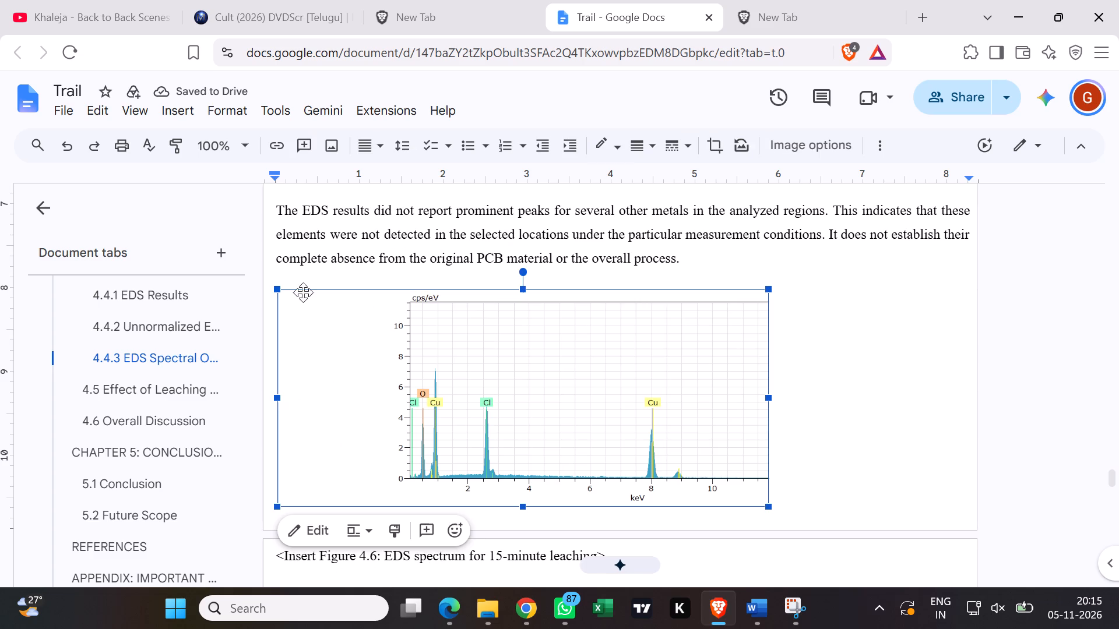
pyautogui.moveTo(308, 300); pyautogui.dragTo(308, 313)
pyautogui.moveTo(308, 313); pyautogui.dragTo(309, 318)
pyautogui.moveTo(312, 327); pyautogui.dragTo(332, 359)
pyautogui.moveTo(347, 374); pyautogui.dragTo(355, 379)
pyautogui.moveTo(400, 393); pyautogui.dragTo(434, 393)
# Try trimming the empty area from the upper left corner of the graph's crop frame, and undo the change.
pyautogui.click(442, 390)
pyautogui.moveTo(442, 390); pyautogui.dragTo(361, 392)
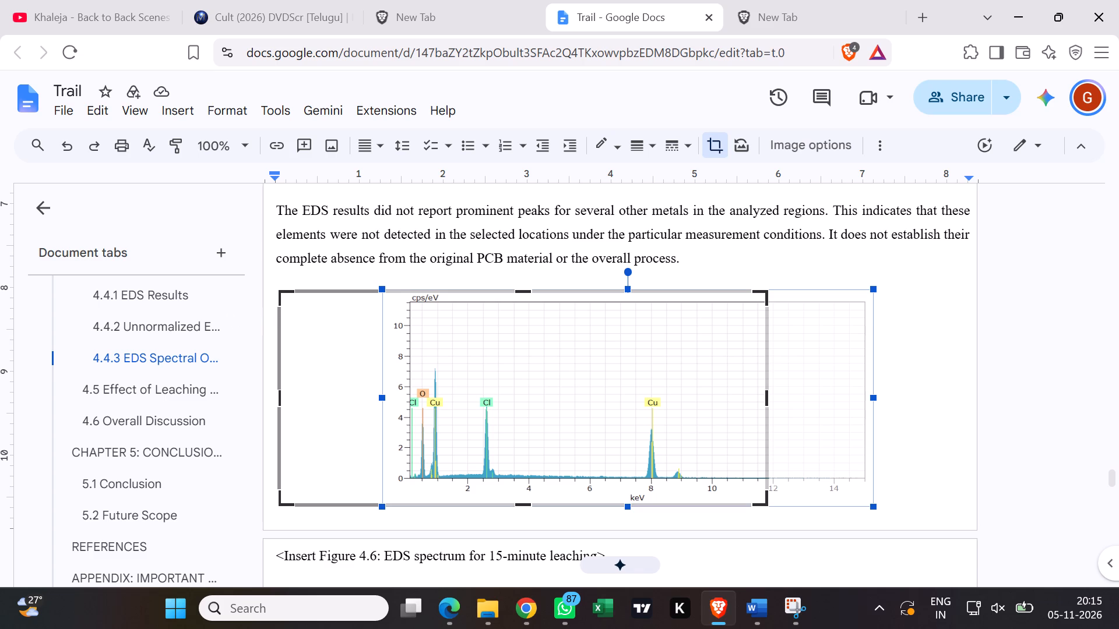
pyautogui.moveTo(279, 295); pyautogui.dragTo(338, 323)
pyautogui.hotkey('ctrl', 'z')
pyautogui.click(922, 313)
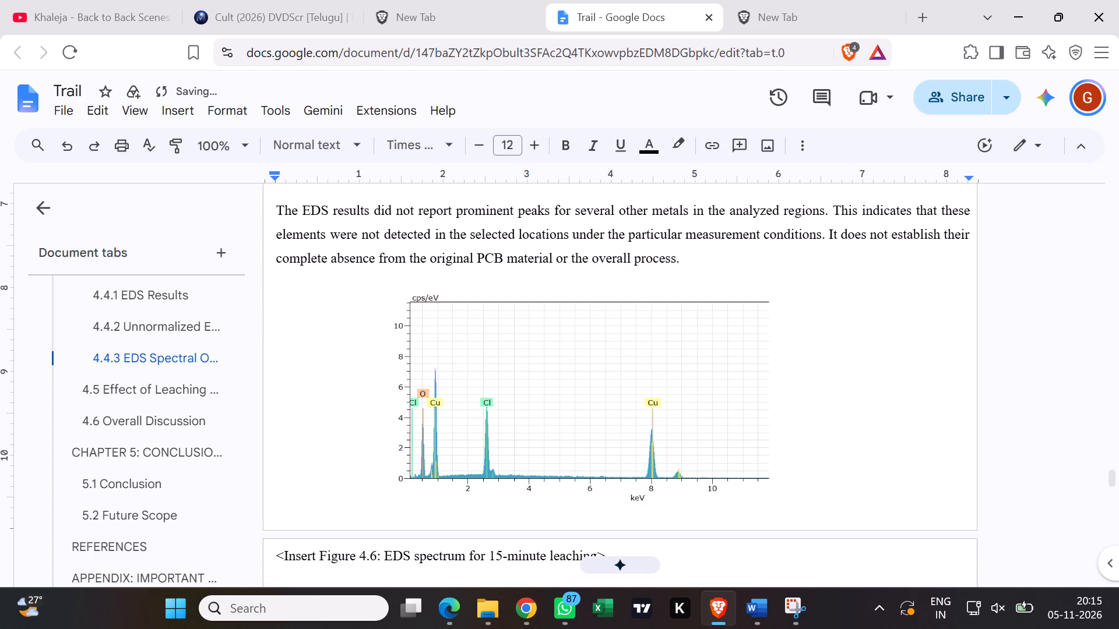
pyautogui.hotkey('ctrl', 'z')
# Try moving the cropped spectrum graph, and undo its crop changes back to the full uncropped picture.
pyautogui.moveTo(724, 376); pyautogui.dragTo(621, 387)
pyautogui.doubleClick(620, 386)
pyautogui.hotkey('ctrl', 'z')
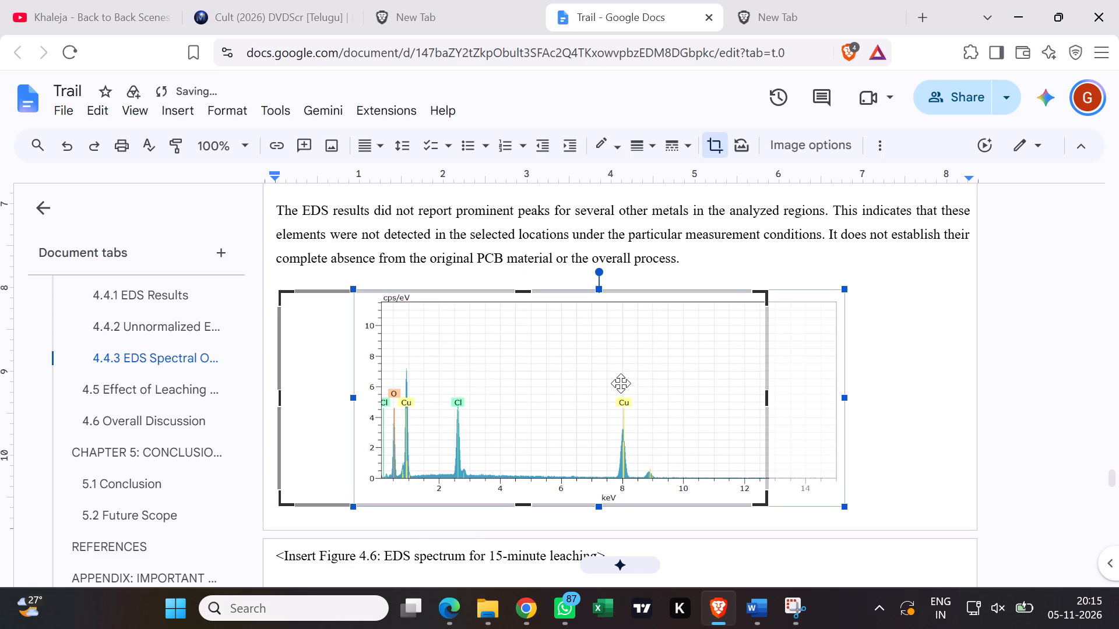
pyautogui.click(986, 379)
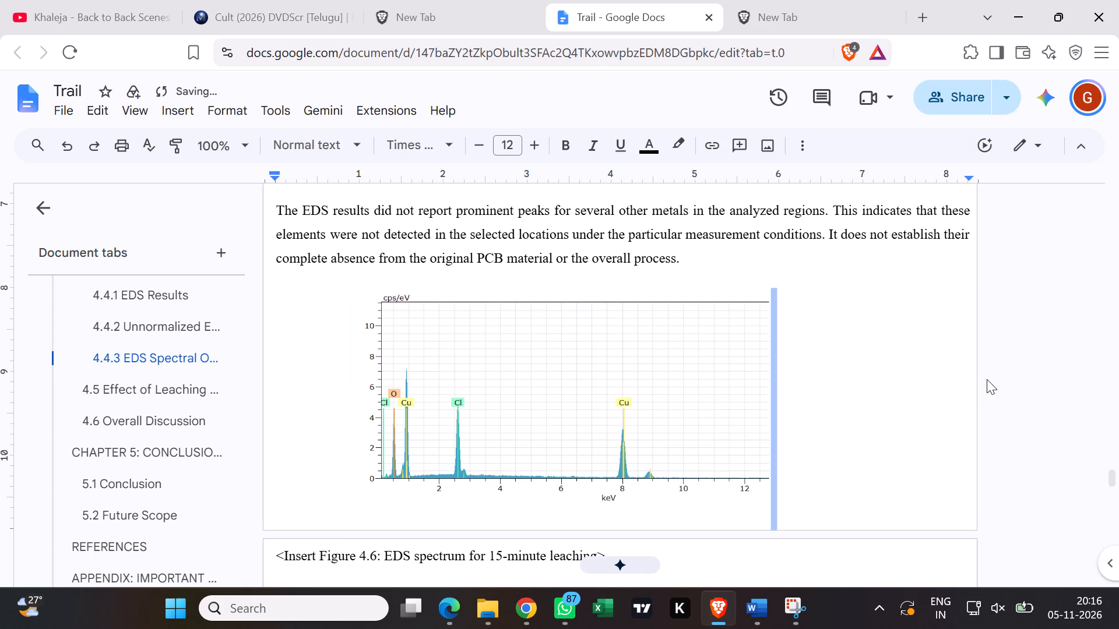
pyautogui.hotkey('ctrl', 'z')
pyautogui.hotkey('ctrl', 'z')
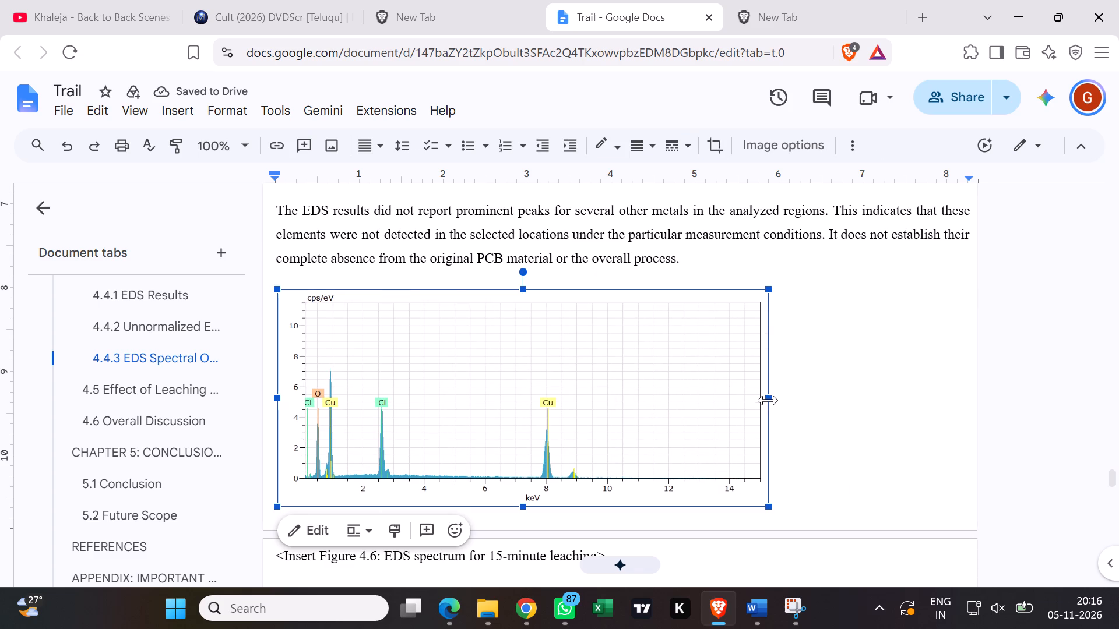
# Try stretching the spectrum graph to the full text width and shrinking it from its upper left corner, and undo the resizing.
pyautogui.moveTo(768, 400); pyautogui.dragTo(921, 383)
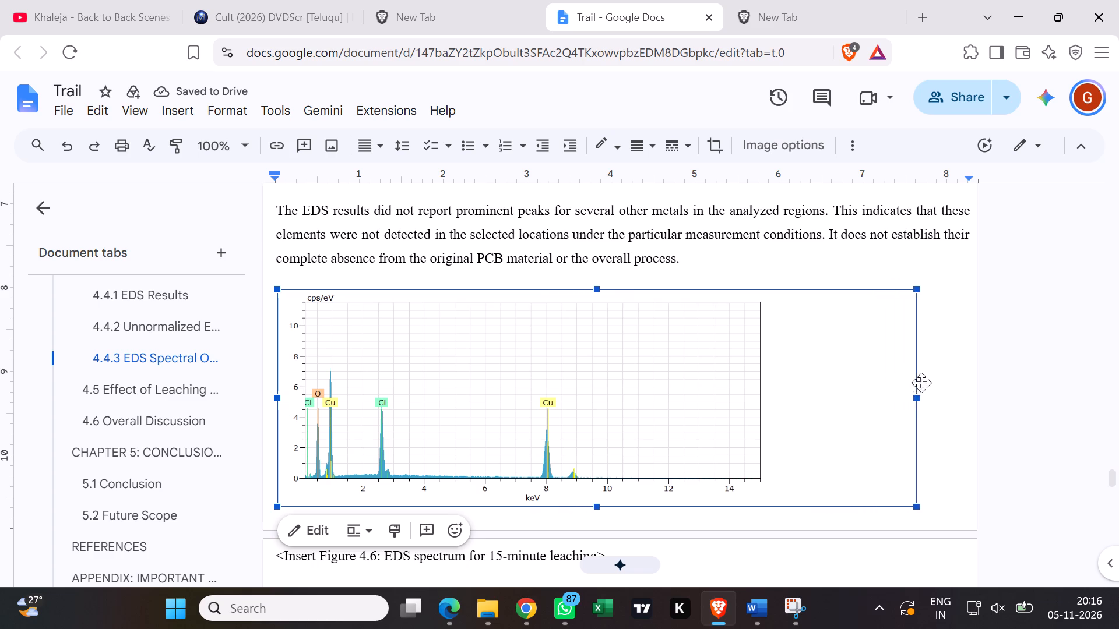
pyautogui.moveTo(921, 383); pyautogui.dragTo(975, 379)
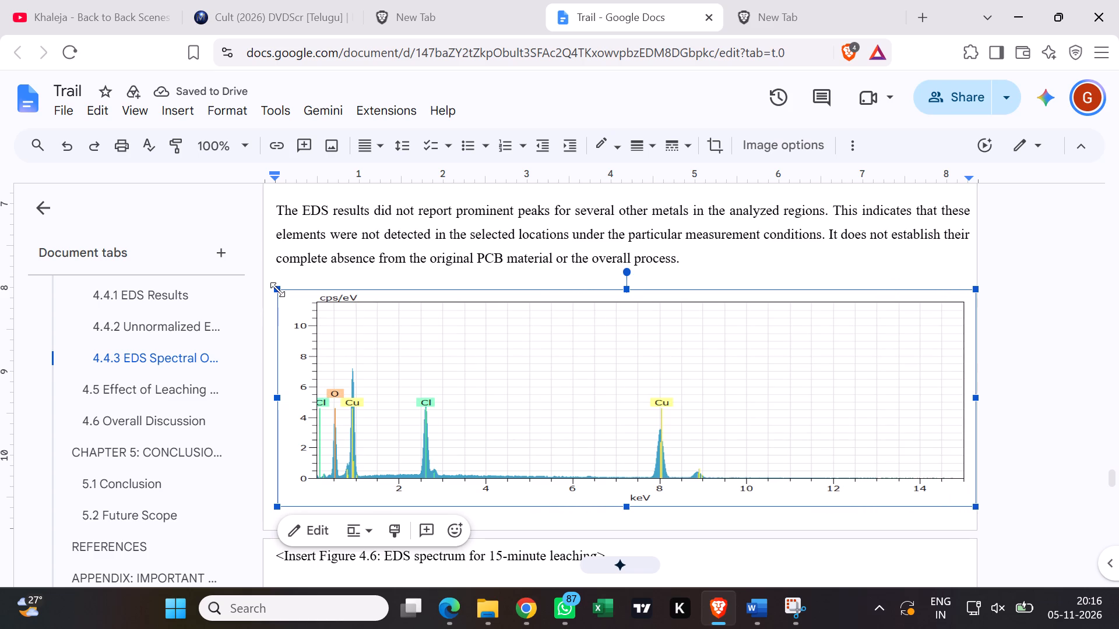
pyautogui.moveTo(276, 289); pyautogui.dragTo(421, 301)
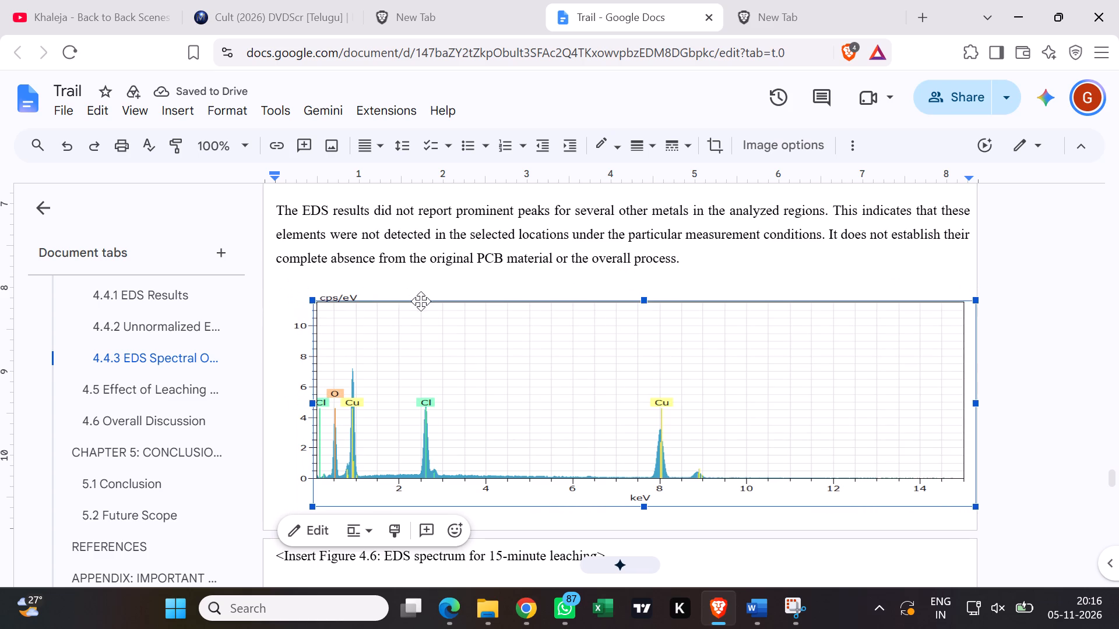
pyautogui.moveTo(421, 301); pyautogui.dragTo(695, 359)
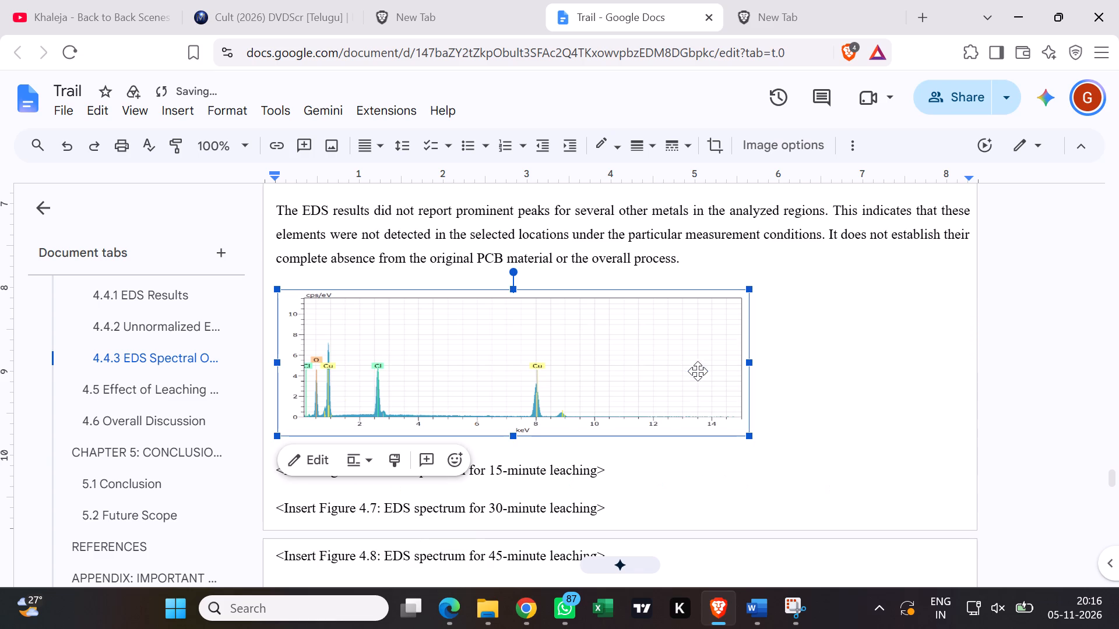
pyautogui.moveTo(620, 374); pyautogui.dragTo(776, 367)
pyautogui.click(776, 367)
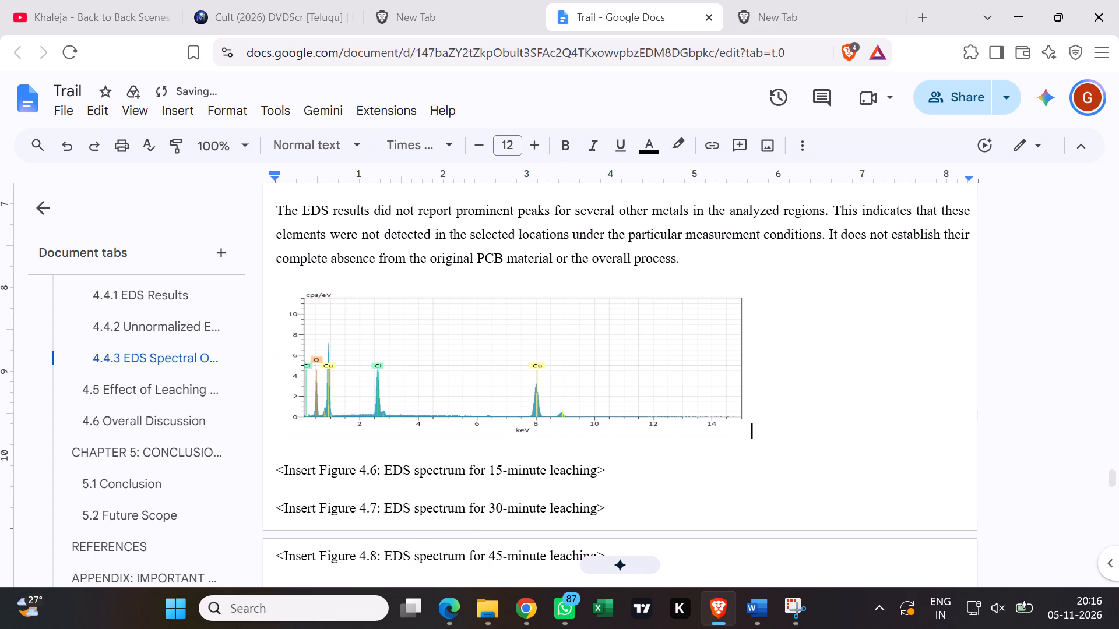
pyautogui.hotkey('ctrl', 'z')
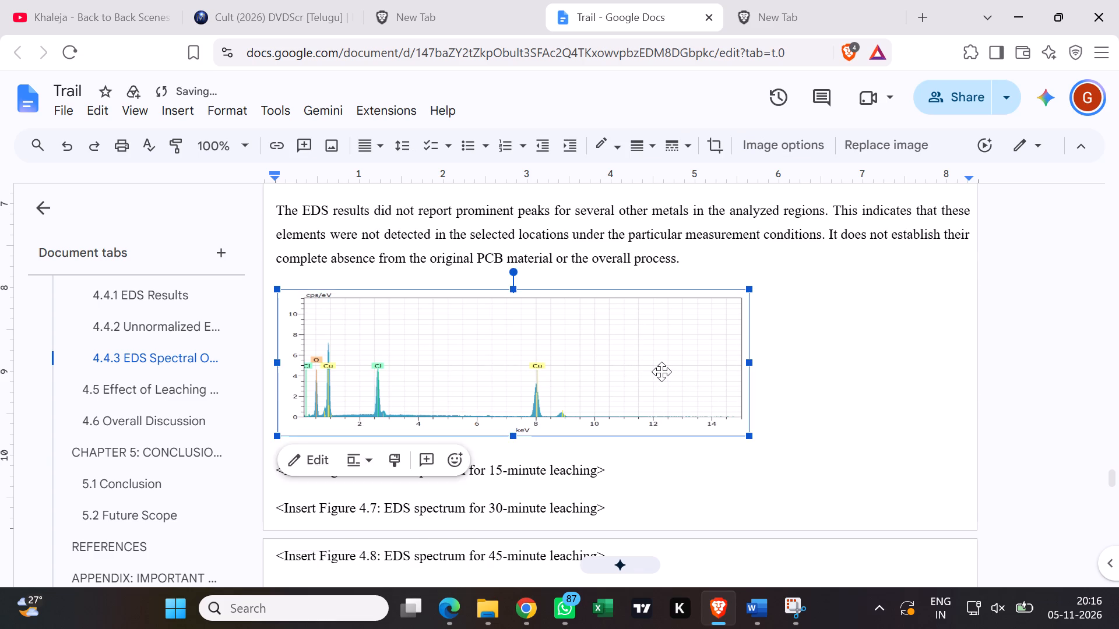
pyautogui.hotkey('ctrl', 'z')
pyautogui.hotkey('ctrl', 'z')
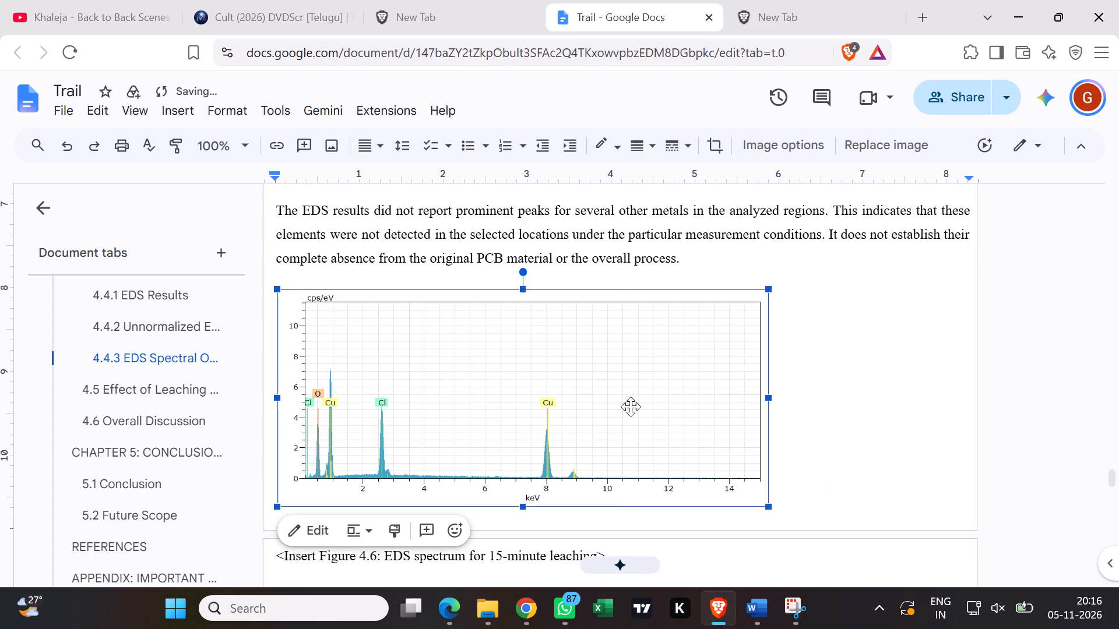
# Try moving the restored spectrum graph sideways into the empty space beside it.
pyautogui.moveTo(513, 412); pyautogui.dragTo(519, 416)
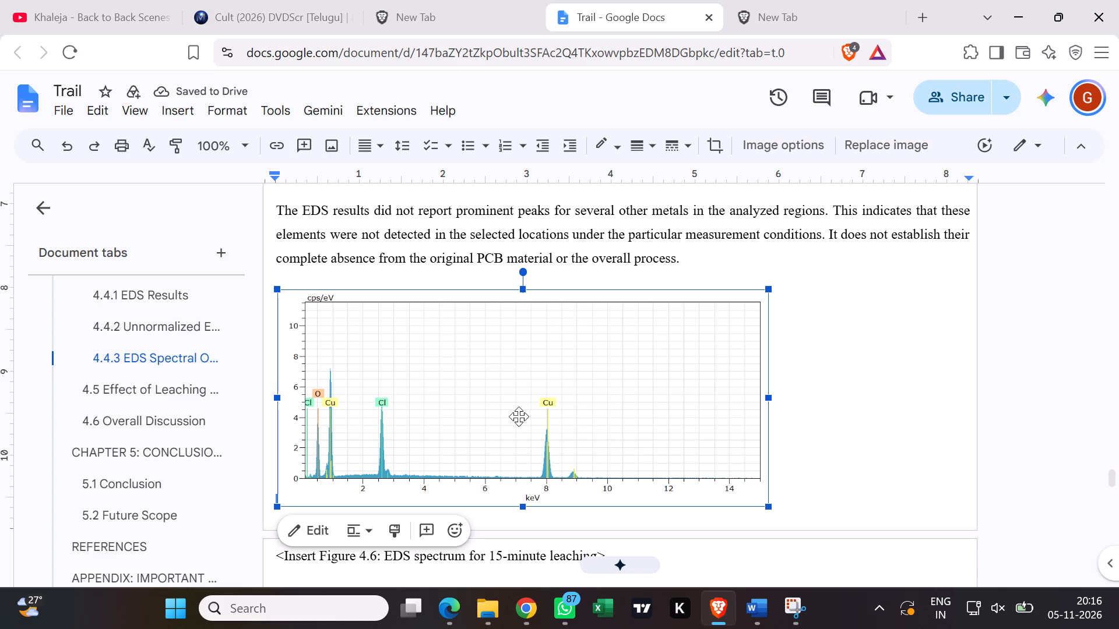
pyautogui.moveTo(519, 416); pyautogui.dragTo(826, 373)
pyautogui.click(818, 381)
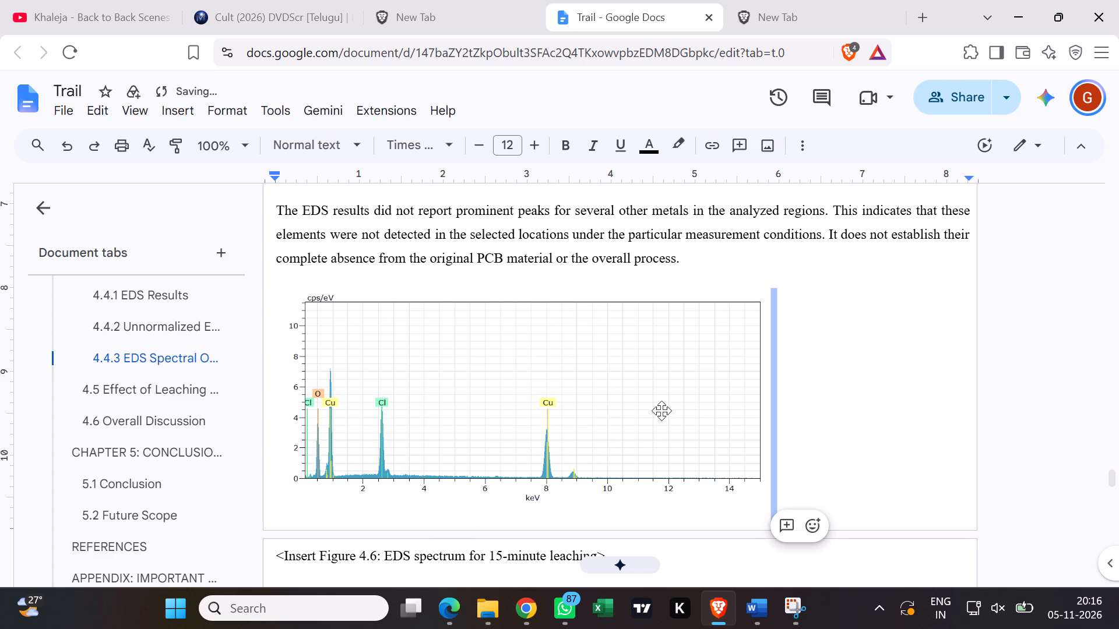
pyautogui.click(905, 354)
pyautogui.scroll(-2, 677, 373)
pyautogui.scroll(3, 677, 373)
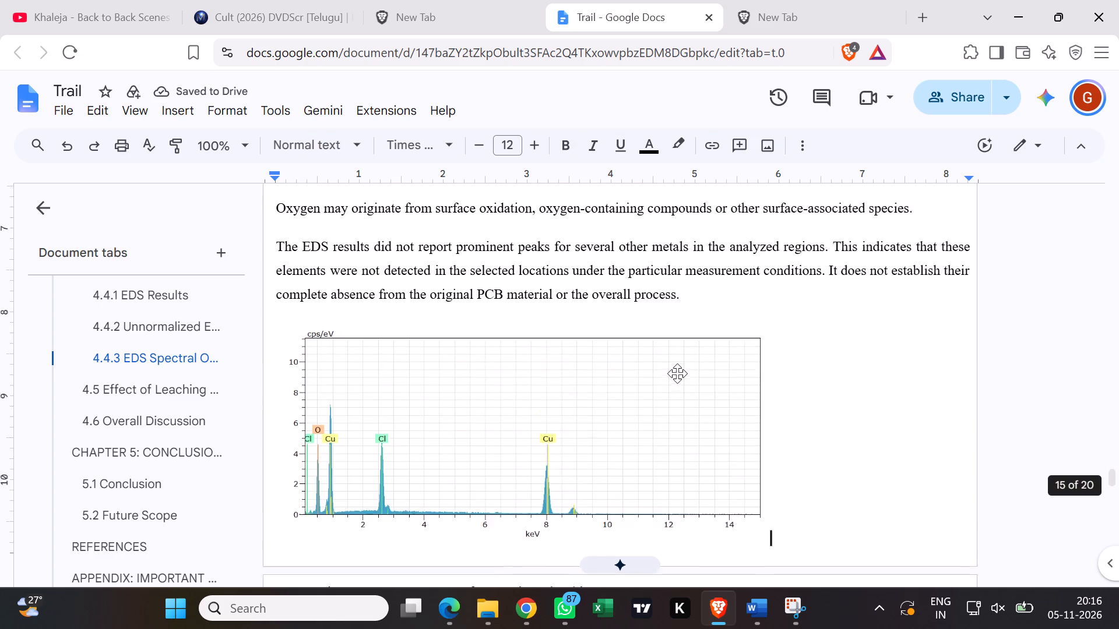
# Set the spectrum graph's alignment to centre below the closing paragraph of section 4.4.3.
pyautogui.click(631, 468)
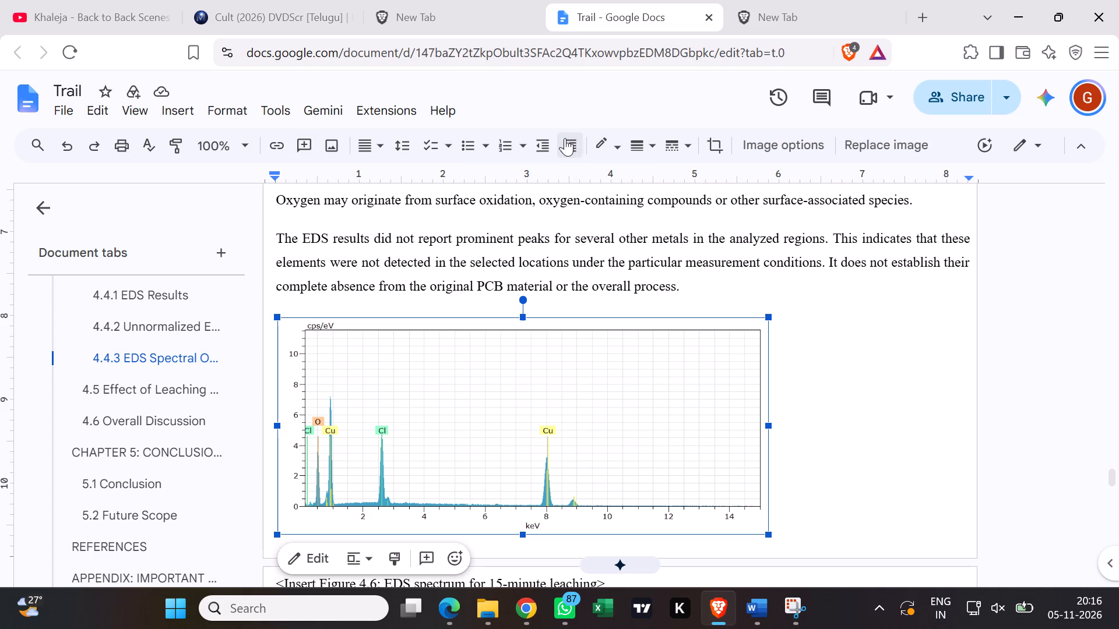
pyautogui.click(377, 142)
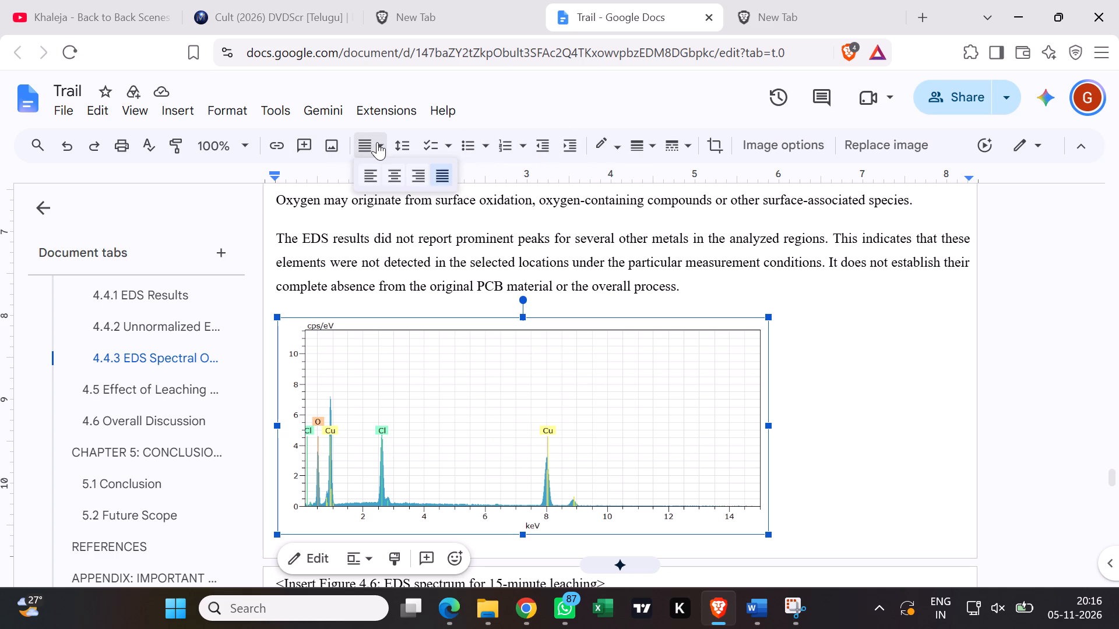
pyautogui.click(396, 176)
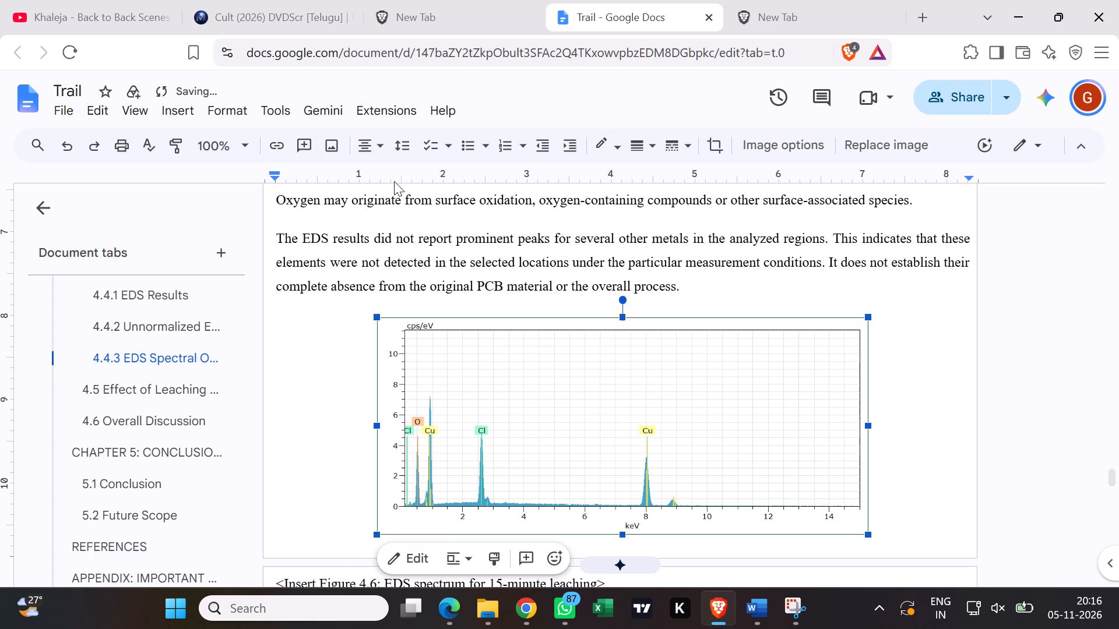
pyautogui.click(344, 398)
pyautogui.click(311, 367)
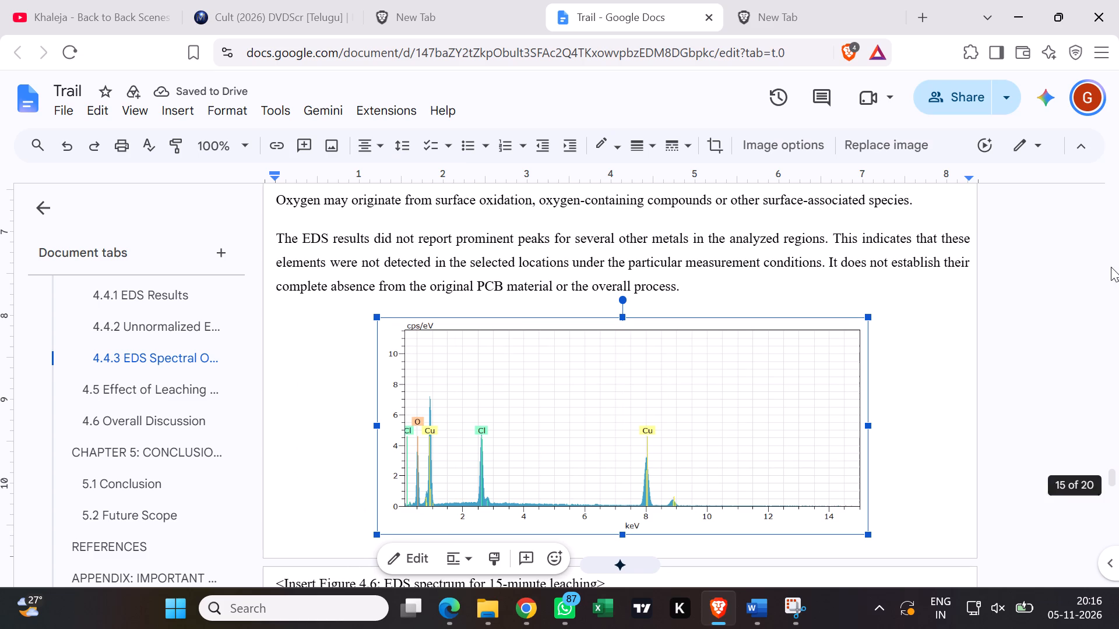
pyautogui.click(1111, 267)
pyautogui.scroll(-6, 811, 346)
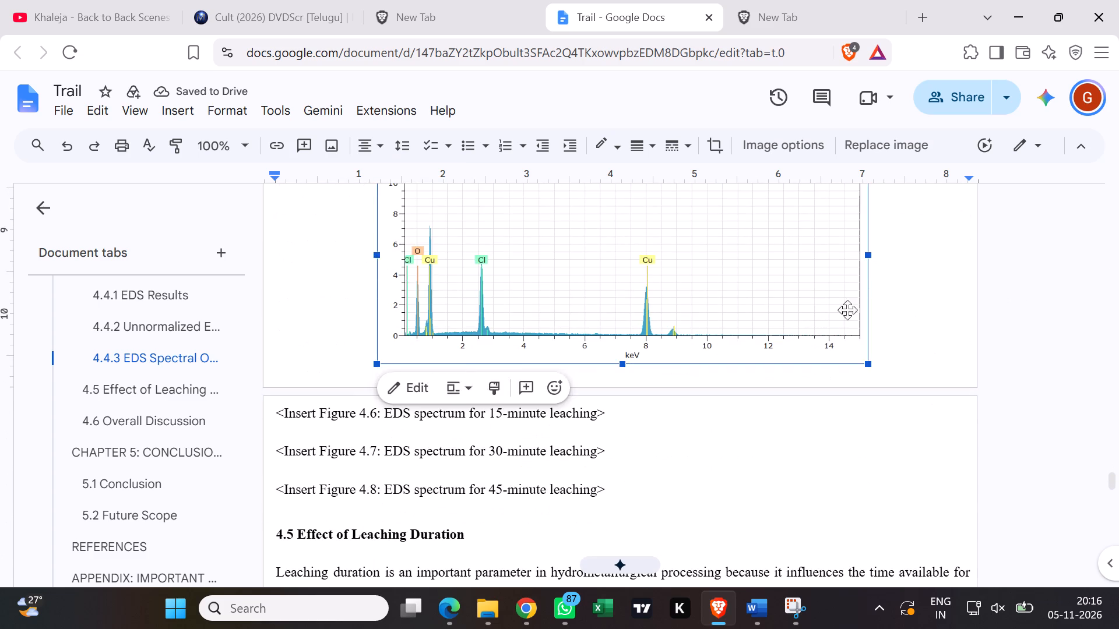
pyautogui.click(943, 268)
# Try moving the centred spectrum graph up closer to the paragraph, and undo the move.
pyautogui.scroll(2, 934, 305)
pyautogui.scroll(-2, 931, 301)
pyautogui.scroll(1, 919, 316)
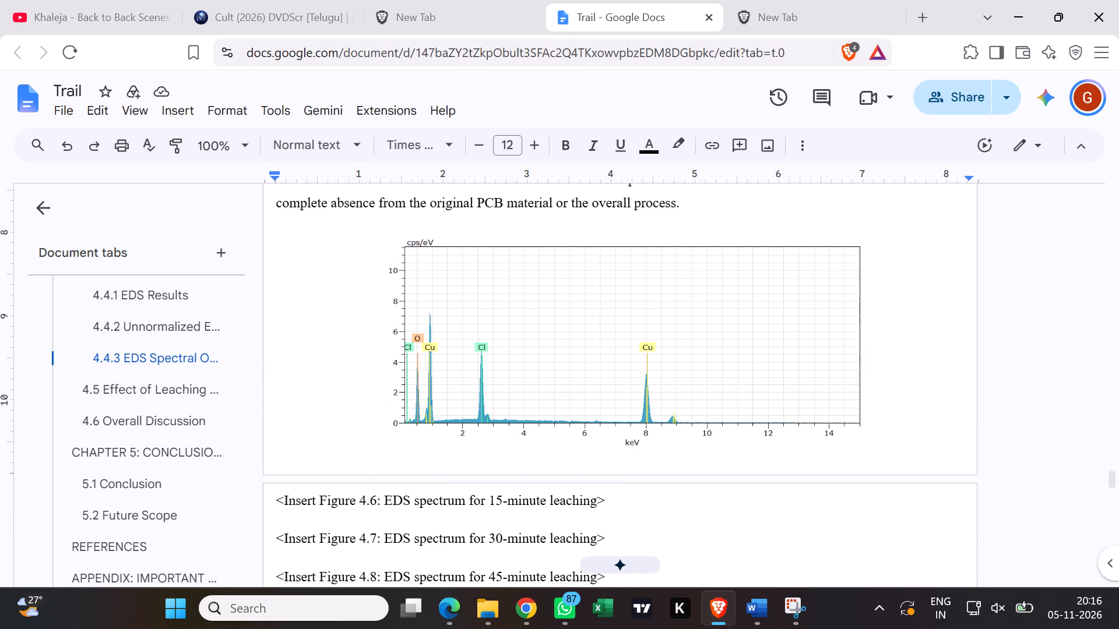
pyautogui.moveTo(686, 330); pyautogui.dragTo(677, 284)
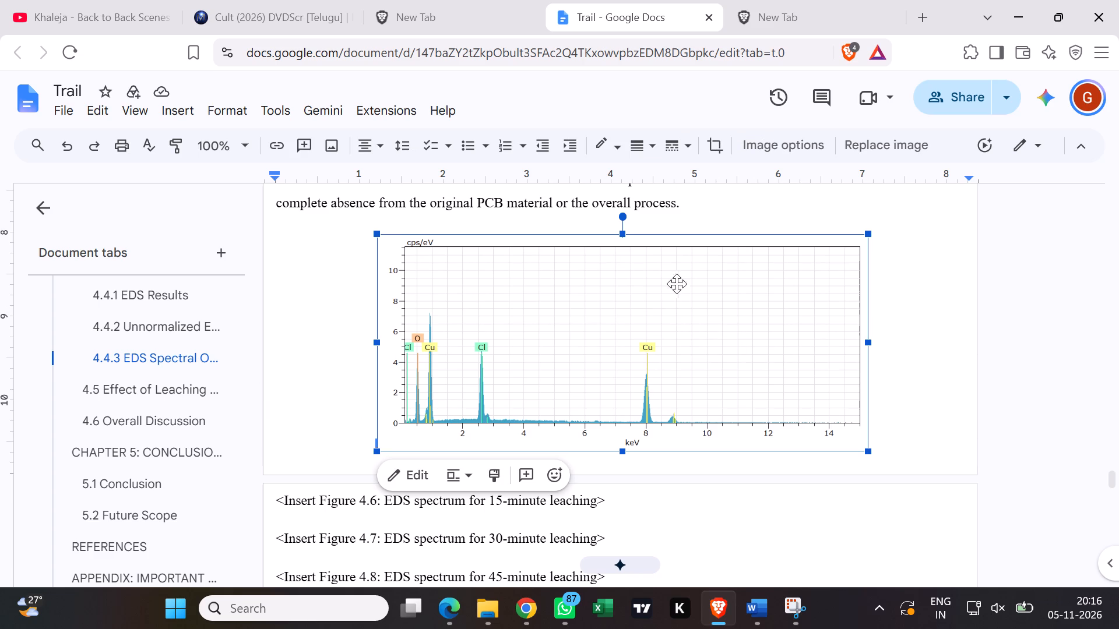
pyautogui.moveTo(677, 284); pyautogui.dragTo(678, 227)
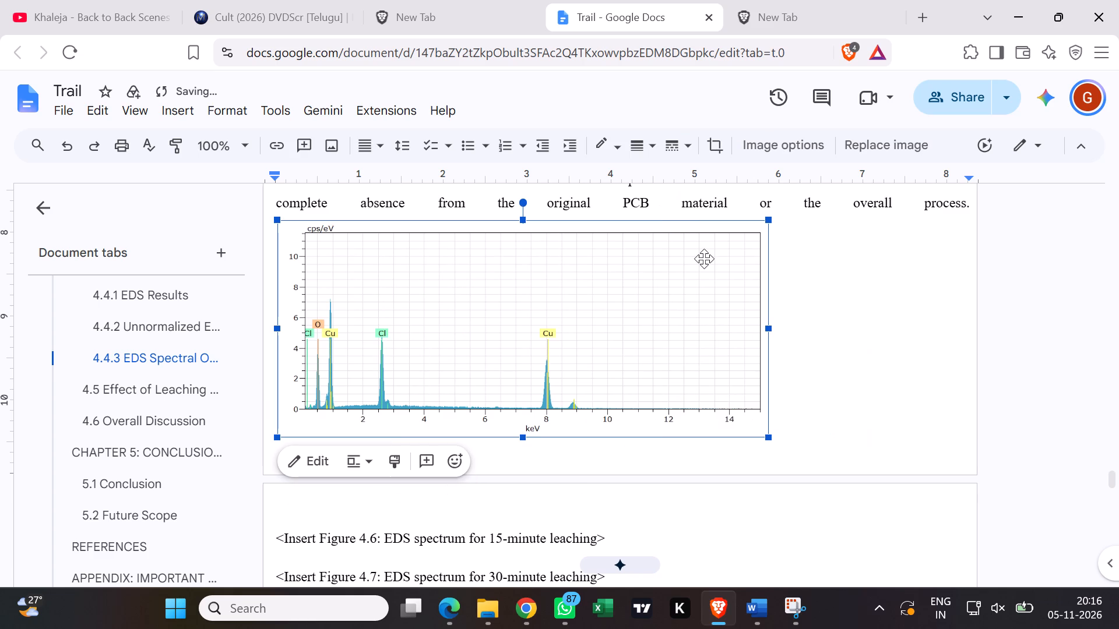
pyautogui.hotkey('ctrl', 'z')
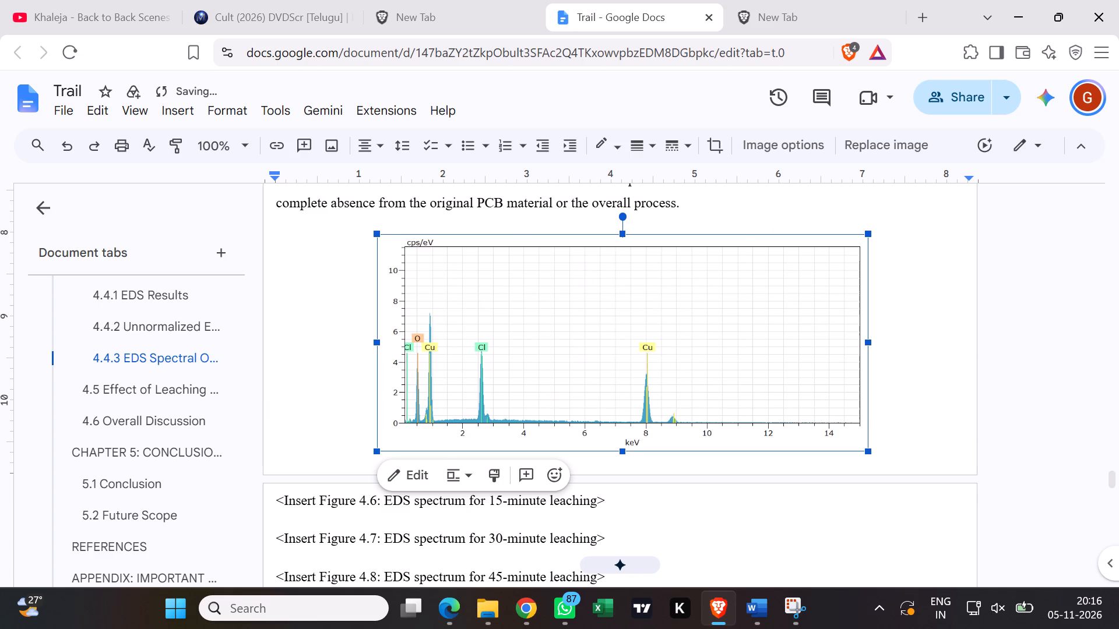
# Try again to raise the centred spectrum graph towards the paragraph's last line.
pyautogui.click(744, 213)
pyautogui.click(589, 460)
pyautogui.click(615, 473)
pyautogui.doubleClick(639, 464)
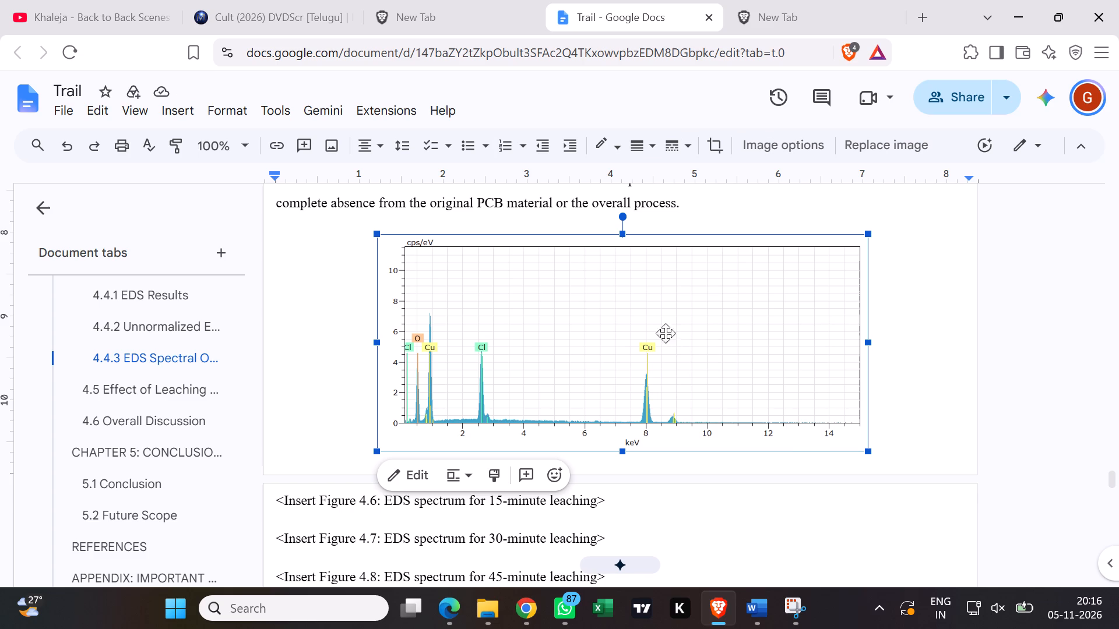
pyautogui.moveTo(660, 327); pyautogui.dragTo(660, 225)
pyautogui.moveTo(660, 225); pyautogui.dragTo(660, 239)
# Review the page layout from the section 4.4.2 table to the figure placeholders and section 4.5 heading.
pyautogui.scroll(9, 727, 276)
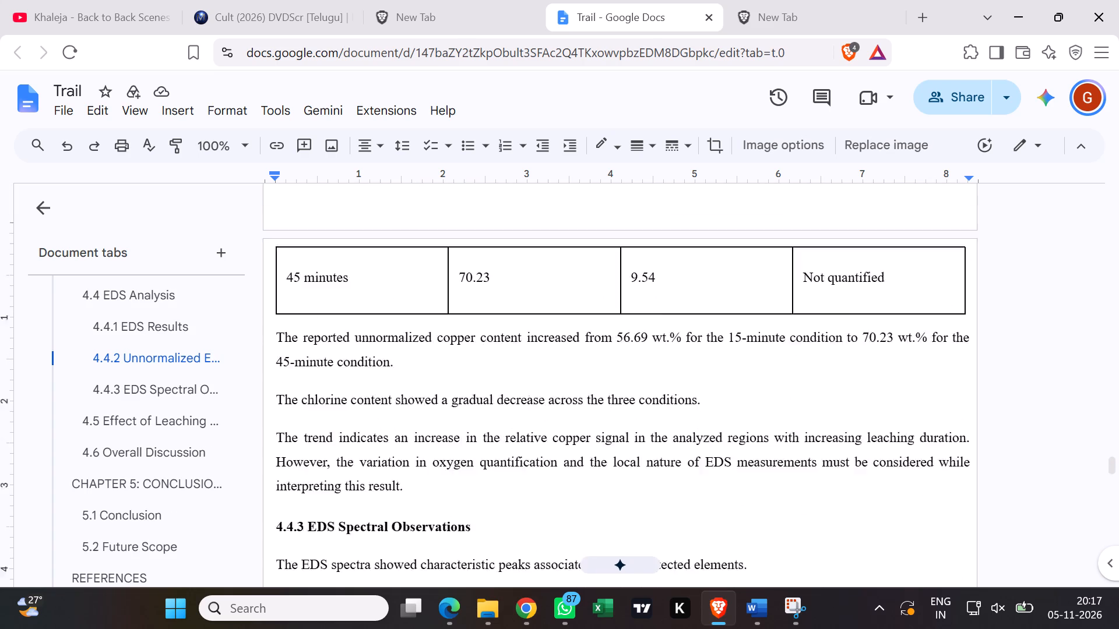
pyautogui.scroll(1, 716, 230)
pyautogui.scroll(-2, 710, 262)
pyautogui.scroll(-5, 715, 371)
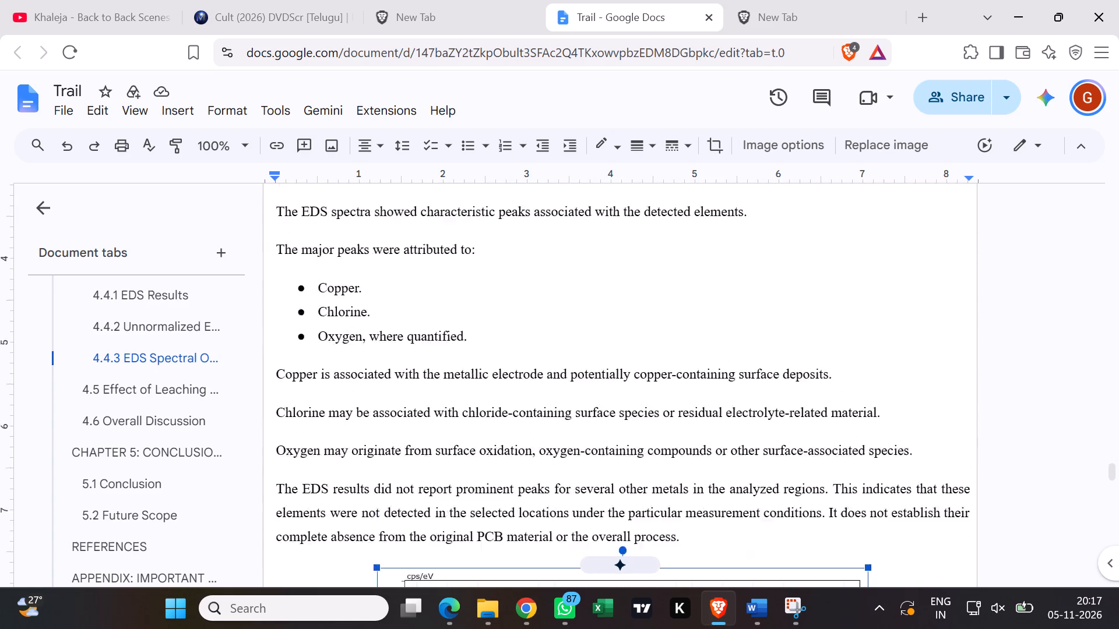
pyautogui.scroll(-3, 715, 371)
pyautogui.scroll(-2, 705, 452)
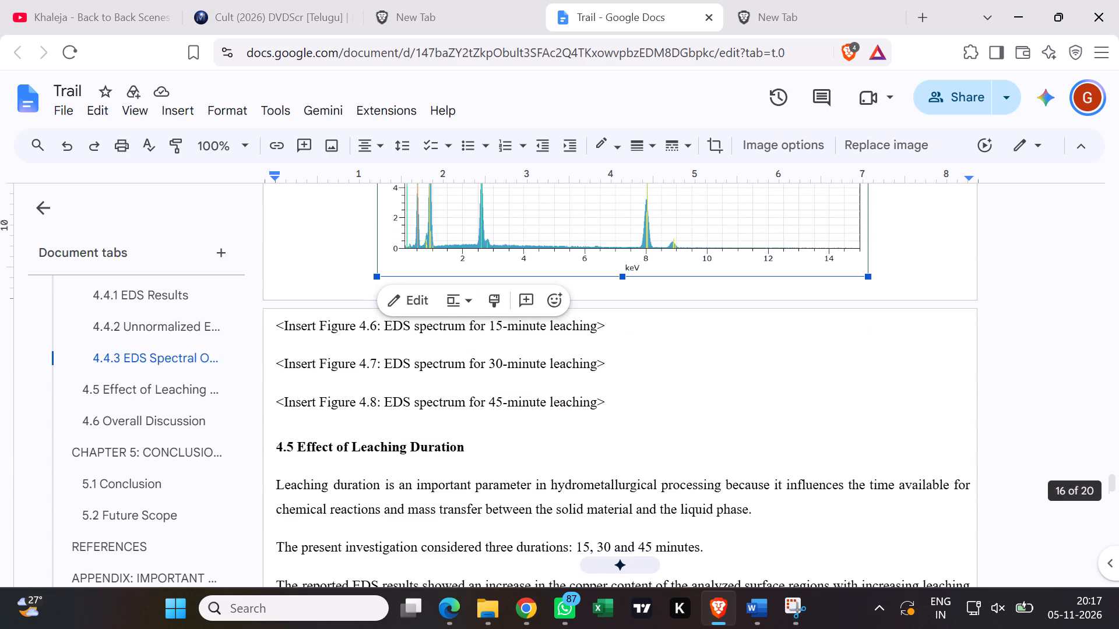
pyautogui.scroll(1, 705, 452)
pyautogui.click(716, 433)
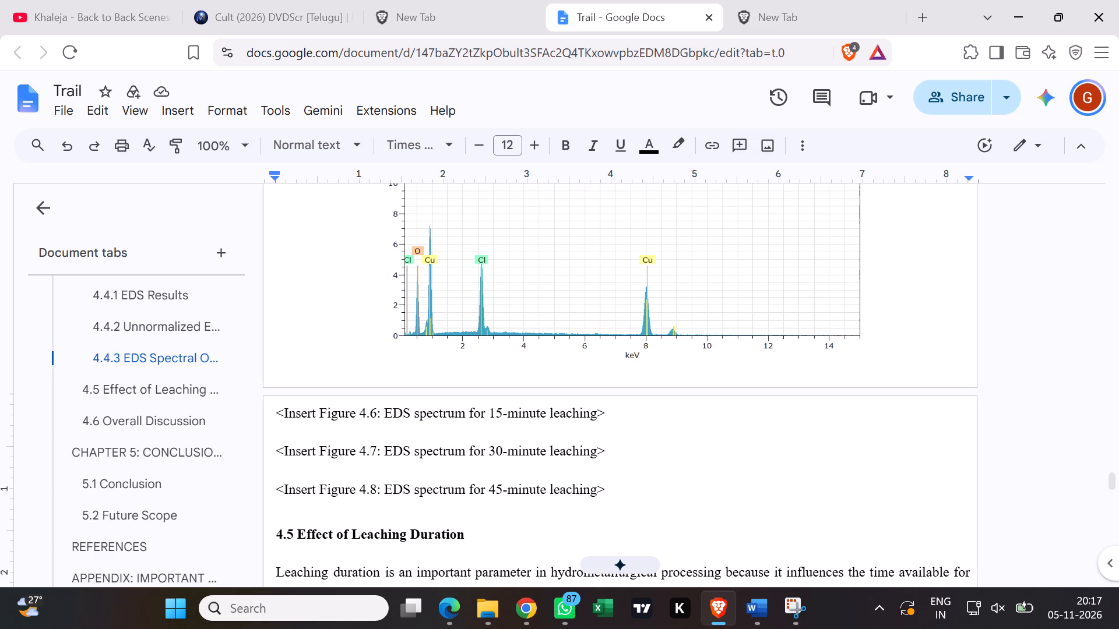
pyautogui.click(622, 292)
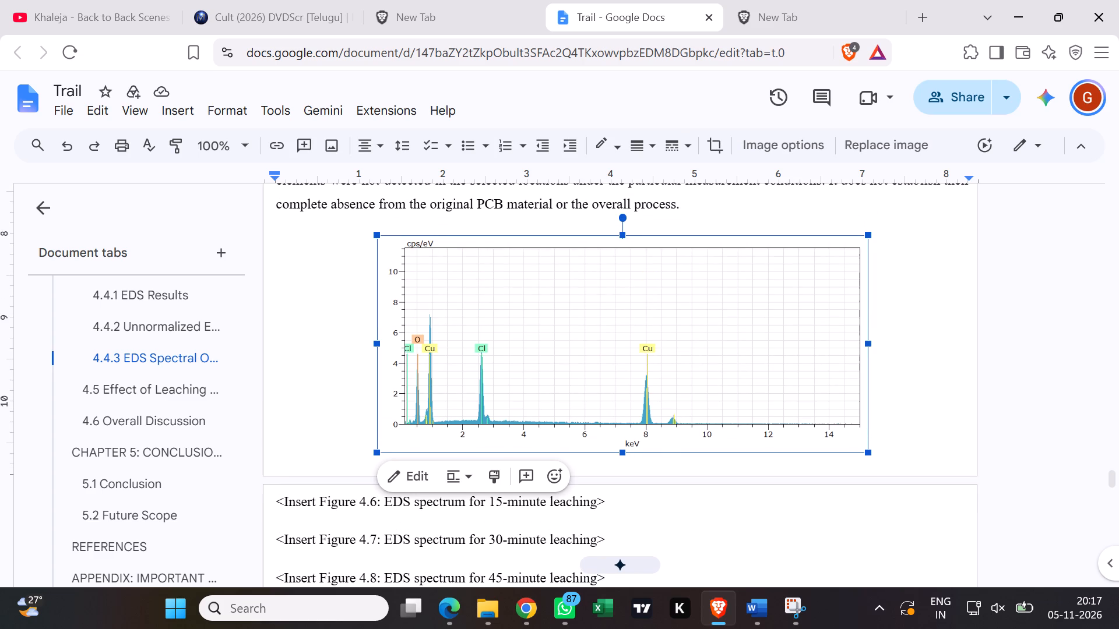
pyautogui.moveTo(868, 450); pyautogui.dragTo(821, 411)
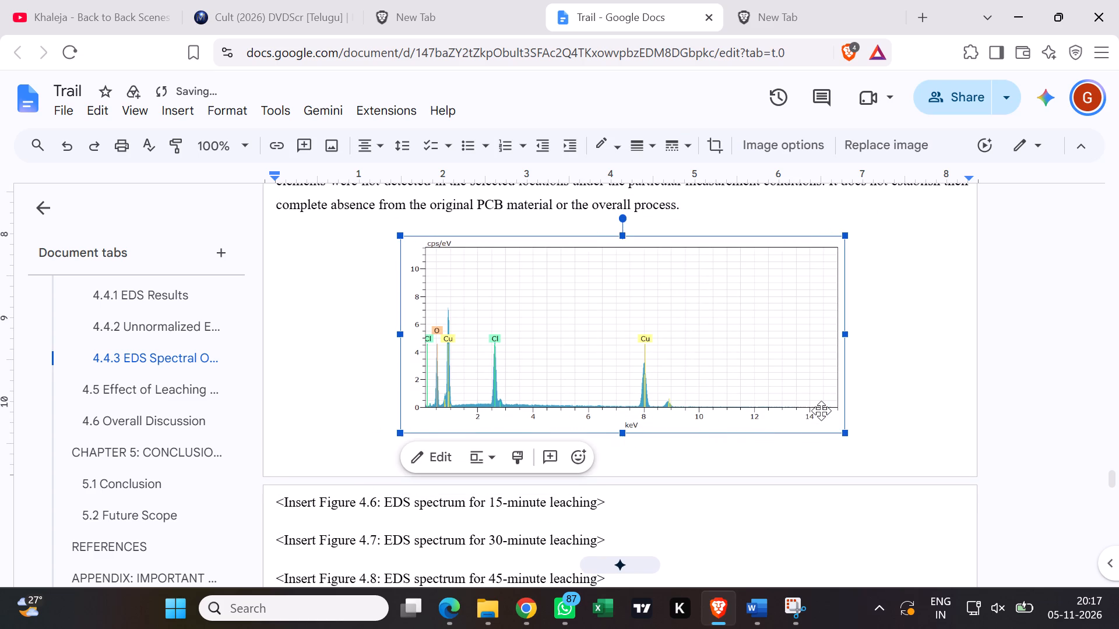
pyautogui.click(892, 341)
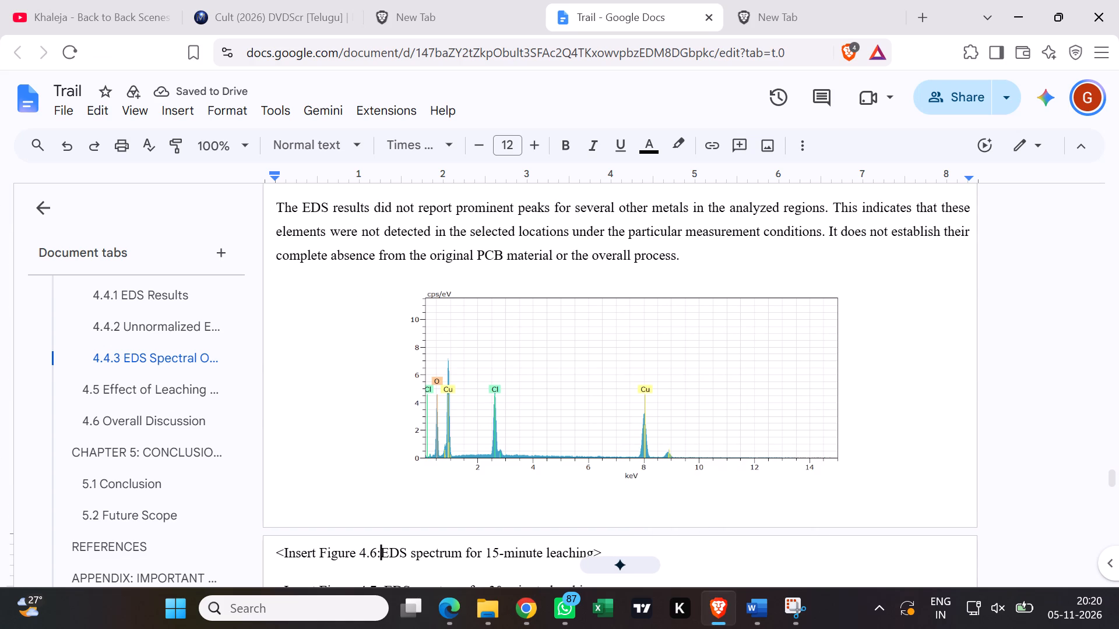
pyautogui.click(318, 553)
pyautogui.press('BackSpace')
pyautogui.press('BackSpace')
pyautogui.press('BackSpace')
pyautogui.press('BackSpace')
pyautogui.press('BackSpace')
pyautogui.press('BackSpace')
pyautogui.press('BackSpace')
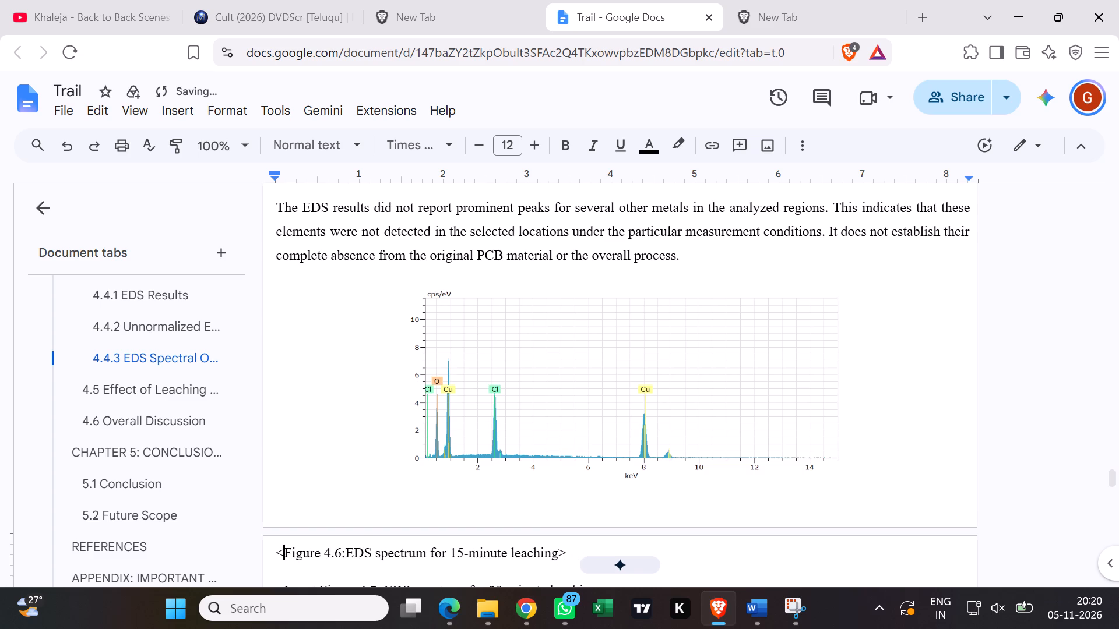
pyautogui.press('BackSpace')
# Join the Figure 4.6 caption to the spectrum graph's line and add spaces before it until it wraps centred below the graph.
pyautogui.press('BackSpace')
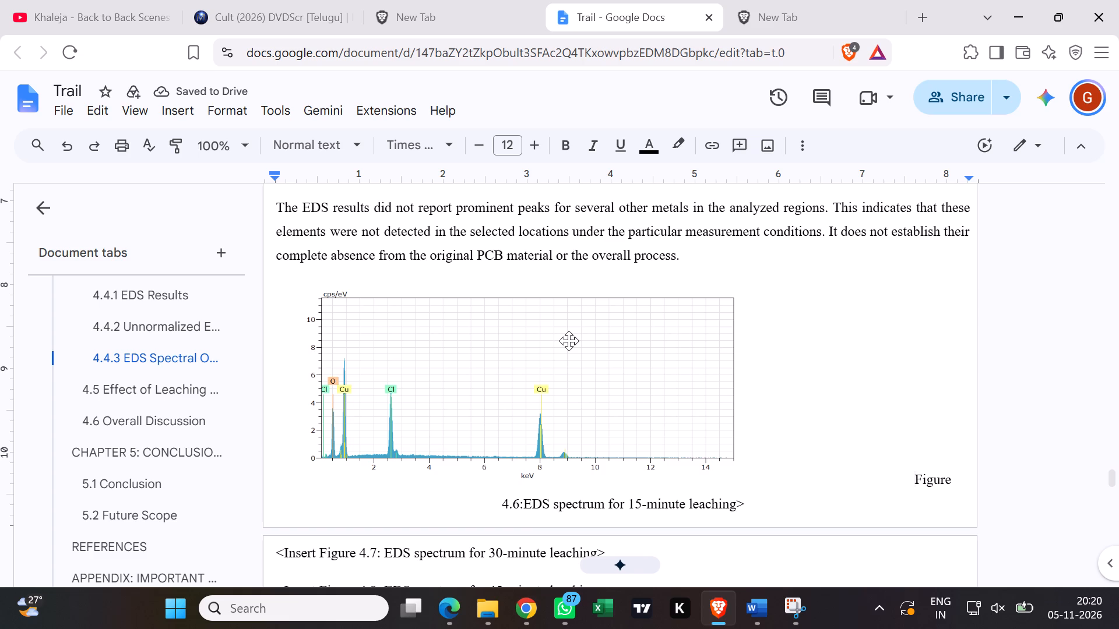
pyautogui.press('space')
pyautogui.press('space')
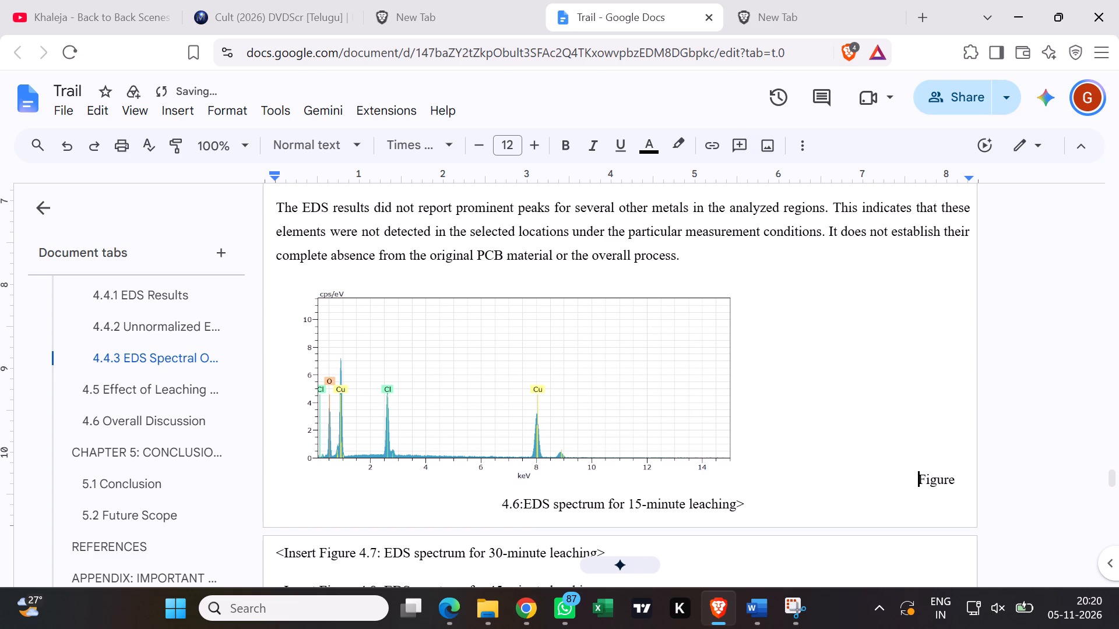
pyautogui.press('space')
pyautogui.press('space')
pyautogui.press('space')
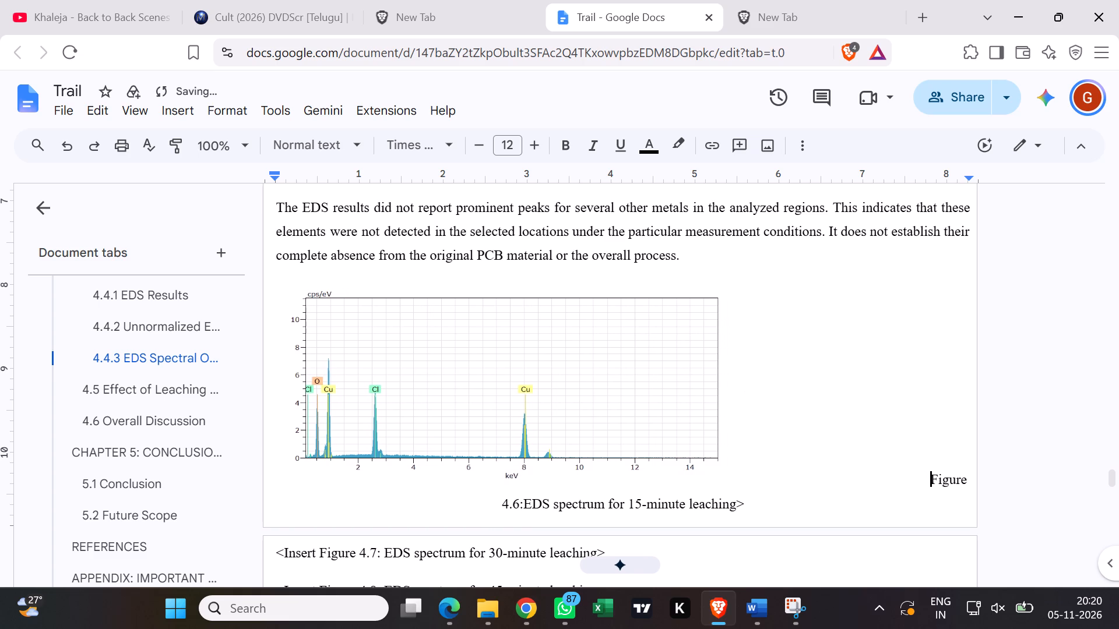
pyautogui.press('space')
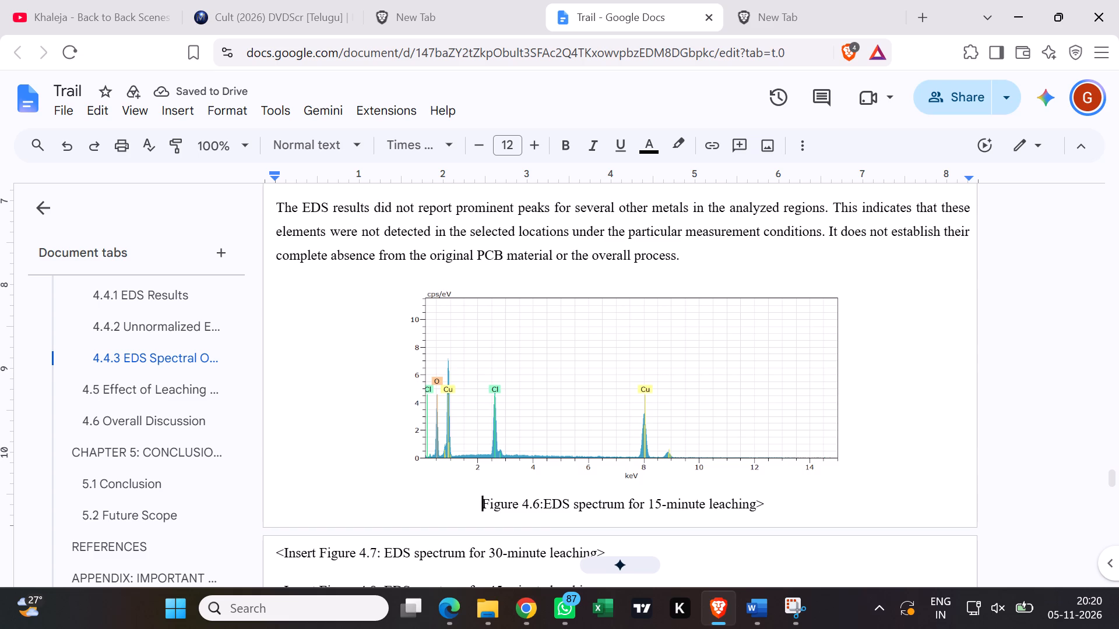
# Delete the closing angle bracket at the end of the Figure 4.6 caption.
pyautogui.scroll(-5, 858, 422)
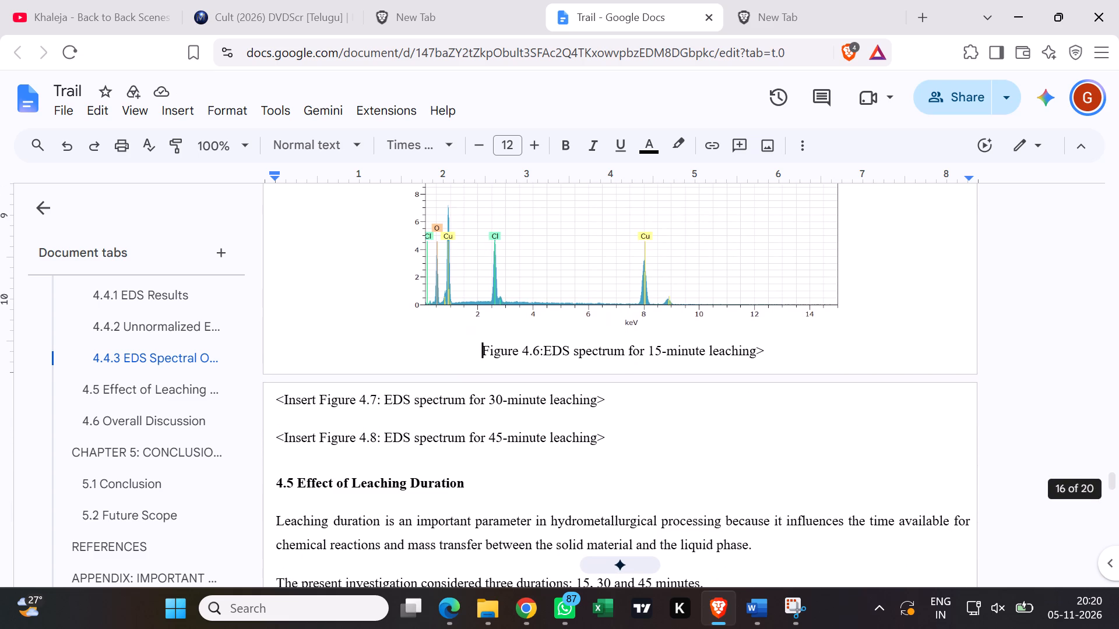
pyautogui.scroll(4, 858, 422)
pyautogui.scroll(-1, 858, 422)
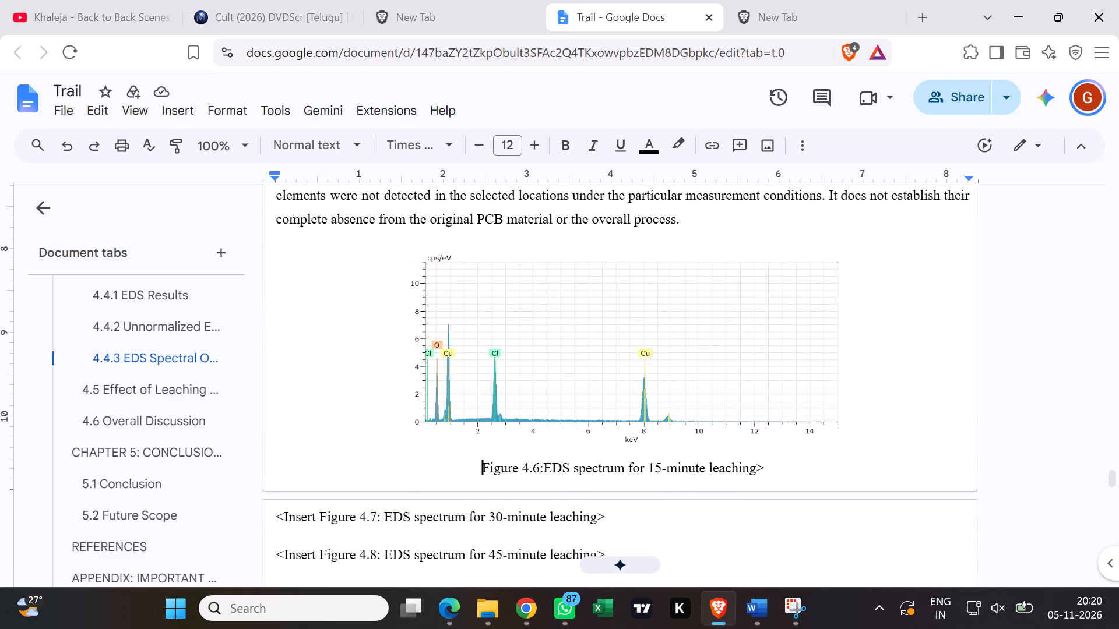
pyautogui.click(867, 465)
pyautogui.press('BackSpace')
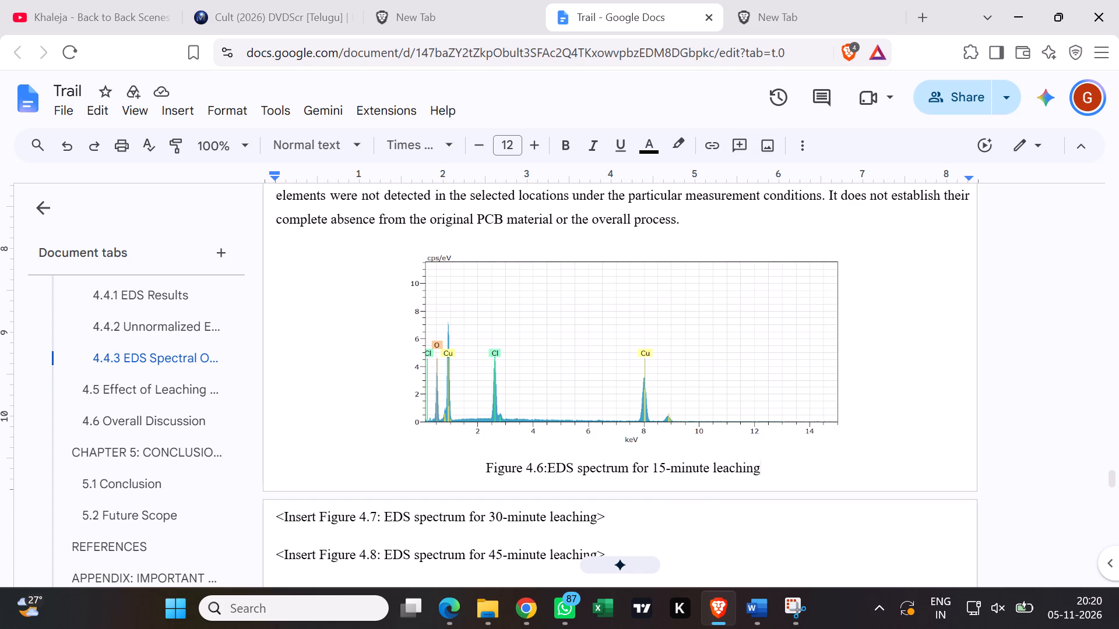
# Remove the leading "<Insert " from the Figure 4.7 placeholder for the 30-minute spectrum.
pyautogui.scroll(-2, 399, 505)
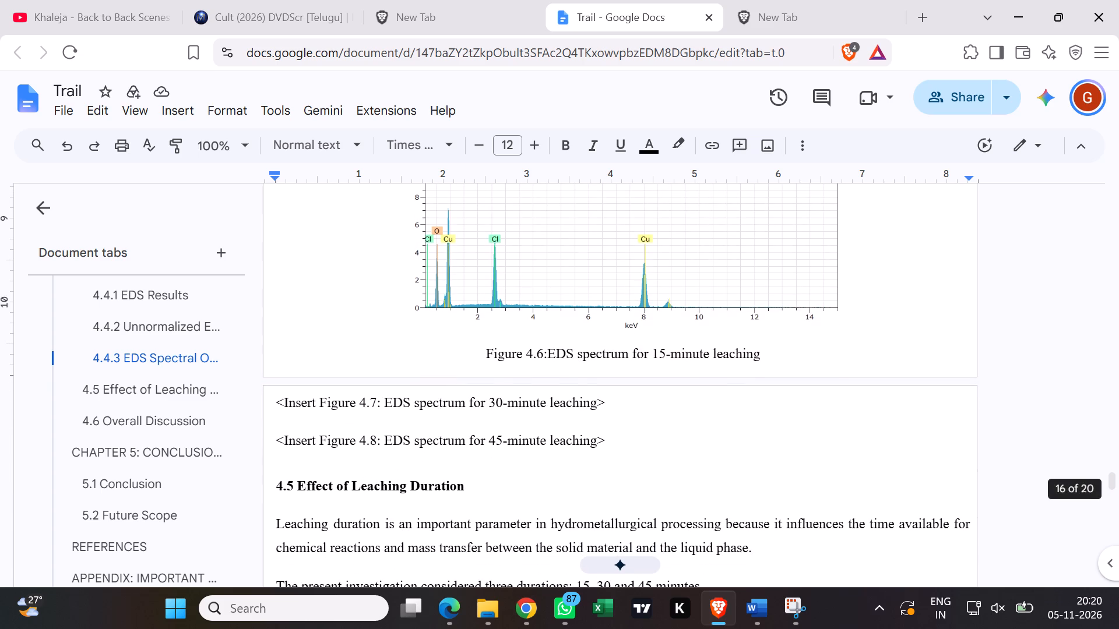
pyautogui.click(321, 402)
pyautogui.press('BackSpace')
pyautogui.press('BackSpace')
pyautogui.press('BackSpace')
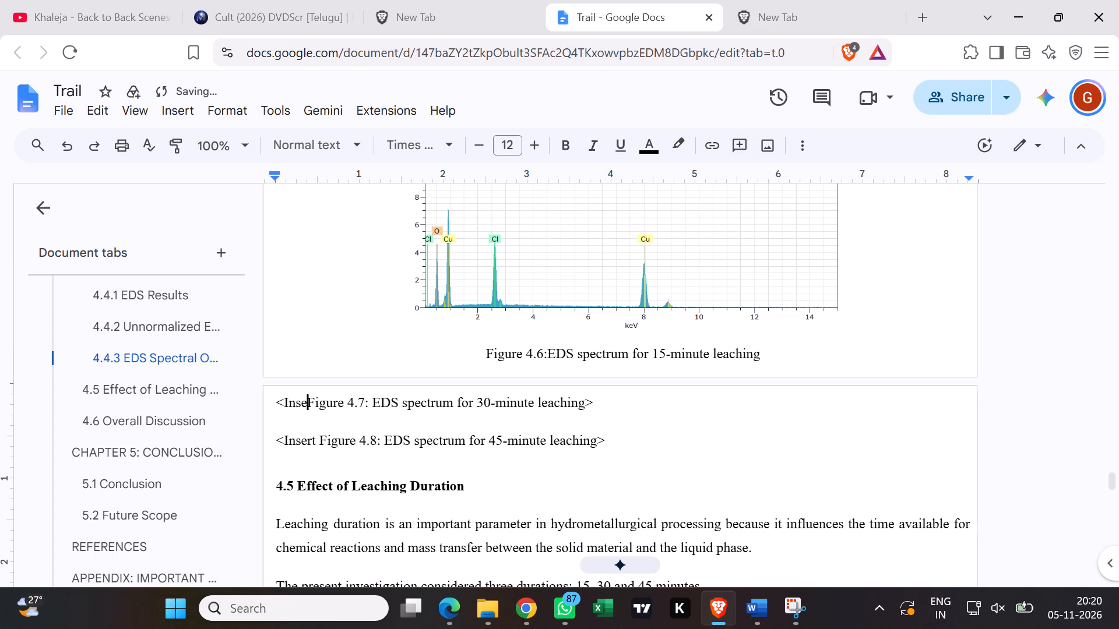
pyautogui.press('BackSpace')
pyautogui.press('BackSpace')
pyautogui.press('BackSpace')
pyautogui.press('BackSpace')
pyautogui.press('BackSpace')
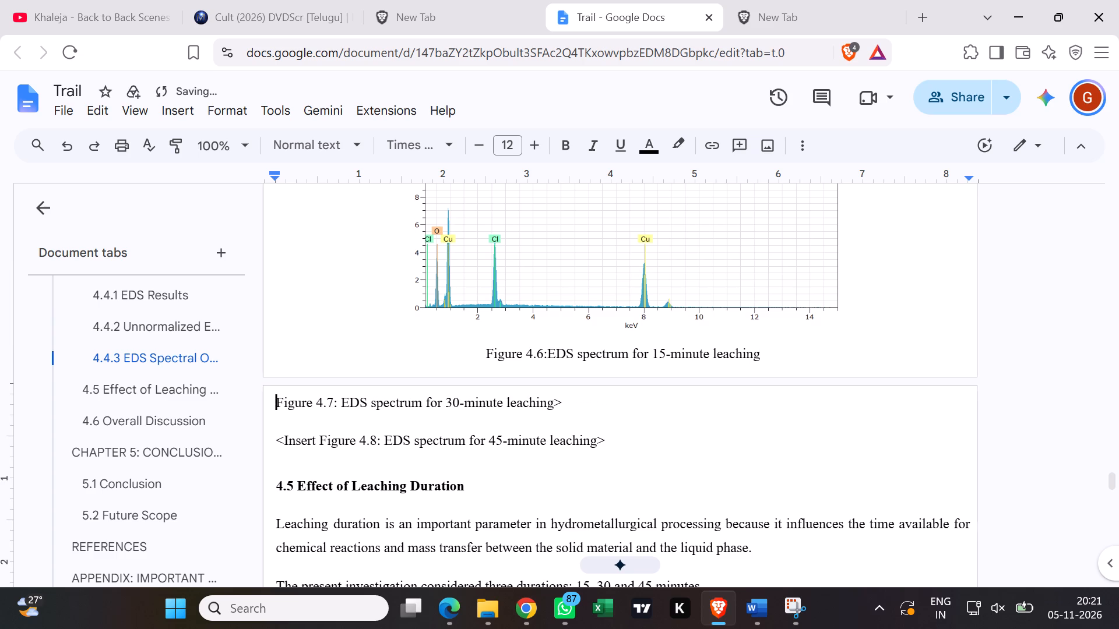
# Indent the Figure 4.7 caption with spaces until its start lines up with the Figure 4.6 caption above.
pyautogui.press('space')
pyautogui.press('space')
pyautogui.press('space')
pyautogui.press('space')
pyautogui.press('space')
pyautogui.press('space')
pyautogui.press('space')
pyautogui.press('space')
pyautogui.press('space')
pyautogui.press('space')
pyautogui.press('space')
pyautogui.press('space')
pyautogui.press('space')
pyautogui.press('space')
pyautogui.press('space')
pyautogui.press('space')
pyautogui.press('space')
pyautogui.press('space')
pyautogui.press('space')
pyautogui.press('space')
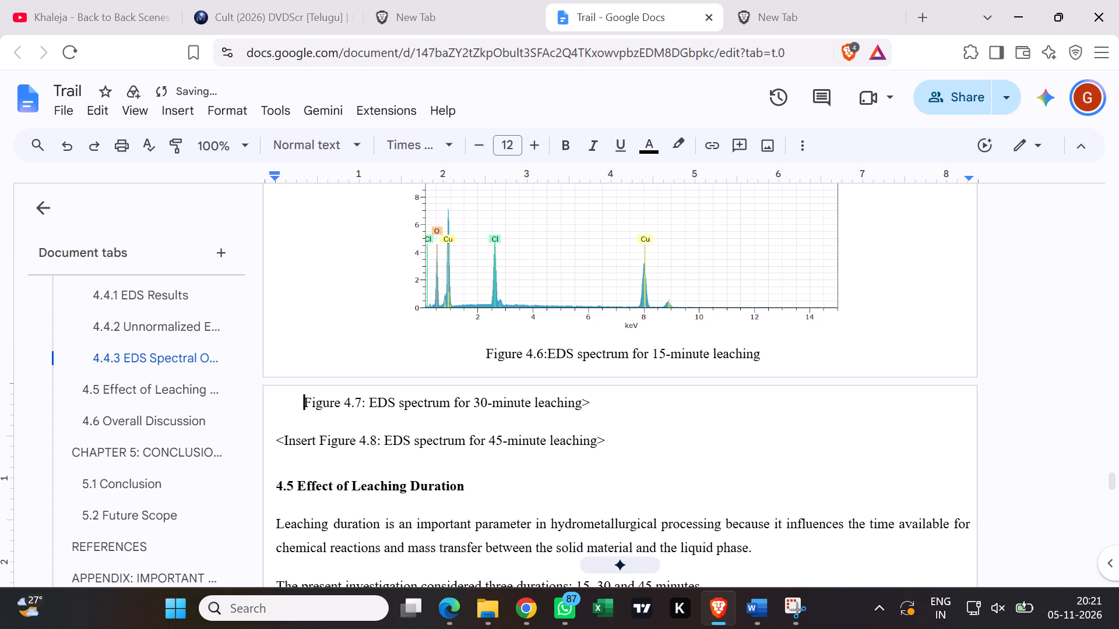
pyautogui.press('space')
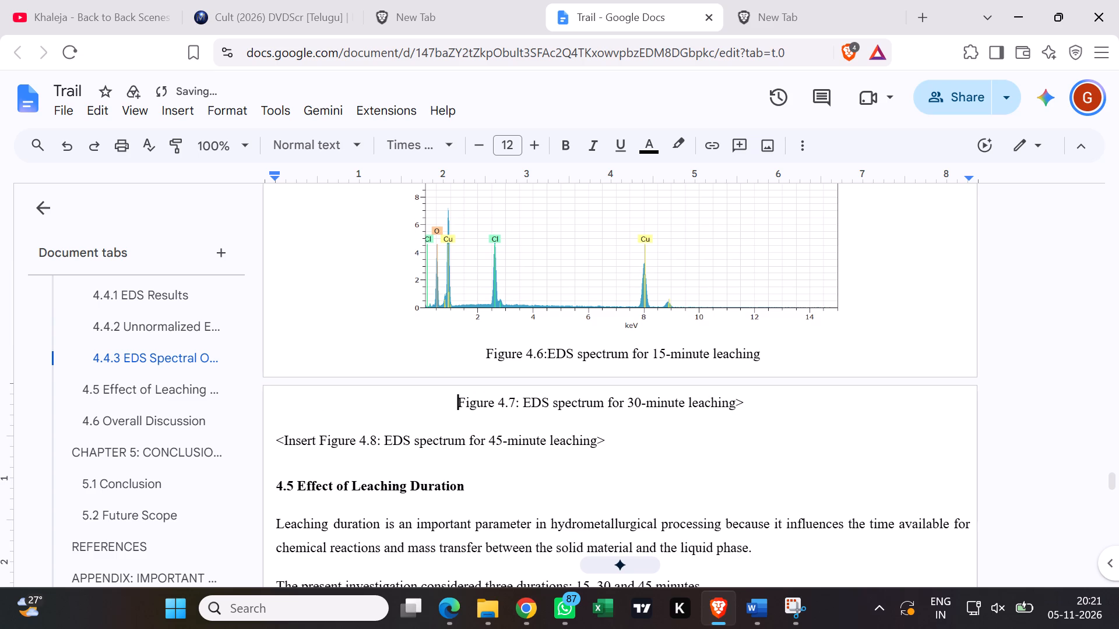
pyautogui.press('space')
pyautogui.press('space')
pyautogui.press('space')
pyautogui.press('space')
pyautogui.press('space')
pyautogui.press('space')
pyautogui.press('space')
pyautogui.press('space')
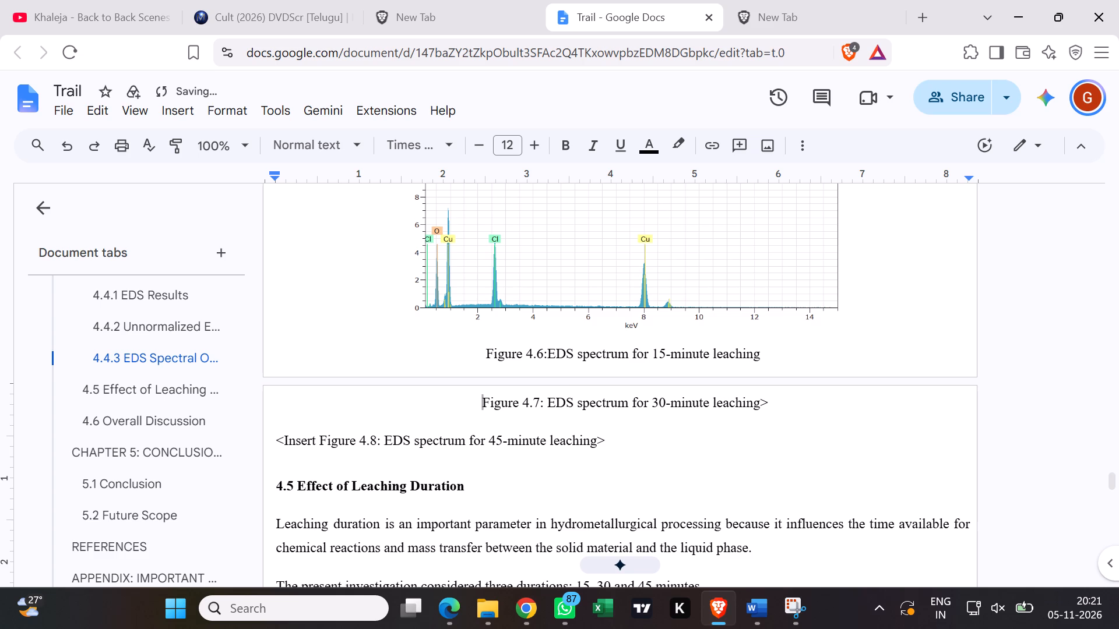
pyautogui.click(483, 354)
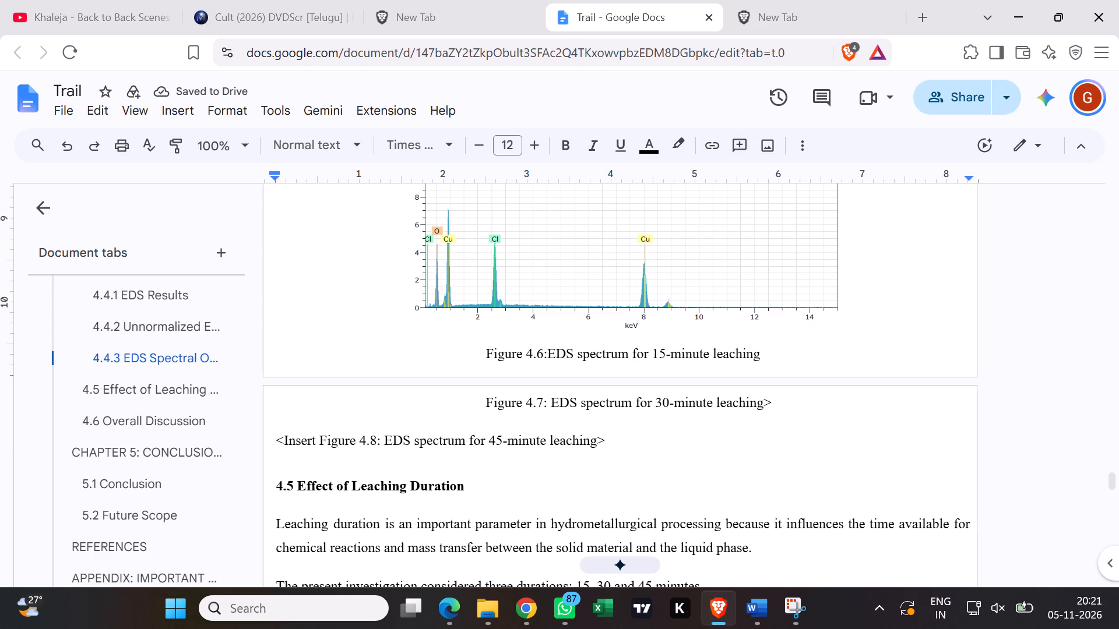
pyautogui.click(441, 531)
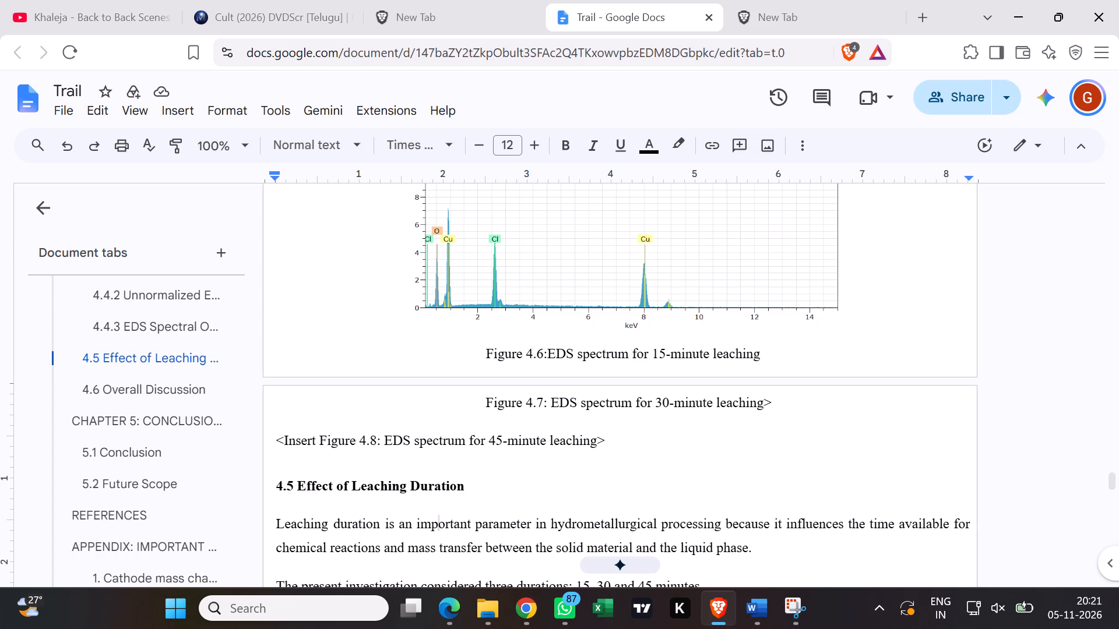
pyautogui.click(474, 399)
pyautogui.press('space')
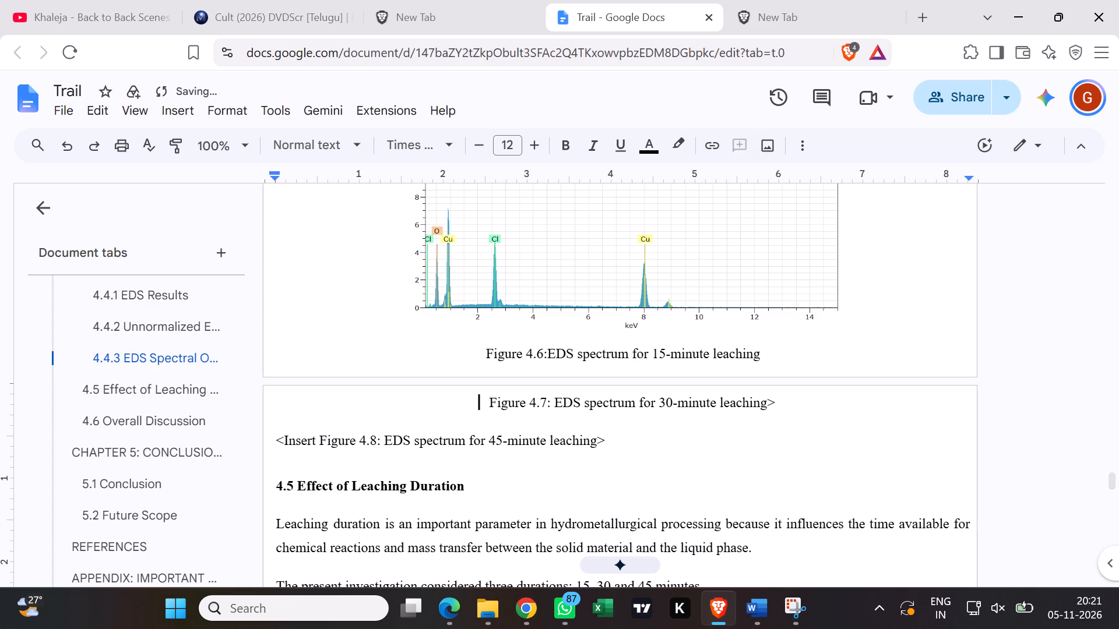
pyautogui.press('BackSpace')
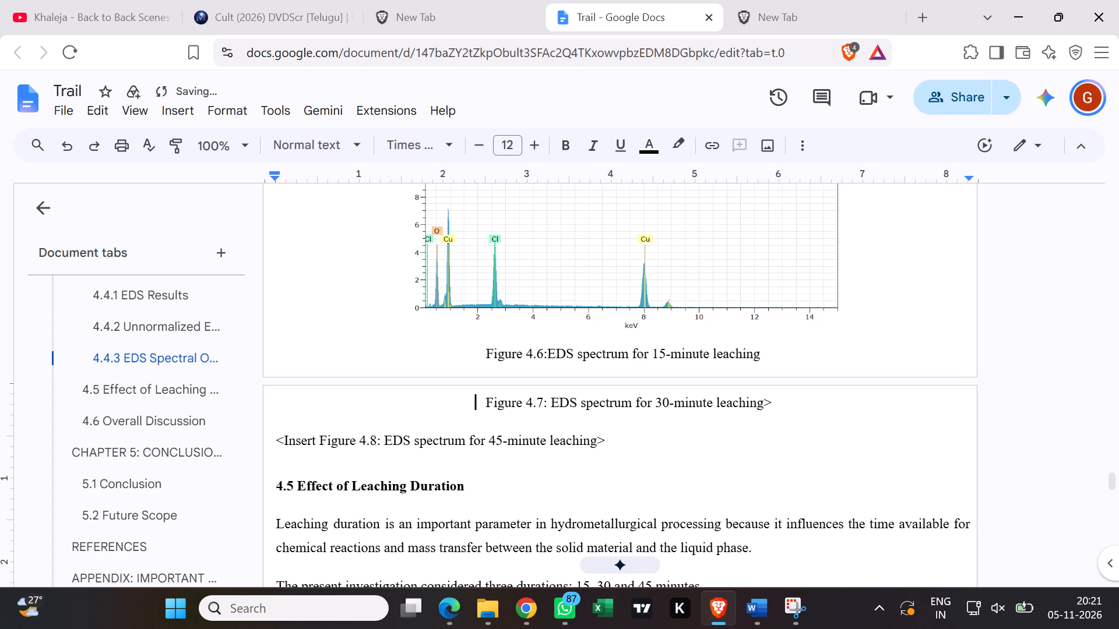
# Remove the leading "<Insert " from the Figure 4.8 placeholder for the 45-minute spectrum.
pyautogui.click(321, 441)
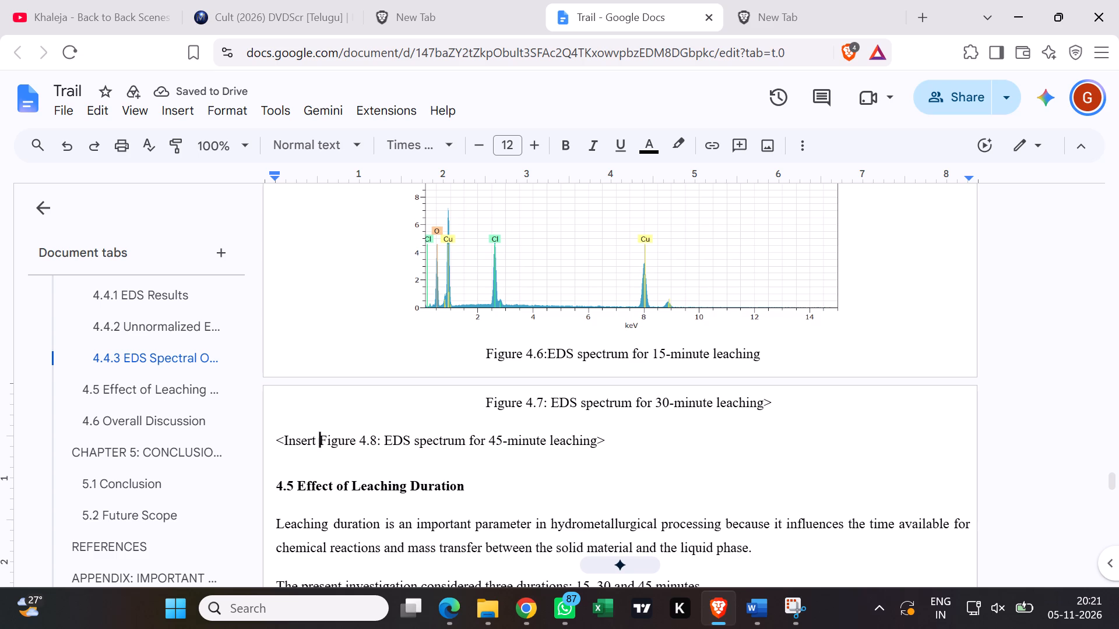
pyautogui.press('BackSpace')
pyautogui.press('BackSpace')
pyautogui.press('BackSpace')
pyautogui.press('BackSpace')
pyautogui.press('BackSpace')
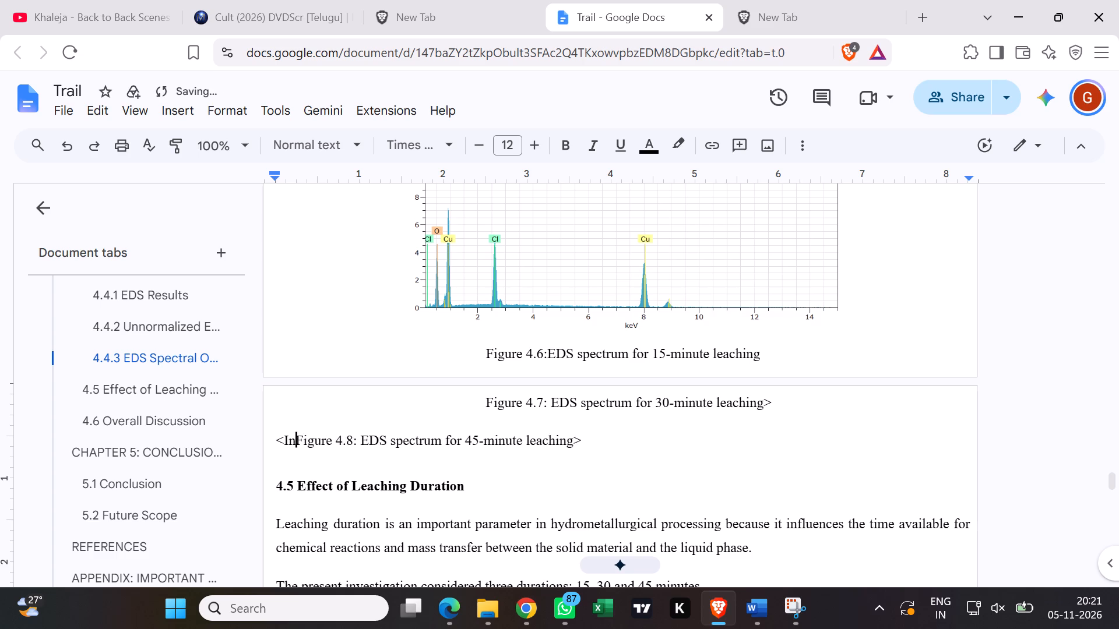
pyautogui.press('BackSpace')
pyautogui.press('BackSpace')
pyautogui.press('BackSpace')
# Indent the Figure 4.8 caption with spaces until its start lines up with the Figure 4.7 caption above.
pyautogui.press('space')
pyautogui.press('space')
pyautogui.press('space')
pyautogui.press('space')
pyautogui.press('space')
pyautogui.press('space')
pyautogui.press('space')
pyautogui.press('space')
pyautogui.press('space')
pyautogui.press('space')
pyautogui.press('space')
pyautogui.press('space')
pyautogui.press('space')
pyautogui.press('space')
pyautogui.press('space')
pyautogui.press('space')
pyautogui.press('space')
pyautogui.press('space')
pyautogui.press('space')
pyautogui.press('space')
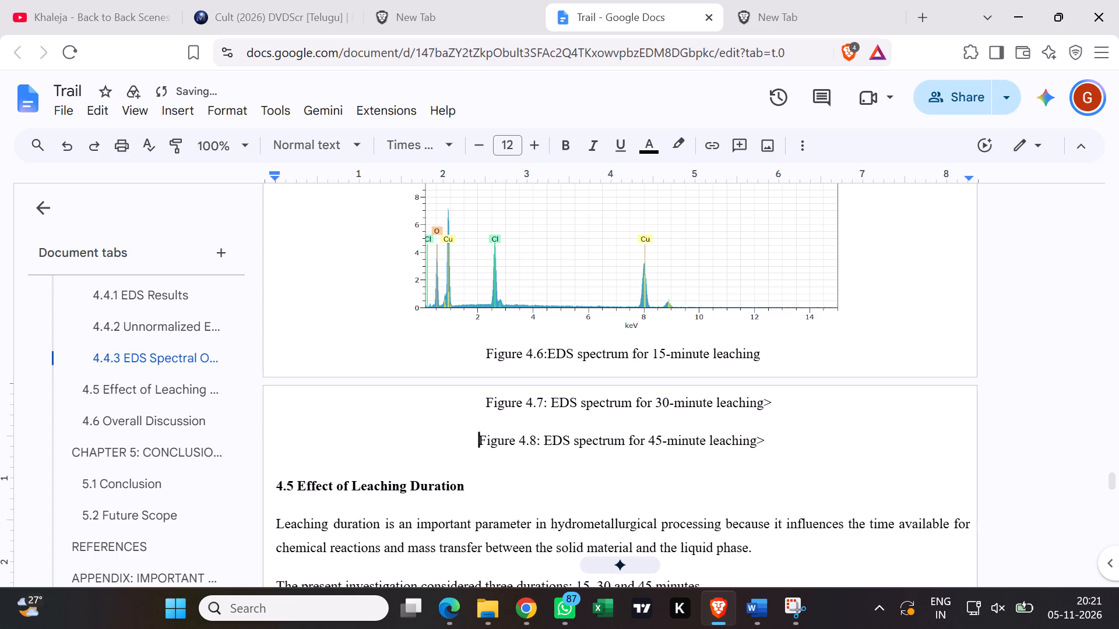
pyautogui.press('space')
pyautogui.press('space')
pyautogui.press('BackSpace')
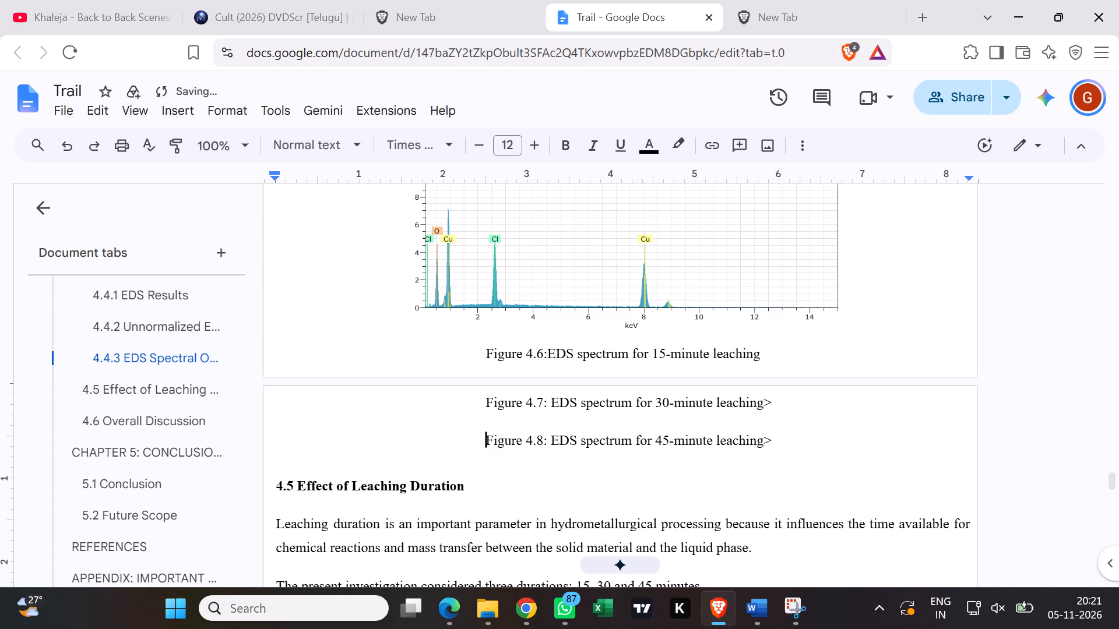
pyautogui.click(400, 490)
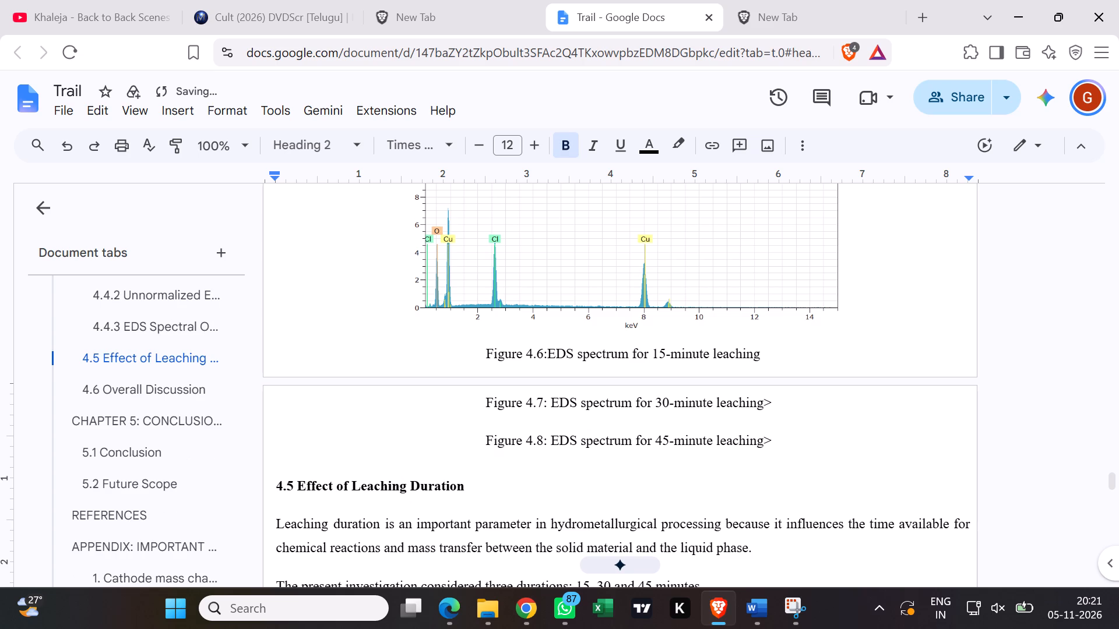
# Remove the trailing ">" from the Figure 4.7 and Figure 4.8 captions.
pyautogui.click(789, 399)
pyautogui.press('BackSpace')
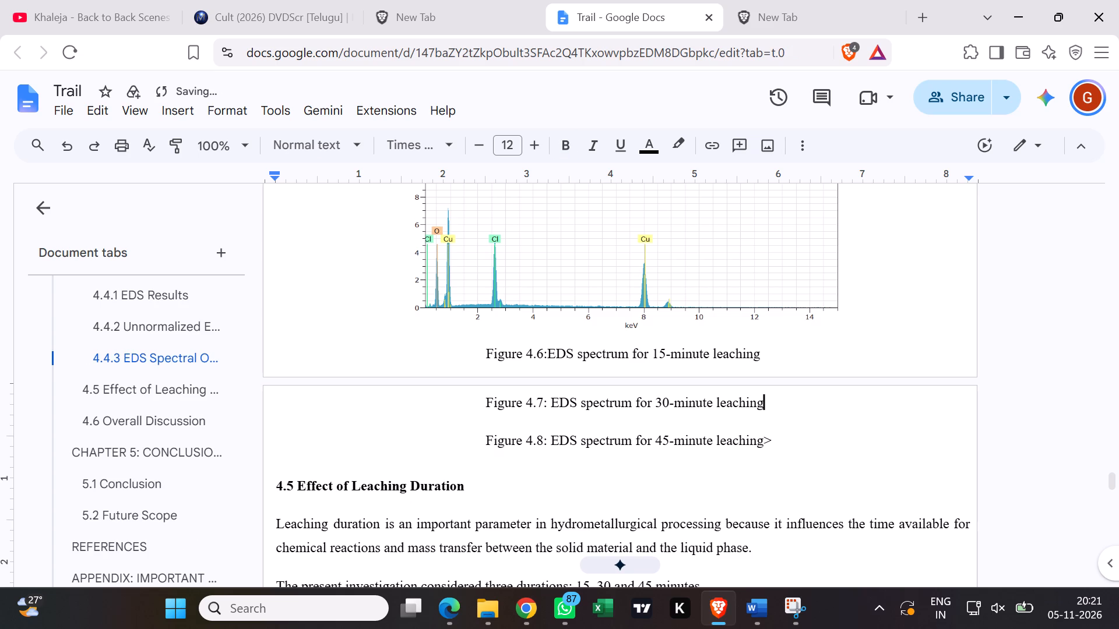
pyautogui.click(780, 442)
pyautogui.press('BackSpace')
# Insert six blank lines above the Figure 4.7 caption to make room for the 30-minute spectrum graph.
pyautogui.click(478, 408)
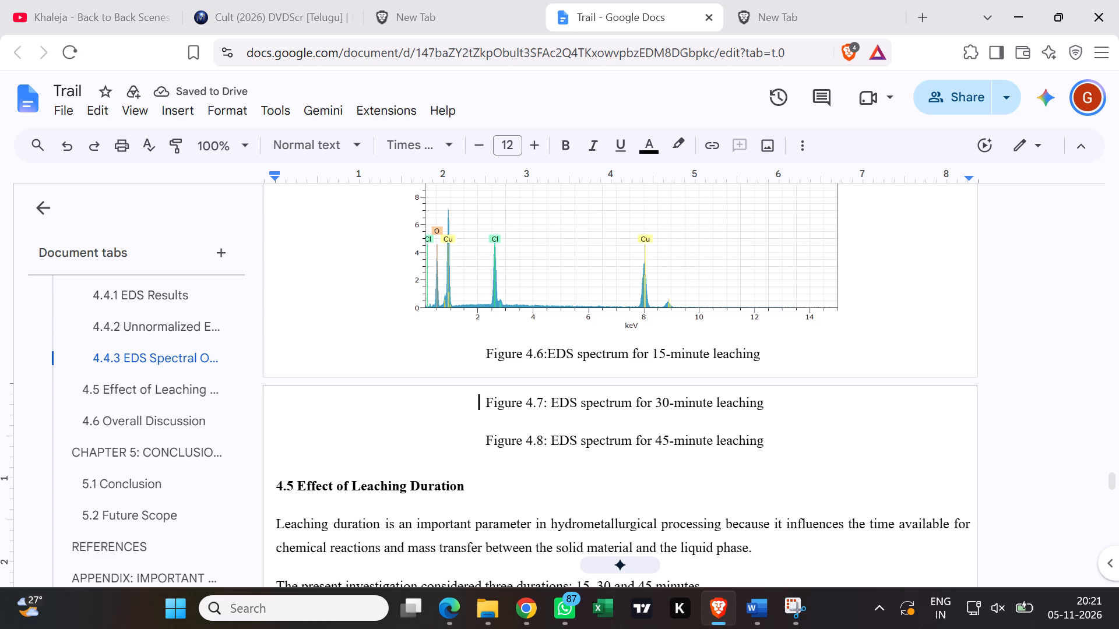
pyautogui.press('Return')
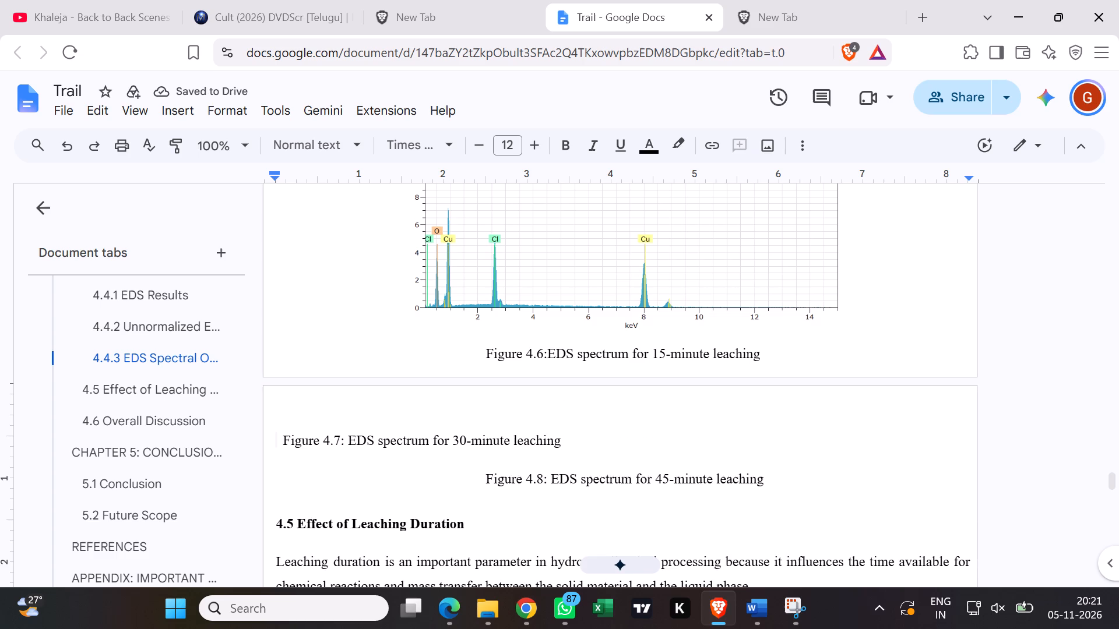
pyautogui.press('Return')
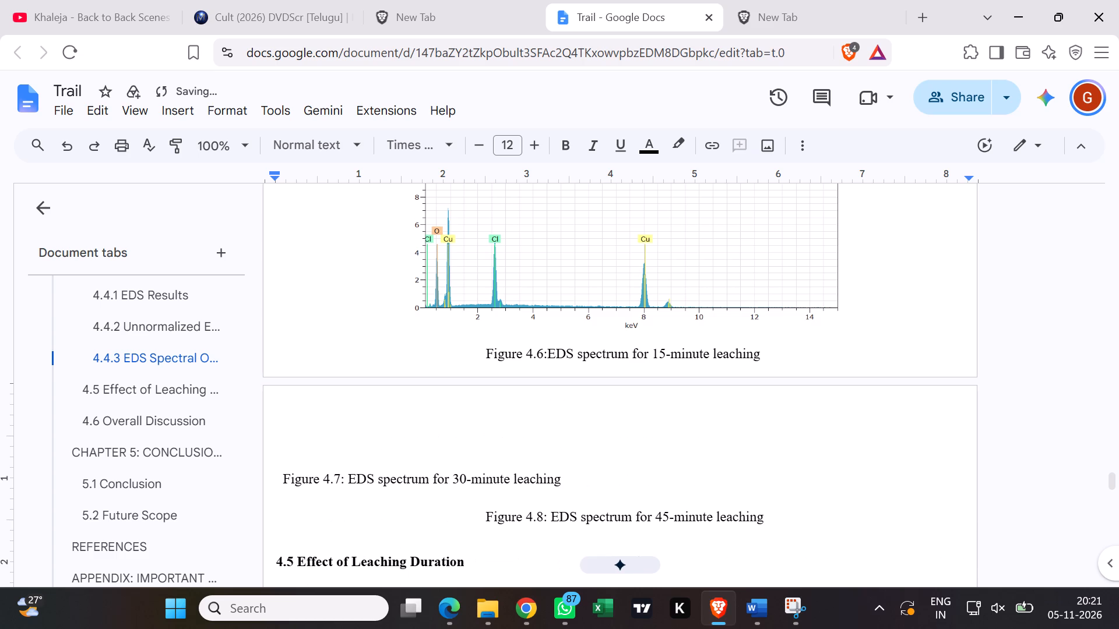
pyautogui.press('Return')
pyautogui.press('Return')
pyautogui.press('Return')
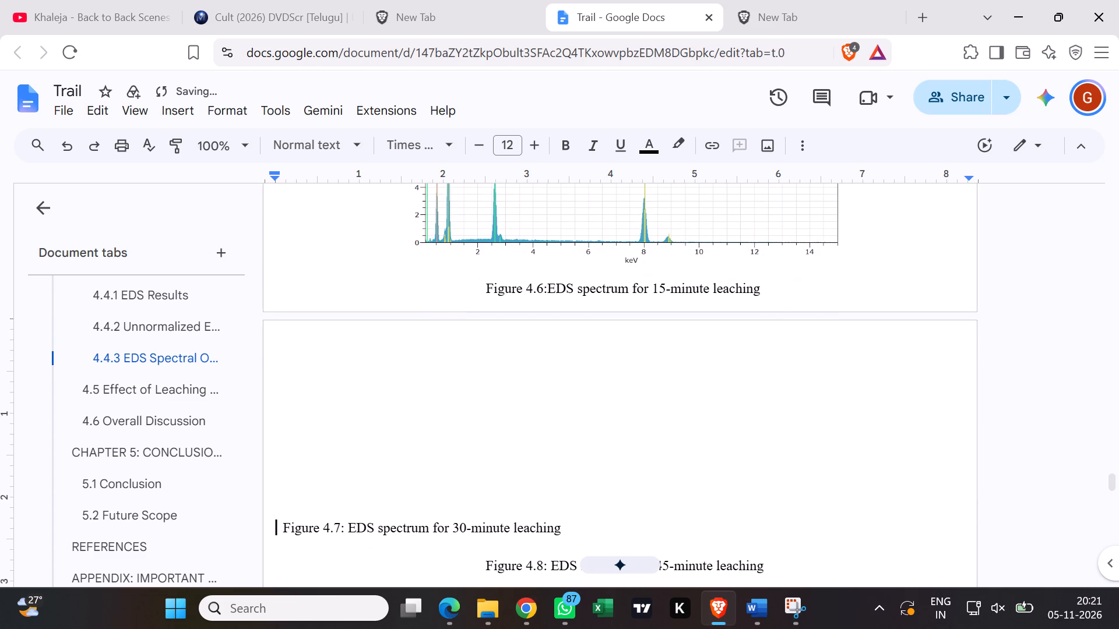
pyautogui.scroll(-1, 478, 408)
pyautogui.hscroll(1, 478, 408)
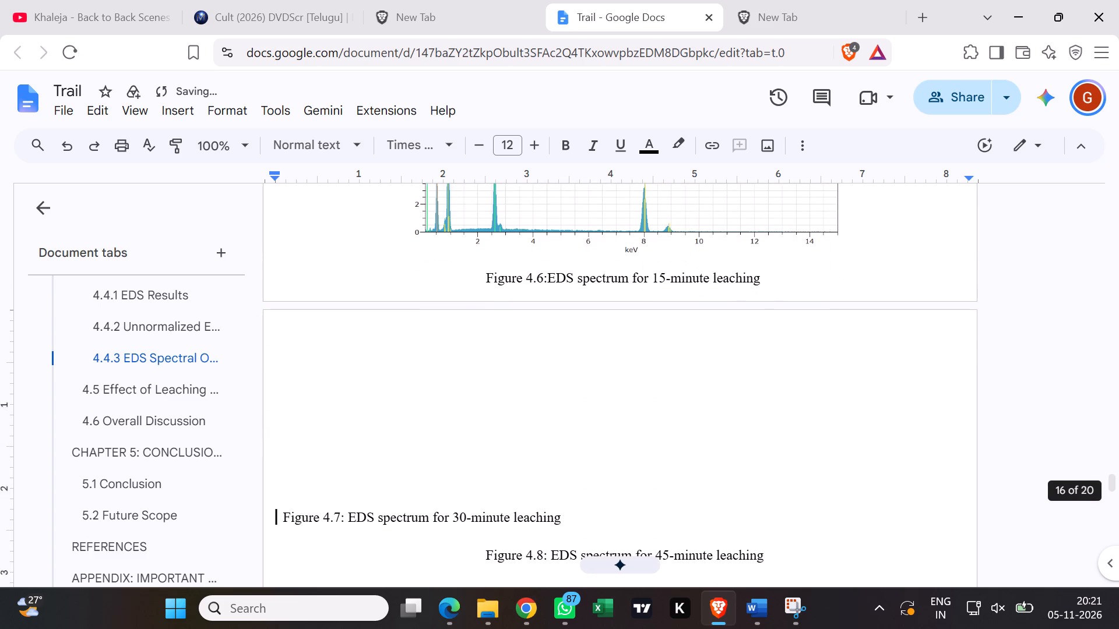
pyautogui.hscroll(1, 478, 408)
pyautogui.press('Return')
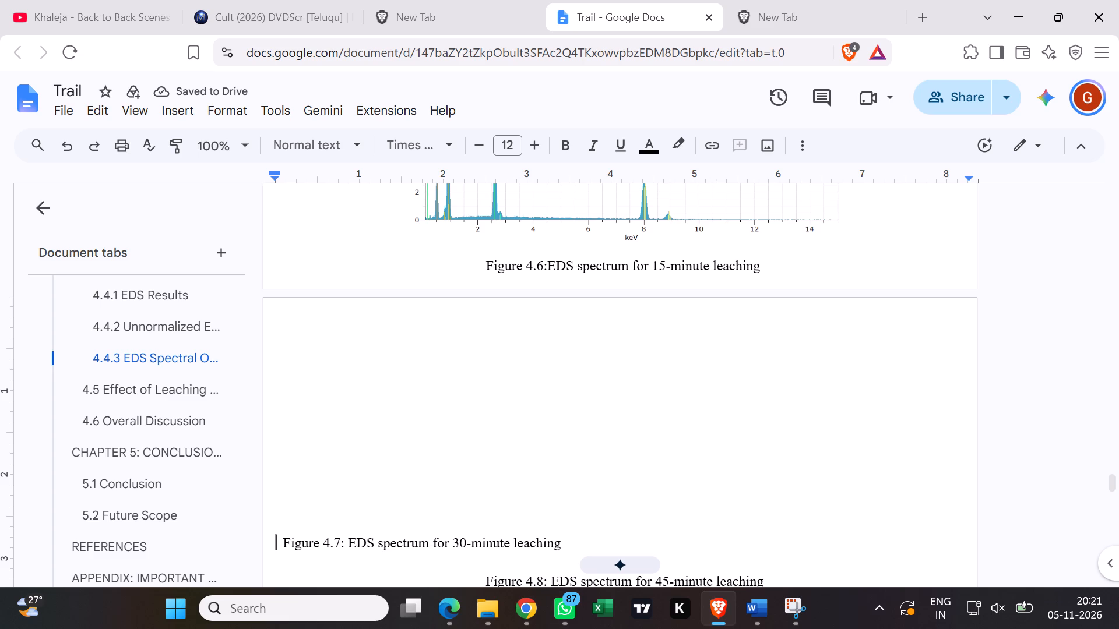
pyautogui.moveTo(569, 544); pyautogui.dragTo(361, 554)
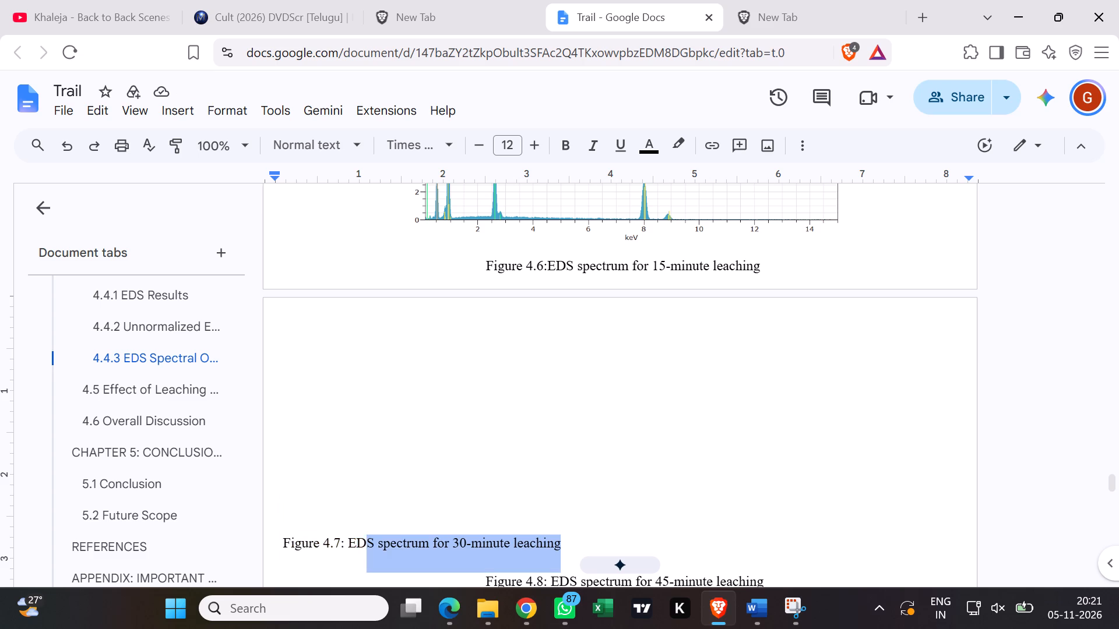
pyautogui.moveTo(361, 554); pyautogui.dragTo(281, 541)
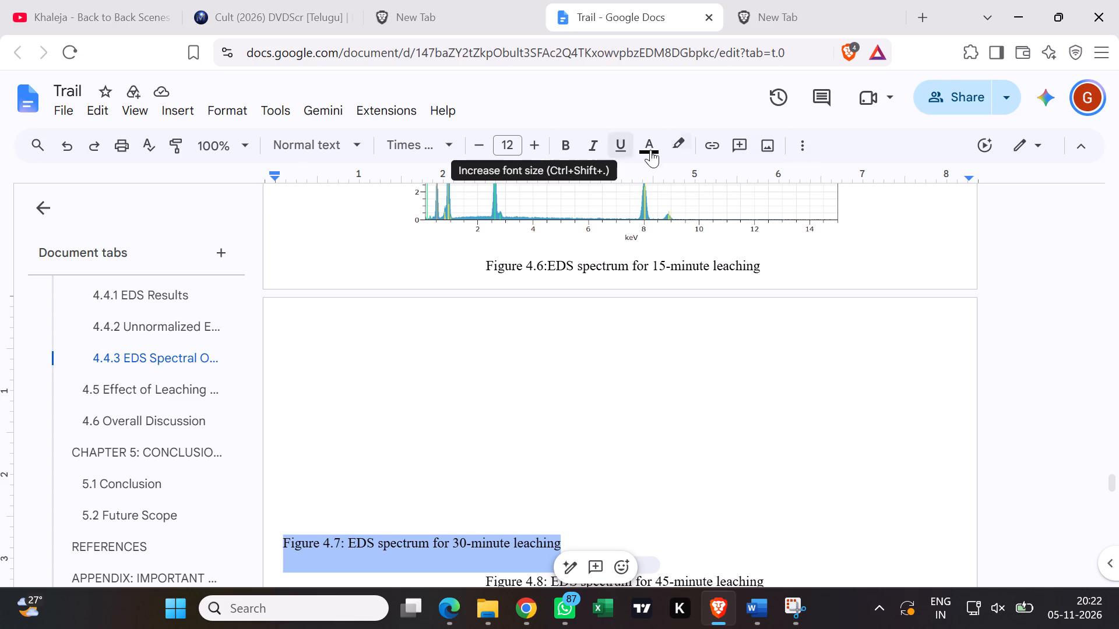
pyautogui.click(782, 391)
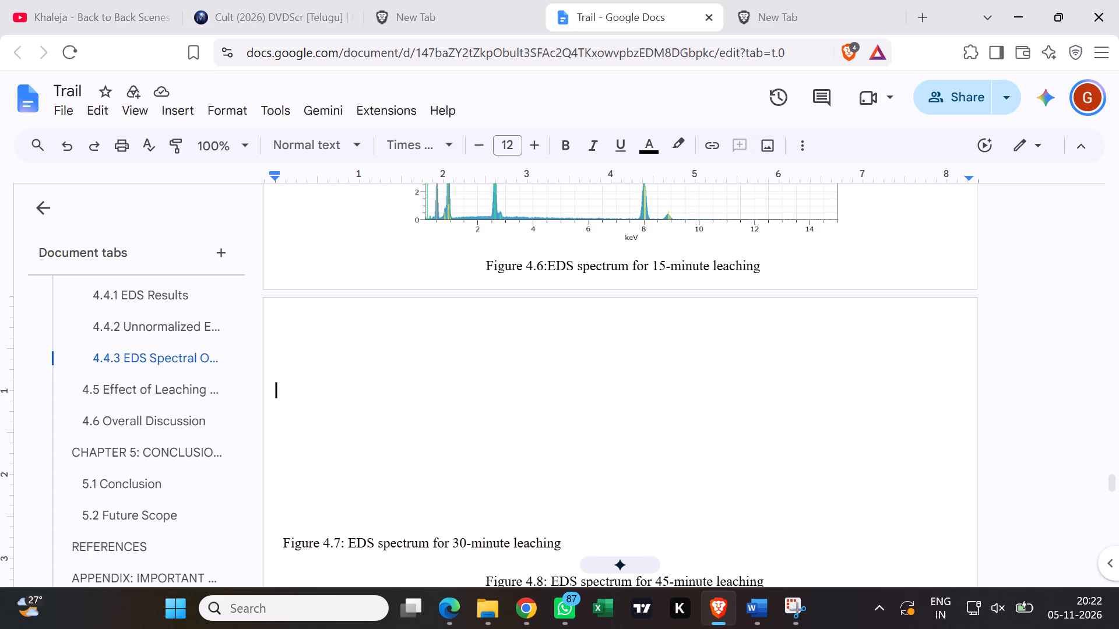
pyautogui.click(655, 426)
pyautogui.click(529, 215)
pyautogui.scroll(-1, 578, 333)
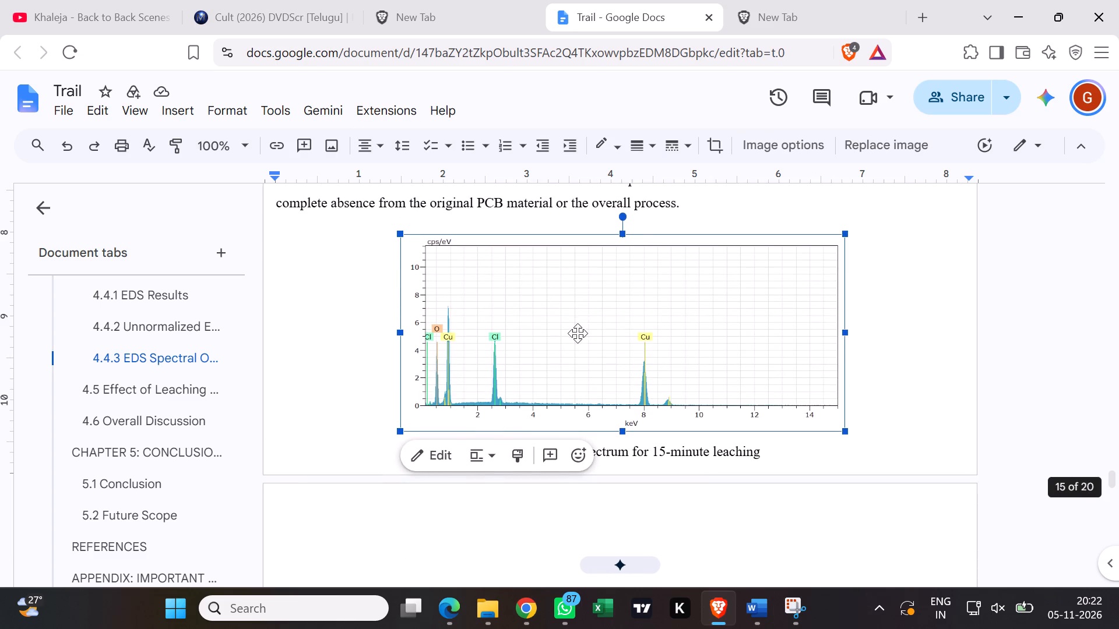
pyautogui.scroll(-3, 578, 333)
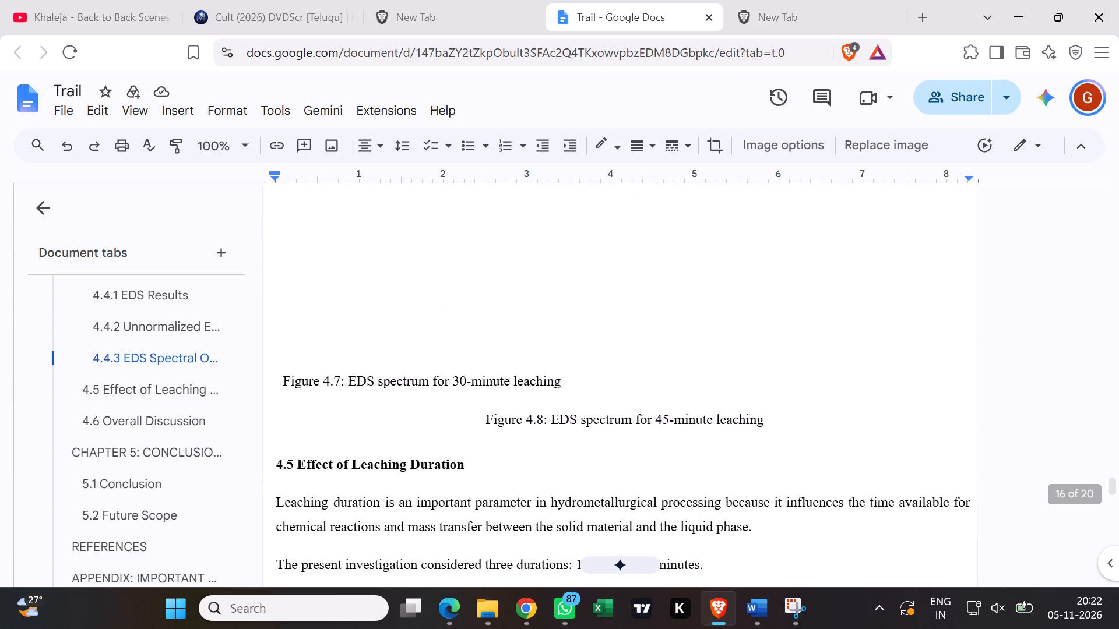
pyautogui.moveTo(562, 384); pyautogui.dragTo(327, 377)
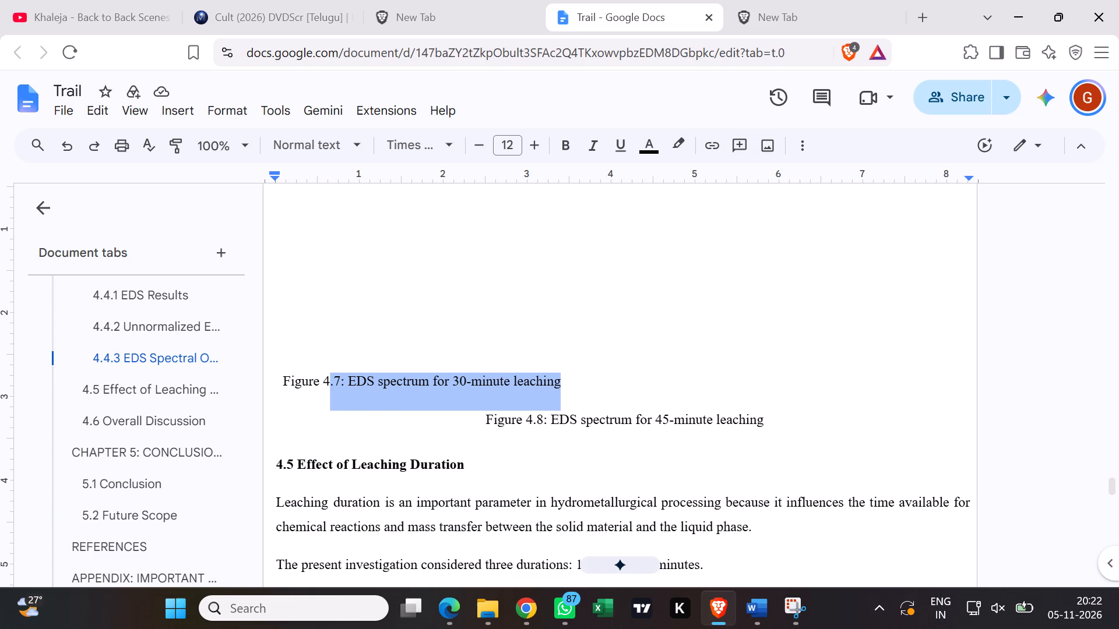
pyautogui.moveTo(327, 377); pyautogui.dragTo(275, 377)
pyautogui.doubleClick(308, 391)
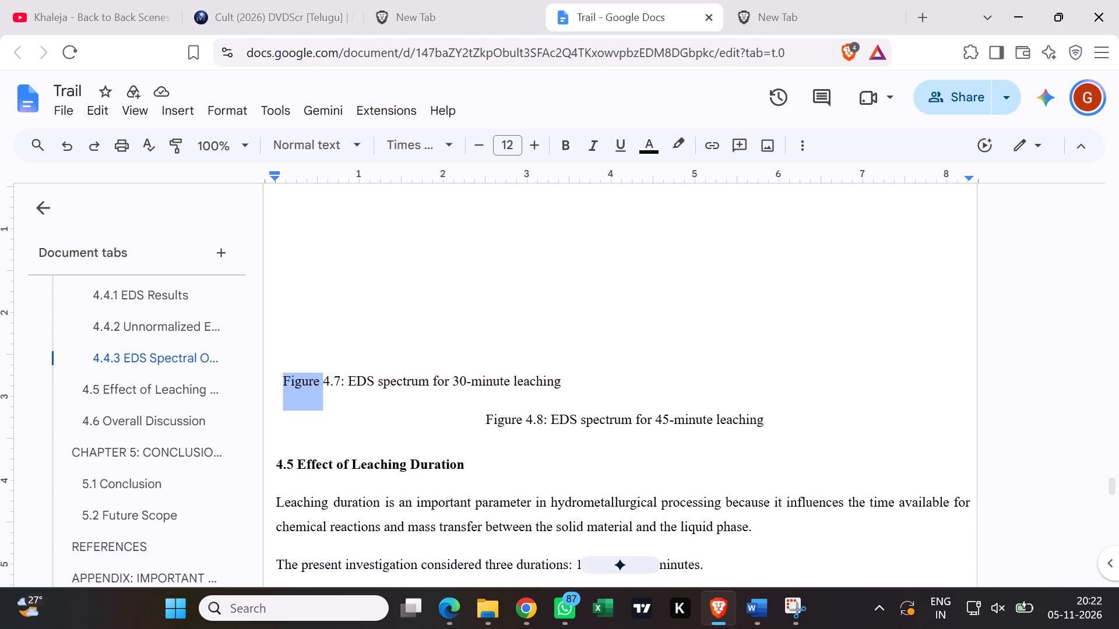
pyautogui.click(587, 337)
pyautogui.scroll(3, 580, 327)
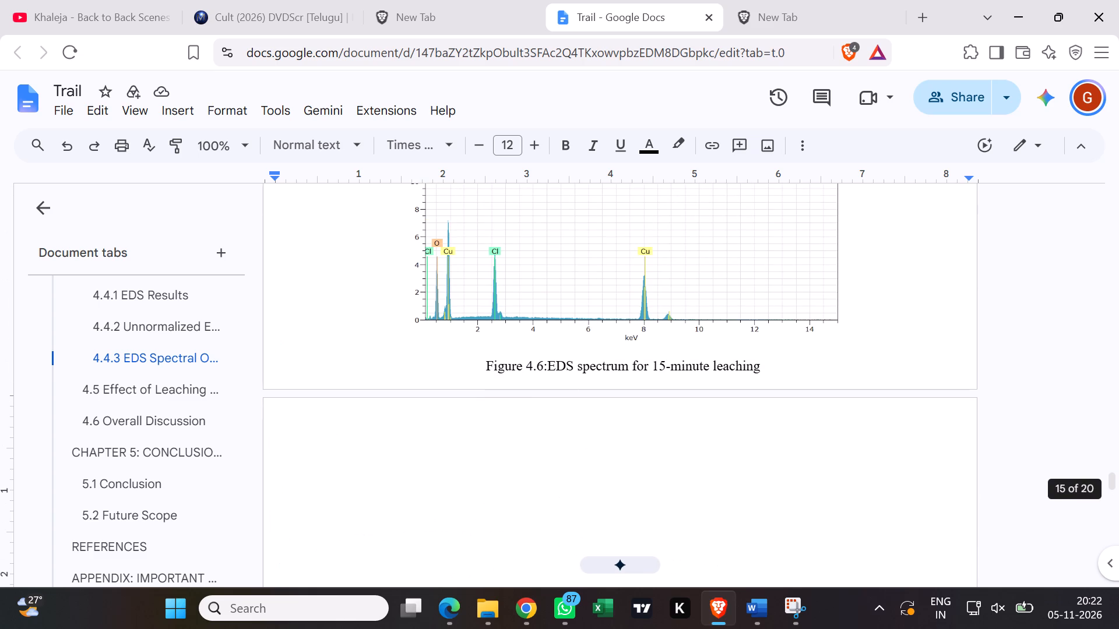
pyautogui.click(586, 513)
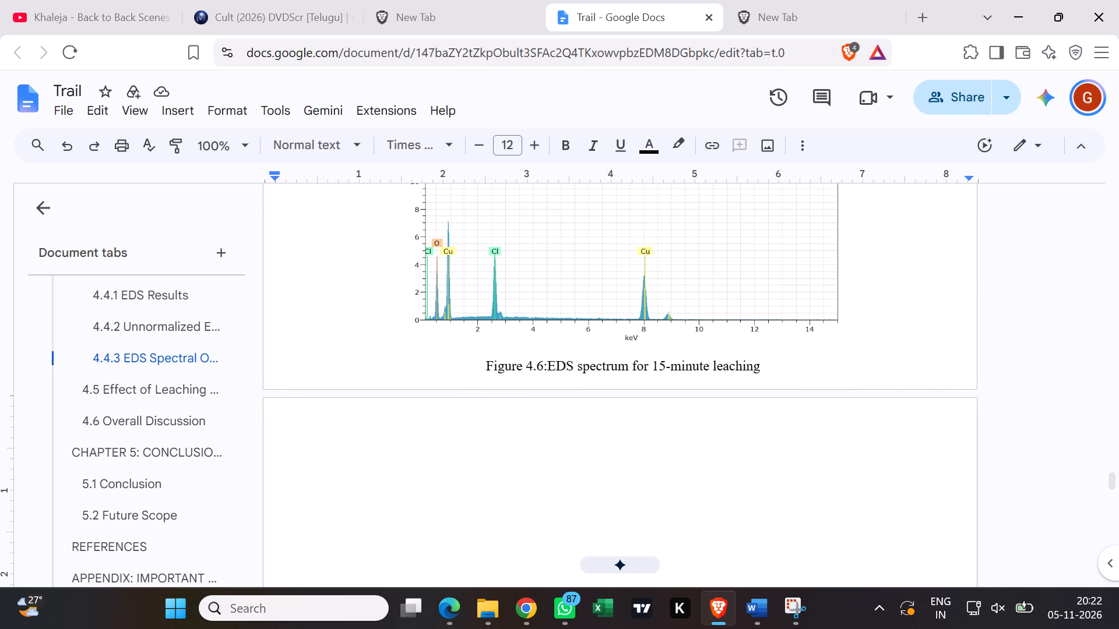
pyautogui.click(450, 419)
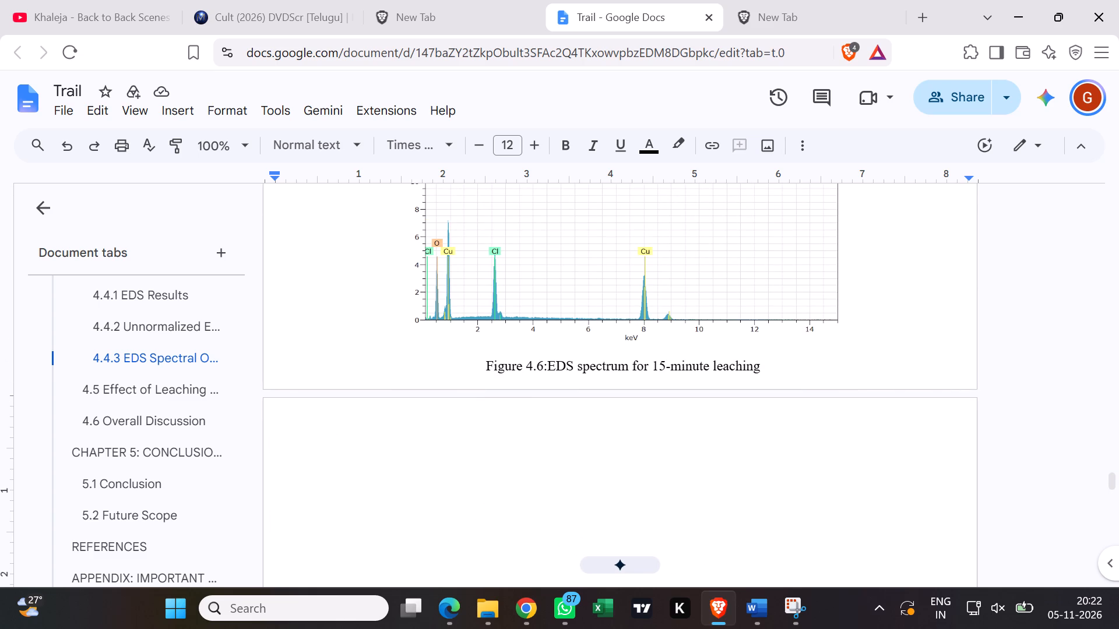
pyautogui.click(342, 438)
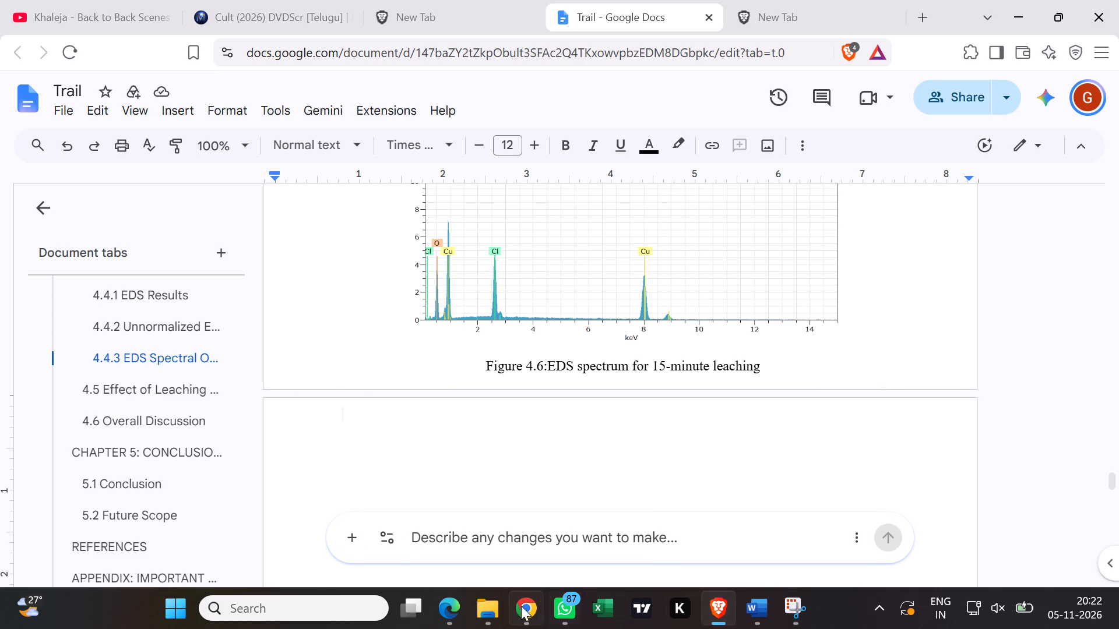
# Switch to File Explorer and open the Word document b from the recent files.
pyautogui.click(489, 539)
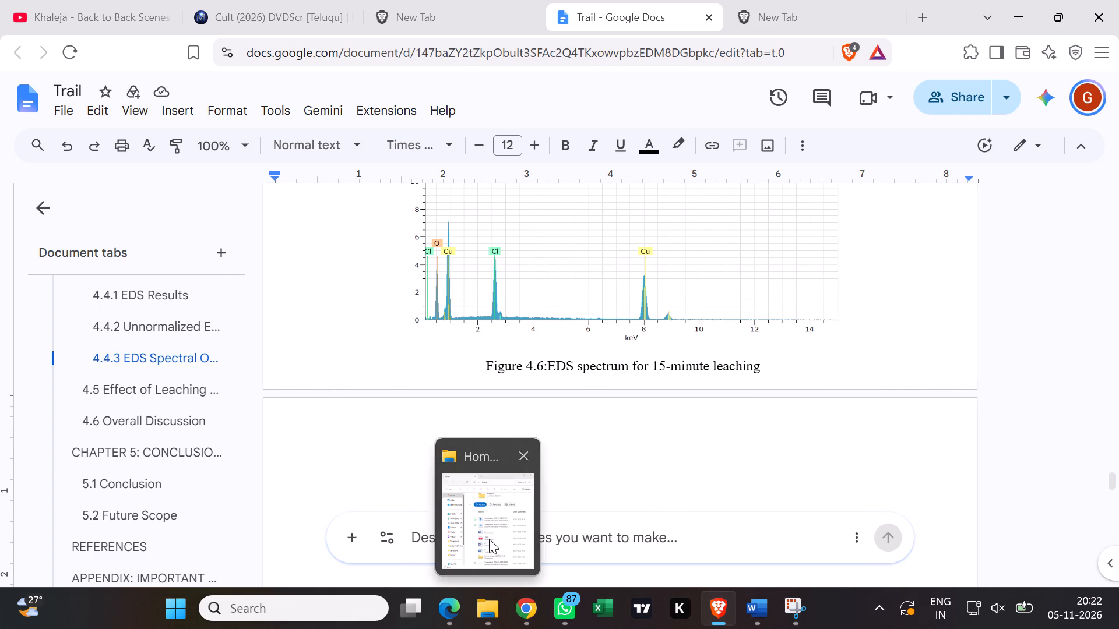
pyautogui.doubleClick(272, 432)
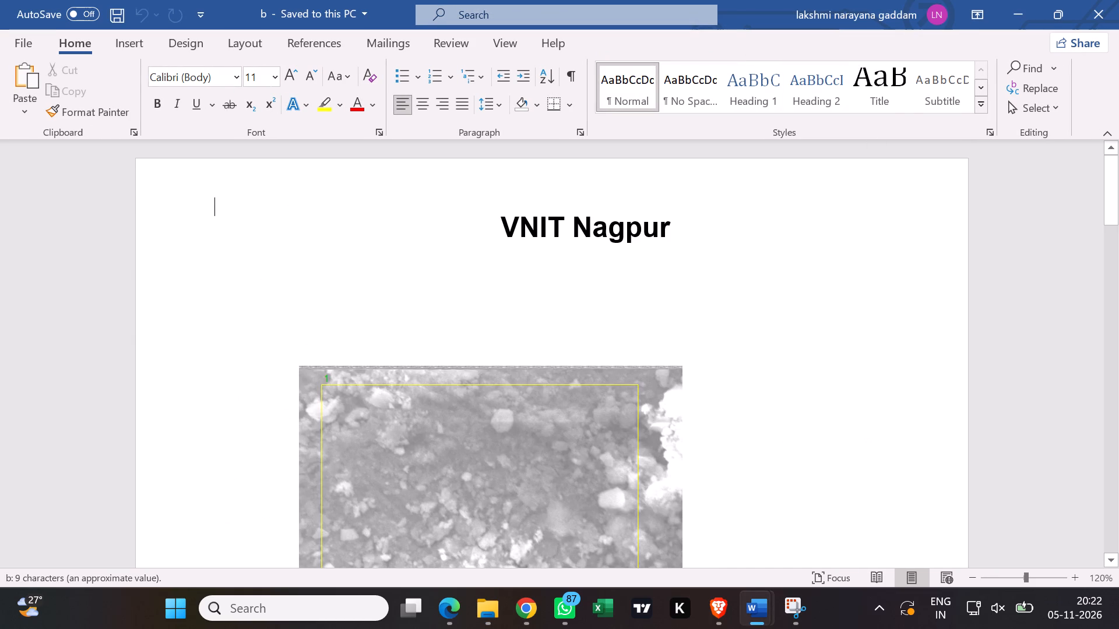
# Capture a rectangular screenshot of the whole EDS spectrum graph in document b with Snipping Tool and copy it.
pyautogui.scroll(-3, 842, 182)
pyautogui.scroll(-7, 724, 246)
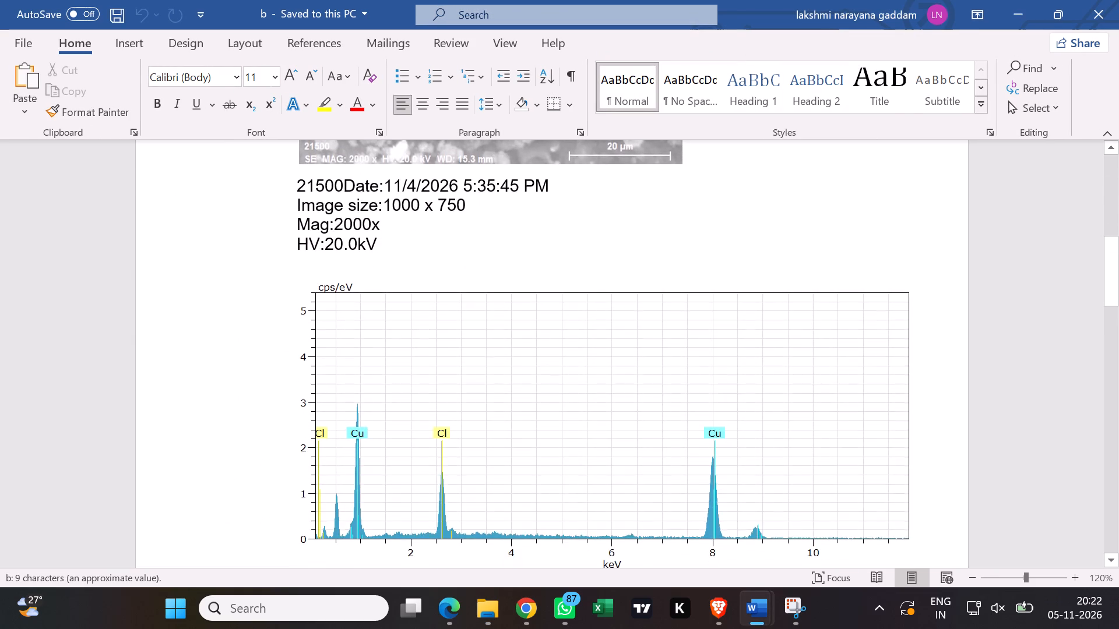
pyautogui.scroll(-2, 715, 249)
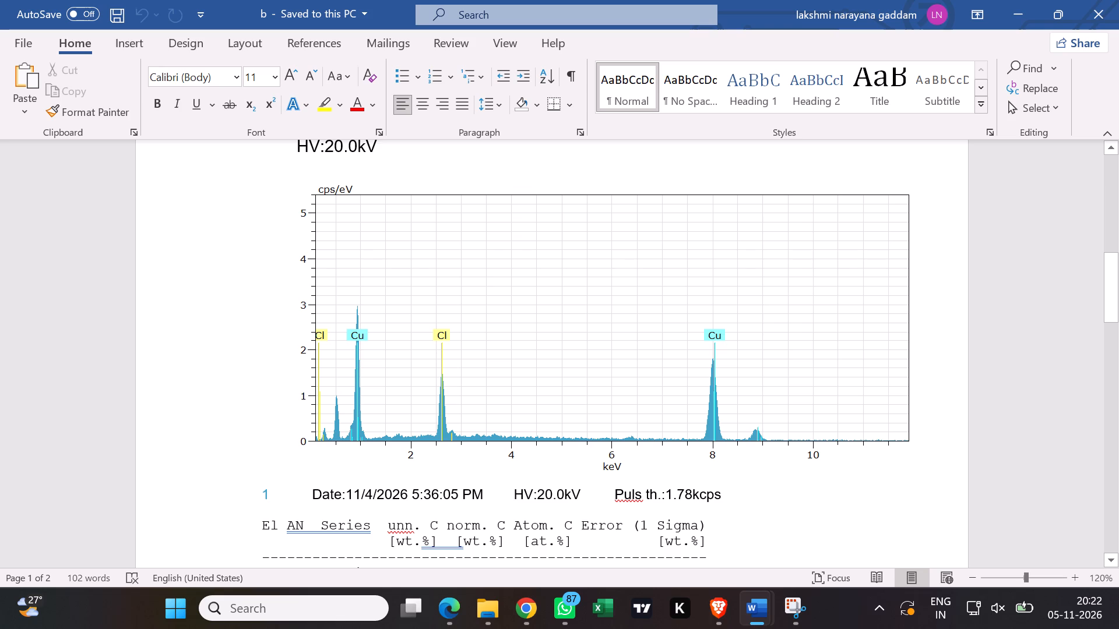
pyautogui.press('shift+super+s')
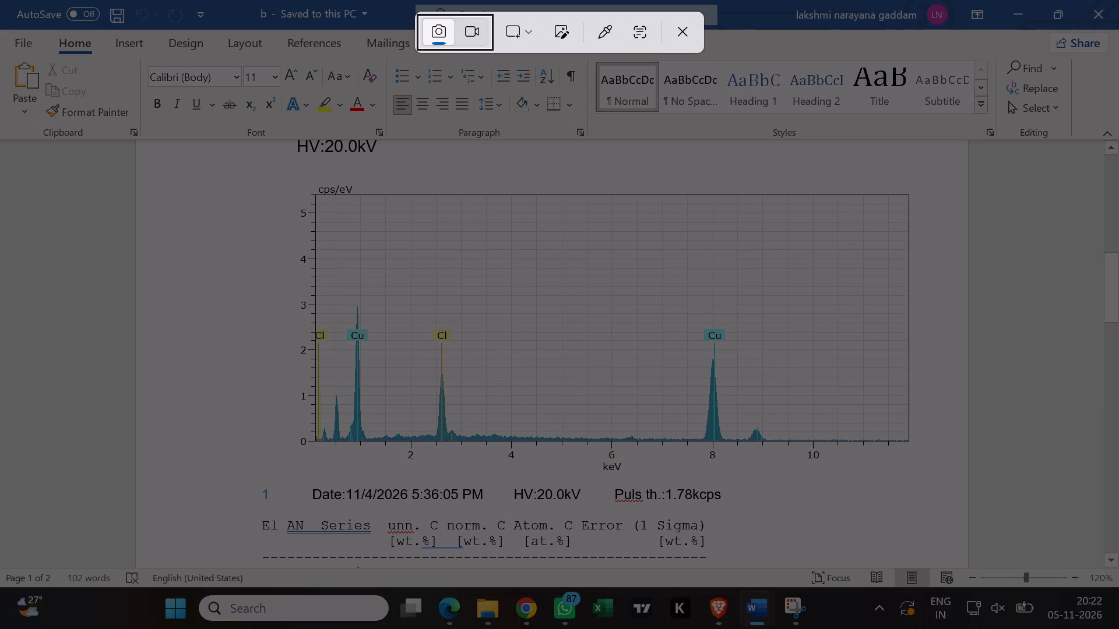
pyautogui.moveTo(288, 178); pyautogui.dragTo(341, 200)
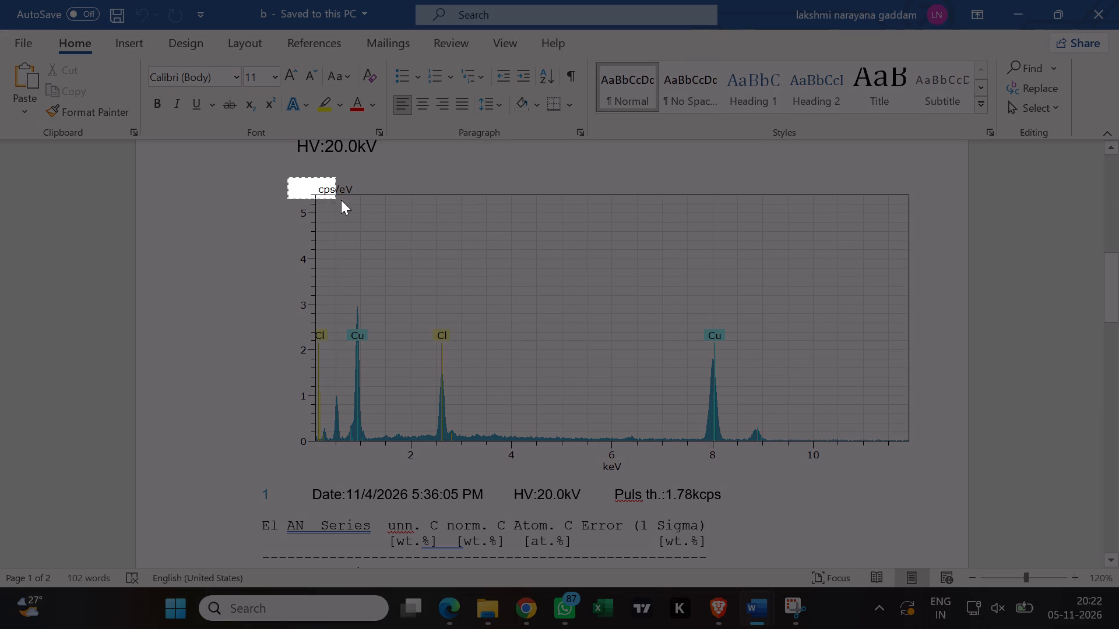
pyautogui.moveTo(341, 200); pyautogui.dragTo(717, 476)
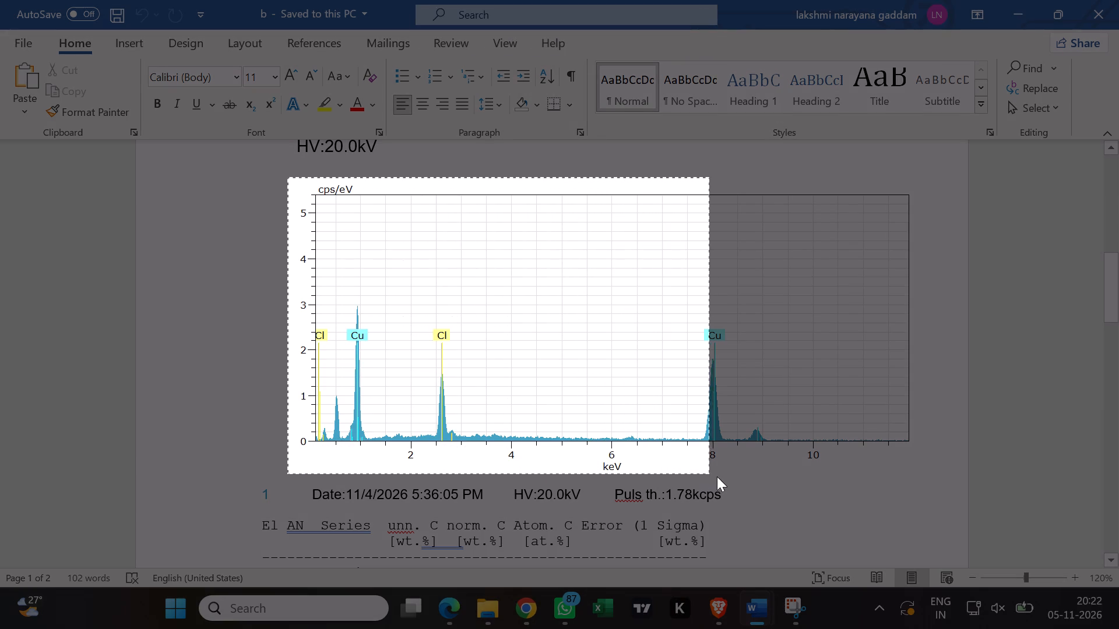
pyautogui.moveTo(717, 476); pyautogui.dragTo(905, 474)
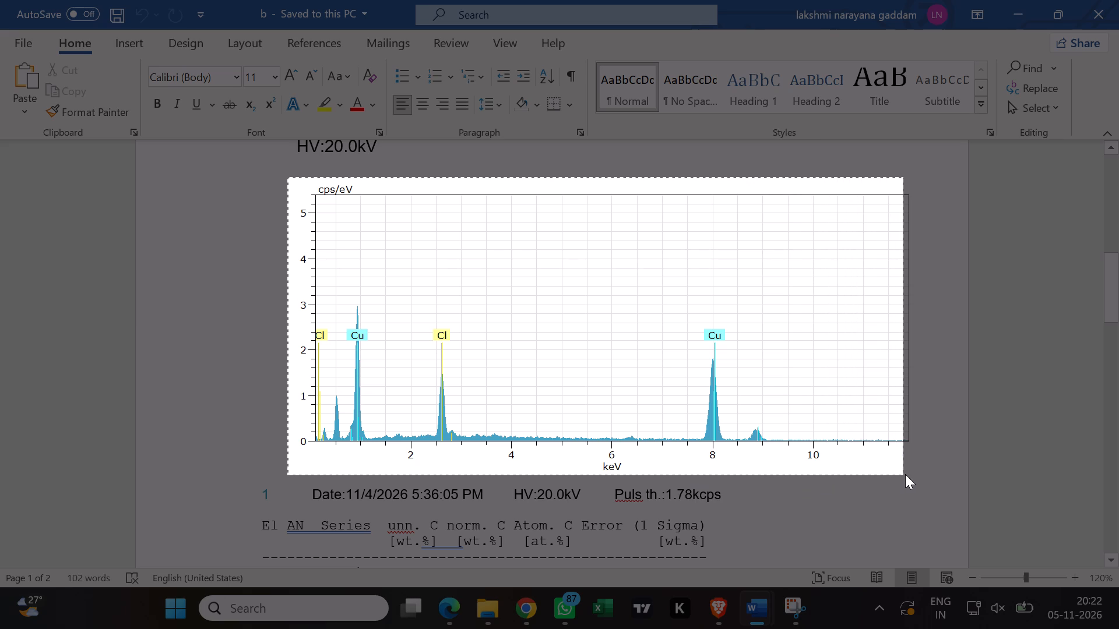
pyautogui.moveTo(905, 474); pyautogui.dragTo(924, 476)
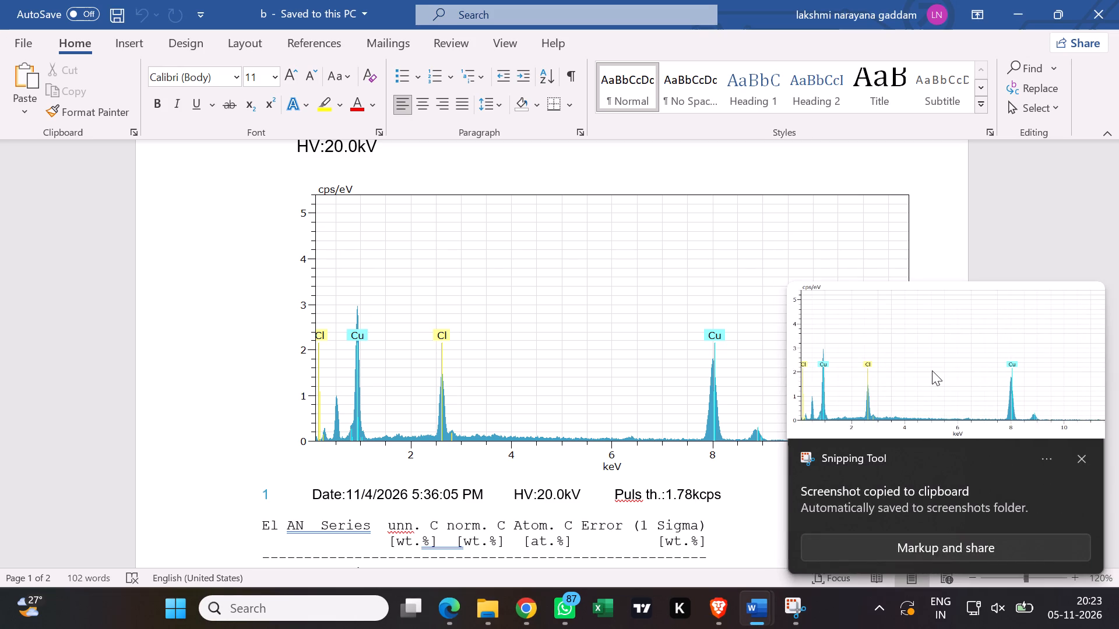
pyautogui.click(932, 370)
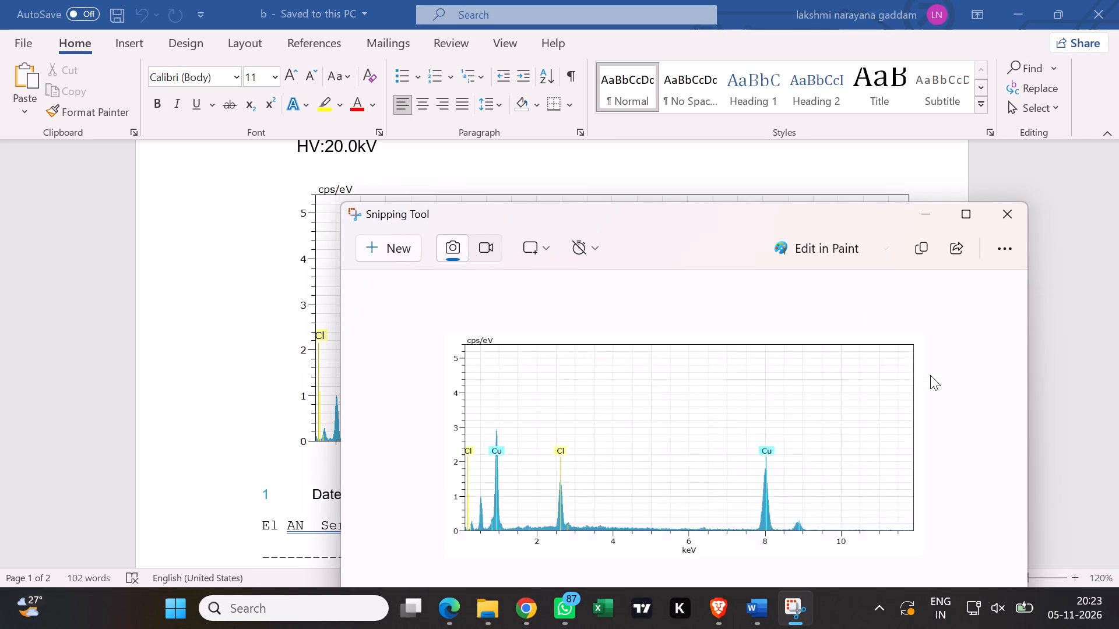
pyautogui.click(920, 245)
pyautogui.click(933, 217)
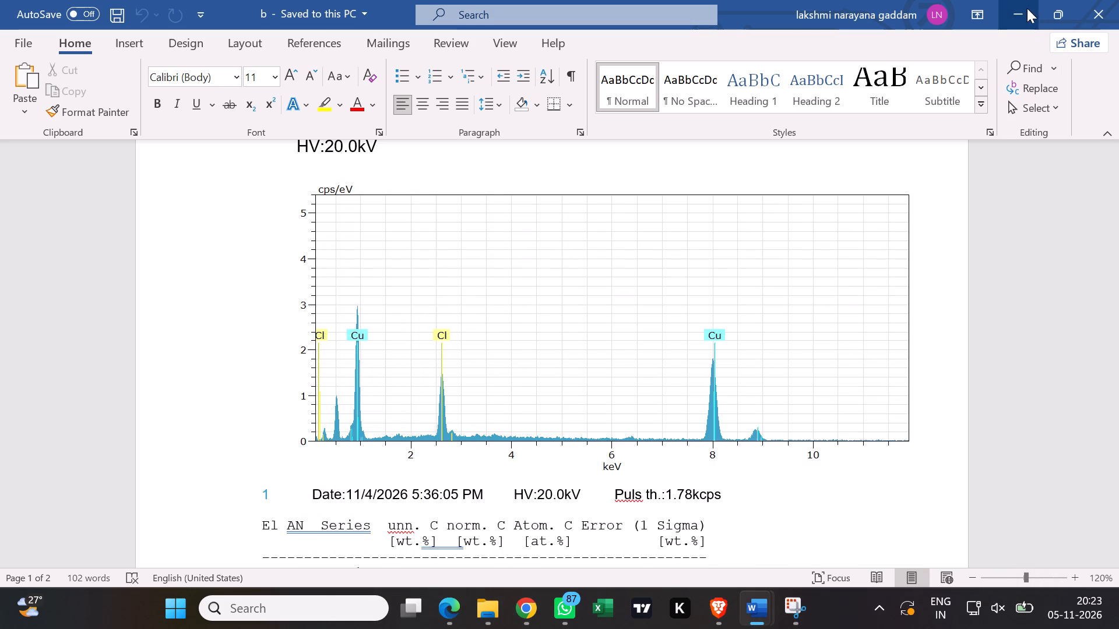
# Switch back to the Trail document and paste the copied 30-minute spectrum graph on the blank page top above the Figure 4.7 caption.
pyautogui.click(1027, 8)
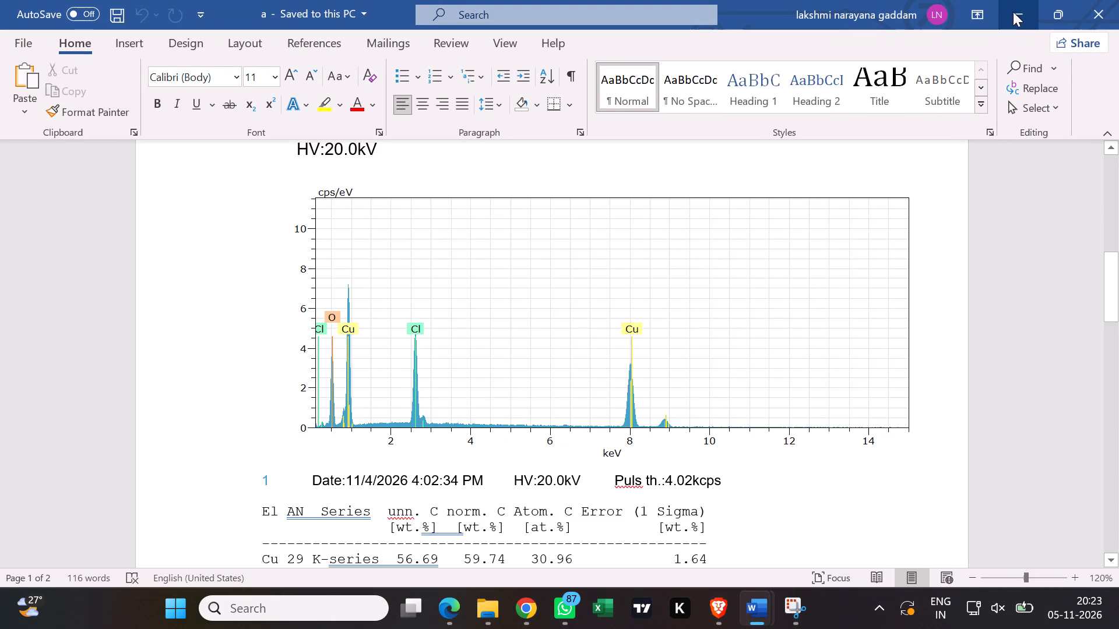
pyautogui.click(1015, 9)
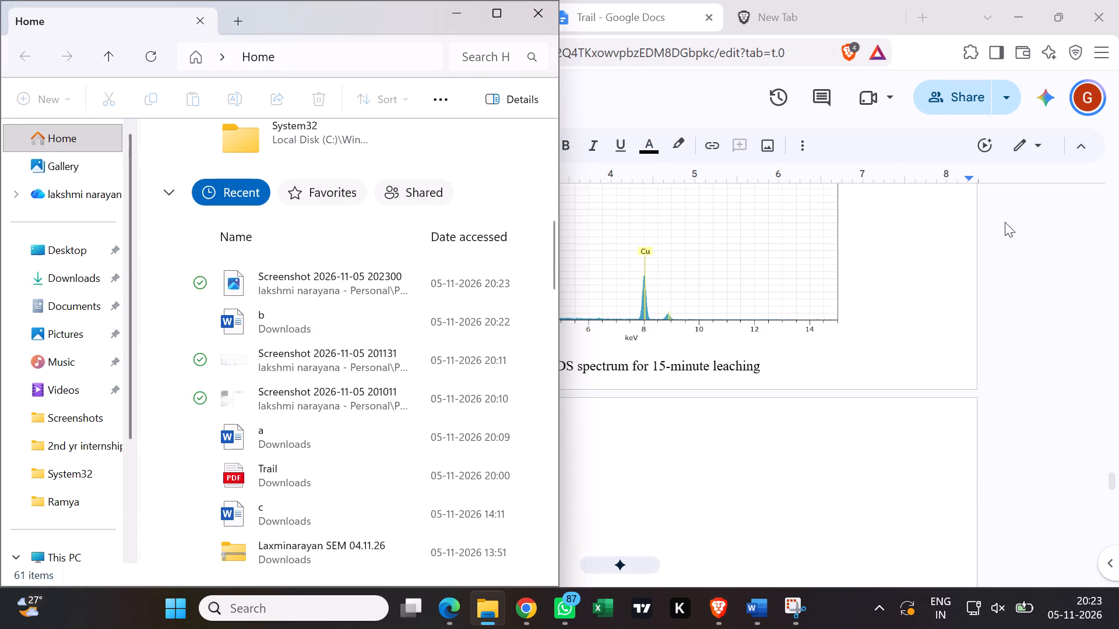
pyautogui.click(1005, 268)
pyautogui.scroll(-3, 663, 359)
pyautogui.moveTo(533, 187); pyautogui.dragTo(532, 192)
pyautogui.rightClick(537, 263)
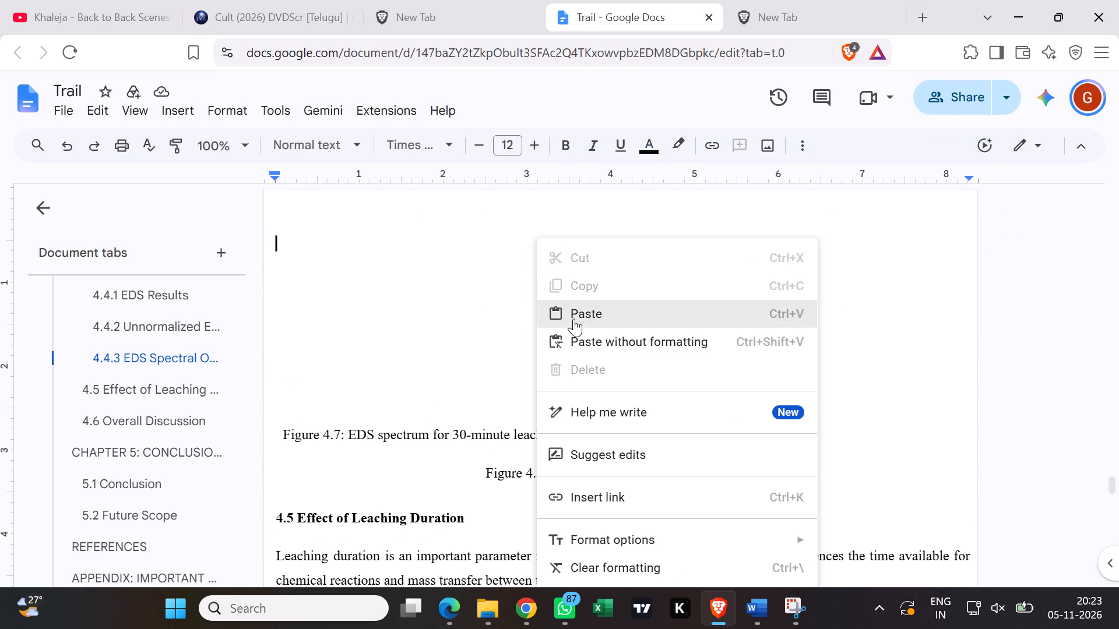
pyautogui.click(576, 311)
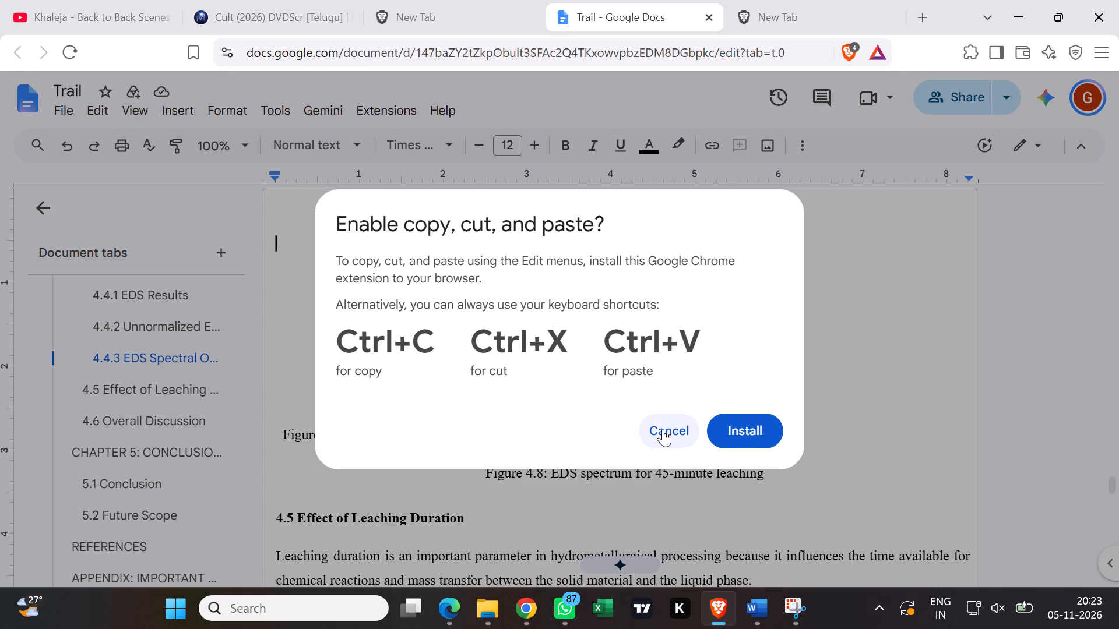
pyautogui.click(663, 429)
pyautogui.hotkey('ctrl', 'v')
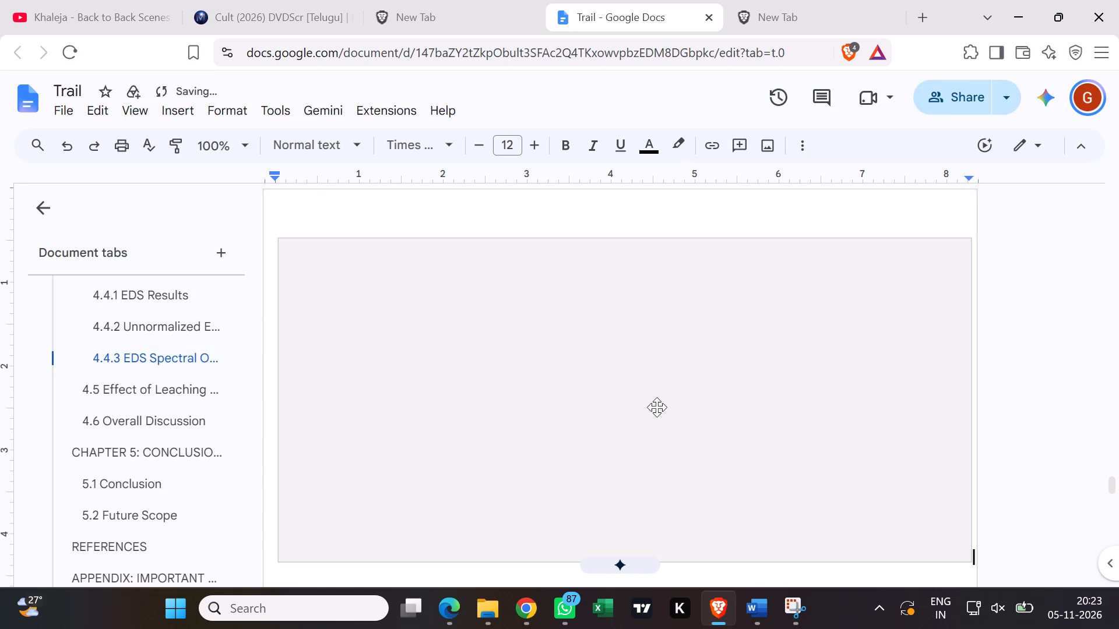
# Scale the pasted 30-minute spectrum graph down proportionally to about 4.7 inches wide.
pyautogui.click(630, 388)
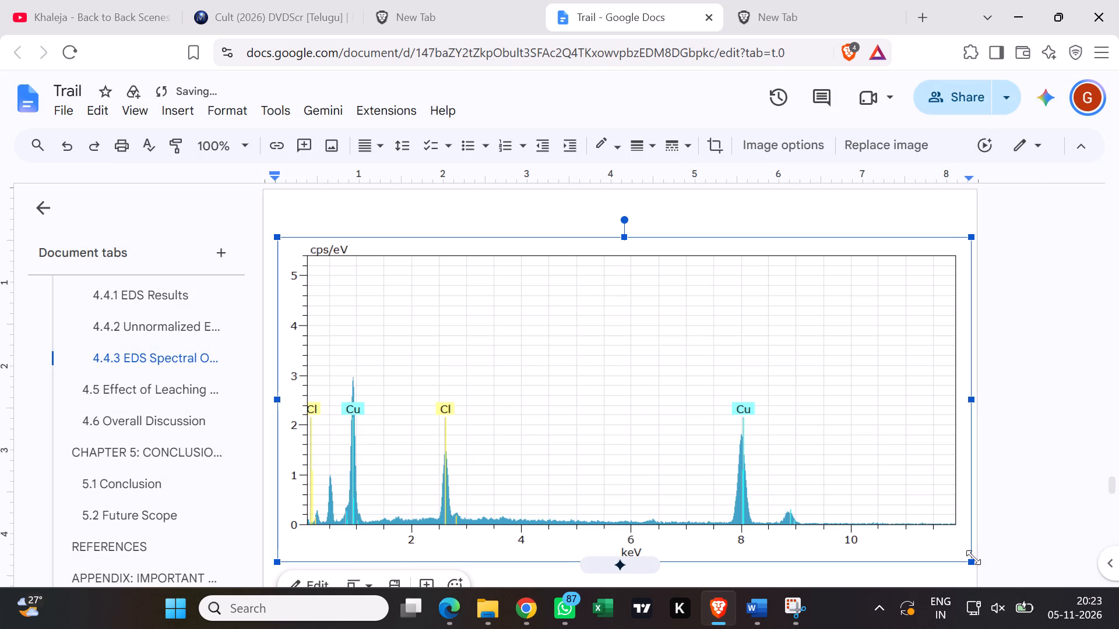
pyautogui.moveTo(973, 557); pyautogui.dragTo(654, 425)
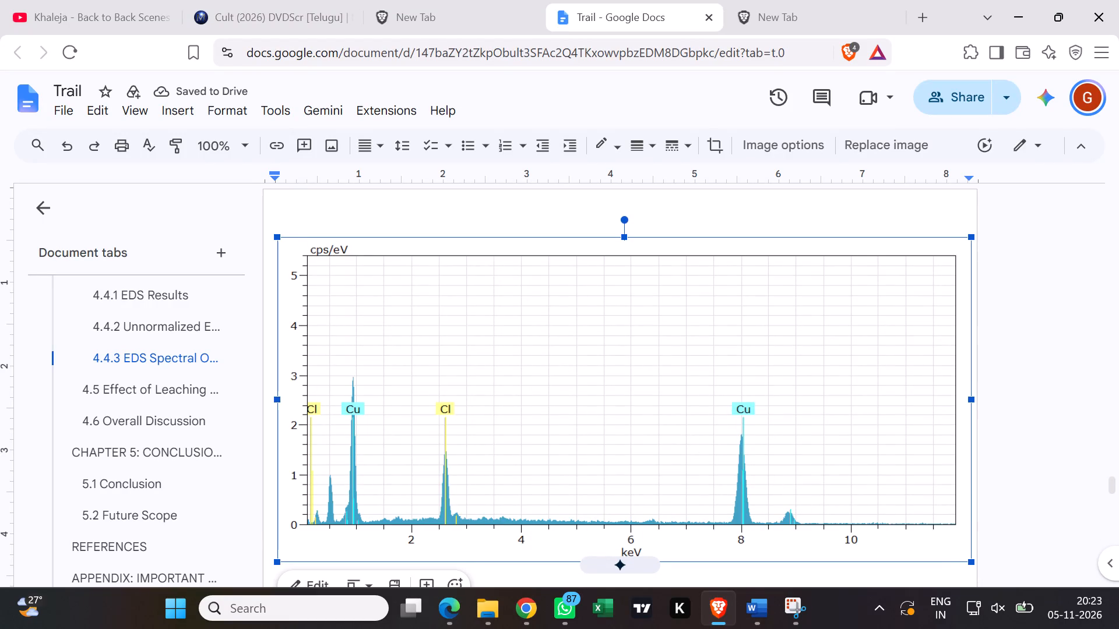
pyautogui.moveTo(968, 559); pyautogui.dragTo(681, 423)
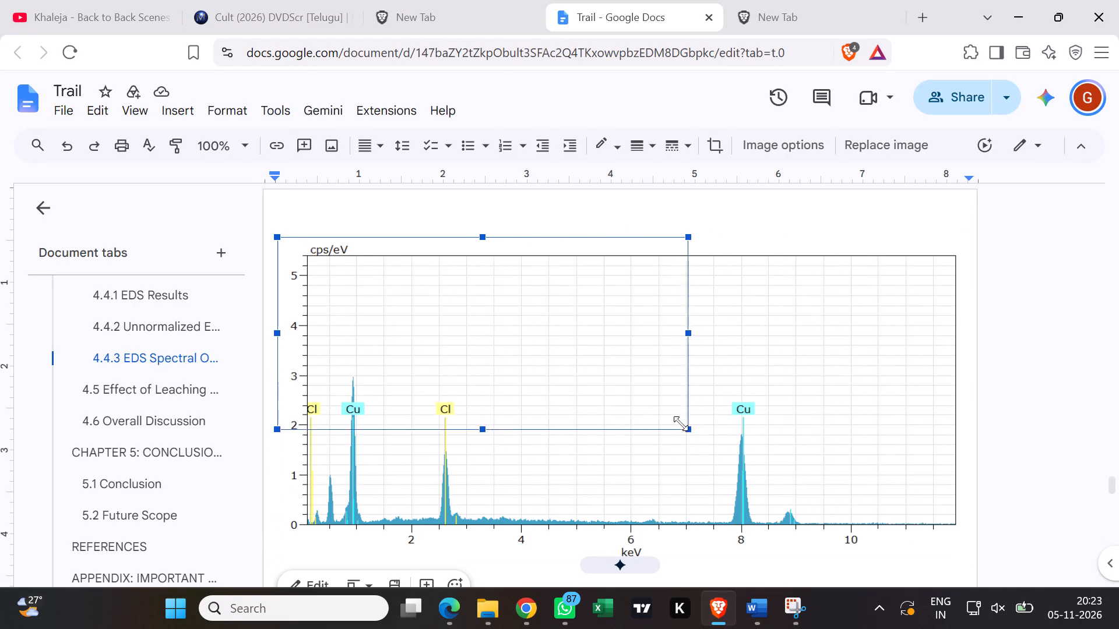
pyautogui.moveTo(681, 423); pyautogui.dragTo(670, 420)
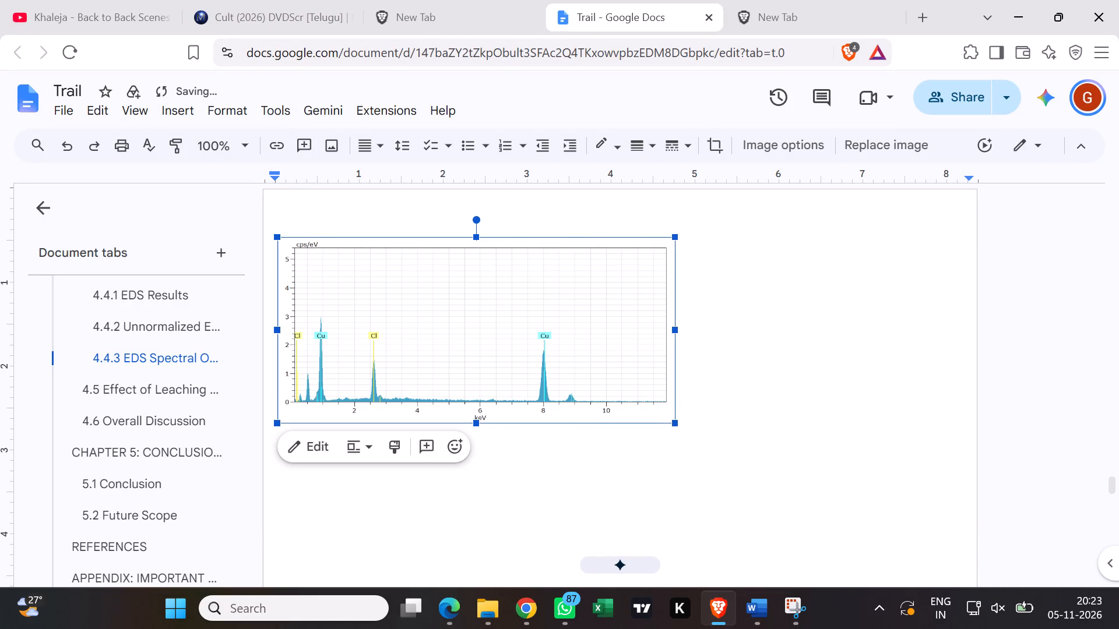
# Delete one blank line directly above the Figure 4.7 caption.
pyautogui.scroll(-1, 737, 495)
pyautogui.click(481, 501)
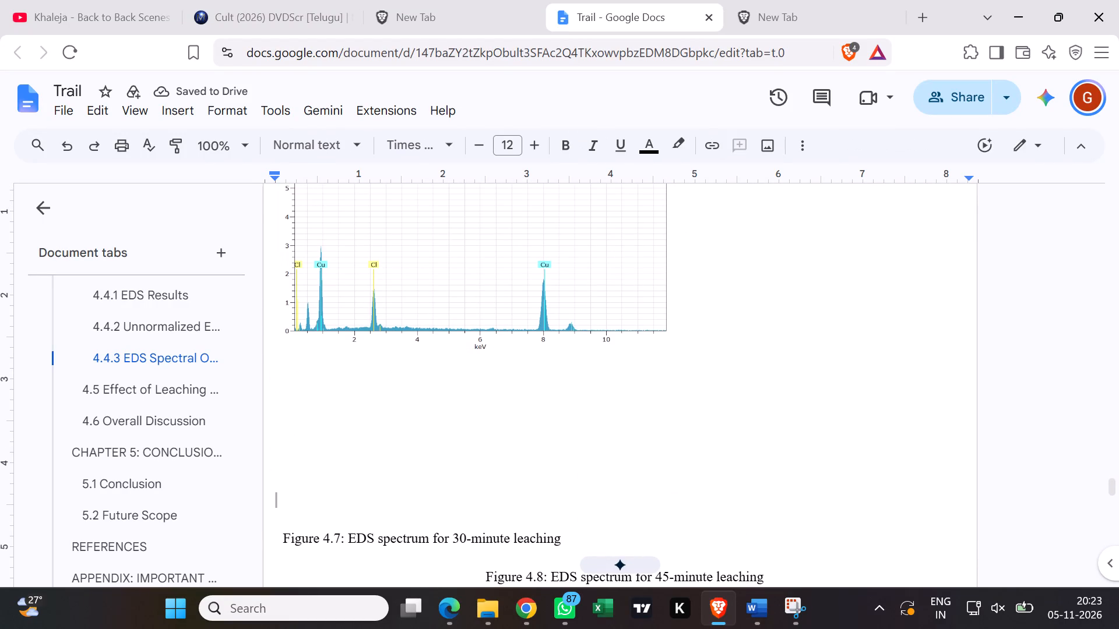
pyautogui.press('BackSpace')
# Centre-align the 30-minute spectrum graph on the page.
pyautogui.scroll(2, 513, 482)
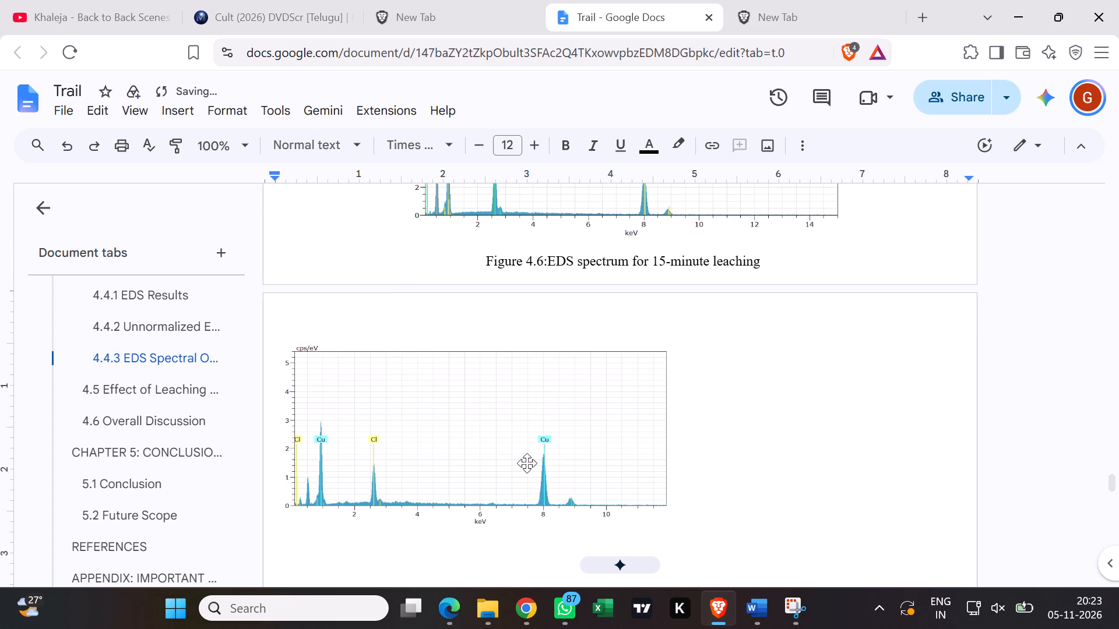
pyautogui.scroll(2, 850, 530)
pyautogui.scroll(-1, 850, 529)
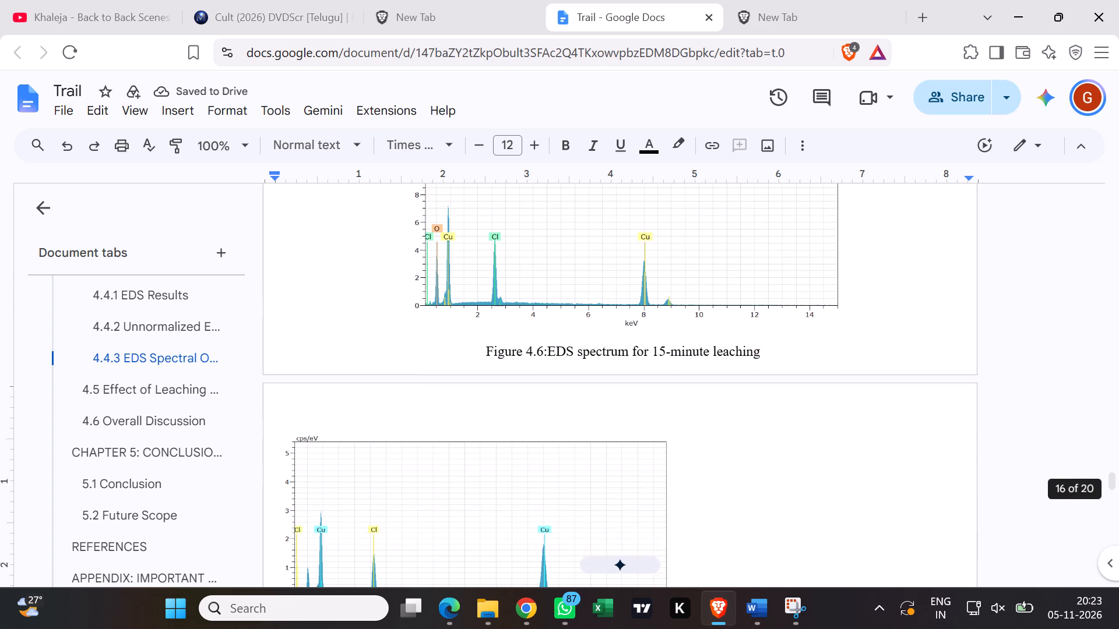
pyautogui.moveTo(371, 523); pyautogui.dragTo(714, 484)
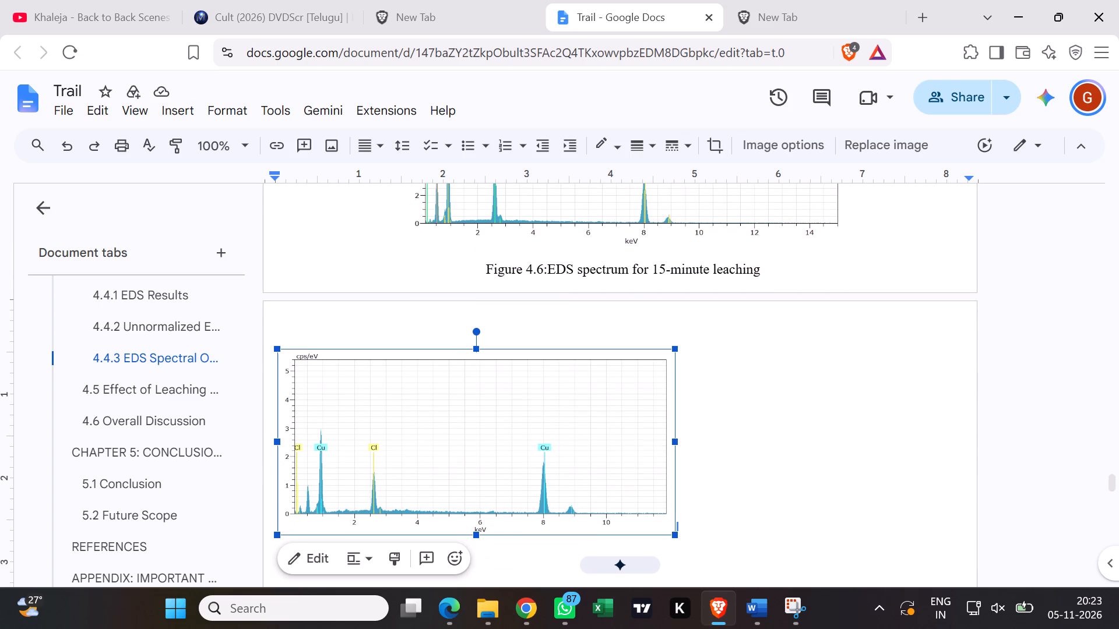
pyautogui.moveTo(714, 484); pyautogui.dragTo(751, 485)
pyautogui.click(381, 148)
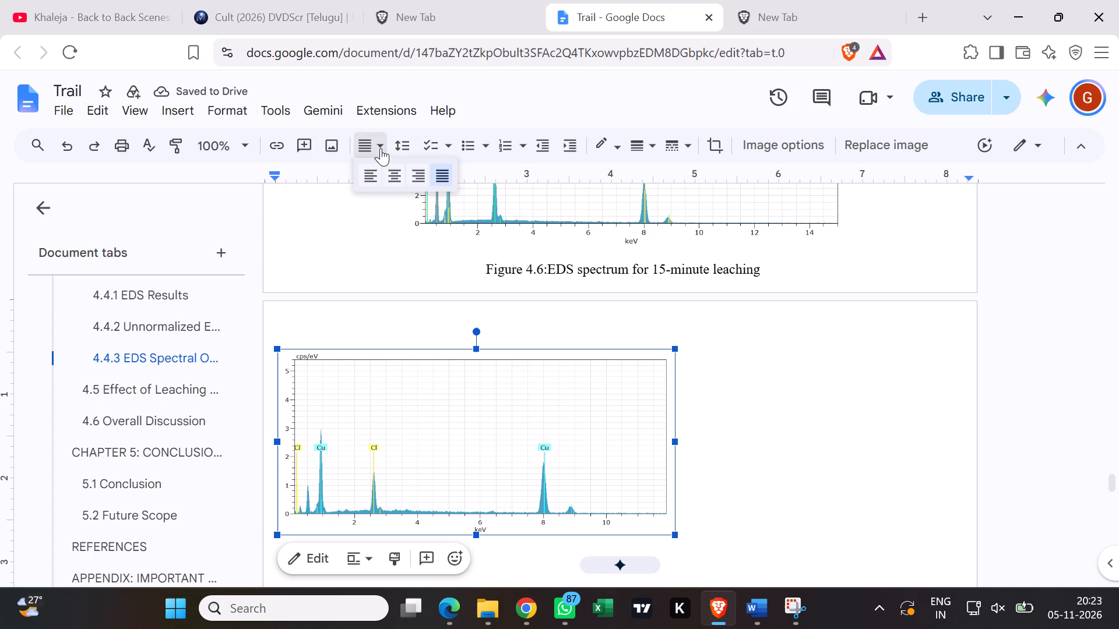
pyautogui.click(388, 180)
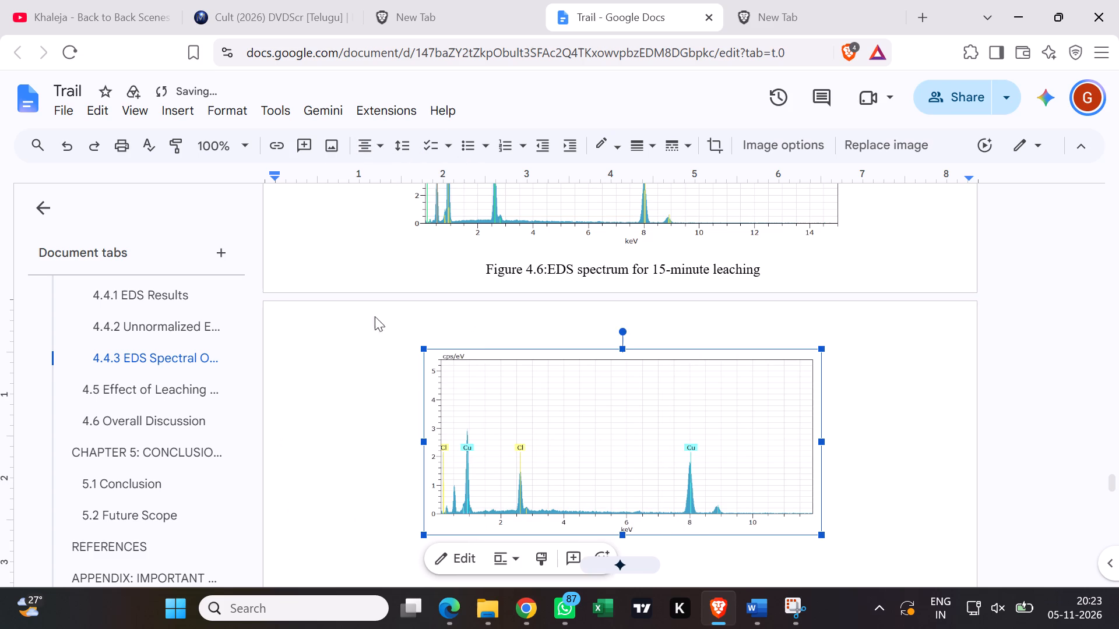
pyautogui.click(354, 360)
pyautogui.click(955, 263)
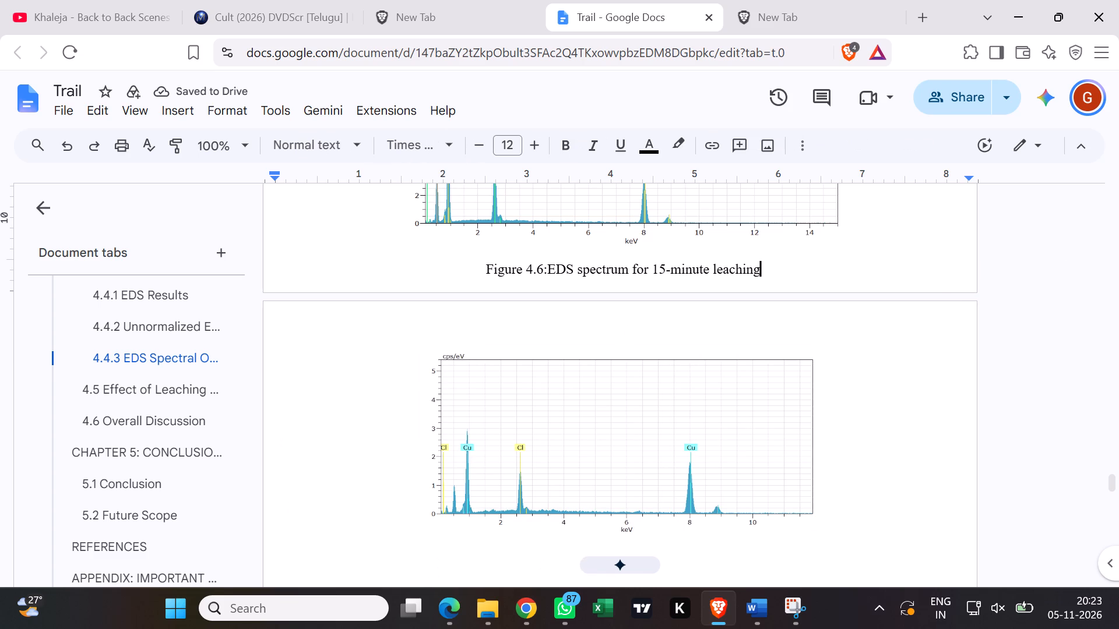
pyautogui.click(963, 323)
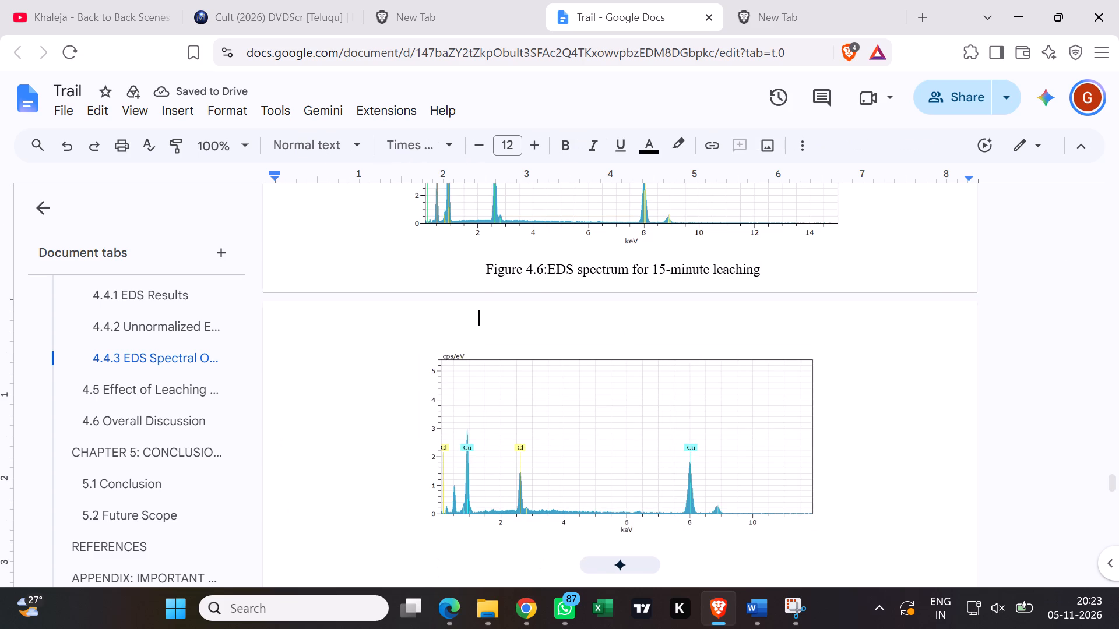
# Enlarge the 30-minute graph proportionally to about 5.2 inches wide, lining it up with the 15-minute graph above.
pyautogui.scroll(1, 963, 323)
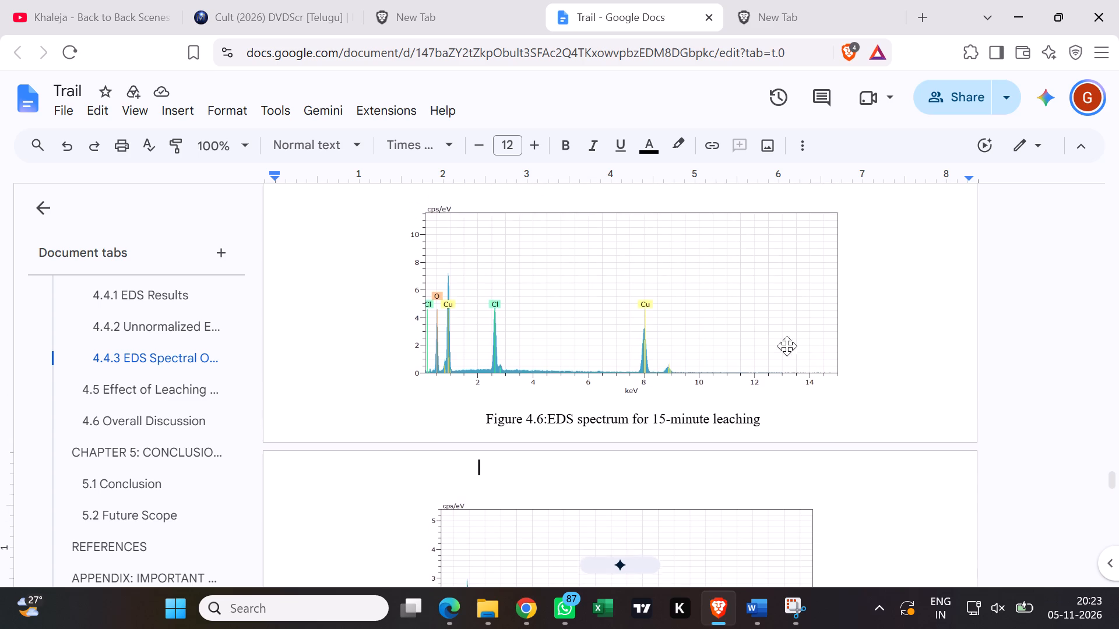
pyautogui.scroll(1, 787, 346)
pyautogui.click(579, 533)
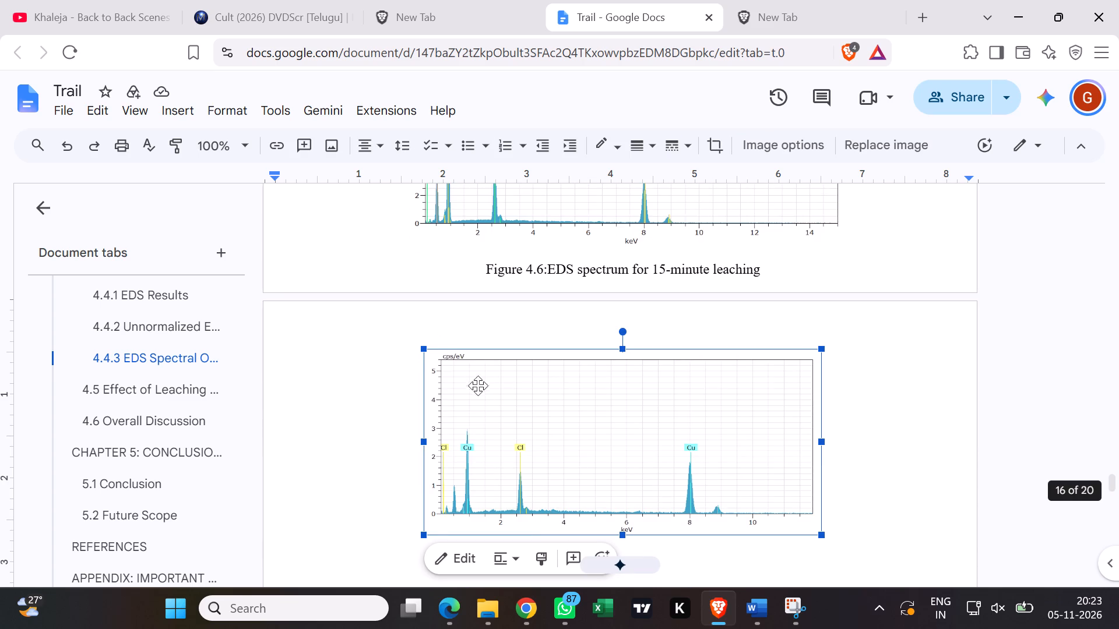
pyautogui.moveTo(423, 349); pyautogui.dragTo(413, 346)
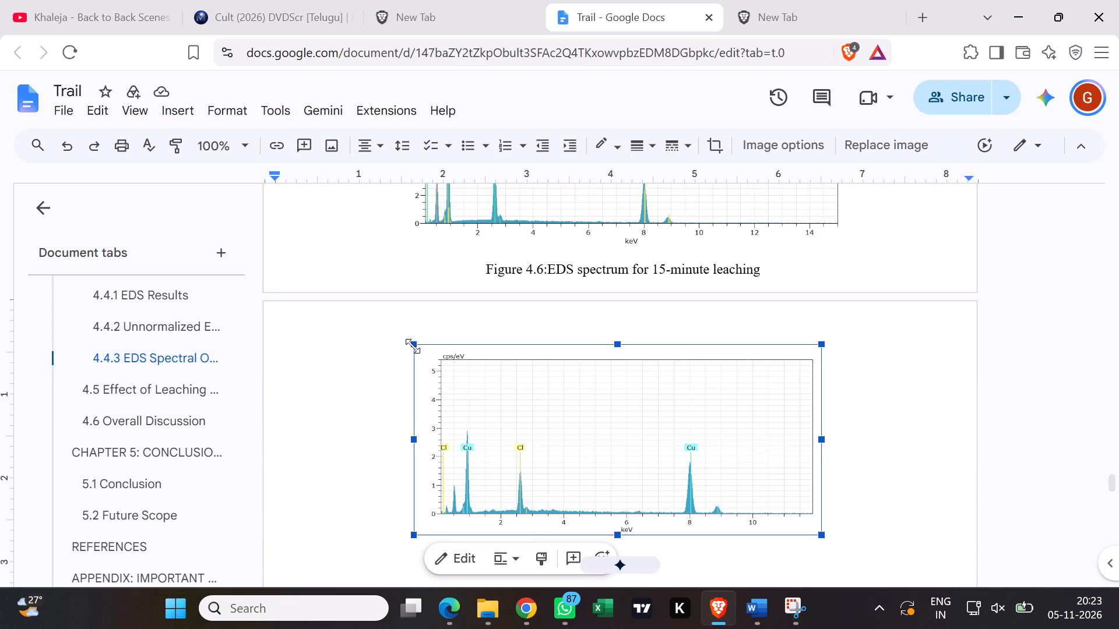
pyautogui.moveTo(413, 346); pyautogui.dragTo(410, 346)
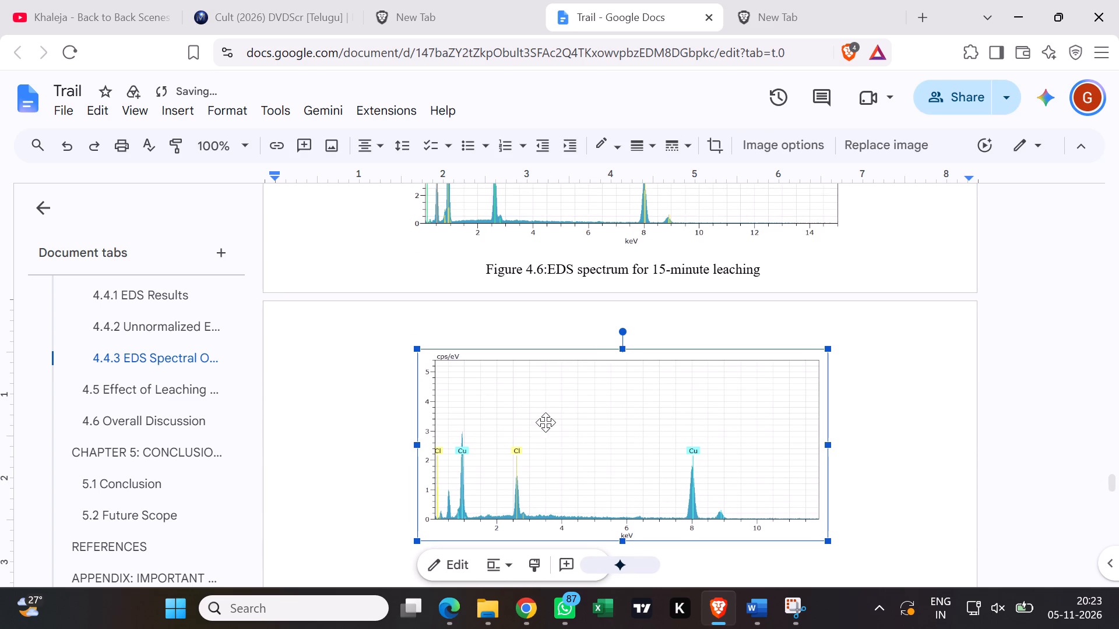
pyautogui.click(325, 325)
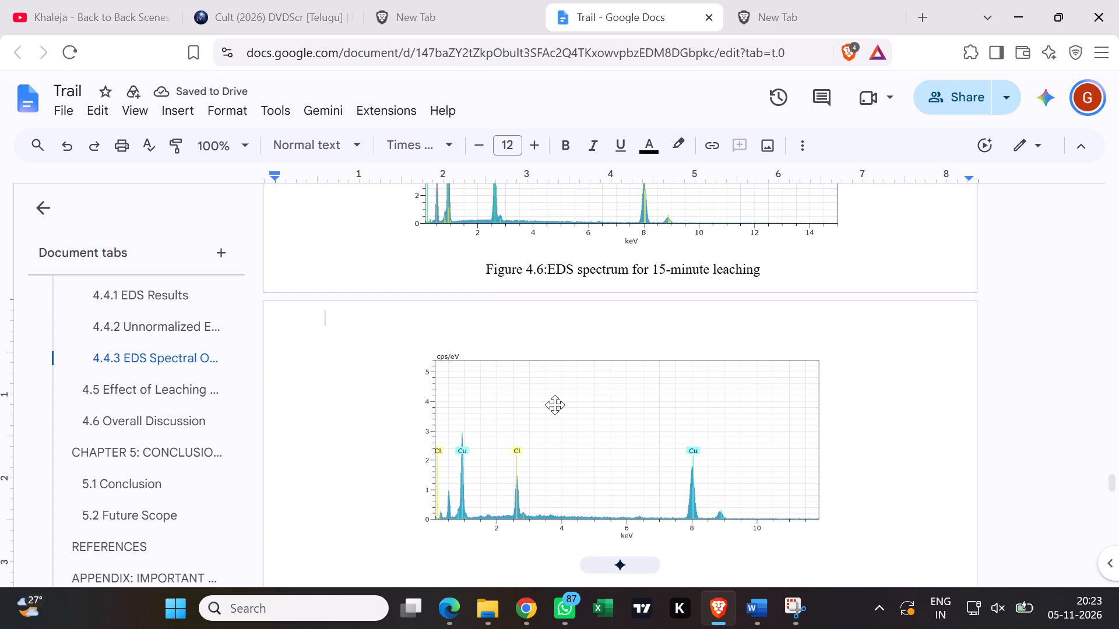
pyautogui.click(555, 405)
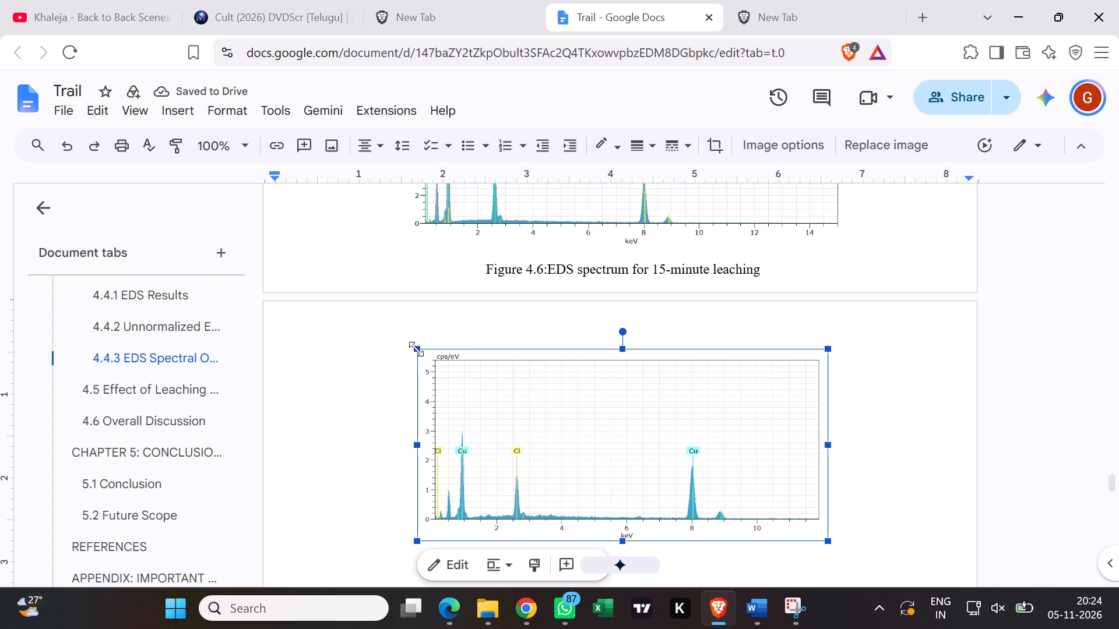
pyautogui.moveTo(416, 349); pyautogui.dragTo(407, 338)
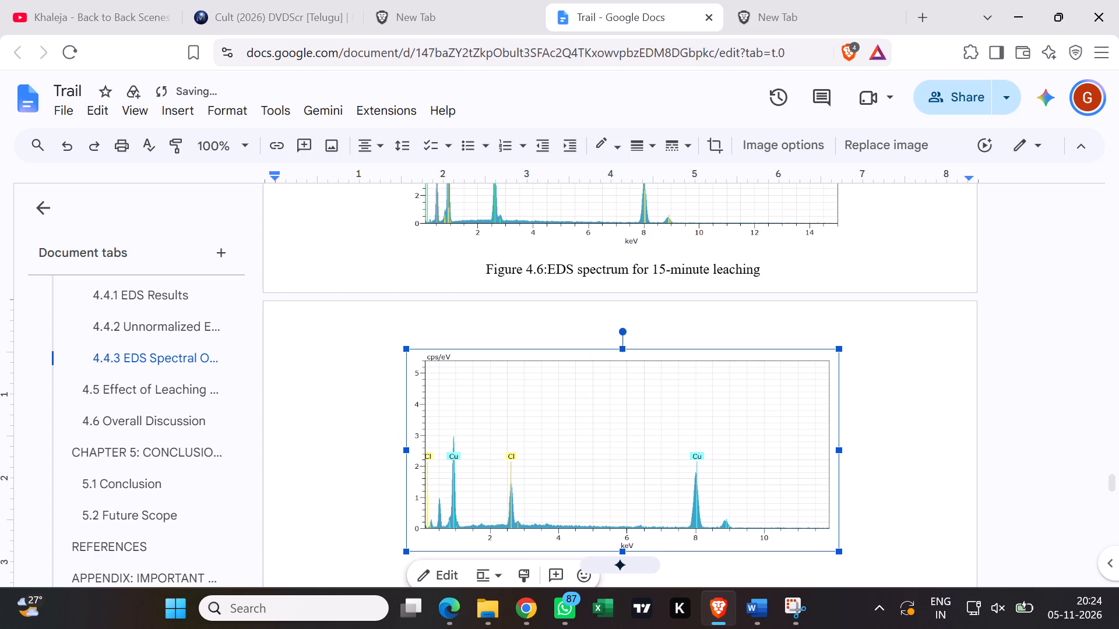
pyautogui.click(376, 347)
pyautogui.click(461, 394)
pyautogui.moveTo(406, 347); pyautogui.dragTo(397, 345)
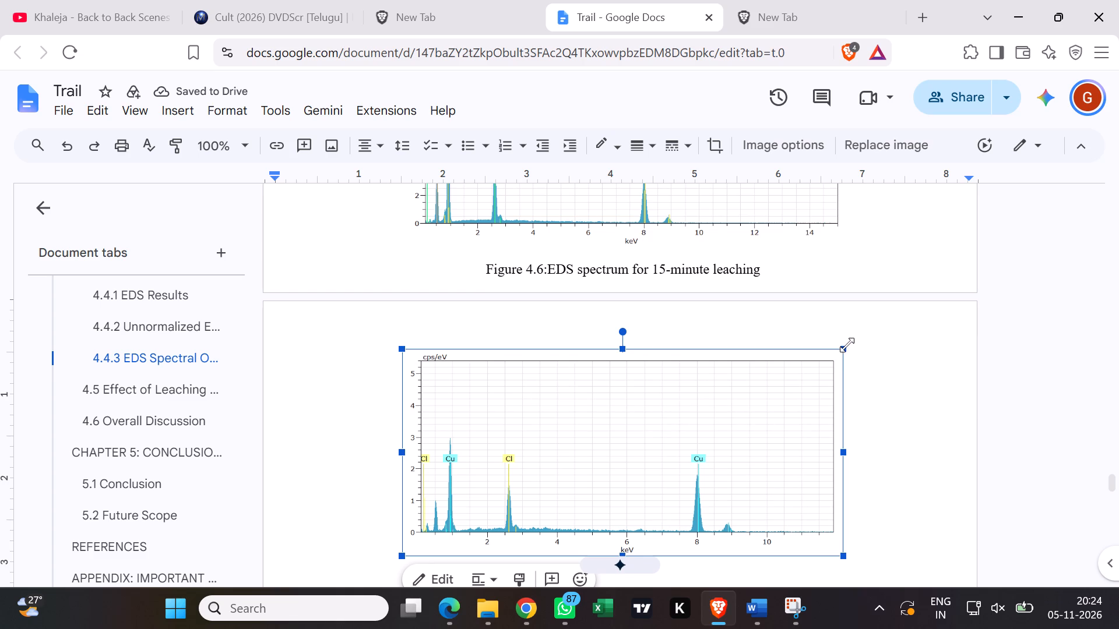
pyautogui.moveTo(399, 346); pyautogui.dragTo(408, 348)
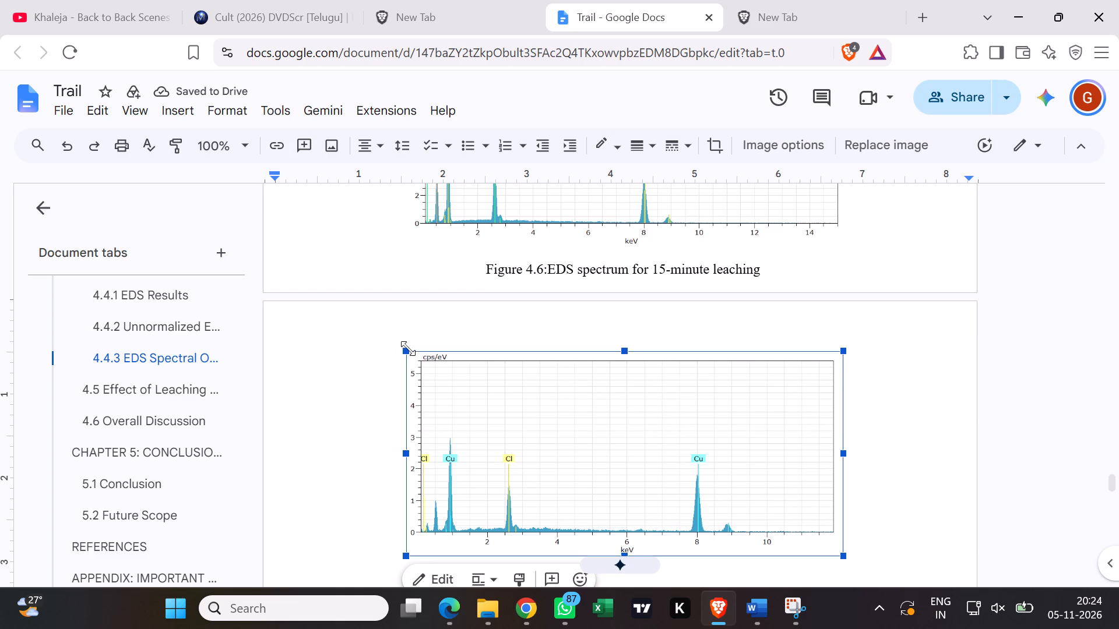
pyautogui.moveTo(408, 348); pyautogui.dragTo(401, 345)
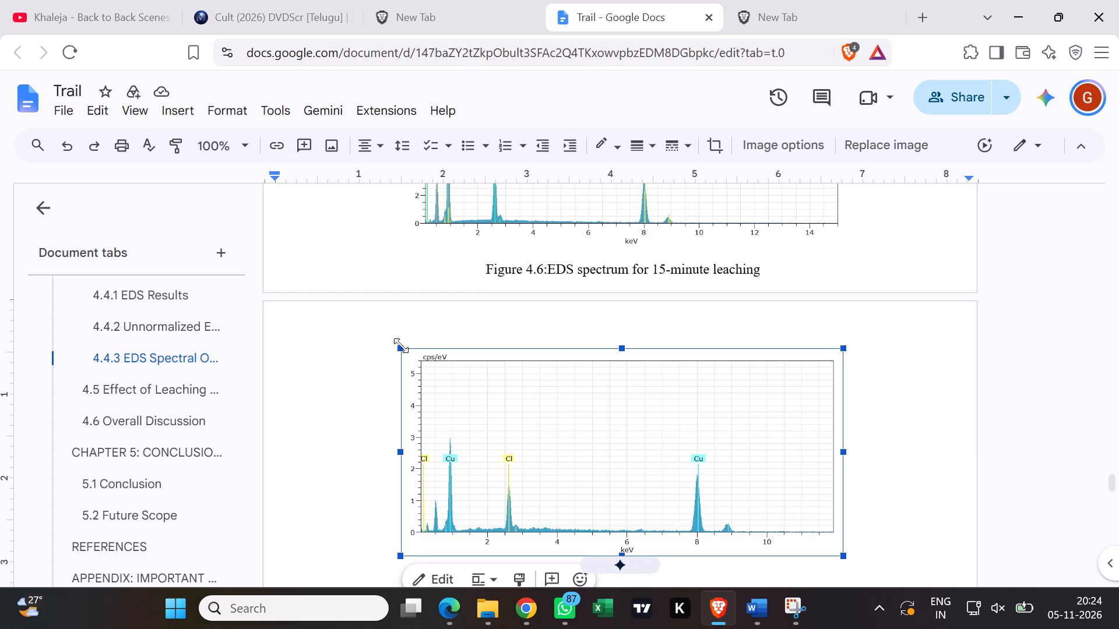
pyautogui.moveTo(401, 345); pyautogui.dragTo(407, 353)
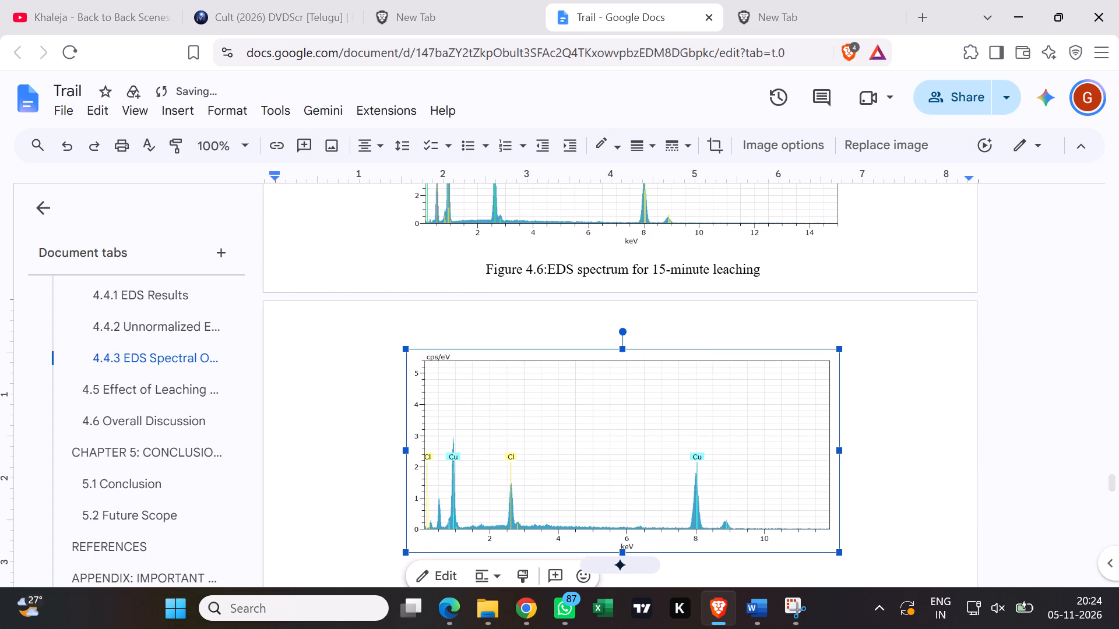
# Enlarge the 30-minute spectrum graph further in proportion, to about 5.7 inches wide.
pyautogui.moveTo(838, 350); pyautogui.dragTo(840, 340)
pyautogui.moveTo(853, 348); pyautogui.dragTo(869, 339)
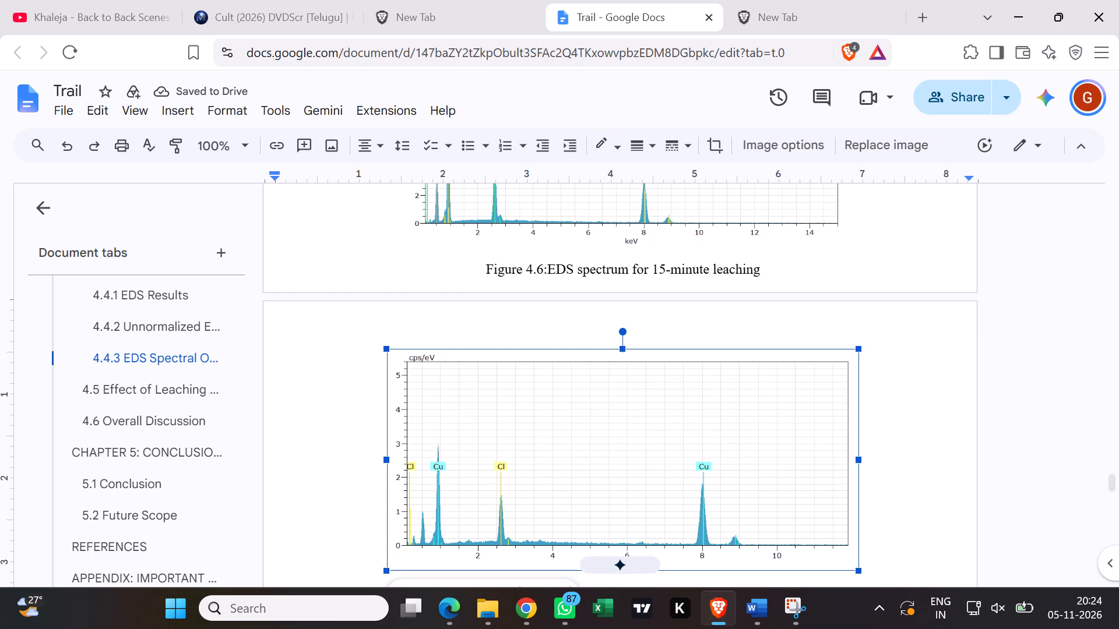
pyautogui.moveTo(386, 348); pyautogui.dragTo(402, 352)
pyautogui.moveTo(393, 350); pyautogui.dragTo(403, 356)
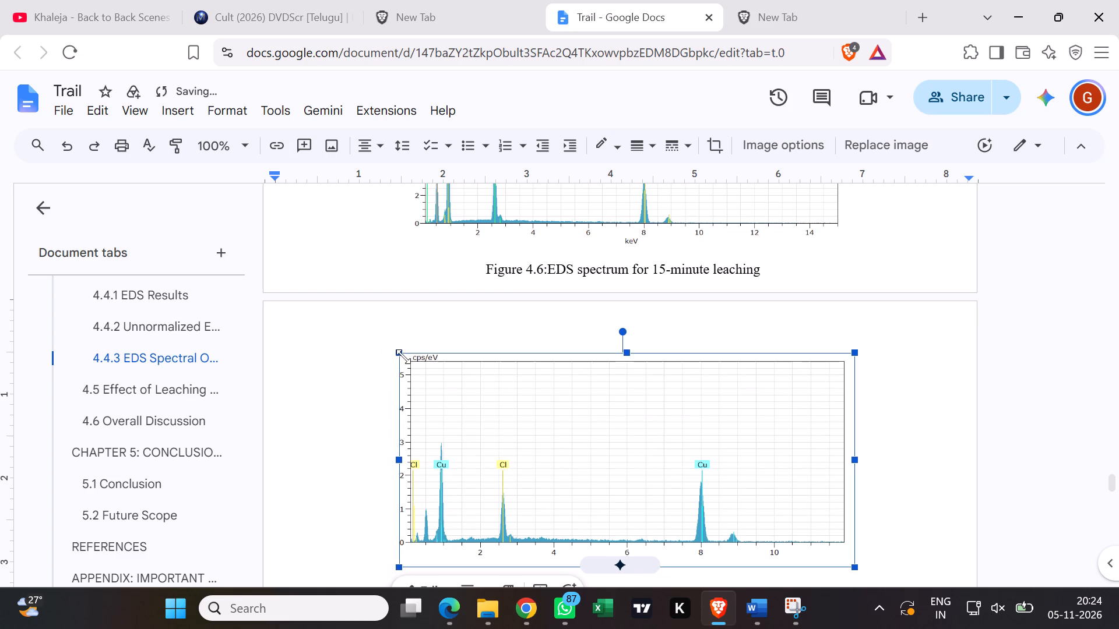
pyautogui.moveTo(403, 356); pyautogui.dragTo(434, 344)
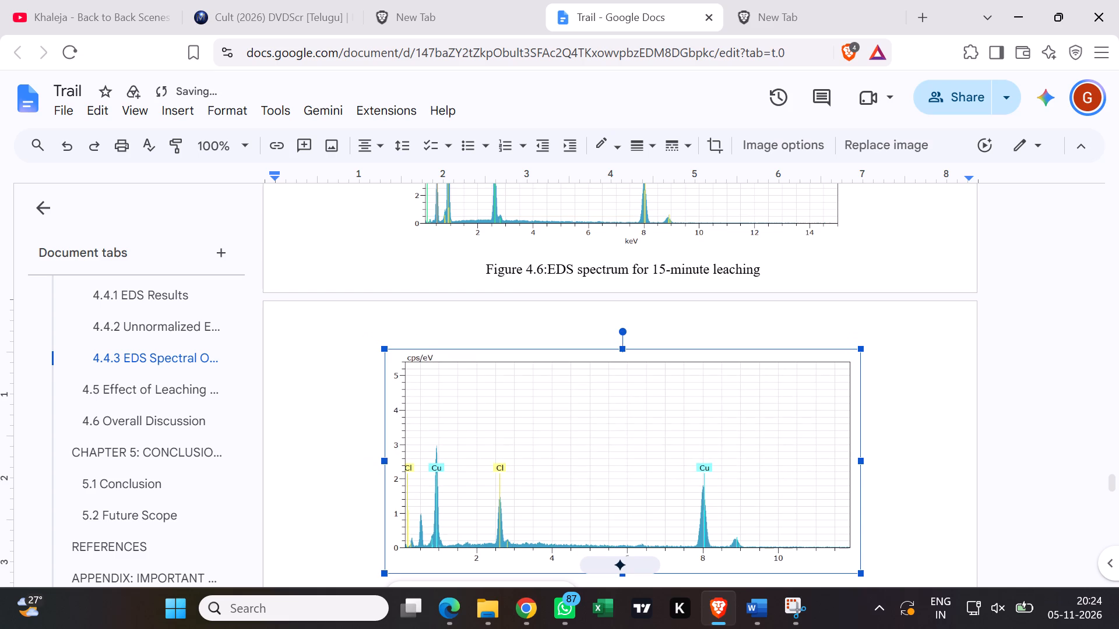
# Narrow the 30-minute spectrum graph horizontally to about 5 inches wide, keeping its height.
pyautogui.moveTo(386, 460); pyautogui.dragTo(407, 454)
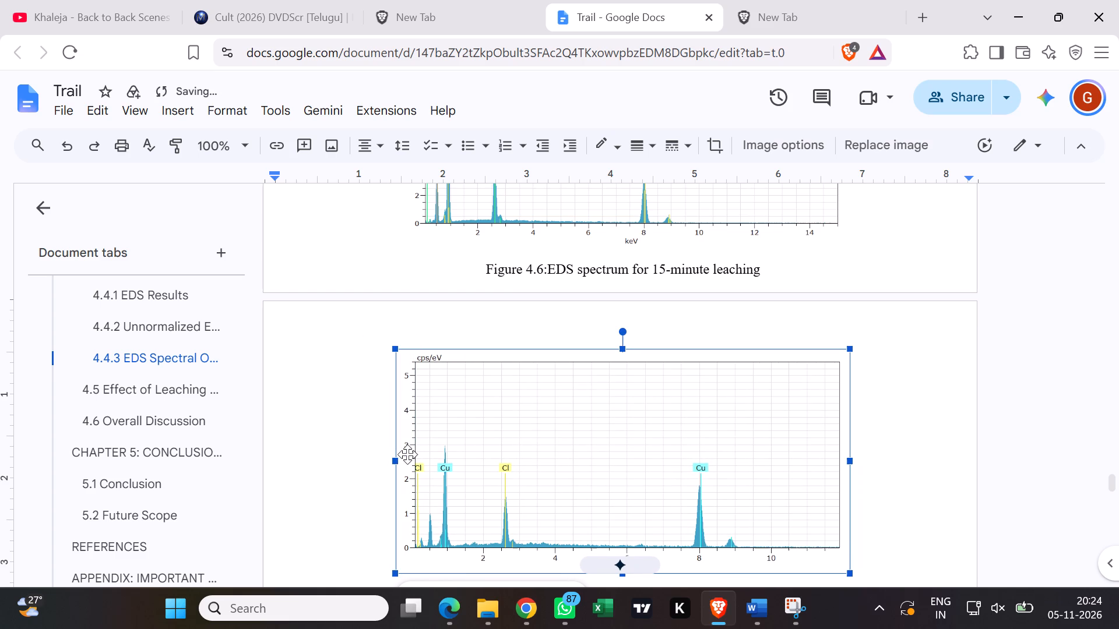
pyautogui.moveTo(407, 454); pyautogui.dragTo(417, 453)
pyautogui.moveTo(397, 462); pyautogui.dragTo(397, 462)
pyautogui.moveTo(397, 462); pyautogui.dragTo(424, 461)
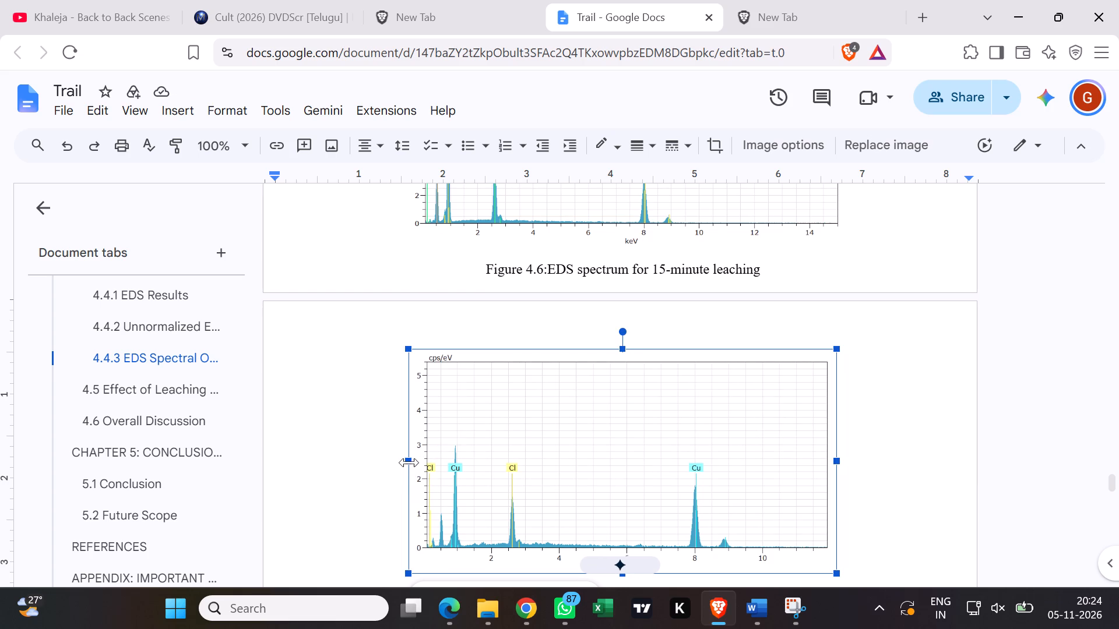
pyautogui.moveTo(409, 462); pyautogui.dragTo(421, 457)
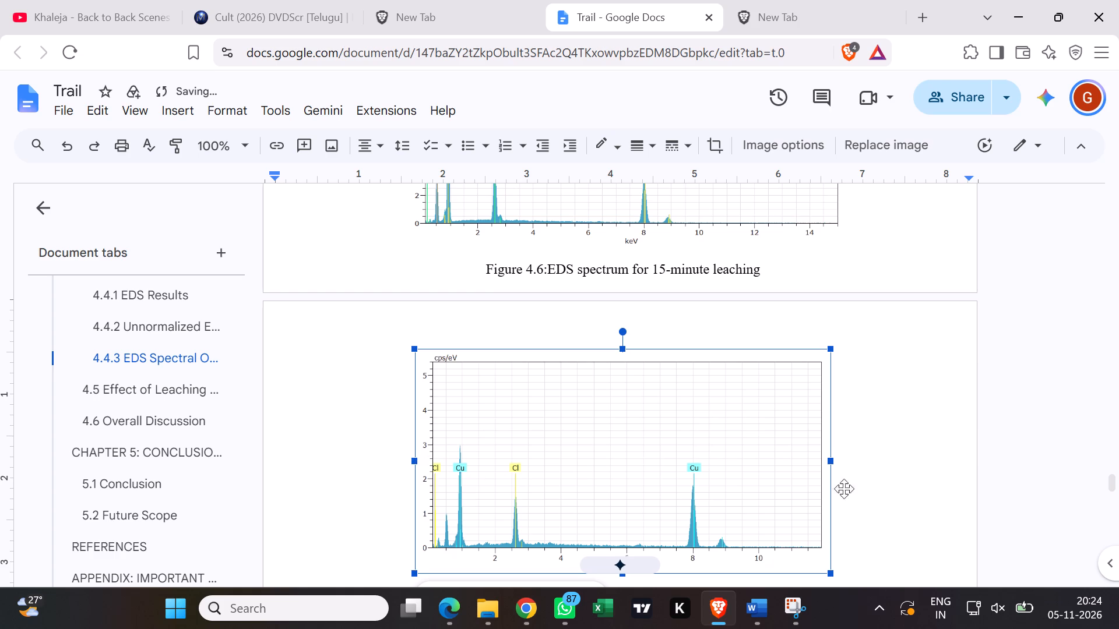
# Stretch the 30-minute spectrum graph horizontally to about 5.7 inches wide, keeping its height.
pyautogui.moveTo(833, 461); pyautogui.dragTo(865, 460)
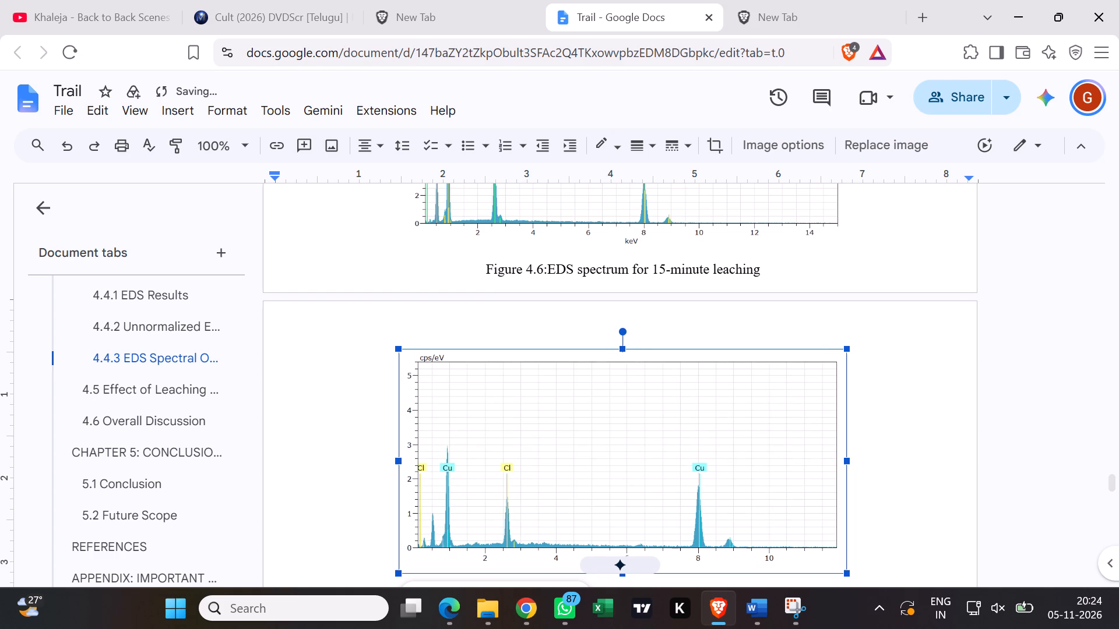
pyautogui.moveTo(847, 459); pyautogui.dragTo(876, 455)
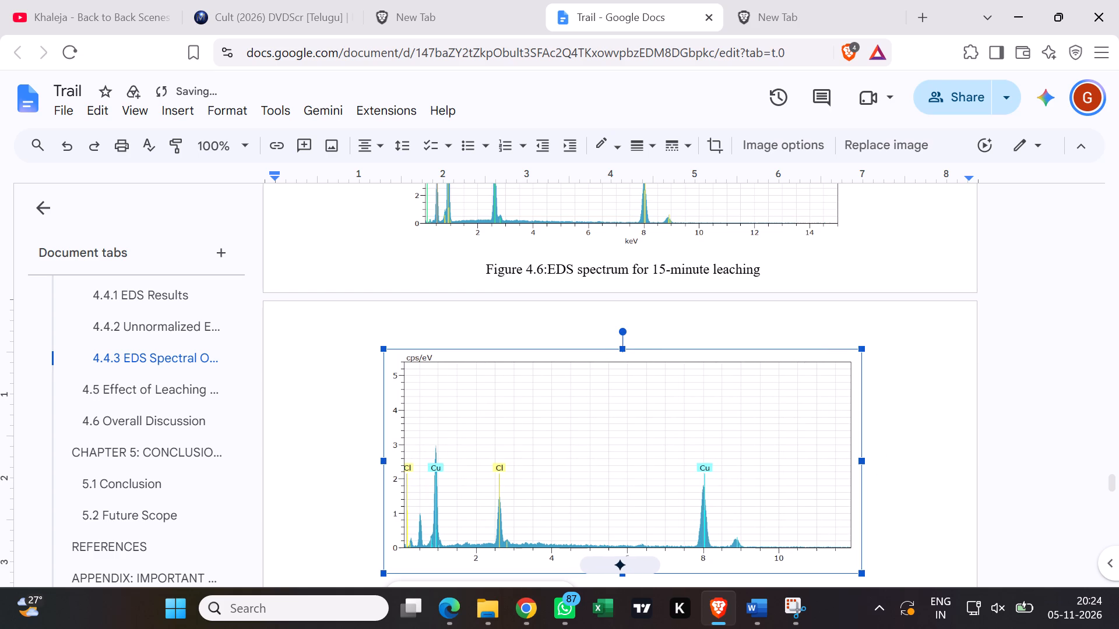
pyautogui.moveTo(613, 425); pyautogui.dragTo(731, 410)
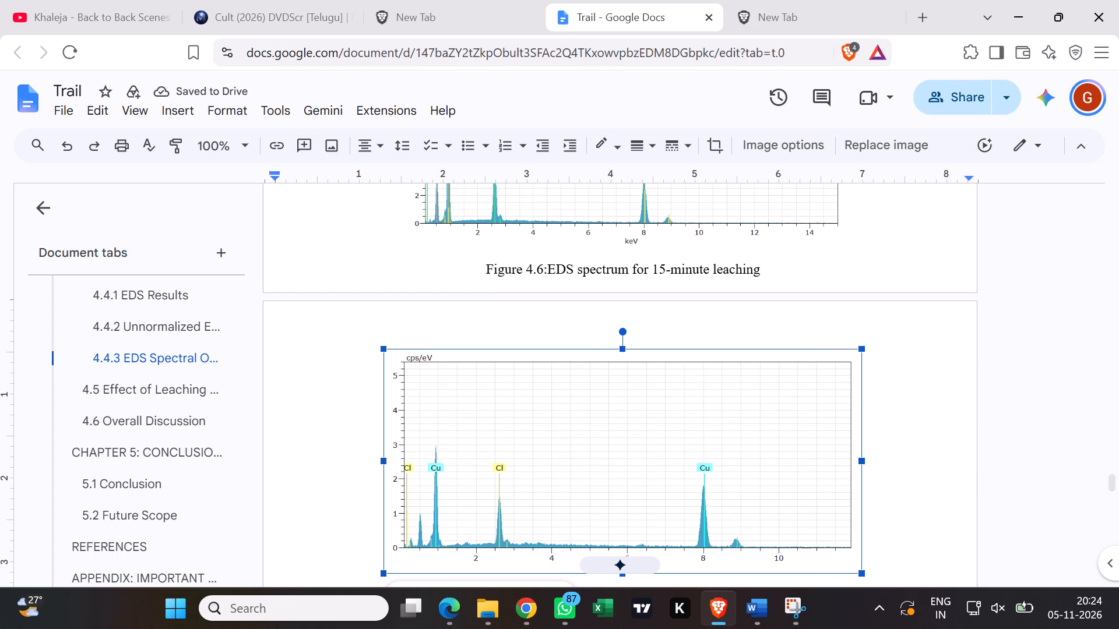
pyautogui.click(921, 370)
# Shrink the 30-minute spectrum graph slightly in proportion, to about 5.6 inches wide.
pyautogui.scroll(3, 924, 372)
pyautogui.scroll(-2, 893, 408)
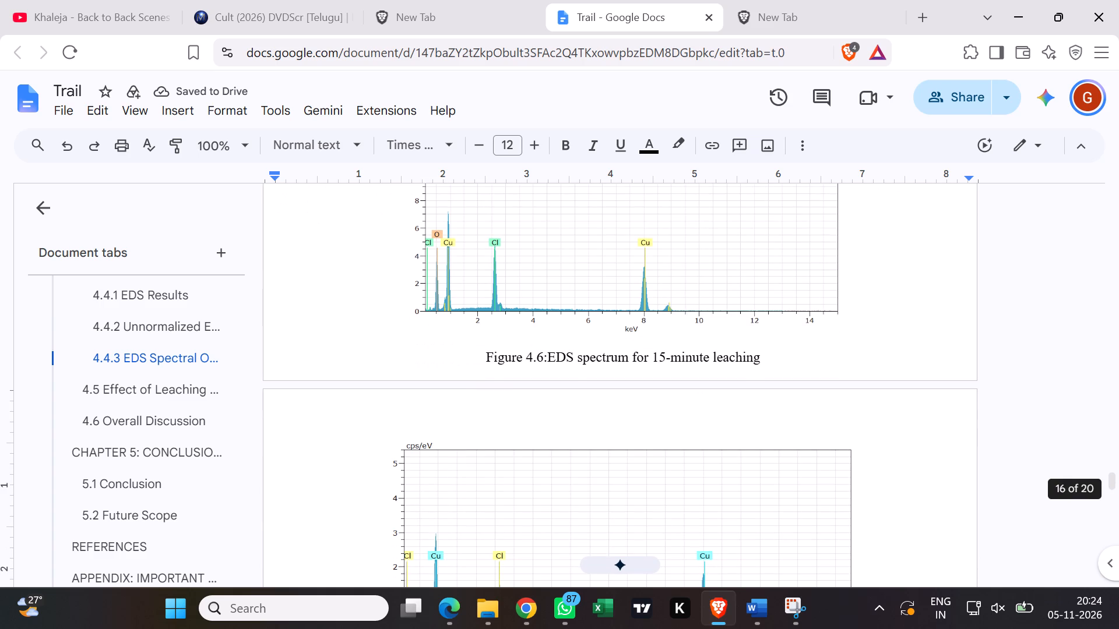
pyautogui.scroll(-1, 871, 430)
pyautogui.click(572, 412)
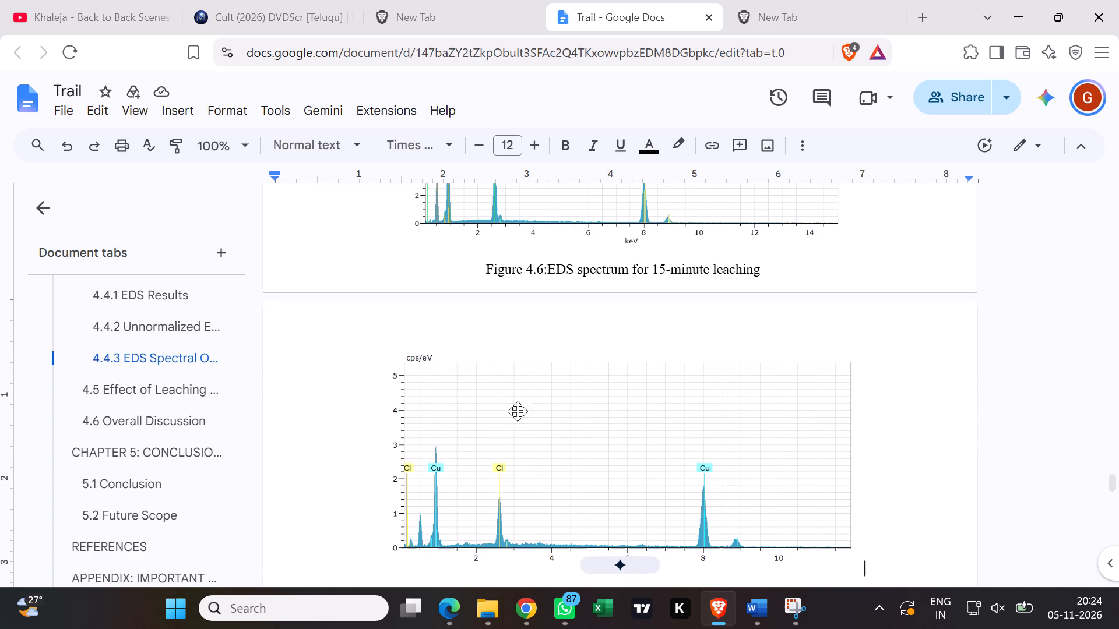
pyautogui.moveTo(382, 351); pyautogui.dragTo(420, 351)
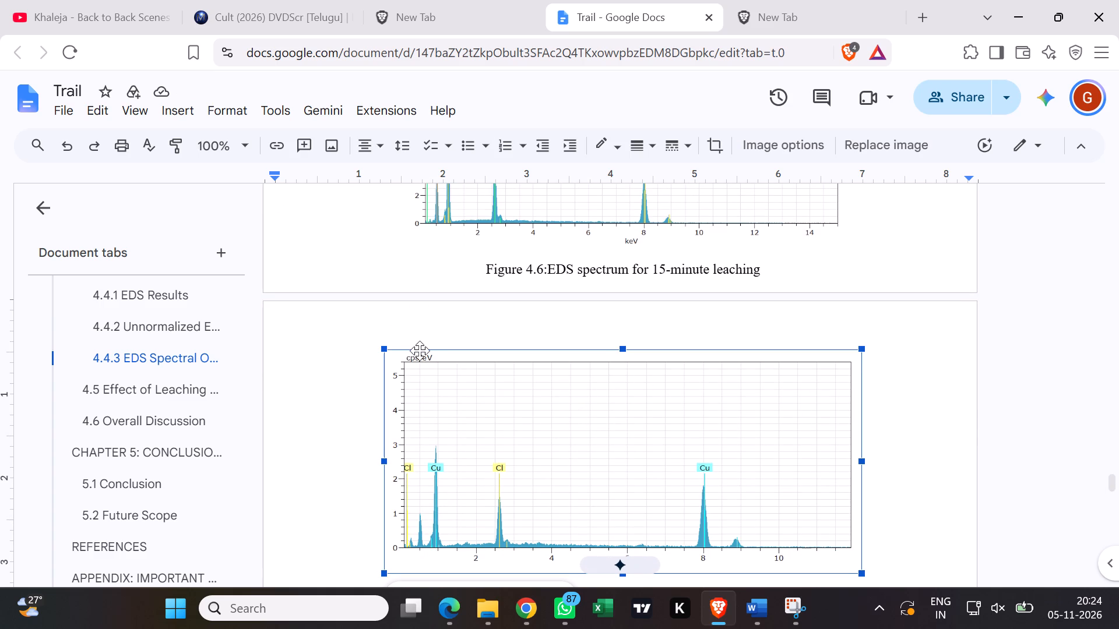
pyautogui.moveTo(420, 351); pyautogui.dragTo(422, 353)
pyautogui.moveTo(456, 414); pyautogui.dragTo(451, 405)
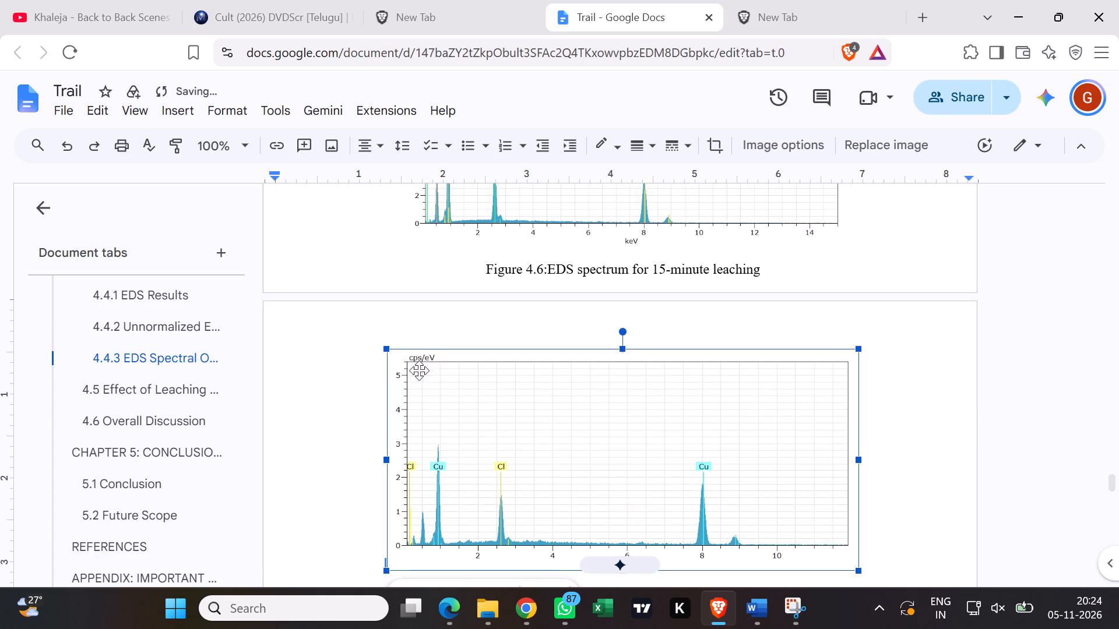
pyautogui.moveTo(383, 347); pyautogui.dragTo(399, 348)
pyautogui.scroll(-2, 896, 390)
pyautogui.click(931, 389)
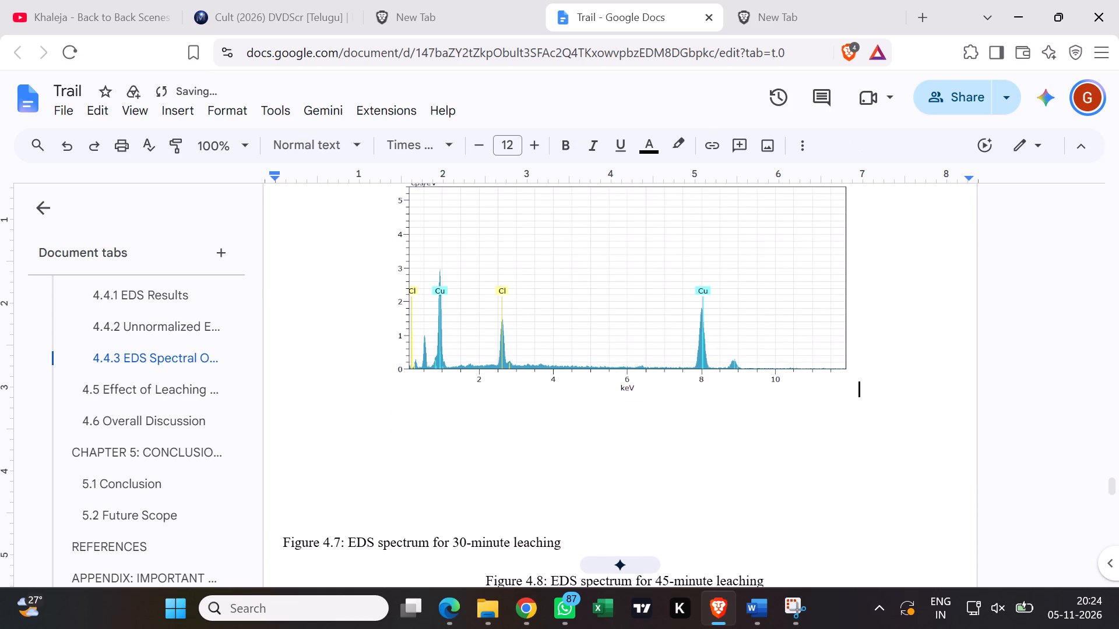
# Delete the blank lines between the 30-minute graph and the Figure 4.7 caption, keeping the caption on its own line directly beneath the graph.
pyautogui.scroll(2, 927, 390)
pyautogui.scroll(1, 931, 330)
pyautogui.scroll(-2, 927, 344)
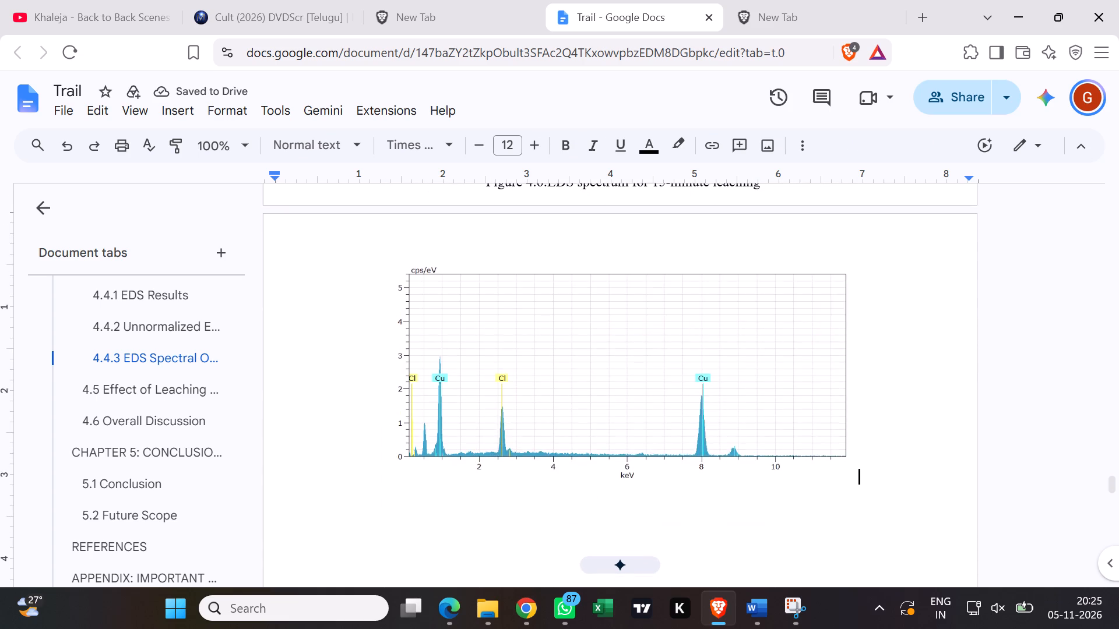
pyautogui.scroll(3, 916, 348)
pyautogui.scroll(-3, 930, 311)
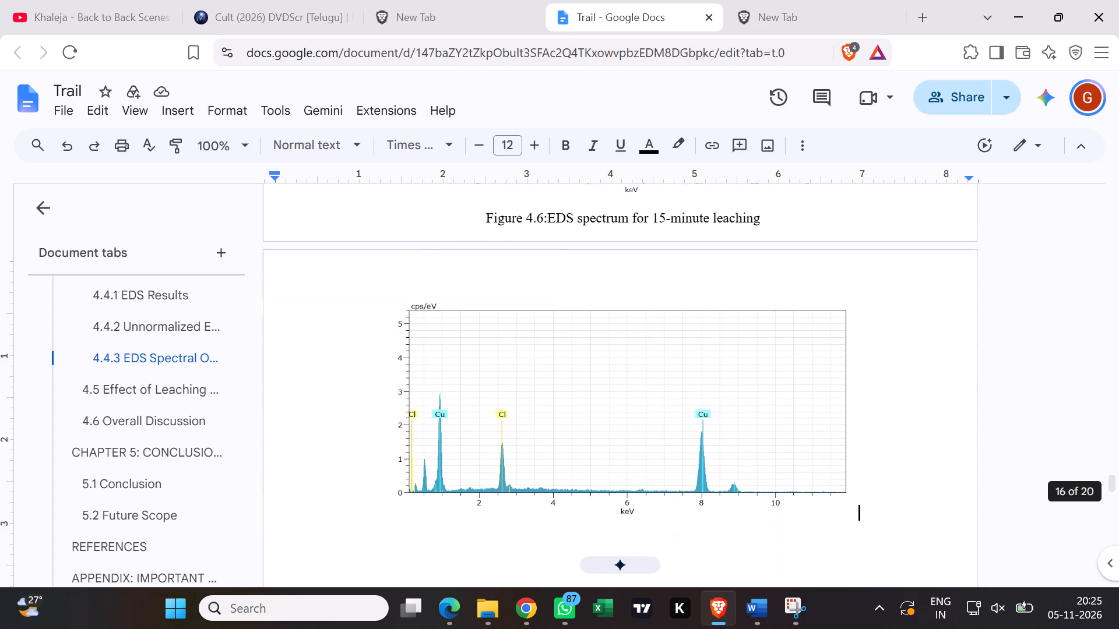
pyautogui.scroll(-2, 914, 323)
pyautogui.click(275, 454)
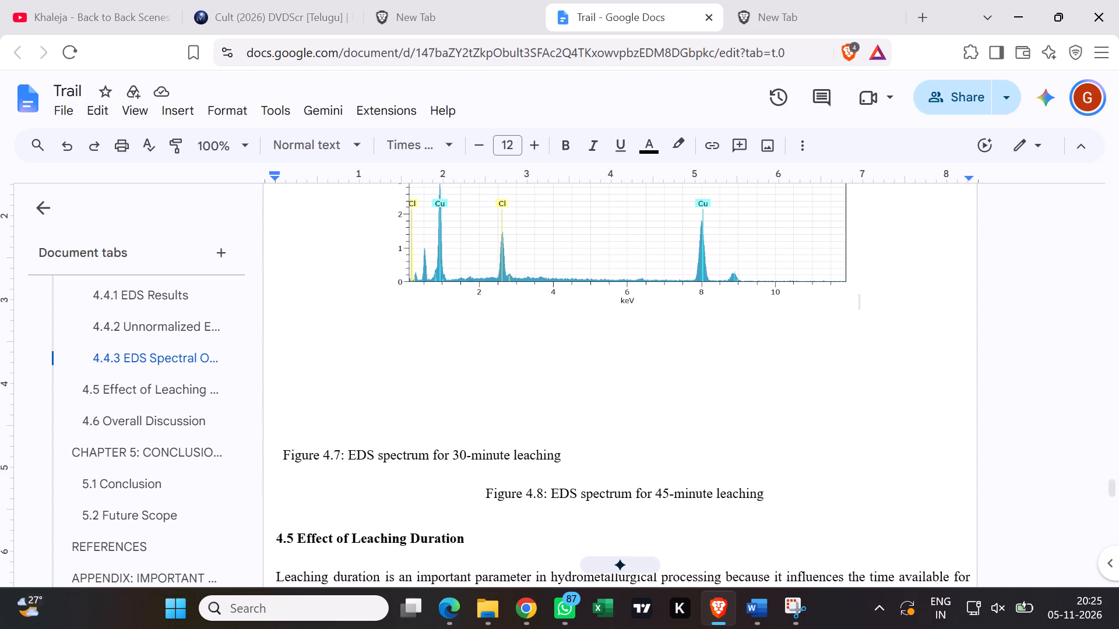
pyautogui.press('BackSpace')
pyautogui.press('BackSpace')
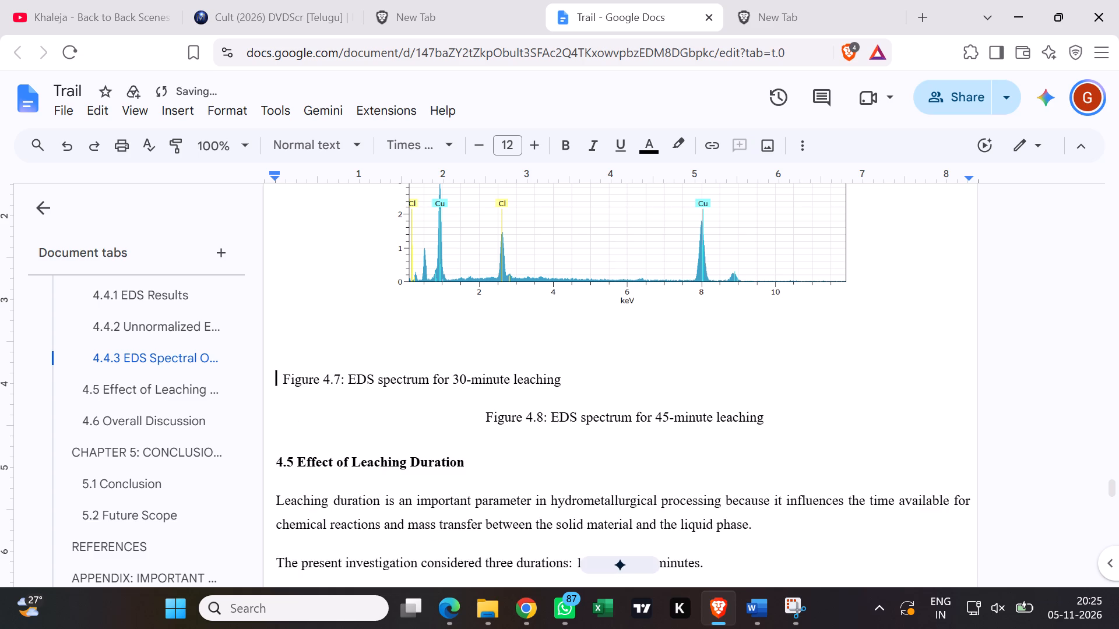
pyautogui.press('BackSpace')
pyautogui.press('BackSpace')
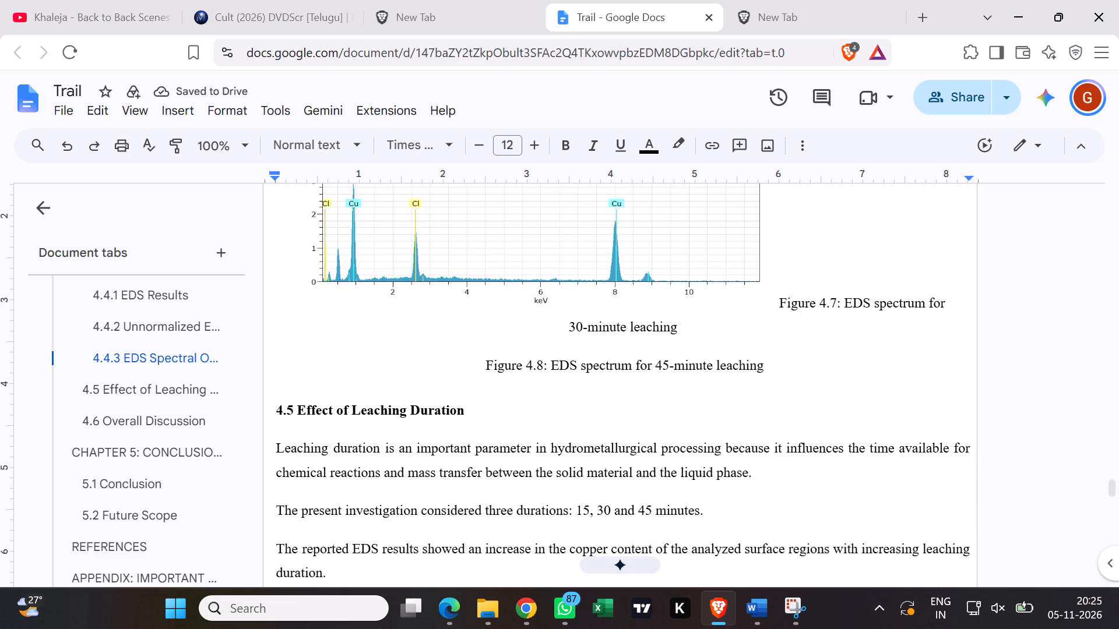
pyautogui.press('BackSpace')
pyautogui.hotkey('ctrl', 'z')
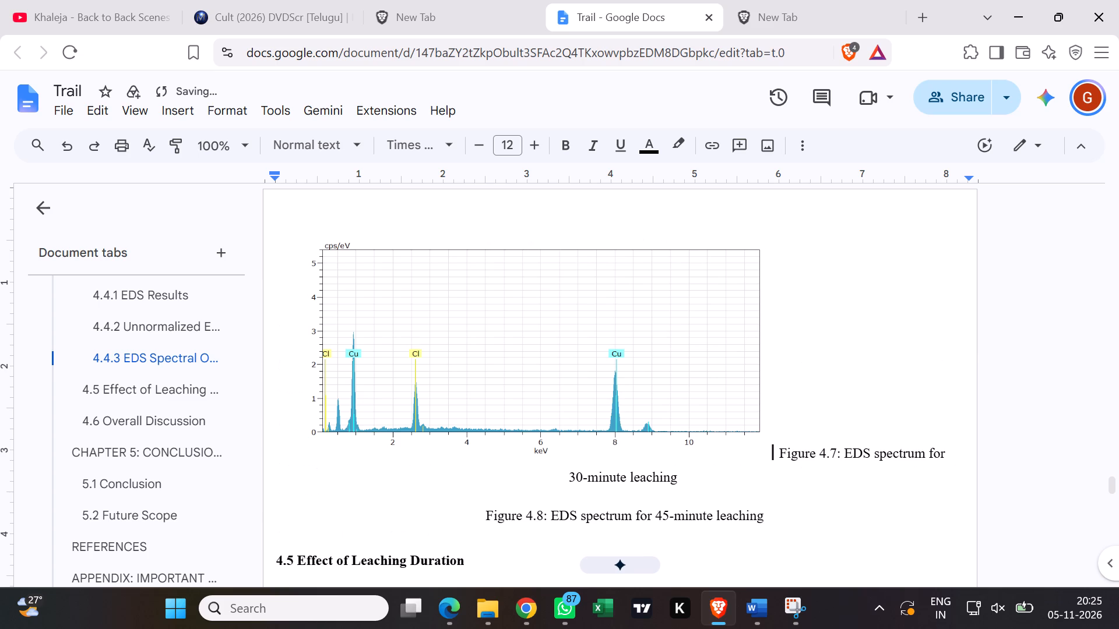
pyautogui.hotkey('ctrl', 'z')
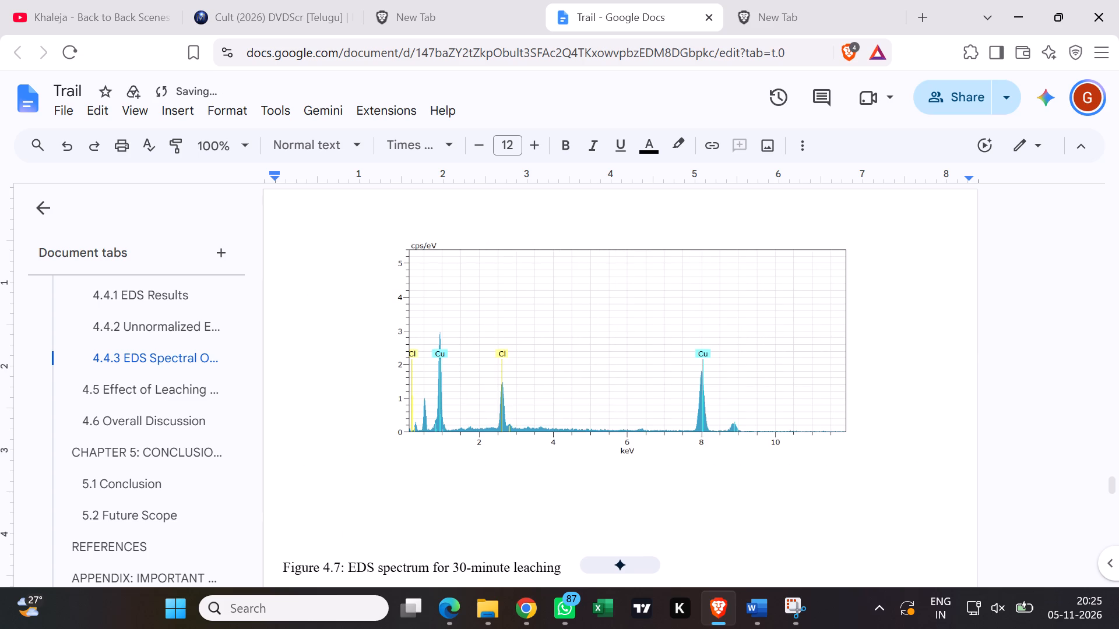
pyautogui.press('BackSpace')
pyautogui.press('BackSpace')
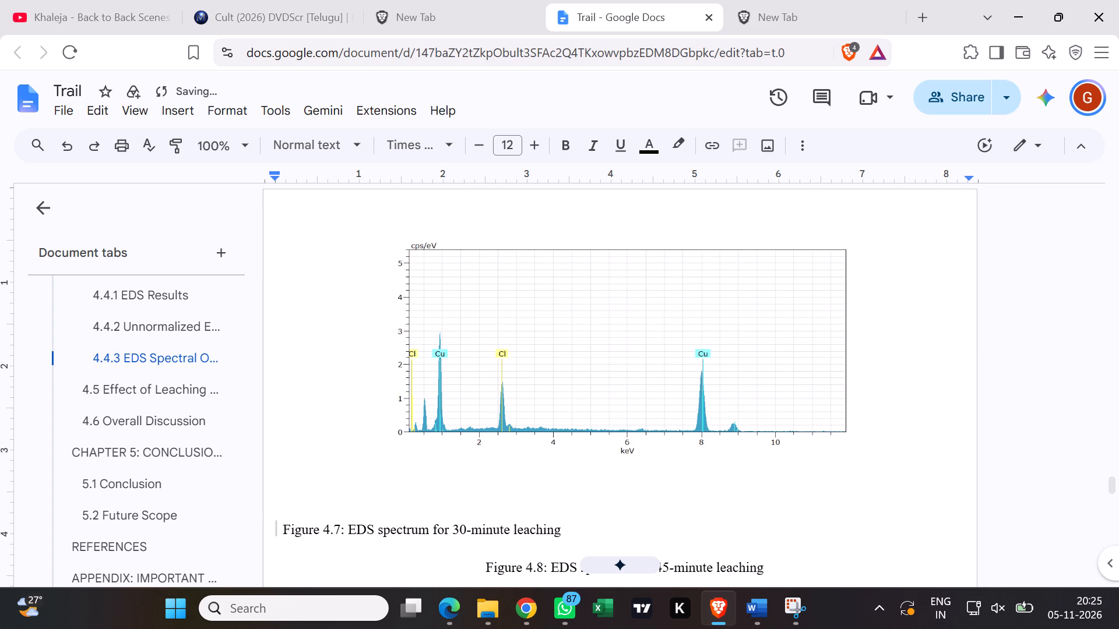
# Pad the start of the Figure 4.7 caption with spaces until it lines up with the Figure 4.8 caption below.
pyautogui.press('space')
pyautogui.press('space')
pyautogui.press('space')
pyautogui.press('space')
pyautogui.press('space')
pyautogui.press('space')
pyautogui.press('space')
pyautogui.press('space')
pyautogui.press('space')
pyautogui.press('space')
pyautogui.press('space')
pyautogui.press('space')
pyautogui.press('space')
pyautogui.press('space')
pyautogui.press('space')
pyautogui.press('space')
pyautogui.press('space')
pyautogui.press('space')
pyautogui.press('space')
pyautogui.press('space')
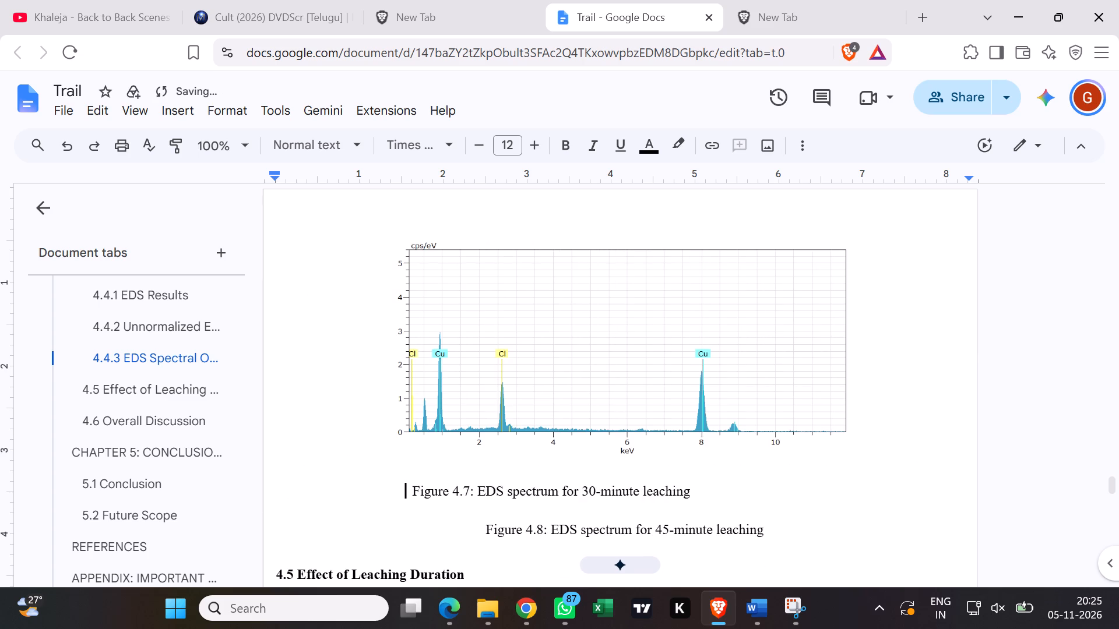
pyautogui.press('space')
pyautogui.press('space')
pyautogui.press('space')
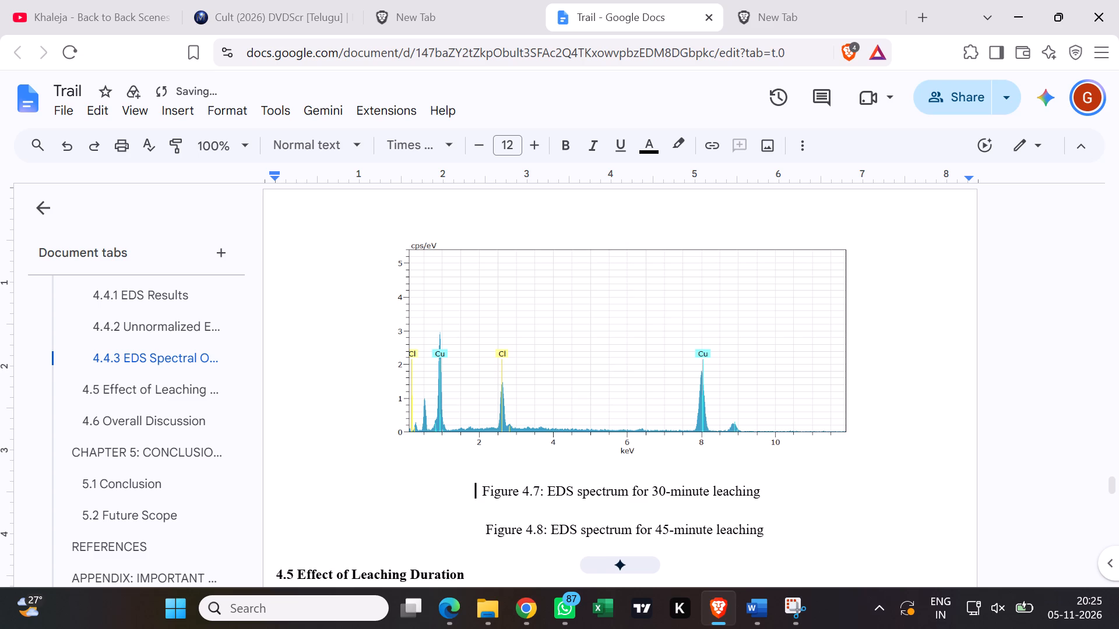
pyautogui.press('space')
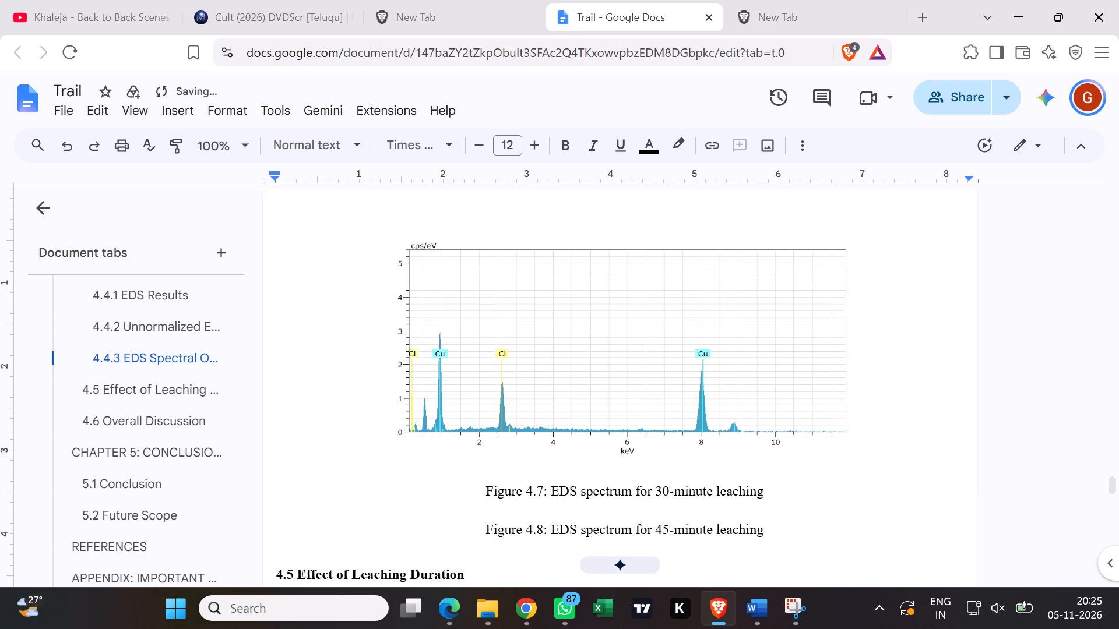
pyautogui.click(503, 561)
# Stretch the 15-minute spectrum graph above the Figure 4.6 caption horizontally to about 5.6 inches wide.
pyautogui.scroll(2, 503, 561)
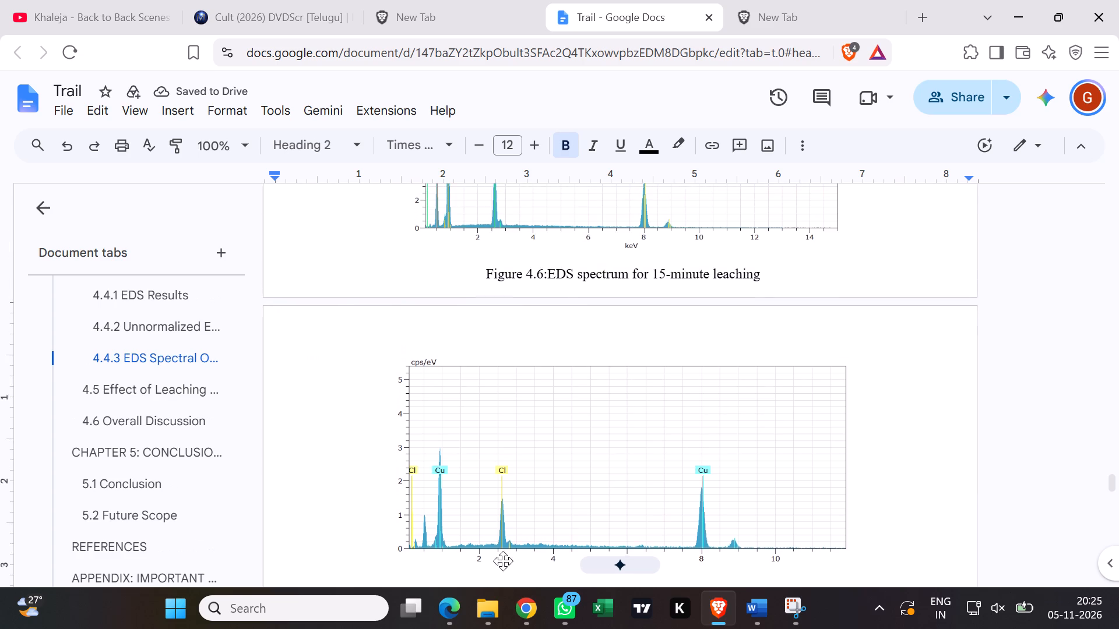
pyautogui.scroll(3, 503, 561)
pyautogui.scroll(-3, 503, 561)
pyautogui.scroll(1, 503, 561)
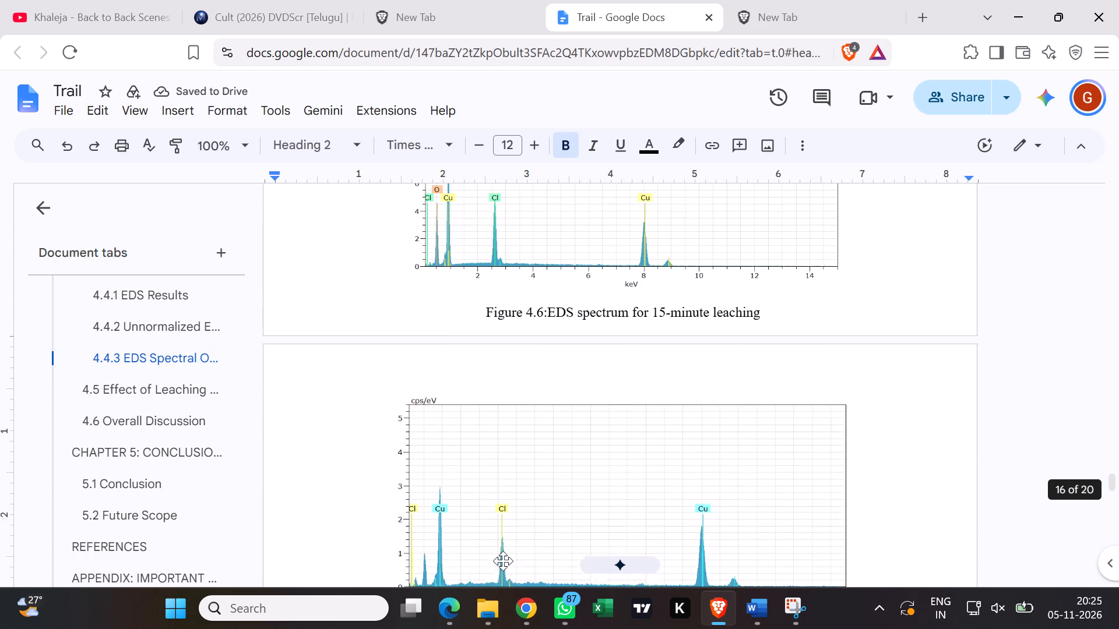
pyautogui.scroll(1, 503, 561)
pyautogui.scroll(-1, 503, 561)
pyautogui.scroll(1, 503, 561)
pyautogui.click(431, 274)
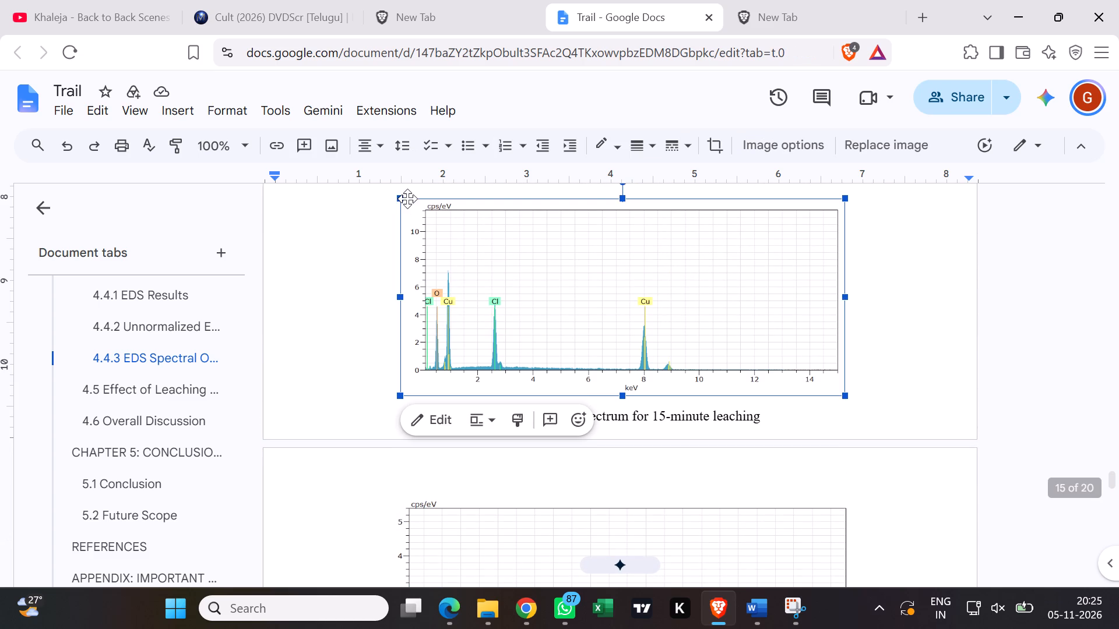
pyautogui.moveTo(398, 300); pyautogui.dragTo(383, 301)
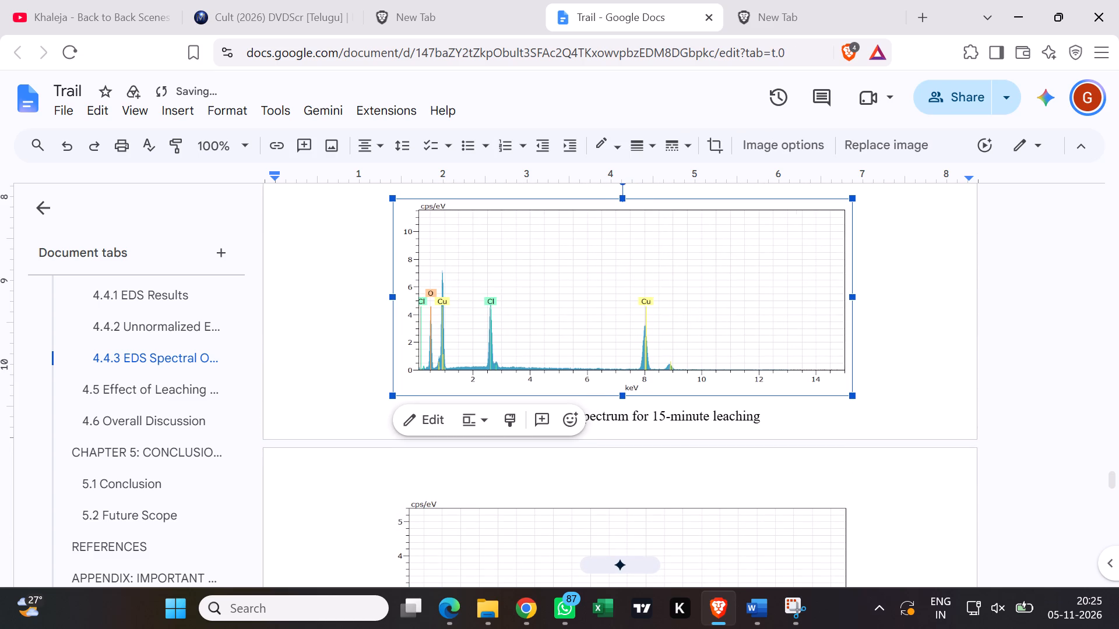
pyautogui.moveTo(390, 300); pyautogui.dragTo(376, 303)
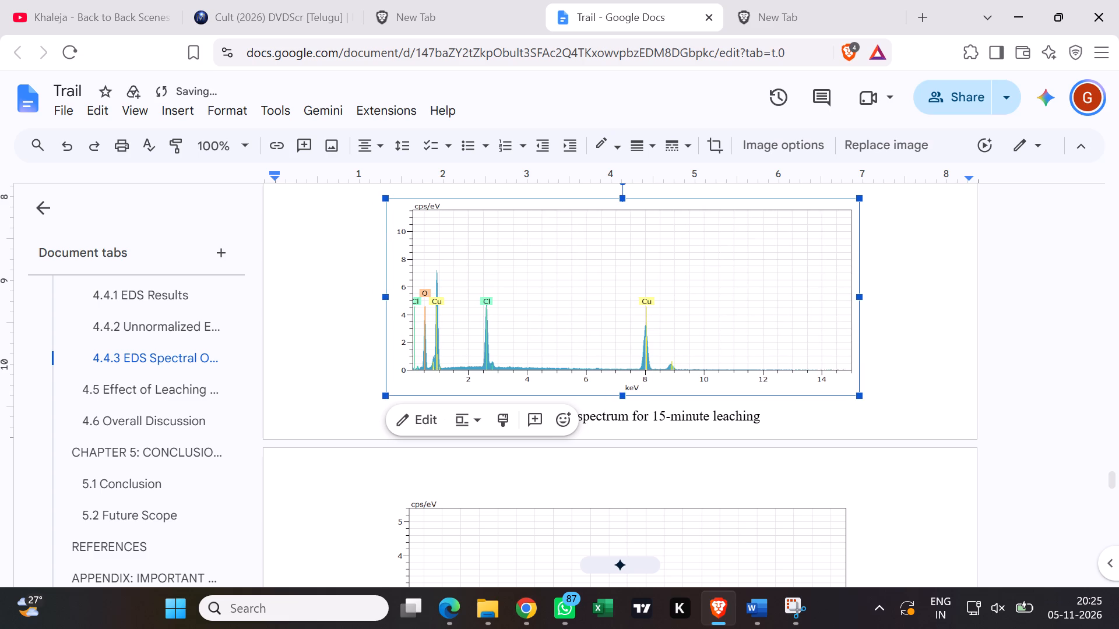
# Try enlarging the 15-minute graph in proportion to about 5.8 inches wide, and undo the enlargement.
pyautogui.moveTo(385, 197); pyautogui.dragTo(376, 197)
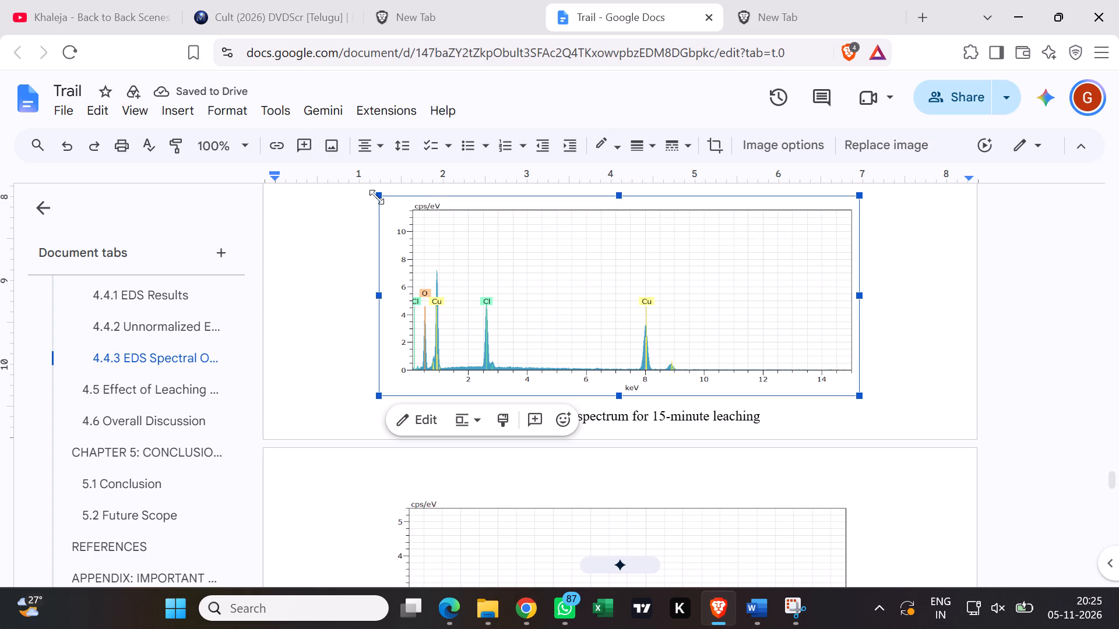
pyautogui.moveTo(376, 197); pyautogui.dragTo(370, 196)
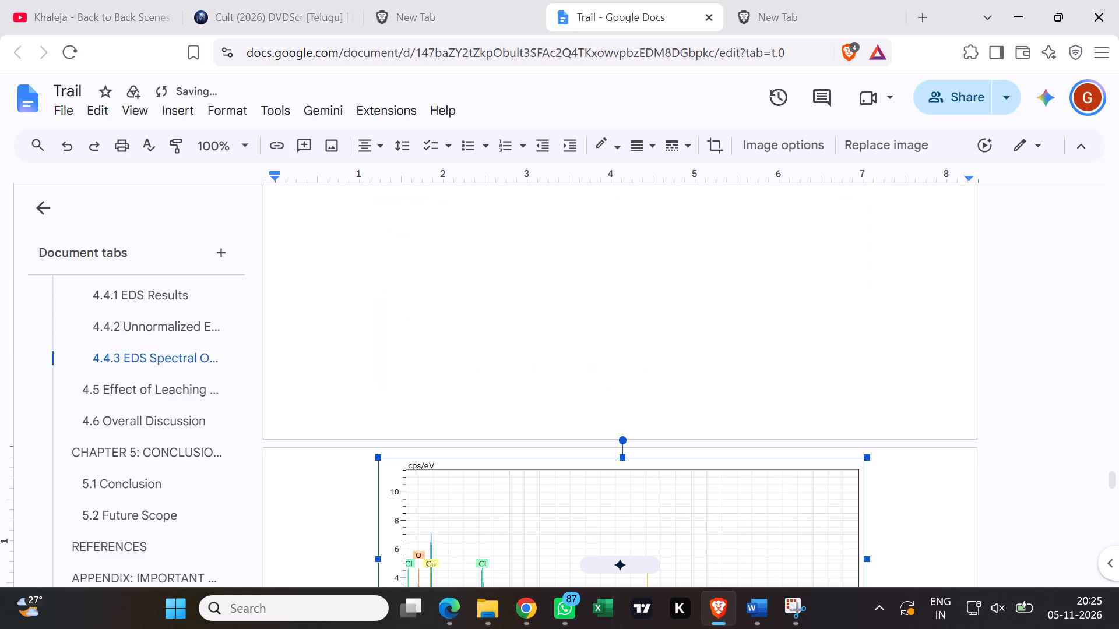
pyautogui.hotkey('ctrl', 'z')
# Stretch the 15-minute graph horizontally to about 5.8 inches wide, keeping its height.
pyautogui.moveTo(385, 299); pyautogui.dragTo(369, 308)
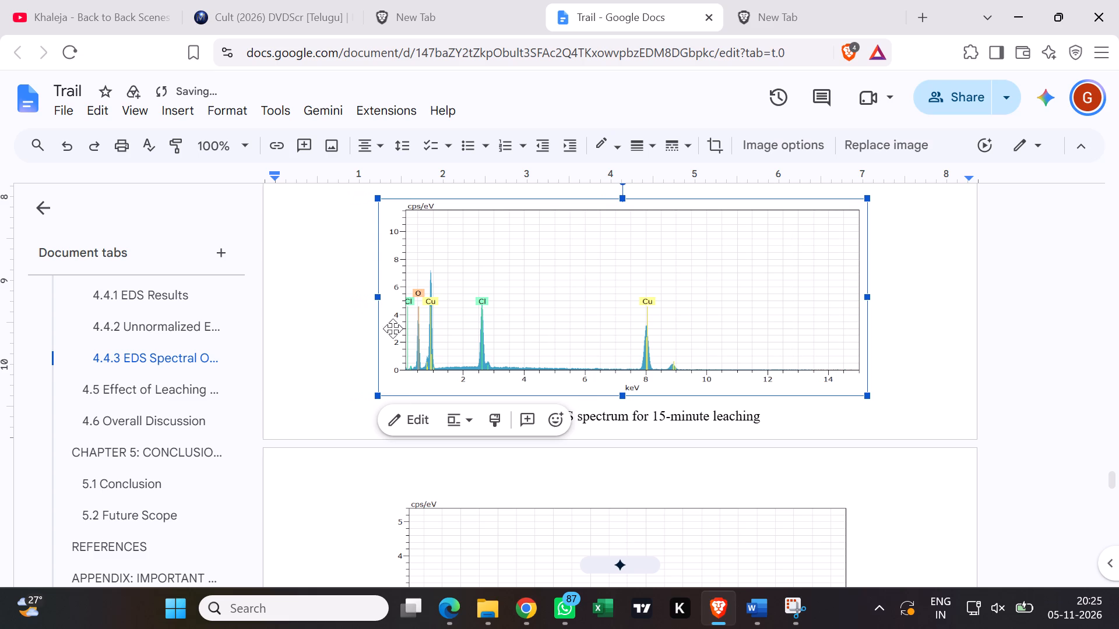
pyautogui.click(383, 571)
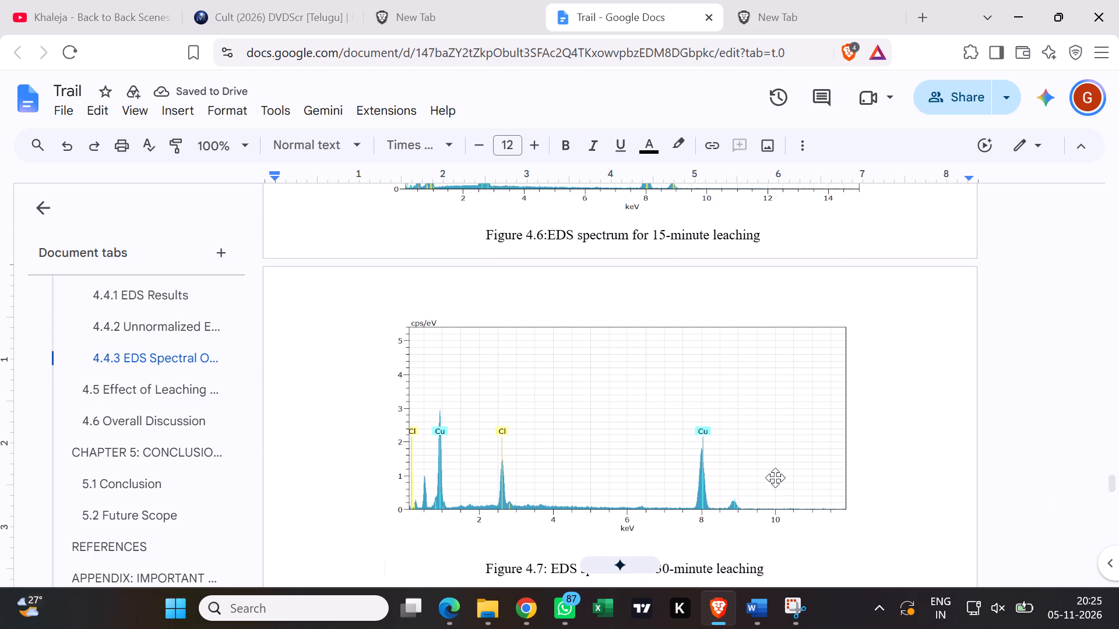
# Stretch the 30-minute graph horizontally to about 6 inches wide, keeping its height.
pyautogui.click(814, 390)
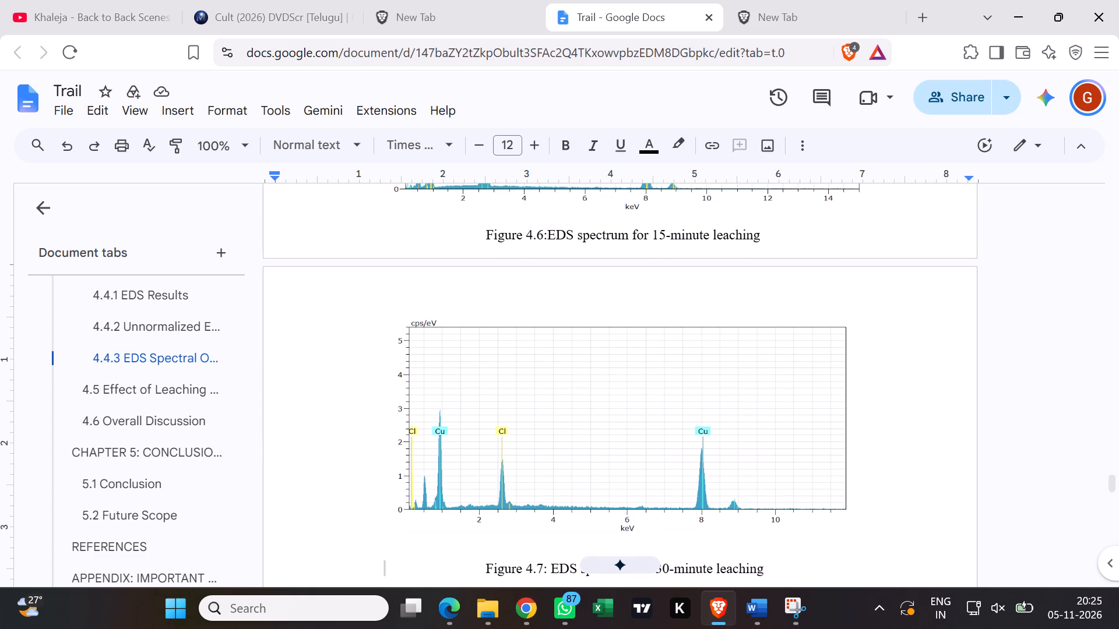
pyautogui.moveTo(858, 423); pyautogui.dragTo(899, 428)
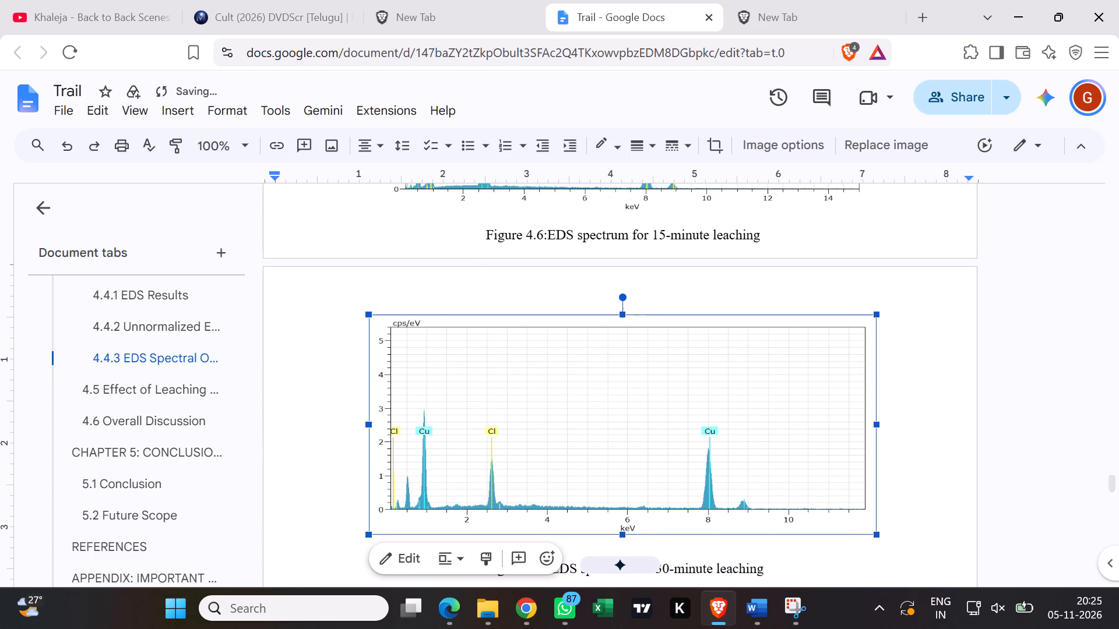
pyautogui.click(943, 415)
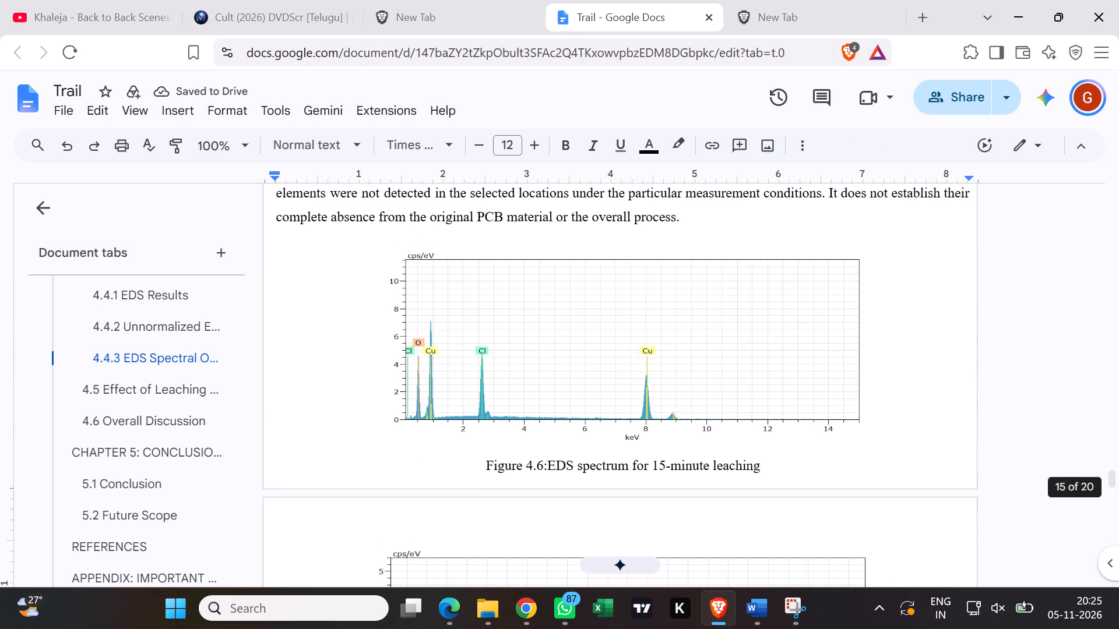
# Insert seven blank lines between the Figure 4.7 and Figure 4.8 captions to make room for the 45-minute graph.
pyautogui.scroll(-2, 943, 415)
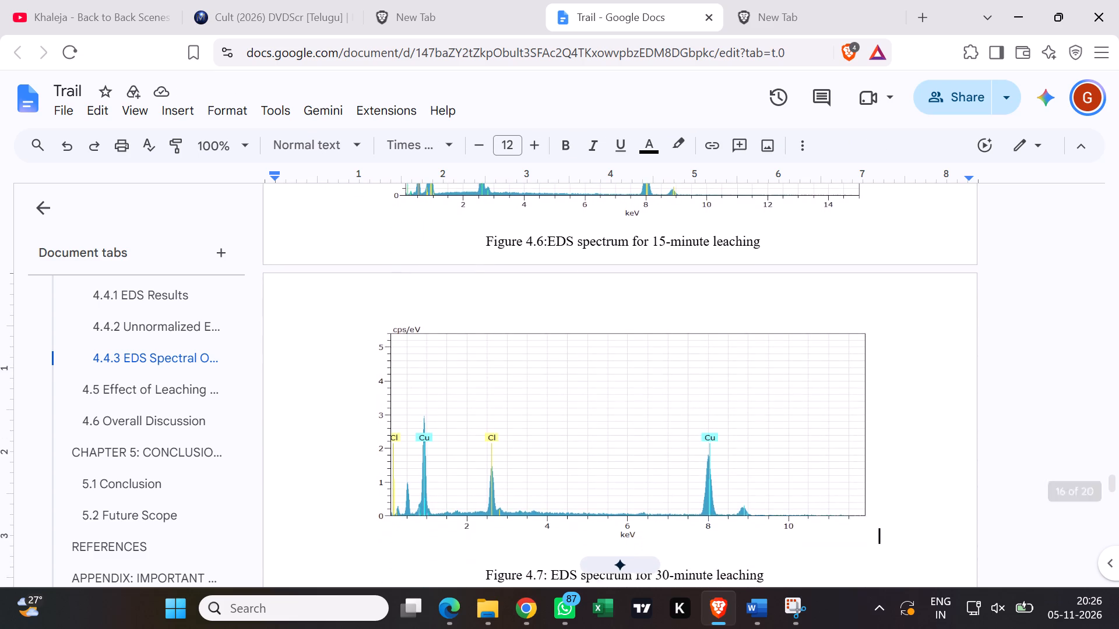
pyautogui.scroll(-3, 943, 415)
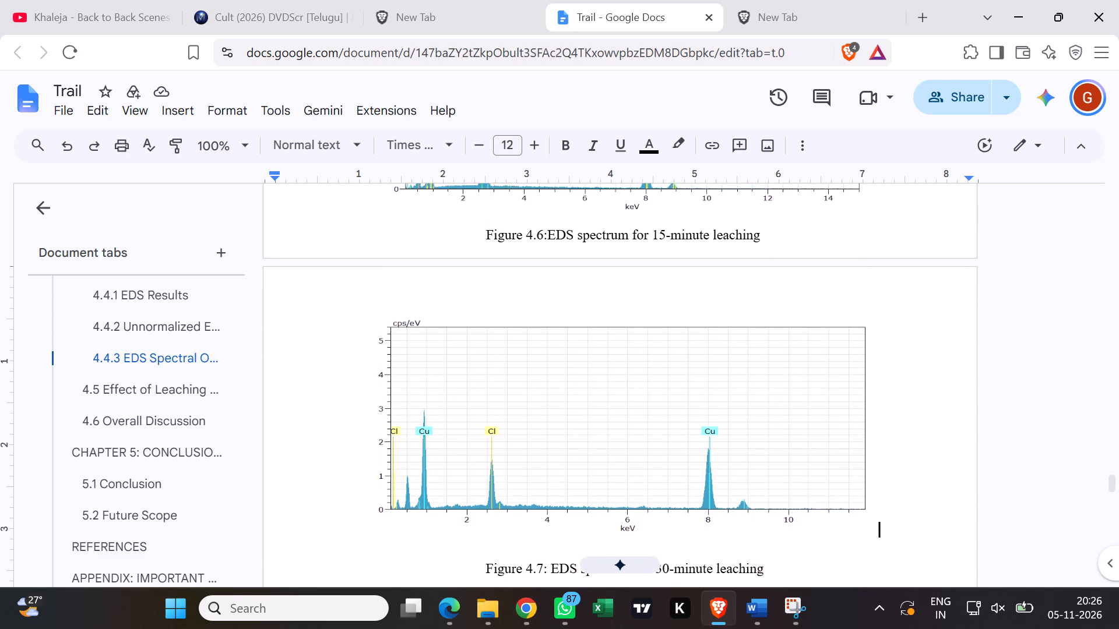
pyautogui.scroll(-2, 943, 415)
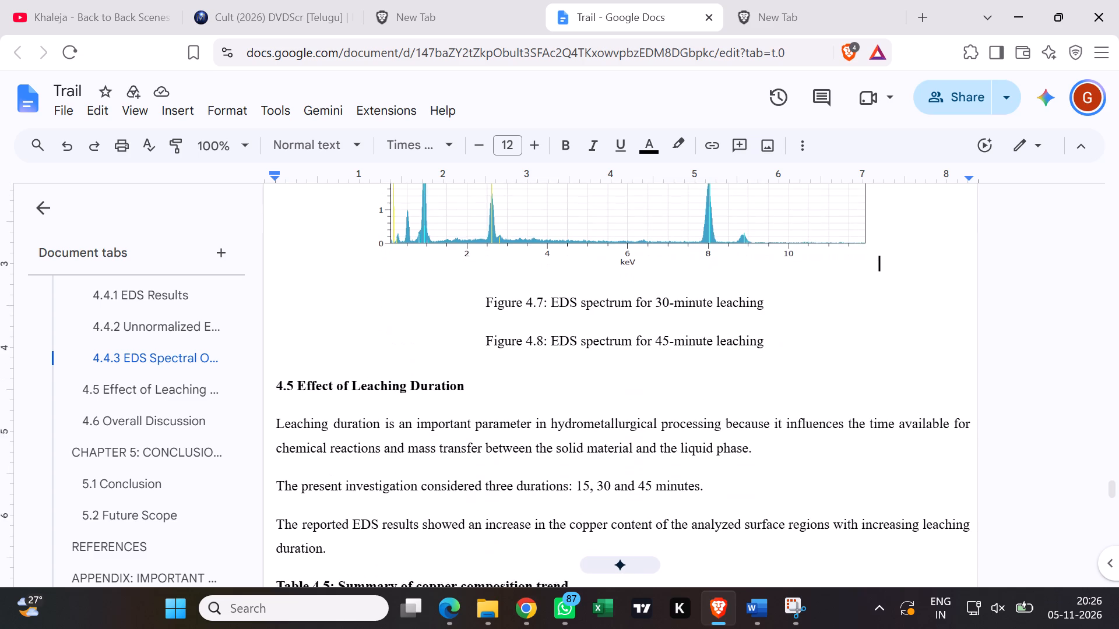
pyautogui.scroll(-1, 943, 415)
pyautogui.click(784, 308)
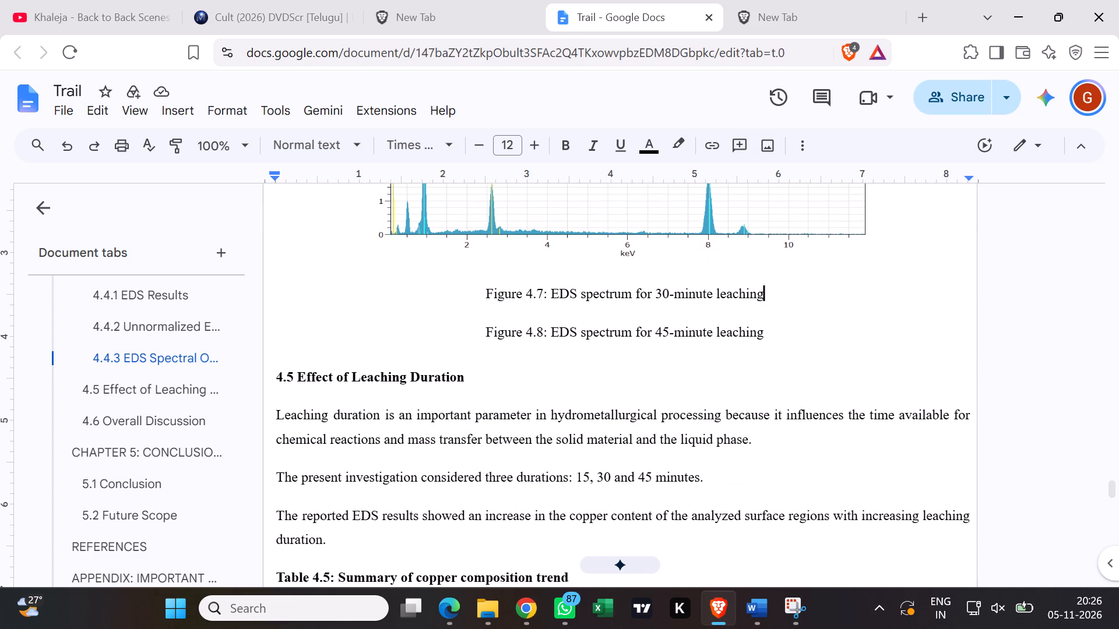
pyautogui.click(724, 304)
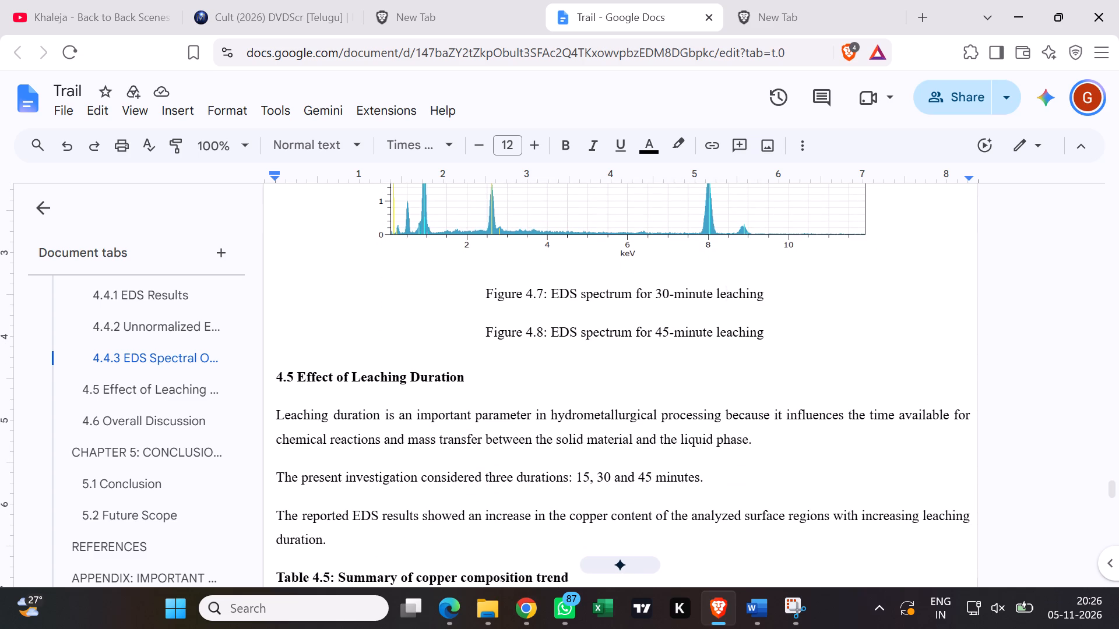
pyautogui.click(775, 308)
pyautogui.press('Return')
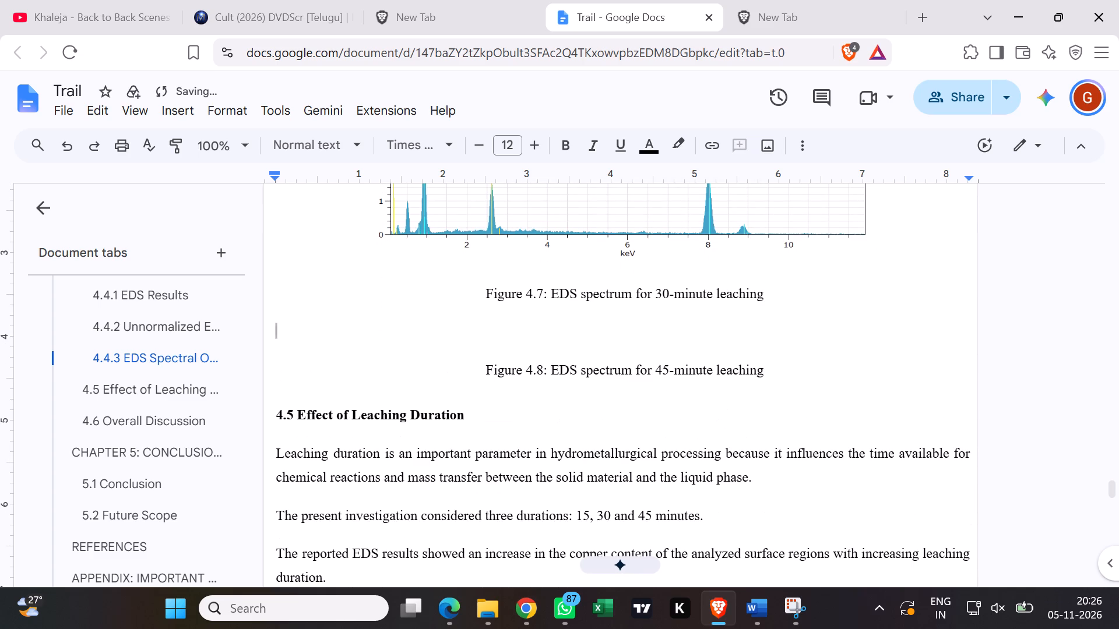
pyautogui.press('Return')
pyautogui.press('Return')
pyautogui.press('Return')
pyautogui.press('Return')
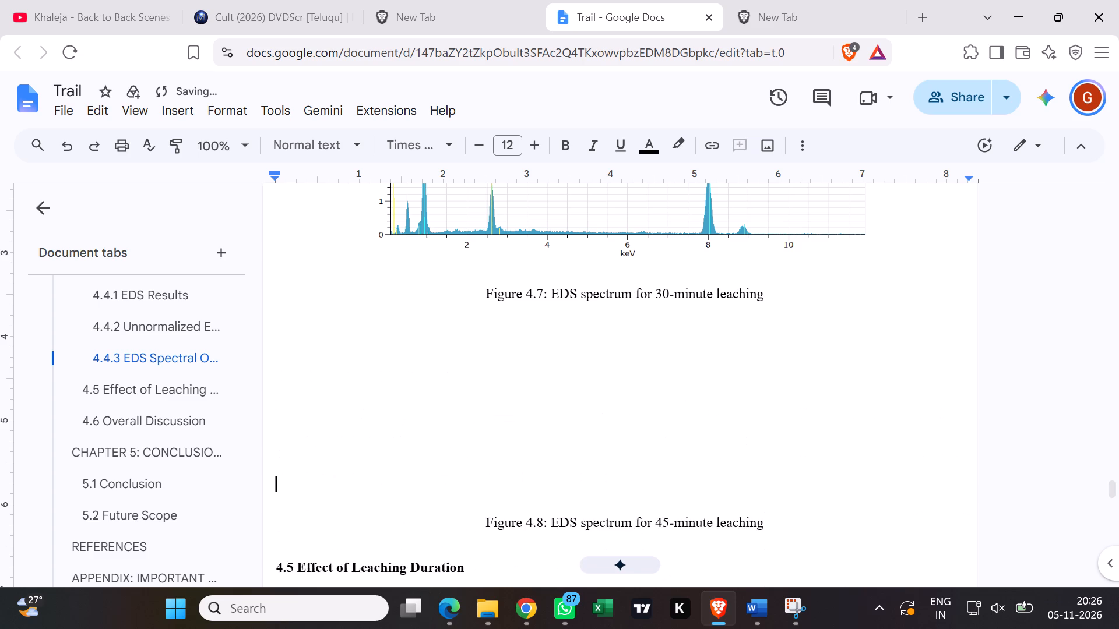
pyautogui.press('Return')
pyautogui.press('Return')
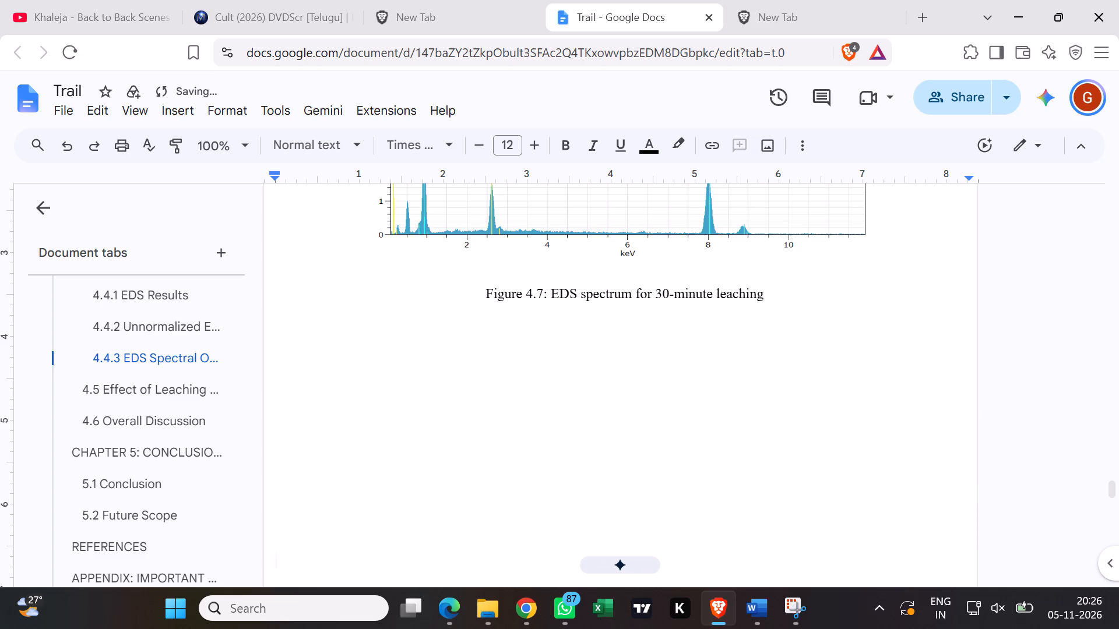
# Check how the 15-minute and 30-minute spectrum graphs compare in size and alignment above their captions.
pyautogui.scroll(6, 779, 305)
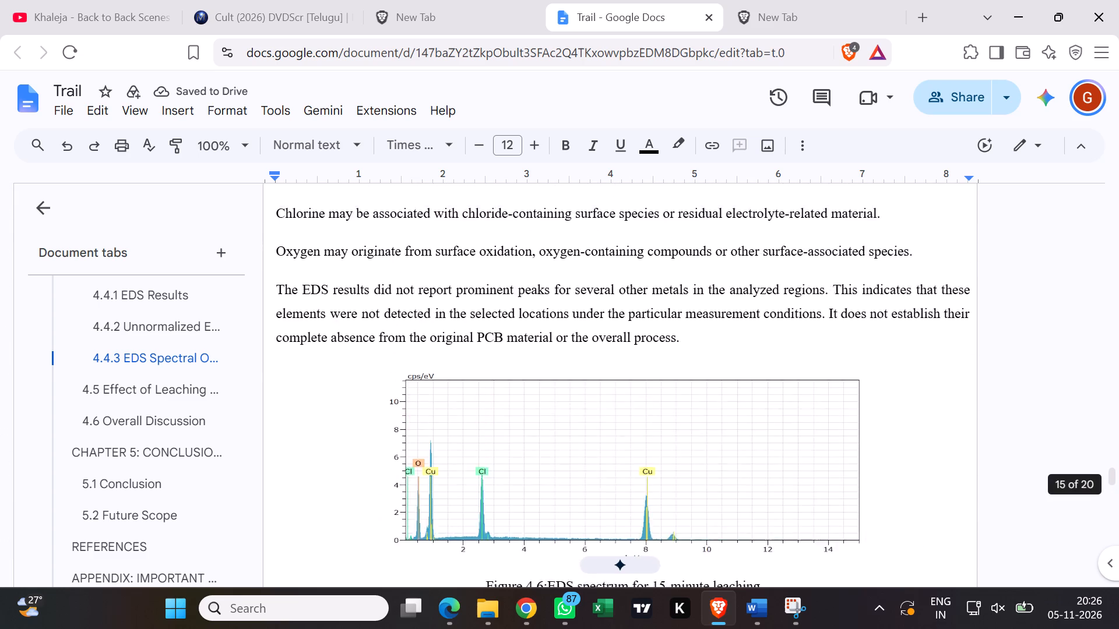
pyautogui.scroll(-4, 779, 305)
pyautogui.scroll(6, 779, 305)
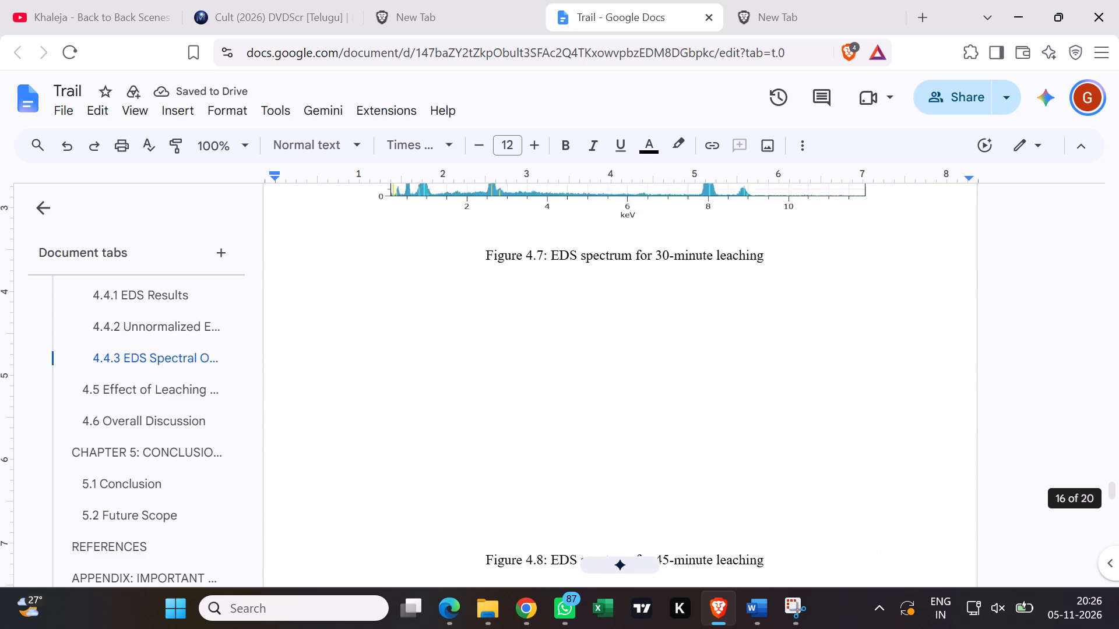
pyautogui.scroll(1, 779, 305)
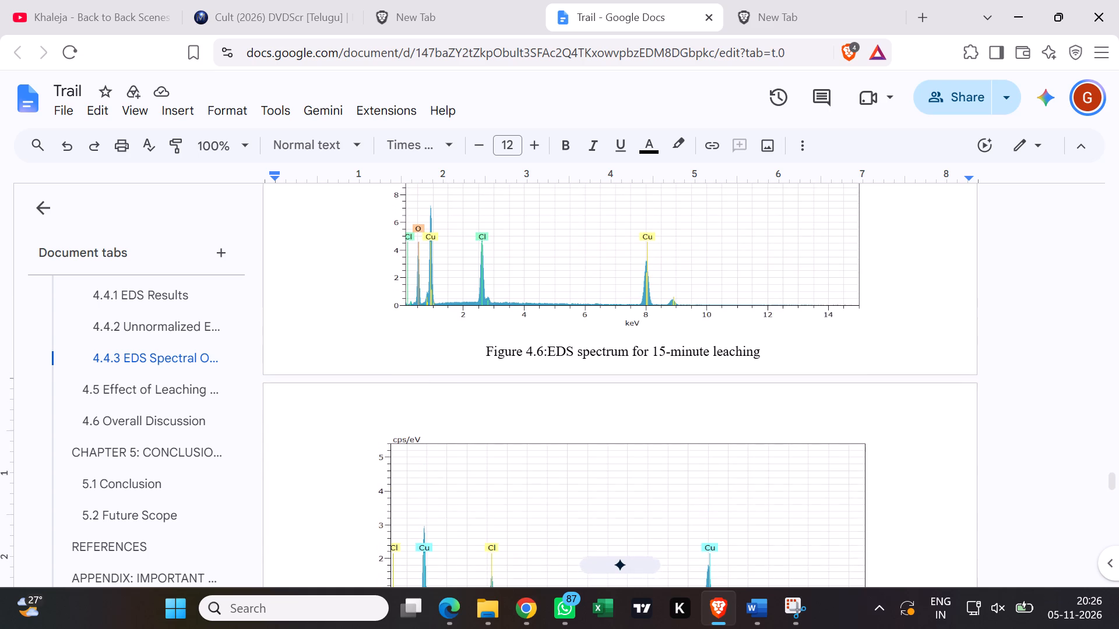
pyautogui.scroll(1, 779, 305)
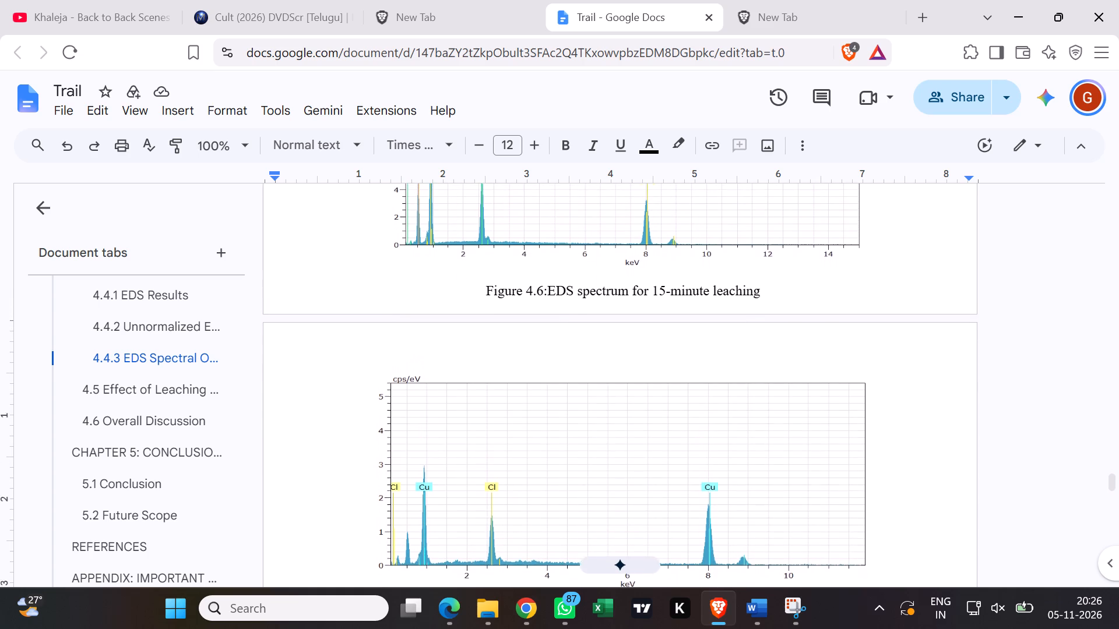
pyautogui.scroll(1, 779, 305)
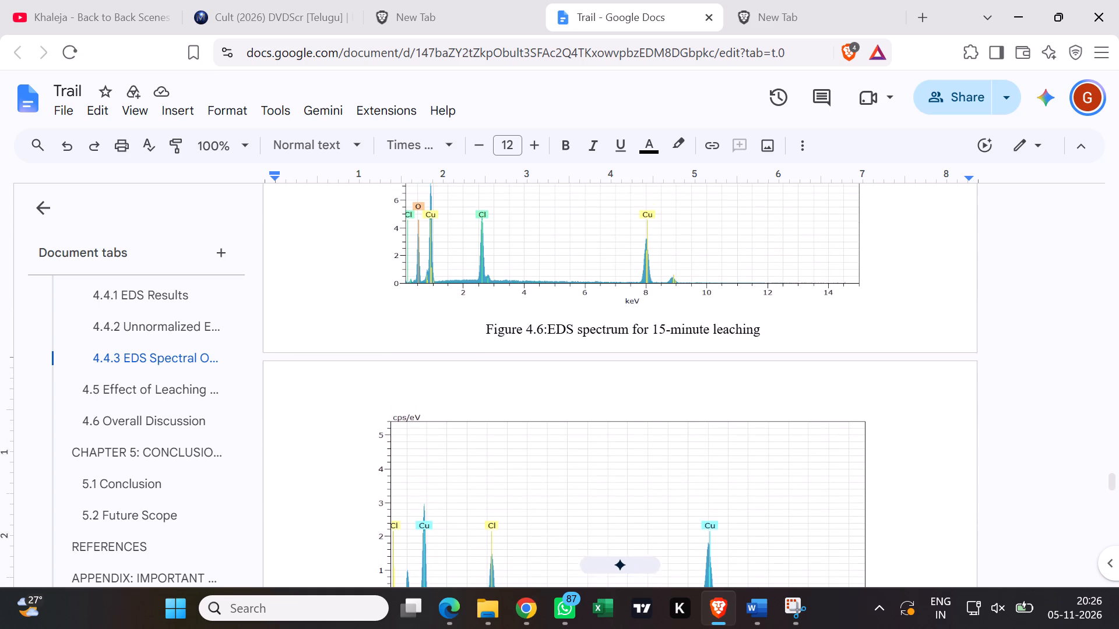
pyautogui.scroll(1, 779, 305)
pyautogui.scroll(-2, 779, 305)
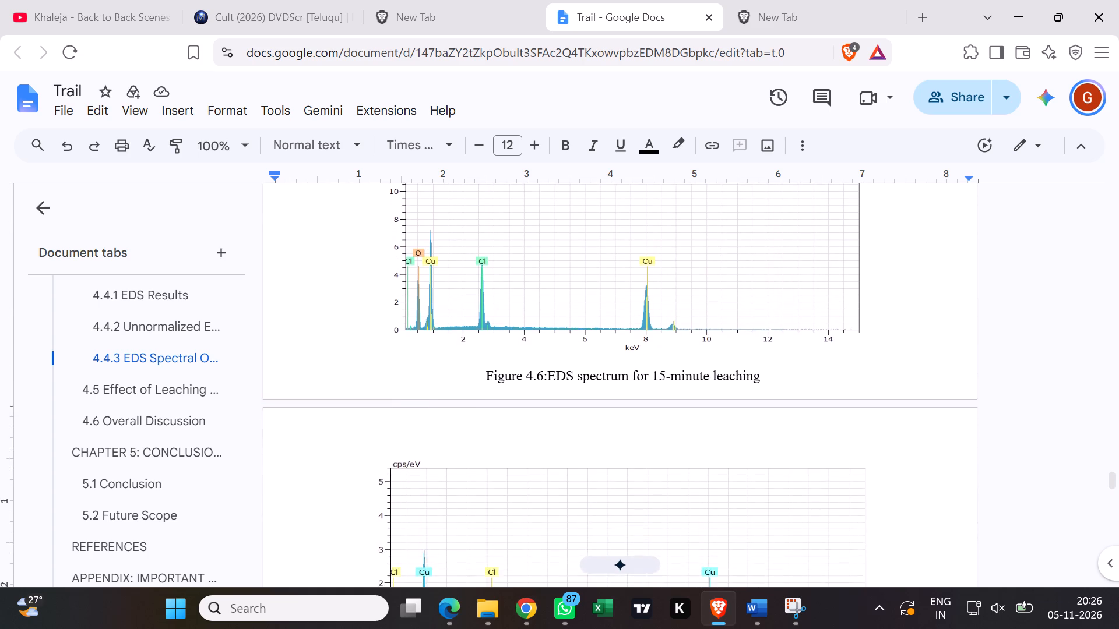
pyautogui.scroll(-3, 779, 305)
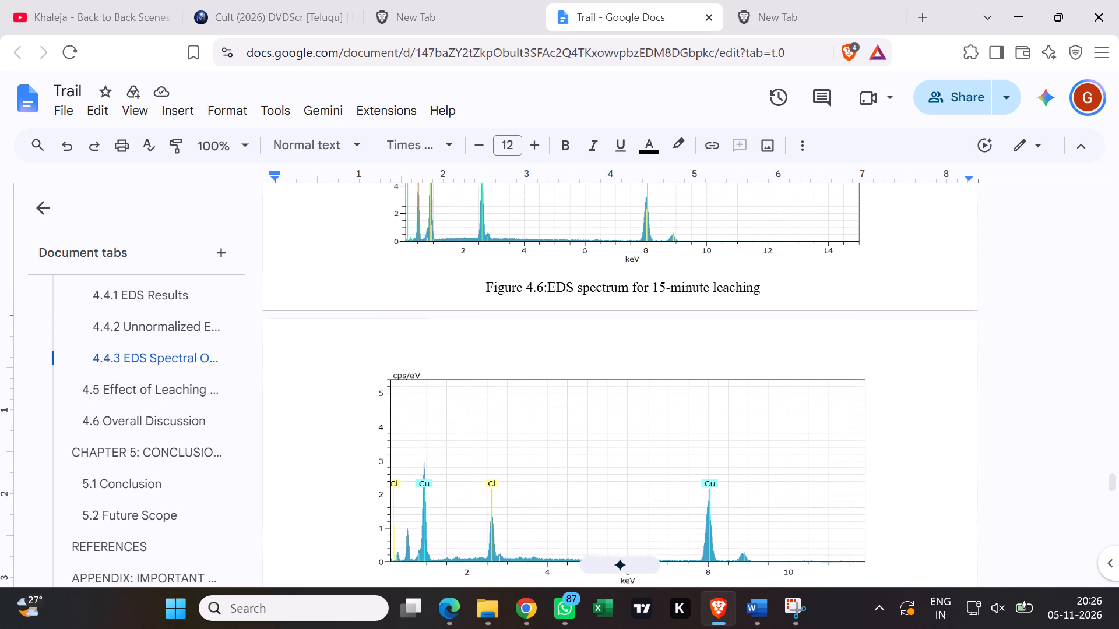
pyautogui.scroll(-1, 779, 305)
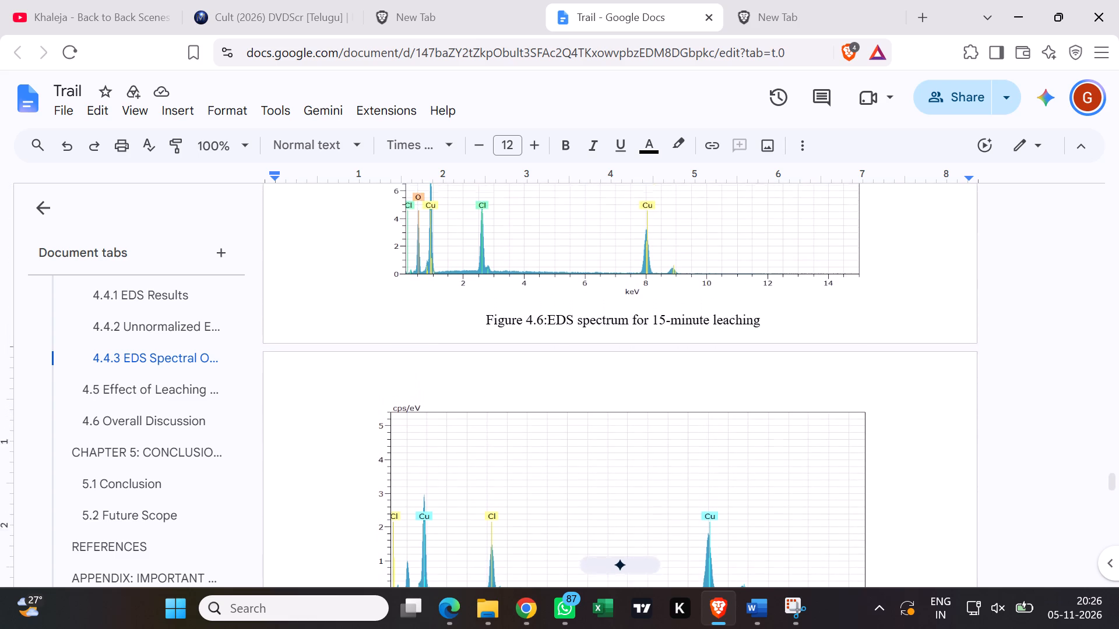
pyautogui.scroll(-1, 779, 305)
pyautogui.scroll(1, 779, 305)
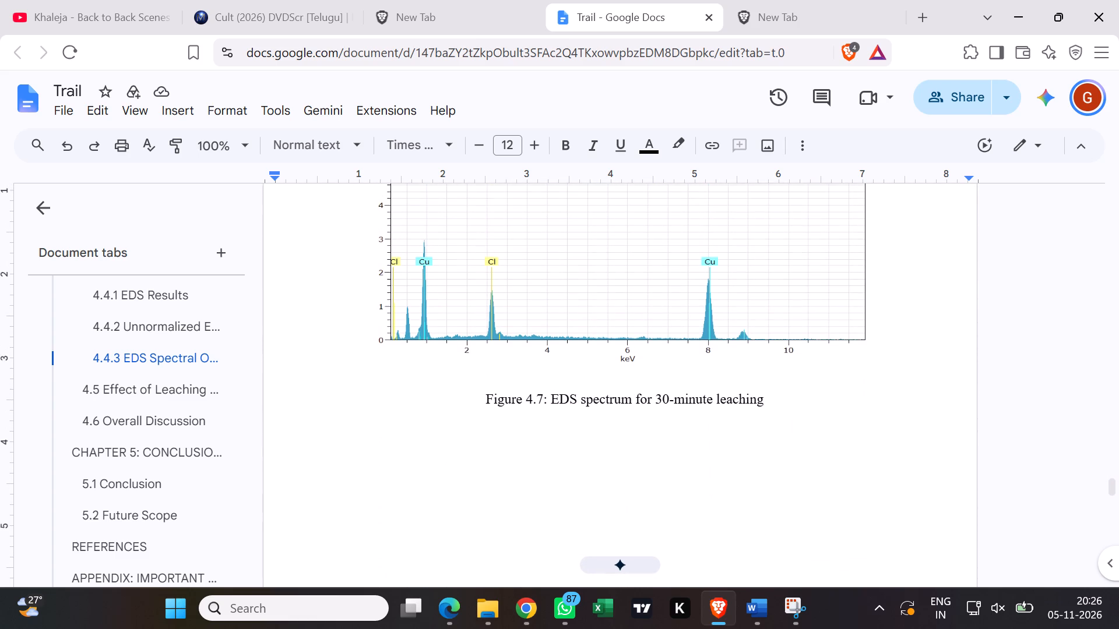
pyautogui.scroll(1, 779, 305)
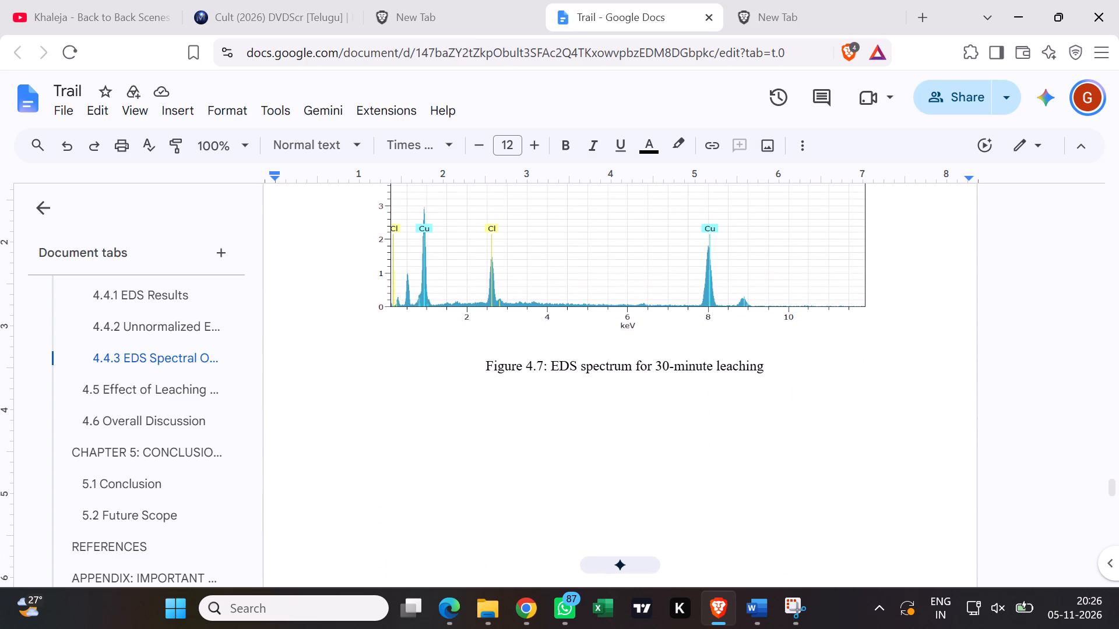
# Place the text cursor in the blank space just below the Figure 4.7 caption.
pyautogui.click(512, 559)
pyautogui.scroll(-1, 512, 559)
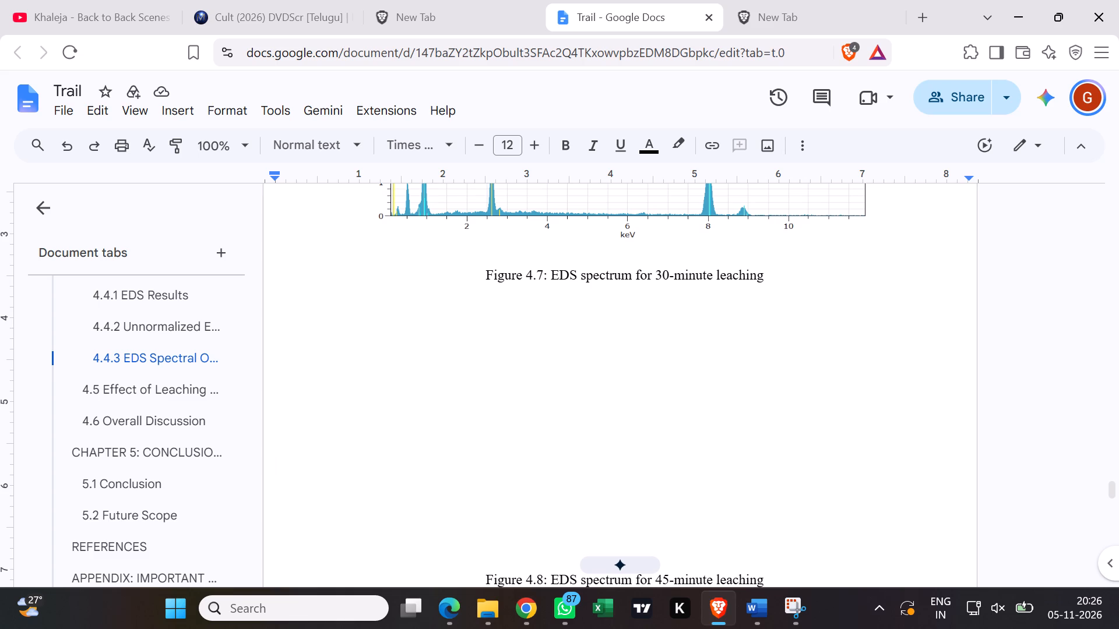
pyautogui.click(463, 333)
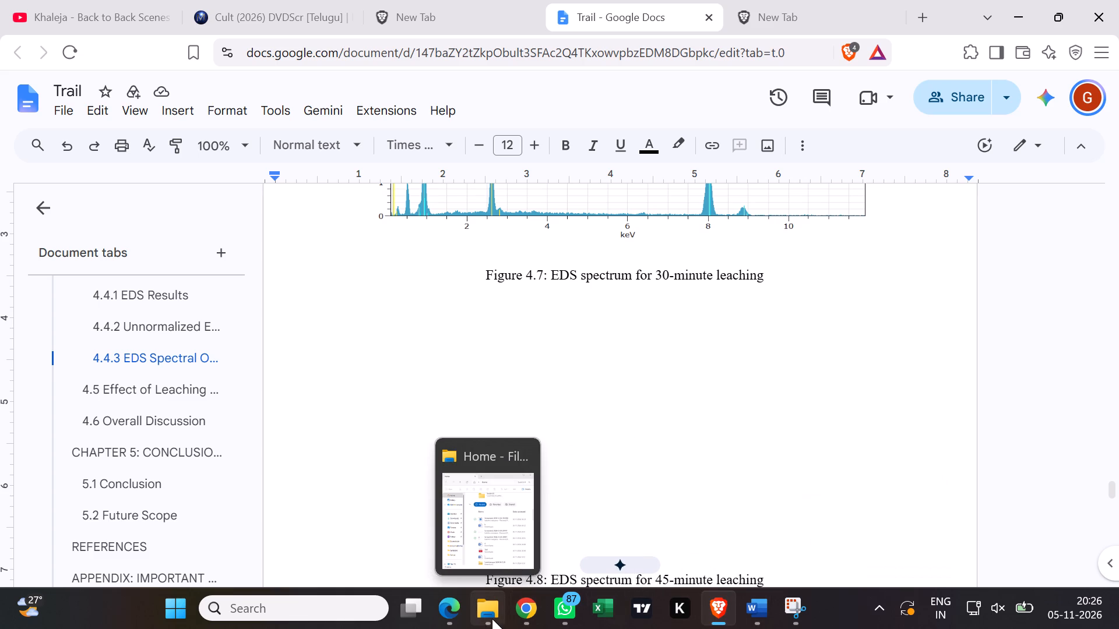
# Open the Word document c from Downloads, examine its EDS spectrum graph and element composition tables, and minimise it.
pyautogui.click(491, 521)
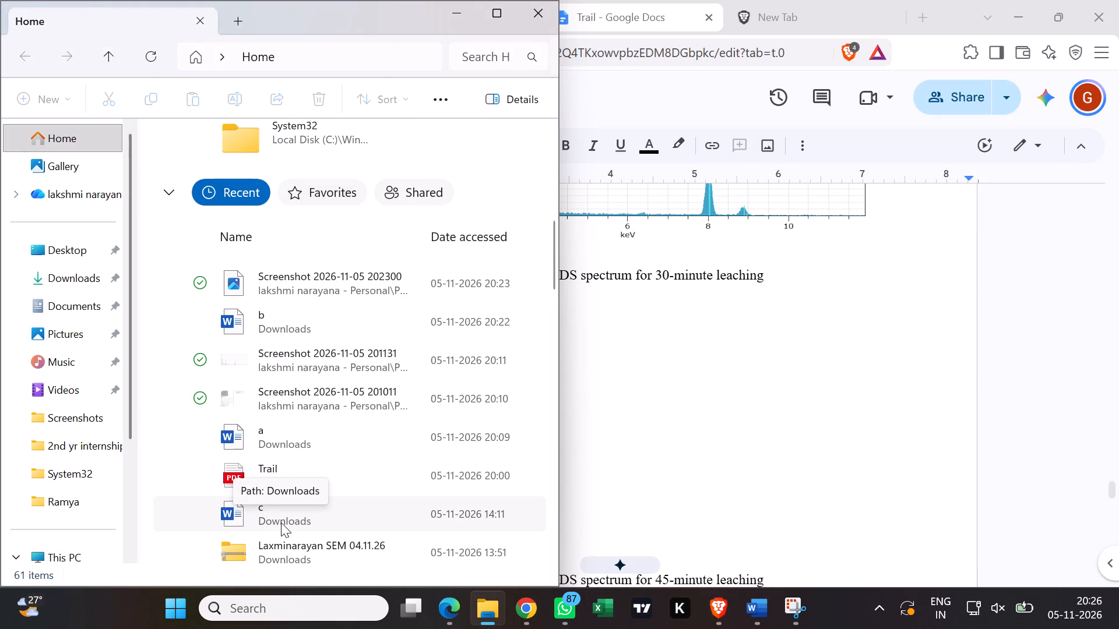
pyautogui.doubleClick(281, 522)
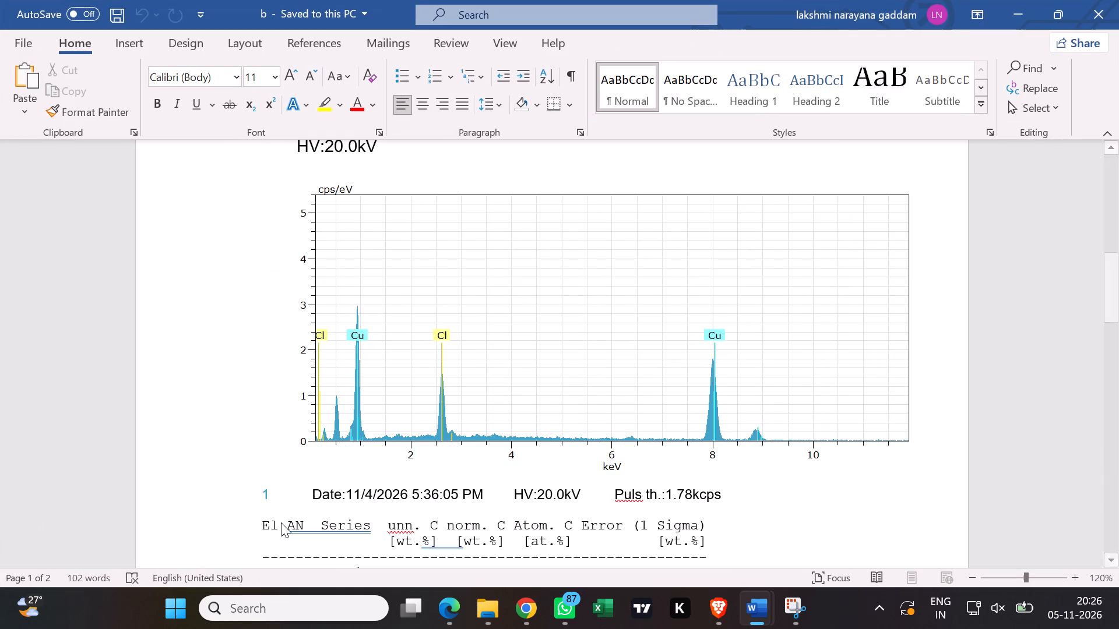
pyautogui.scroll(-2, 361, 455)
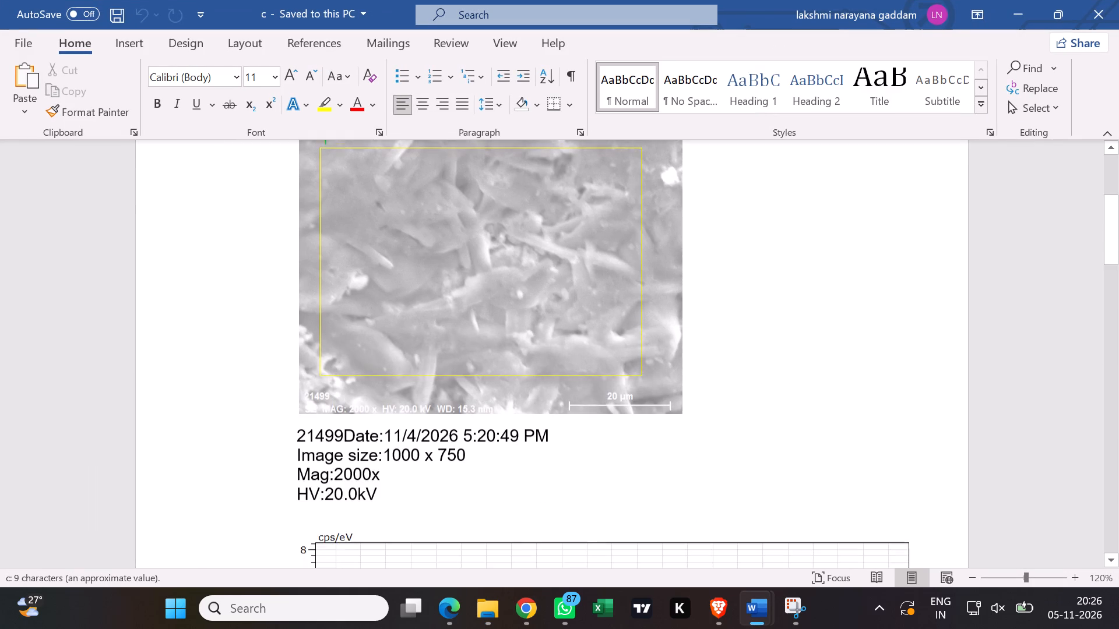
pyautogui.scroll(-2, 361, 455)
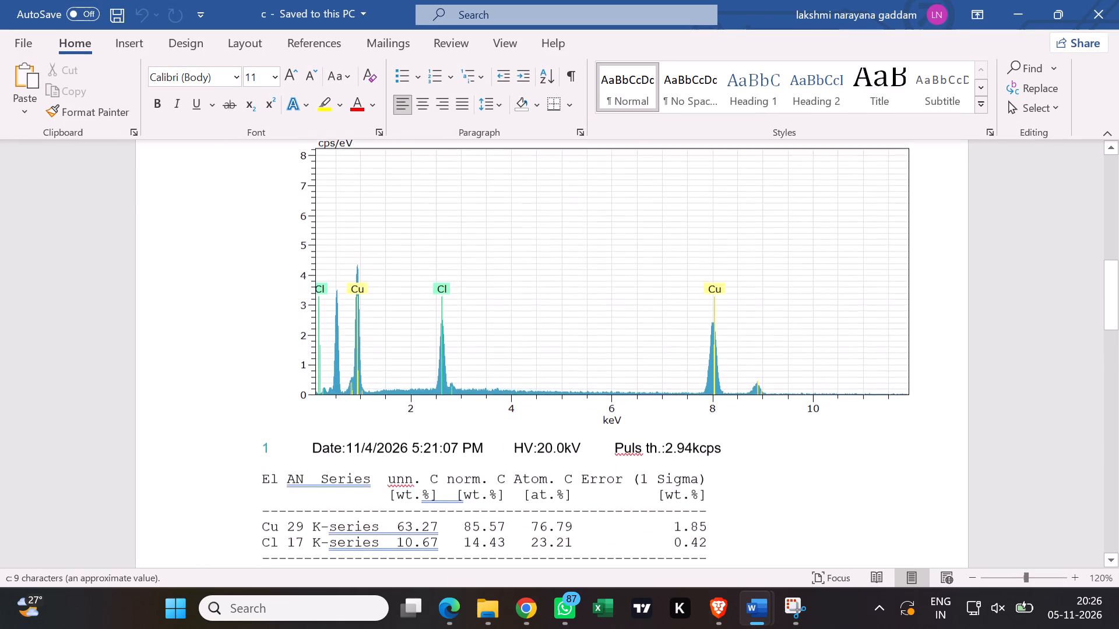
pyautogui.scroll(-1, 361, 455)
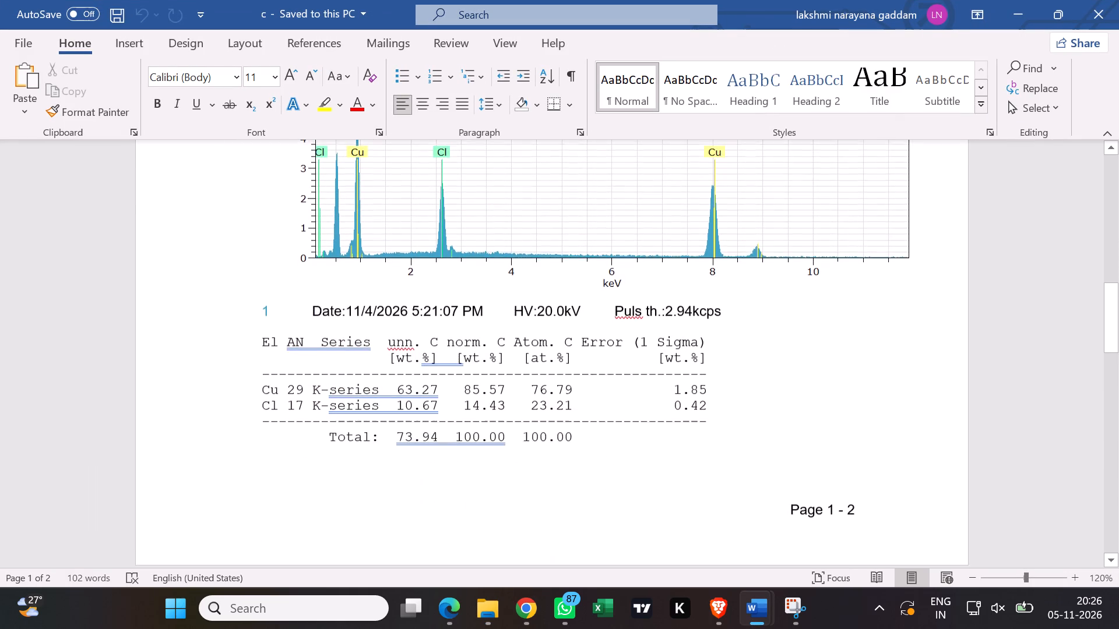
pyautogui.scroll(-1, 361, 455)
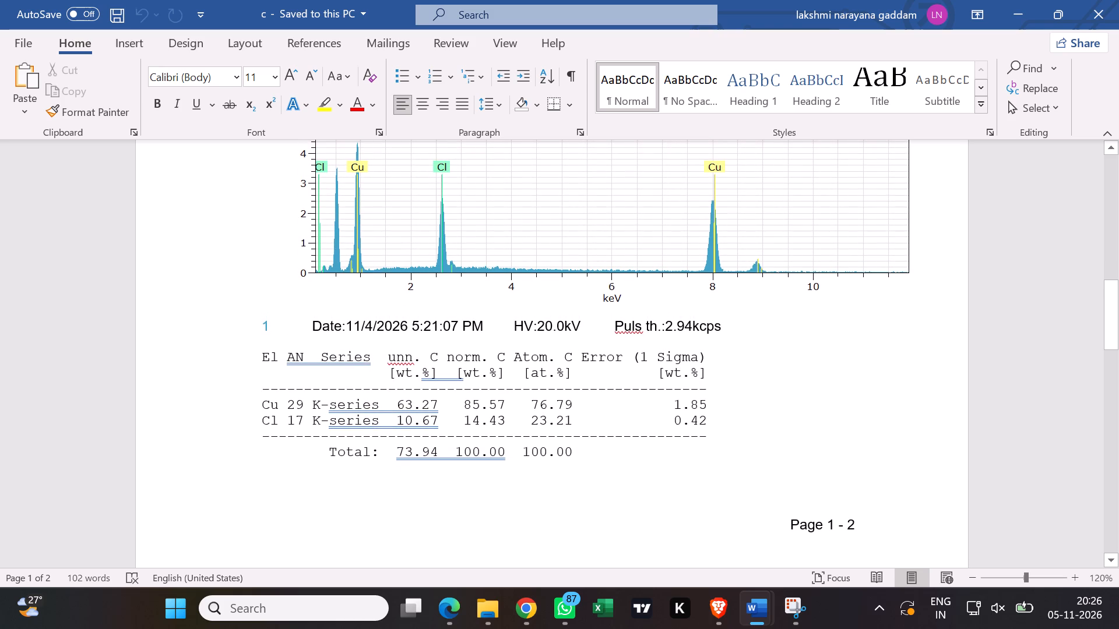
pyautogui.scroll(-3, 361, 455)
pyautogui.scroll(-1, 495, 546)
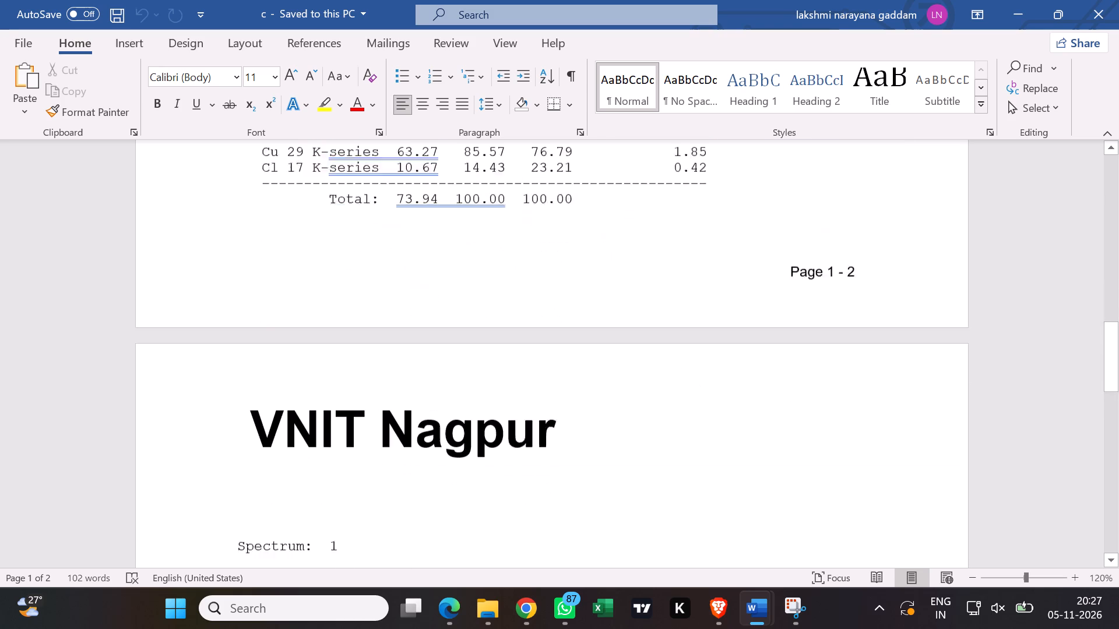
pyautogui.scroll(-1, 495, 546)
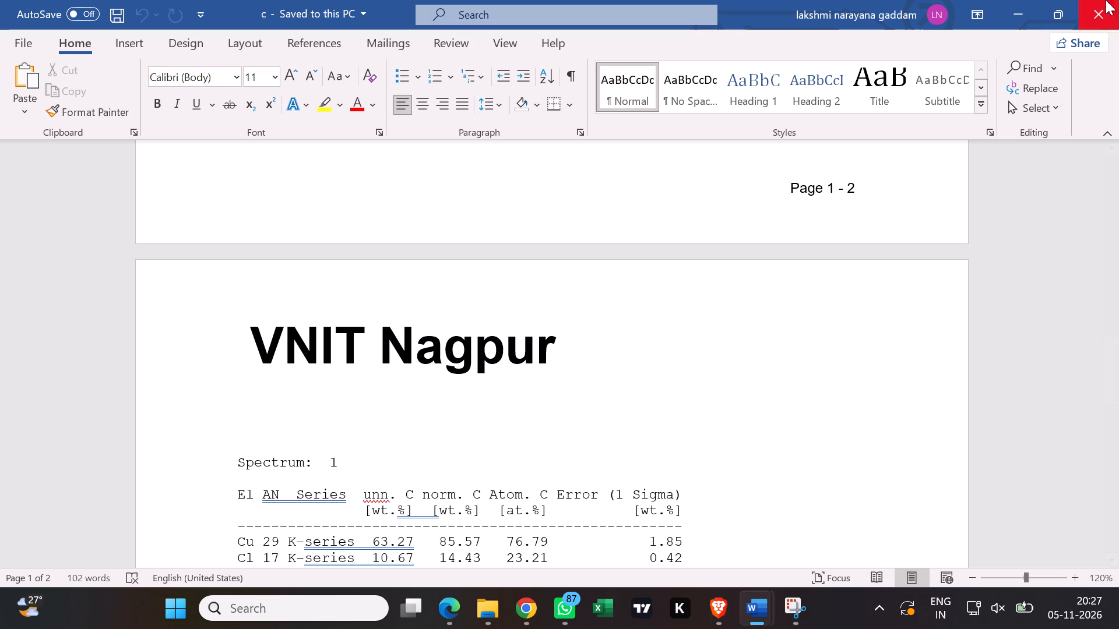
pyautogui.click(1020, 12)
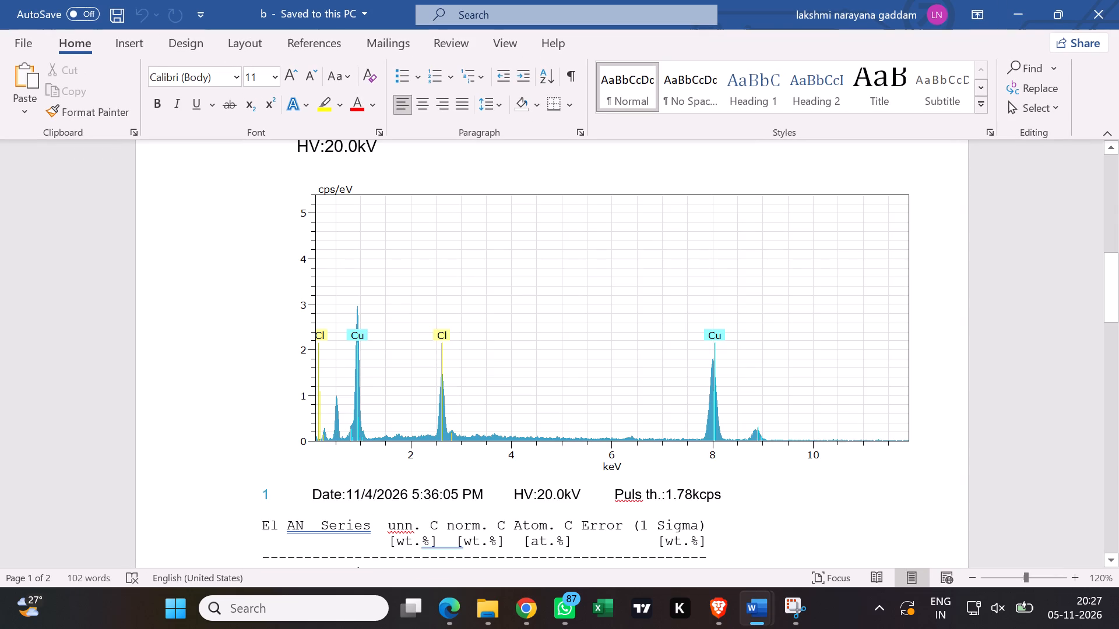
pyautogui.scroll(-1, 695, 286)
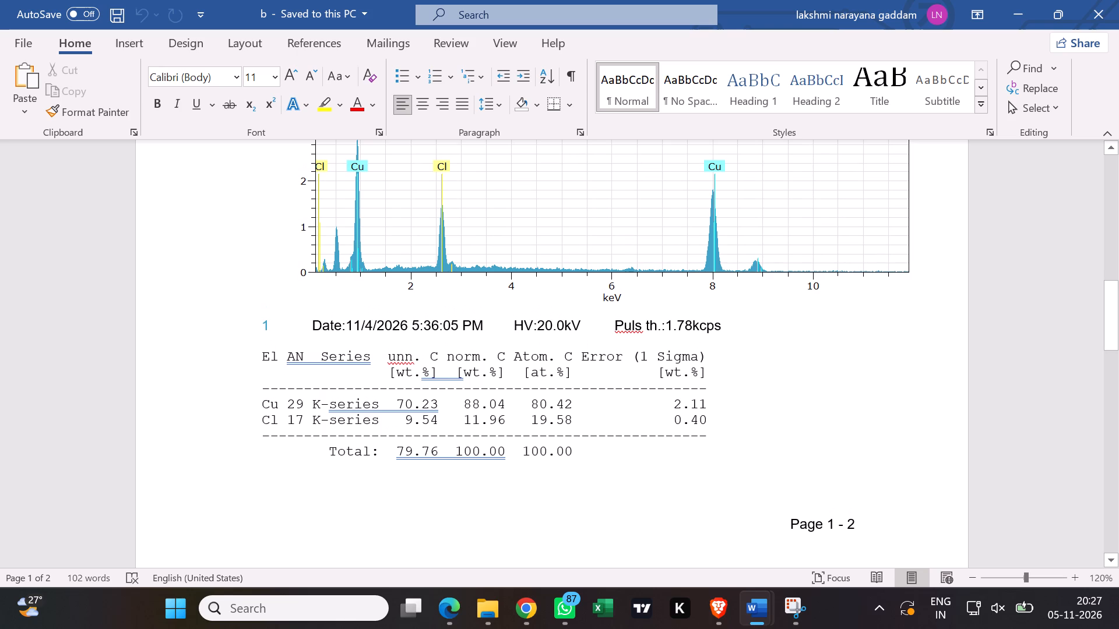
pyautogui.scroll(1, 694, 286)
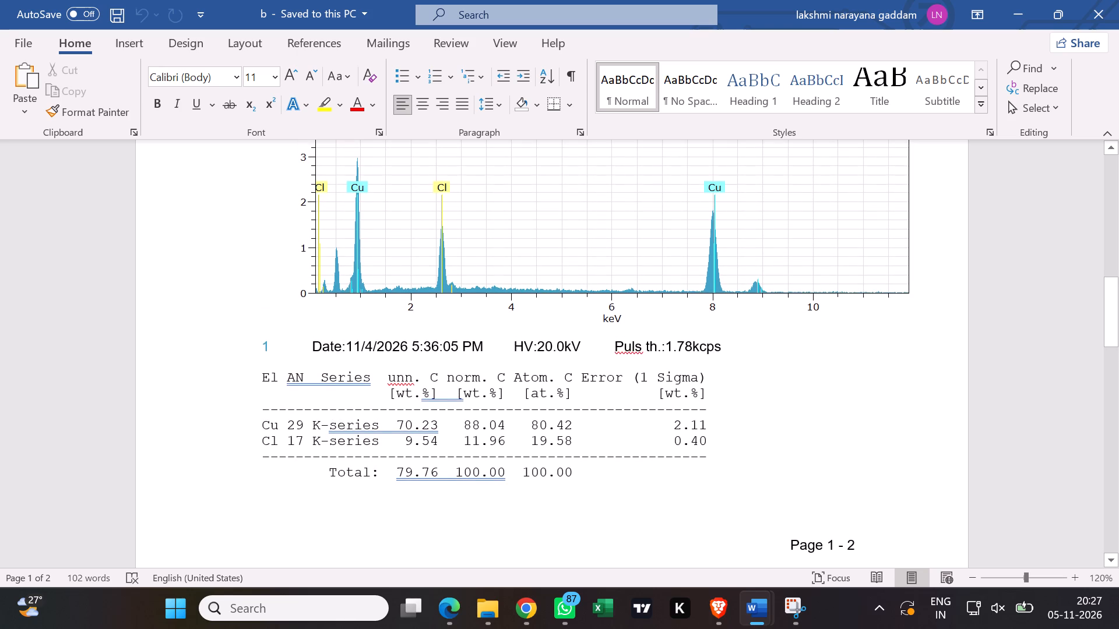
pyautogui.scroll(1, 554, 494)
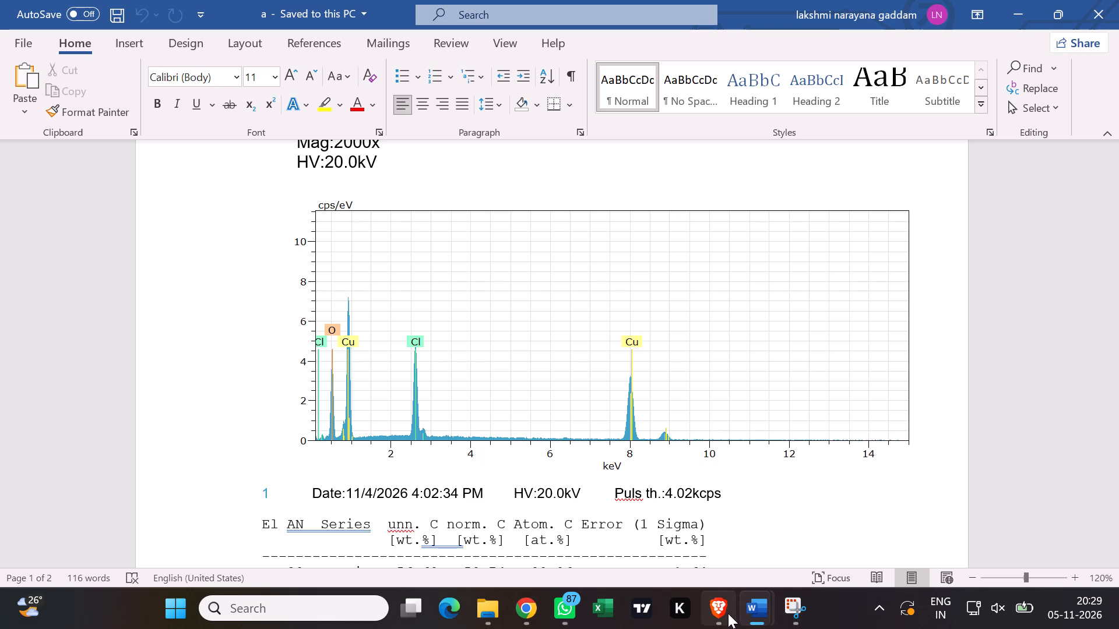
# Switch to the Trail report in the browser and check the EDS spectrum graphs for 15- and 30-minute leaching.
pyautogui.click(727, 556)
pyautogui.scroll(2, 727, 556)
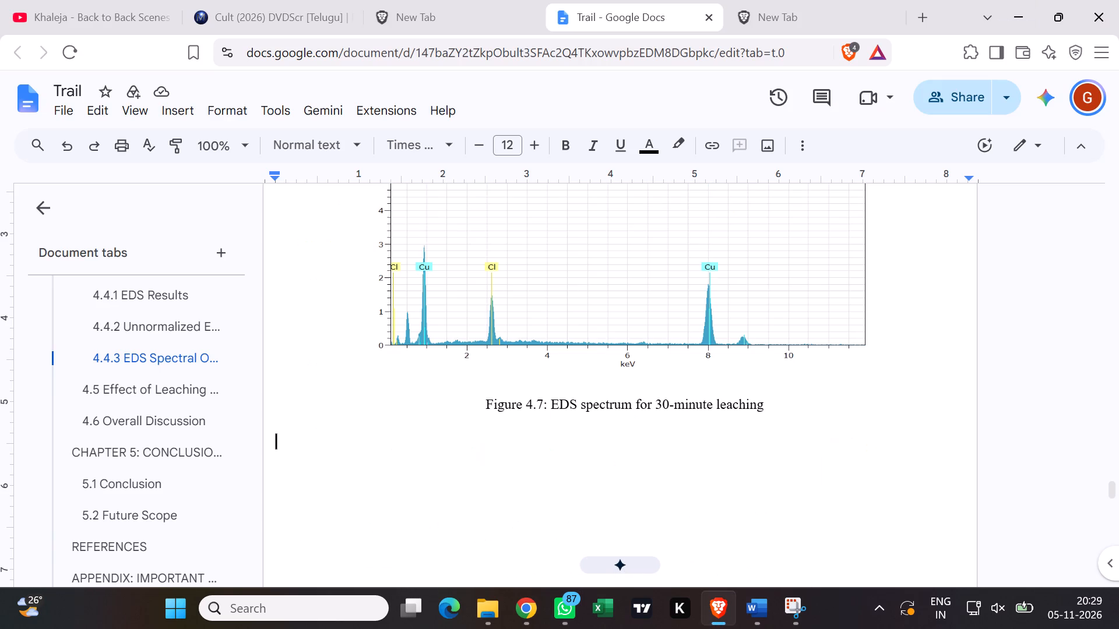
pyautogui.scroll(3, 802, 465)
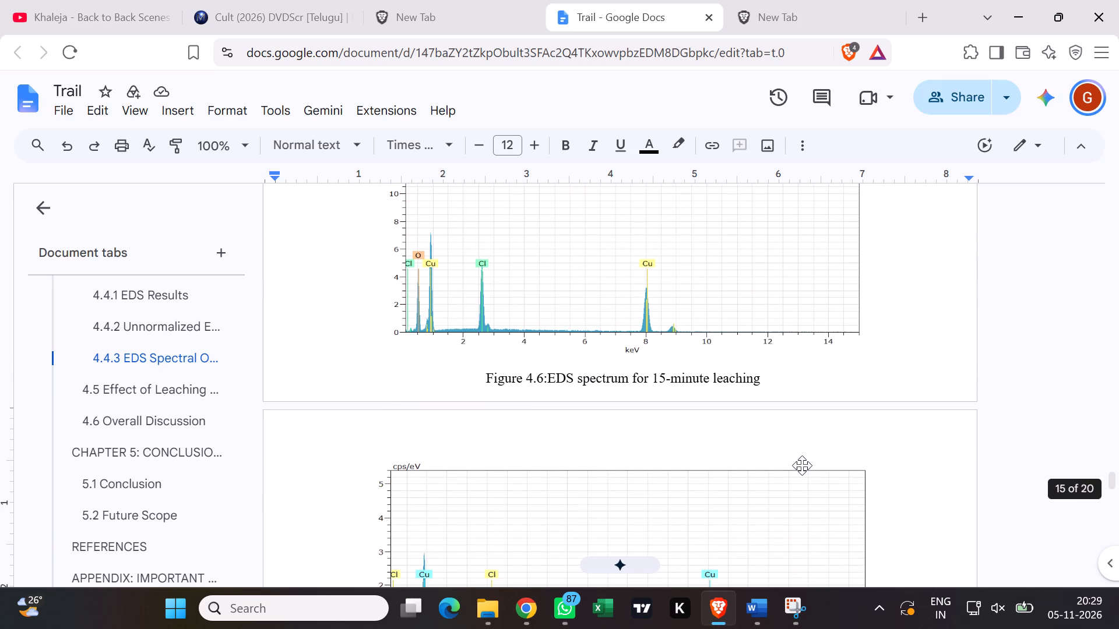
pyautogui.click(1022, 446)
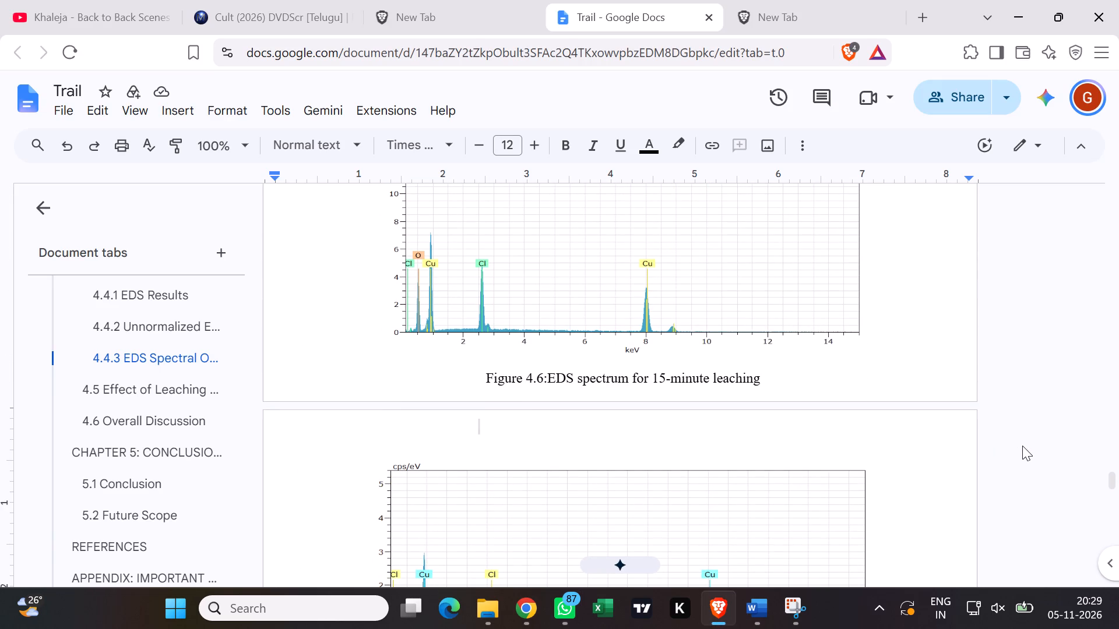
# Minimise the browser, the open Word documents and the File Explorer window to clear the desktop.
pyautogui.click(1014, 13)
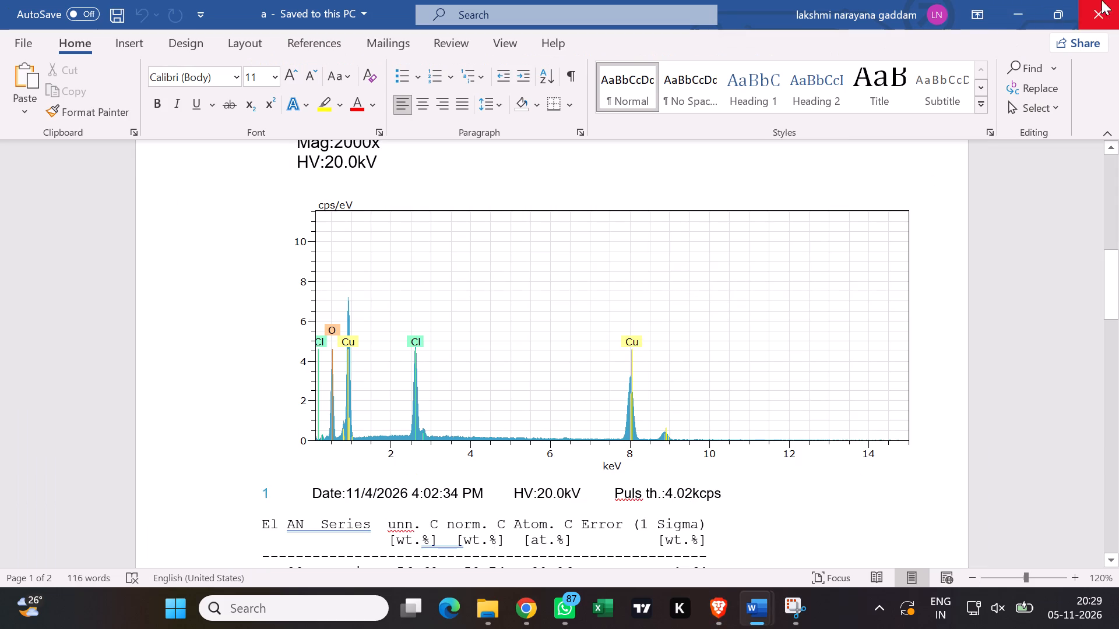
pyautogui.click(1000, 12)
pyautogui.click(1022, 14)
pyautogui.click(1022, 14)
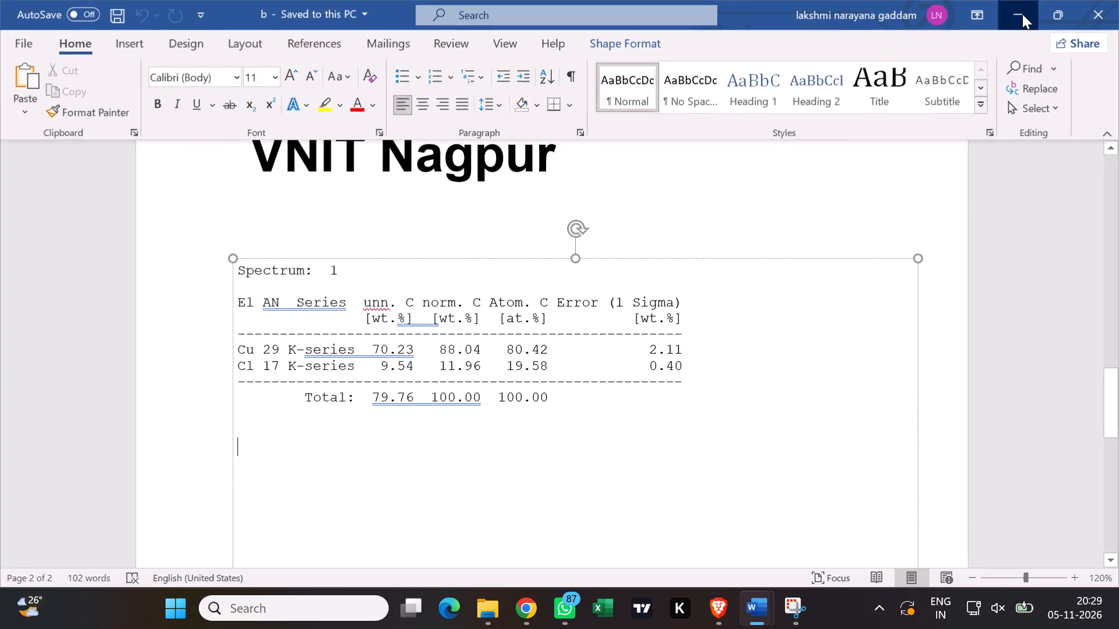
pyautogui.click(1022, 14)
pyautogui.click(459, 10)
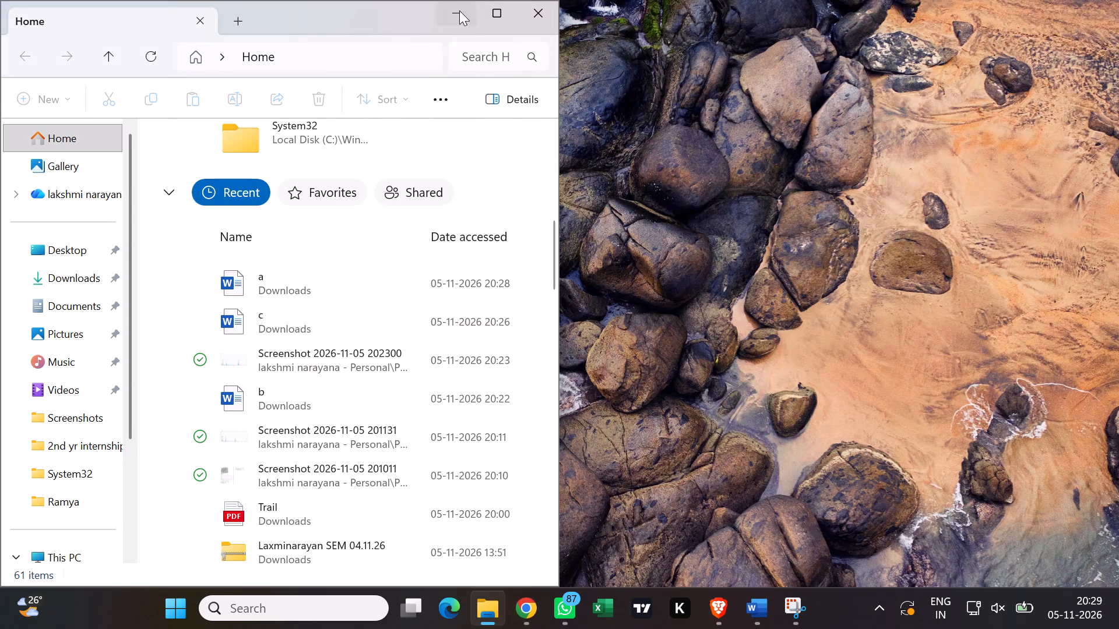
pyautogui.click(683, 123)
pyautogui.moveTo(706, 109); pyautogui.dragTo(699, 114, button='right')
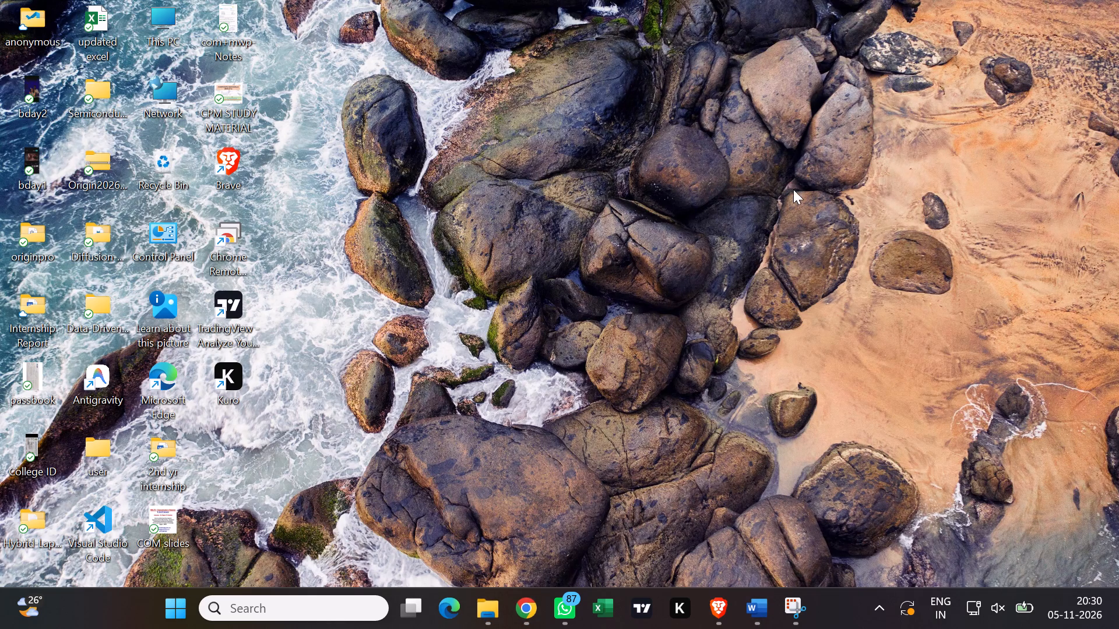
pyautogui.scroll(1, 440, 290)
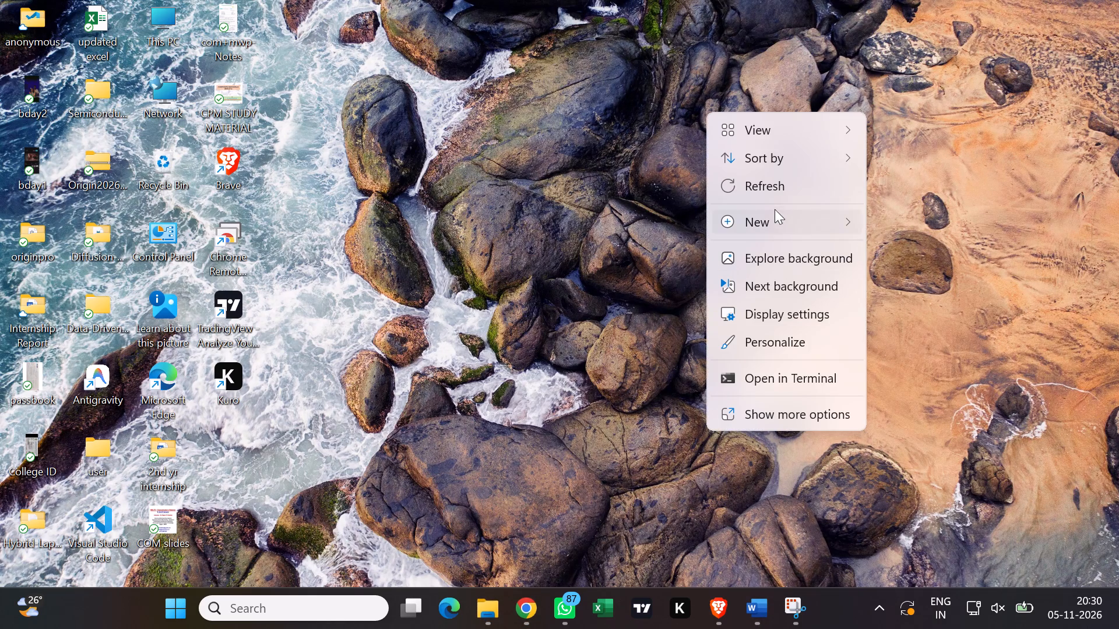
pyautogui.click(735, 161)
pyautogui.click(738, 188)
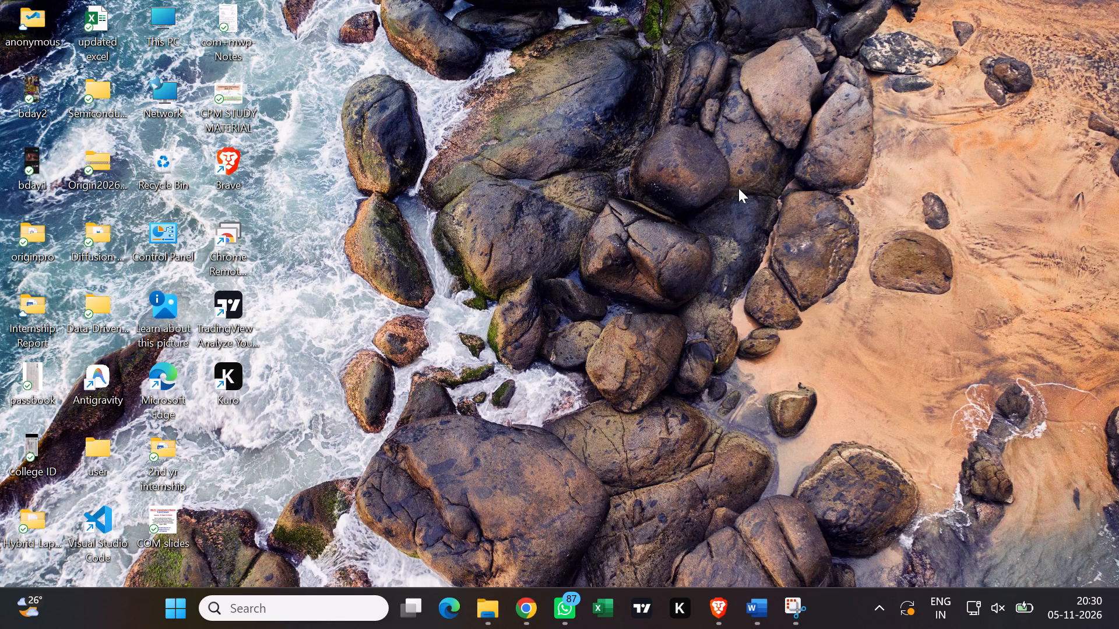
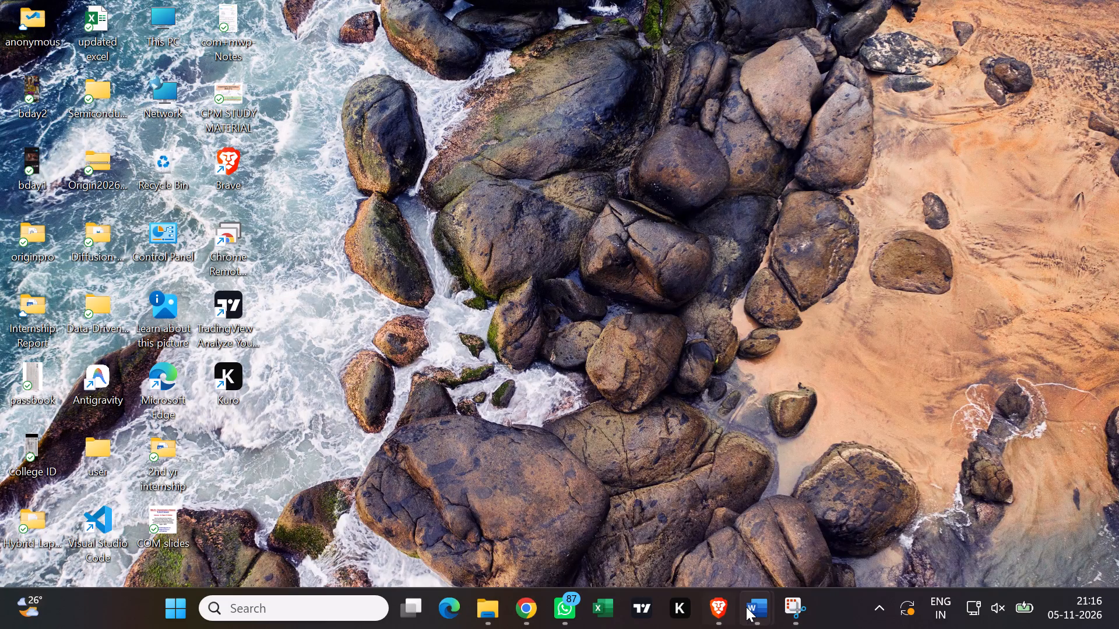
# Switch back to the Trail report in the browser.
pyautogui.click(723, 526)
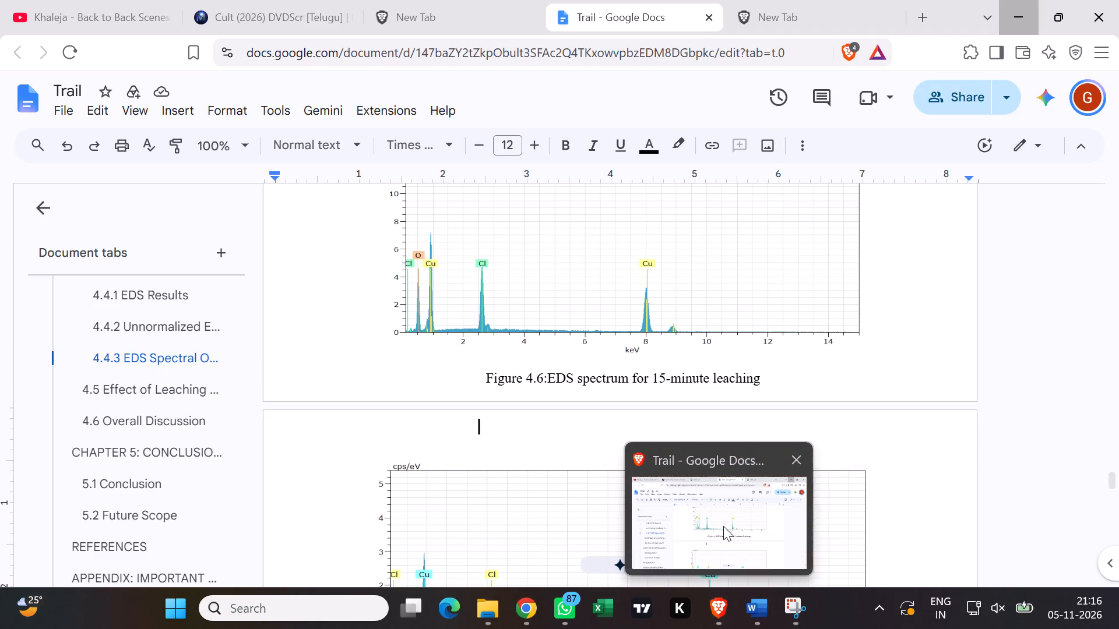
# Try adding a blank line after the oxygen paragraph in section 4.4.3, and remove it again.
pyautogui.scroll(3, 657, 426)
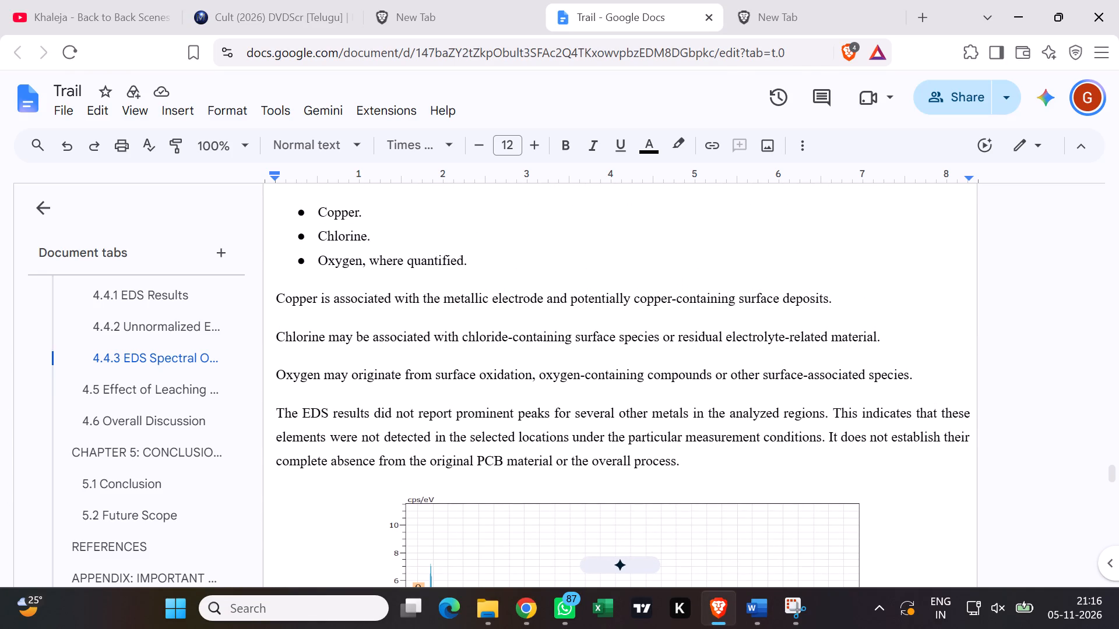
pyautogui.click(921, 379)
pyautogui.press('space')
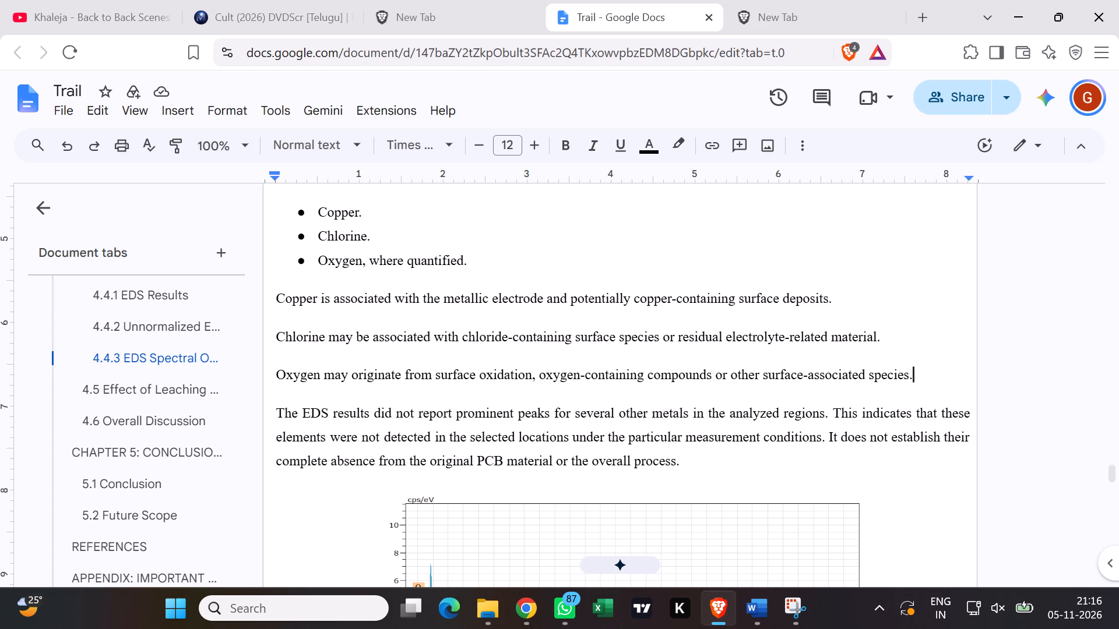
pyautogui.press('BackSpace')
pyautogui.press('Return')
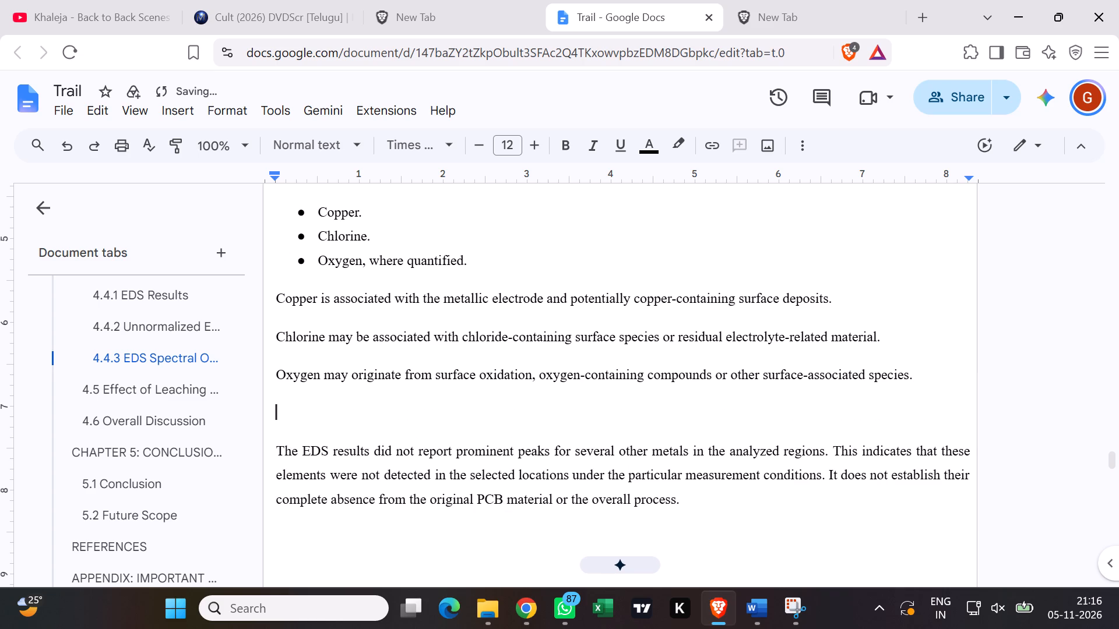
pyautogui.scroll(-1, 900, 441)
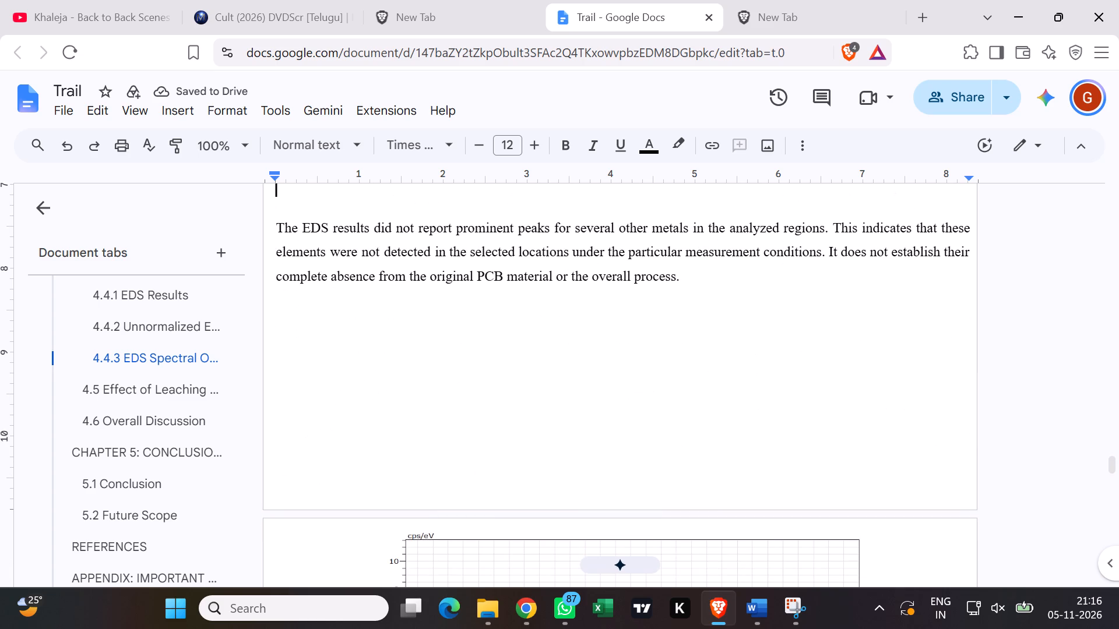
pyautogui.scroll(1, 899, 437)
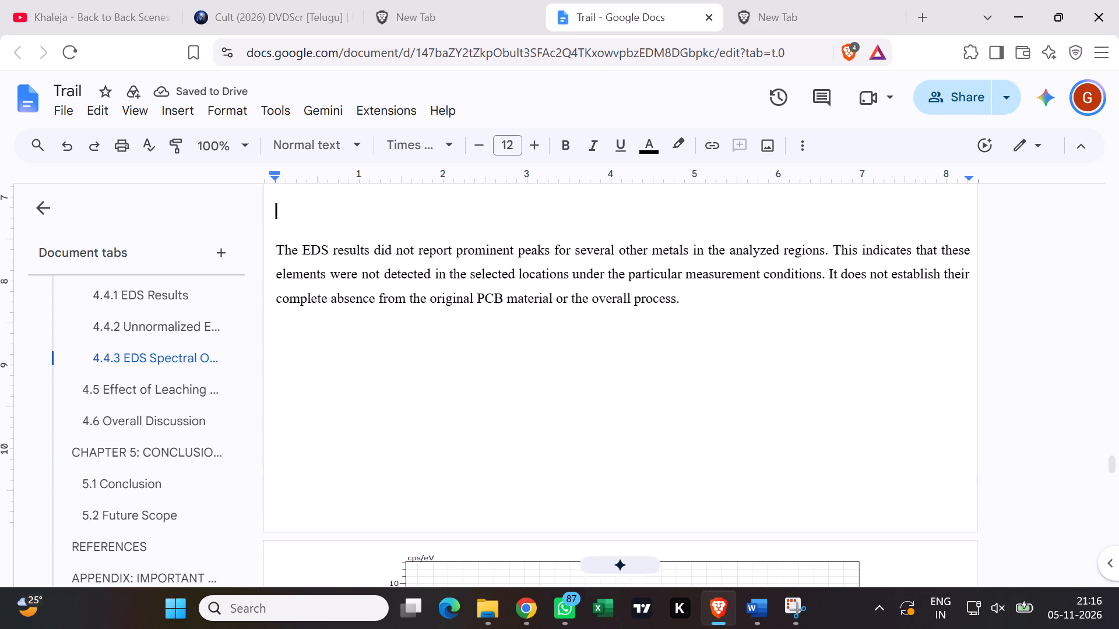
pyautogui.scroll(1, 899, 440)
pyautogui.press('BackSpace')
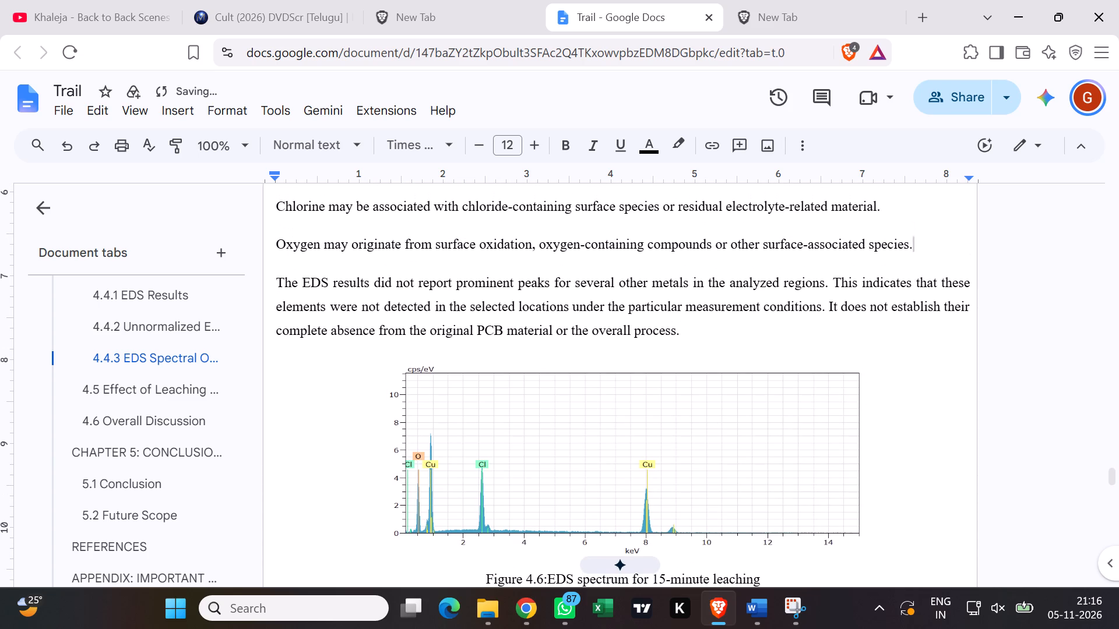
# Go back to the start of the report and review the abstract and Chapter 1, including the project objectives.
pyautogui.scroll(2, 905, 440)
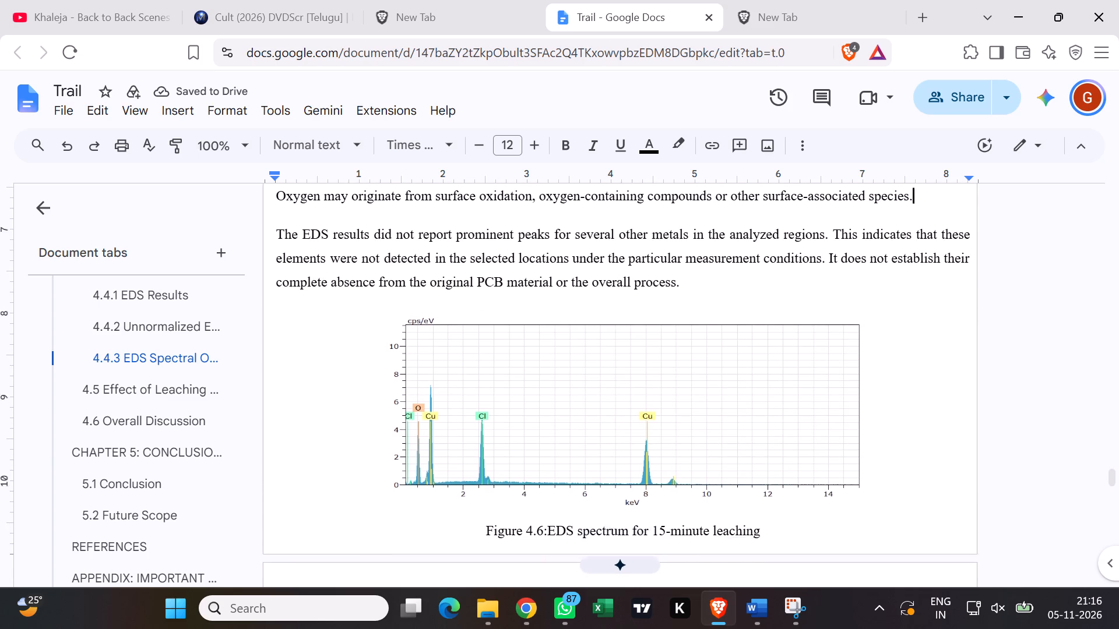
pyautogui.scroll(17, 905, 440)
pyautogui.scroll(20, 891, 453)
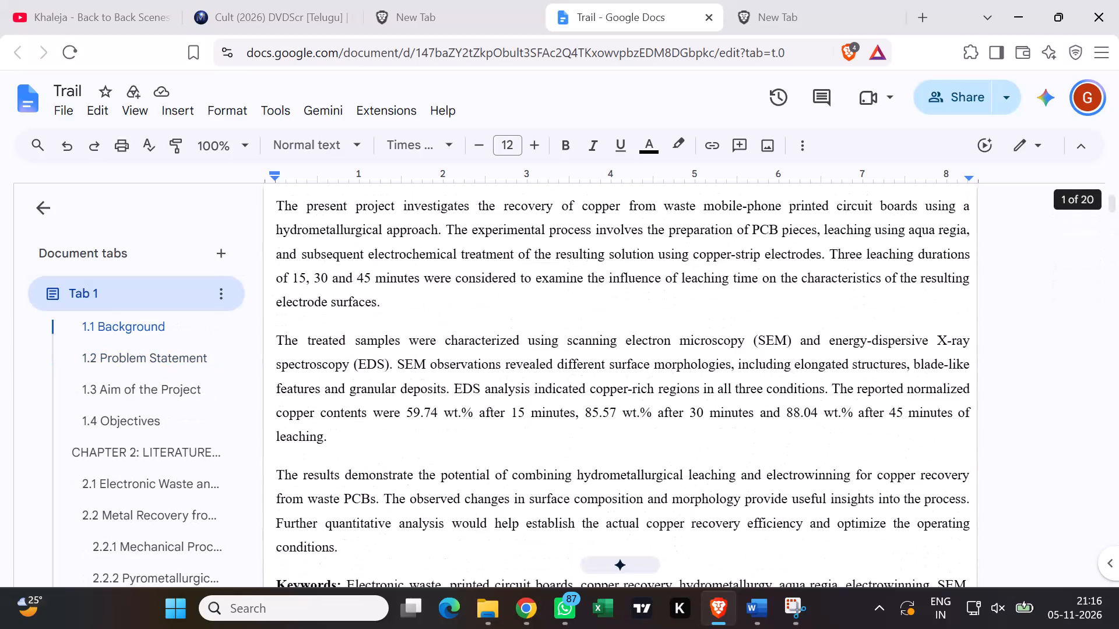
pyautogui.scroll(7, 658, 455)
pyautogui.scroll(-2, 654, 283)
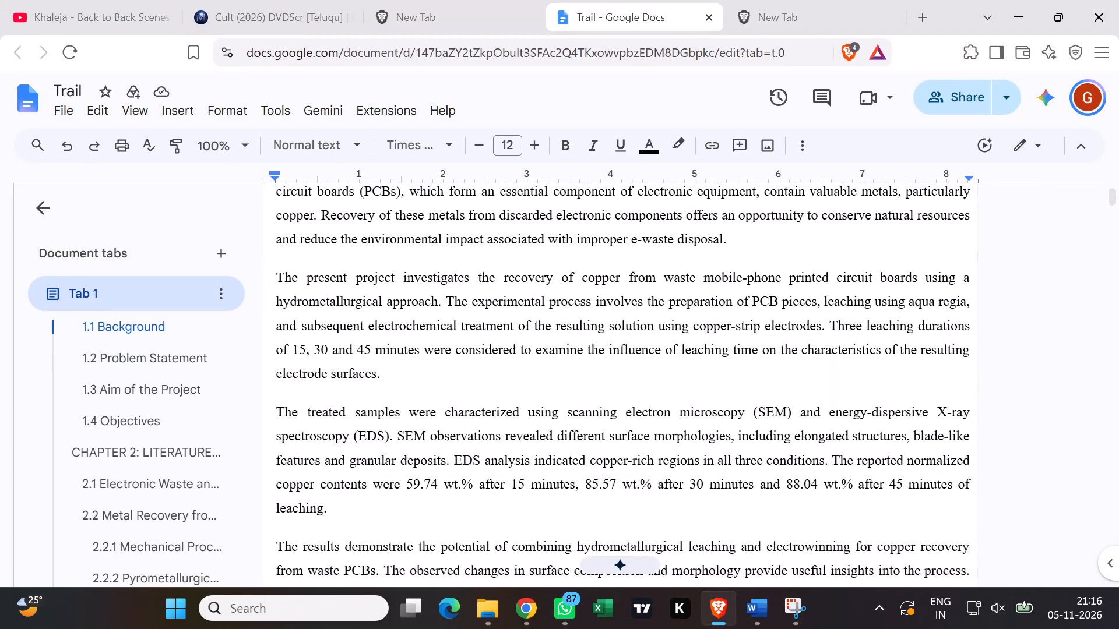
pyautogui.scroll(-8, 654, 287)
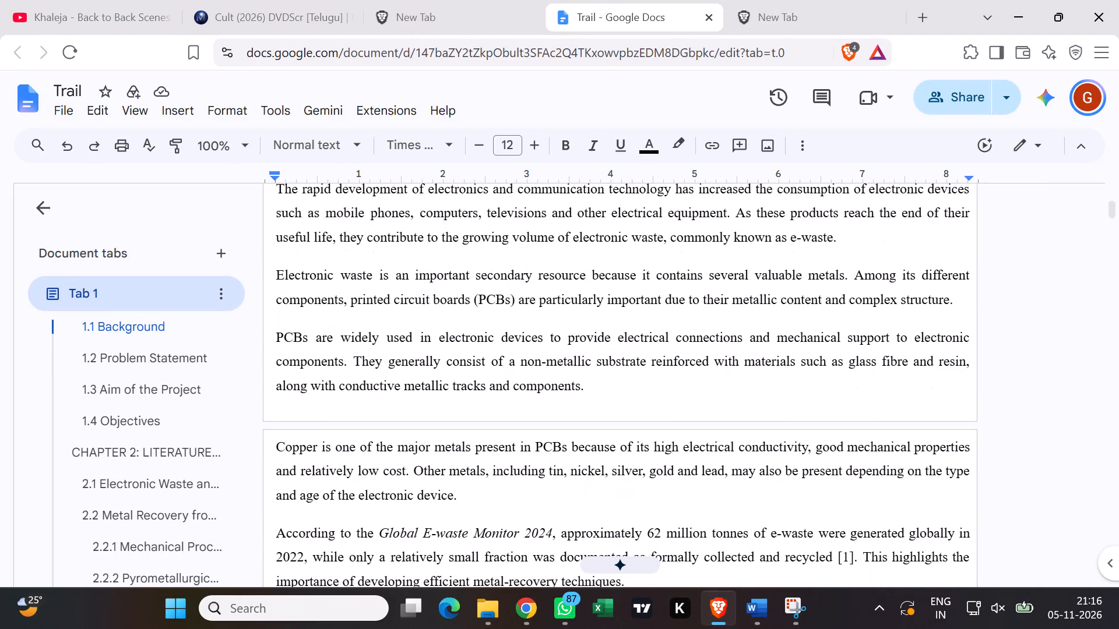
pyautogui.scroll(-5, 653, 285)
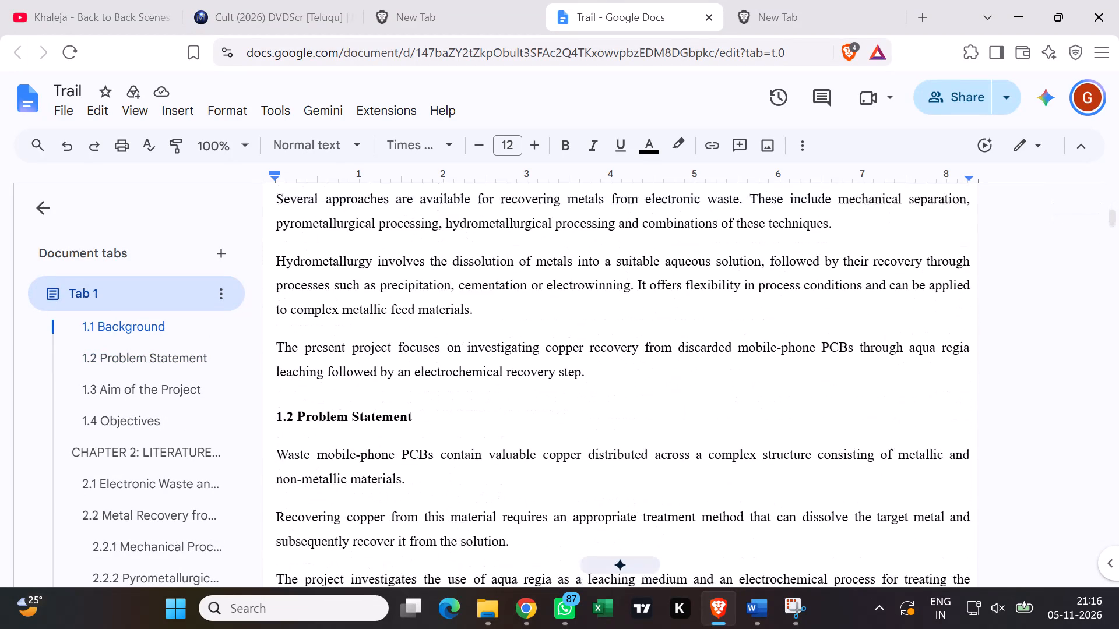
pyautogui.scroll(-3, 652, 292)
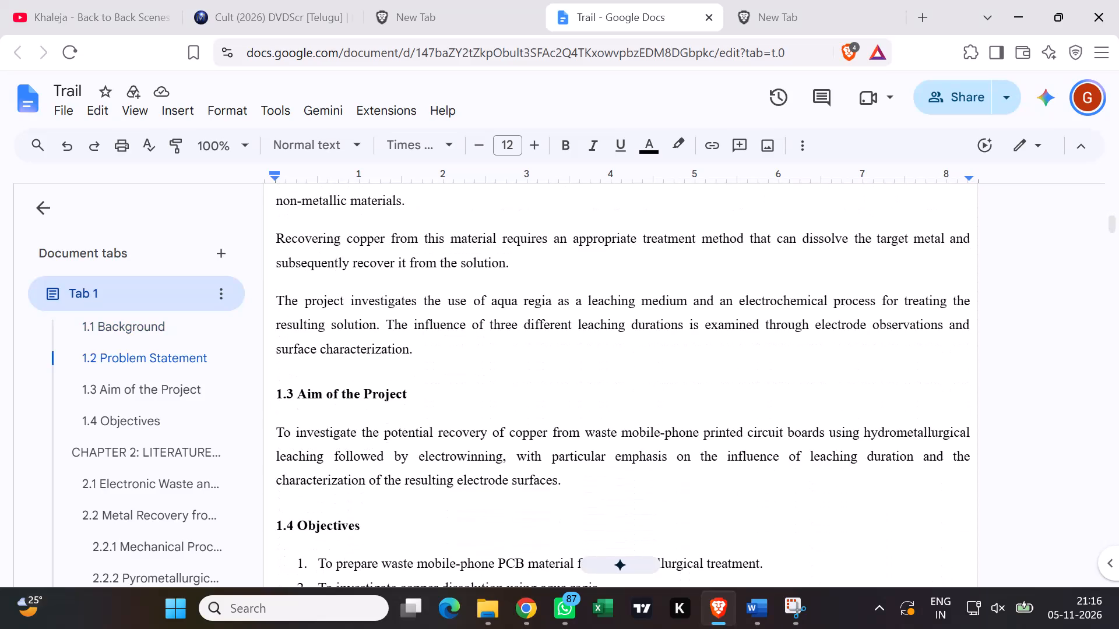
pyautogui.scroll(-4, 651, 294)
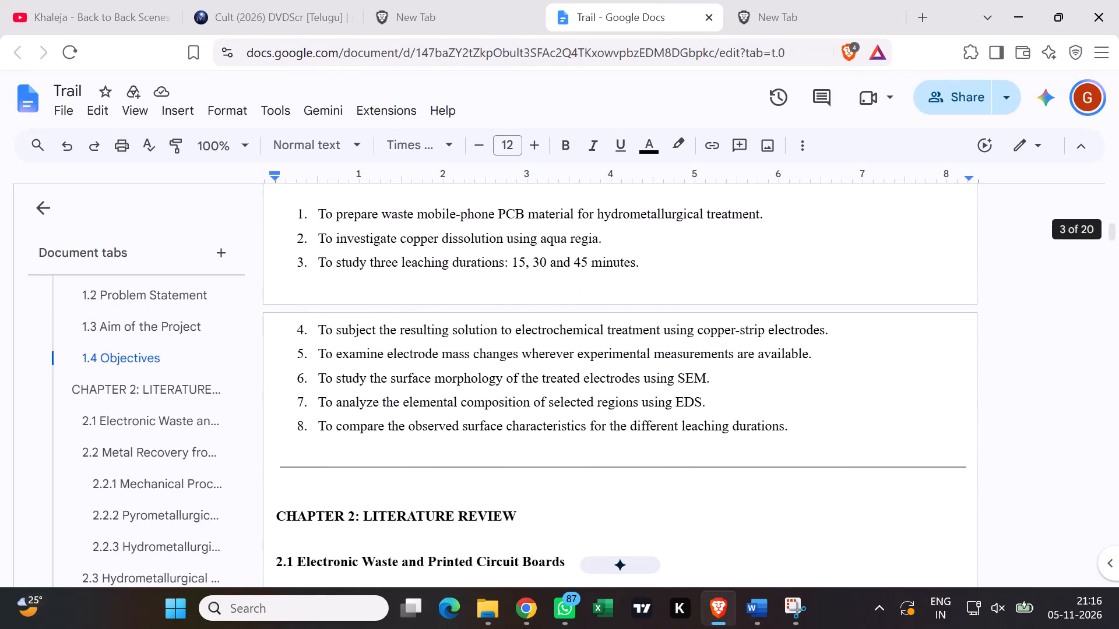
pyautogui.scroll(-3, 551, 277)
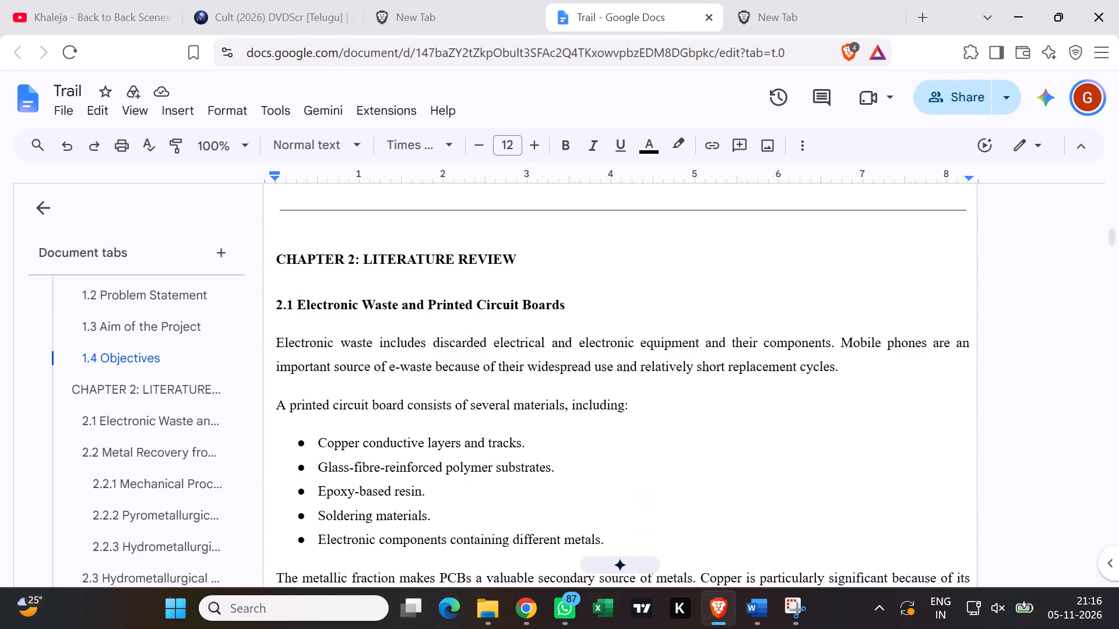
pyautogui.scroll(4, 553, 282)
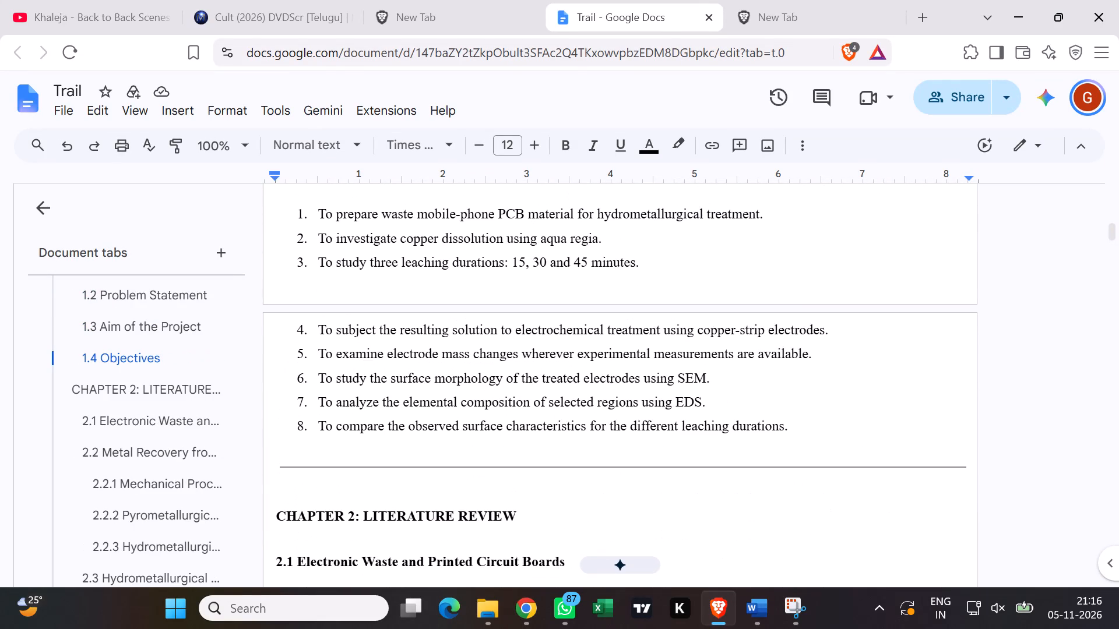
pyautogui.scroll(1, 544, 270)
# Read through Chapter 2 from section 2.1 to the copper dissolution equation in section 2.4 Aqua Regia Leaching.
pyautogui.scroll(-4, 544, 270)
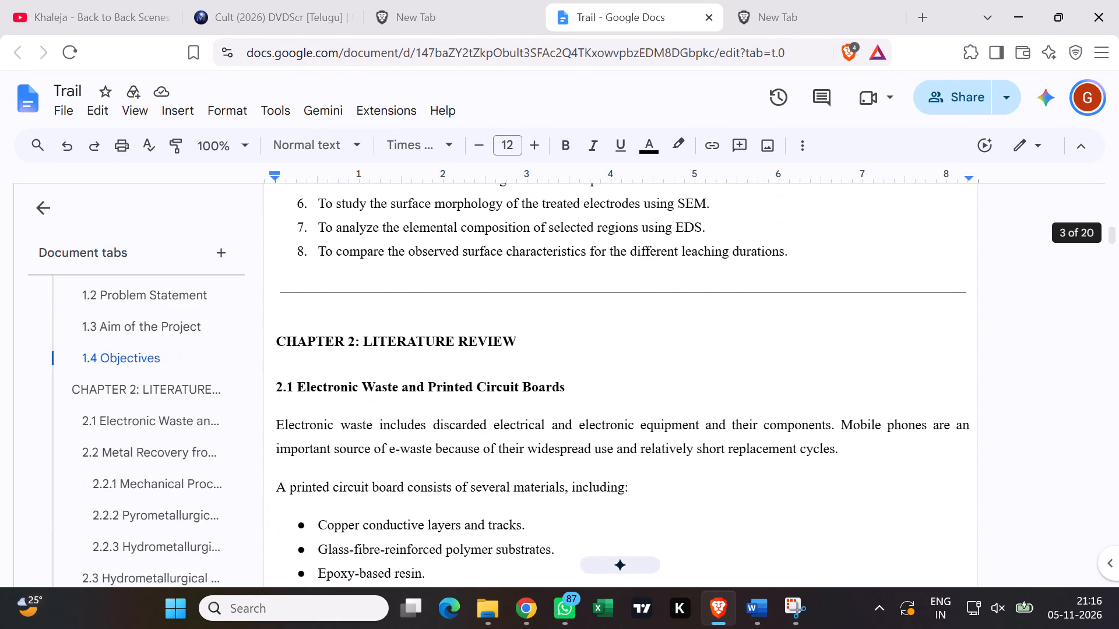
pyautogui.scroll(-3, 546, 271)
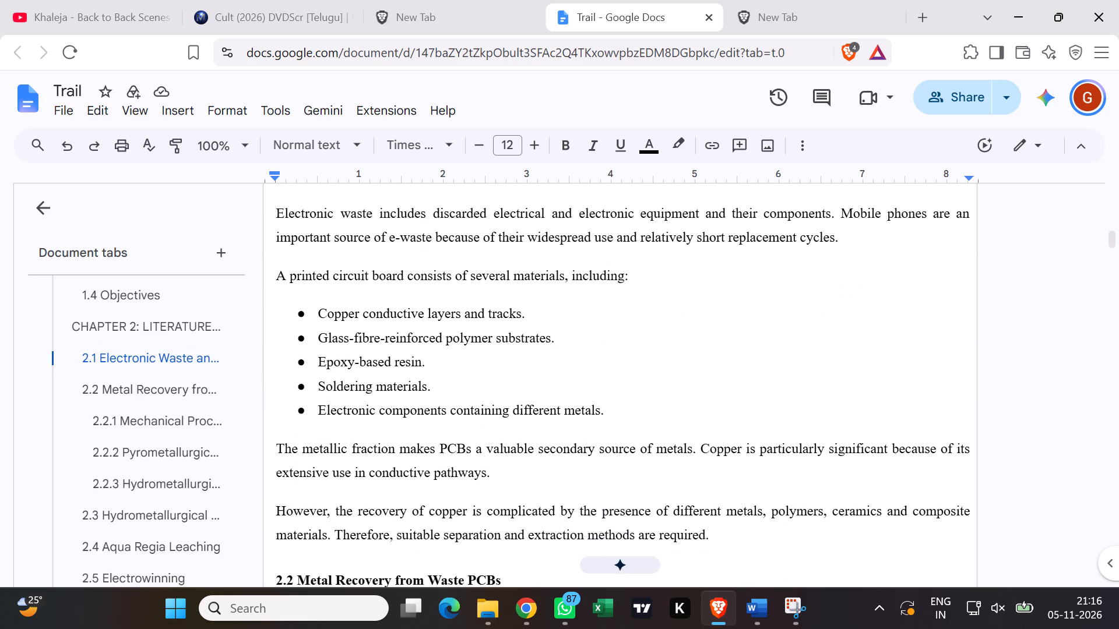
pyautogui.scroll(-3, 545, 271)
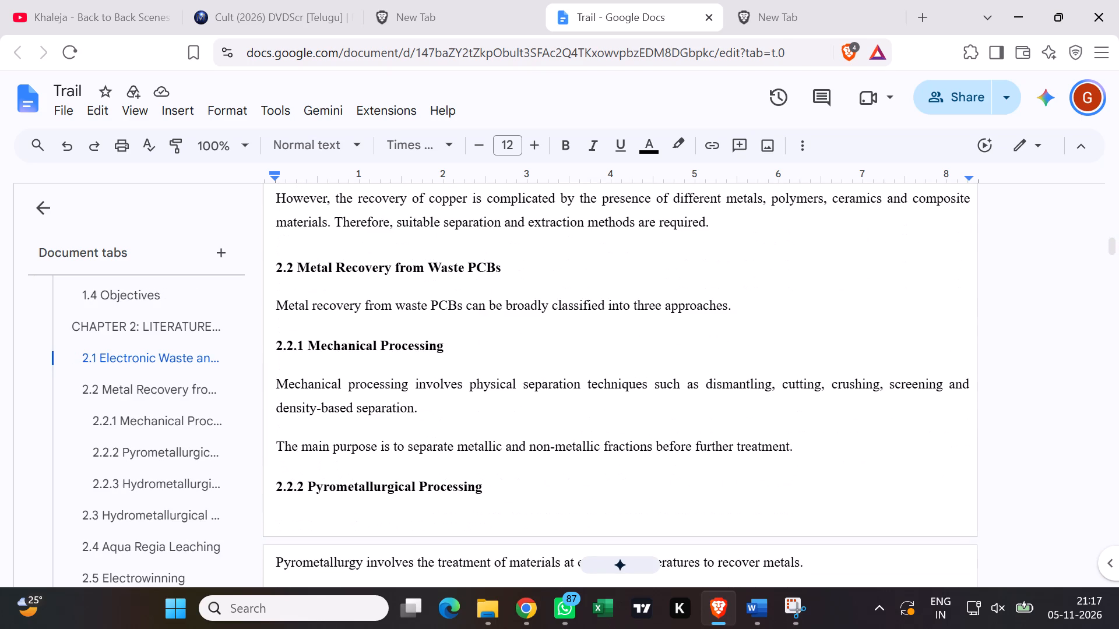
pyautogui.scroll(-2, 440, 336)
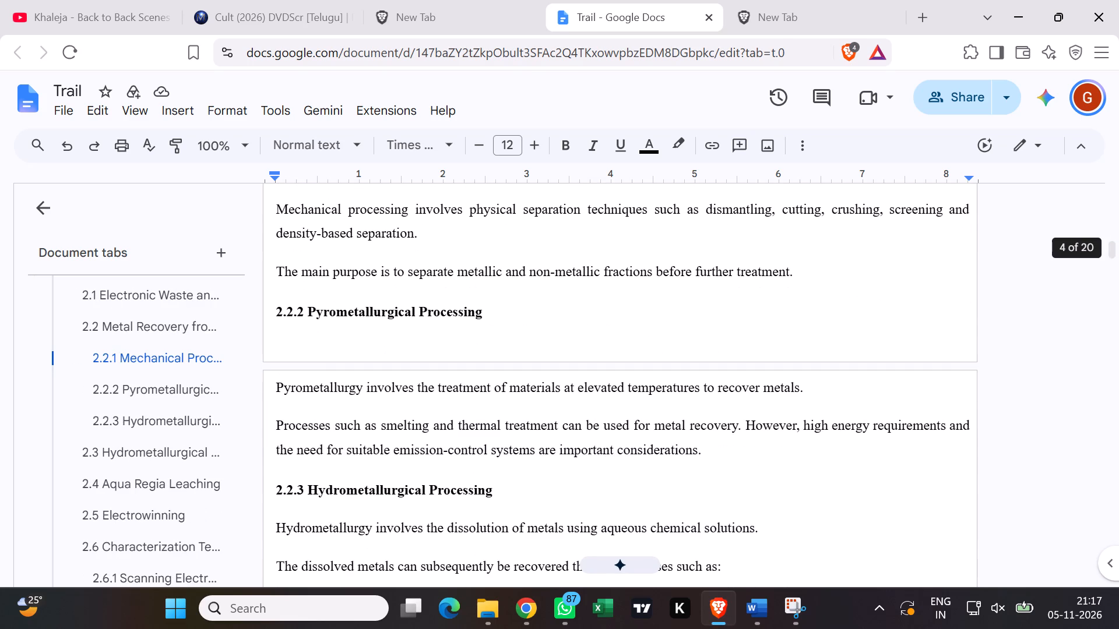
pyautogui.scroll(-4, 497, 338)
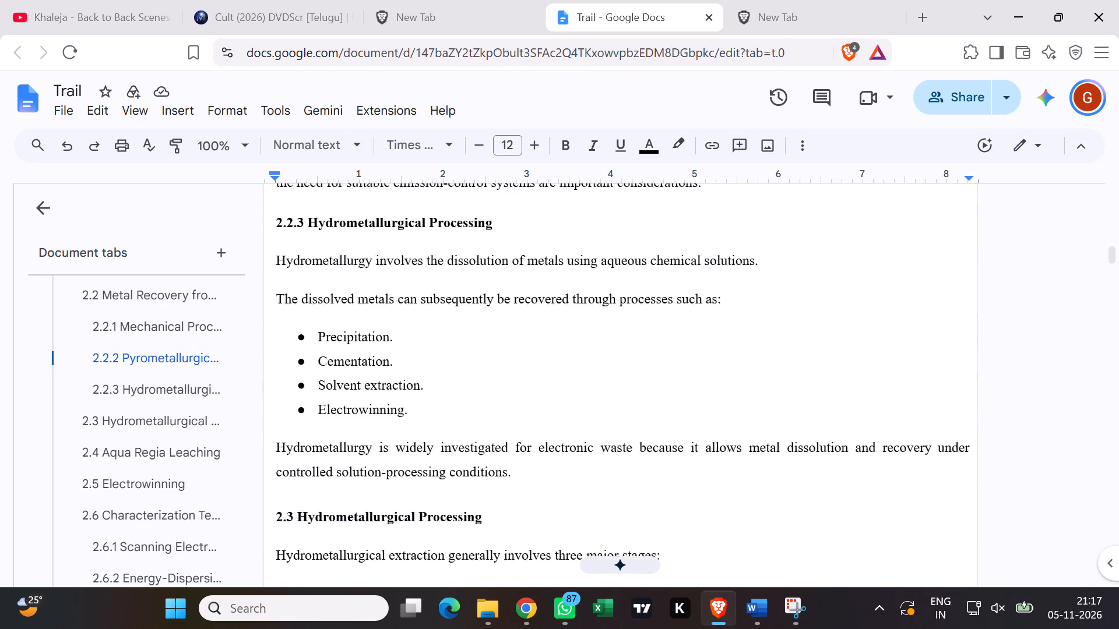
pyautogui.scroll(-4, 478, 364)
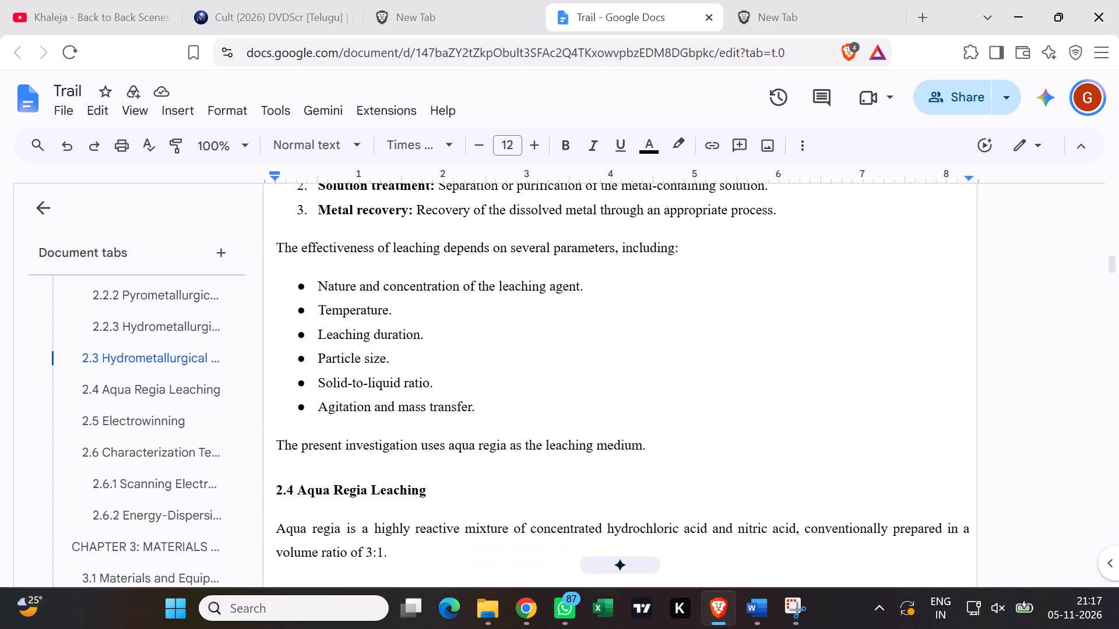
pyautogui.scroll(-3, 466, 360)
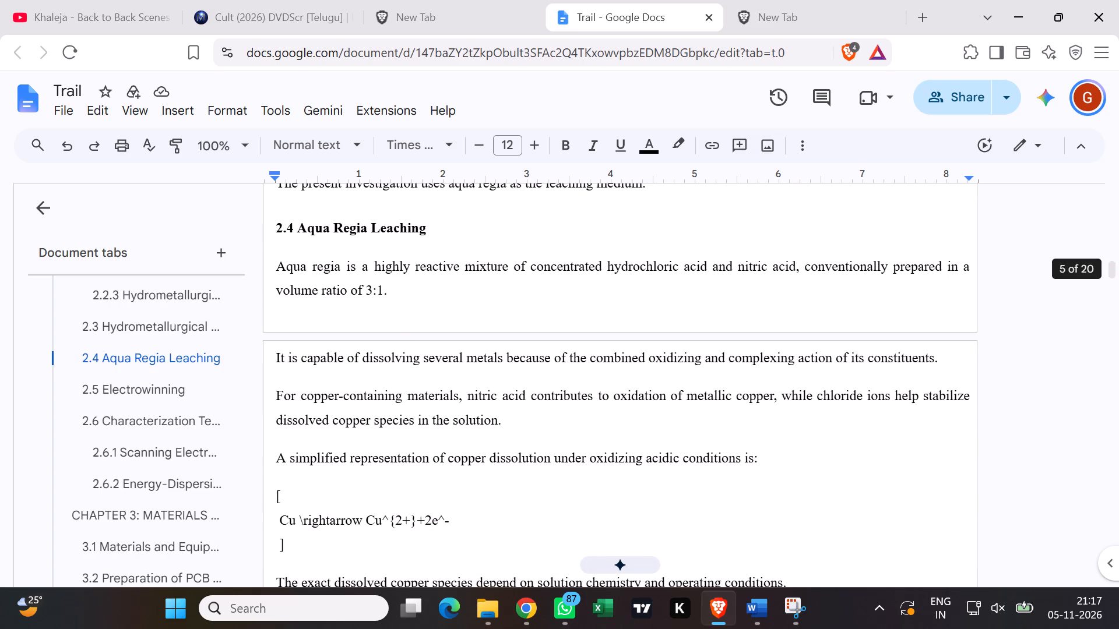
pyautogui.scroll(-2, 384, 327)
pyautogui.scroll(2, 379, 338)
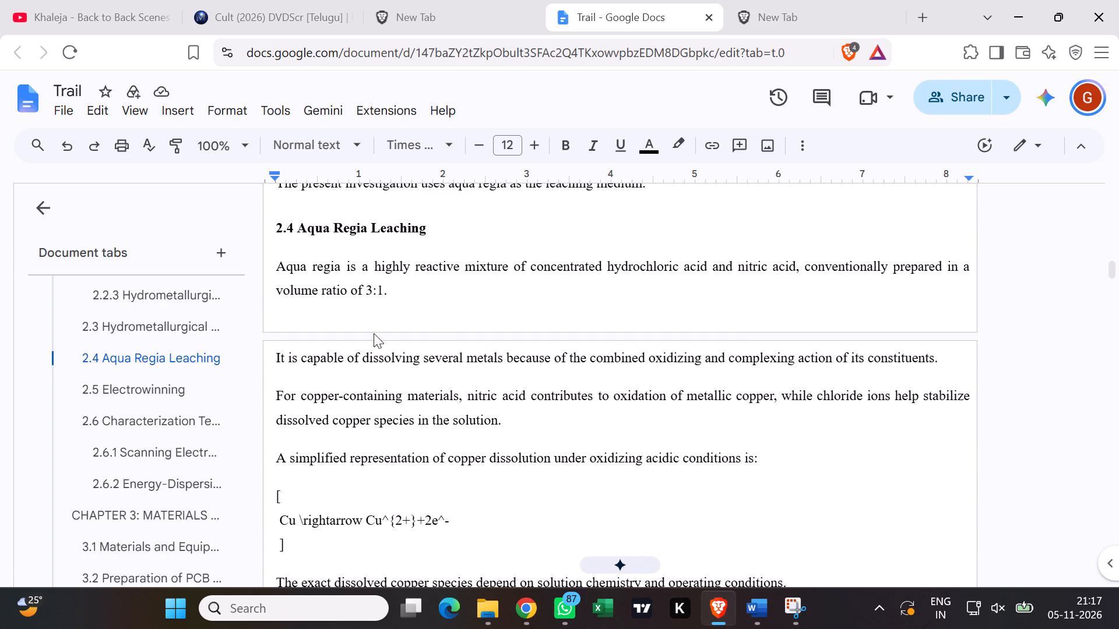
pyautogui.scroll(1, 374, 326)
pyautogui.scroll(-2, 374, 321)
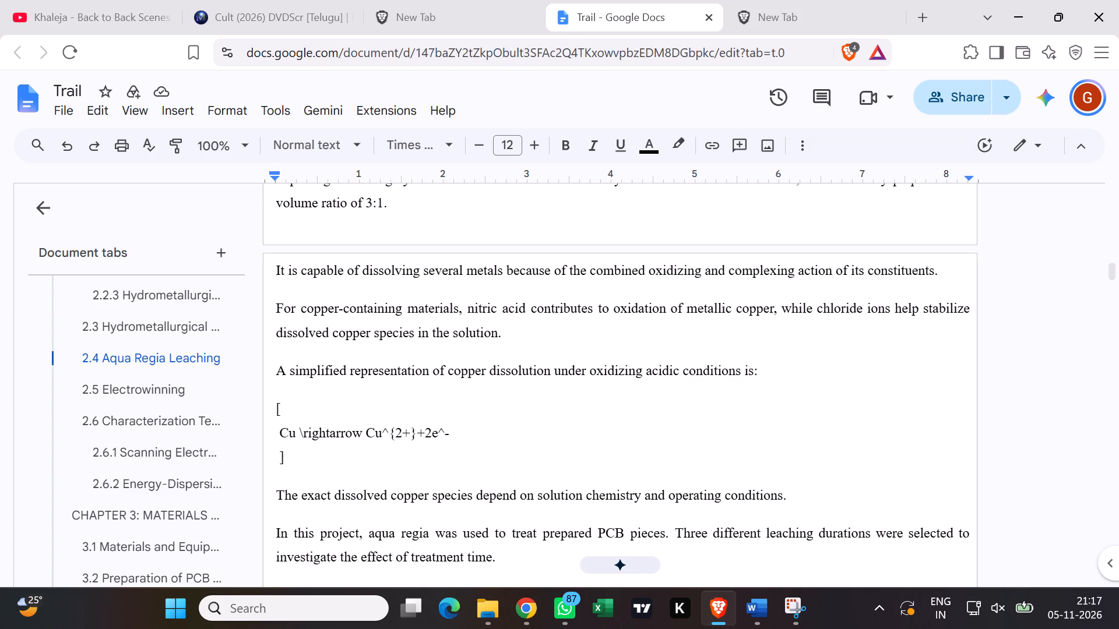
# Select the raw "Cu \rightarrow Cu^{2+}+2e^-" line in section 2.4 and open the AI editing prompt for it.
pyautogui.click(362, 432)
pyautogui.moveTo(459, 430); pyautogui.dragTo(299, 423)
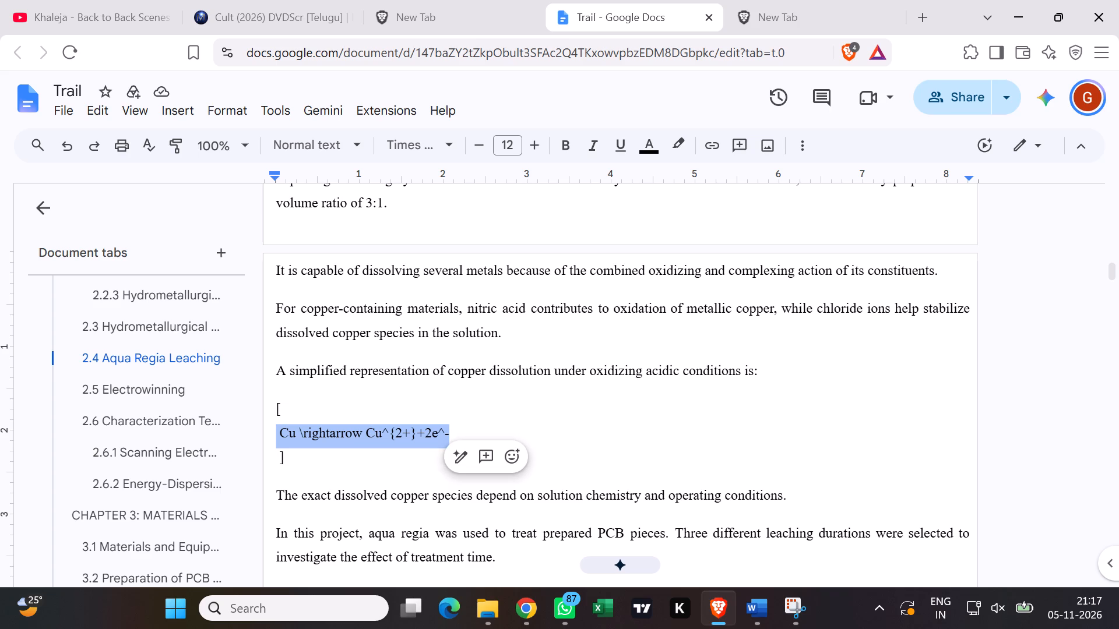
pyautogui.click(461, 462)
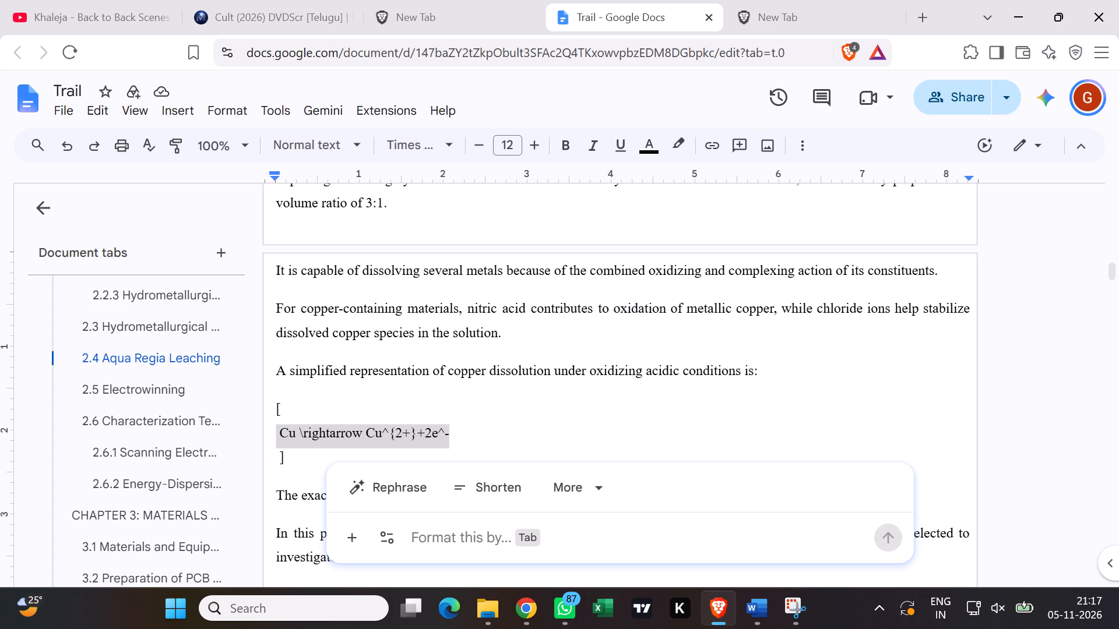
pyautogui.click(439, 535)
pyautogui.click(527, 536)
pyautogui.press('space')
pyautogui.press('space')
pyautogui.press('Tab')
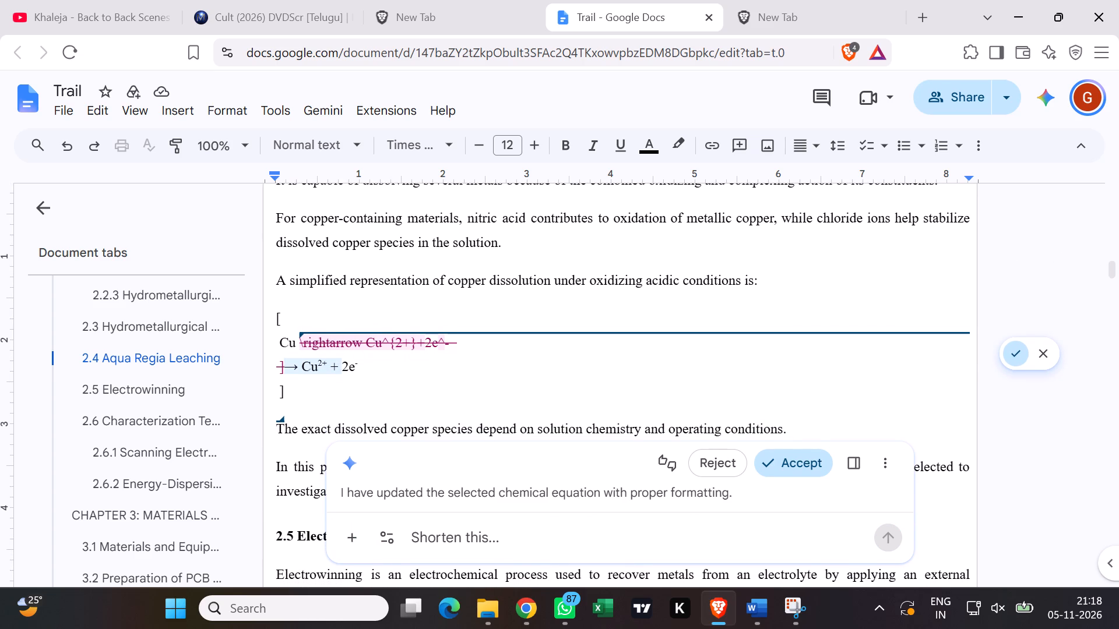
pyautogui.click(421, 347)
pyautogui.hotkey('ctrl', 'z')
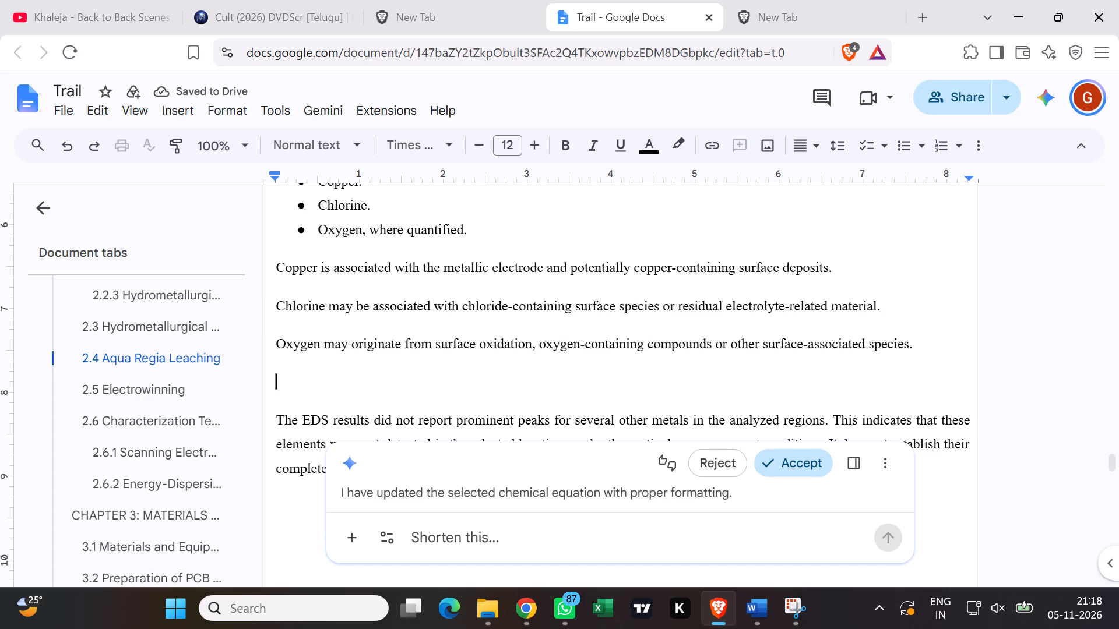
pyautogui.scroll(-1, 544, 379)
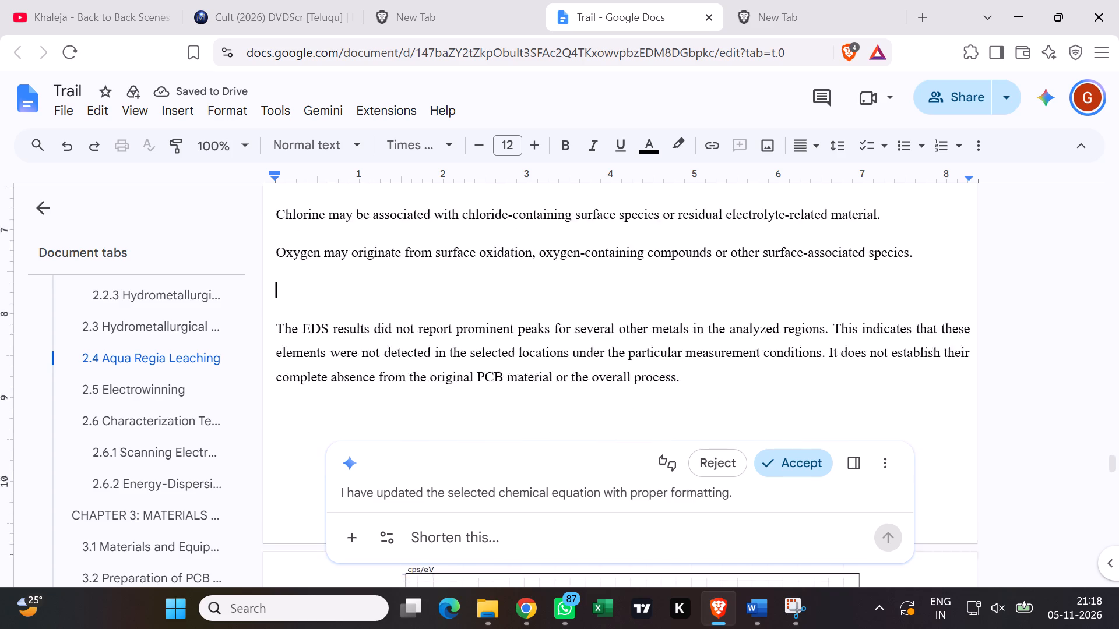
pyautogui.scroll(-4, 544, 379)
pyautogui.scroll(4, 544, 379)
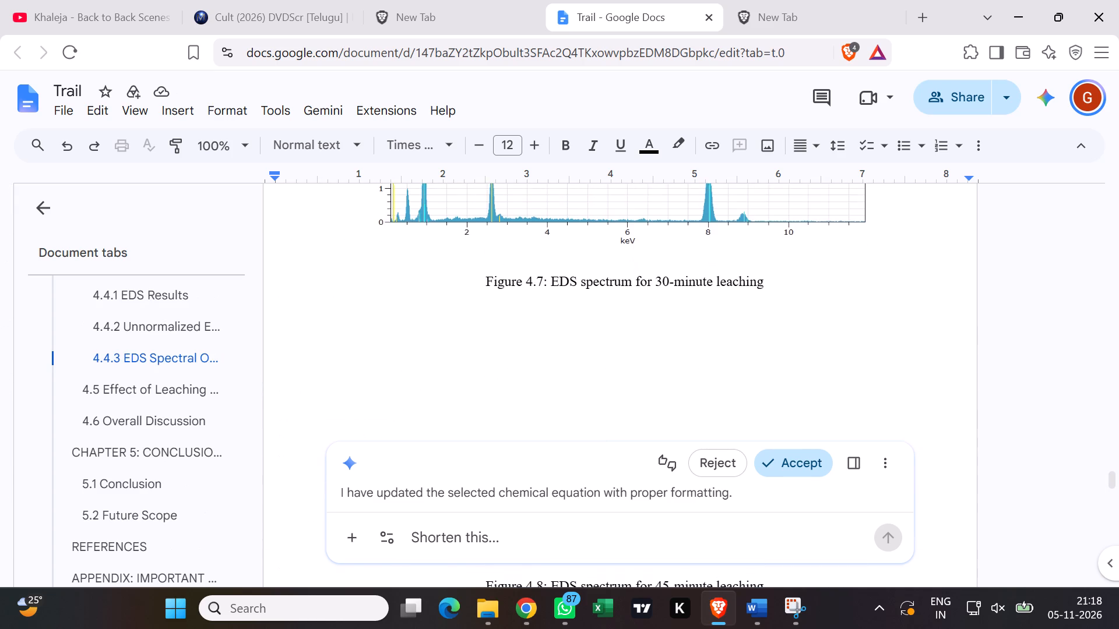
pyautogui.scroll(9, 544, 379)
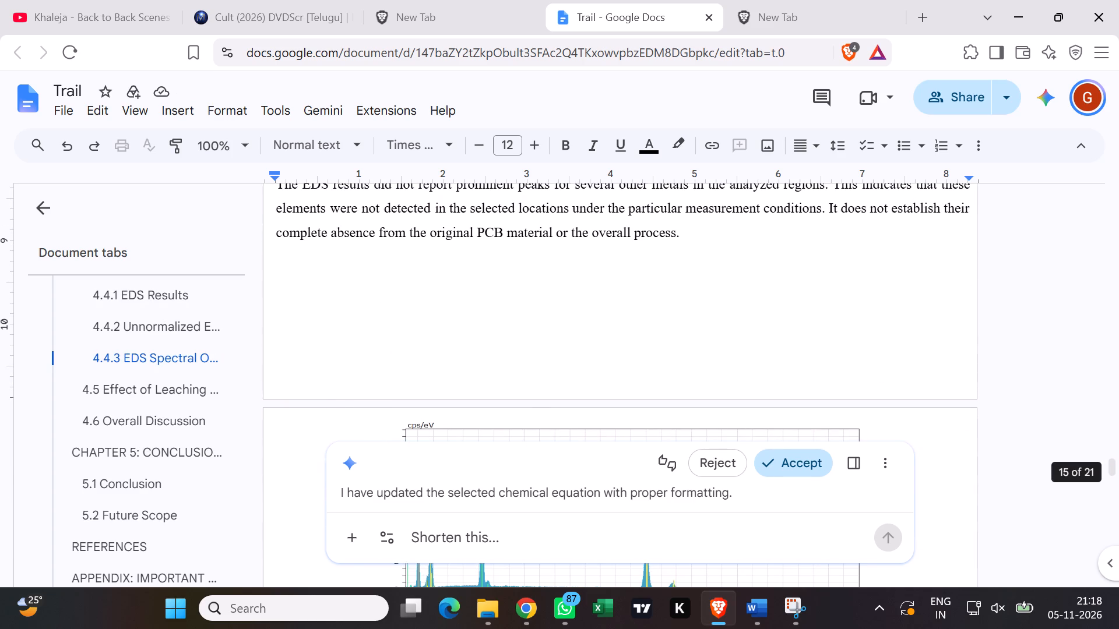
pyautogui.click(544, 379)
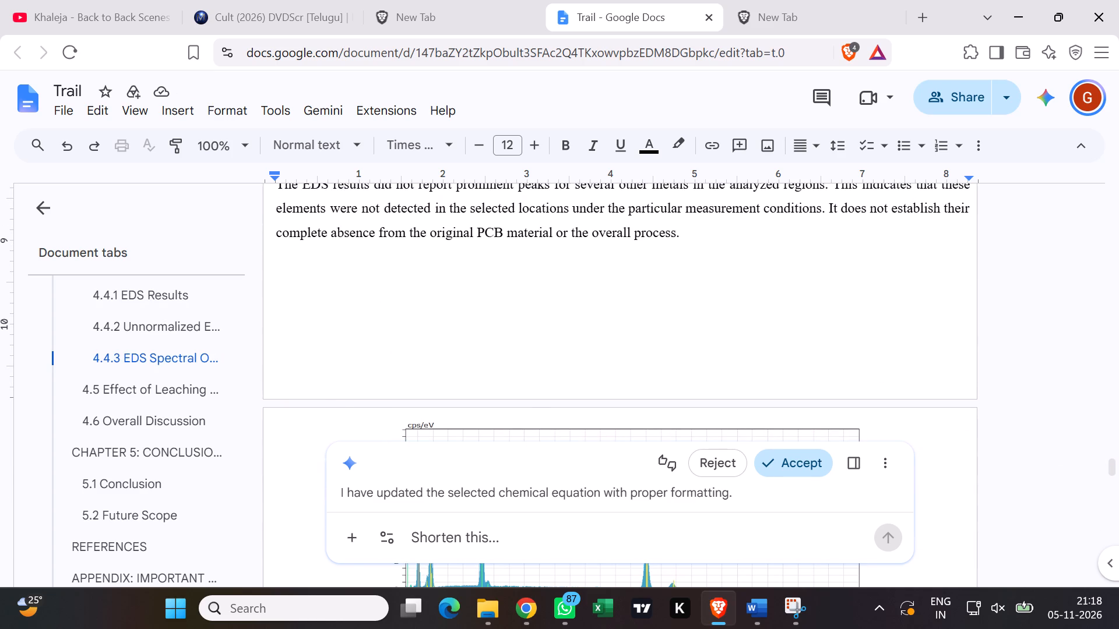
pyautogui.hotkey('ctrl', 'z')
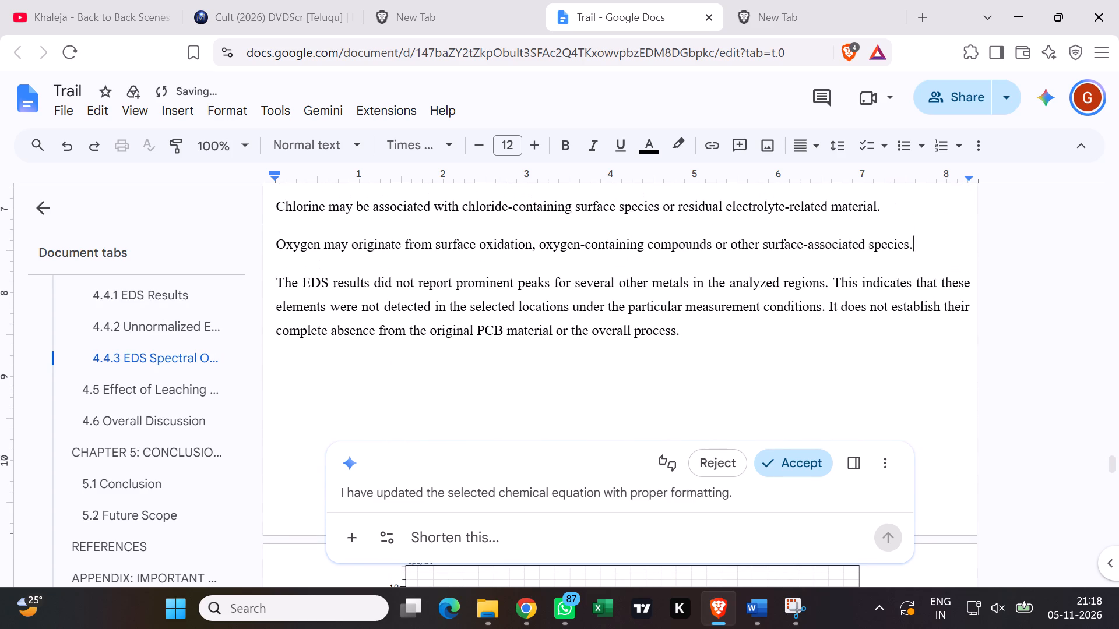
pyautogui.hotkey('ctrl', 'z')
pyautogui.hotkey('ctrl', 'z')
pyautogui.hotkey('ctrl', 'z')
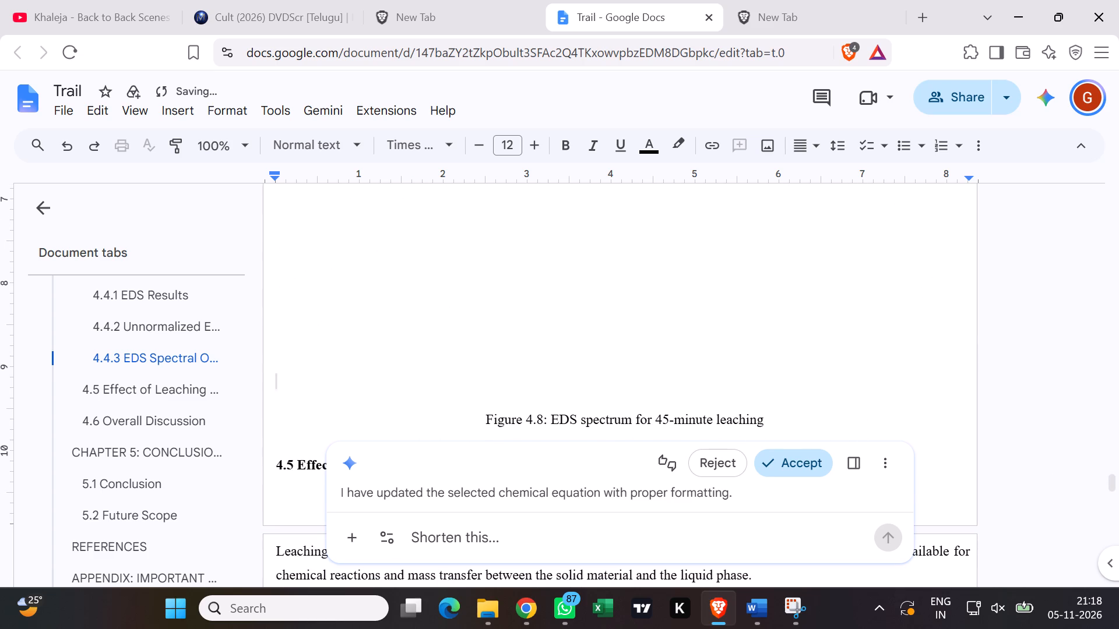
# Reject the AI assistant's suggested formatting of the copper dissolution equation and close its prompt.
pyautogui.scroll(12, 544, 379)
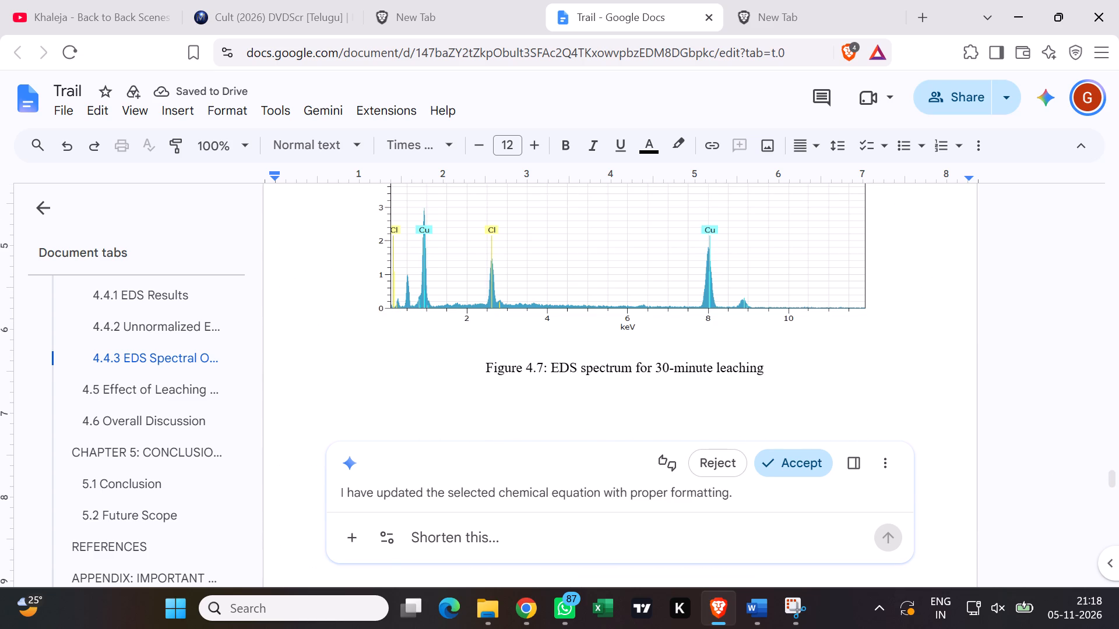
pyautogui.scroll(17, 544, 379)
pyautogui.scroll(6, 544, 379)
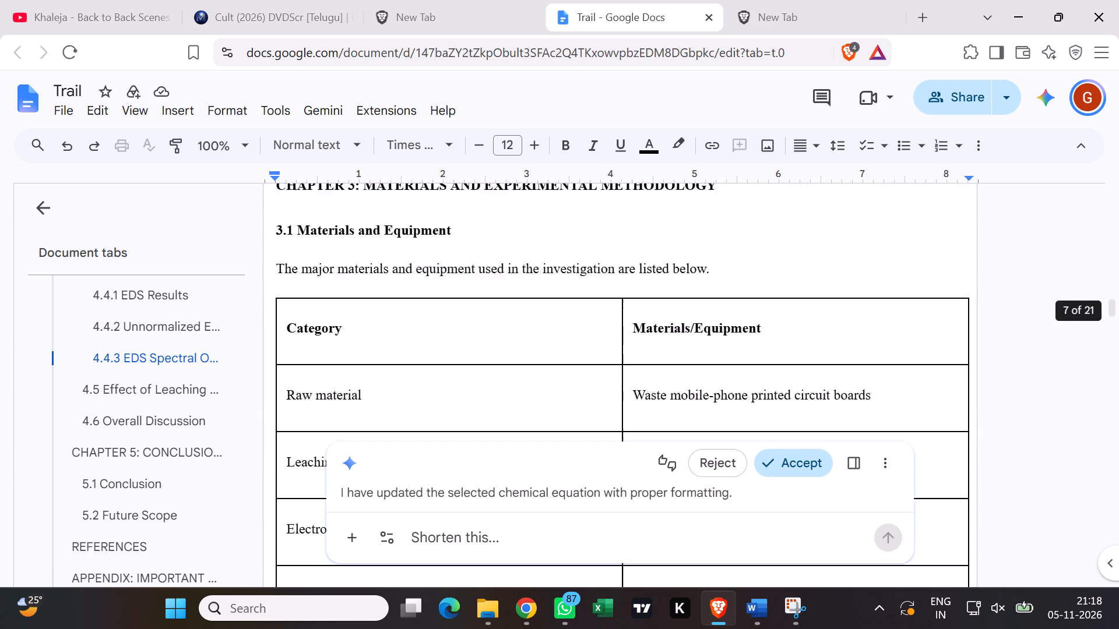
pyautogui.scroll(10, 544, 379)
pyautogui.scroll(-3, 544, 379)
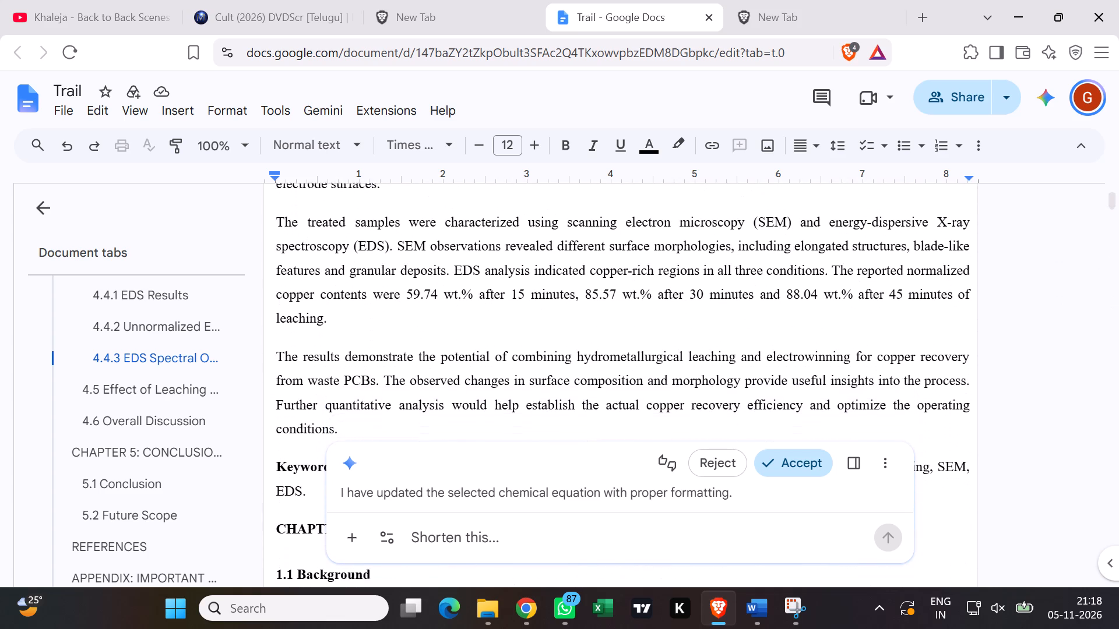
pyautogui.moveTo(117, 628); pyautogui.dragTo(407, 628)
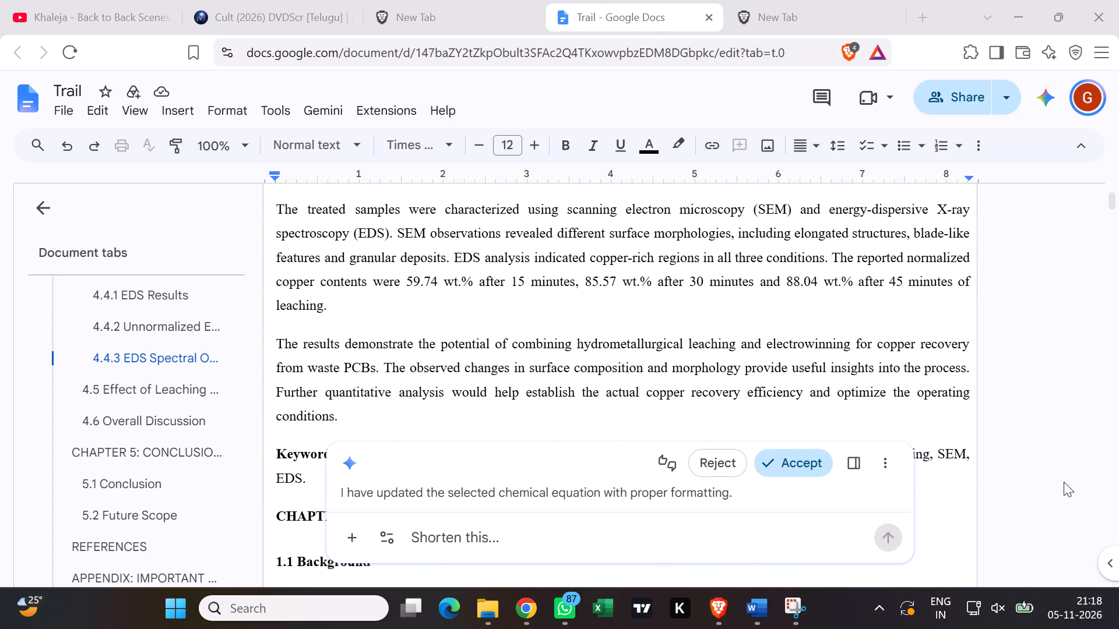
pyautogui.click(1117, 529)
pyautogui.click(705, 462)
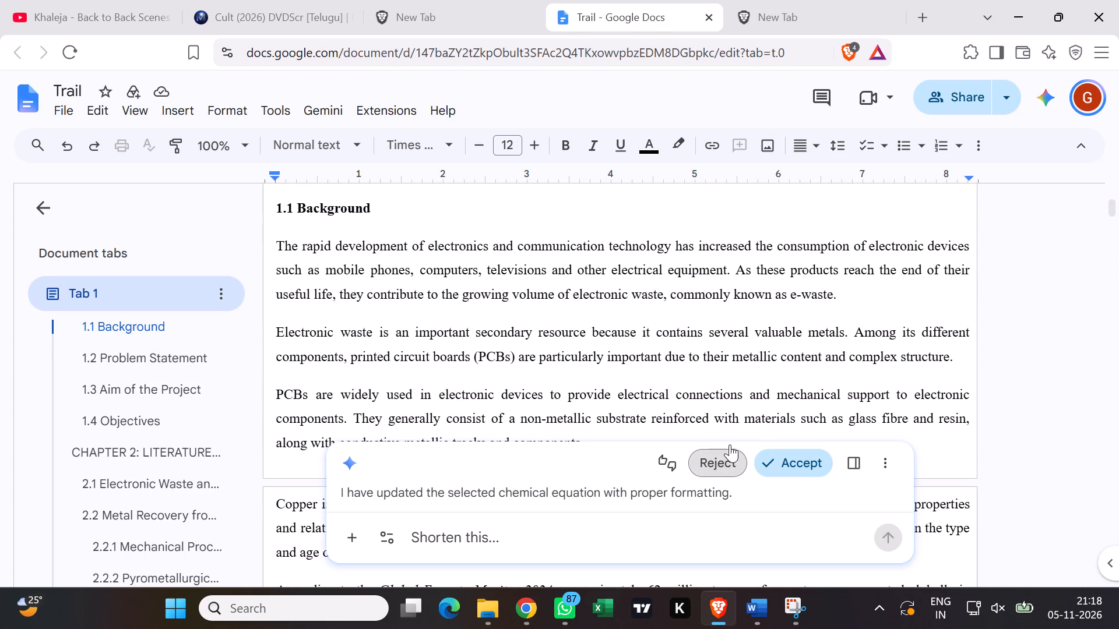
pyautogui.scroll(6, 906, 337)
pyautogui.click(1007, 526)
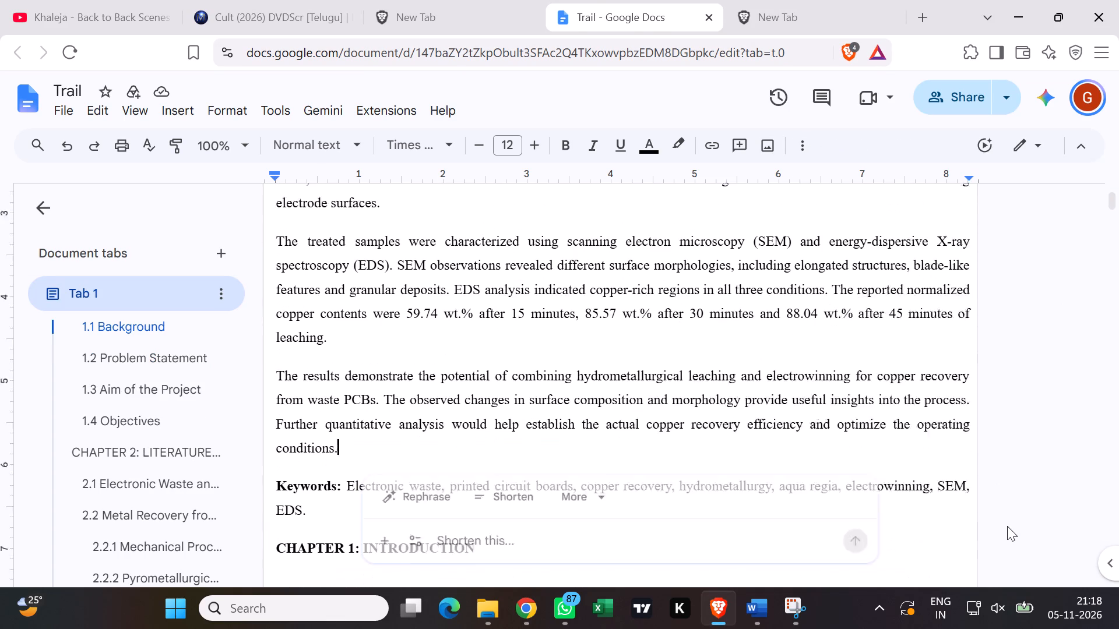
# Look through the report from the abstract to the raw copper dissolution equation in section 2.4 Aqua Regia Leaching.
pyautogui.scroll(4, 810, 392)
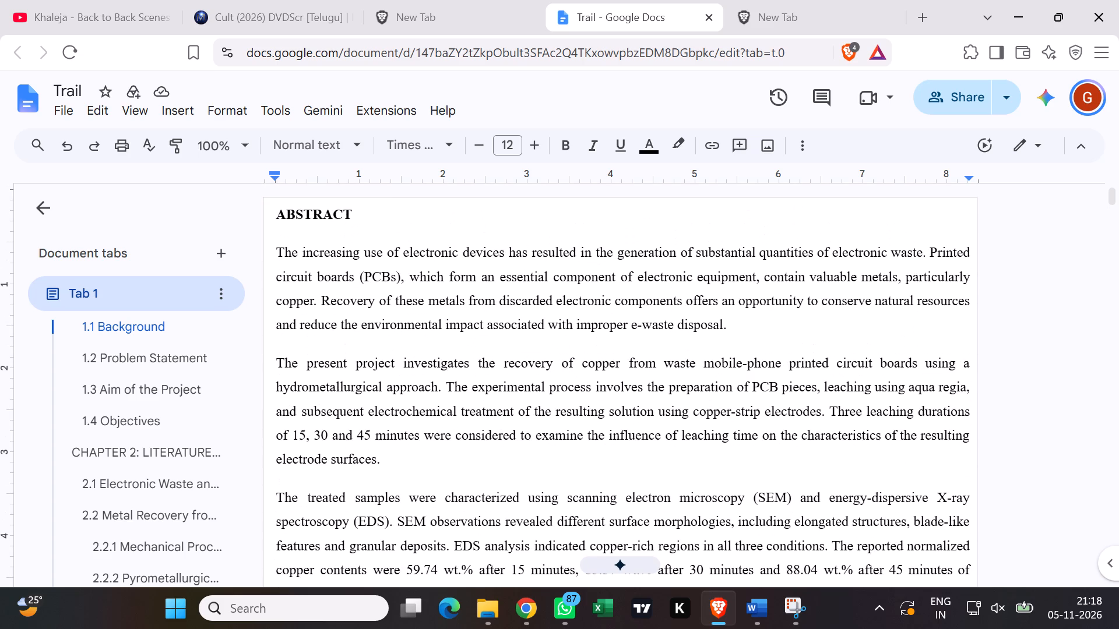
pyautogui.scroll(5, 780, 394)
pyautogui.scroll(-4, 782, 391)
pyautogui.scroll(-5, 836, 345)
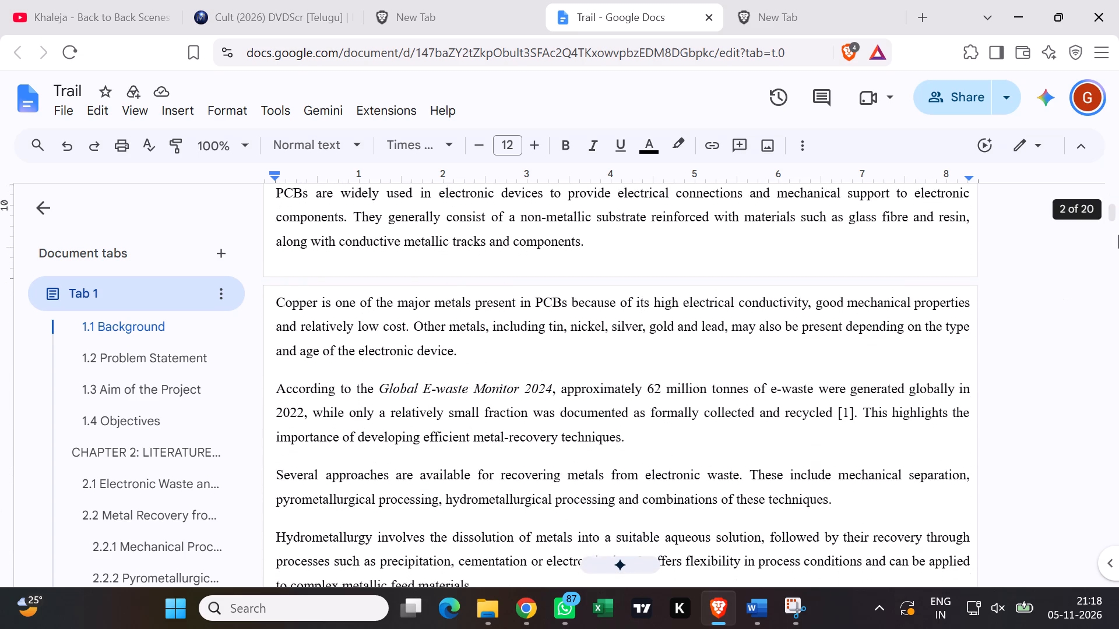
pyautogui.scroll(-2, 1110, 225)
pyautogui.scroll(-1, 794, 275)
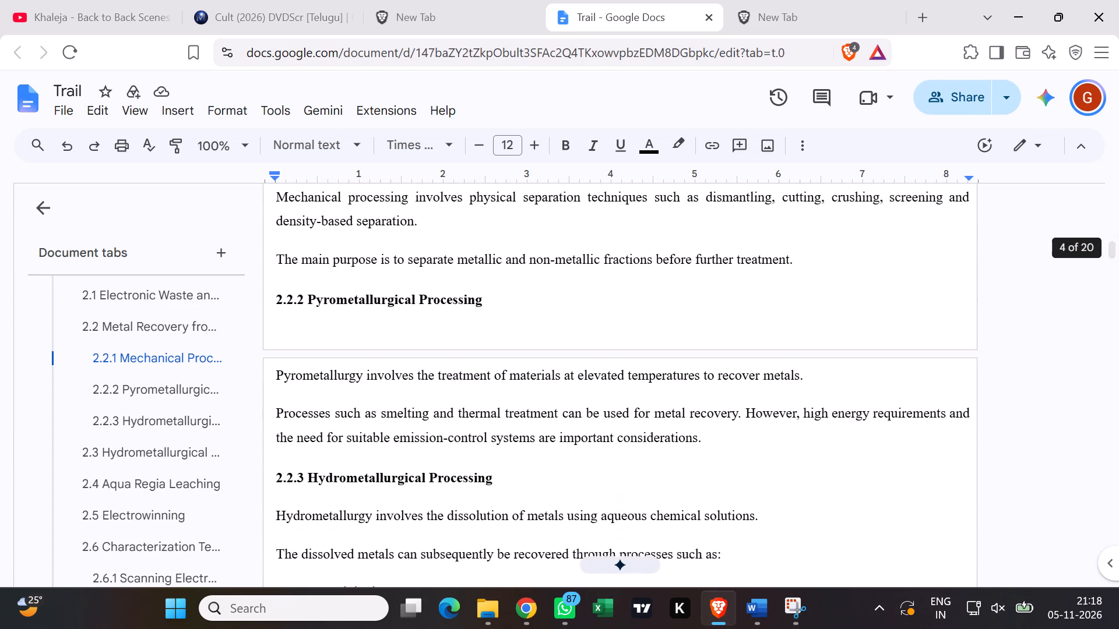
pyautogui.scroll(-1, 789, 277)
pyautogui.scroll(12, 772, 295)
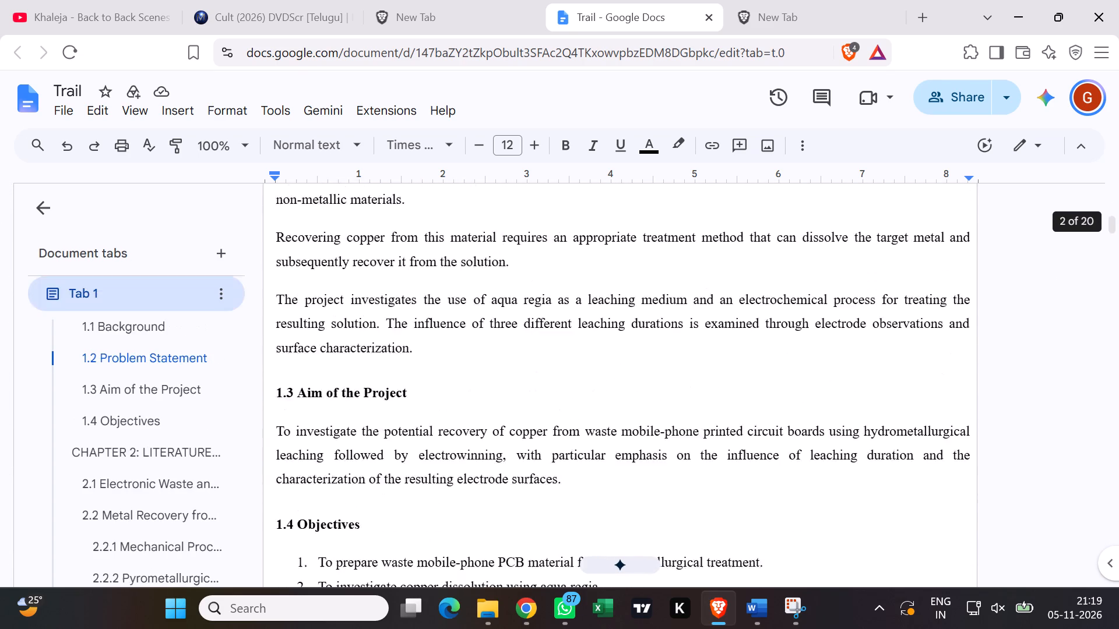
pyautogui.scroll(-10, 770, 298)
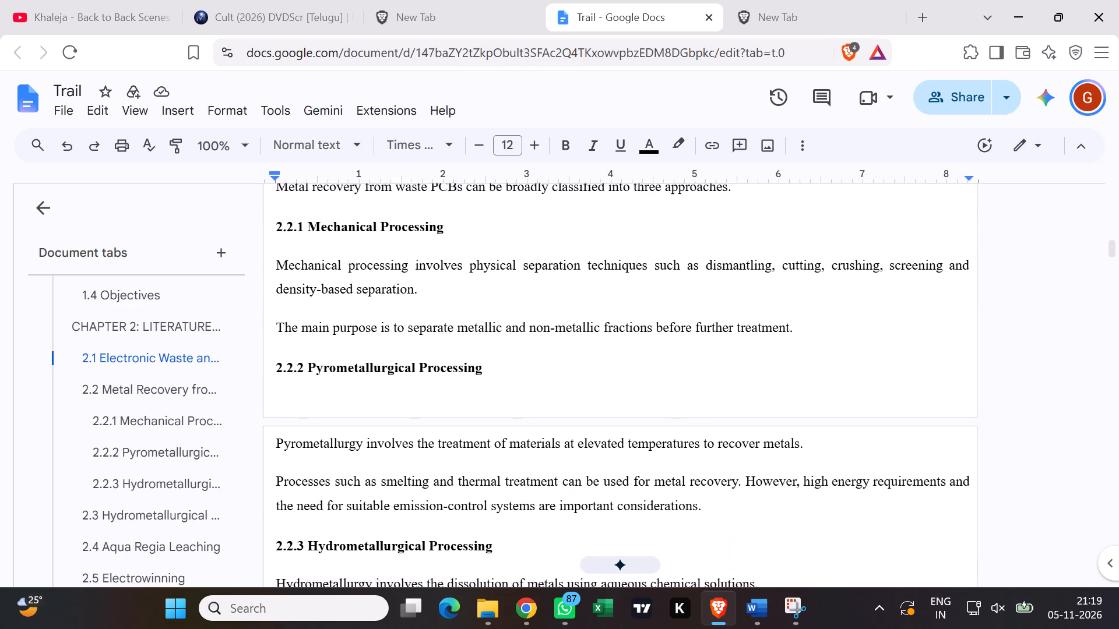
pyautogui.scroll(-5, 789, 292)
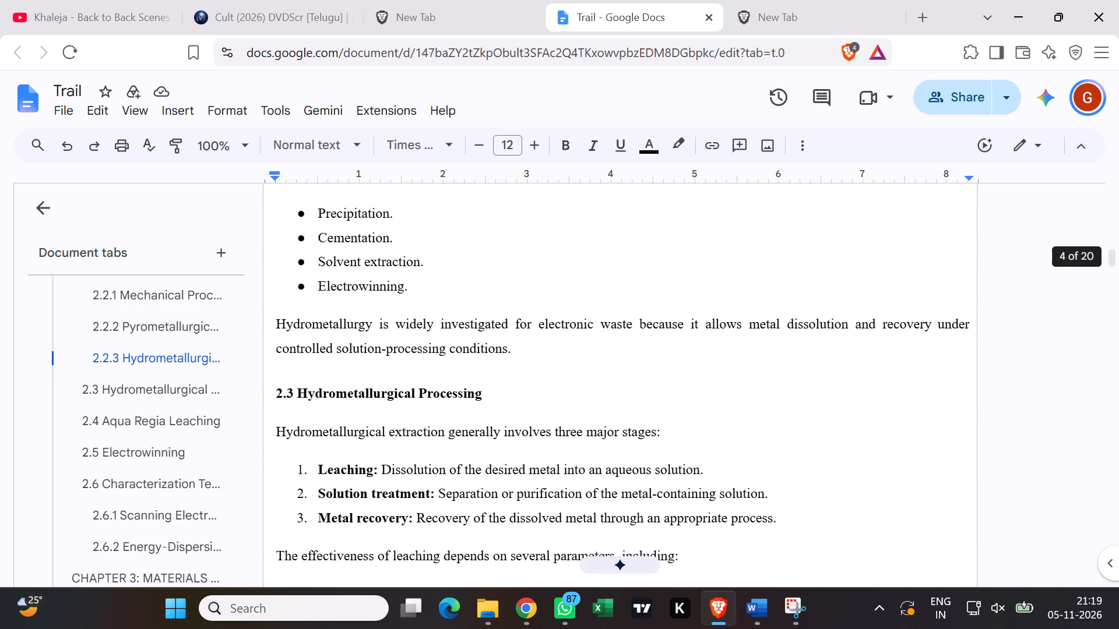
pyautogui.scroll(-3, 789, 290)
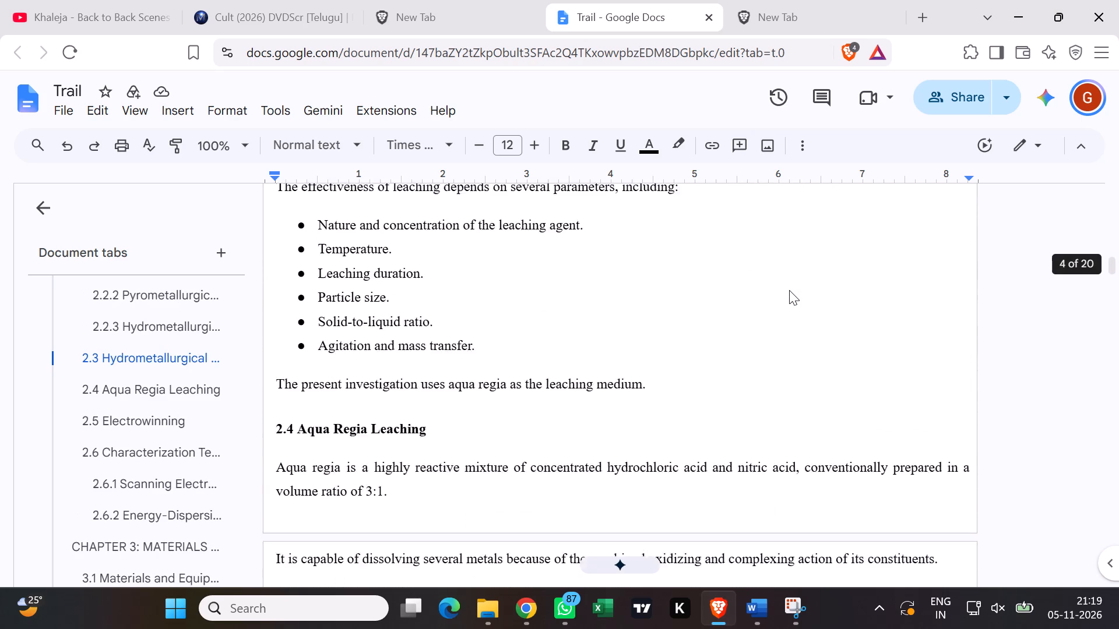
pyautogui.scroll(-1, 789, 290)
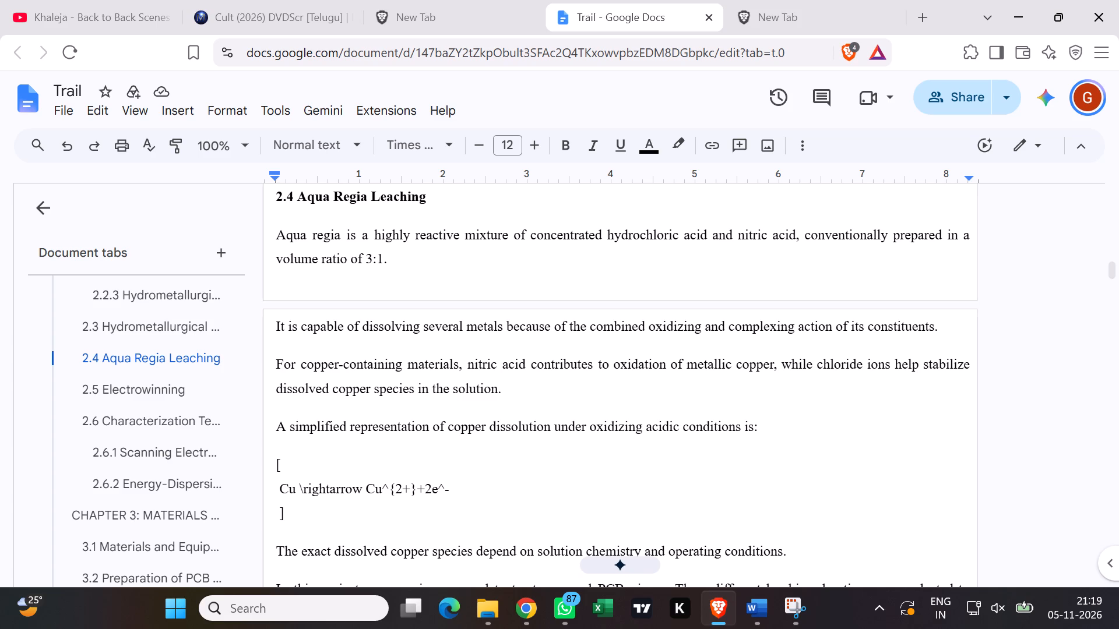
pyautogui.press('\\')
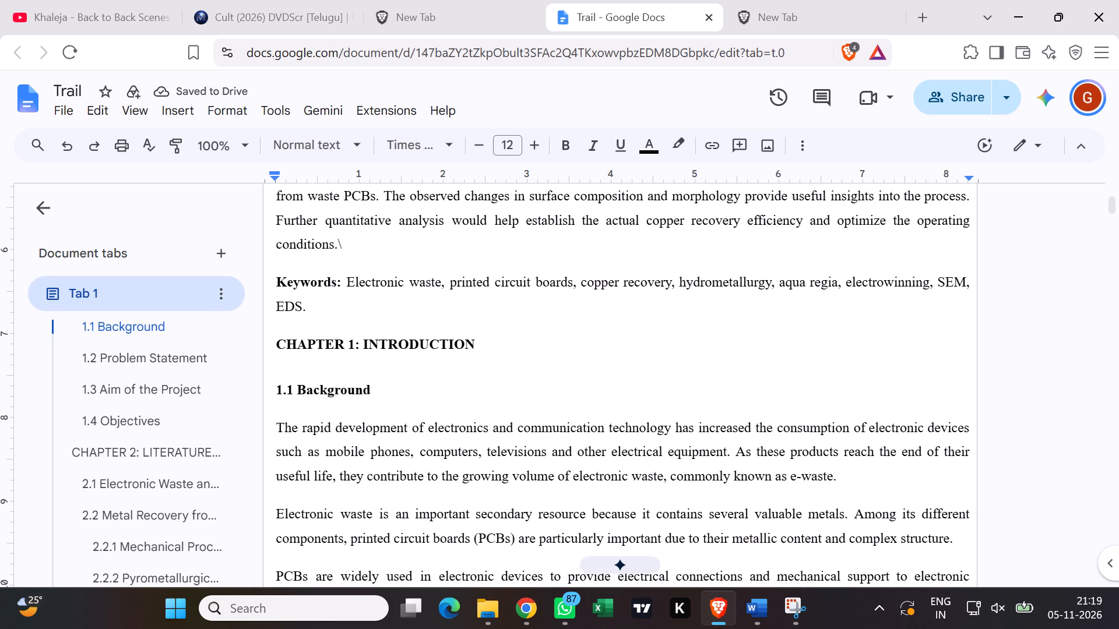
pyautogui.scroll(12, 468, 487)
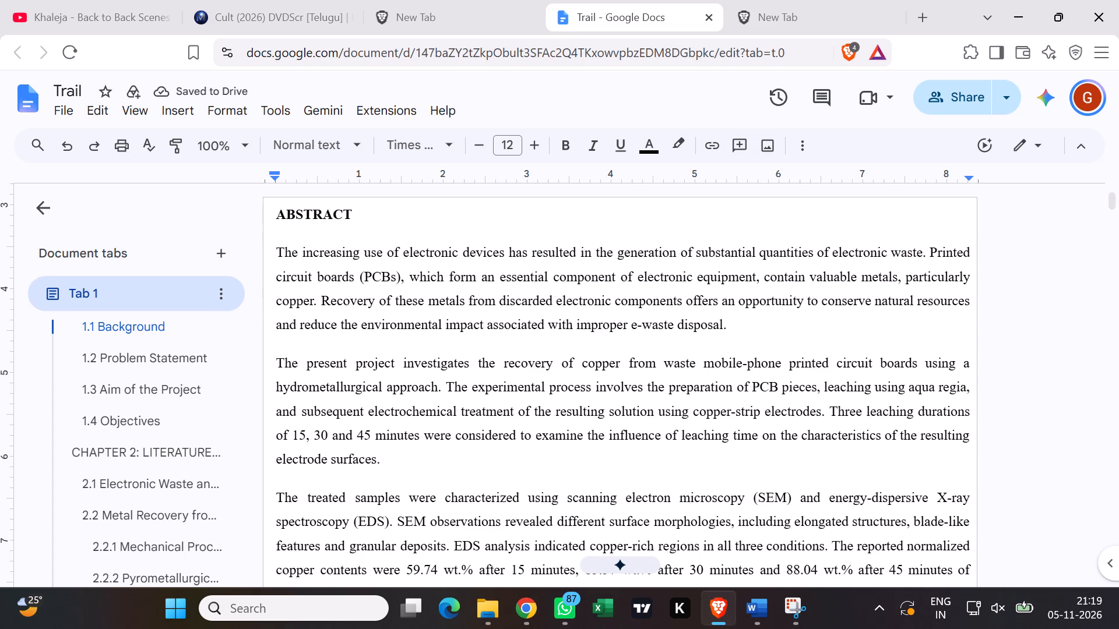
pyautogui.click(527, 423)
# Look through the report from the abstract down to the raw cathodic reaction and Faraday's law equations in section 2.5 Electrowinning.
pyautogui.scroll(-2, 775, 489)
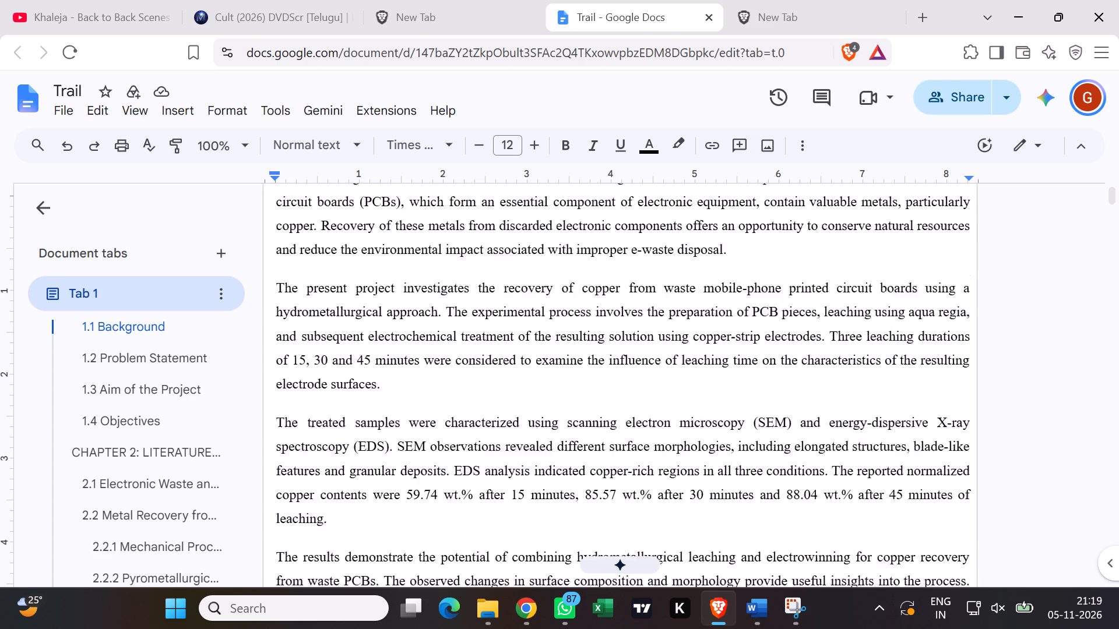
pyautogui.scroll(-9, 775, 489)
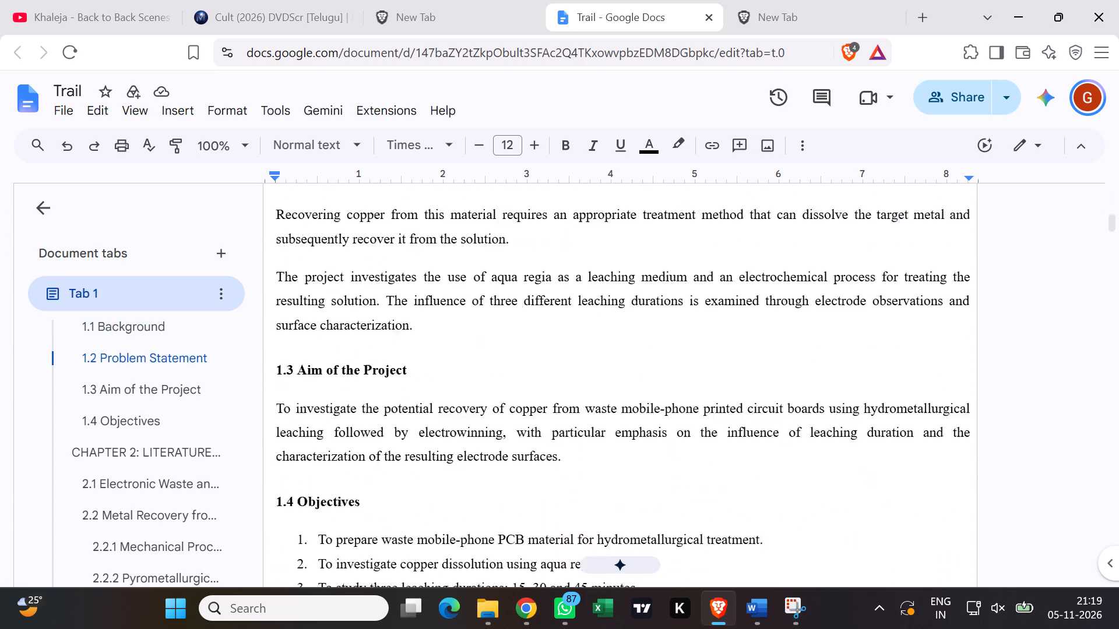
pyautogui.scroll(-5, 775, 489)
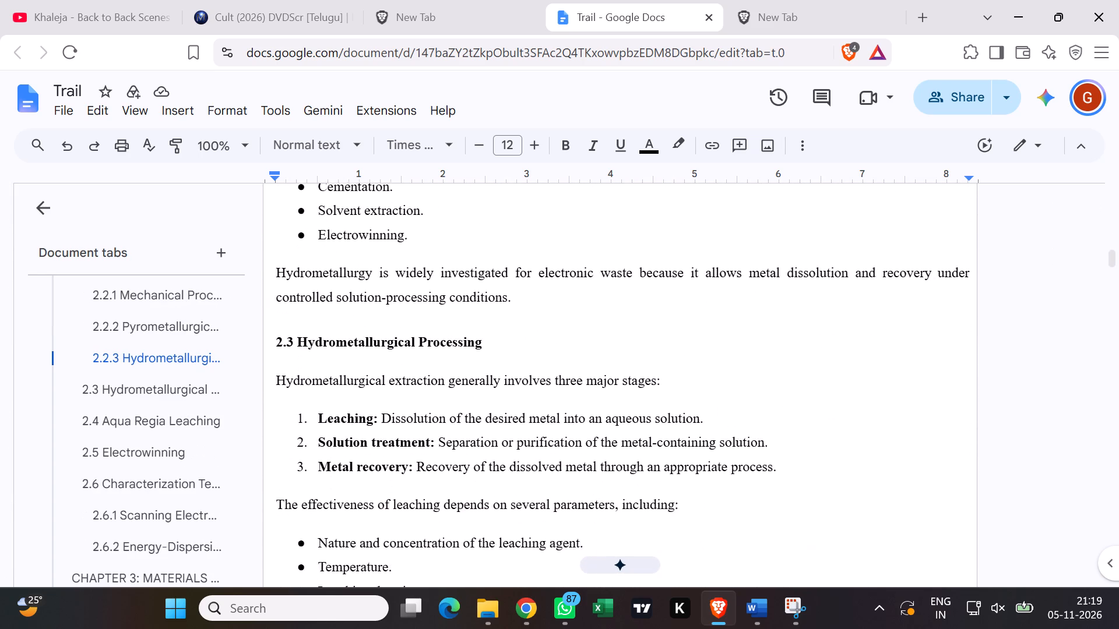
pyautogui.scroll(-4, 775, 489)
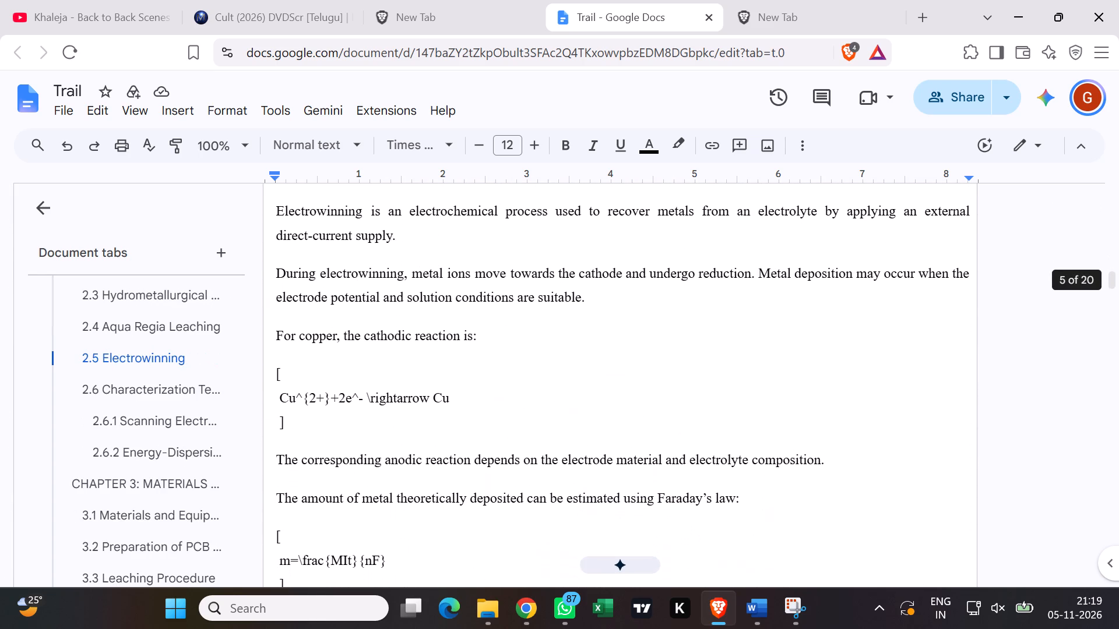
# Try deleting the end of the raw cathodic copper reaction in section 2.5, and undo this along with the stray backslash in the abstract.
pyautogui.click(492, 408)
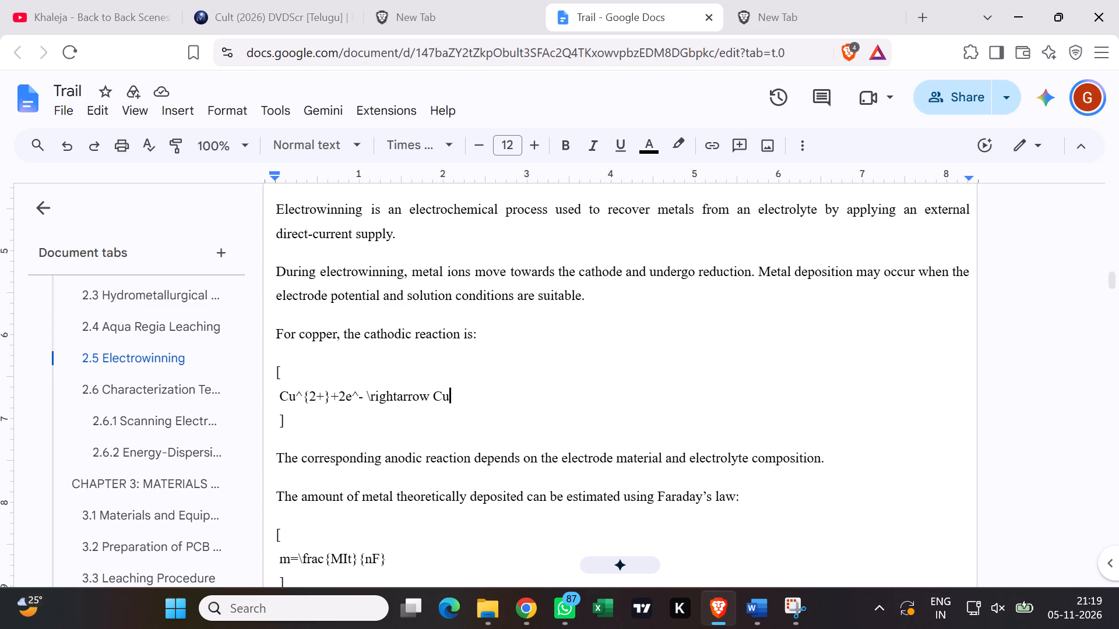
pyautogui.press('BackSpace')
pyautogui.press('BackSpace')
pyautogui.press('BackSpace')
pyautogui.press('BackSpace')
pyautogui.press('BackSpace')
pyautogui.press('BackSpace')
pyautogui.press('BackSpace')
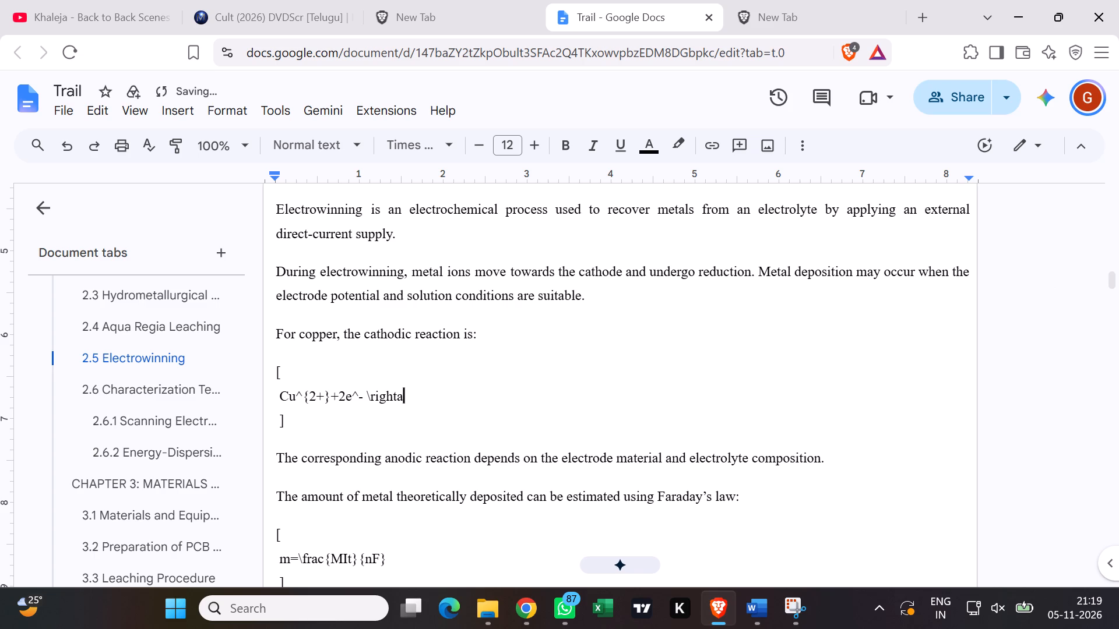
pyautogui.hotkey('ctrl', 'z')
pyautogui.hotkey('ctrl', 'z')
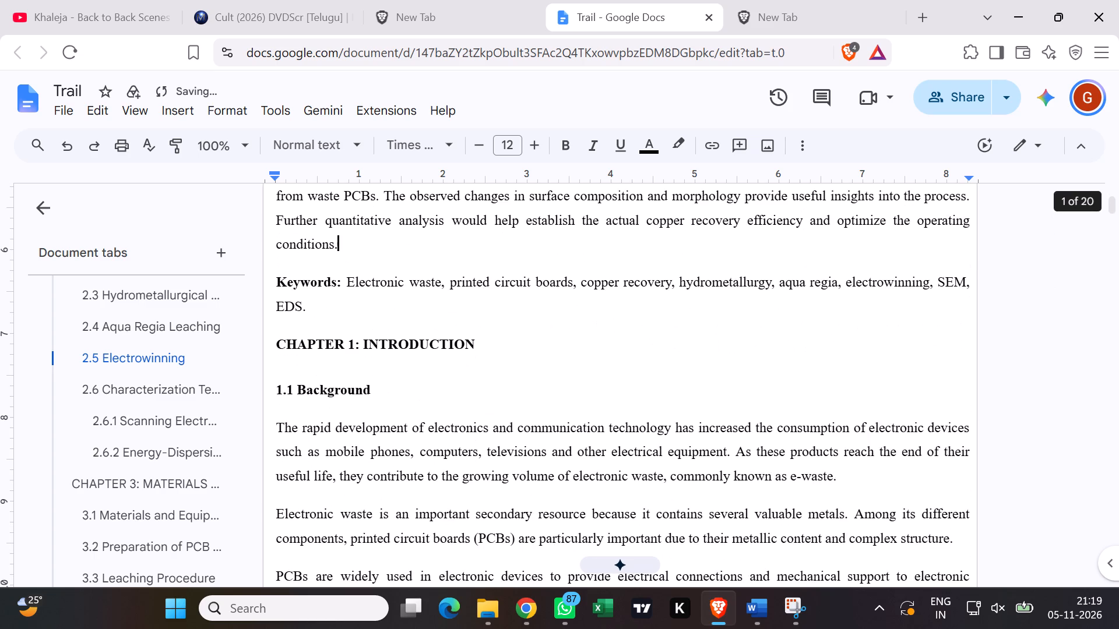
# Delete the raw copper dissolution equation after Cu in section 2.4 Aqua Regia Leaching, keeping the brackets around it.
pyautogui.scroll(15, 492, 408)
pyautogui.scroll(9, 492, 408)
pyautogui.scroll(-11, 492, 408)
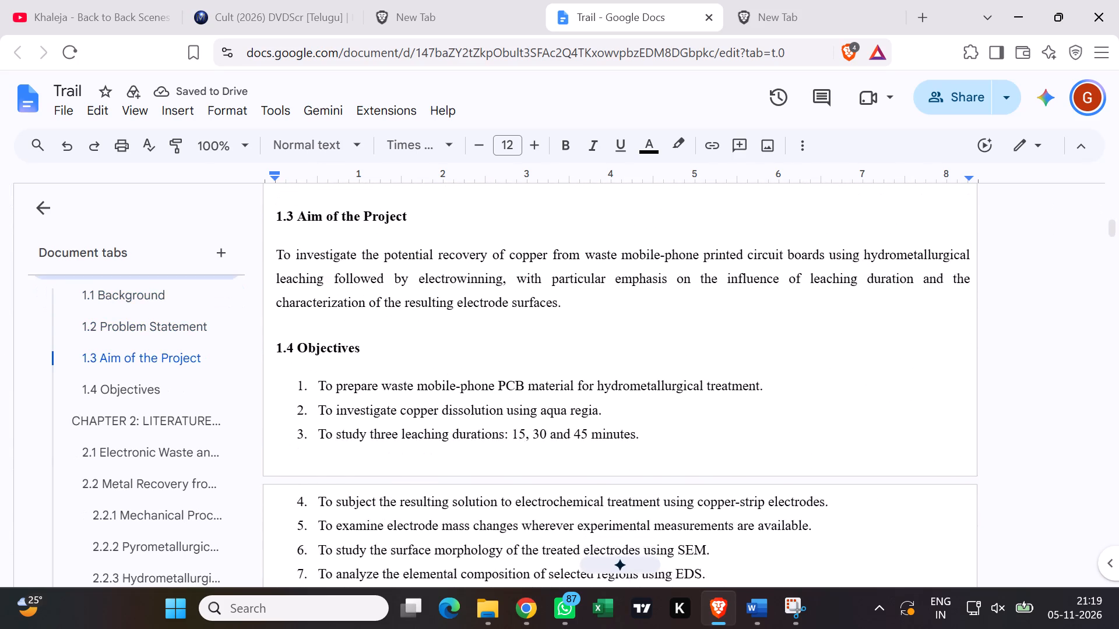
pyautogui.scroll(-5, 492, 408)
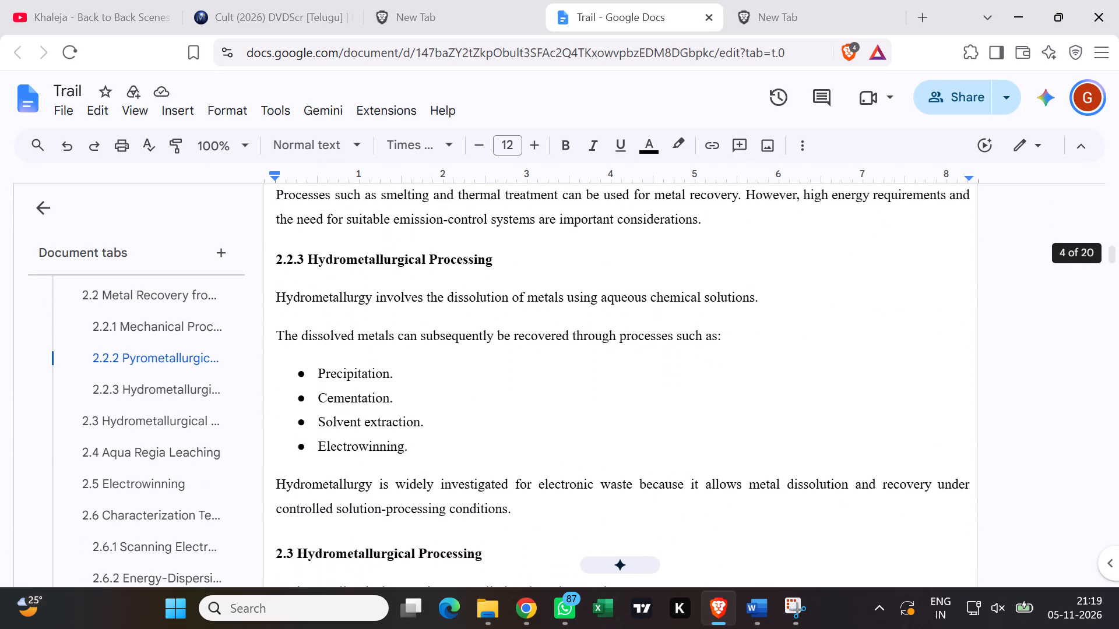
pyautogui.scroll(-4, 492, 408)
pyautogui.scroll(1, 492, 408)
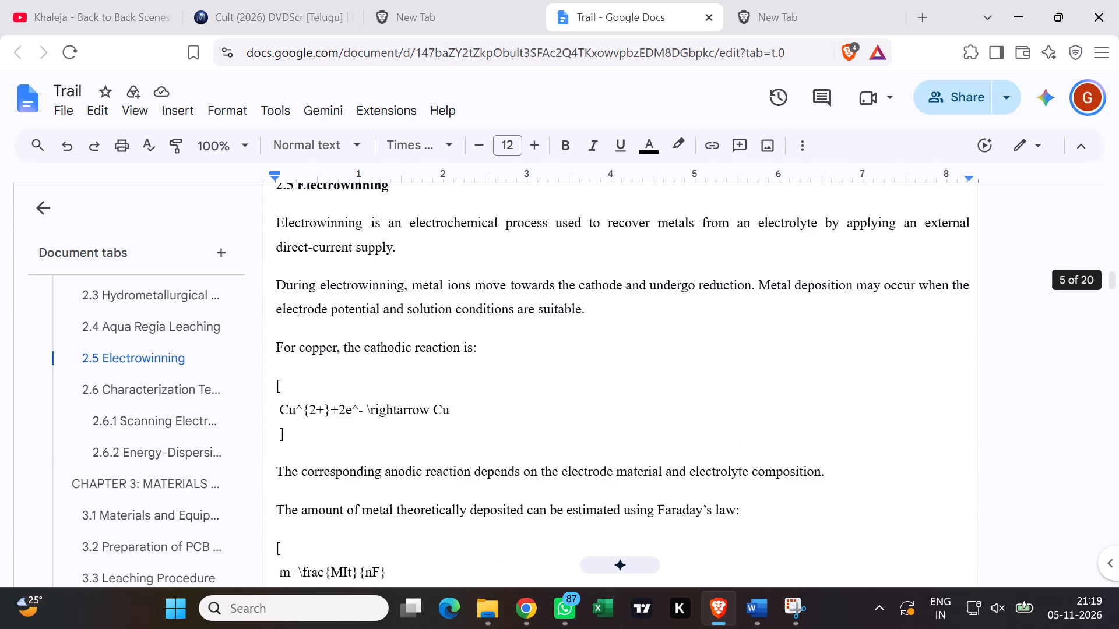
pyautogui.scroll(4, 492, 408)
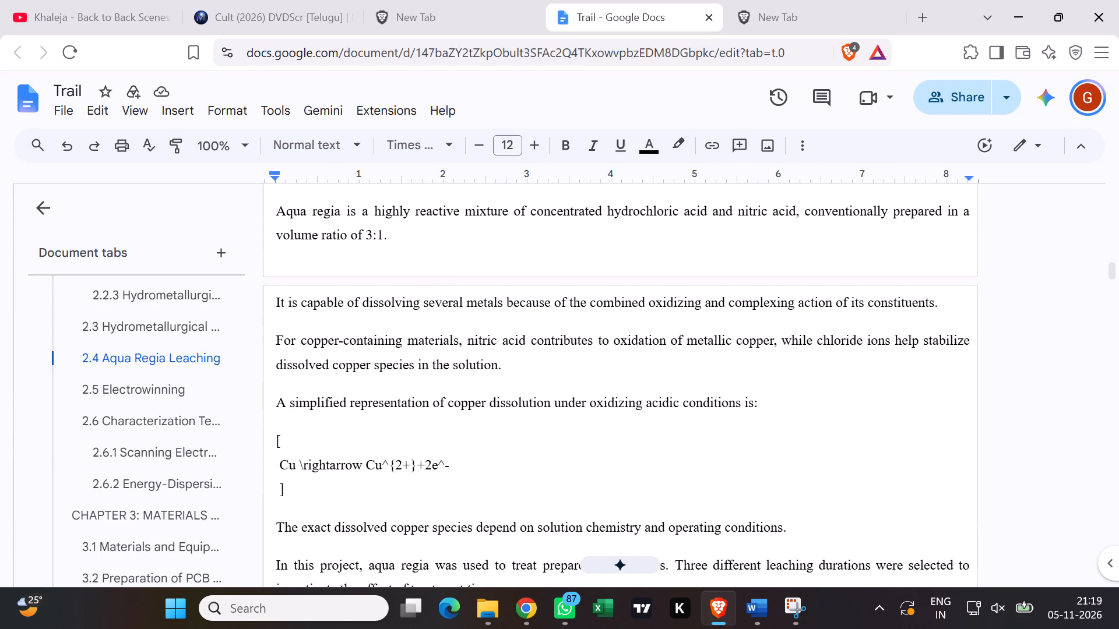
pyautogui.click(474, 470)
pyautogui.press('BackSpace')
pyautogui.press('BackSpace')
pyautogui.press('BackSpace')
pyautogui.press('BackSpace')
pyautogui.press('BackSpace')
pyautogui.press('BackSpace')
pyautogui.press('BackSpace')
pyautogui.press('BackSpace')
pyautogui.press('BackSpace')
pyautogui.press('BackSpace')
pyautogui.press('BackSpace')
pyautogui.press('BackSpace')
pyautogui.press('BackSpace')
pyautogui.press('BackSpace')
pyautogui.press('BackSpace')
pyautogui.press('BackSpace')
pyautogui.press('BackSpace')
pyautogui.press('BackSpace')
pyautogui.press('BackSpace')
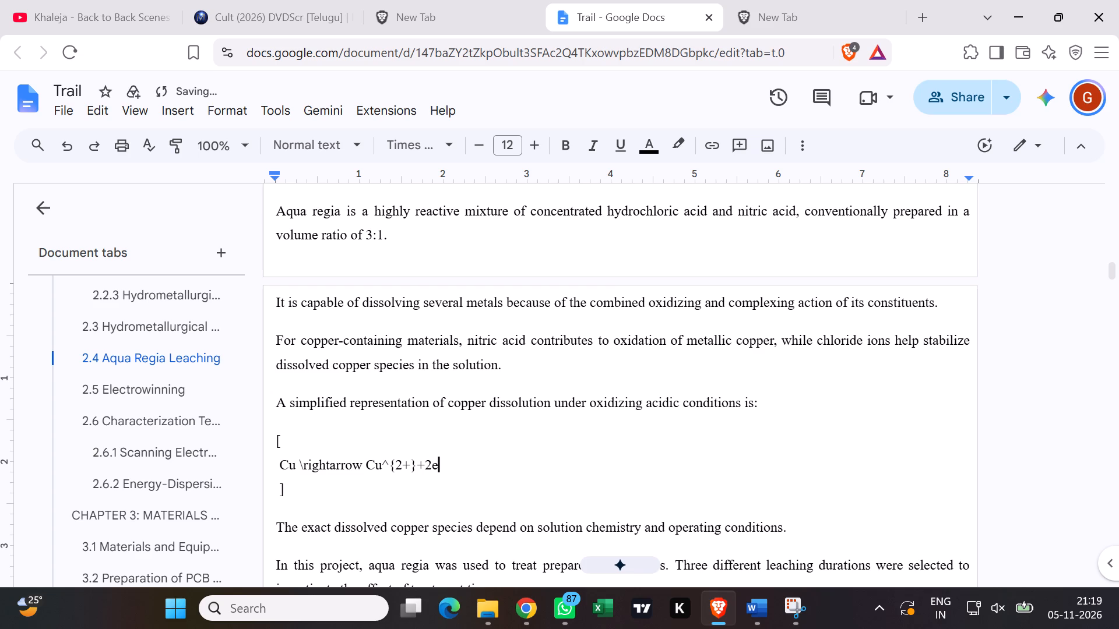
pyautogui.press('BackSpace')
pyautogui.press('BackSpace')
pyautogui.press('BackSpace')
pyautogui.press('BackSpace')
pyautogui.press('BackSpace')
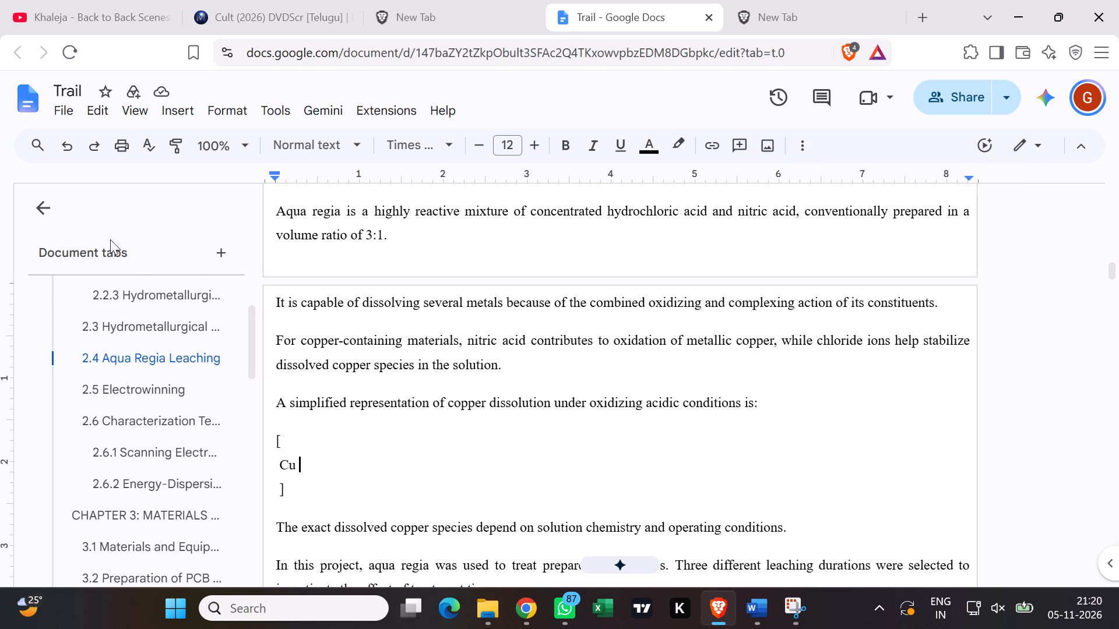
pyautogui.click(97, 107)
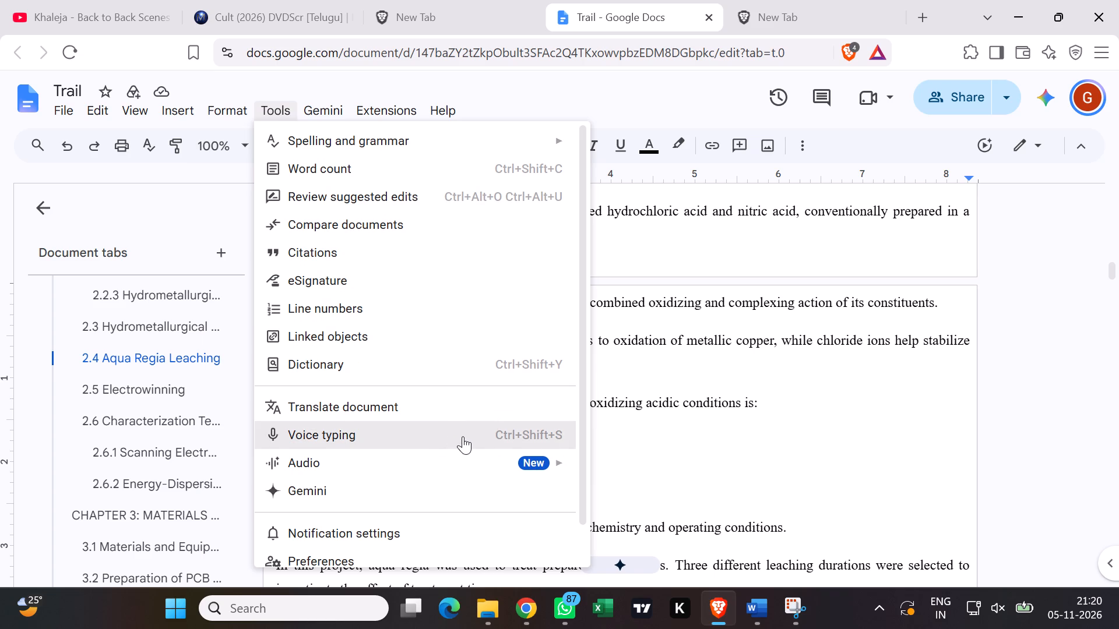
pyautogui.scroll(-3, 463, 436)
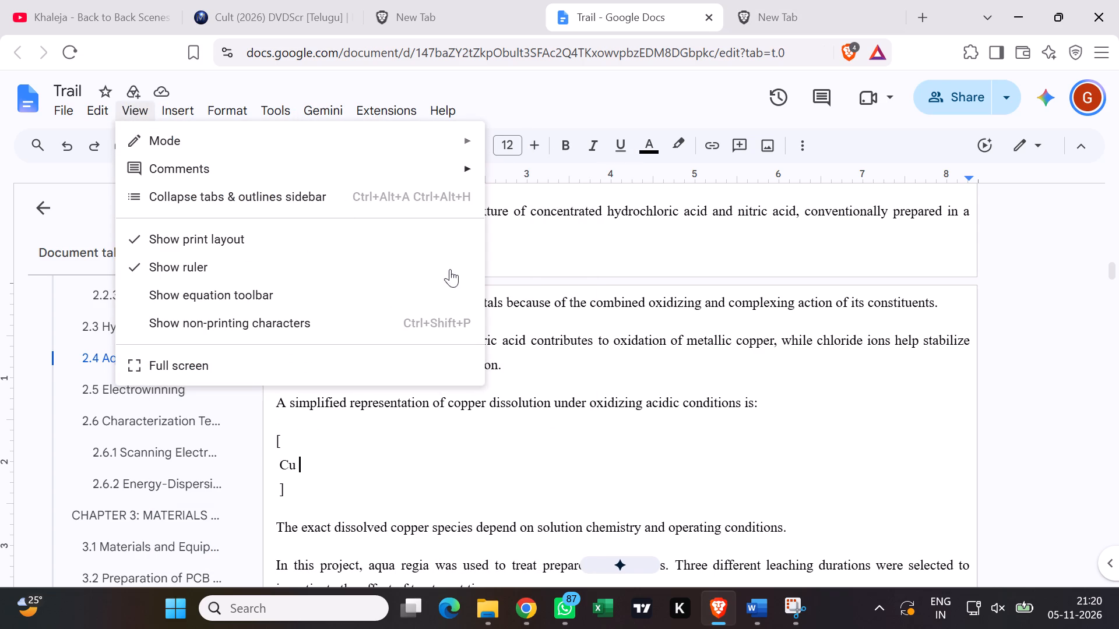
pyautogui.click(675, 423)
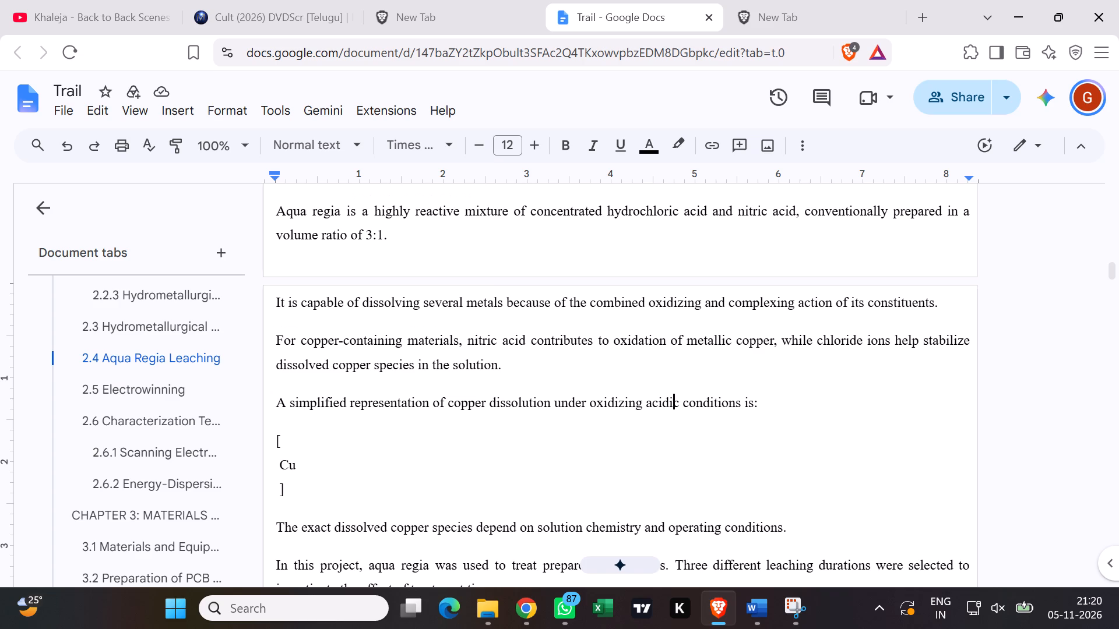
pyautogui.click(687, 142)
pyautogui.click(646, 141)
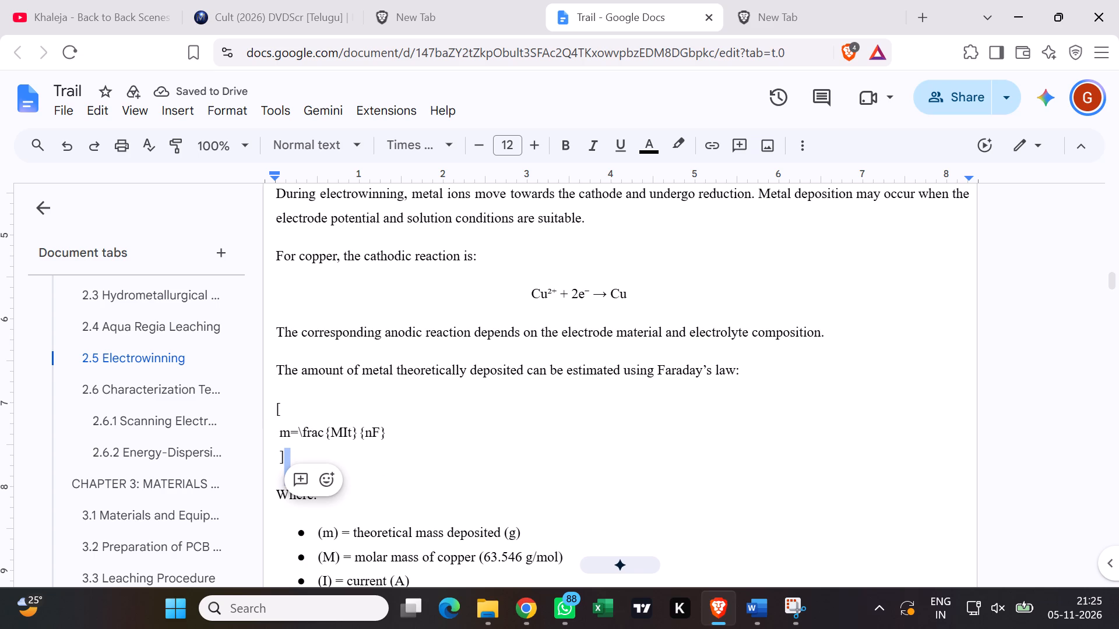
# Replace the raw bracketed Faraday's law equation in section 2.5 of the Trail report with the copied m = (M × I × t) / (n × F).
pyautogui.click(273, 409)
pyautogui.moveTo(273, 409); pyautogui.dragTo(307, 457)
pyautogui.press('BackSpace')
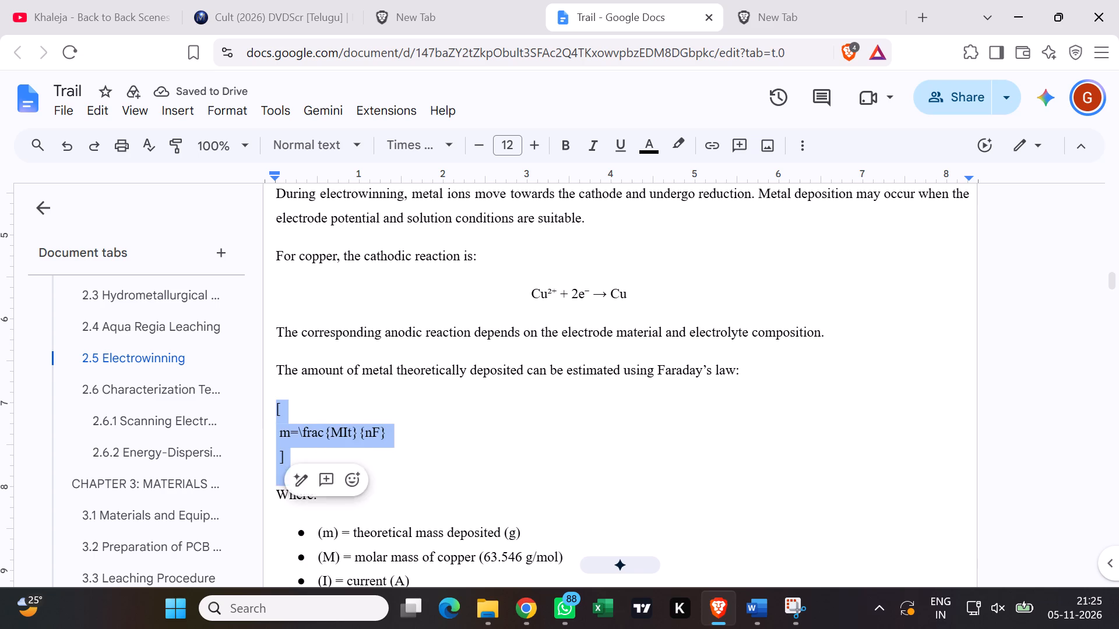
pyautogui.press('Return')
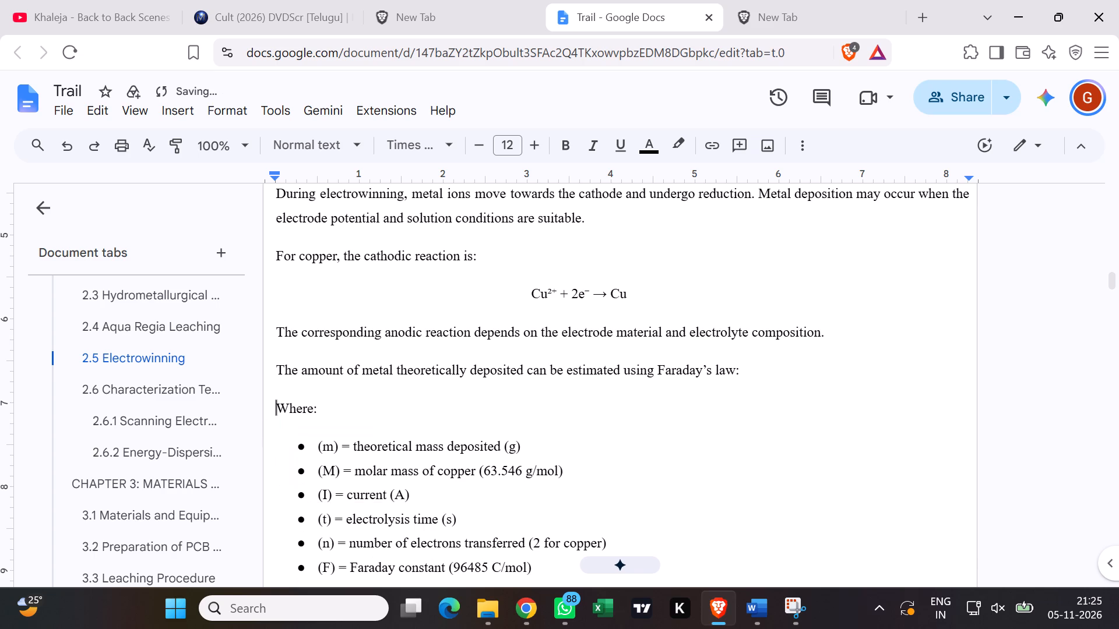
pyautogui.click(321, 395)
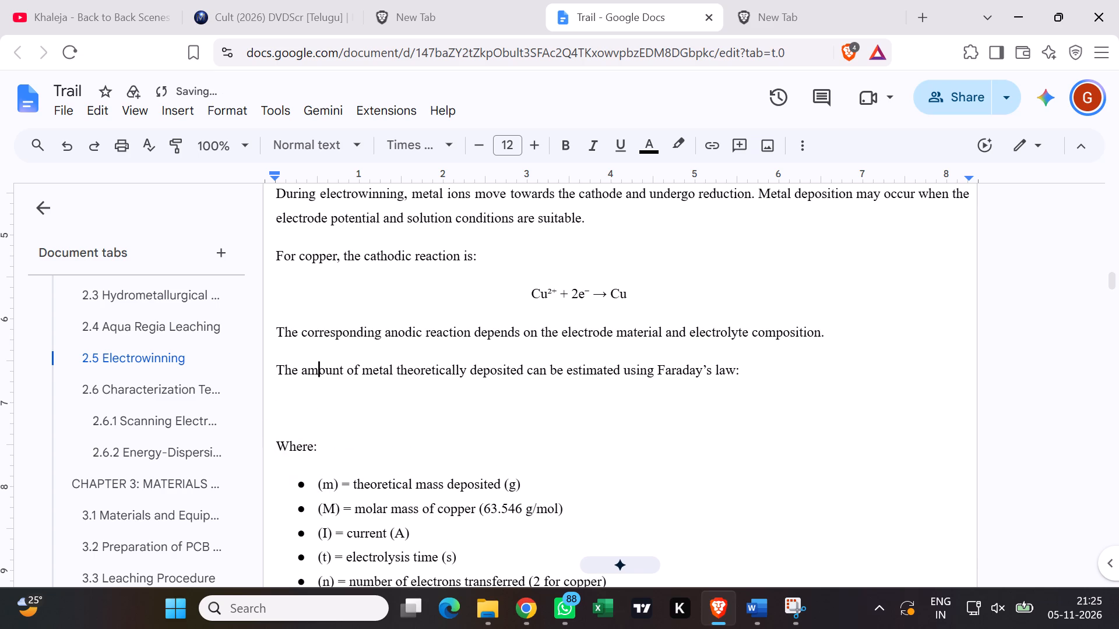
pyautogui.click(281, 409)
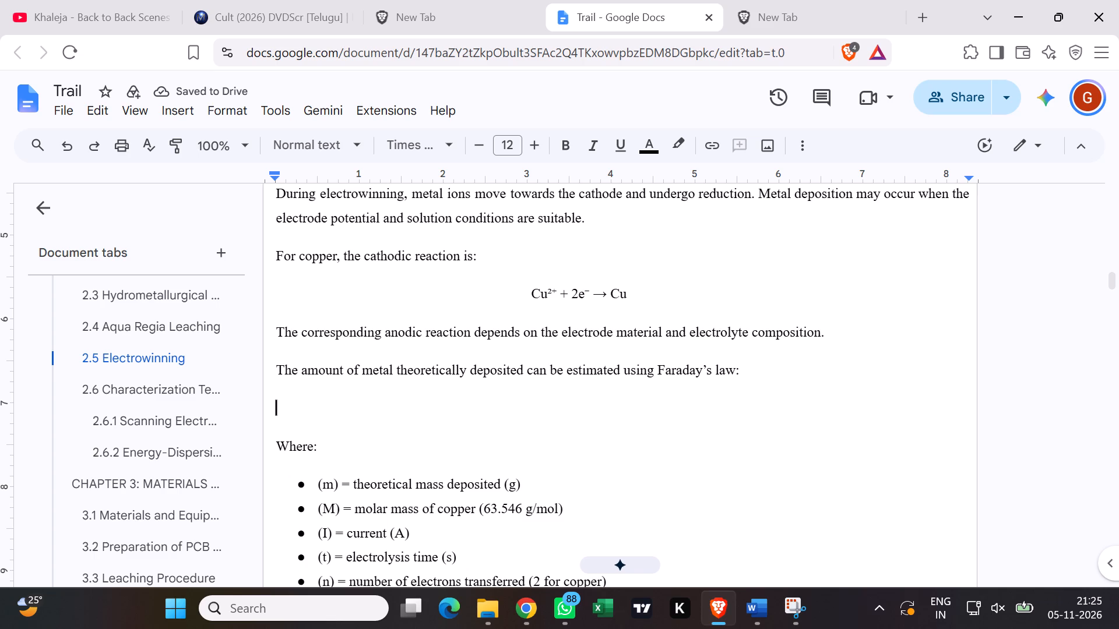
pyautogui.hotkey('ctrl', 'v')
pyautogui.click(281, 409)
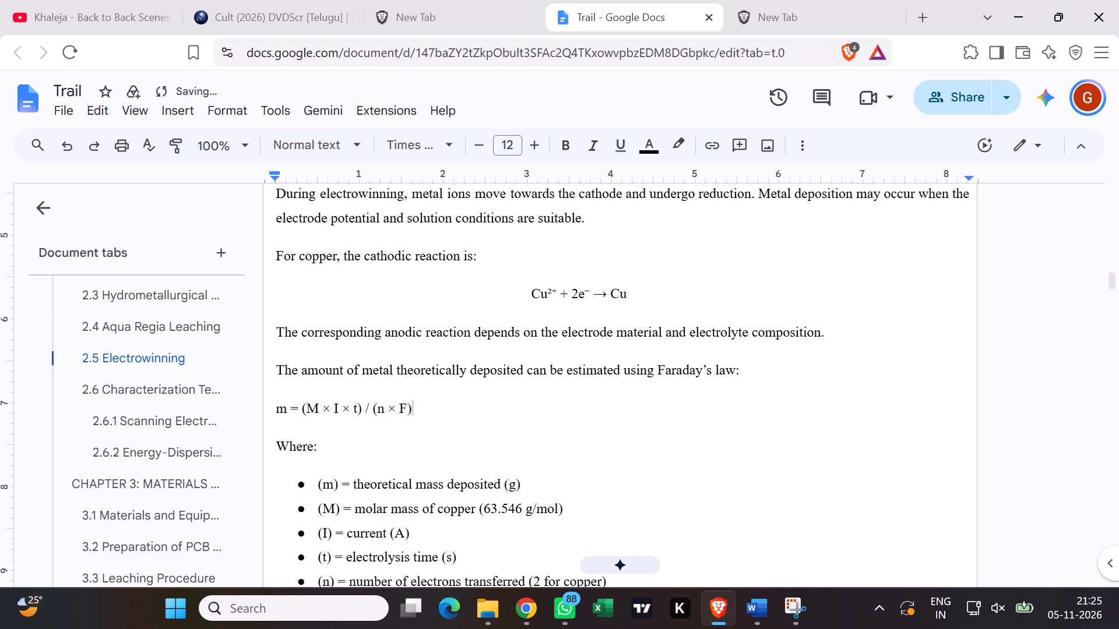
# Move the new Faraday's law equation in section 2.5 to about the middle of its line using leading spaces.
pyautogui.click(274, 419)
pyautogui.press('space')
pyautogui.press('space')
pyautogui.press('space')
pyautogui.press('space')
pyautogui.press('space')
pyautogui.press('space')
pyautogui.press('space')
pyautogui.press('space')
pyautogui.press('space')
pyautogui.press('space')
pyautogui.press('space')
pyautogui.press('space')
pyautogui.press('space')
pyautogui.press('space')
pyautogui.press('space')
pyautogui.press('space')
pyautogui.press('space')
pyautogui.press('space')
pyautogui.press('space')
pyautogui.press('space')
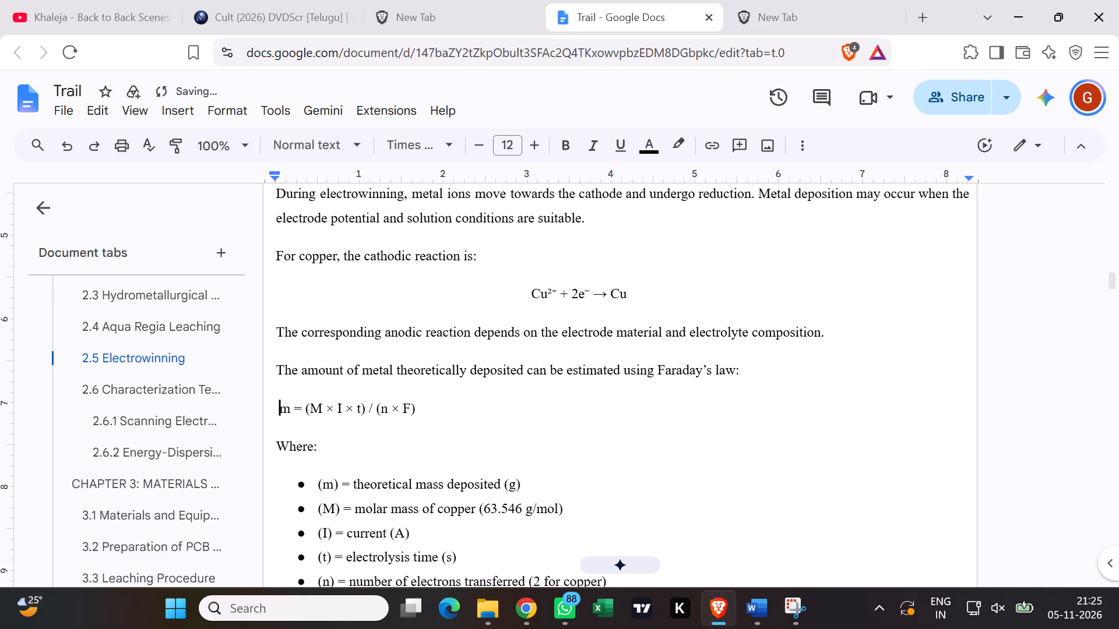
pyautogui.press('space')
pyautogui.press('space')
pyautogui.press('space')
pyautogui.press('space')
pyautogui.press('space')
pyautogui.press('space')
pyautogui.press('space')
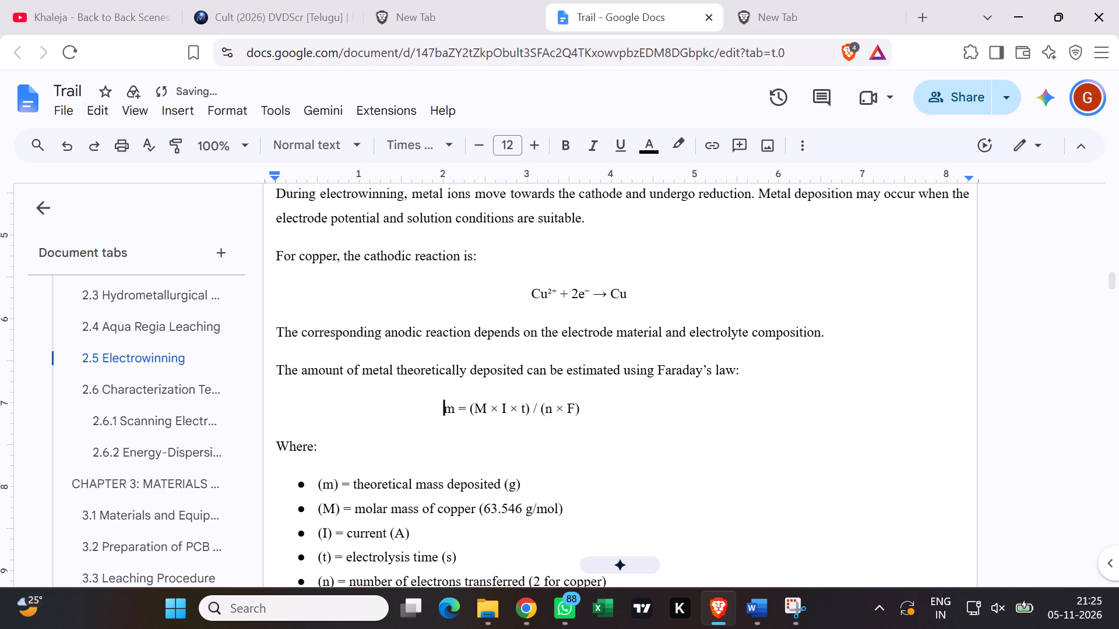
pyautogui.press('space')
pyautogui.press('space')
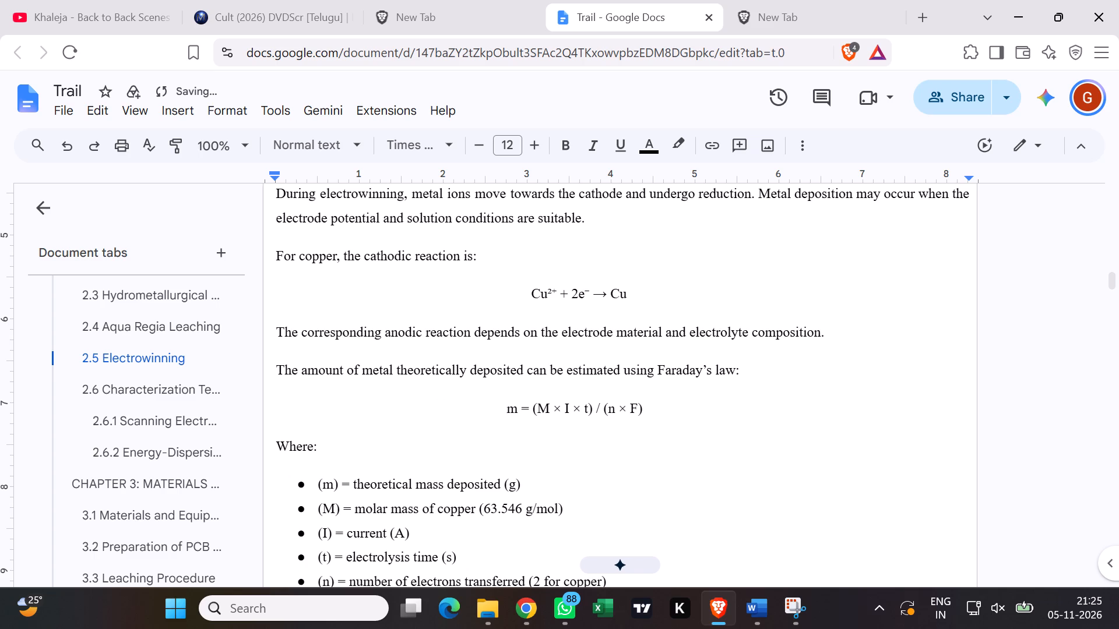
pyautogui.press('space')
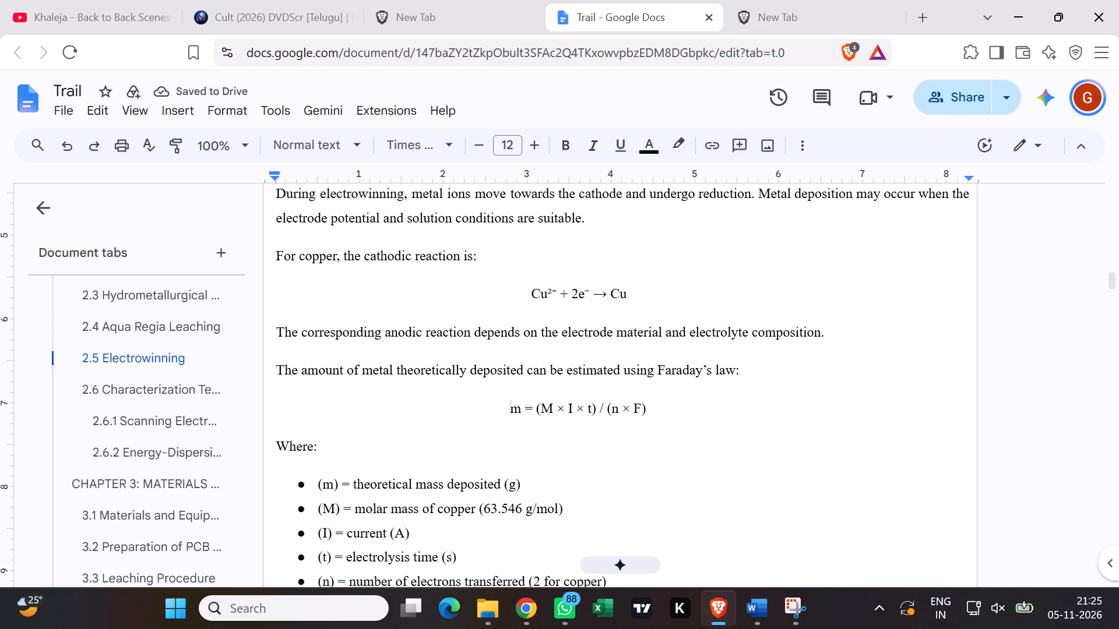
pyautogui.press('space')
pyautogui.press('space')
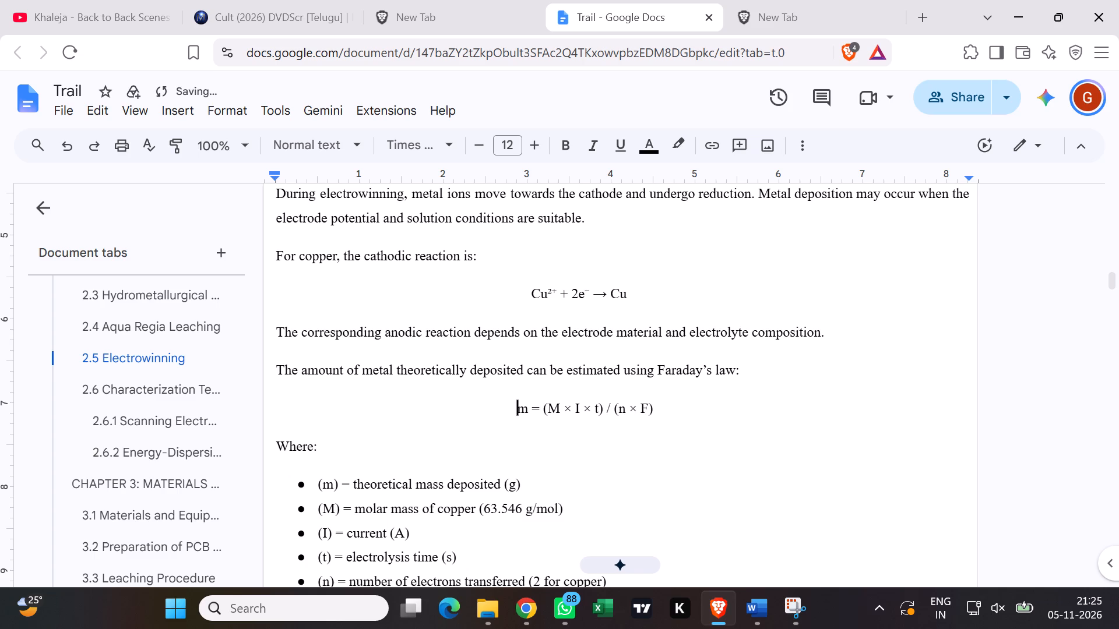
pyautogui.click(639, 527)
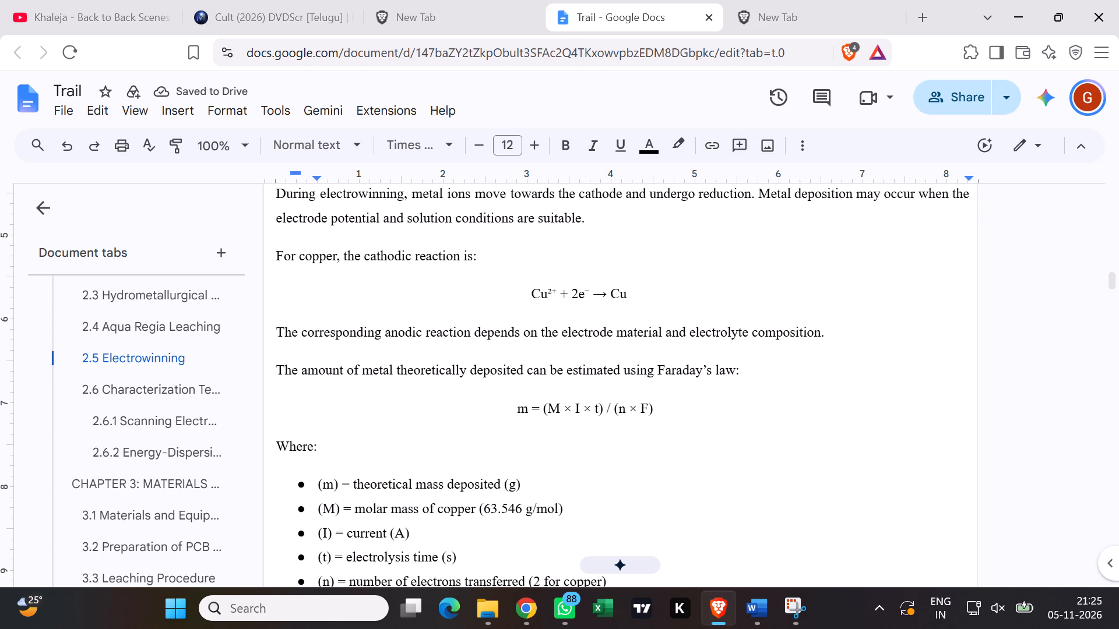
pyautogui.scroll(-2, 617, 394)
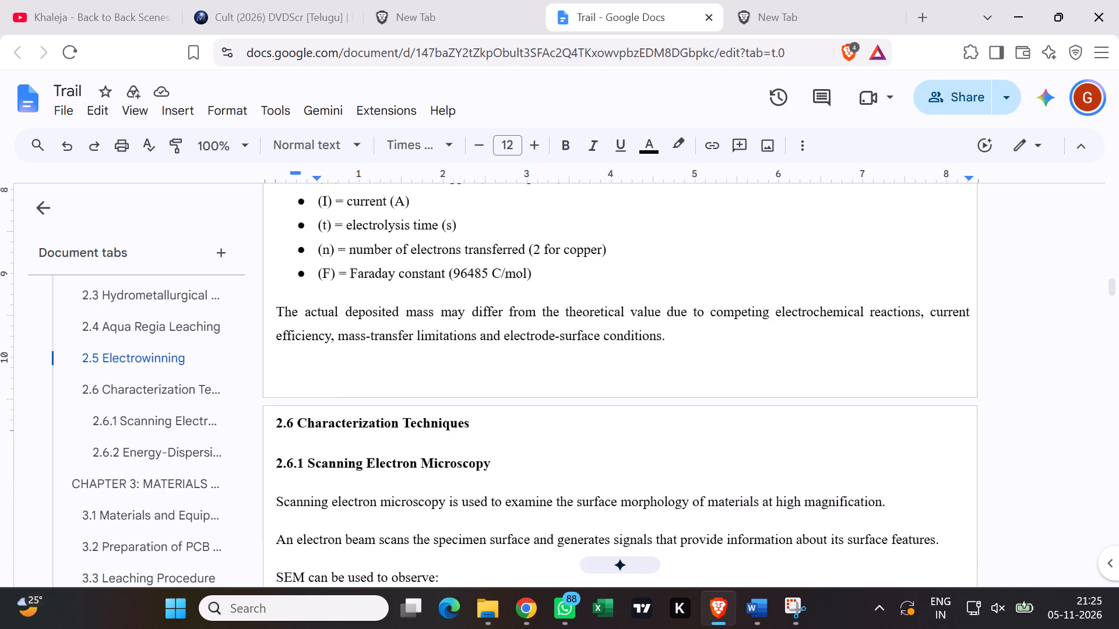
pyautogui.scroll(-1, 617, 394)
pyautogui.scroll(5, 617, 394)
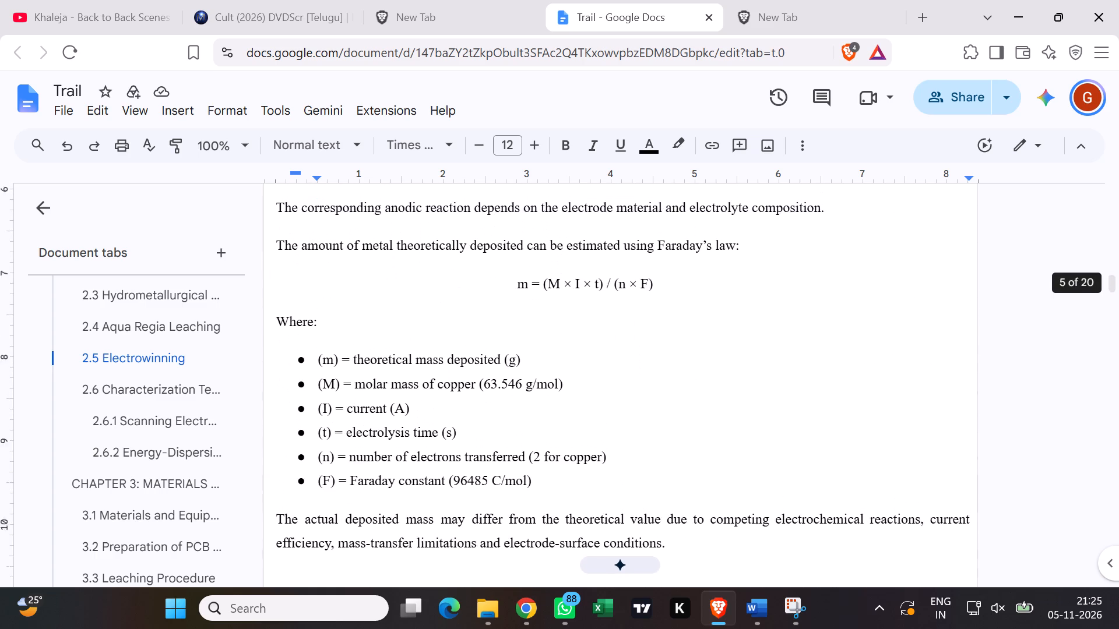
# Review the report from section 2.5 through the start of section 3.3 for remaining raw equations or placeholders.
pyautogui.scroll(2, 617, 394)
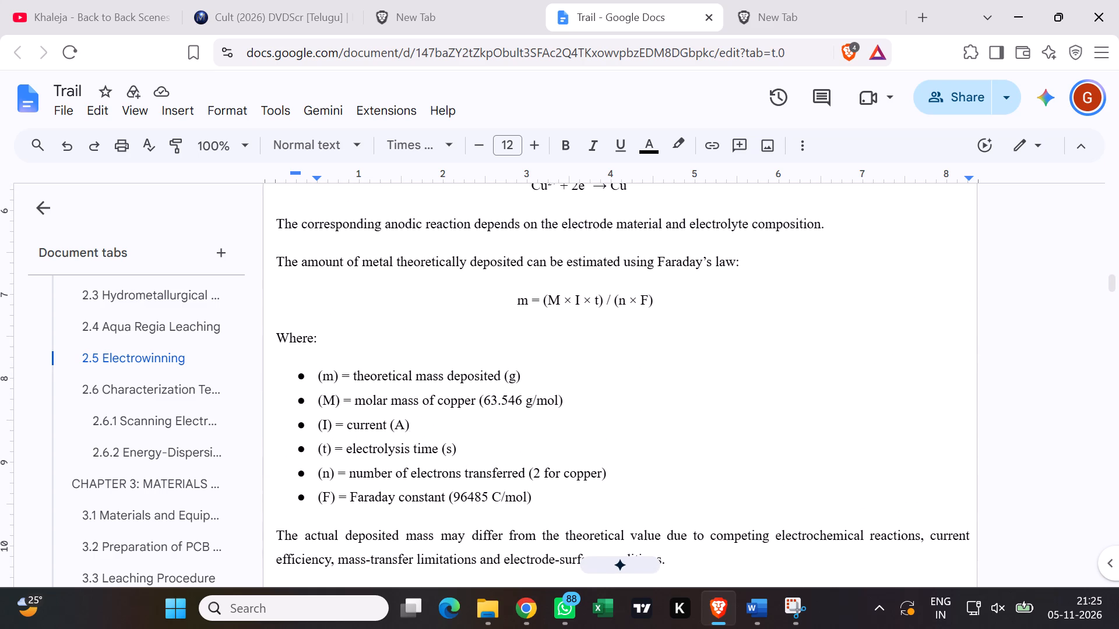
pyautogui.scroll(-1, 613, 383)
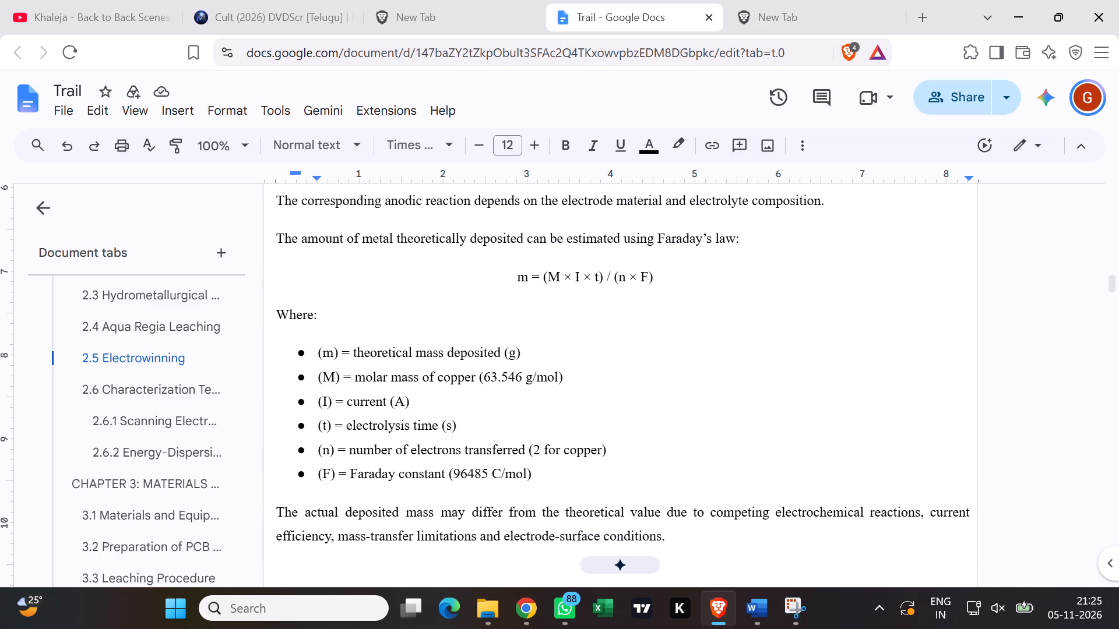
pyautogui.scroll(-6, 613, 383)
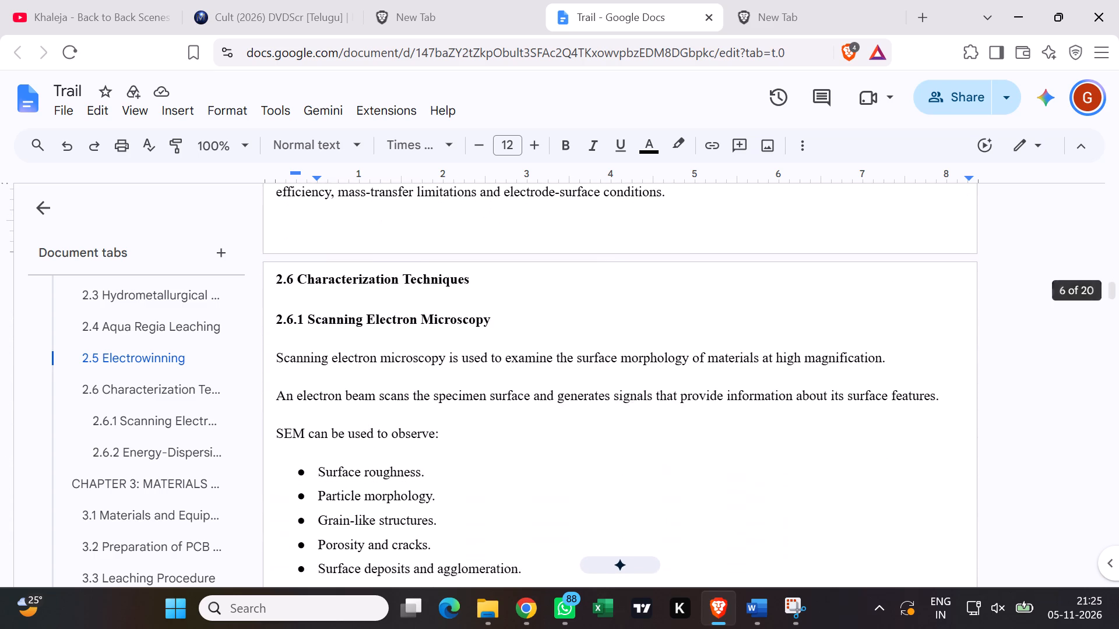
pyautogui.scroll(-2, 600, 323)
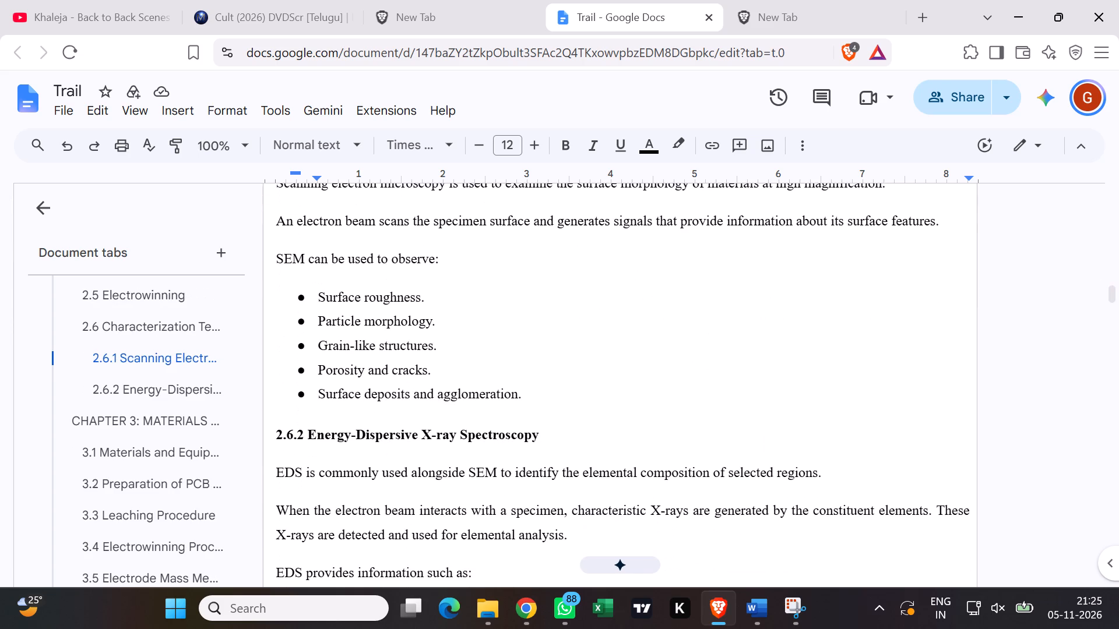
pyautogui.scroll(-11, 663, 379)
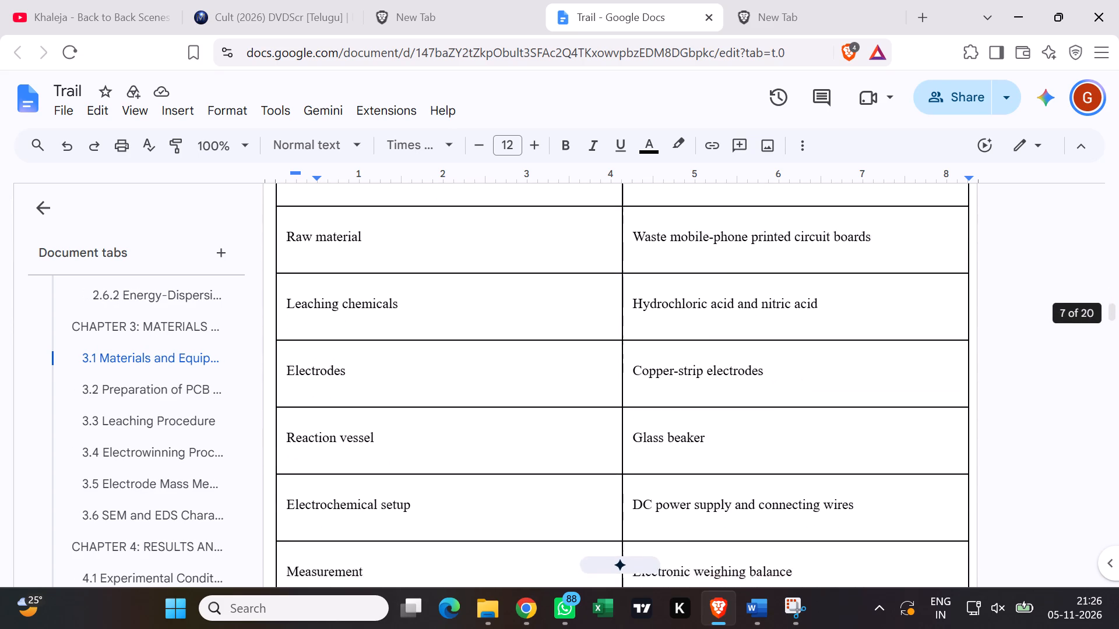
pyautogui.scroll(-7, 666, 369)
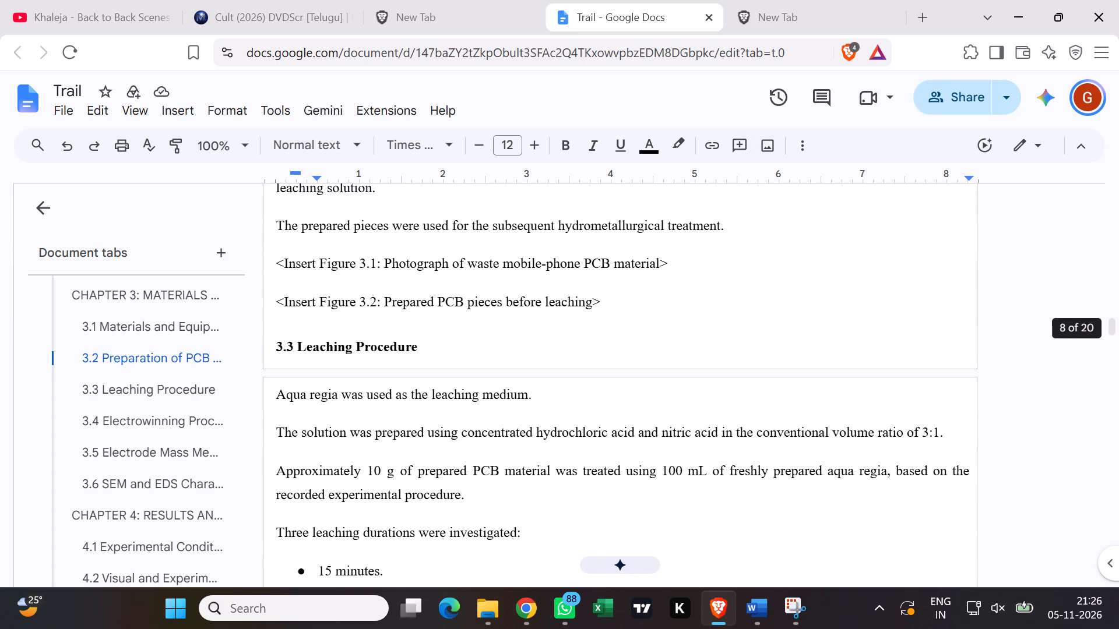
pyautogui.scroll(-1, 669, 364)
pyautogui.scroll(2, 669, 364)
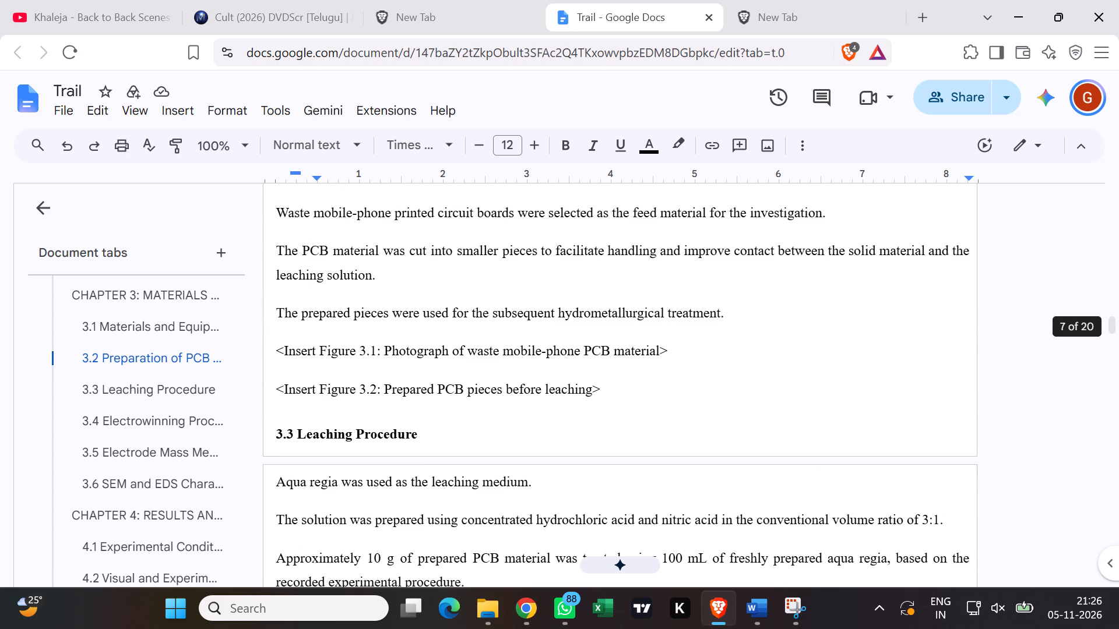
pyautogui.scroll(1, 671, 352)
# Remove the leading "<Insert " from the Figure 3.1 placeholder in section 3.2, leaving its caption text starting at "Figure 3.1".
pyautogui.click(765, 400)
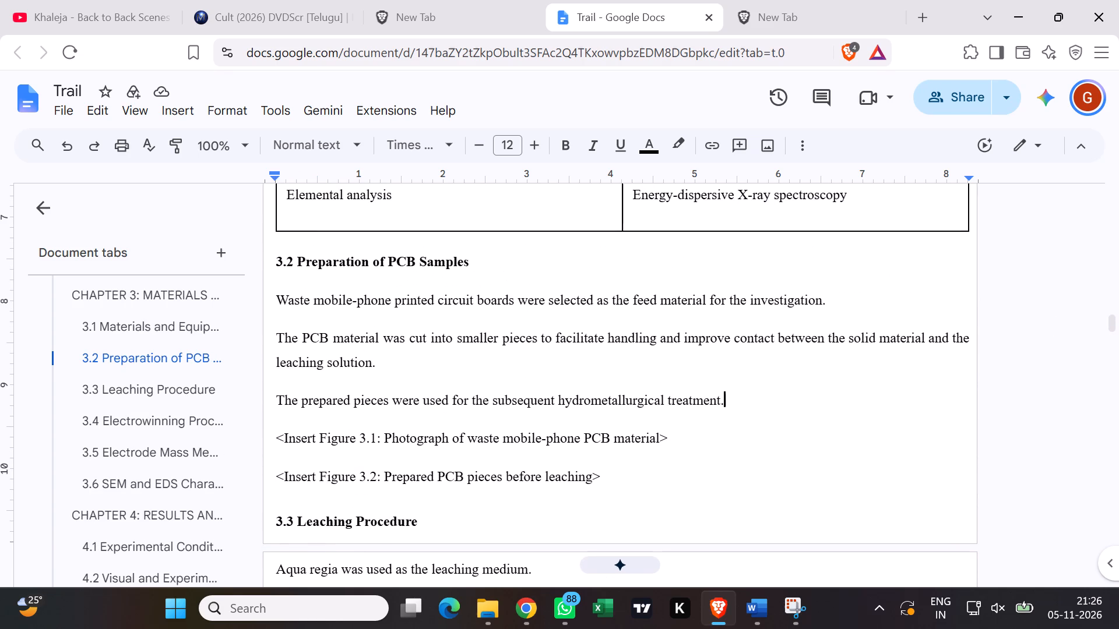
pyautogui.click(271, 436)
pyautogui.click(678, 433)
pyautogui.click(316, 439)
pyautogui.moveTo(317, 439); pyautogui.dragTo(322, 440)
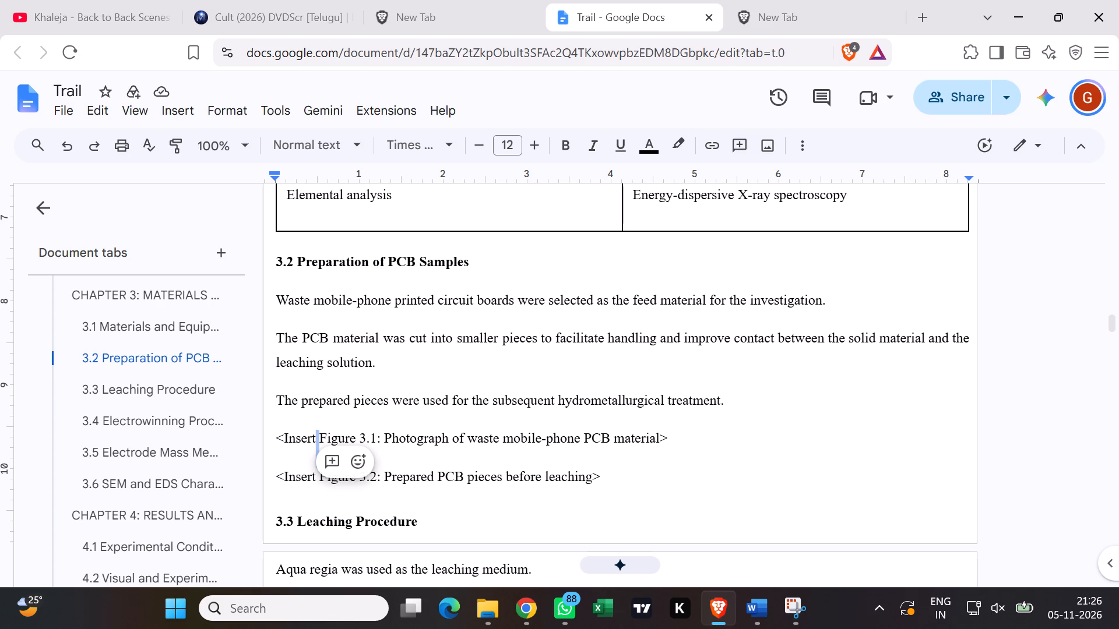
pyautogui.click(316, 433)
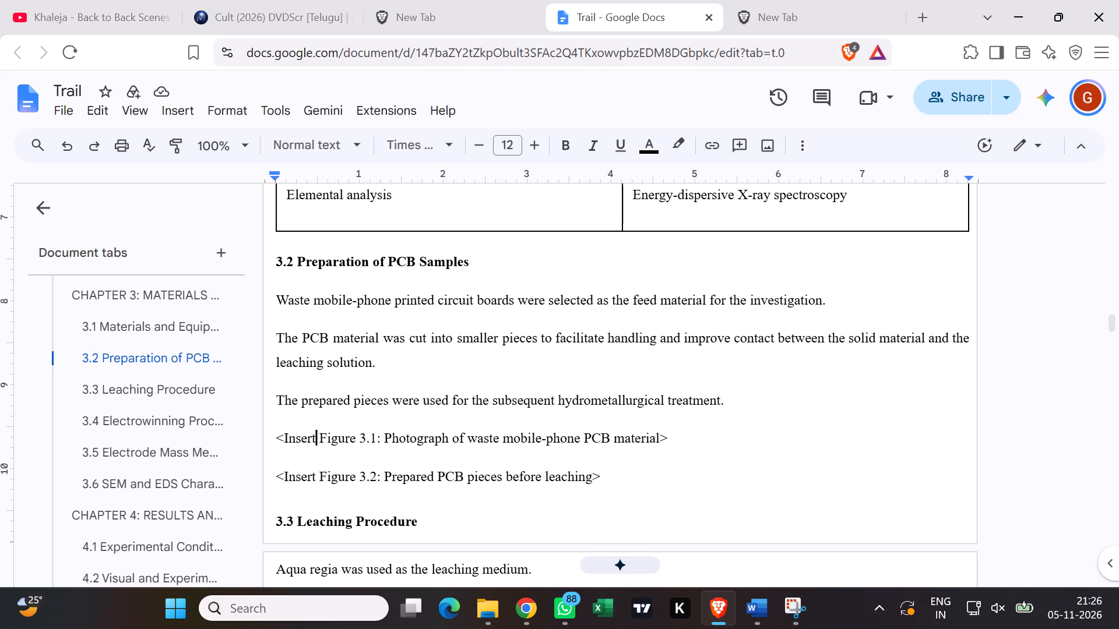
pyautogui.press('Right')
pyautogui.press('BackSpace')
pyautogui.press('BackSpace')
pyautogui.press('BackSpace')
pyautogui.press('BackSpace')
pyautogui.press('BackSpace')
pyautogui.press('BackSpace')
pyautogui.press('BackSpace')
pyautogui.press('BackSpace')
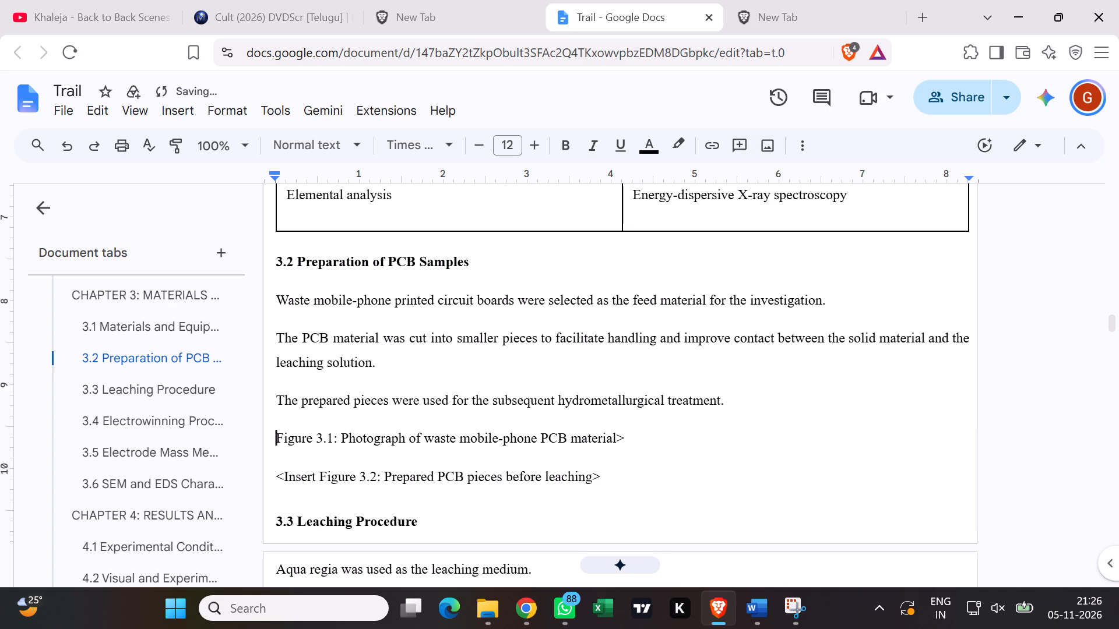
# Shift the Figure 3.1 caption in section 3.2 to about the middle of its line using leading spaces.
pyautogui.press('space')
pyautogui.press('space')
pyautogui.press('space')
pyautogui.press('space')
pyautogui.press('space')
pyautogui.press('space')
pyautogui.press('space')
pyautogui.press('space')
pyautogui.press('space')
pyautogui.press('space')
pyautogui.press('space')
pyautogui.press('space')
pyautogui.press('space')
pyautogui.press('space')
pyautogui.press('space')
pyautogui.press('space')
pyautogui.press('space')
pyautogui.press('space')
pyautogui.press('space')
pyautogui.press('space')
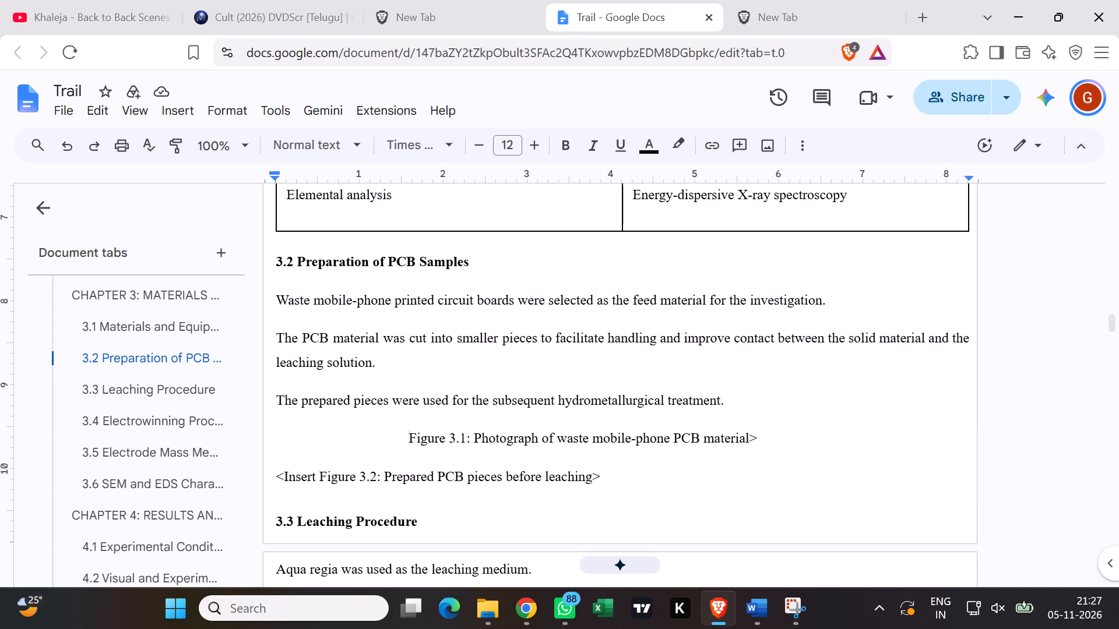
pyautogui.press('space')
pyautogui.press('space')
pyautogui.press('space')
pyautogui.press('space')
pyautogui.press('space')
pyautogui.press('space')
pyautogui.press('space')
pyautogui.press('space')
pyautogui.press('space')
pyautogui.press('space')
pyautogui.press('space')
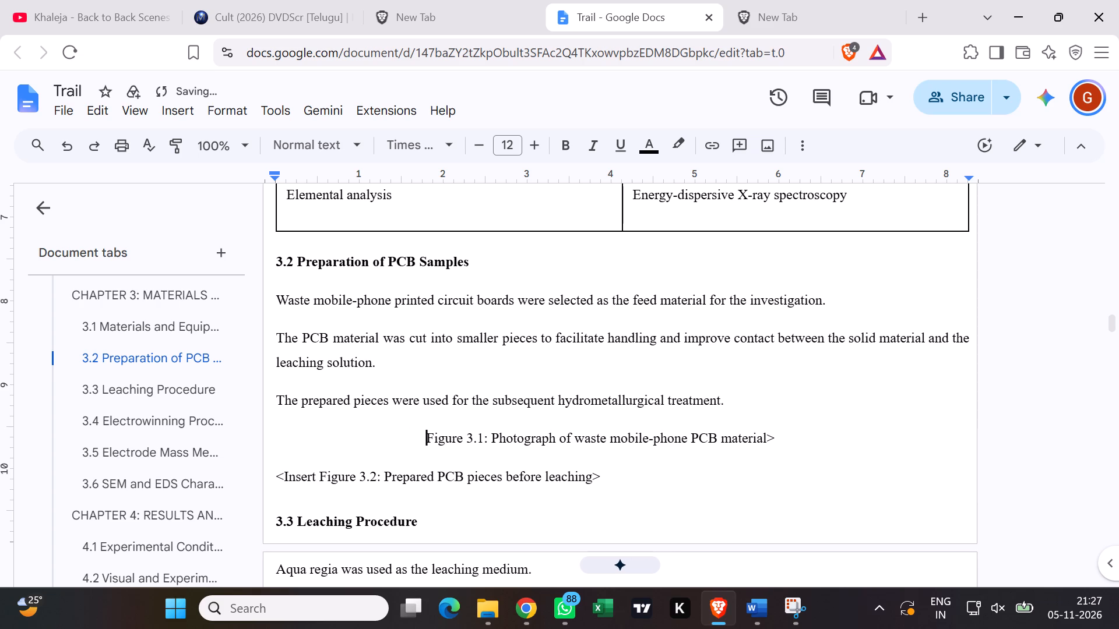
pyautogui.press('space')
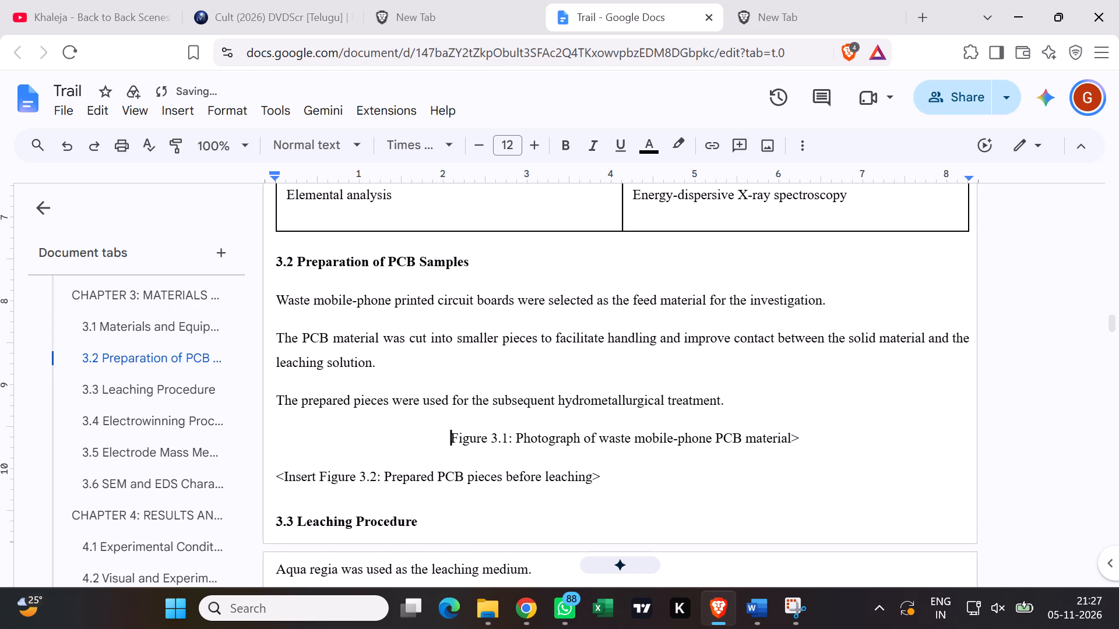
# Add two blank lines between the last paragraph of section 3.2 and the Figure 3.1 caption.
pyautogui.scroll(1, 459, 465)
pyautogui.scroll(-1, 604, 484)
pyautogui.click(734, 407)
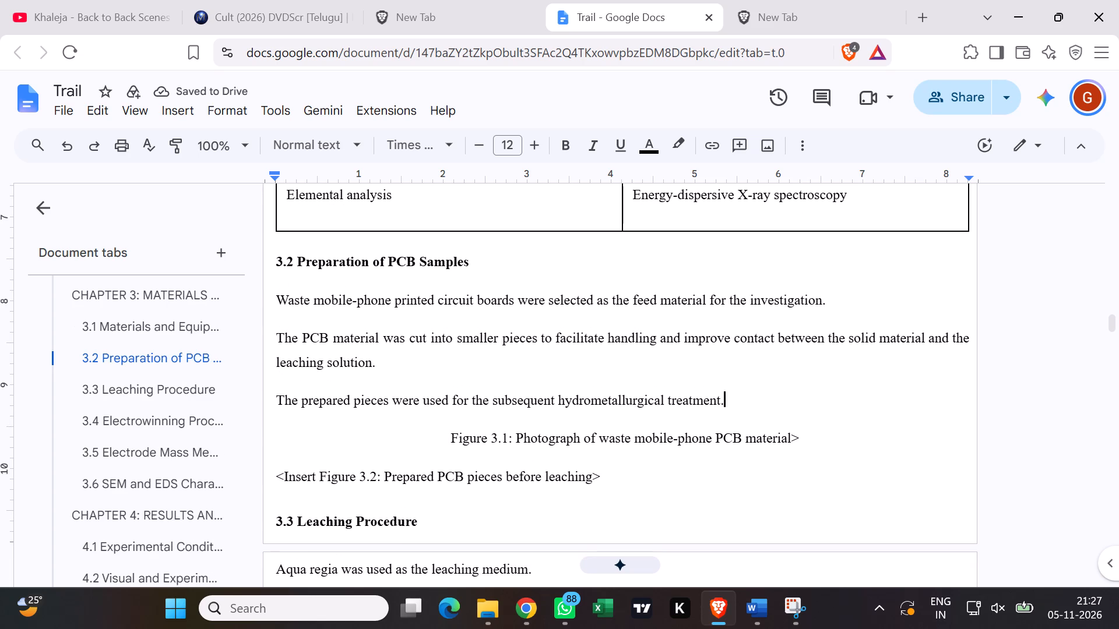
pyautogui.press('Return')
pyautogui.press('Return')
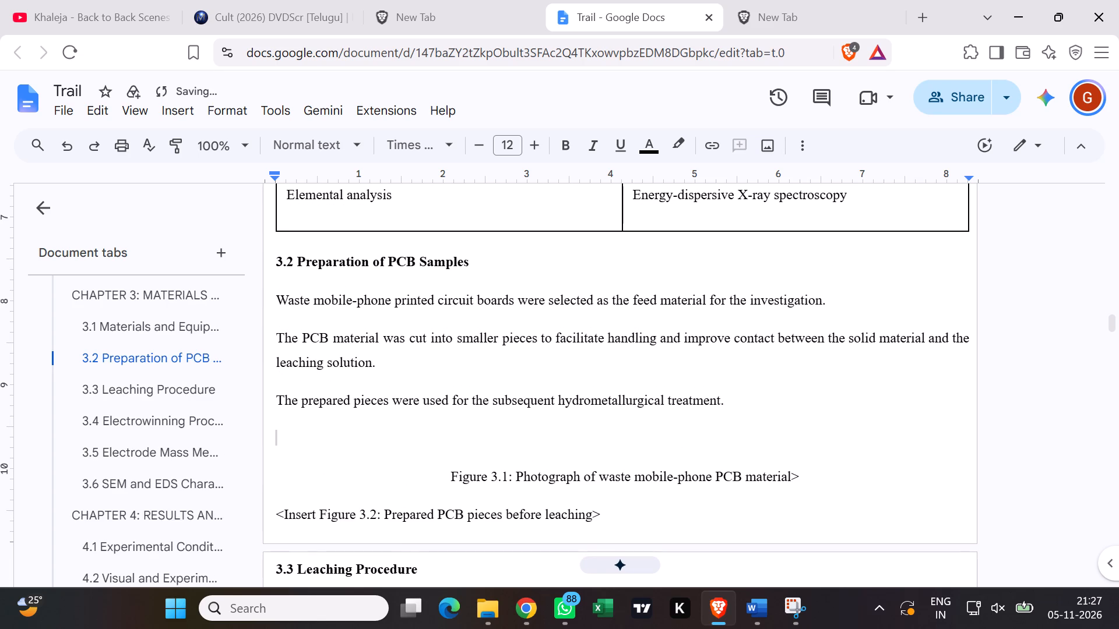
pyautogui.scroll(-2, 699, 427)
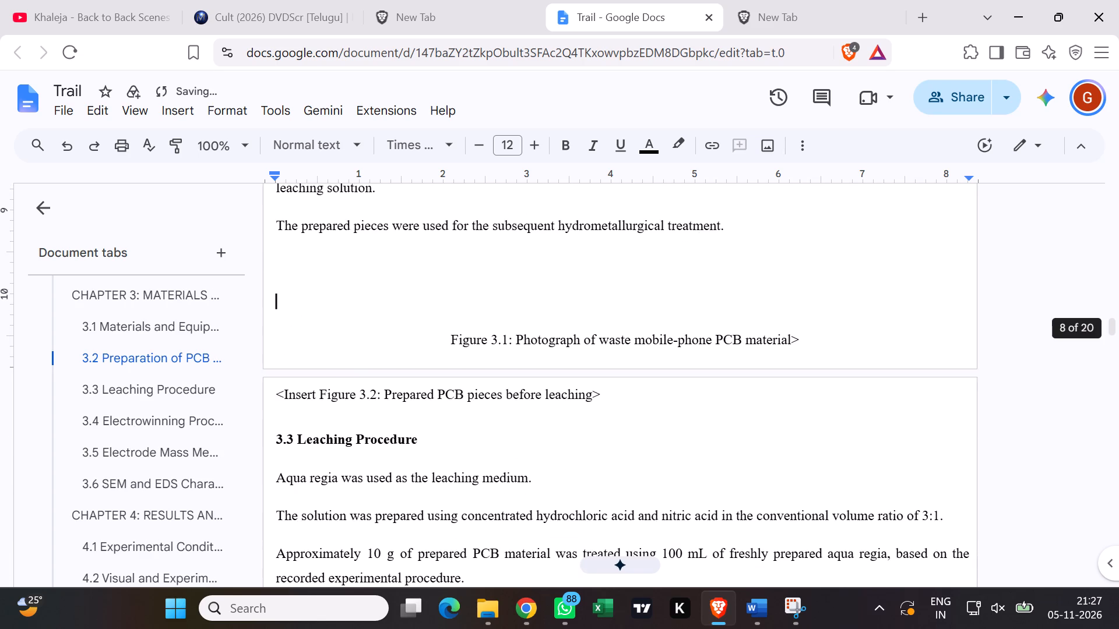
pyautogui.scroll(-1, 699, 426)
pyautogui.scroll(2, 699, 426)
pyautogui.press('Return')
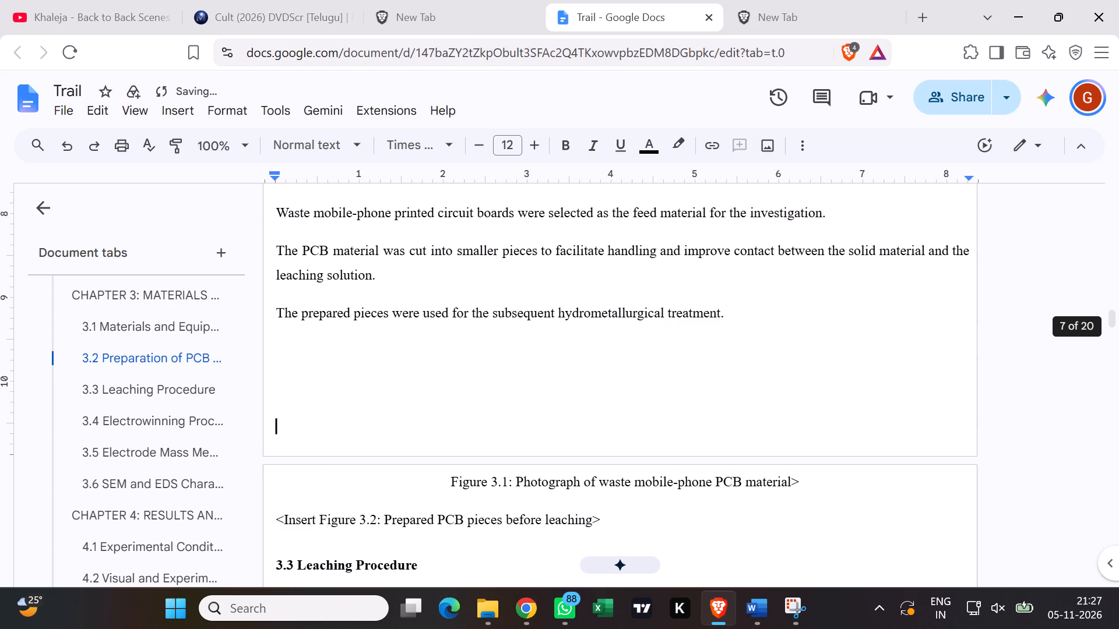
pyautogui.press('Return')
pyautogui.press('Return')
pyautogui.scroll(-2, 698, 426)
pyautogui.scroll(2, 698, 426)
pyautogui.scroll(-2, 698, 426)
pyautogui.scroll(1, 698, 426)
pyautogui.scroll(-2, 698, 426)
pyautogui.press('Return')
pyautogui.press('Return')
pyautogui.press('Return')
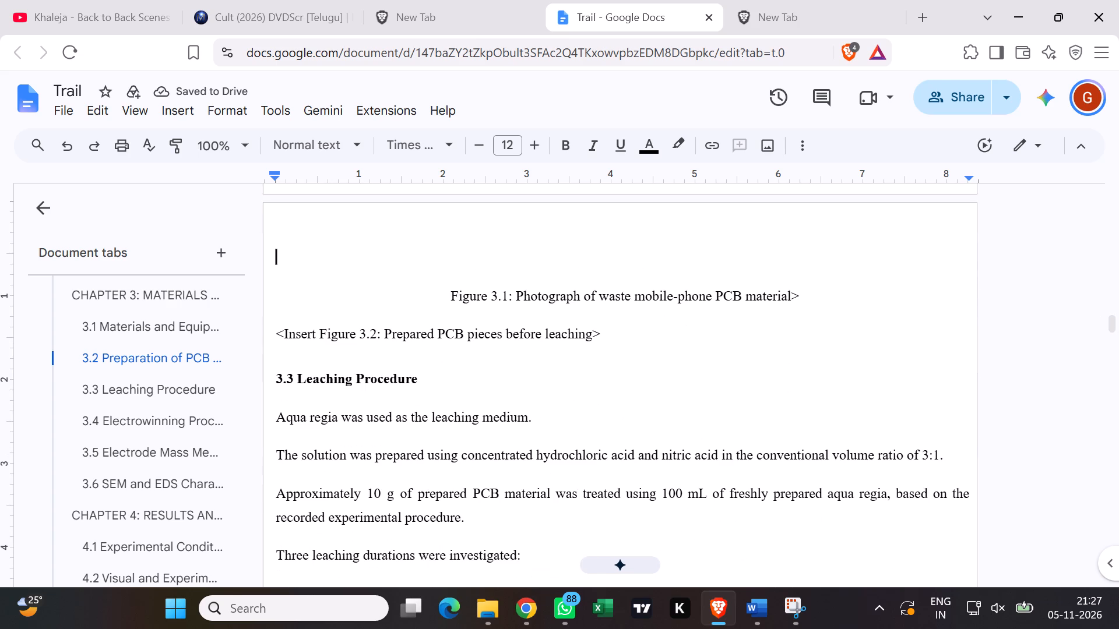
pyautogui.press('Return')
pyautogui.scroll(1, 692, 425)
pyautogui.scroll(-1, 692, 425)
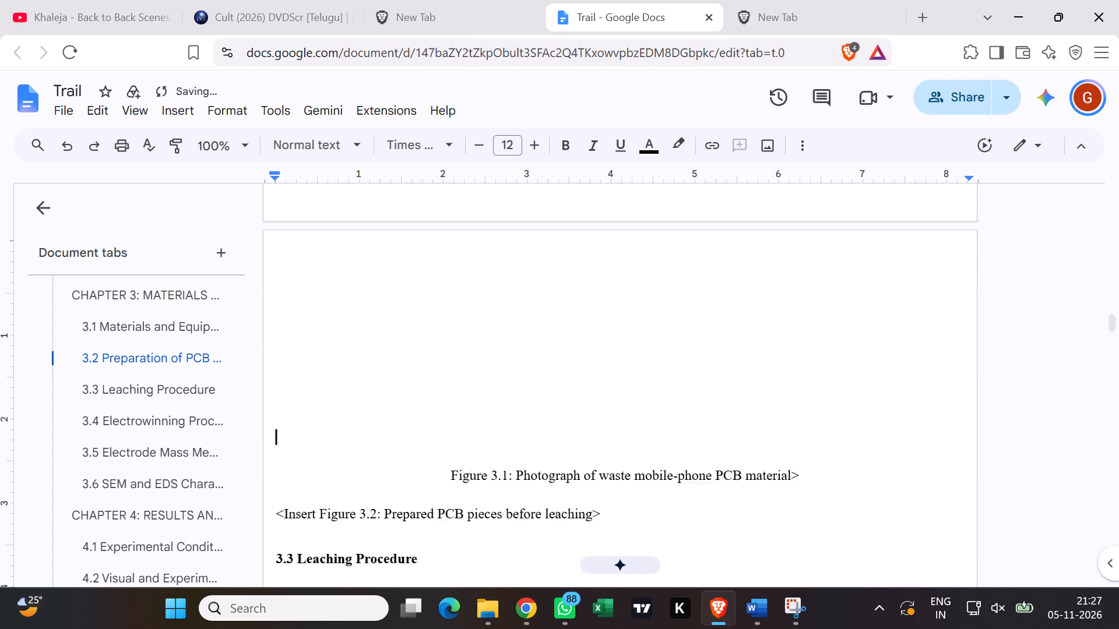
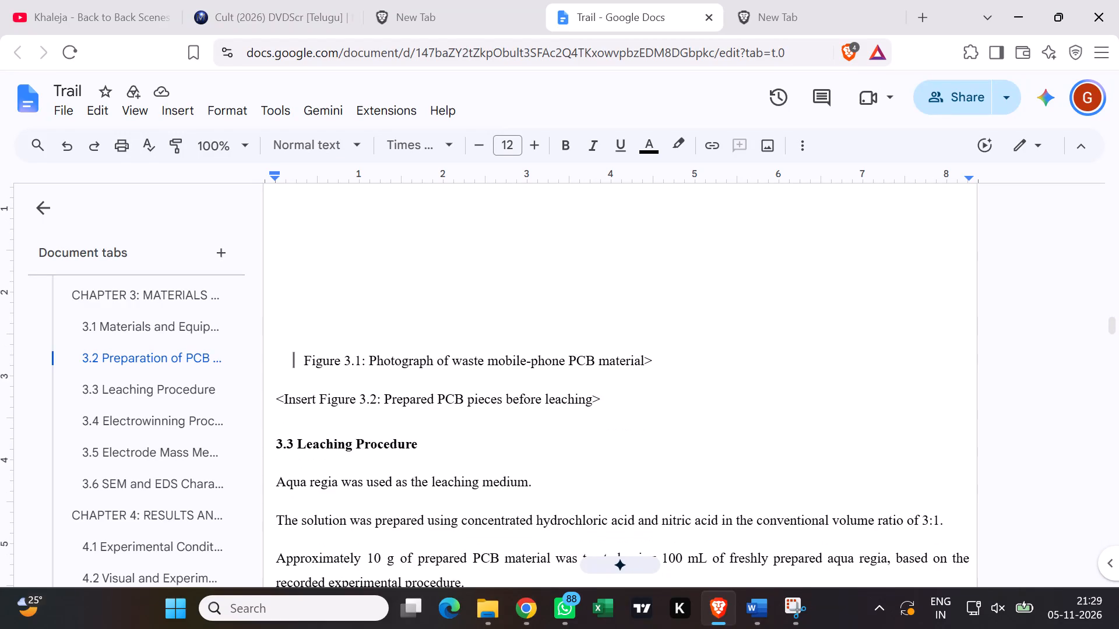
# Check the blank space reserved for Figure 3.1 between the last paragraph of section 3.2 and the figure caption, across the page break.
pyautogui.scroll(2, 620, 363)
pyautogui.scroll(-2, 620, 363)
pyautogui.scroll(4, 620, 363)
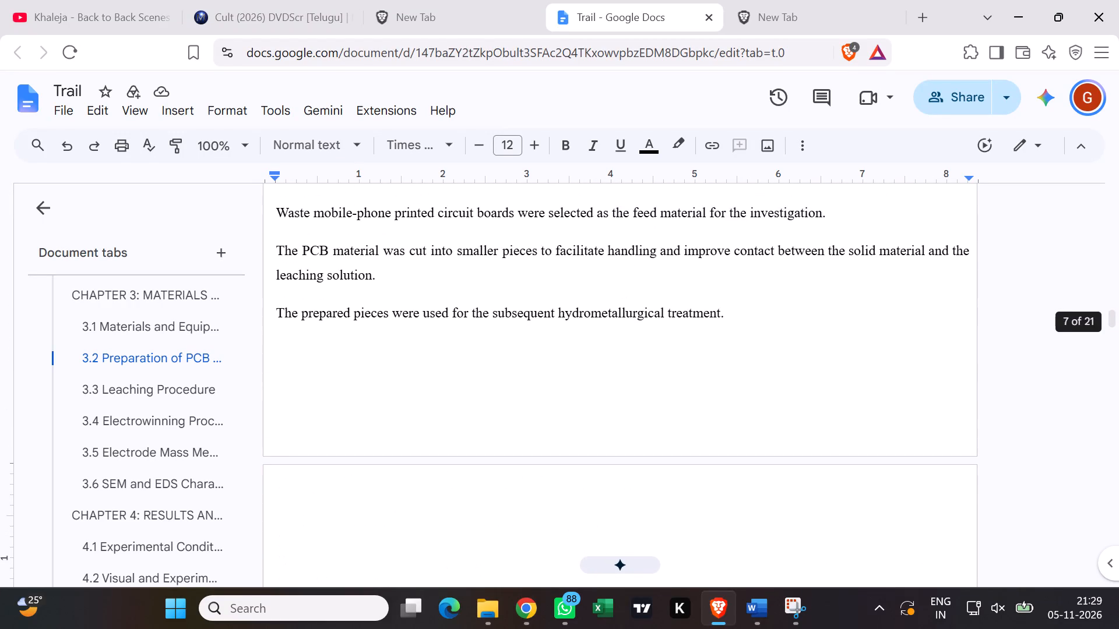
pyautogui.scroll(-4, 621, 354)
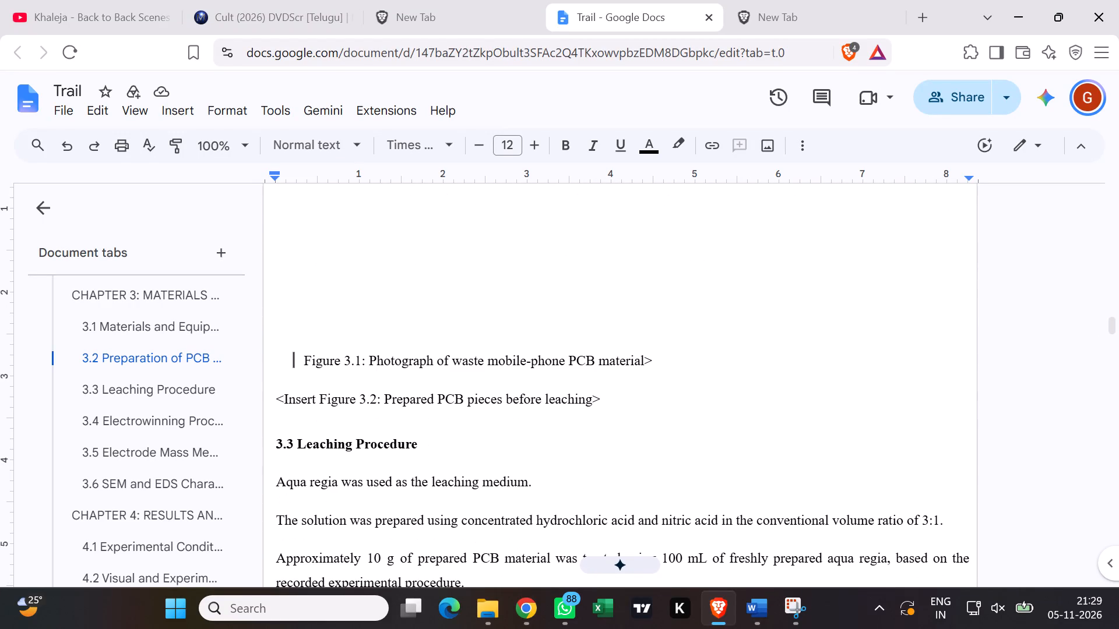
pyautogui.scroll(2, 622, 356)
pyautogui.scroll(-2, 622, 356)
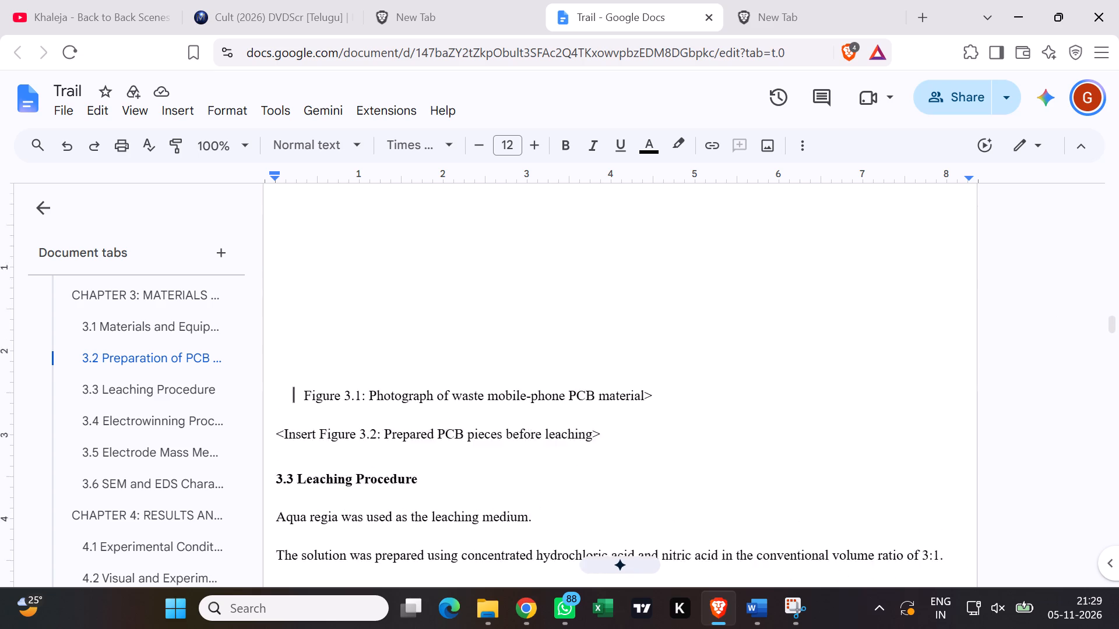
pyautogui.scroll(-1, 622, 356)
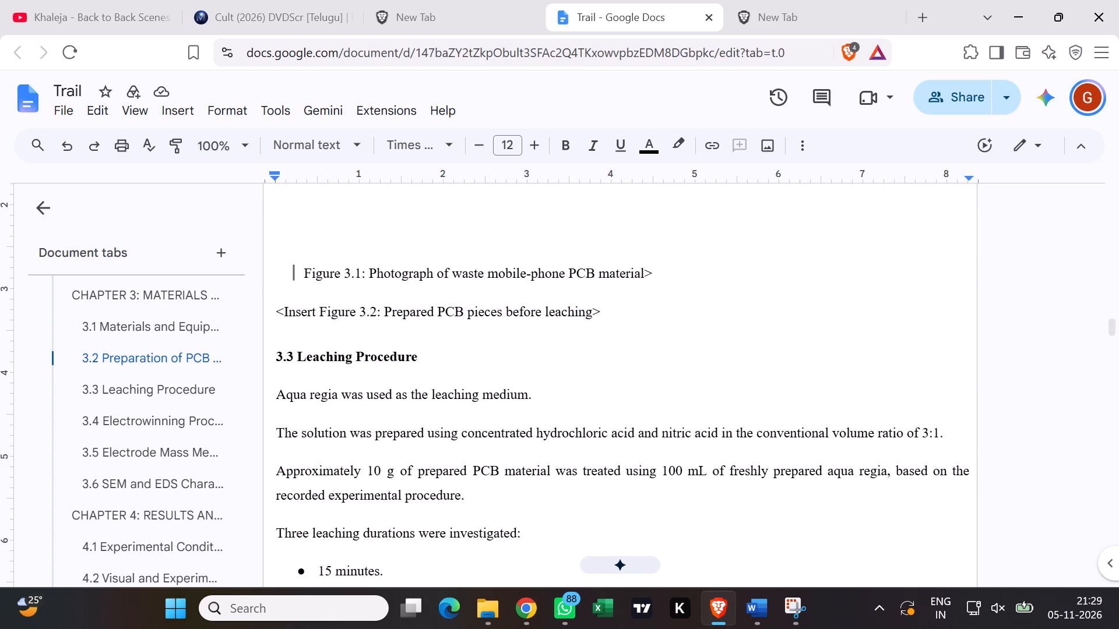
# Place the text cursor between "<Insert" and "Figure 3.2" in the placeholder line for the prepared PCB pieces.
pyautogui.scroll(1, 627, 376)
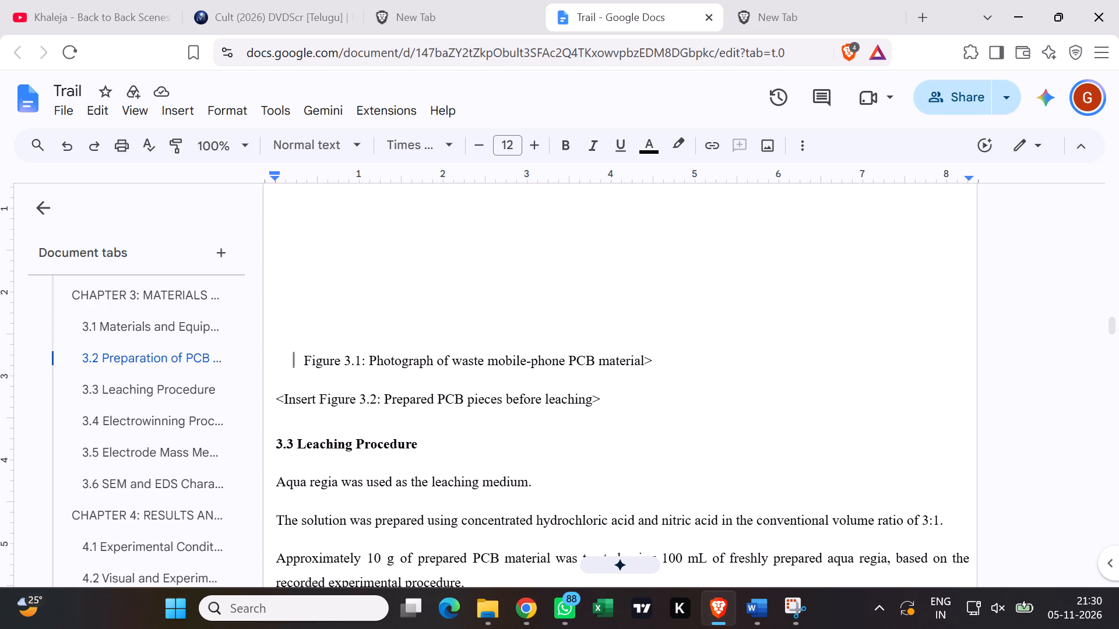
pyautogui.click(319, 401)
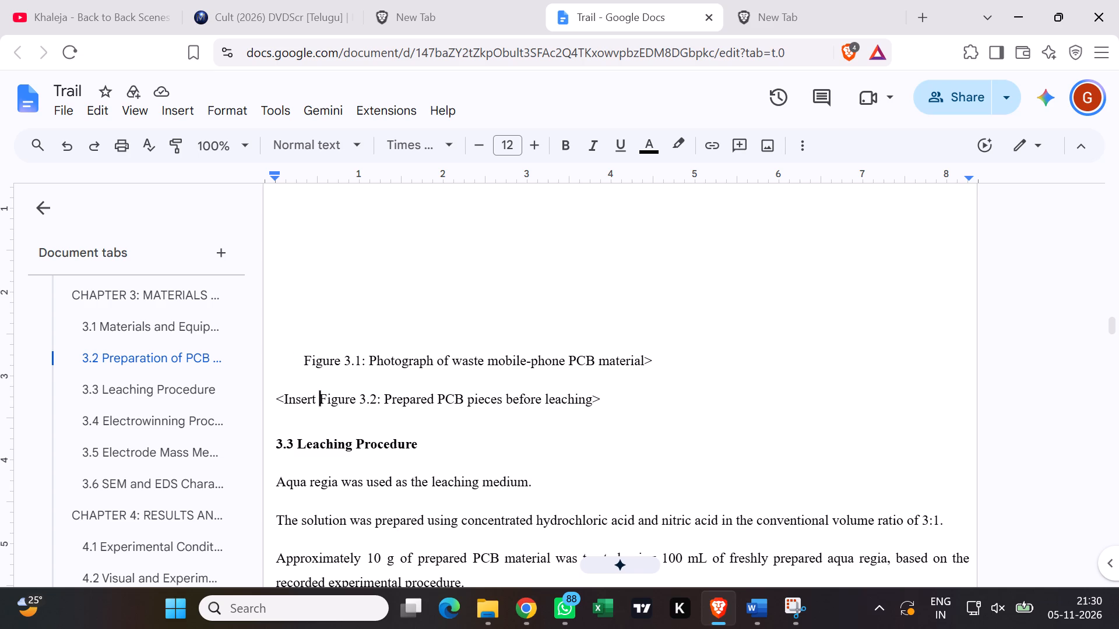
pyautogui.click(317, 401)
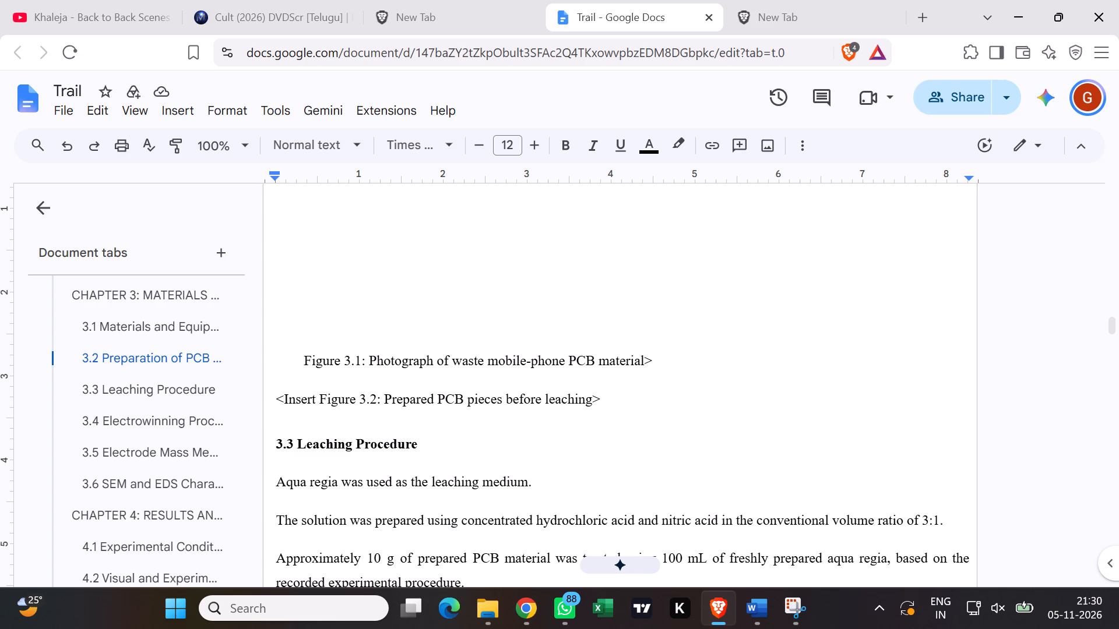
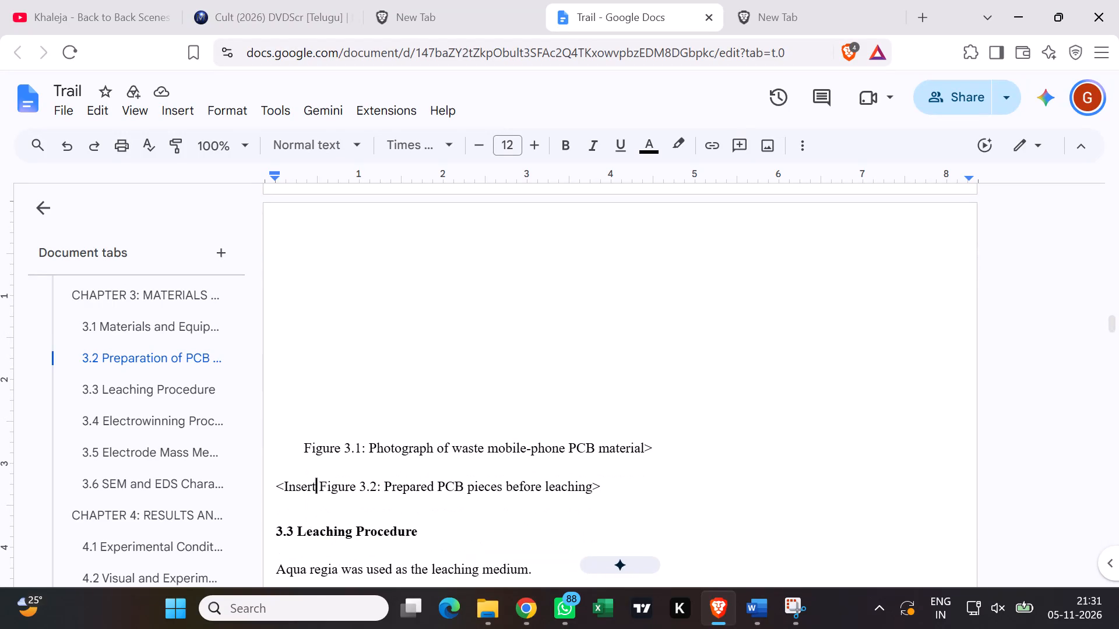
# Paste the copied photo of the cut PCB pieces on the blank line above the Figure 3.1 caption.
pyautogui.click(516, 326)
pyautogui.scroll(2, 495, 329)
pyautogui.scroll(-1, 506, 444)
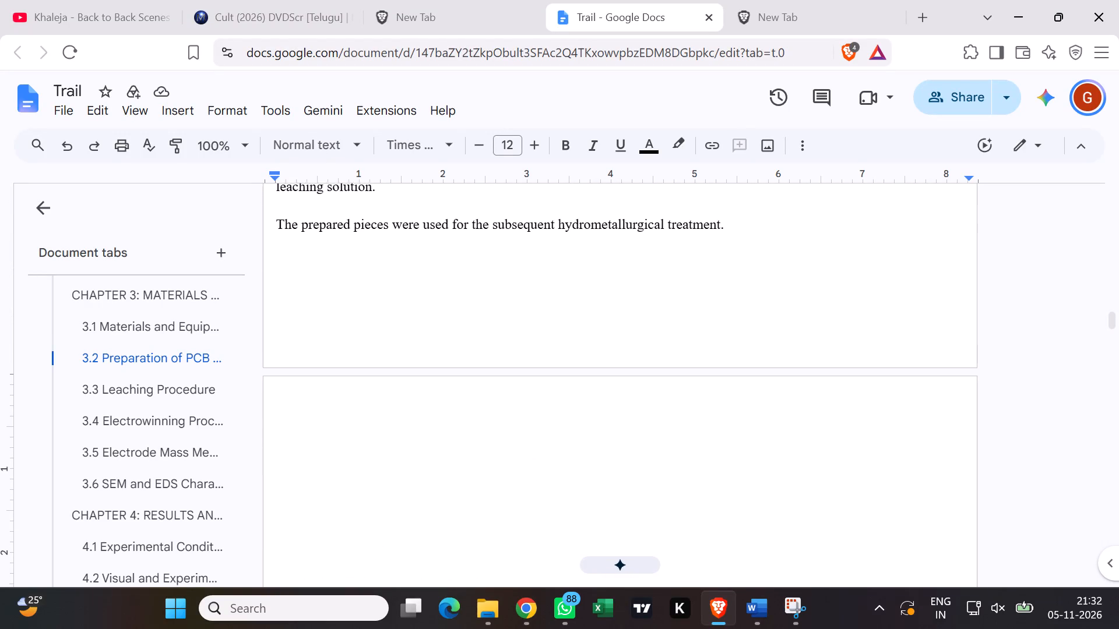
pyautogui.rightClick(506, 444)
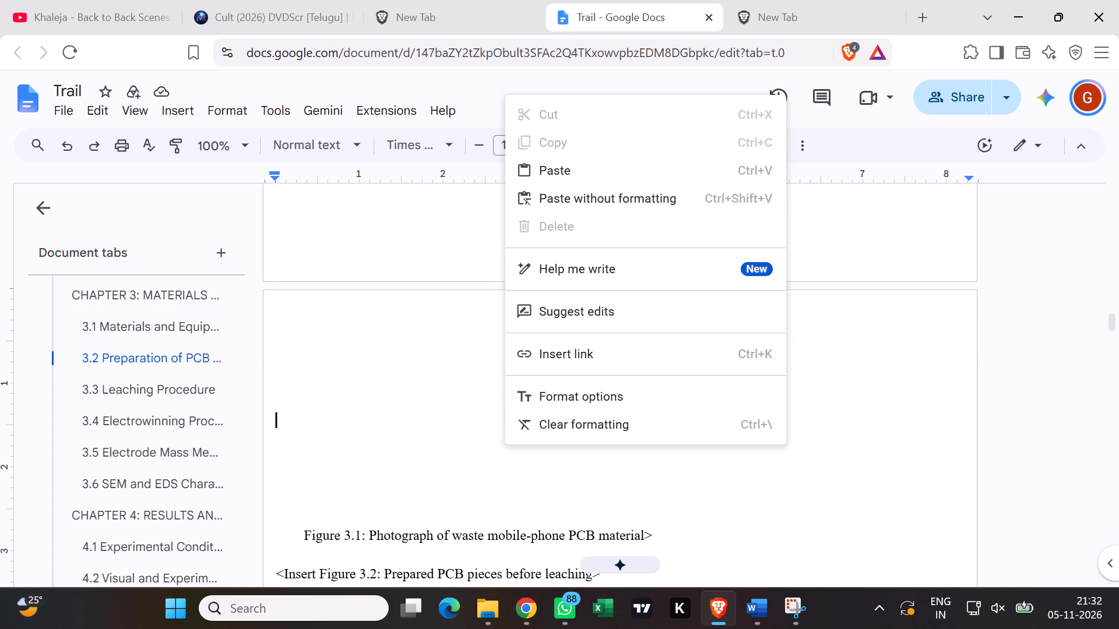
pyautogui.click(589, 175)
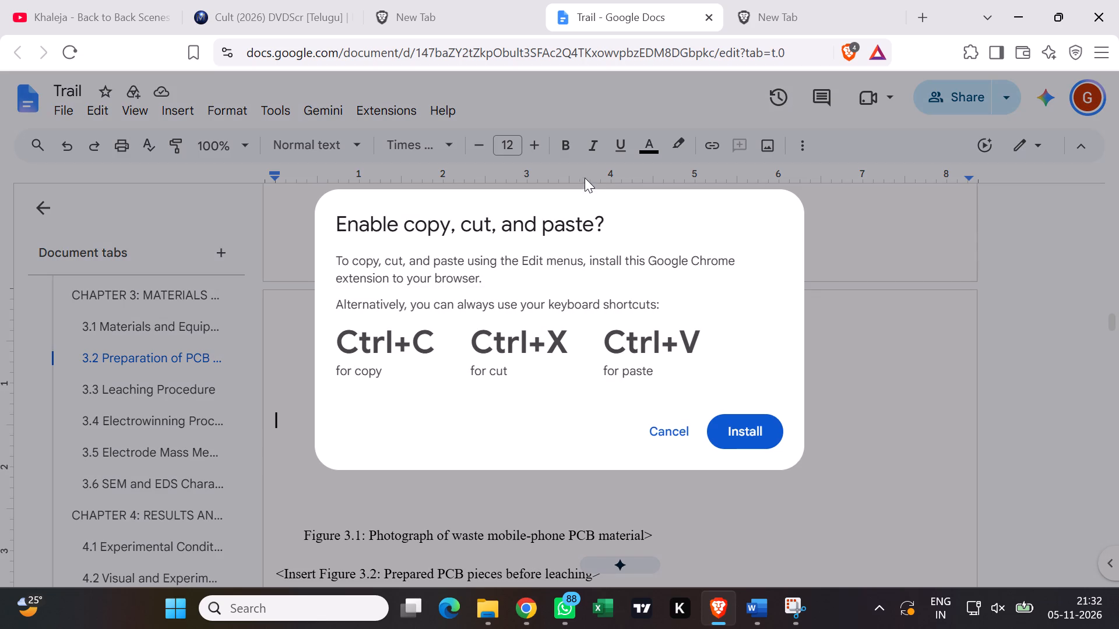
pyautogui.click(667, 439)
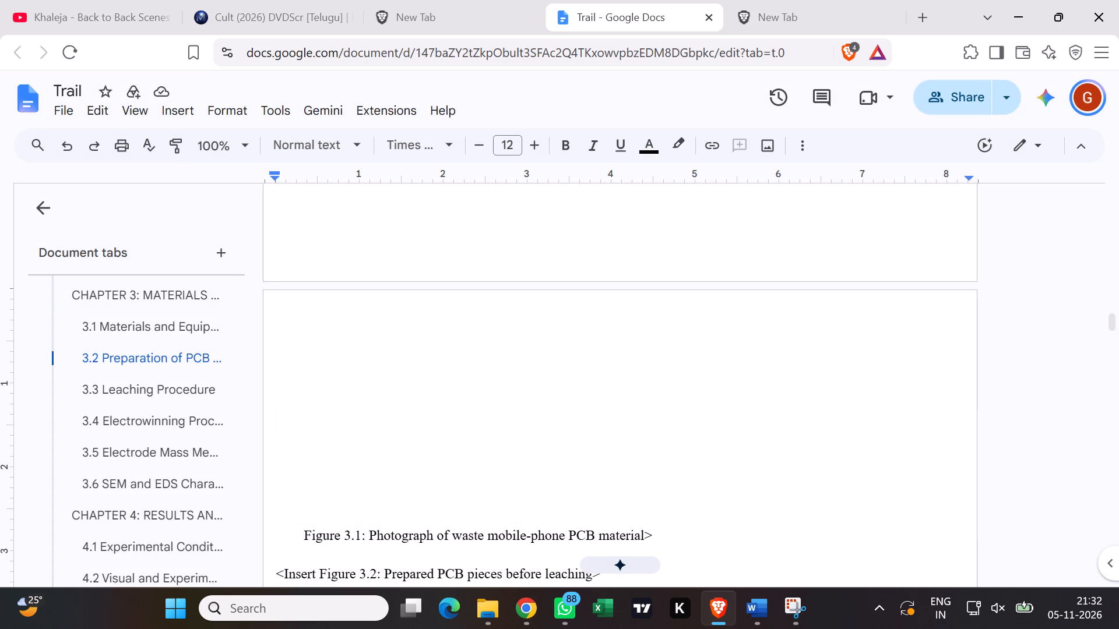
pyautogui.hotkey('ctrl', 'v')
pyautogui.click(860, 358)
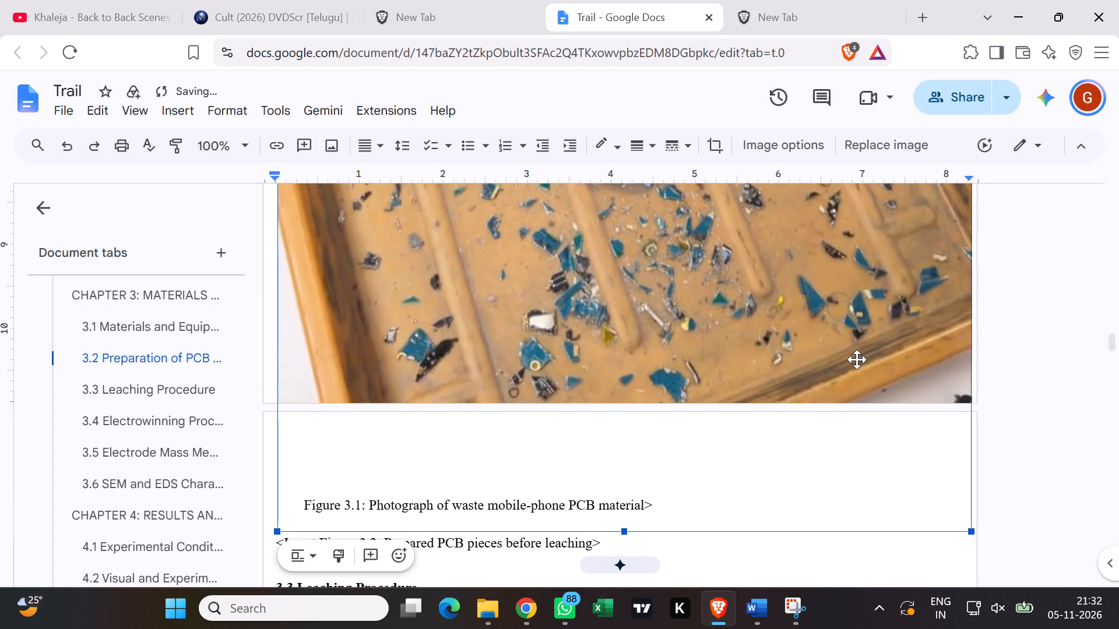
# Shrink the pasted PCB photo proportionally to about 4.6 inches wide.
pyautogui.click(966, 530)
pyautogui.moveTo(969, 532); pyautogui.dragTo(577, 232)
pyautogui.scroll(4, 690, 312)
pyautogui.scroll(5, 789, 324)
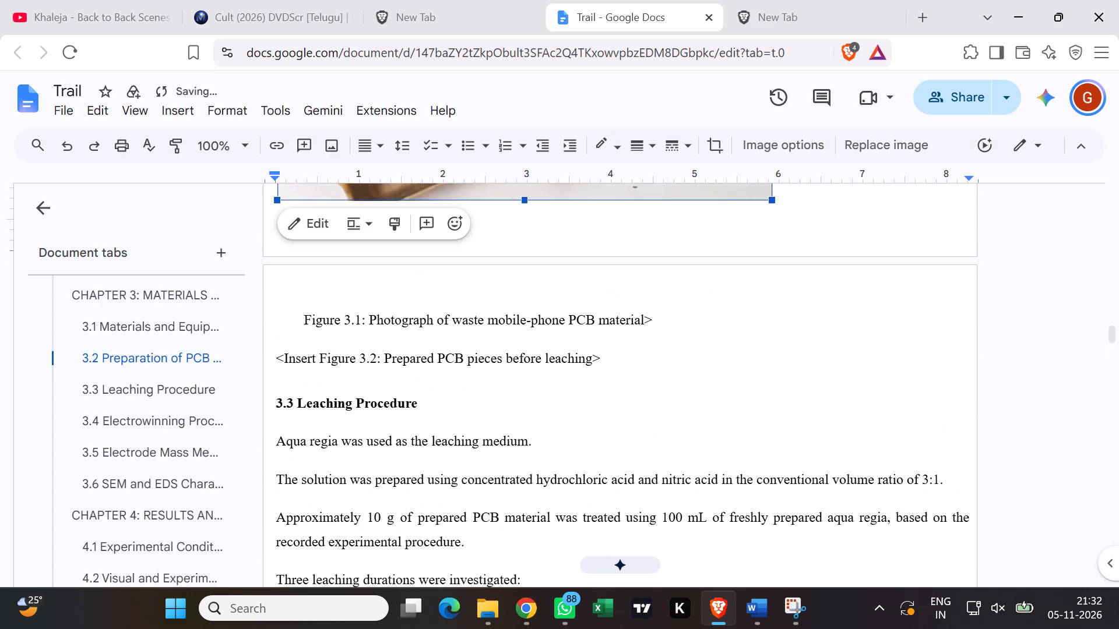
pyautogui.scroll(5, 764, 336)
pyautogui.scroll(5, 687, 294)
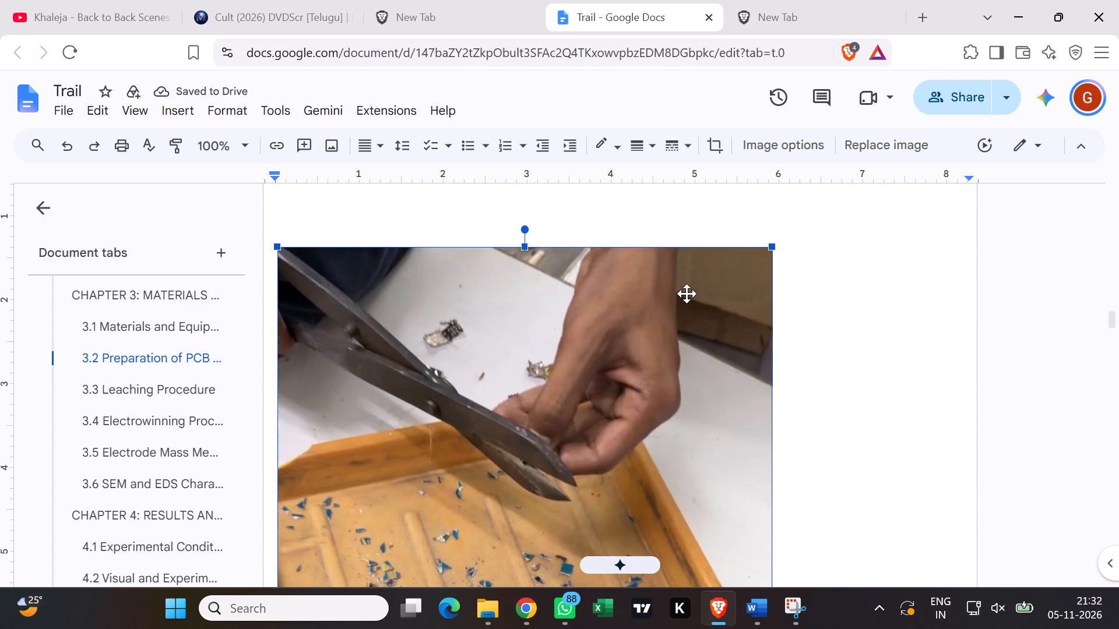
pyautogui.scroll(1, 687, 294)
pyautogui.scroll(-9, 687, 294)
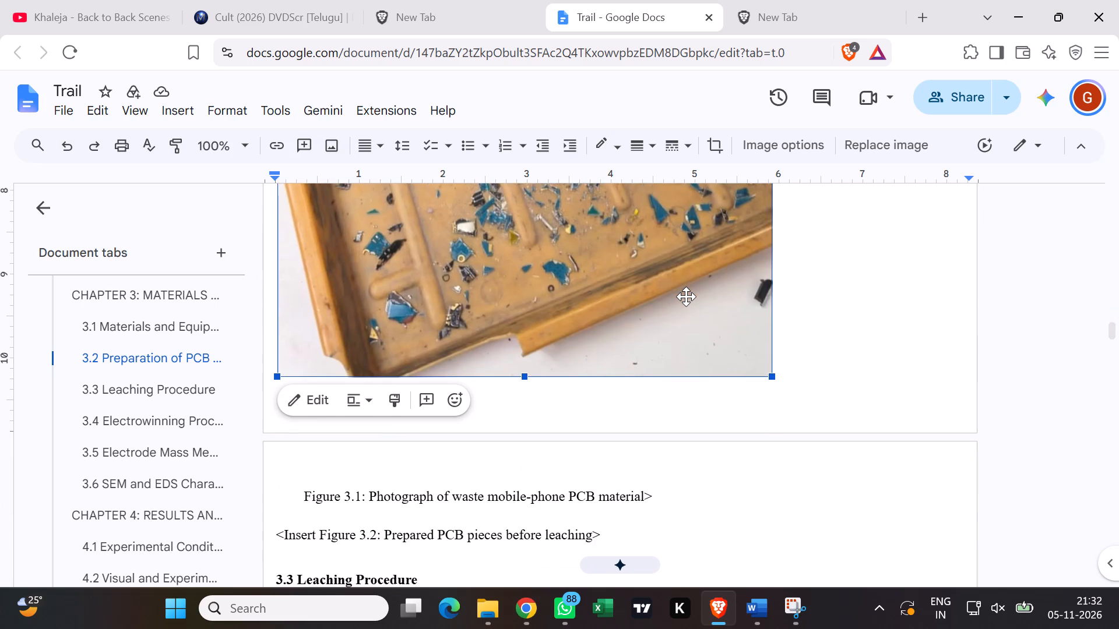
pyautogui.scroll(4, 686, 296)
pyautogui.scroll(-4, 686, 296)
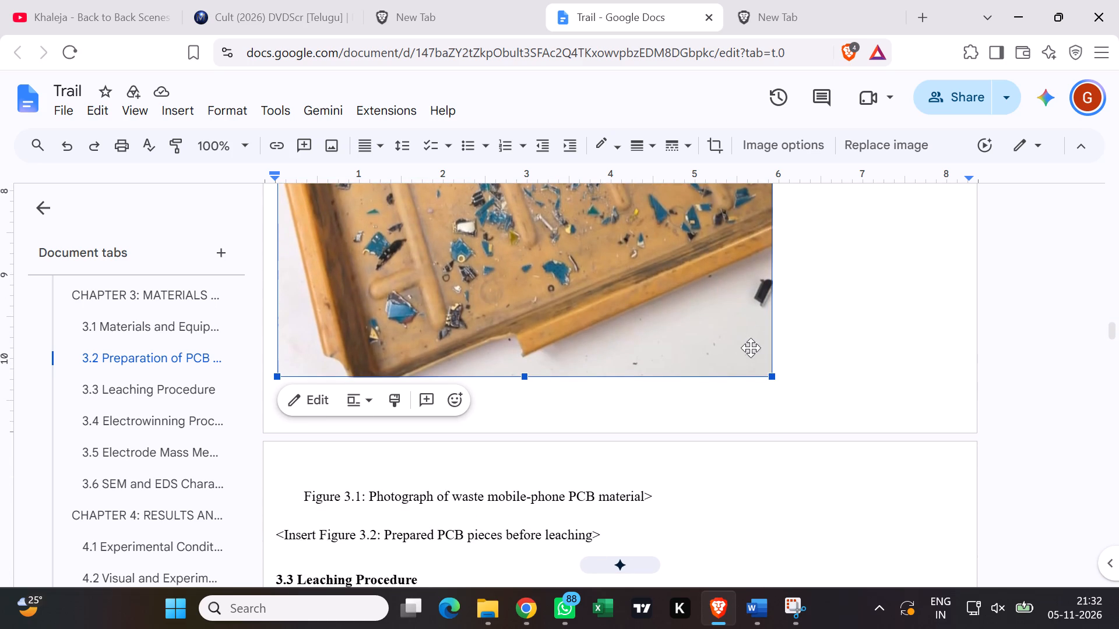
pyautogui.moveTo(771, 377); pyautogui.dragTo(583, 209)
pyautogui.scroll(5, 663, 275)
pyautogui.scroll(-1, 664, 275)
pyautogui.scroll(4, 663, 284)
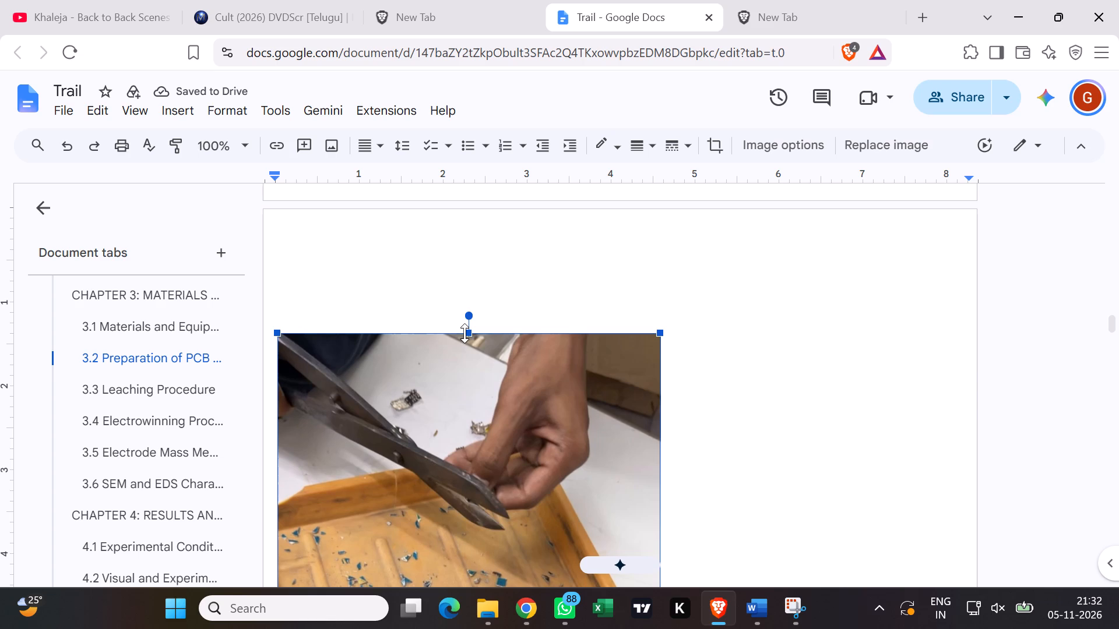
# Compress the PCB photo vertically to about 4.9 inches tall, keeping its width.
pyautogui.moveTo(465, 333); pyautogui.dragTo(463, 366)
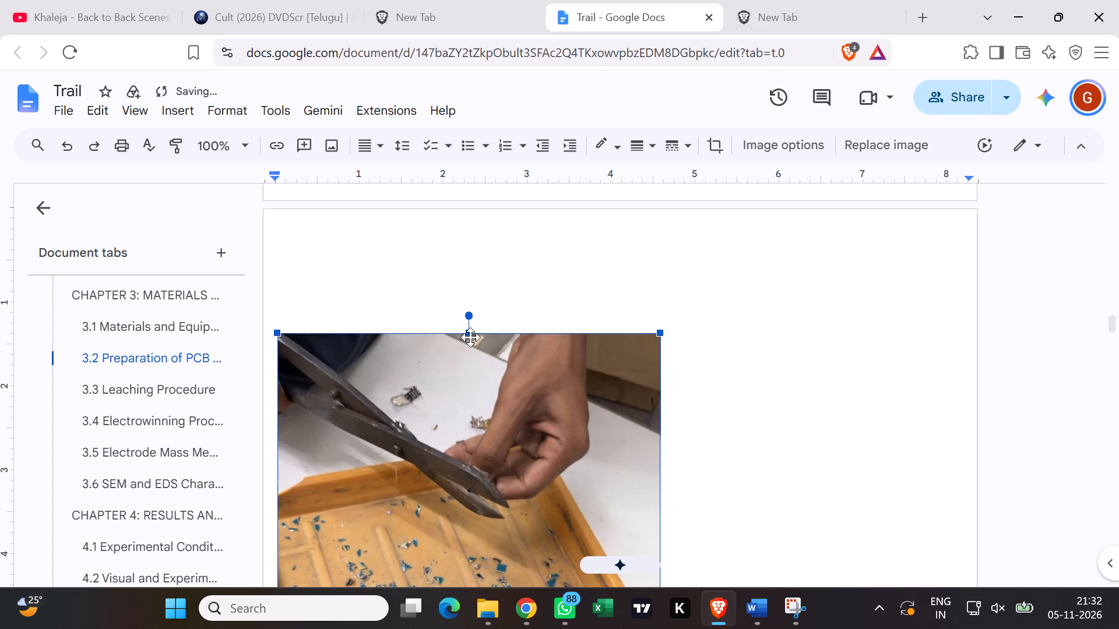
pyautogui.click(470, 337)
pyautogui.click(469, 334)
pyautogui.moveTo(466, 330); pyautogui.dragTo(455, 458)
pyautogui.scroll(-2, 583, 397)
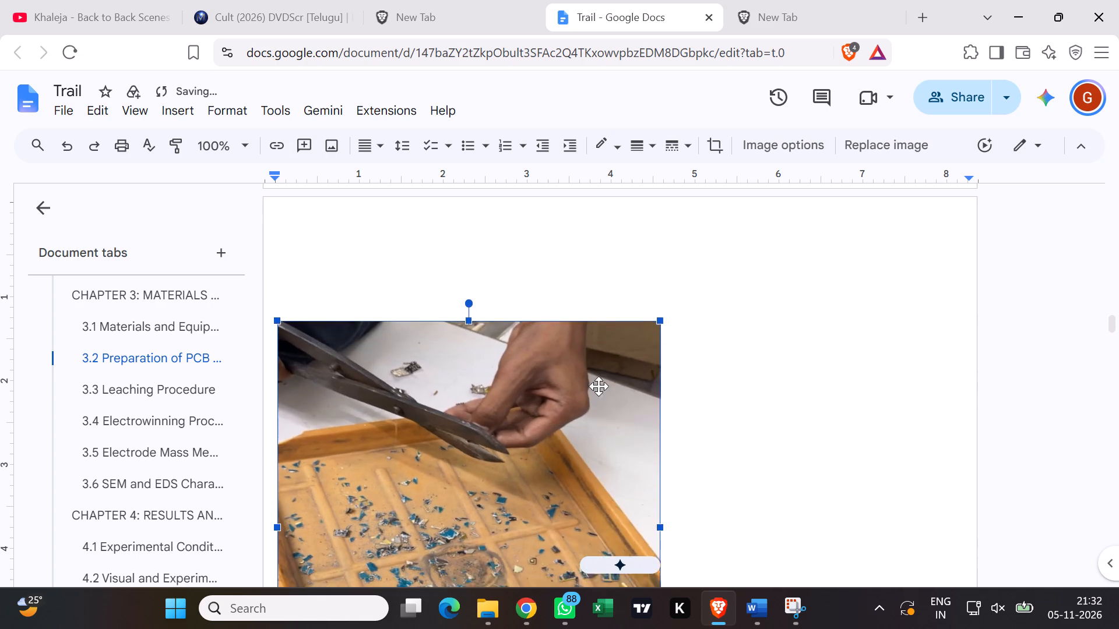
# Shrink the PCB photo proportionally to about 2.9 inches wide.
pyautogui.scroll(-2, 599, 386)
pyautogui.moveTo(658, 396); pyautogui.dragTo(570, 331)
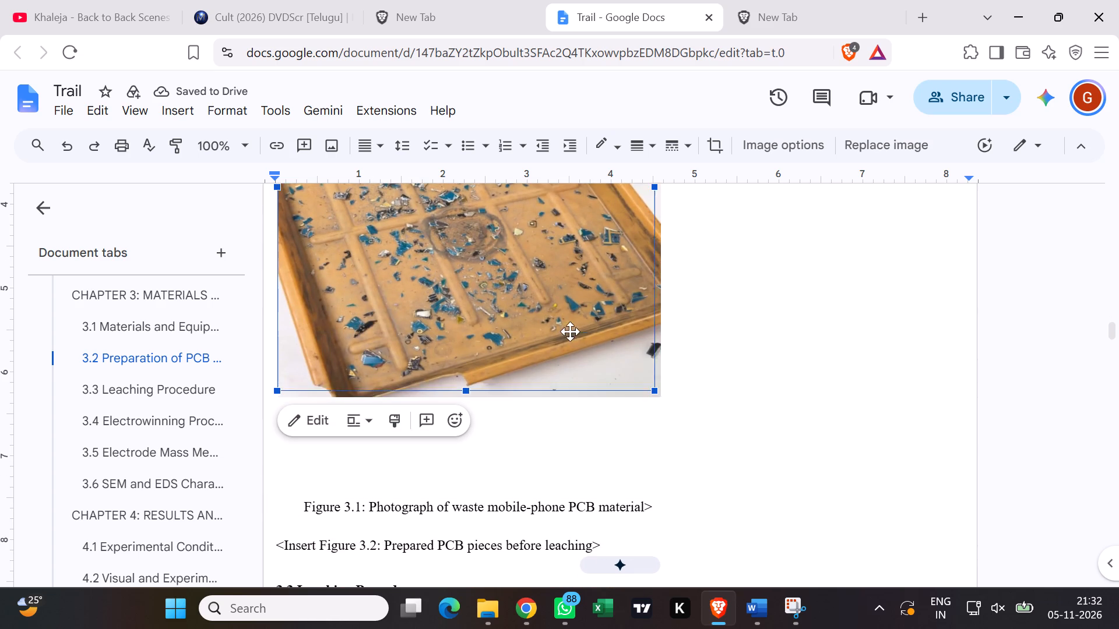
pyautogui.moveTo(570, 331); pyautogui.dragTo(435, 246)
pyautogui.scroll(4, 594, 317)
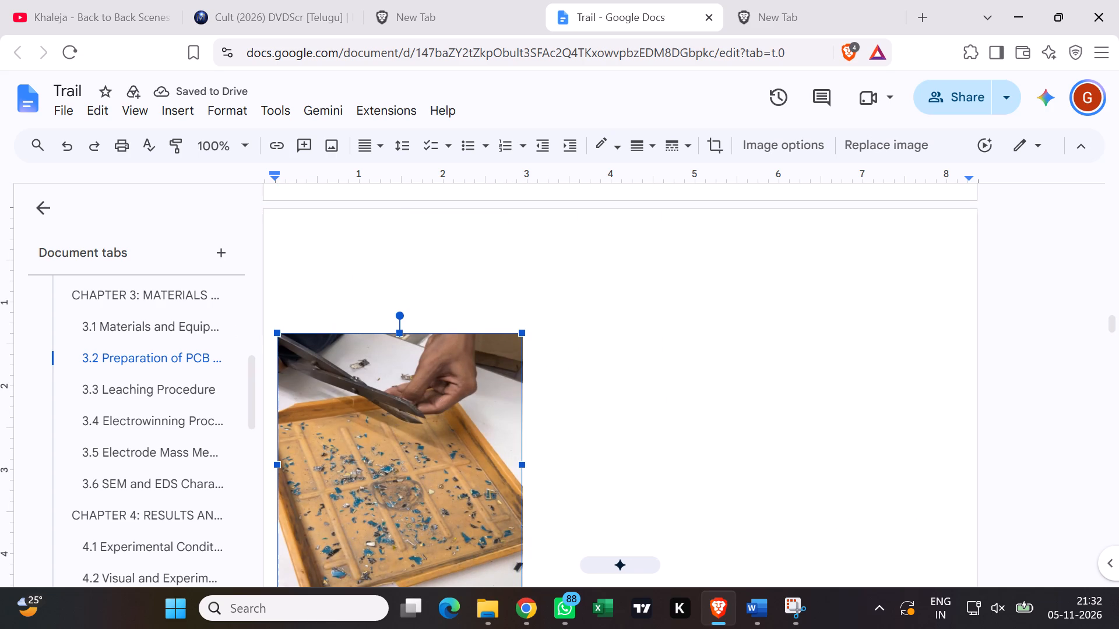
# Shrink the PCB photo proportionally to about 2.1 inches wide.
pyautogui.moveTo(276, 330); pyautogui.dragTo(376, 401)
# Move the PCB photo up to the first line of its page.
pyautogui.moveTo(405, 444); pyautogui.dragTo(428, 281)
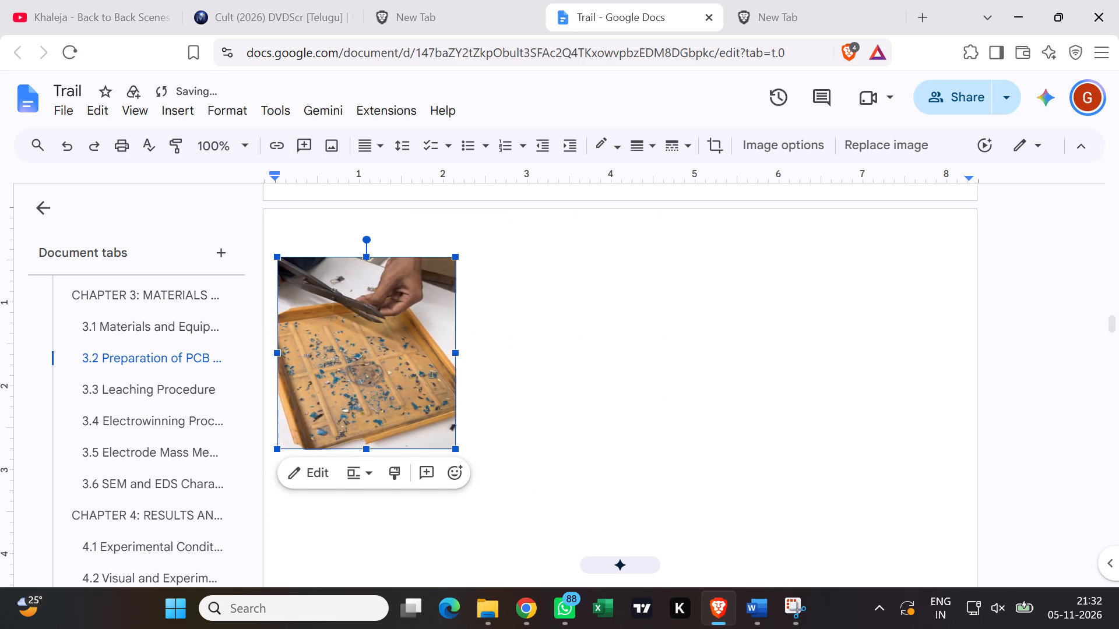
pyautogui.scroll(4, 570, 391)
pyautogui.scroll(-2, 570, 391)
pyautogui.scroll(-2, 490, 492)
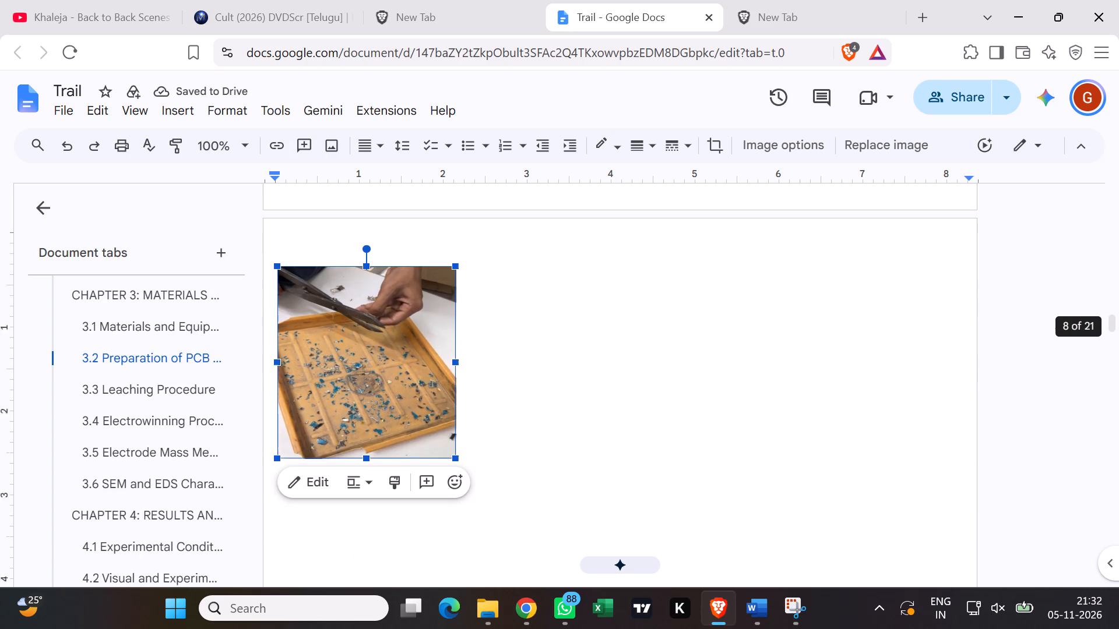
pyautogui.scroll(1, 494, 487)
pyautogui.click(402, 458)
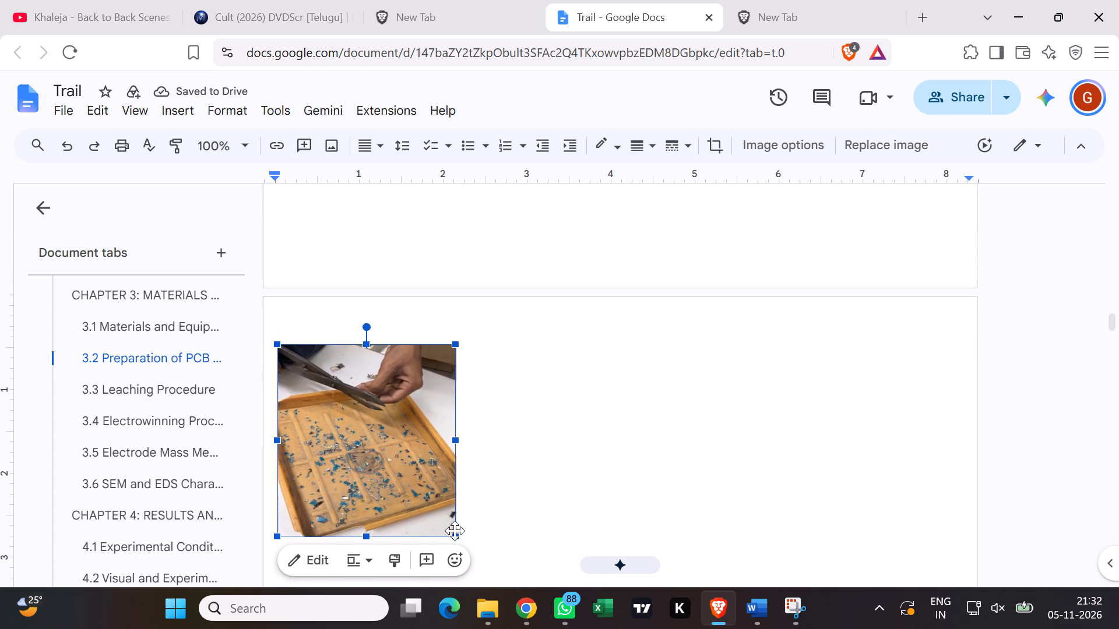
# Enlarge the PCB photo to about 3.4 inches wide and 3.1 inches tall.
pyautogui.moveTo(458, 536); pyautogui.dragTo(561, 506)
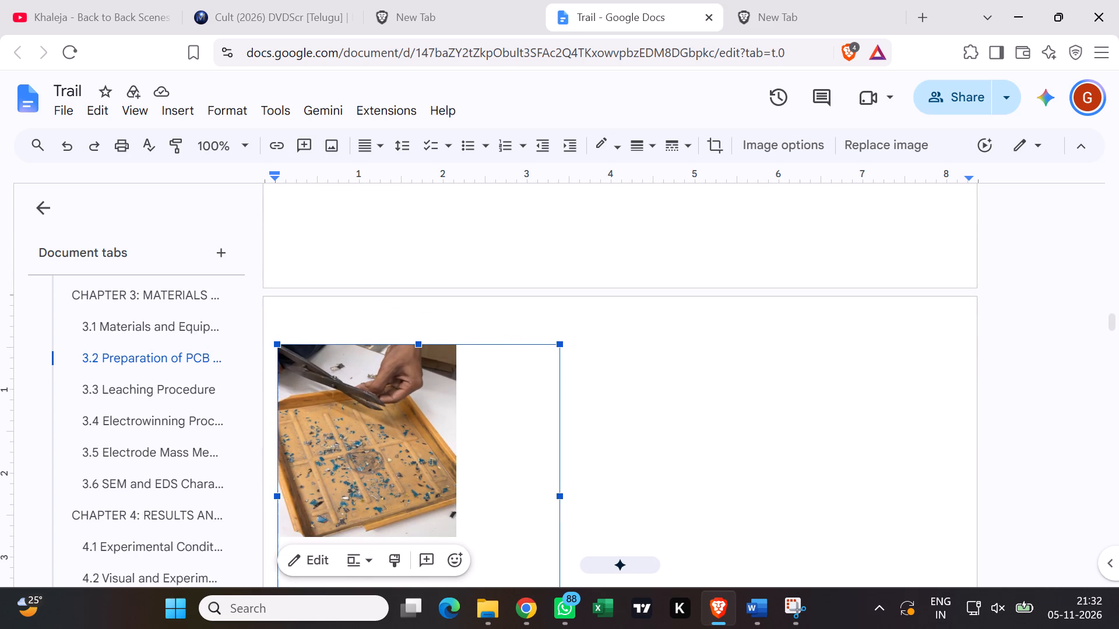
pyautogui.moveTo(561, 506); pyautogui.dragTo(524, 487)
pyautogui.moveTo(522, 476); pyautogui.dragTo(569, 471)
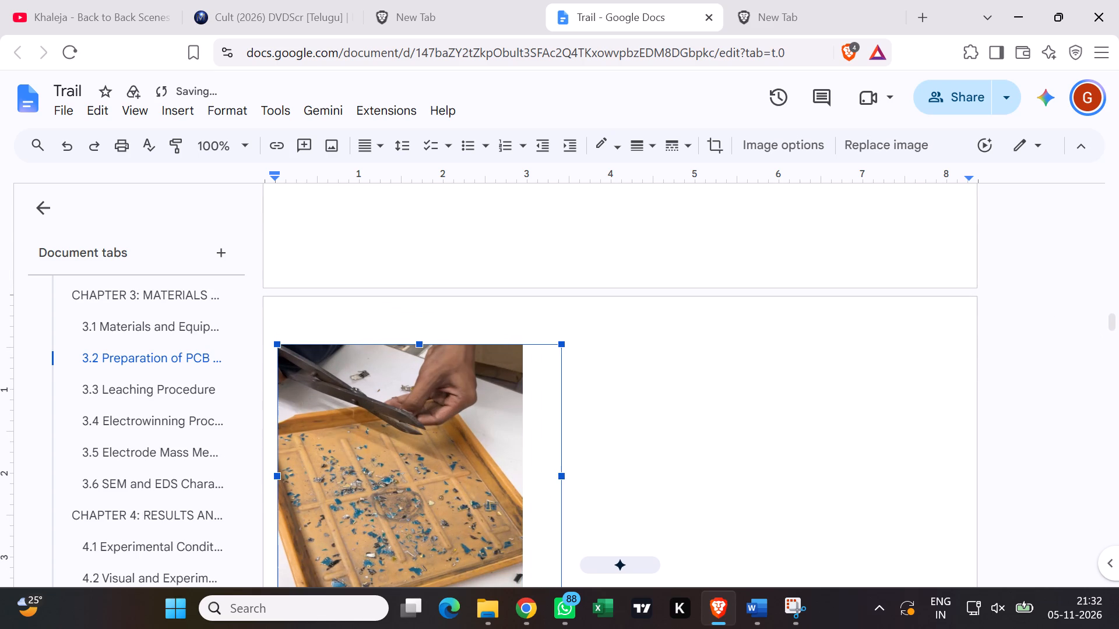
pyautogui.moveTo(569, 471); pyautogui.dragTo(562, 471)
pyautogui.scroll(-4, 603, 472)
pyautogui.scroll(2, 604, 444)
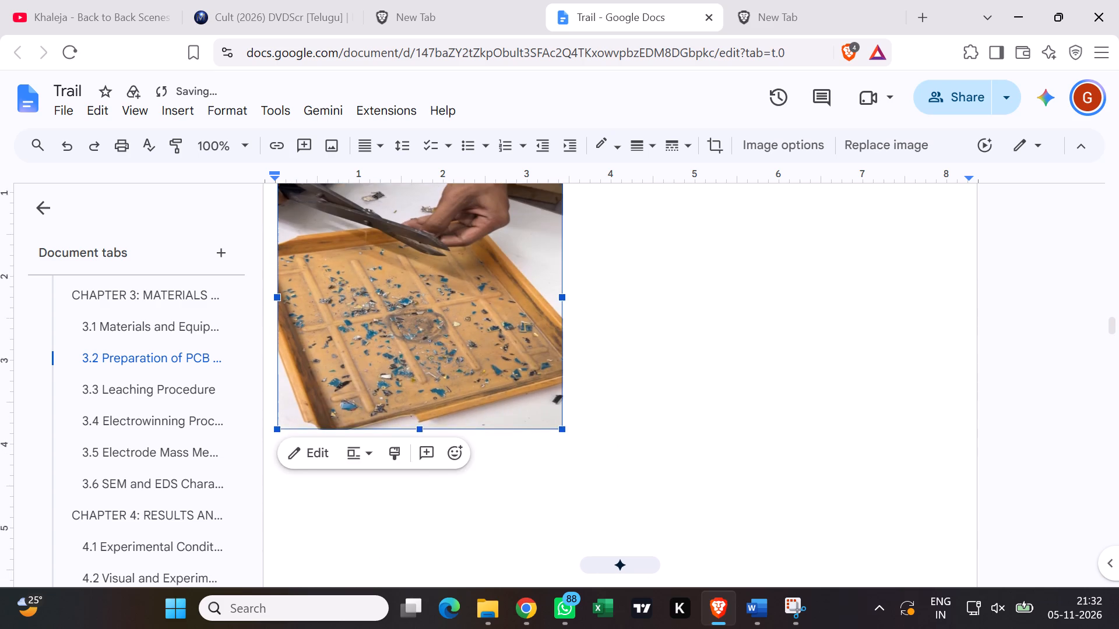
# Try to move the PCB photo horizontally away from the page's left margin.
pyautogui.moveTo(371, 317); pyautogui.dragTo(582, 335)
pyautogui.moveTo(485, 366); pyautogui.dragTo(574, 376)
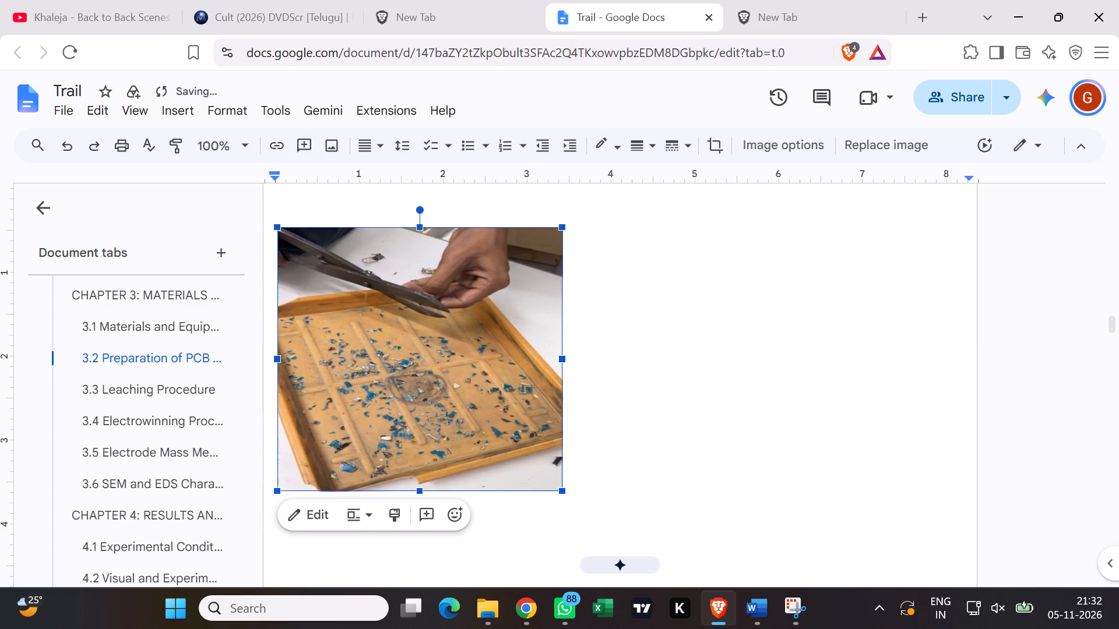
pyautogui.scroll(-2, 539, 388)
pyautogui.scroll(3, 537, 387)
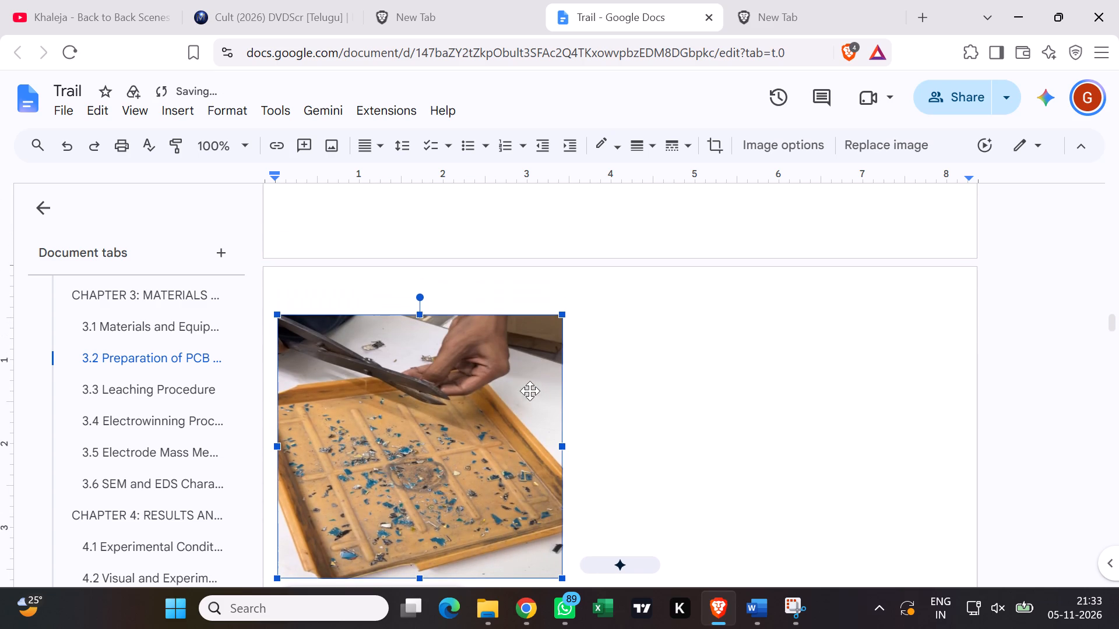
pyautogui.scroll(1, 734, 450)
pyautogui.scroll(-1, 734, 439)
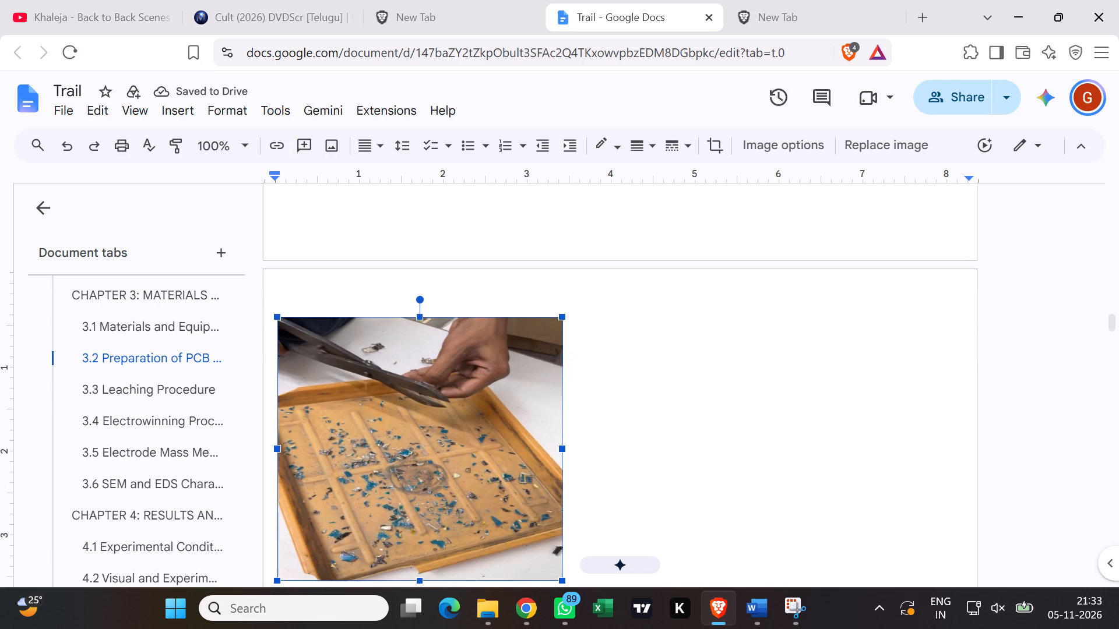
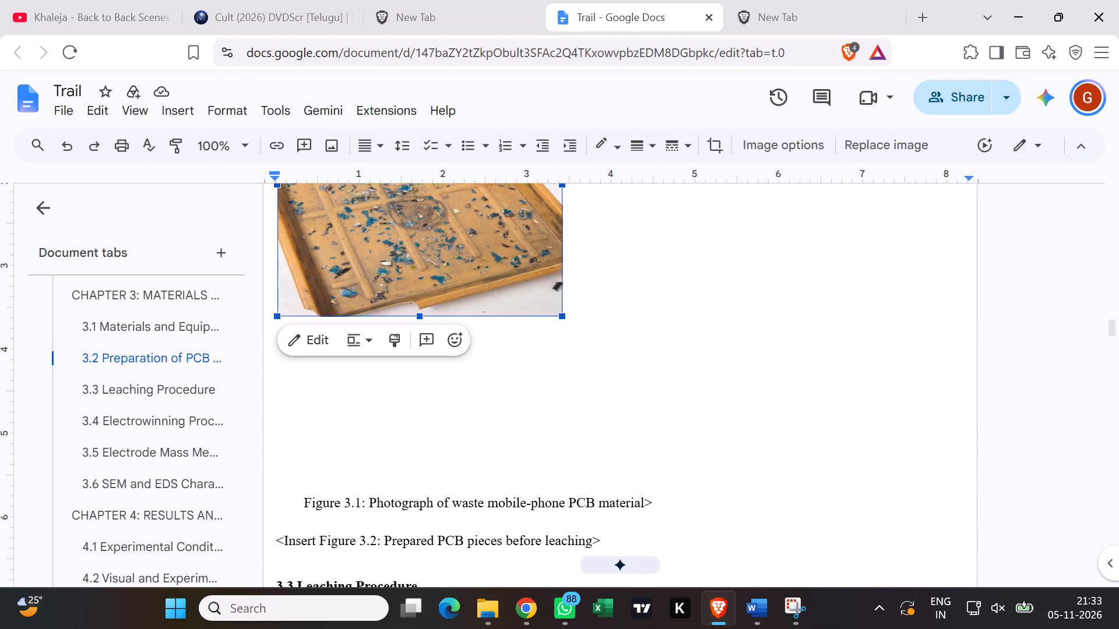
# Remove the extra leading spaces and blank lines before the Figure 3.1 caption so it sits on the line directly below the PCB photo.
pyautogui.click(298, 499)
pyautogui.press('BackSpace')
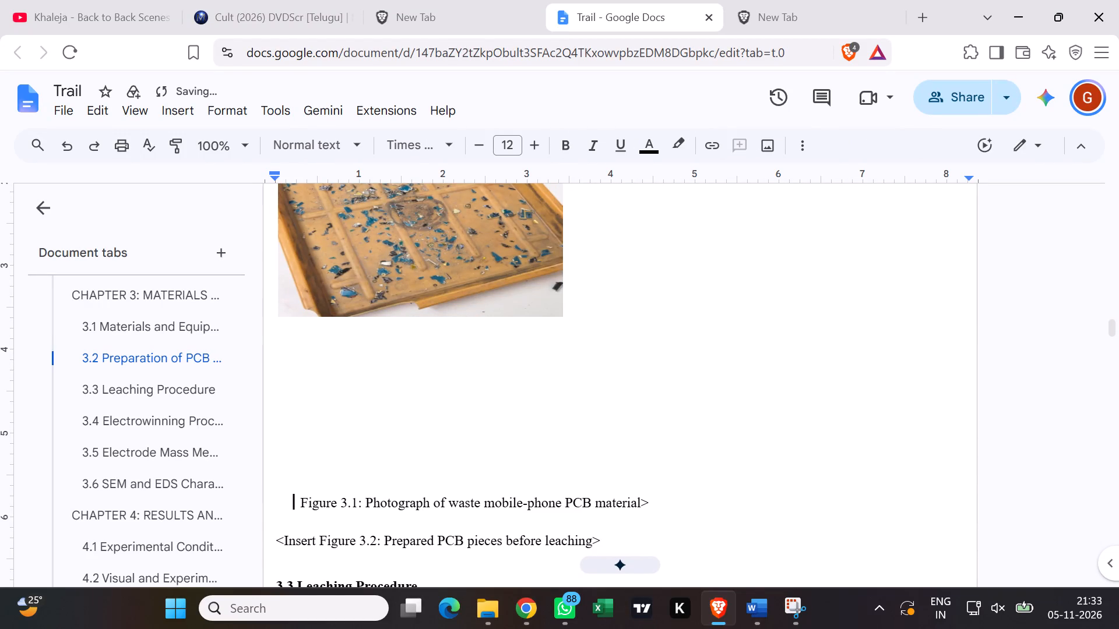
pyautogui.press('BackSpace')
pyautogui.press('BackSpace')
pyautogui.press('BackSpace')
pyautogui.press('BackSpace')
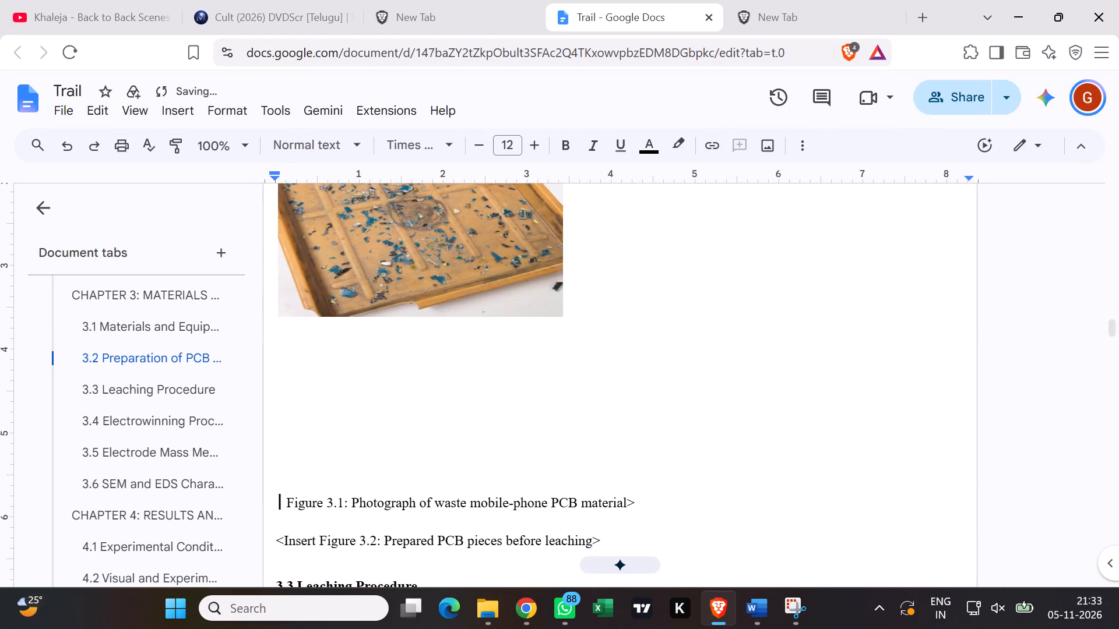
pyautogui.press('BackSpace')
pyautogui.press('BackSpace')
pyautogui.press('BackSpace')
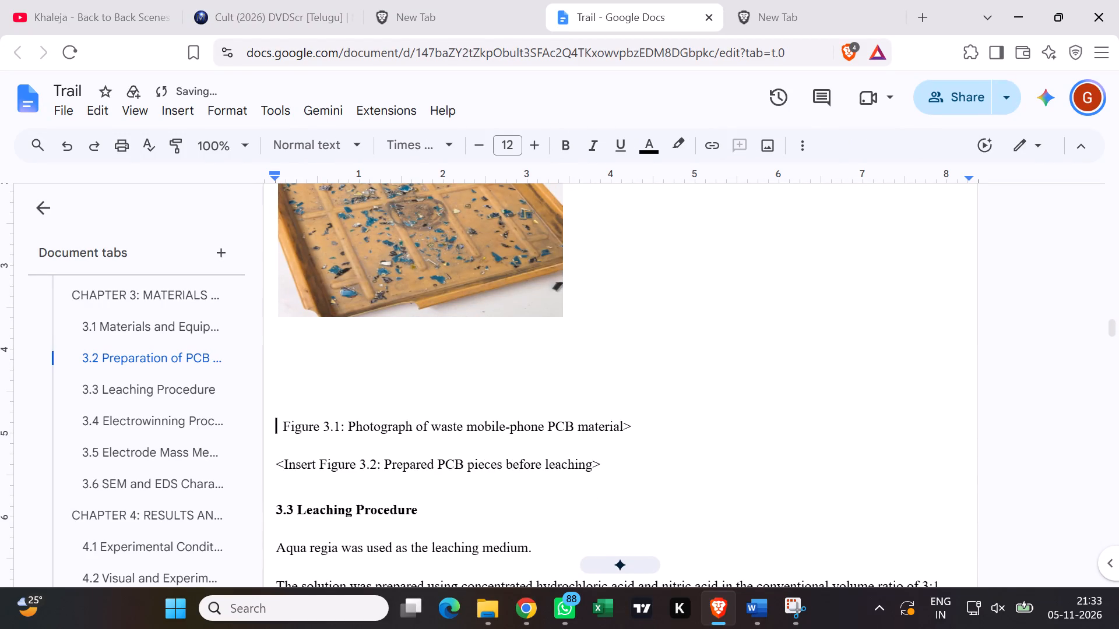
pyautogui.press('BackSpace')
pyautogui.press('BackSpace')
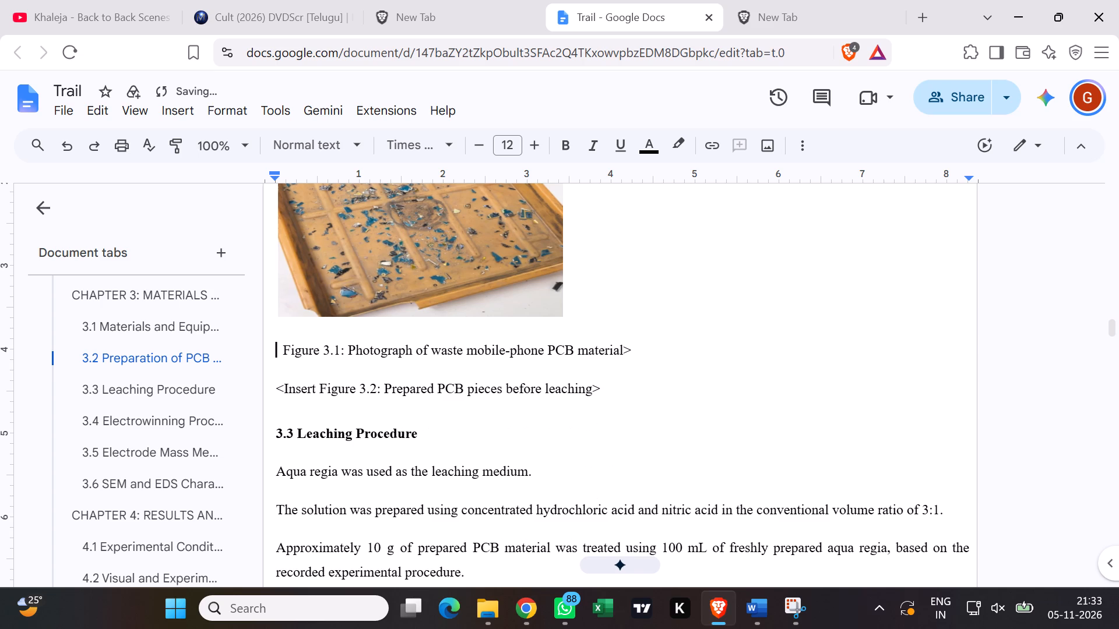
pyautogui.press('BackSpace')
pyautogui.press('Return')
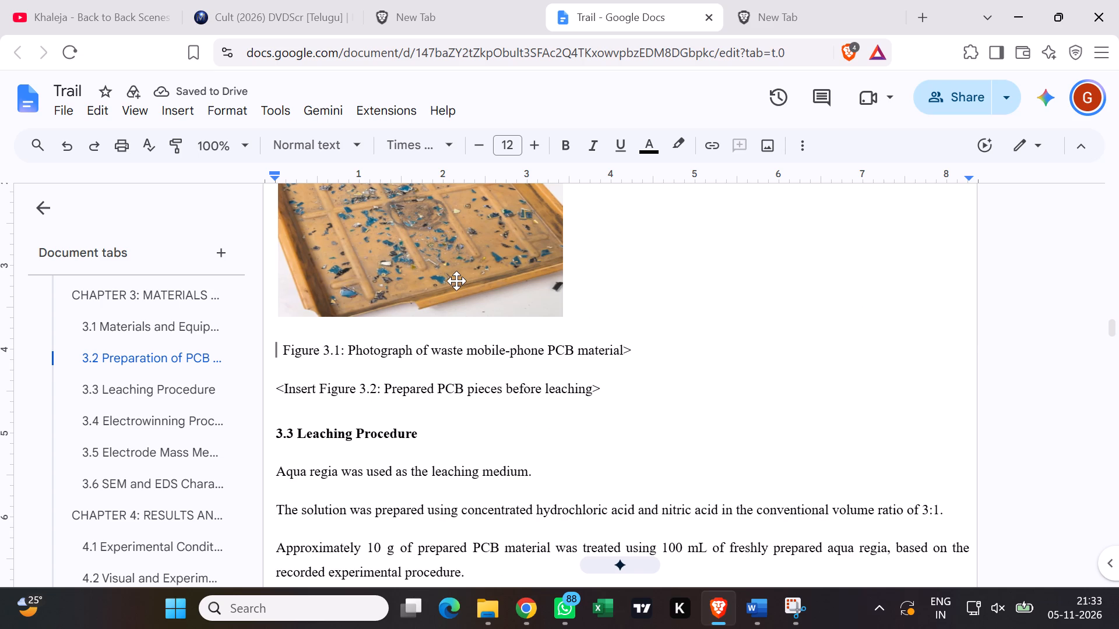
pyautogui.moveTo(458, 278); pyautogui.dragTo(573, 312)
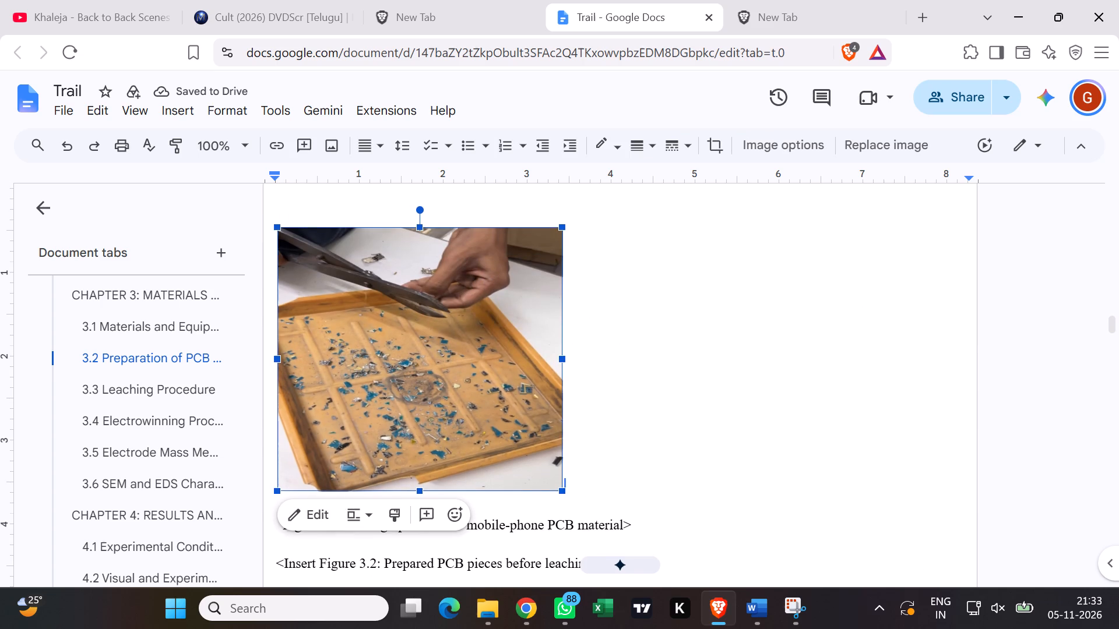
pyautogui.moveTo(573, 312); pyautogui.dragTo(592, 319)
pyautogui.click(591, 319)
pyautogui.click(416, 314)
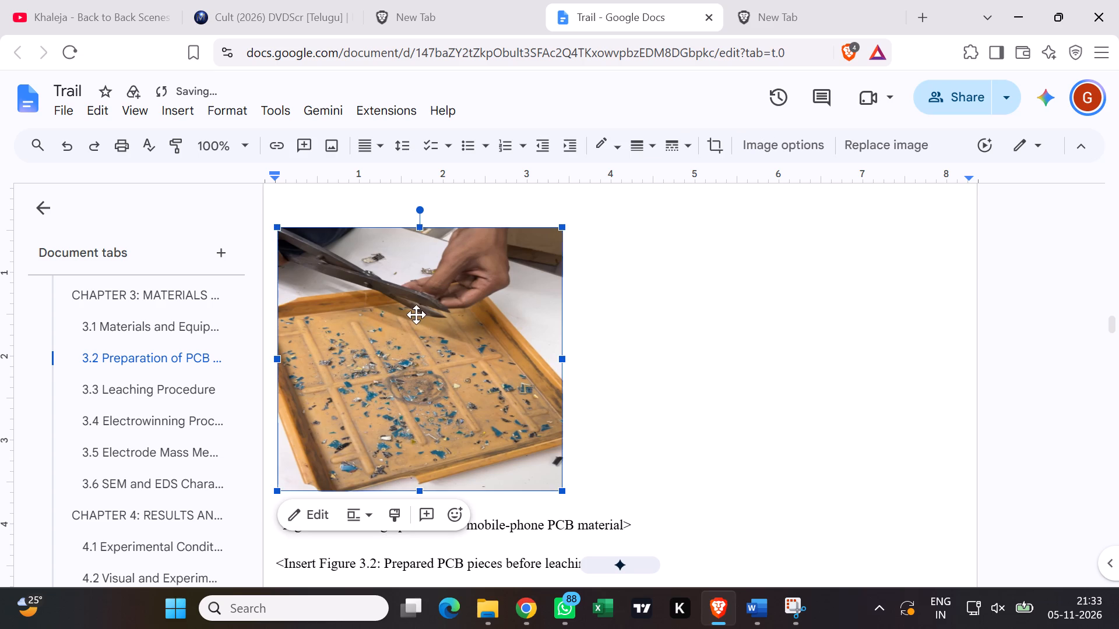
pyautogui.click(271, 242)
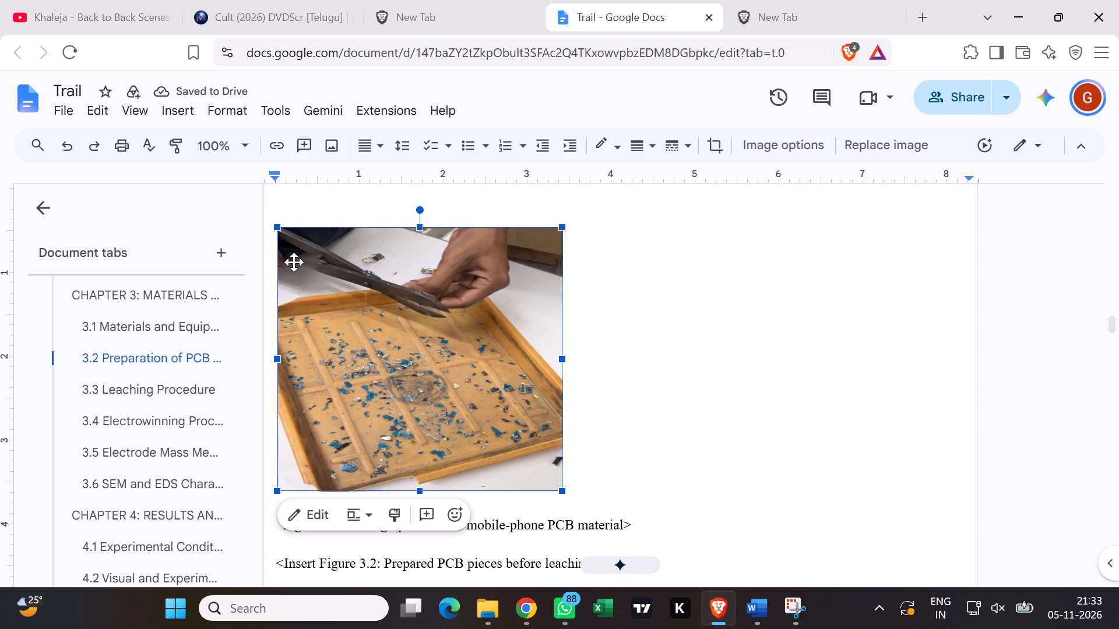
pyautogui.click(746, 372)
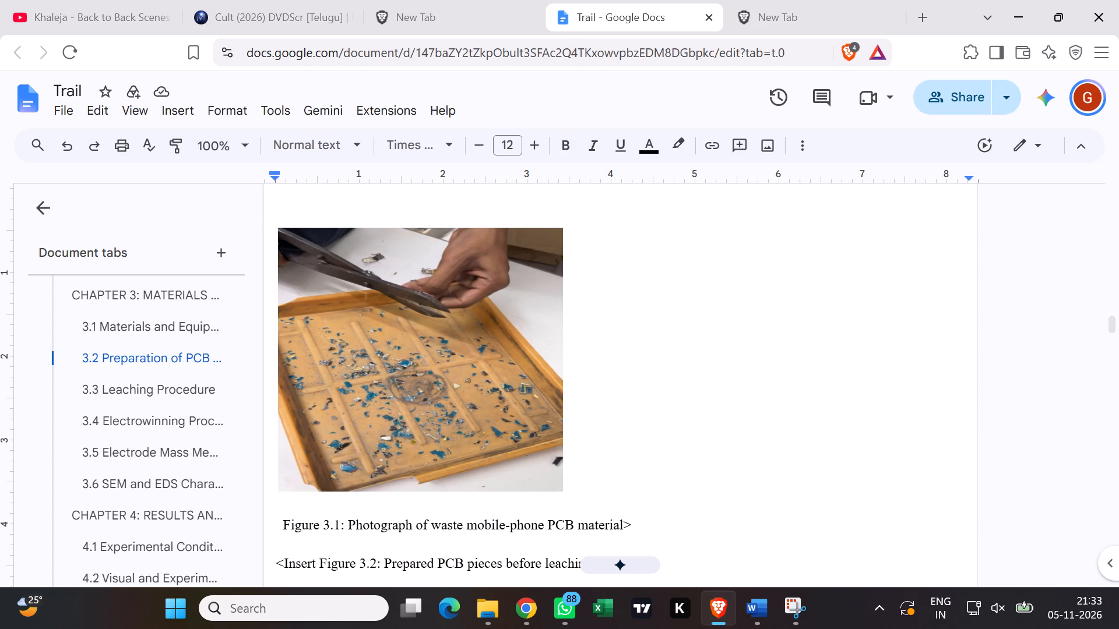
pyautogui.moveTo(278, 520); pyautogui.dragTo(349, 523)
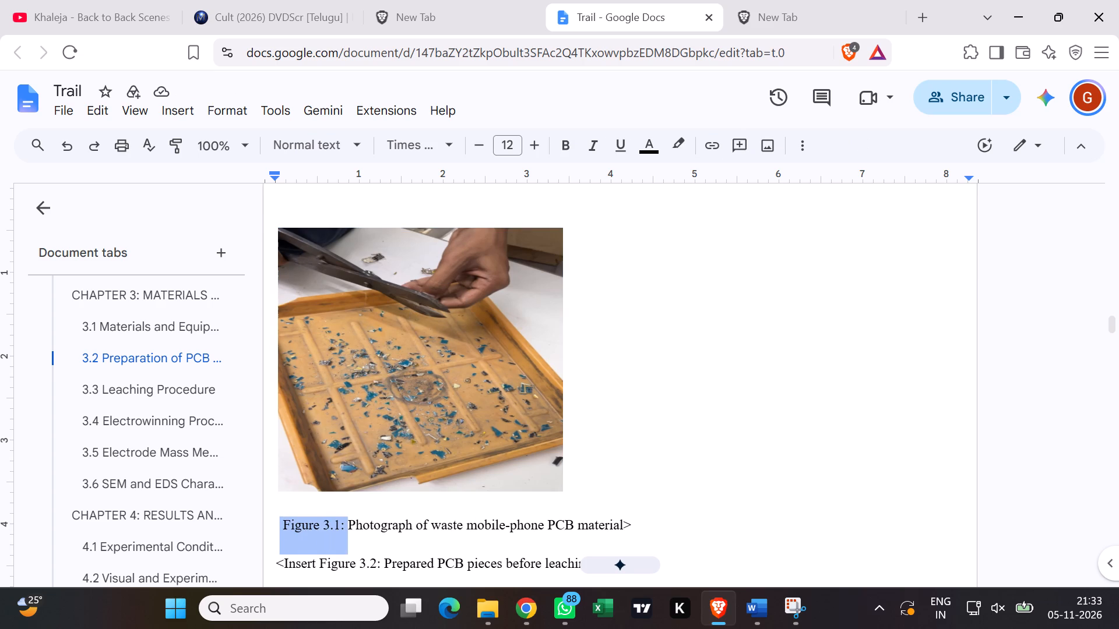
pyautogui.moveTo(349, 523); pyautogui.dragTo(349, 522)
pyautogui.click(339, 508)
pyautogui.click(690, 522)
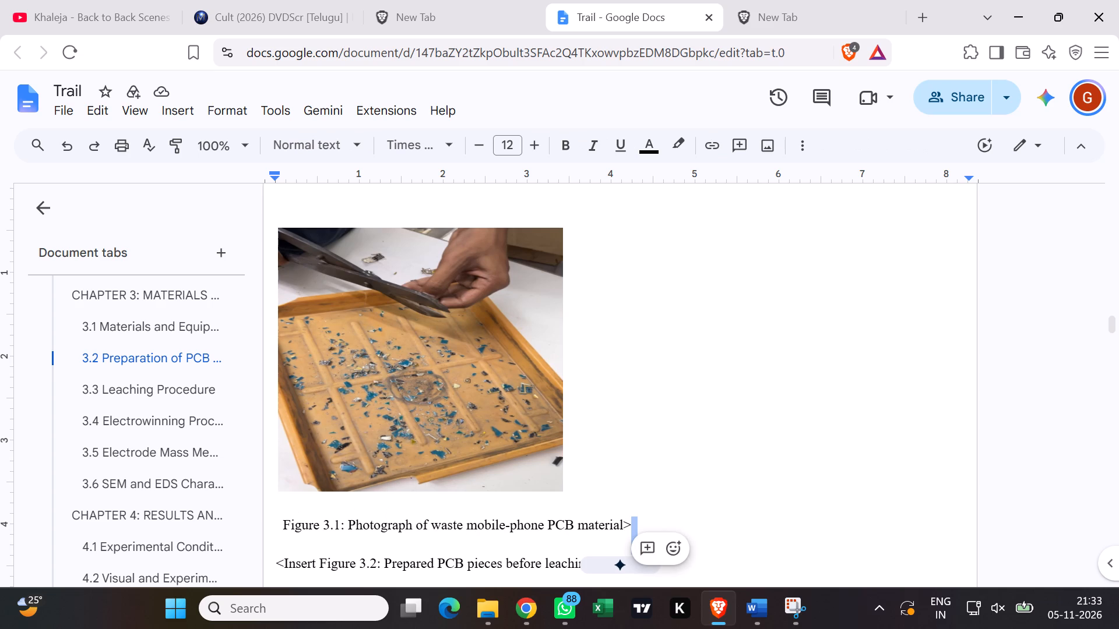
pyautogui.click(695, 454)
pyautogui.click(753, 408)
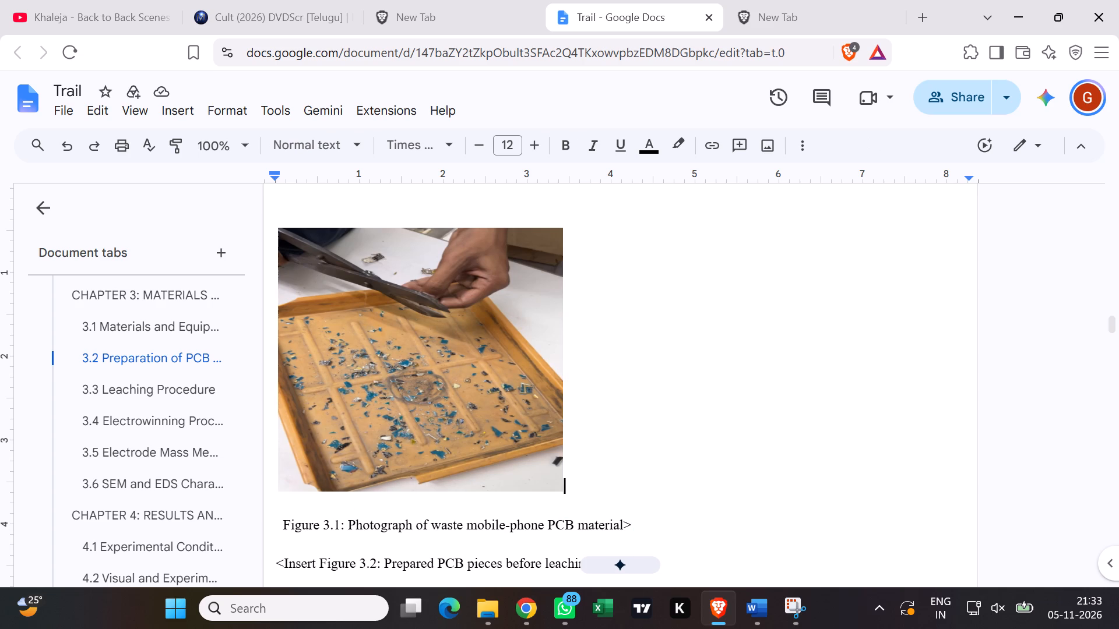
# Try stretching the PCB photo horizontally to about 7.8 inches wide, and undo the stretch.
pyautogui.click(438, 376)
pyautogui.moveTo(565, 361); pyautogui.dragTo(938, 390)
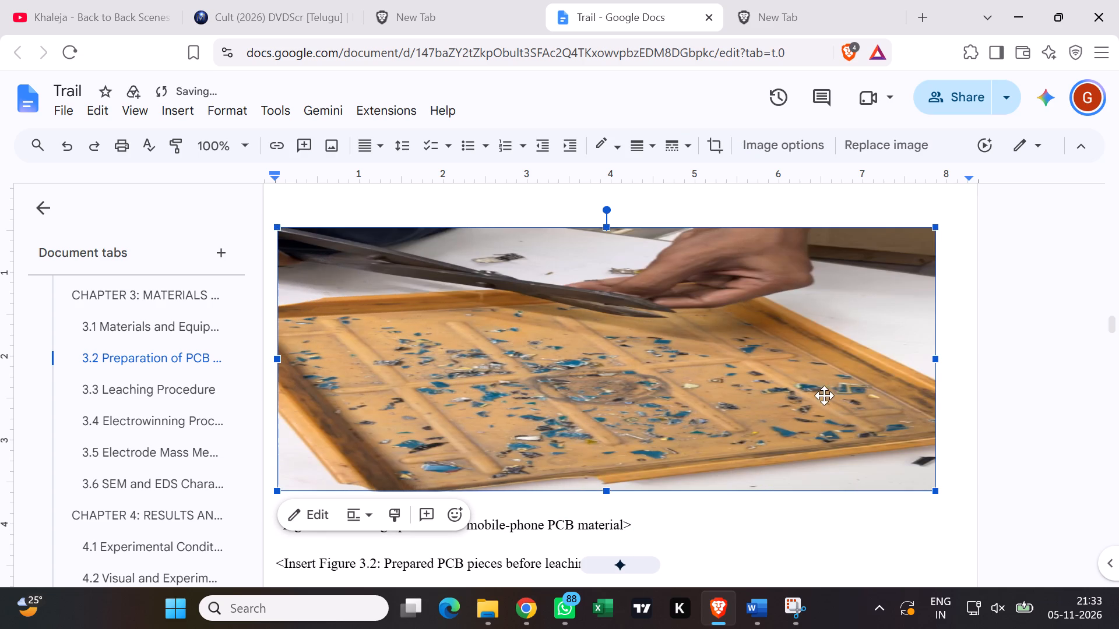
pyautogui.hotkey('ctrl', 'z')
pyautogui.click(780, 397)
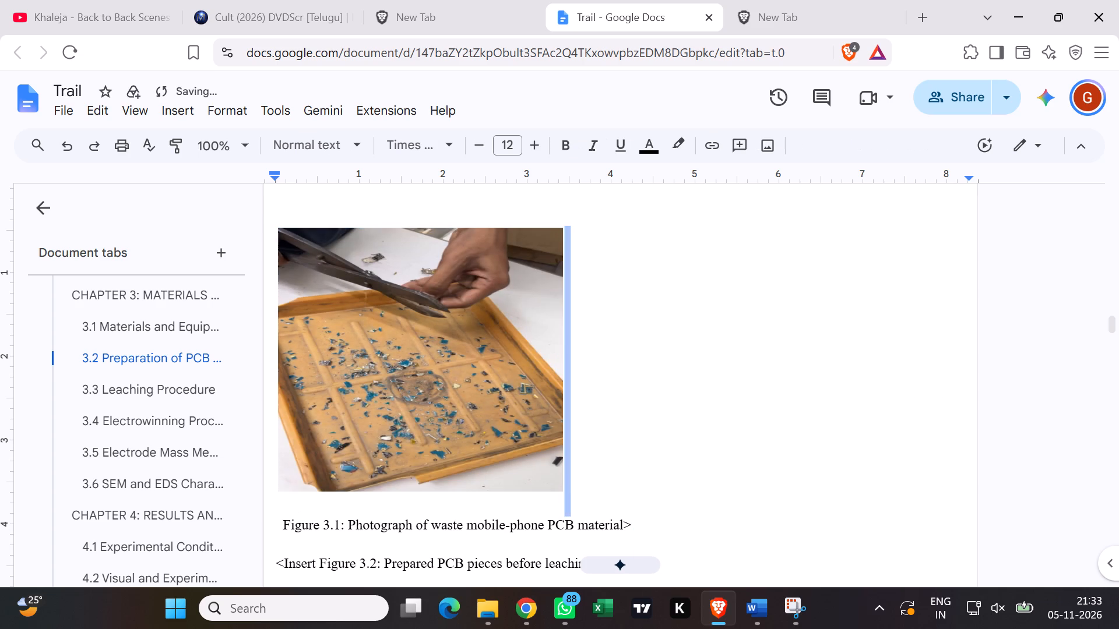
# Delete the trailing ">" from the Figure 3.1 caption.
pyautogui.click(643, 524)
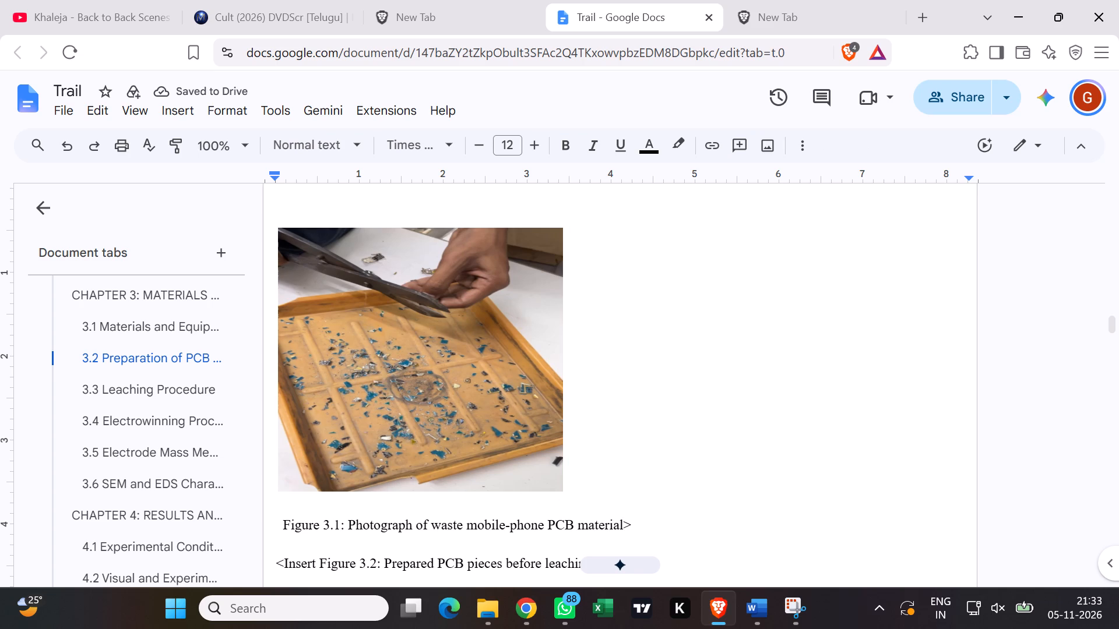
pyautogui.press('BackSpace')
pyautogui.moveTo(631, 525); pyautogui.dragTo(610, 524)
pyautogui.moveTo(610, 524); pyautogui.dragTo(284, 522)
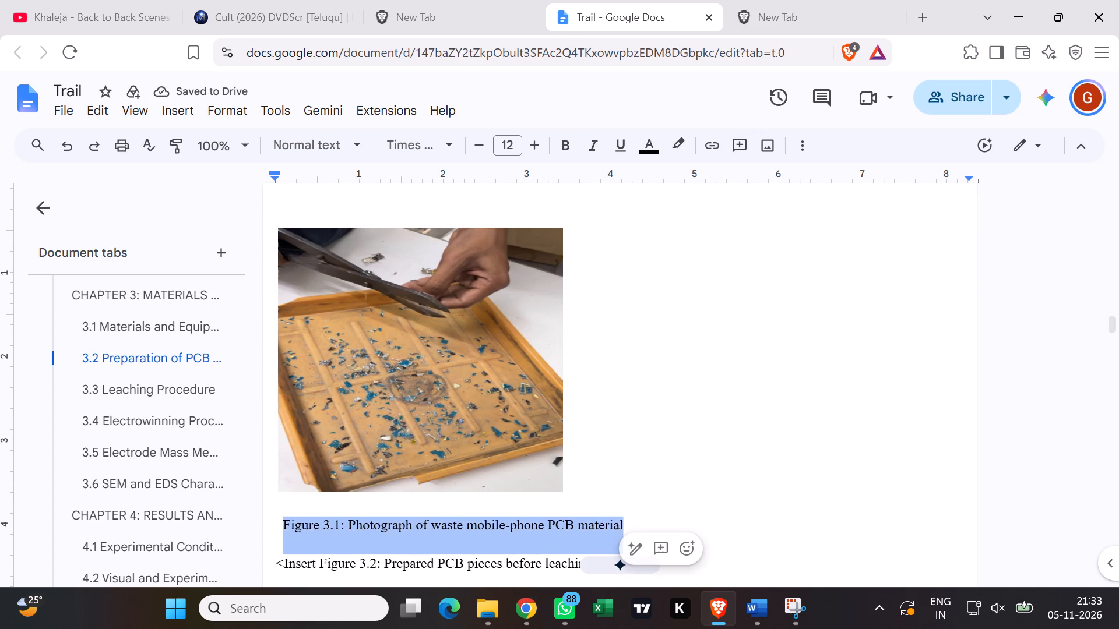
# Strip "<Insert" from the Figure 3.2 caption and join it onto the Figure 3.1 caption line, six spaces apart.
pyautogui.moveTo(308, 564); pyautogui.dragTo(328, 574)
pyautogui.click(319, 560)
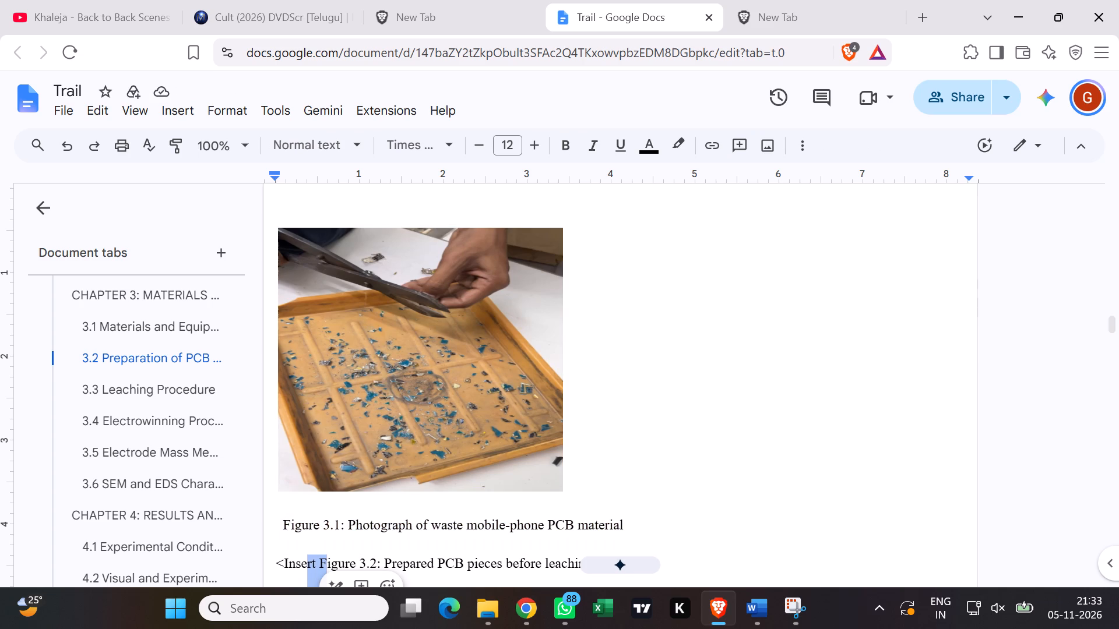
pyautogui.moveTo(313, 560); pyautogui.dragTo(319, 564)
pyautogui.click(317, 559)
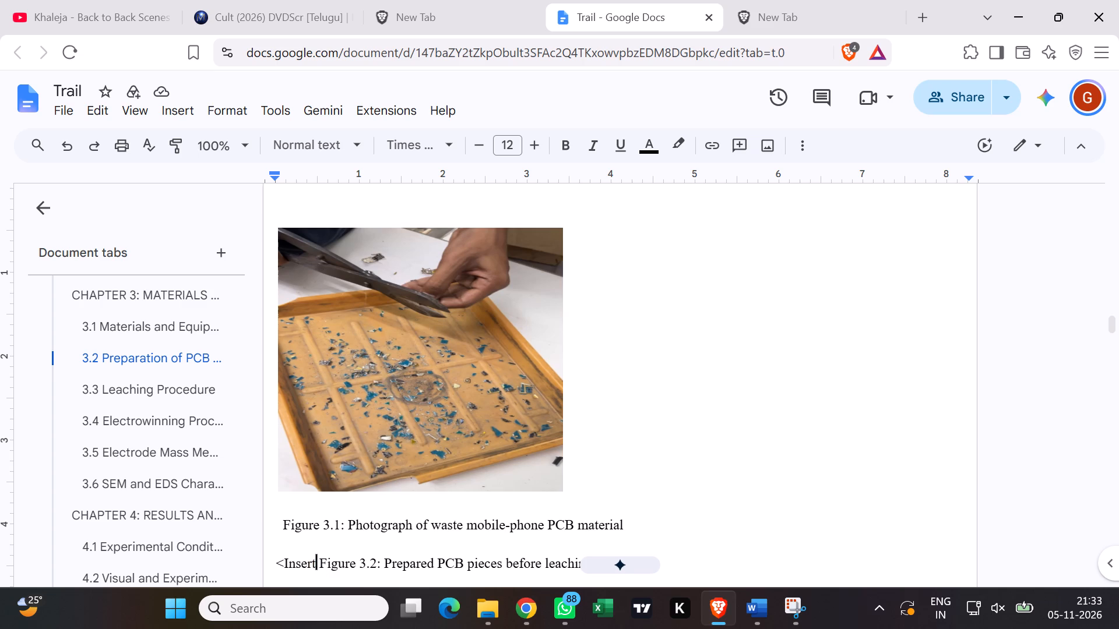
pyautogui.click(317, 559)
pyautogui.click(319, 563)
pyautogui.press('BackSpace')
pyautogui.press('BackSpace')
pyautogui.press('BackSpace')
pyautogui.press('BackSpace')
pyautogui.press('BackSpace')
pyautogui.press('BackSpace')
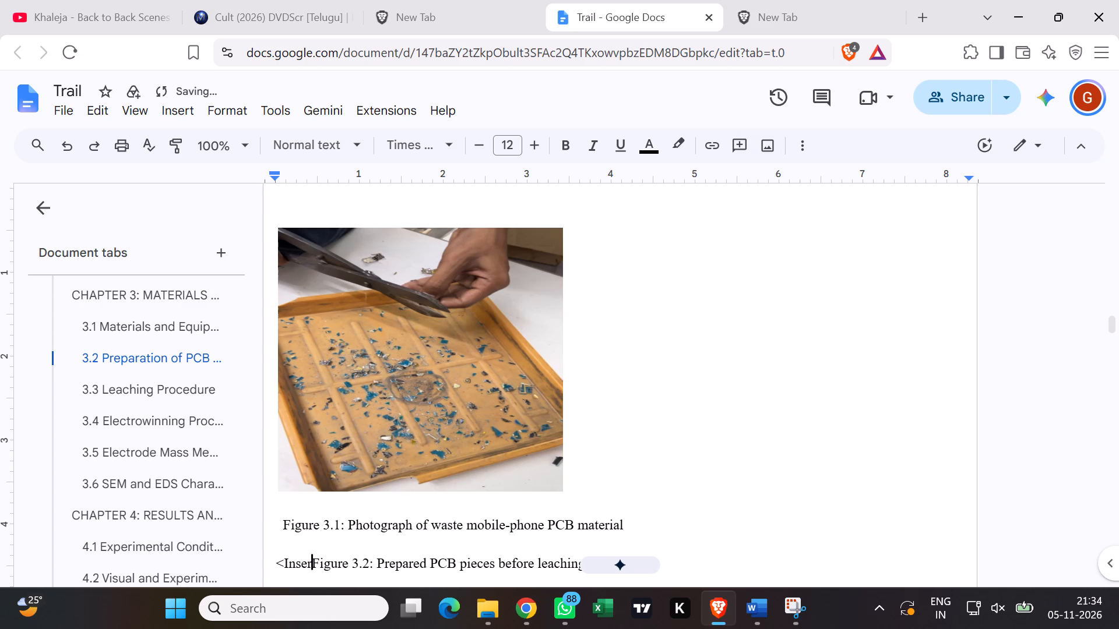
pyautogui.press('BackSpace')
pyautogui.press('BackSpace')
pyautogui.press('BackSpace')
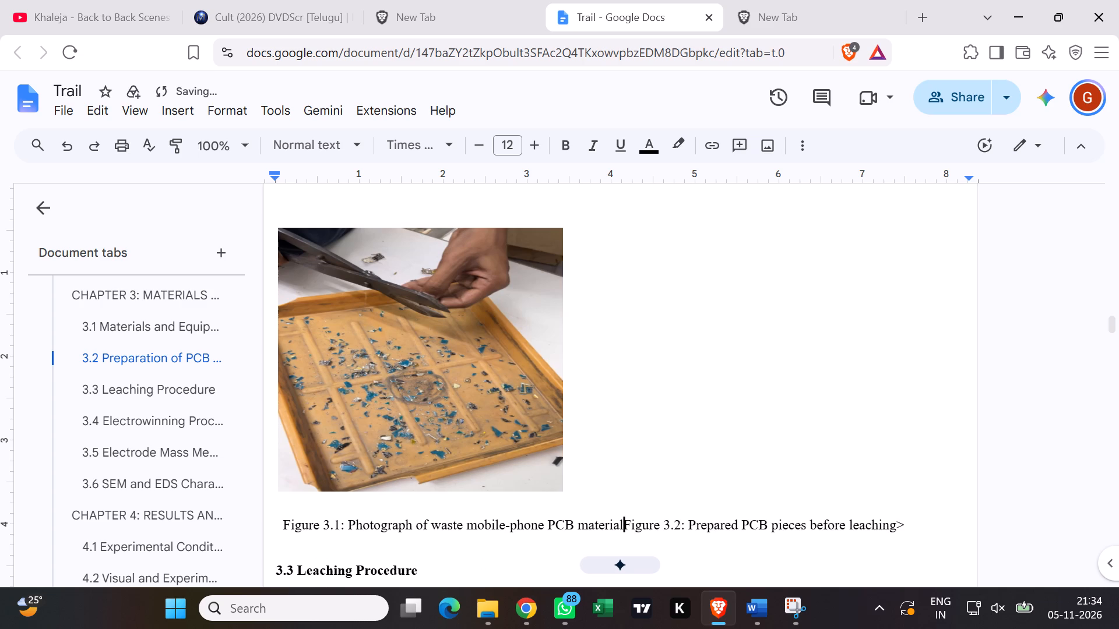
pyautogui.press('space')
pyautogui.press('space')
pyautogui.press('space')
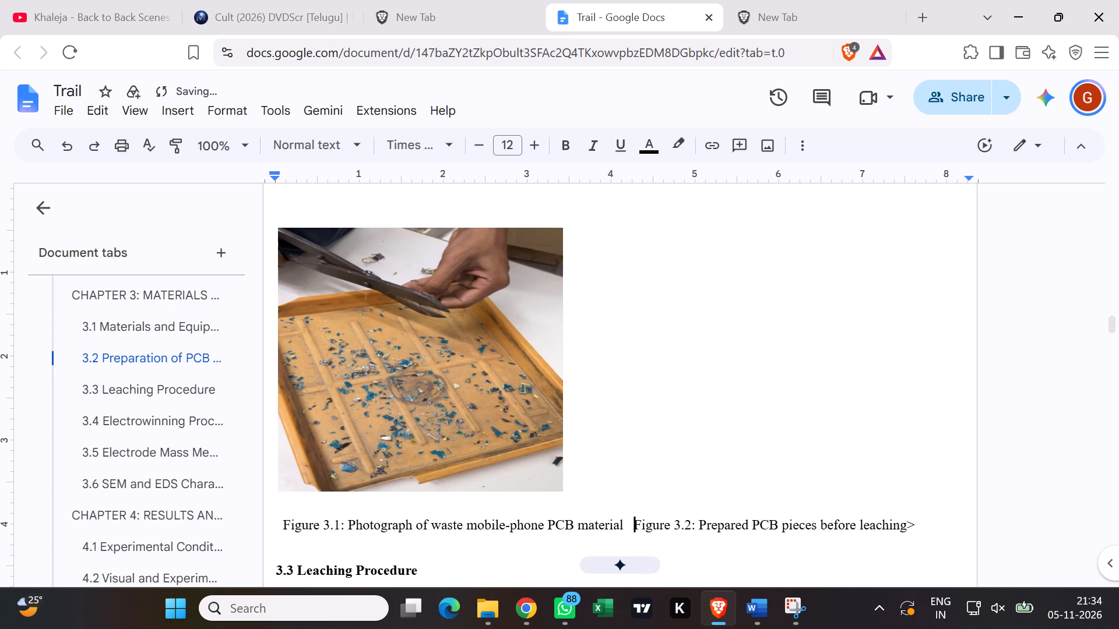
pyautogui.press('space')
pyautogui.press('space')
pyautogui.press('space')
# Replace the trailing ">" of the Figure 3.2 caption with a space.
pyautogui.click(931, 518)
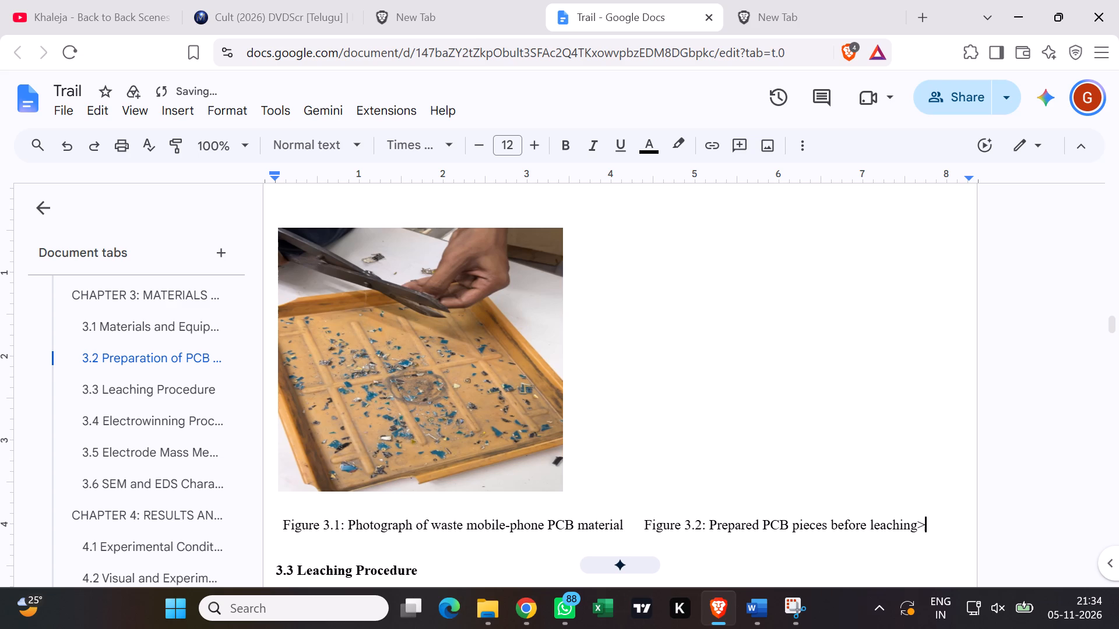
pyautogui.press('BackSpace')
pyautogui.press('space')
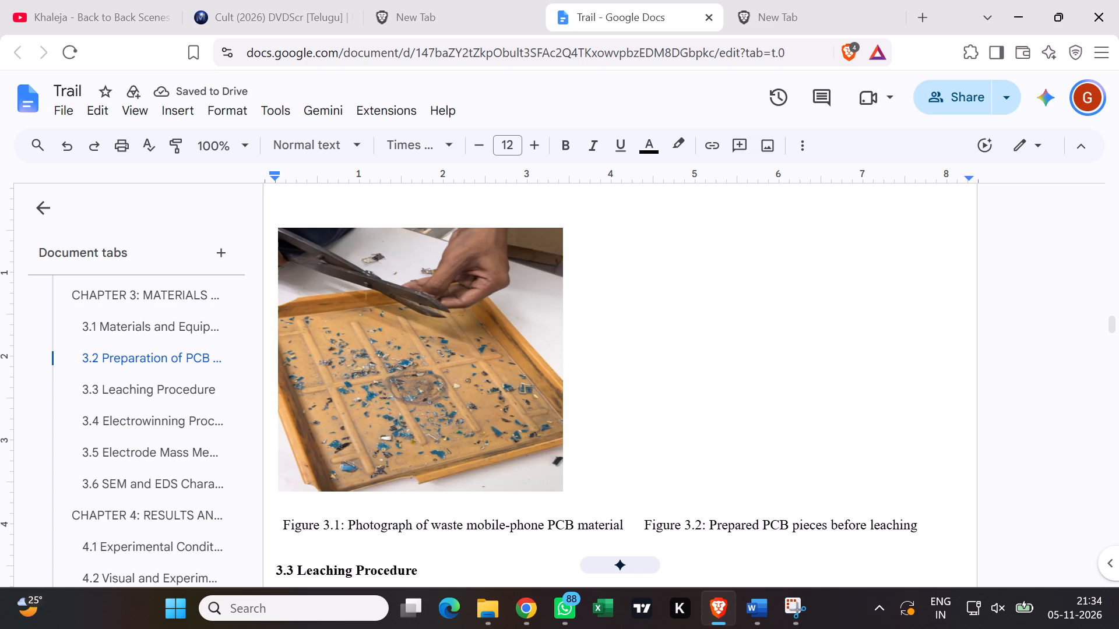
# Center the PCB photo horizontally on the page.
pyautogui.scroll(-1, 521, 581)
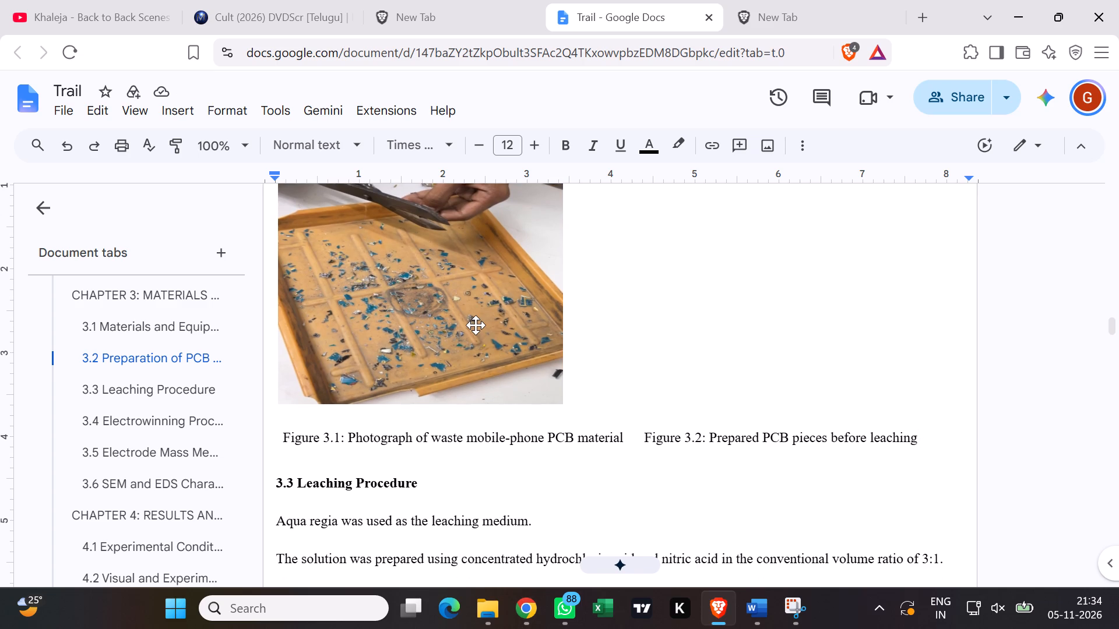
pyautogui.click(481, 358)
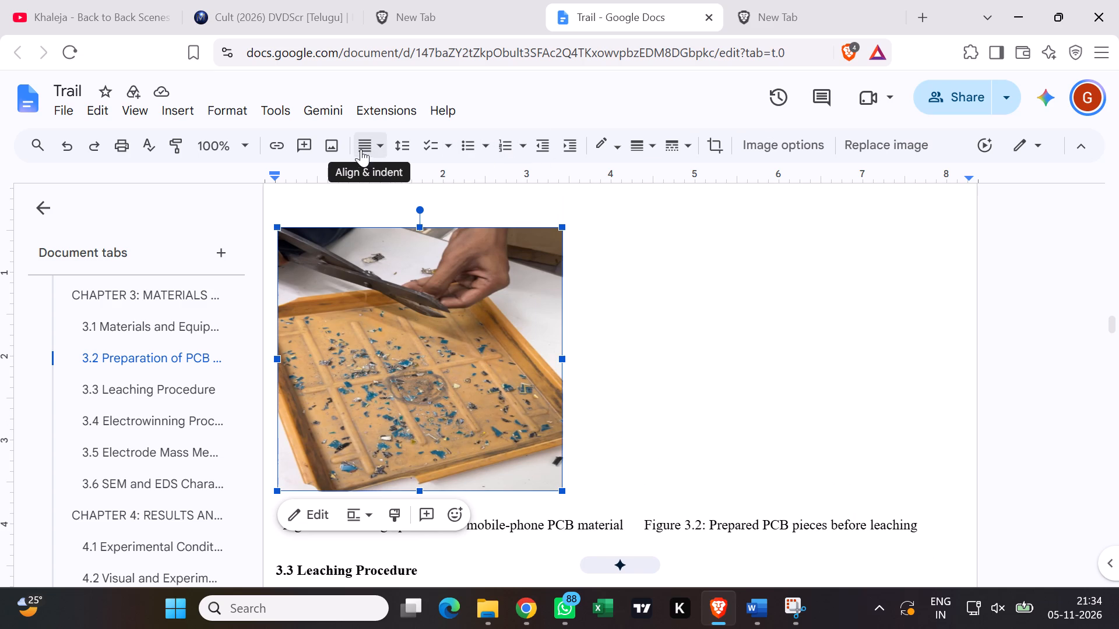
pyautogui.click(381, 147)
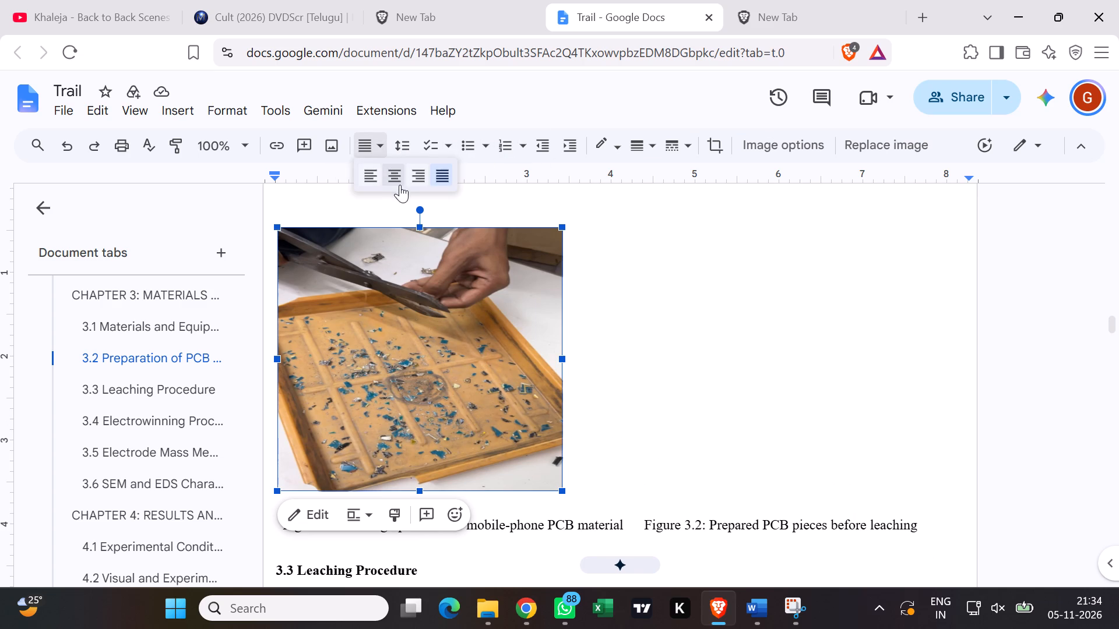
pyautogui.click(395, 176)
pyautogui.click(872, 436)
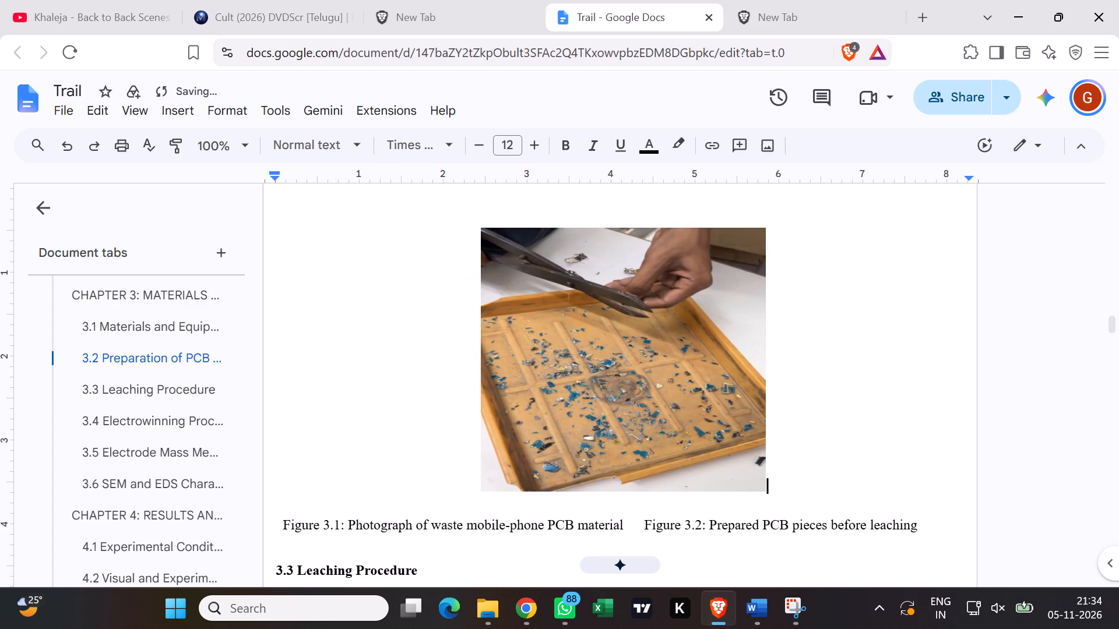
# Indent the Figure 3.1 caption with leading spaces to shift it toward the centered PCB photo.
pyautogui.click(276, 527)
pyautogui.press('space')
pyautogui.press('space')
pyautogui.press('space')
pyautogui.press('space')
pyautogui.press('space')
pyautogui.press('space')
pyautogui.press('space')
pyautogui.press('space')
pyautogui.press('space')
pyautogui.press('space')
pyautogui.press('space')
pyautogui.press('space')
pyautogui.press('space')
pyautogui.press('space')
pyautogui.press('space')
pyautogui.press('space')
pyautogui.press('space')
pyautogui.press('space')
pyautogui.press('space')
pyautogui.press('space')
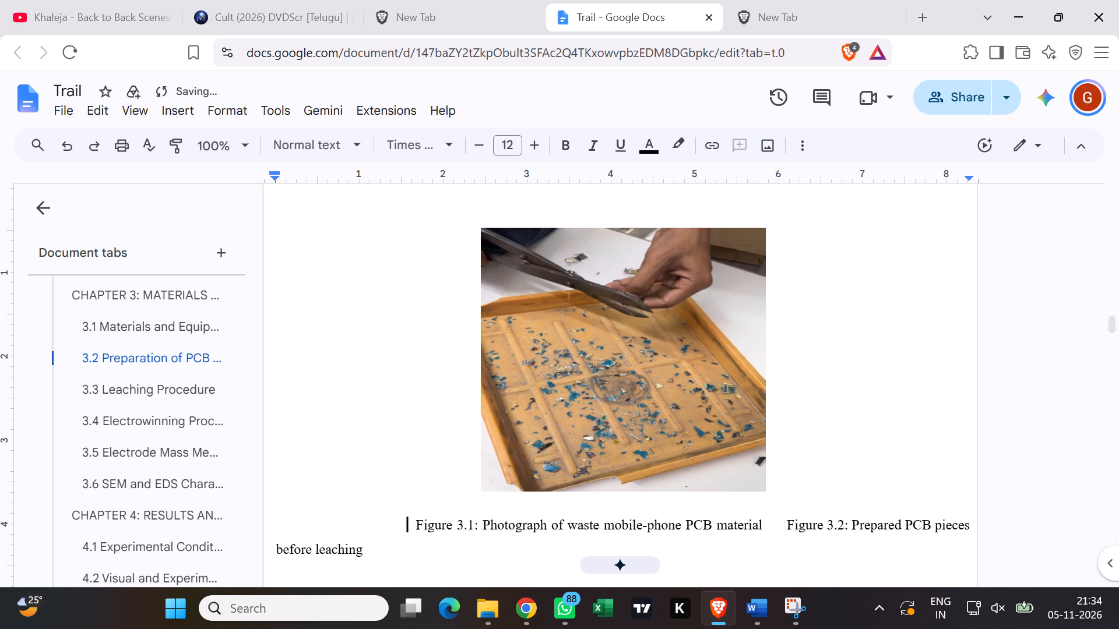
pyautogui.press('space')
pyautogui.press('space')
pyautogui.press('space')
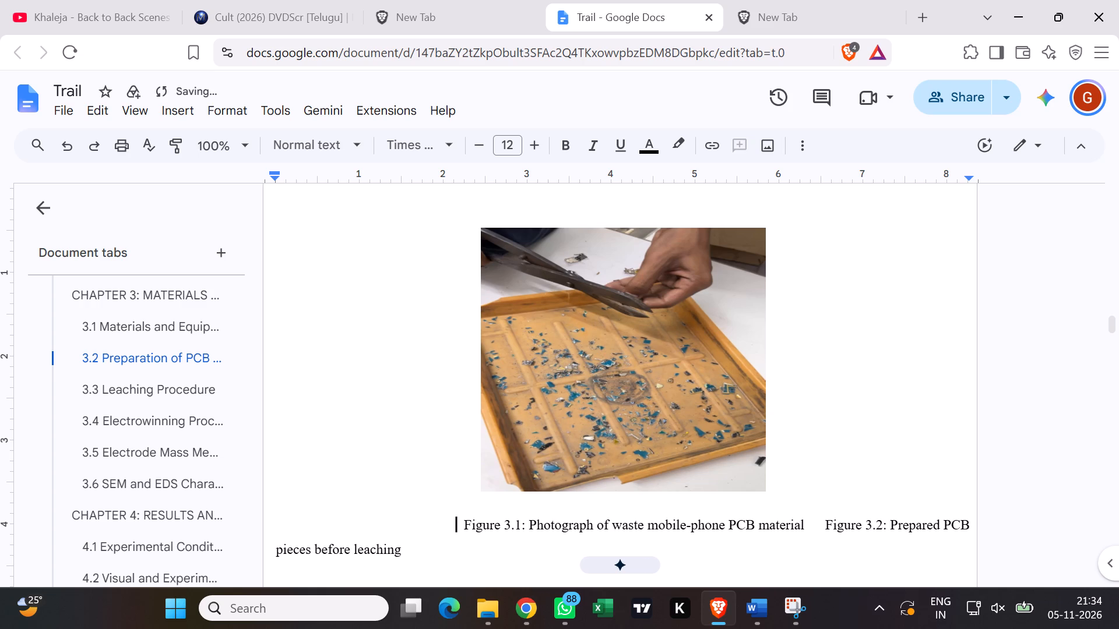
pyautogui.press('space')
pyautogui.press('BackSpace')
pyautogui.press('BackSpace')
pyautogui.press('BackSpace')
pyautogui.press('BackSpace')
pyautogui.press('BackSpace')
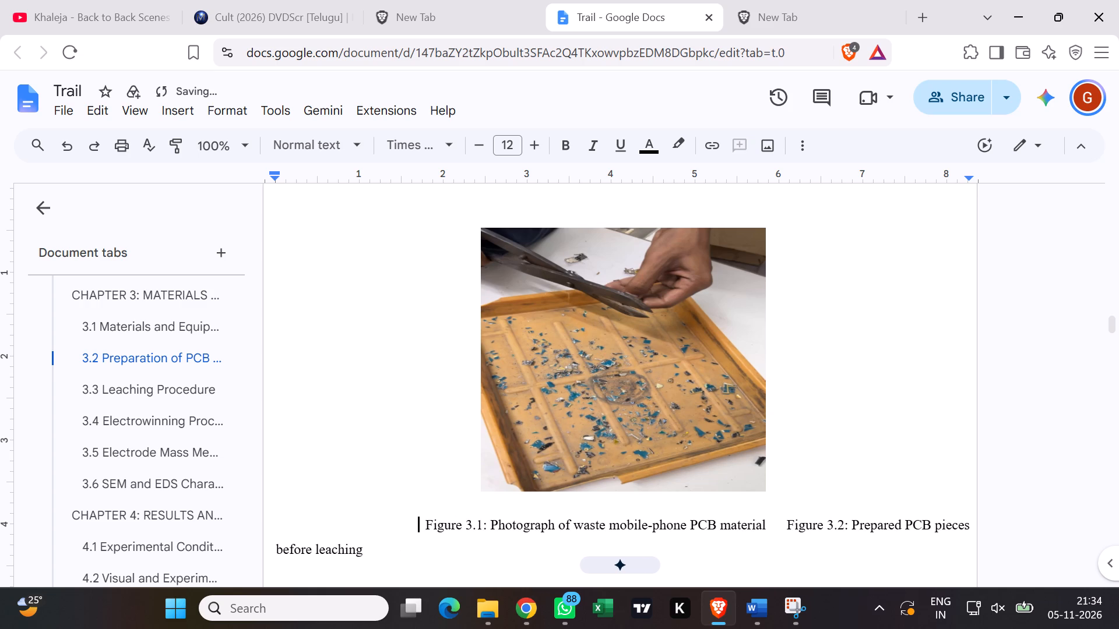
# Move the Figure 3.2 caption onto its own line below the Figure 3.1 caption.
pyautogui.click(777, 525)
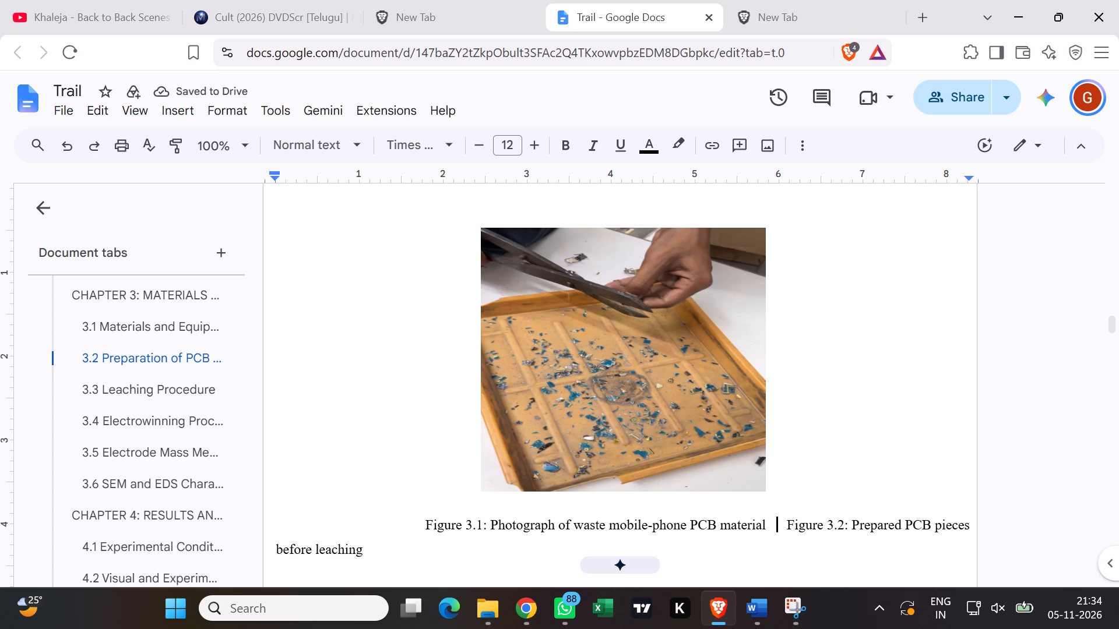
pyautogui.press('Return')
# Add twelve more leading spaces to the Figure 3.1 caption to center it beneath the photo.
pyautogui.click(393, 519)
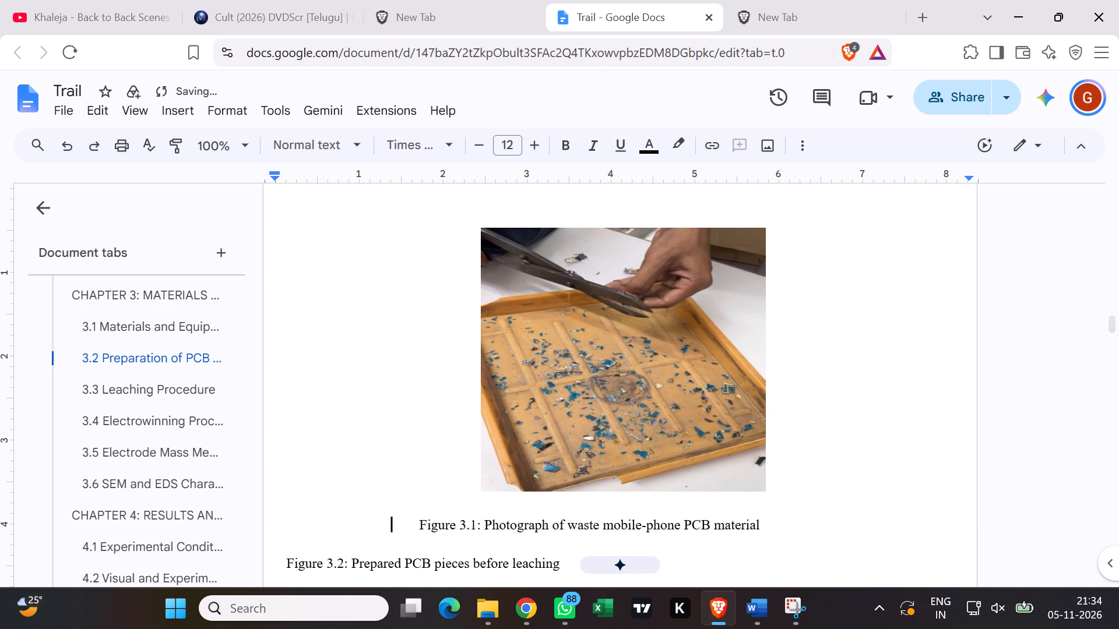
pyautogui.press('Return')
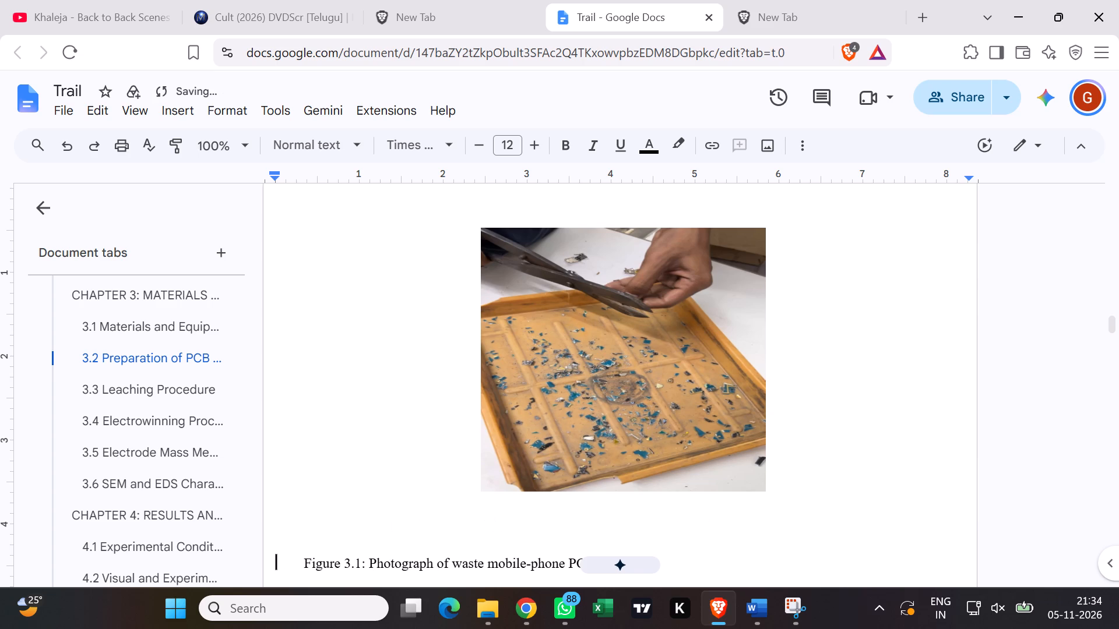
pyautogui.press('BackSpace')
pyautogui.press('space')
pyautogui.press('space')
pyautogui.press('space')
pyautogui.press('space')
pyautogui.press('space')
pyautogui.press('space')
pyautogui.press('space')
pyautogui.press('space')
pyautogui.press('space')
pyautogui.press('space')
pyautogui.press('space')
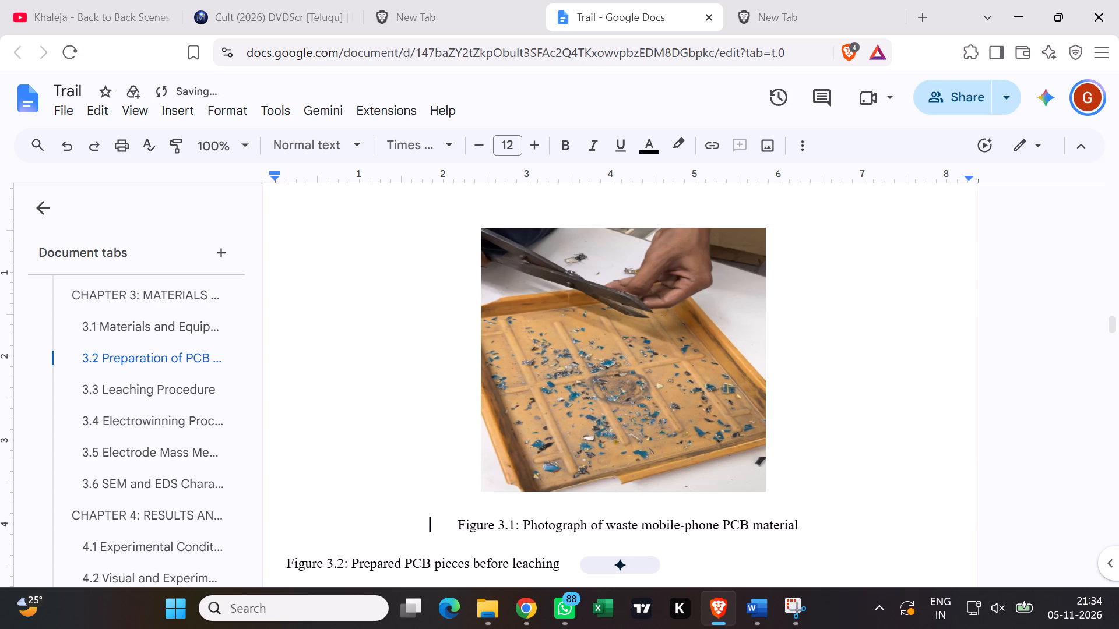
pyautogui.press('space')
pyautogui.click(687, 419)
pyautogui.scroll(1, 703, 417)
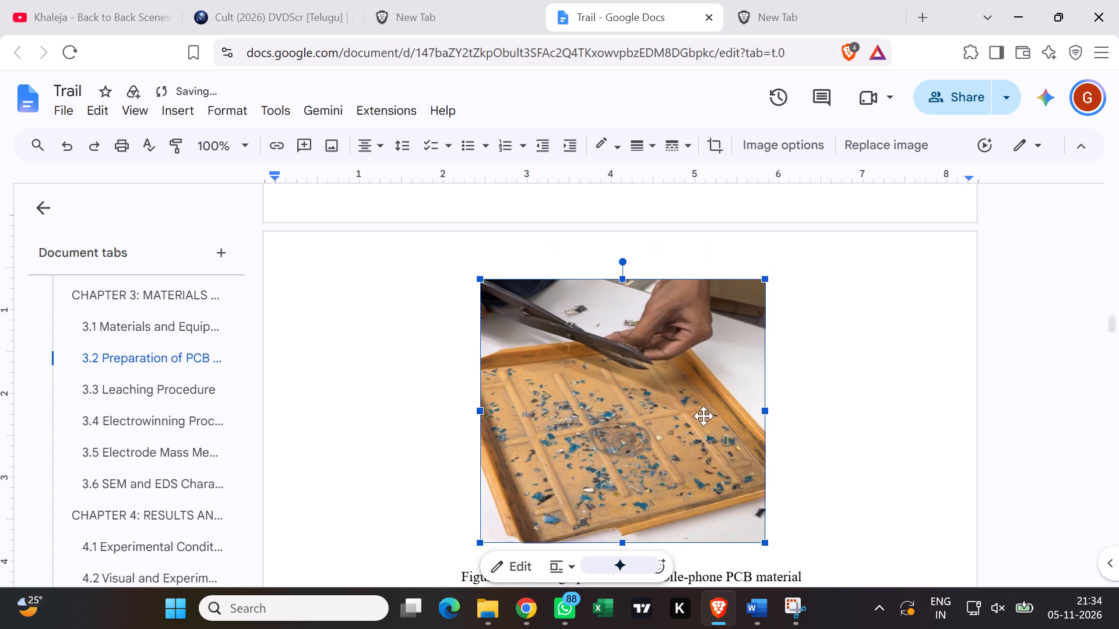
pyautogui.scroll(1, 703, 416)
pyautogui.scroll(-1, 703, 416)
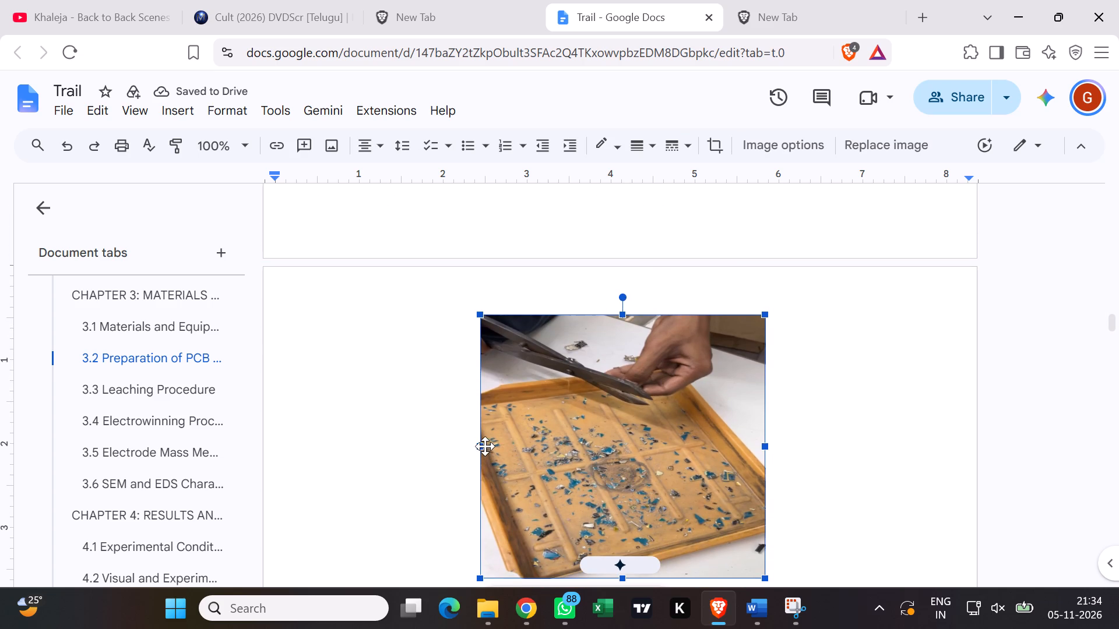
# Widen the PCB photo to about 3.9 inches so it roughly matches the width of the Figure 3.1 caption.
pyautogui.moveTo(481, 447); pyautogui.dragTo(435, 453)
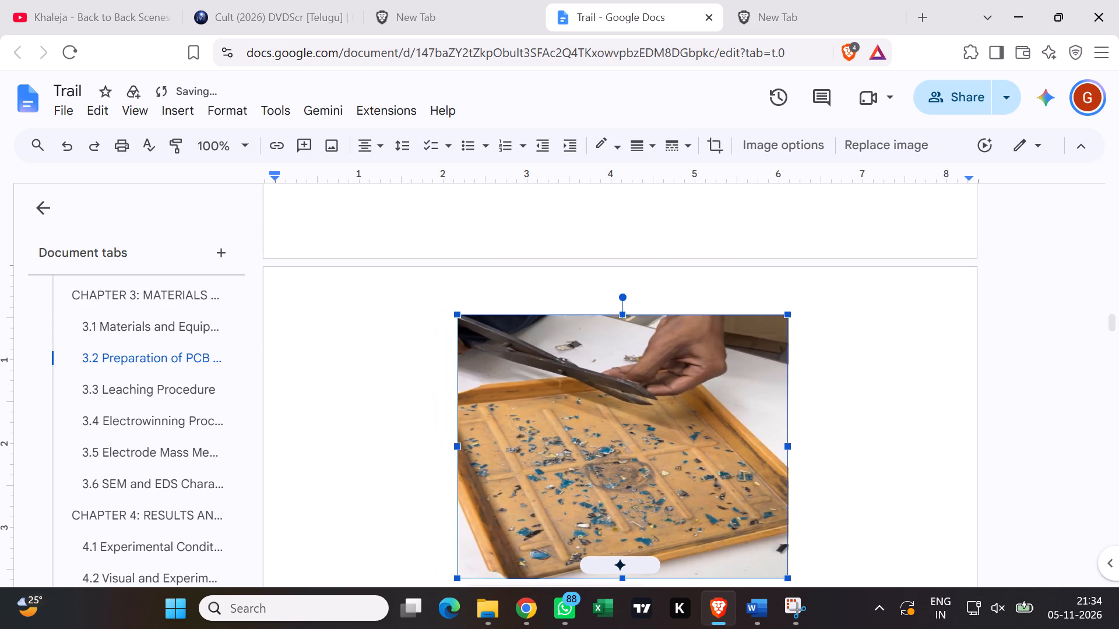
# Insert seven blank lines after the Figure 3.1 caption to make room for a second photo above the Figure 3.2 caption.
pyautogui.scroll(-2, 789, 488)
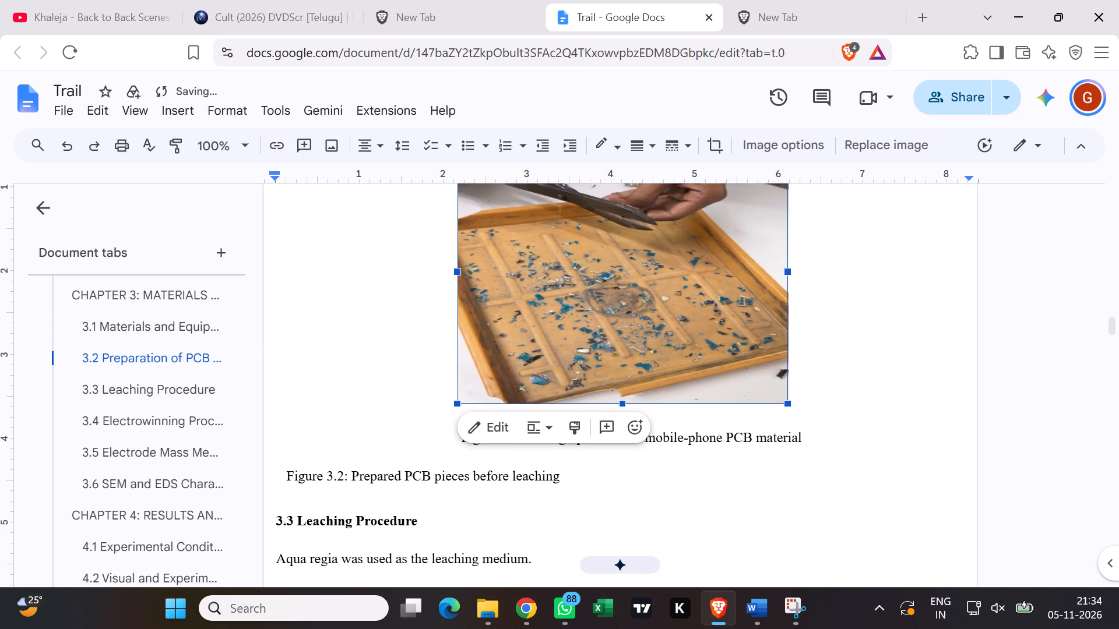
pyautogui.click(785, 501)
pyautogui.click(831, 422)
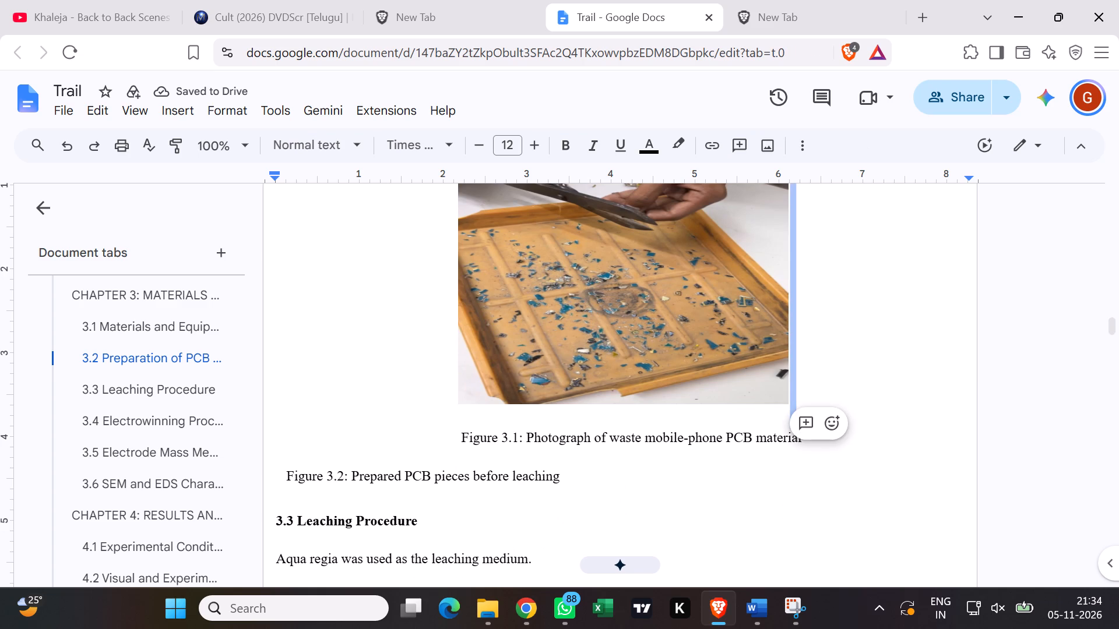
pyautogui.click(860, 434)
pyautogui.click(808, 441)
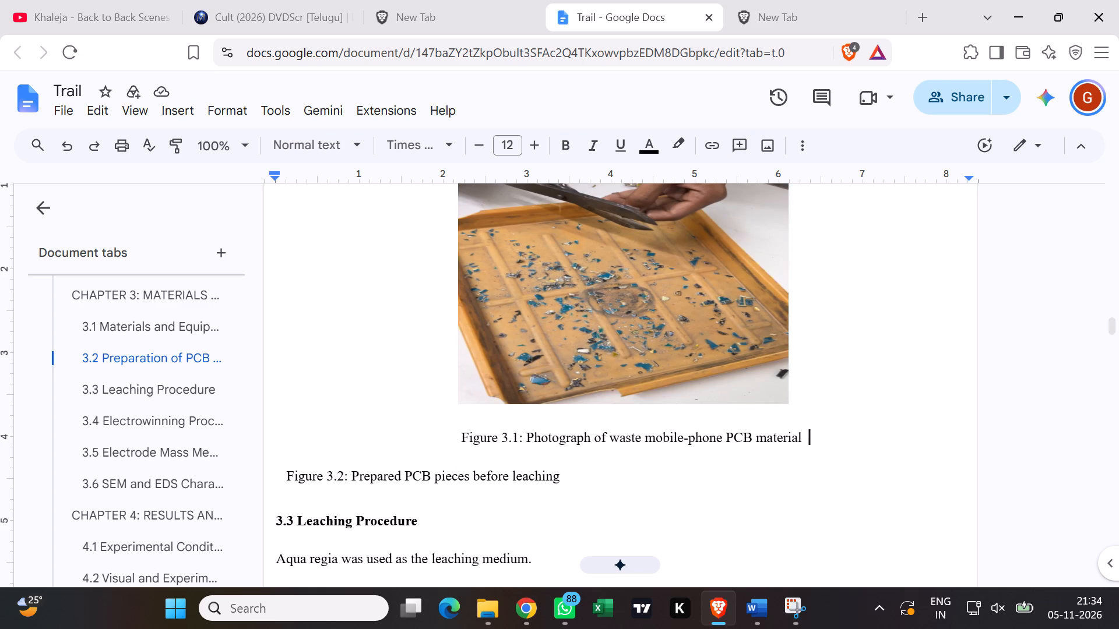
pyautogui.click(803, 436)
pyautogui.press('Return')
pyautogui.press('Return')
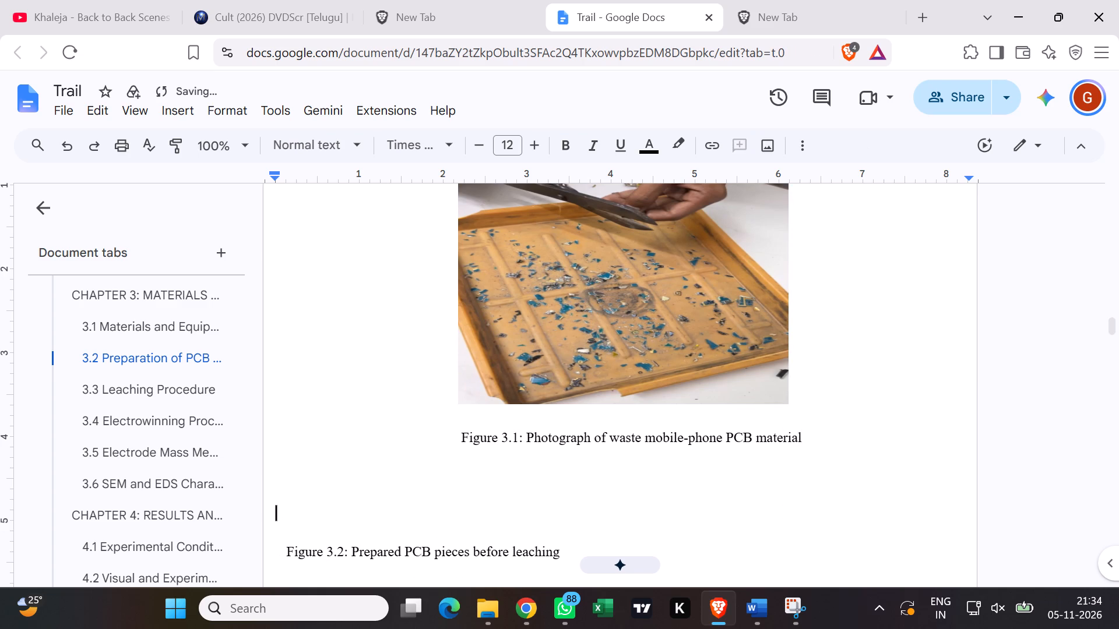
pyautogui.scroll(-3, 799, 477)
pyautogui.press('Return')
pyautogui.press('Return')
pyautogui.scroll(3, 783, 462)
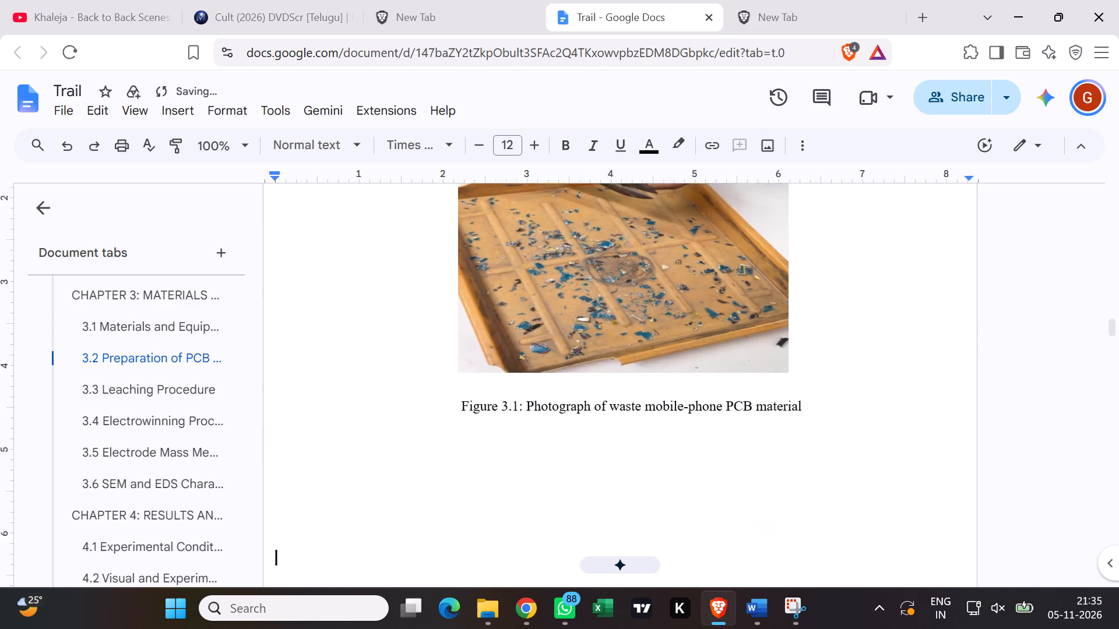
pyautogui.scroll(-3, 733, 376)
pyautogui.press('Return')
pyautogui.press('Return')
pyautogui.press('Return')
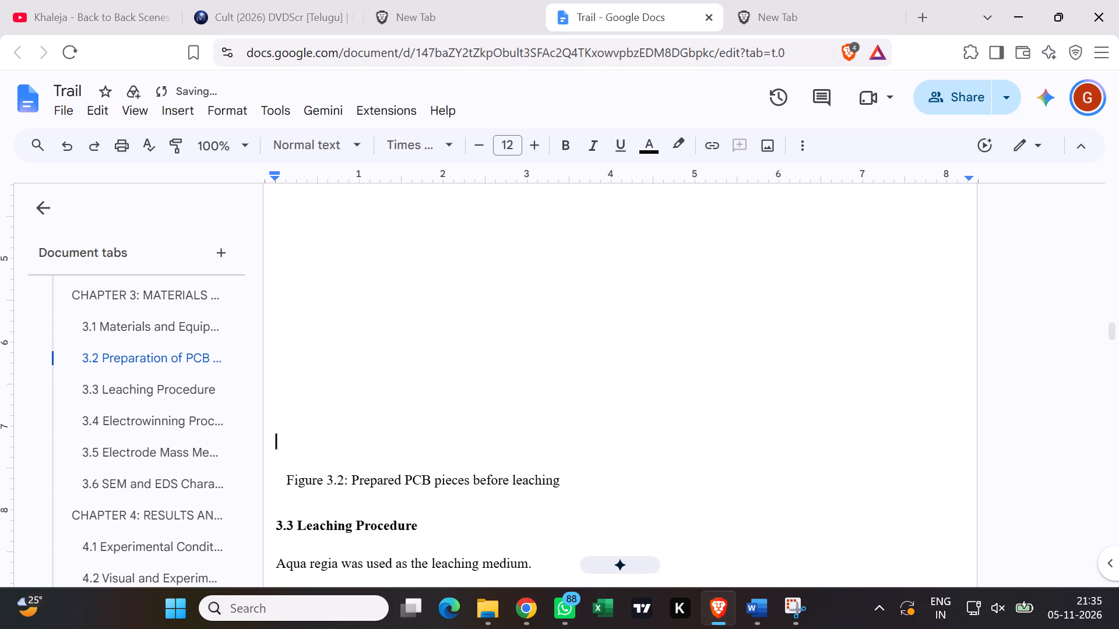
# Indent the Figure 3.2 caption with nineteen additional leading spaces to bring its start close to that of the Figure 3.1 caption.
pyautogui.click(280, 480)
pyautogui.press('space')
pyautogui.press('space')
pyautogui.press('space')
pyautogui.press('space')
pyautogui.press('space')
pyautogui.press('space')
pyautogui.press('space')
pyautogui.press('space')
pyautogui.press('space')
pyautogui.press('space')
pyautogui.press('space')
pyautogui.press('space')
pyautogui.press('space')
pyautogui.press('space')
pyautogui.press('space')
pyautogui.press('space')
pyautogui.press('space')
pyautogui.press('space')
pyautogui.press('space')
pyautogui.press('space')
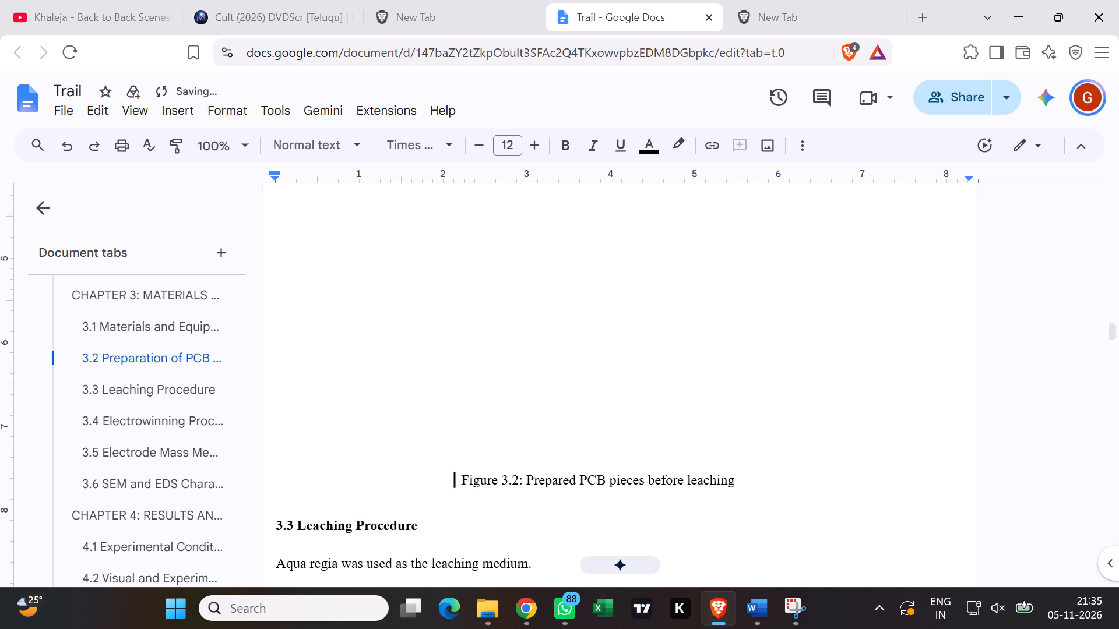
pyautogui.scroll(2, 590, 414)
pyautogui.scroll(-1, 589, 411)
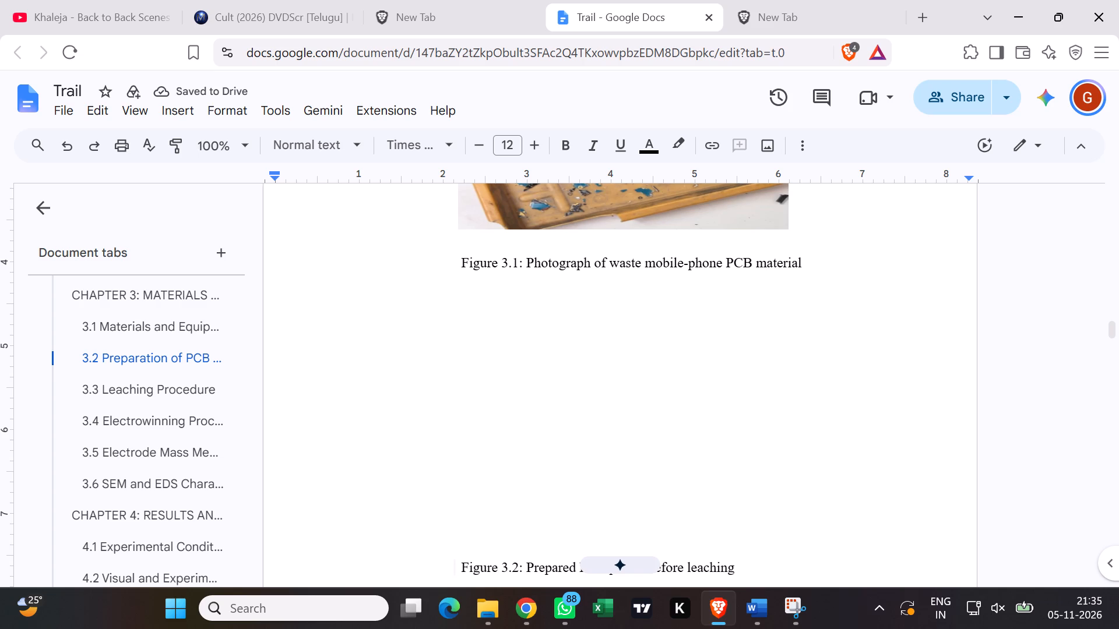
pyautogui.press('BackSpace')
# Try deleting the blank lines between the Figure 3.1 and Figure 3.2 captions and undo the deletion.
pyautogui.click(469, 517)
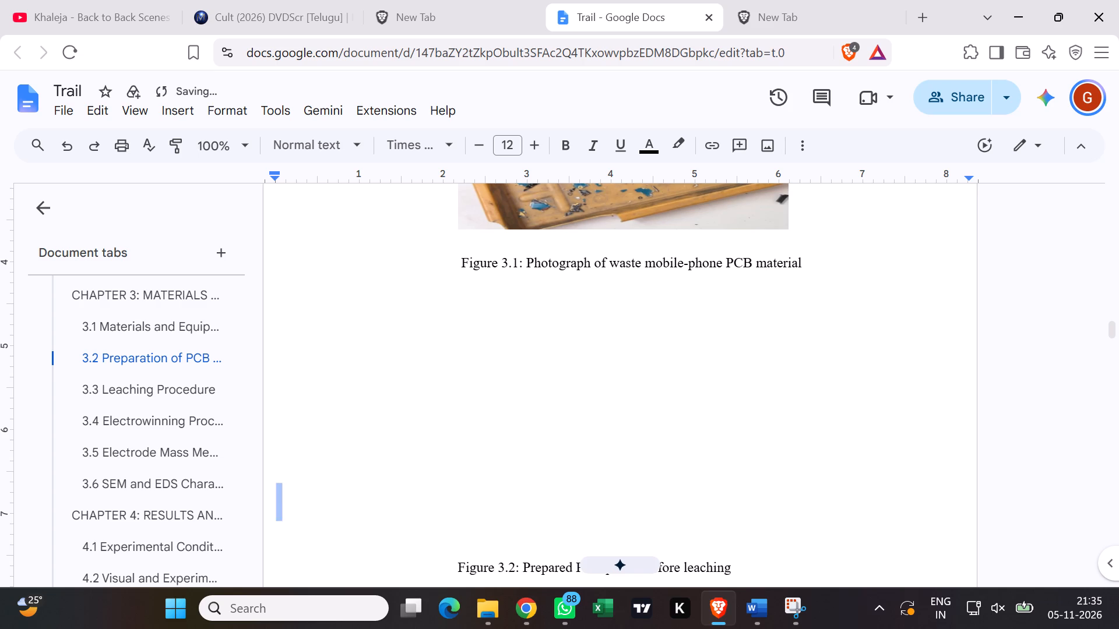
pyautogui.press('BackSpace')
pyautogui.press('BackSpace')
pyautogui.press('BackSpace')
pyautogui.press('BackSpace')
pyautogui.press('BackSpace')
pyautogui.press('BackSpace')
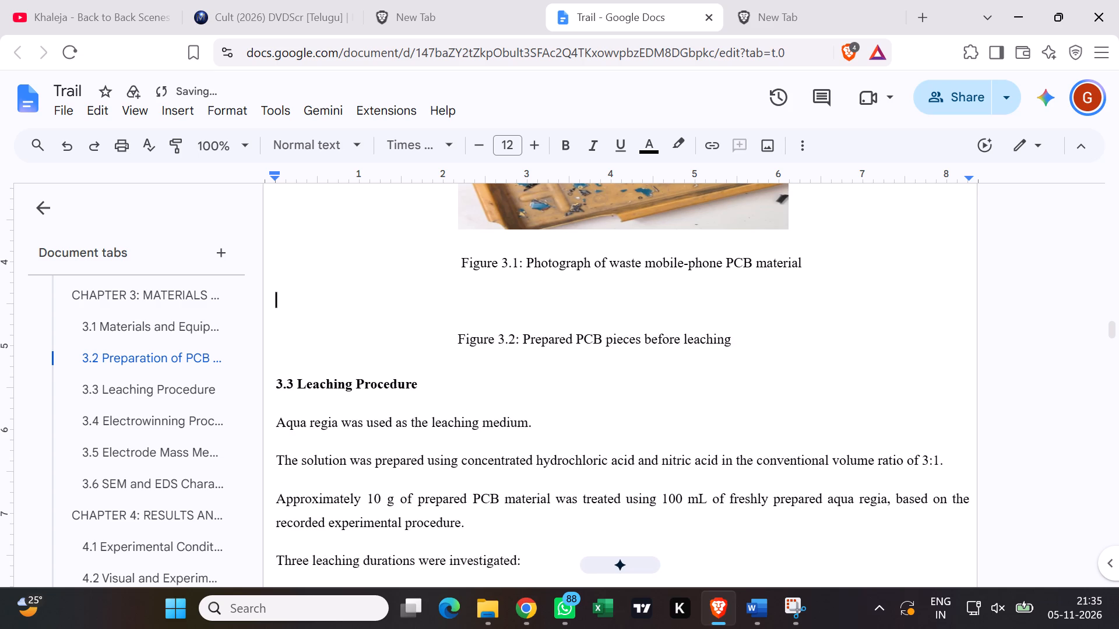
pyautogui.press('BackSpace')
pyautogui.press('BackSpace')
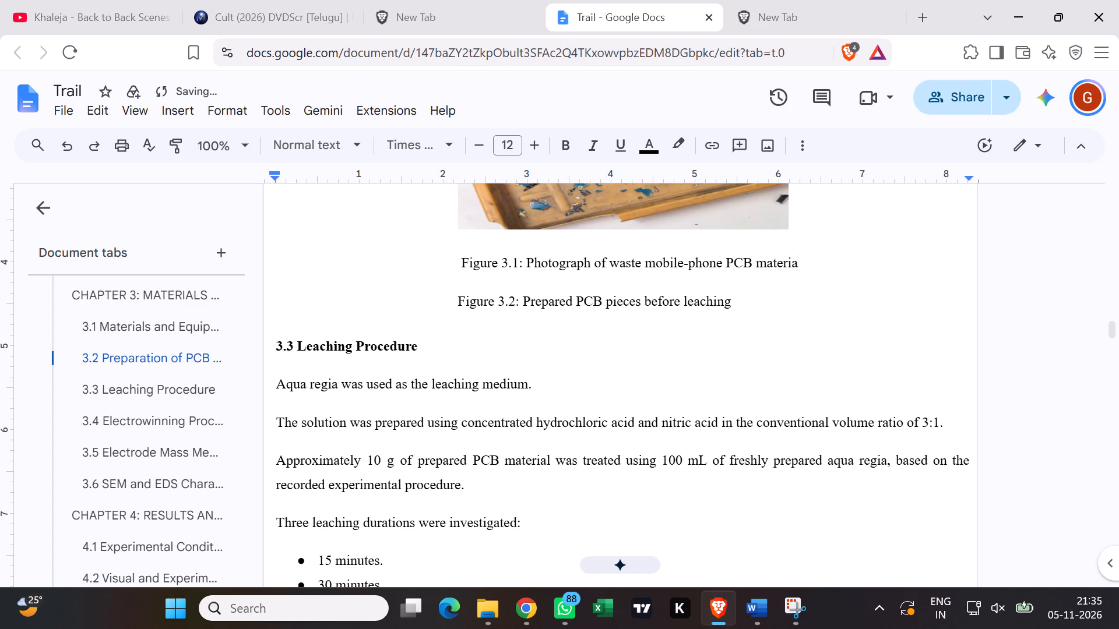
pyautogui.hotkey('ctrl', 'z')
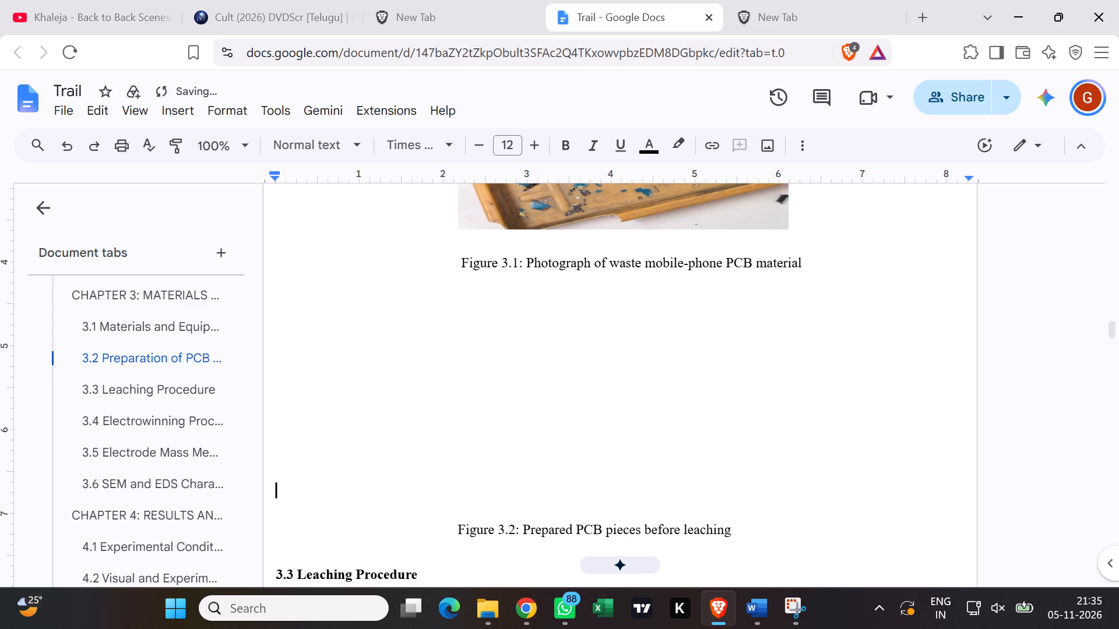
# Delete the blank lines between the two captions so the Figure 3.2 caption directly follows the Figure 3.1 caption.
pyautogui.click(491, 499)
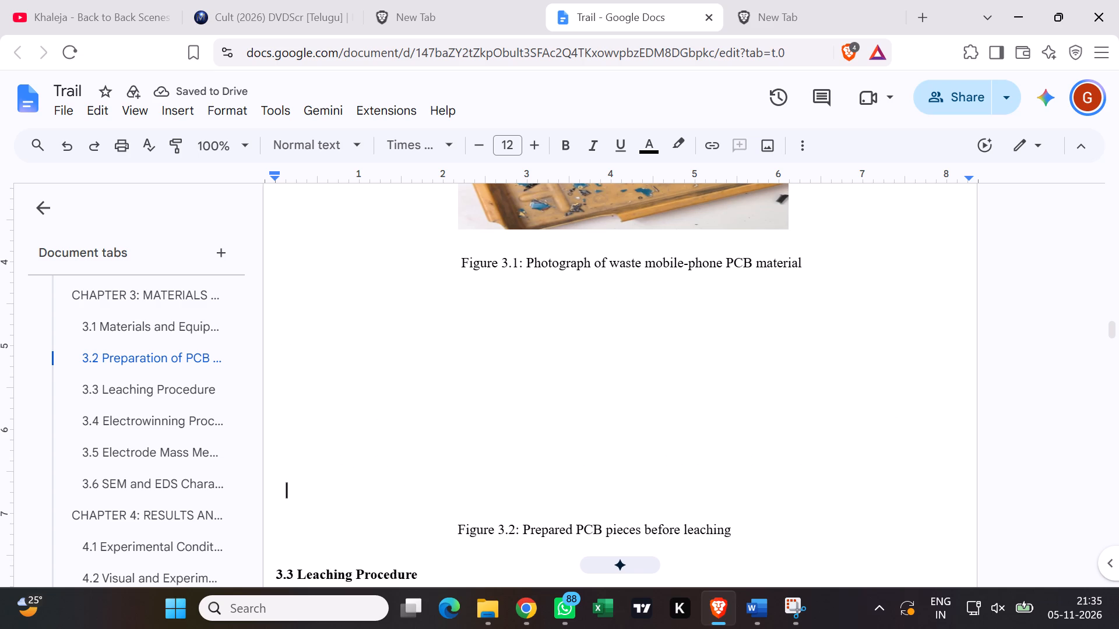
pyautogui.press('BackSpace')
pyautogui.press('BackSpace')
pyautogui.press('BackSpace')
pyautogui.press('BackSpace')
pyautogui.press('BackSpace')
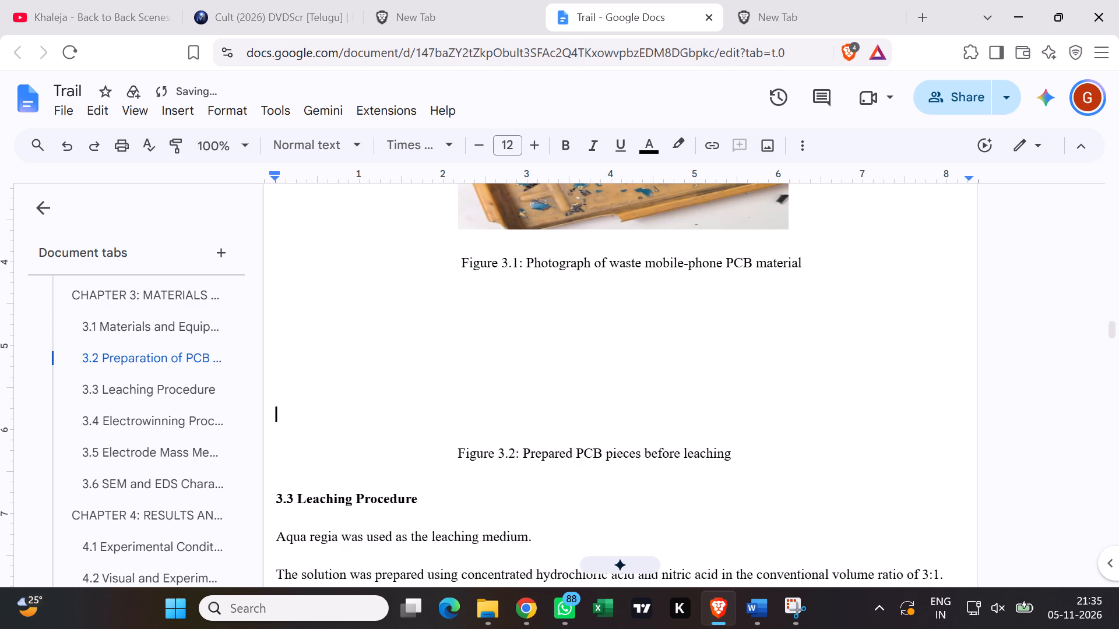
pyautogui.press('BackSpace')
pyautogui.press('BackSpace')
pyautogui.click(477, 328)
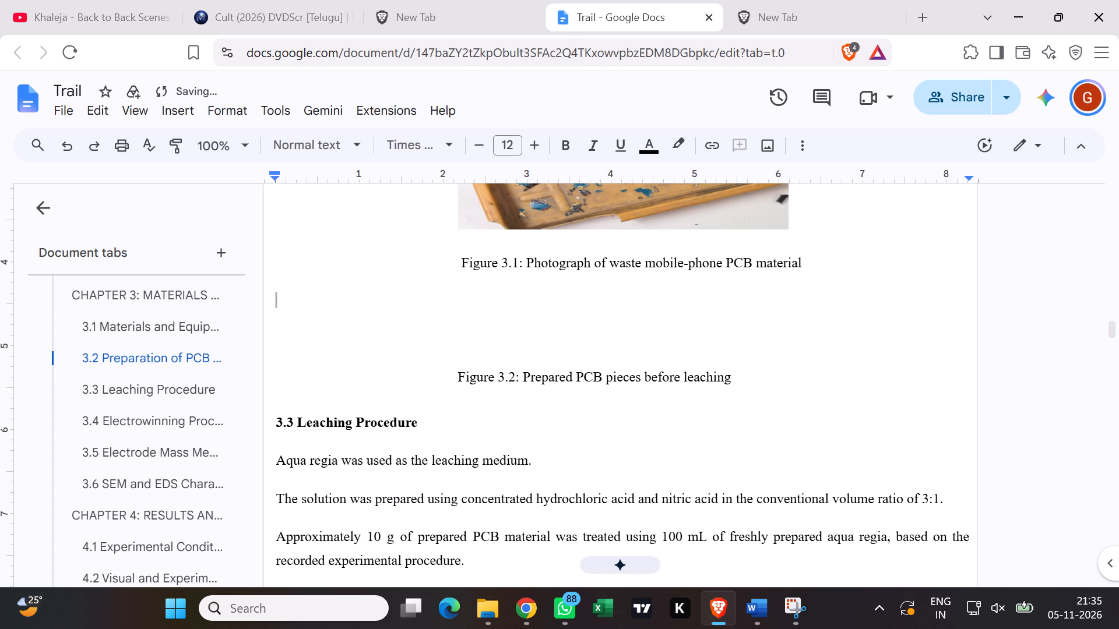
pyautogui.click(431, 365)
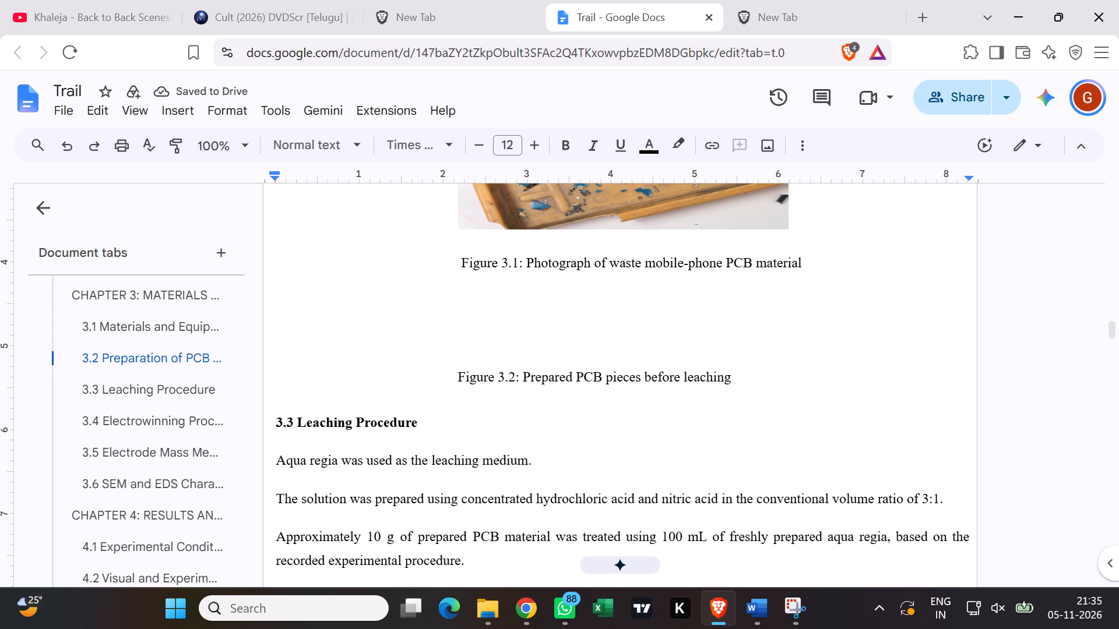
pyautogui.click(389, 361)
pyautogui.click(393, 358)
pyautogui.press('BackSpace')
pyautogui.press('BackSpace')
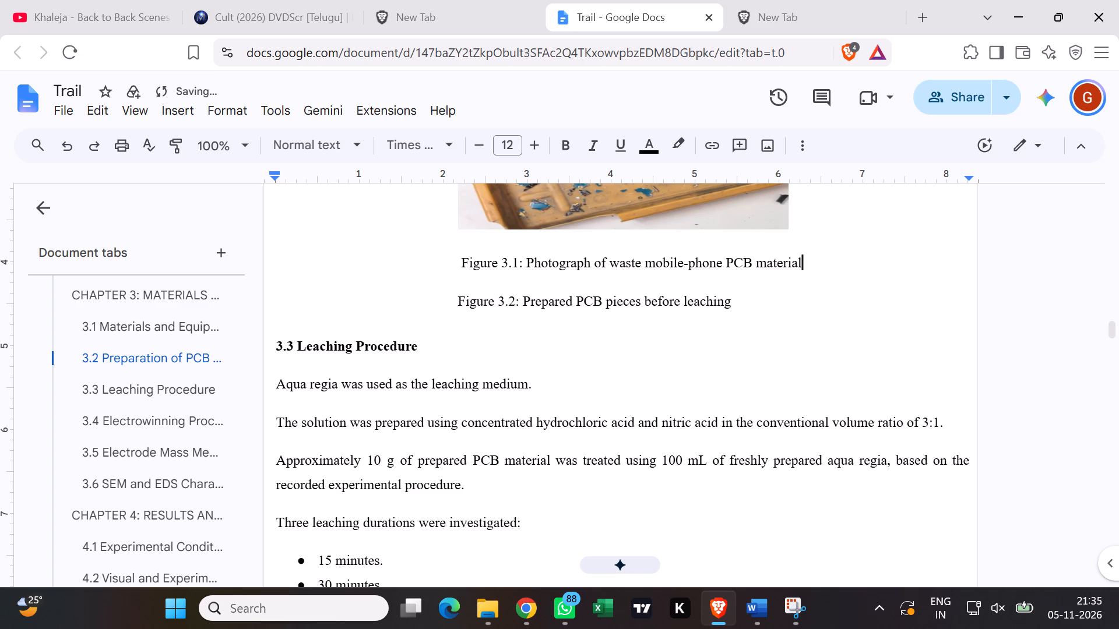
# Add one leading space to the Figure 3.2 caption to align it with the Figure 3.1 caption above.
pyautogui.click(439, 299)
pyautogui.press('space')
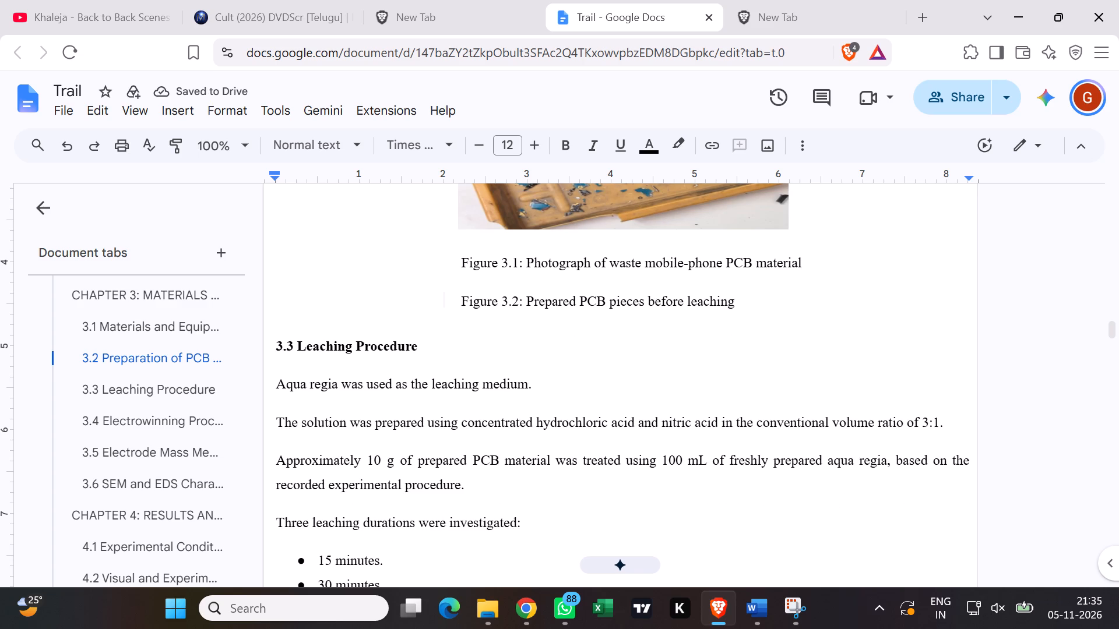
# Insert eight blank lines after the Figure 3.1 caption as space for the Figure 3.2 photo, placing the cursor within that space.
pyautogui.click(532, 283)
pyautogui.click(833, 263)
pyautogui.press('Return')
pyautogui.press('Return')
pyautogui.press('Return')
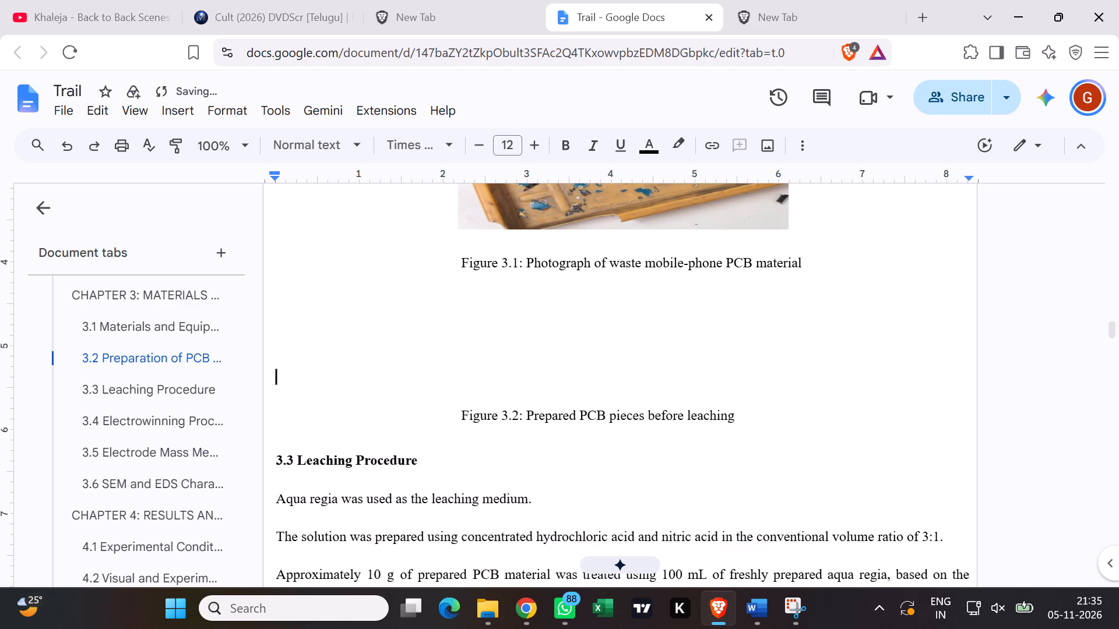
pyautogui.press('Return')
pyautogui.press('Return')
pyautogui.press('Return')
pyautogui.press('Return')
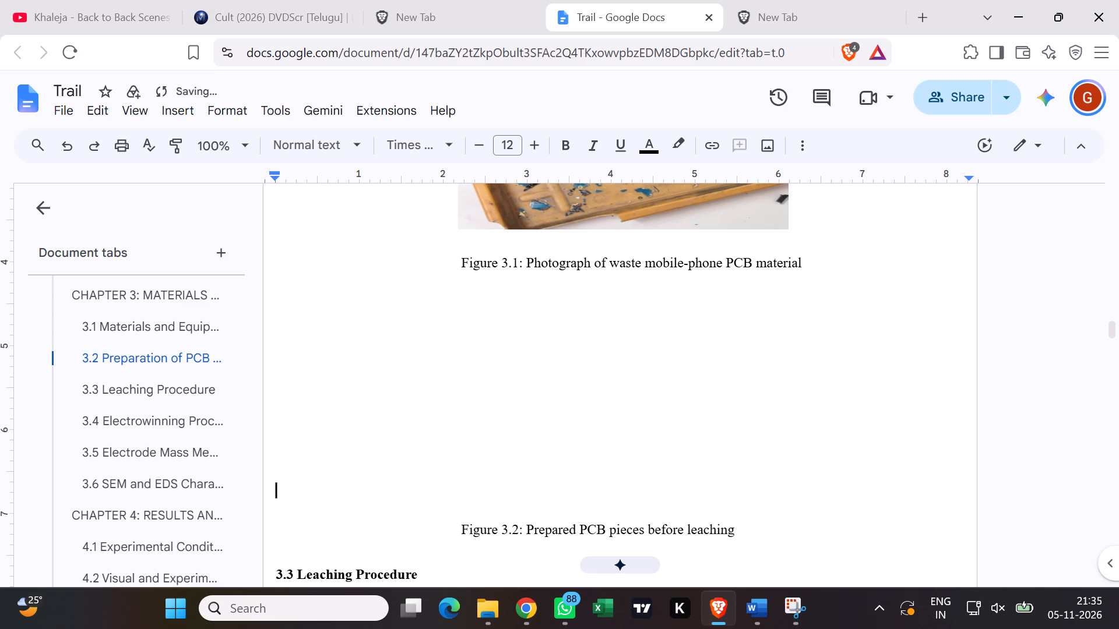
pyautogui.press('Return')
pyautogui.click(537, 407)
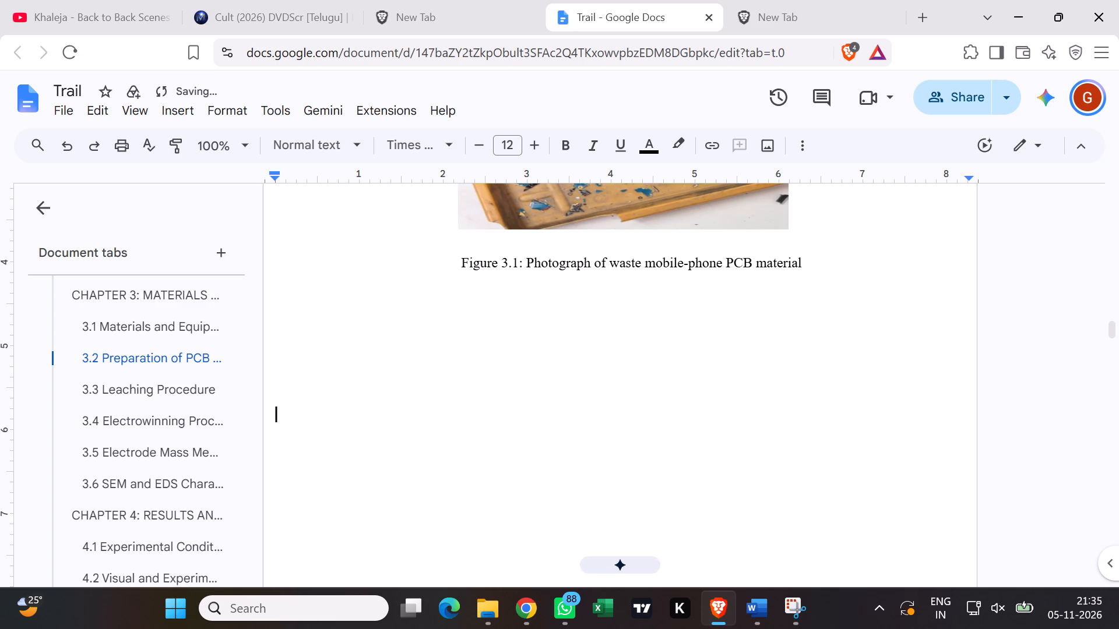
# Review the page layout around the PCB photo, both captions and the blank space above the Figure 3.2 caption.
pyautogui.scroll(-2, 607, 432)
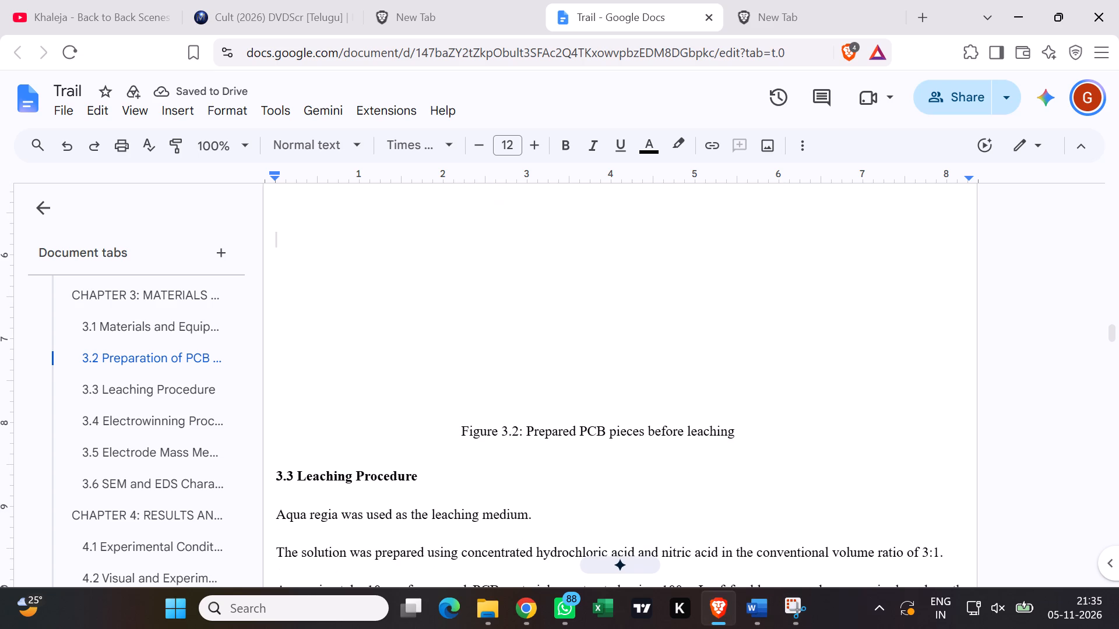
pyautogui.scroll(1, 608, 434)
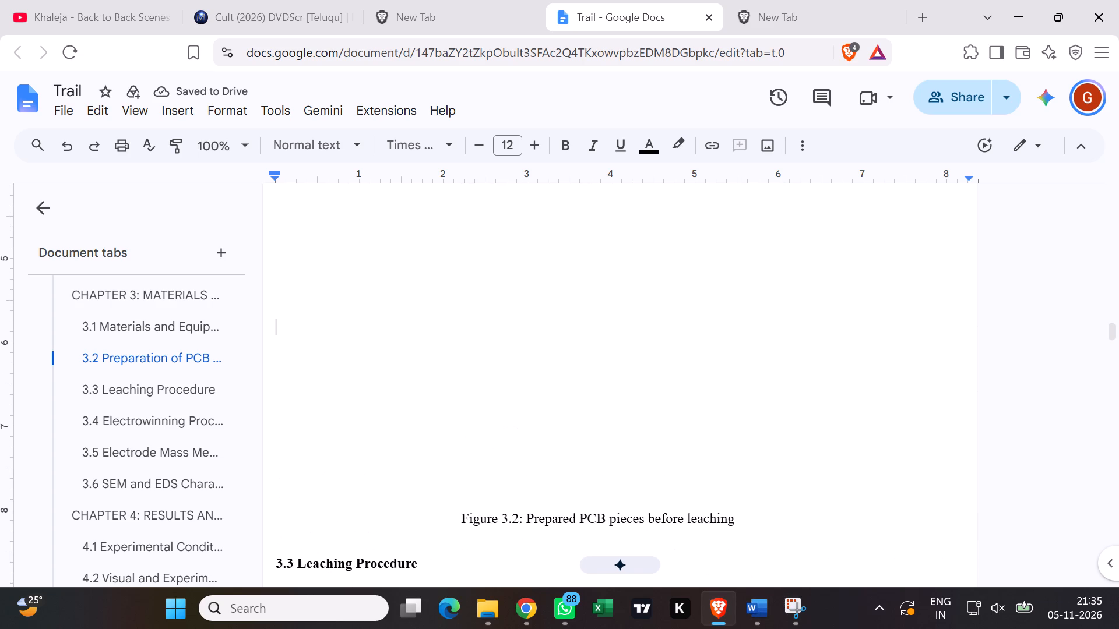
pyautogui.scroll(-1, 608, 434)
pyautogui.scroll(2, 608, 434)
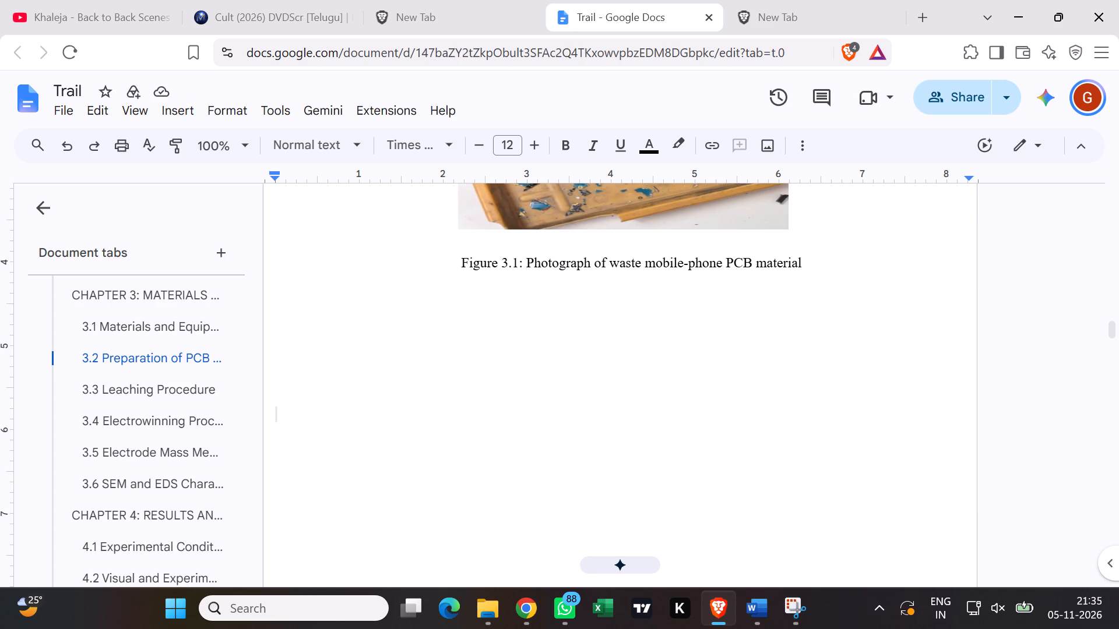
pyautogui.scroll(2, 659, 381)
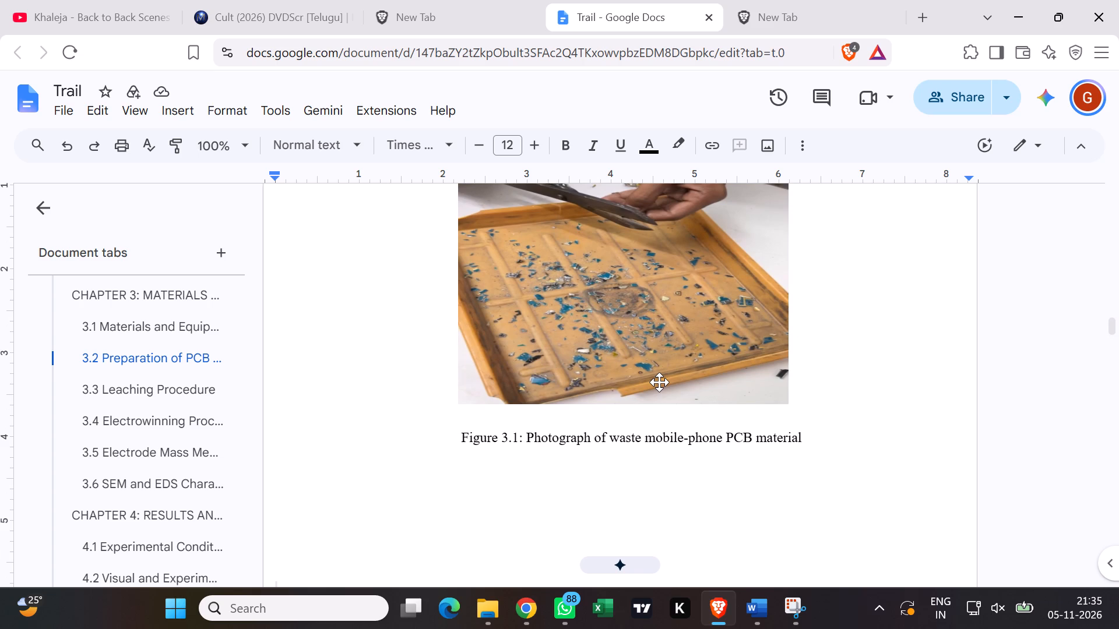
pyautogui.scroll(1, 659, 382)
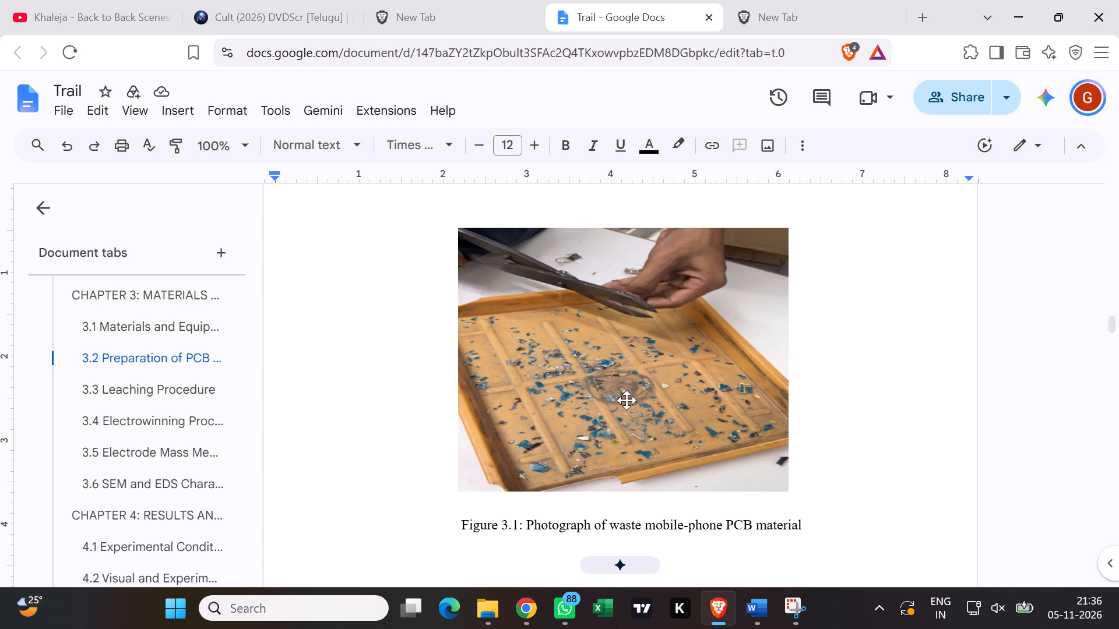
pyautogui.scroll(-3, 660, 421)
pyautogui.scroll(-3, 649, 483)
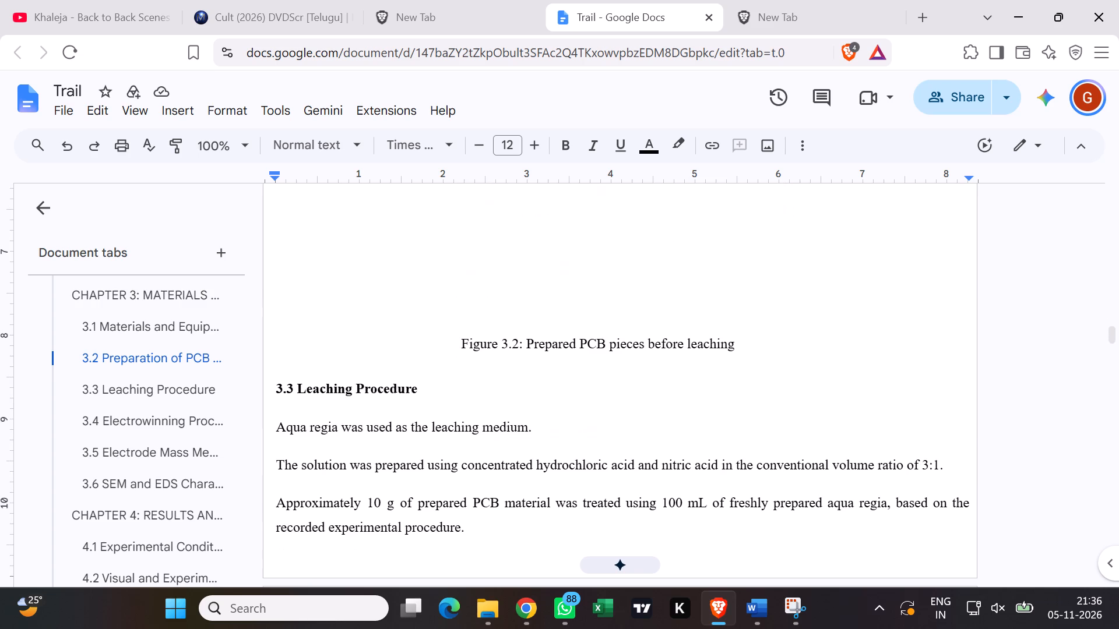
pyautogui.scroll(1, 624, 422)
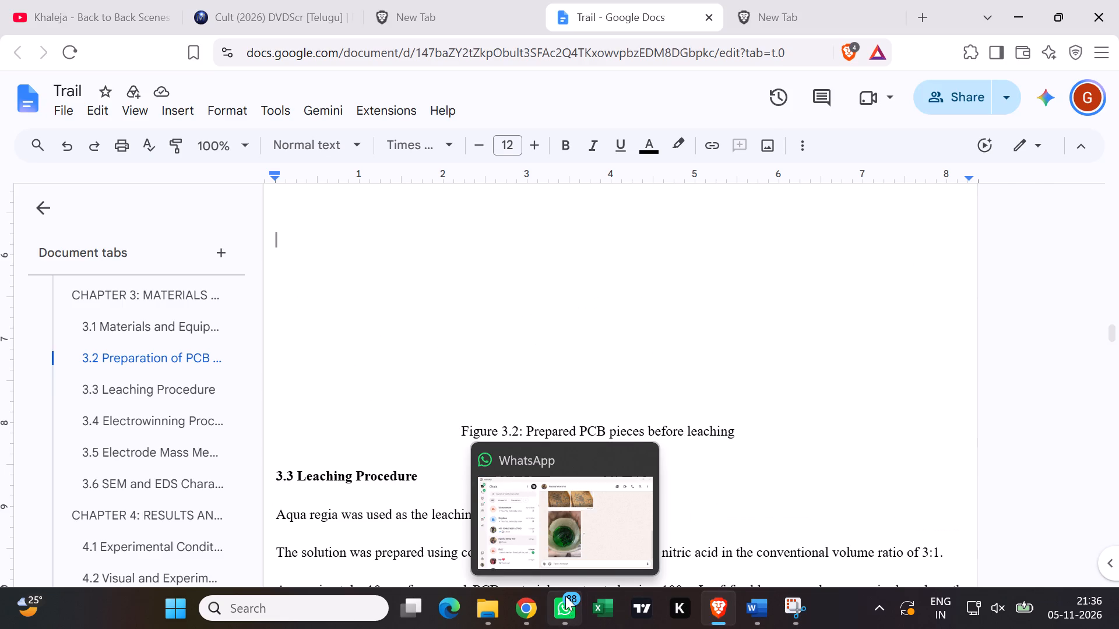
pyautogui.click(711, 518)
pyautogui.scroll(2, 715, 506)
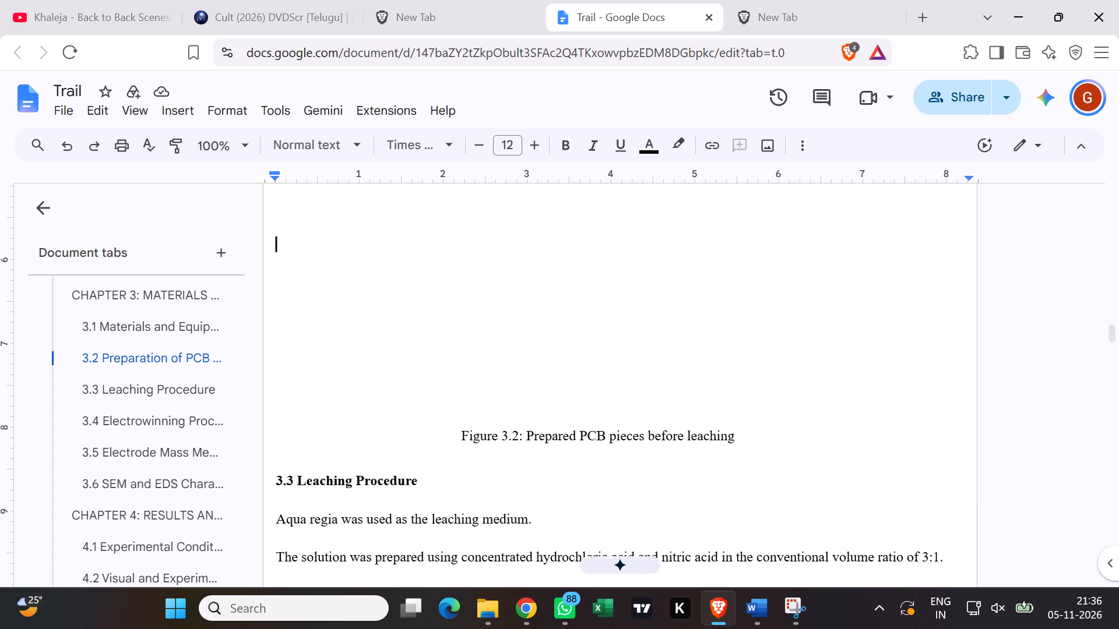
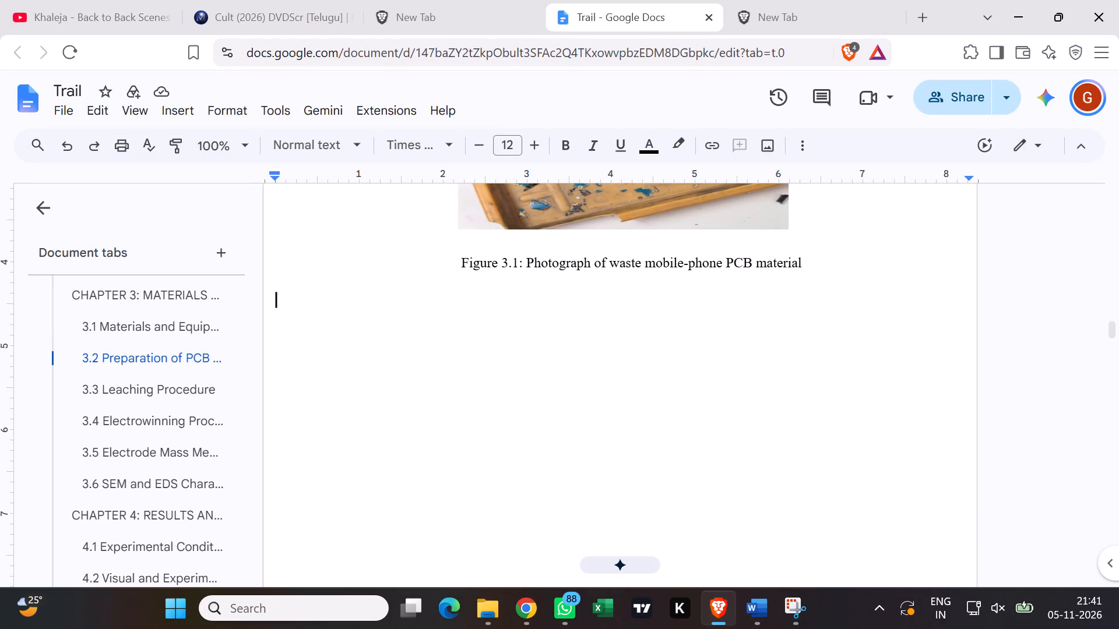
# Paste the generated waste PCB image below the Figure 3.1 caption and shrink it proportionally to about 5.7 inches wide.
pyautogui.hotkey('ctrl', 'v')
pyautogui.scroll(-1, 589, 369)
pyautogui.click(613, 365)
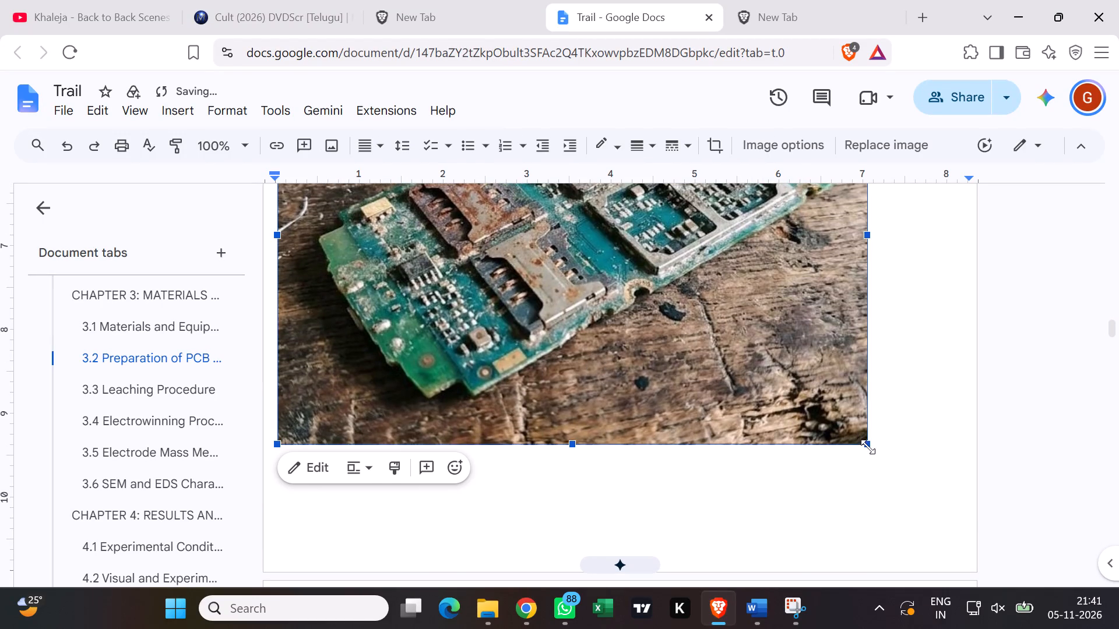
pyautogui.moveTo(868, 444); pyautogui.dragTo(604, 366)
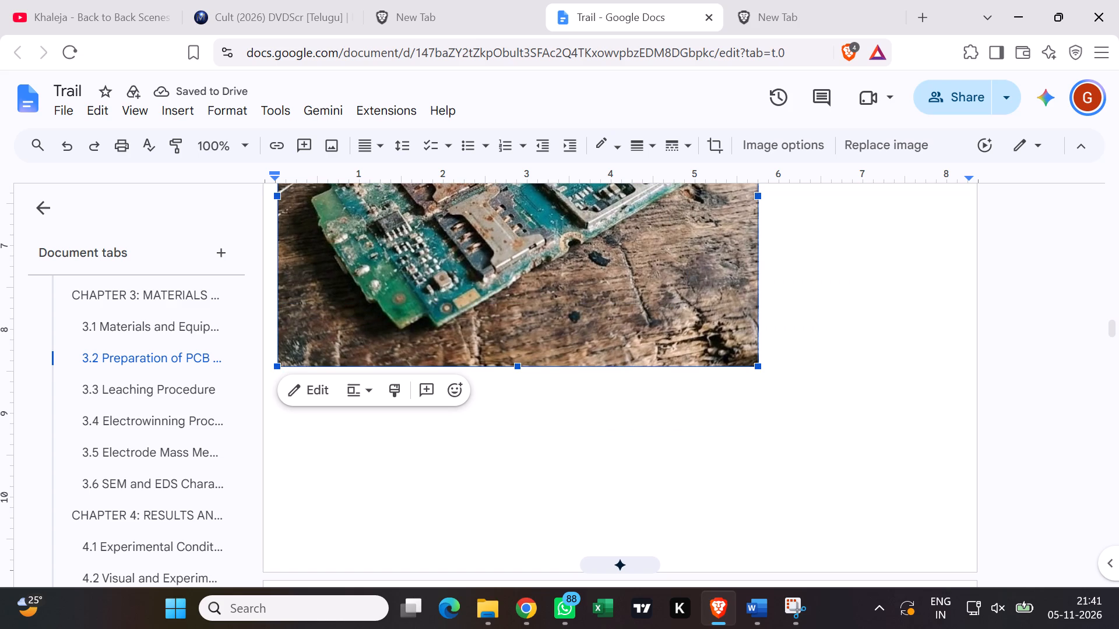
# Shrink the waste PCB photo below the Figure 3.1 caption proportionally to about 3.4 inches wide.
pyautogui.scroll(2, 851, 398)
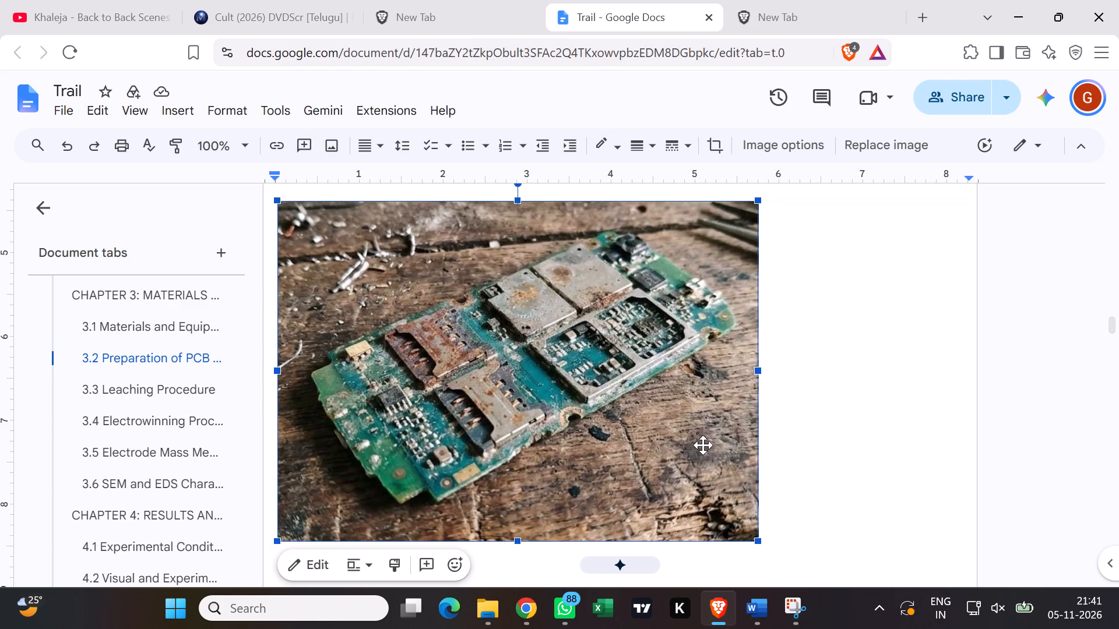
pyautogui.moveTo(756, 539); pyautogui.dragTo(574, 472)
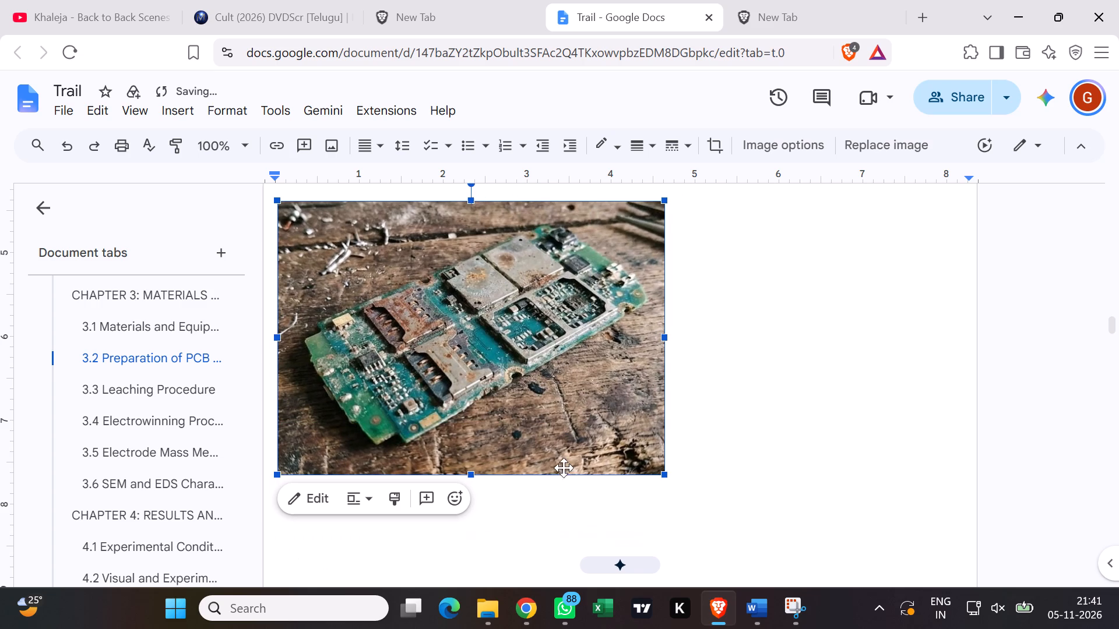
pyautogui.moveTo(663, 473); pyautogui.dragTo(626, 453)
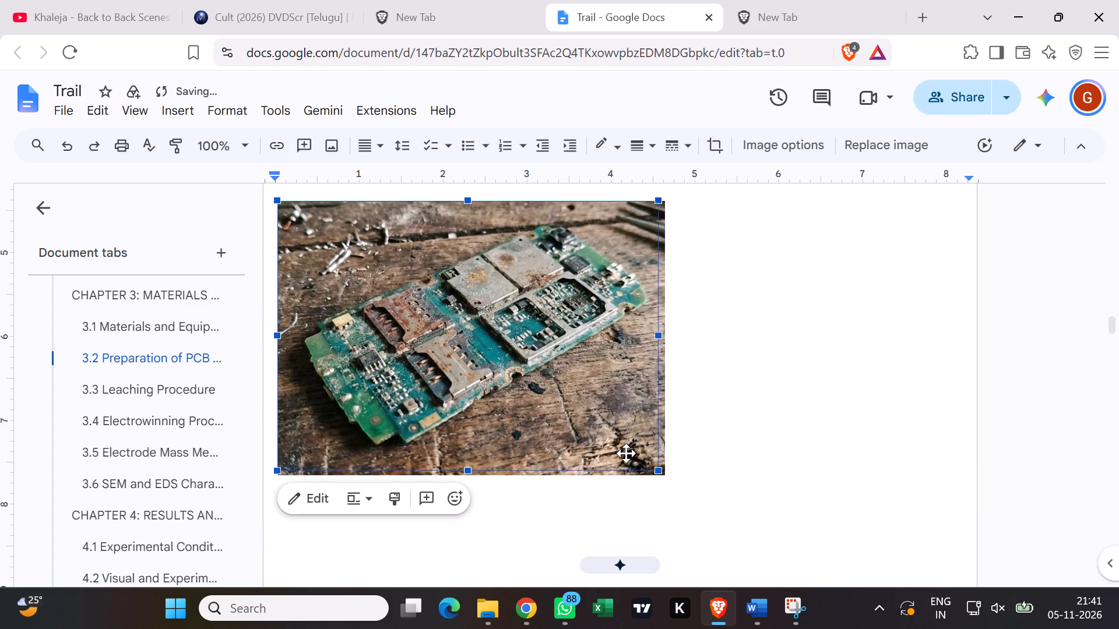
pyautogui.moveTo(626, 453); pyautogui.dragTo(517, 400)
# Centre-align the waste PCB photo on the page beneath the Figure 3.1 caption.
pyautogui.scroll(2, 690, 480)
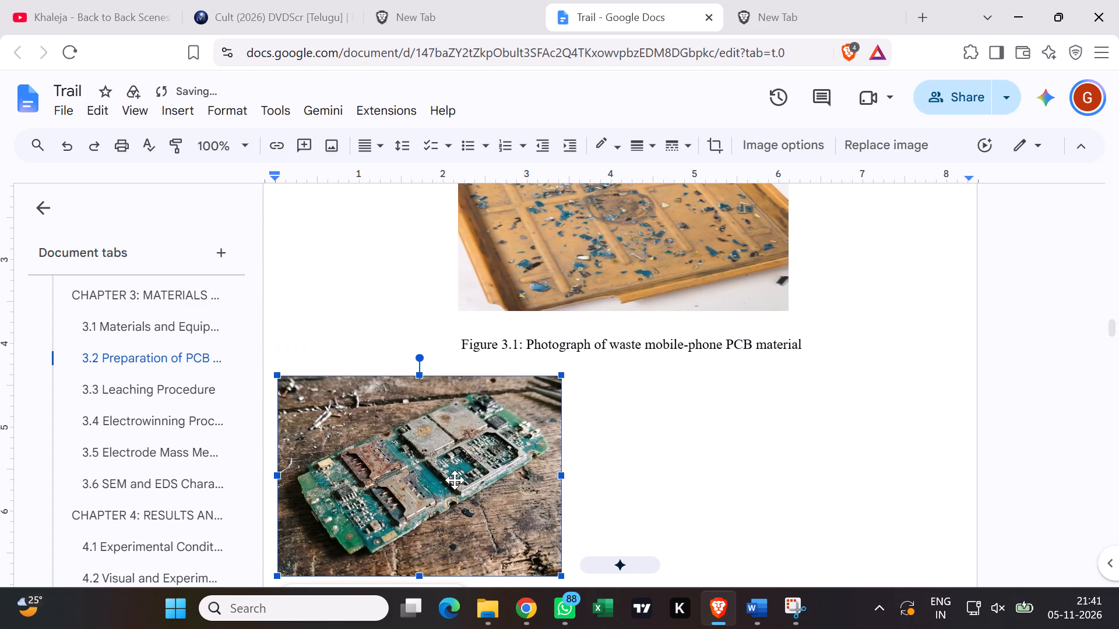
pyautogui.moveTo(455, 480); pyautogui.dragTo(710, 480)
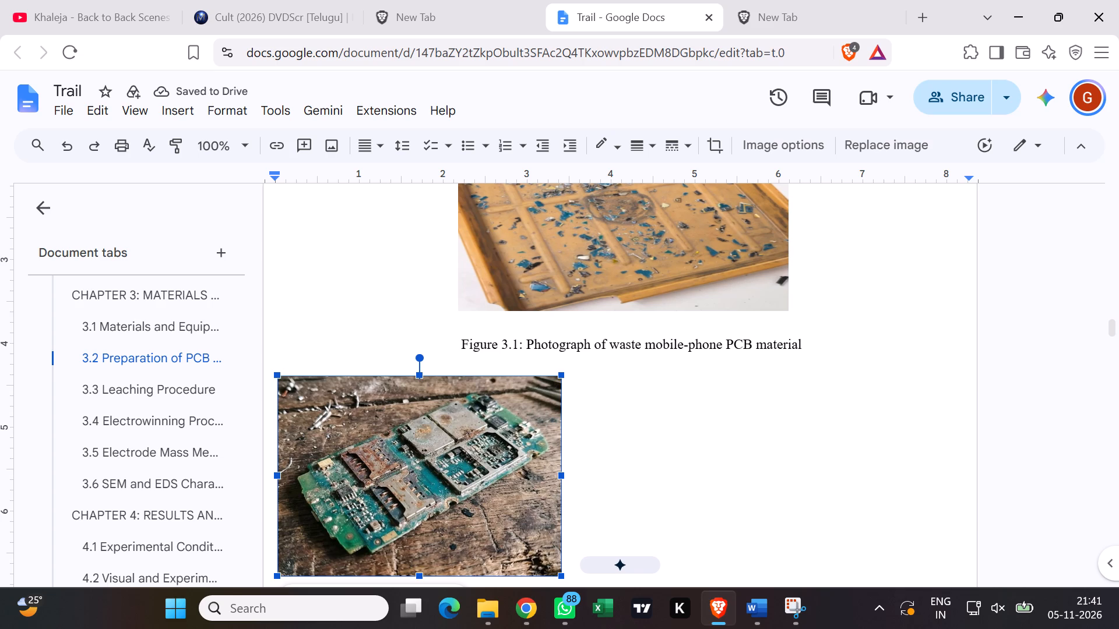
pyautogui.click(686, 465)
pyautogui.click(434, 469)
pyautogui.click(374, 145)
pyautogui.click(396, 174)
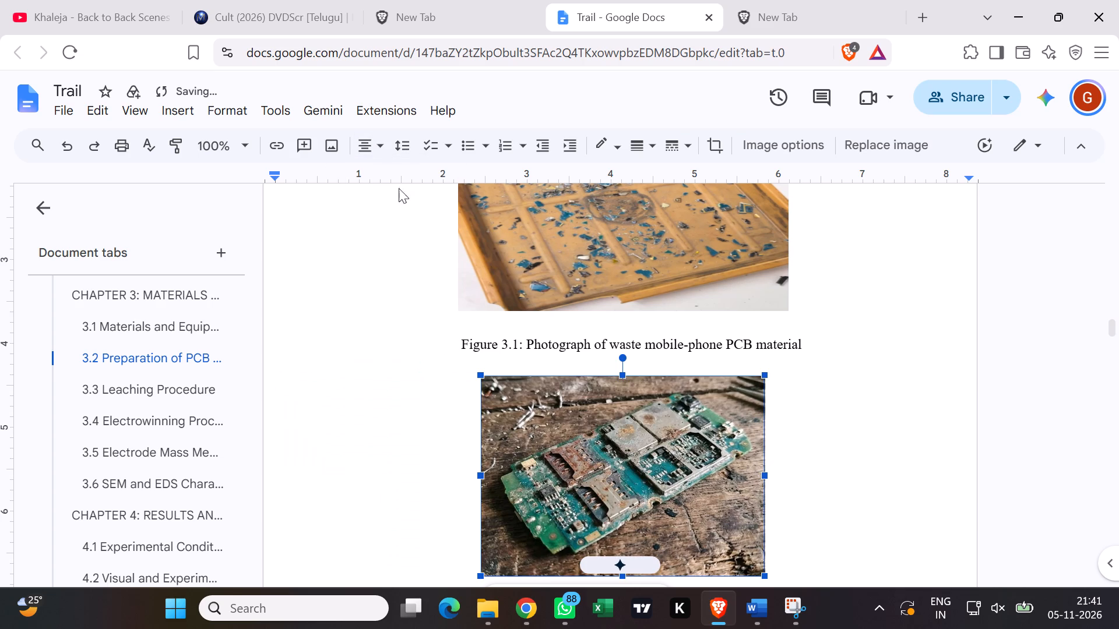
# Enlarge the centred PCB photo to about 3.8 inches wide, nearly matching the width of the tray photo above it.
pyautogui.scroll(-1, 387, 368)
pyautogui.scroll(1, 392, 368)
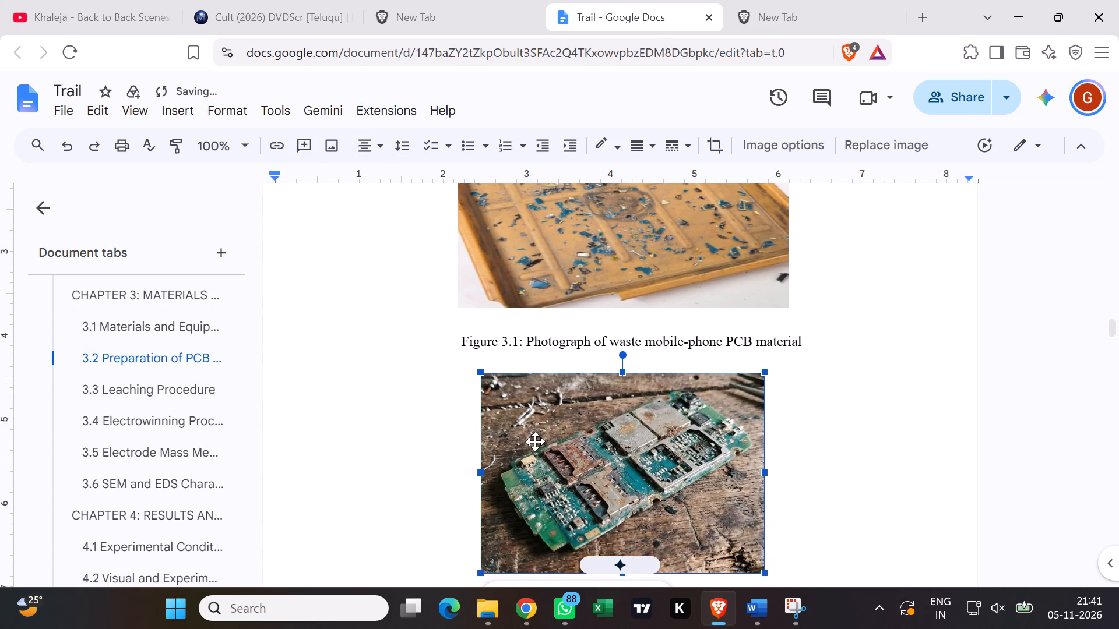
pyautogui.moveTo(479, 477); pyautogui.dragTo(452, 480)
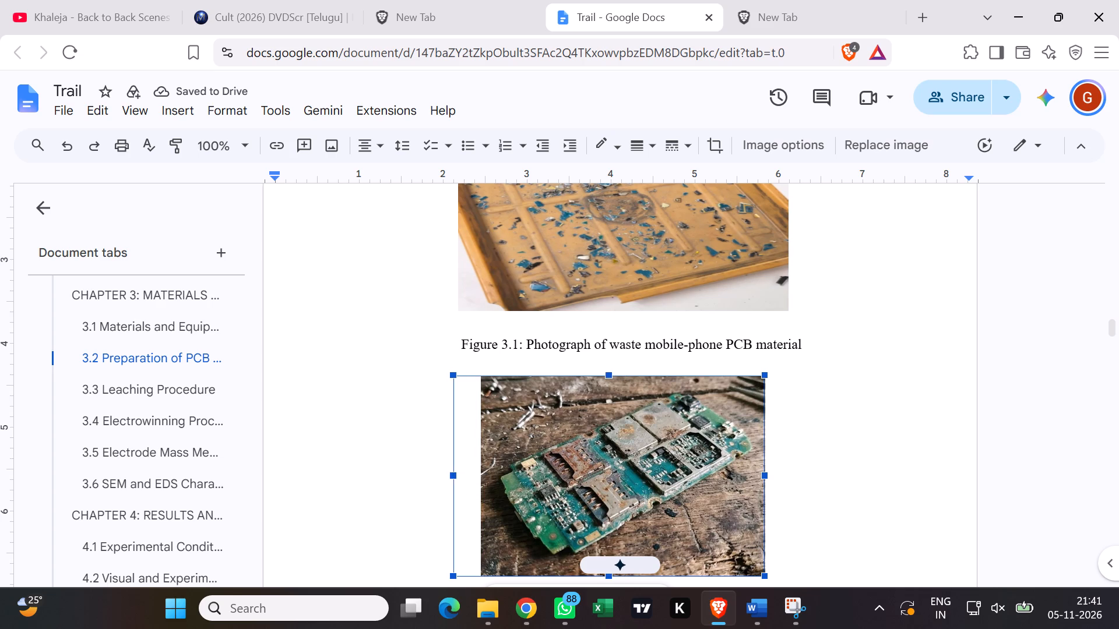
pyautogui.moveTo(452, 480); pyautogui.dragTo(459, 479)
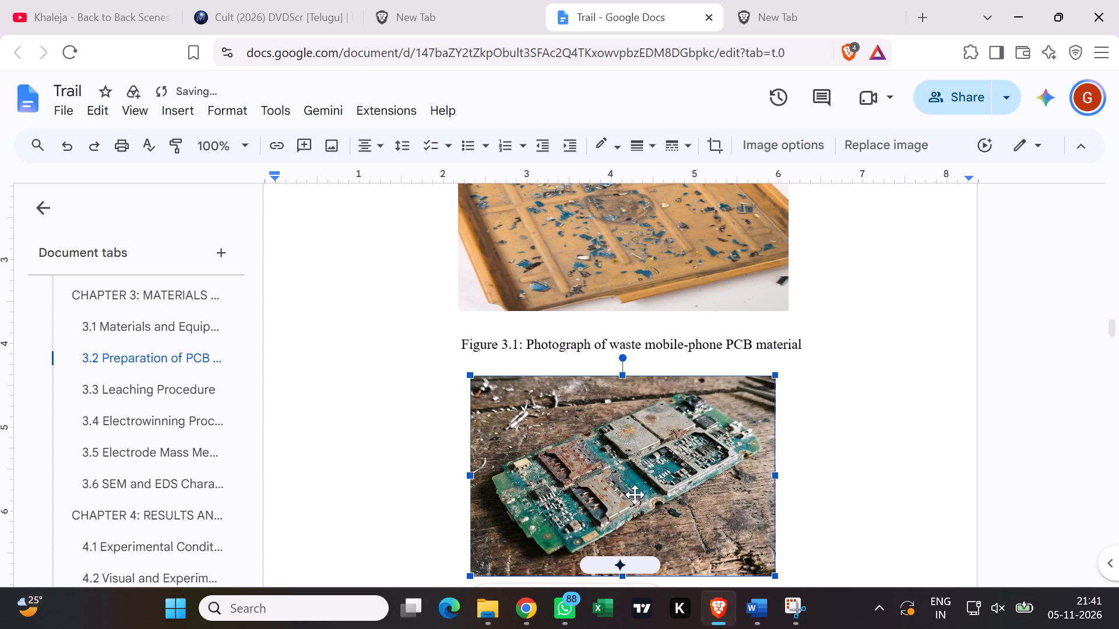
pyautogui.moveTo(776, 573); pyautogui.dragTo(795, 582)
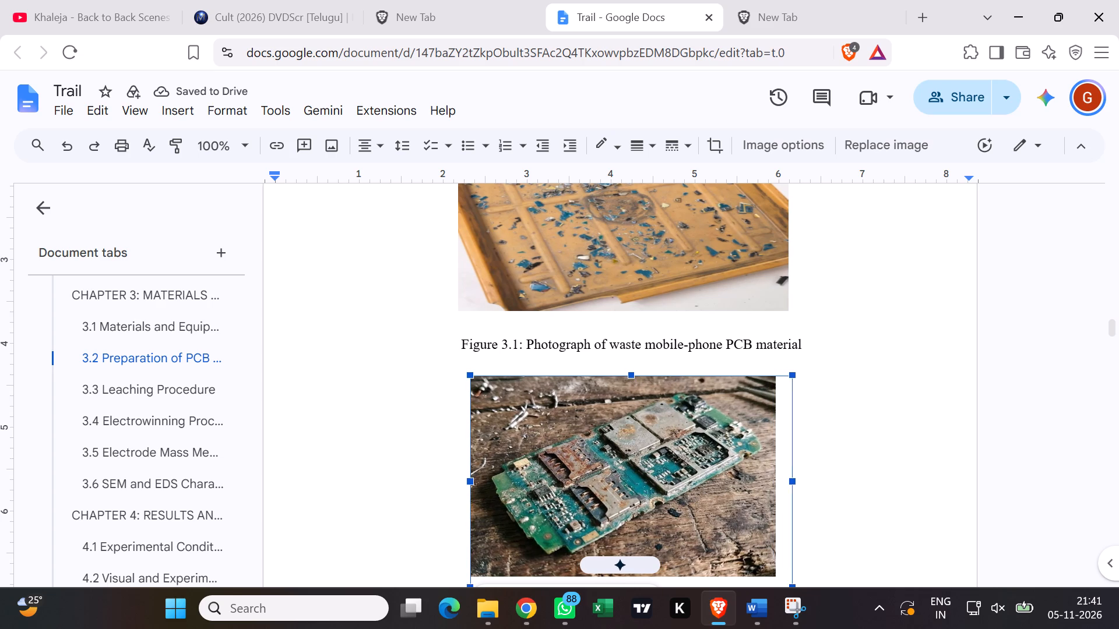
pyautogui.moveTo(795, 582); pyautogui.dragTo(783, 573)
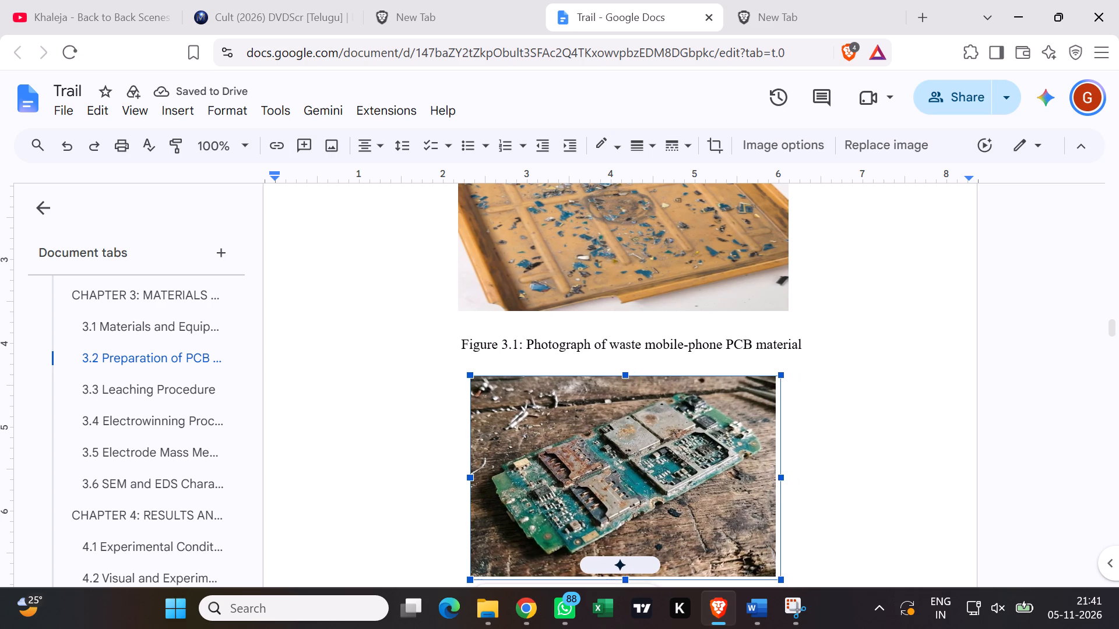
pyautogui.moveTo(783, 573); pyautogui.dragTo(782, 571)
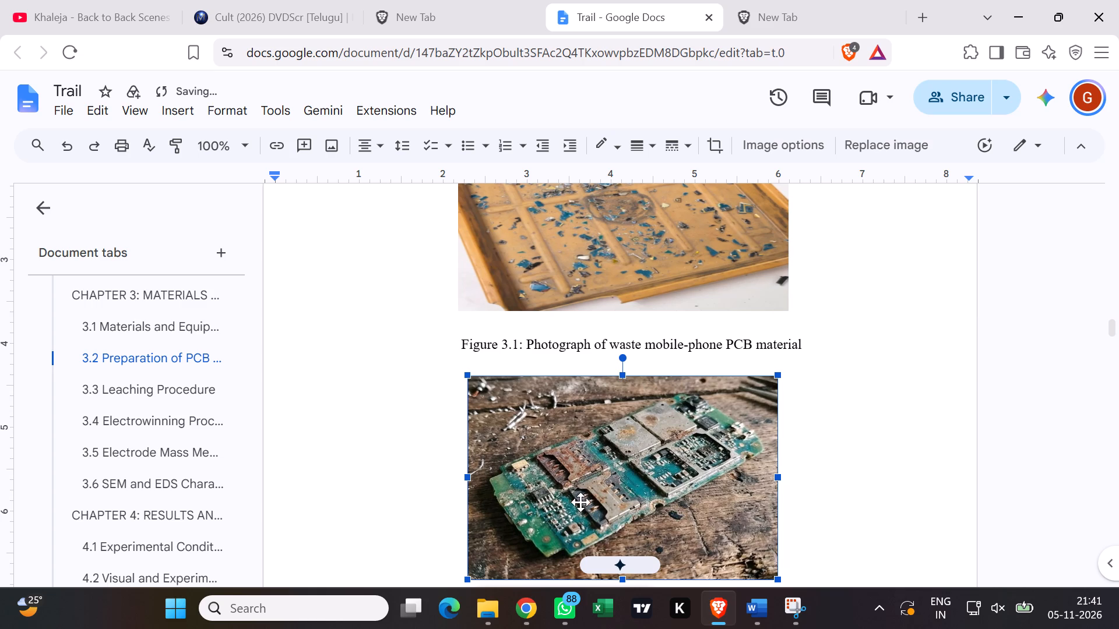
pyautogui.moveTo(465, 377); pyautogui.dragTo(453, 372)
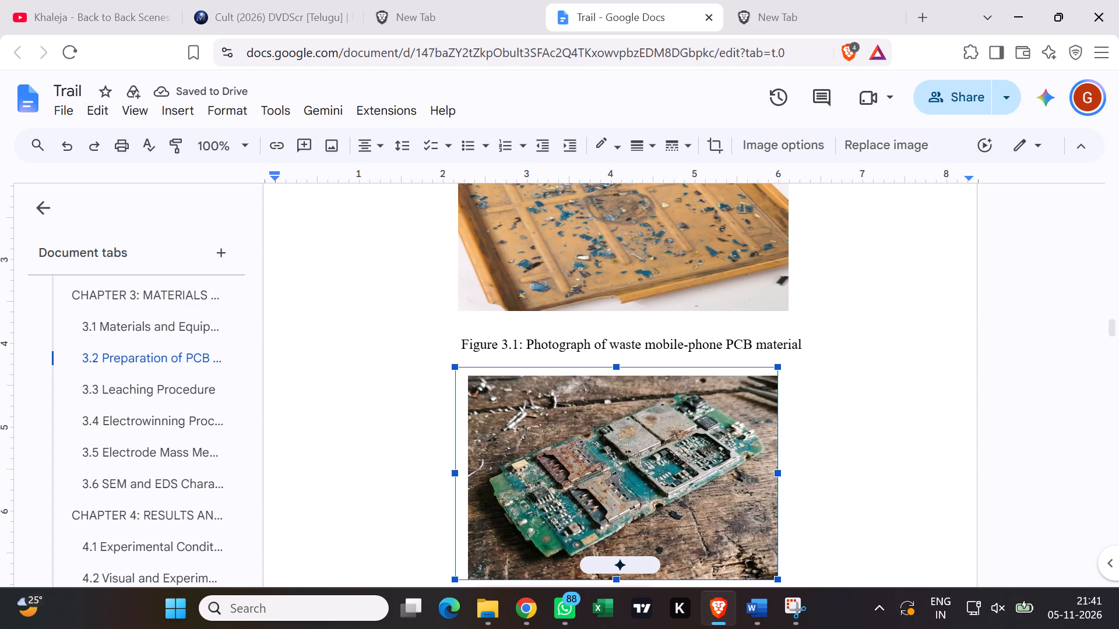
pyautogui.moveTo(453, 372); pyautogui.dragTo(454, 370)
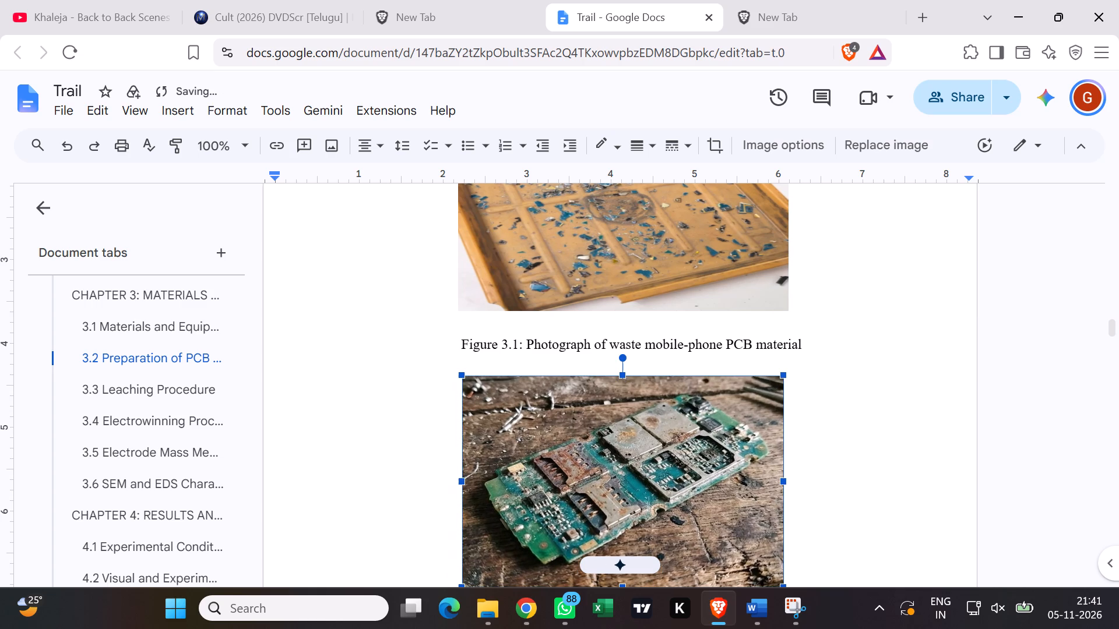
# Delete the blank lines between the PCB photo and the Figure 3.2 caption so the caption sits directly beneath the photo.
pyautogui.scroll(-2, 793, 454)
pyautogui.click(841, 452)
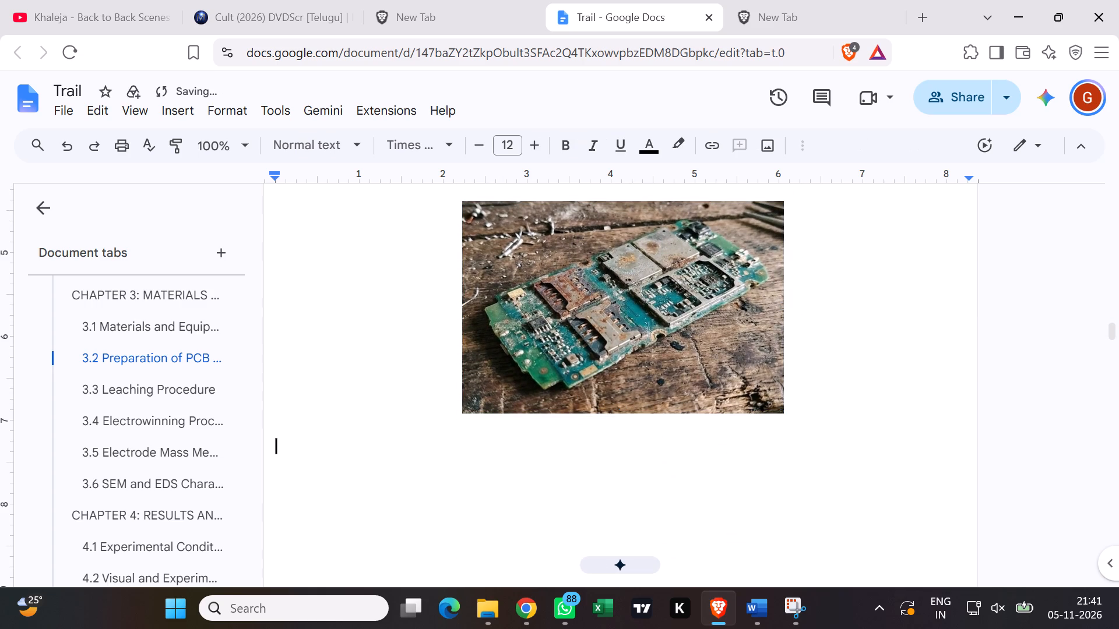
pyautogui.click(634, 478)
pyautogui.scroll(-3, 632, 481)
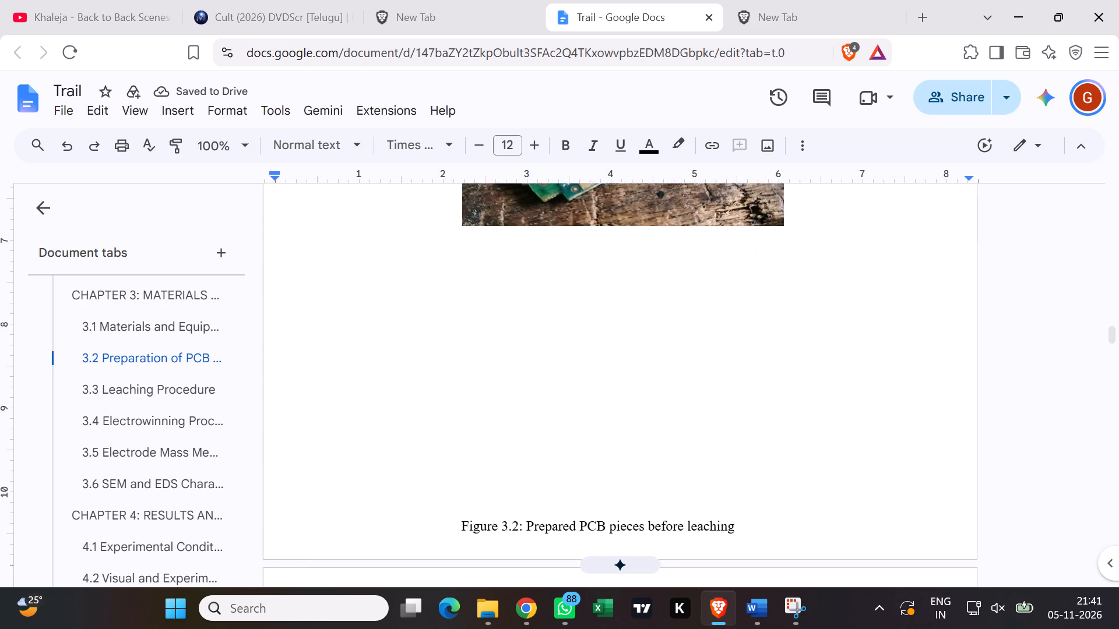
pyautogui.click(419, 437)
pyautogui.click(378, 431)
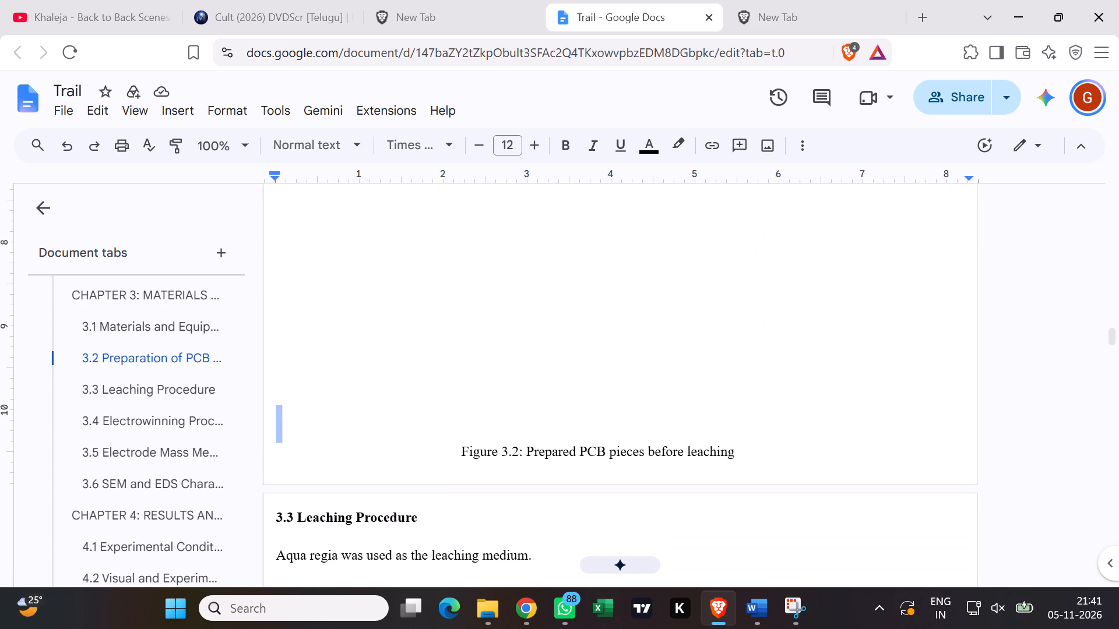
pyautogui.click(375, 445)
pyautogui.click(413, 433)
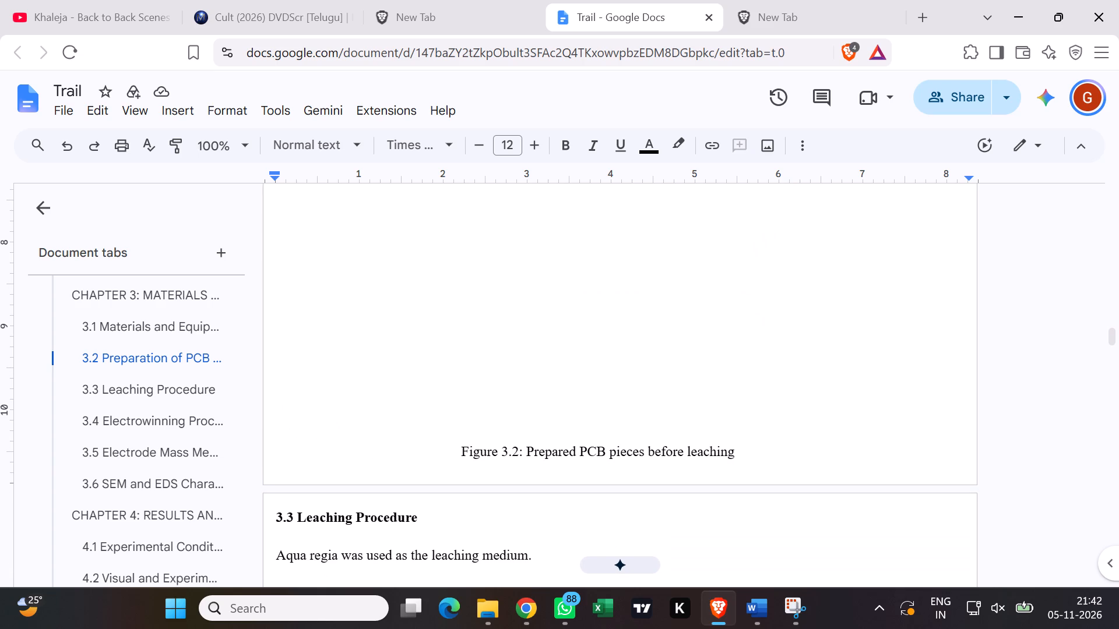
pyautogui.press('BackSpace')
pyautogui.press('BackSpace')
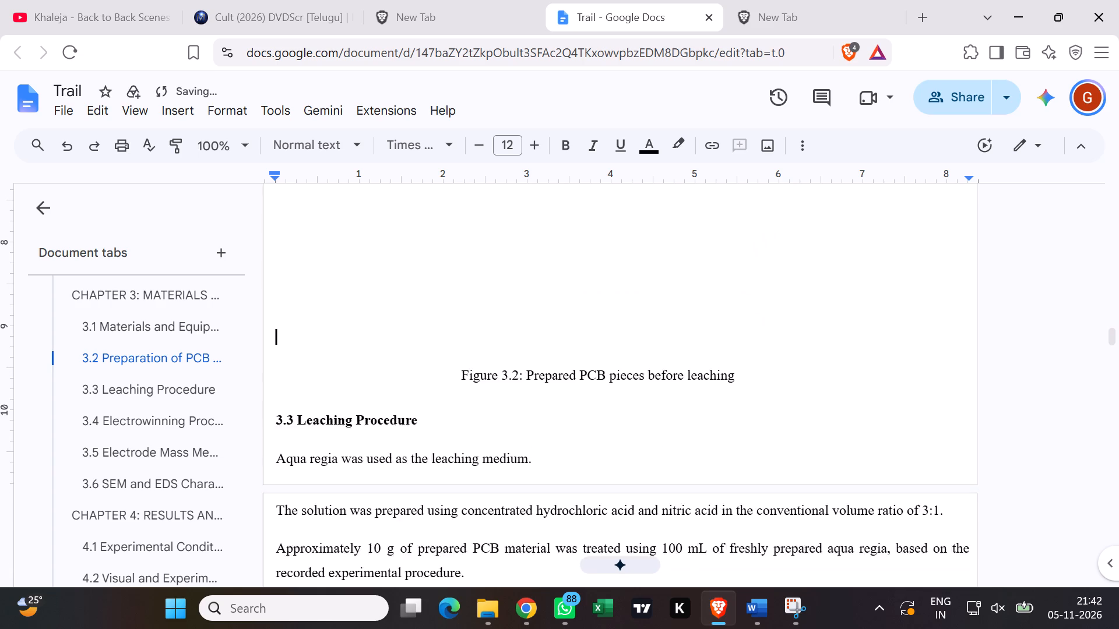
pyautogui.press('BackSpace')
pyautogui.press('BackSpace')
pyautogui.scroll(3, 425, 415)
pyautogui.scroll(-2, 427, 414)
pyautogui.press('BackSpace')
pyautogui.press('BackSpace')
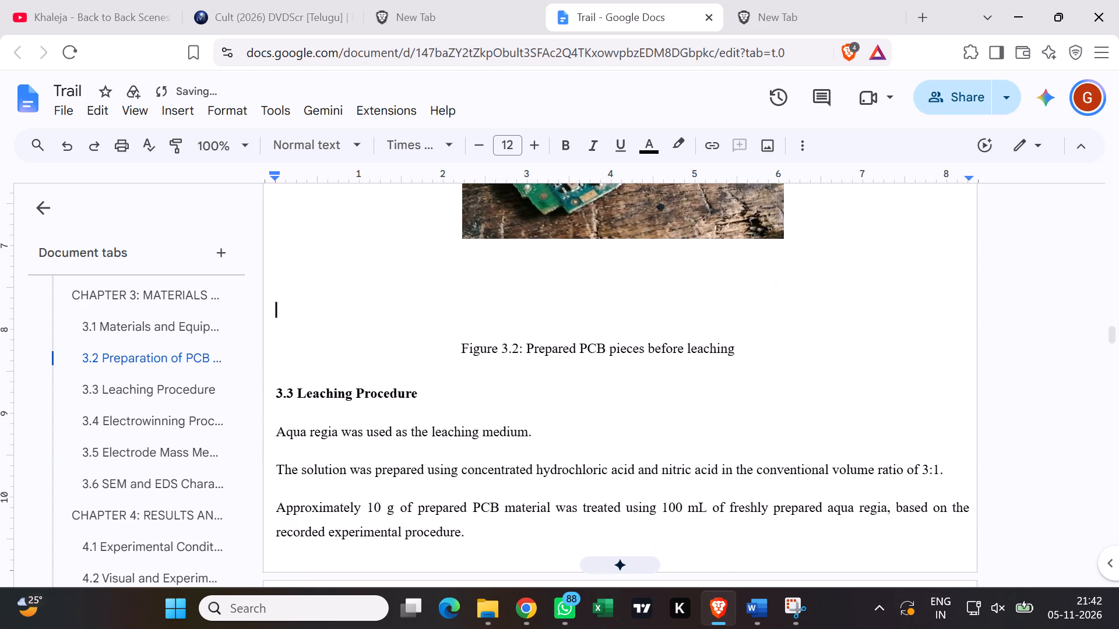
pyautogui.press('BackSpace')
pyautogui.scroll(2, 439, 423)
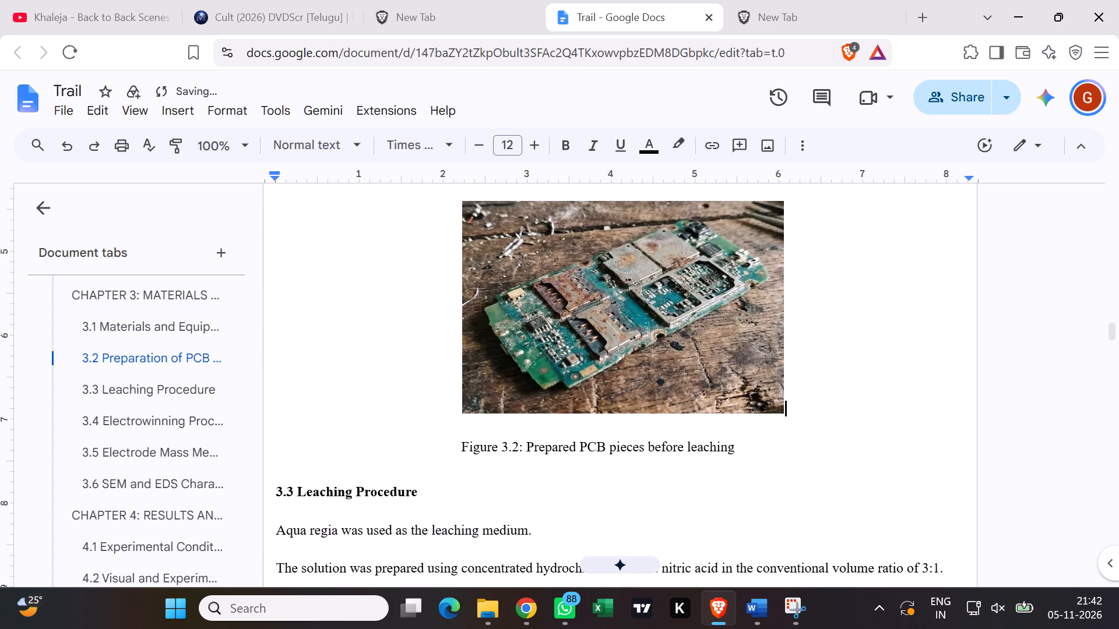
# Review the tray and PCB photos against their Figure 3.1 and Figure 3.2 captions and the start of section 3.3.
pyautogui.scroll(1, 444, 418)
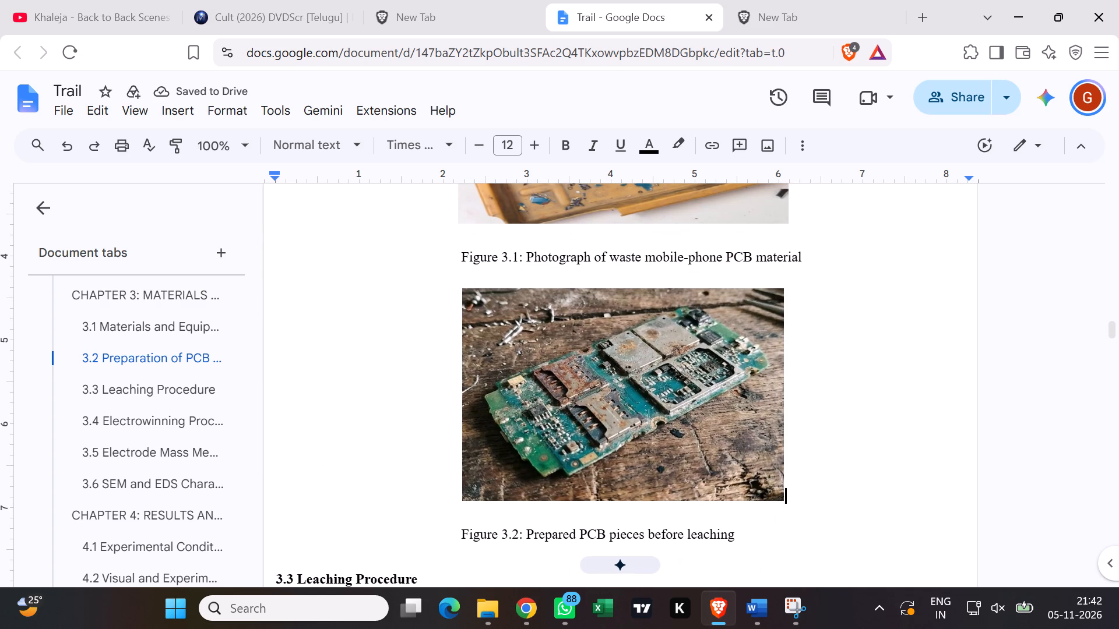
pyautogui.click(450, 533)
pyautogui.scroll(-2, 370, 458)
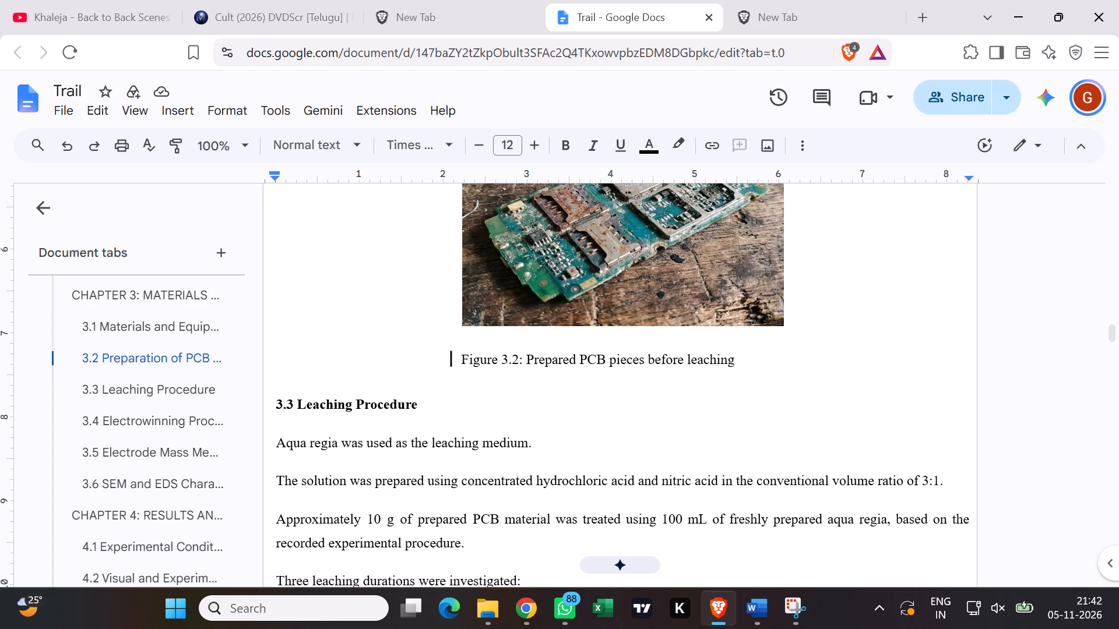
pyautogui.scroll(-1, 368, 427)
pyautogui.scroll(4, 375, 429)
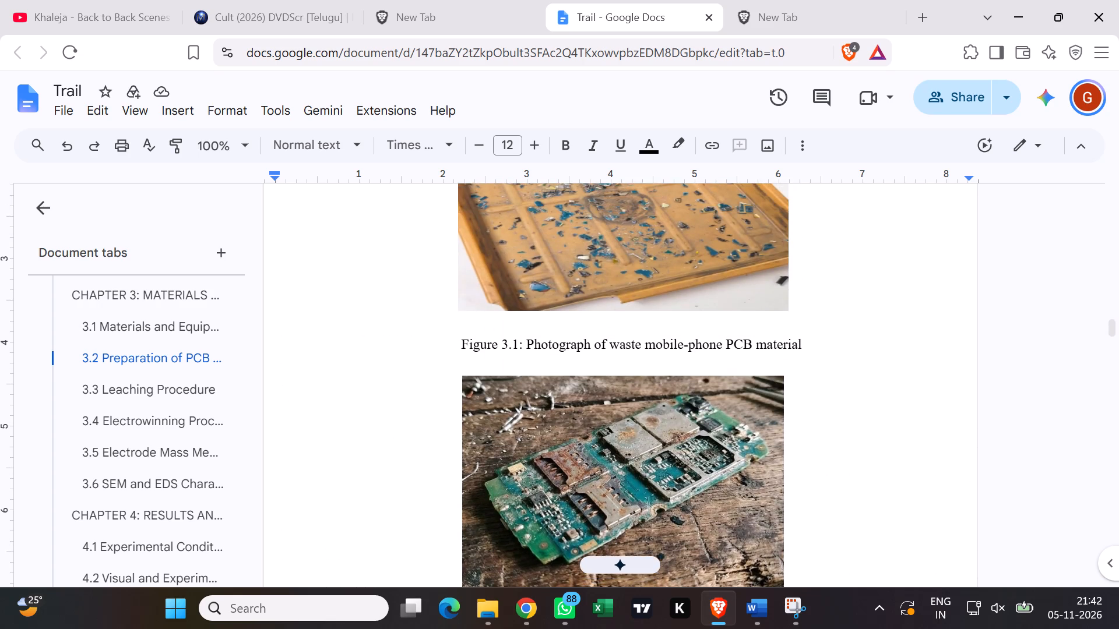
pyautogui.scroll(3, 407, 397)
pyautogui.scroll(-3, 407, 397)
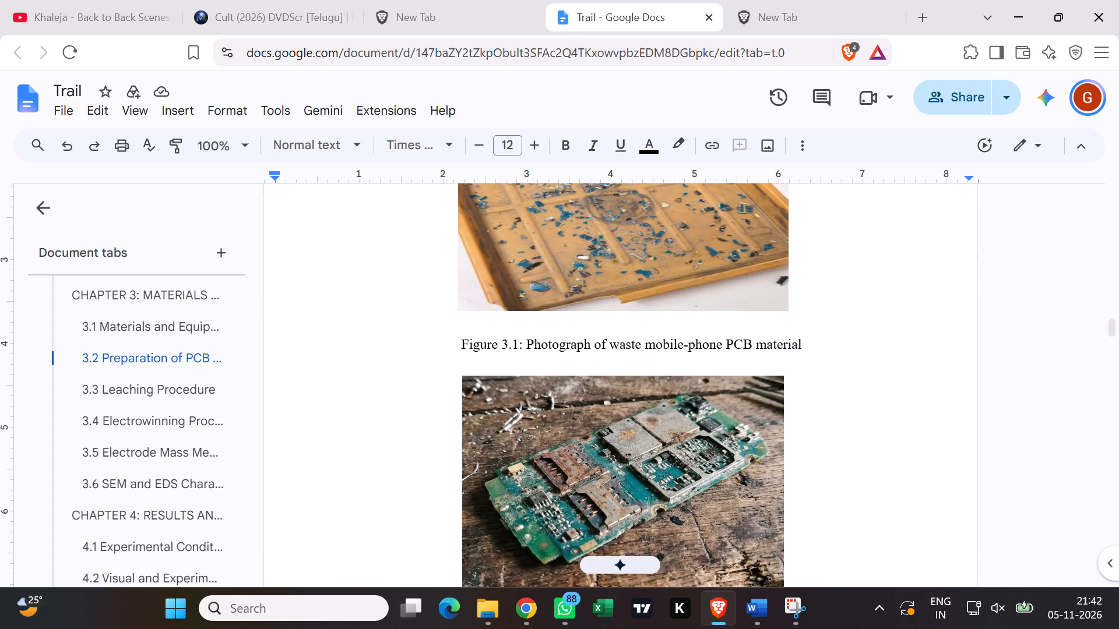
pyautogui.scroll(-2, 759, 433)
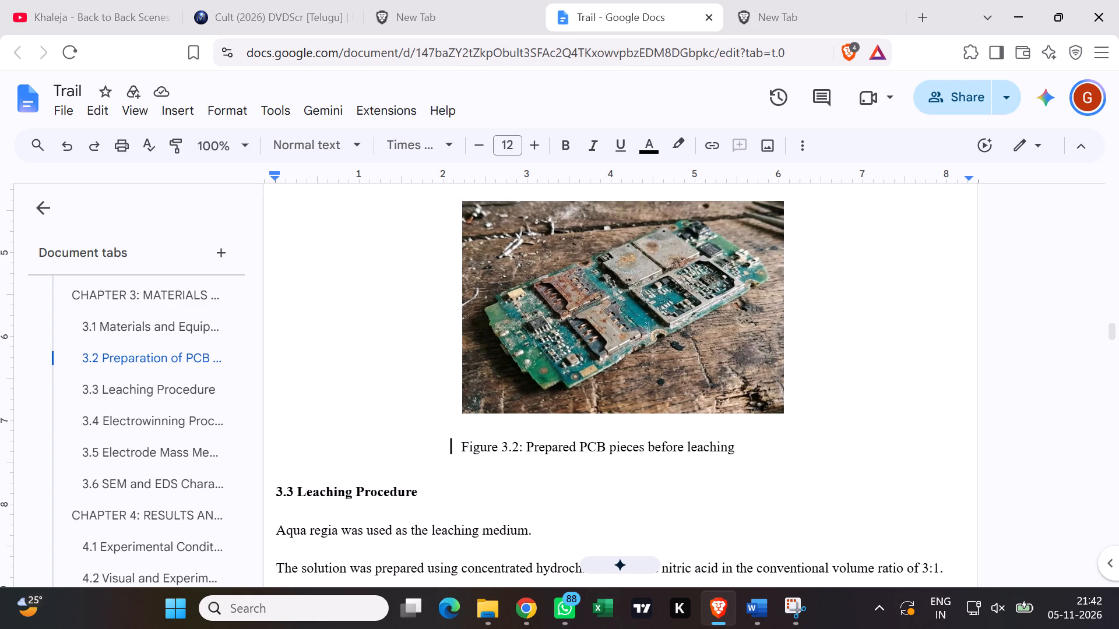
pyautogui.scroll(3, 742, 433)
pyautogui.scroll(-1, 735, 432)
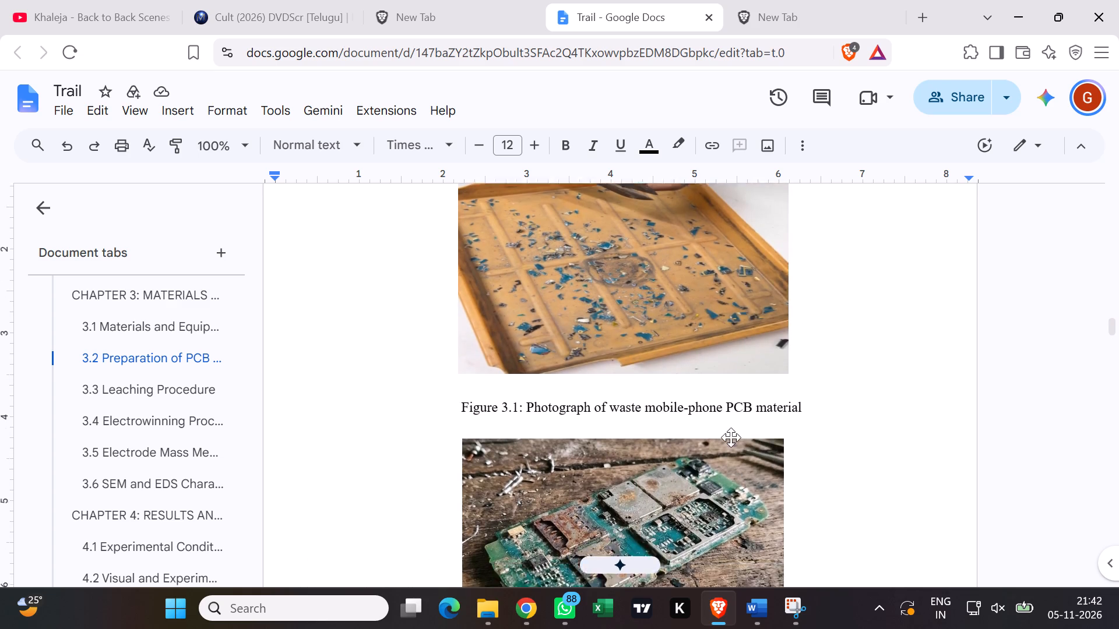
pyautogui.scroll(-1, 731, 437)
# Copy the PCB photo located above the Figure 3.2 caption.
pyautogui.click(669, 415)
pyautogui.rightClick(668, 415)
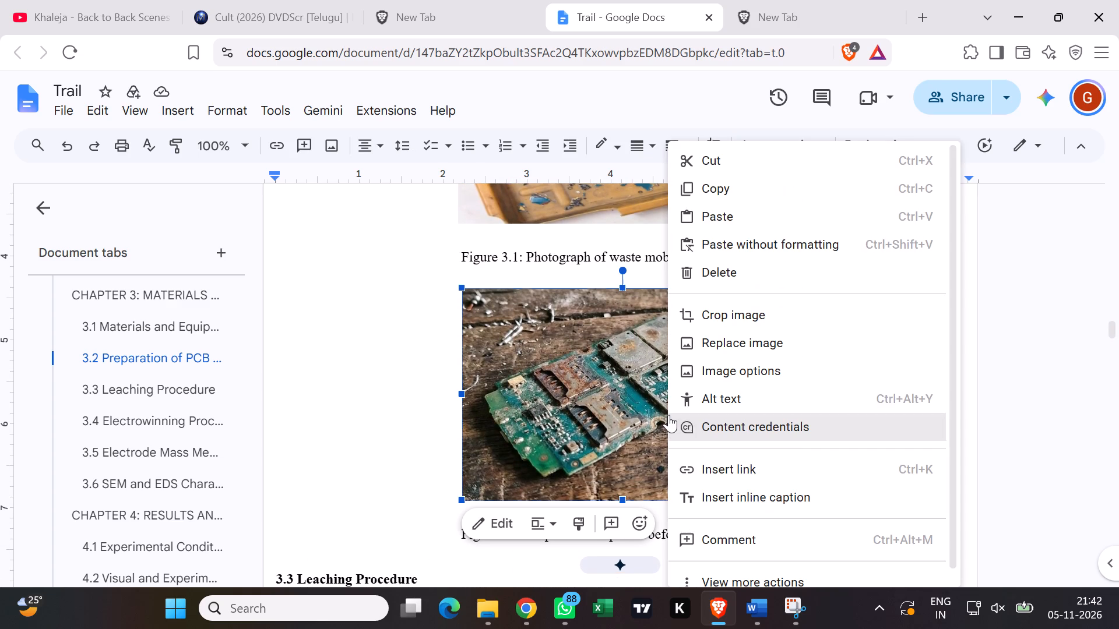
pyautogui.click(703, 180)
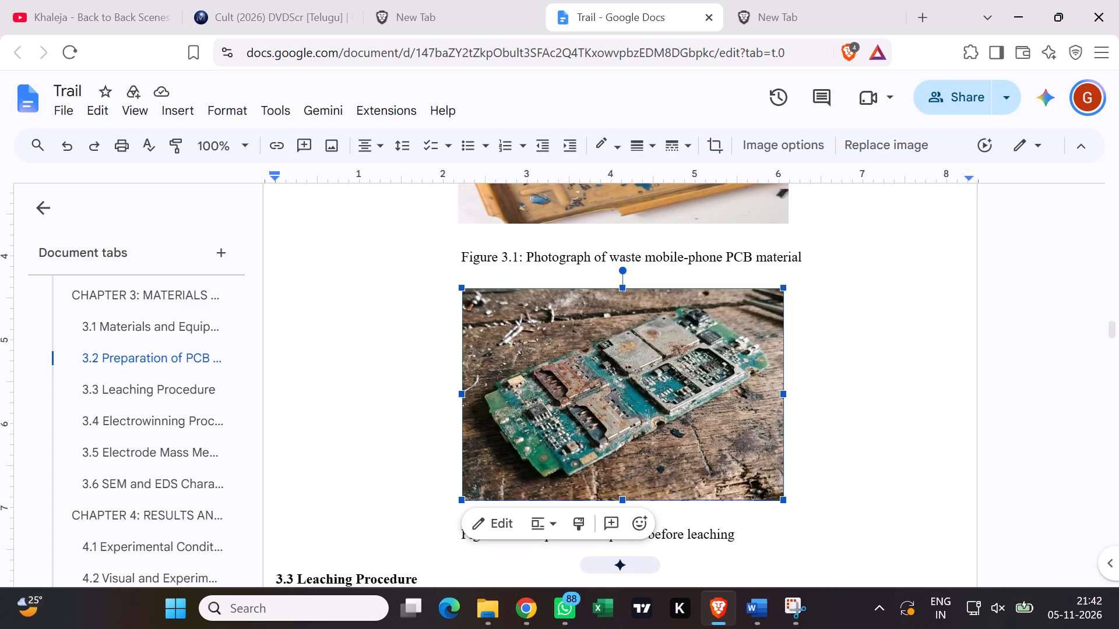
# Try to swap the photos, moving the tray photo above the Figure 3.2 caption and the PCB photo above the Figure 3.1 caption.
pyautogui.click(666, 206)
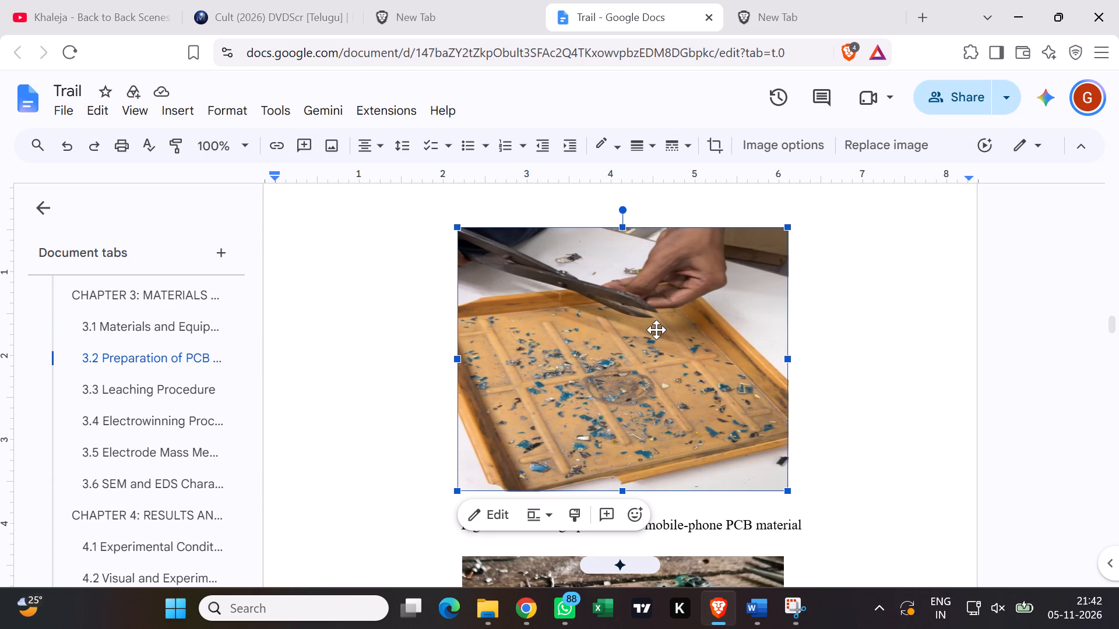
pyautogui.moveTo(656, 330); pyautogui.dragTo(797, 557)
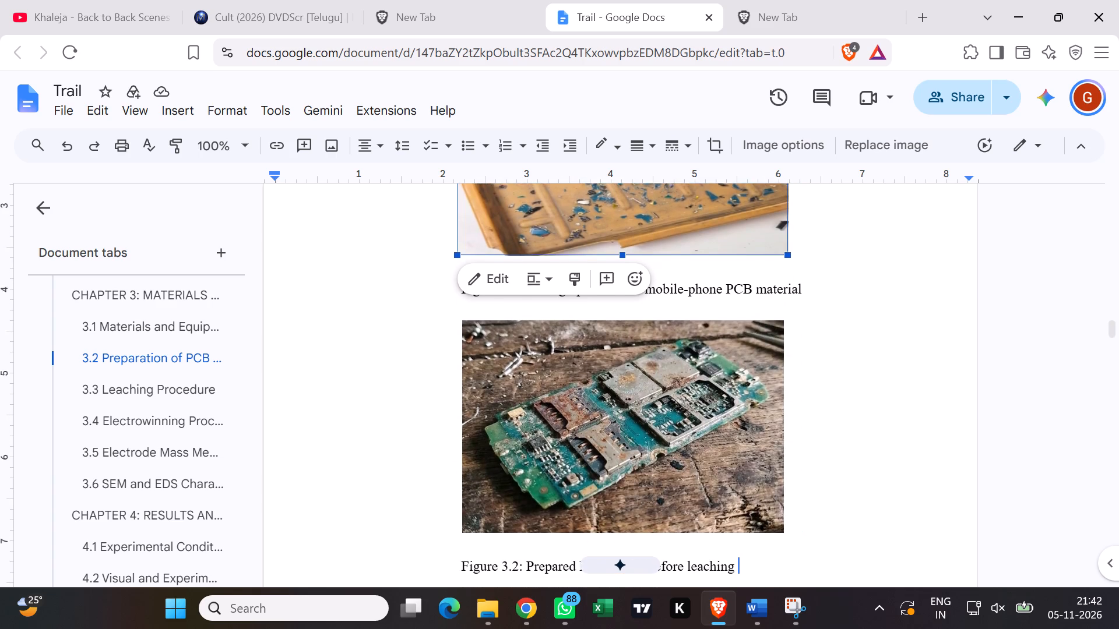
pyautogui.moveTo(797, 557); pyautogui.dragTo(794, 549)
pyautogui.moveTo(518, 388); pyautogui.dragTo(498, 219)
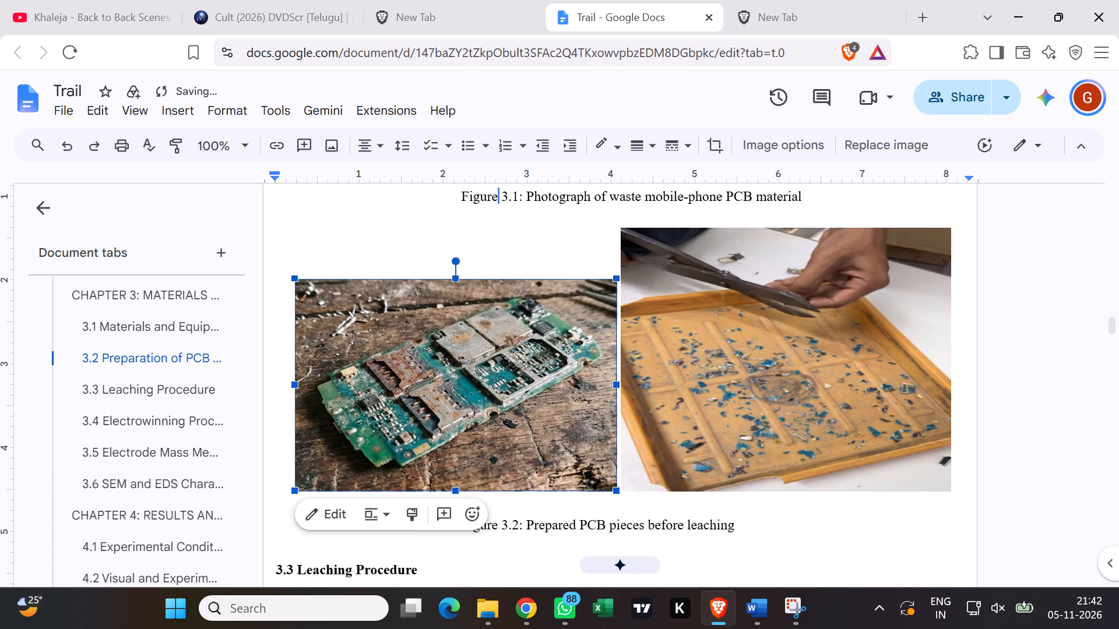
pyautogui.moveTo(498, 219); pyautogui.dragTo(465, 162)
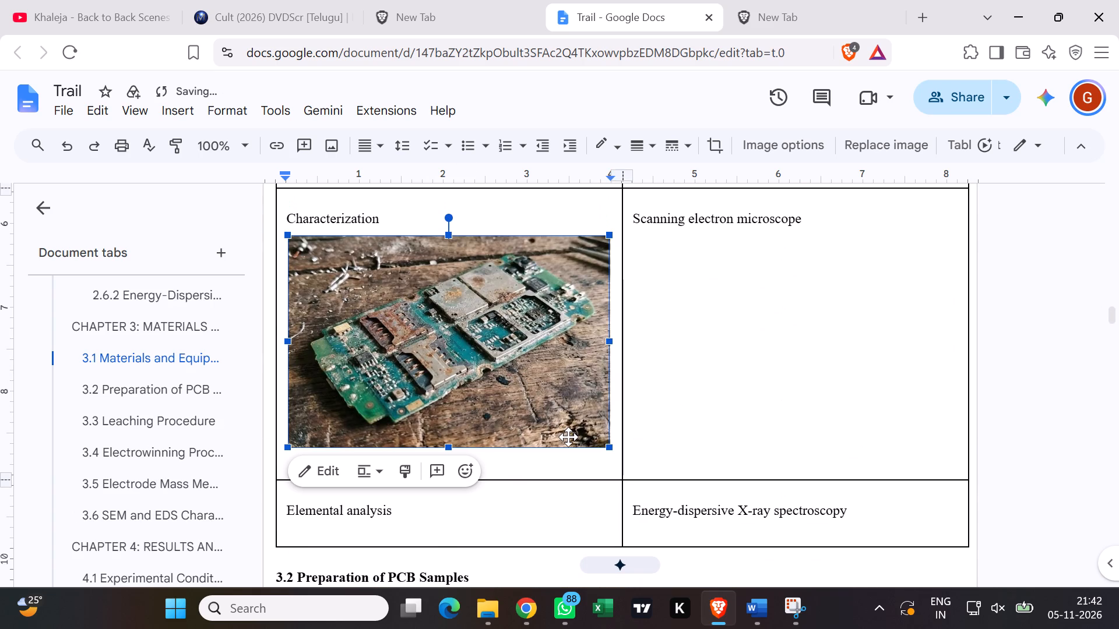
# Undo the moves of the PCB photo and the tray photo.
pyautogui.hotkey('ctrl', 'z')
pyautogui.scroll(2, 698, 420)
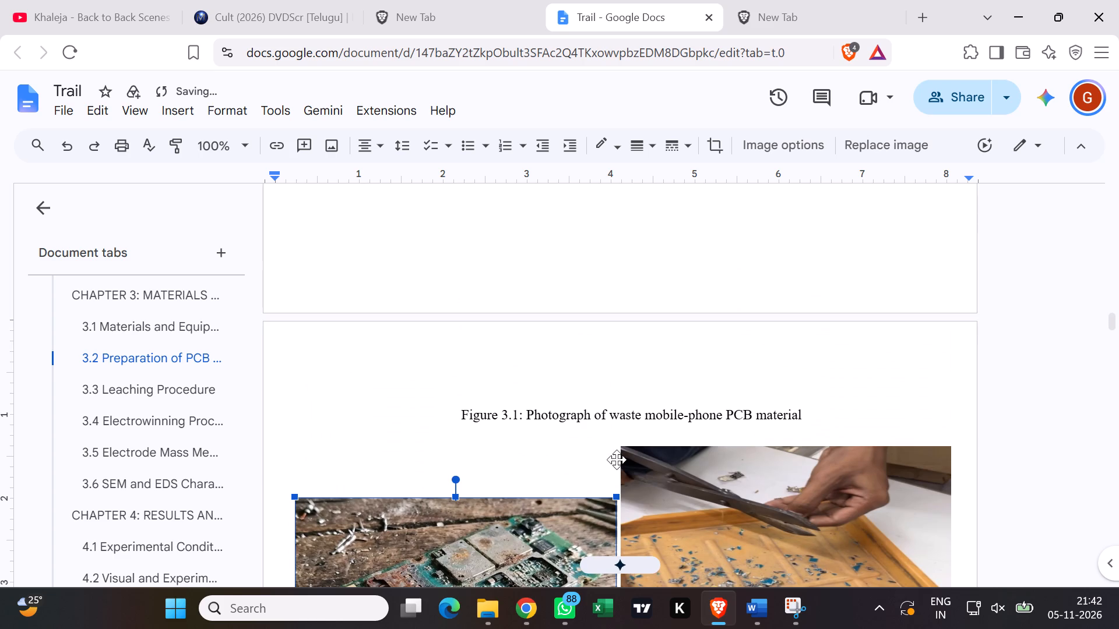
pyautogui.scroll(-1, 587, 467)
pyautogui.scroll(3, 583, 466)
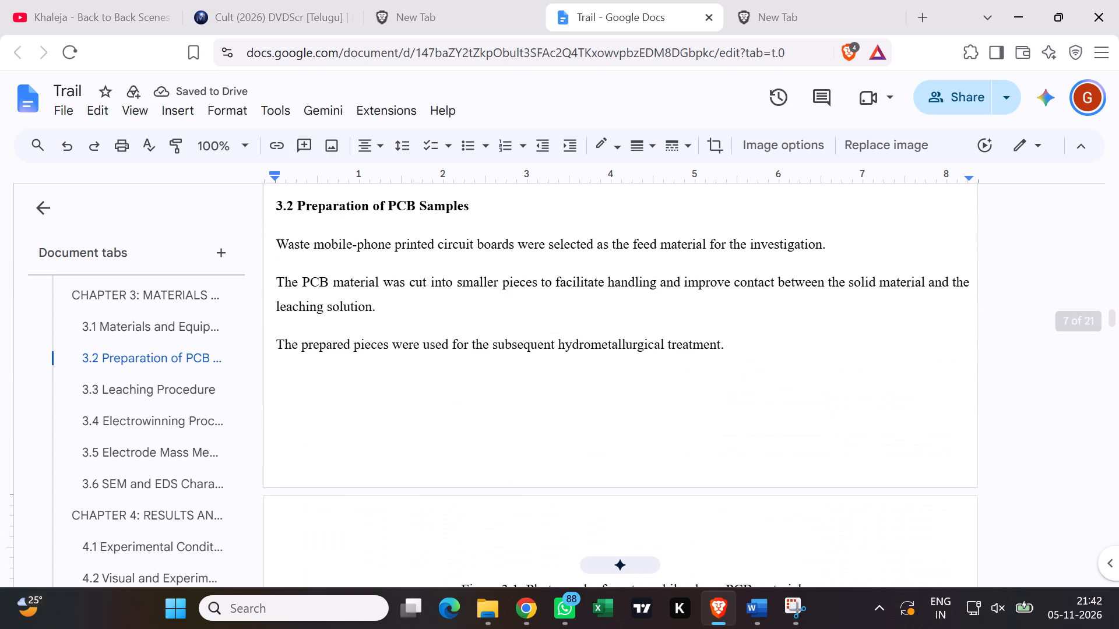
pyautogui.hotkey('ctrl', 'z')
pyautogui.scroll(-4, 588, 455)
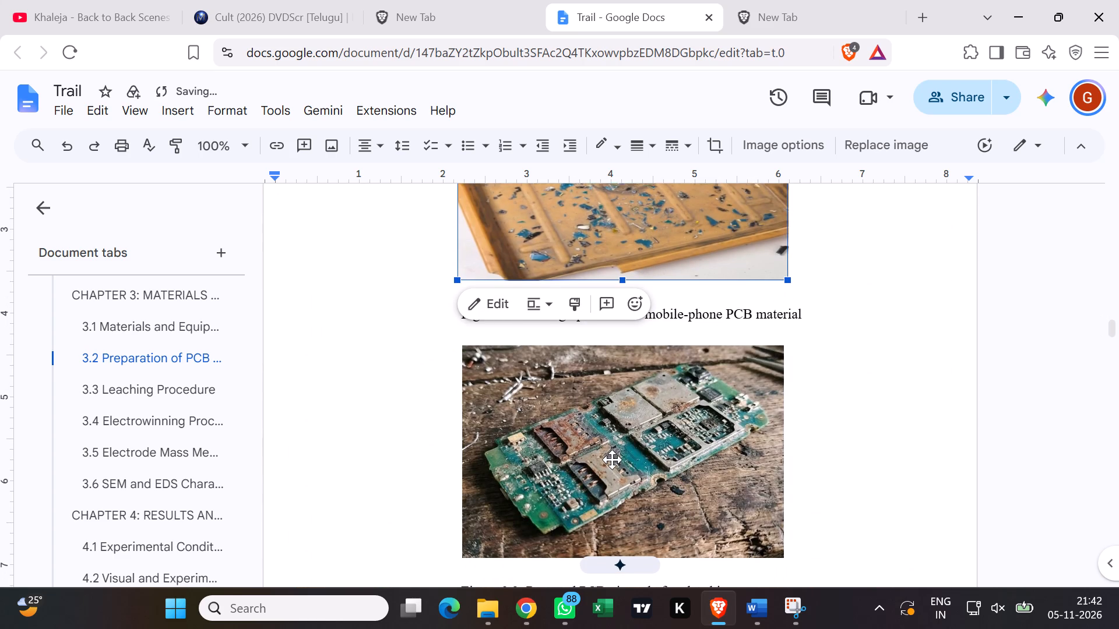
# Select the tray photo above the Figure 3.1 caption.
pyautogui.scroll(3, 614, 454)
pyautogui.click(578, 335)
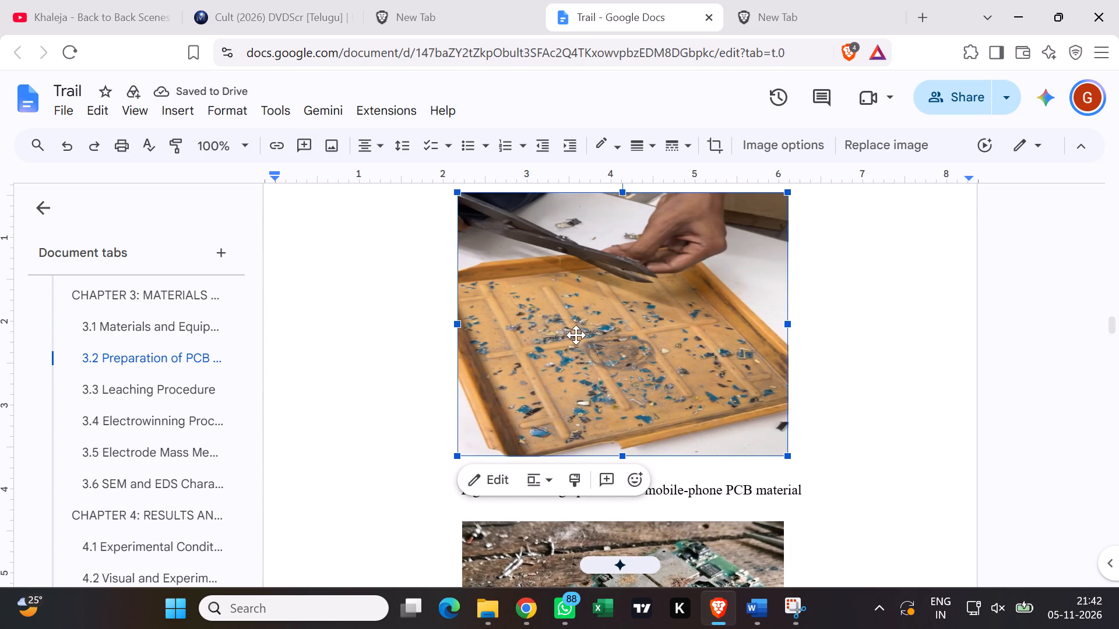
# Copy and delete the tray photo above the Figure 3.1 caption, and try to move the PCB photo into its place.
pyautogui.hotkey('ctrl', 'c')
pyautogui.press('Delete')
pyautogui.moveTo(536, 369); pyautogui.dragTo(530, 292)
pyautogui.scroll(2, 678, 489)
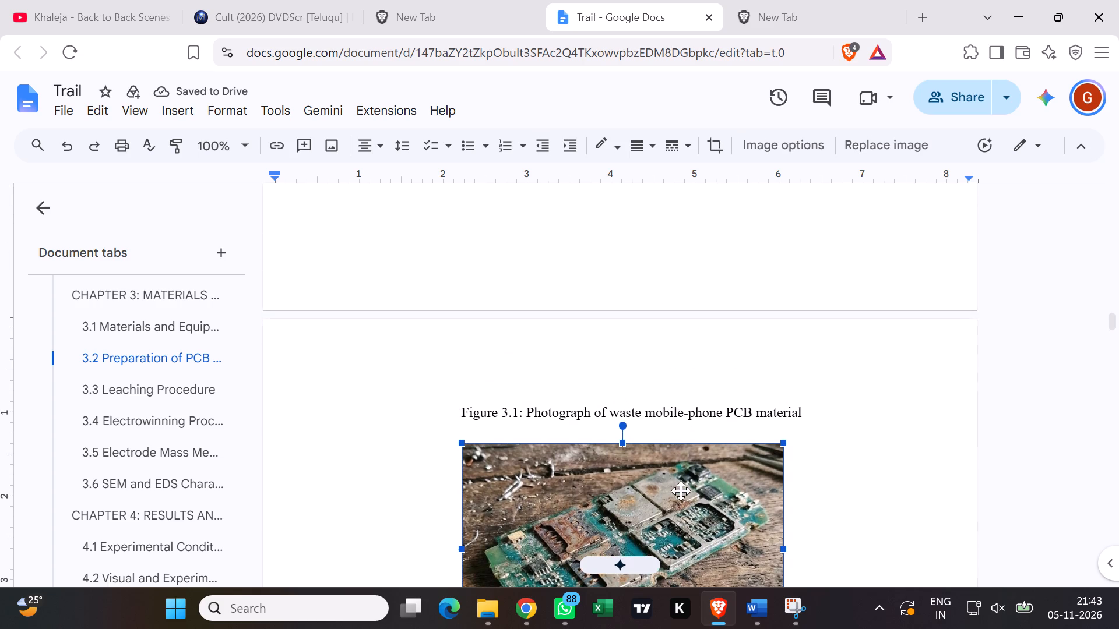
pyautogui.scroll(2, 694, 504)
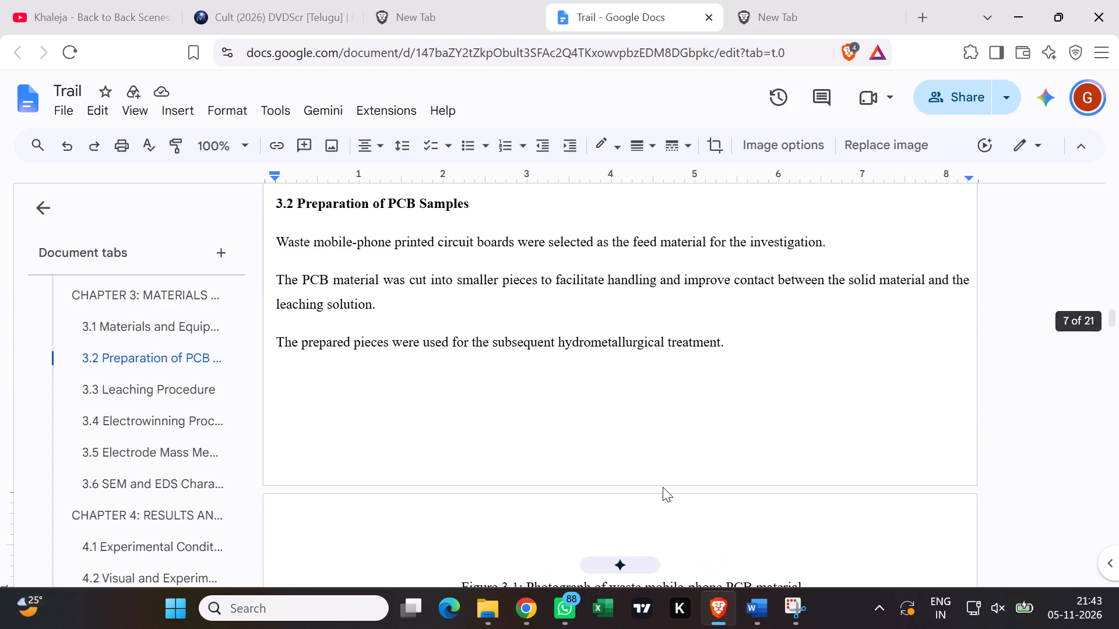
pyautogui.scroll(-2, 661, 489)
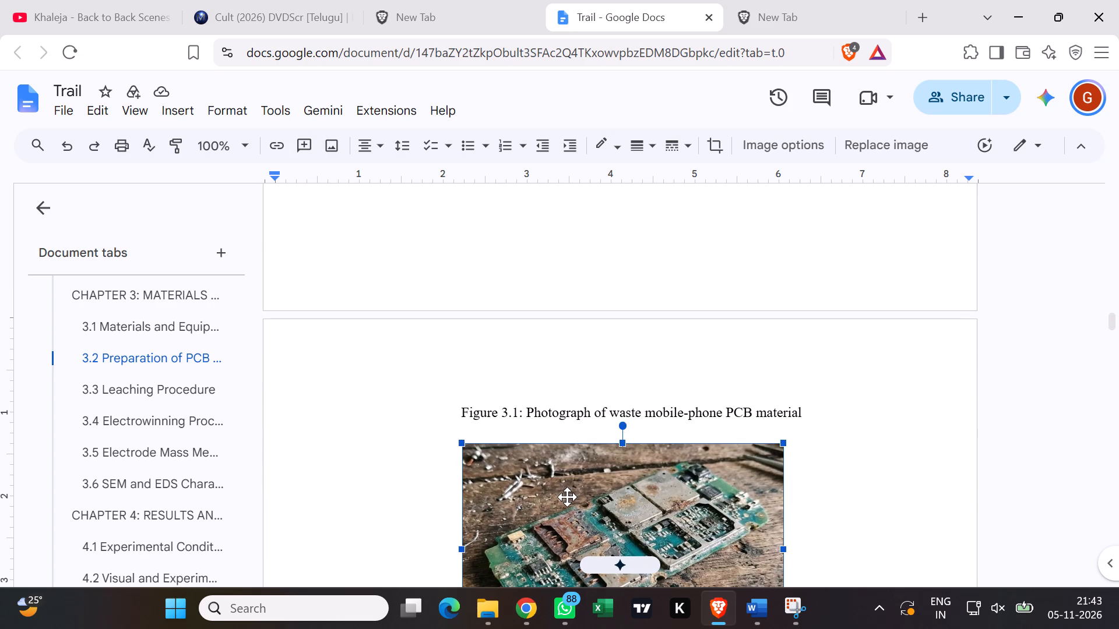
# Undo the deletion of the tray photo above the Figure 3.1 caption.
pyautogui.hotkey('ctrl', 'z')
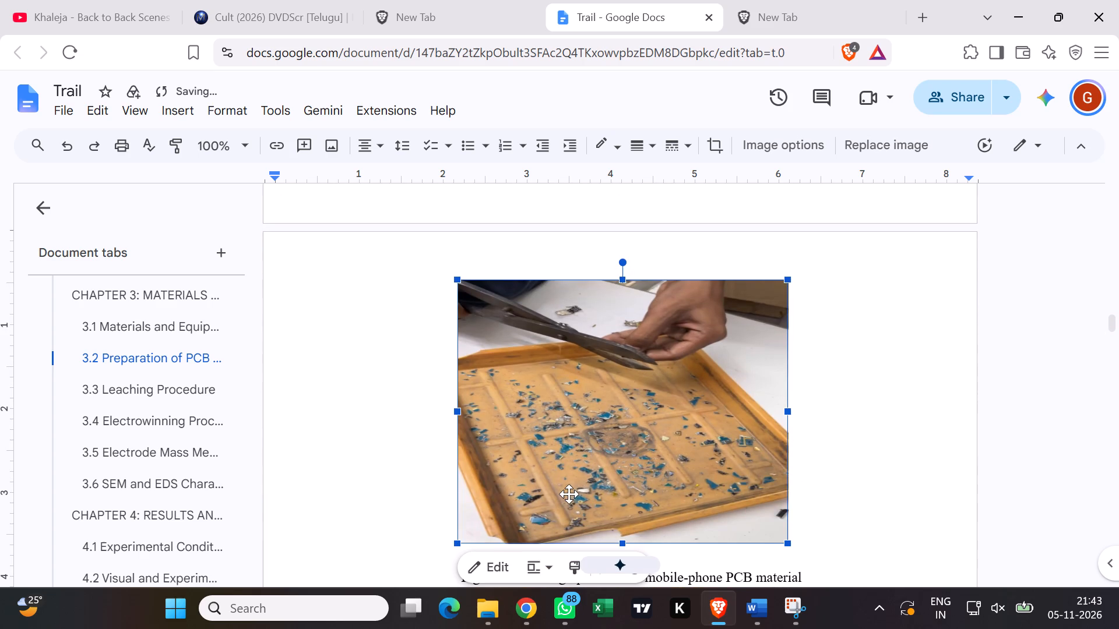
# Copy the tray photo located above the Figure 3.1 caption.
pyautogui.click(589, 448)
pyautogui.rightClick(585, 450)
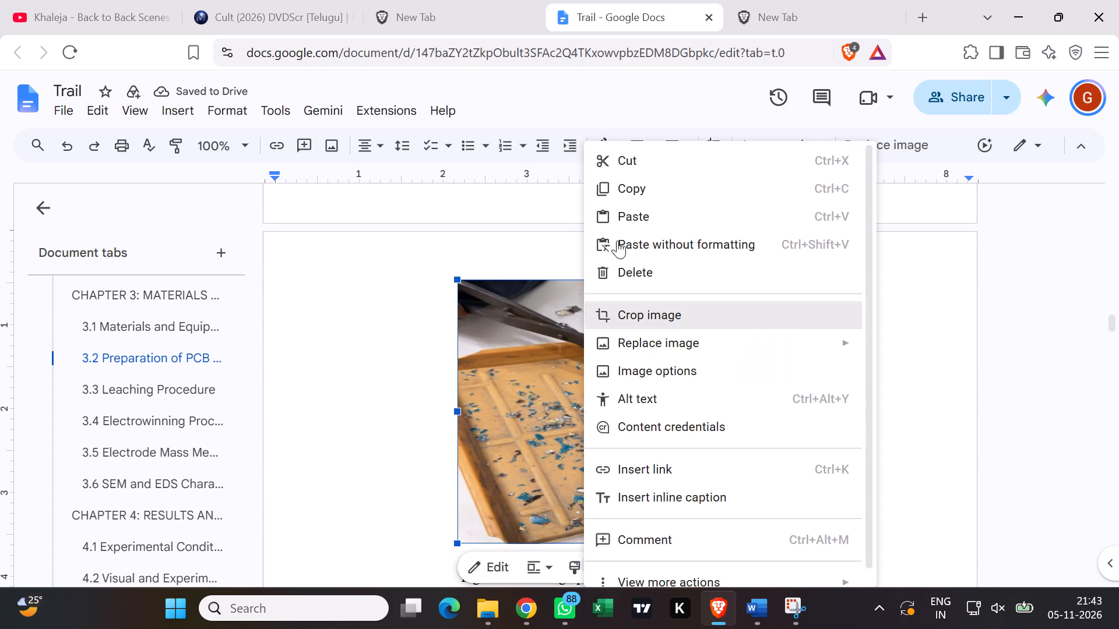
pyautogui.click(622, 197)
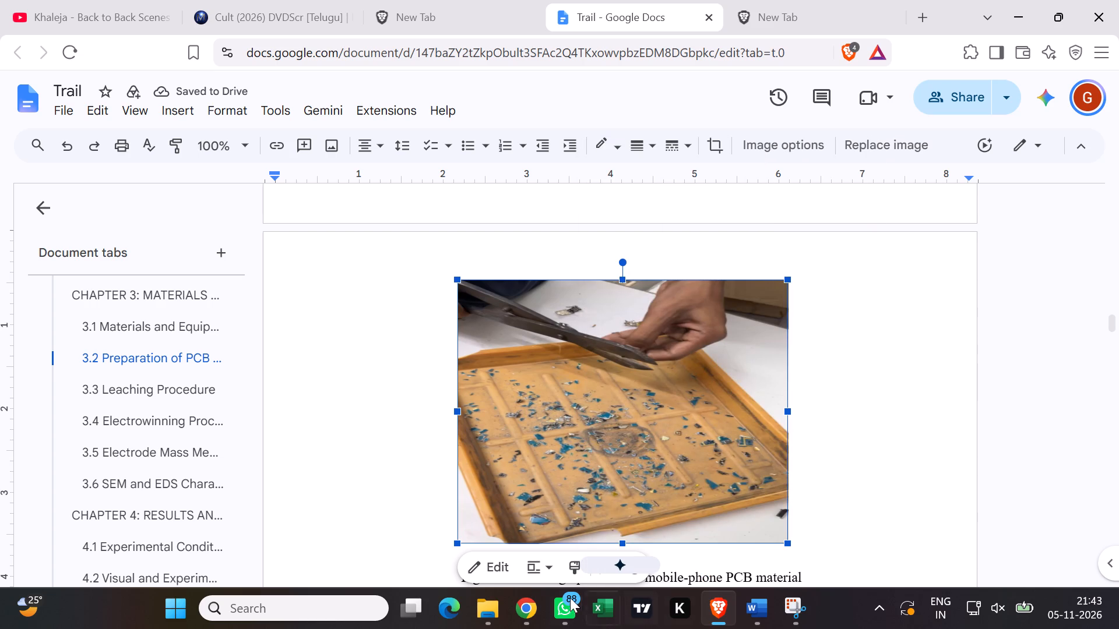
# Switch to WhatsApp with the tray photo copied.
pyautogui.click(567, 603)
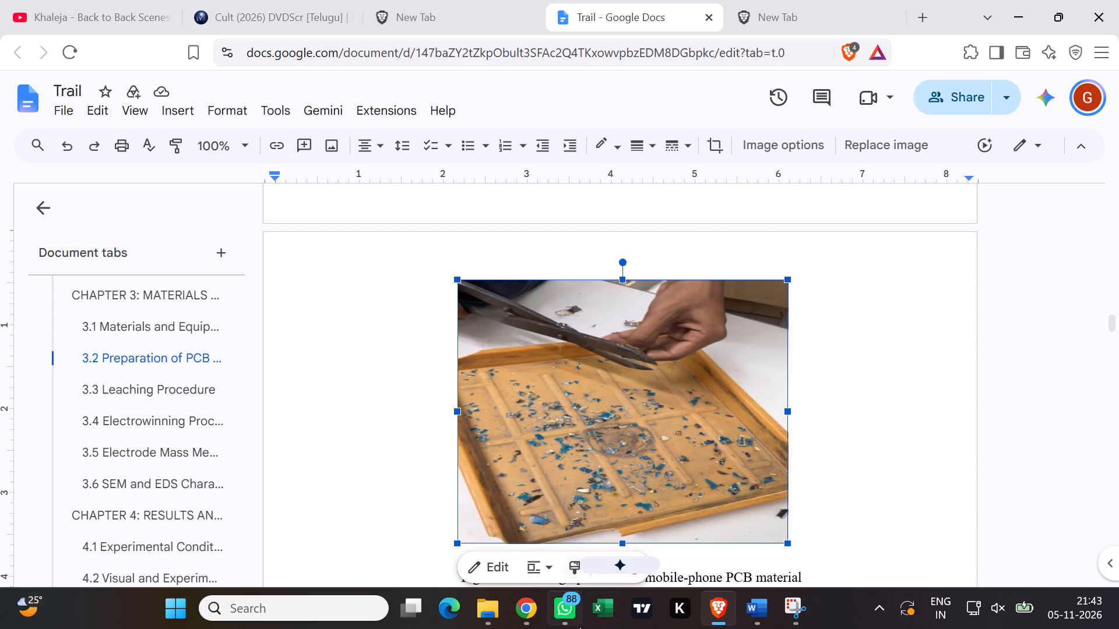
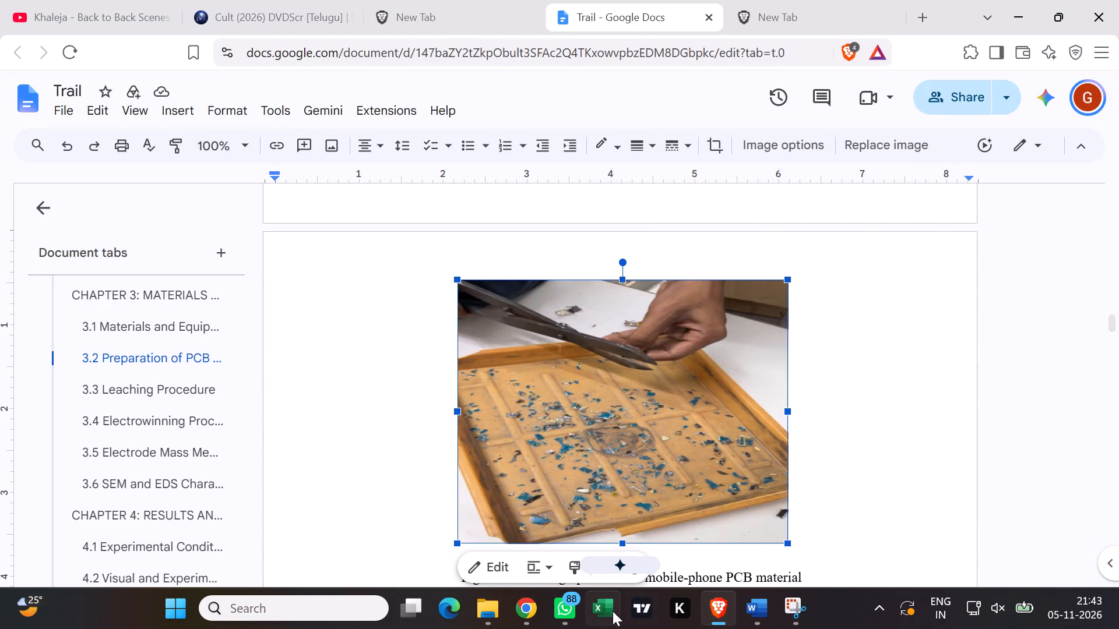
# Switch from the report document to WhatsApp.
pyautogui.click(558, 591)
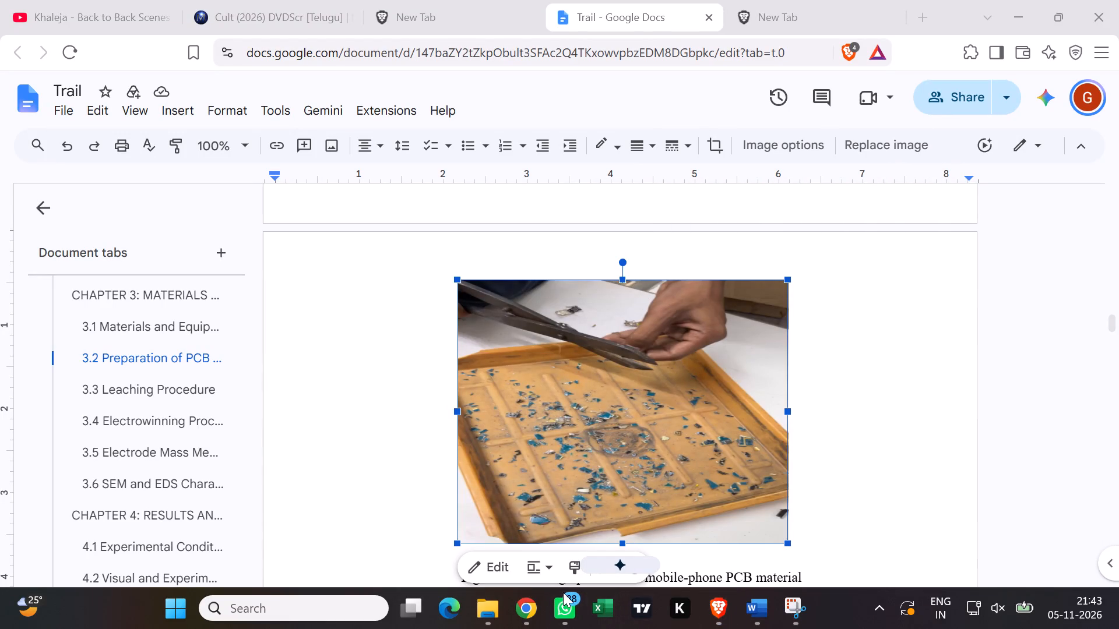
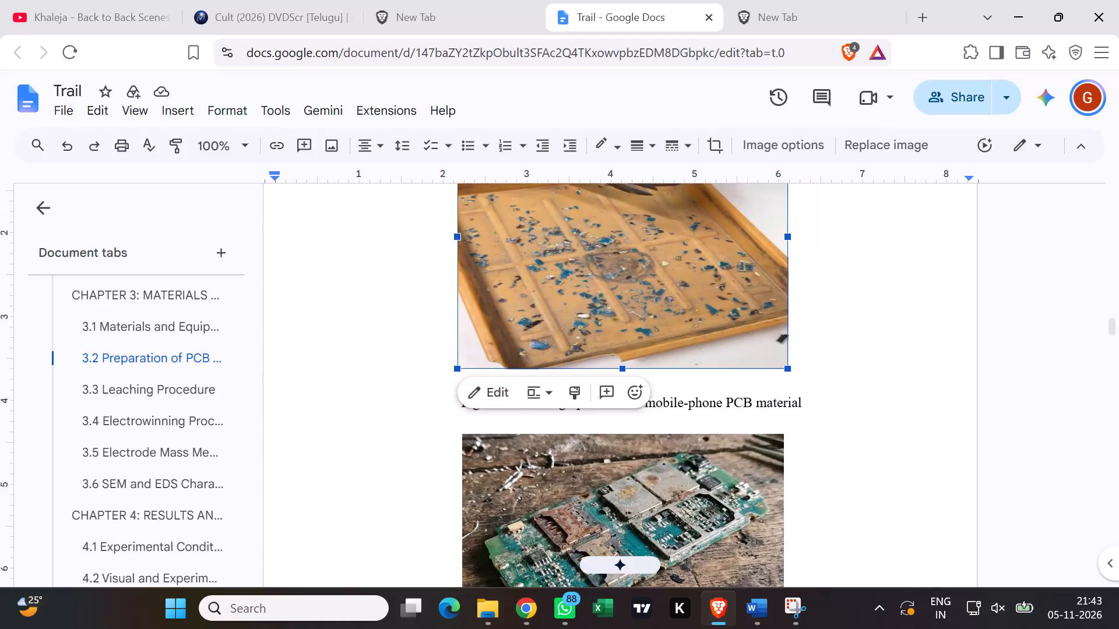
# Open the options for creating a new document.
pyautogui.scroll(1, 824, 393)
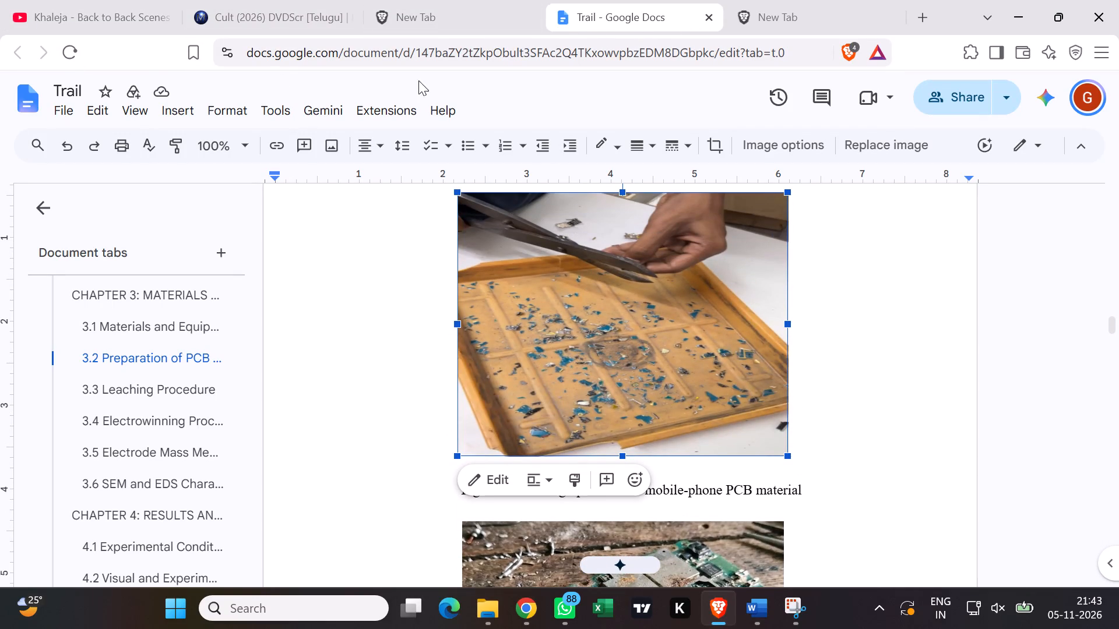
pyautogui.click(64, 110)
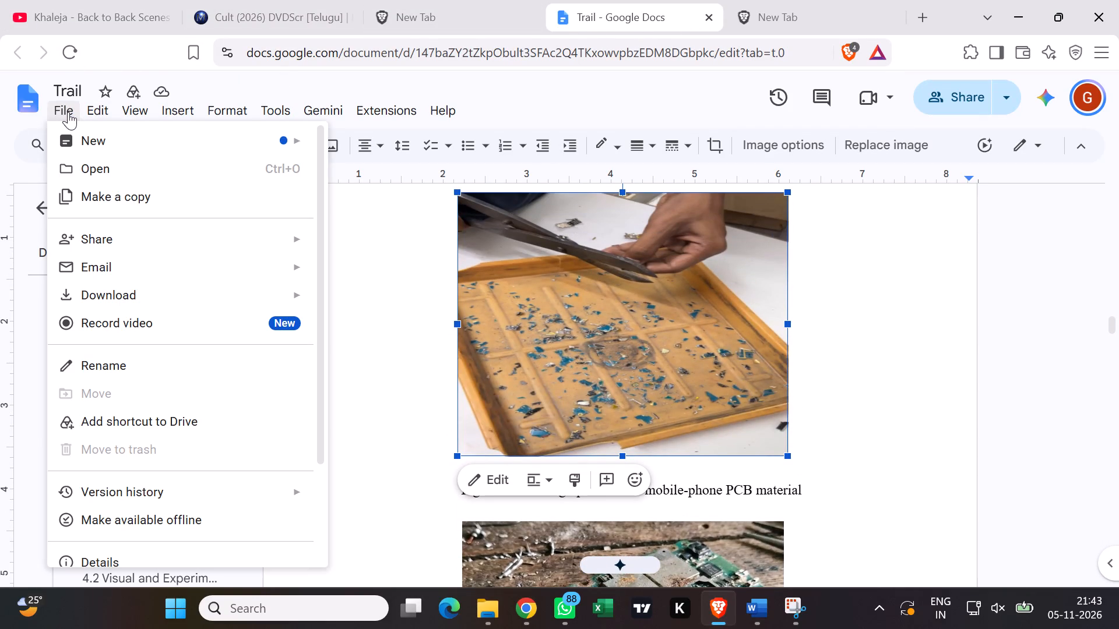
pyautogui.click(94, 147)
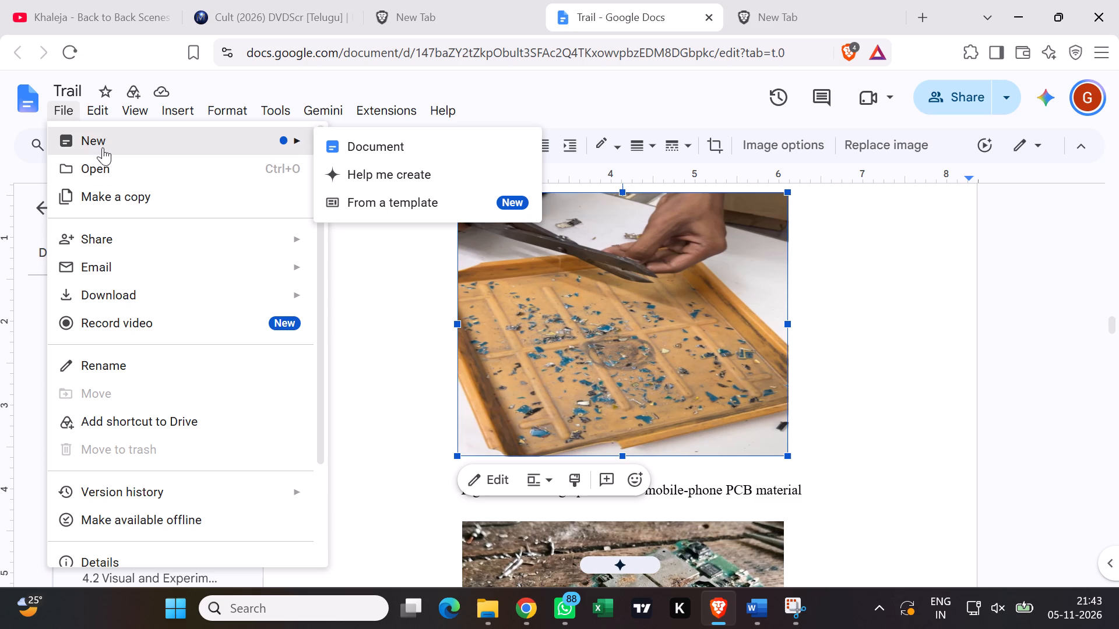
# Create a new blank document alongside the Trail report.
pyautogui.click(342, 143)
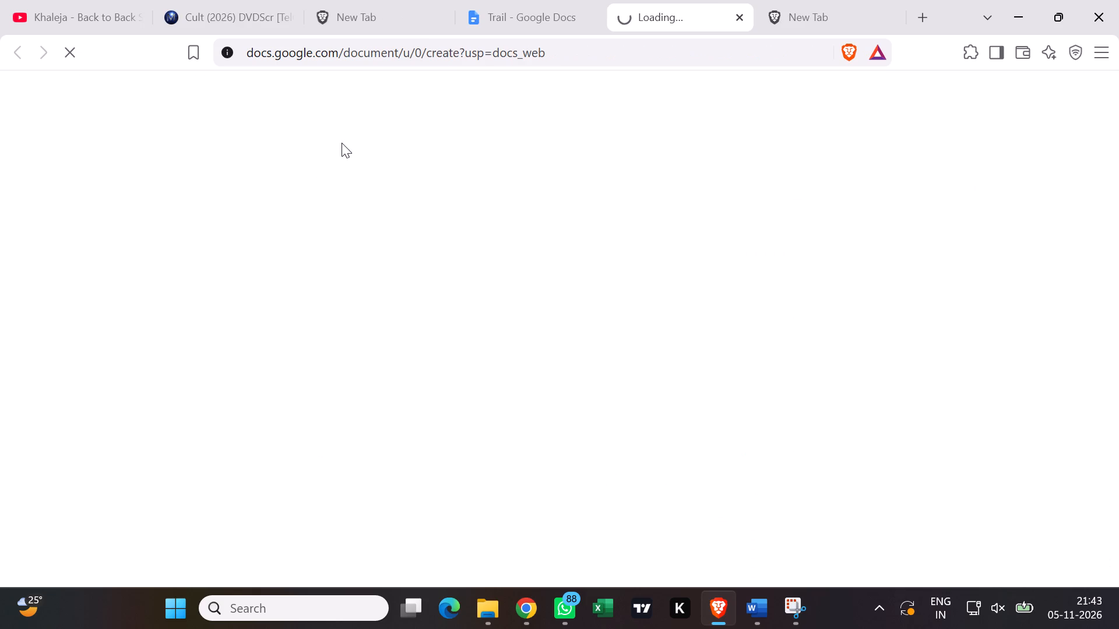
pyautogui.click(533, 17)
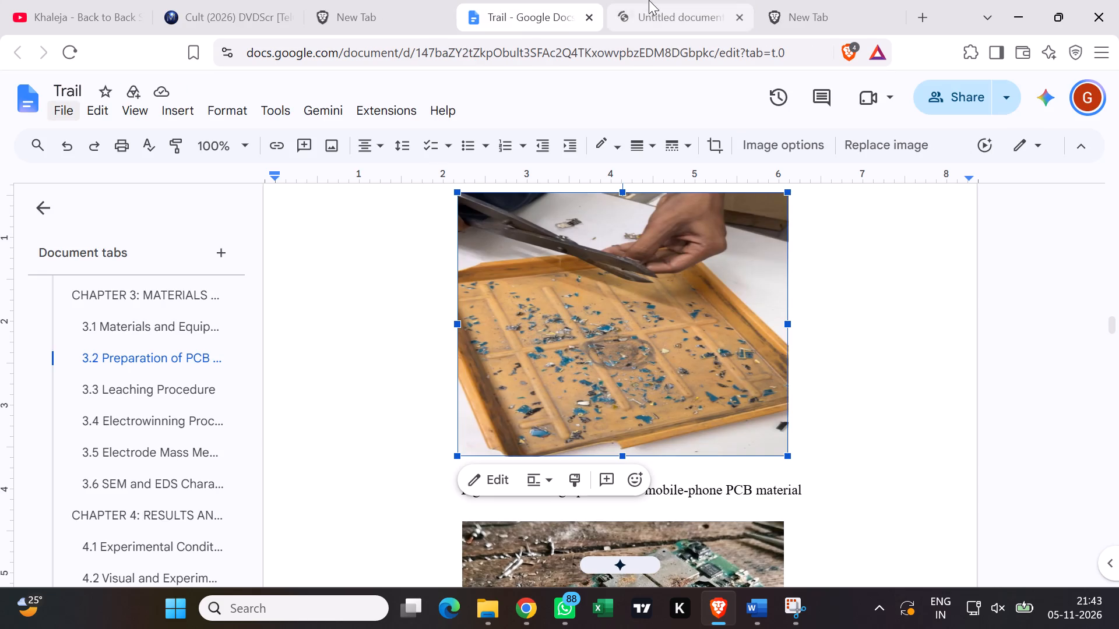
pyautogui.click(649, 0)
pyautogui.click(593, 256)
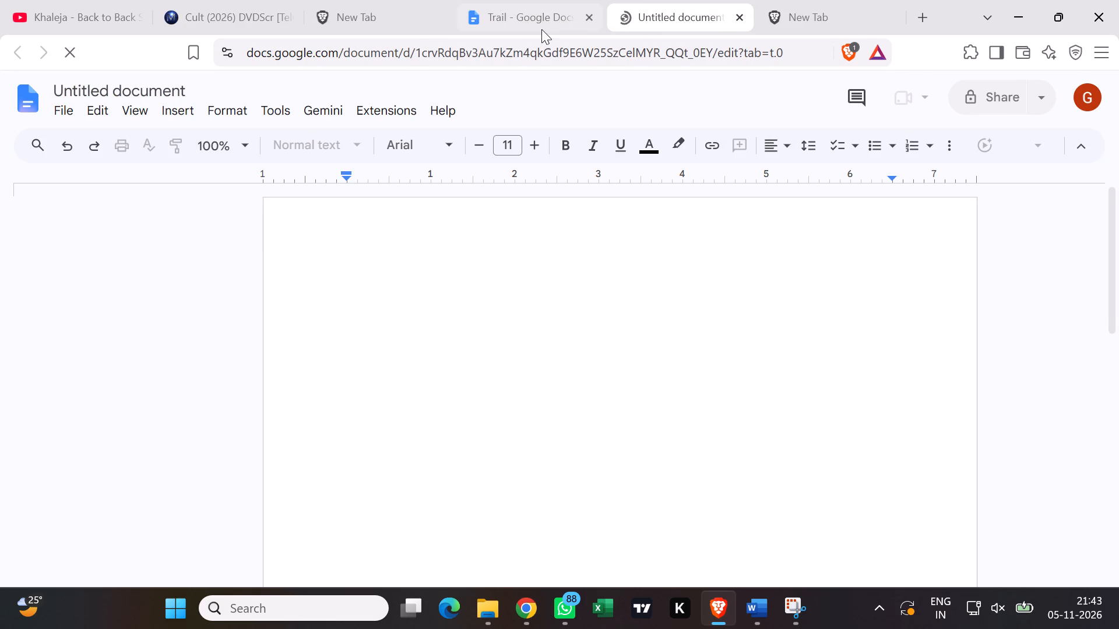
# Copy the tray photo above the Figure 3.1 caption in Trail and paste it into the new untitled document.
pyautogui.click(541, 29)
pyautogui.click(546, 303)
pyautogui.rightClick(547, 296)
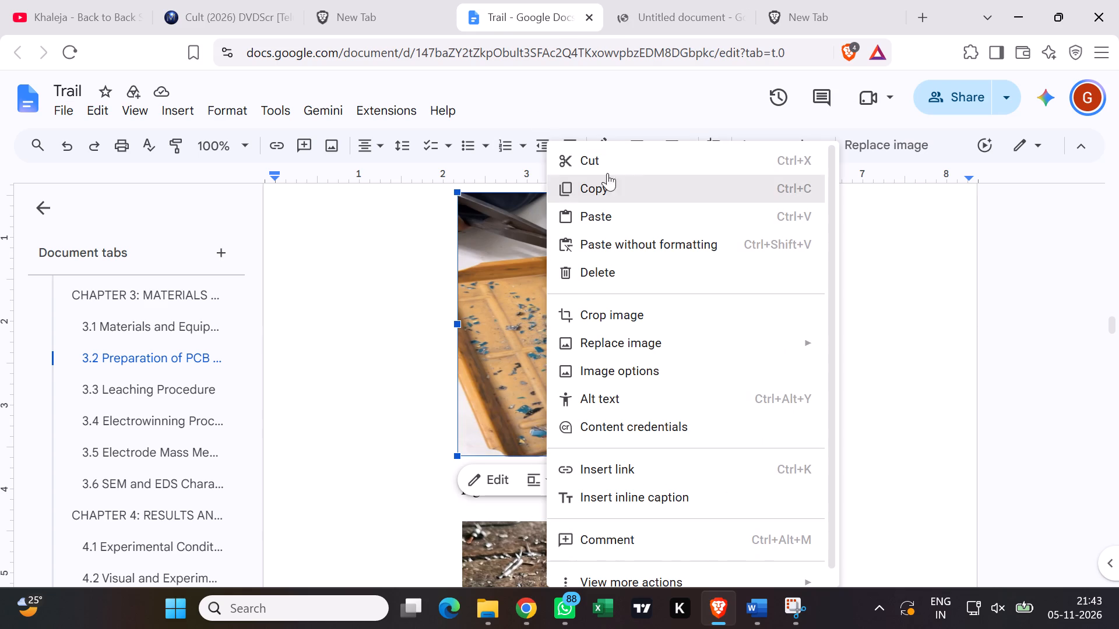
pyautogui.click(607, 178)
pyautogui.click(648, 3)
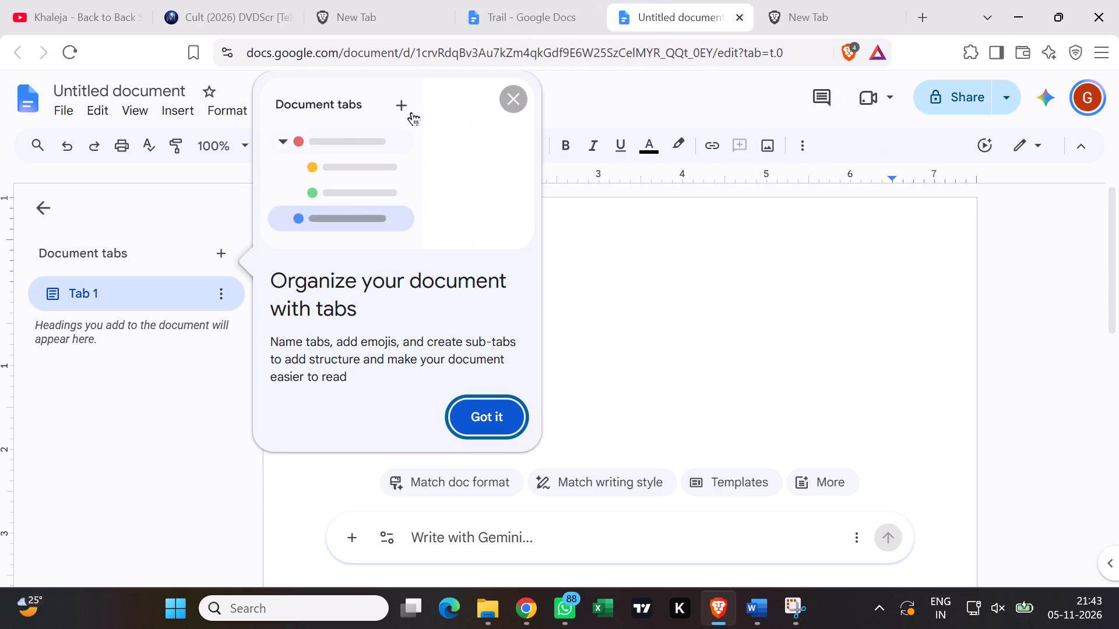
pyautogui.click(618, 358)
pyautogui.click(485, 422)
pyautogui.click(645, 354)
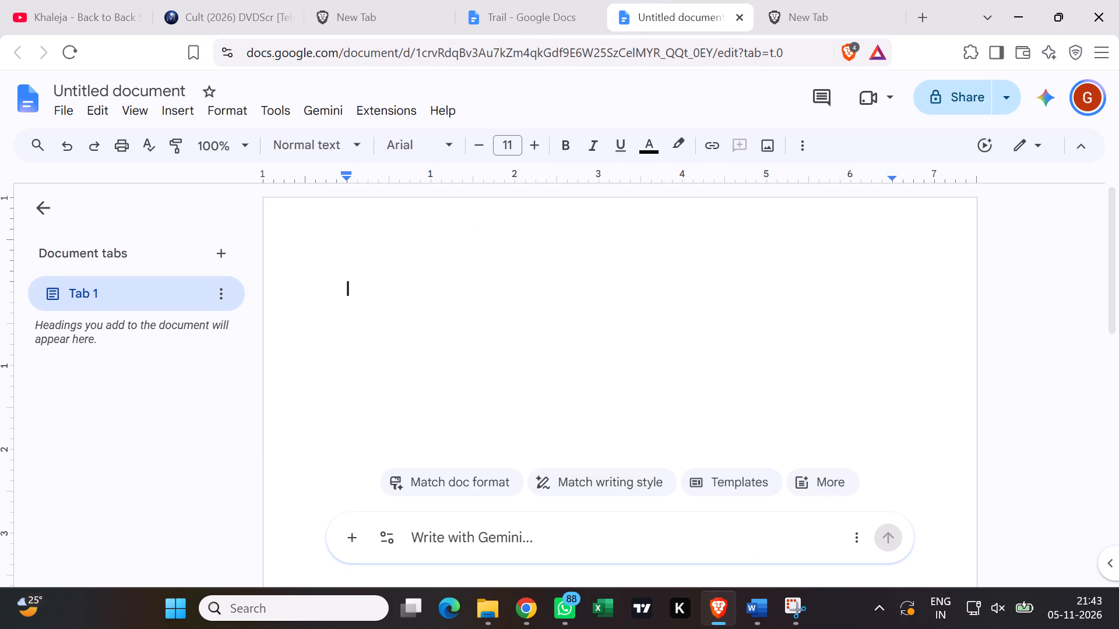
pyautogui.hotkey('ctrl', 'v')
pyautogui.scroll(3, 697, 423)
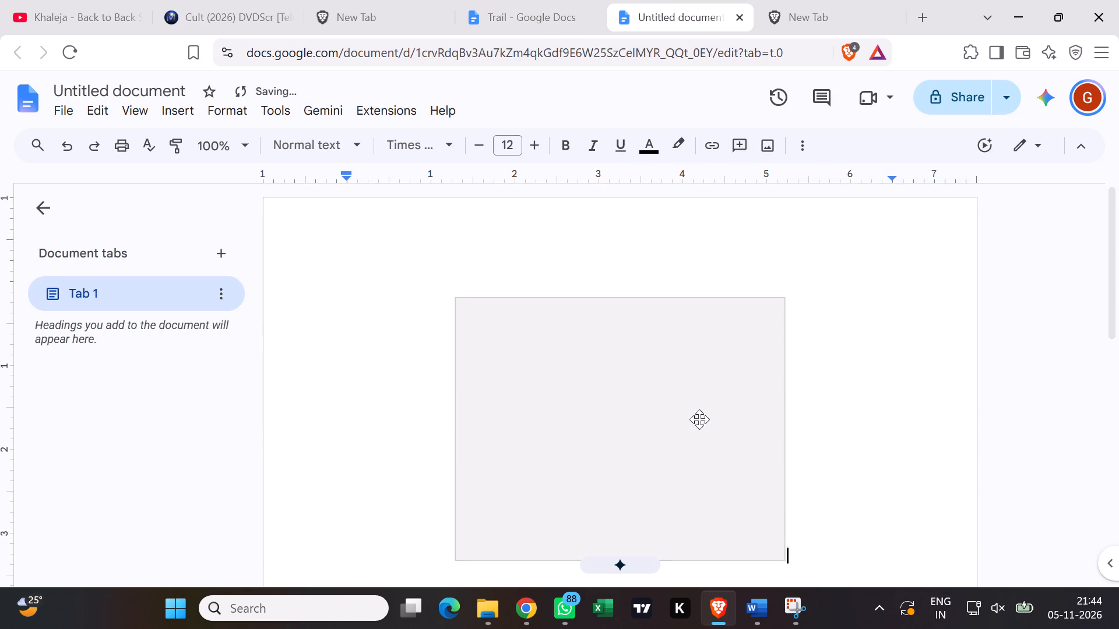
pyautogui.click(699, 417)
pyautogui.click(842, 395)
# Copy the PCB photo above the Figure 3.2 caption in Trail and return to the untitled document.
pyautogui.click(509, 27)
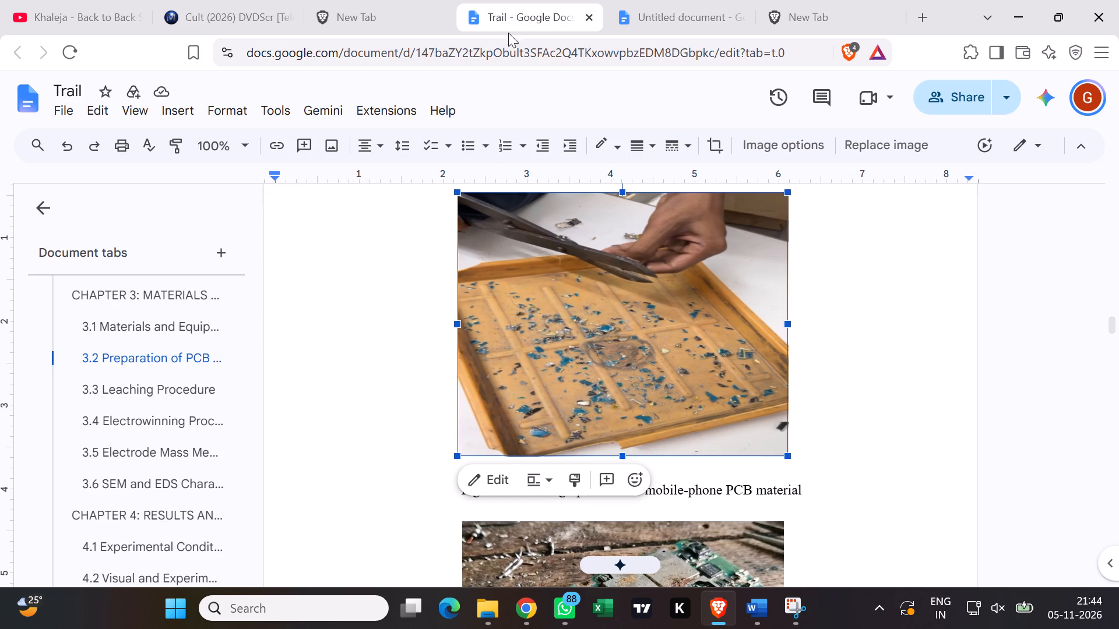
pyautogui.scroll(-2, 681, 480)
pyautogui.click(681, 474)
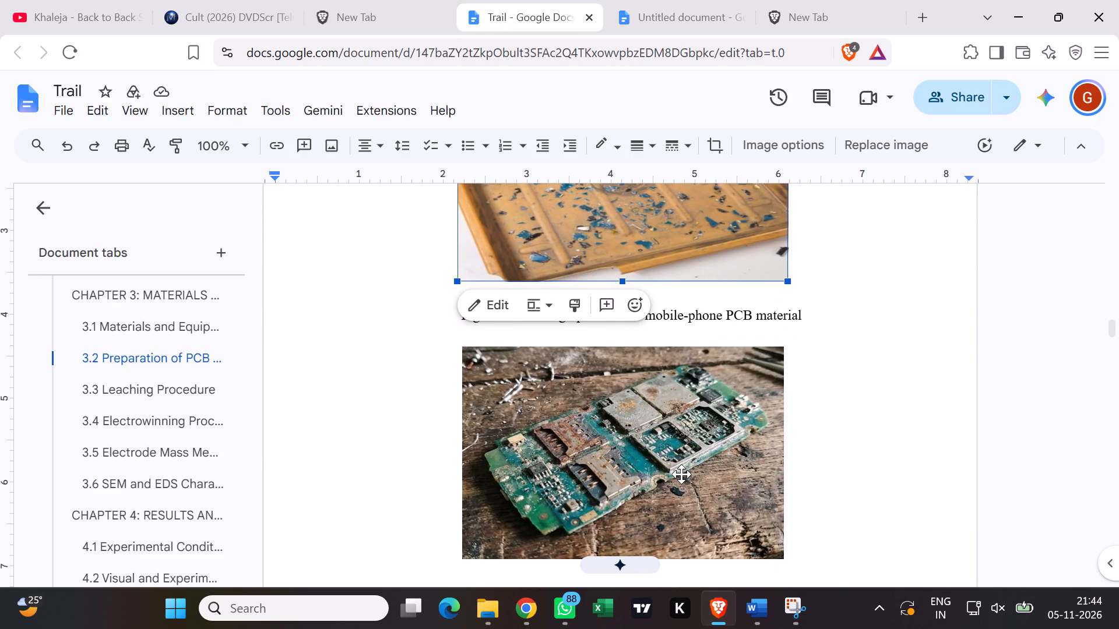
pyautogui.hotkey('ctrl', 'c')
pyautogui.click(653, 15)
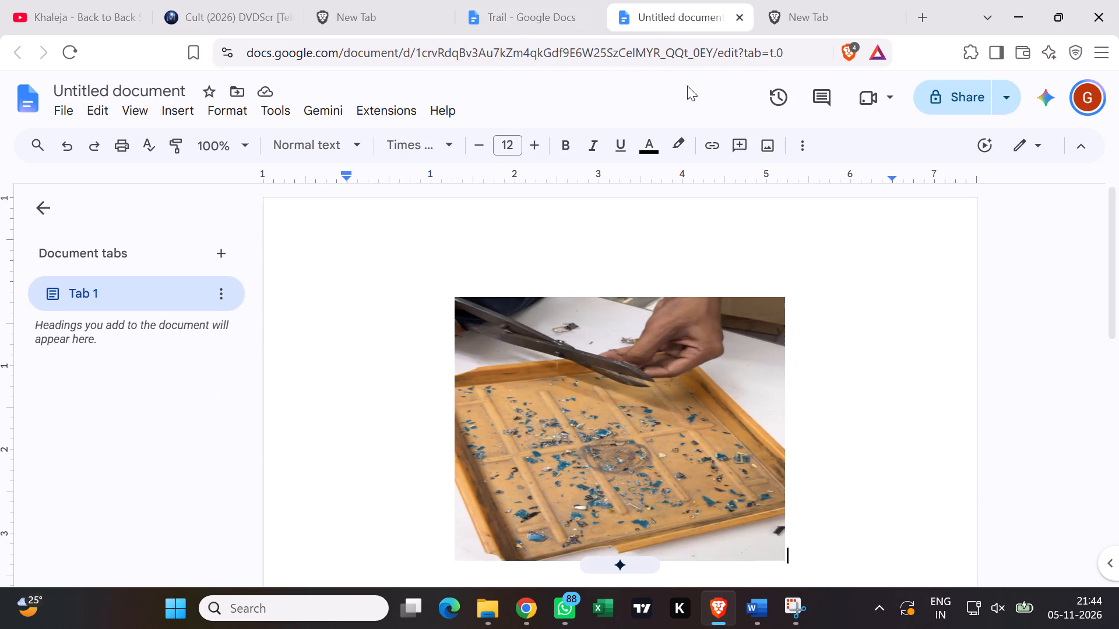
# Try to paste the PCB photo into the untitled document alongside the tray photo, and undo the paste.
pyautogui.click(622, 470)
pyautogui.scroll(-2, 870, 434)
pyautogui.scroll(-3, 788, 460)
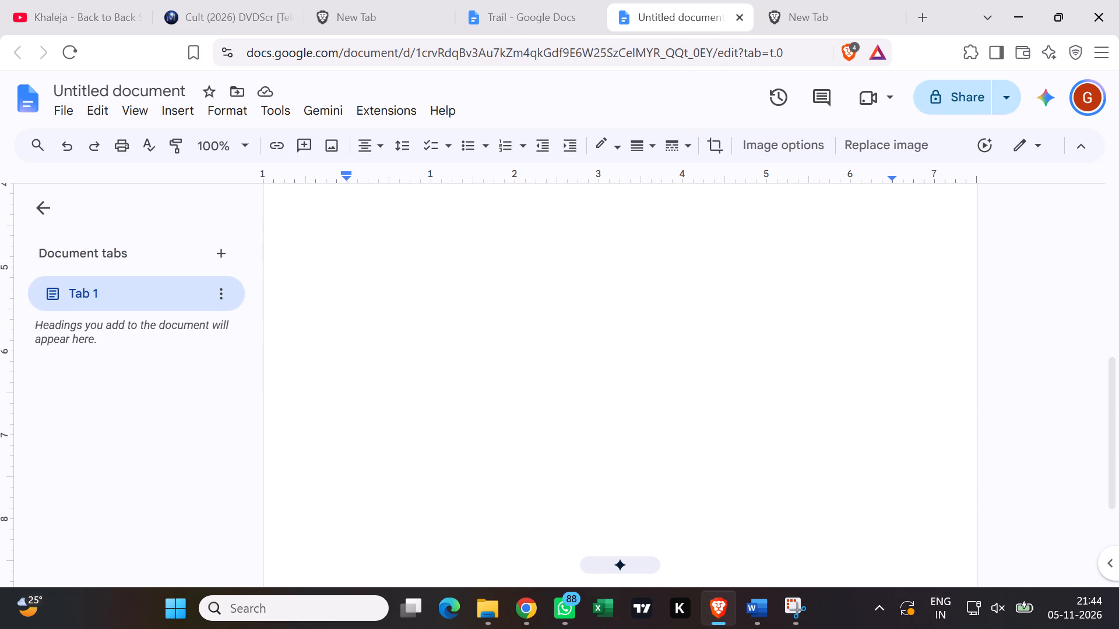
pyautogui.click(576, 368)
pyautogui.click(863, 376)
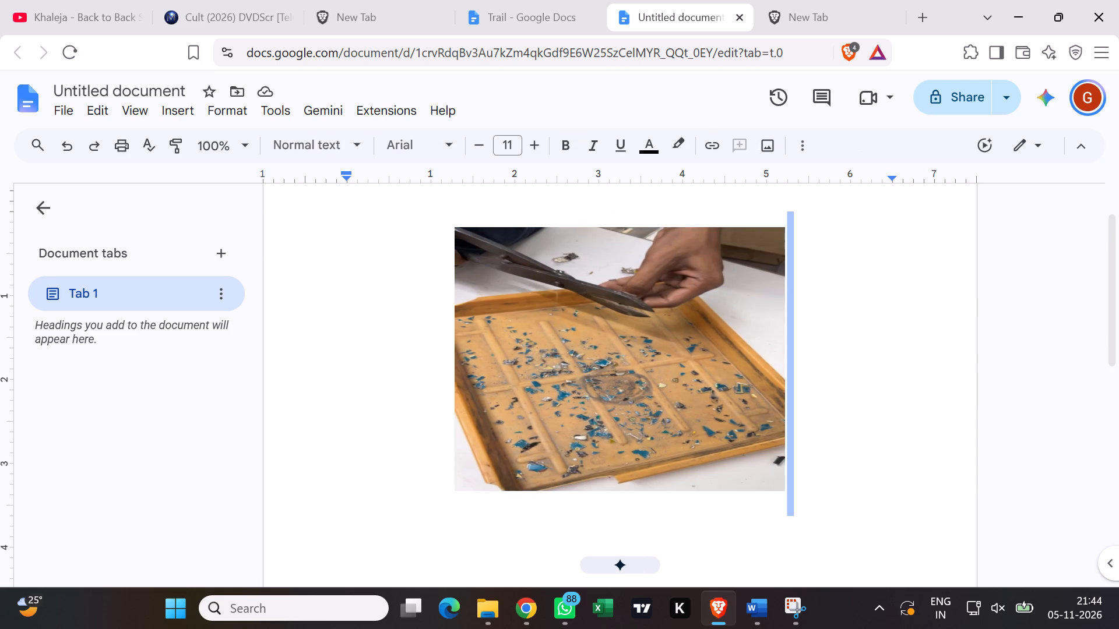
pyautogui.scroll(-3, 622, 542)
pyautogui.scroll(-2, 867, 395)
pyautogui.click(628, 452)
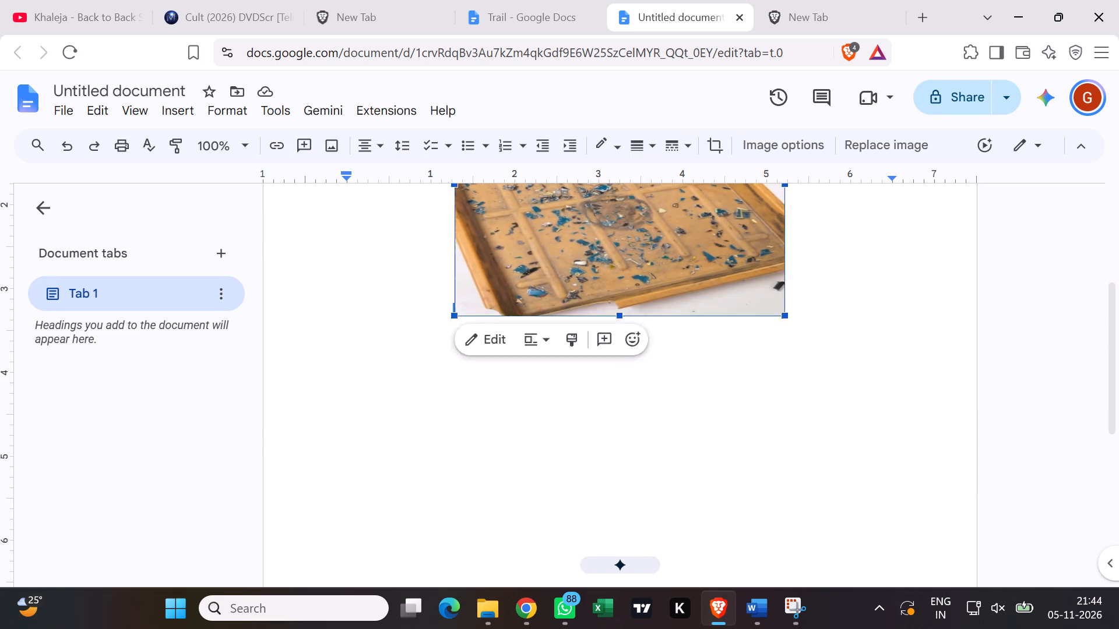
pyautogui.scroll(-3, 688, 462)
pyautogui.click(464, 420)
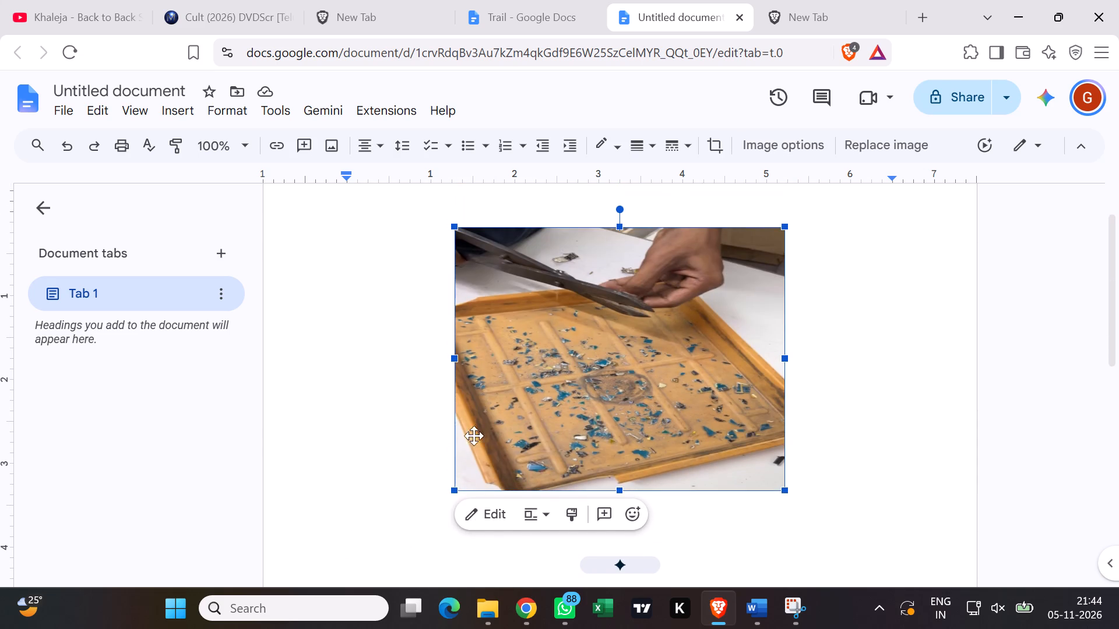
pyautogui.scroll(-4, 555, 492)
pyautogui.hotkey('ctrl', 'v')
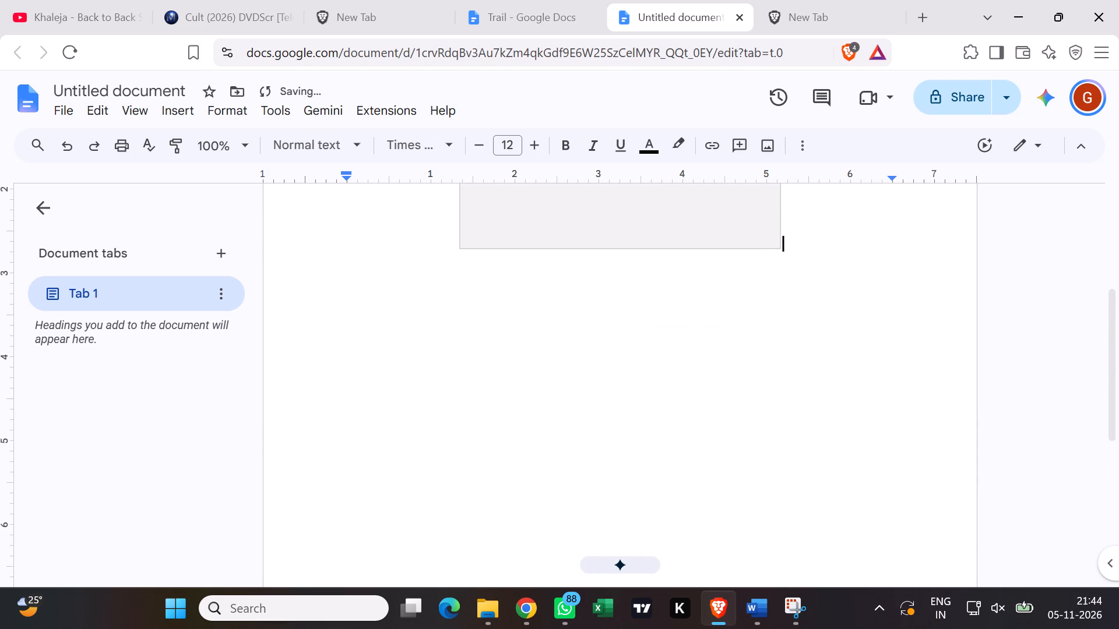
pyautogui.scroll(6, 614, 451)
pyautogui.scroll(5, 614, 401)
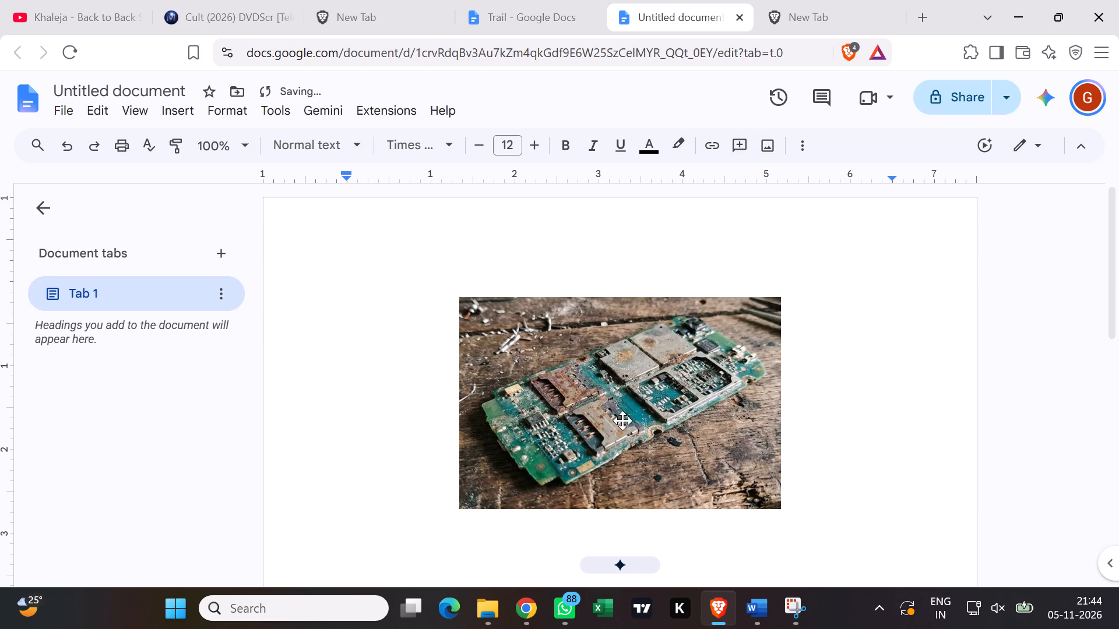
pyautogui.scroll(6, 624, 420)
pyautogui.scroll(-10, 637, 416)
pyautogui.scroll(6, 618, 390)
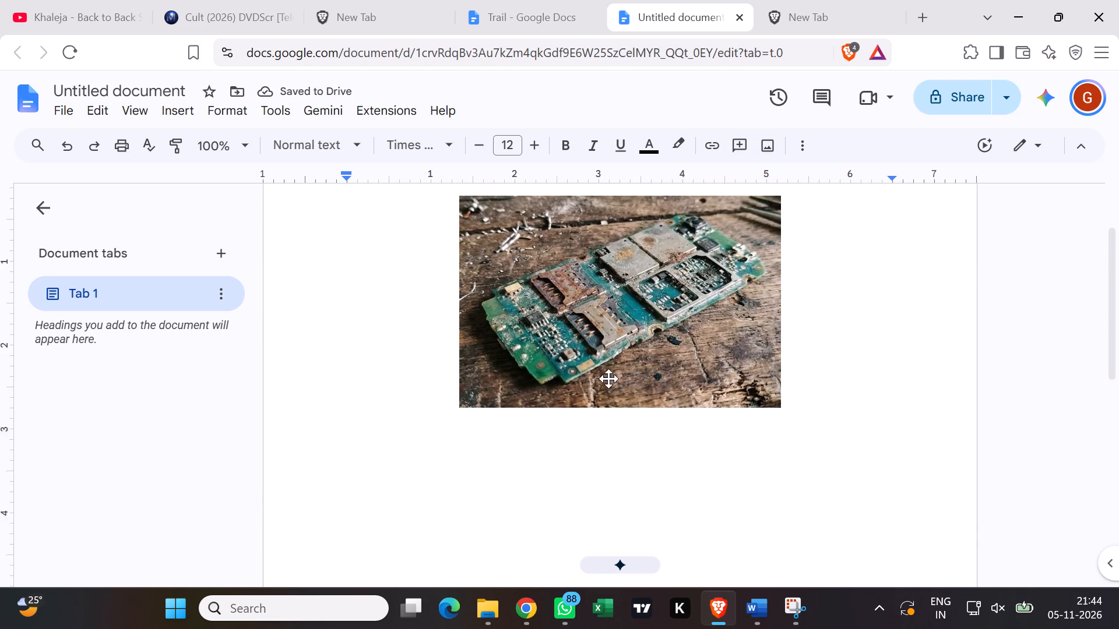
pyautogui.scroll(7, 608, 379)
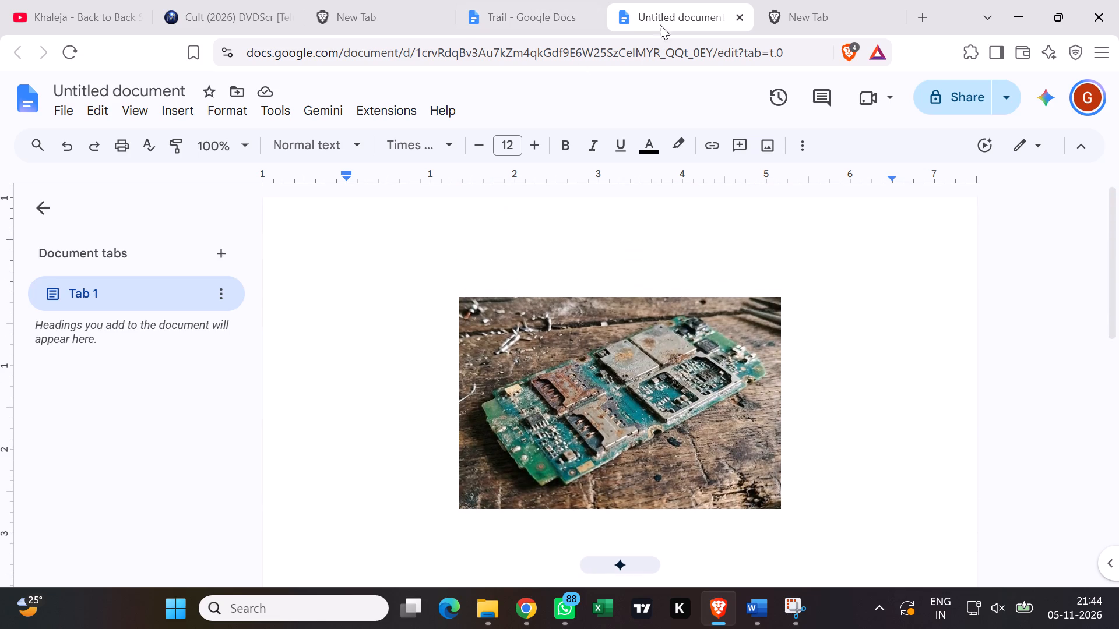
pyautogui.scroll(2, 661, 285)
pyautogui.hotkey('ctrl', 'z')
# Paste the PCB photo directly below the tray photo in the untitled document.
pyautogui.scroll(-3, 661, 333)
pyautogui.click(719, 378)
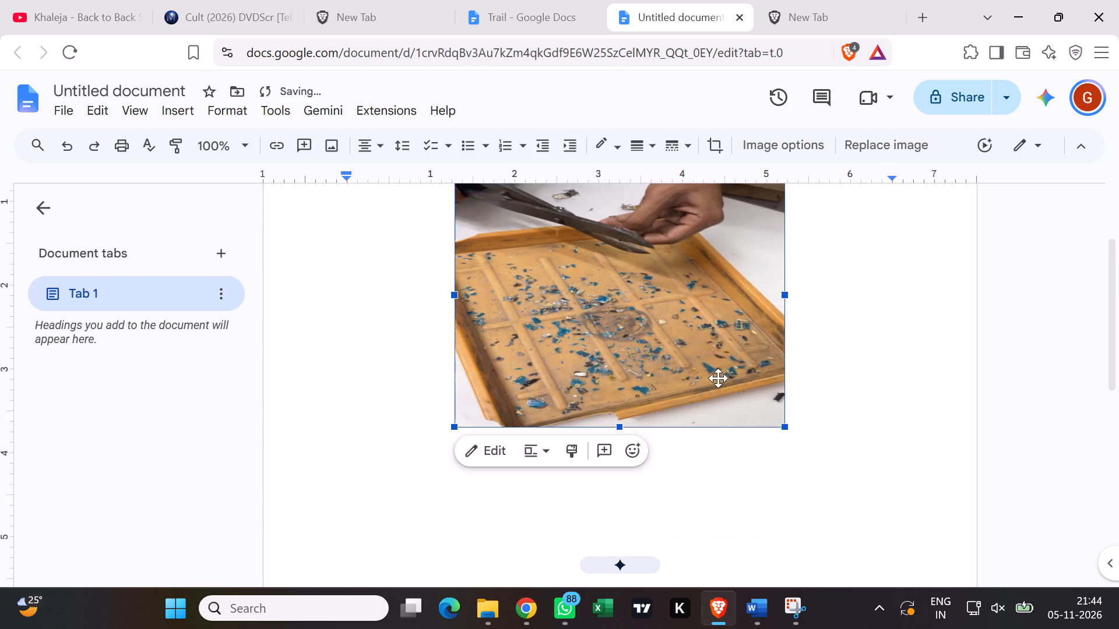
pyautogui.click(909, 335)
pyautogui.hotkey('ctrl', 'v')
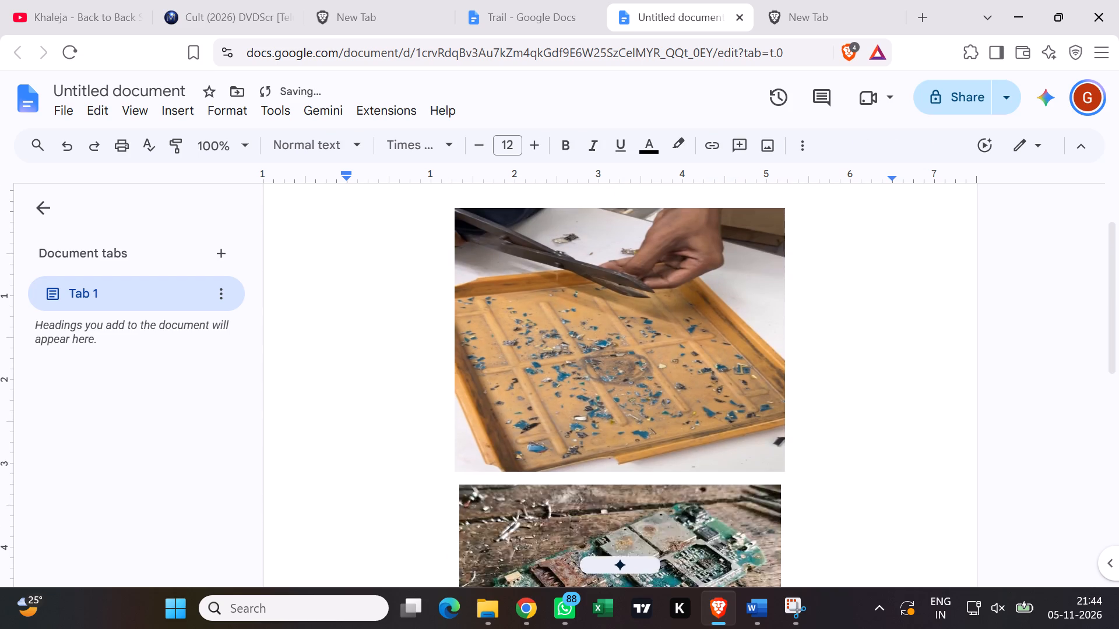
pyautogui.scroll(3, 854, 424)
pyautogui.scroll(-1, 854, 414)
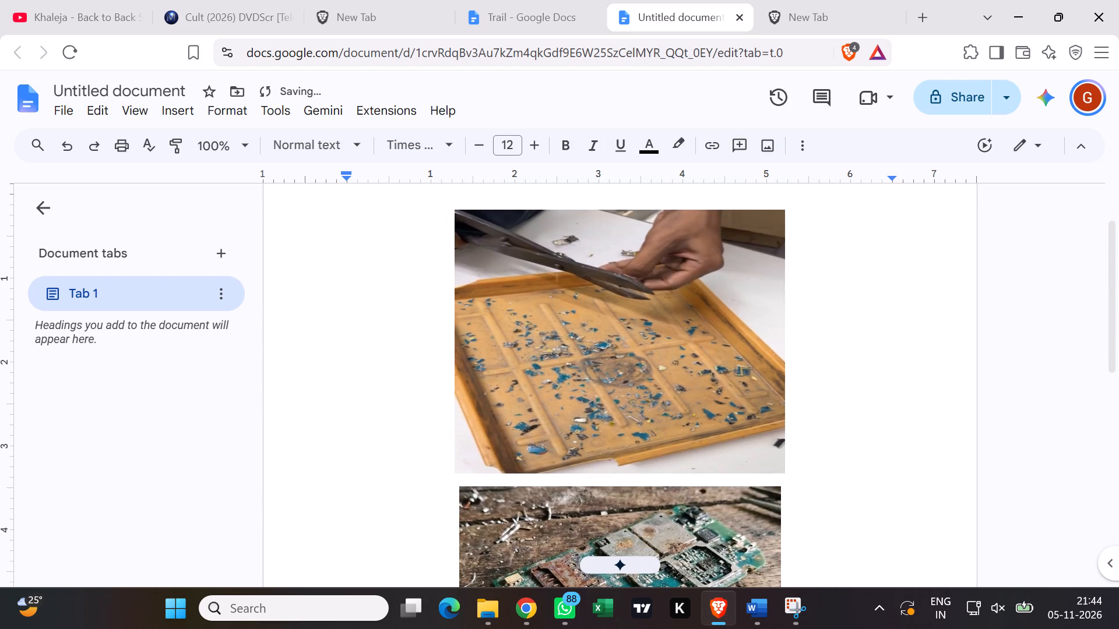
# In Trail, replace the tray photo above the Figure 3.1 caption with a copy of the PCB photo from above the Figure 3.2 caption.
pyautogui.click(499, 2)
pyautogui.click(641, 250)
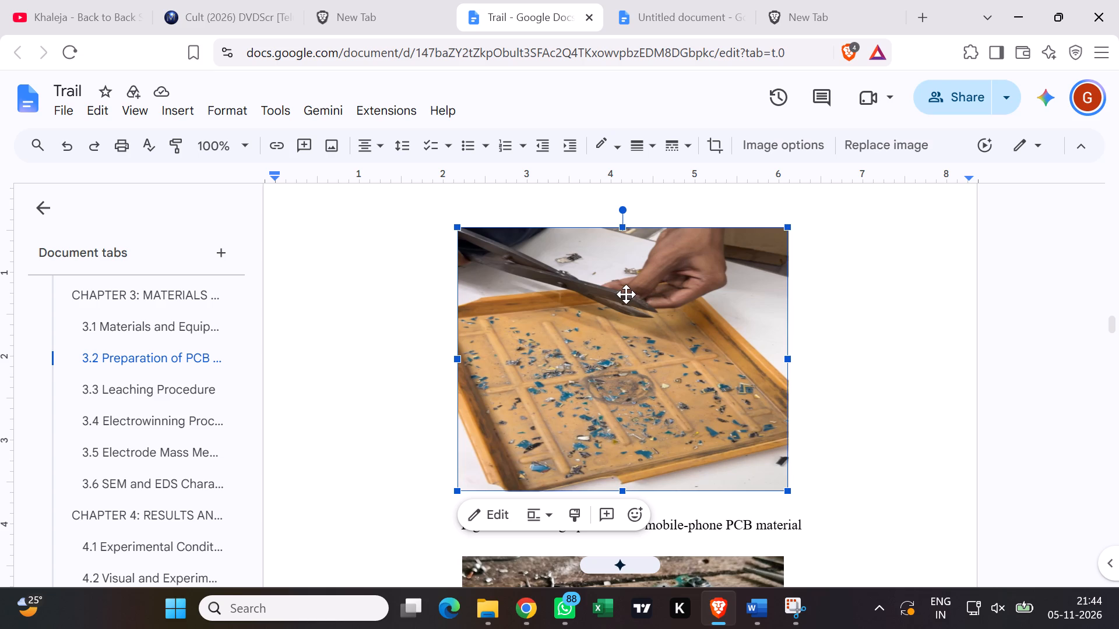
pyautogui.press('Delete')
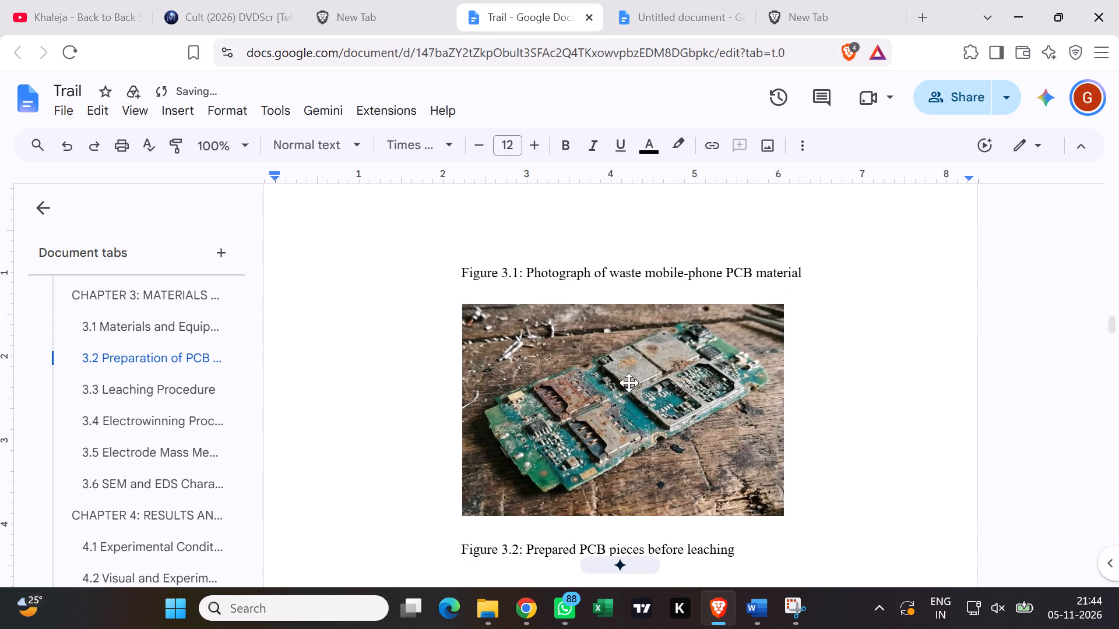
pyautogui.click(627, 393)
pyautogui.hotkey('ctrl', 'c')
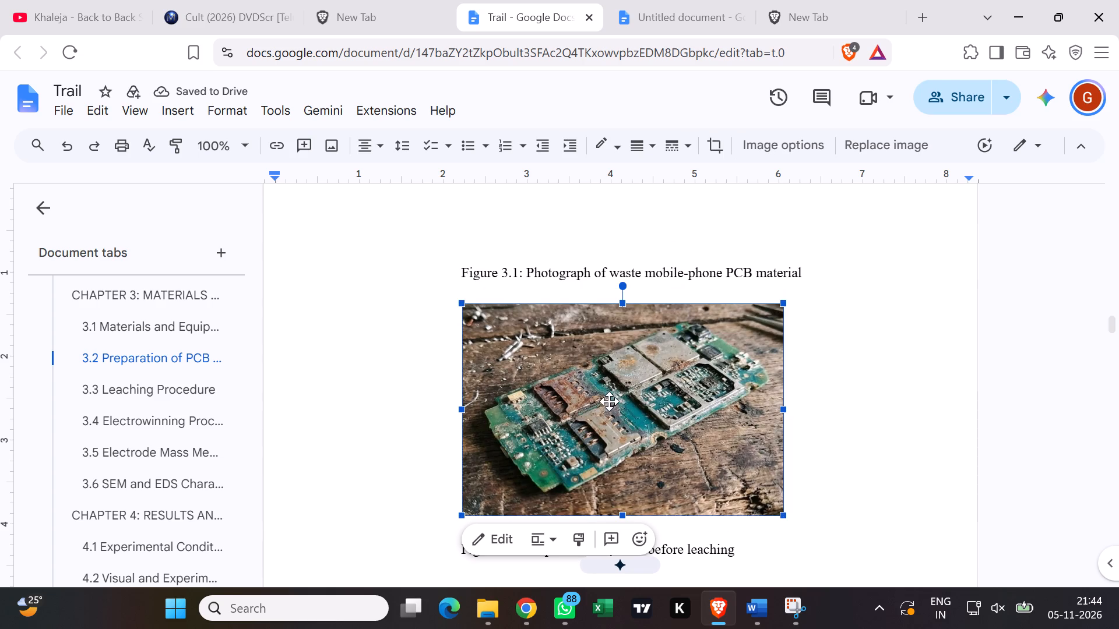
pyautogui.click(604, 232)
pyautogui.scroll(-1, 619, 257)
pyautogui.scroll(4, 620, 257)
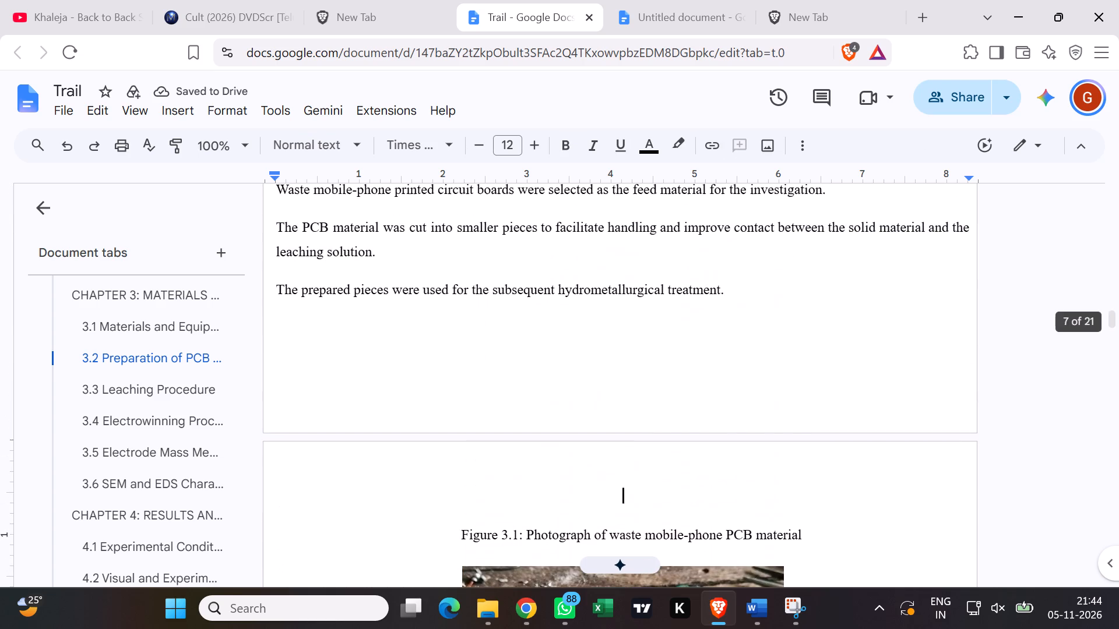
pyautogui.hotkey('ctrl', 'v')
pyautogui.scroll(1, 601, 414)
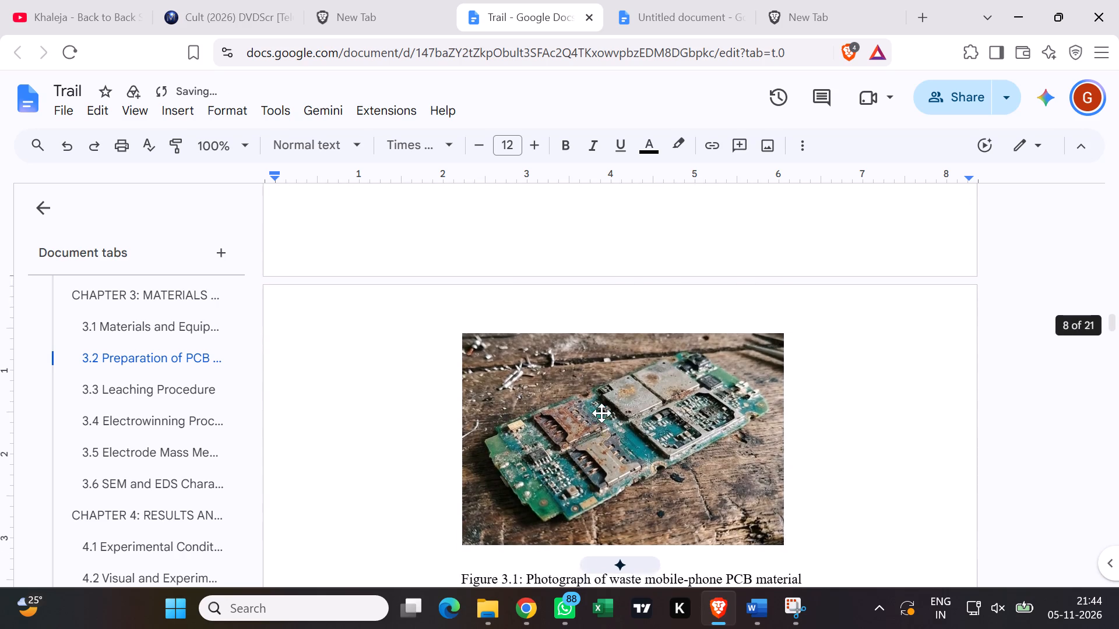
pyautogui.scroll(2, 601, 413)
pyautogui.scroll(-7, 601, 412)
pyautogui.scroll(1, 595, 397)
# Replace the PCB photo above the Figure 3.2 caption with the tray photo copied from the untitled document.
pyautogui.click(594, 391)
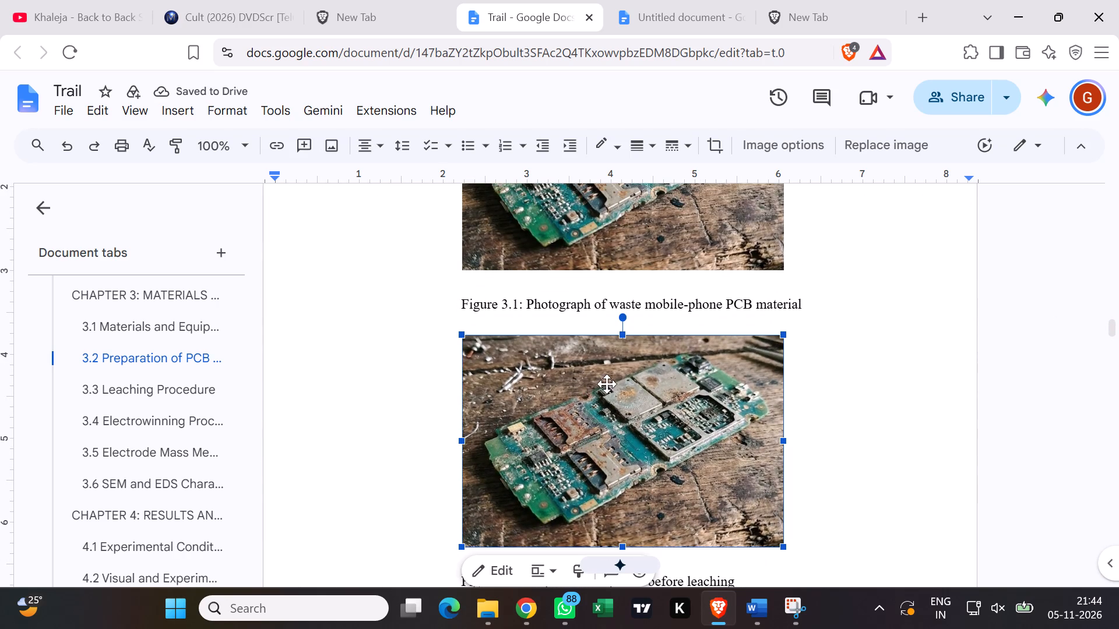
pyautogui.press('Delete')
pyautogui.click(646, 0)
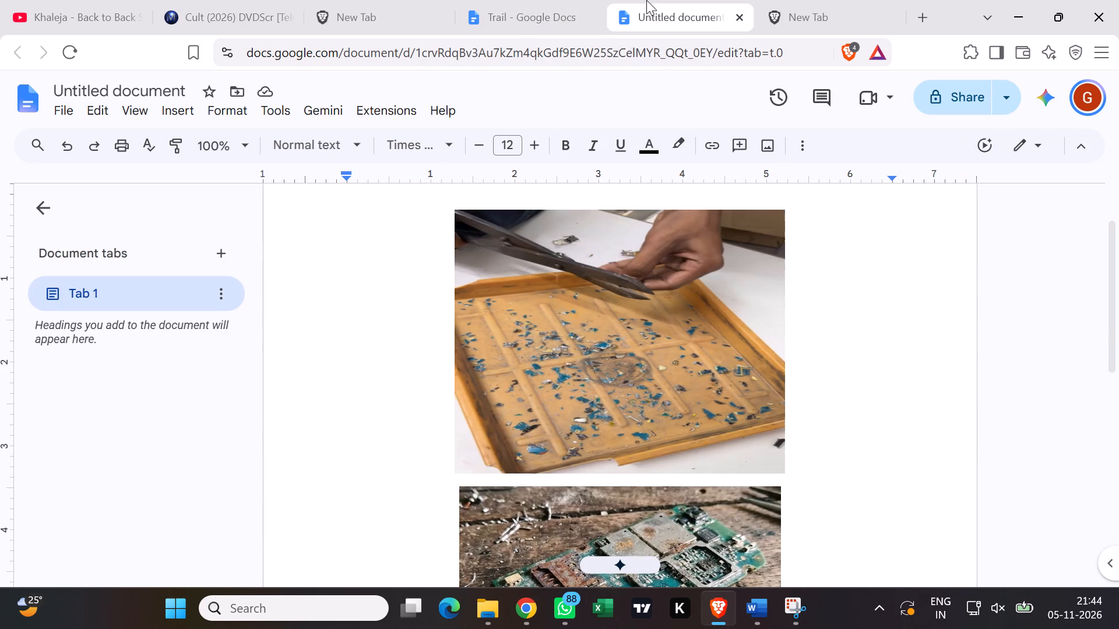
pyautogui.click(618, 433)
pyautogui.hotkey('ctrl', 'c')
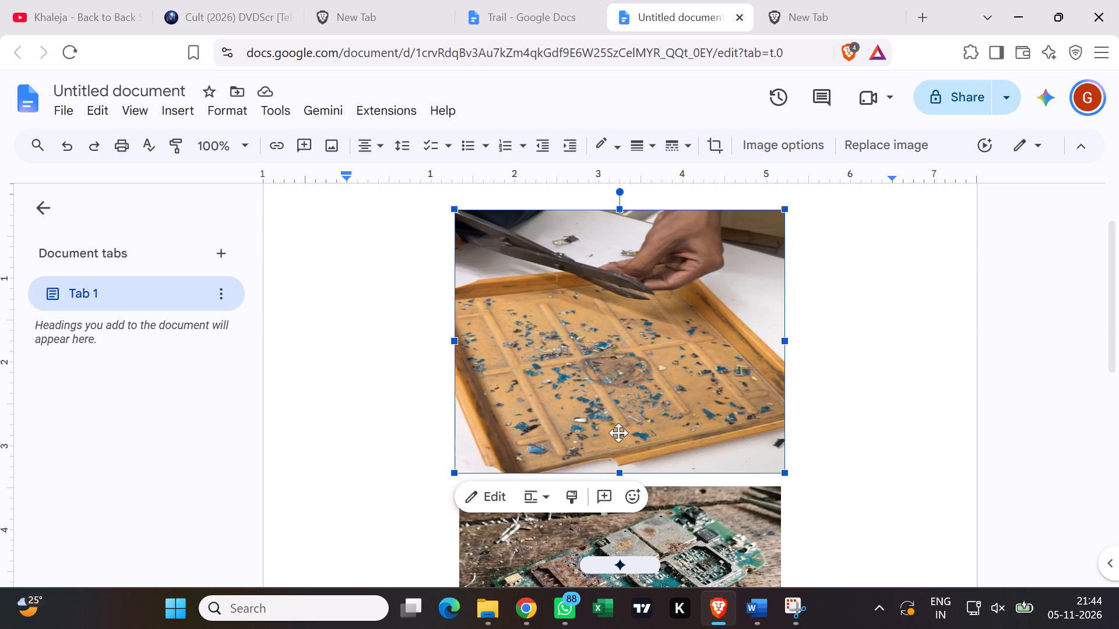
pyautogui.click(490, 0)
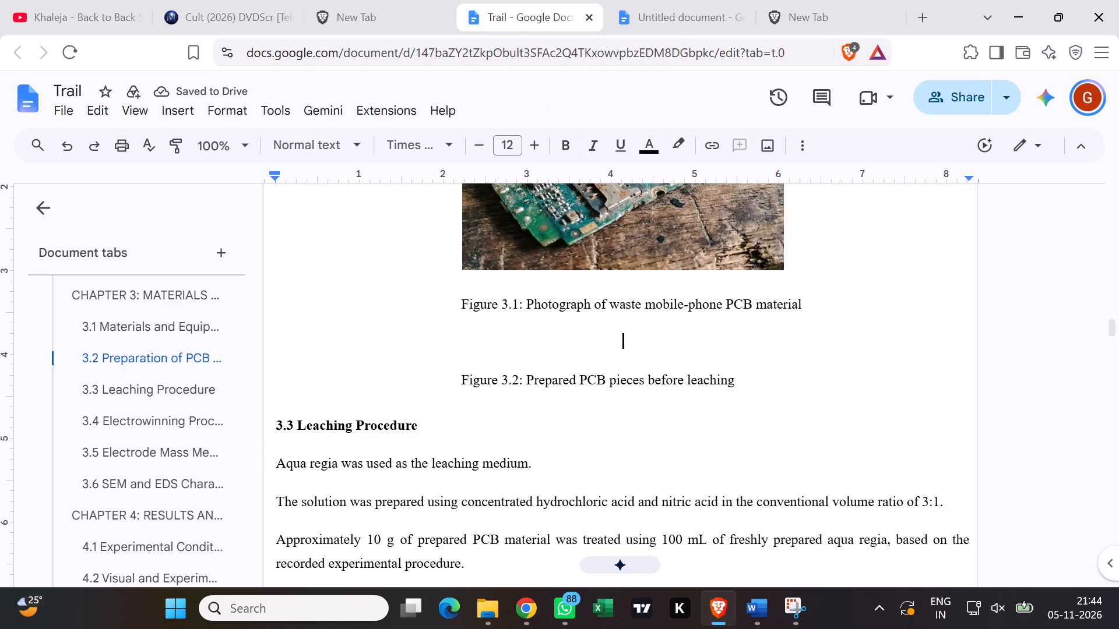
pyautogui.hotkey('ctrl', 'v')
pyautogui.click(845, 377)
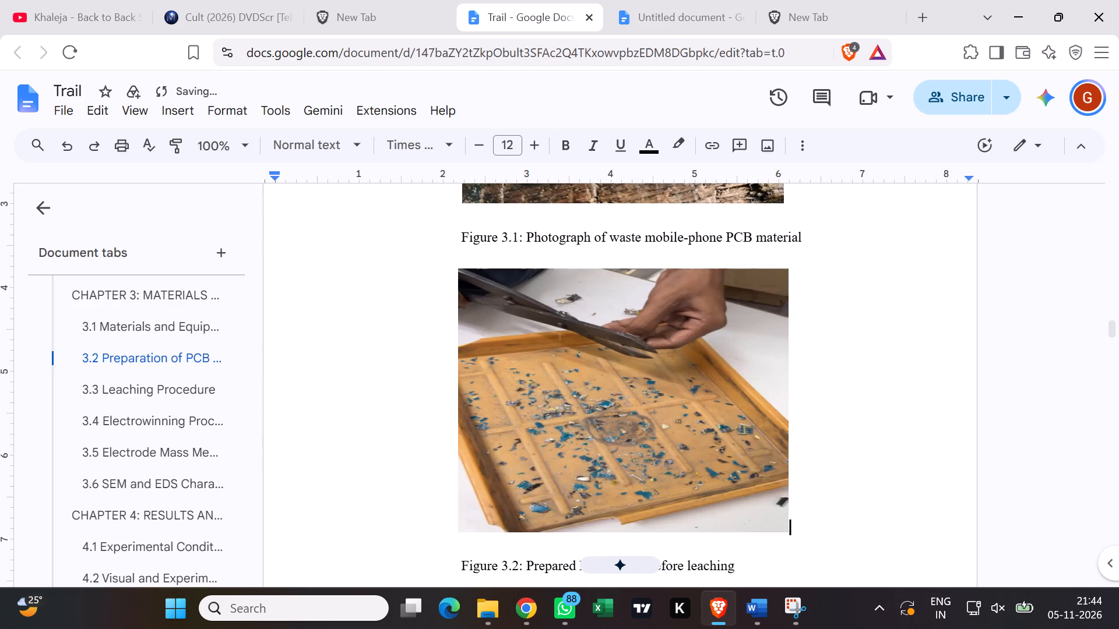
# Close the untitled document that holds the spare photo copies.
pyautogui.click(656, 15)
pyautogui.click(737, 12)
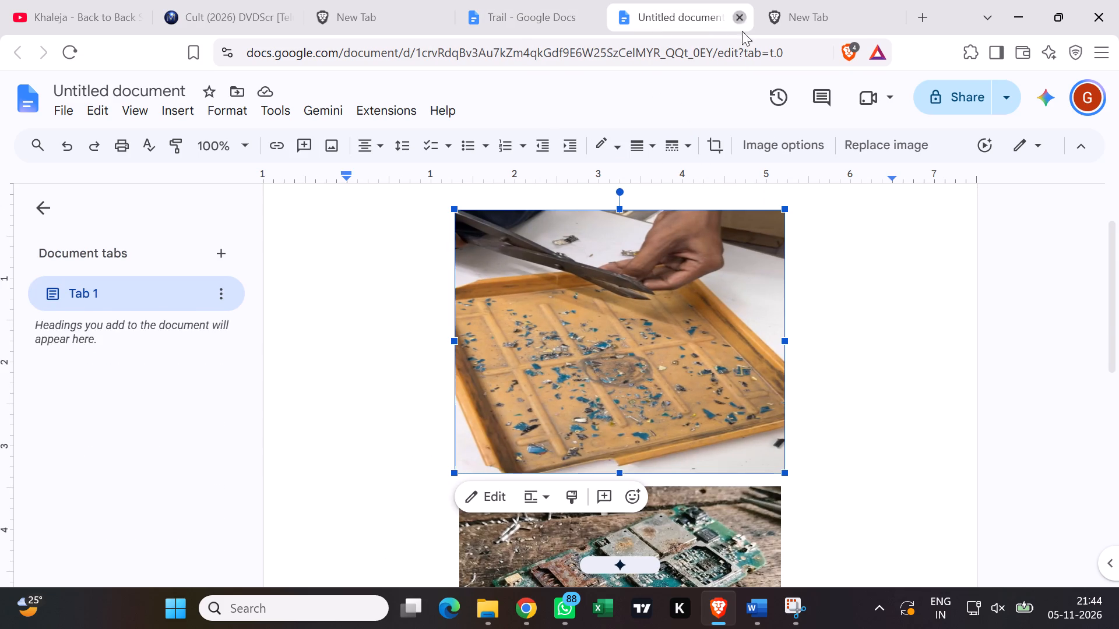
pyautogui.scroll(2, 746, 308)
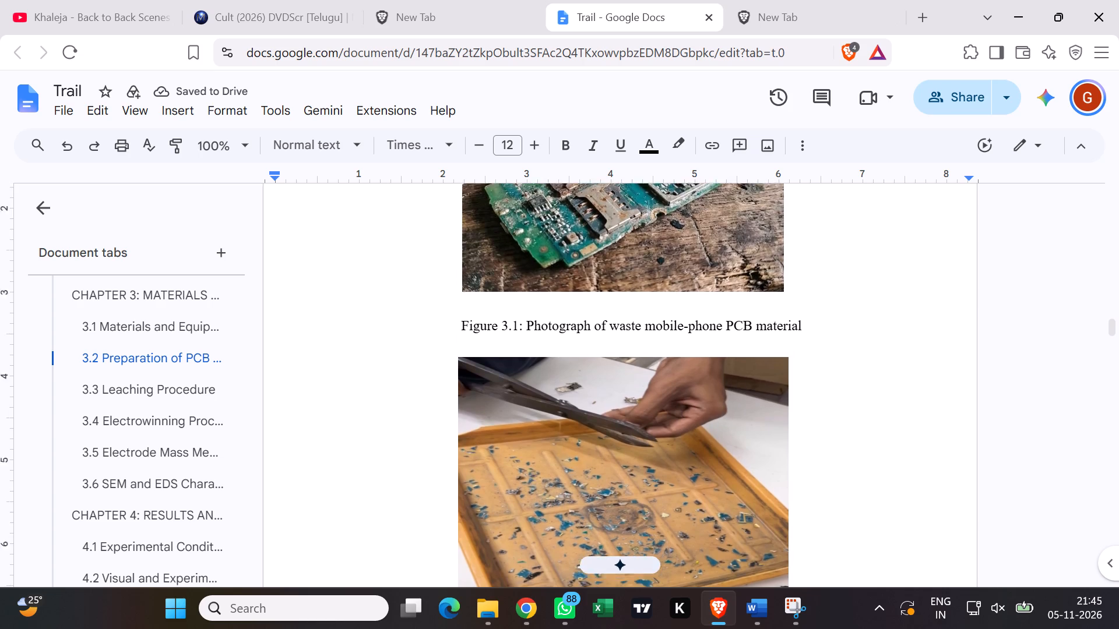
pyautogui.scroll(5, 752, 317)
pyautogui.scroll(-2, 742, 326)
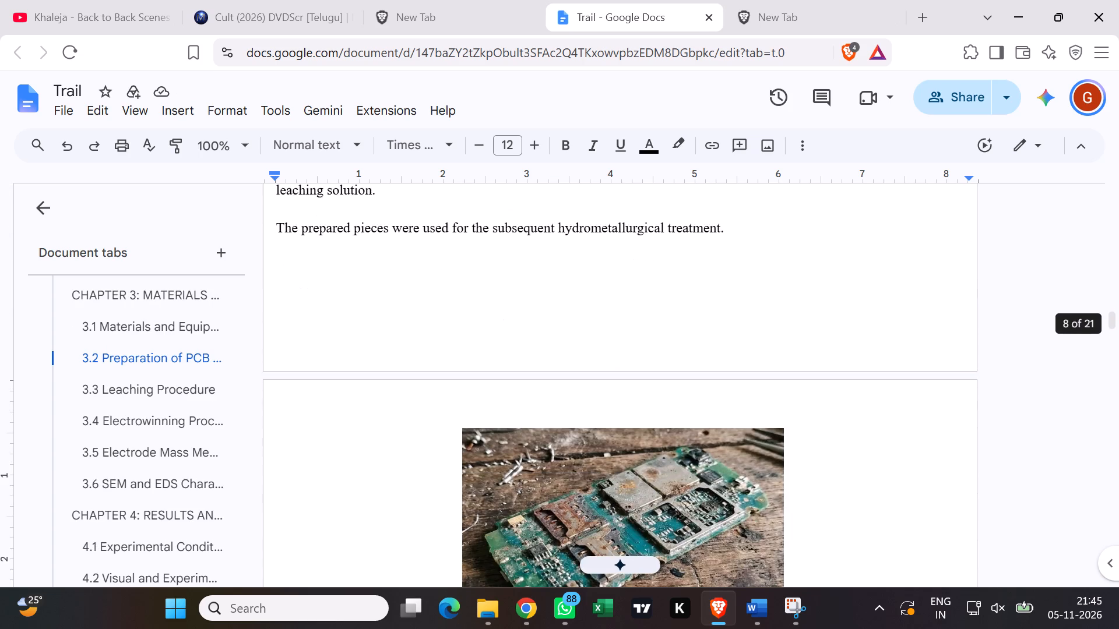
# Review the photos and captions of Figures 3.1 and 3.2 and the start of section 3.3.
pyautogui.scroll(-3, 737, 299)
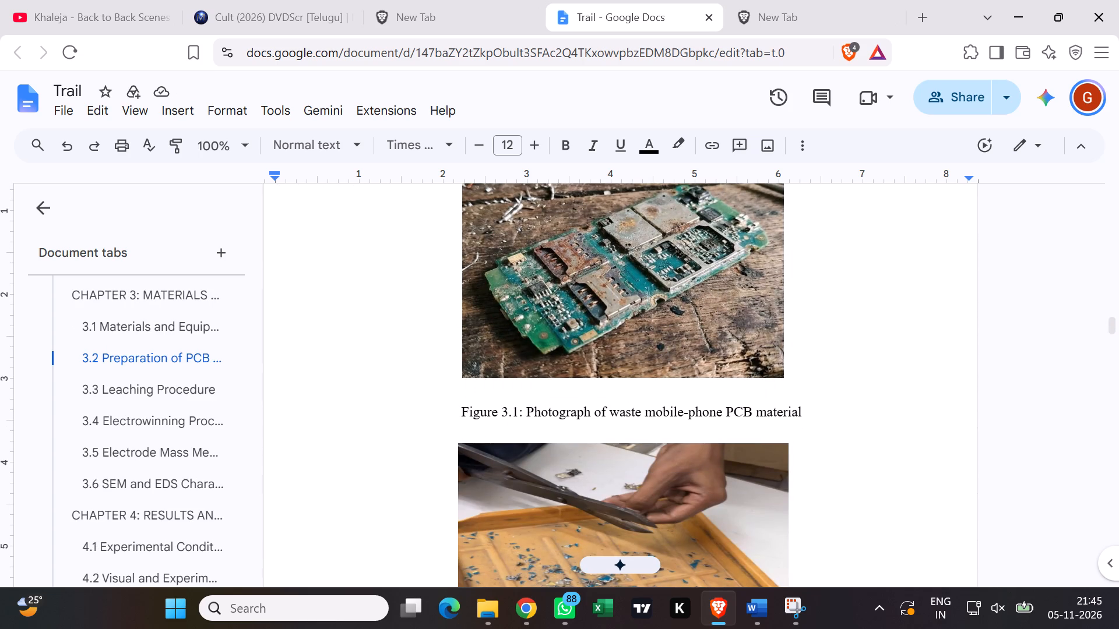
pyautogui.scroll(-2, 749, 411)
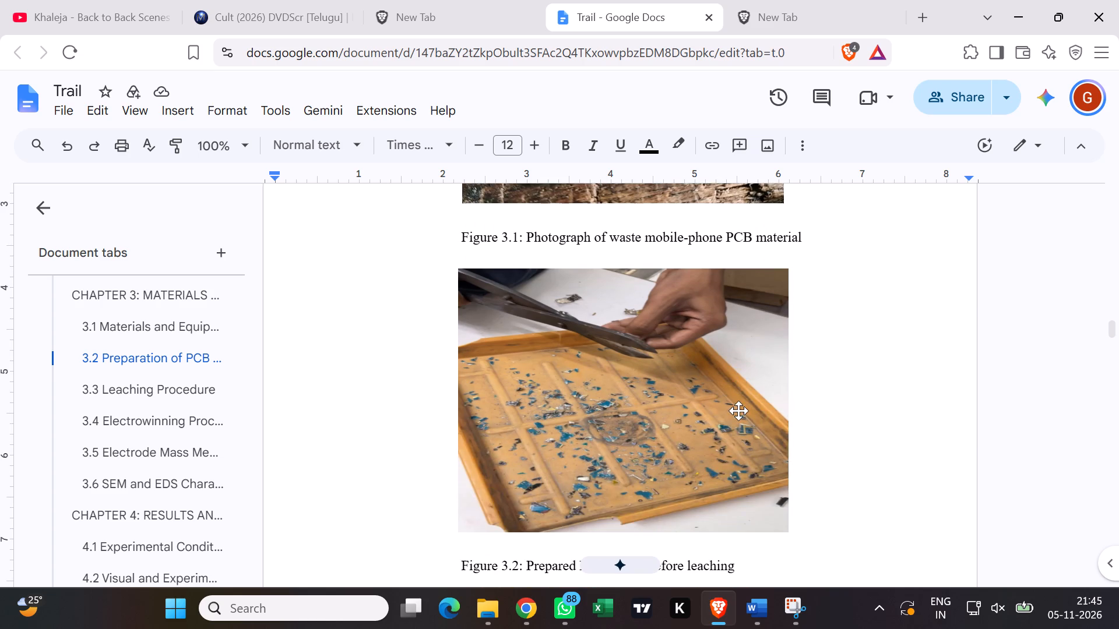
pyautogui.scroll(-2, 603, 446)
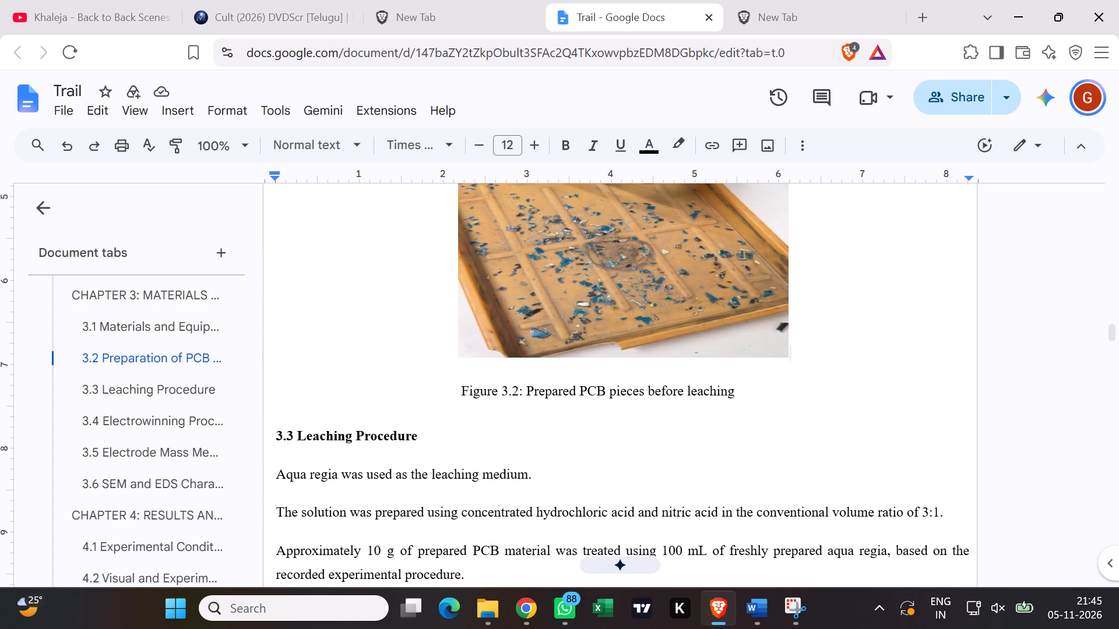
pyautogui.scroll(-1, 641, 405)
pyautogui.scroll(-2, 490, 379)
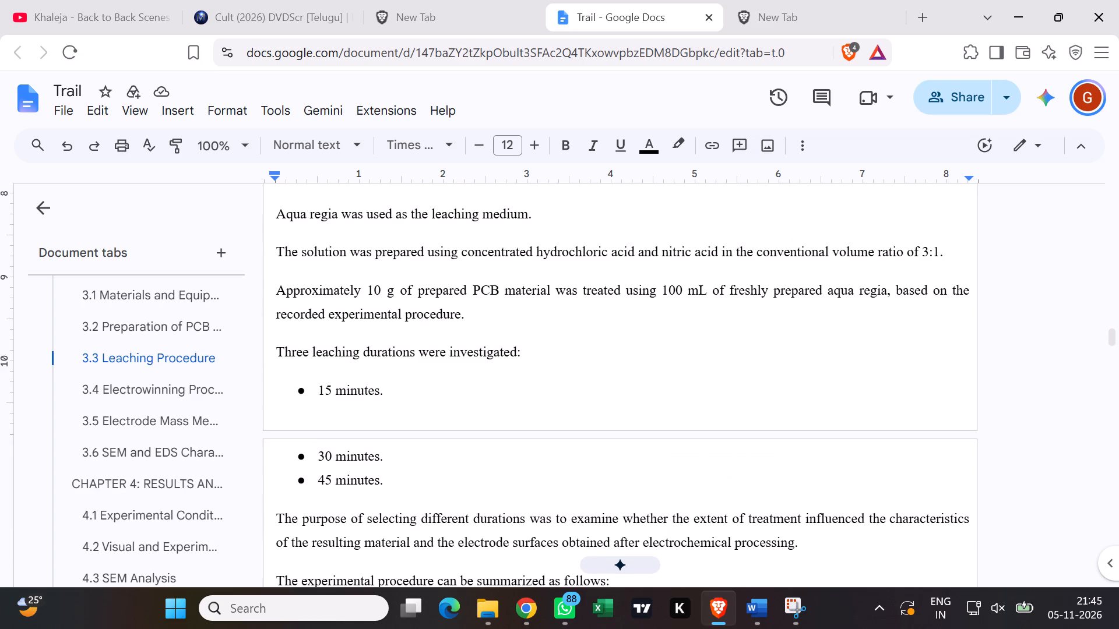
pyautogui.scroll(2, 487, 264)
pyautogui.scroll(5, 536, 256)
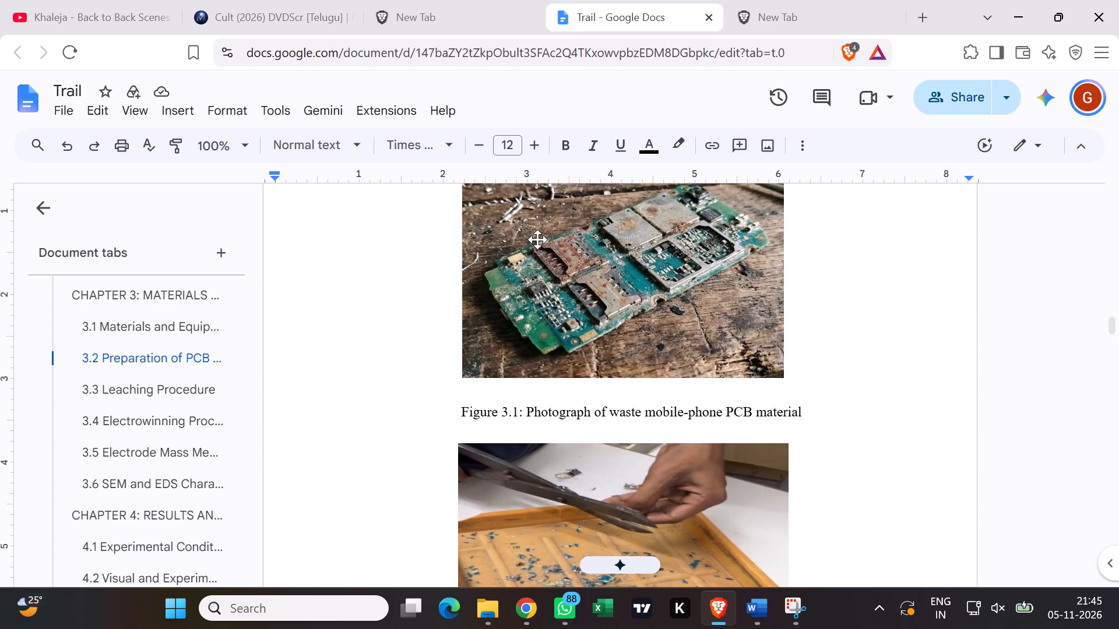
pyautogui.scroll(-8, 537, 239)
pyautogui.scroll(3, 536, 242)
# In section 3.3, strip the angle brackets and the word "Insert" from the Figure 3.3 placeholder, leaving only the caption text.
pyautogui.scroll(-3, 527, 228)
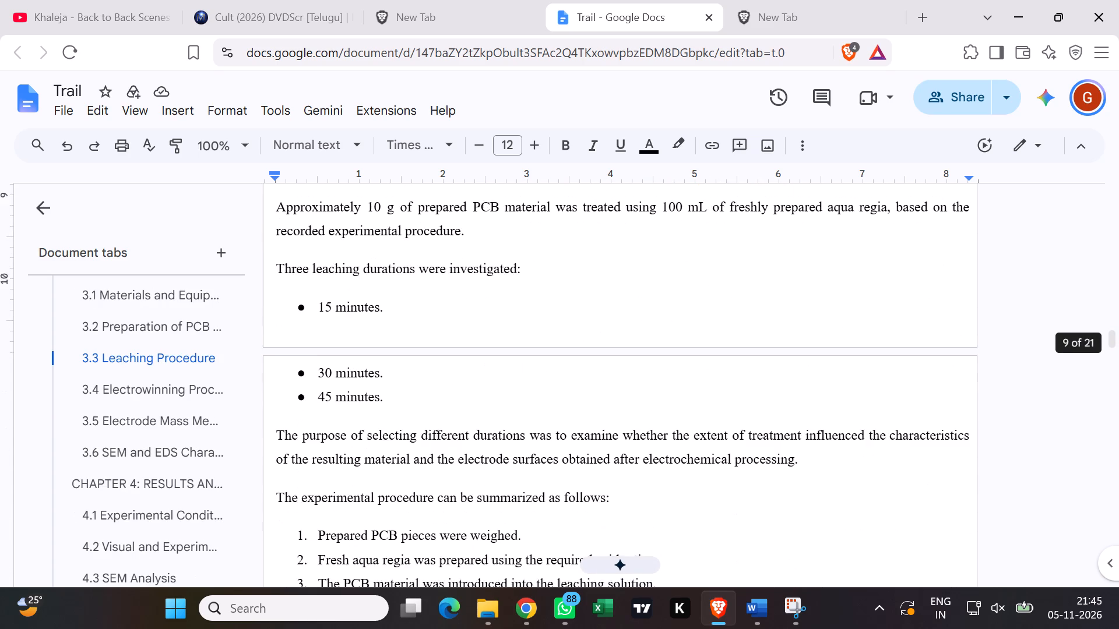
pyautogui.scroll(-6, 526, 235)
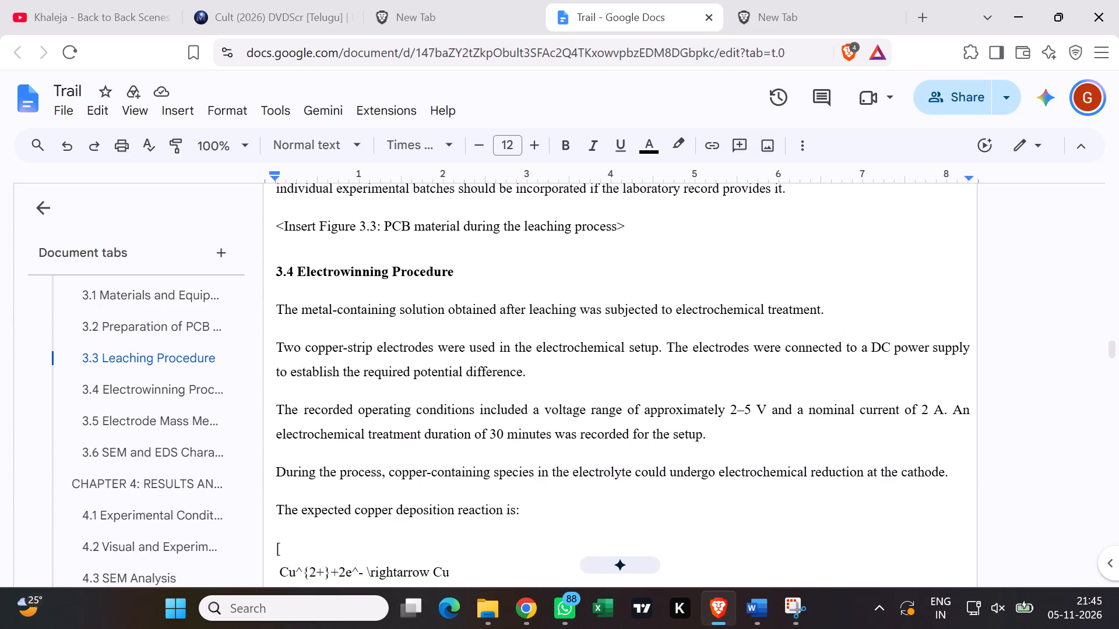
pyautogui.scroll(2, 512, 235)
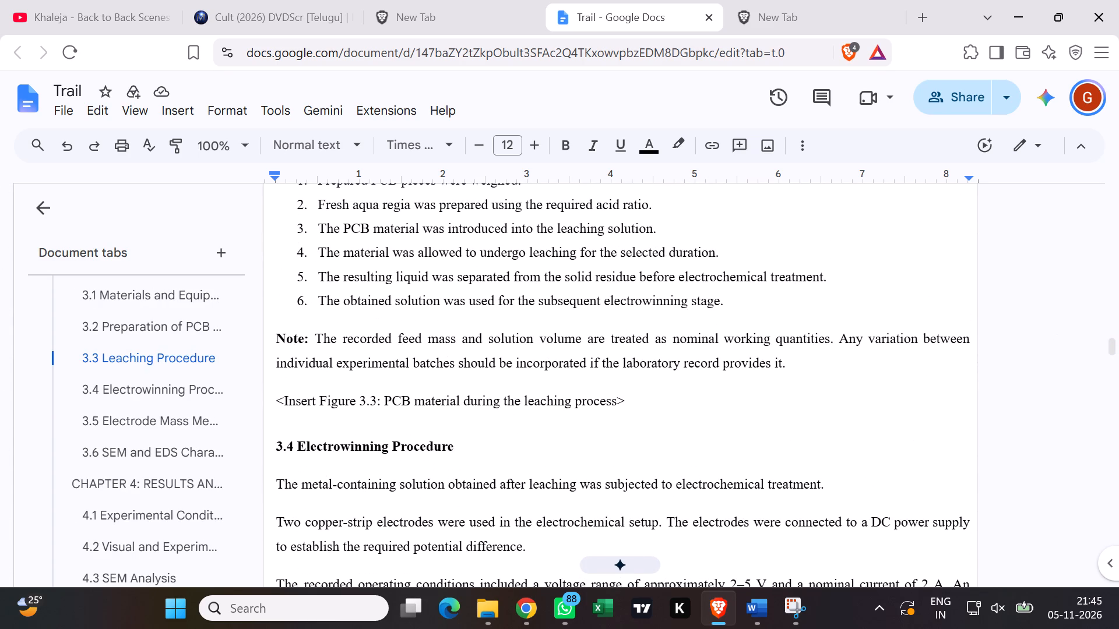
pyautogui.click(629, 400)
pyautogui.press('BackSpace')
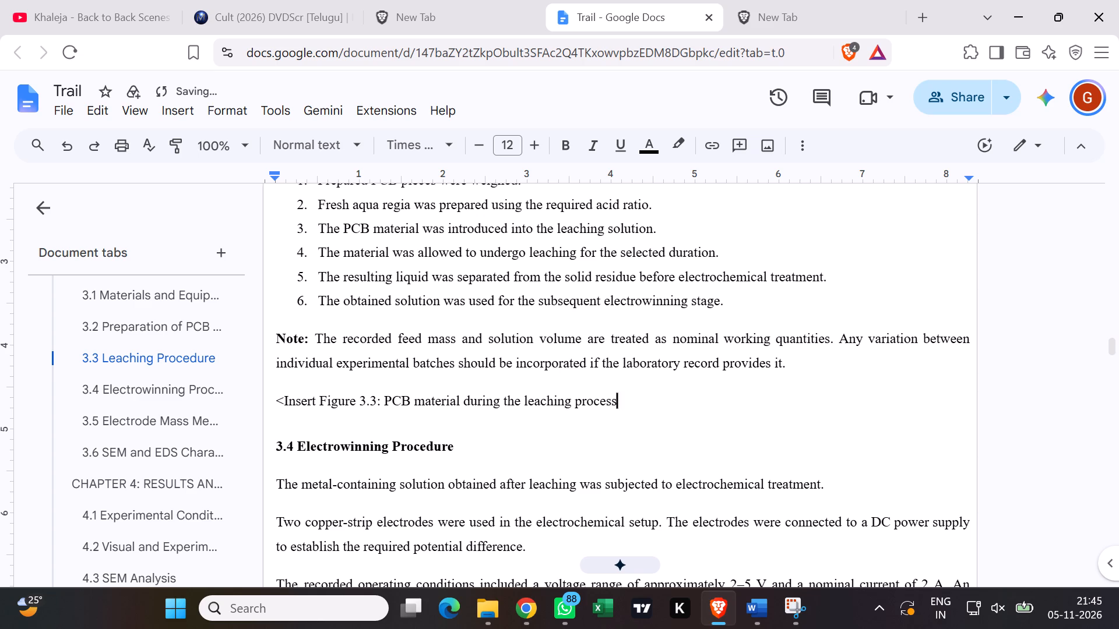
pyautogui.click(318, 397)
pyautogui.press('BackSpace')
pyautogui.press('BackSpace')
pyautogui.press('BackSpace')
pyautogui.press('BackSpace')
pyautogui.press('BackSpace')
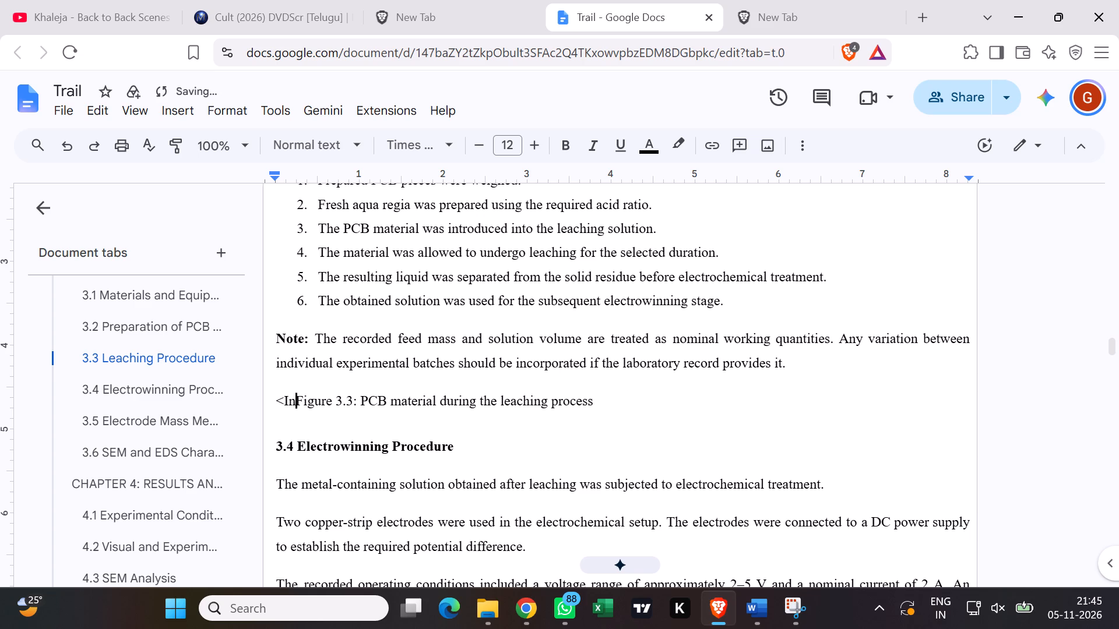
pyautogui.press('BackSpace')
pyautogui.press('BackSpace')
pyautogui.press('BackSpace')
# Indent the Figure 3.3 caption with leading spaces so it sits roughly centred on the page.
pyautogui.press('space')
pyautogui.press('space')
pyautogui.press('space')
pyautogui.press('space')
pyautogui.press('space')
pyautogui.press('space')
pyautogui.press('space')
pyautogui.press('space')
pyautogui.press('space')
pyautogui.press('space')
pyautogui.press('space')
pyautogui.press('space')
pyautogui.press('space')
pyautogui.press('space')
pyautogui.press('space')
pyautogui.press('space')
pyautogui.press('space')
pyautogui.press('space')
pyautogui.press('space')
pyautogui.press('space')
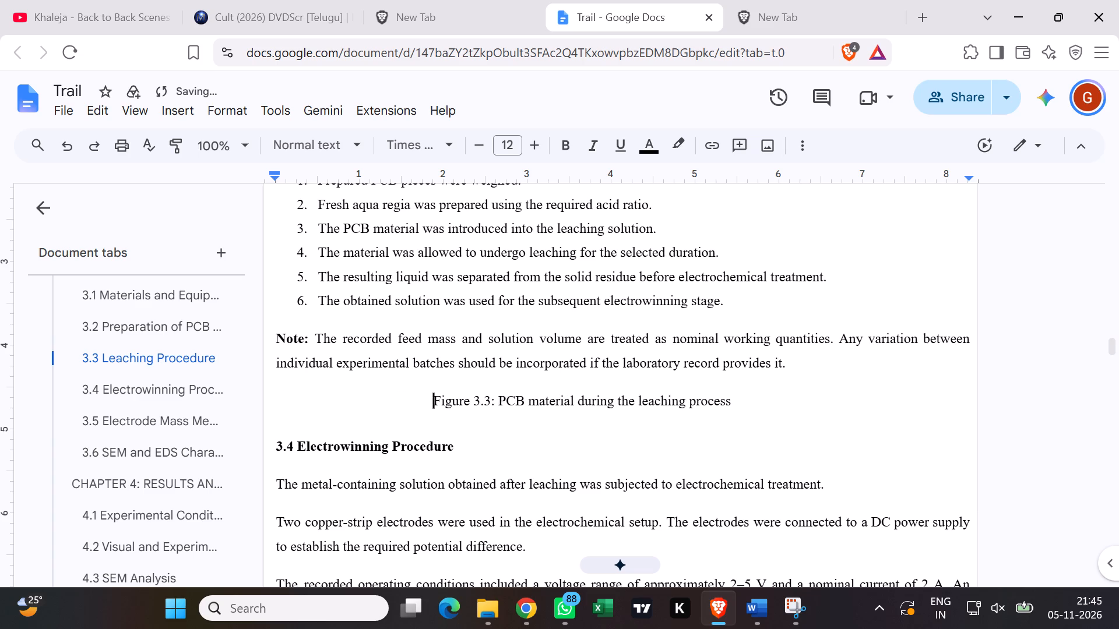
pyautogui.press('space')
pyautogui.press('space')
pyautogui.press('space')
pyautogui.press('space')
pyautogui.press('space')
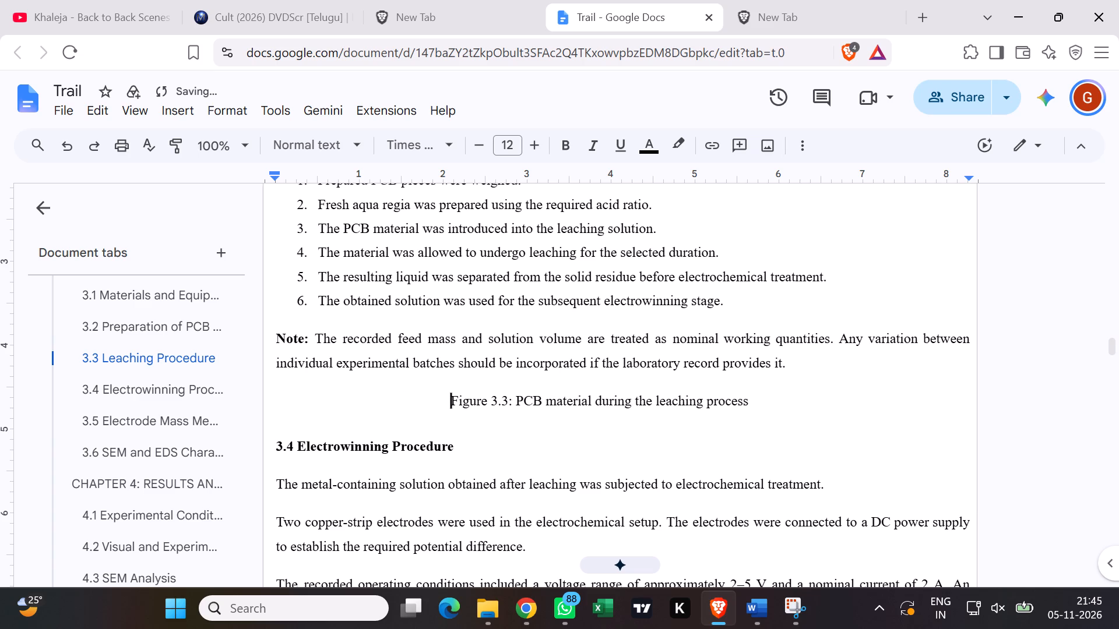
# Add eight blank lines between the end of the Note paragraph and the Figure 3.3 caption to make room for an image.
pyautogui.click(531, 378)
pyautogui.click(812, 371)
pyautogui.press('Return')
pyautogui.press('Return')
pyautogui.press('Return')
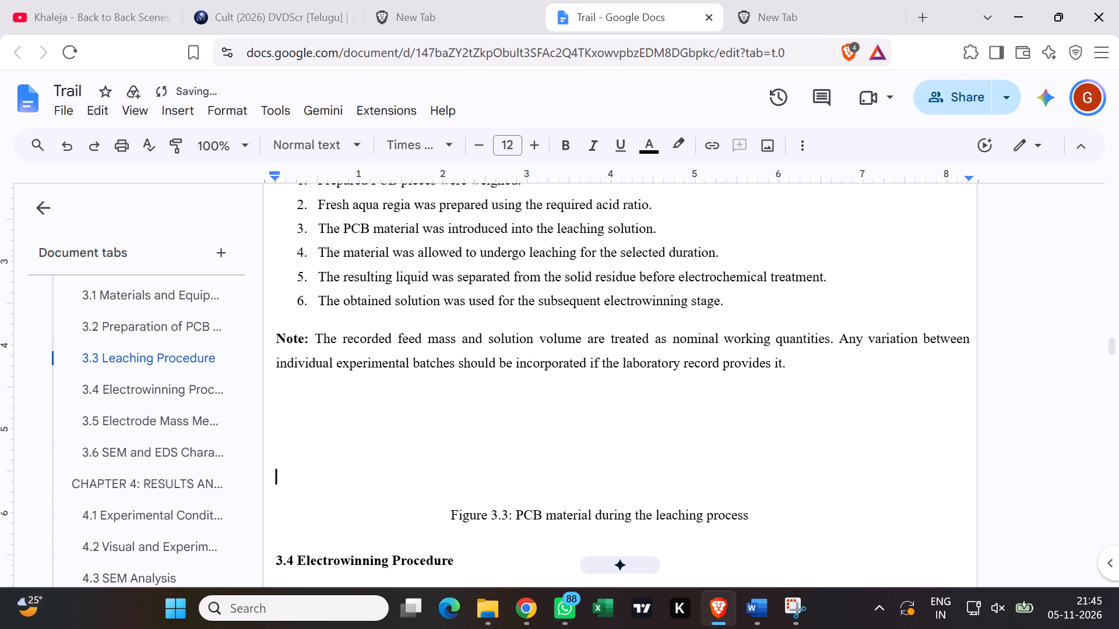
pyautogui.scroll(-3, 764, 375)
pyautogui.press('Return')
pyautogui.press('Return')
pyautogui.scroll(2, 740, 350)
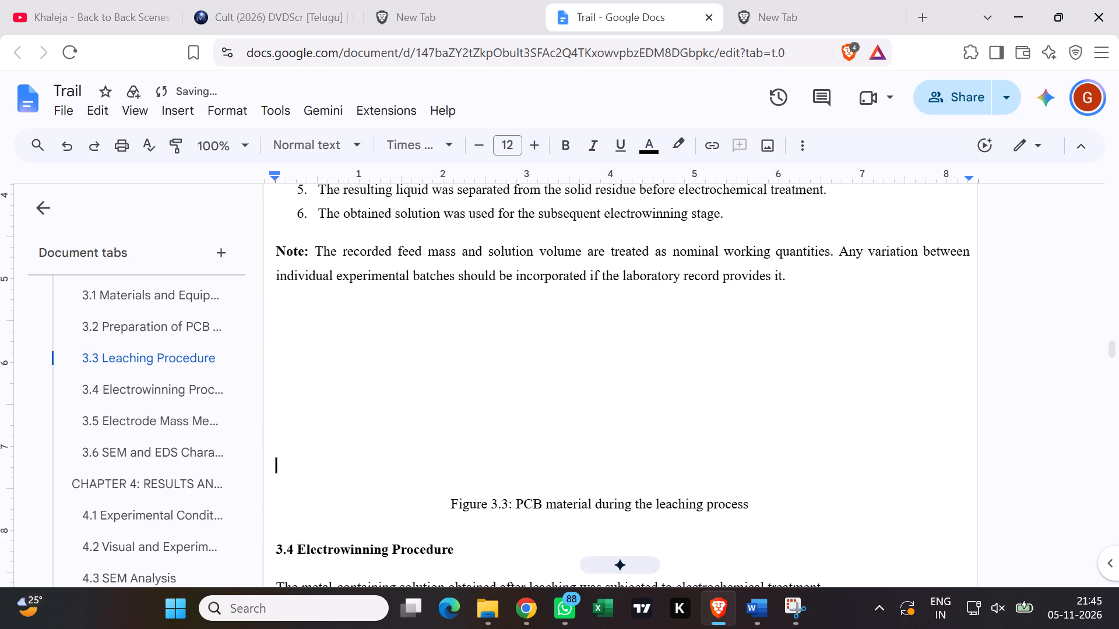
pyautogui.scroll(-2, 708, 300)
pyautogui.press('Return')
pyautogui.press('Return')
pyautogui.press('Return')
pyautogui.scroll(2, 695, 305)
pyautogui.scroll(-1, 695, 305)
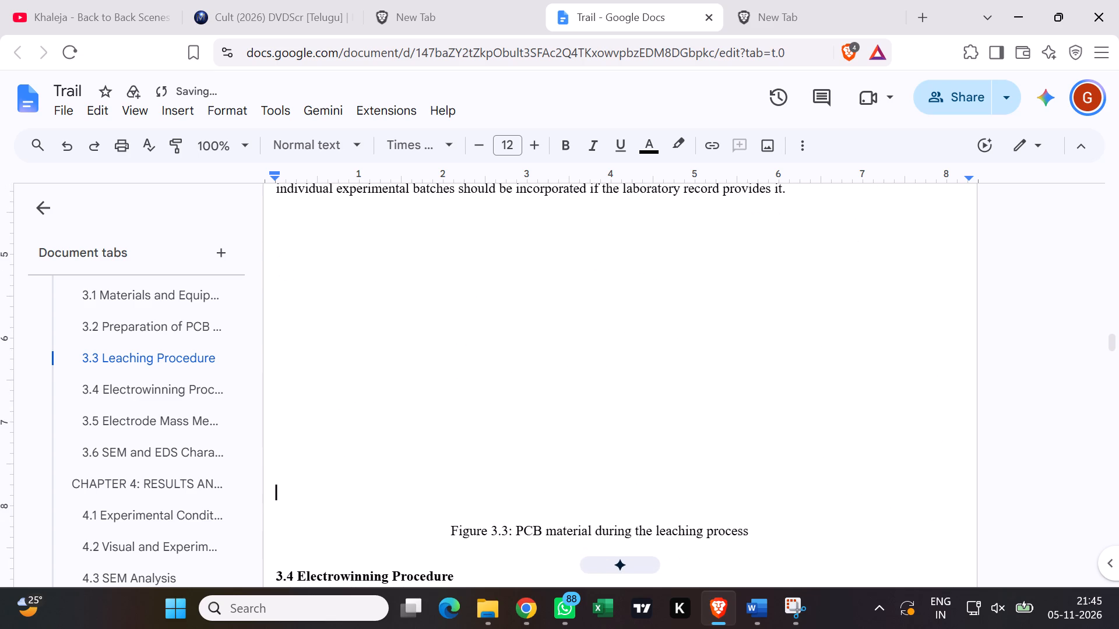
# Create a new blank document, then return to the Figure 3.3 image space in Trail.
pyautogui.click(61, 108)
pyautogui.click(110, 140)
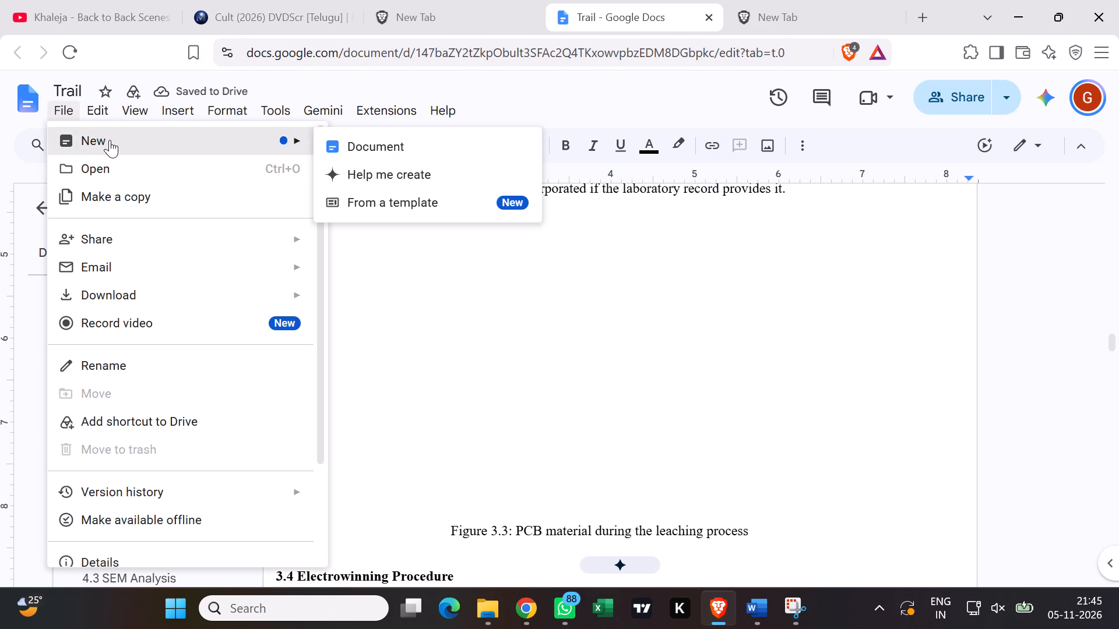
pyautogui.click(363, 143)
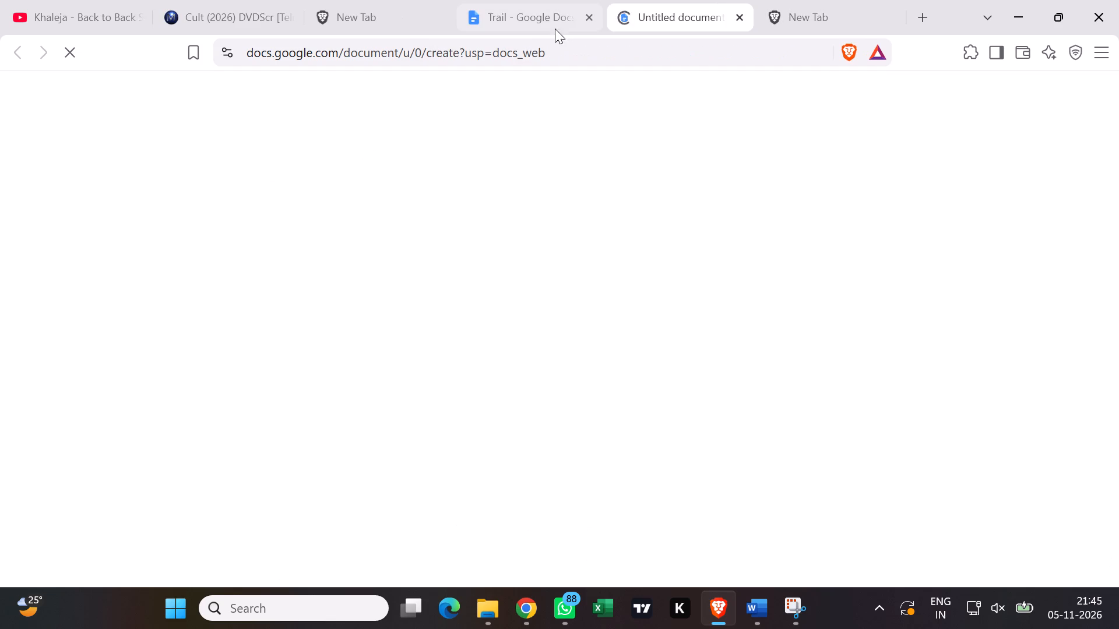
pyautogui.click(542, 22)
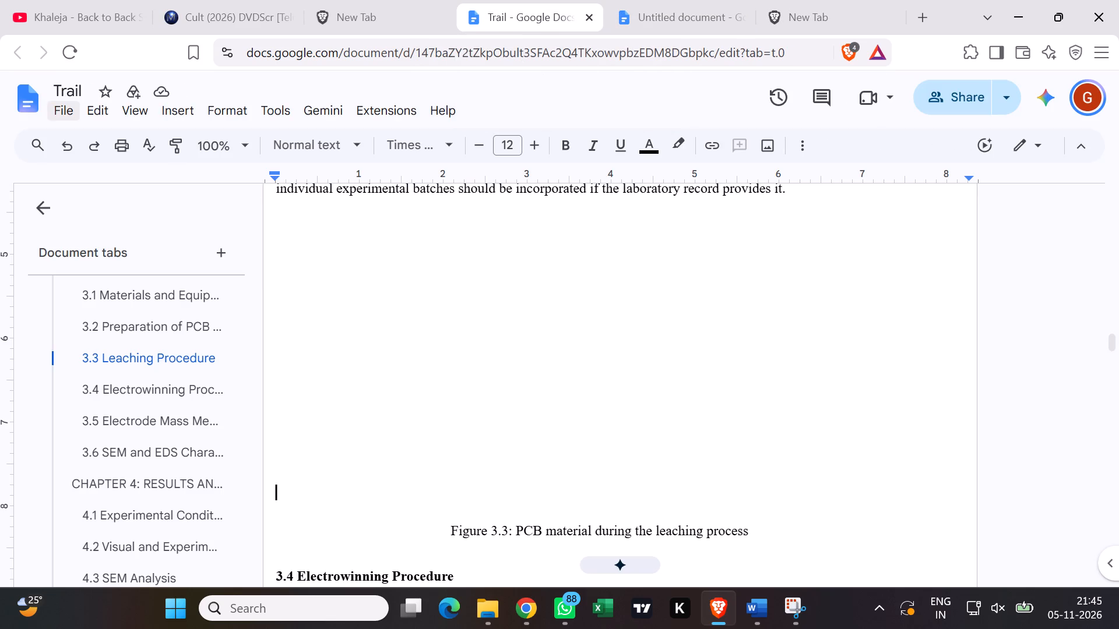
pyautogui.scroll(-2, 488, 352)
pyautogui.scroll(1, 483, 327)
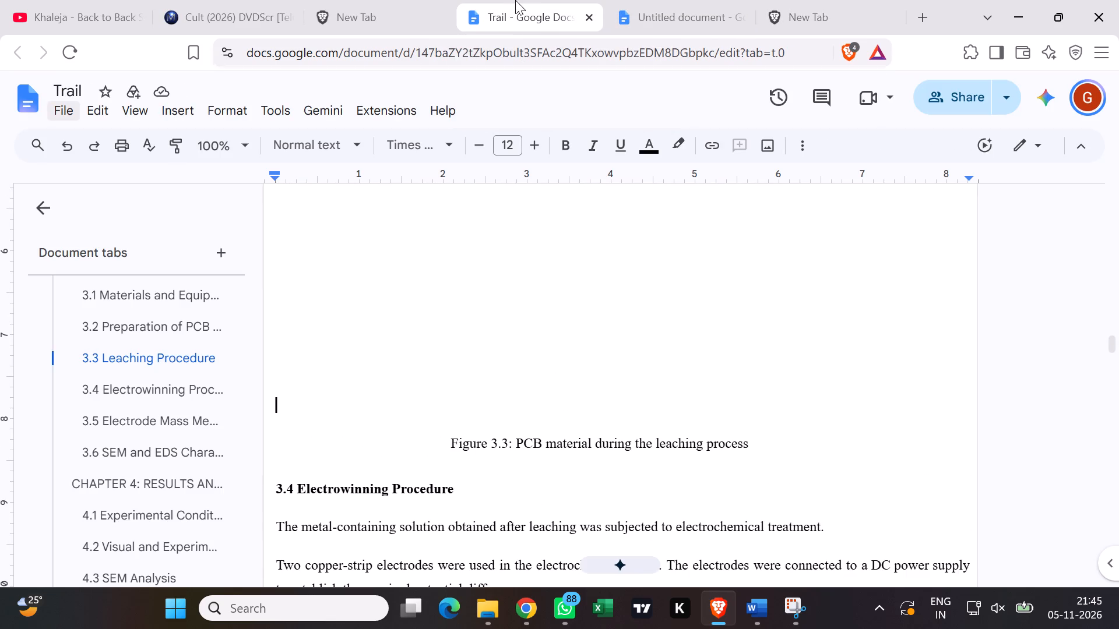
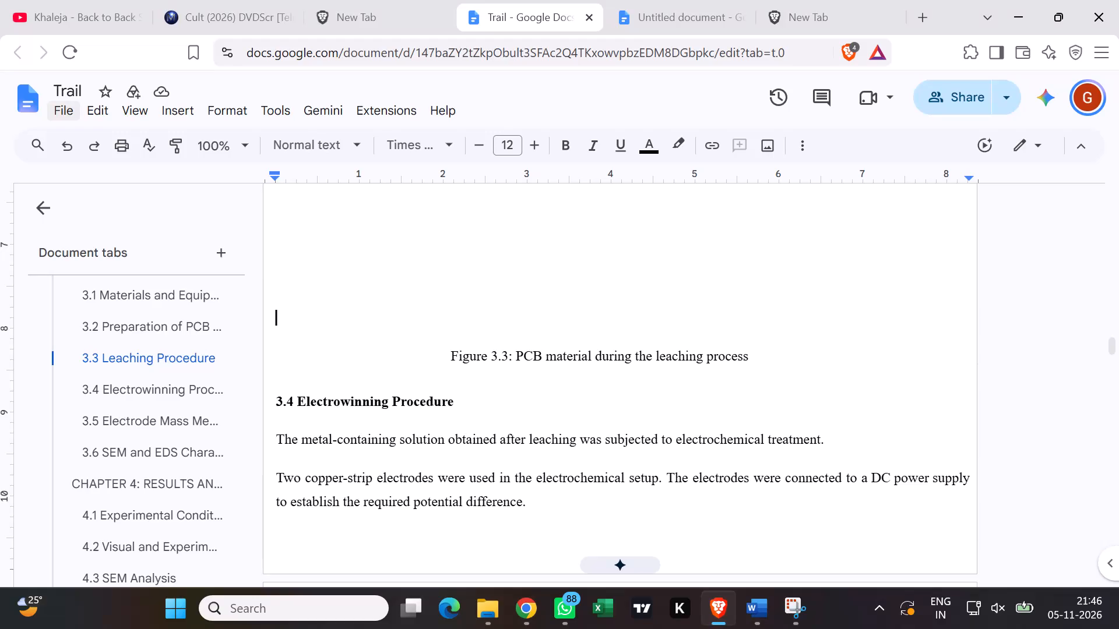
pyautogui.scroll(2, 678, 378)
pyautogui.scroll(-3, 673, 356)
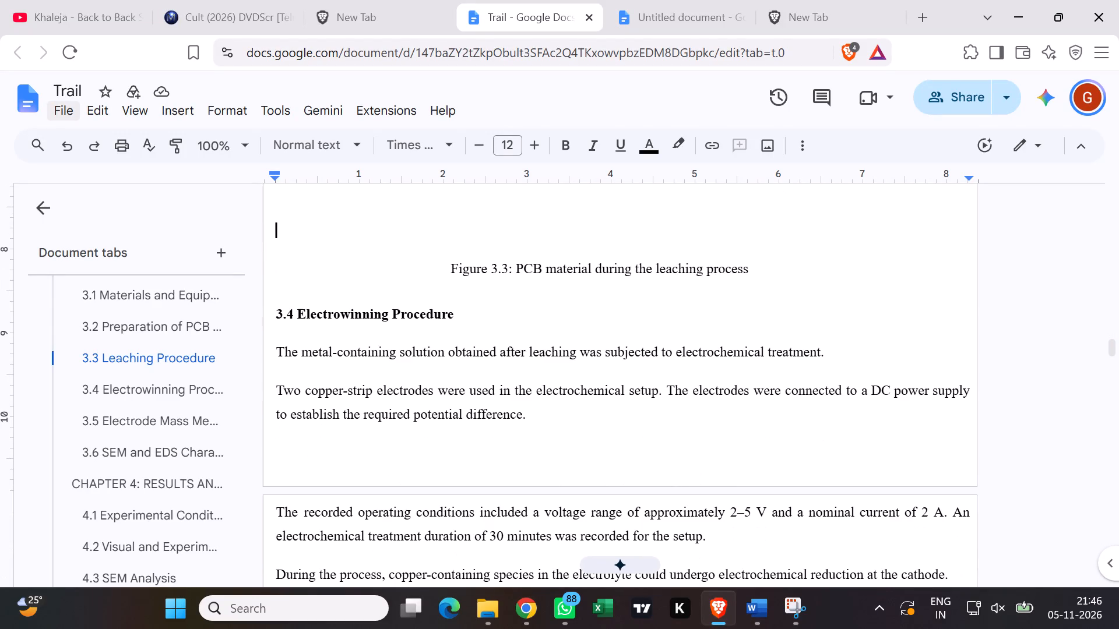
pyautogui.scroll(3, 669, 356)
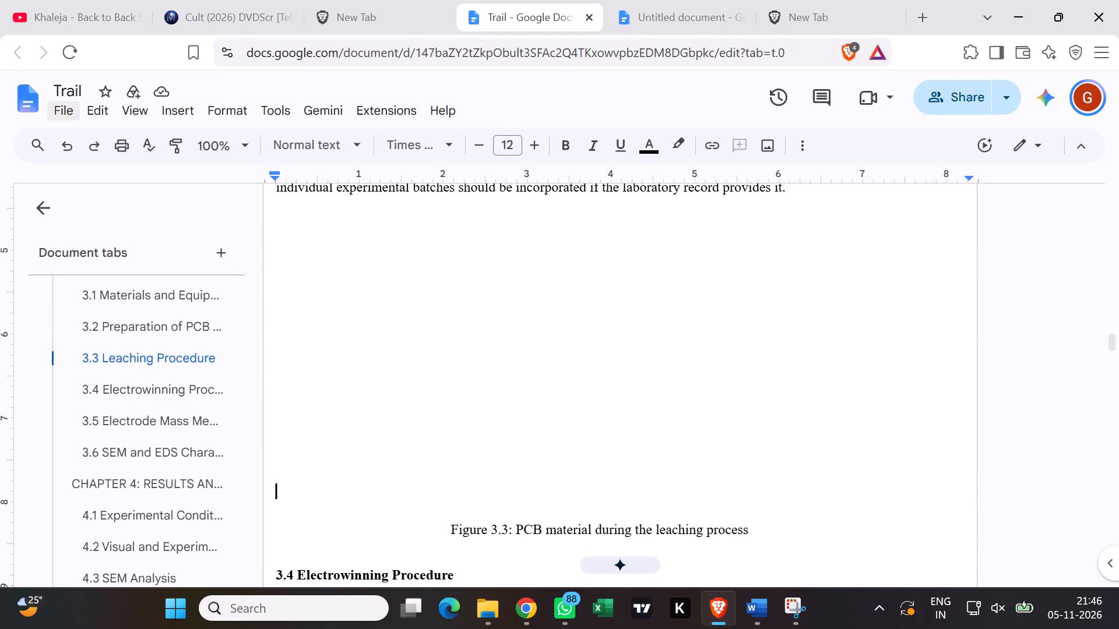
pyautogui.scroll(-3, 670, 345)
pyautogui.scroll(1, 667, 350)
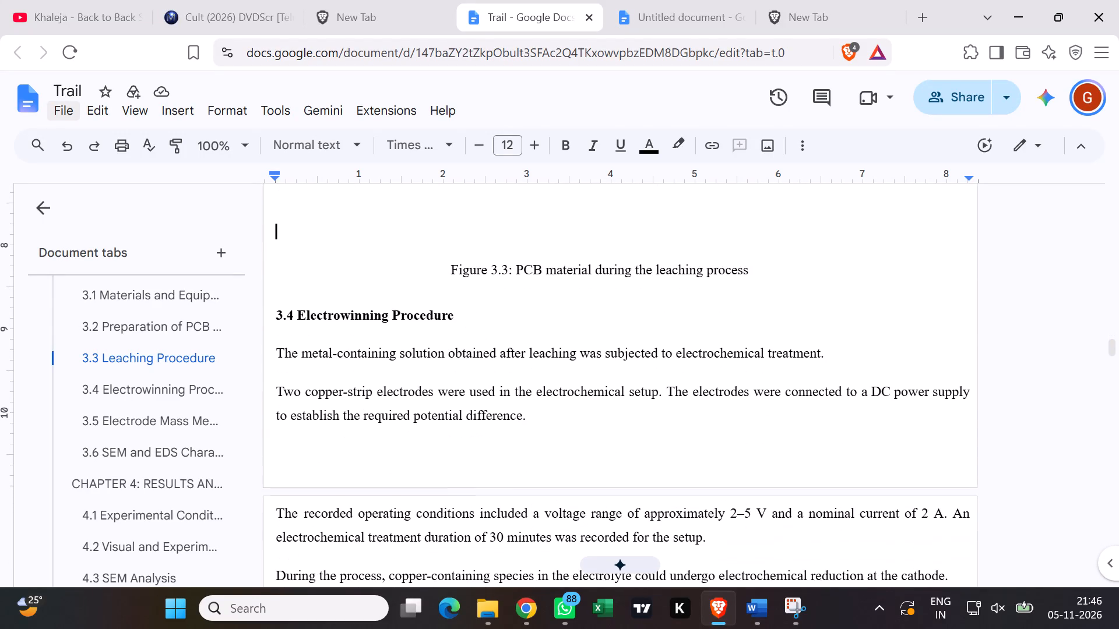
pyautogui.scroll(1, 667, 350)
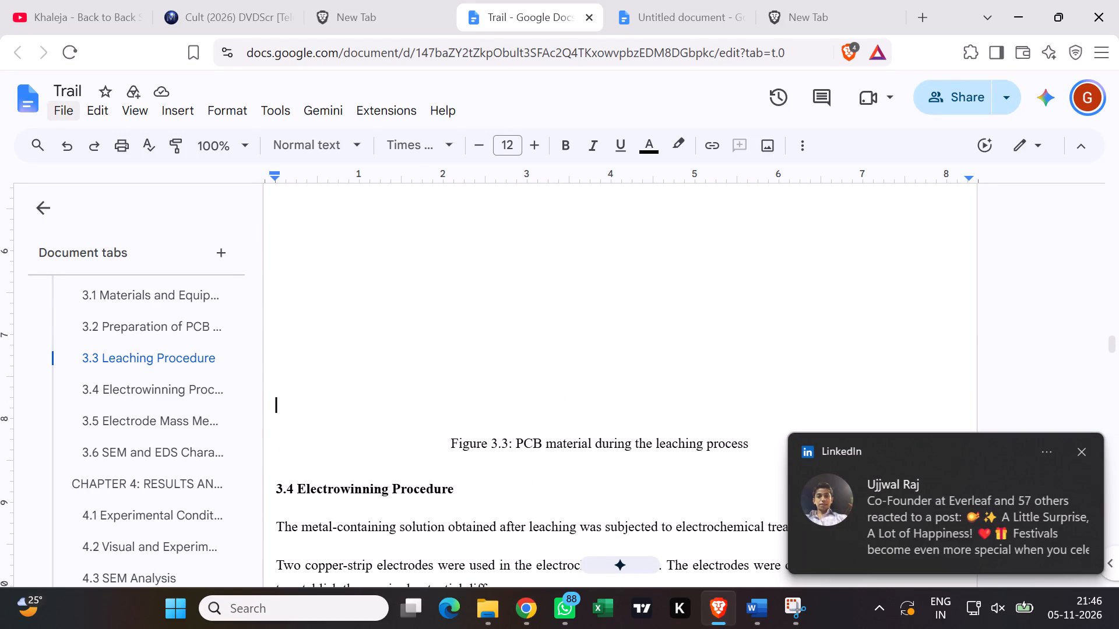
# Dismiss the LinkedIn notification covering the page beside the blank Figure 3.3 image space.
pyautogui.click(1078, 452)
pyautogui.scroll(2, 838, 391)
pyautogui.scroll(-1, 832, 390)
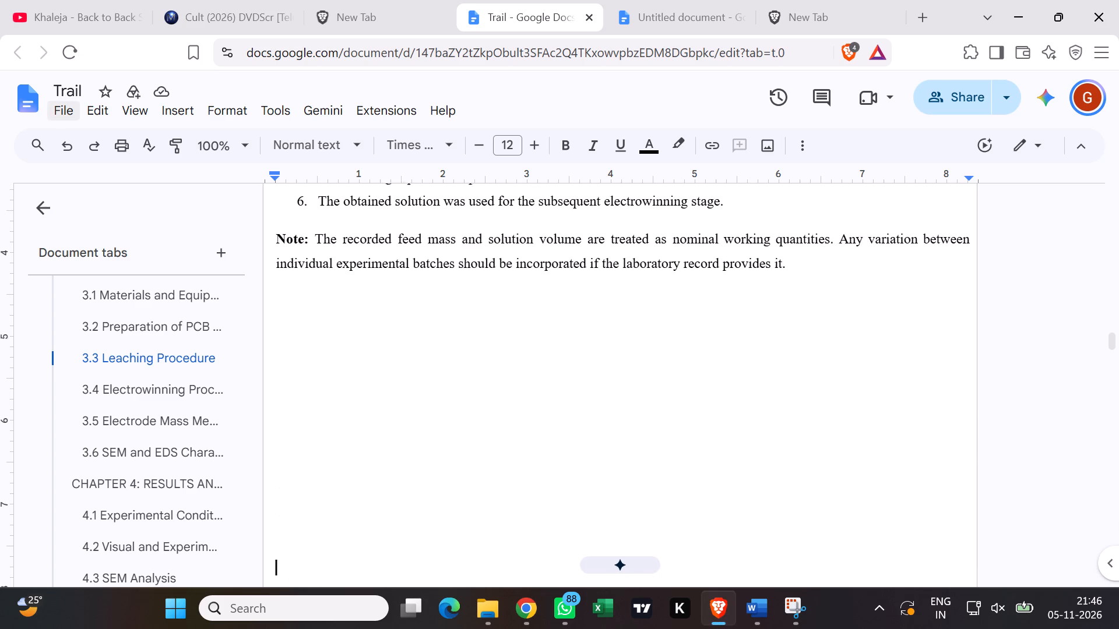
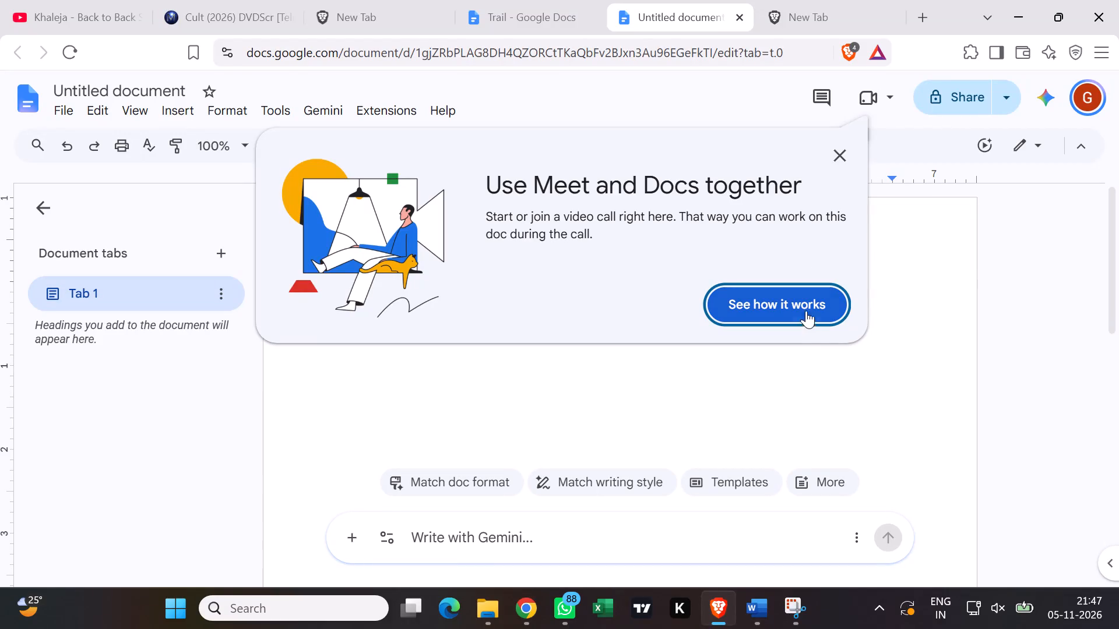
# Dismiss the Meet introduction and paste the copied photo of the beaker on the hot plate into the blank document.
pyautogui.click(835, 150)
pyautogui.click(641, 381)
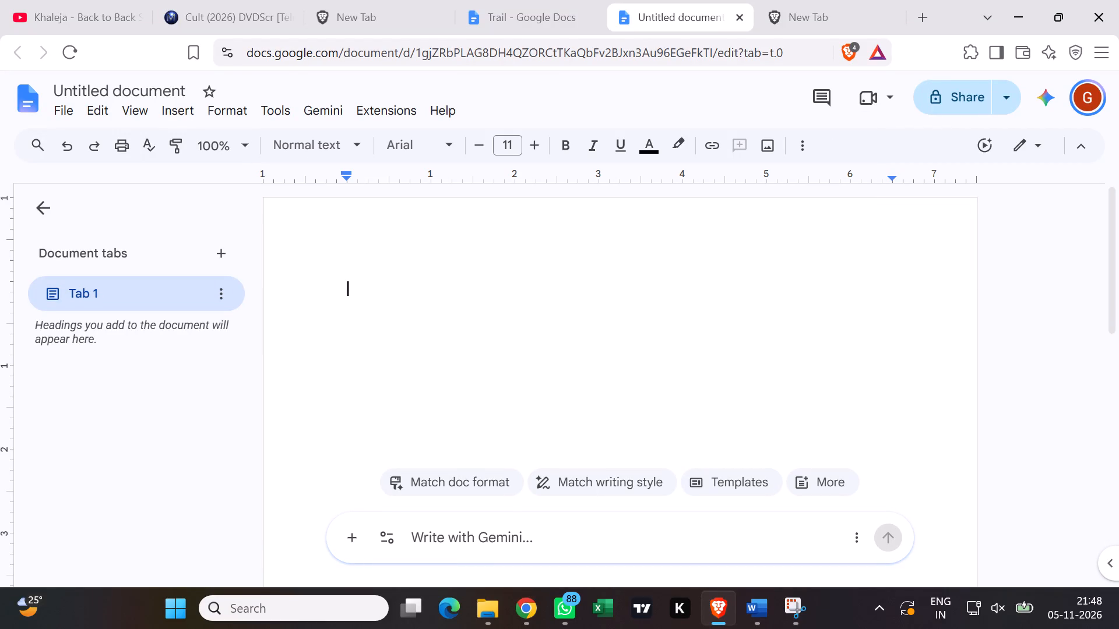
pyautogui.hotkey('ctrl', 'v')
# Select the pasted hot plate photo in the untitled document.
pyautogui.scroll(3, 856, 371)
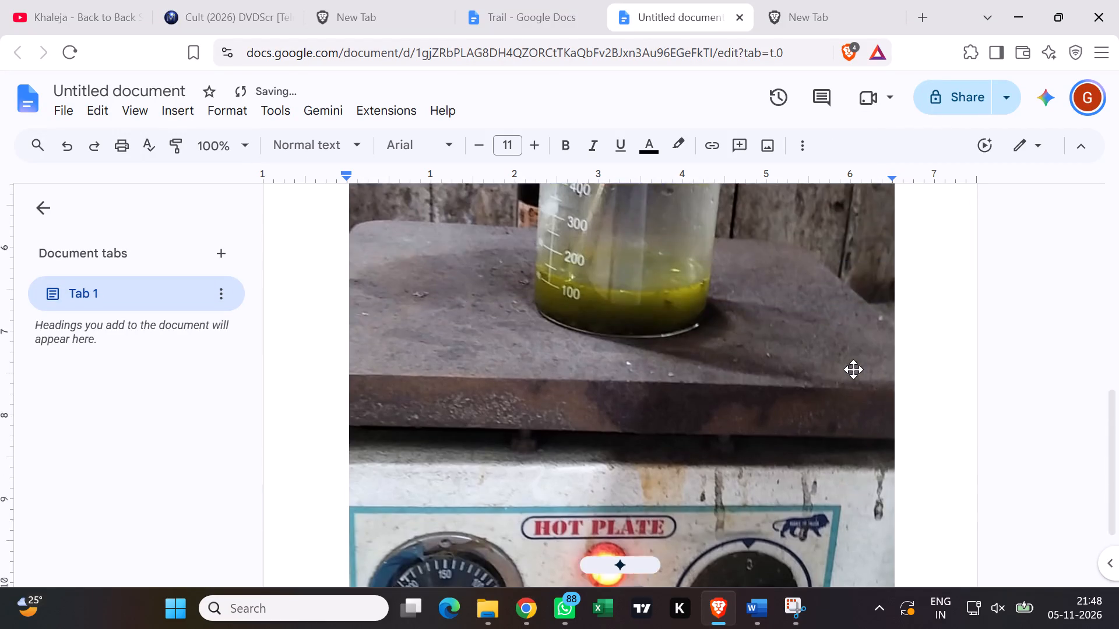
pyautogui.scroll(2, 850, 368)
pyautogui.scroll(4, 775, 377)
pyautogui.click(751, 386)
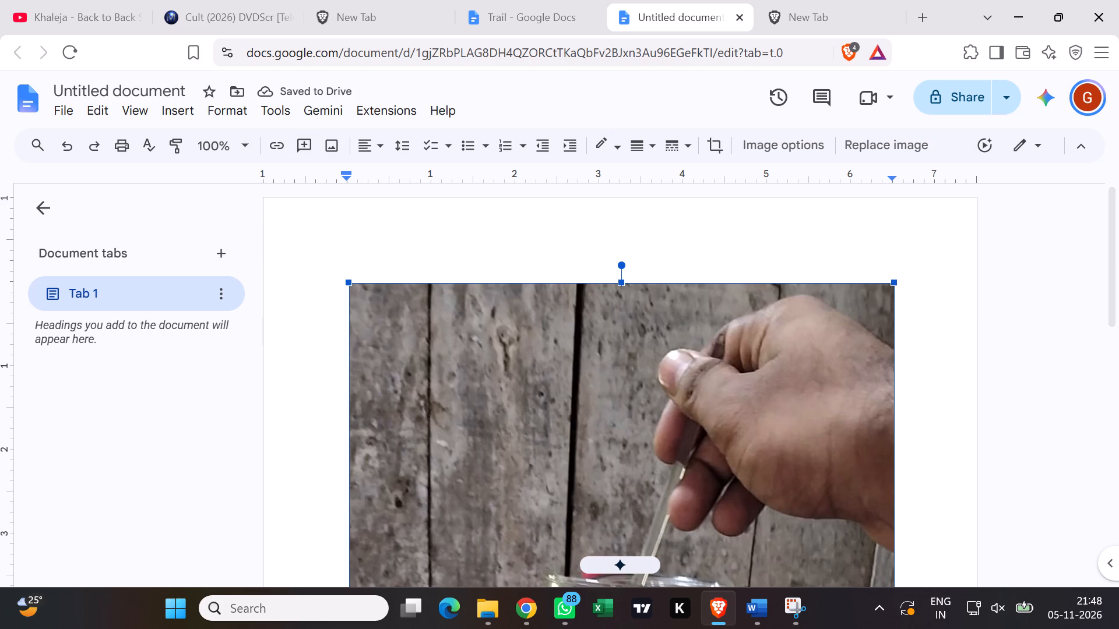
# Scale the hot-plate beaker photo down proportionally to about 3.2 inches wide.
pyautogui.moveTo(346, 282); pyautogui.dragTo(615, 568)
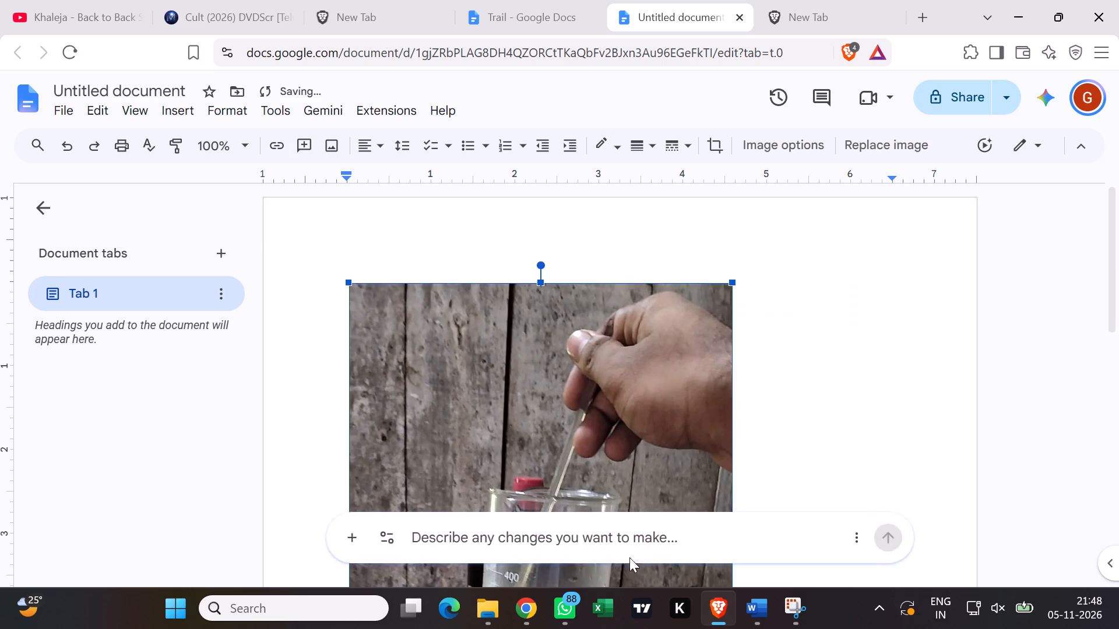
pyautogui.scroll(-6, 639, 357)
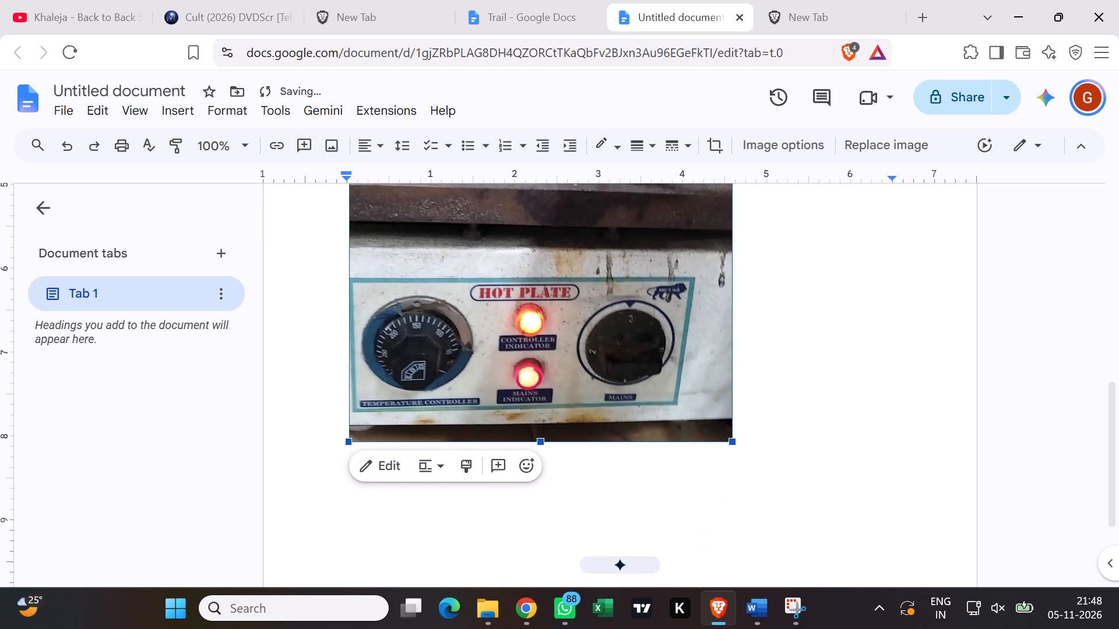
pyautogui.moveTo(730, 441); pyautogui.dragTo(575, 234)
pyautogui.scroll(3, 751, 350)
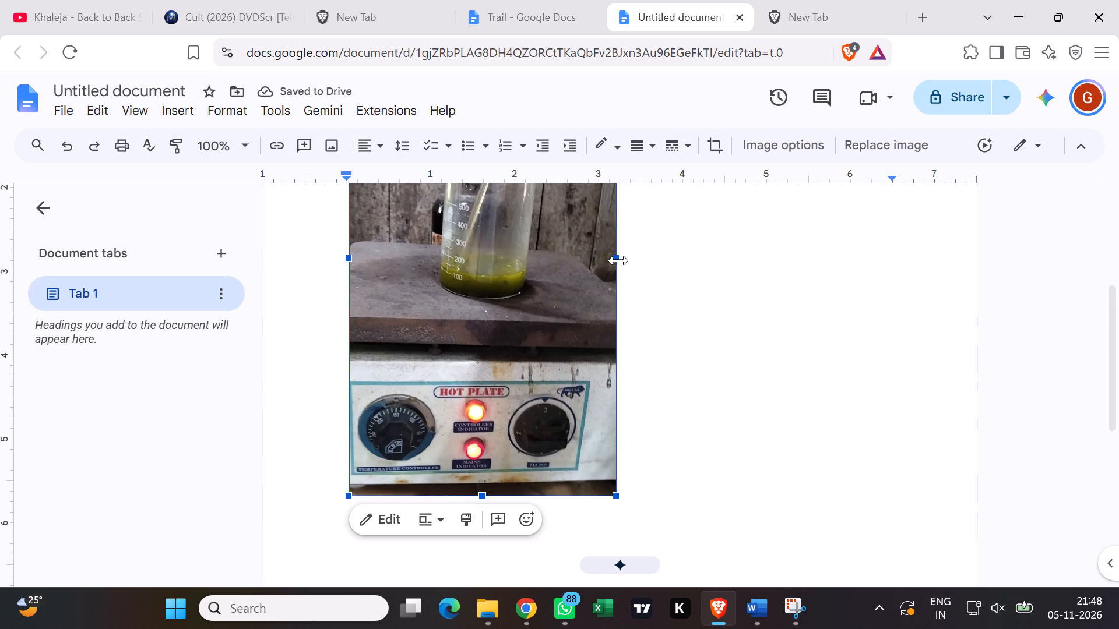
# Stretch the beaker photo to about 5.2 inches wide and flatten it to about 4.3 inches tall.
pyautogui.moveTo(618, 260); pyautogui.dragTo(702, 260)
pyautogui.scroll(3, 725, 350)
pyautogui.scroll(-1, 725, 350)
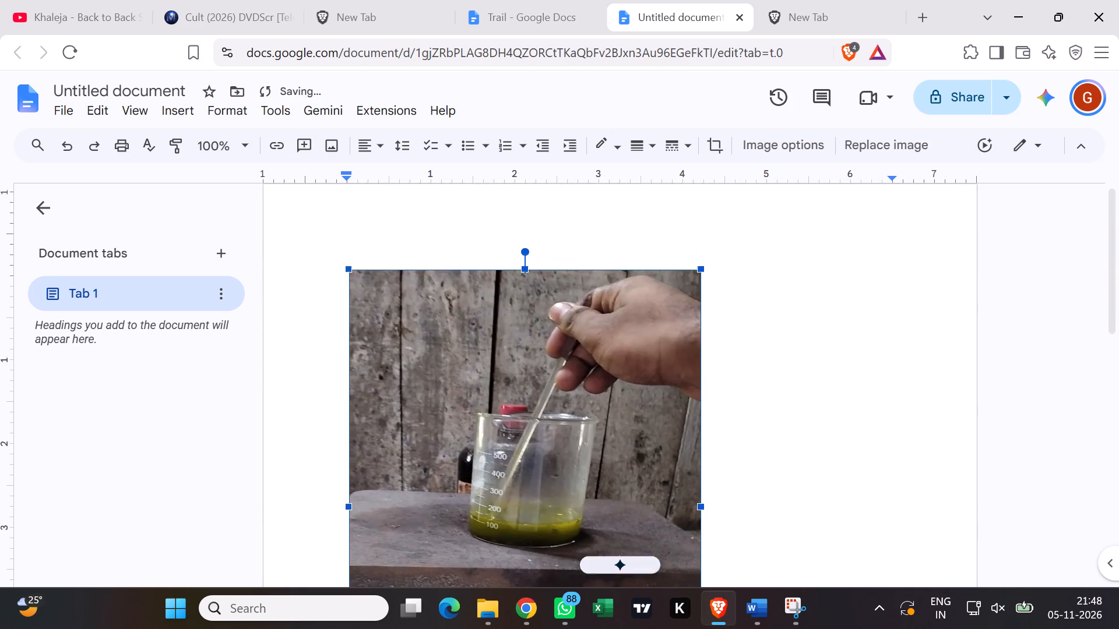
pyautogui.scroll(-1, 725, 350)
pyautogui.scroll(-2, 604, 542)
pyautogui.scroll(-3, 693, 420)
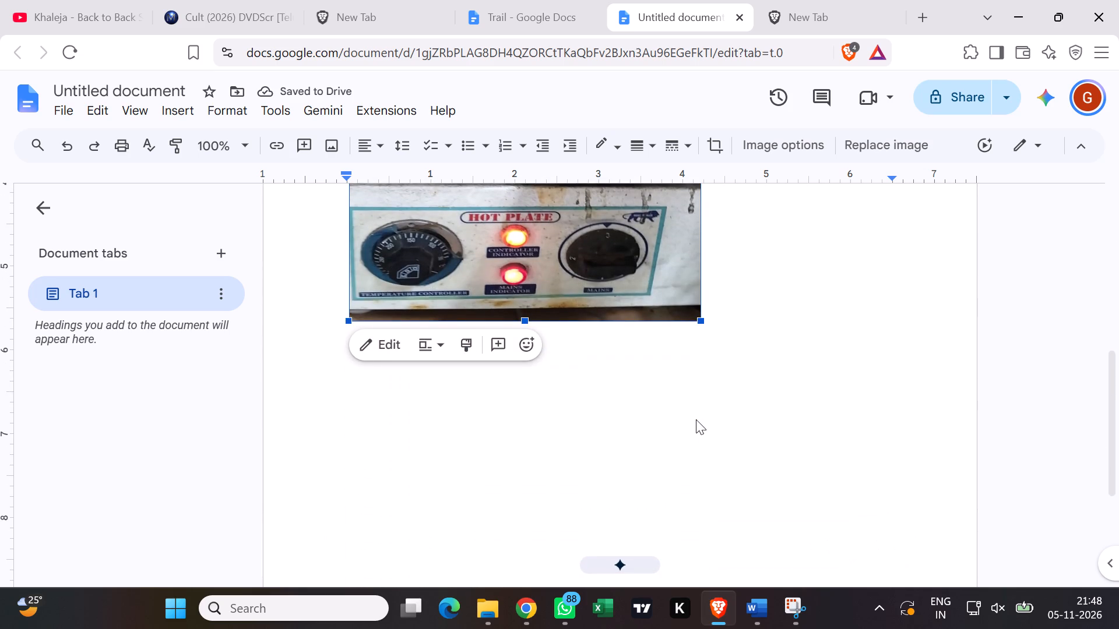
pyautogui.moveTo(524, 317); pyautogui.dragTo(555, 218)
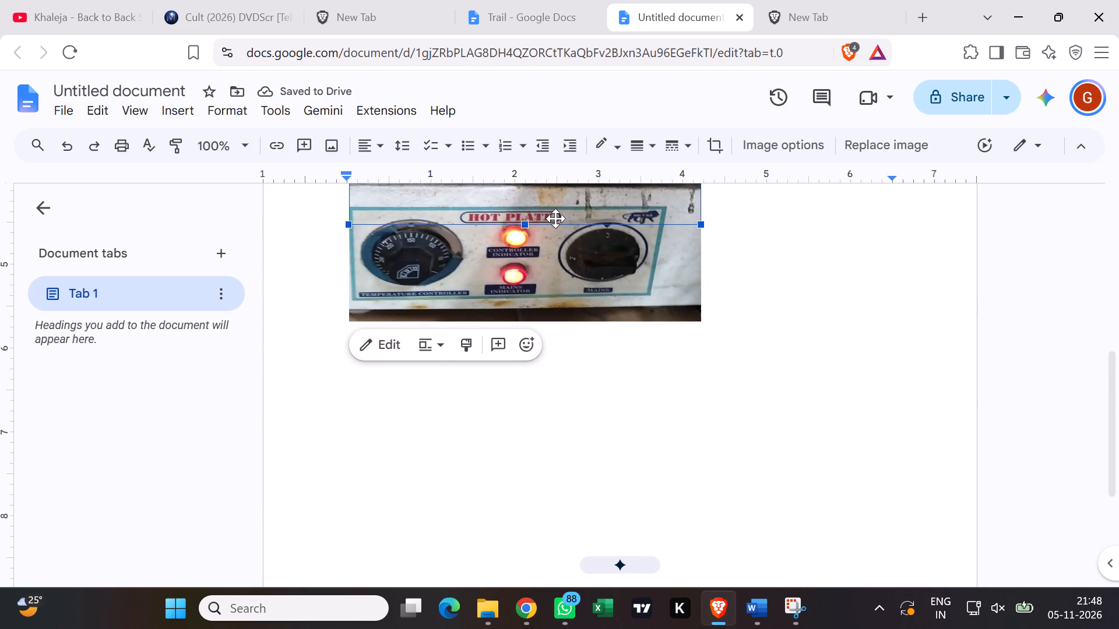
pyautogui.moveTo(555, 218); pyautogui.dragTo(556, 204)
pyautogui.scroll(3, 646, 336)
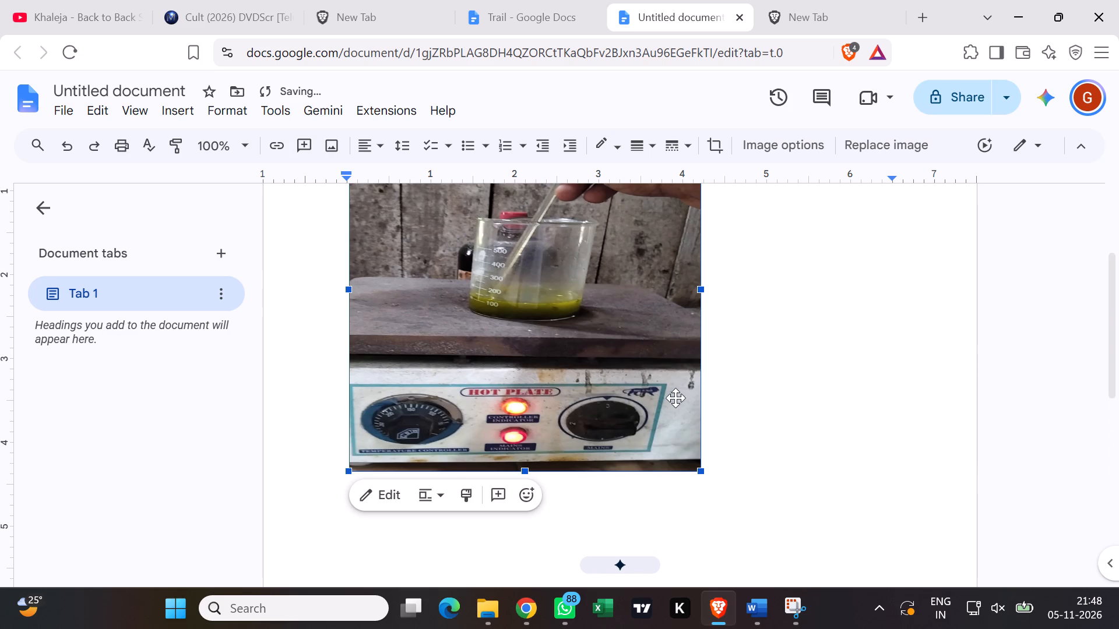
pyautogui.scroll(2, 675, 398)
pyautogui.scroll(-1, 675, 401)
pyautogui.moveTo(703, 376); pyautogui.dragTo(730, 372)
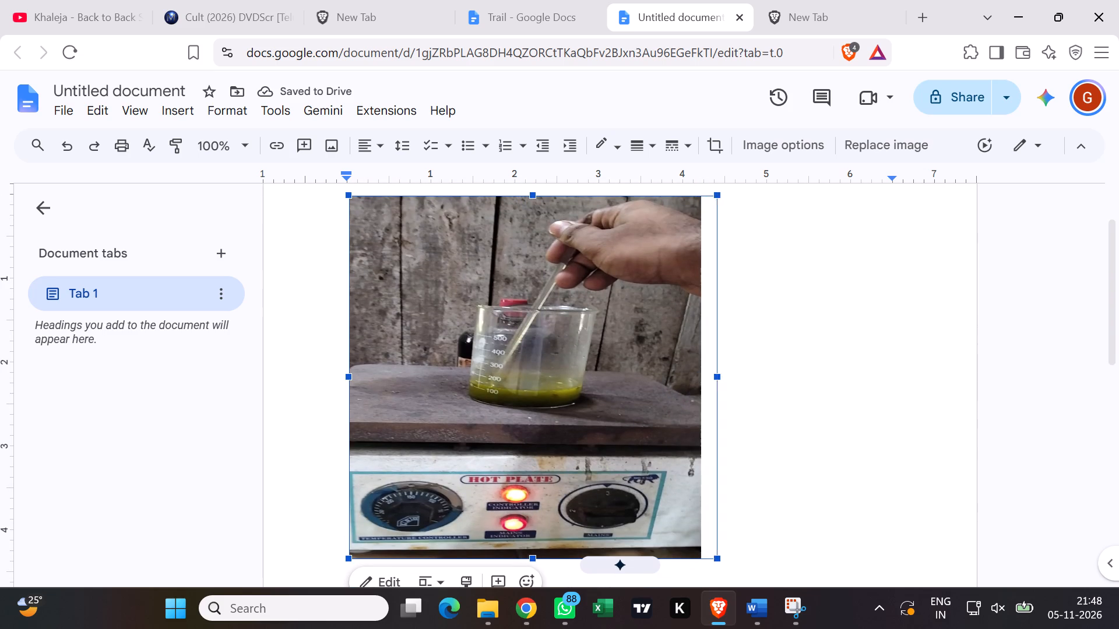
pyautogui.moveTo(730, 372); pyautogui.dragTo(789, 373)
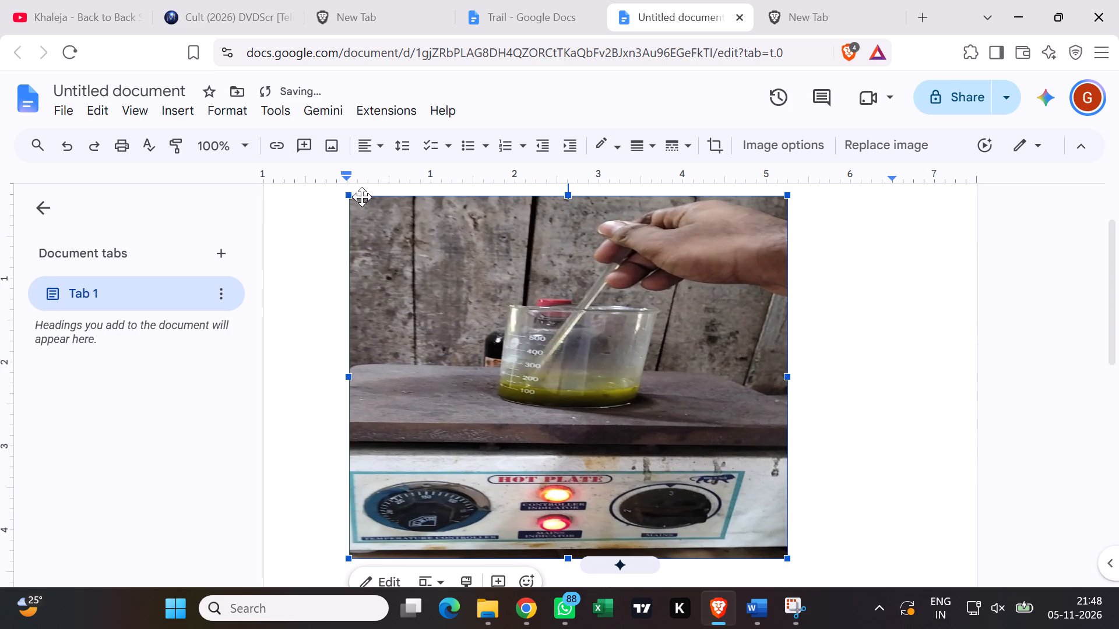
# Shrink the beaker photo and adjust its proportions to about 2.1 inches wide by 2.2 inches tall.
pyautogui.moveTo(347, 197); pyautogui.dragTo(562, 302)
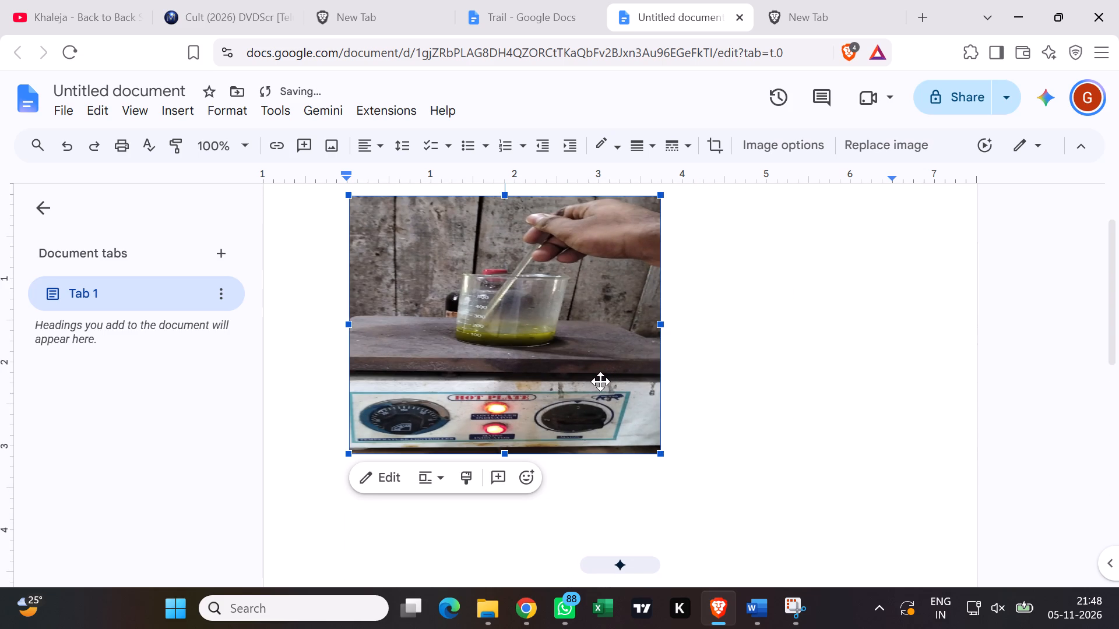
pyautogui.moveTo(598, 381); pyautogui.dragTo(763, 376)
pyautogui.moveTo(659, 453); pyautogui.dragTo(553, 398)
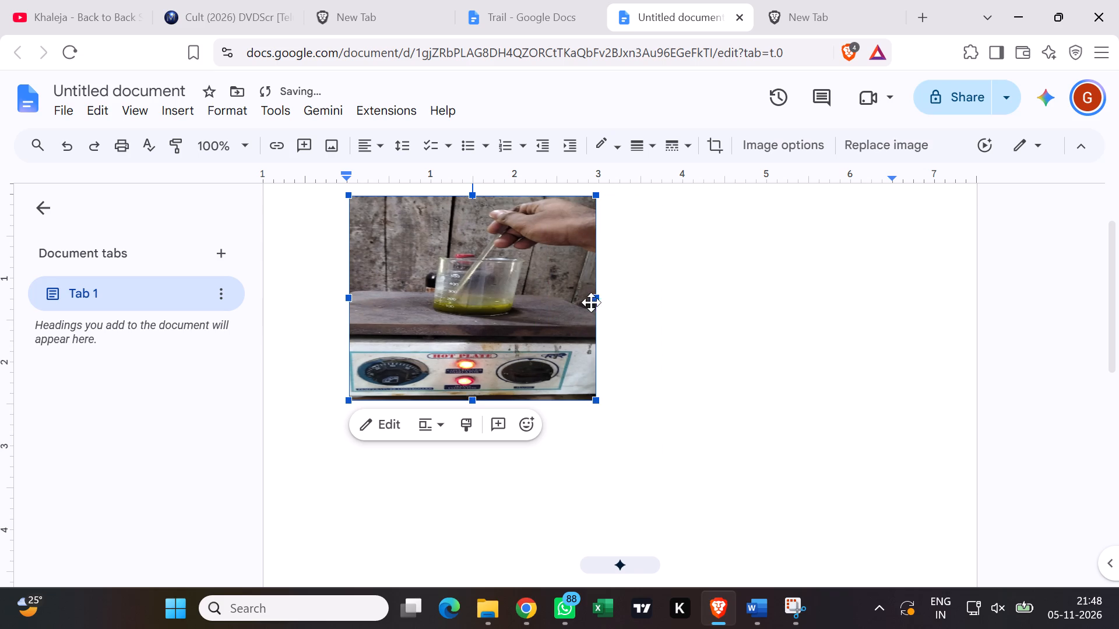
pyautogui.moveTo(596, 299); pyautogui.dragTo(555, 303)
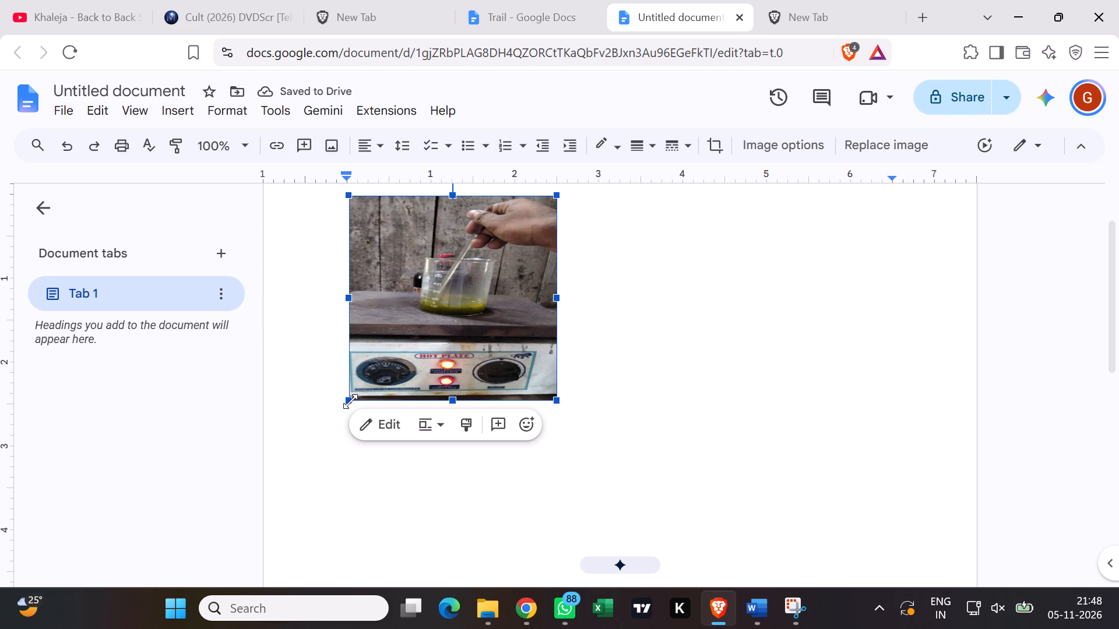
pyautogui.click(556, 301)
pyautogui.moveTo(559, 298); pyautogui.dragTo(603, 294)
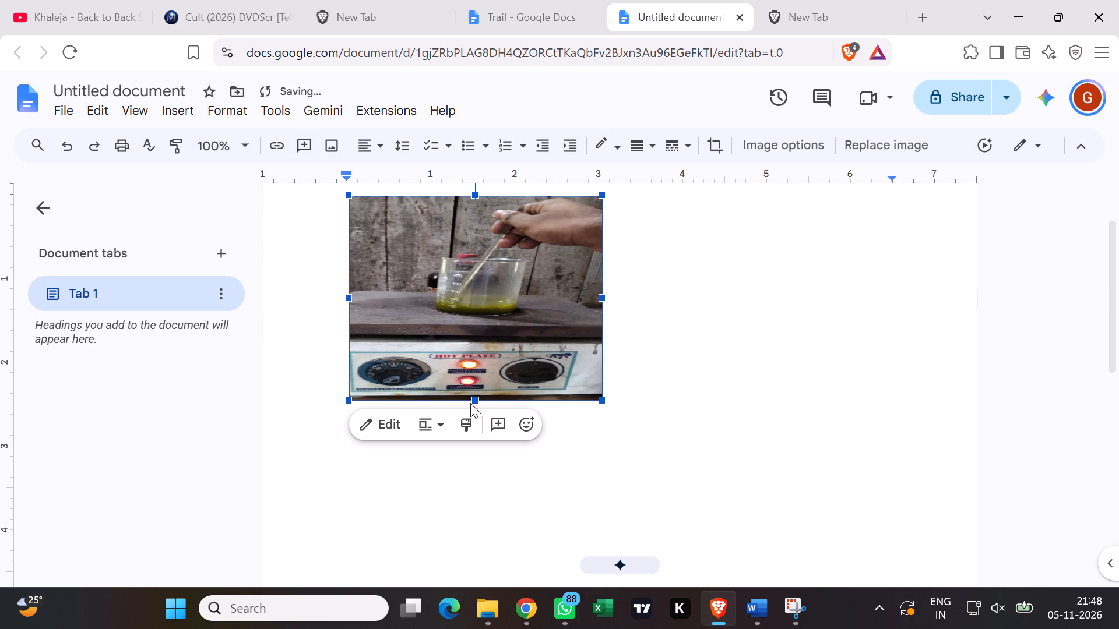
pyautogui.moveTo(603, 300); pyautogui.dragTo(581, 303)
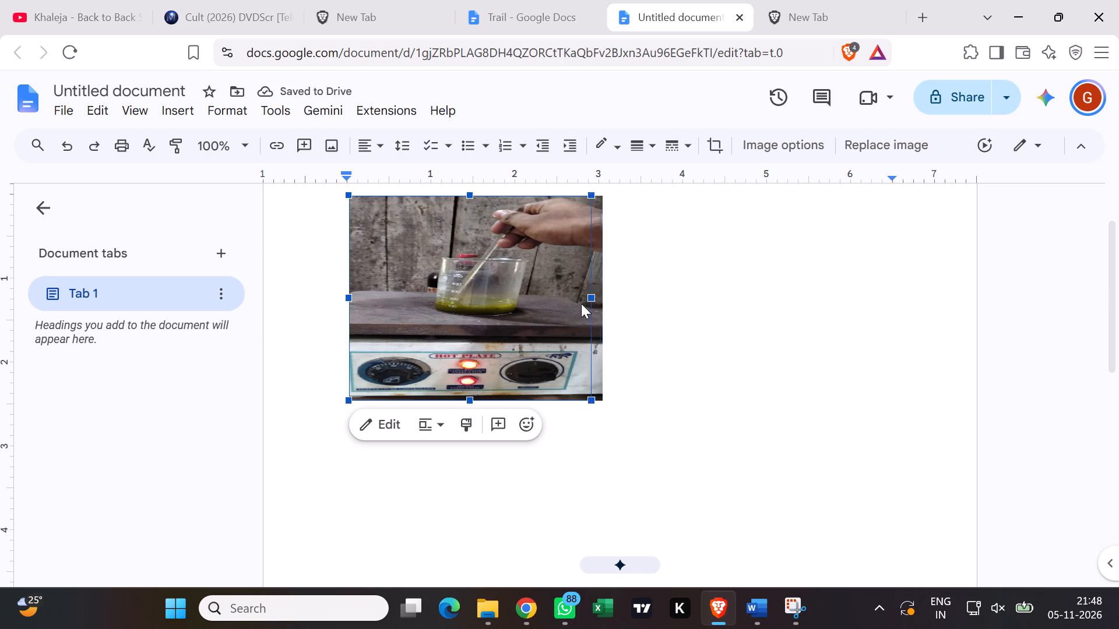
pyautogui.moveTo(581, 303); pyautogui.dragTo(561, 307)
pyautogui.moveTo(456, 399); pyautogui.dragTo(451, 411)
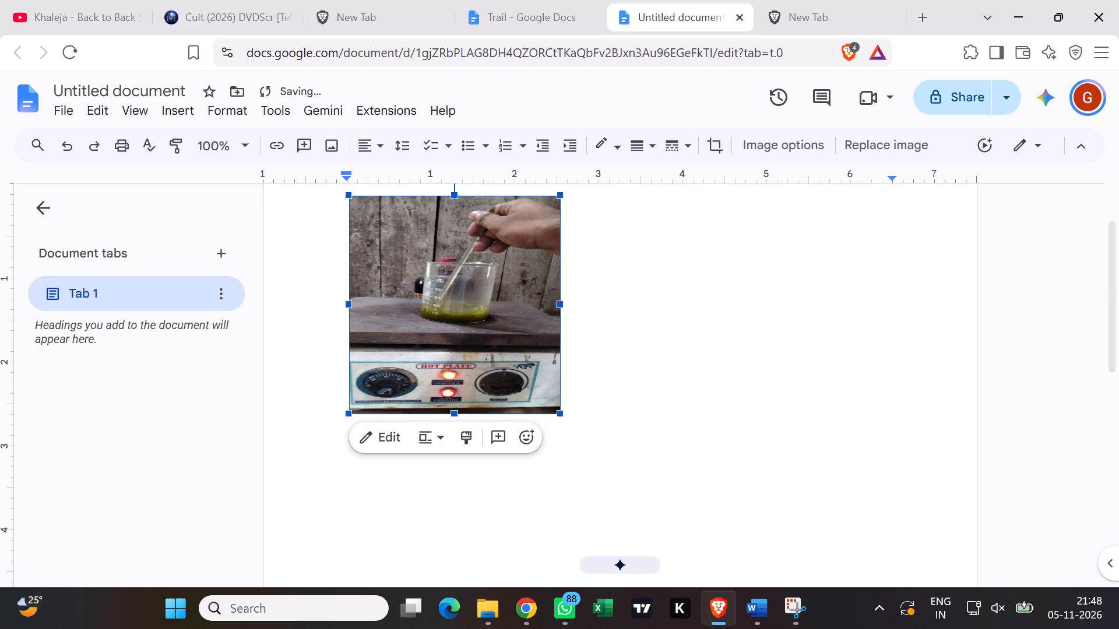
pyautogui.moveTo(351, 198); pyautogui.dragTo(386, 235)
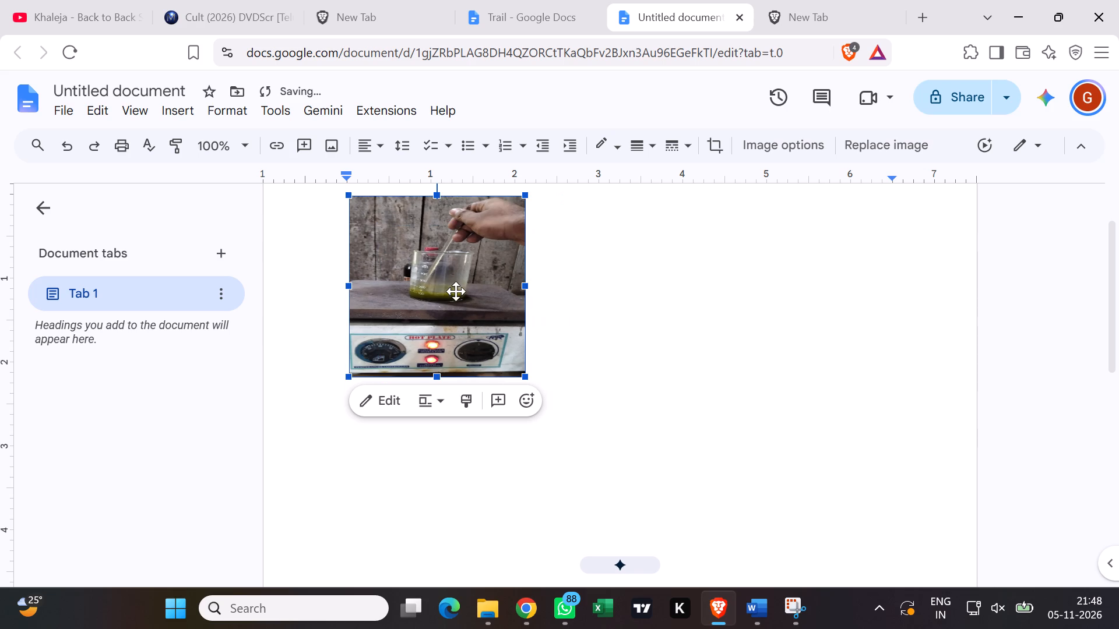
pyautogui.moveTo(456, 291); pyautogui.dragTo(568, 311)
# Enlarge the beaker photo to about 3.3 inches wide by 3 inches tall.
pyautogui.scroll(-2, 513, 309)
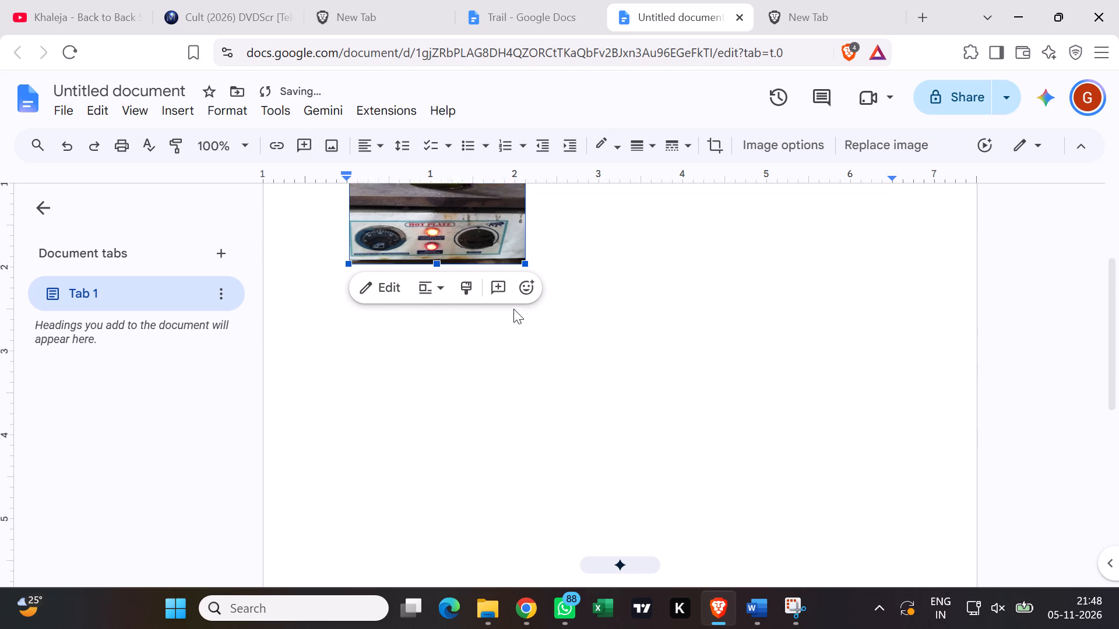
pyautogui.scroll(2, 513, 309)
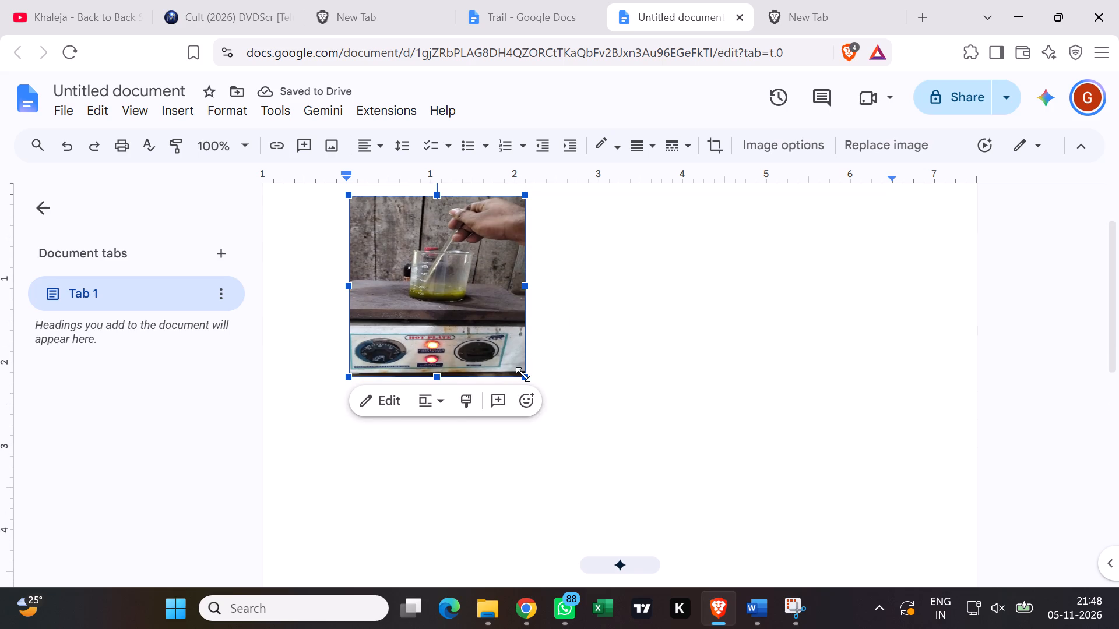
pyautogui.moveTo(523, 374); pyautogui.dragTo(592, 367)
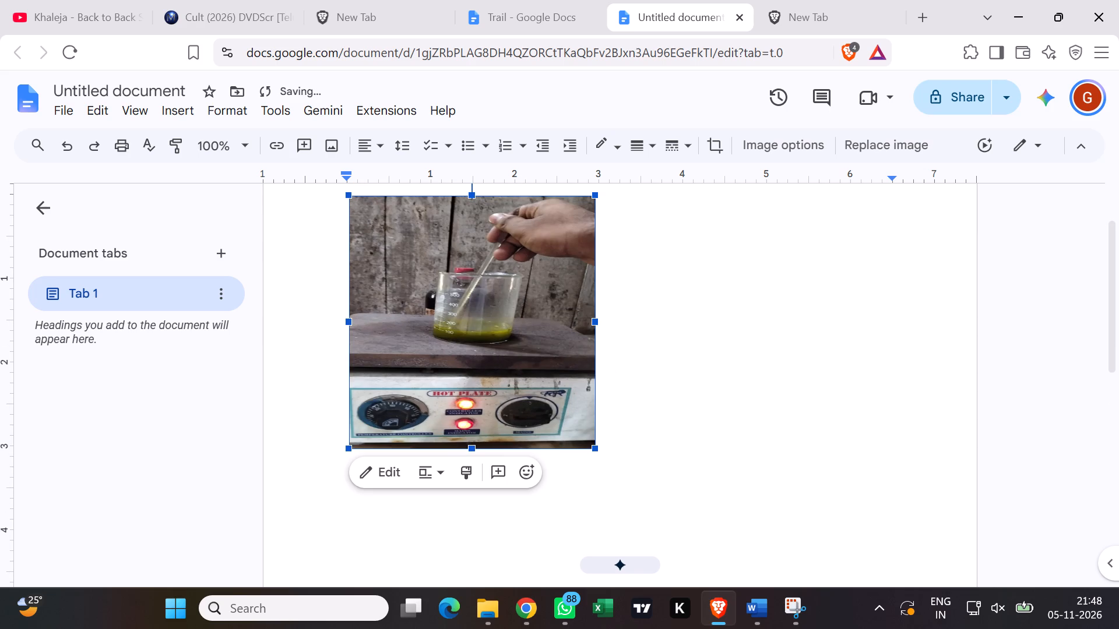
pyautogui.moveTo(595, 322); pyautogui.dragTo(625, 322)
# Copy the resized photo into the Trail document, at the top of the blank space above the Figure 3.3 caption.
pyautogui.click(552, 367)
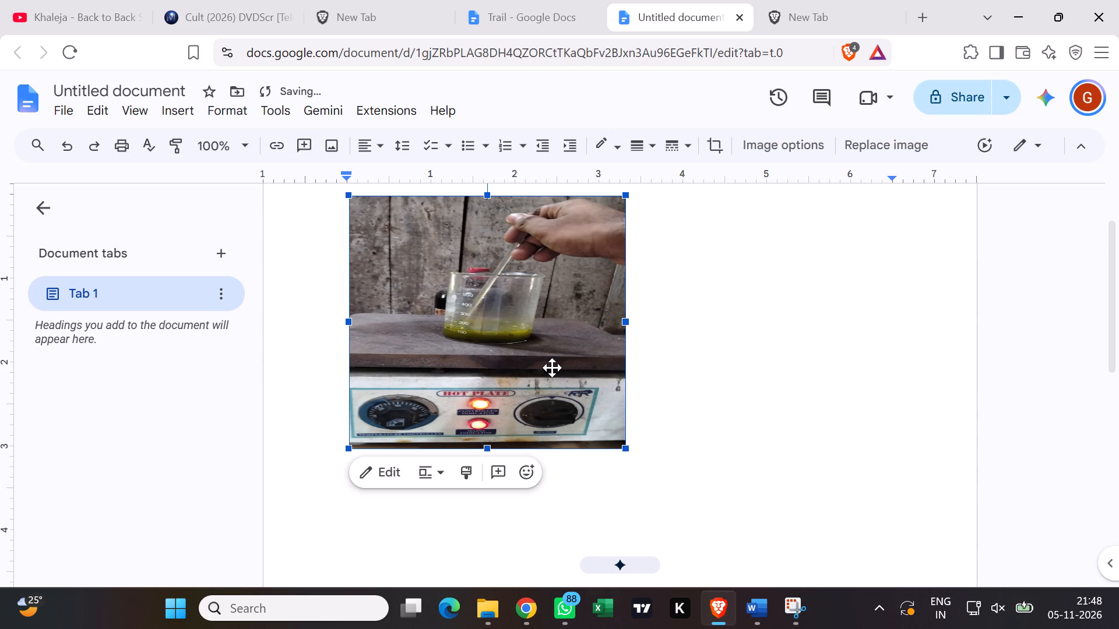
pyautogui.rightClick(552, 367)
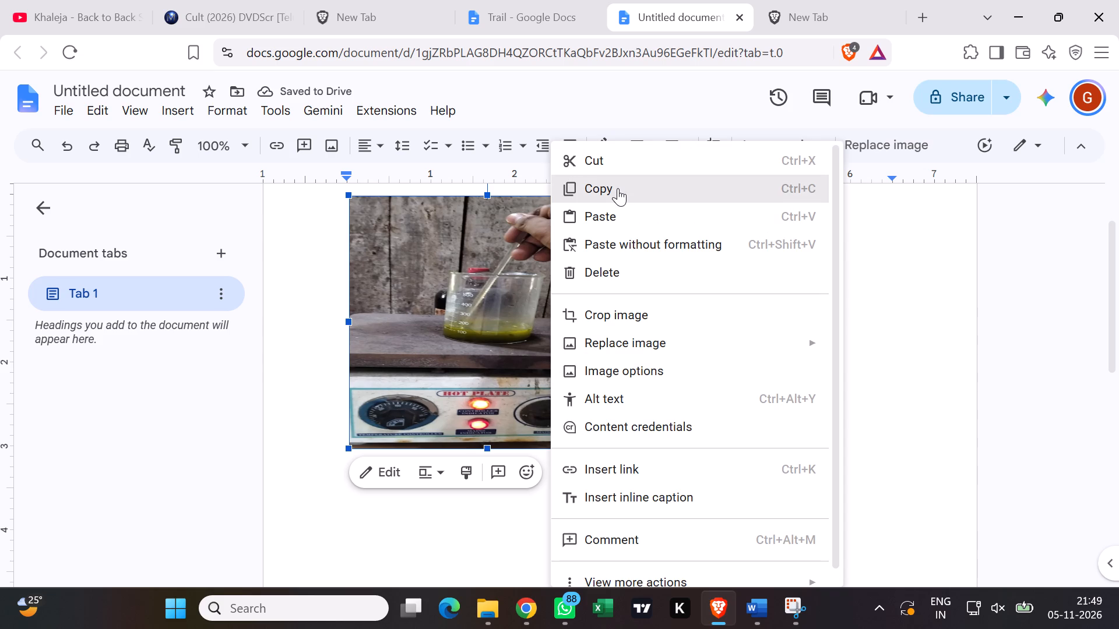
pyautogui.click(618, 188)
pyautogui.click(492, 14)
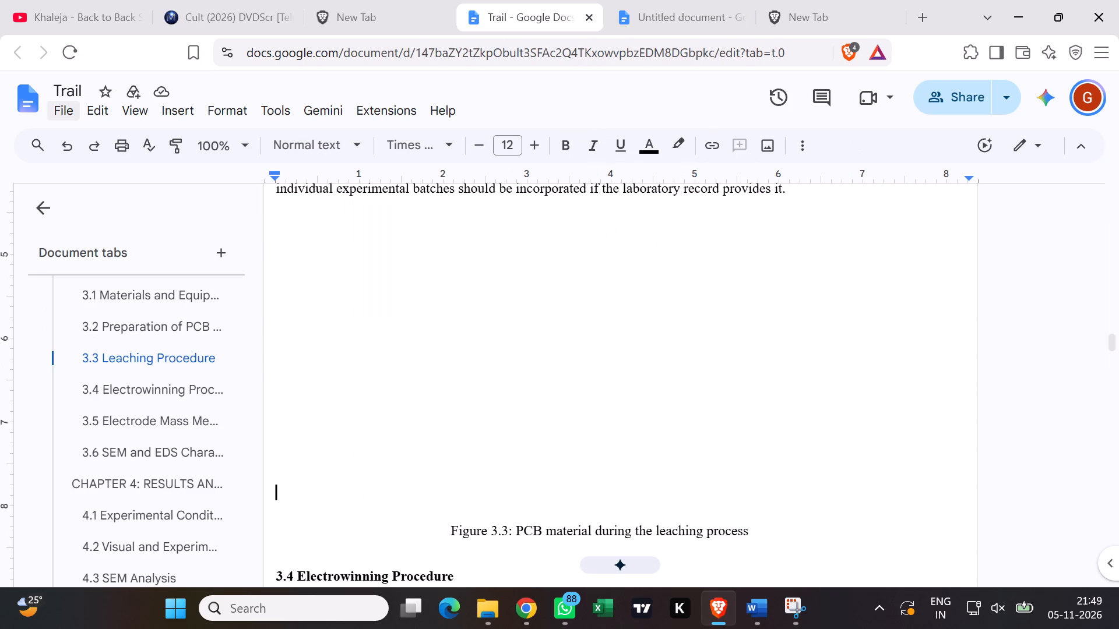
pyautogui.click(492, 369)
pyautogui.click(396, 229)
pyautogui.hotkey('ctrl', 'v')
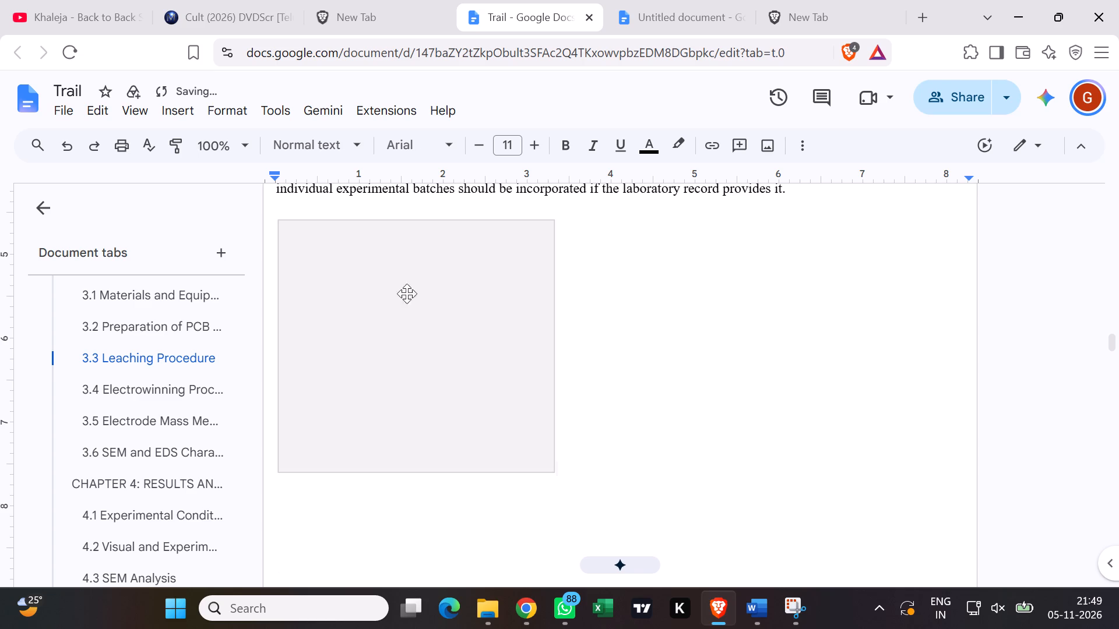
# Delete the empty lines between the pasted photo and the Figure 3.3 caption so the caption sits directly below it.
pyautogui.scroll(-2, 631, 482)
pyautogui.scroll(2, 631, 482)
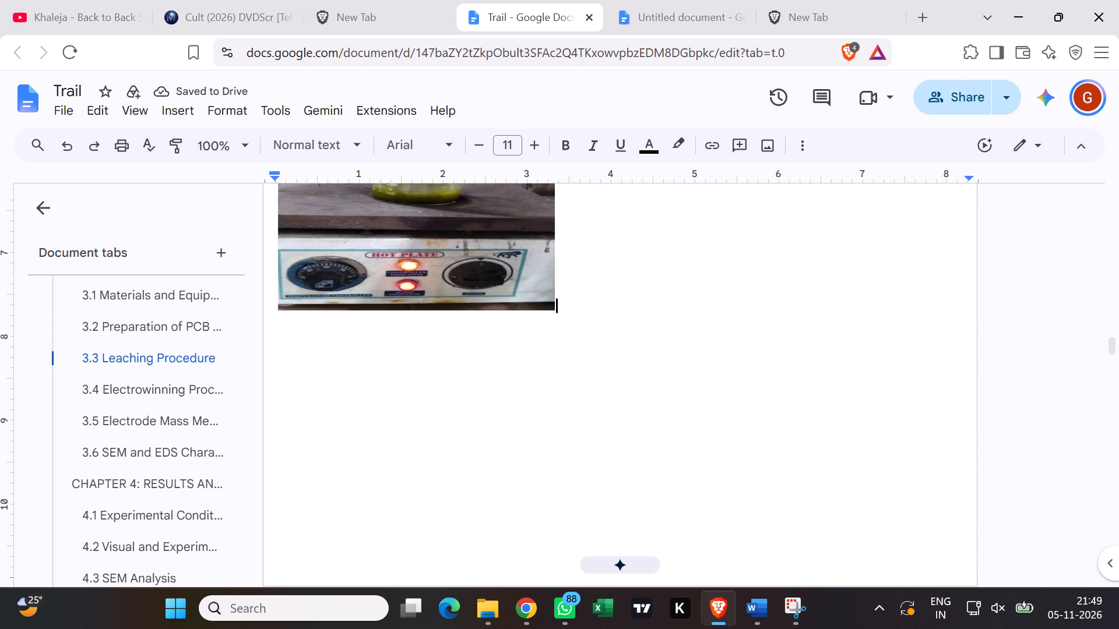
pyautogui.scroll(-4, 628, 483)
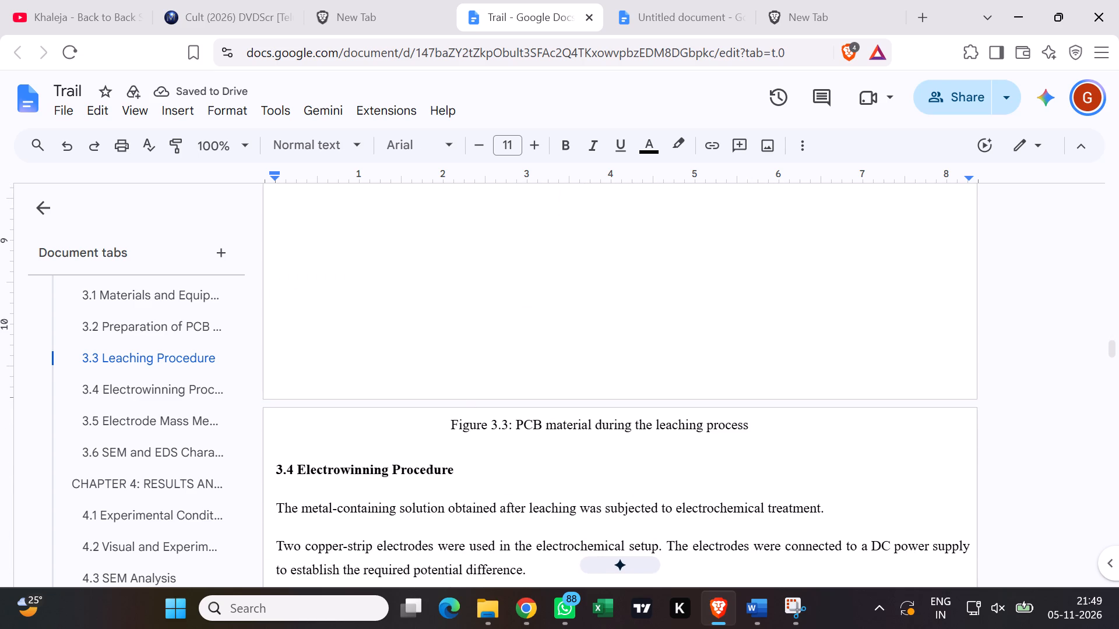
pyautogui.click(435, 363)
pyautogui.click(424, 391)
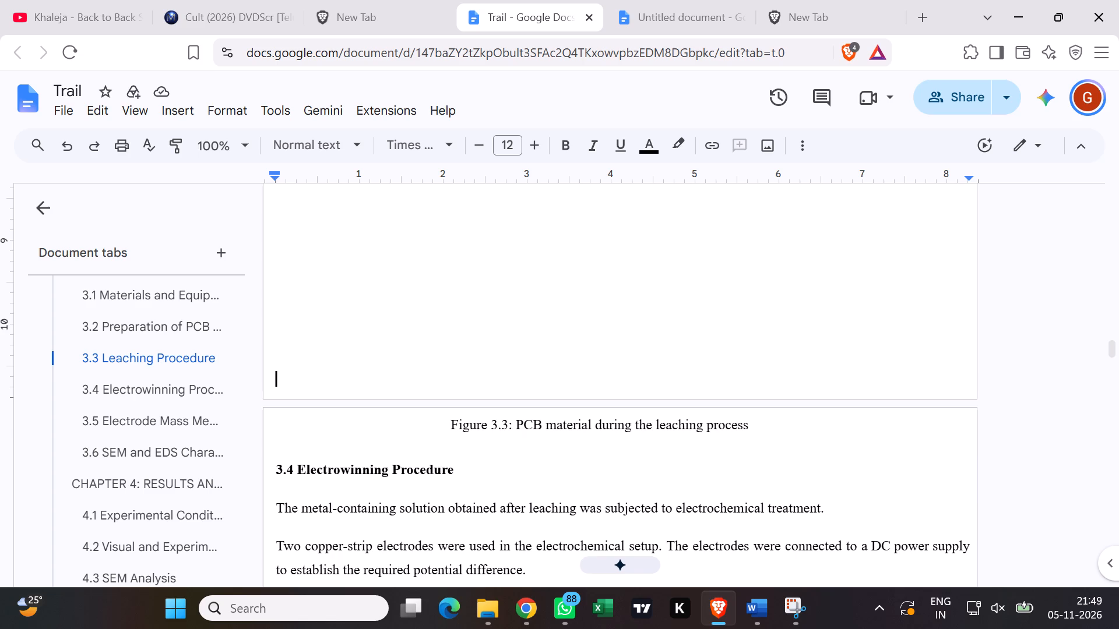
pyautogui.press('BackSpace')
pyautogui.press('BackSpace')
pyautogui.press('BackSpace')
pyautogui.scroll(3, 440, 394)
pyautogui.press('BackSpace')
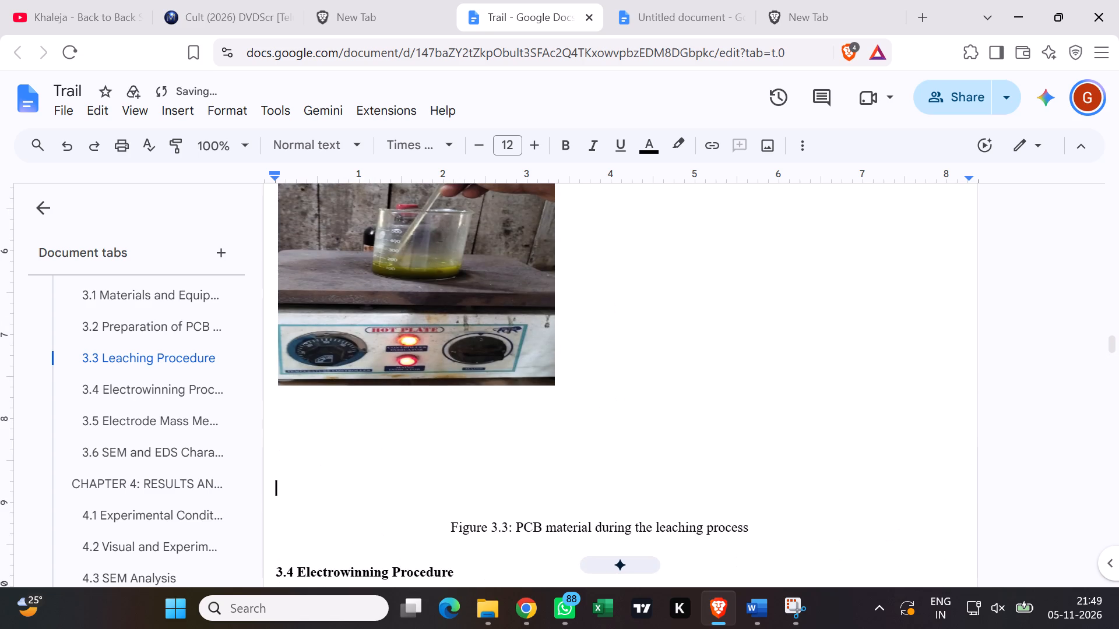
pyautogui.press('BackSpace')
pyautogui.press('BackSpace')
pyautogui.press('BackSpace')
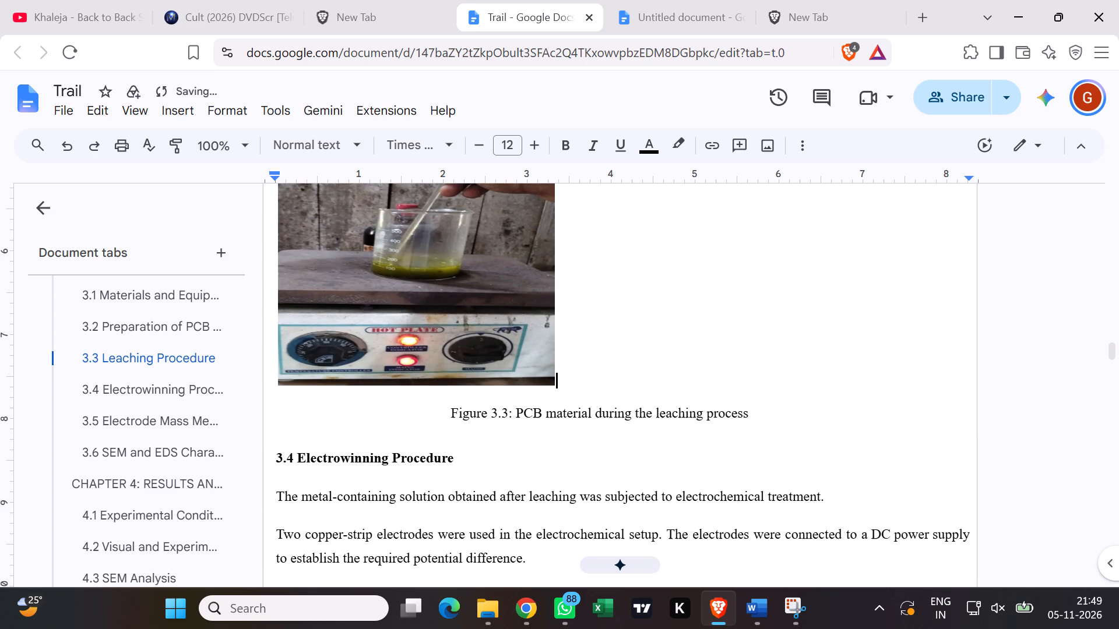
# Centre the beaker photo horizontally above the Figure 3.3 caption and check its placement.
pyautogui.scroll(2, 439, 423)
pyautogui.click(441, 420)
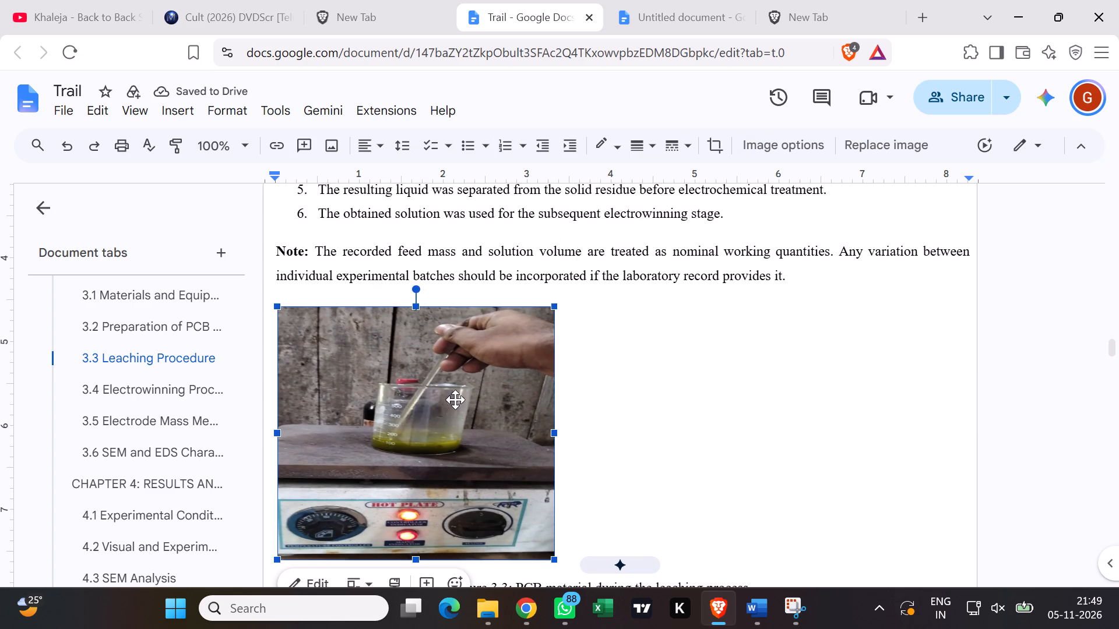
pyautogui.click(375, 146)
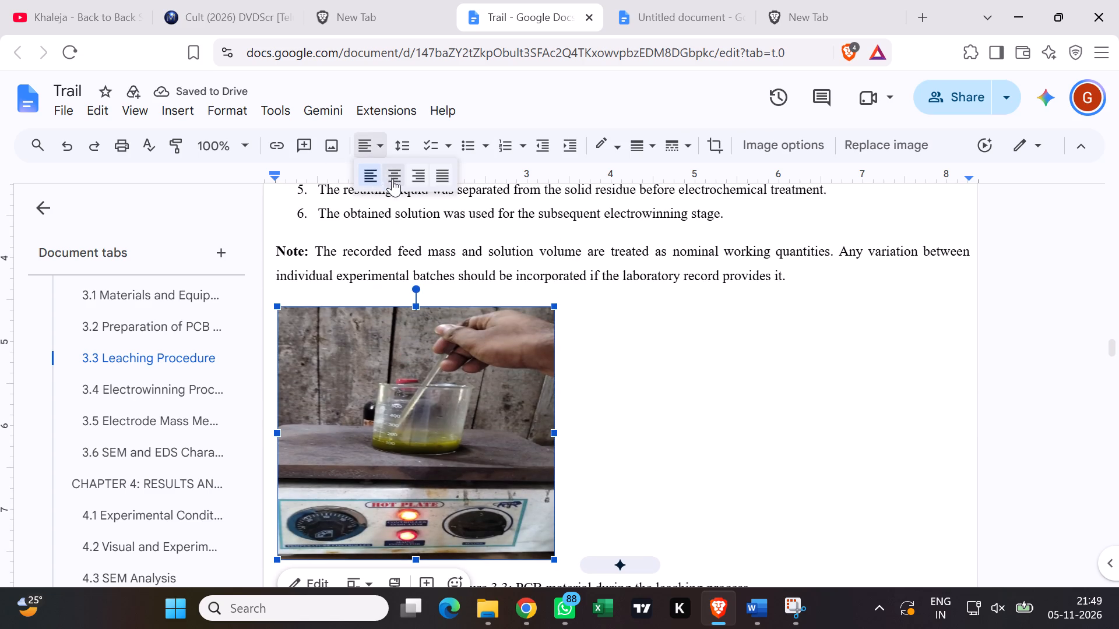
pyautogui.click(400, 180)
pyautogui.scroll(-2, 410, 324)
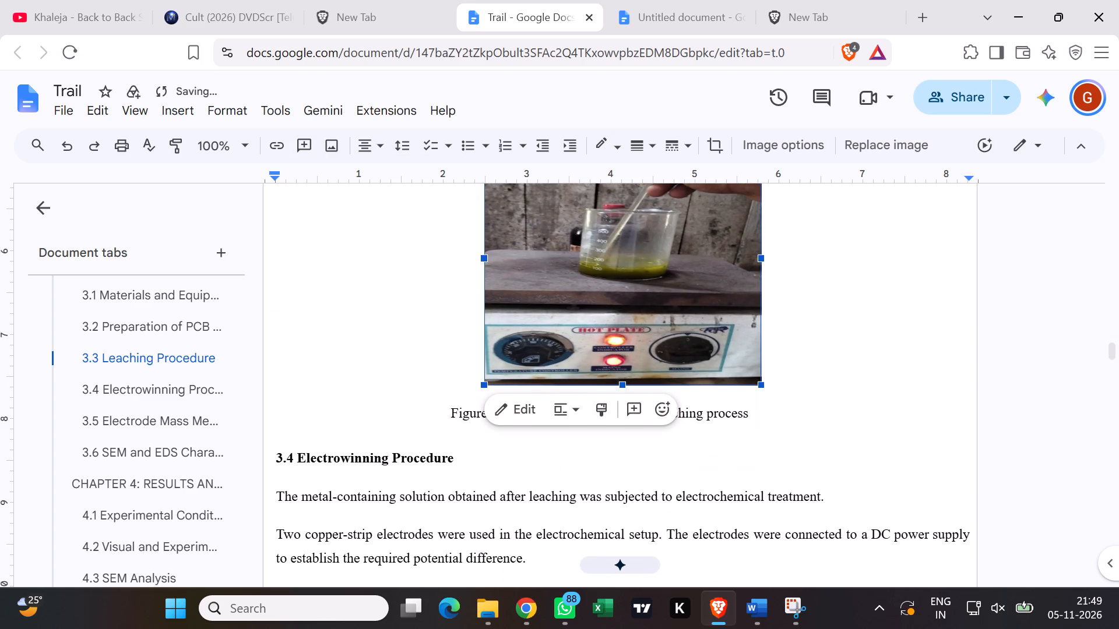
pyautogui.scroll(2, 410, 324)
pyautogui.scroll(-2, 417, 333)
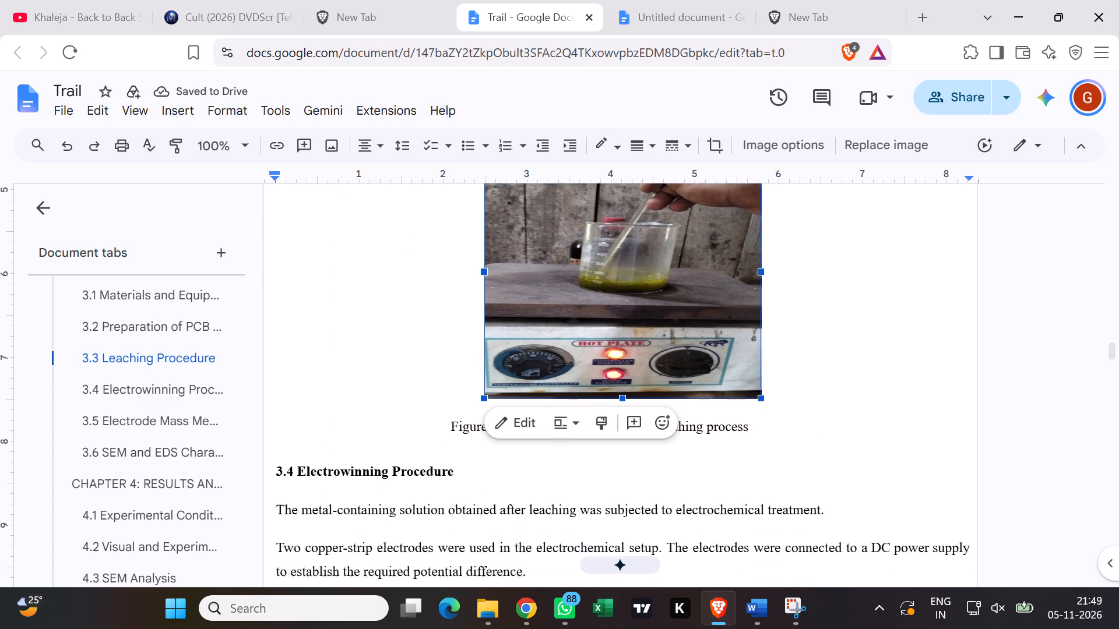
# Shift the Figure 3.3 caption slightly rightward beneath the beaker photo by adding five spaces before its text.
pyautogui.scroll(-1, 413, 338)
pyautogui.click(411, 340)
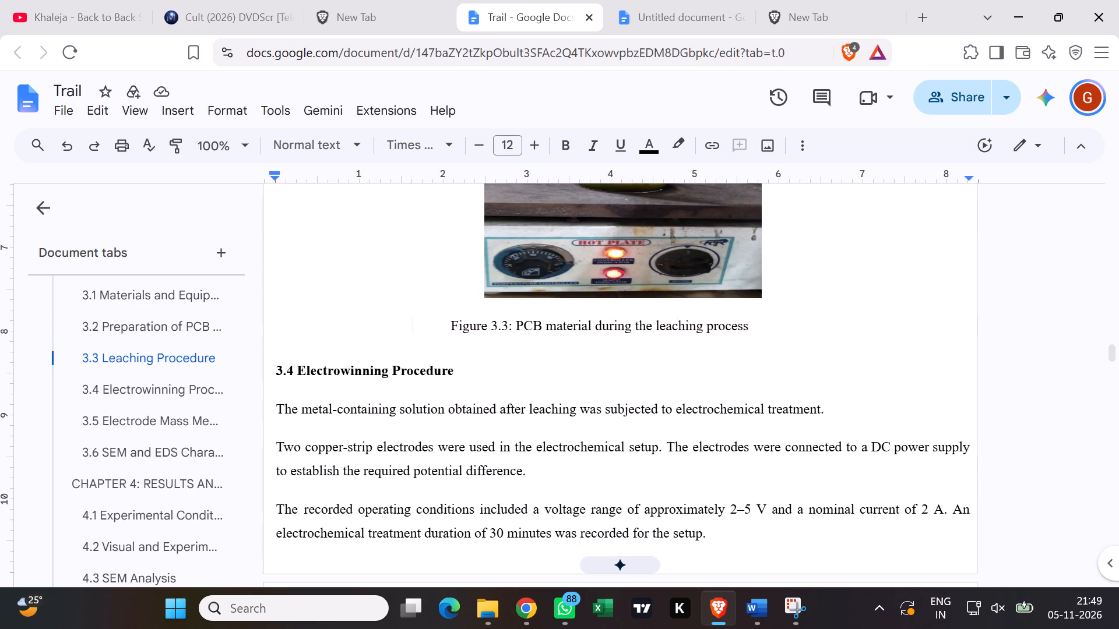
pyautogui.scroll(2, 514, 405)
pyautogui.scroll(-1, 504, 445)
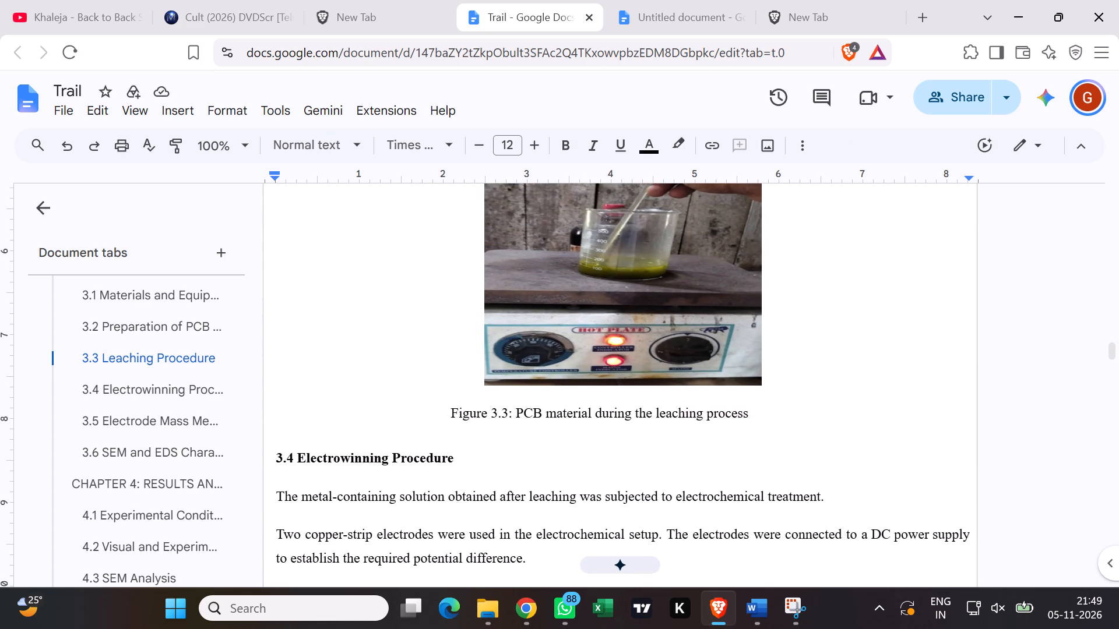
pyautogui.click(445, 412)
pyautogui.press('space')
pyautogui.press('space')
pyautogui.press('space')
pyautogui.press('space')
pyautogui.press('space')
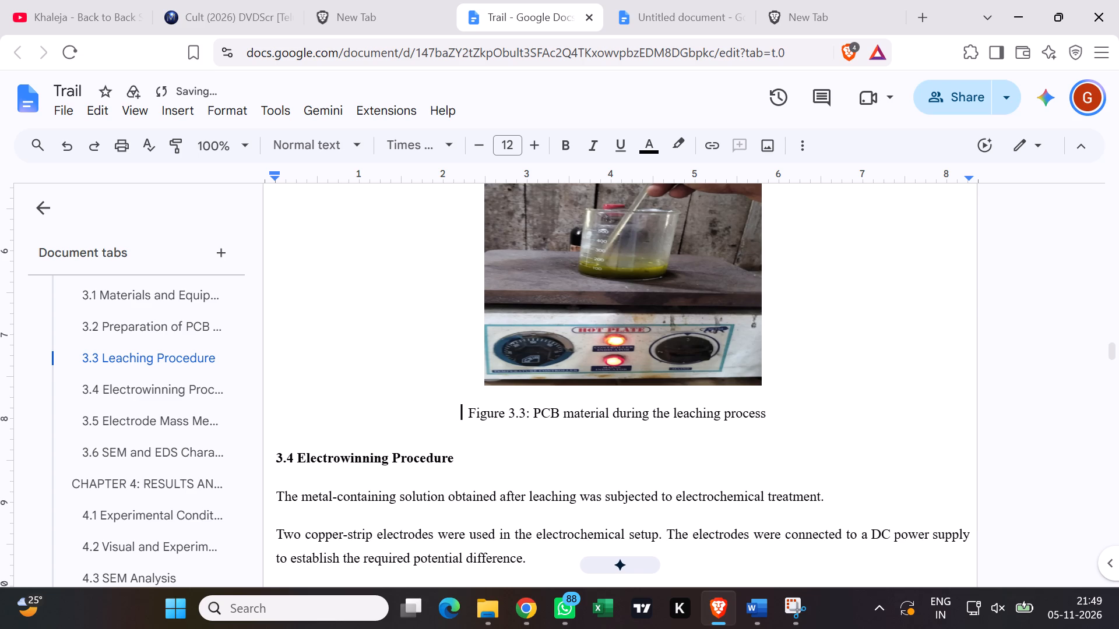
pyautogui.scroll(-2, 496, 457)
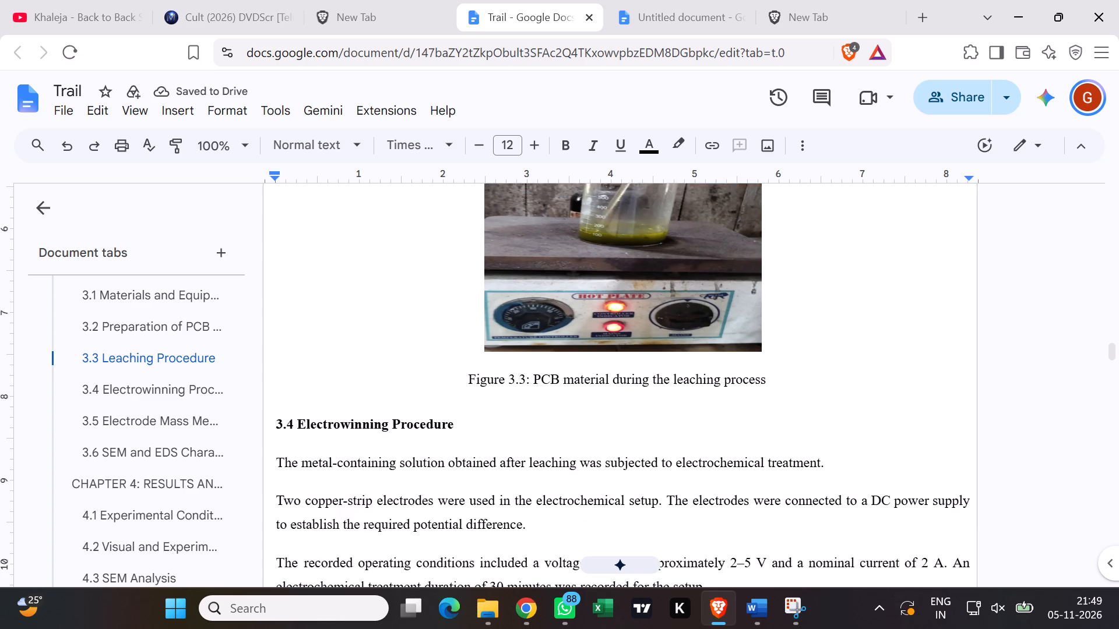
pyautogui.scroll(-3, 496, 459)
pyautogui.scroll(2, 494, 451)
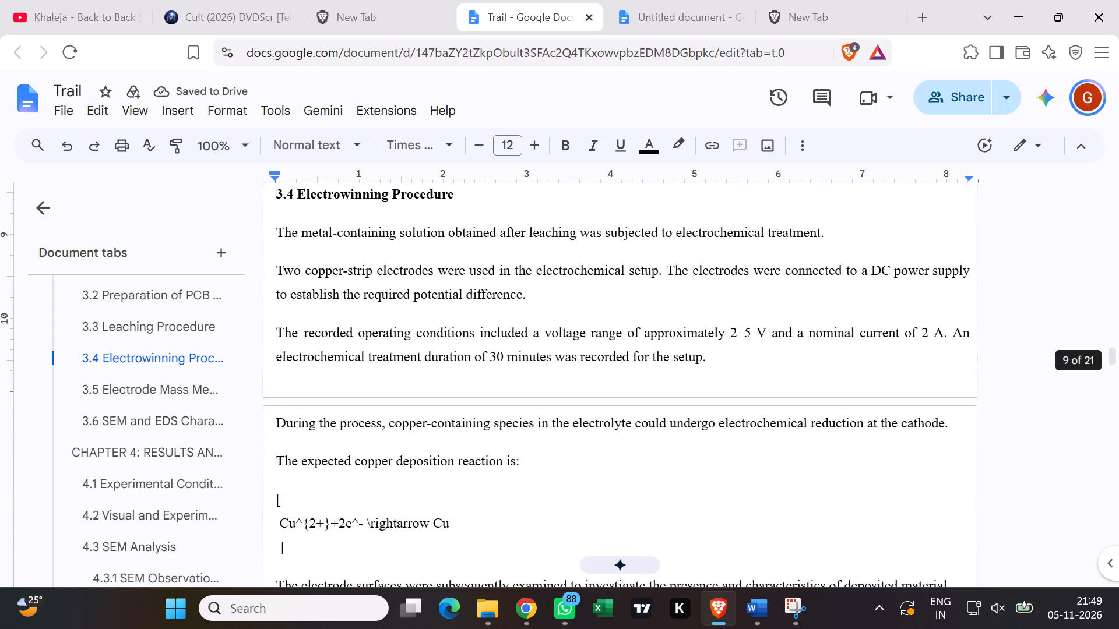
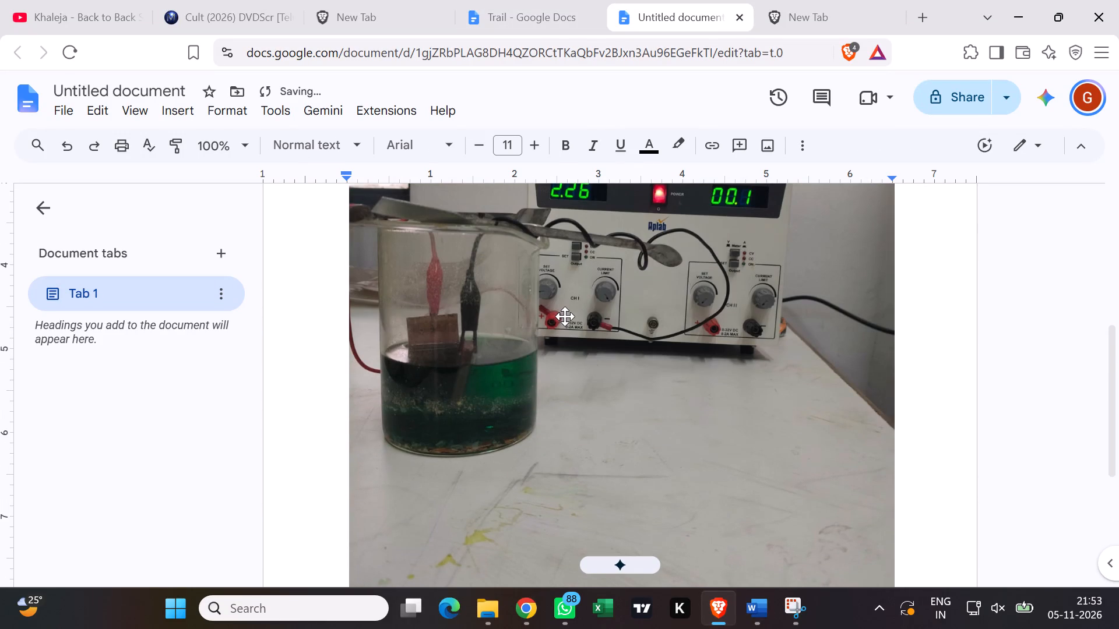
# Select the photo of the beaker and regulated DC power supply in the untitled document.
pyautogui.click(569, 335)
pyautogui.scroll(4, 656, 405)
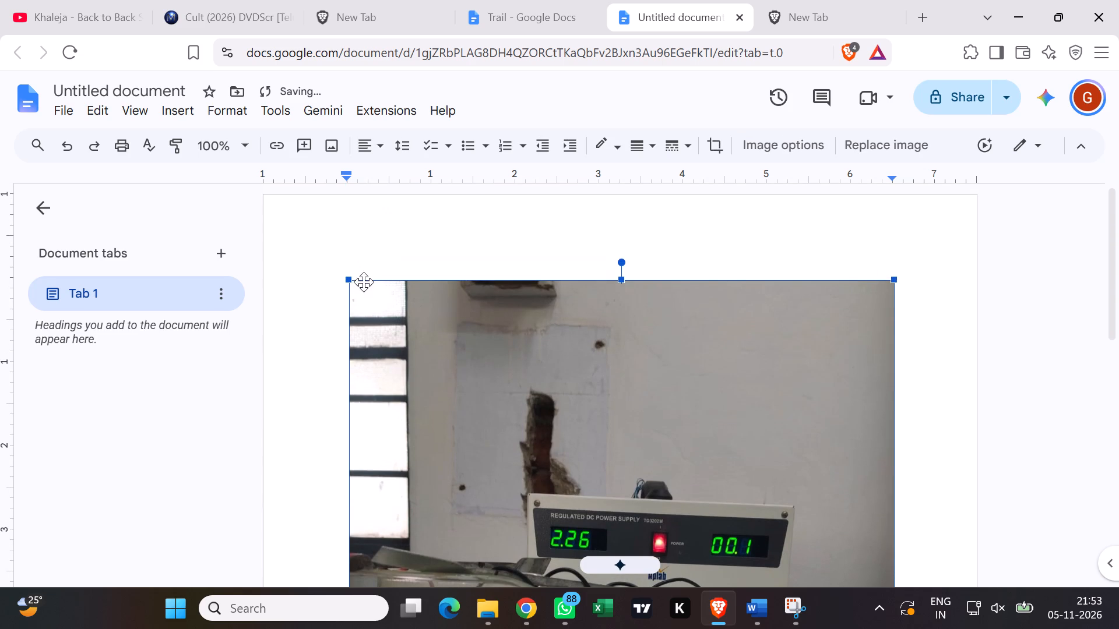
# Shrink the power supply and beaker photo to about 2.4 inches wide by 2.4 inches tall.
pyautogui.moveTo(346, 279); pyautogui.dragTo(704, 553)
pyautogui.scroll(-3, 731, 498)
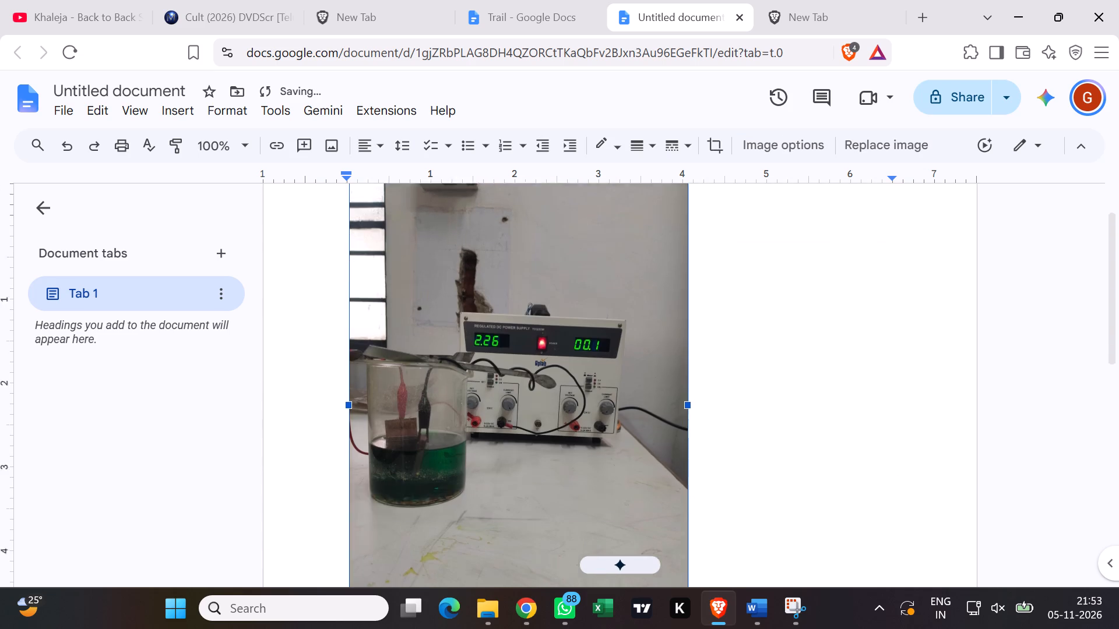
pyautogui.moveTo(691, 471); pyautogui.dragTo(592, 316)
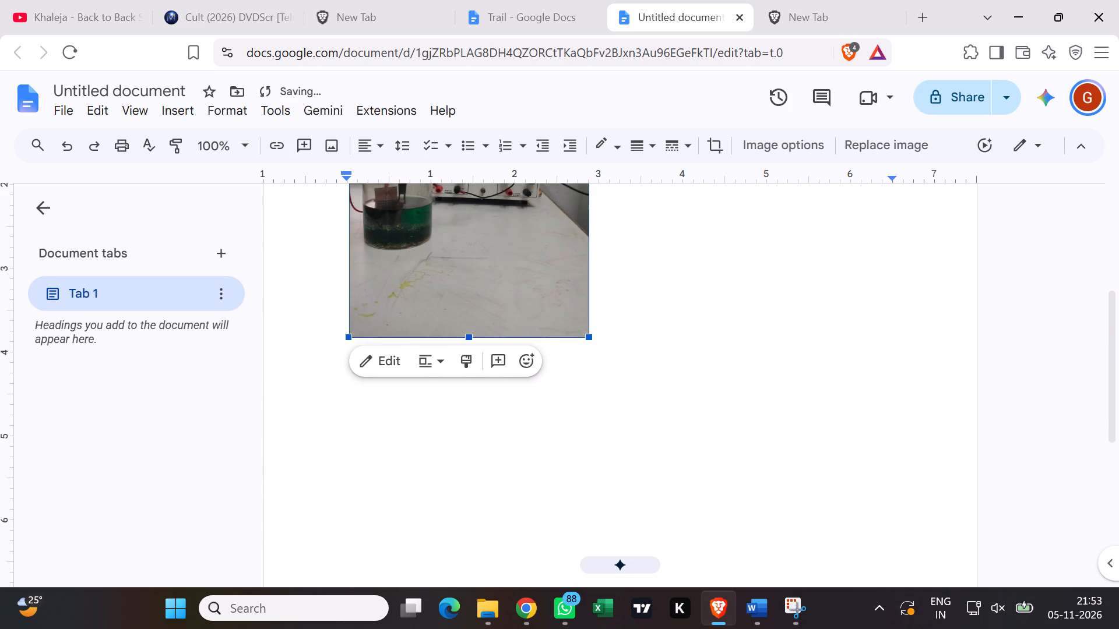
pyautogui.scroll(2, 645, 324)
pyautogui.scroll(1, 569, 517)
pyautogui.scroll(-1, 580, 518)
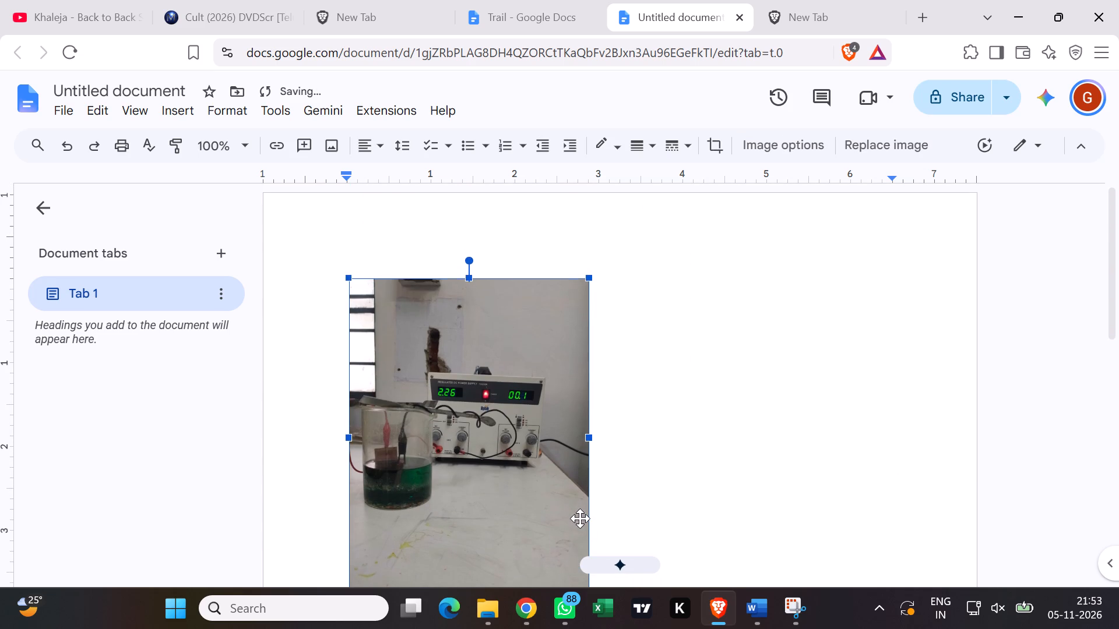
pyautogui.scroll(-1, 580, 518)
pyautogui.moveTo(587, 421); pyautogui.dragTo(516, 295)
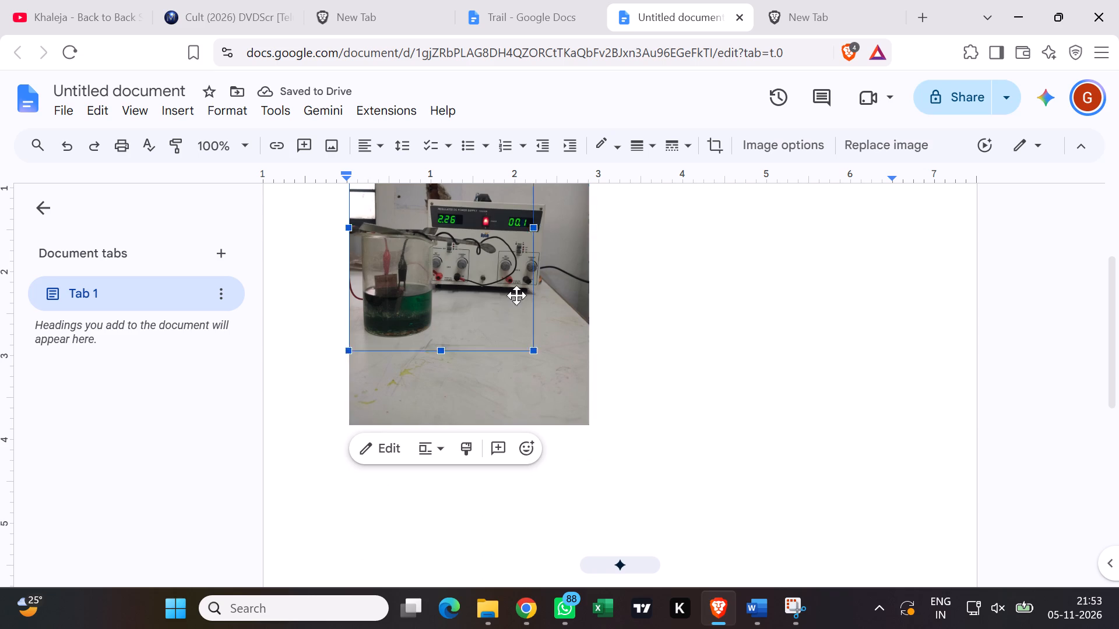
pyautogui.moveTo(516, 295); pyautogui.dragTo(502, 264)
pyautogui.scroll(2, 538, 281)
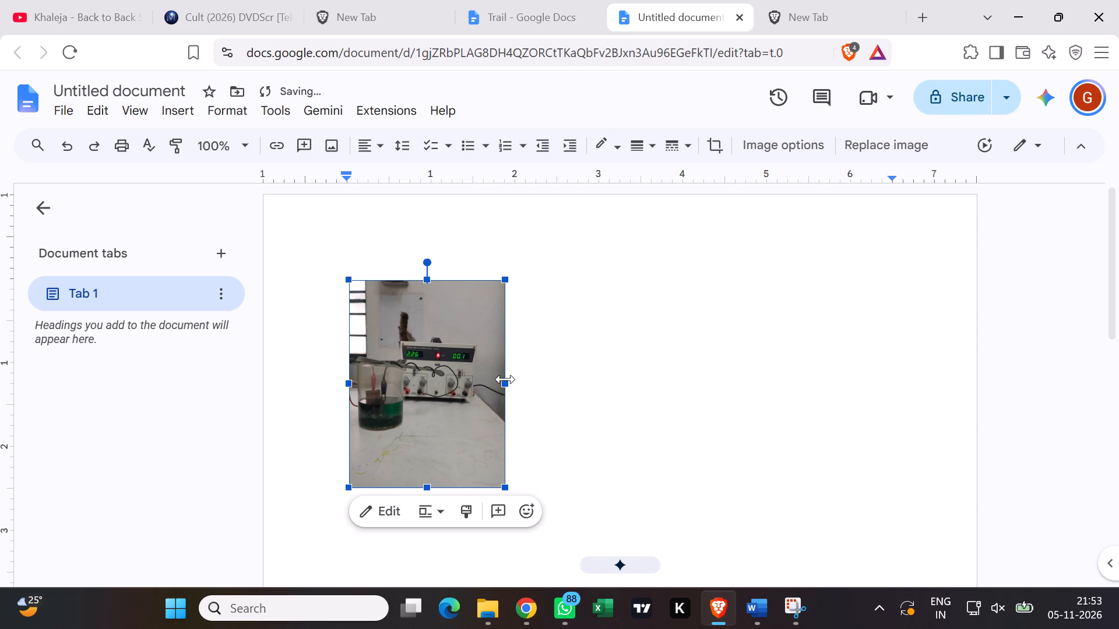
pyautogui.moveTo(505, 379); pyautogui.dragTo(598, 374)
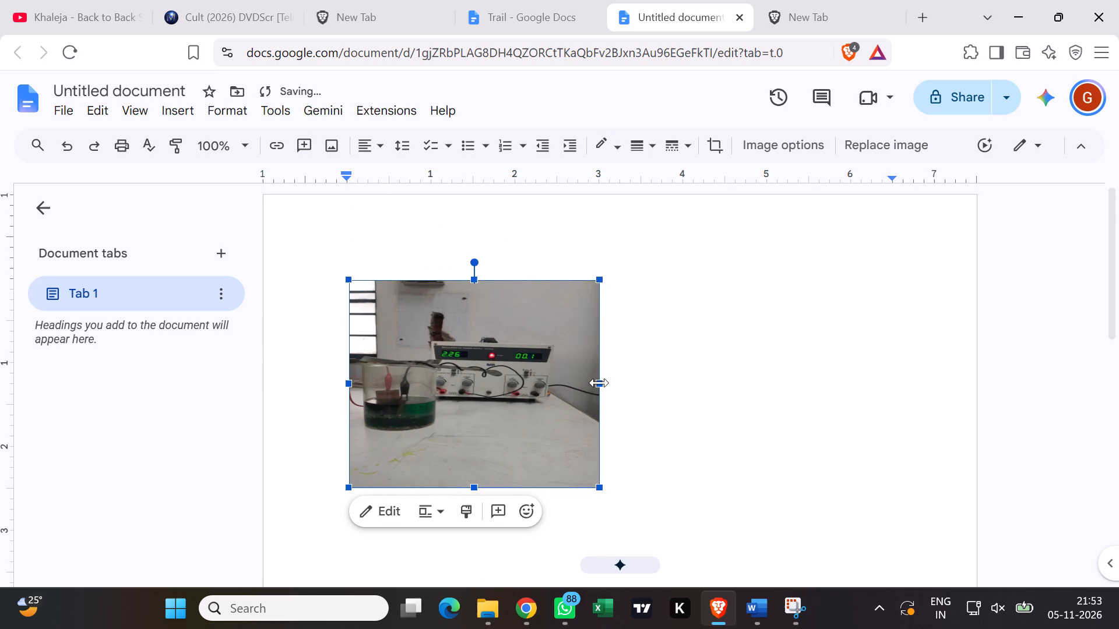
pyautogui.moveTo(601, 384); pyautogui.dragTo(534, 382)
pyautogui.moveTo(537, 384); pyautogui.dragTo(551, 384)
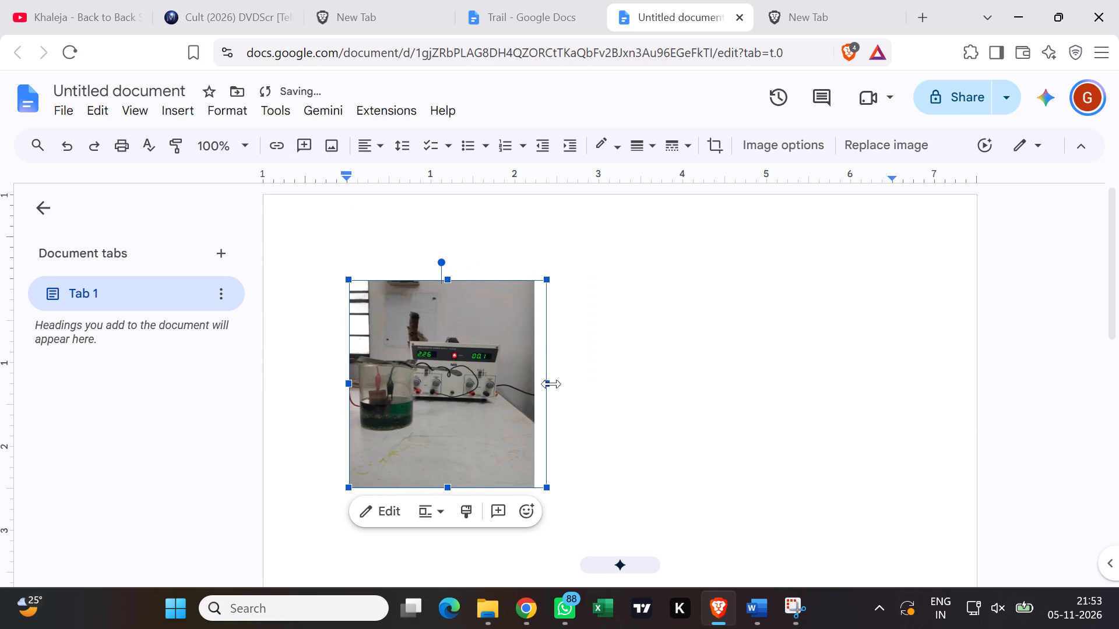
pyautogui.moveTo(551, 384); pyautogui.dragTo(553, 383)
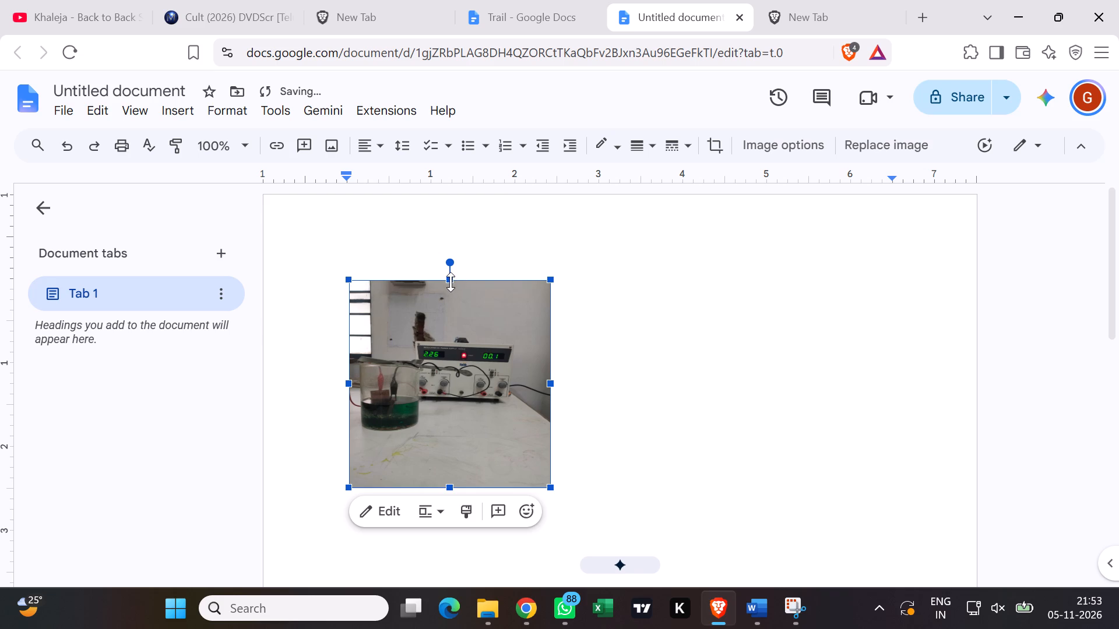
pyautogui.moveTo(451, 282); pyautogui.dragTo(450, 291)
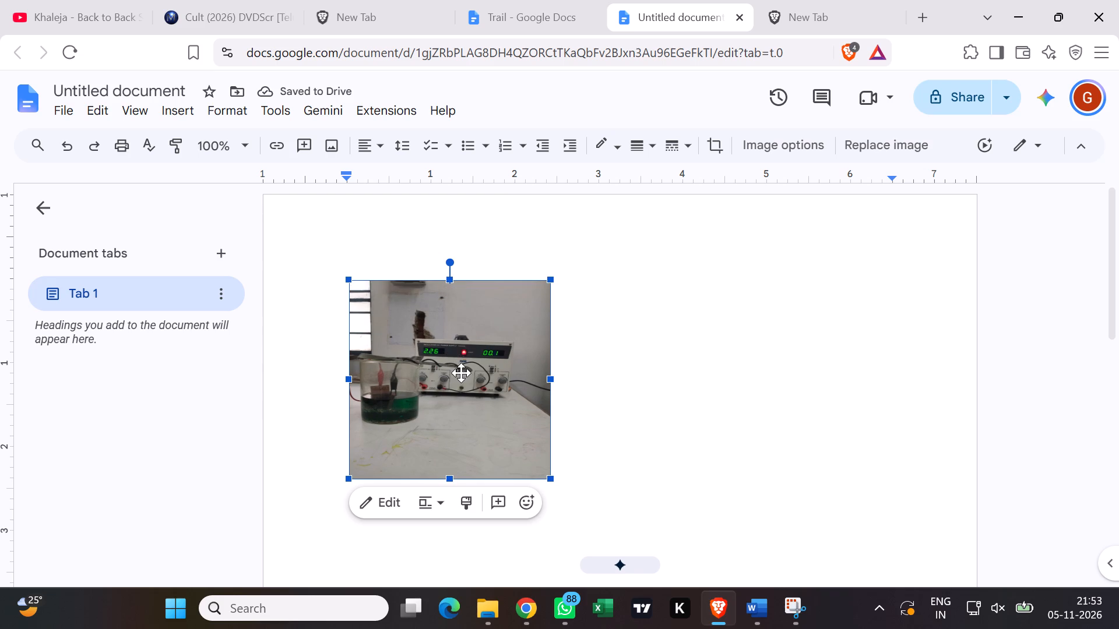
# Copy the resized photo into the Trail document, just below the paragraph about examining the electrode surfaces in section 3.4.
pyautogui.hotkey('ctrl', 'c')
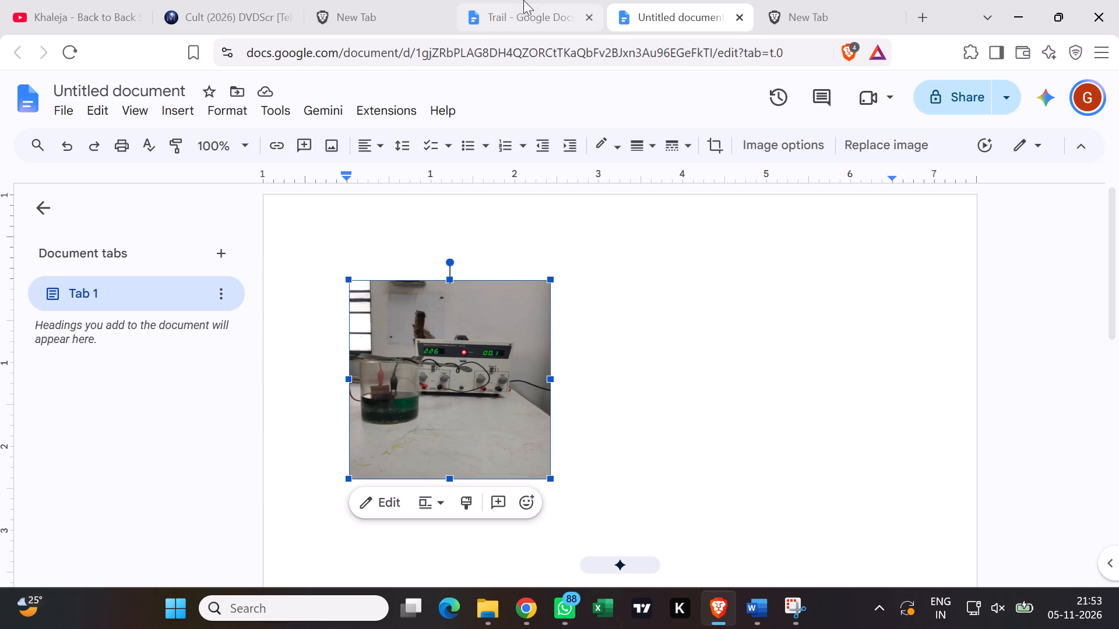
pyautogui.click(516, 15)
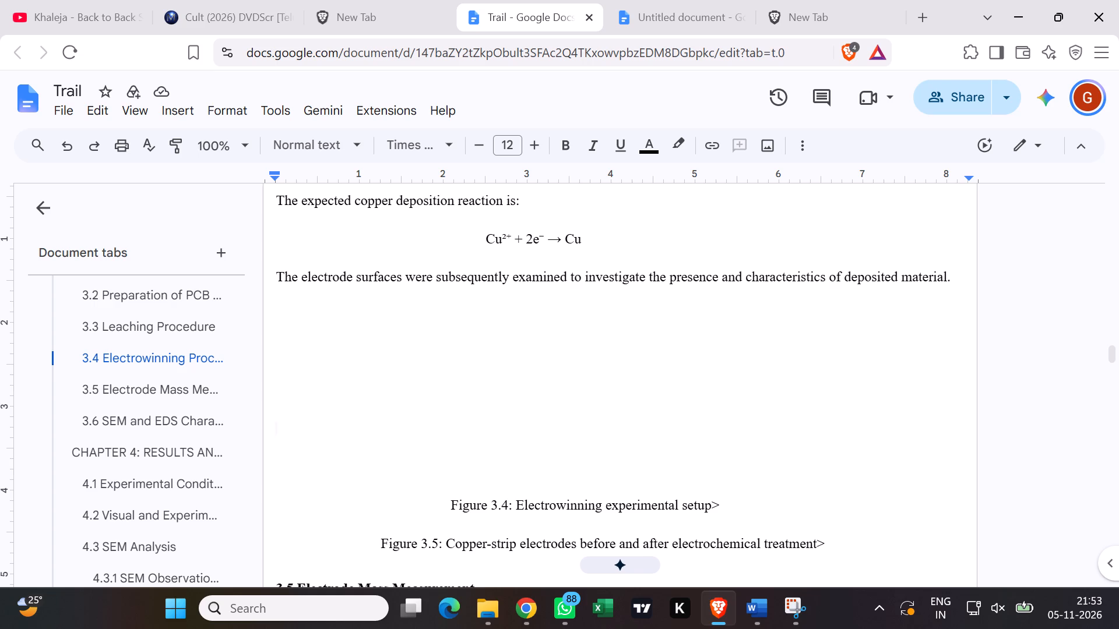
pyautogui.click(466, 337)
pyautogui.click(428, 320)
pyautogui.hotkey('ctrl', 'v')
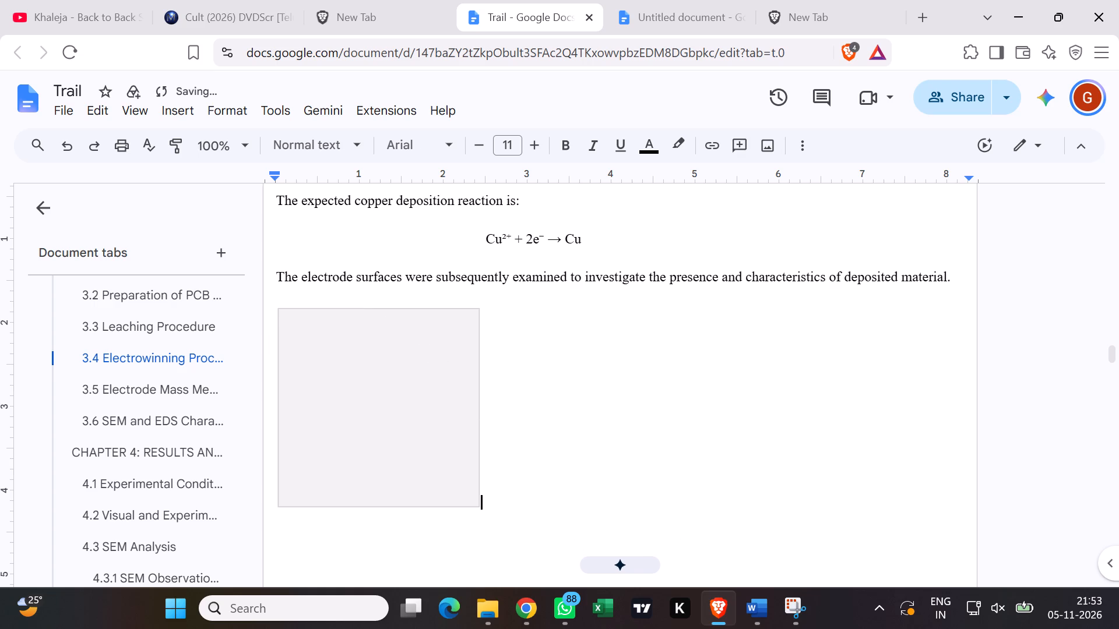
# Delete the empty lines between the pasted photo and the Figure 3.4 caption so the caption sits directly below it.
pyautogui.click(426, 543)
pyautogui.scroll(-2, 439, 521)
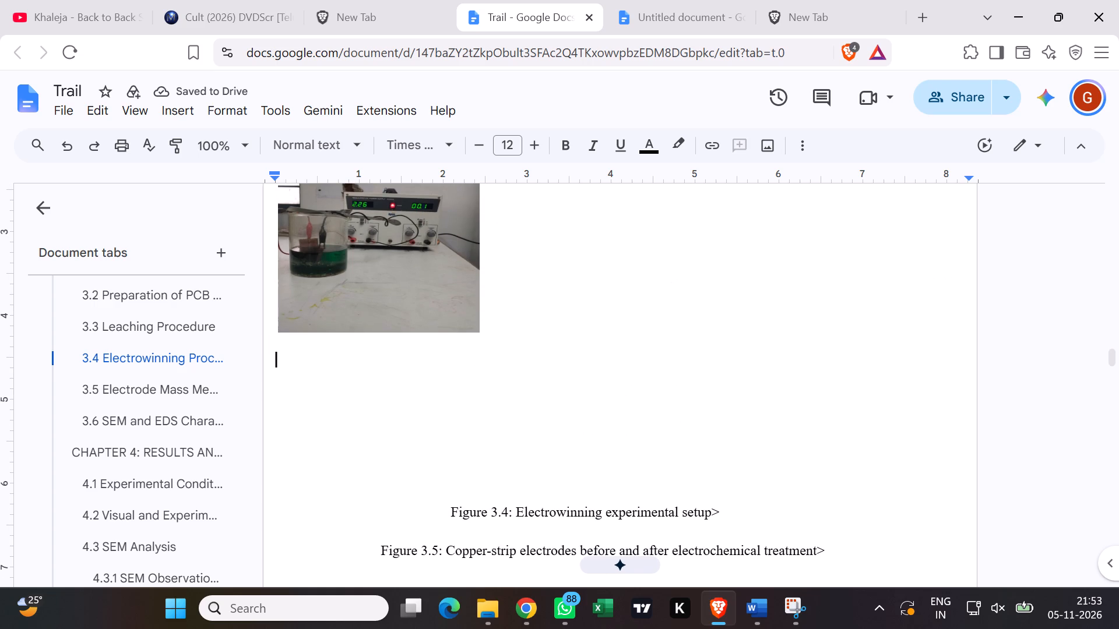
pyautogui.click(416, 510)
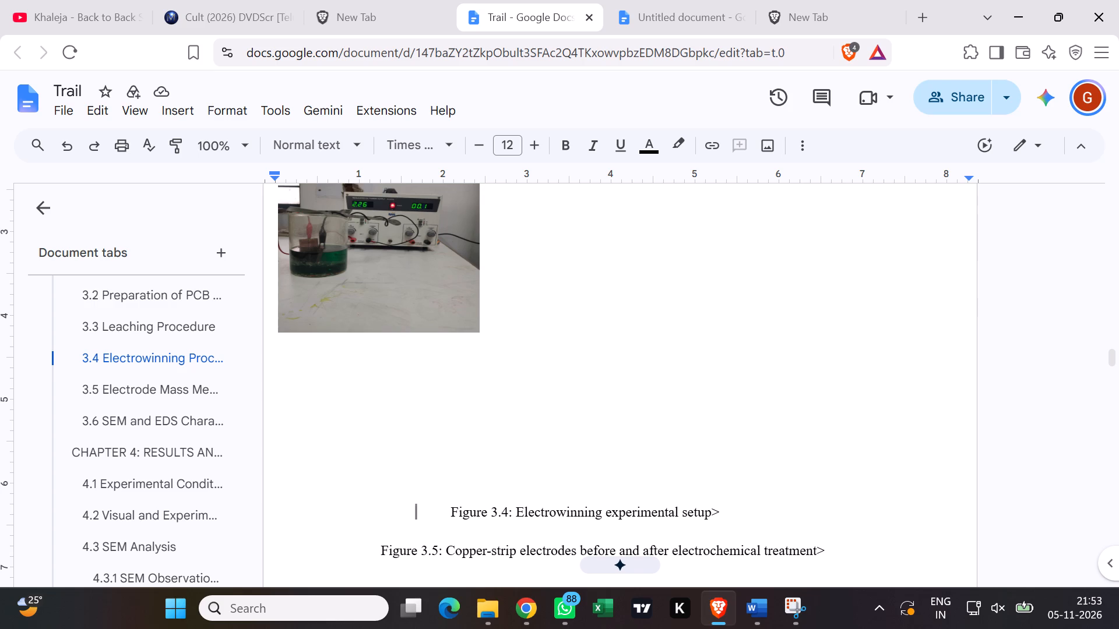
pyautogui.click(436, 475)
pyautogui.press('BackSpace')
pyautogui.press('BackSpace')
pyautogui.press('BackSpace')
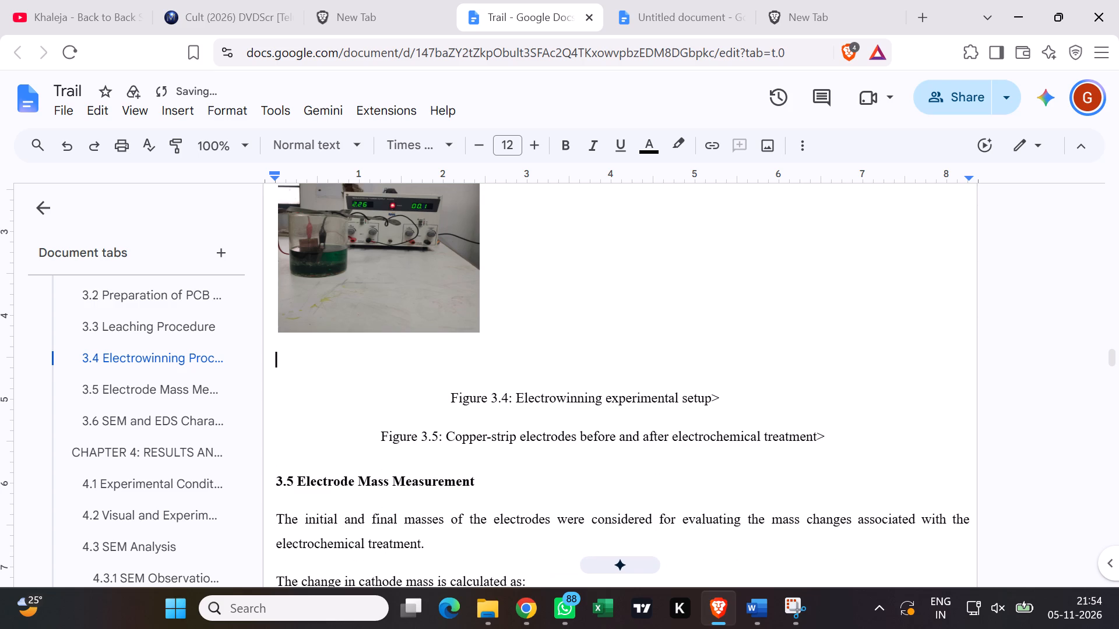
pyautogui.press('BackSpace')
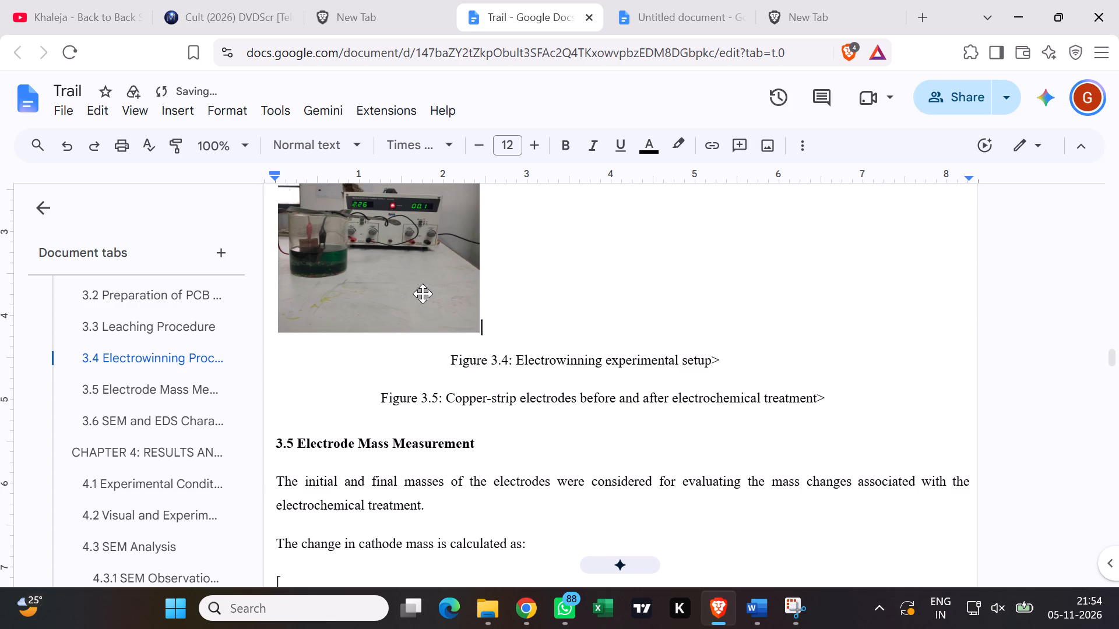
# Centre the electrowinning setup photo horizontally above the Figure 3.4 caption and check its placement.
pyautogui.scroll(2, 425, 294)
pyautogui.click(413, 383)
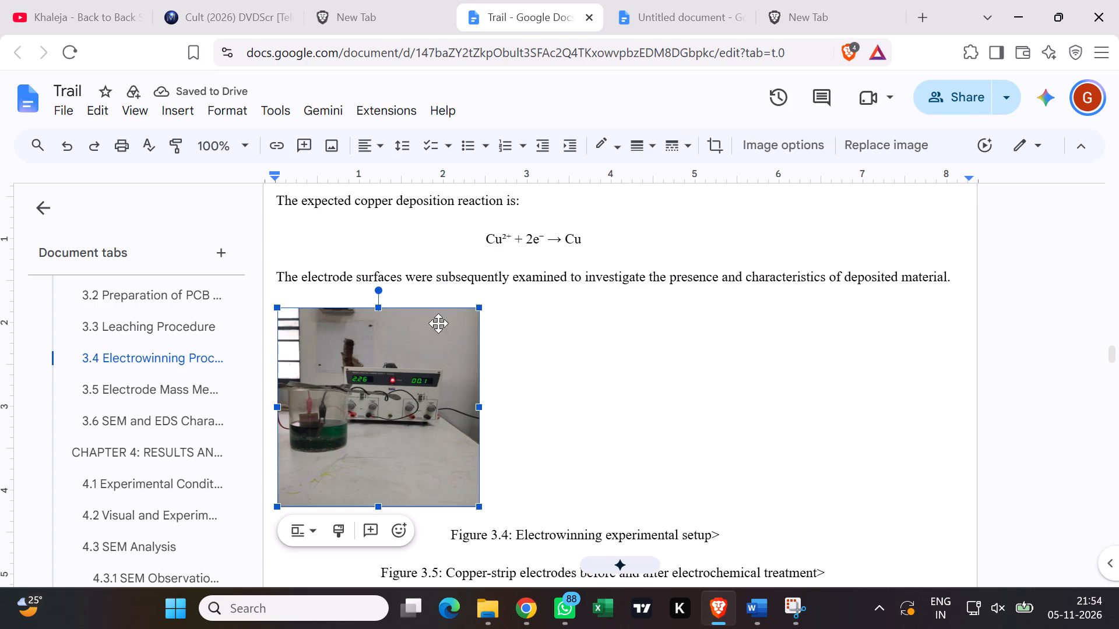
pyautogui.click(378, 144)
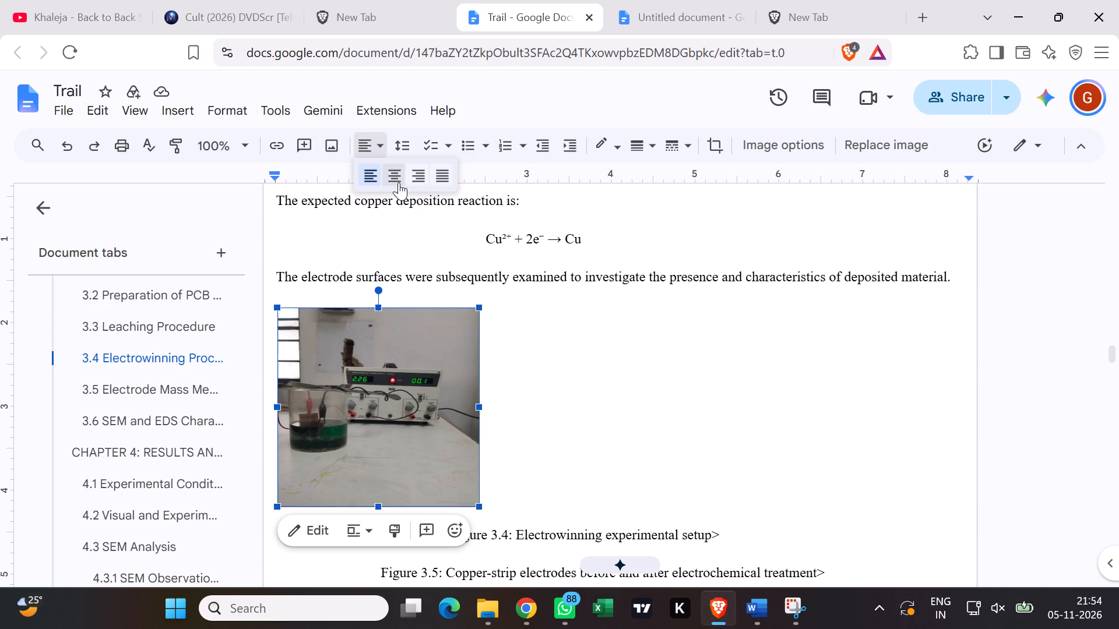
pyautogui.click(397, 176)
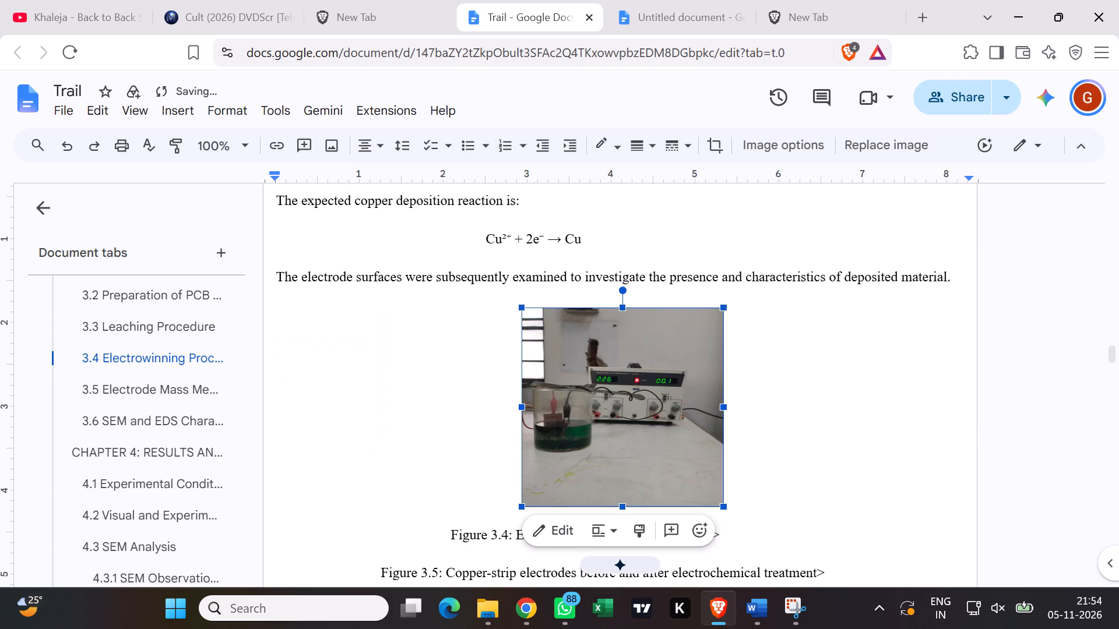
pyautogui.scroll(-2, 444, 270)
pyautogui.scroll(1, 454, 327)
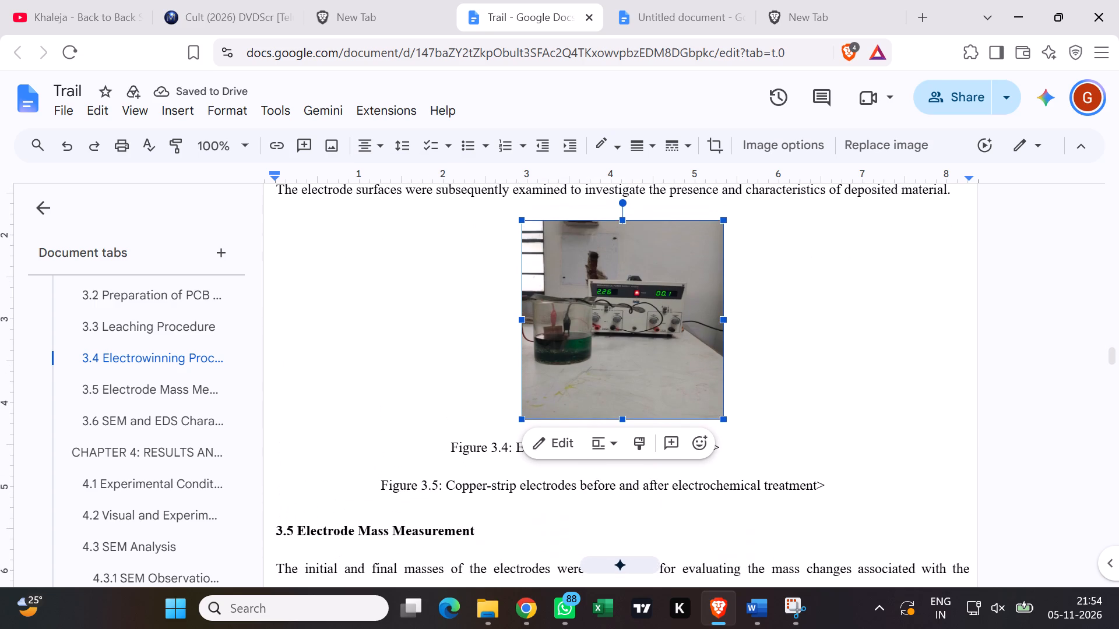
pyautogui.click(455, 325)
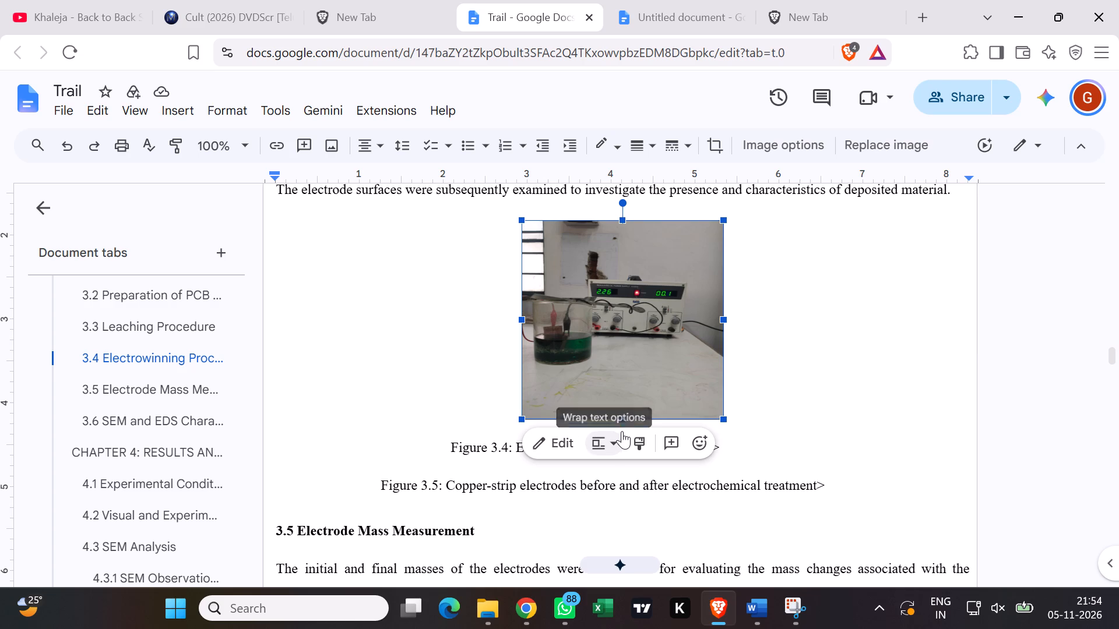
pyautogui.click(841, 399)
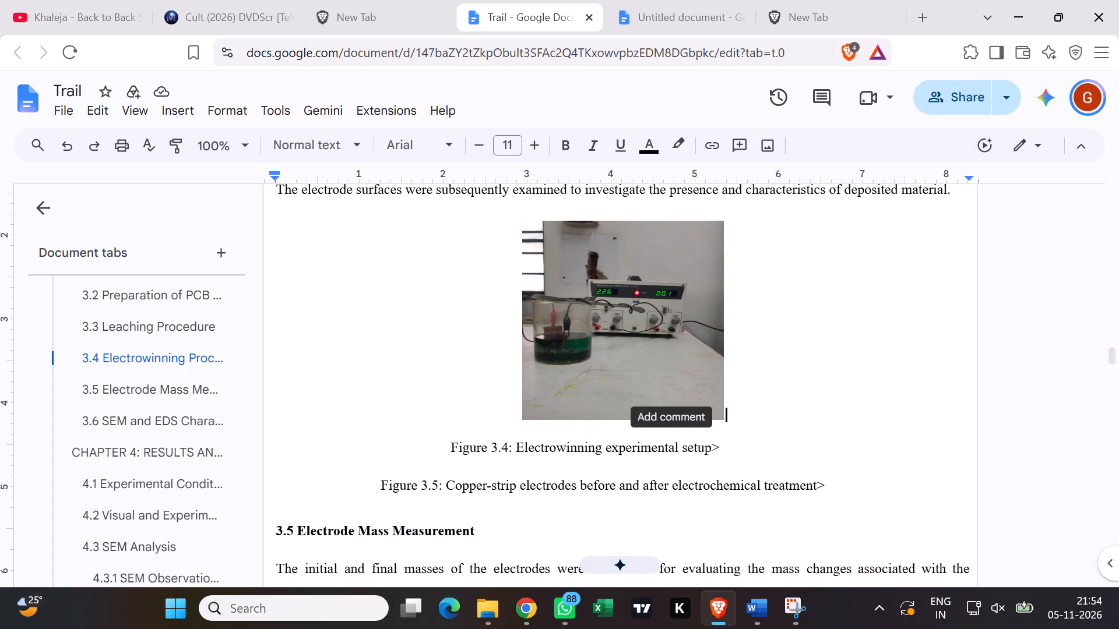
# Remove the stray ">" from the end of the Figure 3.4 caption.
pyautogui.click(724, 453)
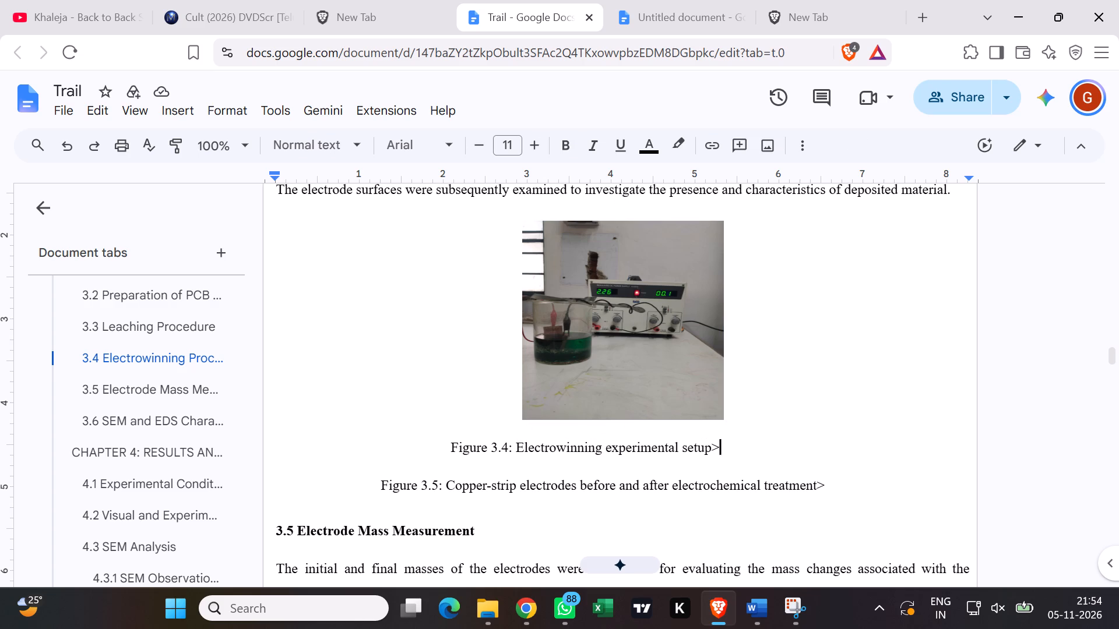
pyautogui.press('BackSpace')
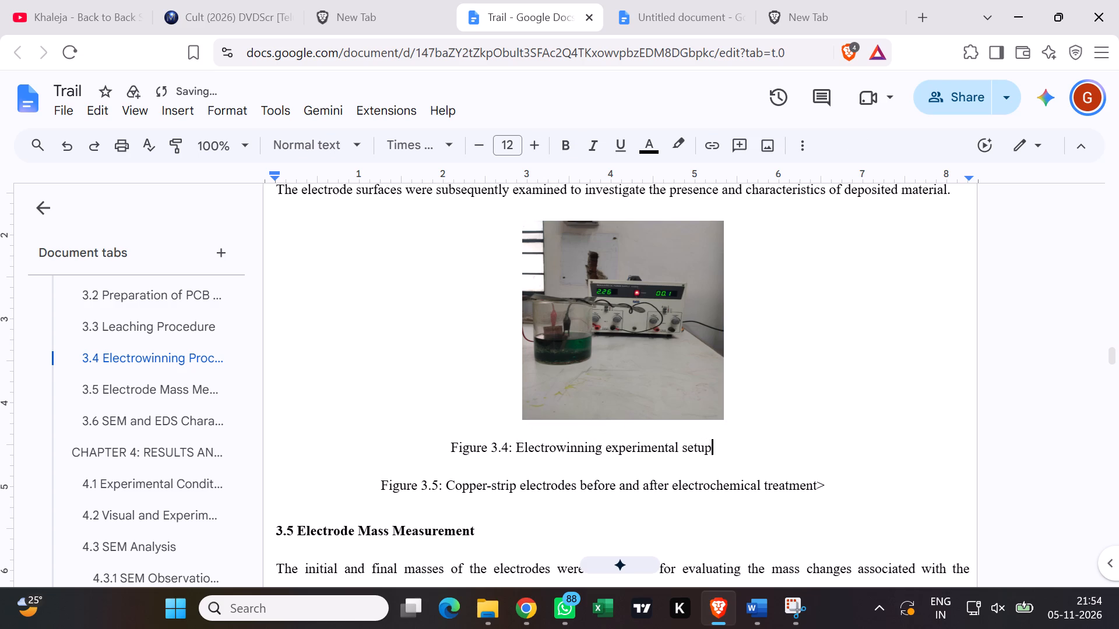
# Add eleven spaces before the Figure 3.4 caption text to shift it so that it lines up centrally beneath the photo.
pyautogui.press('Left')
pyautogui.press('Left')
pyautogui.press('Left')
pyautogui.press('Left')
pyautogui.press('Left')
pyautogui.press('Left')
pyautogui.press('Left')
pyautogui.press('Left')
pyautogui.press('Left')
pyautogui.press('Left')
pyautogui.press('Left')
pyautogui.press('Left')
pyautogui.press('Left')
pyautogui.press('Left')
pyautogui.press('Left')
pyautogui.press('Left')
pyautogui.press('Left')
pyautogui.press('Left')
pyautogui.press('Left')
pyautogui.press('Left')
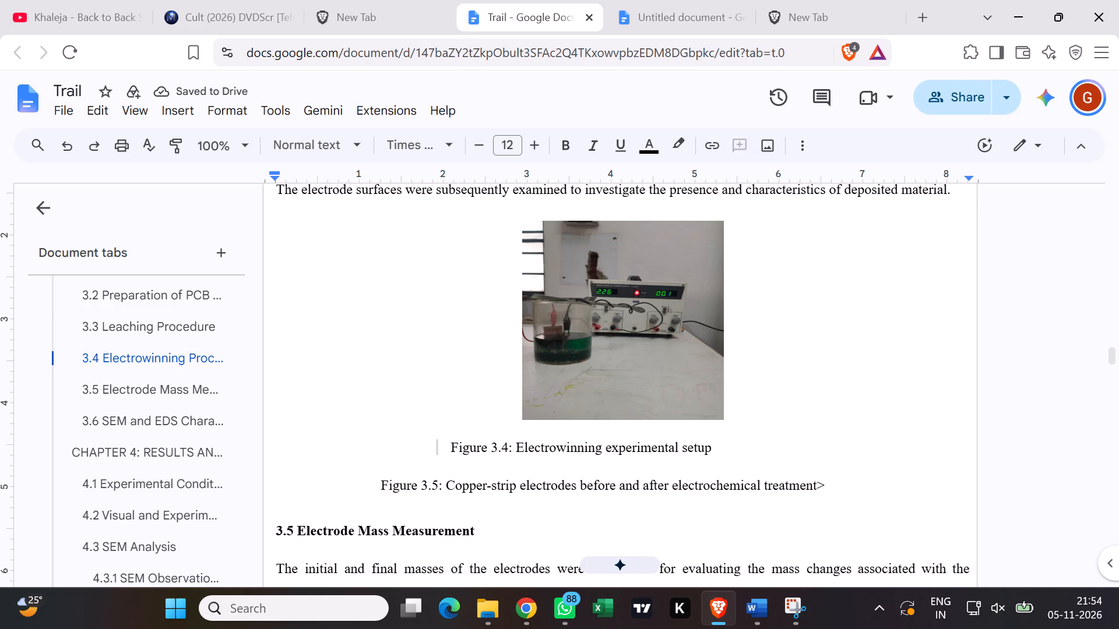
pyautogui.press('Right')
pyautogui.press('Right')
pyautogui.press('Right')
pyautogui.press('space')
pyautogui.press('space')
pyautogui.press('space')
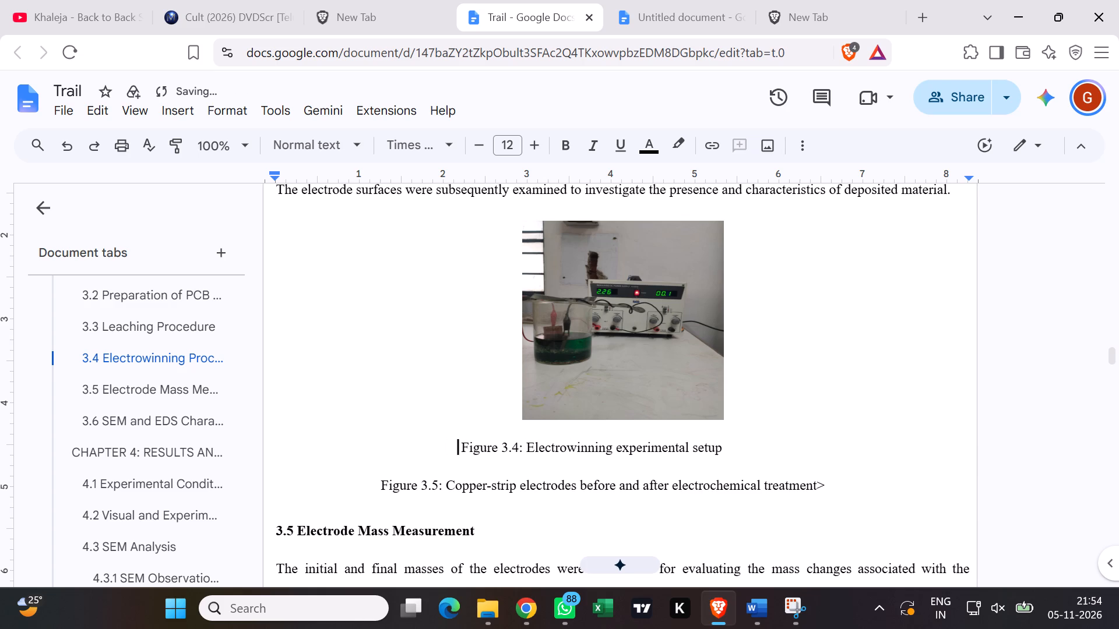
pyautogui.press('space')
pyautogui.press('space')
pyautogui.press('space')
pyautogui.press('space')
pyautogui.press('space')
pyautogui.press('space')
pyautogui.press('space')
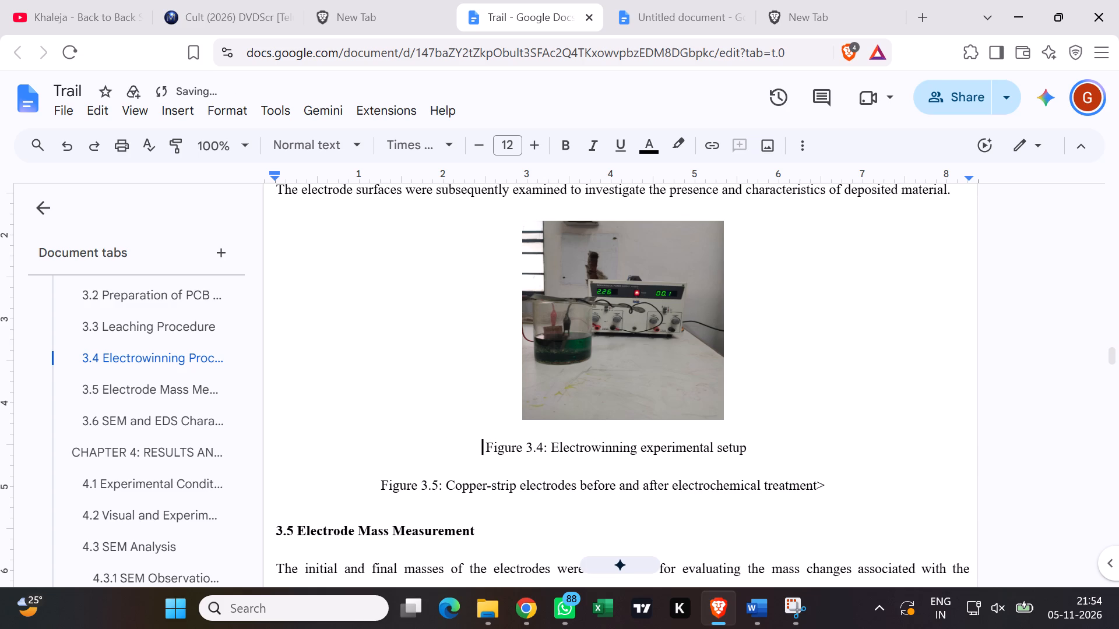
pyautogui.click(483, 448)
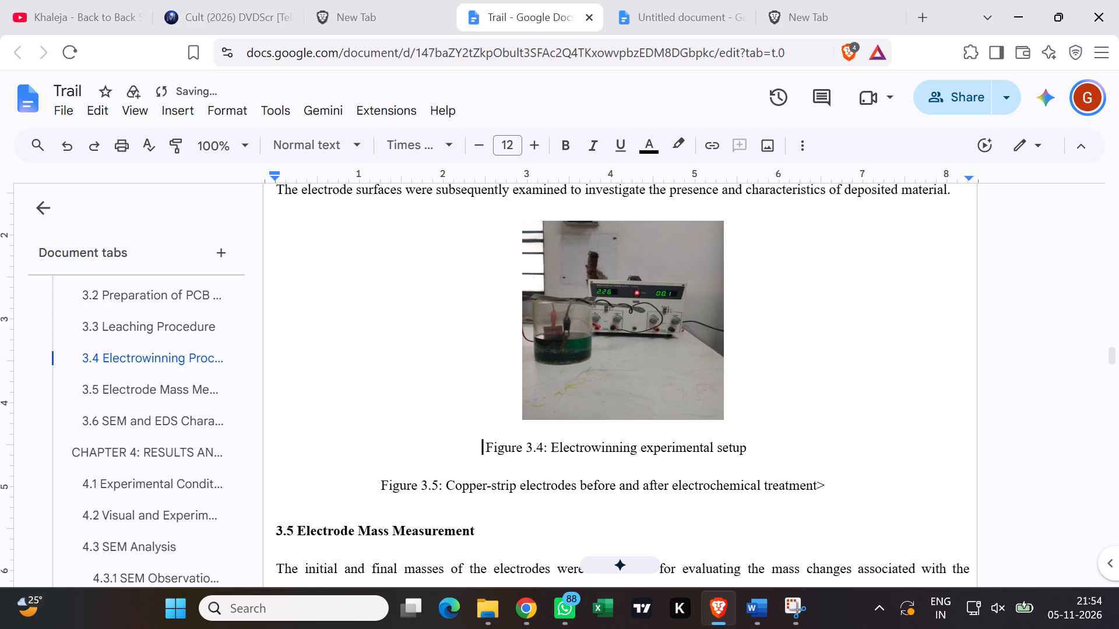
pyautogui.click(488, 445)
pyautogui.press('space')
pyautogui.click(571, 473)
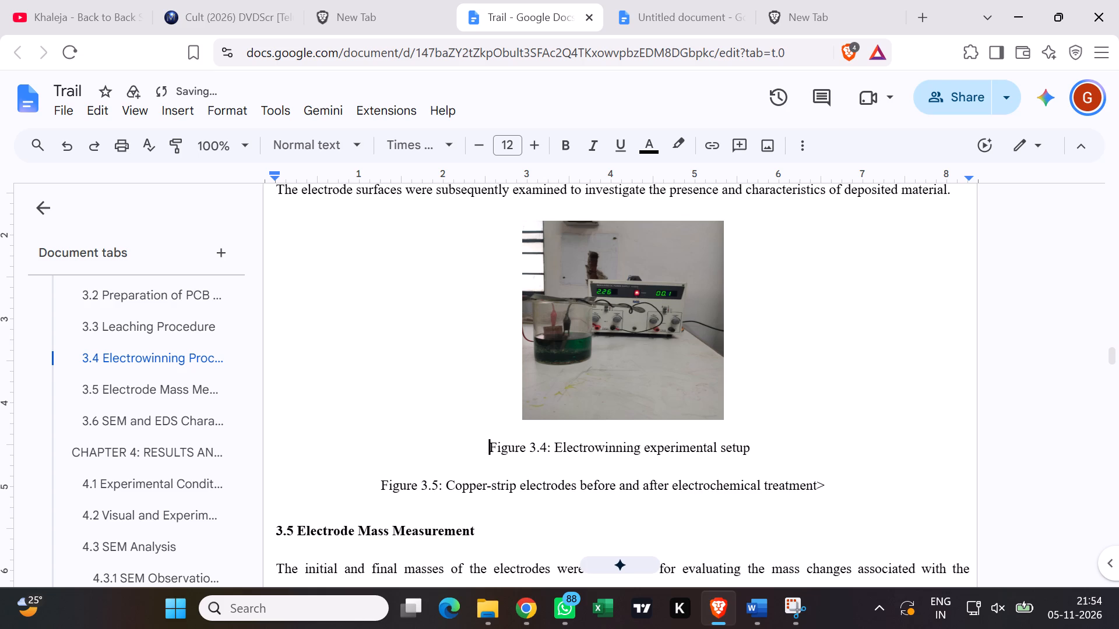
# Insert five empty lines between the Figure 3.4 and Figure 3.5 captions to make room for a photo.
pyautogui.click(775, 443)
pyautogui.click(812, 462)
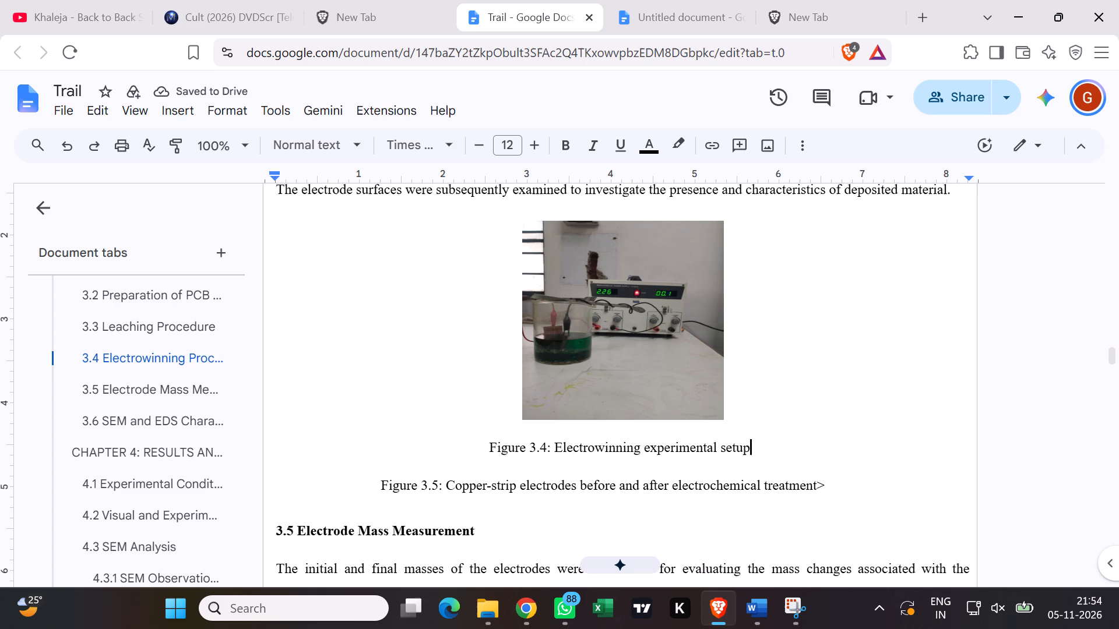
pyautogui.press('Return')
pyautogui.press('Return')
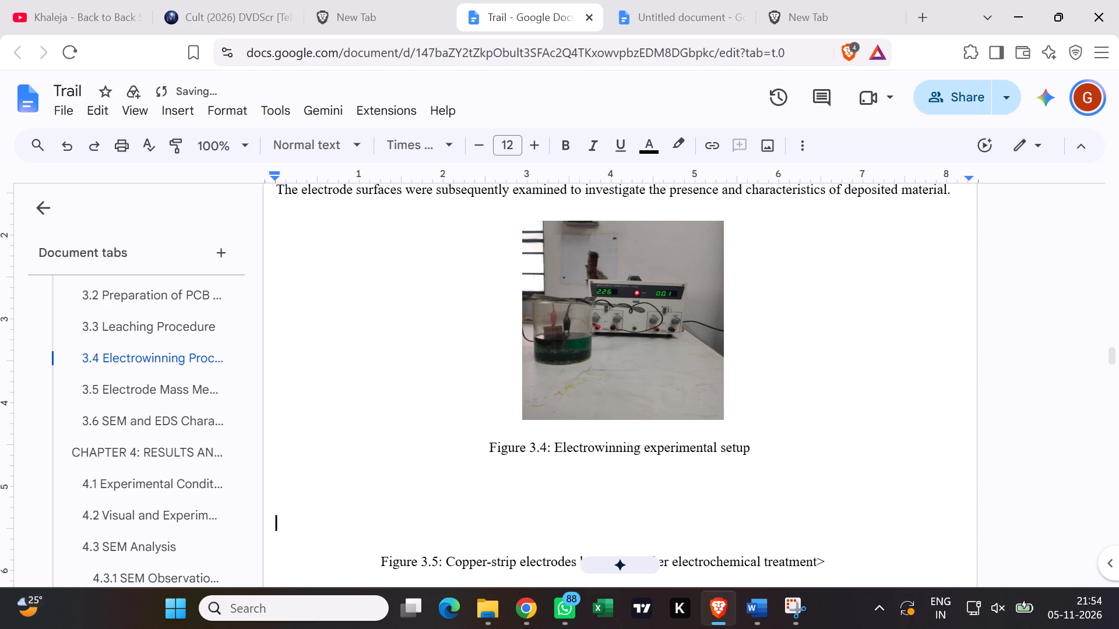
pyautogui.scroll(-2, 719, 453)
pyautogui.scroll(1, 720, 450)
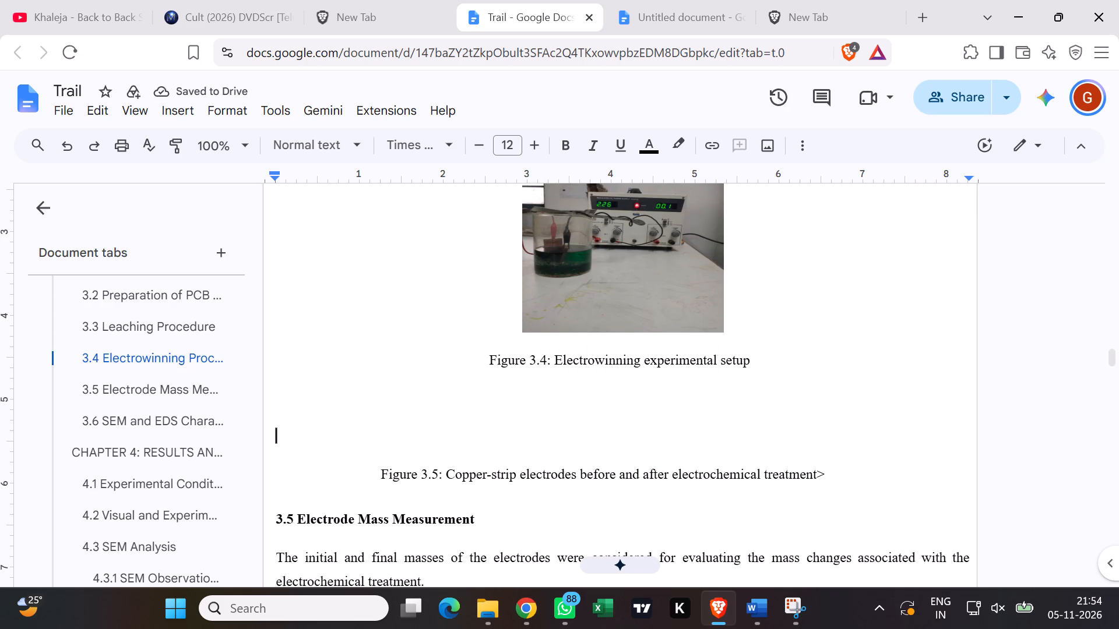
pyautogui.press('Return')
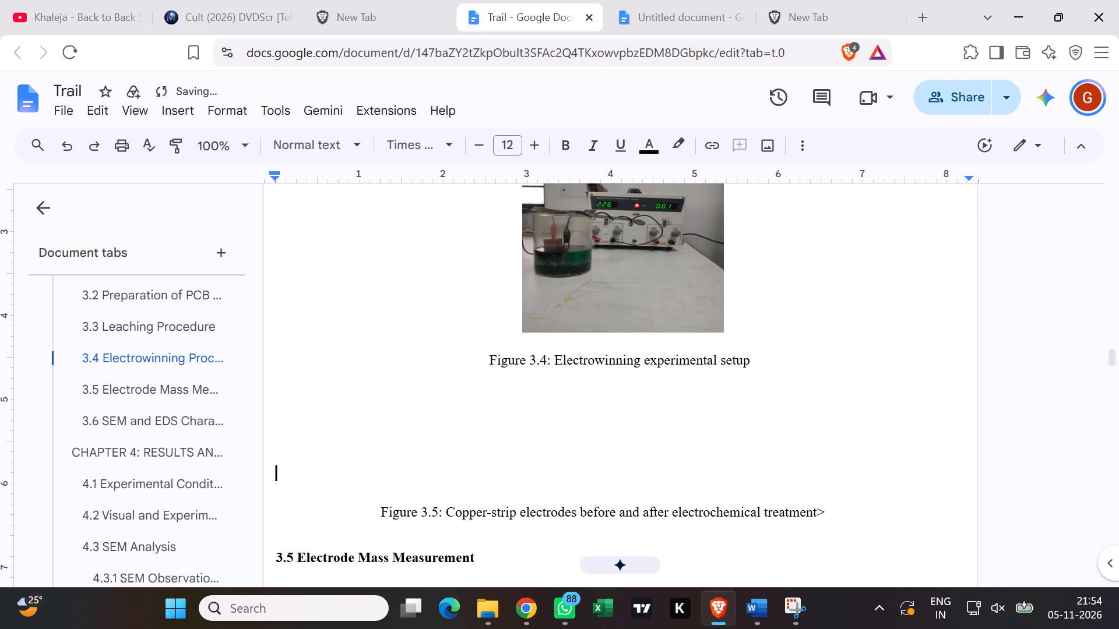
pyautogui.scroll(-1, 671, 469)
pyautogui.press('Return')
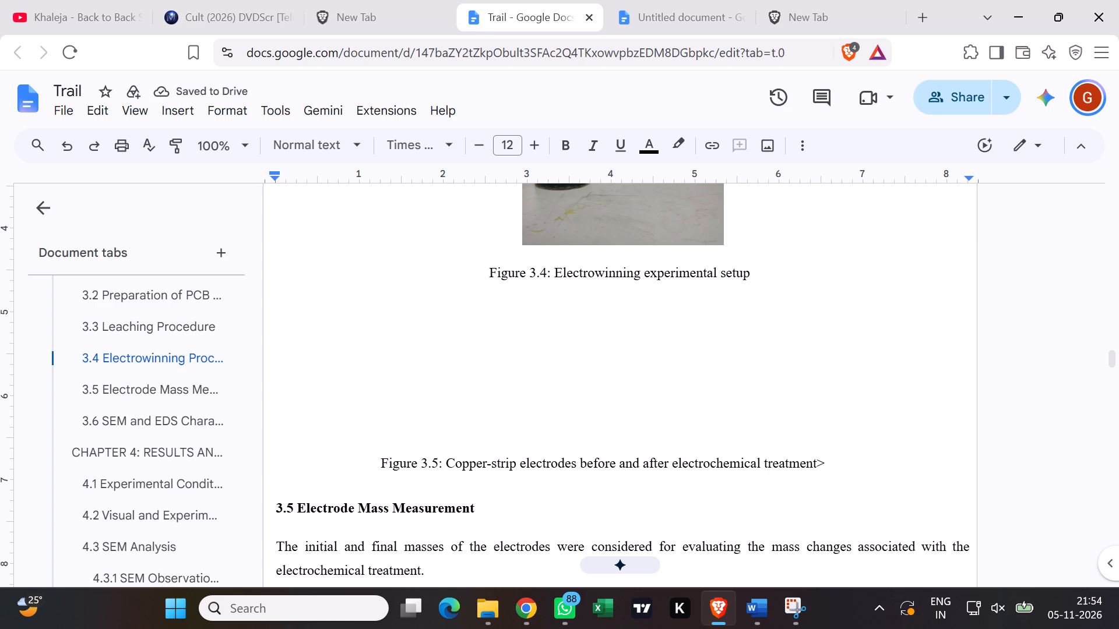
pyautogui.scroll(1, 656, 464)
pyautogui.scroll(-1, 656, 464)
pyautogui.scroll(1, 652, 462)
pyautogui.press('Return')
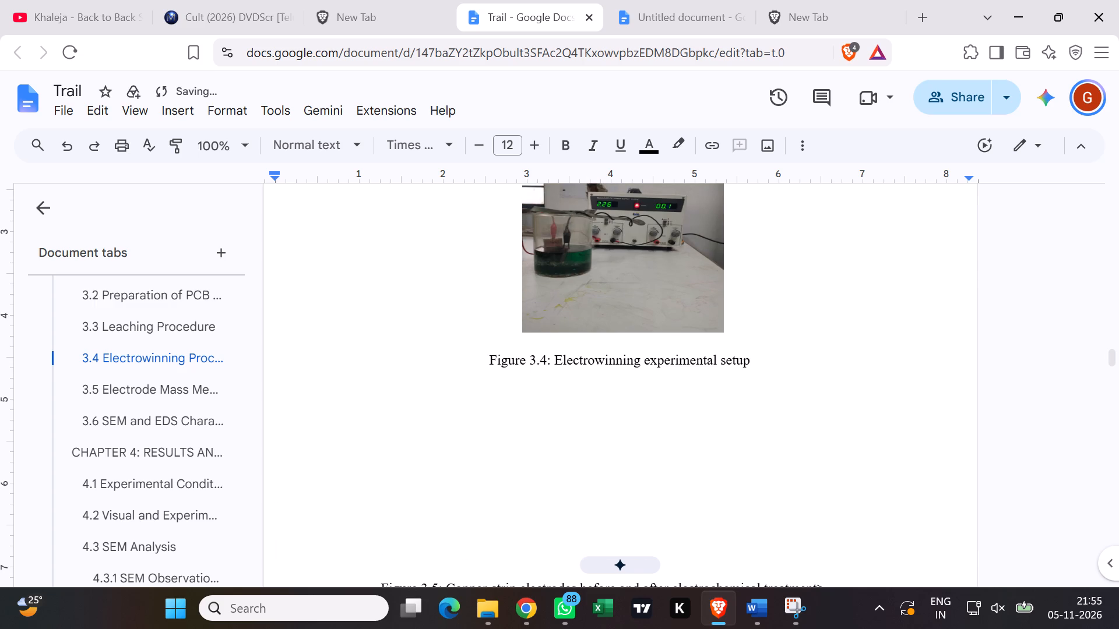
pyautogui.scroll(-2, 646, 459)
pyautogui.scroll(1, 646, 459)
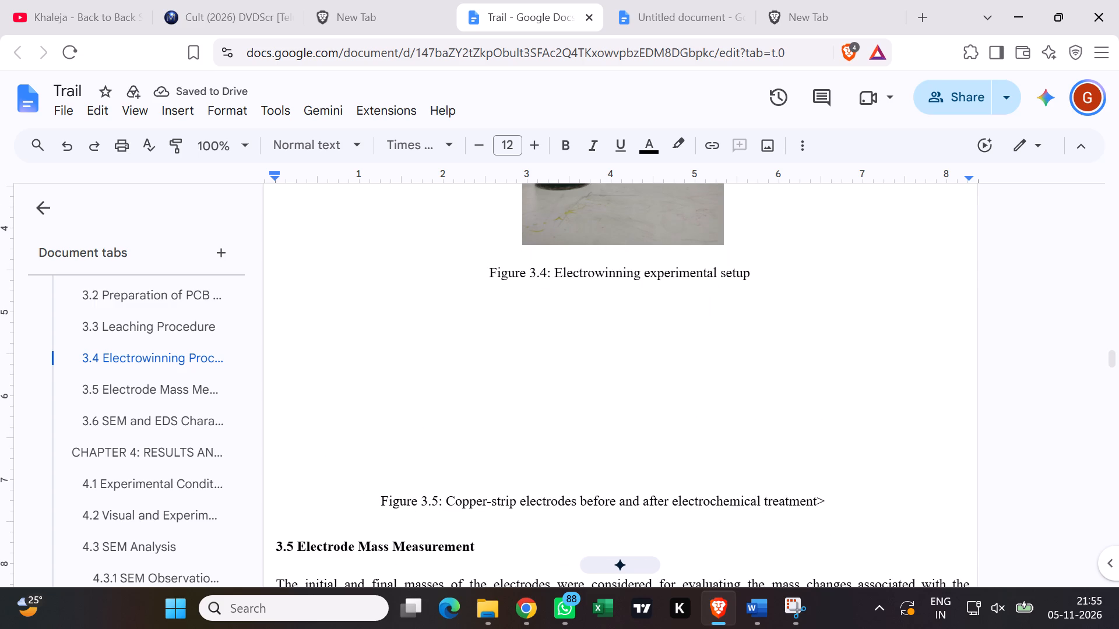
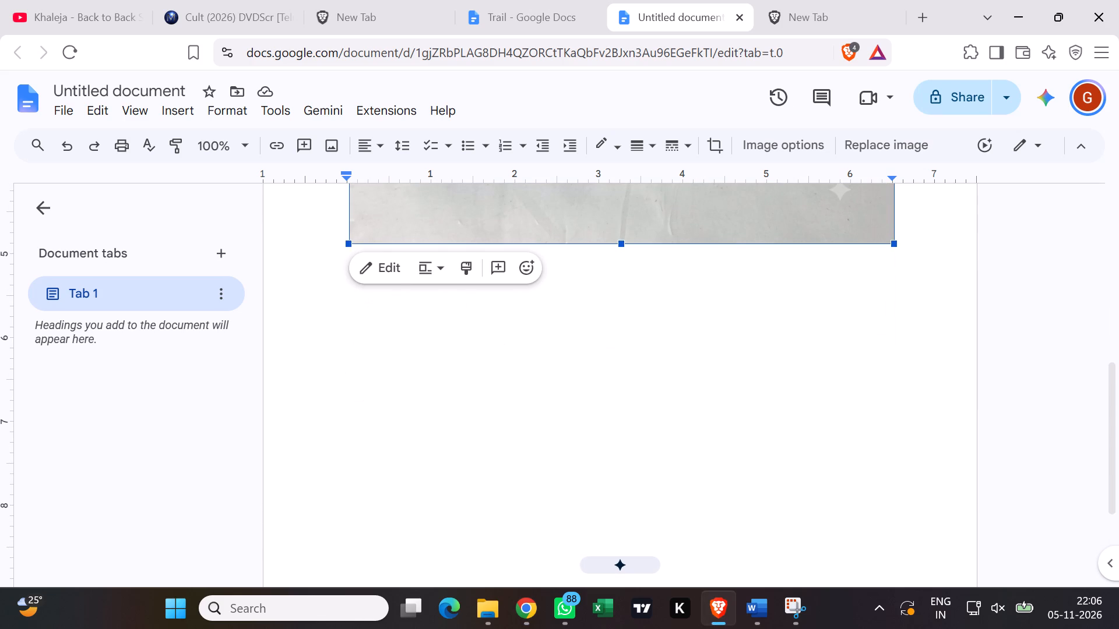
pyautogui.click(530, 437)
pyautogui.scroll(3, 694, 349)
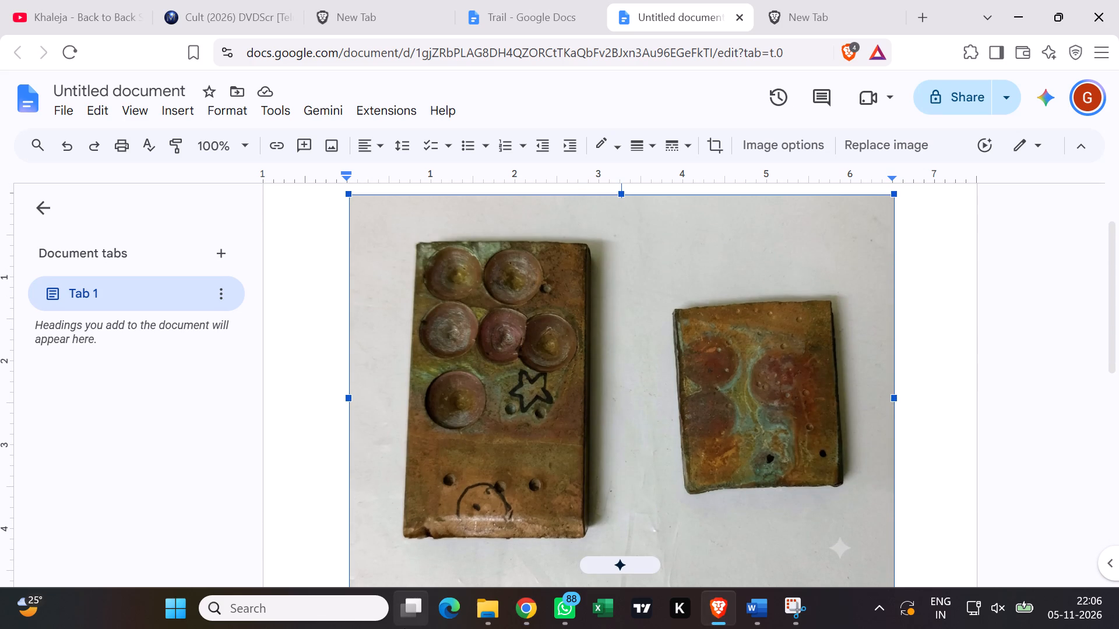
pyautogui.scroll(-4, 942, 356)
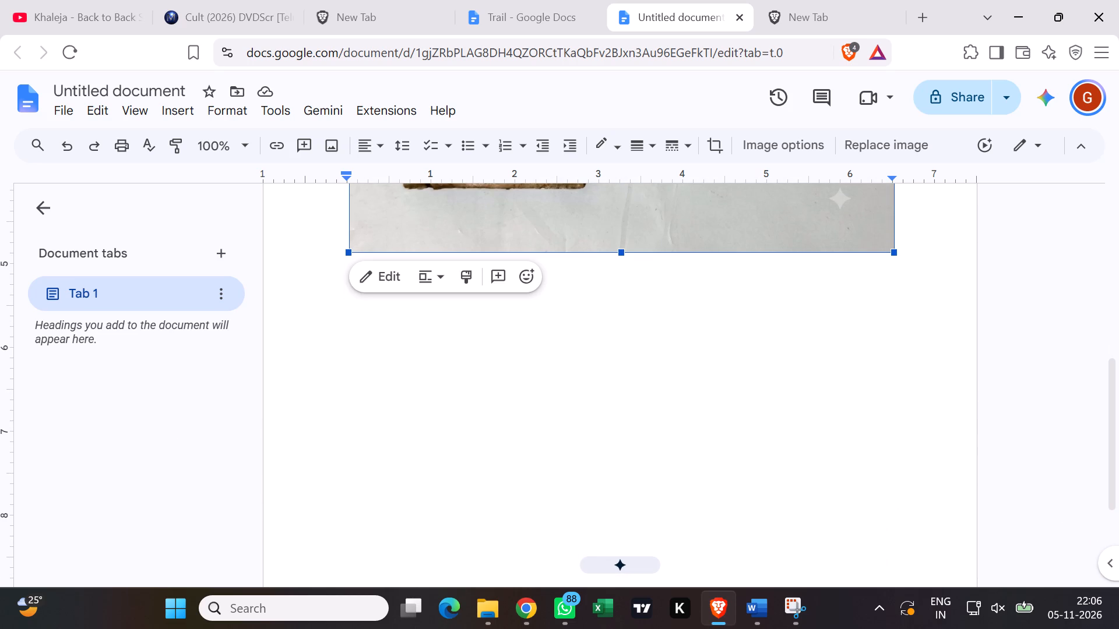
pyautogui.moveTo(891, 253); pyautogui.dragTo(629, 176)
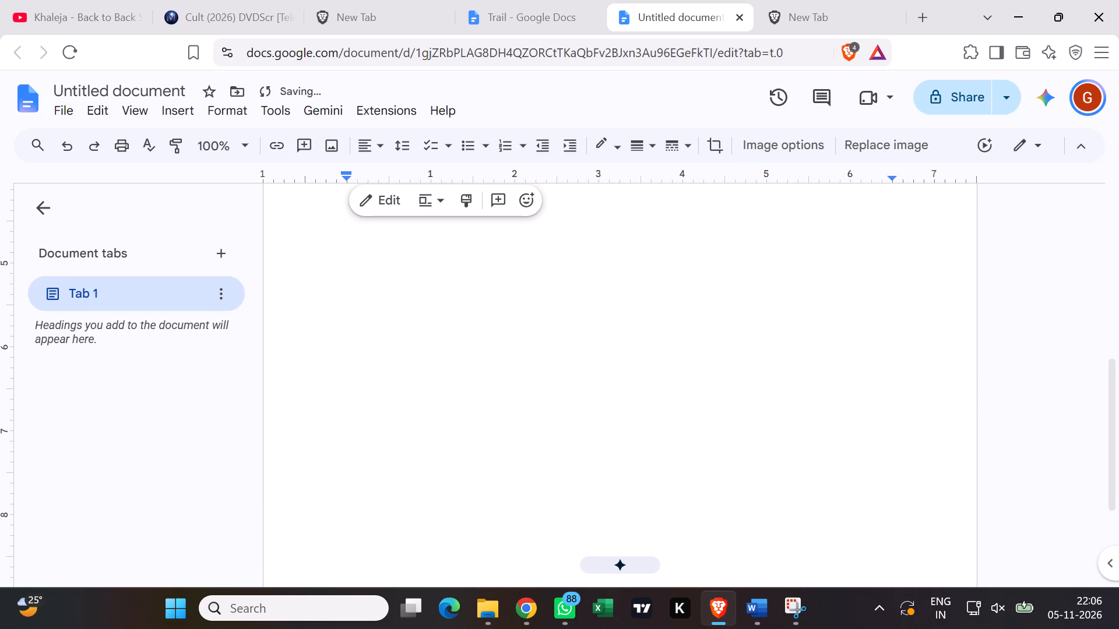
pyautogui.scroll(4, 791, 314)
pyautogui.scroll(-4, 772, 302)
pyautogui.scroll(3, 772, 306)
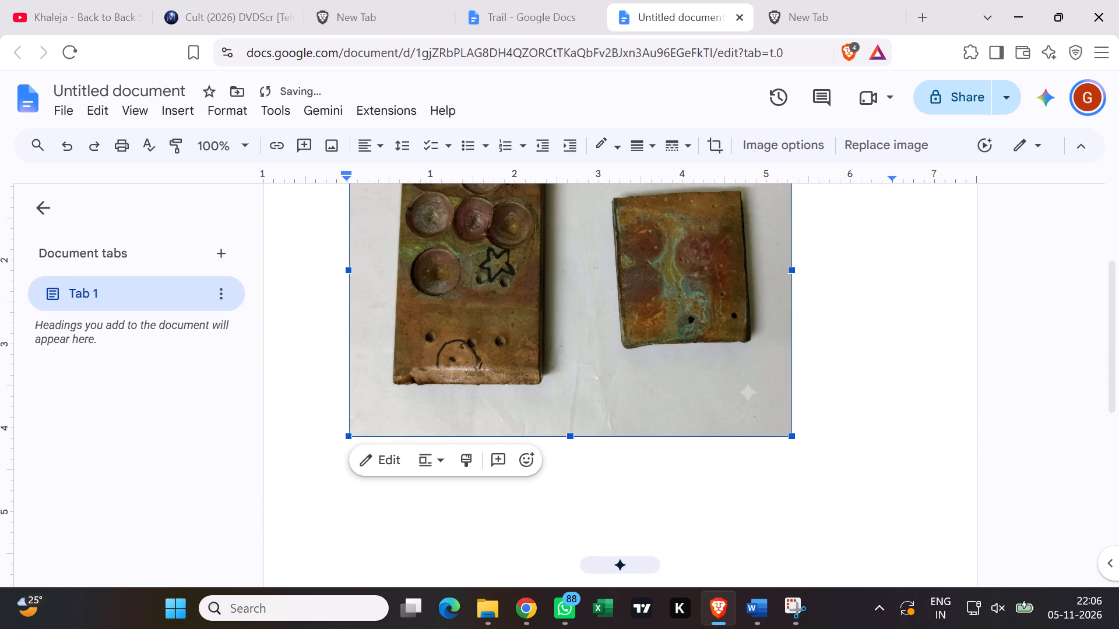
pyautogui.moveTo(793, 439); pyautogui.dragTo(473, 347)
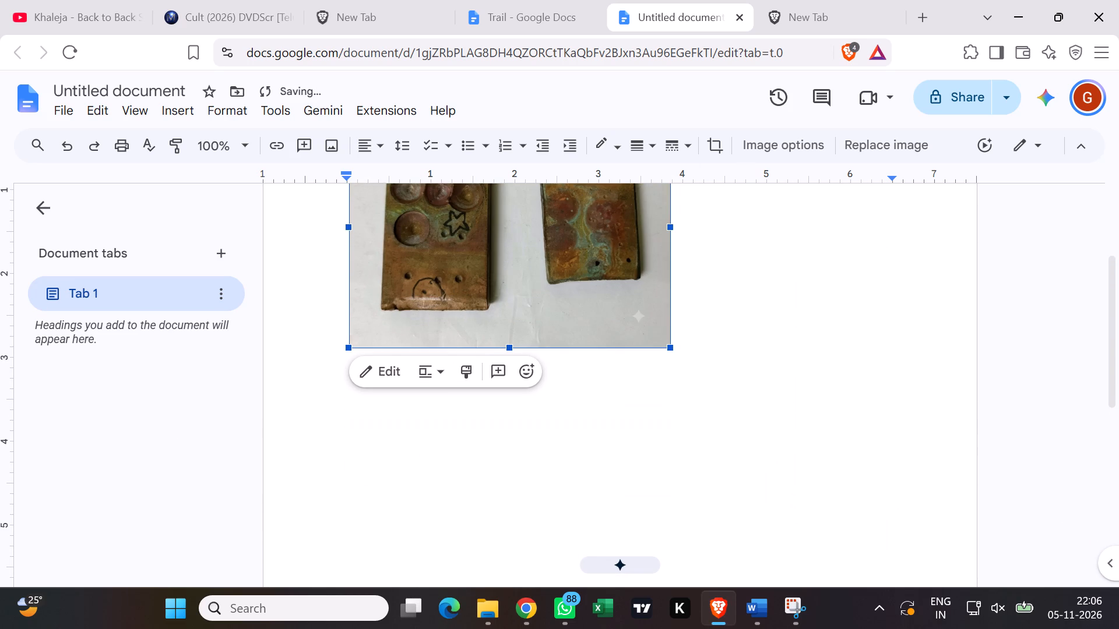
pyautogui.moveTo(670, 346); pyautogui.dragTo(477, 278)
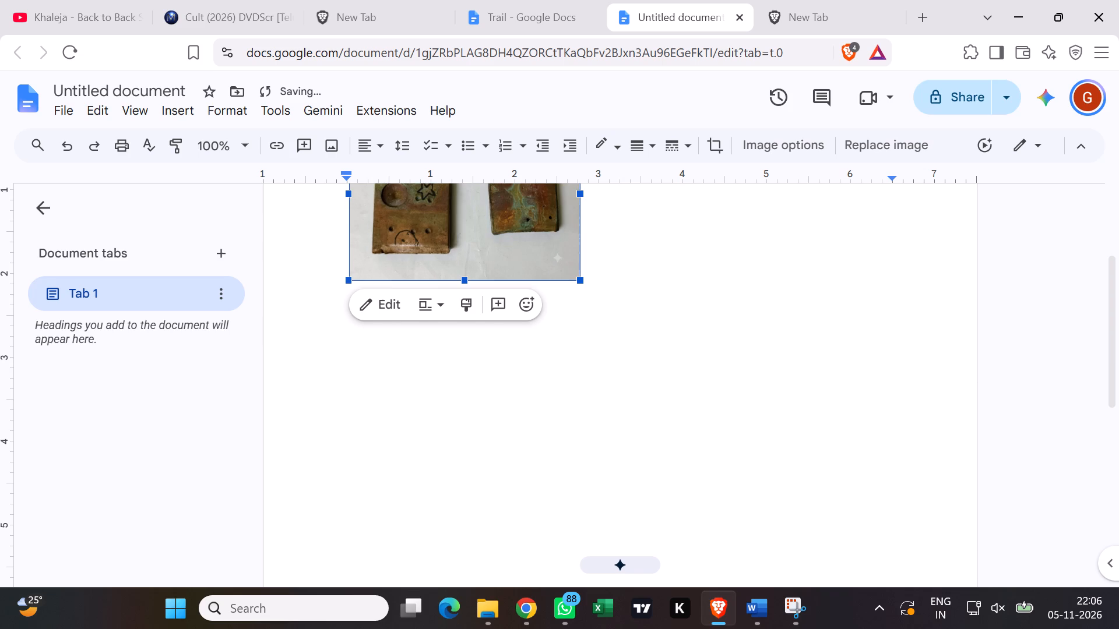
# Add five line breaks after the oxidised electrode image and paste the copied clean copper strip image below it.
pyautogui.click(753, 303)
pyautogui.click(753, 303)
pyautogui.click(747, 320)
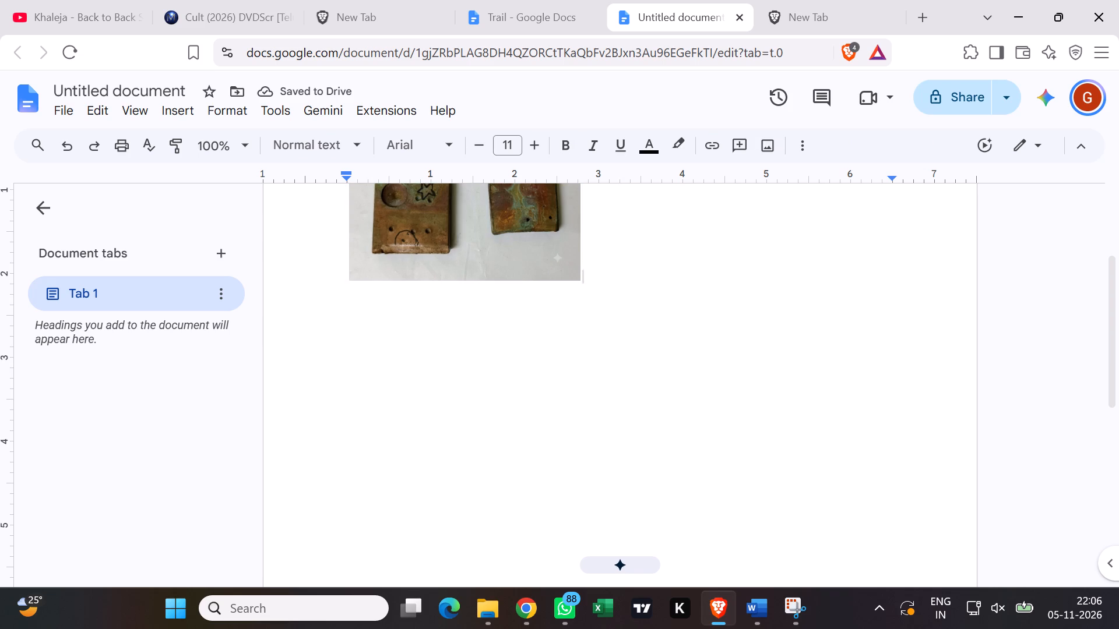
pyautogui.press('Return')
pyautogui.press('Return')
pyautogui.press('Return')
pyautogui.press('Return')
pyautogui.press('Return')
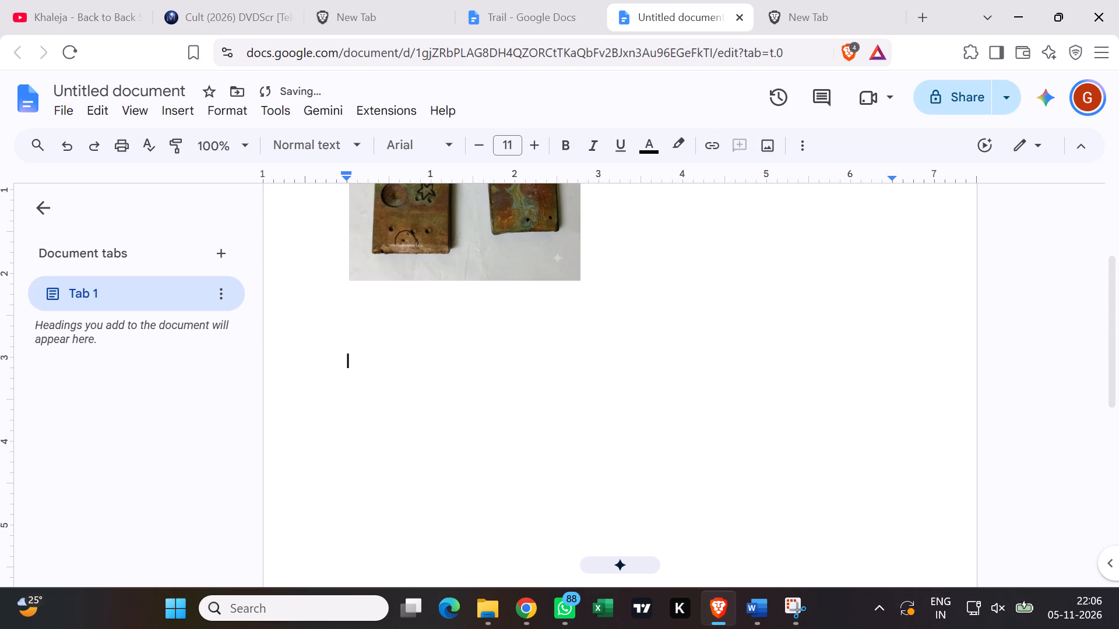
pyautogui.hotkey('ctrl', 'v')
pyautogui.click(678, 383)
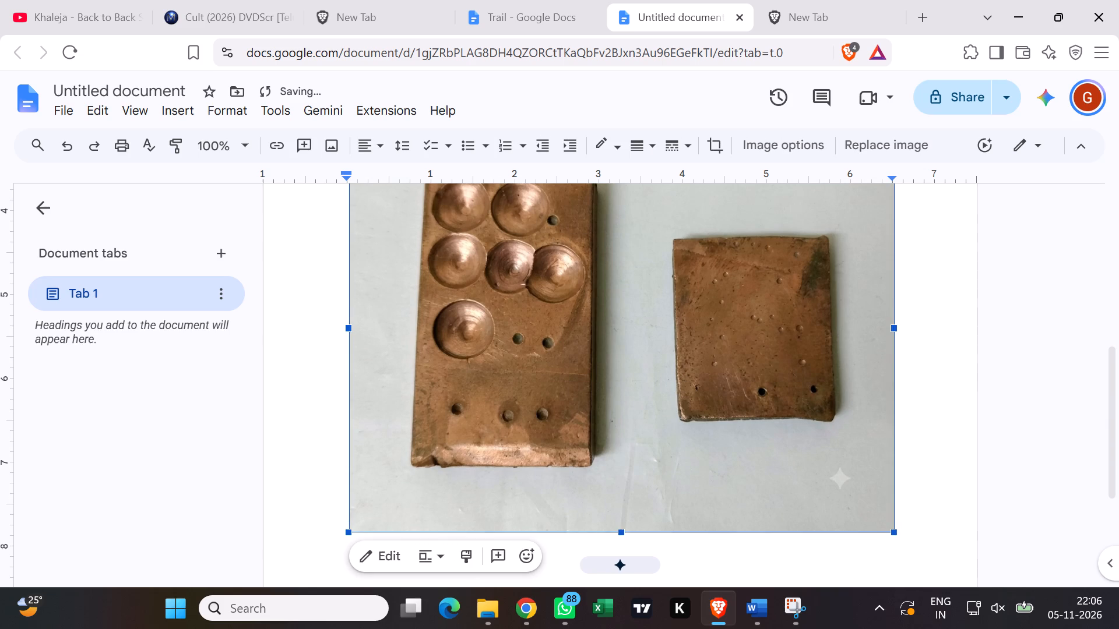
# Shrink the pasted clean copper strip image proportionally to about 2.5 inches wide.
pyautogui.moveTo(895, 531); pyautogui.dragTo(663, 485)
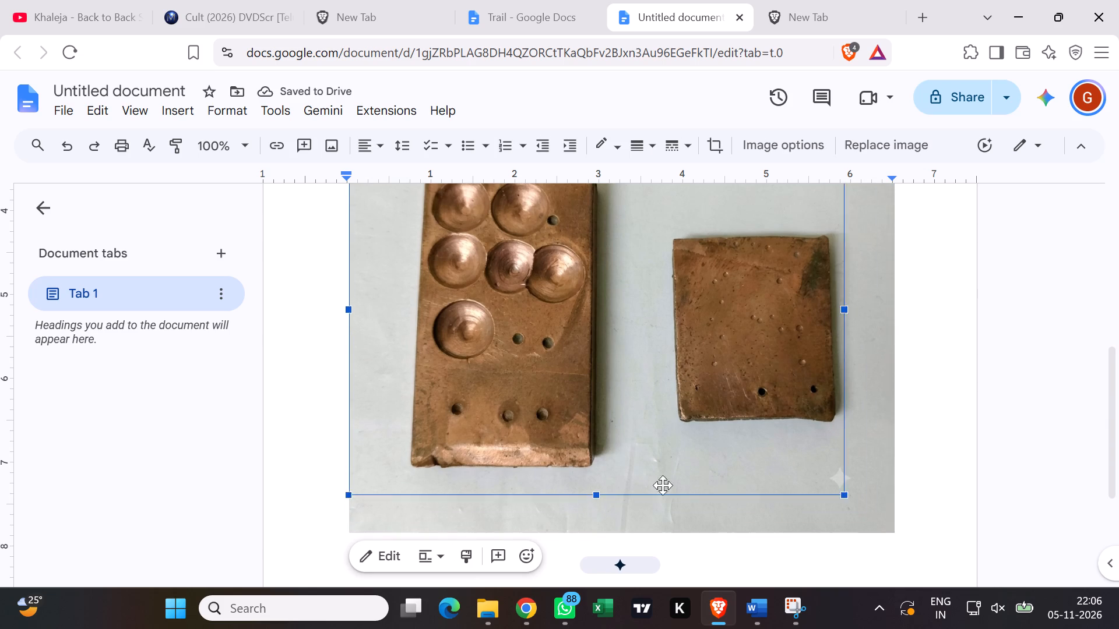
pyautogui.moveTo(663, 485); pyautogui.dragTo(316, 397)
pyautogui.scroll(4, 688, 359)
pyautogui.scroll(-3, 689, 359)
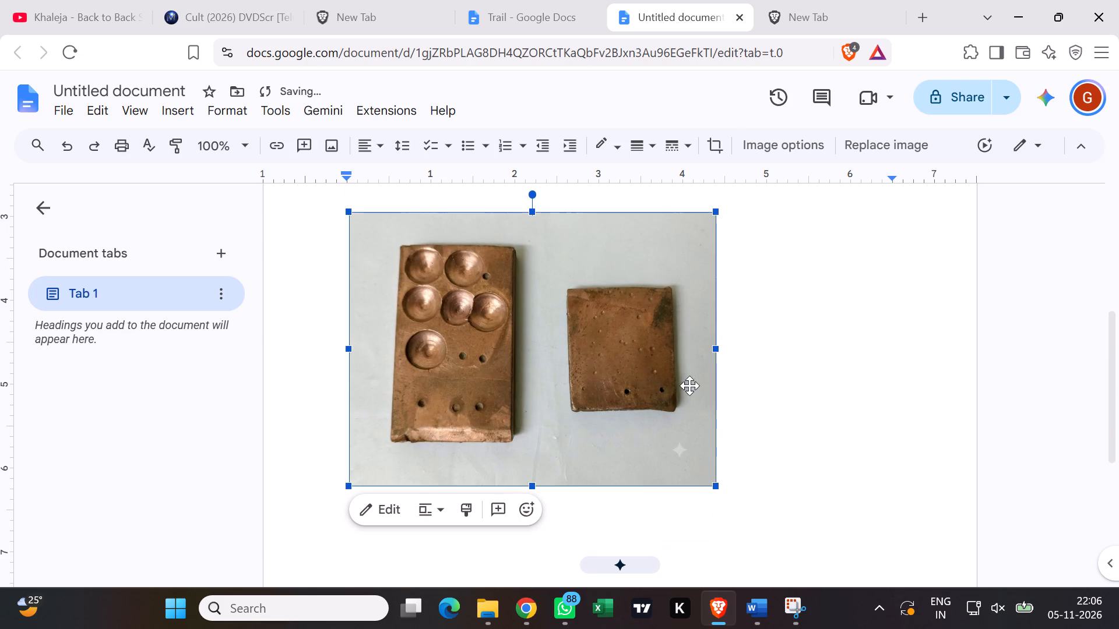
pyautogui.moveTo(717, 483); pyautogui.dragTo(395, 367)
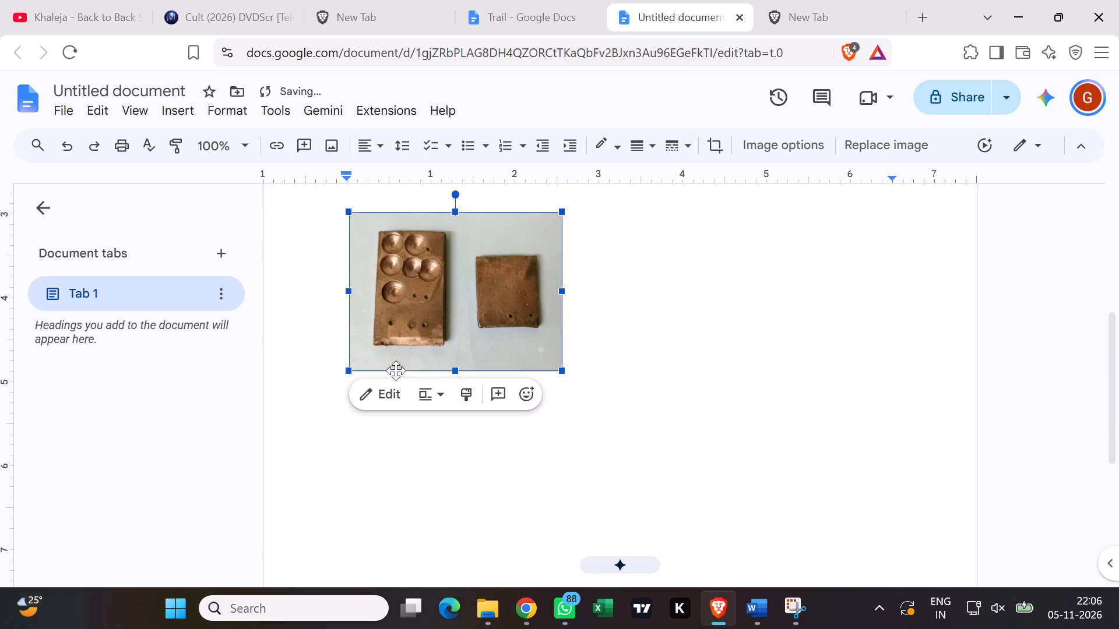
pyautogui.scroll(4, 617, 384)
pyautogui.scroll(-2, 622, 382)
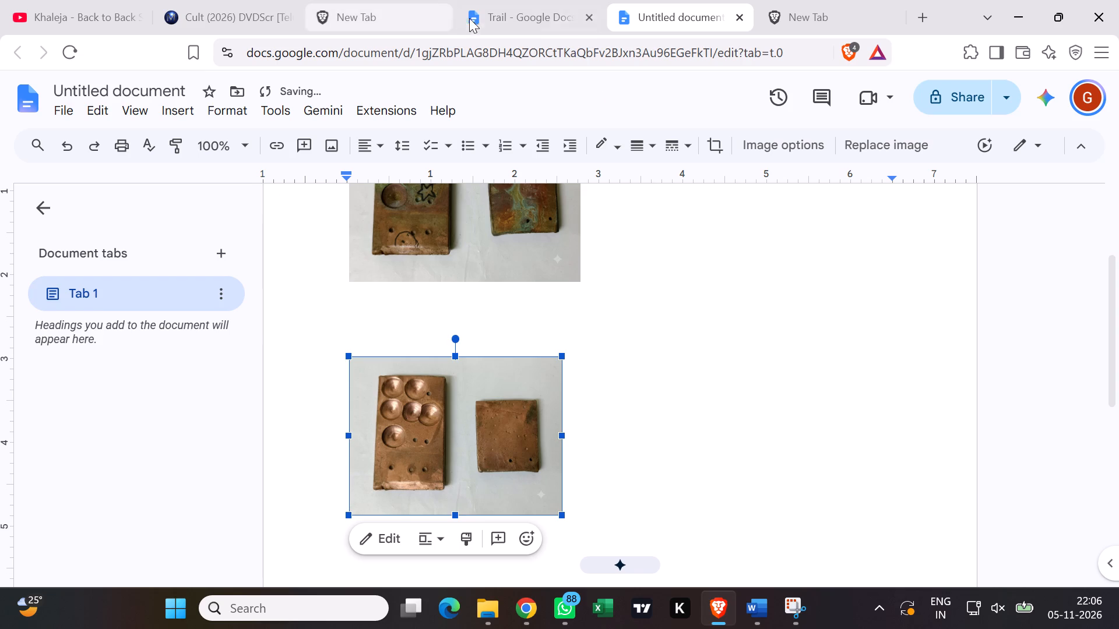
# Switch to the Trail document and delete the stray ">" at the end of the Figure 3.5 caption.
pyautogui.click(484, 19)
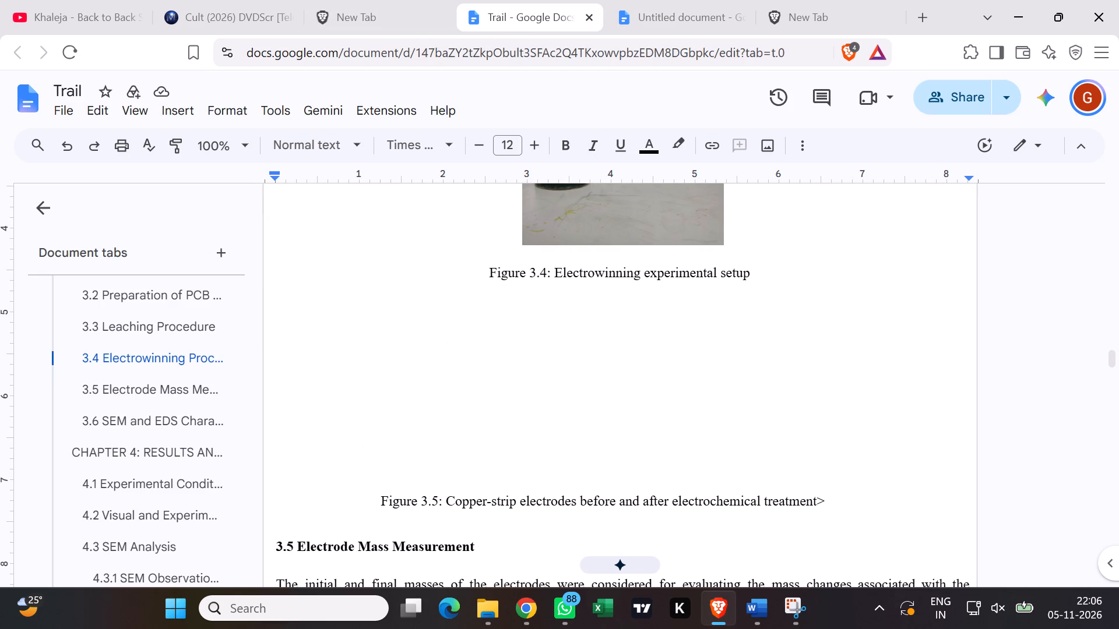
pyautogui.click(832, 504)
pyautogui.click(825, 497)
pyautogui.press('BackSpace')
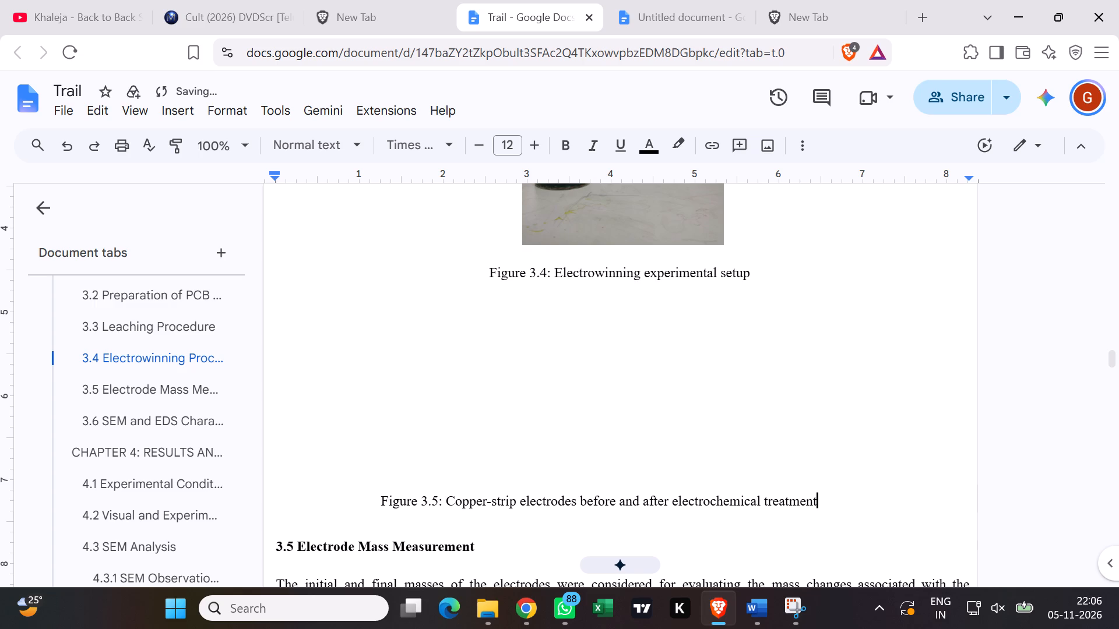
# Copy the clean copper strip image from the untitled document, add two blank lines above Trail's Figure 3.5 caption, and paste it directly below the Figure 3.4 caption.
pyautogui.click(667, 2)
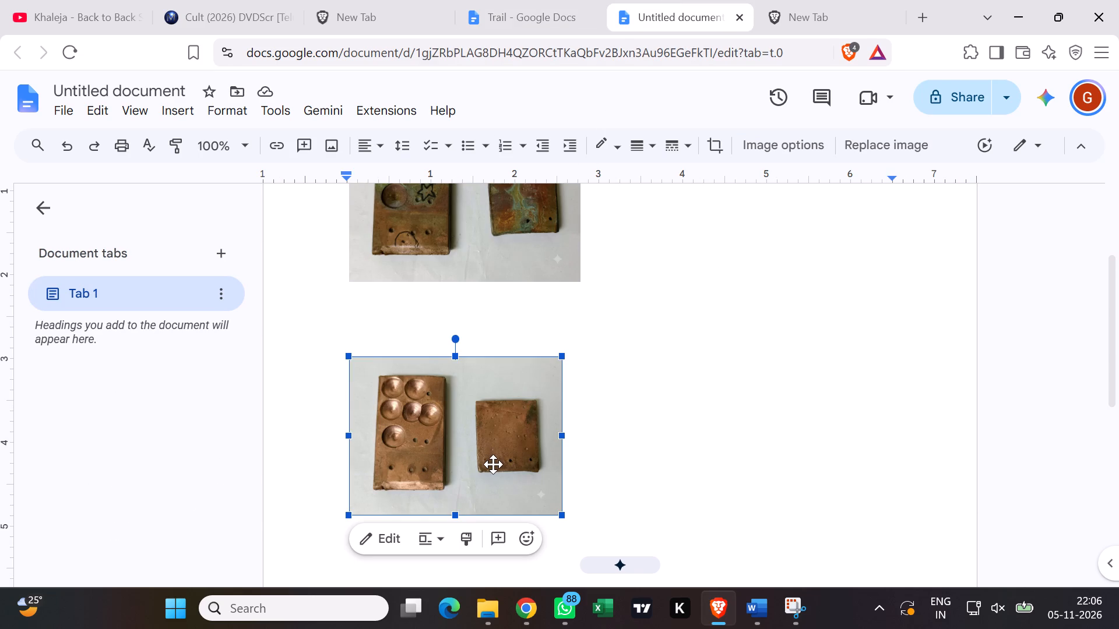
pyautogui.hotkey('ctrl', 'c')
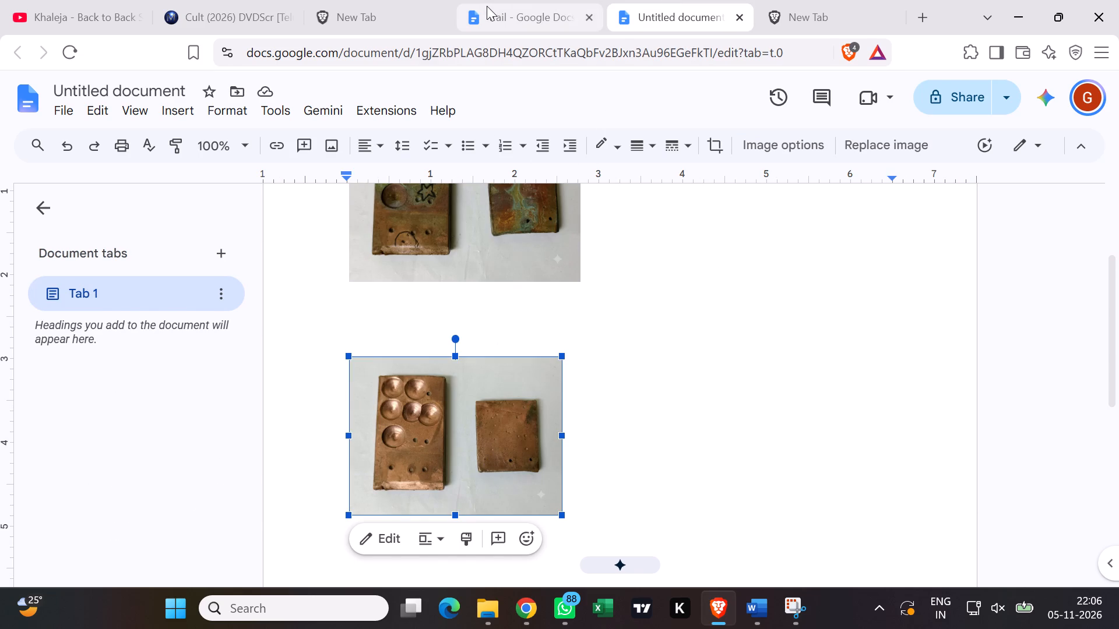
pyautogui.click(487, 7)
pyautogui.click(390, 414)
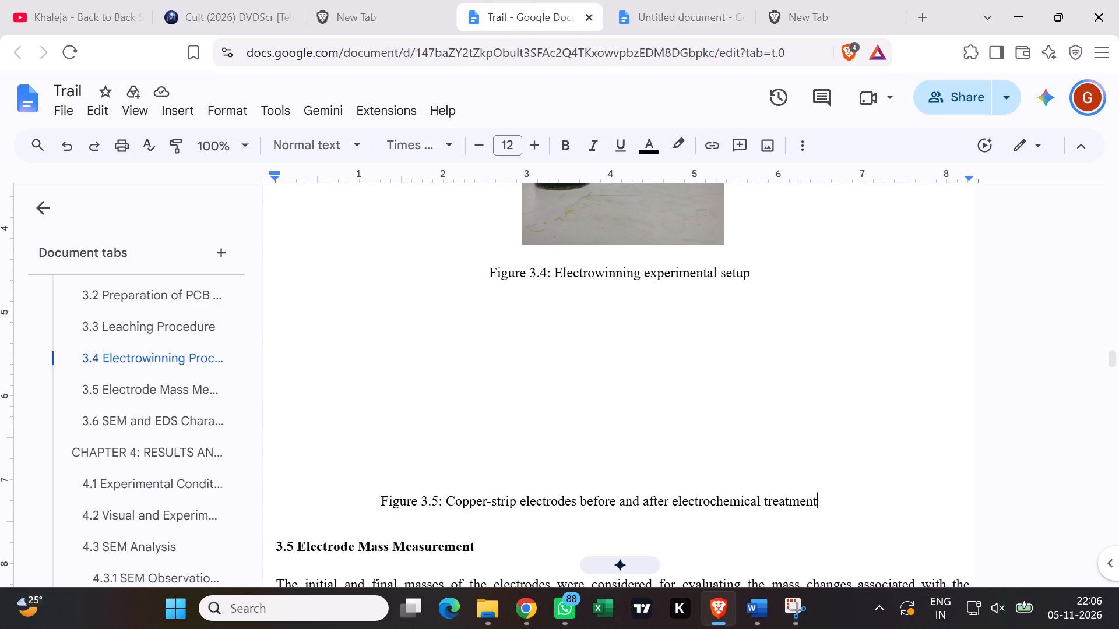
pyautogui.press('Return')
pyautogui.press('Return')
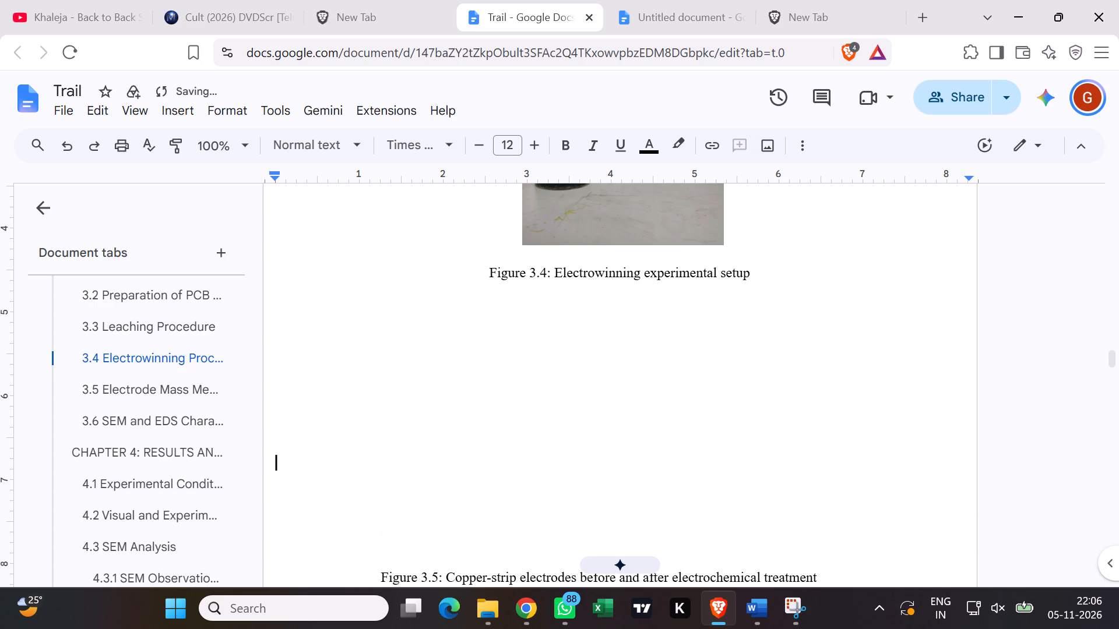
pyautogui.click(359, 372)
pyautogui.click(365, 337)
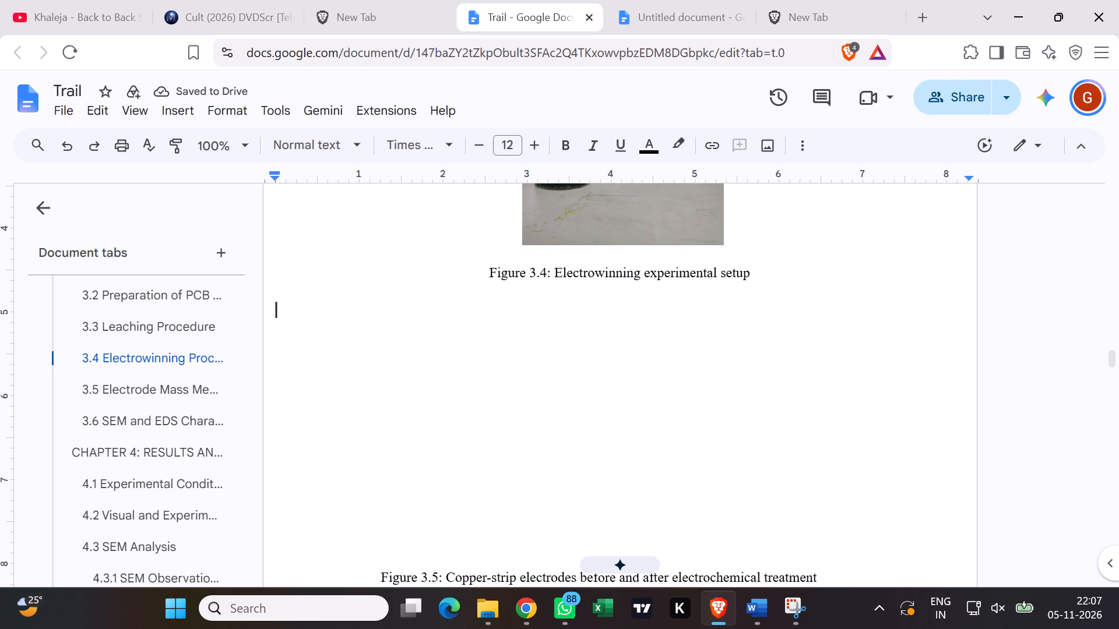
pyautogui.hotkey('ctrl', 'v')
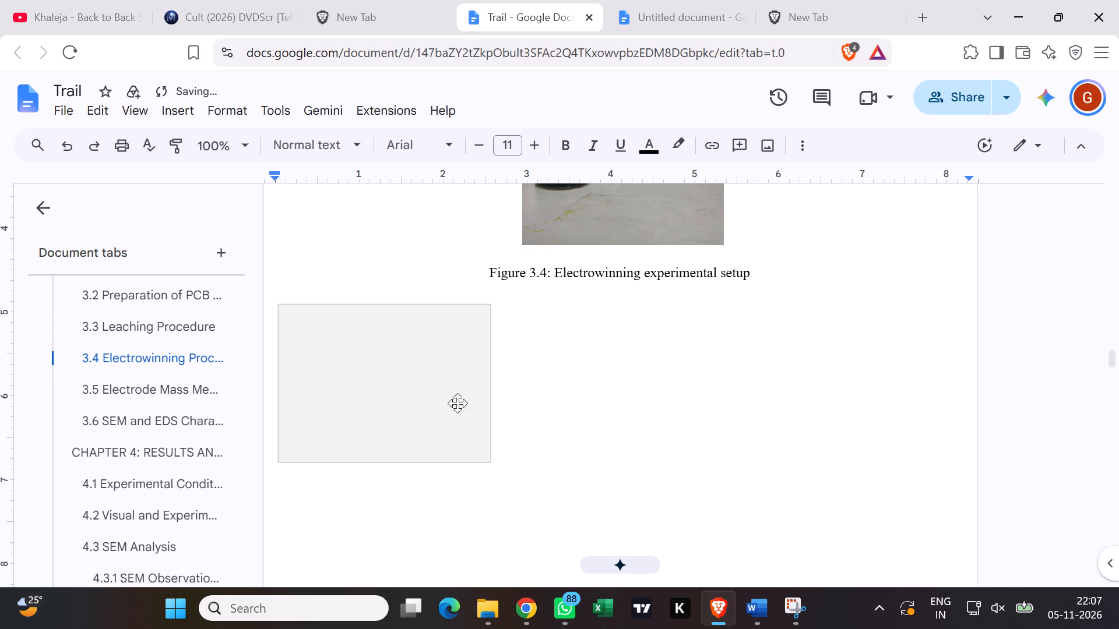
pyautogui.scroll(-3, 532, 409)
pyautogui.scroll(2, 536, 478)
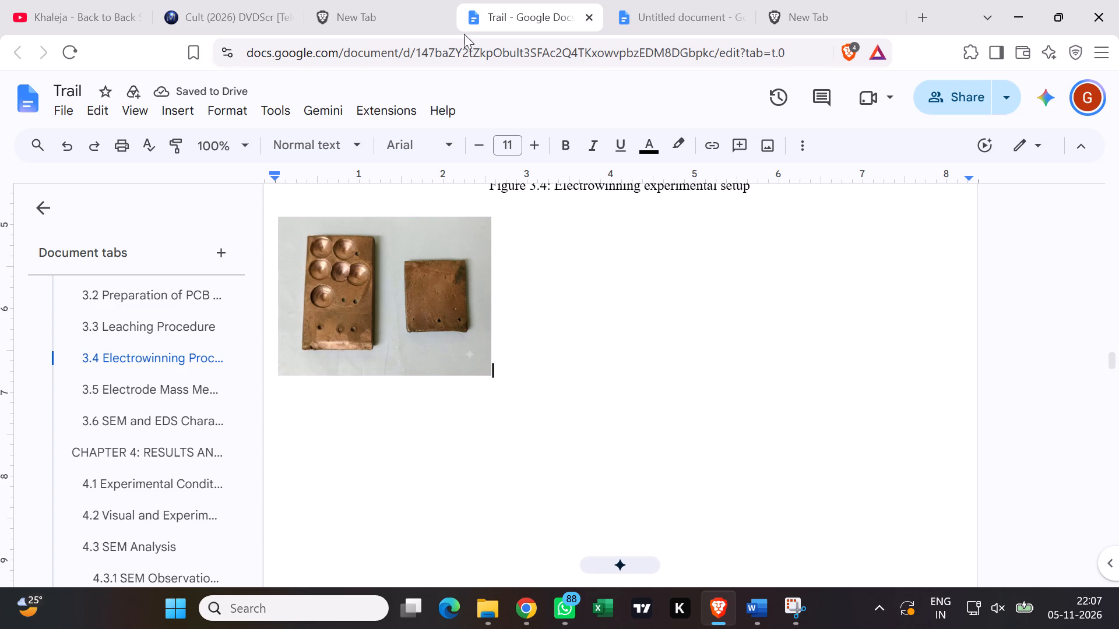
# Copy the oxidised electrode image from the untitled document and return to the Trail document.
pyautogui.click(639, 10)
pyautogui.click(470, 234)
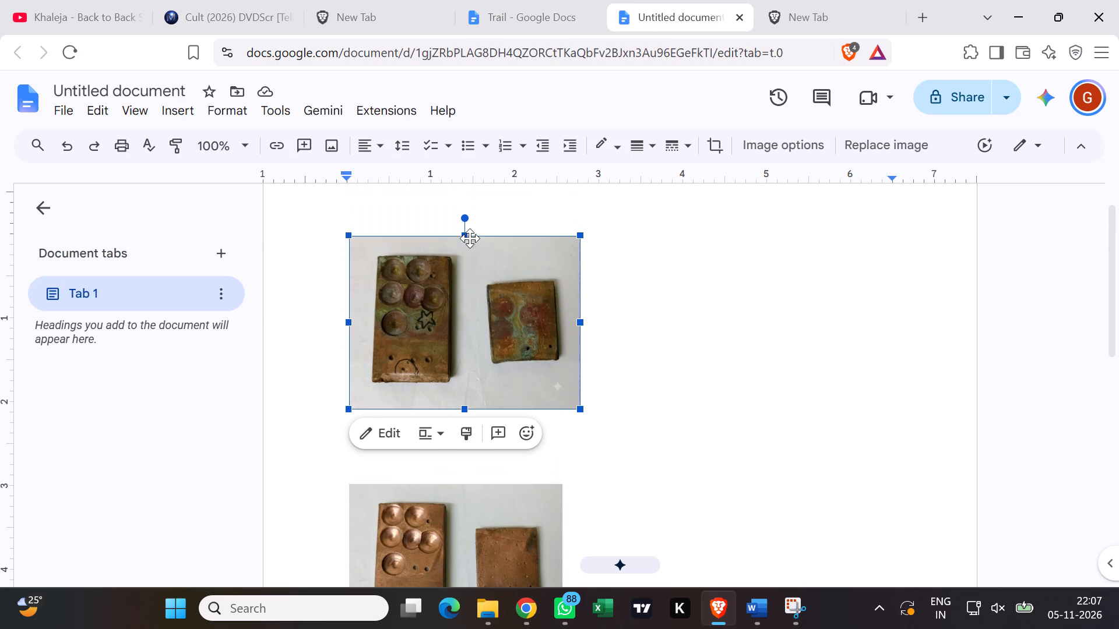
pyautogui.hotkey('ctrl', 'c')
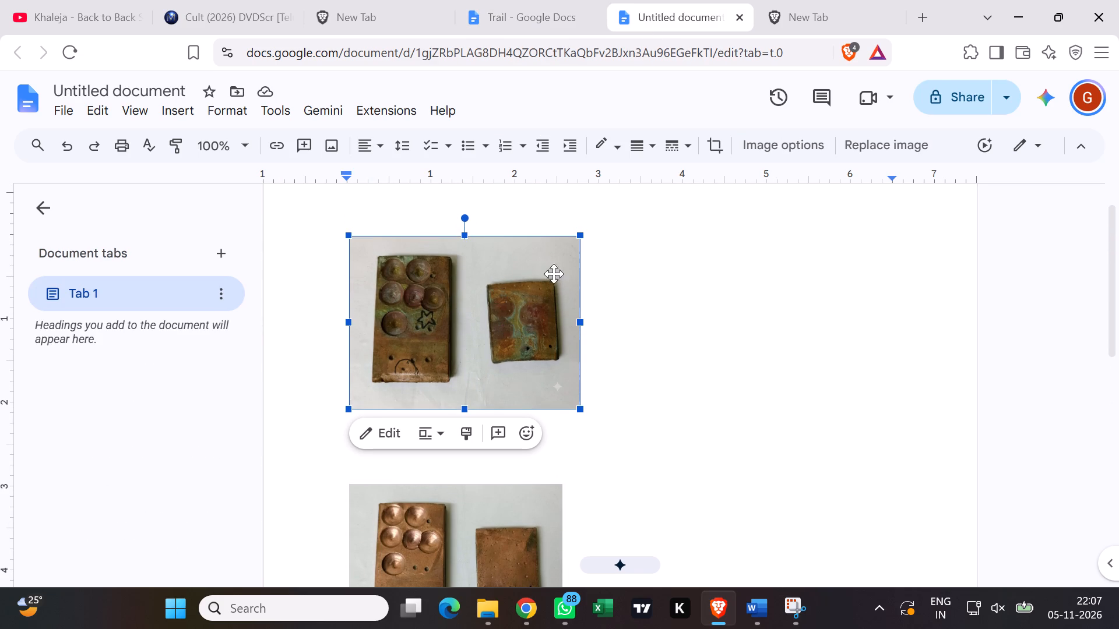
pyautogui.click(524, 19)
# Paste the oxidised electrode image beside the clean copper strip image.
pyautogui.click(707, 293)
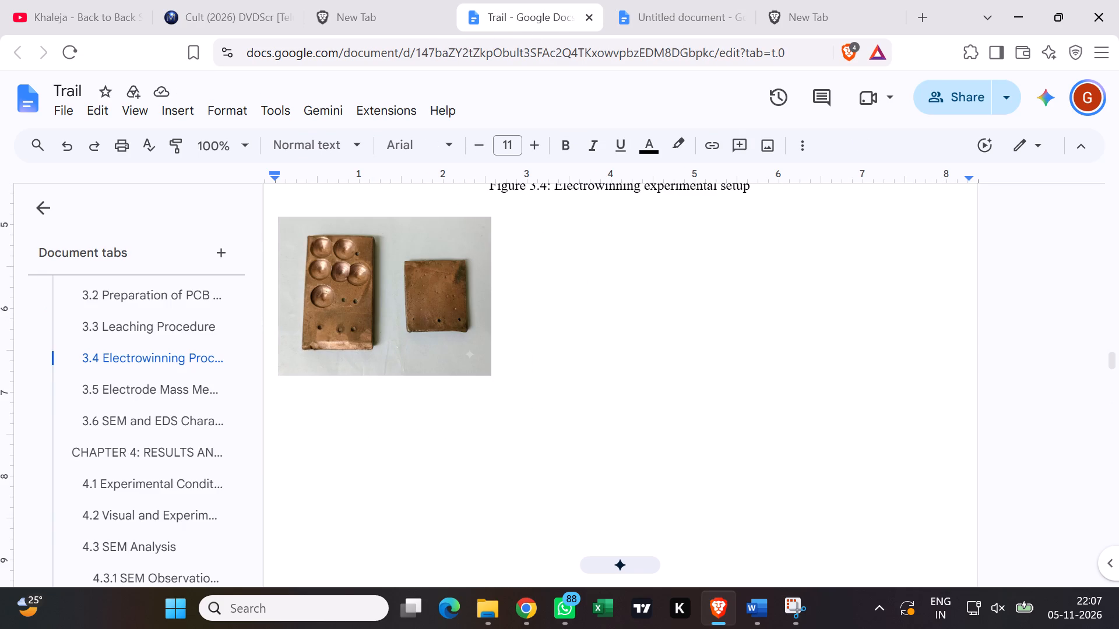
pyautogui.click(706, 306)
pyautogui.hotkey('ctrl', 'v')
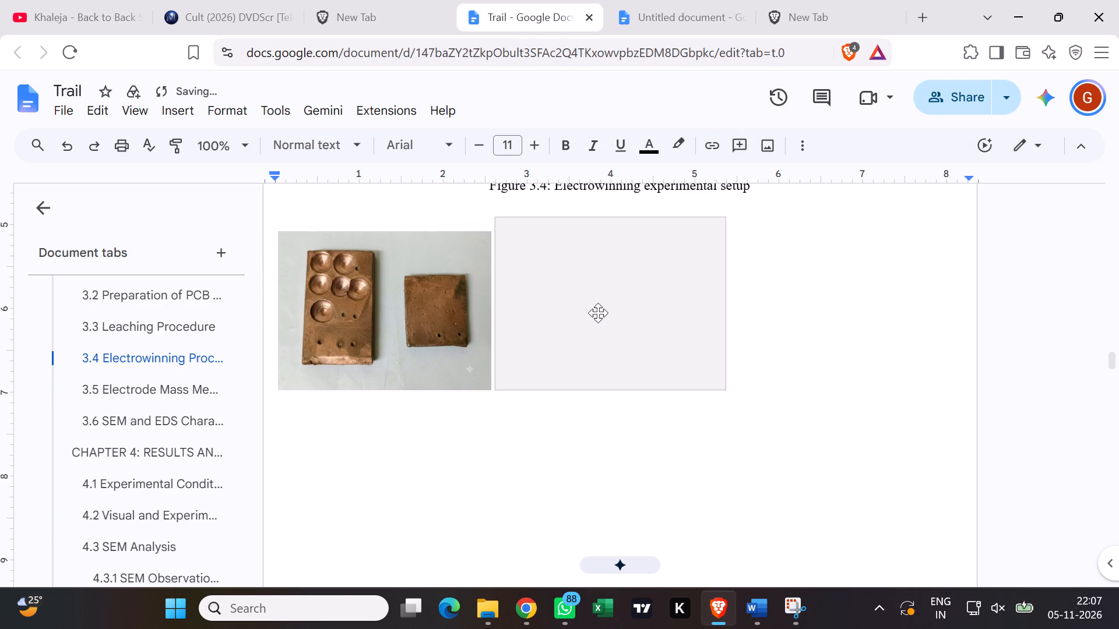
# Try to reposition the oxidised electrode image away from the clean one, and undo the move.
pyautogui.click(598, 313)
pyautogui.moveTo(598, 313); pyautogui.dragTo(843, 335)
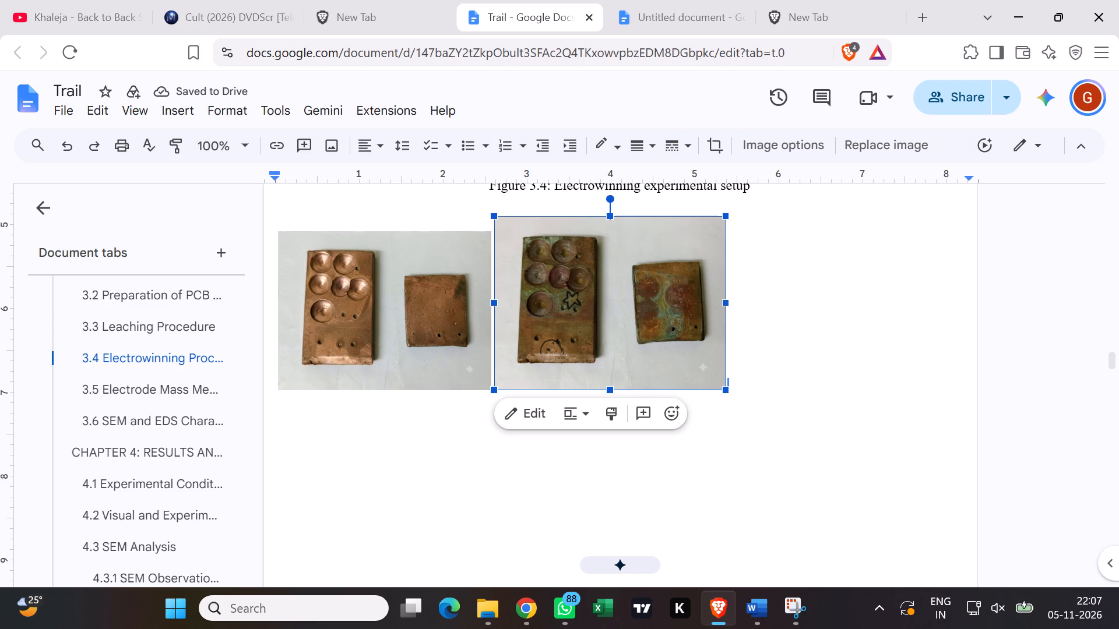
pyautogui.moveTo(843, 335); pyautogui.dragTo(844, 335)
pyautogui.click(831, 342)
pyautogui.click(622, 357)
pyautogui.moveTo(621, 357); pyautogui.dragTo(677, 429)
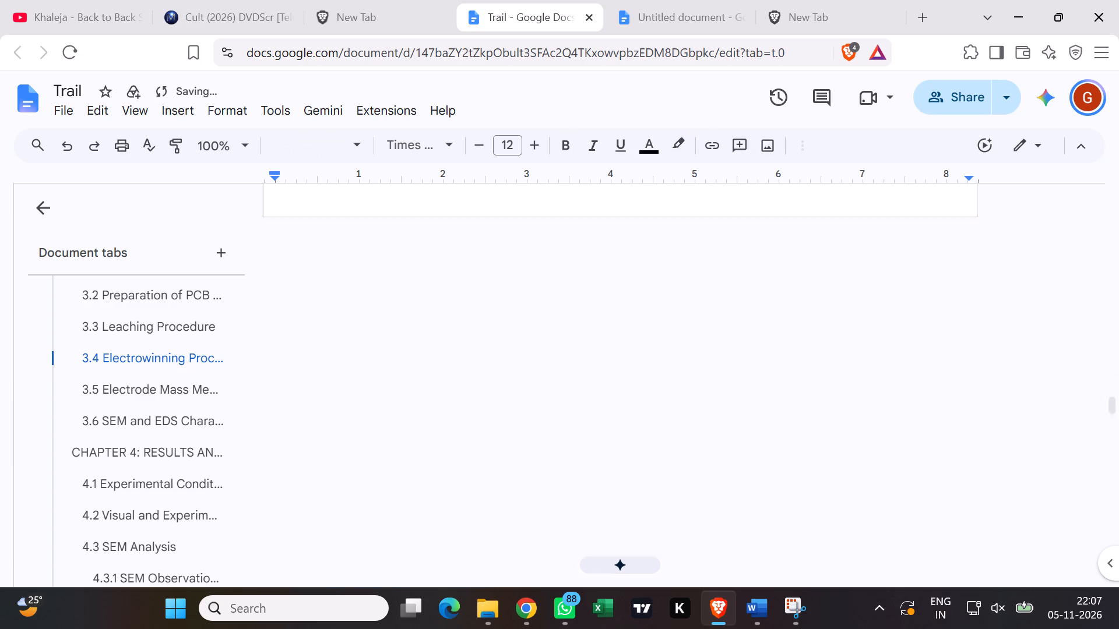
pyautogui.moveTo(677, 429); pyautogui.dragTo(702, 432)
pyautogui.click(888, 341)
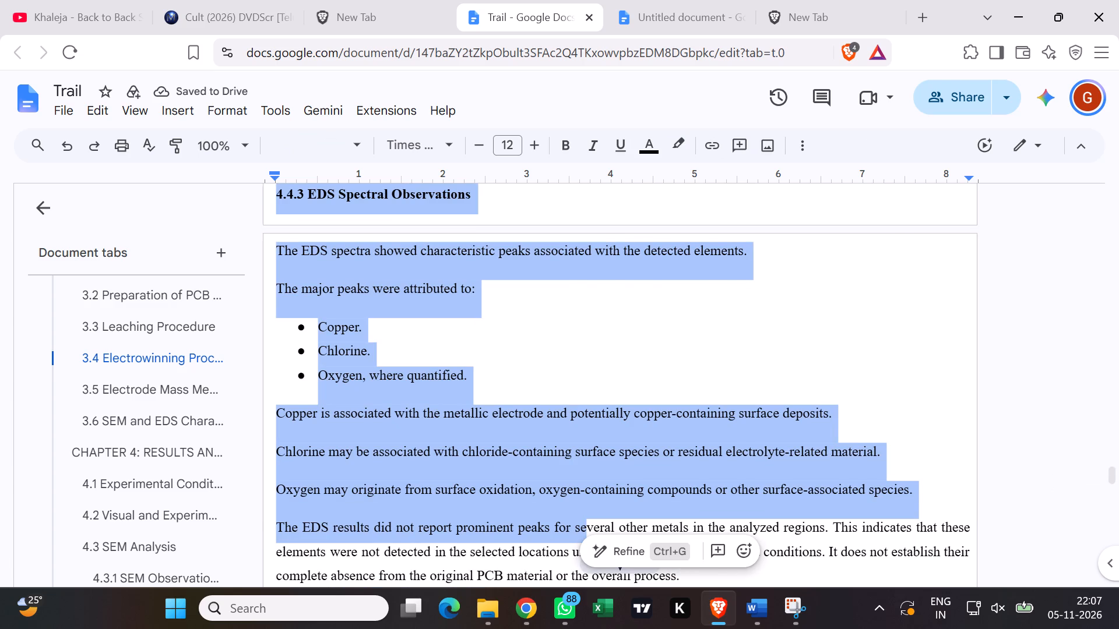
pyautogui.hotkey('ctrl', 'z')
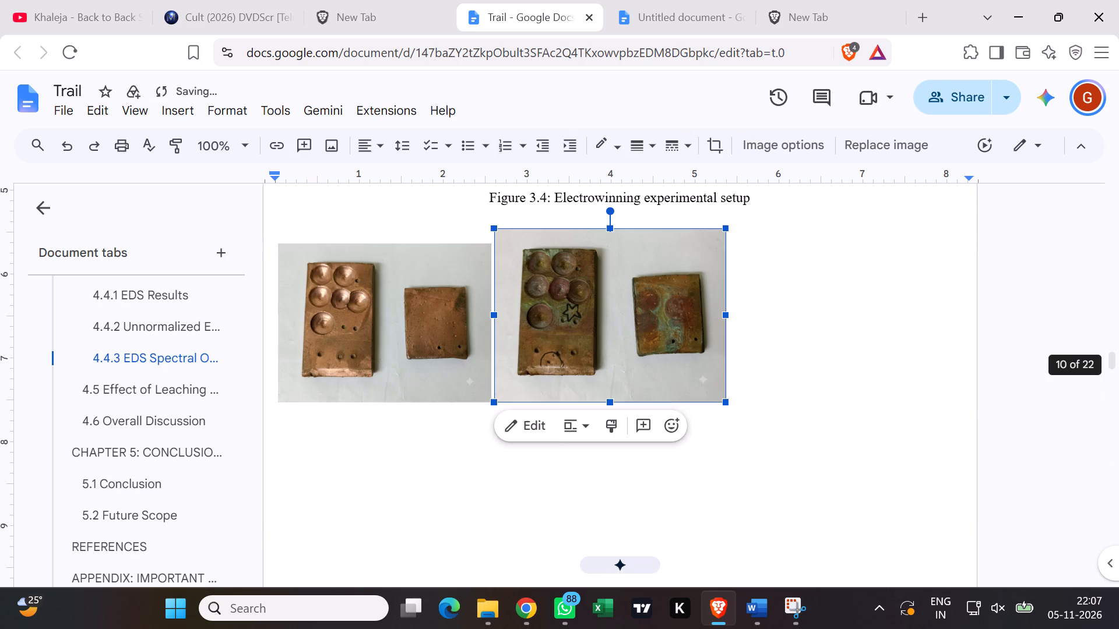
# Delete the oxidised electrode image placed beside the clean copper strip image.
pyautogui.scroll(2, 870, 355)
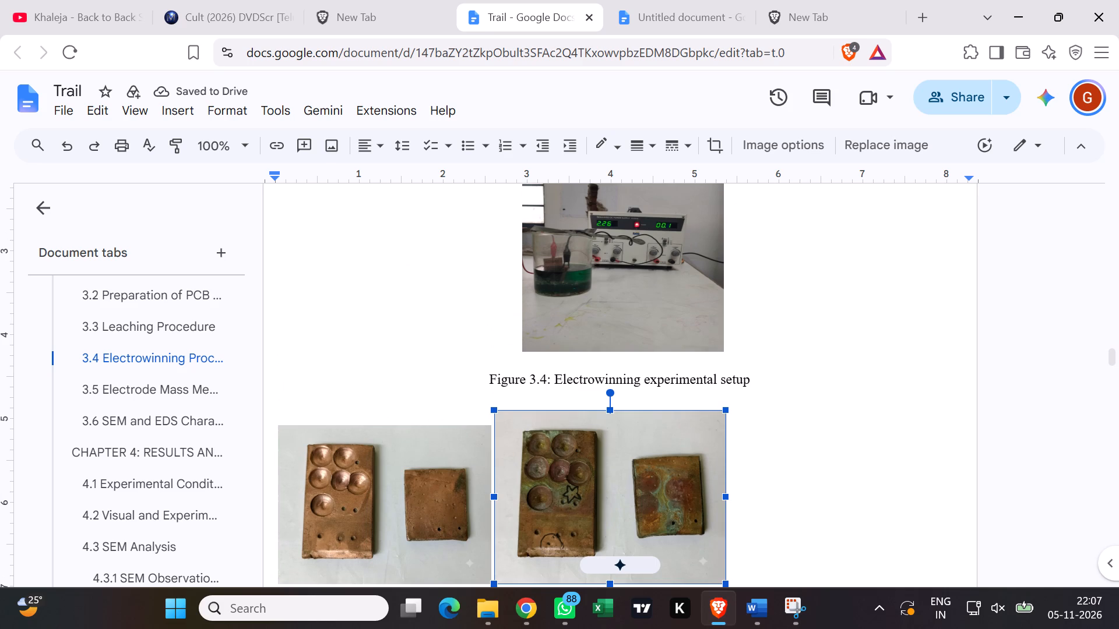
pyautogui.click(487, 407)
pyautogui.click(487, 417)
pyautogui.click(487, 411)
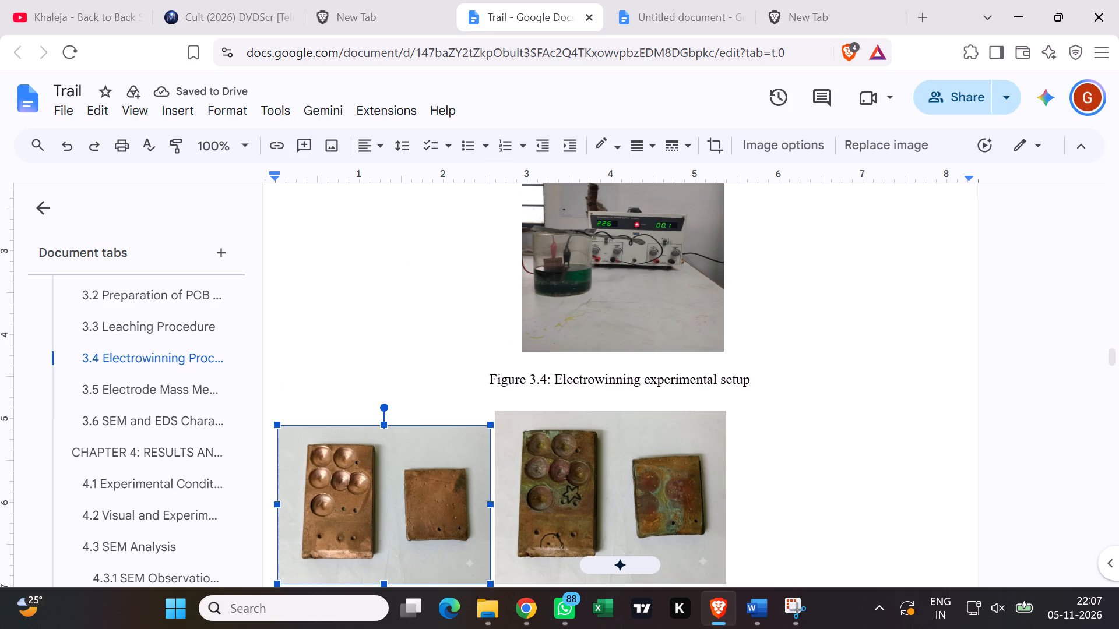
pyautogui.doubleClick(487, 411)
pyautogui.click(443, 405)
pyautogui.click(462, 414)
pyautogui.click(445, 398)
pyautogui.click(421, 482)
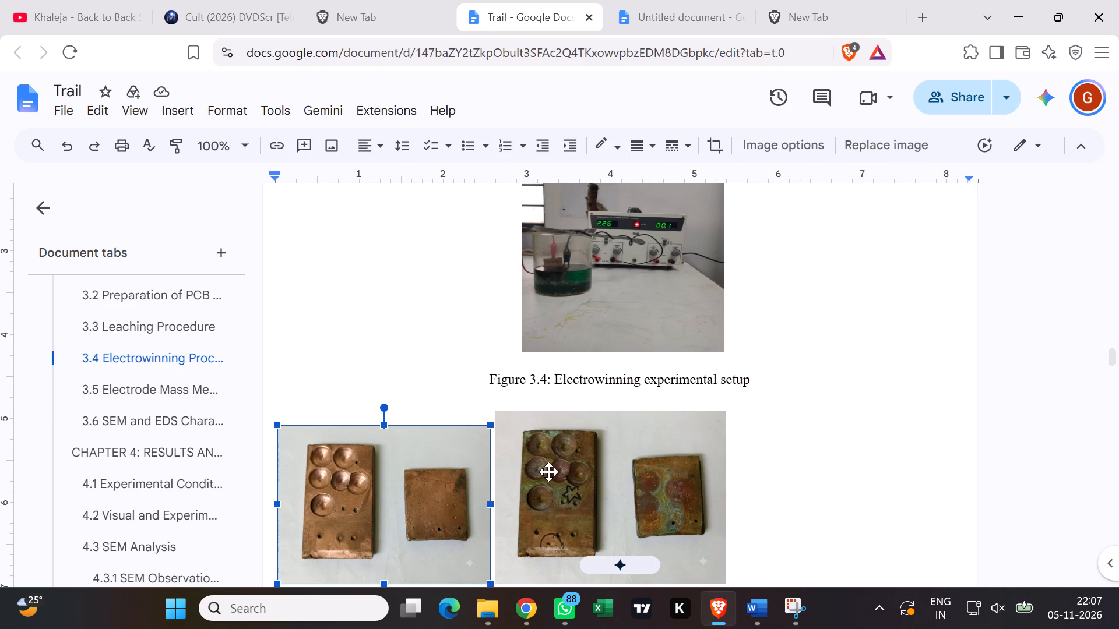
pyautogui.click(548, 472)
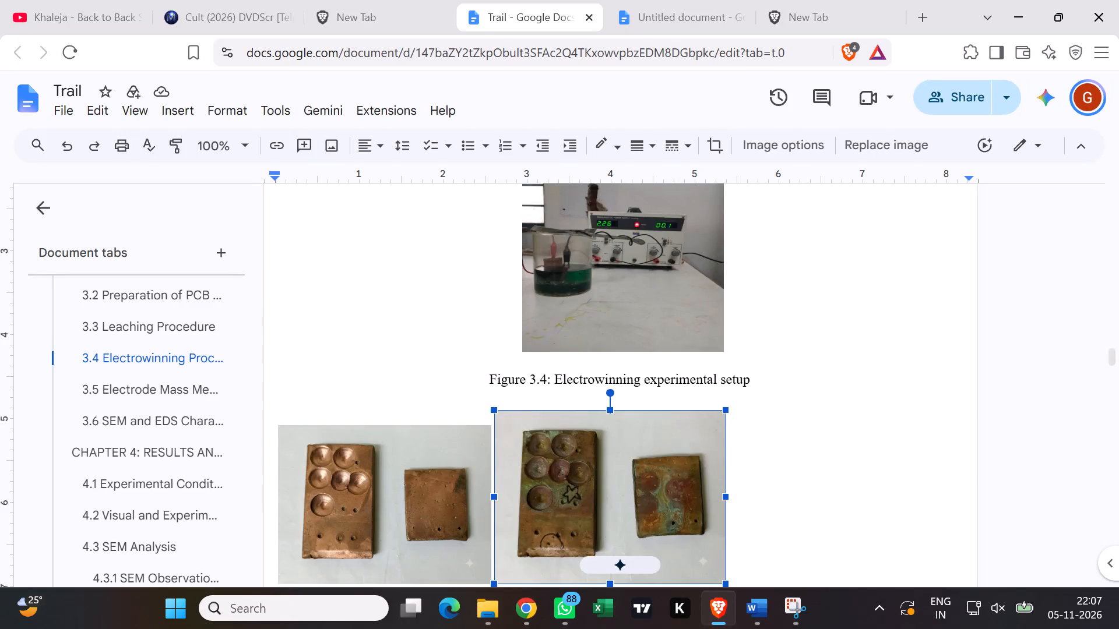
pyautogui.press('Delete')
# Add a new line after the clean copper strip image and paste the oxidised electrode image below it.
pyautogui.scroll(-2, 588, 477)
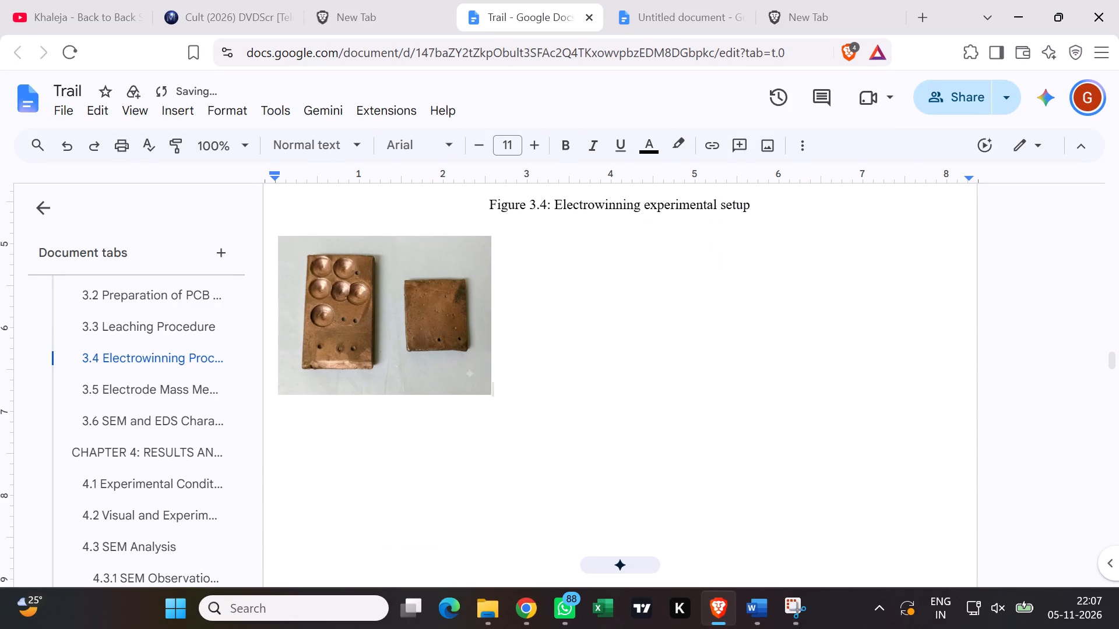
pyautogui.click(515, 493)
pyautogui.click(585, 380)
pyautogui.press('Return')
pyautogui.hotkey('ctrl', 'v')
# Centre-align both the clean and the oxidised electrode images on the page.
pyautogui.click(383, 348)
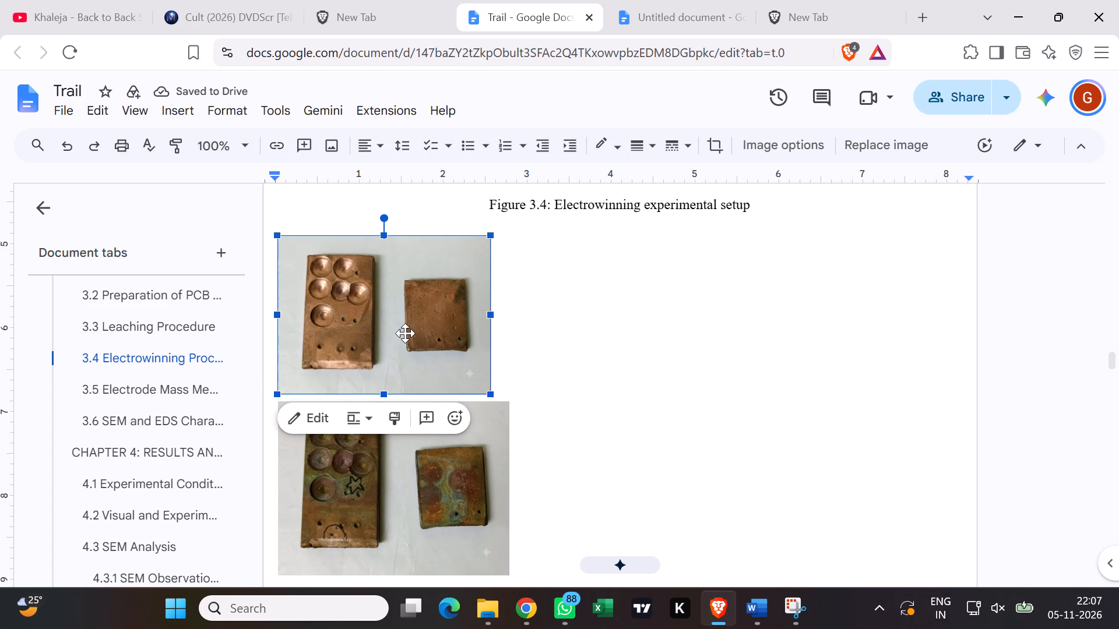
pyautogui.click(379, 143)
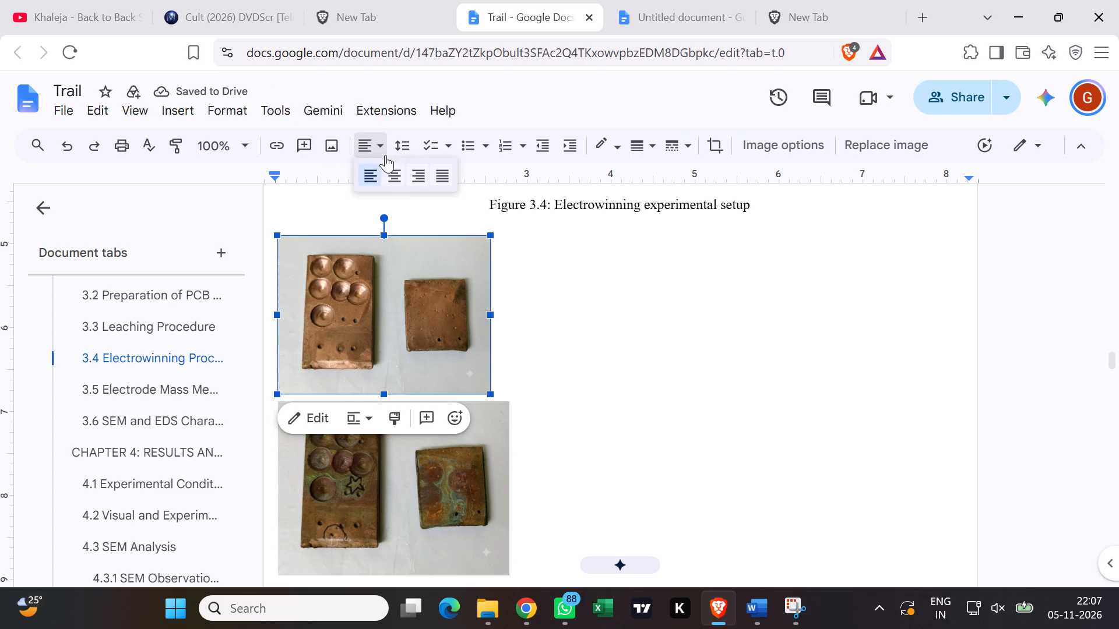
pyautogui.click(393, 166)
pyautogui.click(456, 452)
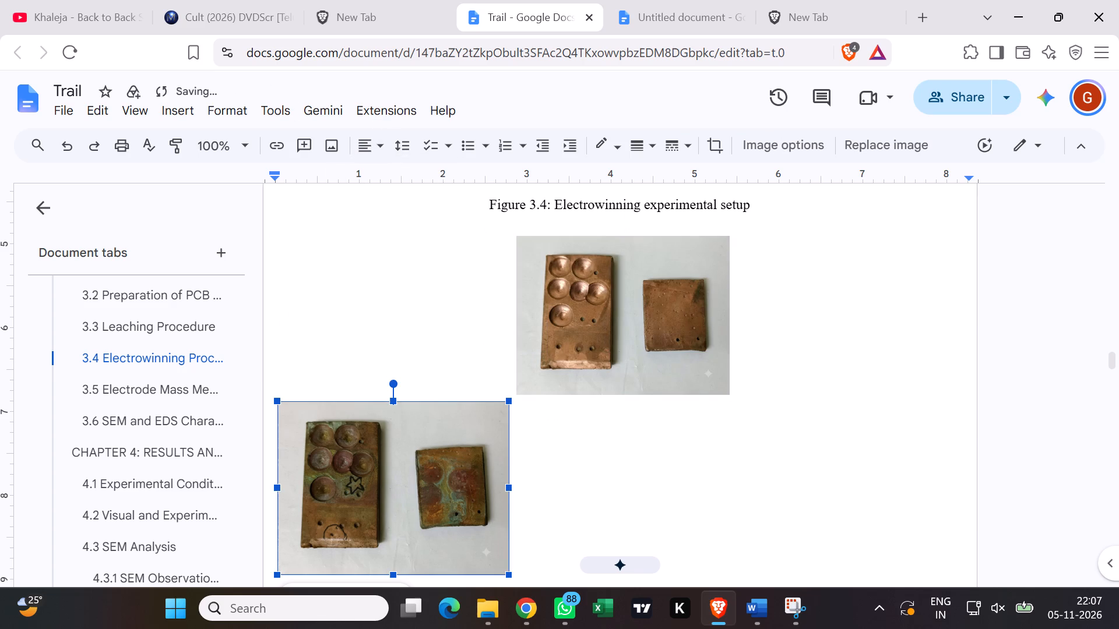
pyautogui.click(377, 149)
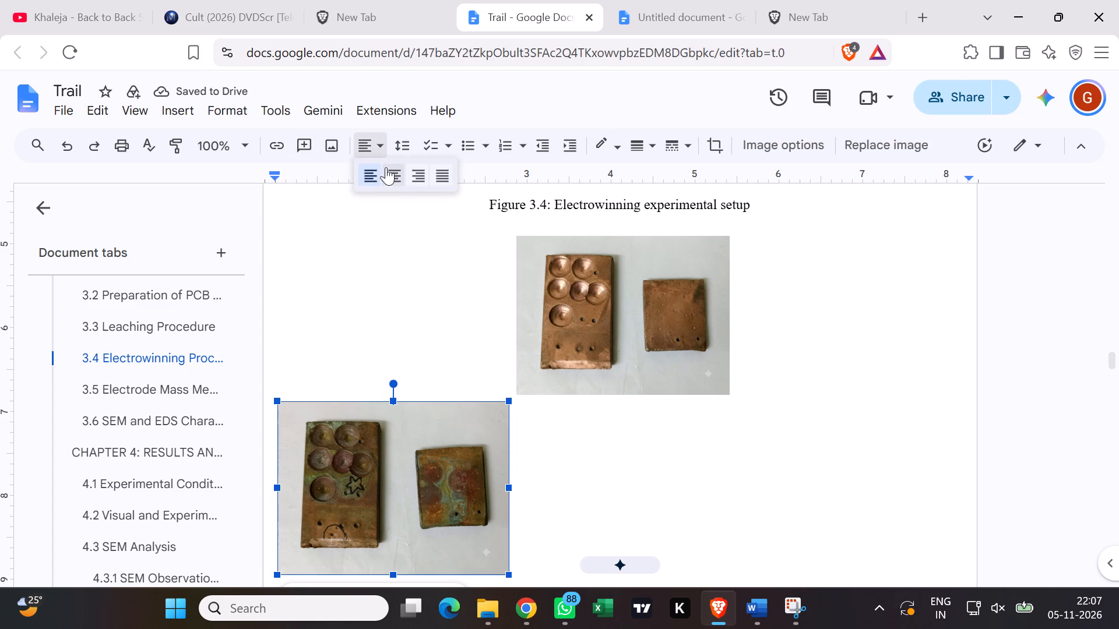
pyautogui.click(390, 177)
pyautogui.click(453, 395)
# Remove the blank lines between the oxidised electrode image and the Figure 3.5 caption so the caption sits directly below the image.
pyautogui.scroll(-2, 589, 354)
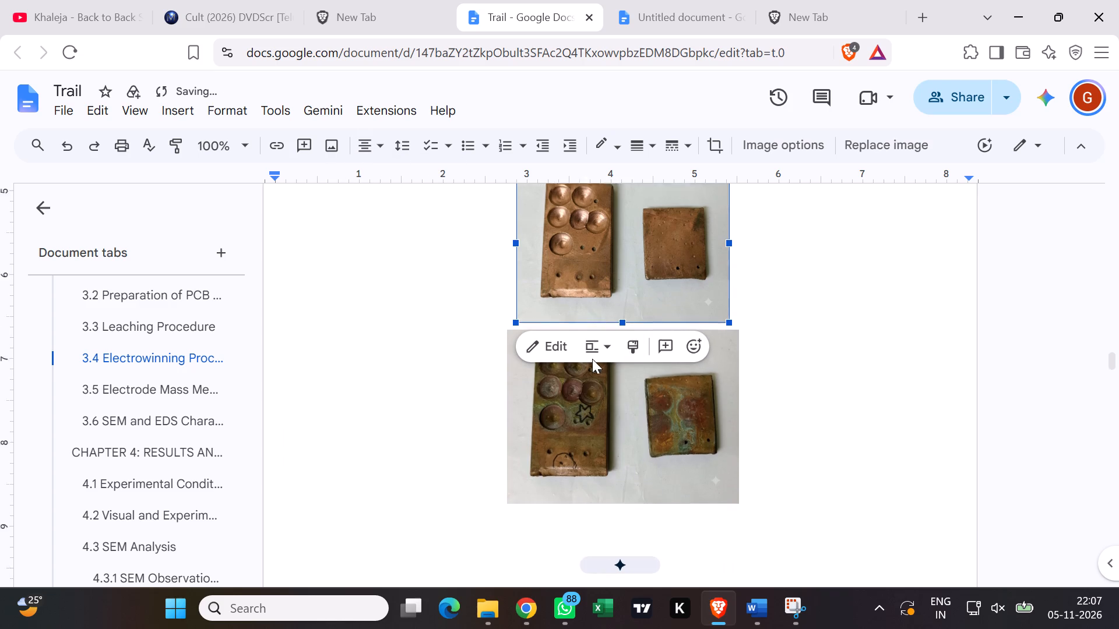
pyautogui.scroll(-3, 594, 361)
pyautogui.click(543, 271)
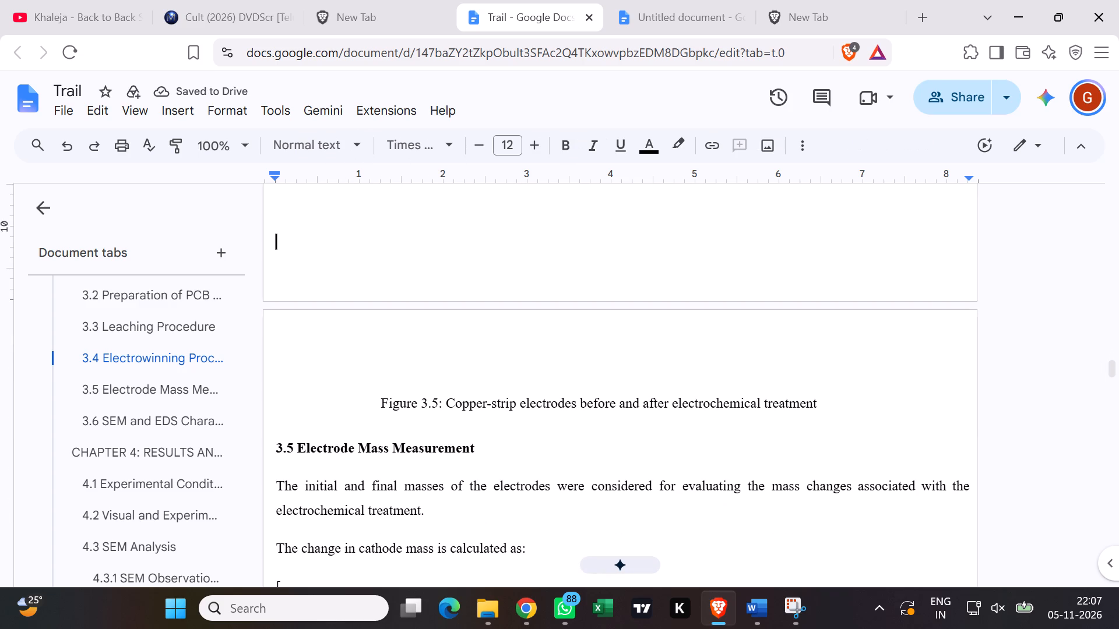
pyautogui.press('BackSpace')
pyautogui.press('BackSpace')
pyautogui.press('BackSpace')
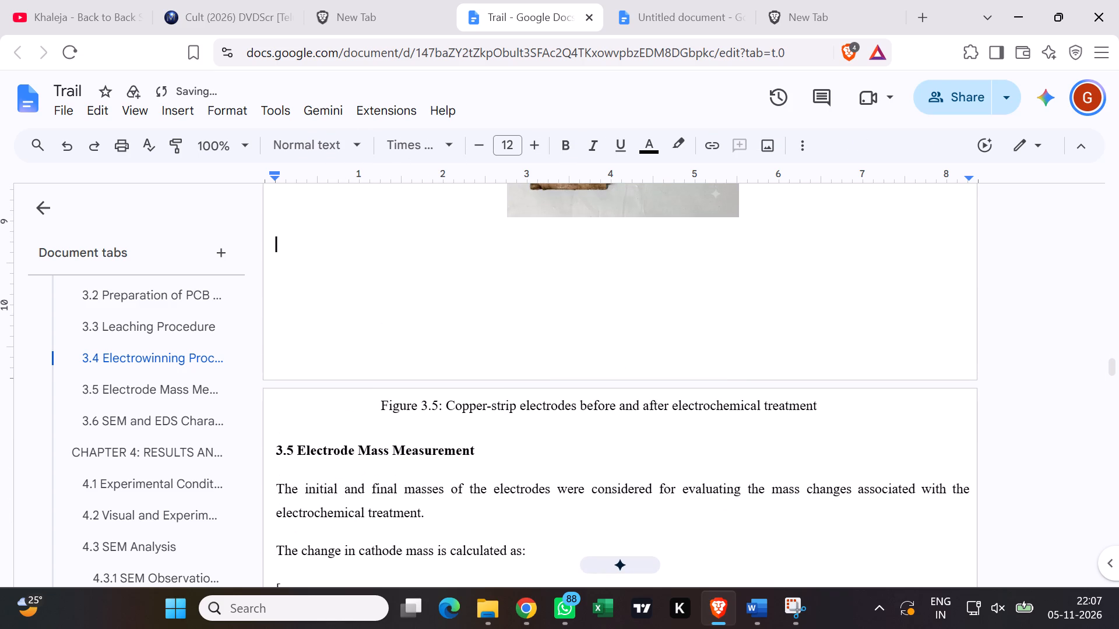
pyautogui.click(340, 337)
pyautogui.click(340, 337)
pyautogui.click(319, 349)
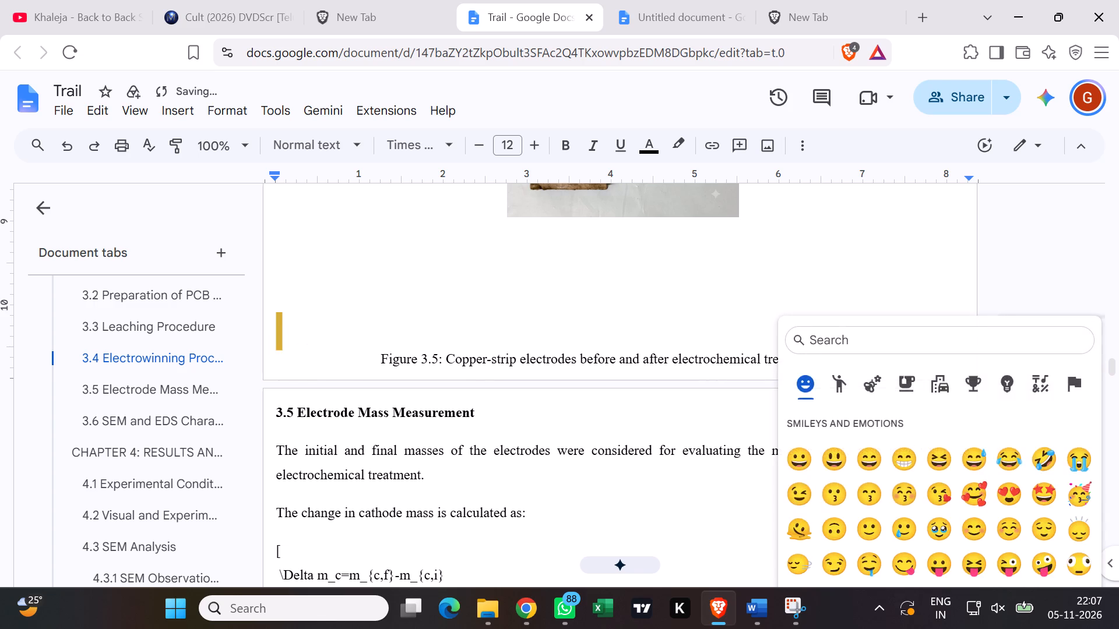
pyautogui.doubleClick(374, 343)
pyautogui.click(361, 346)
pyautogui.click(371, 345)
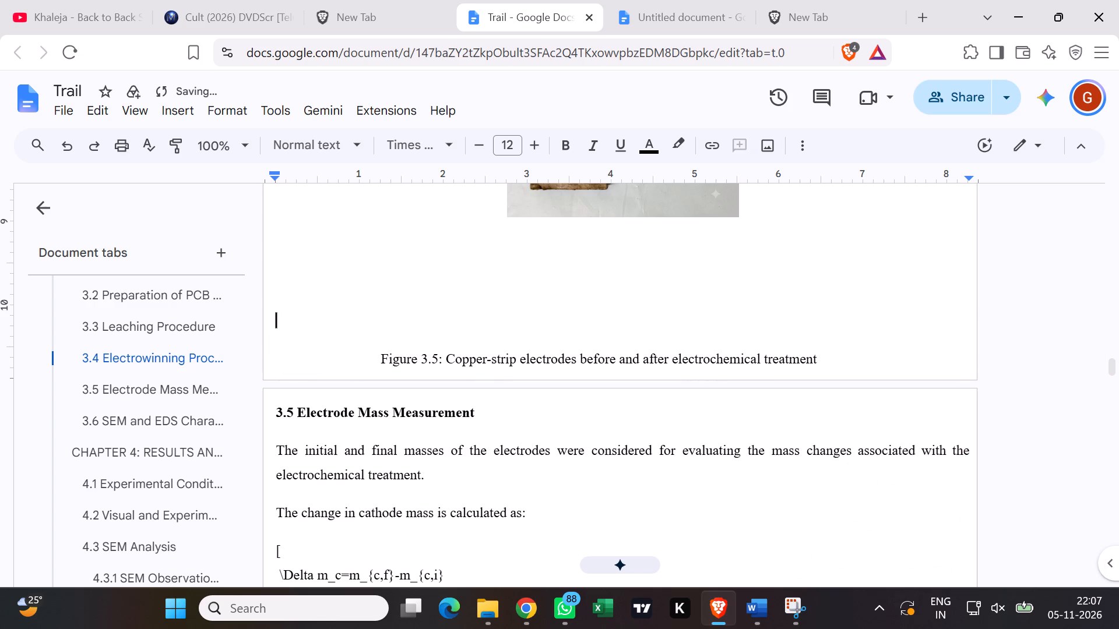
pyautogui.press('BackSpace')
pyautogui.press('BackSpace')
pyautogui.press('BackSpace')
# Check the placement of the clean and oxidised electrode images relative to the Figure 3.4 and Figure 3.5 captions.
pyautogui.scroll(3, 431, 357)
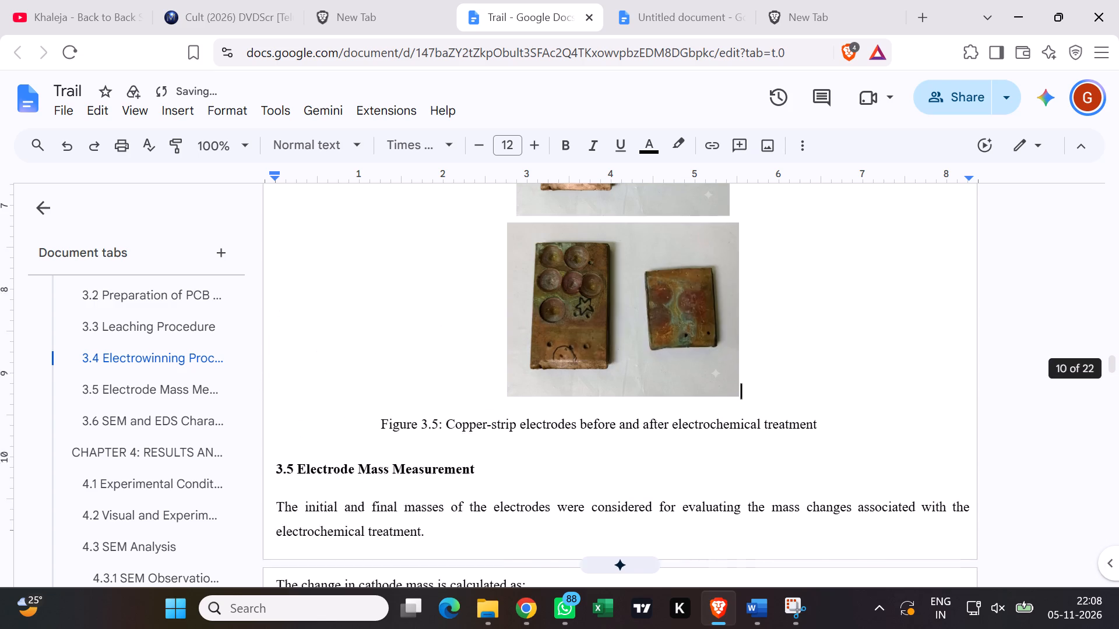
pyautogui.scroll(1, 436, 352)
pyautogui.scroll(-1, 451, 322)
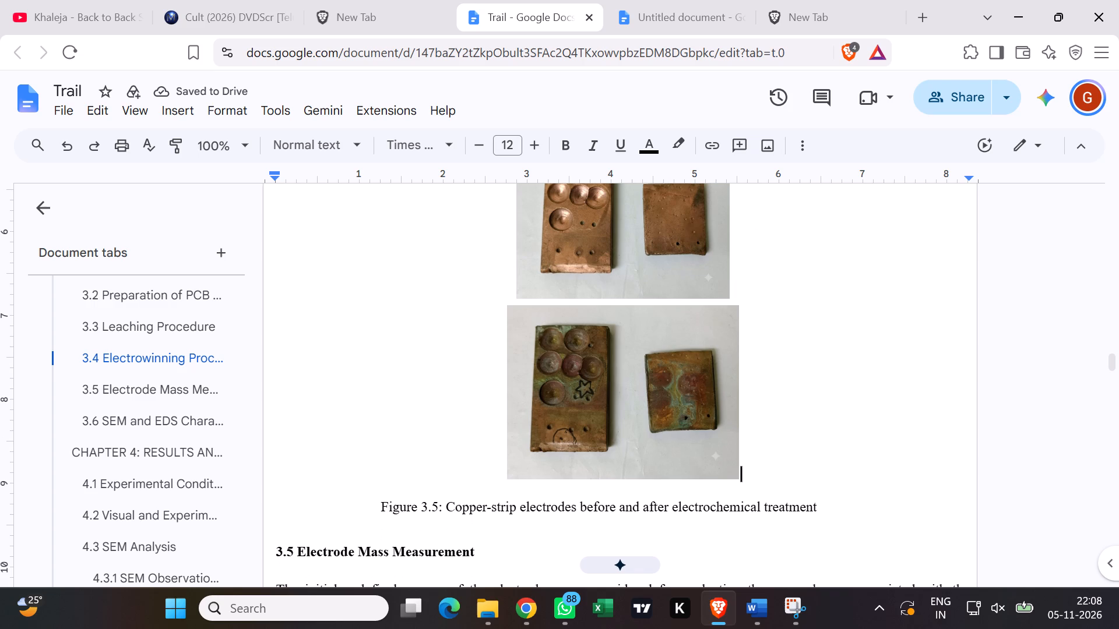
pyautogui.click(687, 229)
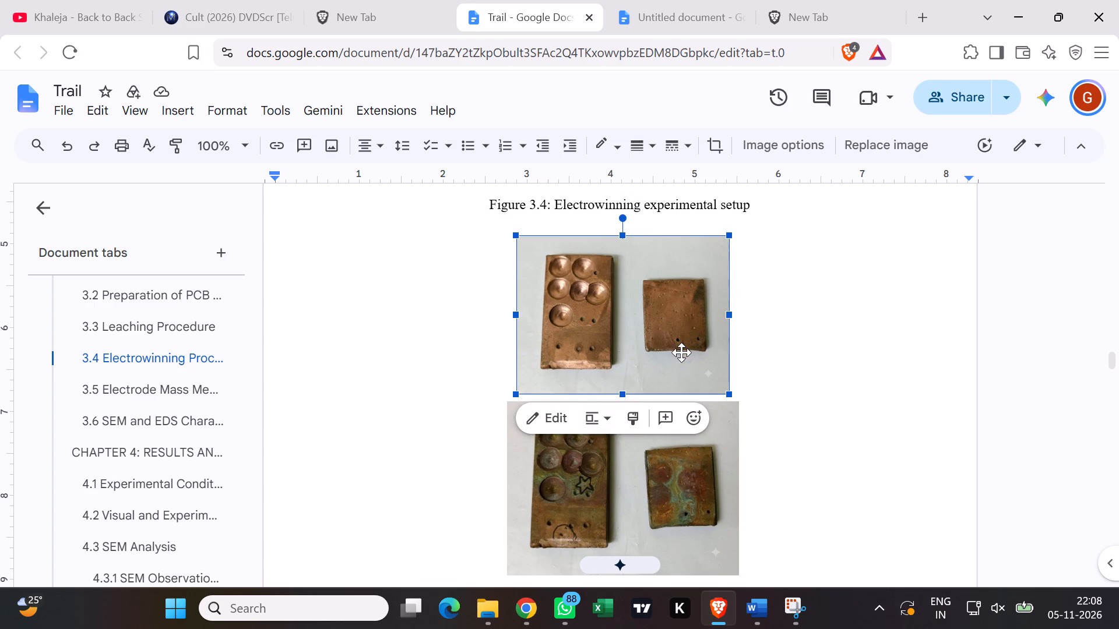
pyautogui.scroll(-3, 877, 312)
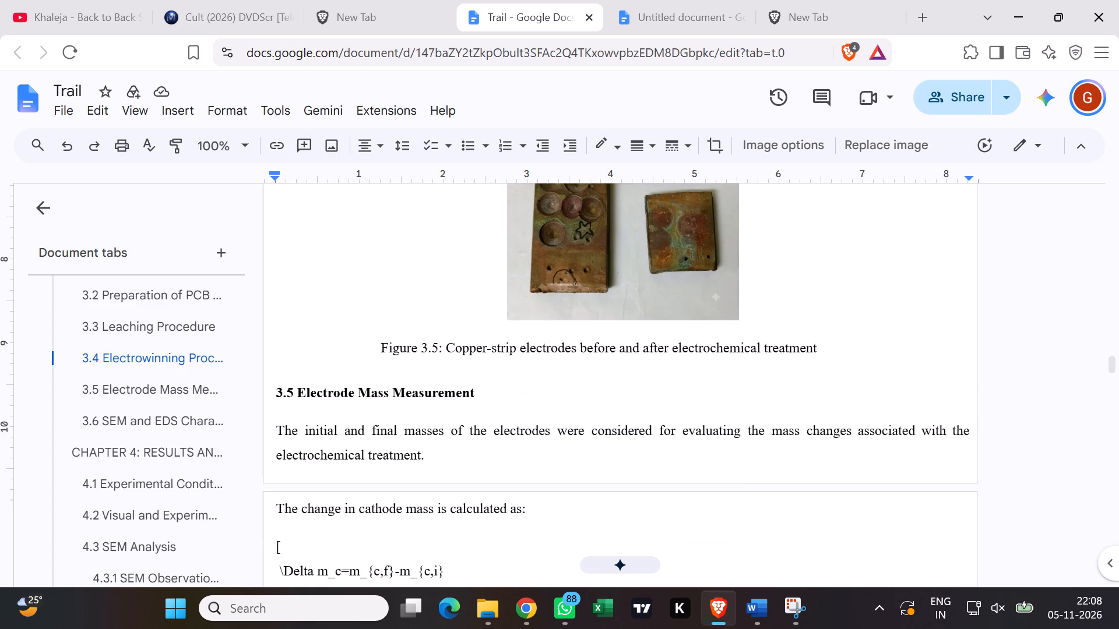
pyautogui.scroll(2, 876, 318)
pyautogui.click(876, 318)
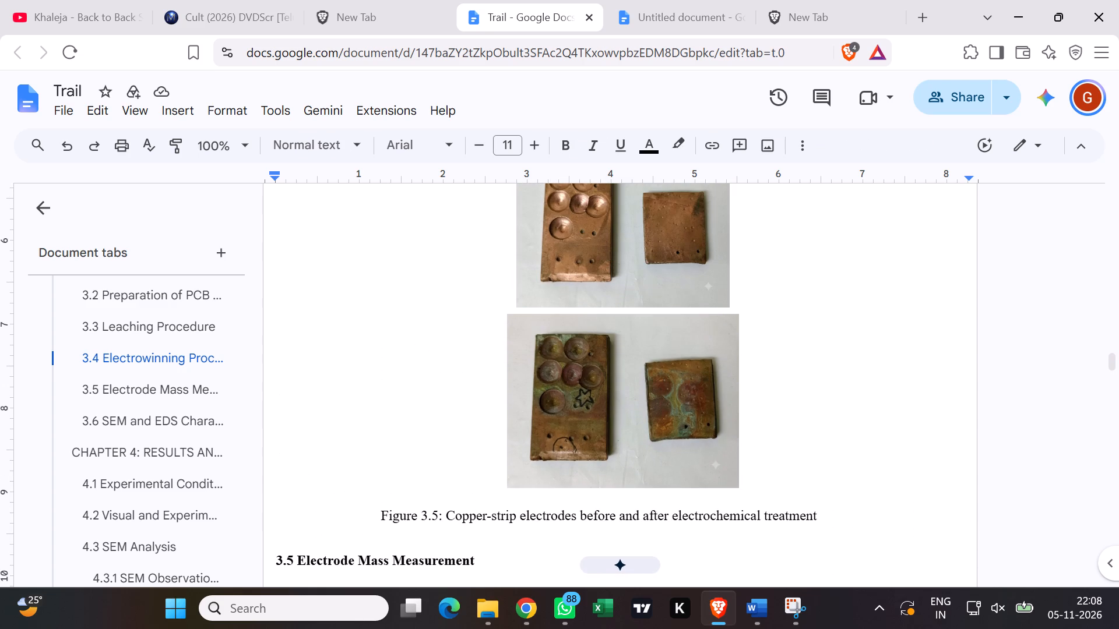
pyautogui.scroll(2, 843, 340)
pyautogui.scroll(-2, 849, 345)
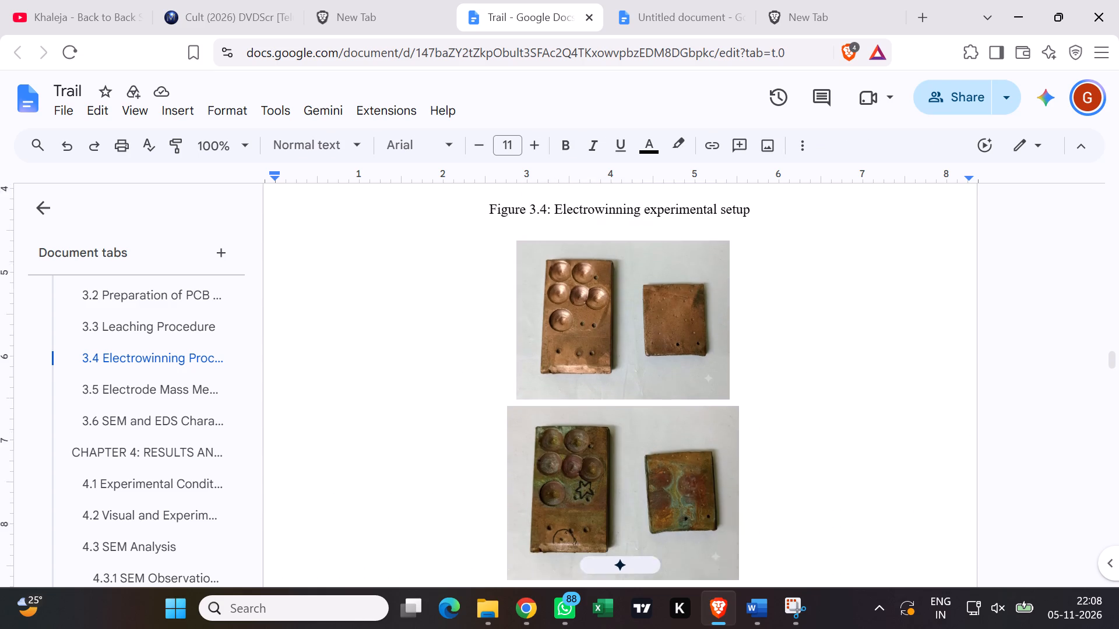
pyautogui.scroll(1, 849, 345)
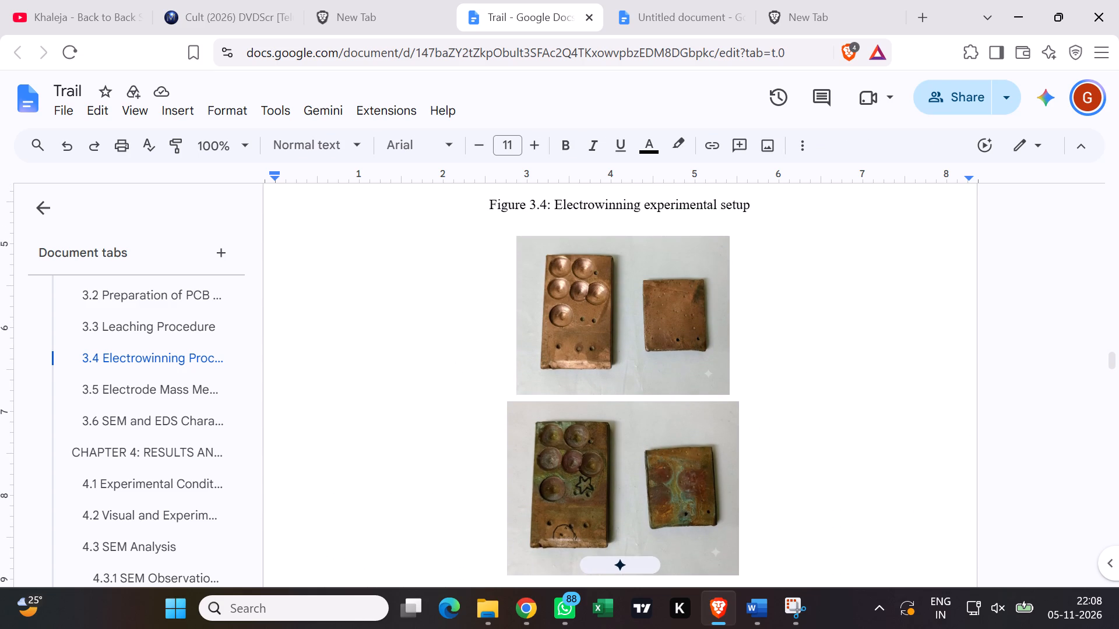
pyautogui.scroll(-1, 849, 363)
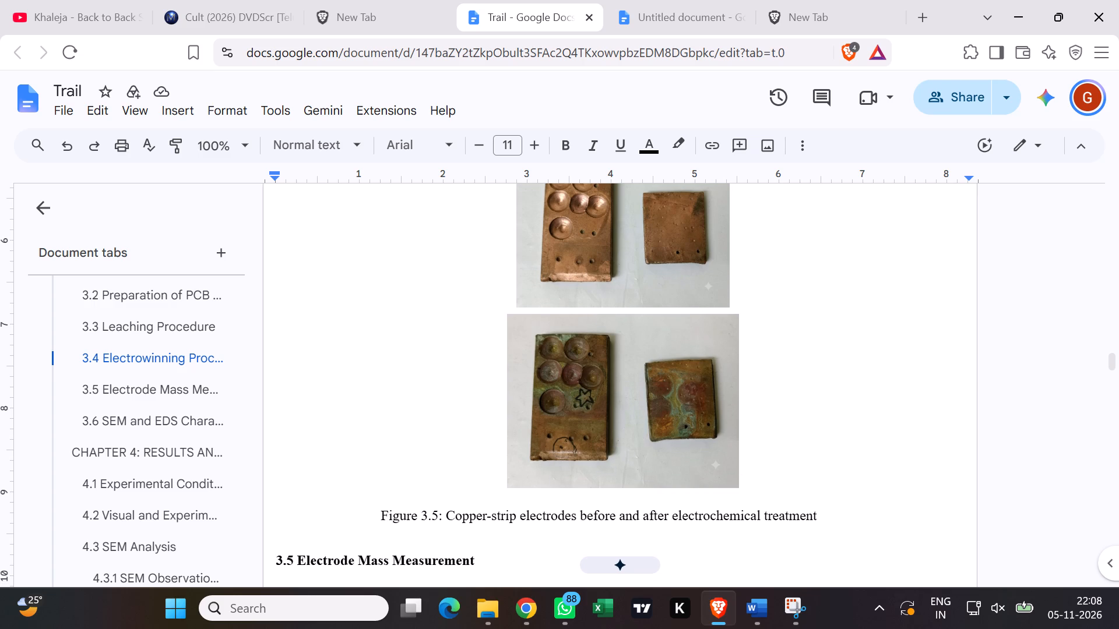
pyautogui.scroll(2, 829, 477)
pyautogui.scroll(-6, 830, 467)
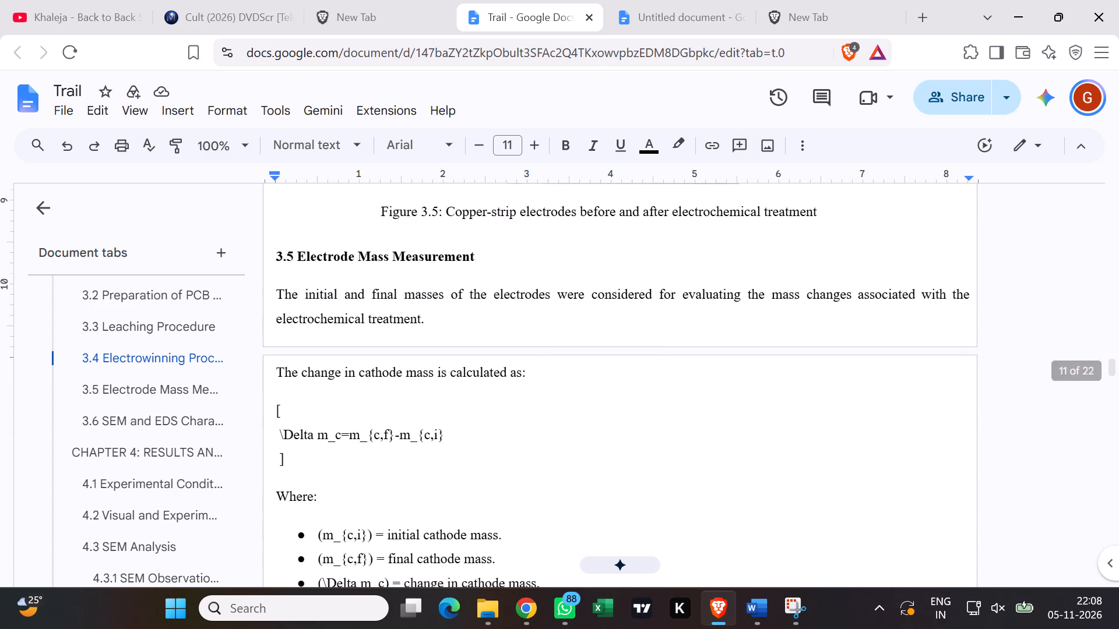
pyautogui.scroll(2, 824, 456)
pyautogui.scroll(-2, 822, 448)
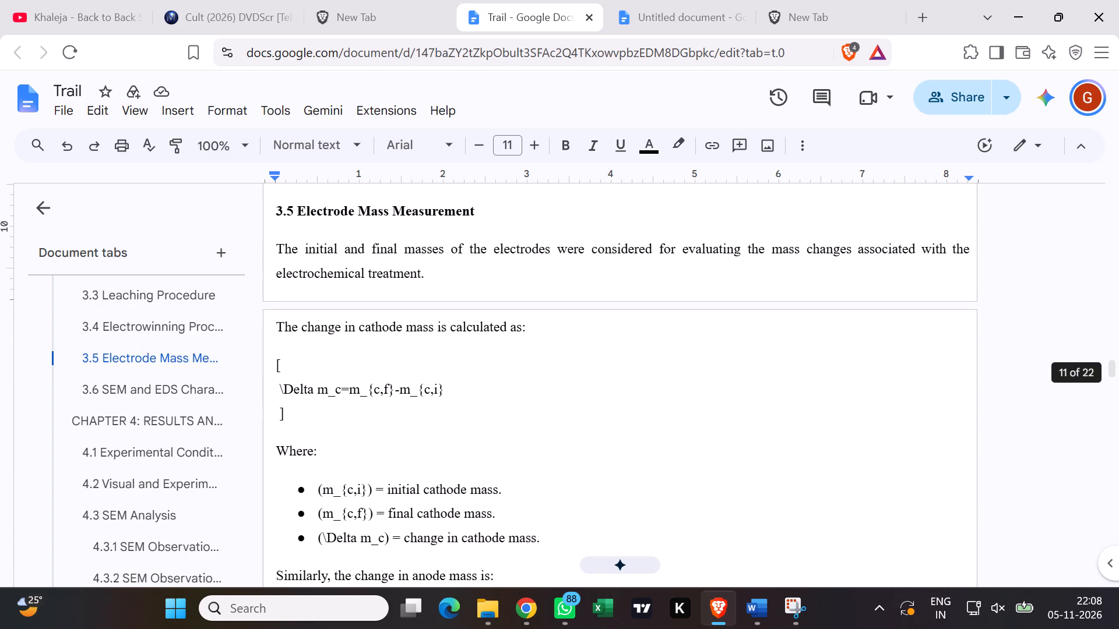
pyautogui.moveTo(271, 362); pyautogui.dragTo(331, 418)
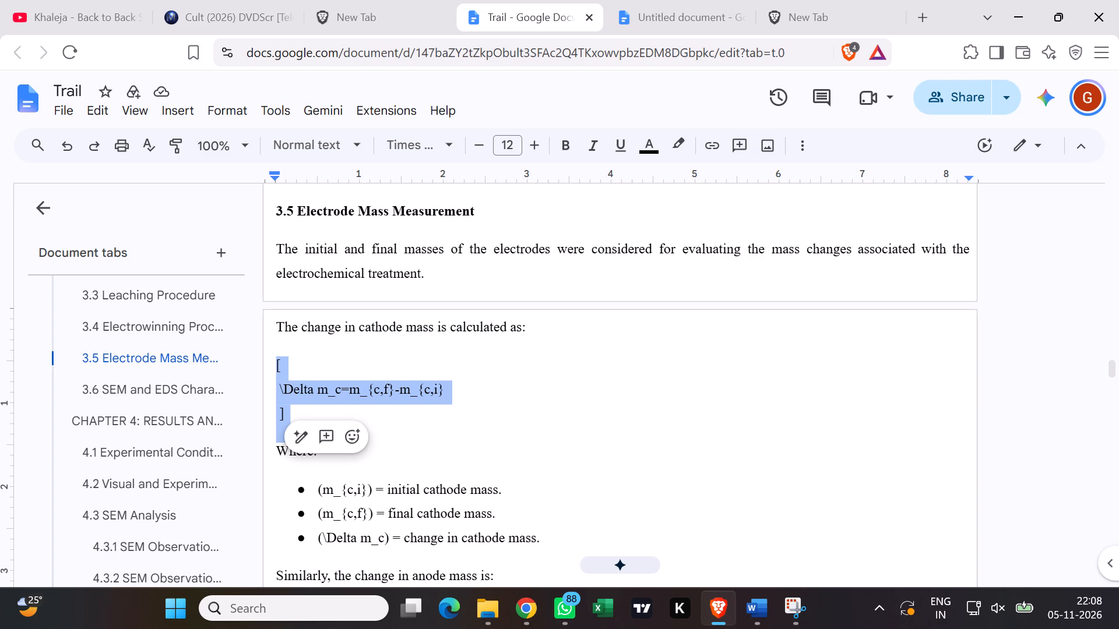
pyautogui.hotkey('ctrl', 'c')
pyautogui.click(521, 623)
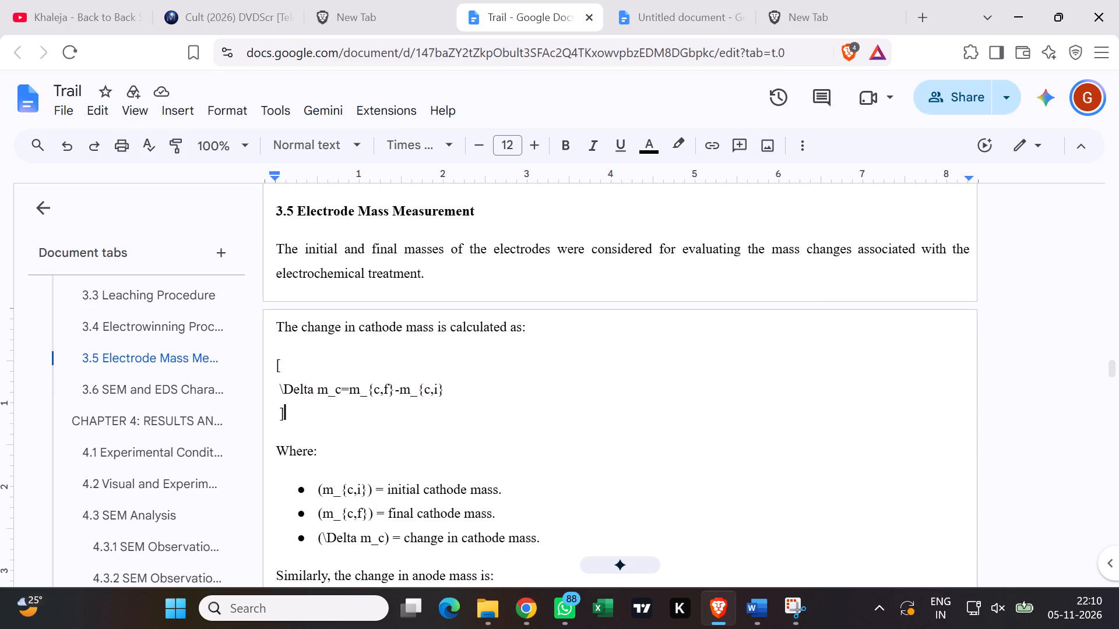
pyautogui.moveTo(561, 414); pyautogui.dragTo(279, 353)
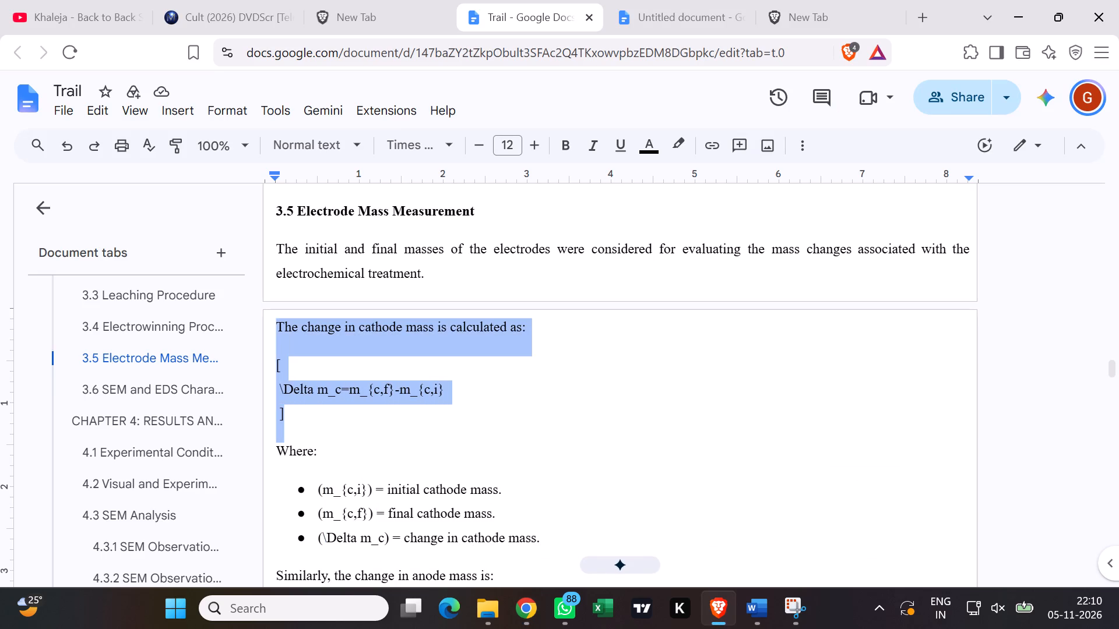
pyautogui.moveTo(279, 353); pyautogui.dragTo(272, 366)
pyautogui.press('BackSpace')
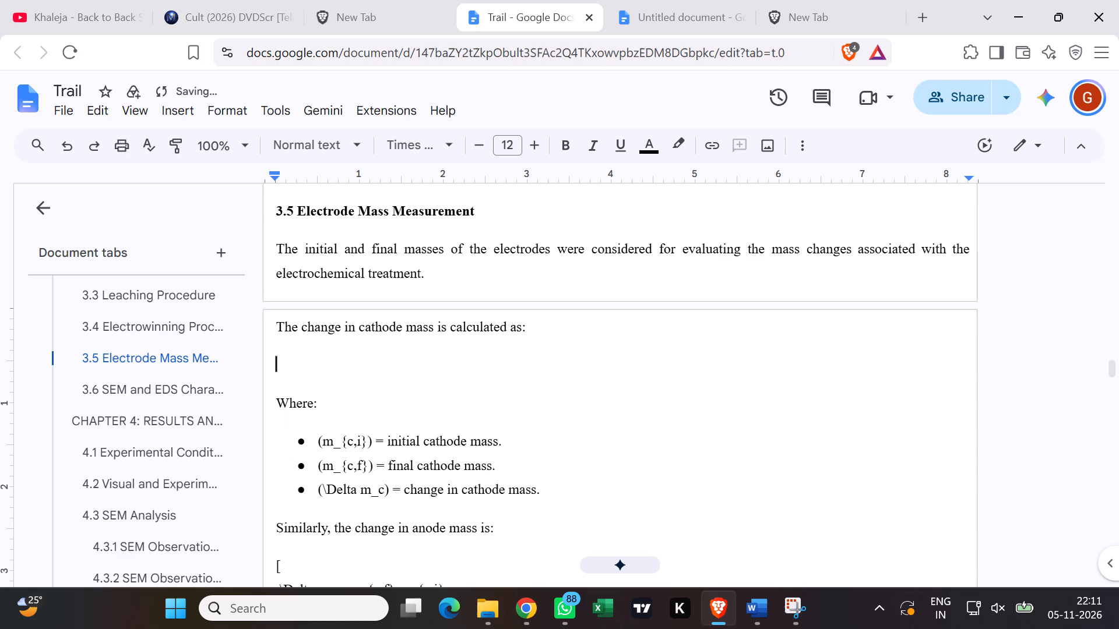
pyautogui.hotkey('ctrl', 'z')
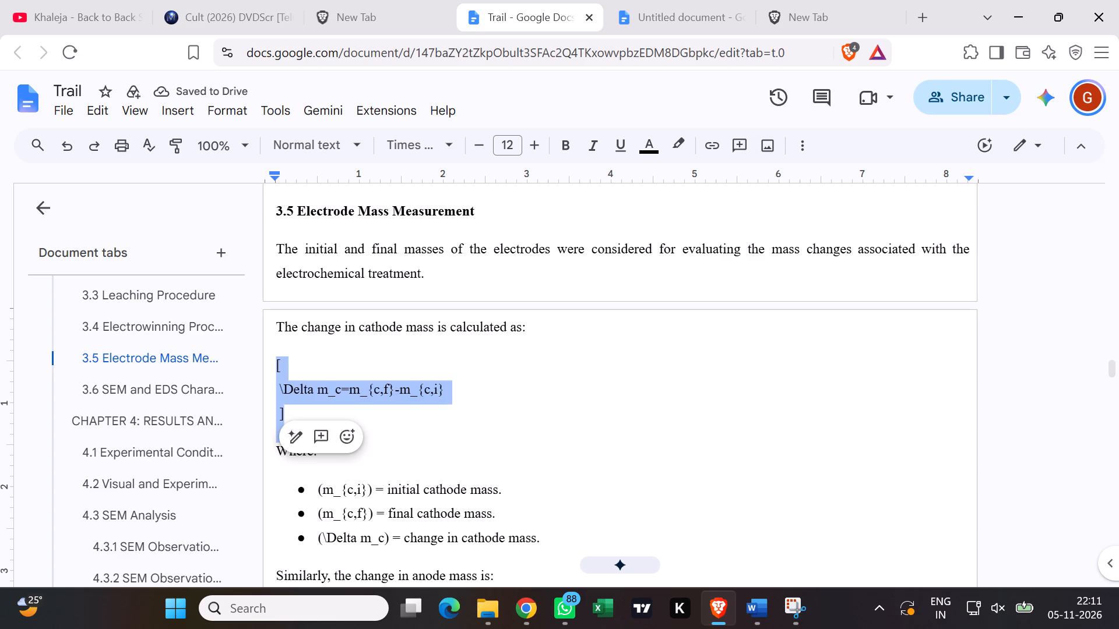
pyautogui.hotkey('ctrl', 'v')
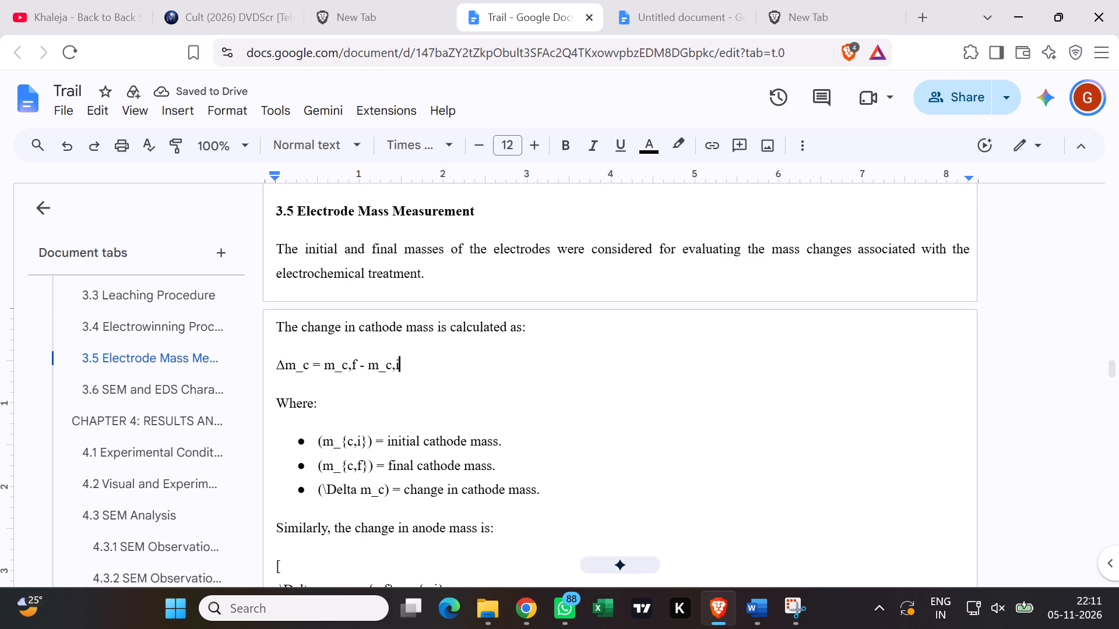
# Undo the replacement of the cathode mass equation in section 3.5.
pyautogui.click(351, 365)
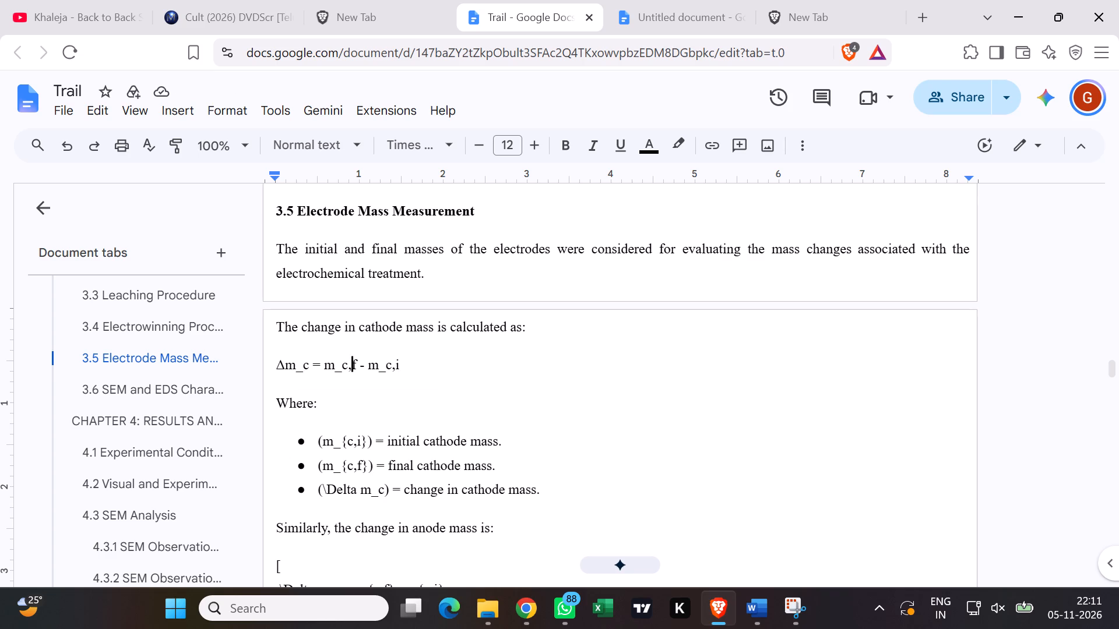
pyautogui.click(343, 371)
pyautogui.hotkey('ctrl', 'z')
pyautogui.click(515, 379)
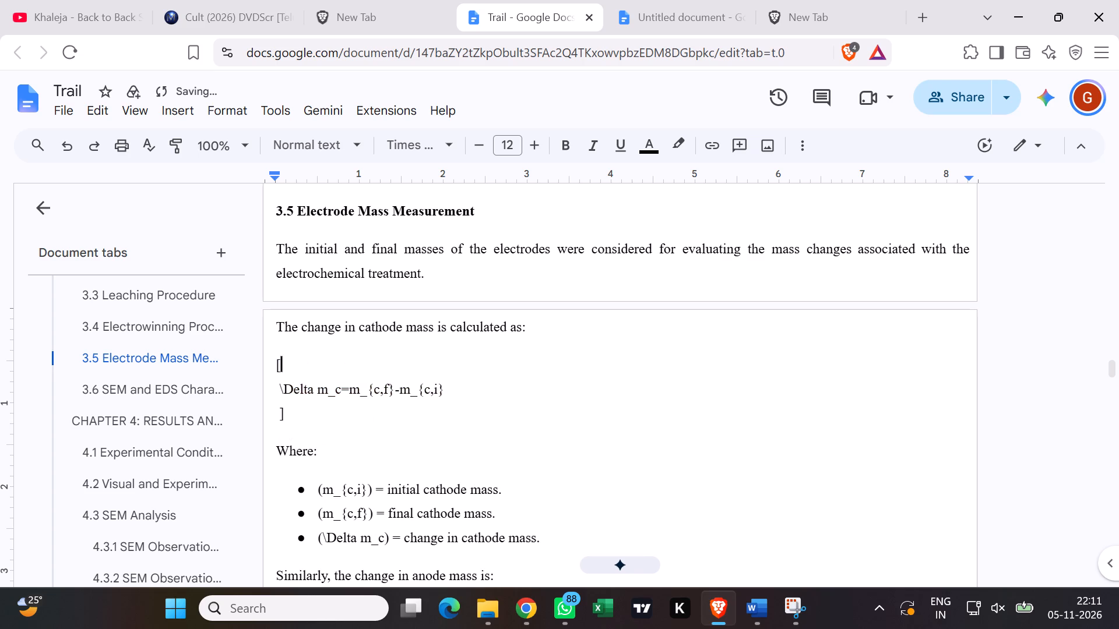
# Review the cathode and anode mass equations in section 3.5 and the section 3.6 text up to the Chapter 4 heading.
pyautogui.scroll(-2, 515, 379)
pyautogui.scroll(4, 515, 379)
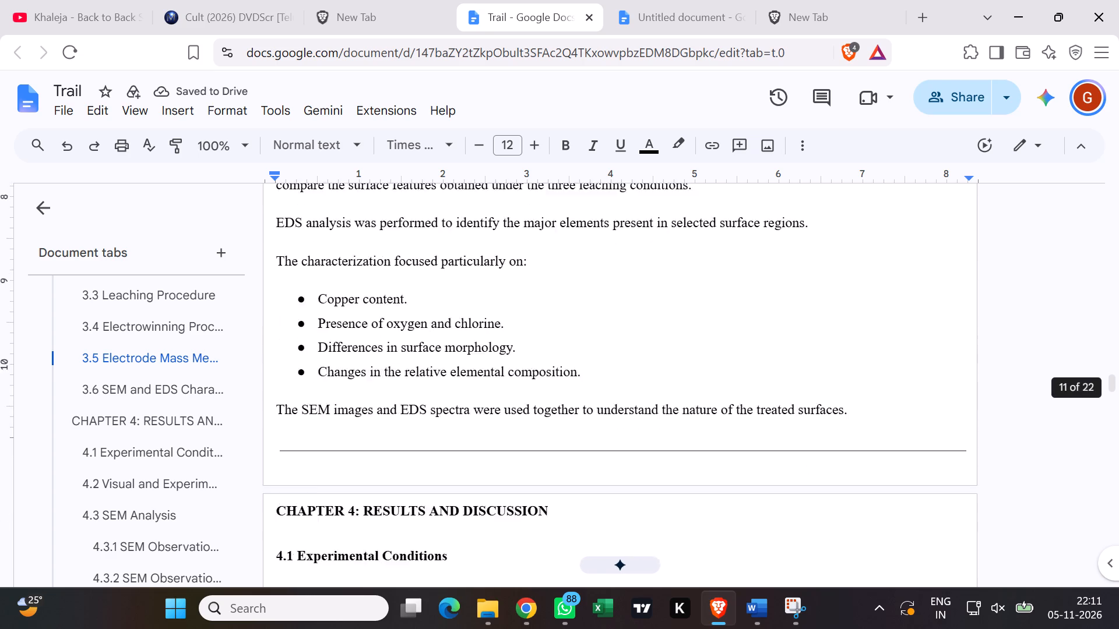
pyautogui.scroll(2, 515, 379)
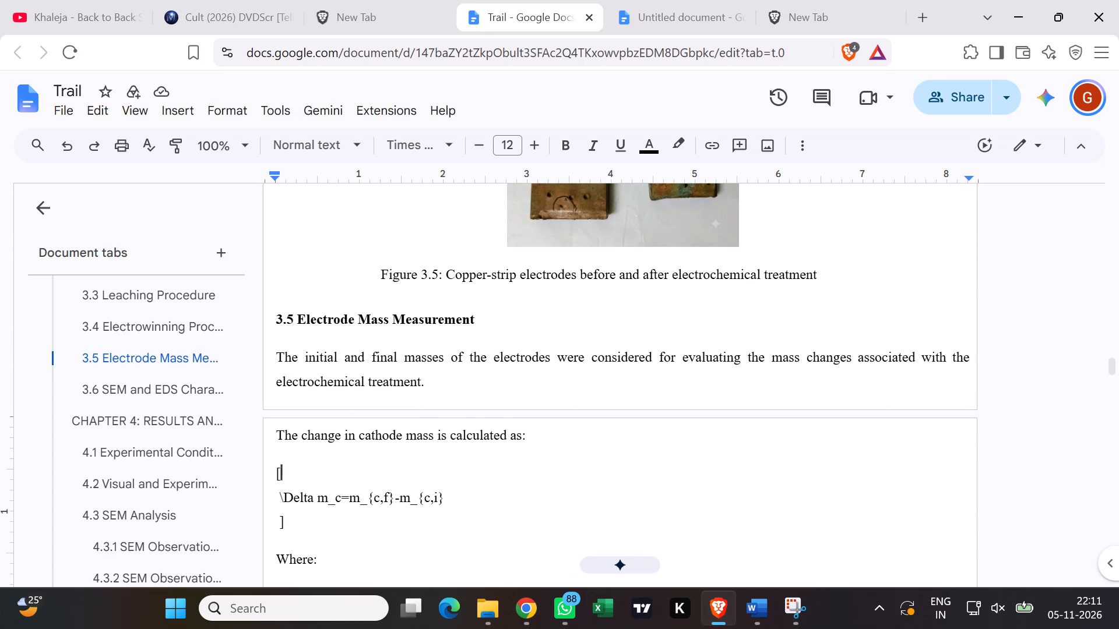
pyautogui.scroll(-5, 628, 380)
pyautogui.scroll(3, 586, 378)
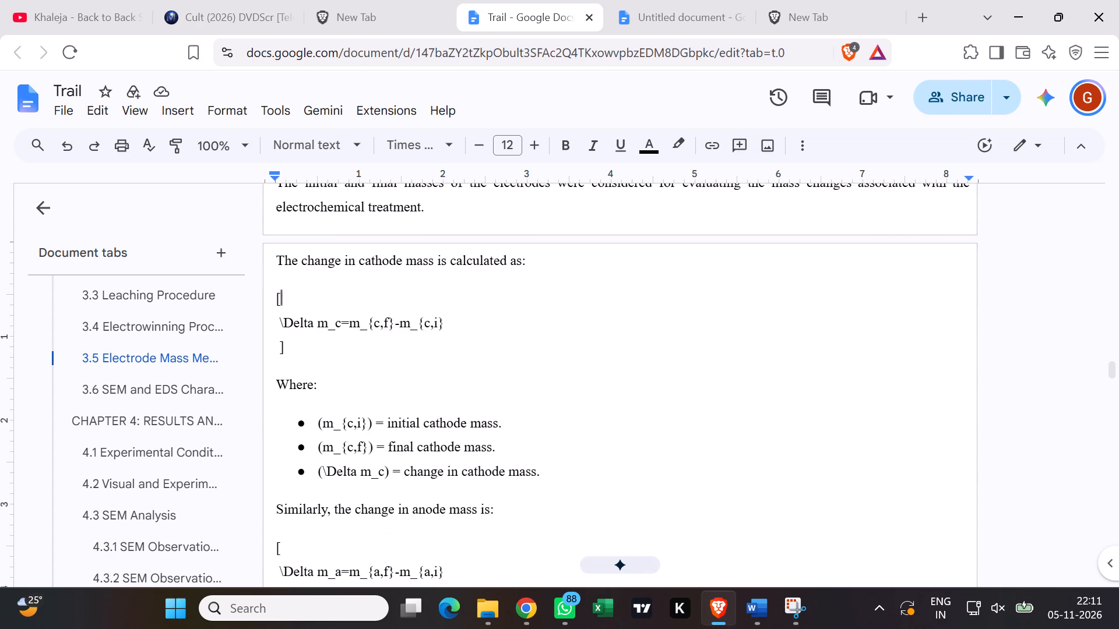
pyautogui.click(583, 355)
pyautogui.scroll(-1, 582, 366)
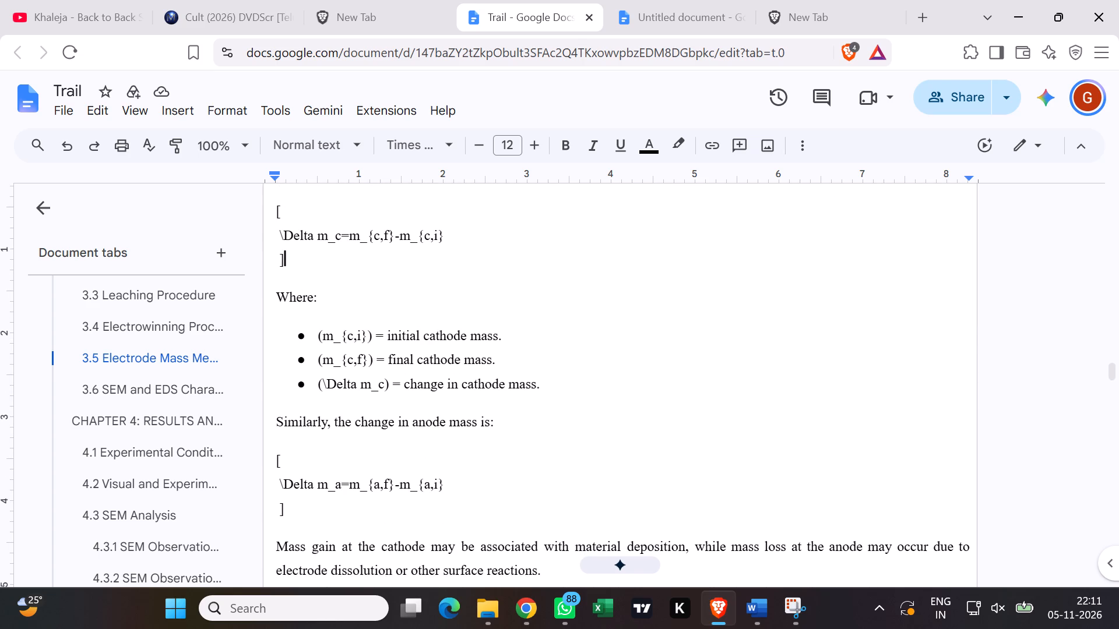
pyautogui.scroll(-2, 578, 369)
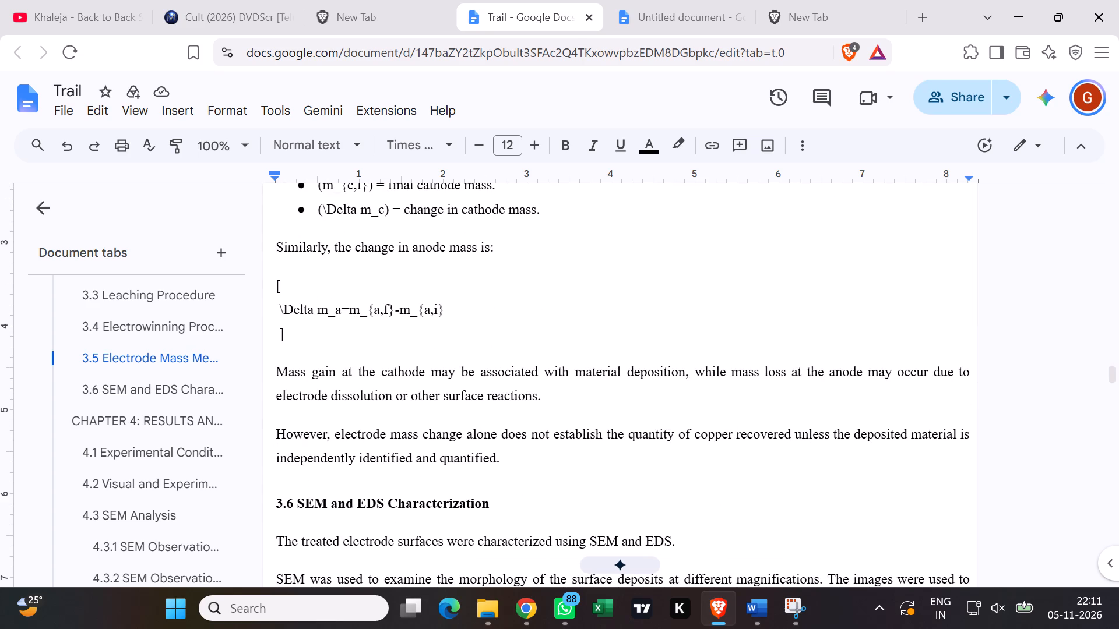
pyautogui.scroll(-1, 458, 323)
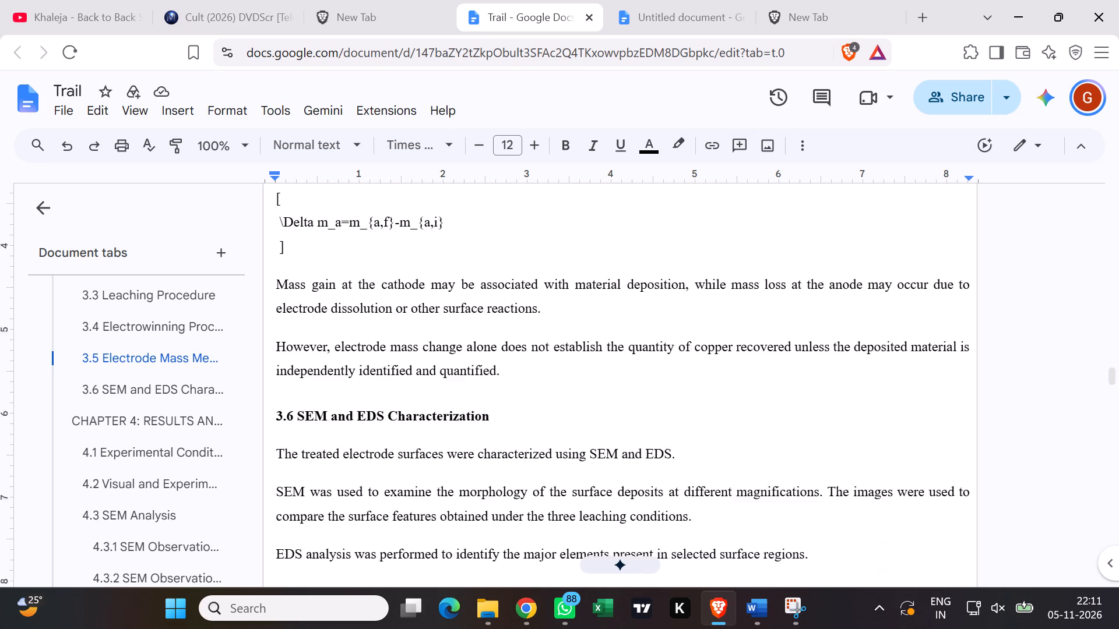
pyautogui.scroll(-4, 458, 330)
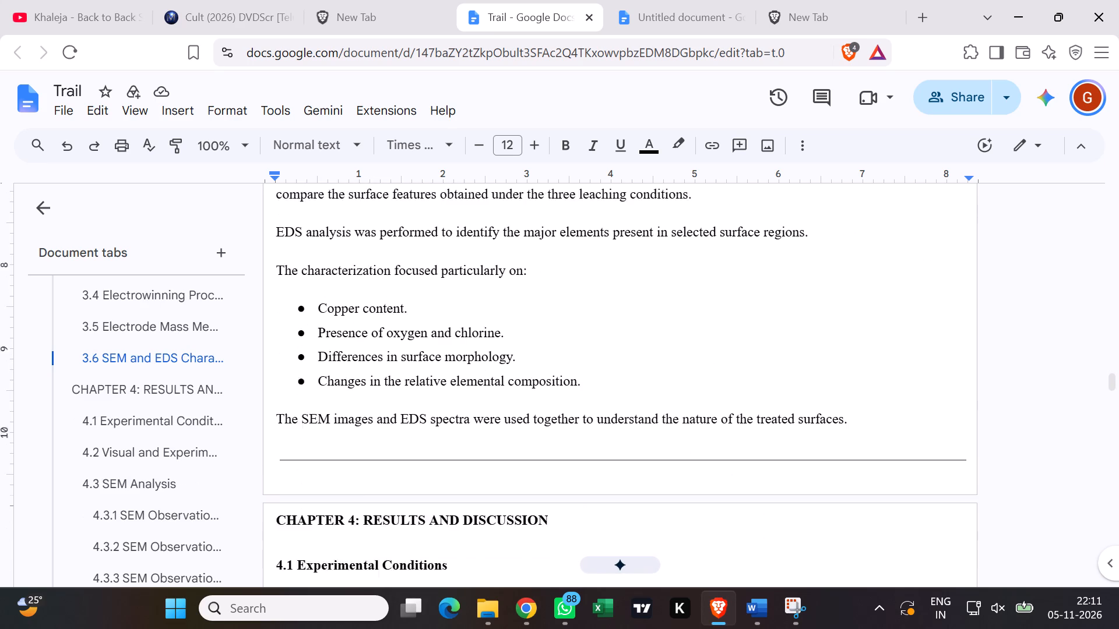
# Look through the start of Chapter 4, from the Table 4.1 experimental conditions to the figure placeholders in section 4.2.
pyautogui.scroll(-4, 454, 339)
pyautogui.scroll(2, 452, 339)
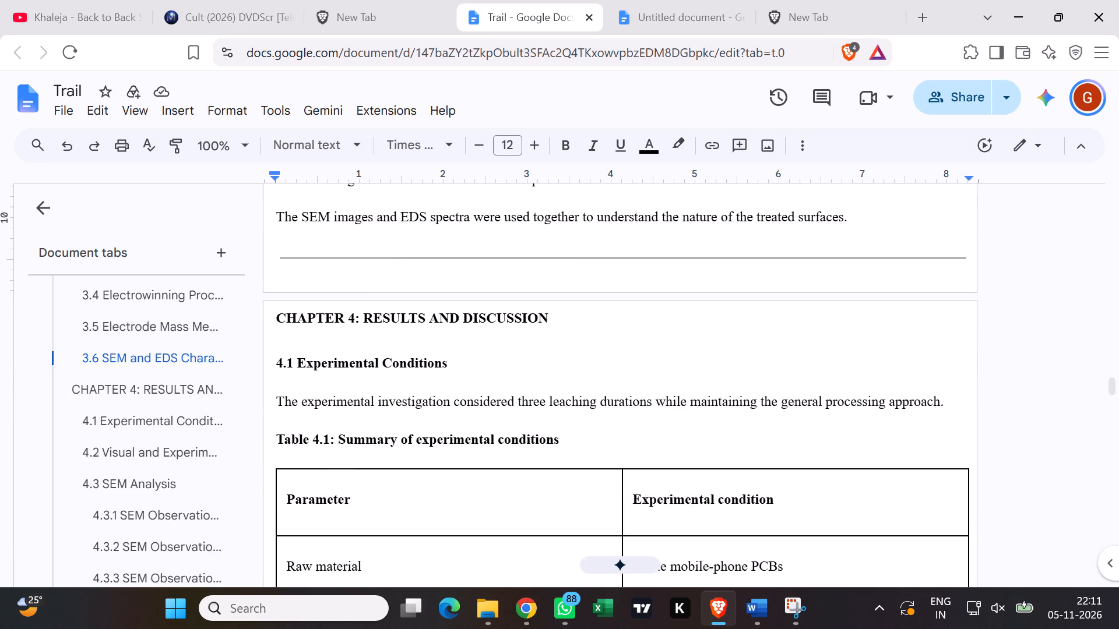
pyautogui.scroll(-8, 452, 339)
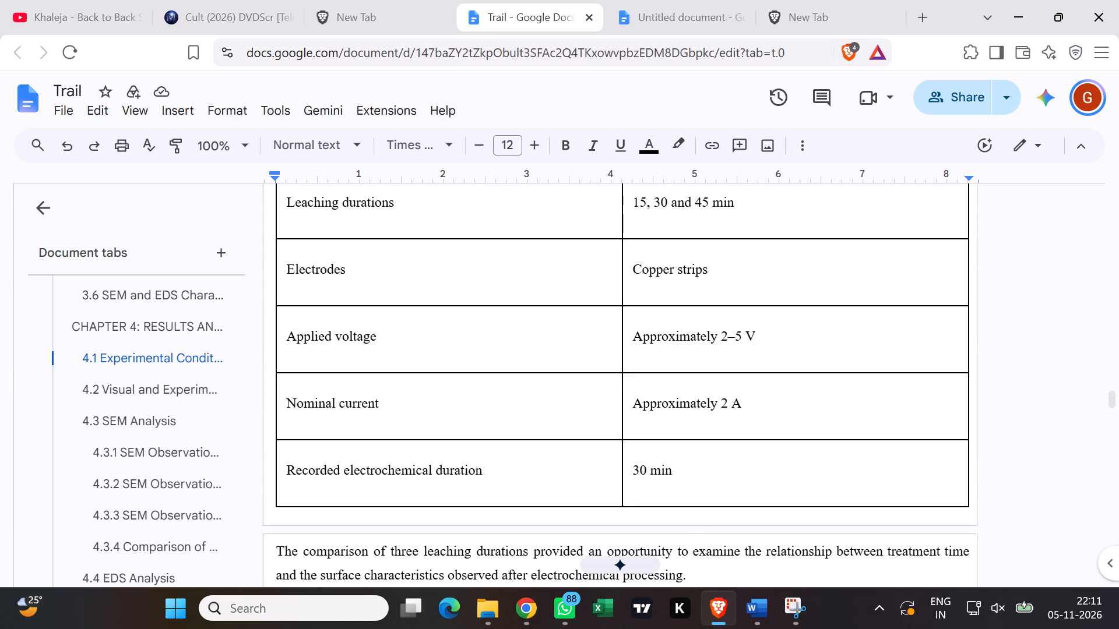
pyautogui.scroll(-9, 451, 340)
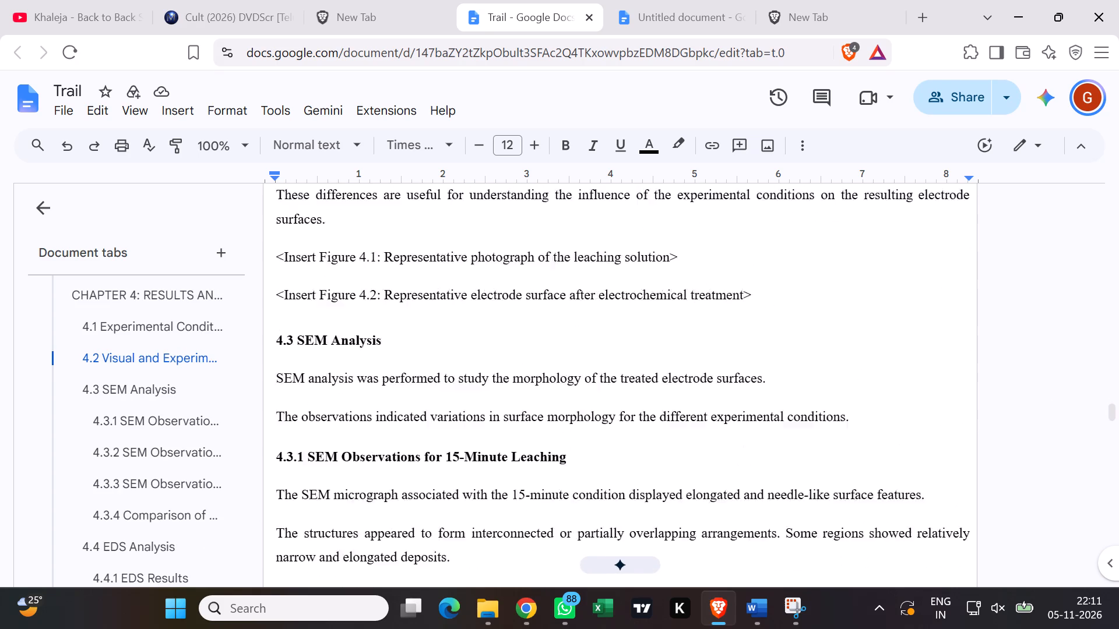
pyautogui.scroll(-1, 451, 340)
pyautogui.scroll(3, 451, 340)
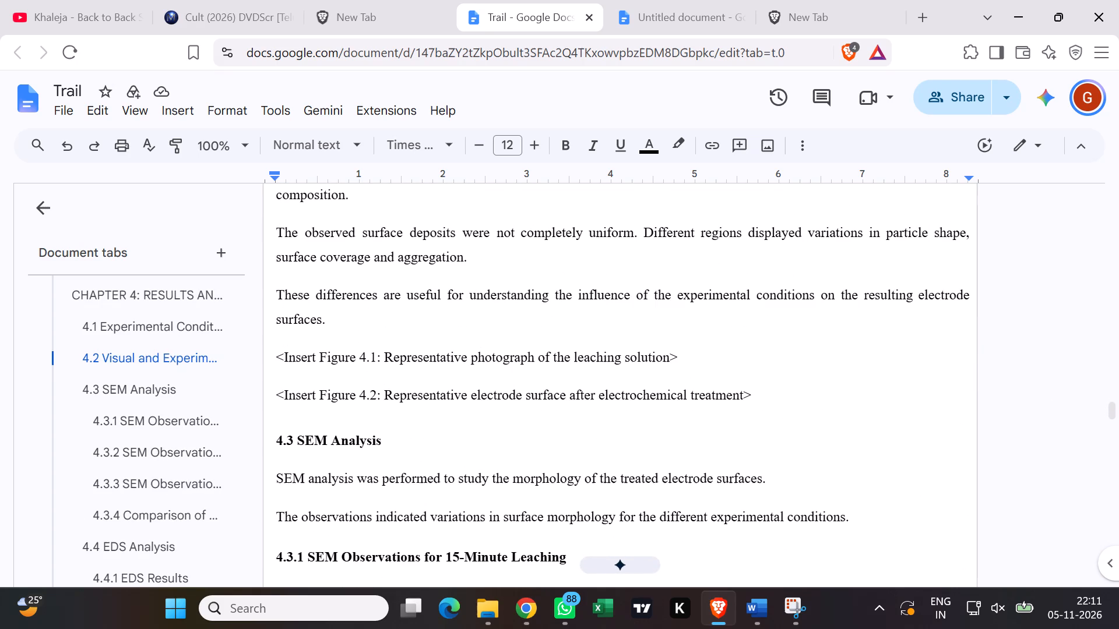
pyautogui.click(448, 330)
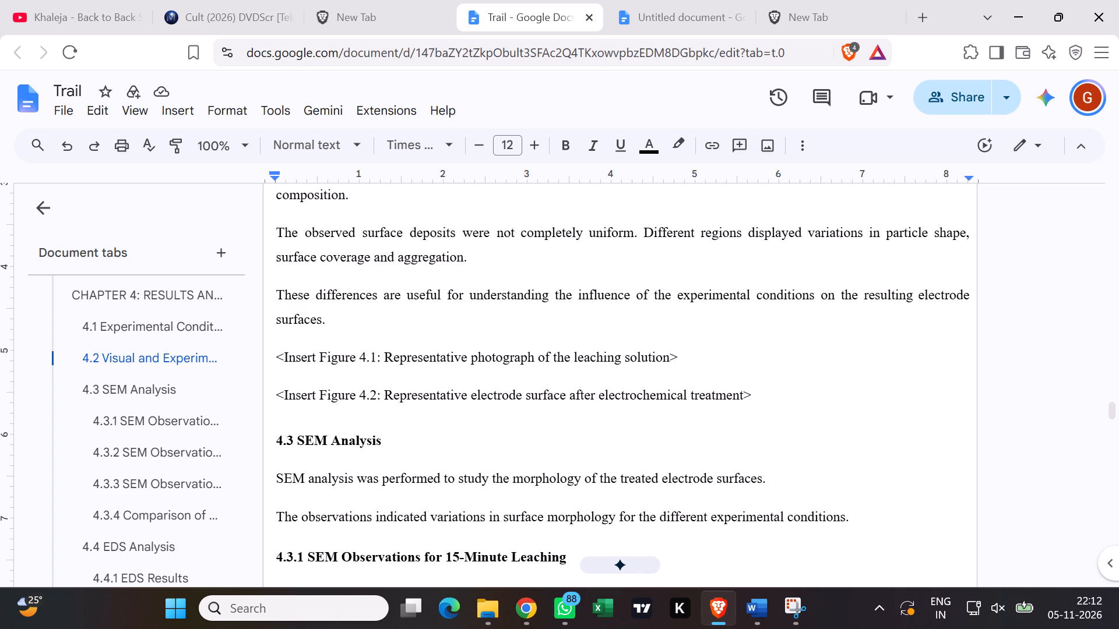
# Go back through Chapter 3 and check its inserted figures and captions, from the electrowinning setup back to the waste PCB photograph.
pyautogui.scroll(4, 473, 352)
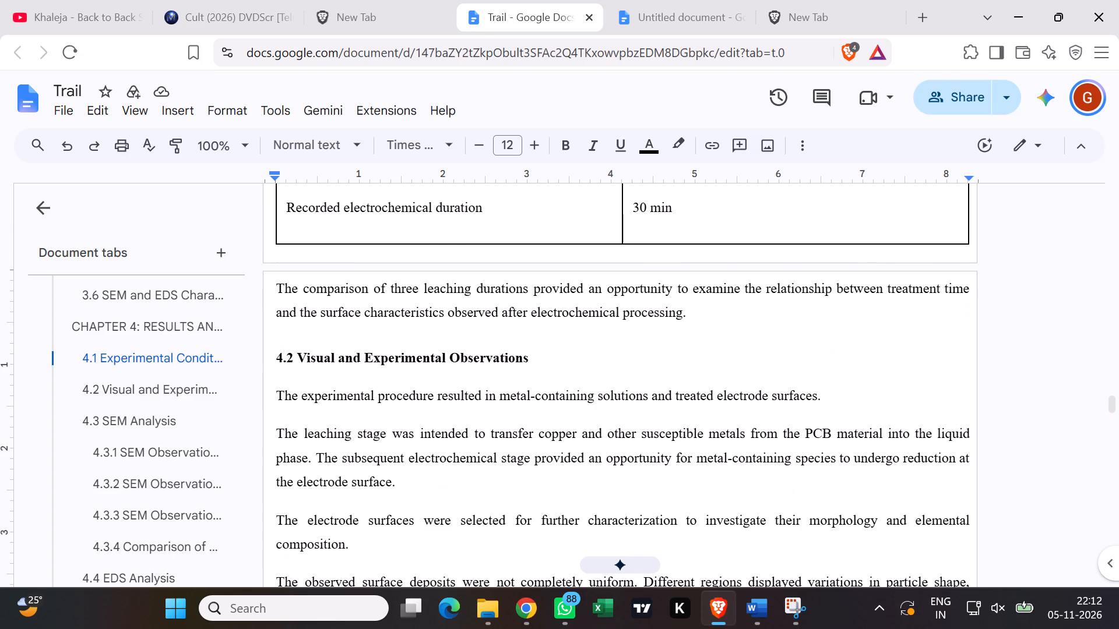
pyautogui.scroll(19, 473, 356)
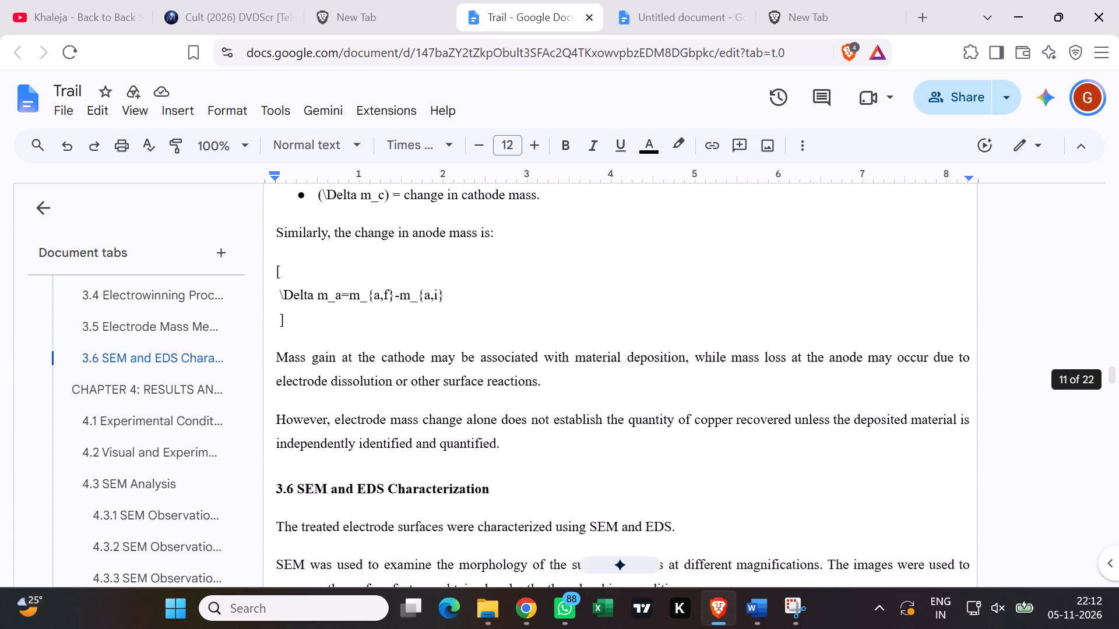
pyautogui.scroll(16, 476, 356)
pyautogui.scroll(-5, 476, 356)
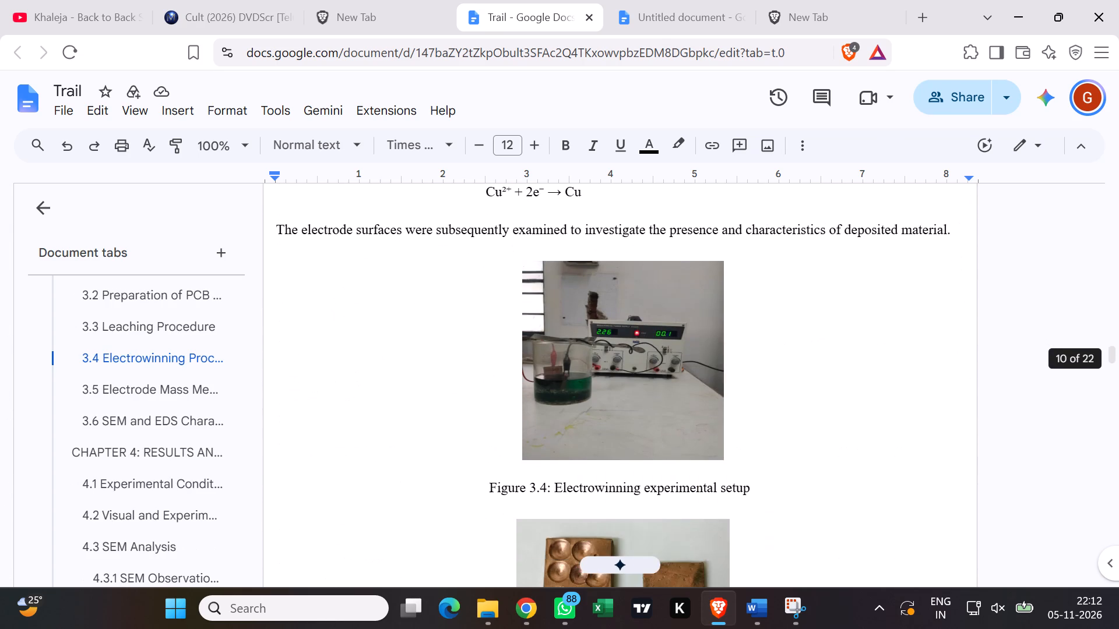
pyautogui.scroll(14, 476, 356)
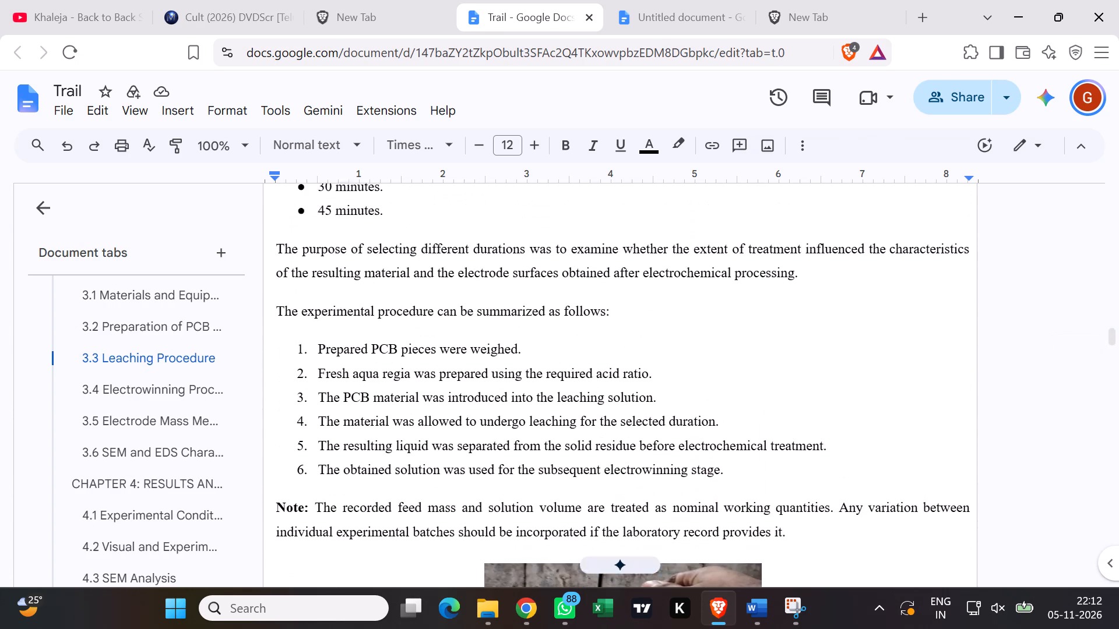
pyautogui.scroll(3, 484, 330)
pyautogui.scroll(-9, 481, 333)
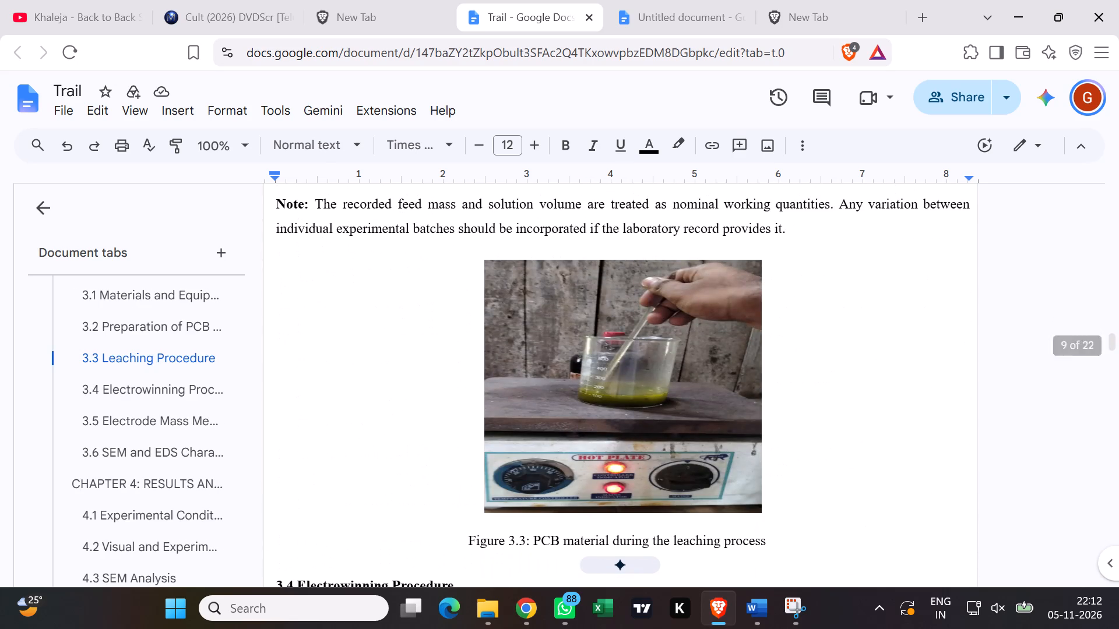
pyautogui.scroll(-4, 476, 339)
pyautogui.scroll(3, 476, 339)
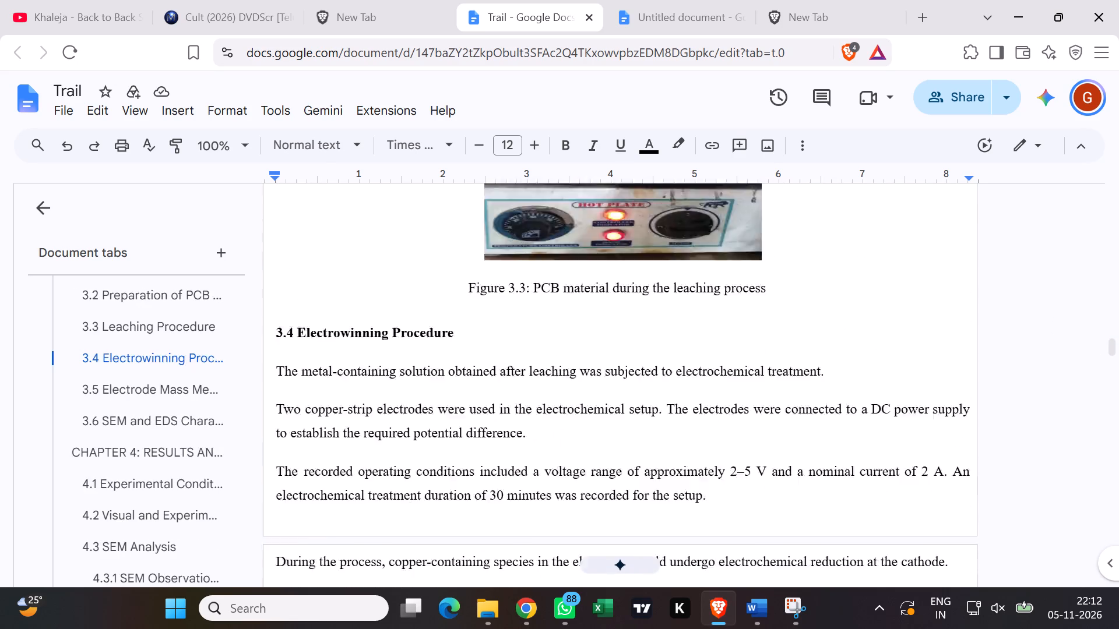
pyautogui.scroll(14, 476, 339)
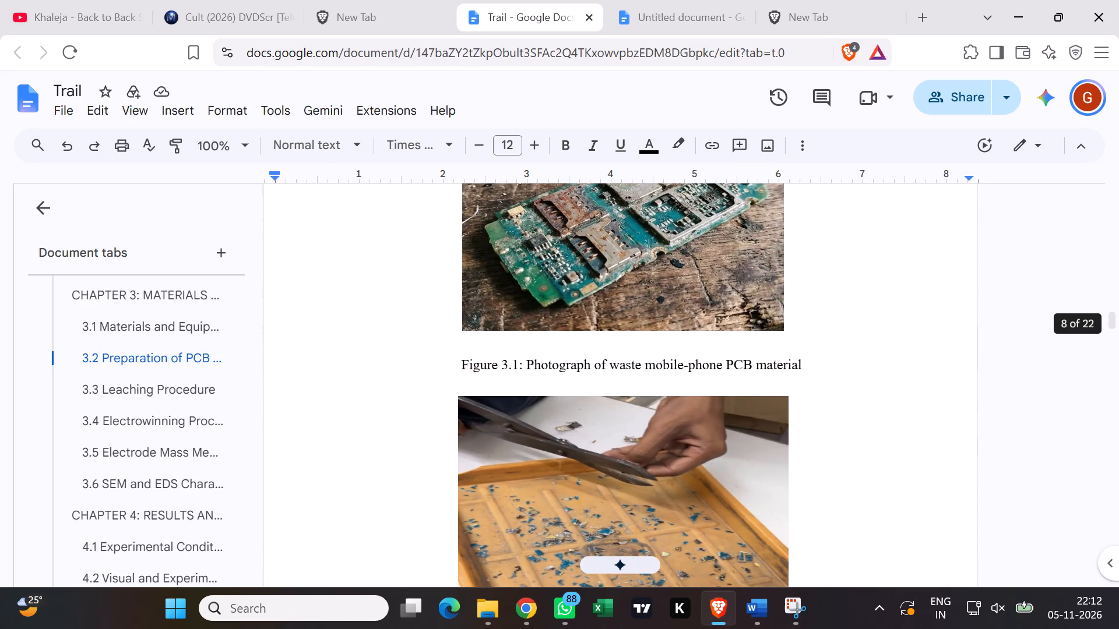
pyautogui.scroll(5, 476, 339)
pyautogui.scroll(-6, 476, 339)
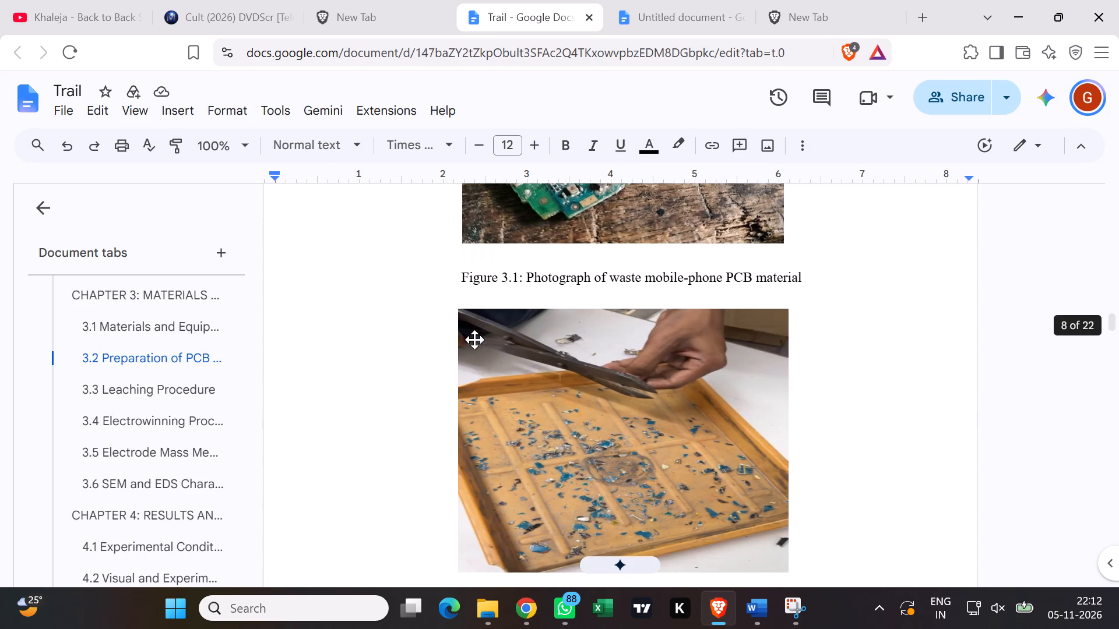
pyautogui.scroll(-7, 474, 340)
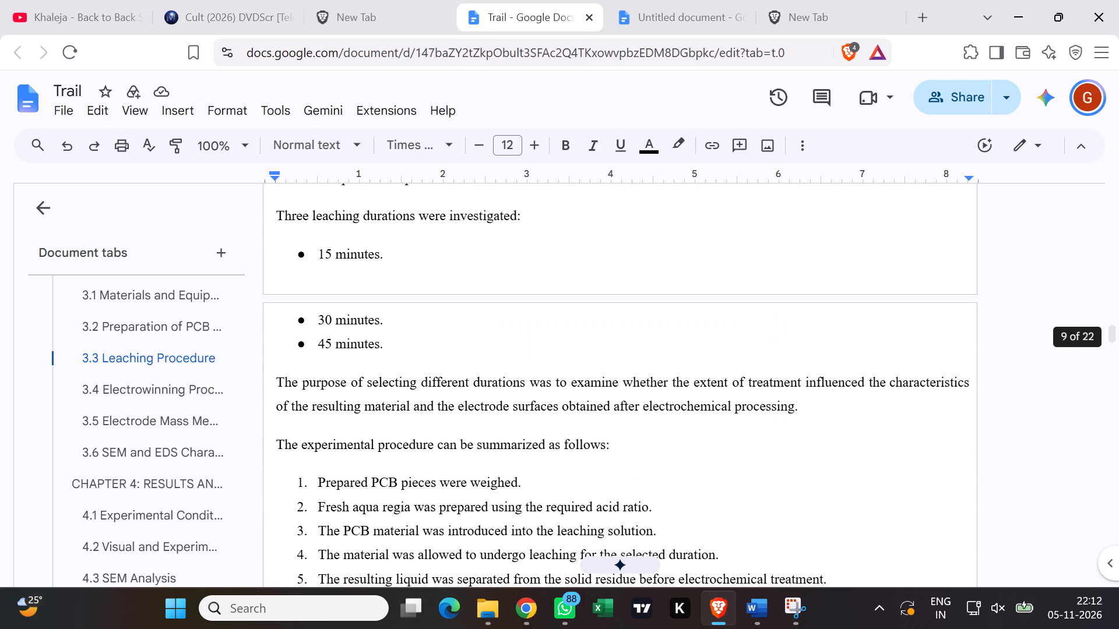
# Return to Chapter 4 and examine the section 4.2 text and the figure placeholders in sections 4.2 and 4.3.
pyautogui.scroll(-19, 474, 337)
pyautogui.scroll(-11, 470, 339)
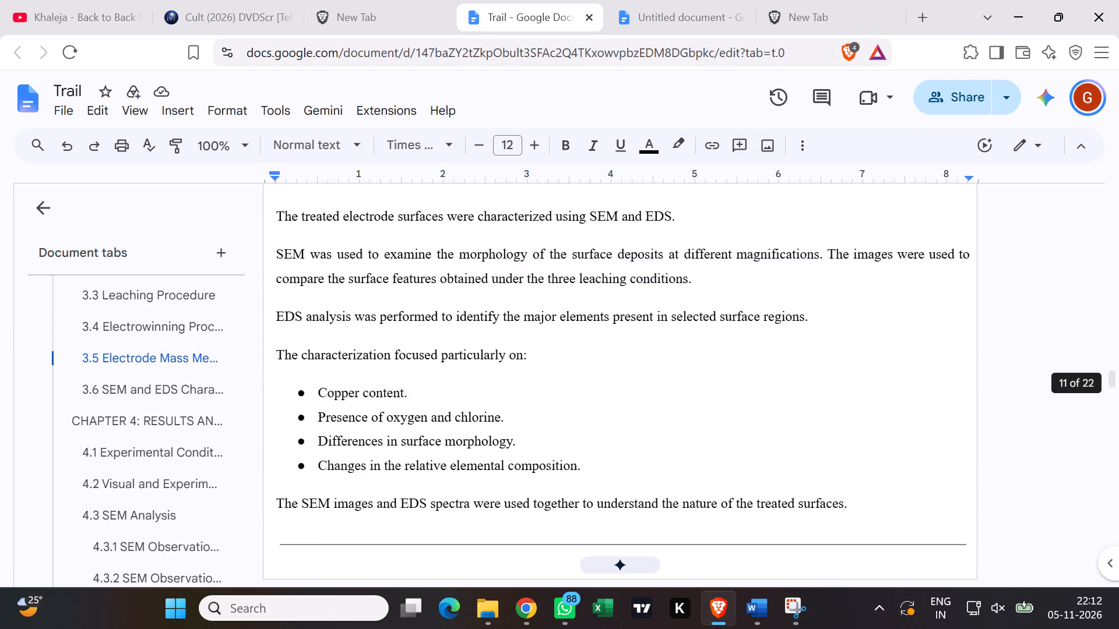
pyautogui.scroll(-19, 470, 338)
pyautogui.scroll(-4, 470, 338)
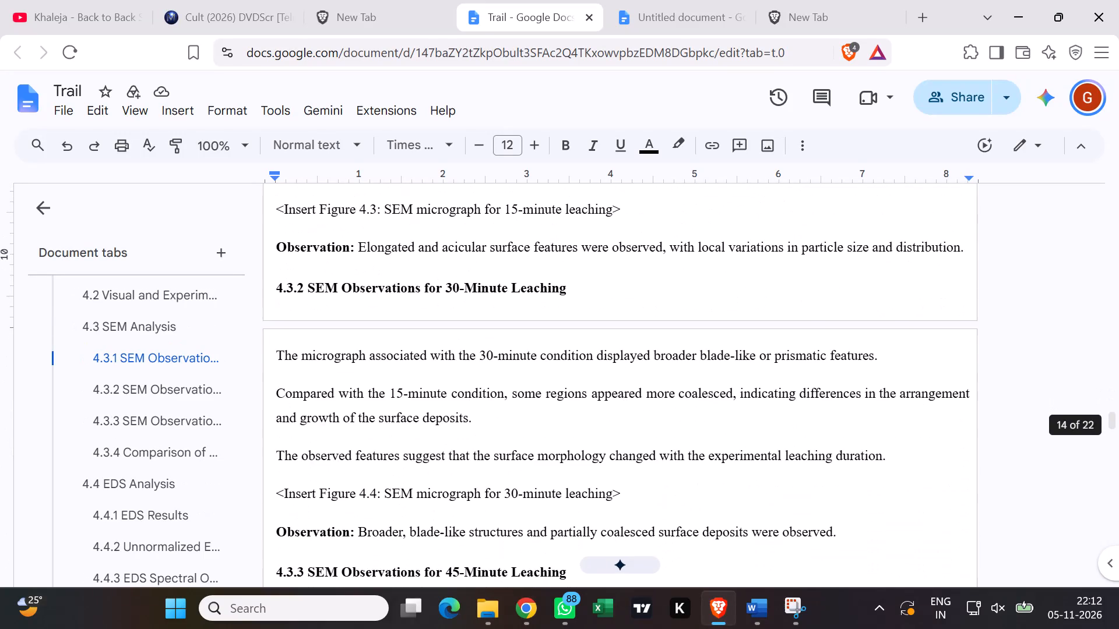
pyautogui.scroll(-3, 470, 338)
pyautogui.scroll(5, 470, 338)
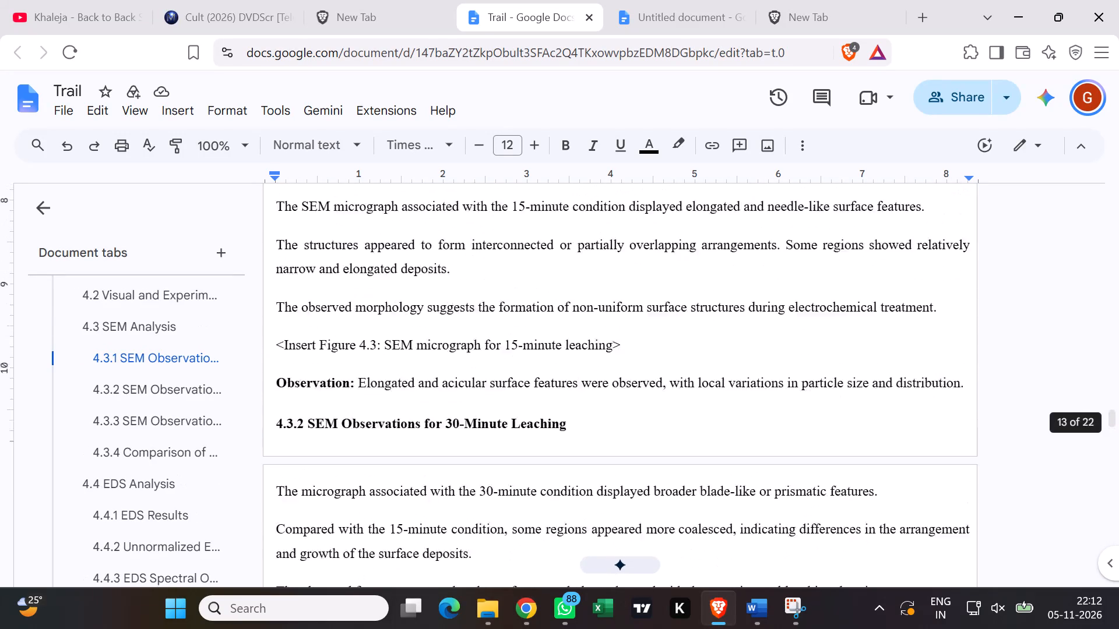
pyautogui.scroll(5, 472, 331)
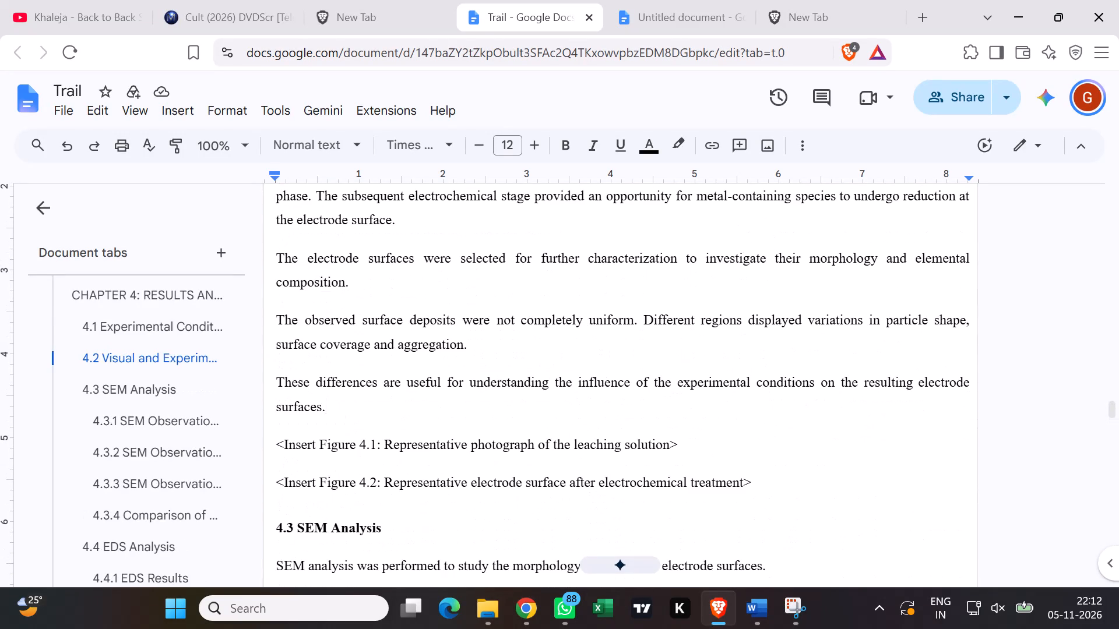
pyautogui.click(429, 403)
pyautogui.scroll(3, 424, 422)
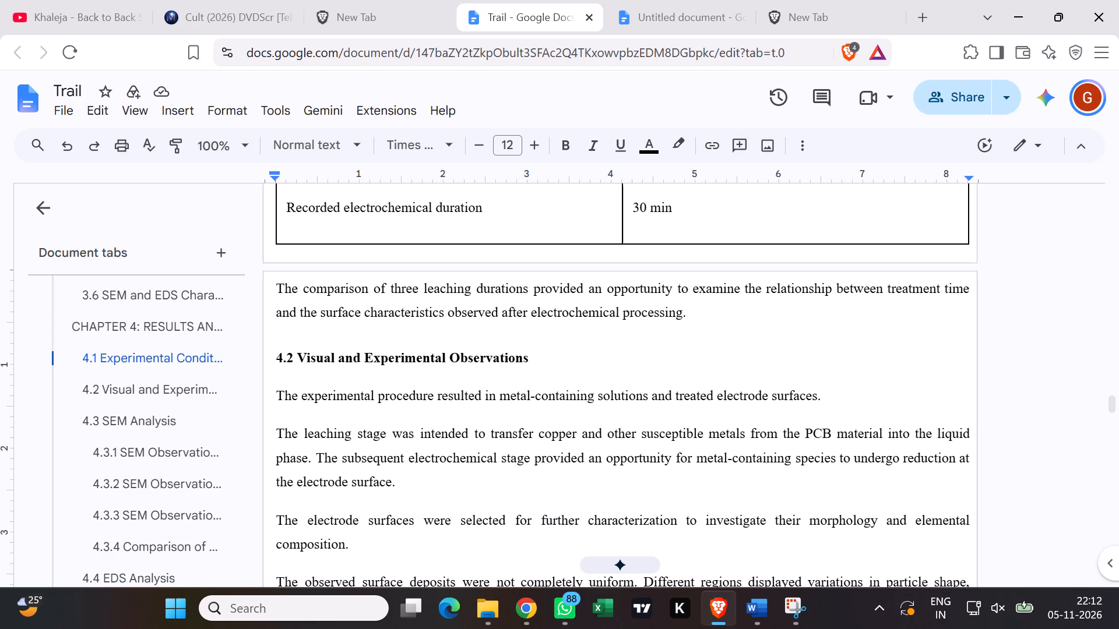
pyautogui.scroll(-1, 393, 403)
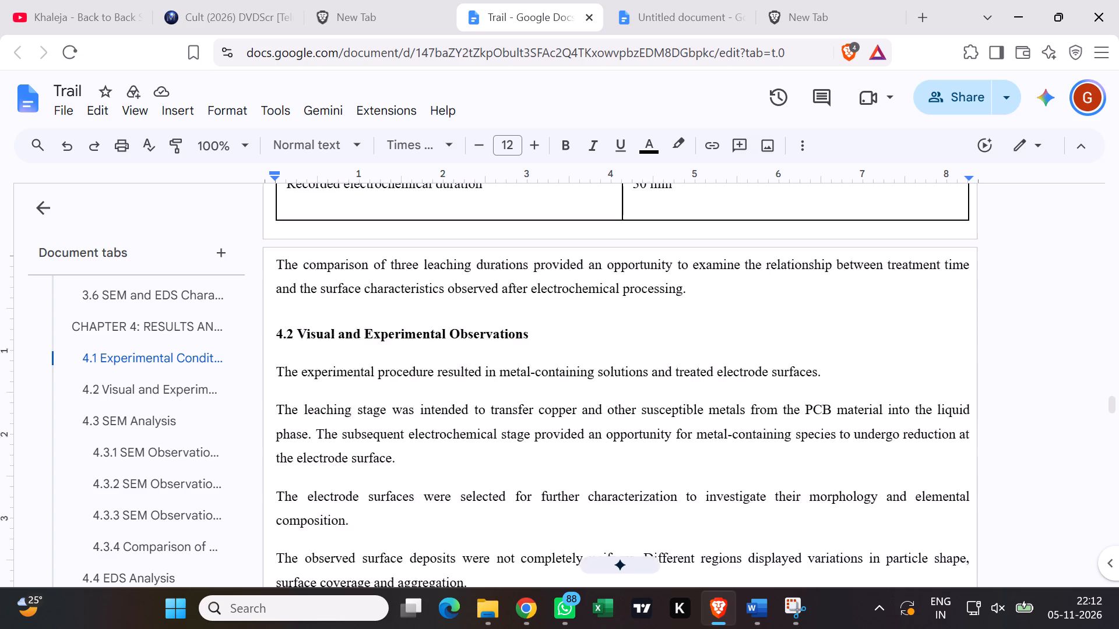
pyautogui.scroll(-1, 393, 403)
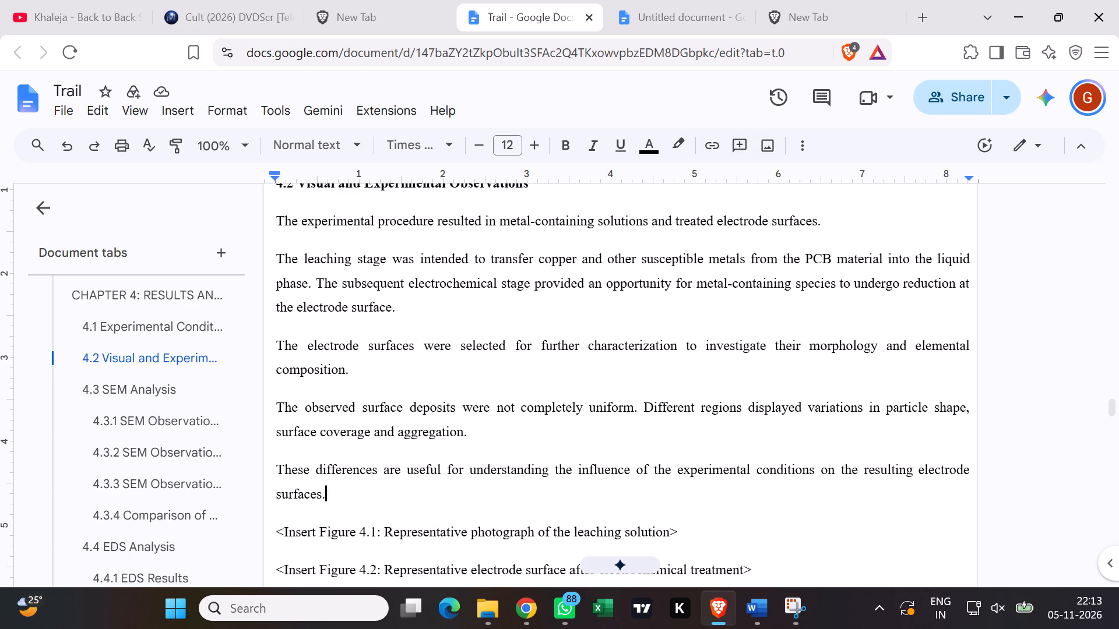
pyautogui.scroll(-1, 625, 363)
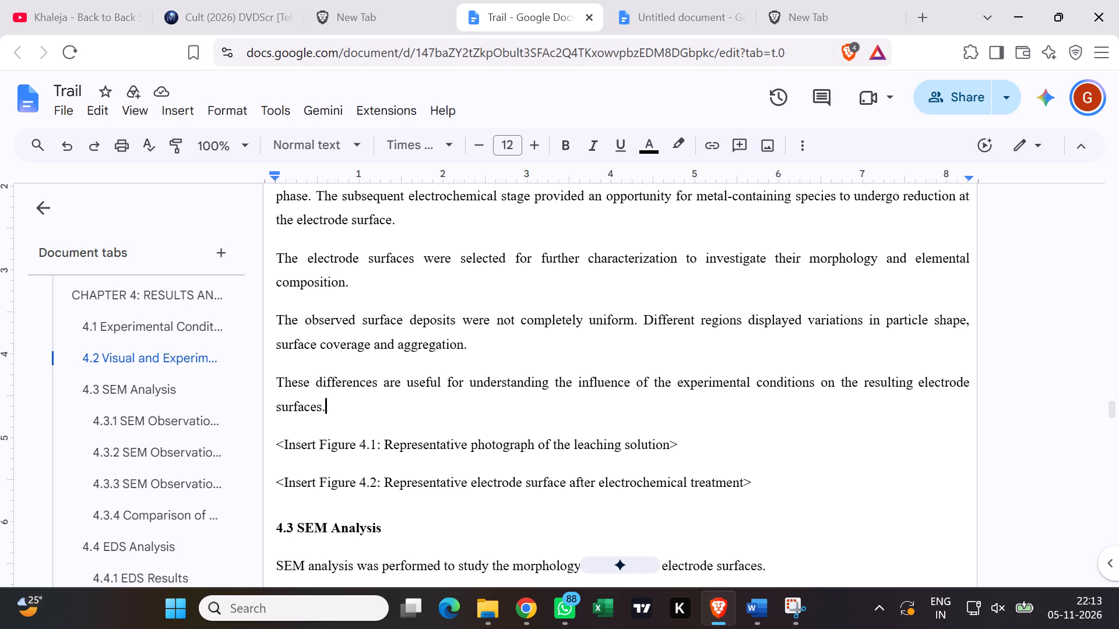
# Remove the leading "<Insert " from the Figure 4.1 placeholder for the leaching solution photograph in section 4.2.
pyautogui.click(319, 450)
pyautogui.press('BackSpace')
pyautogui.press('BackSpace')
pyautogui.press('BackSpace')
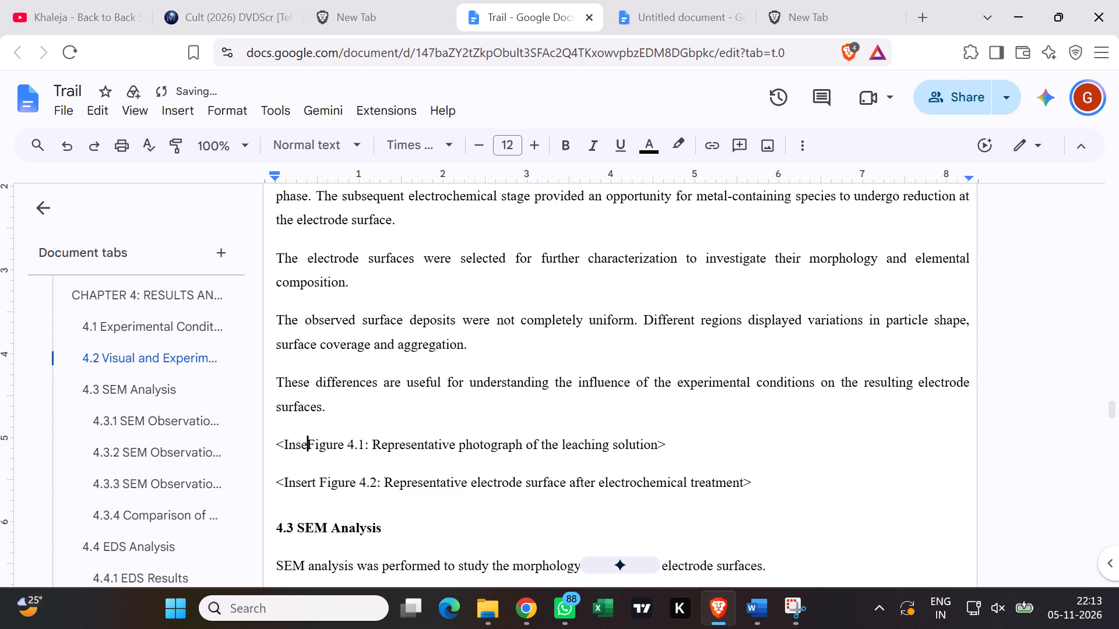
pyautogui.press('BackSpace')
pyautogui.press('BackSpace')
pyautogui.press('BackSpace')
pyautogui.press('BackSpace')
pyautogui.press('BackSpace')
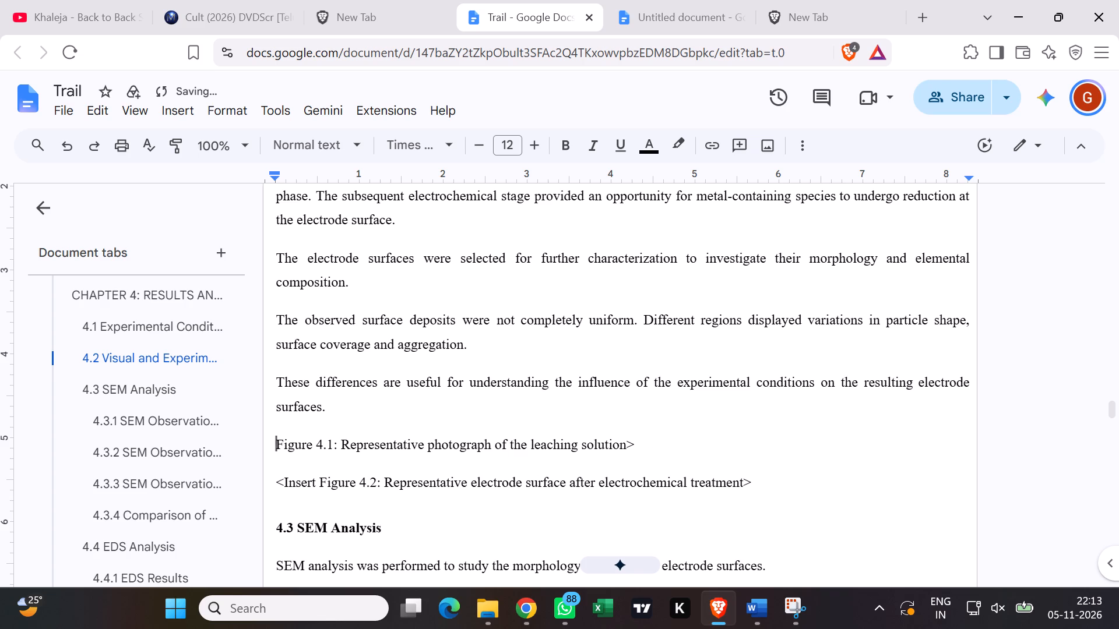
# Remove the leading "<Insert " from the Figure 4.2 placeholder for the treated electrode surface in section 4.2.
pyautogui.click(318, 482)
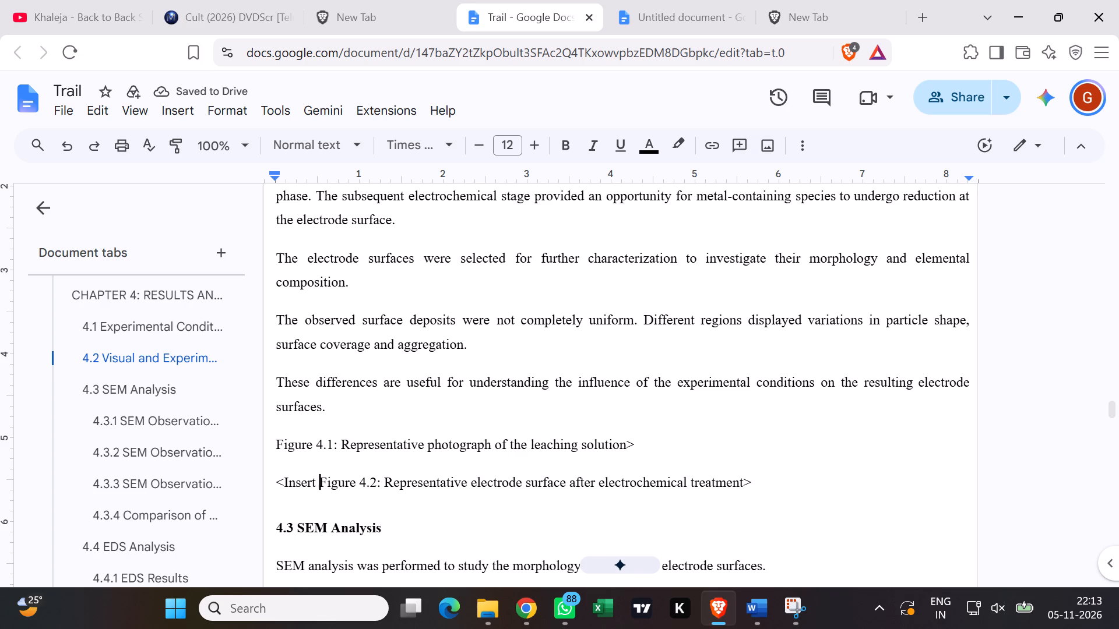
pyautogui.press('BackSpace')
pyautogui.press('BackSpace')
pyautogui.press('BackSpace')
pyautogui.press('BackSpace')
pyautogui.press('BackSpace')
pyautogui.press('BackSpace')
pyautogui.press('BackSpace')
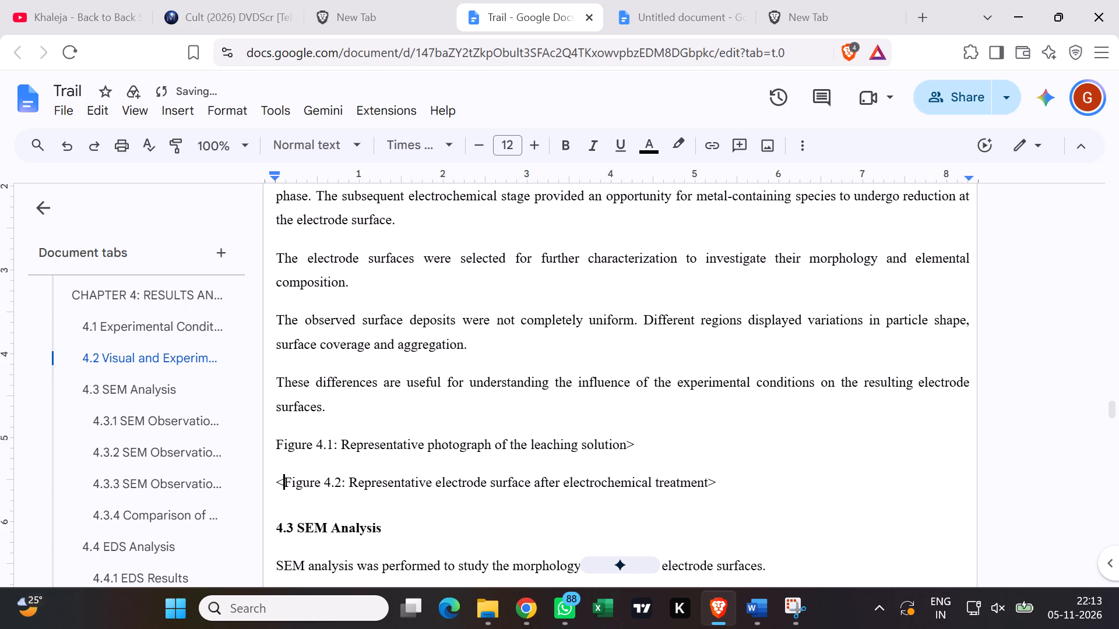
pyautogui.press('BackSpace')
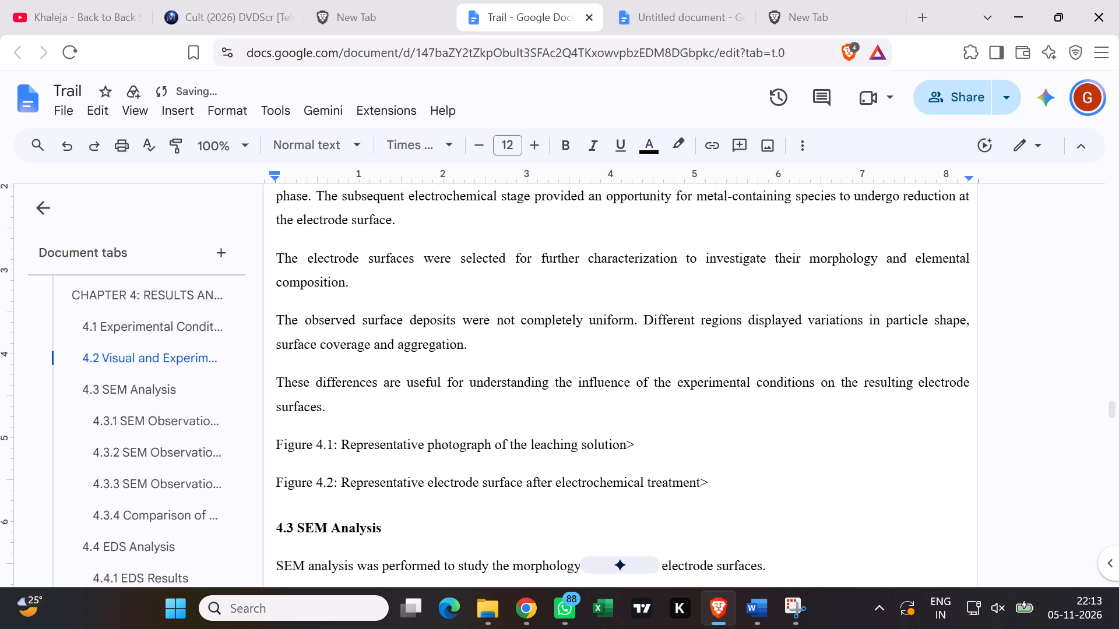
pyautogui.click(546, 412)
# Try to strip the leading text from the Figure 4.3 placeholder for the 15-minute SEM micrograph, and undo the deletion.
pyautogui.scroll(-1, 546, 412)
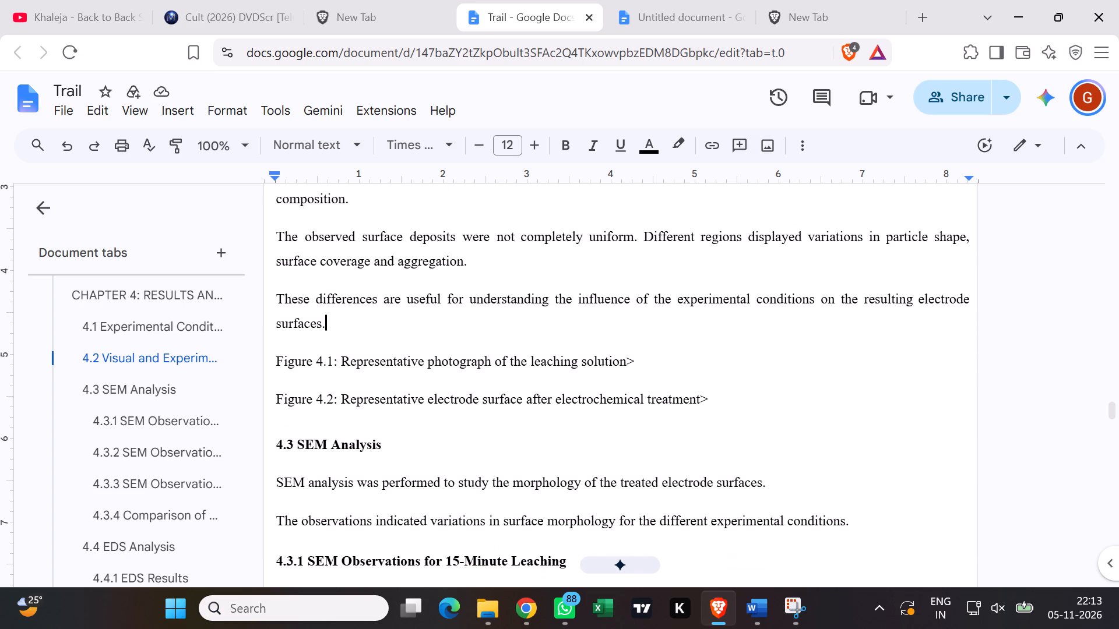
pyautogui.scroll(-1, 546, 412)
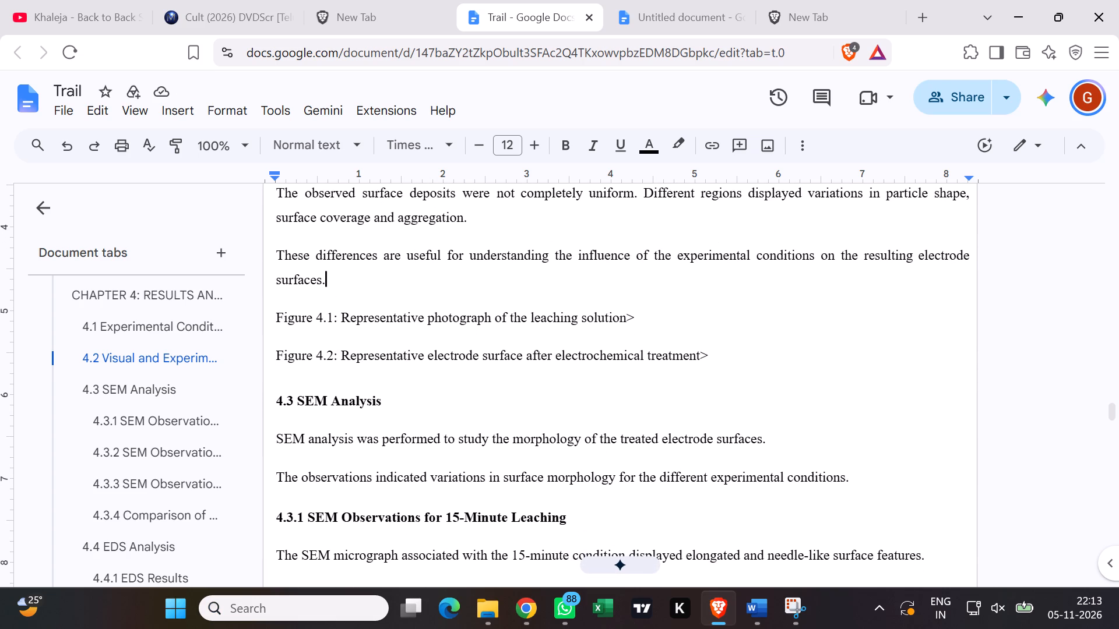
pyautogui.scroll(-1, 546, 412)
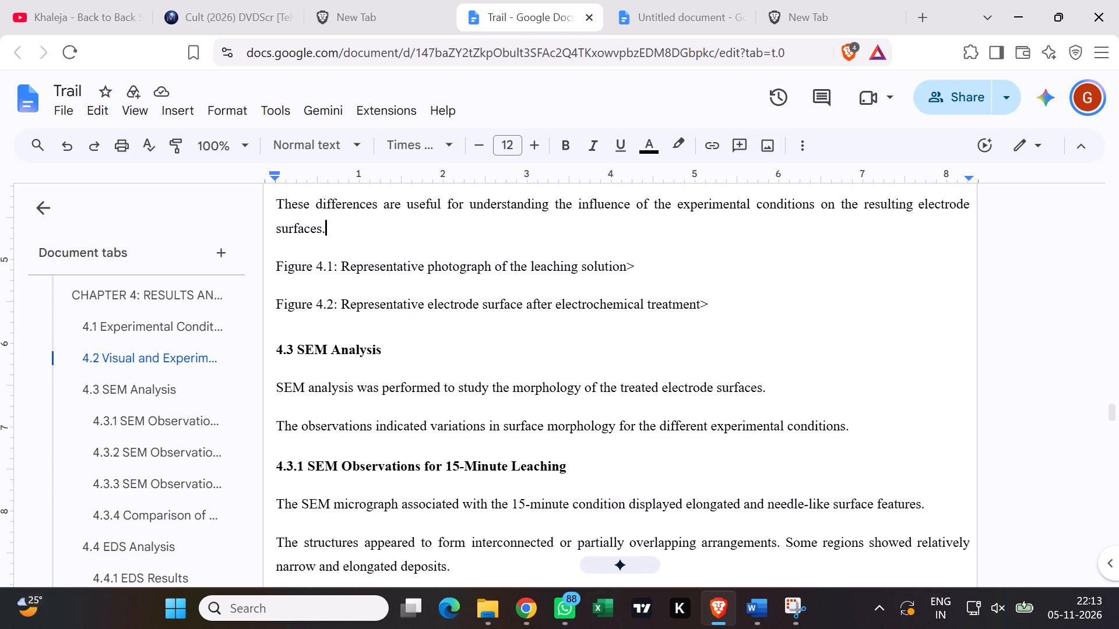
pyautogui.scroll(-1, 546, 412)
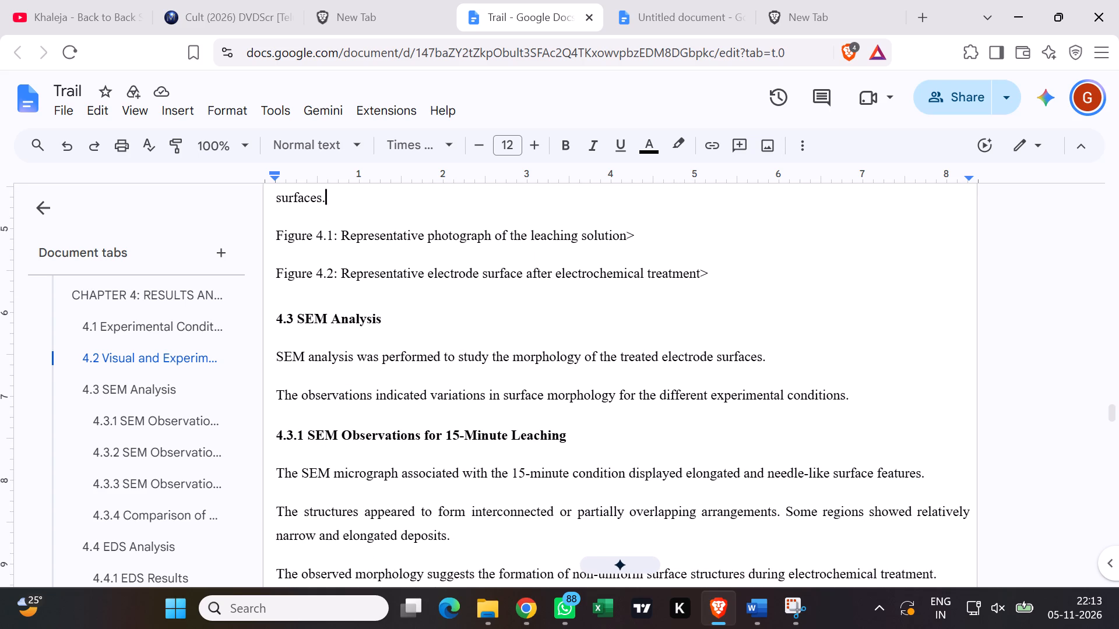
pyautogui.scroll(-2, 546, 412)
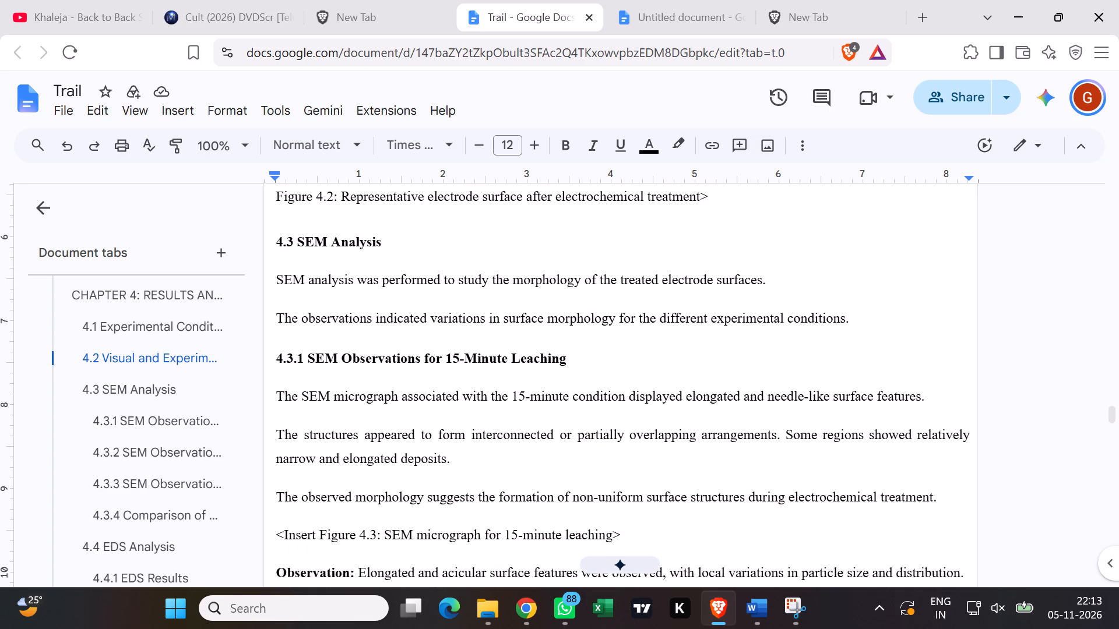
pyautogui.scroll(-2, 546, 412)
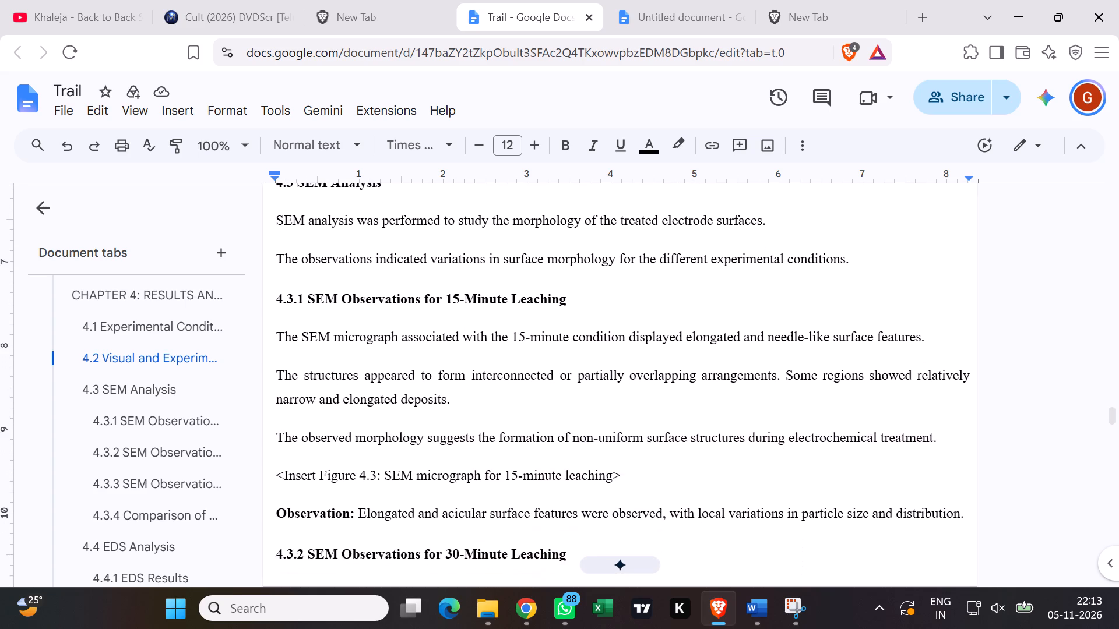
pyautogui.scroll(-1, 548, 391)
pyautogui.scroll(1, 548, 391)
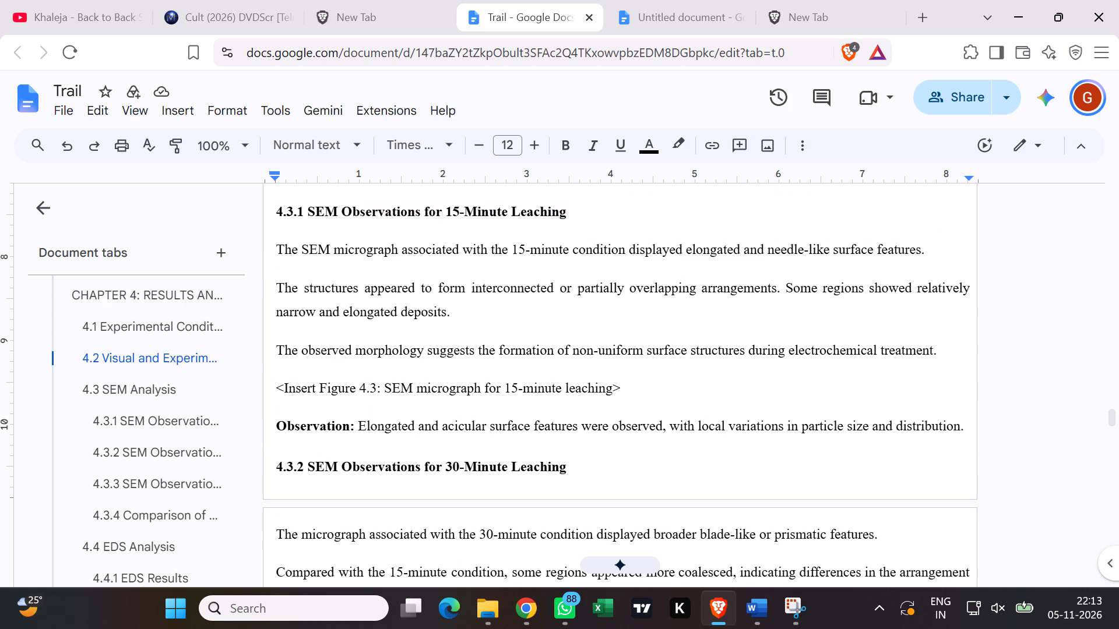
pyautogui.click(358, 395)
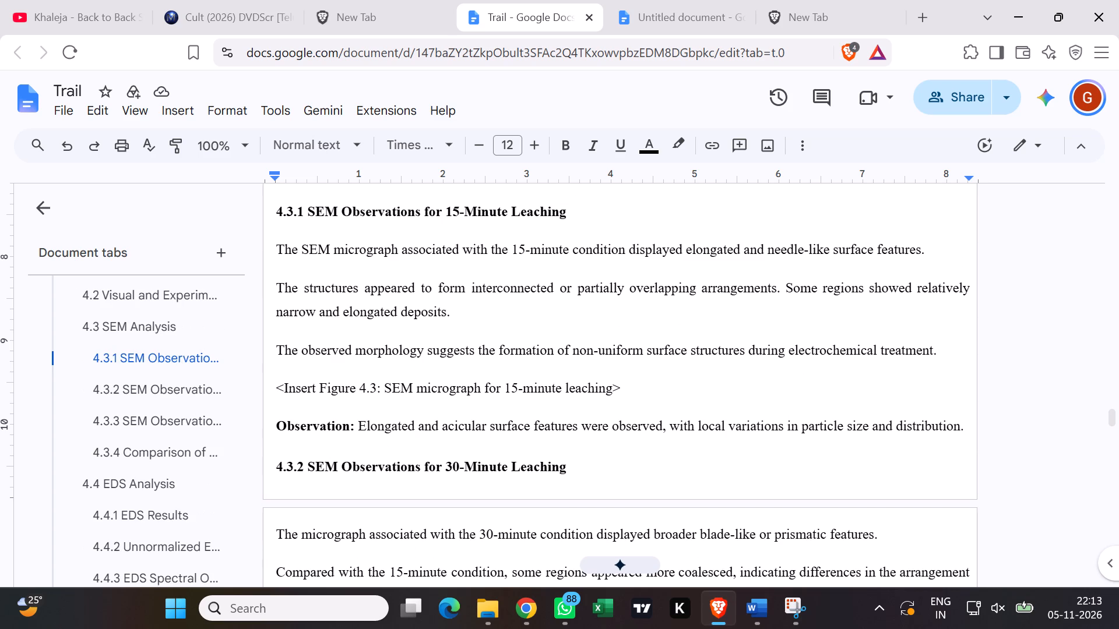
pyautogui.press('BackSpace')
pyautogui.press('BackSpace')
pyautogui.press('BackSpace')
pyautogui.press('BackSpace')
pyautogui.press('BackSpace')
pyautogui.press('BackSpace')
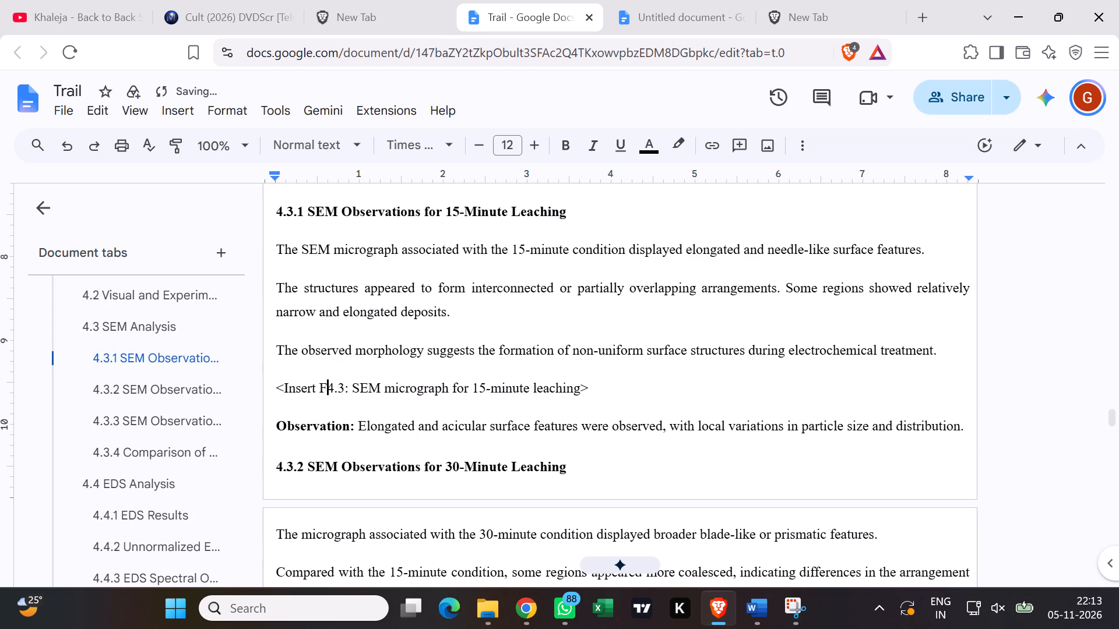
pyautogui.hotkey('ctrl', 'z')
# Undo the "<Insert " removals from the Figure 4.2 and 4.1 placeholders, plus the preceding edit above the Figure 3.5 caption.
pyautogui.hotkey('ctrl', 'z')
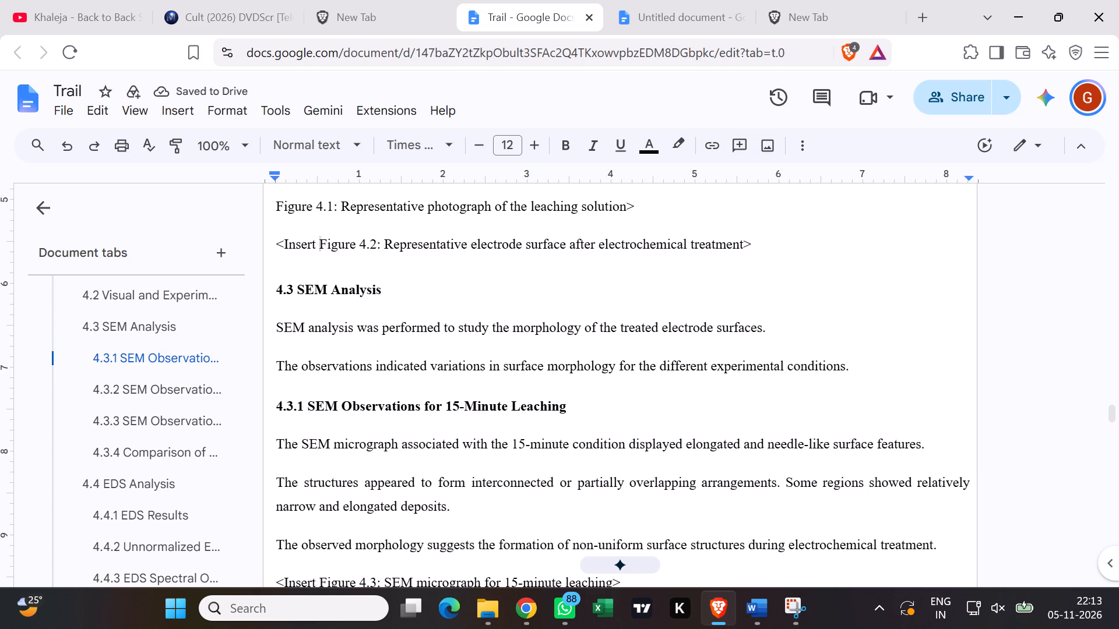
pyautogui.hotkey('ctrl', 'z')
pyautogui.hotkey('ctrl', 'z')
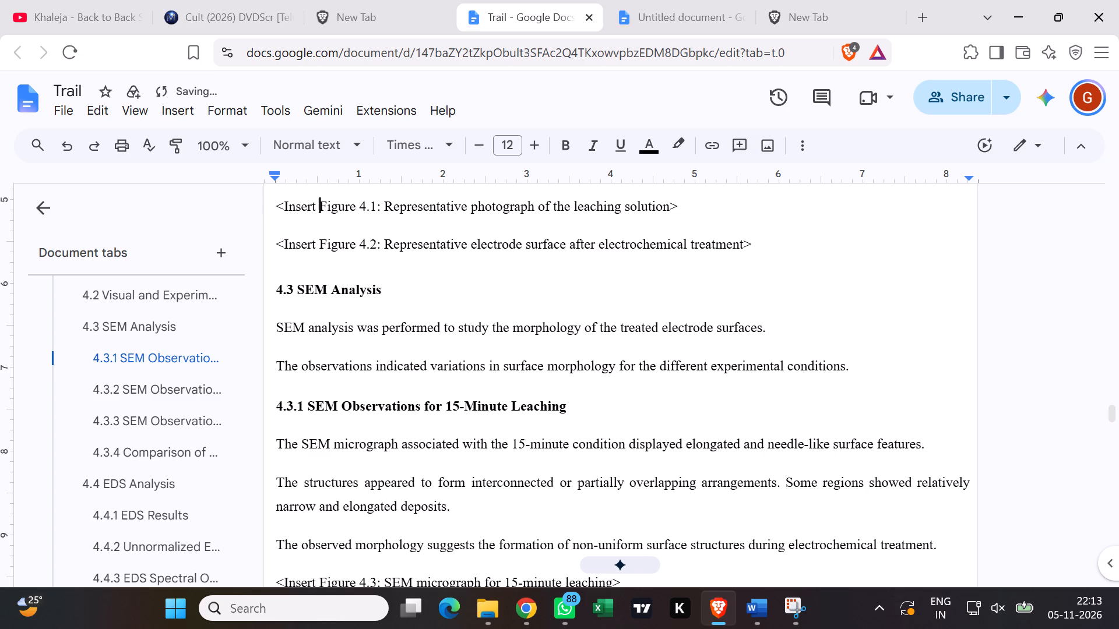
pyautogui.hotkey('ctrl', 'z')
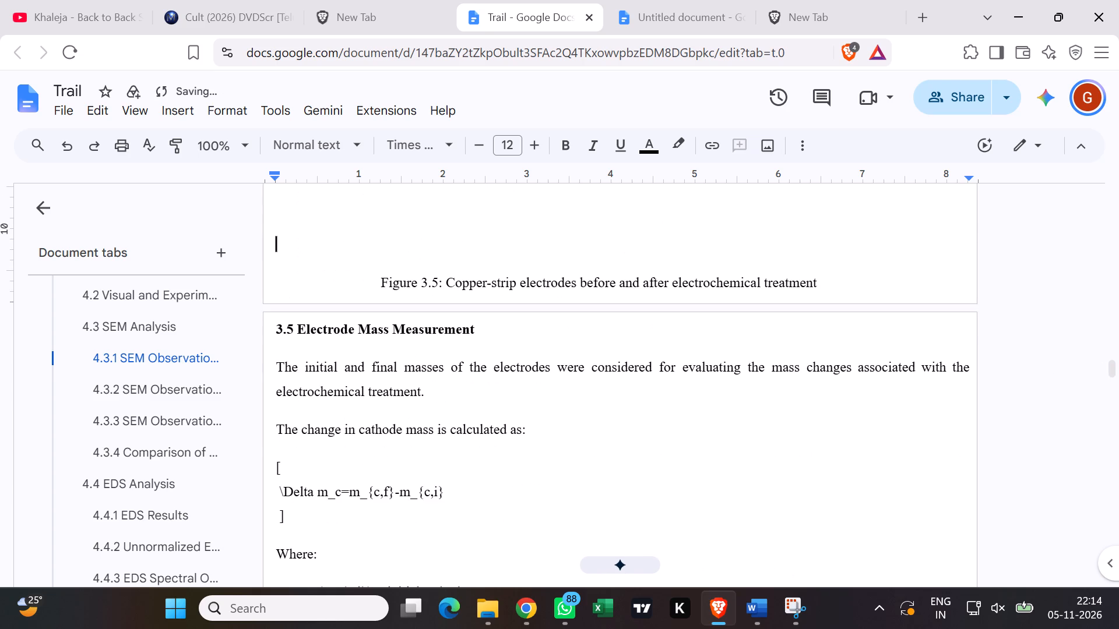
# Delete the blank lines between the lower copper-strip electrode photograph and the Figure 3.5 caption.
pyautogui.scroll(2, 358, 395)
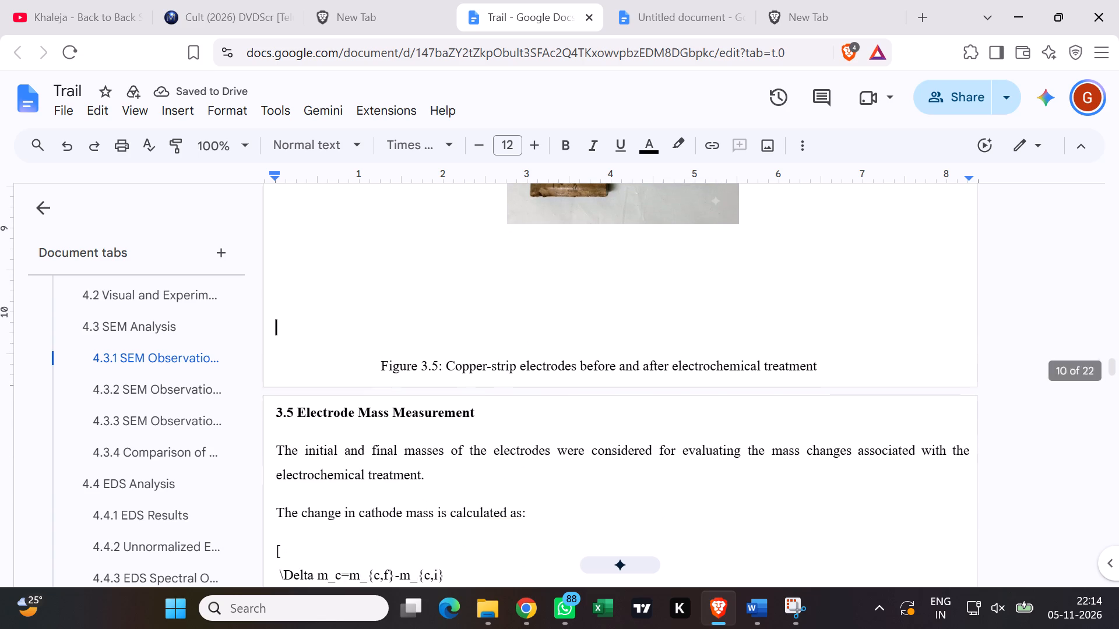
pyautogui.scroll(1, 358, 395)
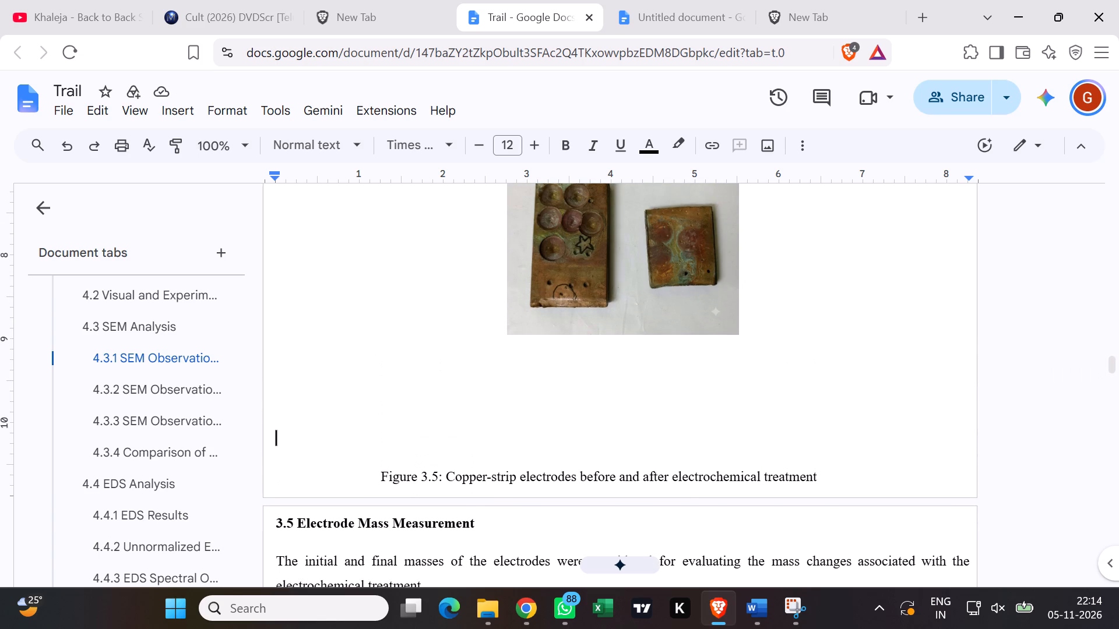
pyautogui.scroll(2, 358, 395)
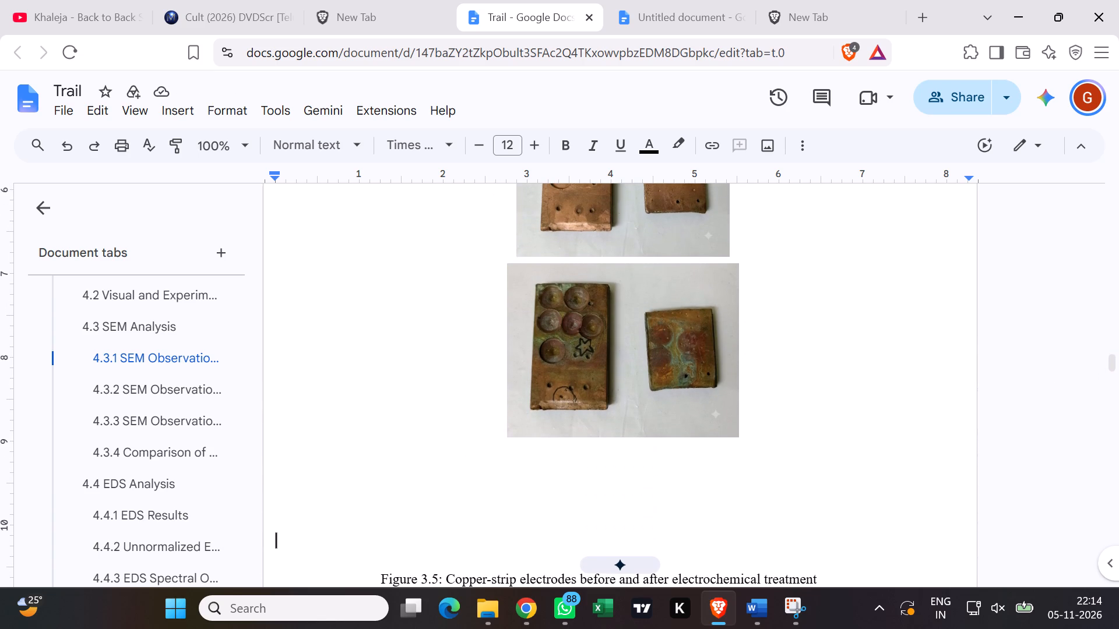
pyautogui.press('BackSpace')
pyautogui.press('BackSpace')
pyautogui.press('BackSpace')
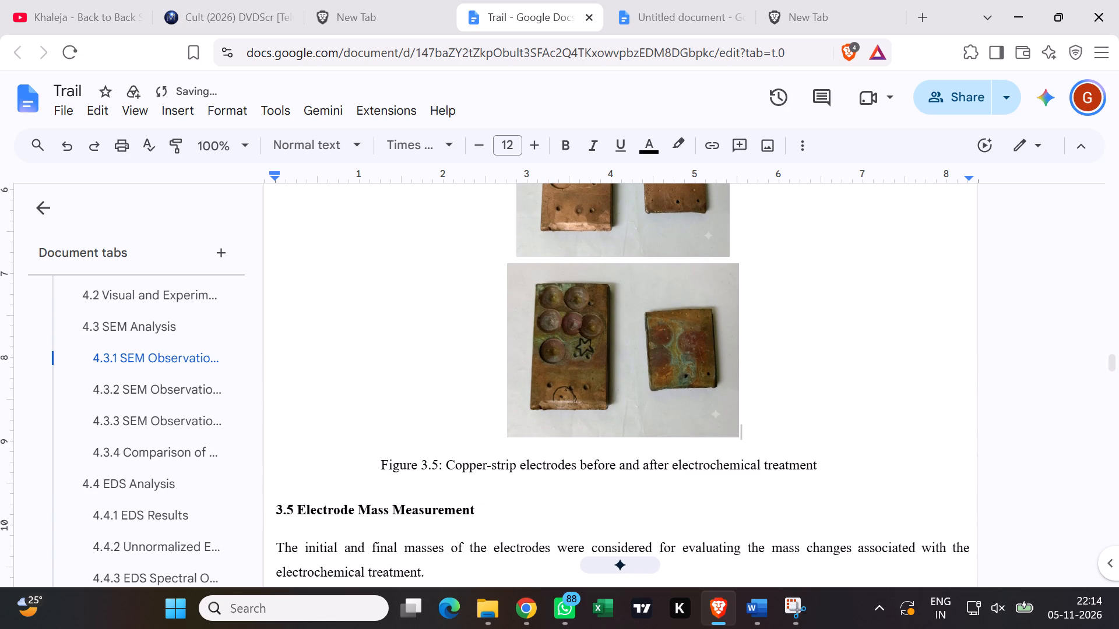
# Remove the leading "<Insert " from the Figure 4.3 placeholder for the 15-minute leaching SEM micrograph in section 4.3.1.
pyautogui.scroll(-5, 359, 394)
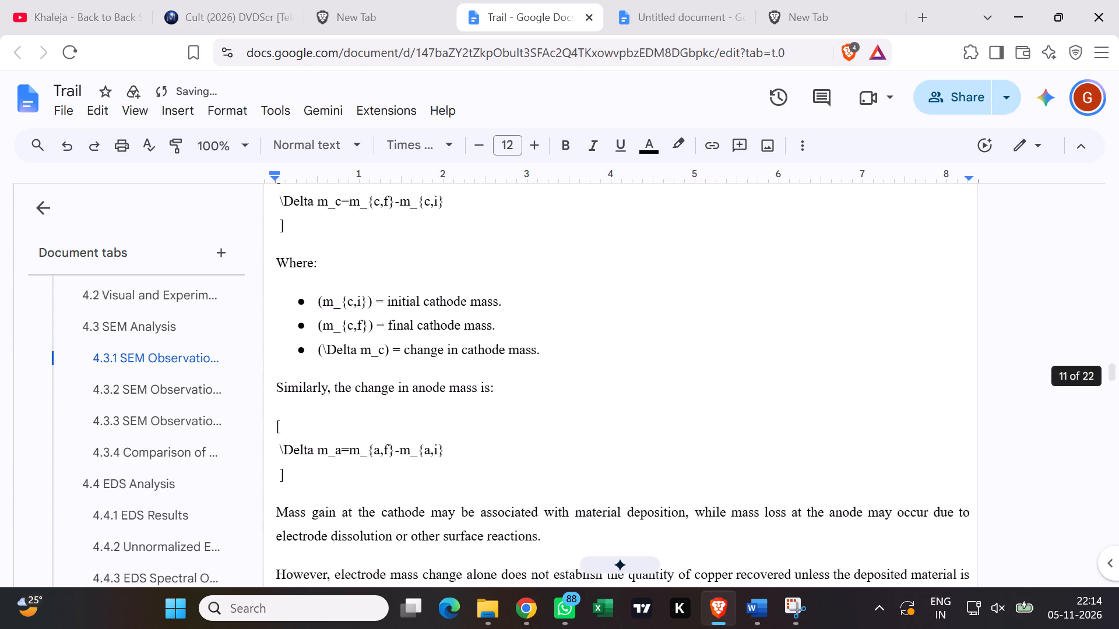
pyautogui.scroll(-8, 359, 394)
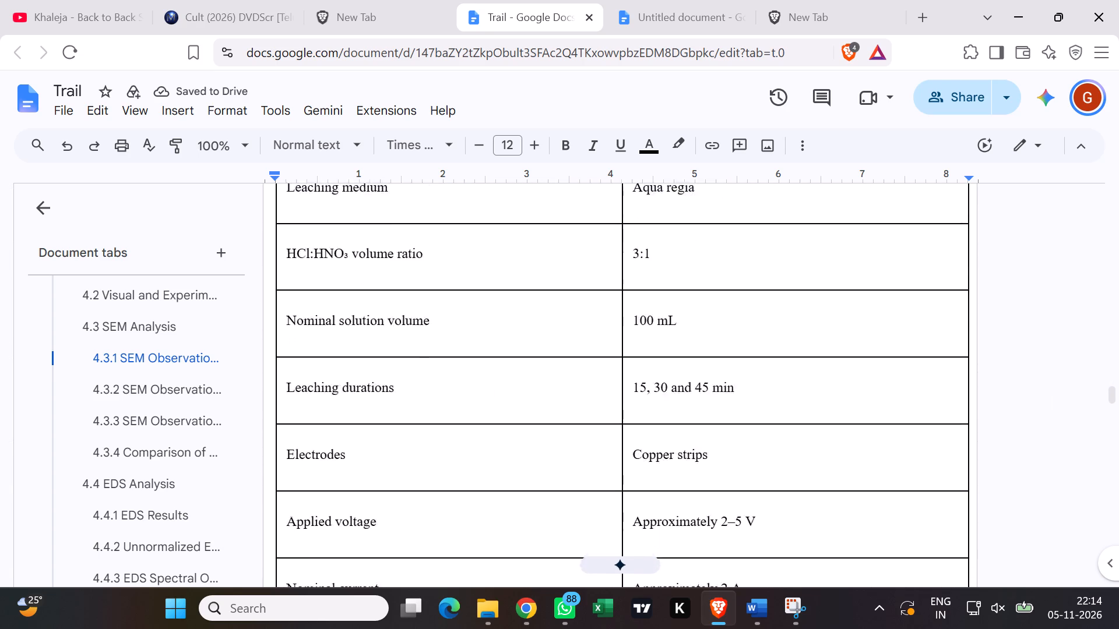
pyautogui.scroll(-2, 359, 394)
pyautogui.scroll(1, 359, 394)
pyautogui.scroll(-1, 359, 394)
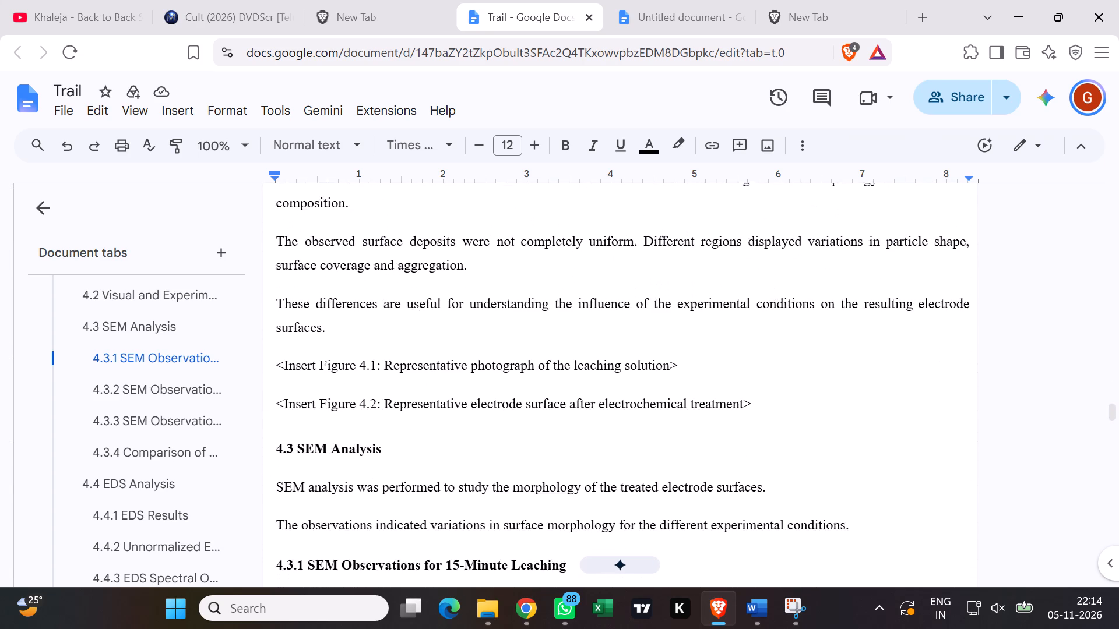
pyautogui.scroll(-2, 359, 394)
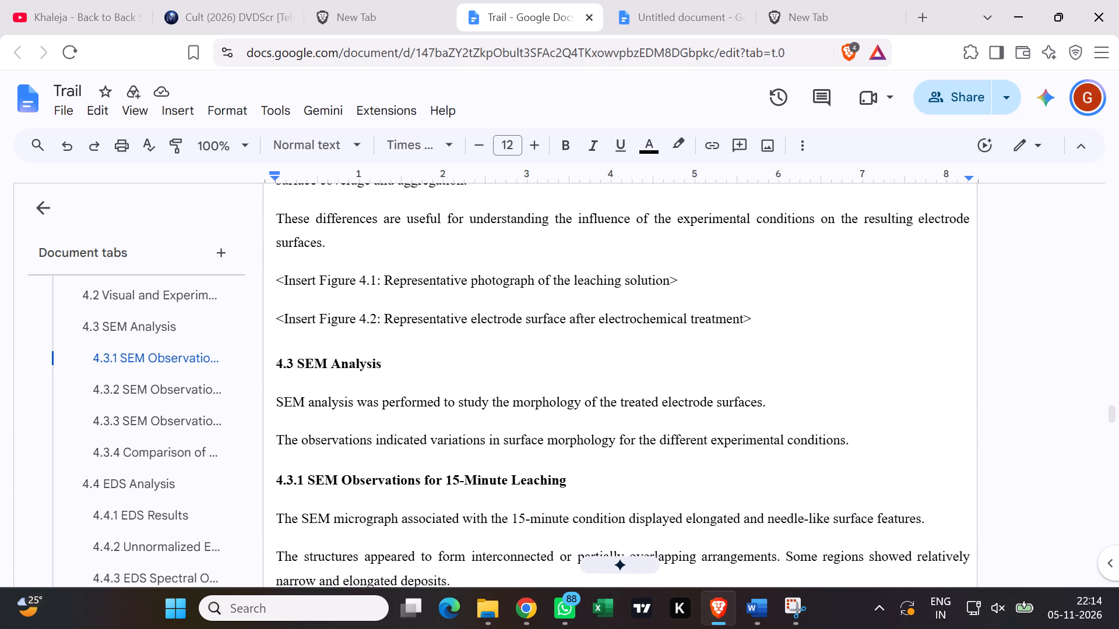
pyautogui.scroll(-2, 359, 394)
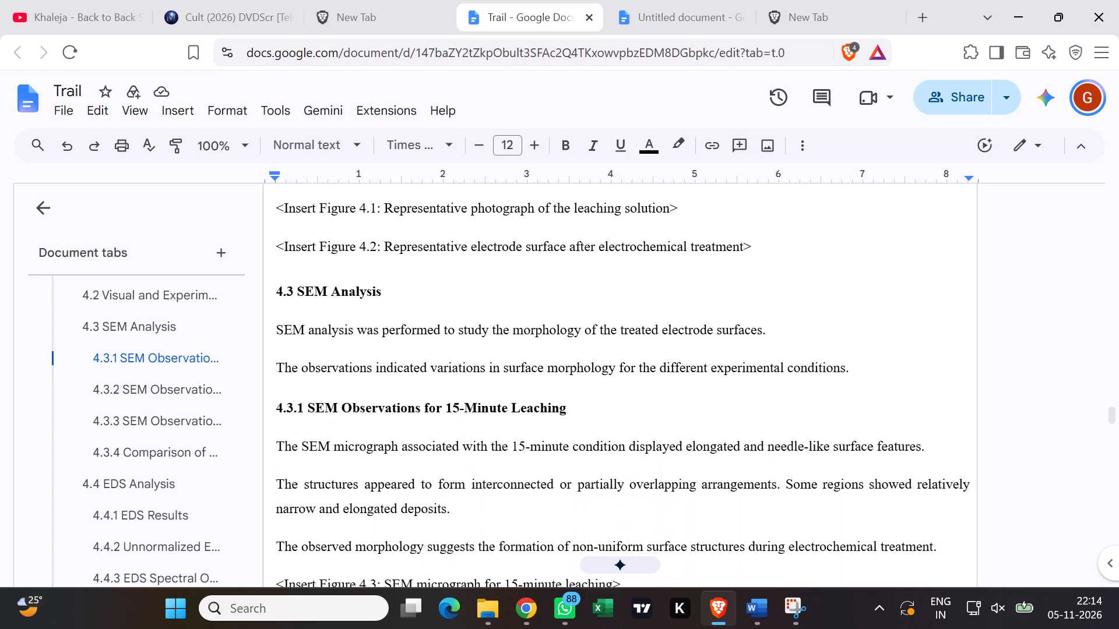
pyautogui.scroll(-2, 359, 394)
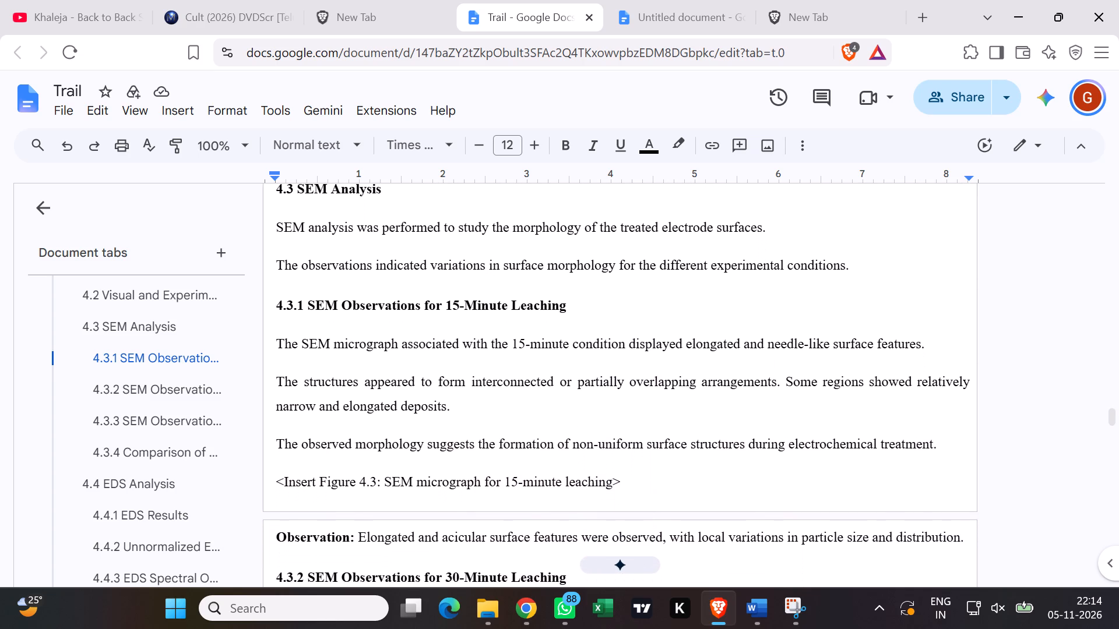
pyautogui.click(318, 488)
pyautogui.press('BackSpace')
pyautogui.press('BackSpace')
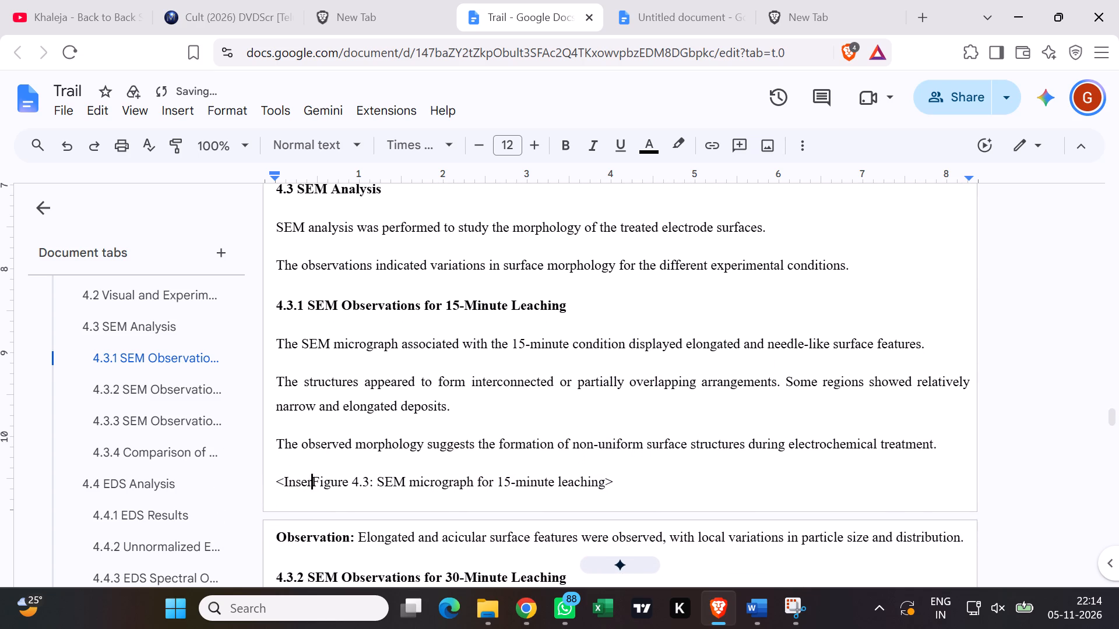
pyautogui.press('BackSpace')
pyautogui.press('BackSpace')
pyautogui.press('BackSpace')
pyautogui.press('BackSpace')
pyautogui.press('BackSpace')
pyautogui.press('BackSpace')
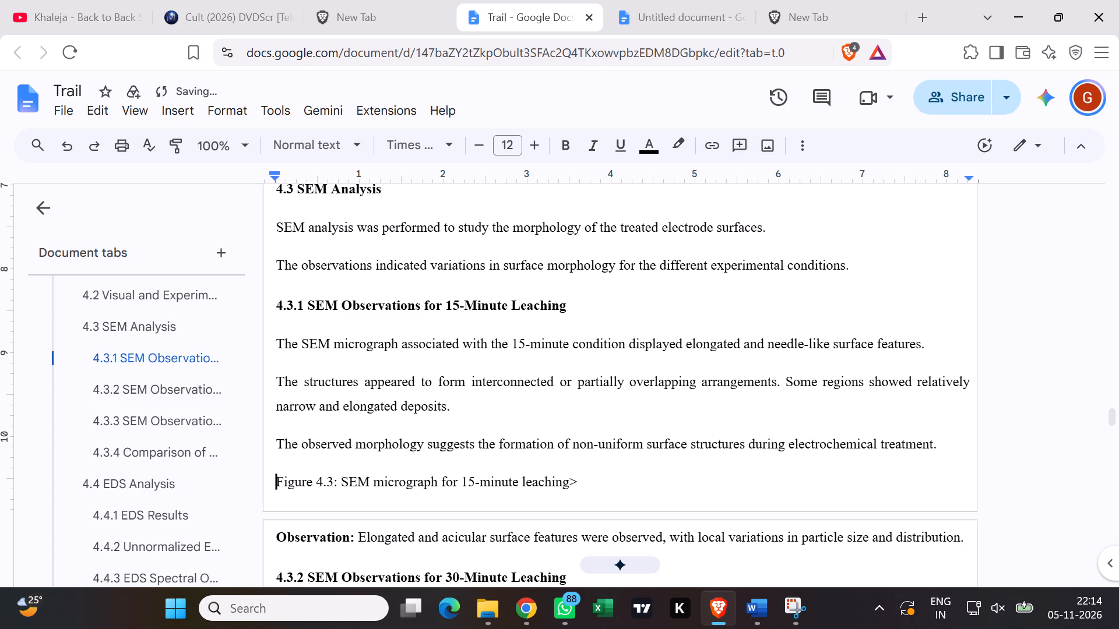
# Add seven blank lines above the Figure 4.3 caption in section 4.3.1 to make room for the micrograph.
pyautogui.press('Return')
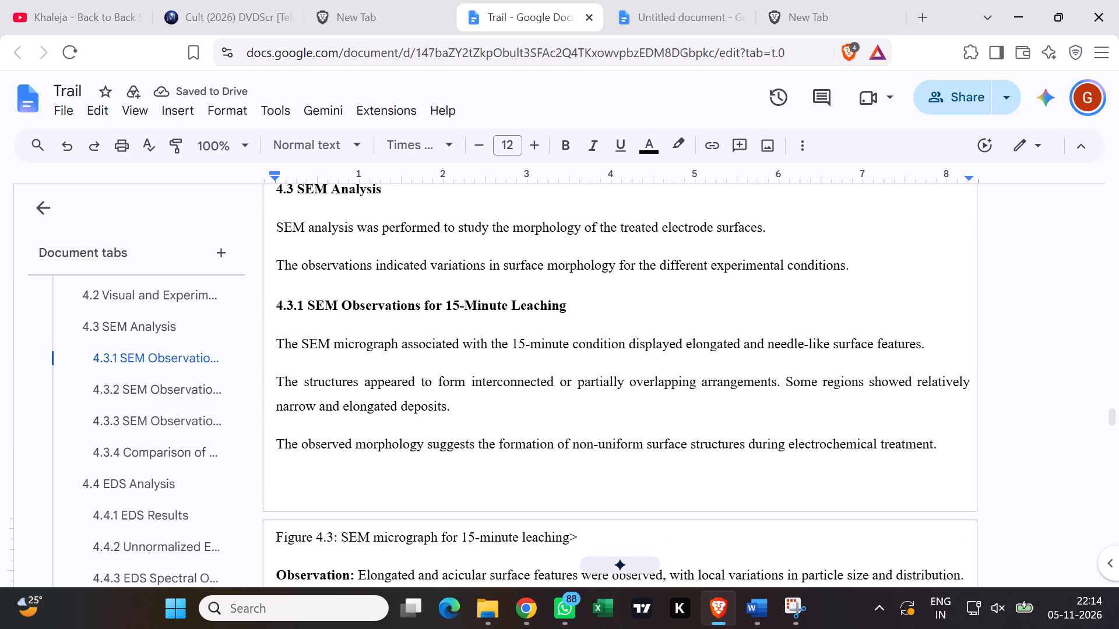
pyautogui.scroll(-5, 319, 486)
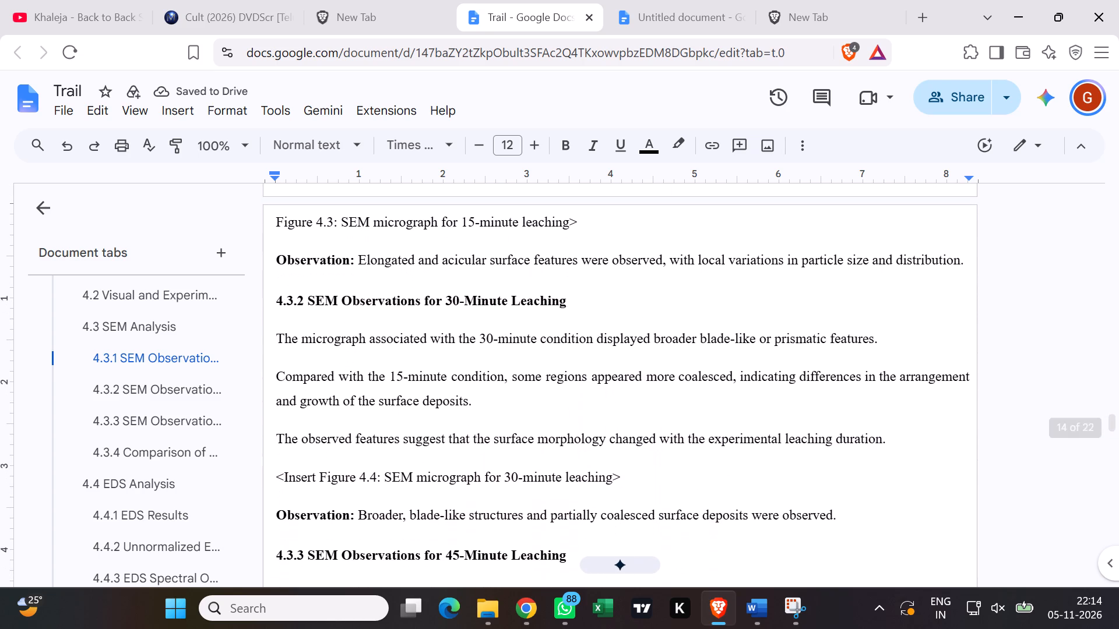
pyautogui.press('Return')
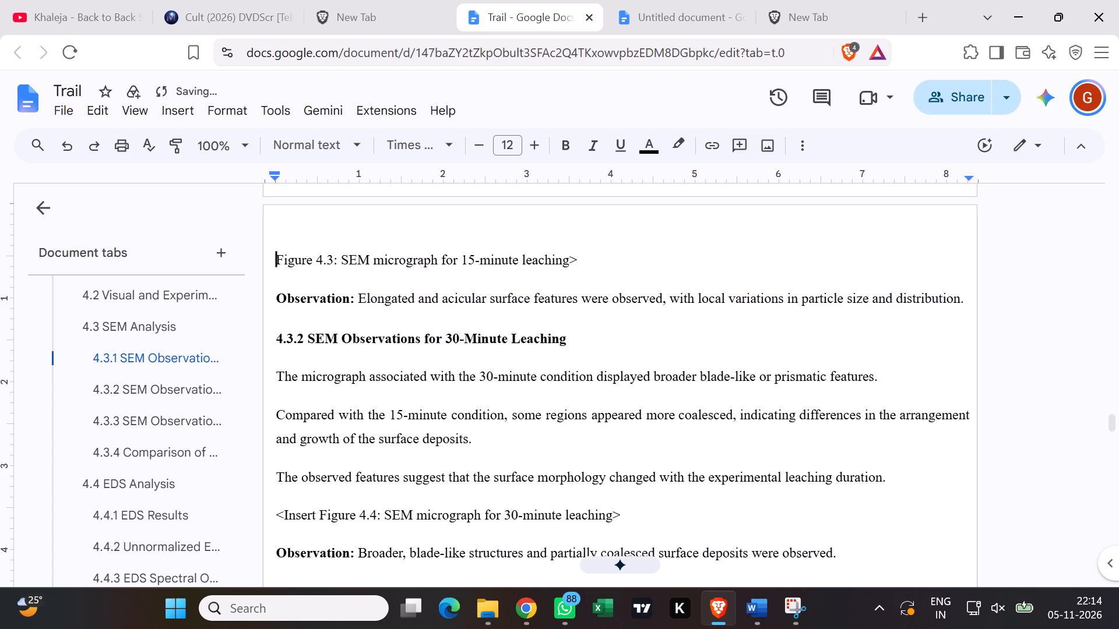
pyautogui.press('Return')
pyautogui.press('Return')
pyautogui.press('Return')
pyautogui.press('Return')
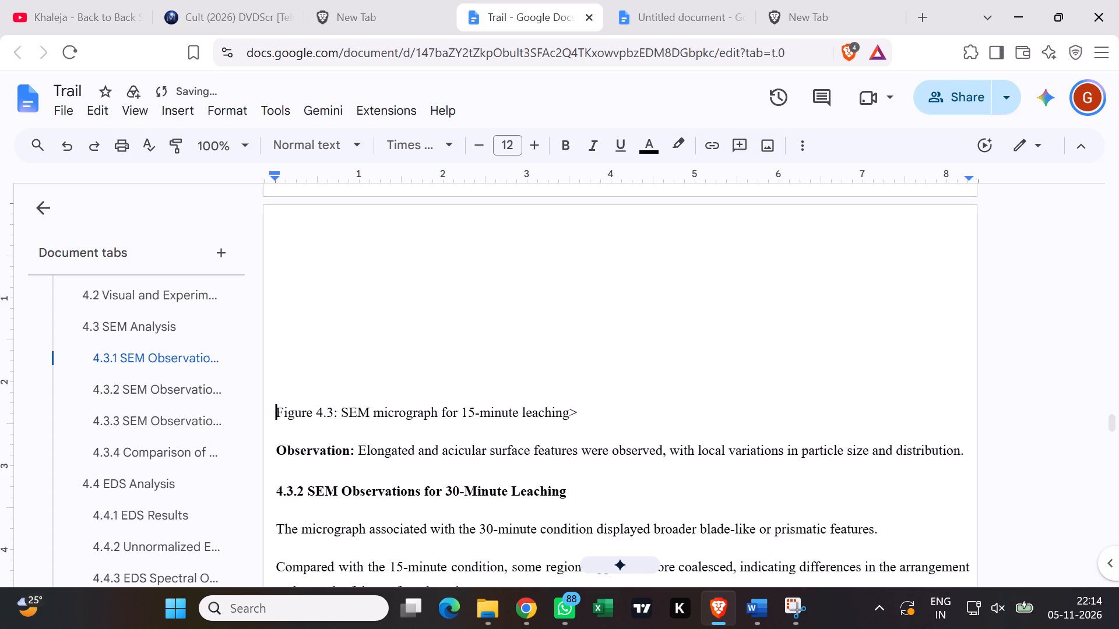
pyautogui.press('Return')
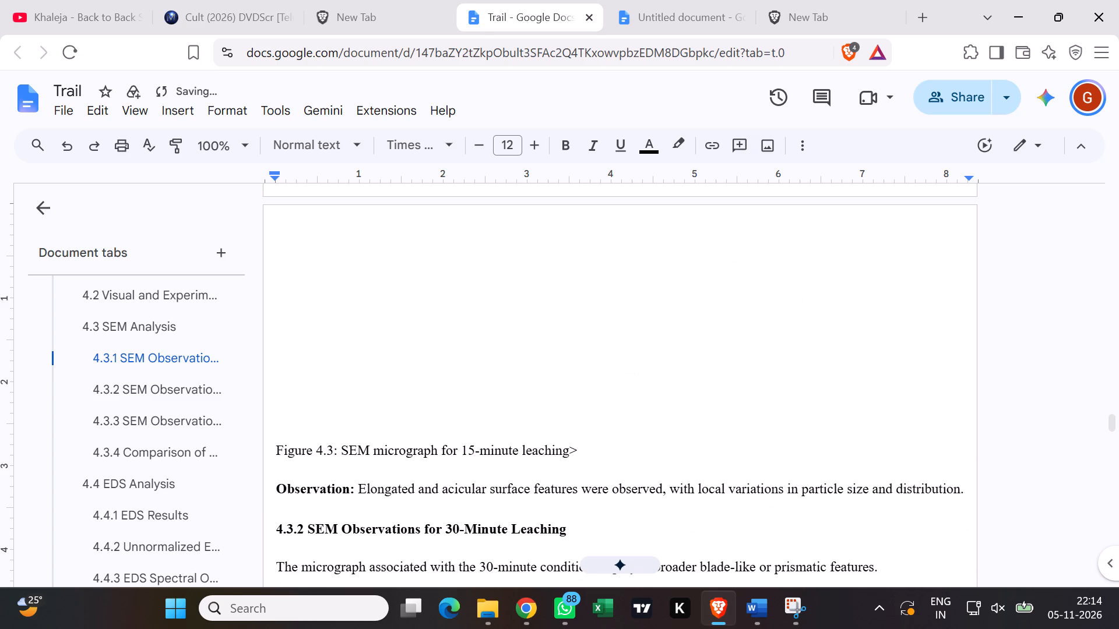
# Add one more blank line above the Figure 4.3 caption for the 15-minute leaching SEM micrograph in section 4.3.1.
pyautogui.press('Return')
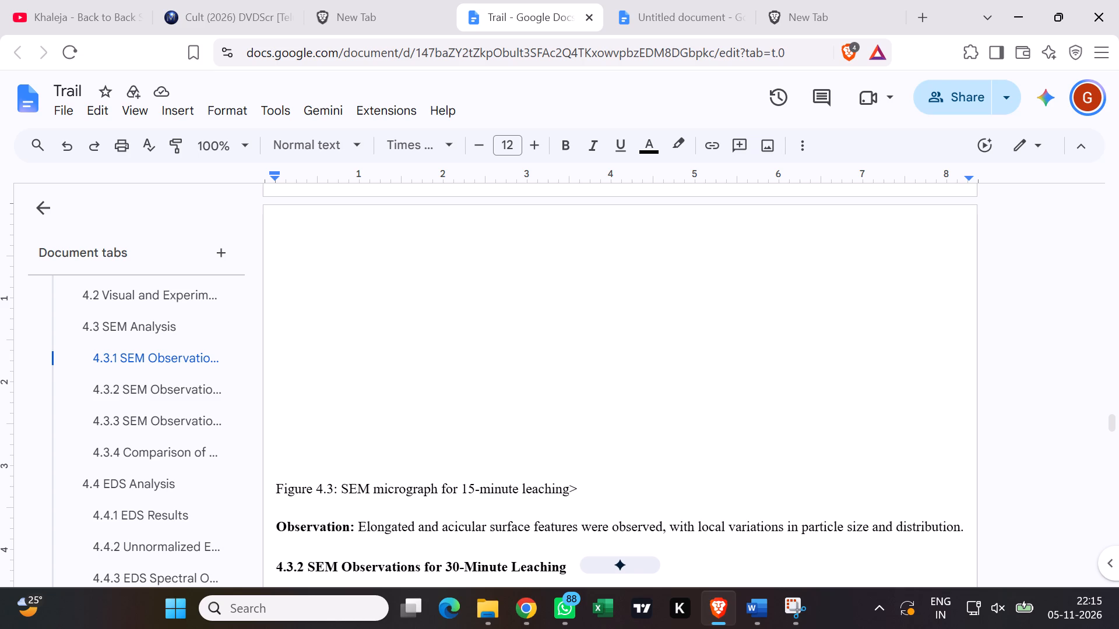
pyautogui.scroll(-1, 431, 499)
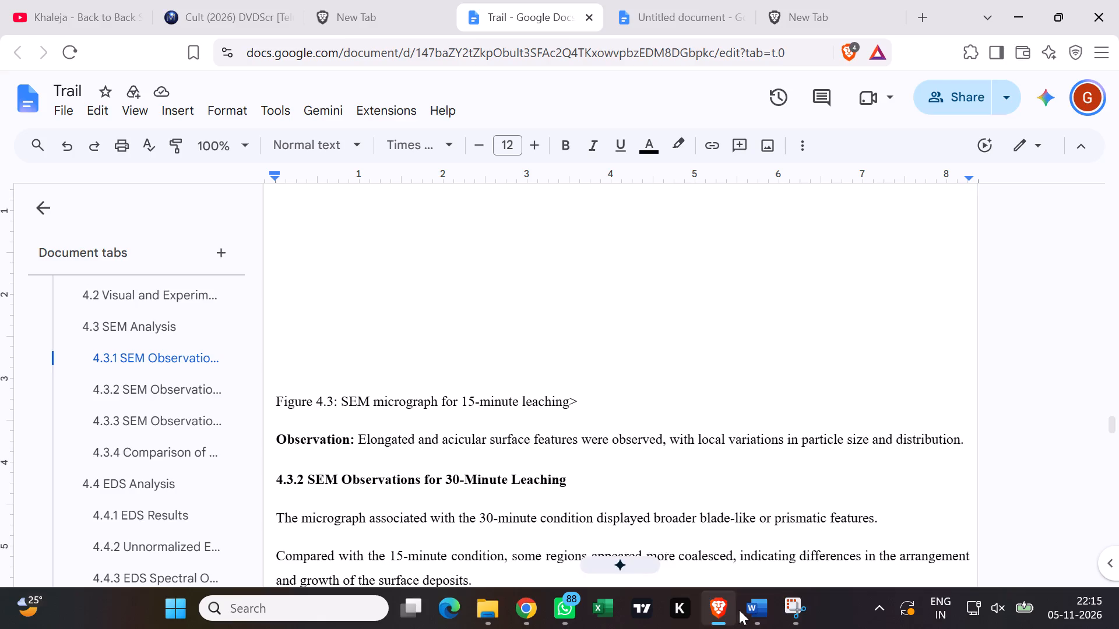
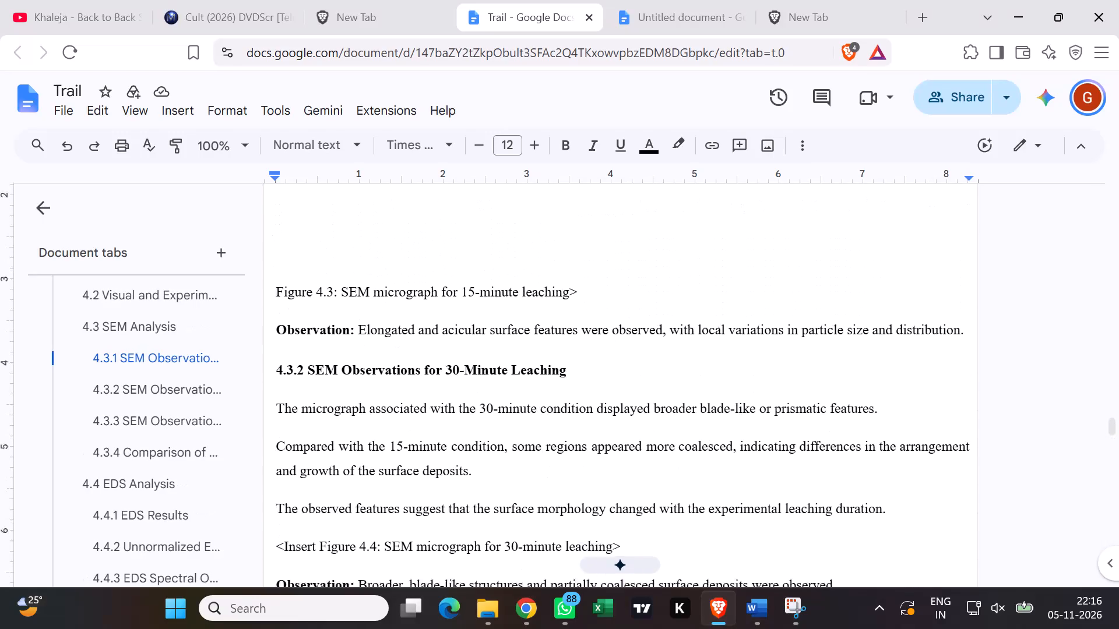
# Review Chapter 4 from the Figure 4.3 caption through the SEM sections and EDS results for remaining figure placeholders.
pyautogui.scroll(-1, 673, 418)
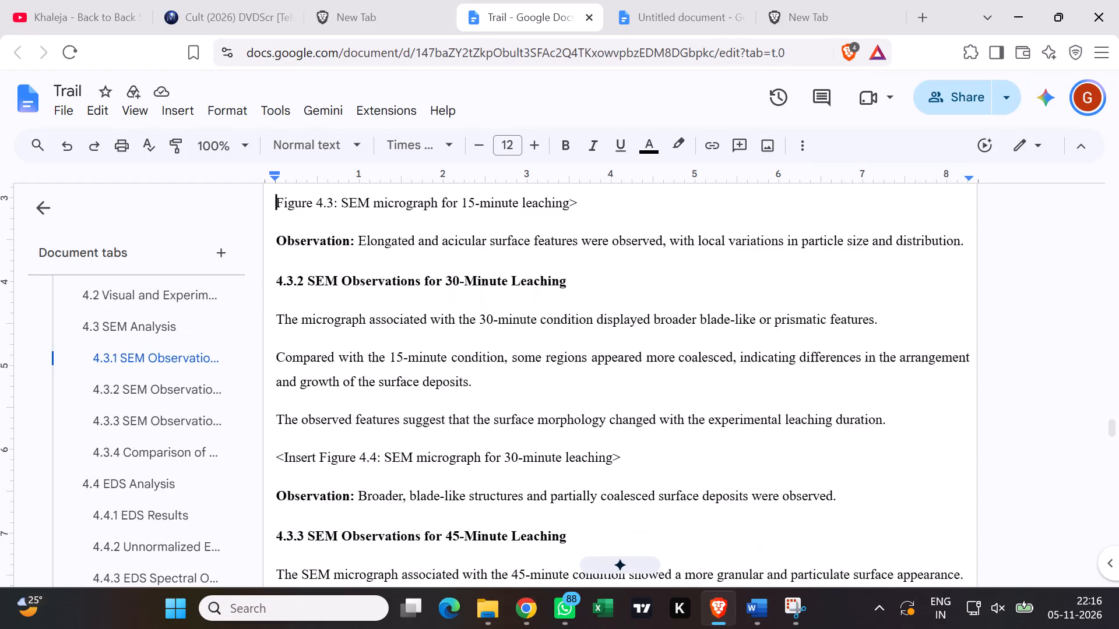
pyautogui.scroll(-2, 640, 419)
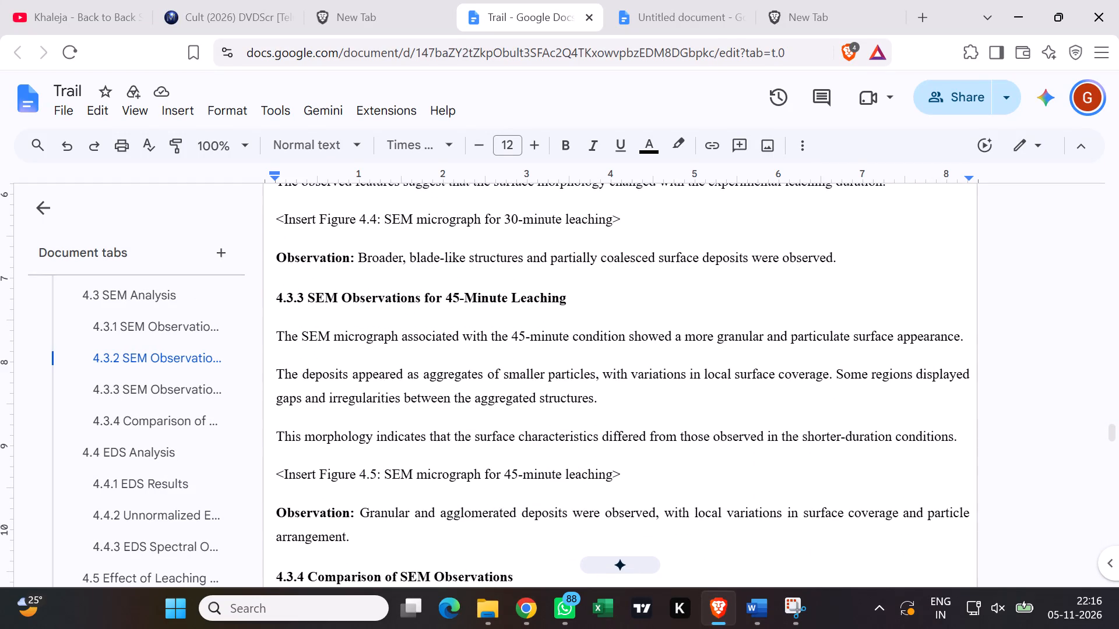
pyautogui.scroll(-1, 618, 439)
pyautogui.scroll(-1, 484, 407)
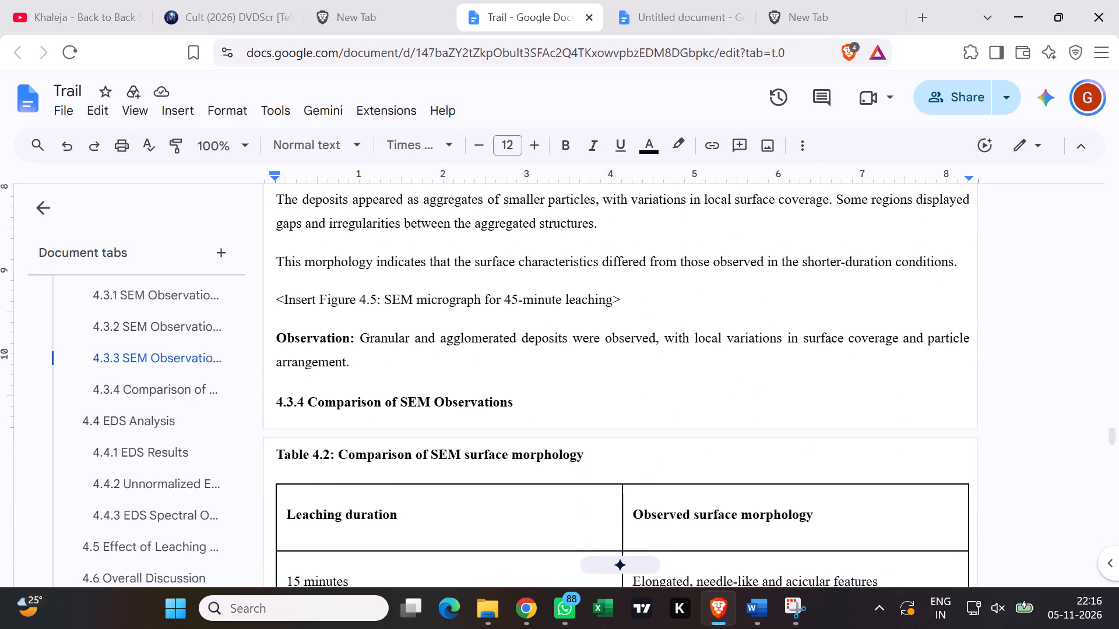
pyautogui.scroll(-4, 485, 407)
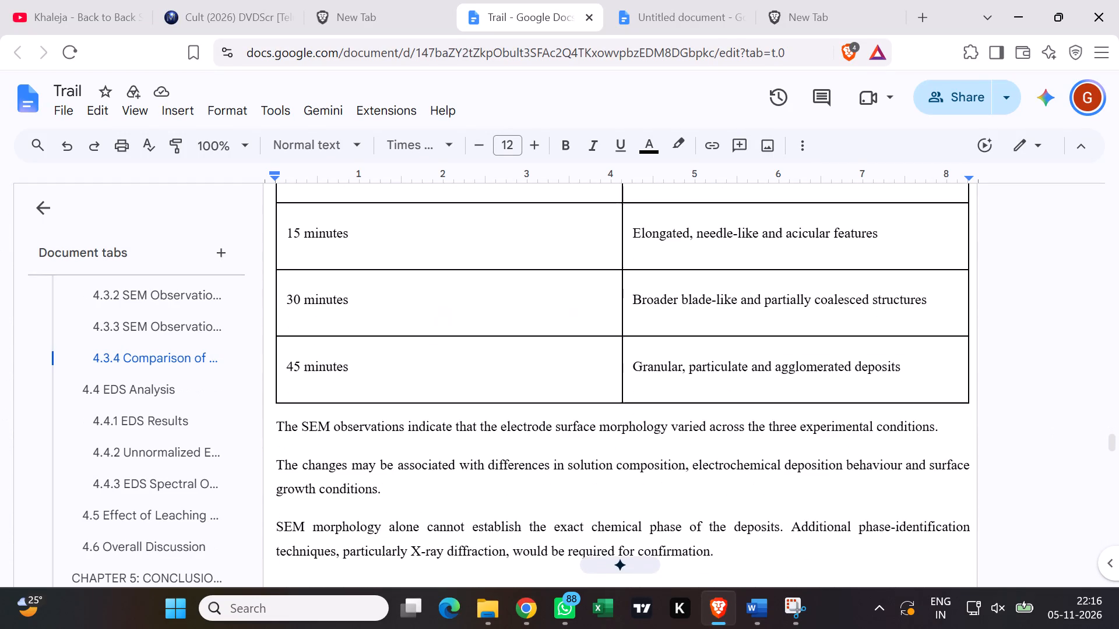
pyautogui.scroll(-3, 485, 407)
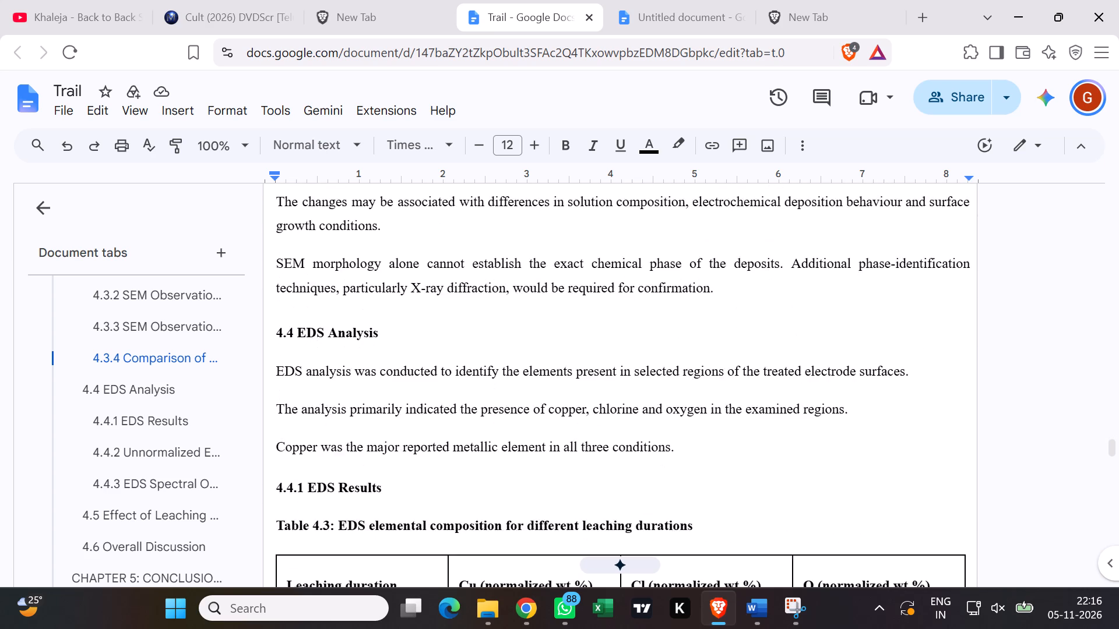
pyautogui.scroll(-4, 485, 407)
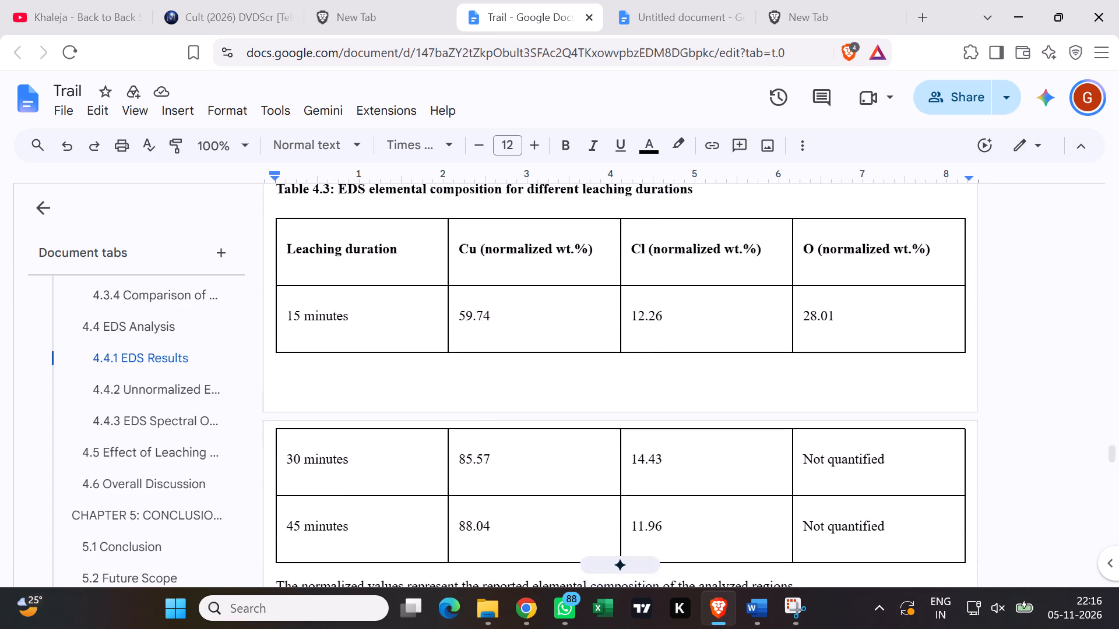
pyautogui.scroll(-3, 485, 407)
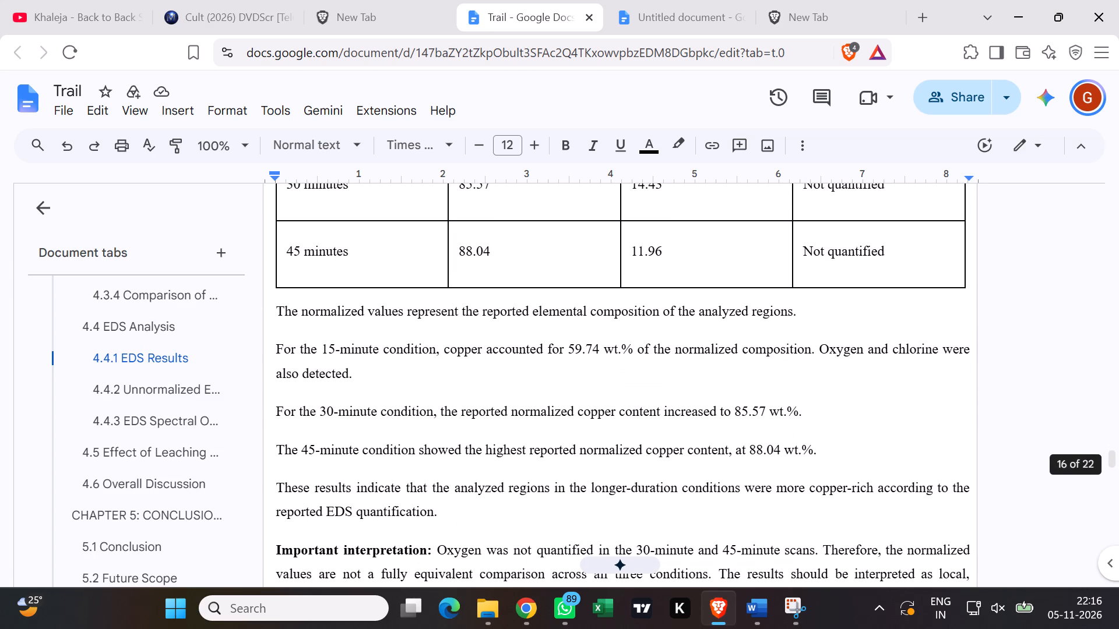
pyautogui.scroll(-1, 485, 407)
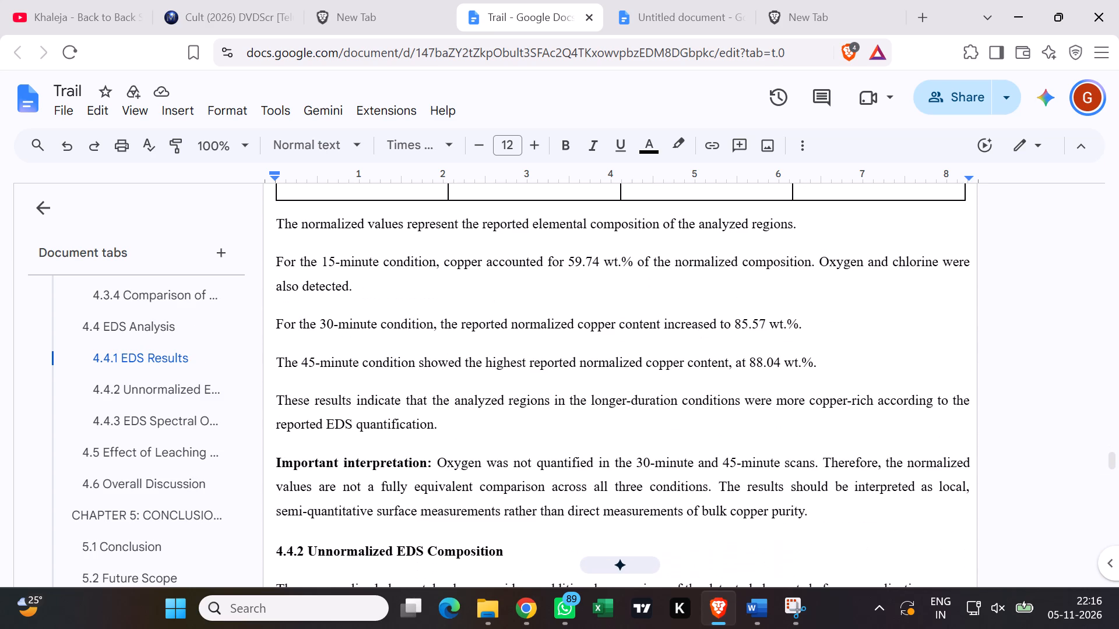
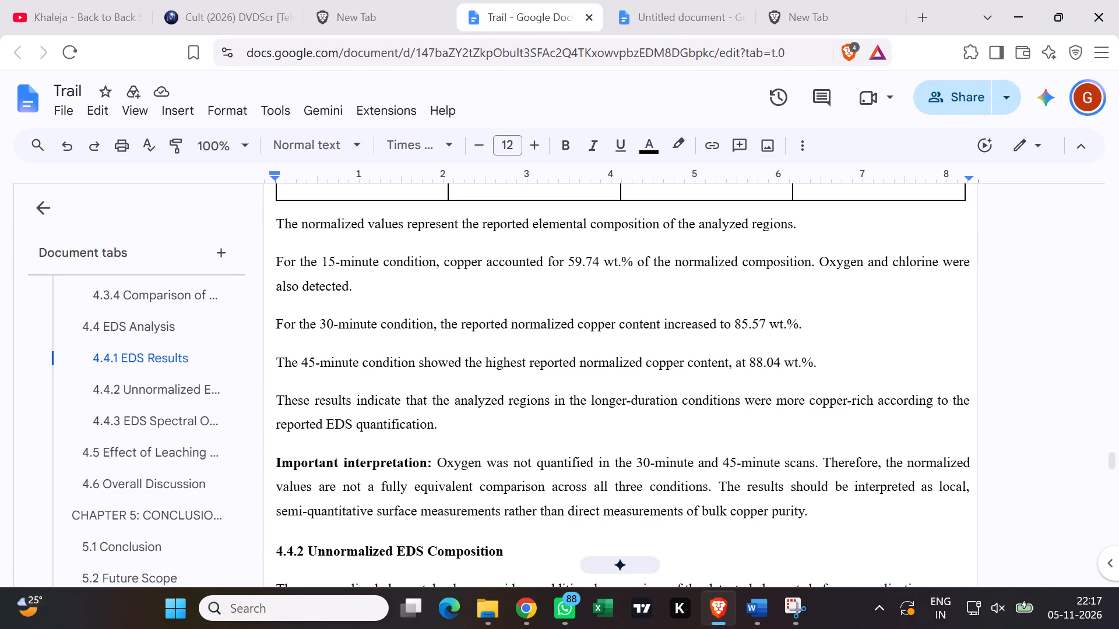
# Review Chapter 4 backwards from the EDS results in section 4.4.1 to the SEM observations in section 4.3.1, checking tables and figure placeholders.
pyautogui.scroll(1, 725, 418)
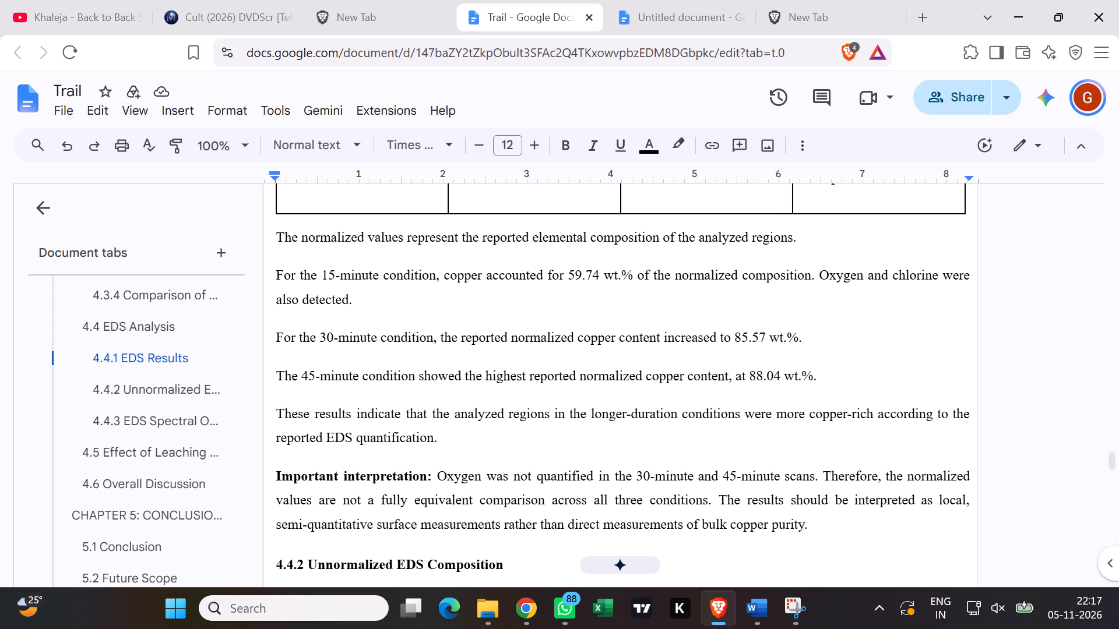
pyautogui.scroll(-2, 724, 420)
pyautogui.scroll(3, 717, 426)
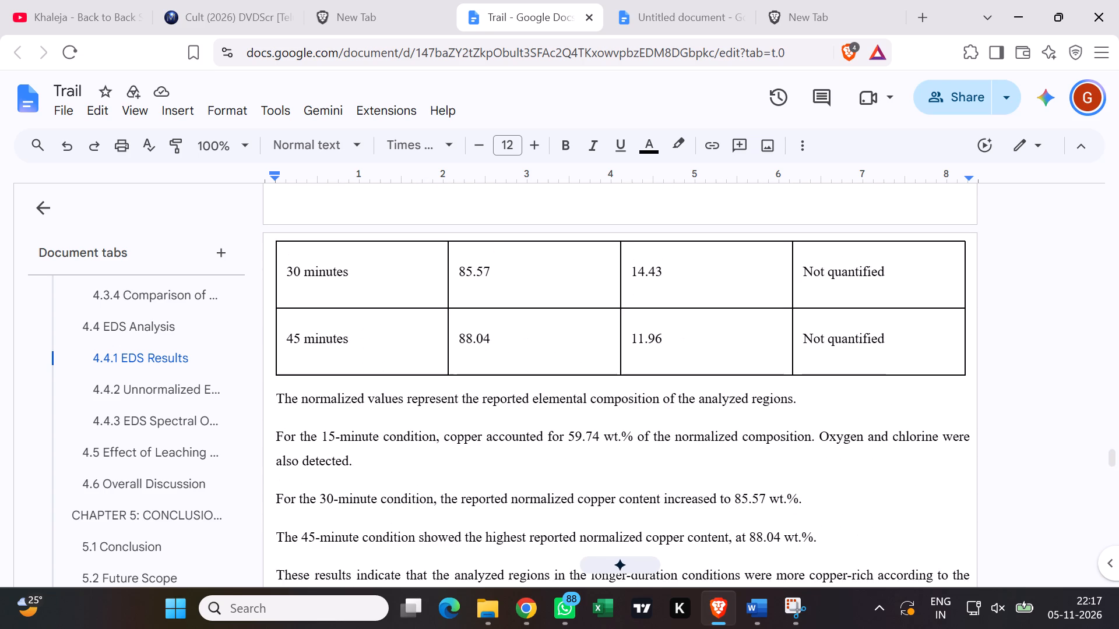
pyautogui.scroll(2, 723, 423)
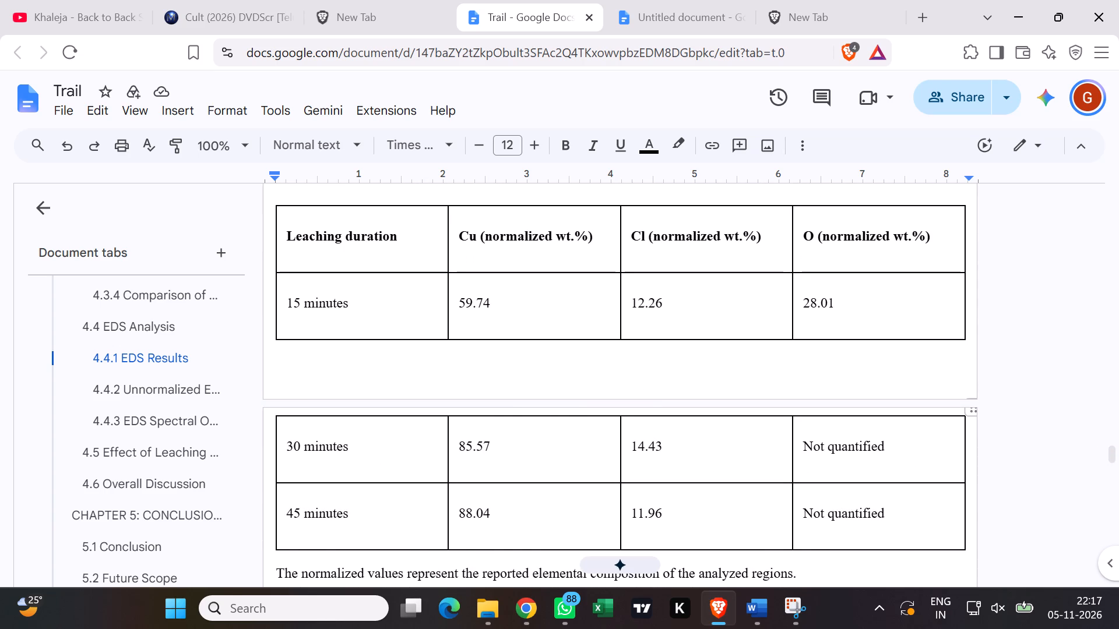
pyautogui.scroll(2, 579, 474)
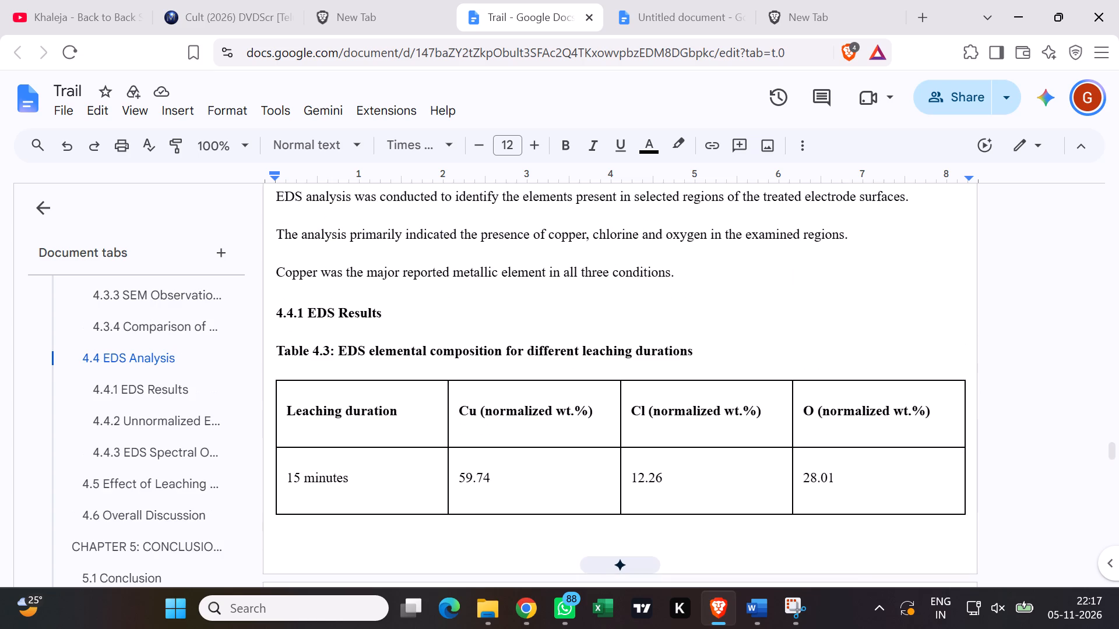
pyautogui.scroll(6, 579, 474)
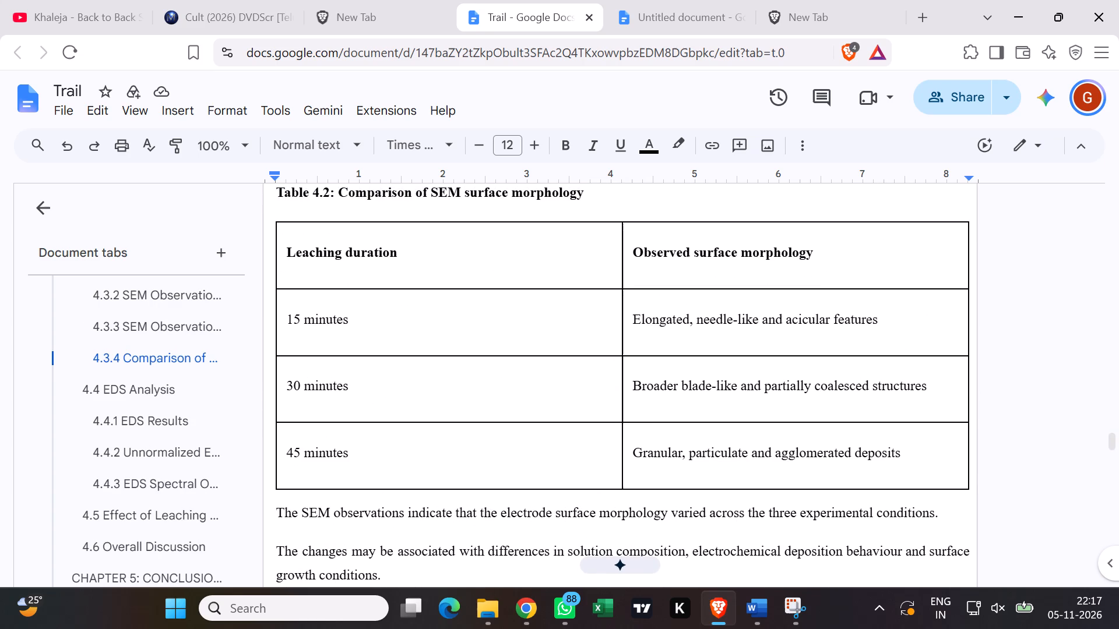
pyautogui.scroll(7, 579, 474)
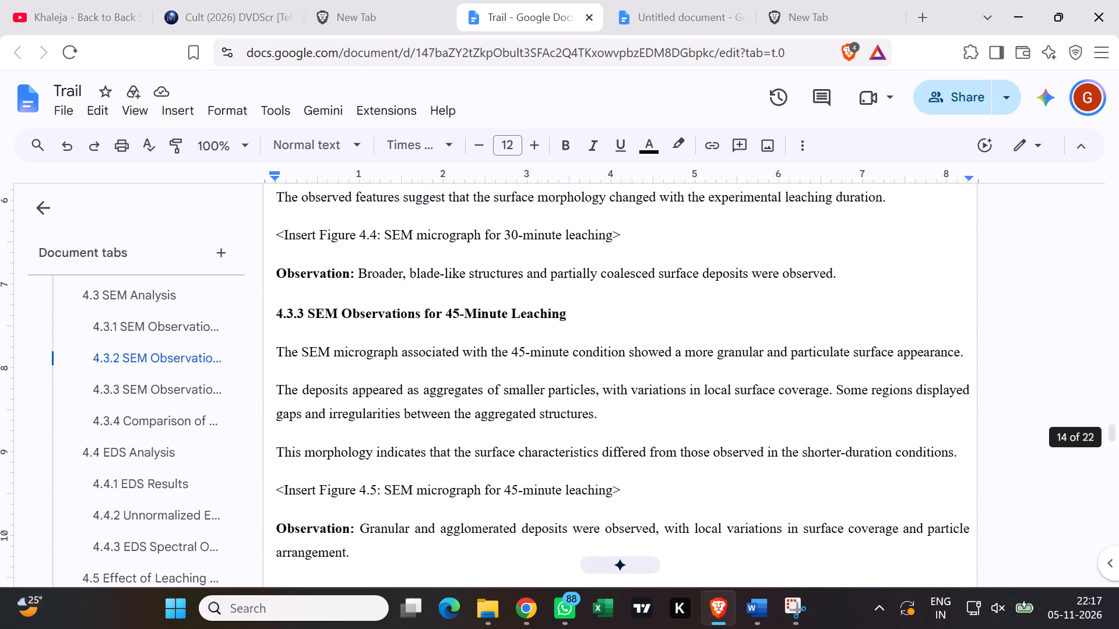
pyautogui.scroll(6, 586, 467)
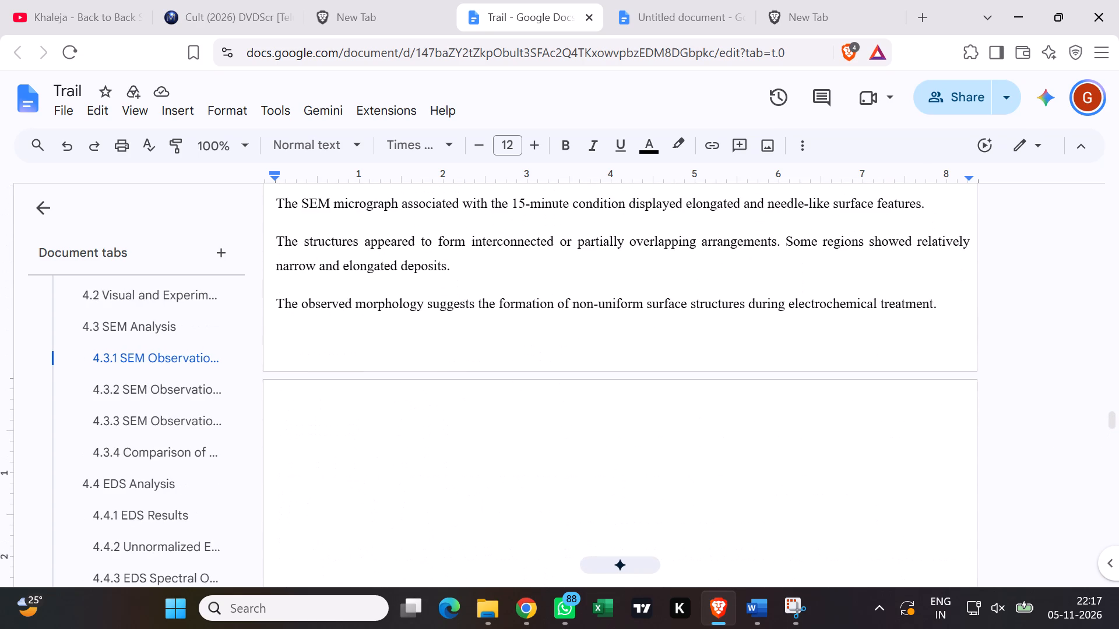
# Look through sections 4.3.3 to 4.5, examining the tables and the spacing of the Figure 4.6 to 4.8 EDS spectra and captions.
pyautogui.scroll(-11, 586, 467)
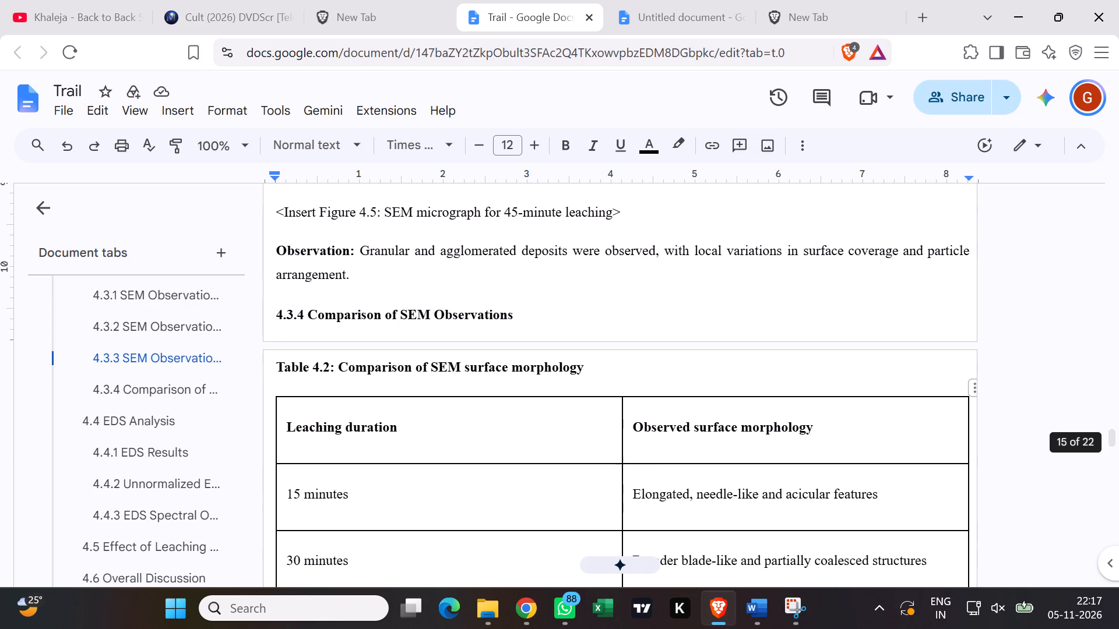
pyautogui.scroll(-6, 585, 467)
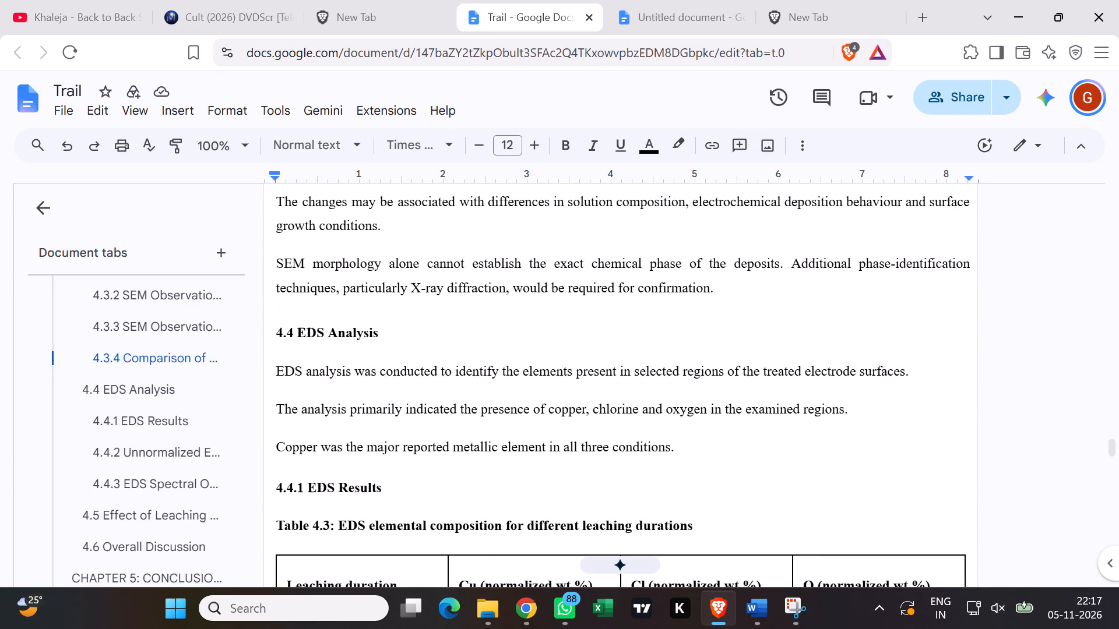
pyautogui.scroll(-3, 585, 467)
pyautogui.scroll(2, 585, 467)
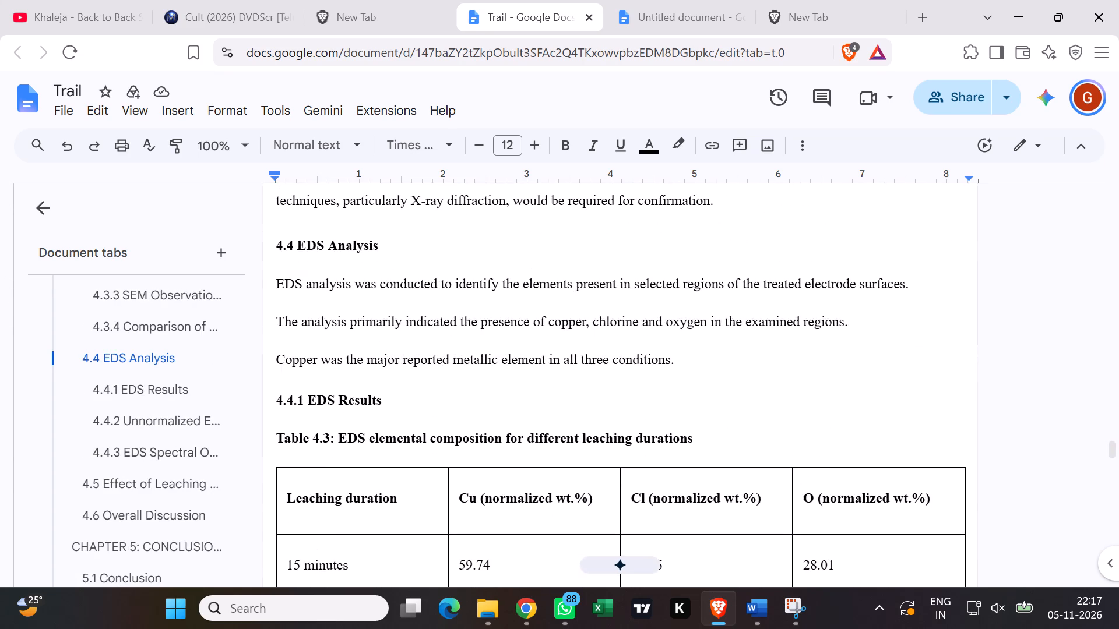
pyautogui.scroll(-7, 585, 467)
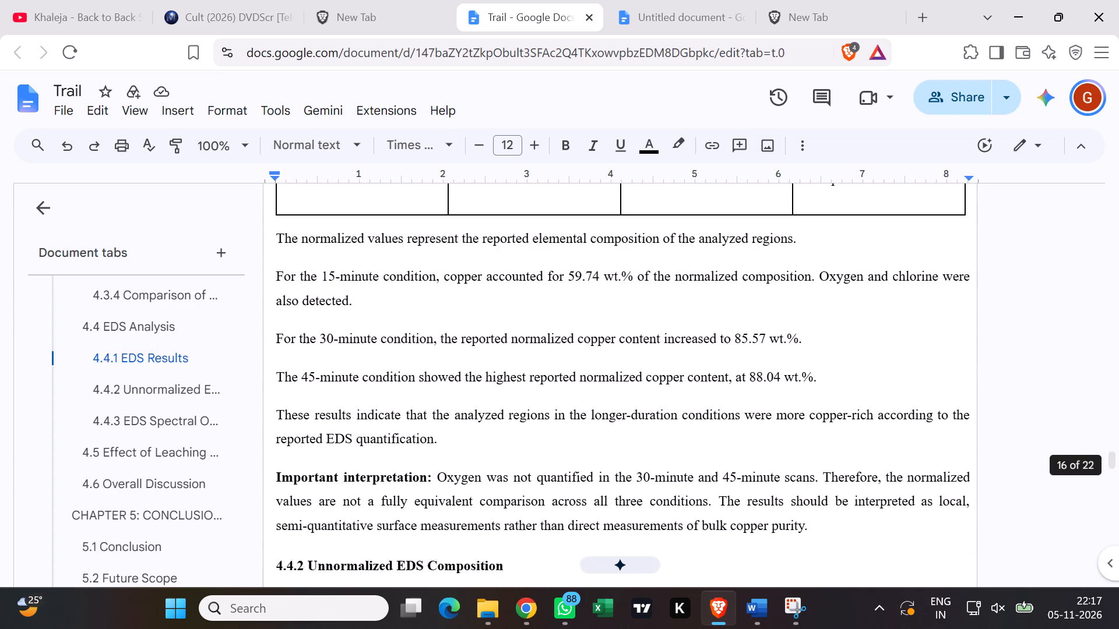
pyautogui.scroll(-4, 585, 467)
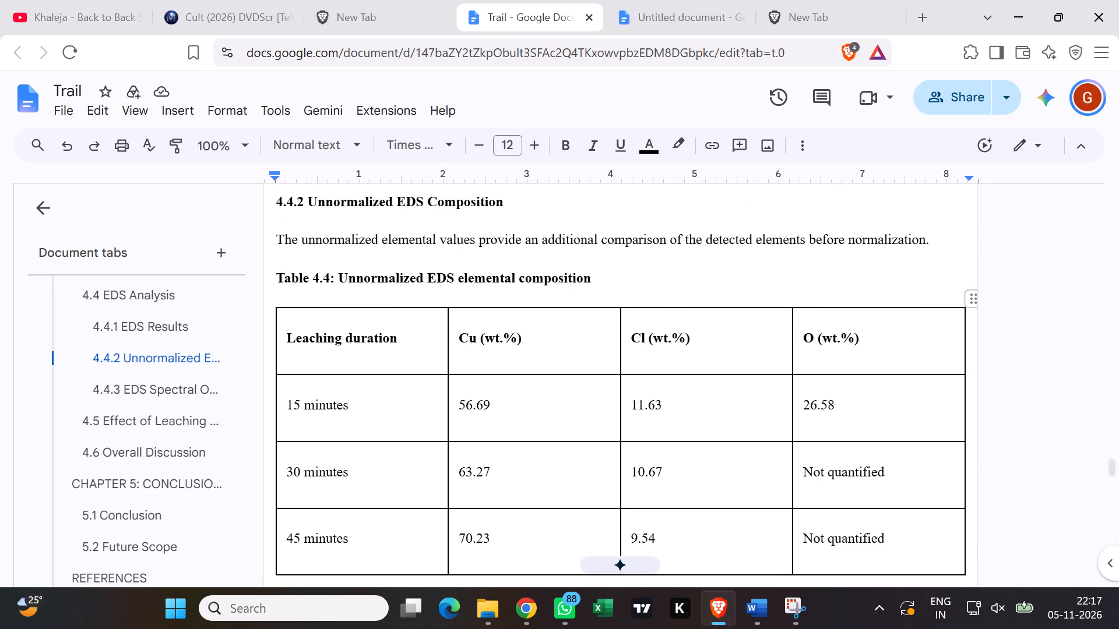
pyautogui.scroll(-6, 584, 467)
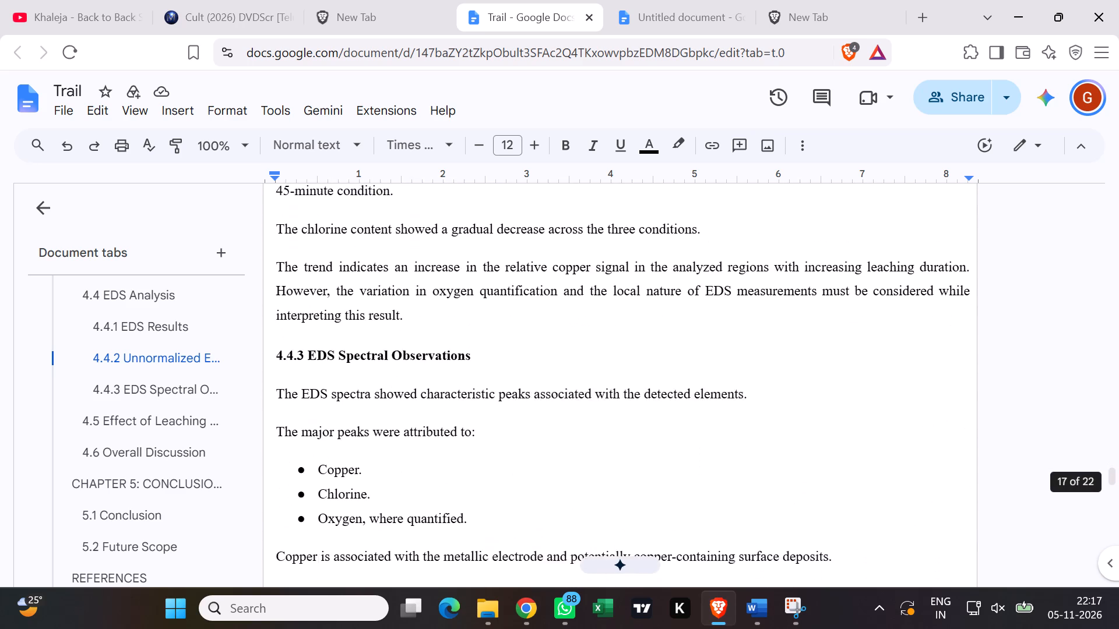
pyautogui.scroll(-5, 583, 468)
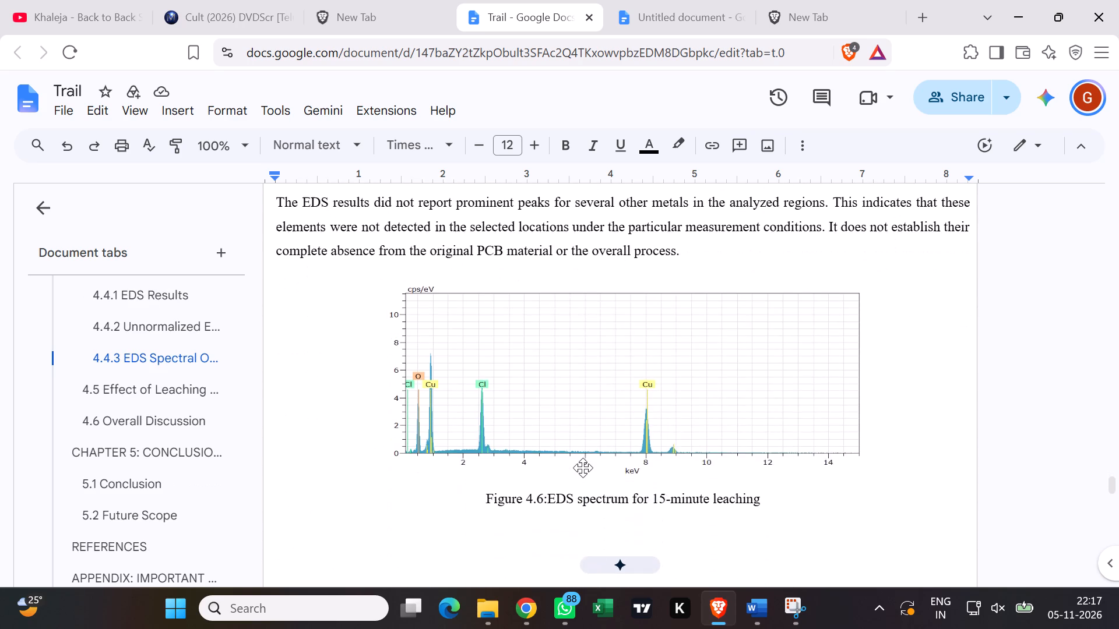
pyautogui.scroll(-2, 583, 468)
pyautogui.scroll(2, 583, 468)
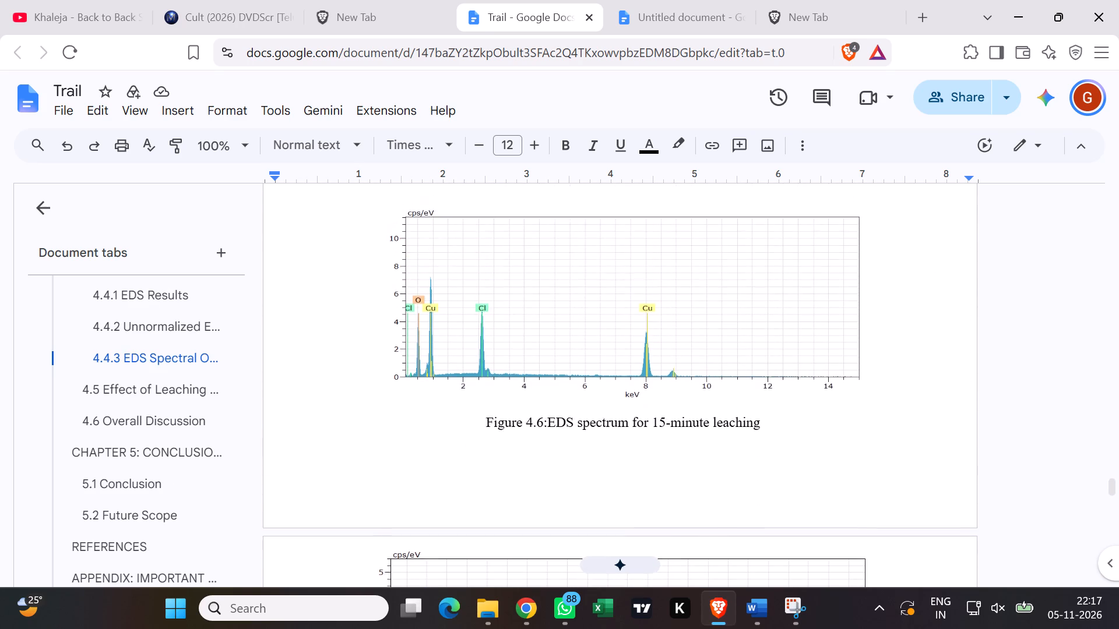
pyautogui.scroll(1, 583, 468)
pyautogui.scroll(-2, 582, 468)
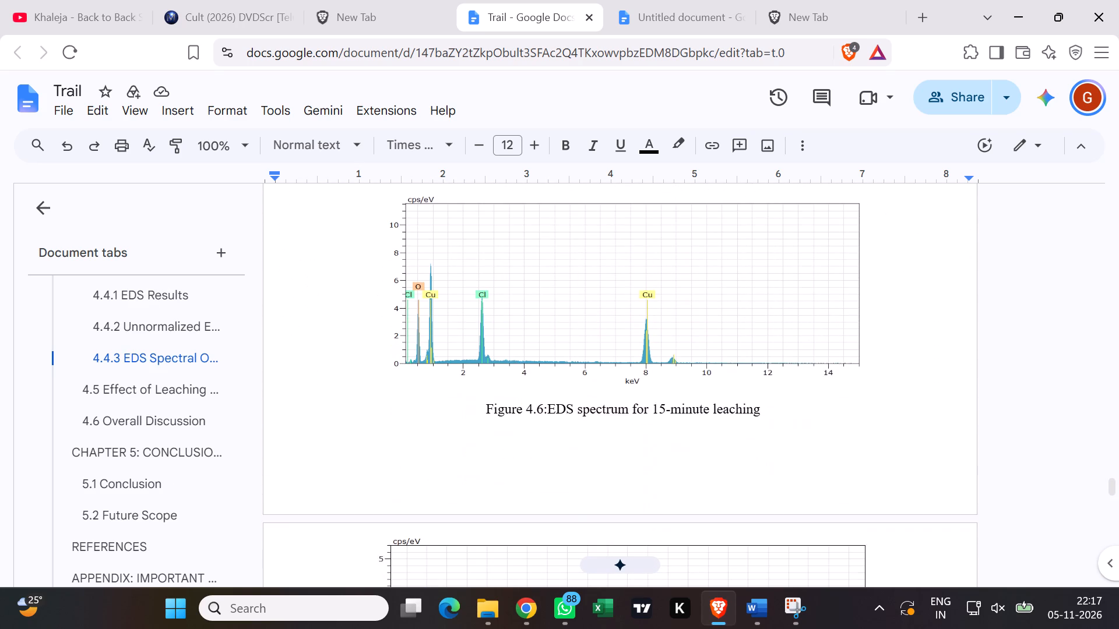
pyautogui.scroll(-1, 582, 469)
pyautogui.scroll(-3, 758, 381)
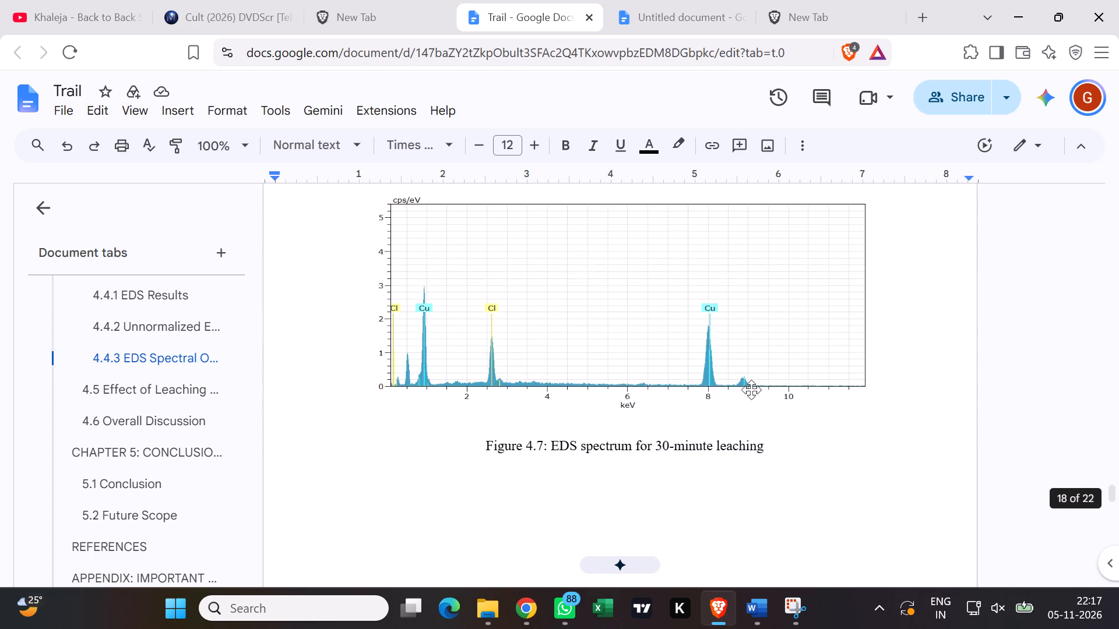
pyautogui.scroll(-4, 750, 391)
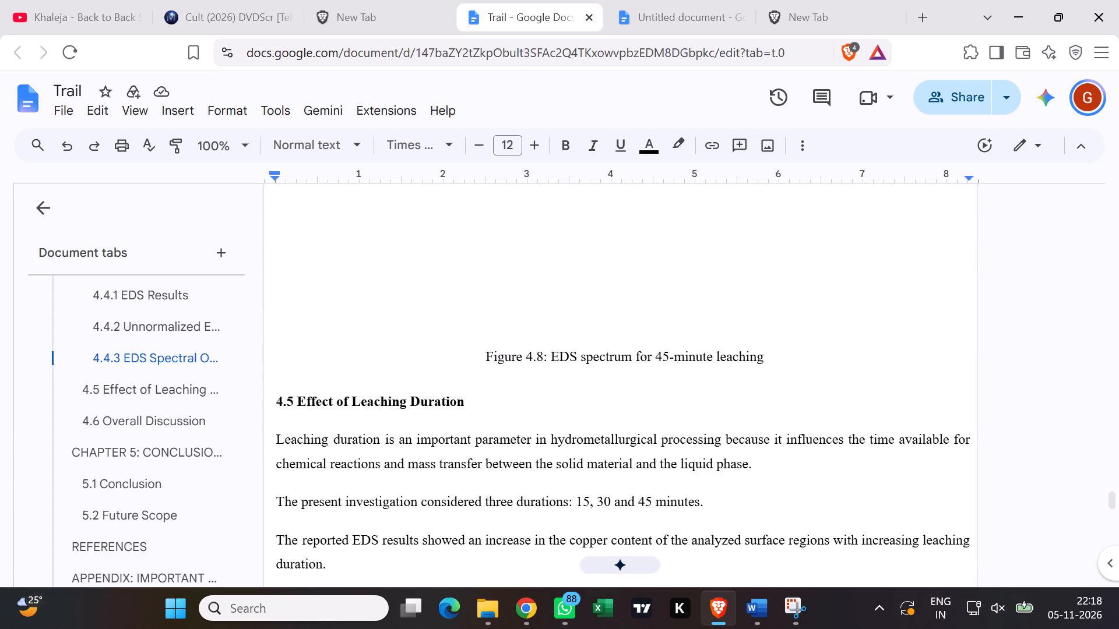
# Look back through Chapter 4 to section 4.2, checking the Figure 4.1 and Figure 4.2 placeholders.
pyautogui.scroll(10, 800, 376)
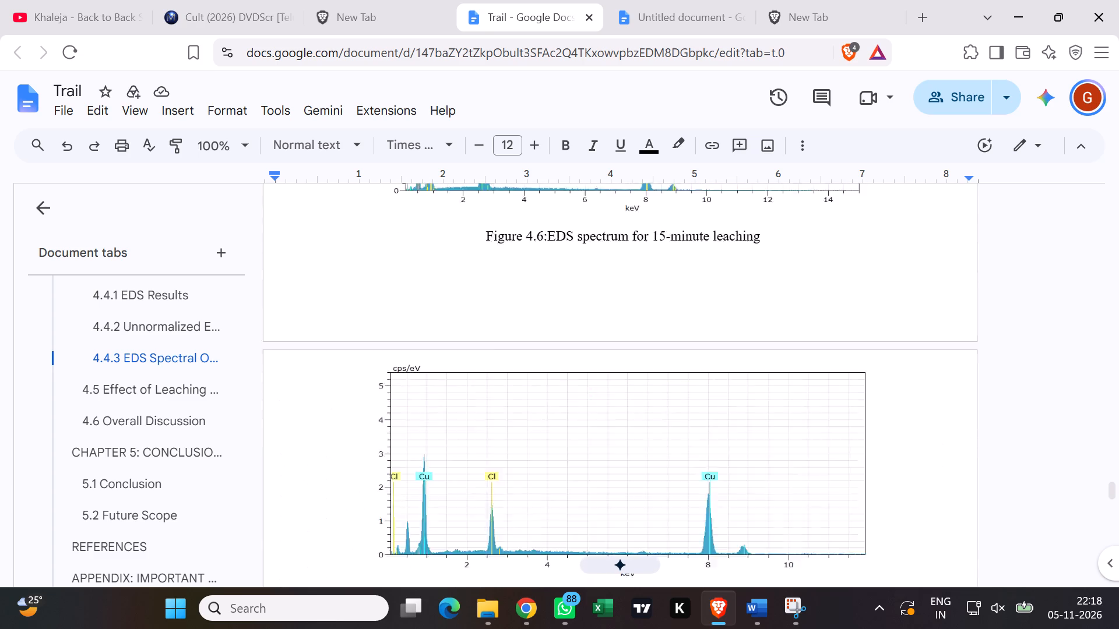
pyautogui.scroll(16, 801, 369)
pyautogui.scroll(6, 797, 357)
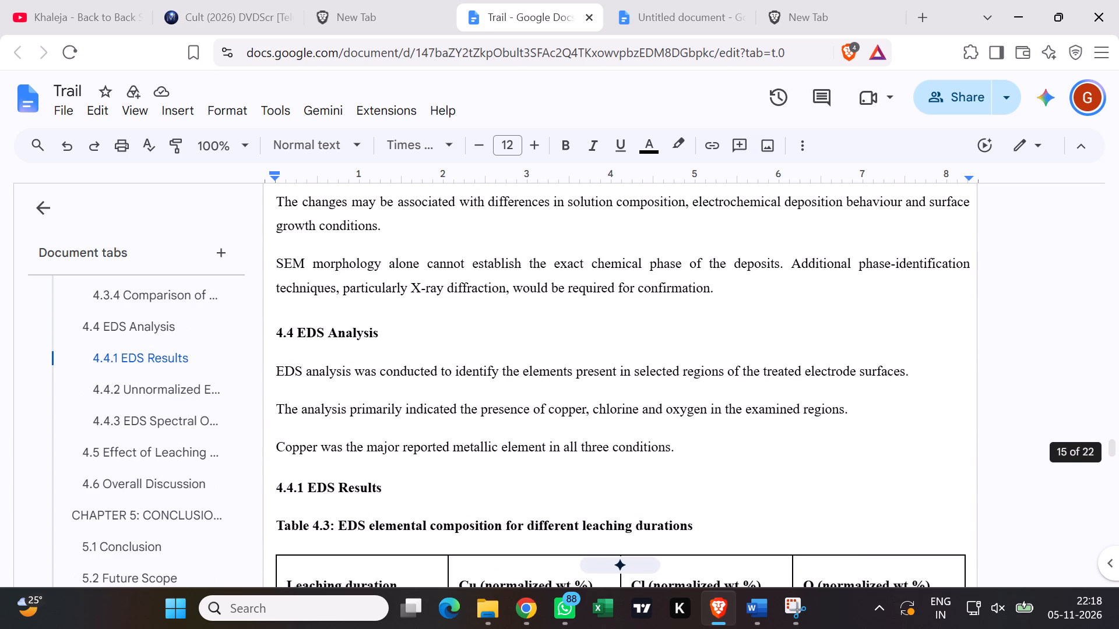
pyautogui.scroll(20, 797, 357)
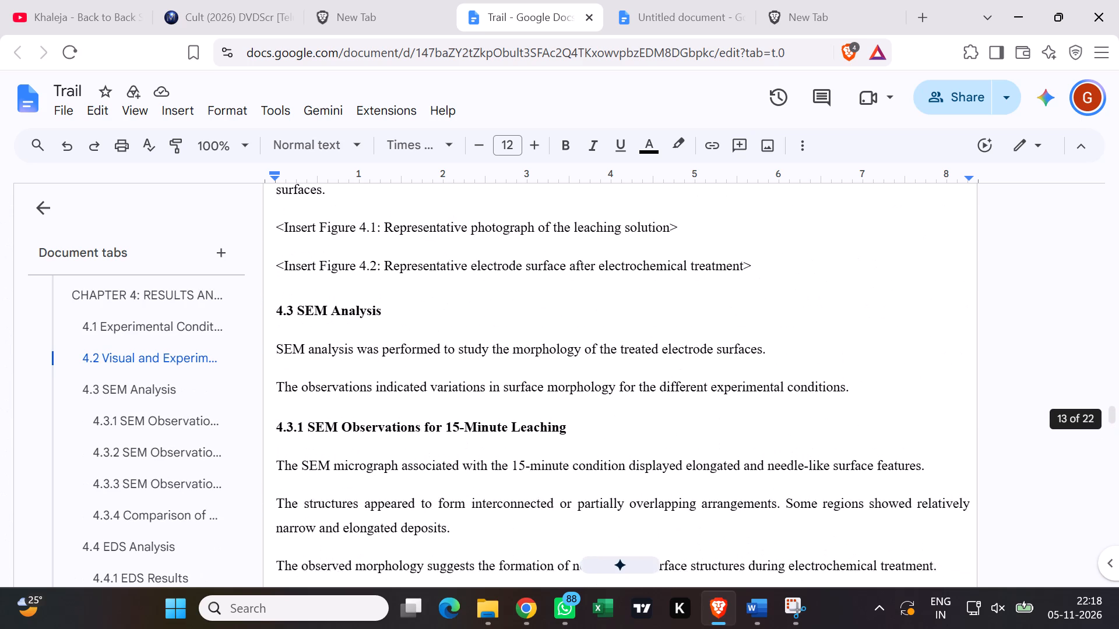
pyautogui.scroll(3, 798, 354)
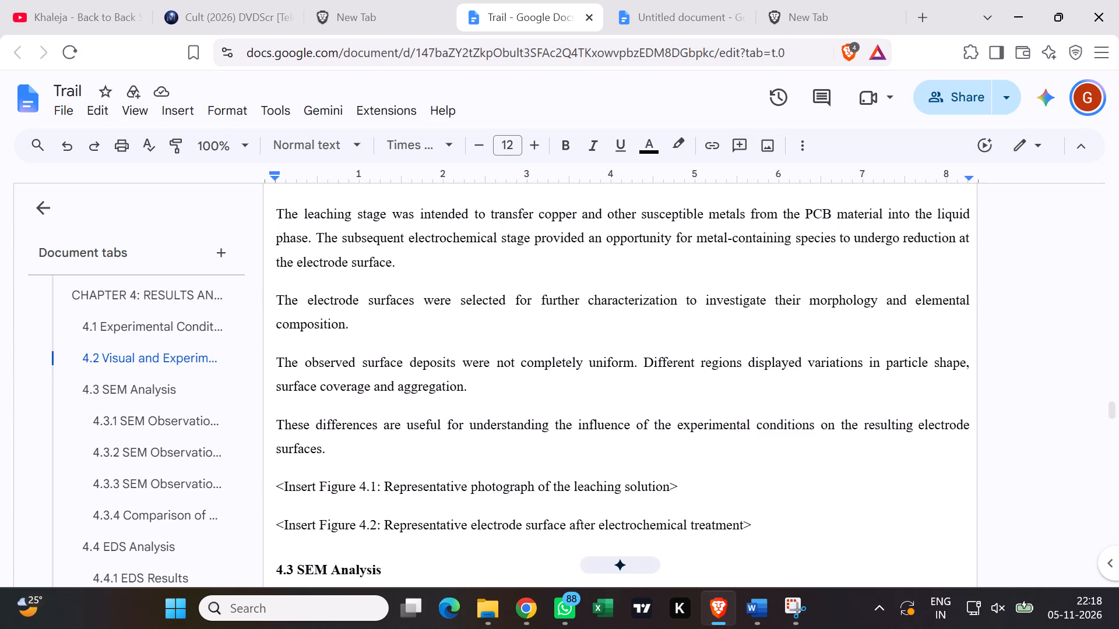
# Place the cursor in the blank space above the Figure 4.3 caption in section 4.3.1 for the 15-minute leaching SEM micrograph.
pyautogui.scroll(-5, 798, 354)
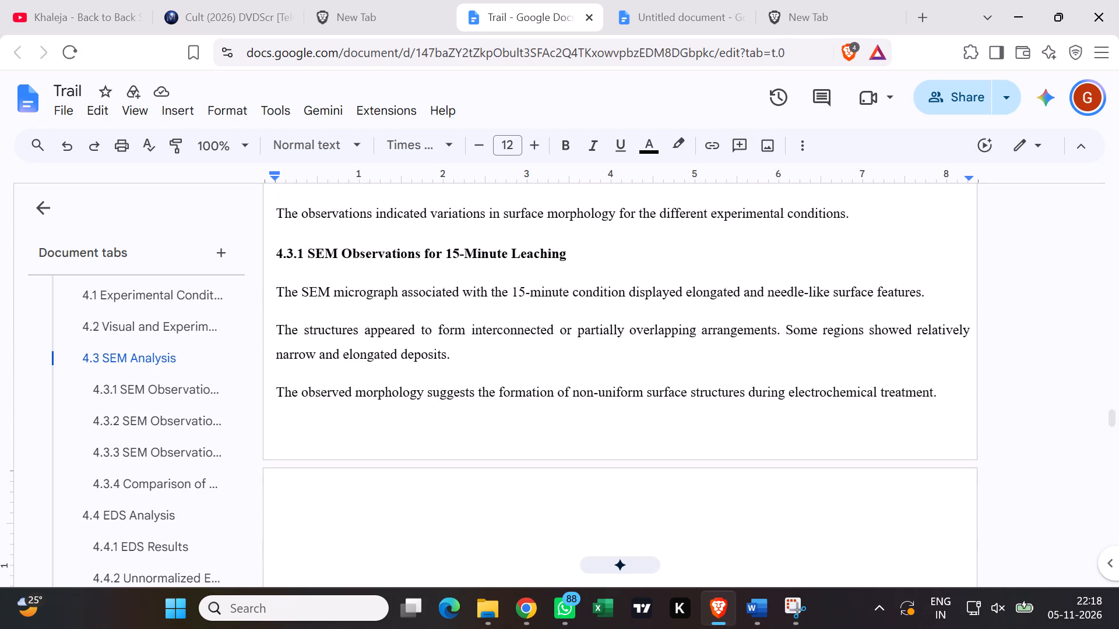
pyautogui.scroll(-6, 797, 355)
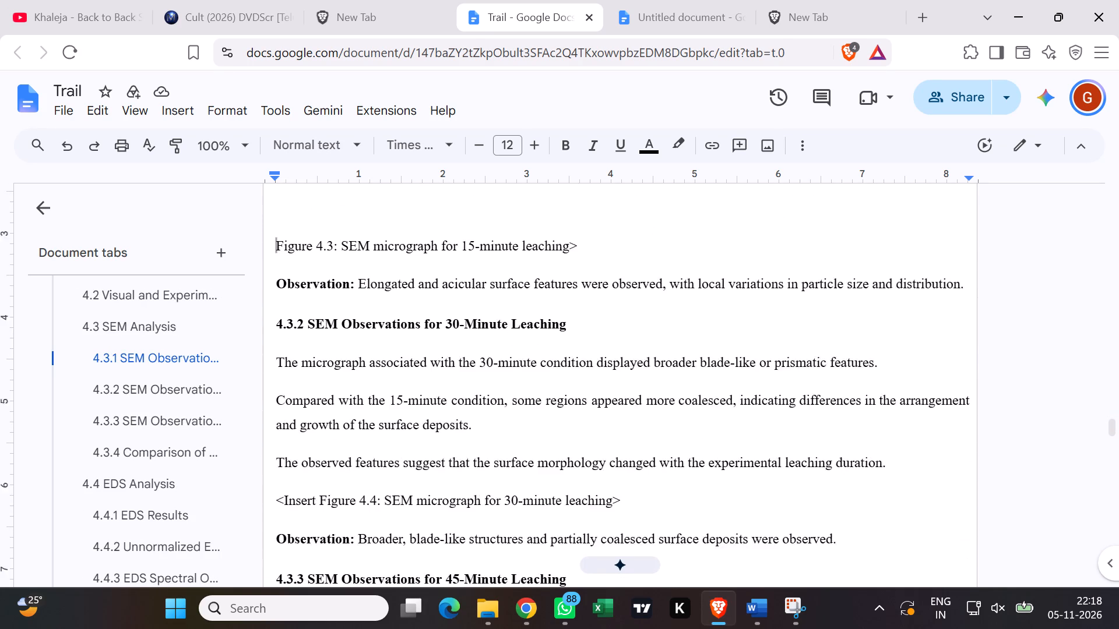
pyautogui.scroll(4, 795, 364)
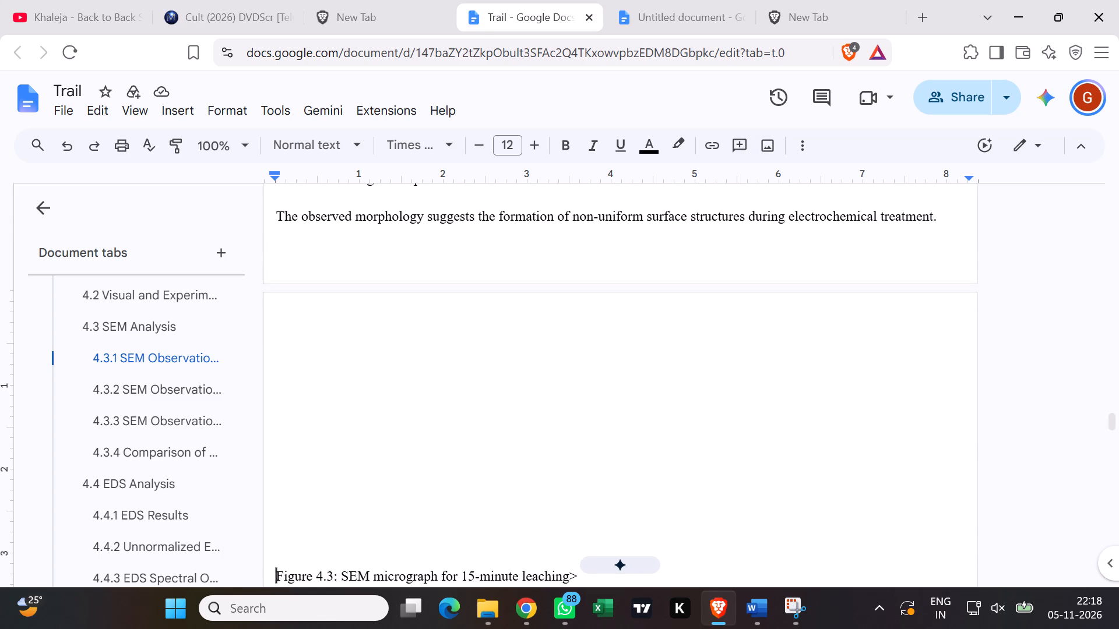
pyautogui.click(636, 327)
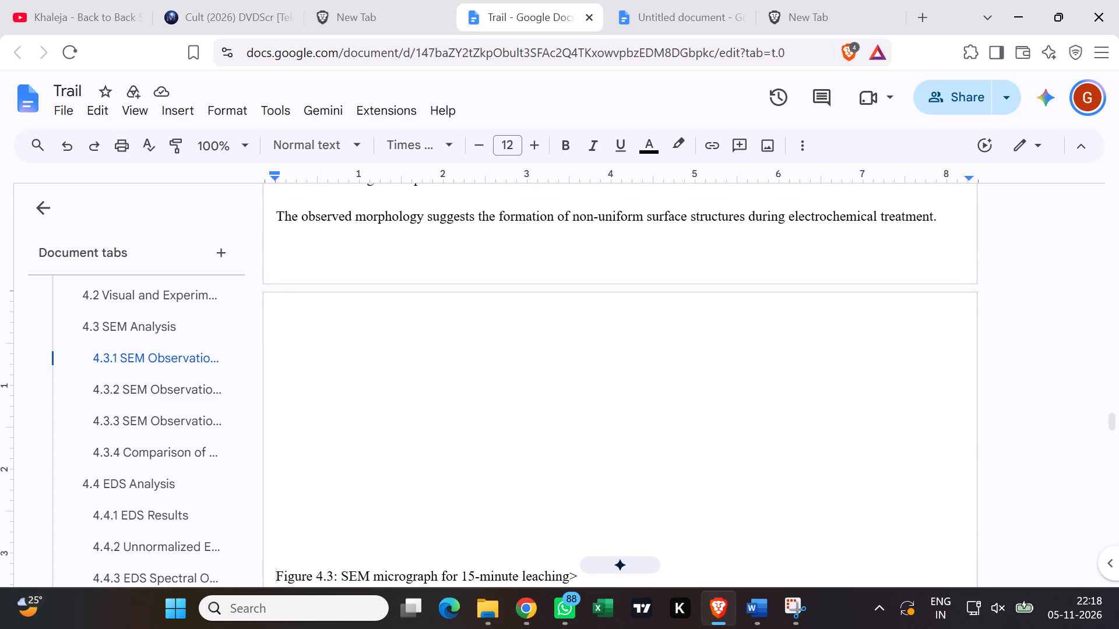
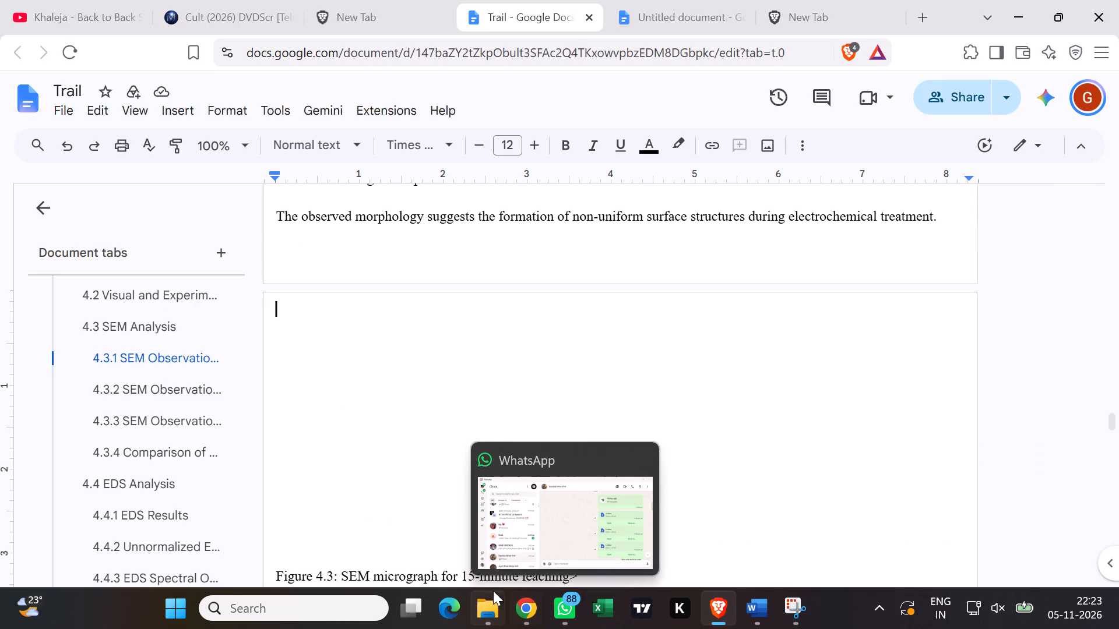
# Switch to File Explorer to locate the 15-minute leaching SEM micrograph for Figure 4.3.
pyautogui.click(488, 567)
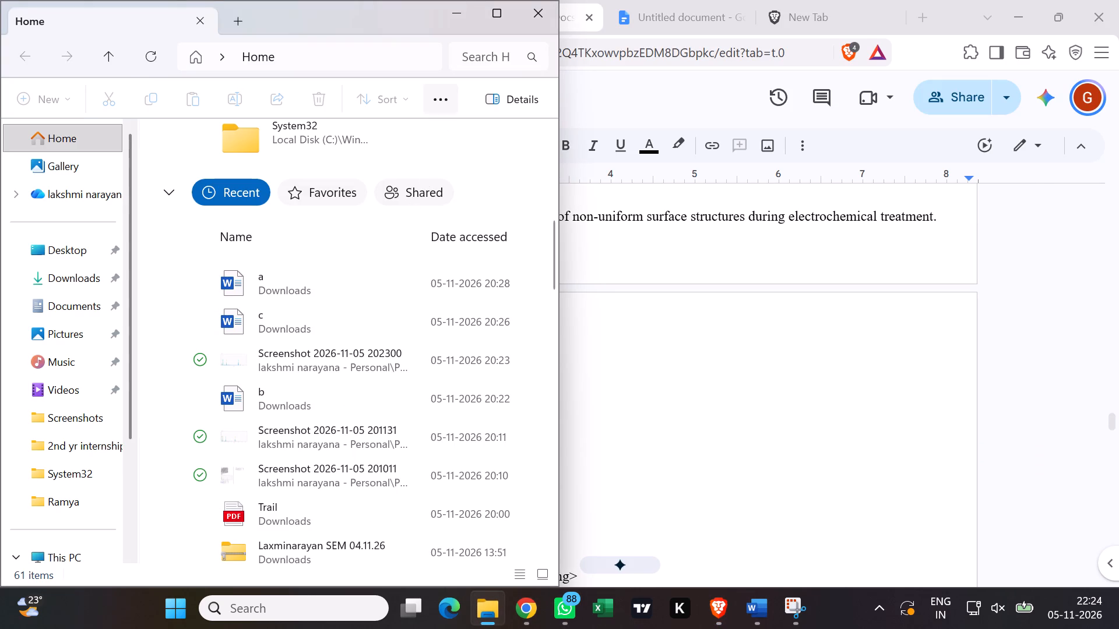
# Maximize the File Explorer window and bring up the Quick access folders on Home to look for the figure files.
pyautogui.click(492, 10)
pyautogui.scroll(4, 448, 333)
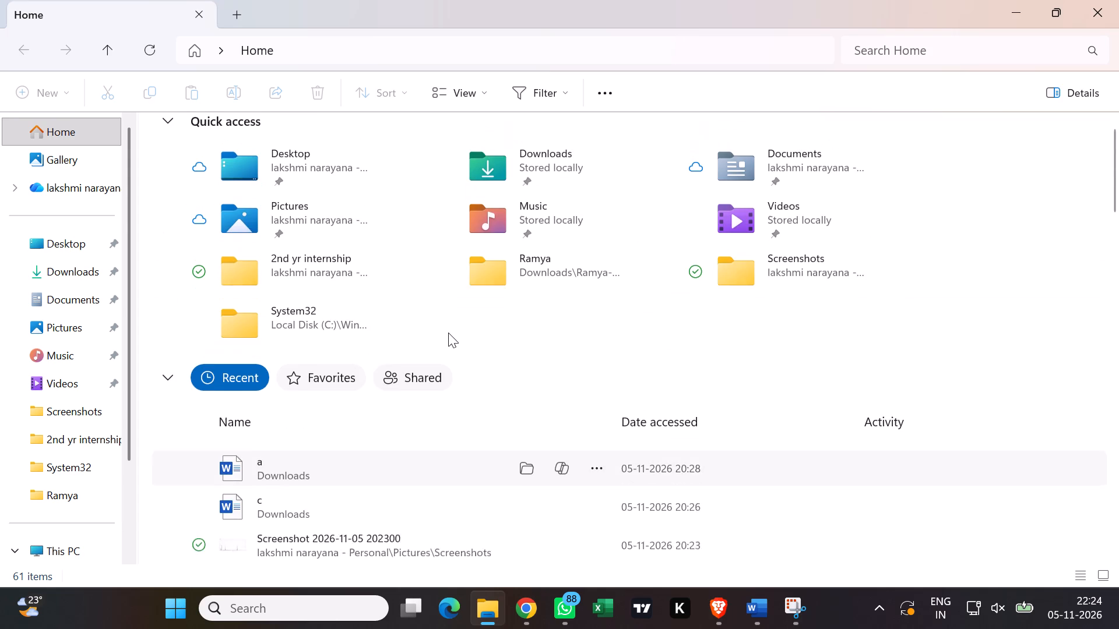
pyautogui.scroll(2, 448, 333)
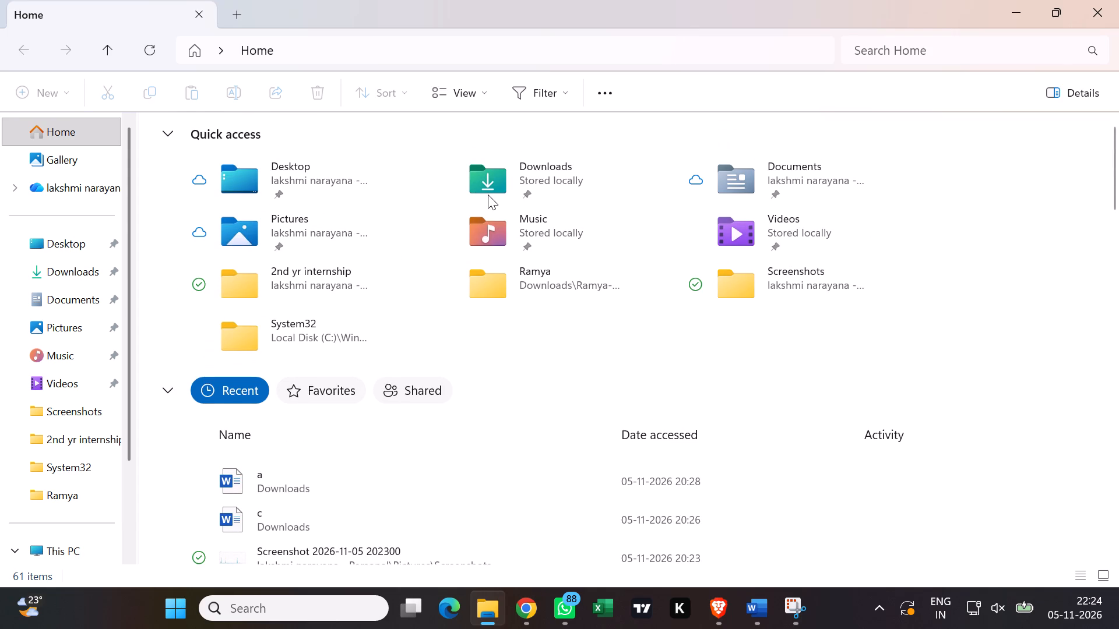
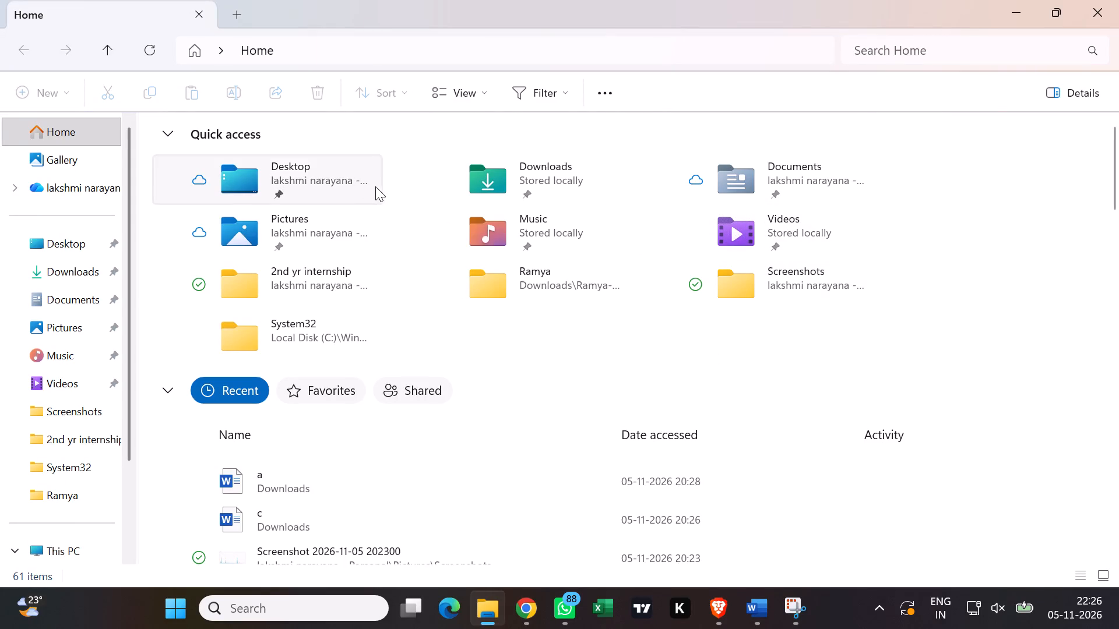
# Open the zipped SEM archive dated 04.11.26 in Downloads and enter its single item to reach the SEM images.
pyautogui.doubleClick(564, 200)
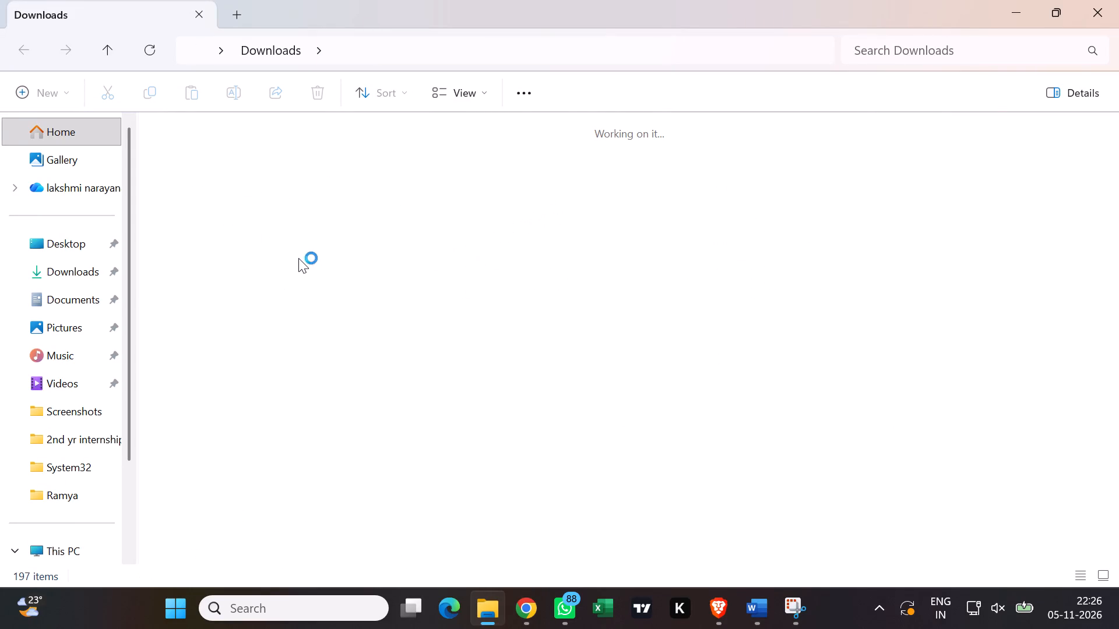
pyautogui.scroll(3, 402, 263)
pyautogui.click(50, 275)
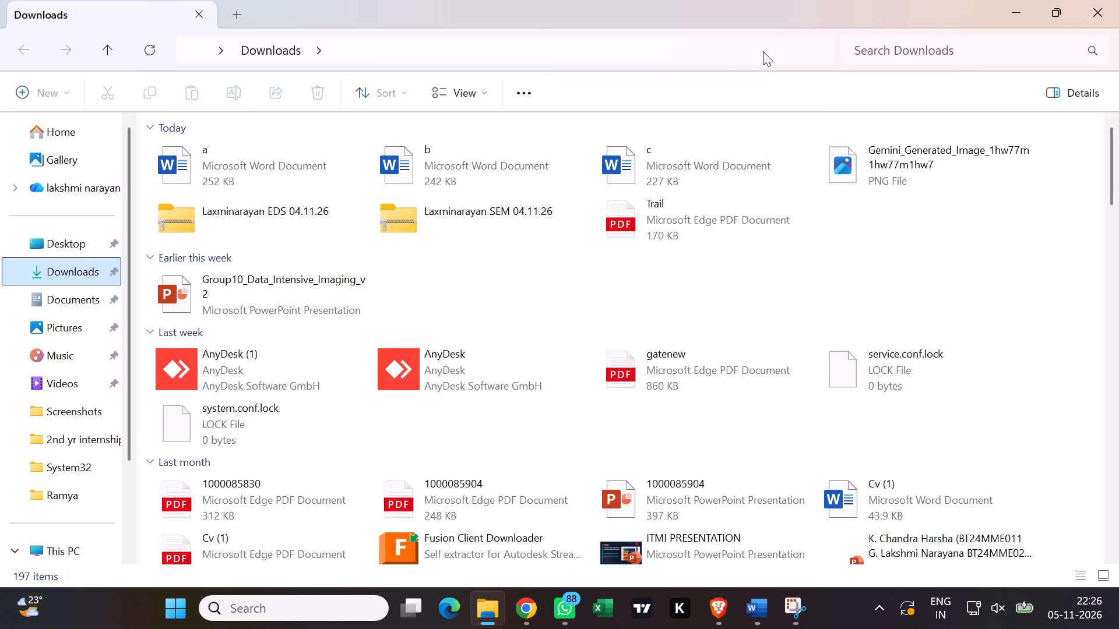
pyautogui.doubleClick(415, 211)
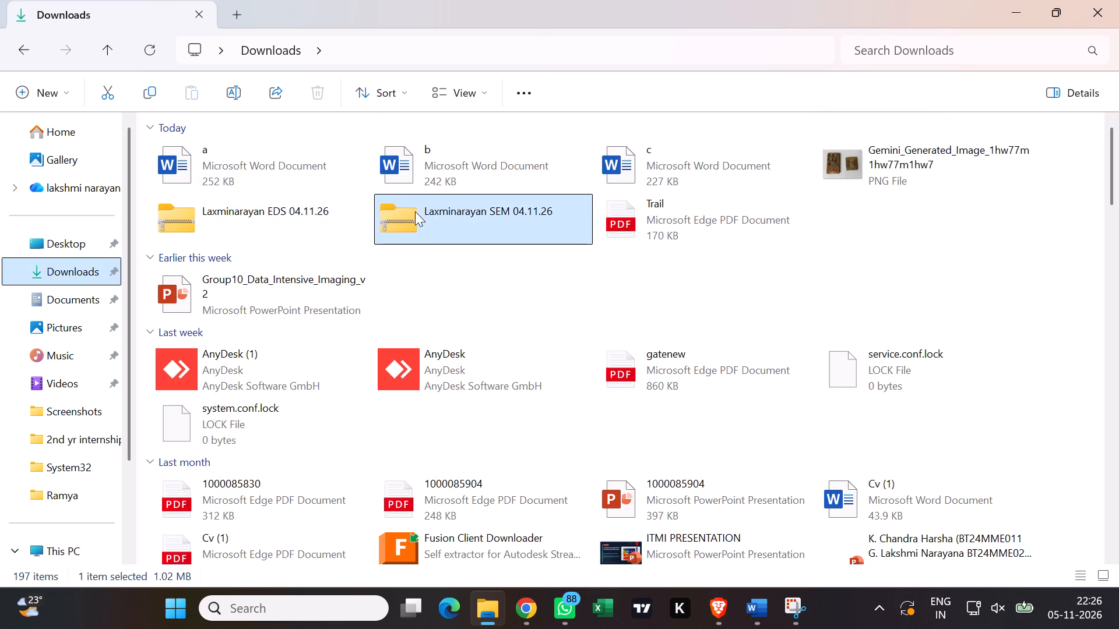
pyautogui.click(244, 152)
pyautogui.click(244, 152)
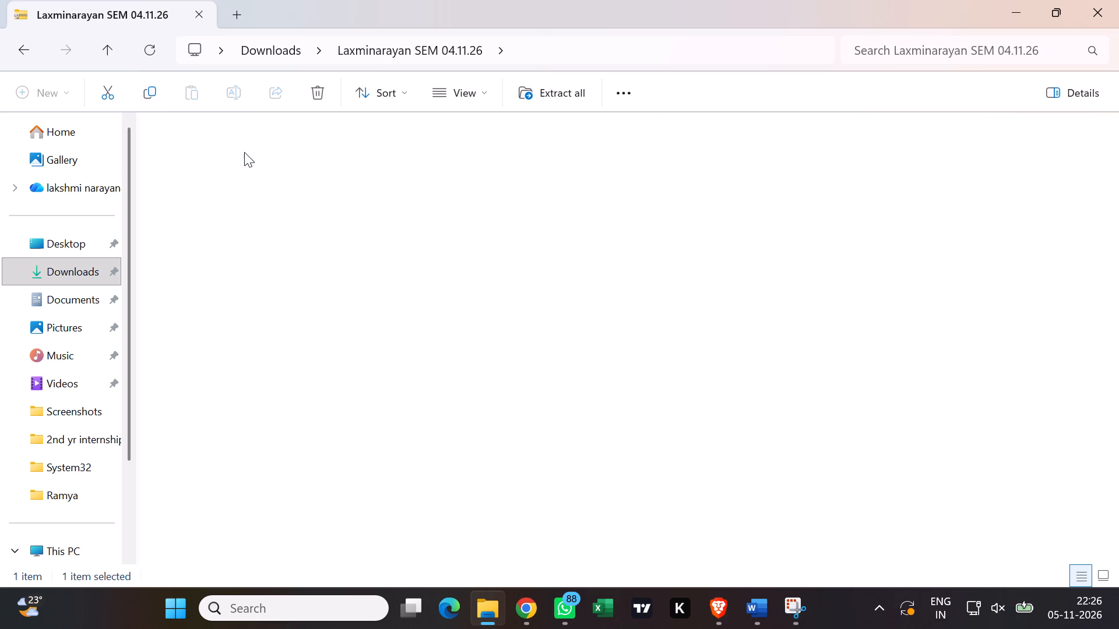
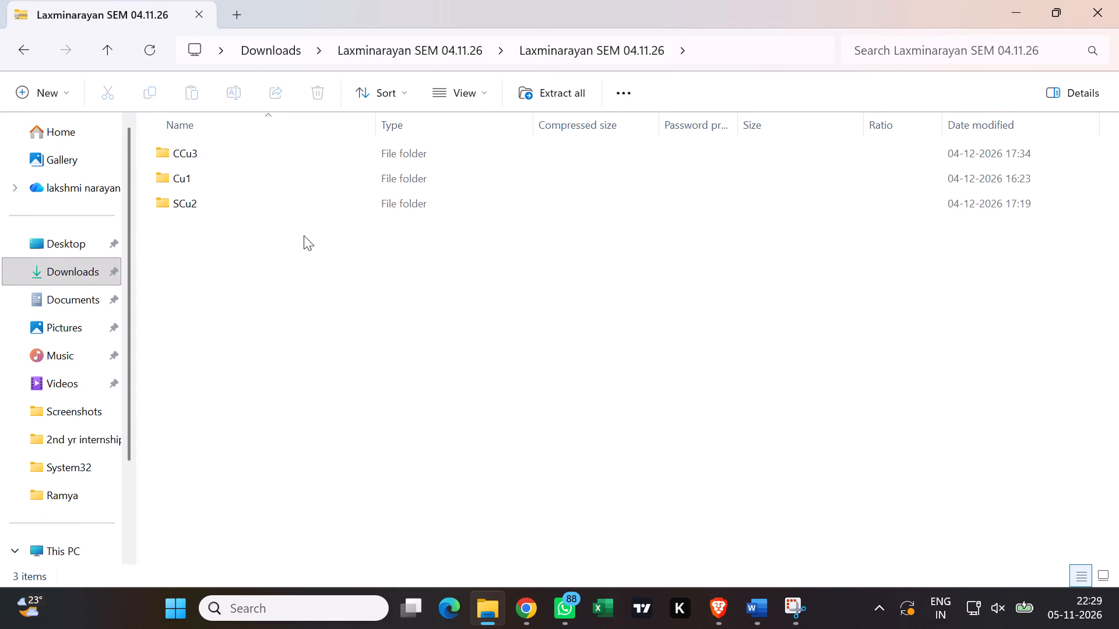
# Examine SEM images 1, 2 and 3 in the SCu2 folder one after another, closing each after viewing.
pyautogui.doubleClick(253, 199)
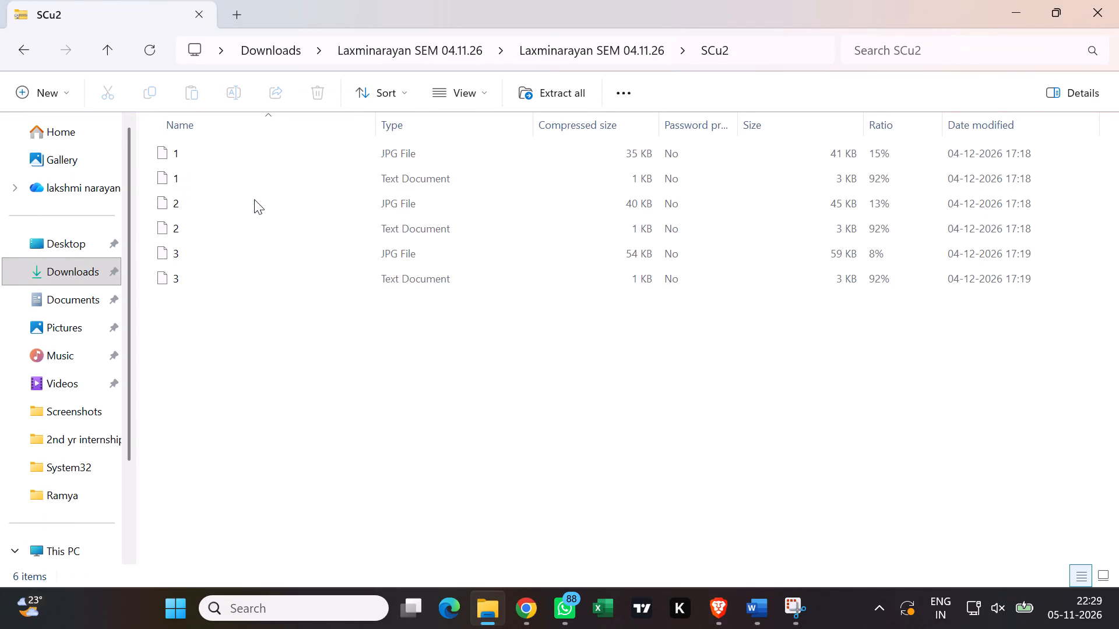
pyautogui.doubleClick(221, 155)
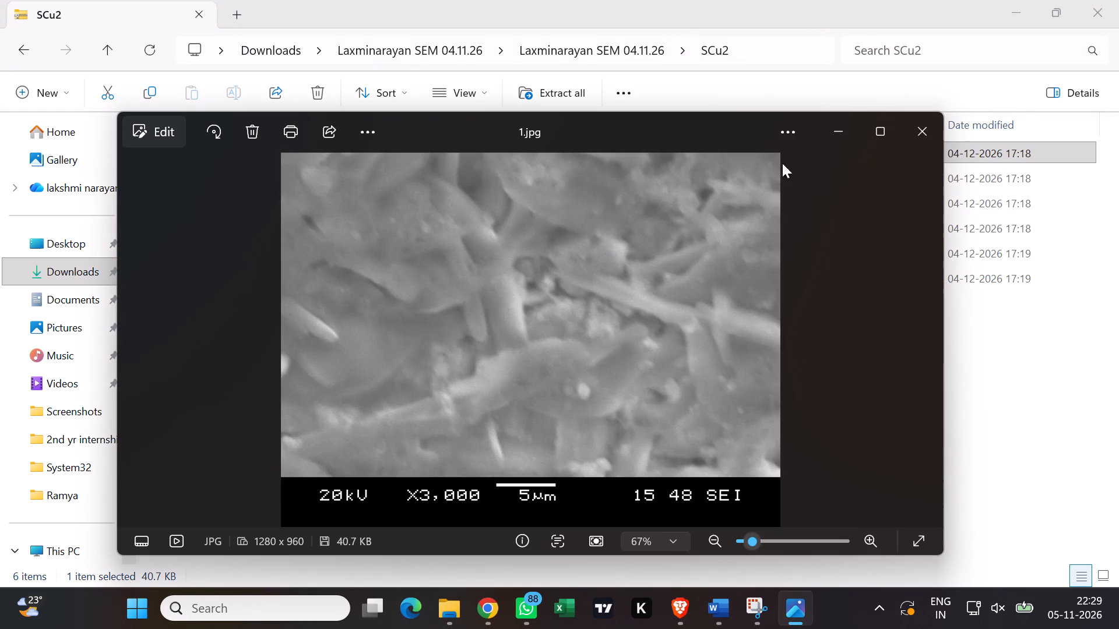
pyautogui.click(919, 125)
pyautogui.doubleClick(414, 211)
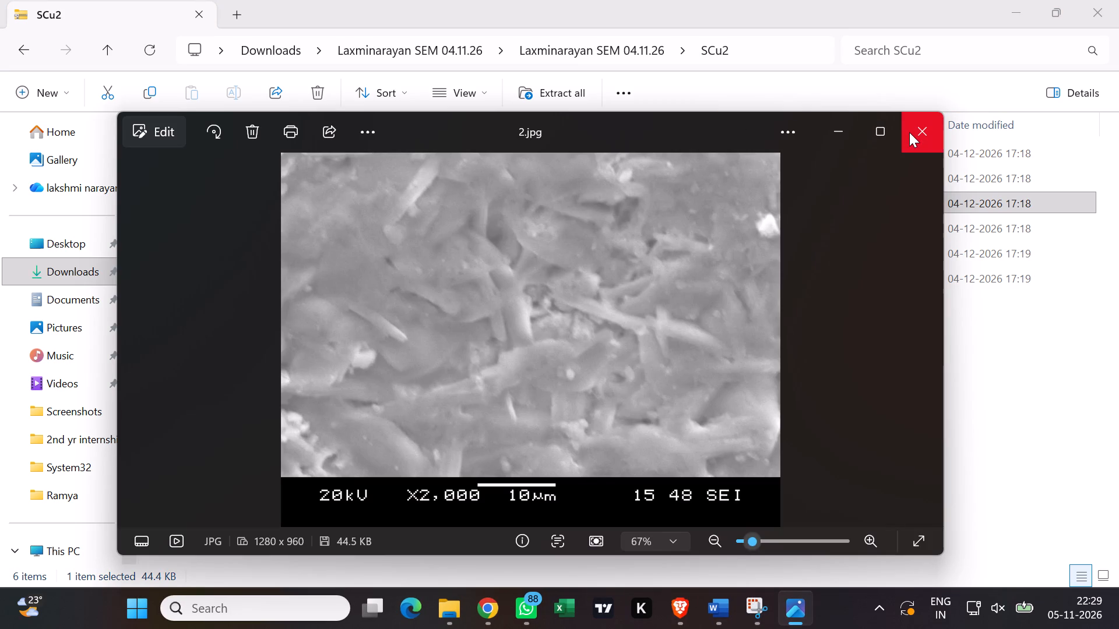
pyautogui.click(909, 132)
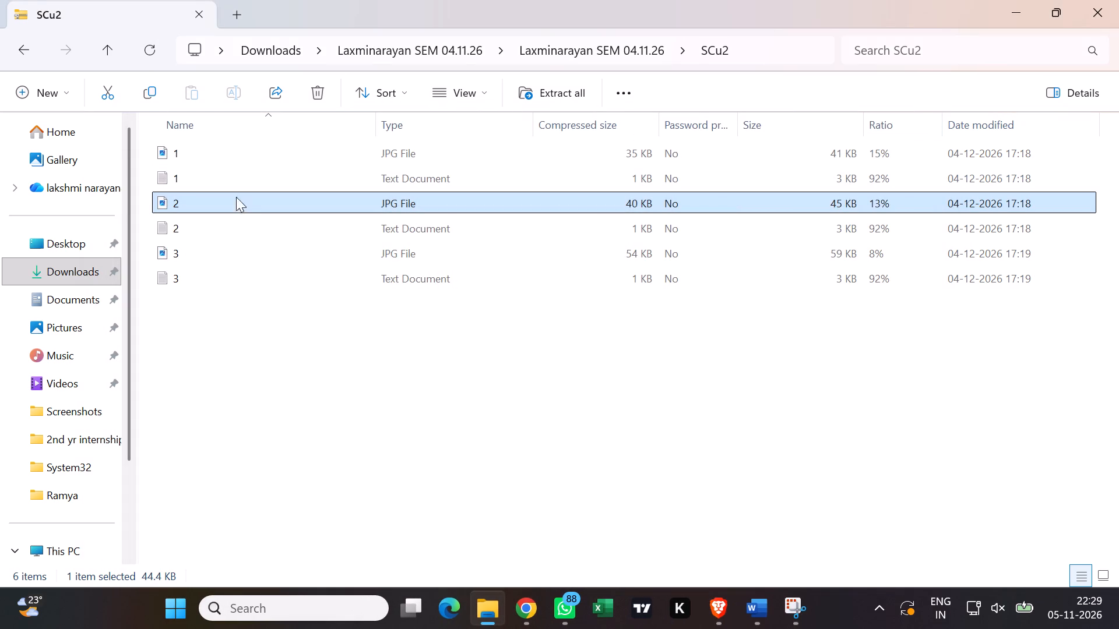
pyautogui.doubleClick(236, 203)
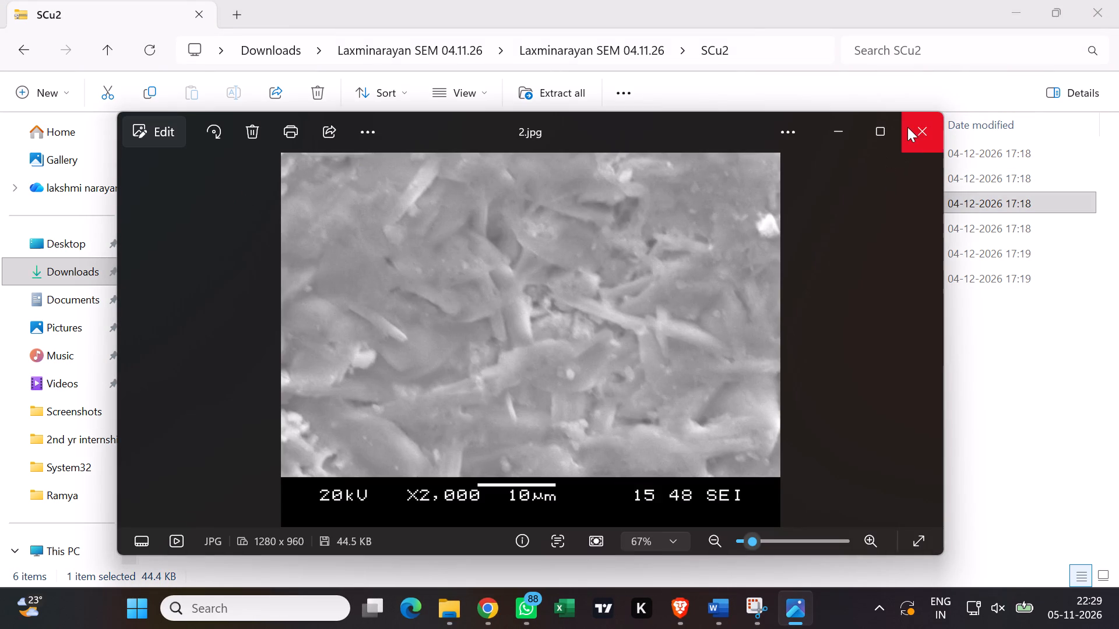
pyautogui.click(905, 128)
pyautogui.doubleClick(176, 261)
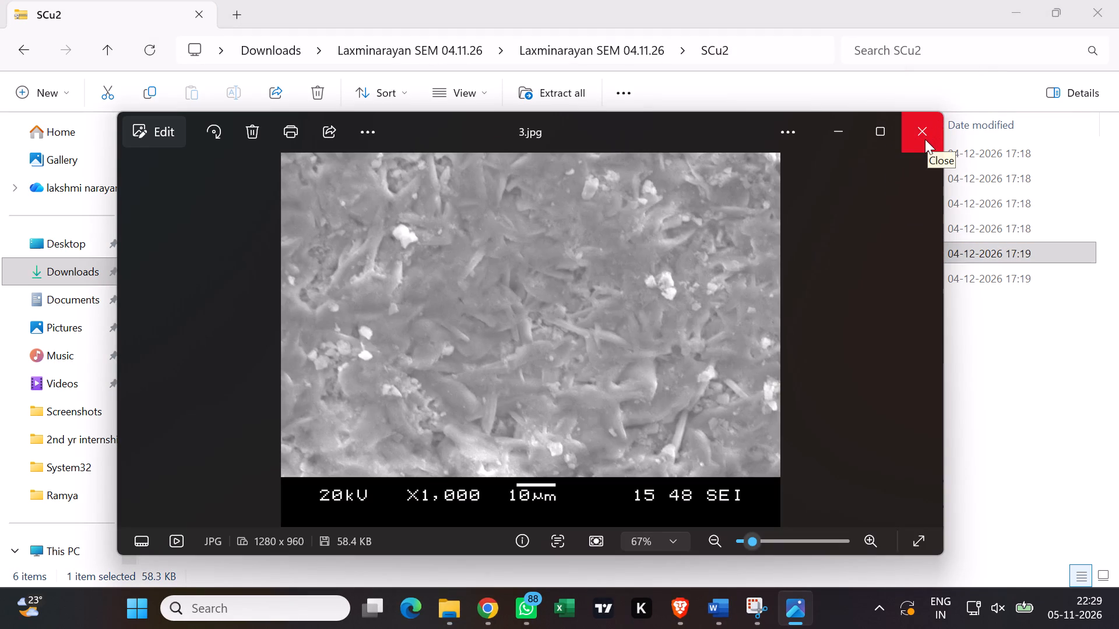
pyautogui.click(925, 139)
# Go back to the parent folder, view SEM image 7 in the Cu1 folder, and minimize it.
pyautogui.click(13, 50)
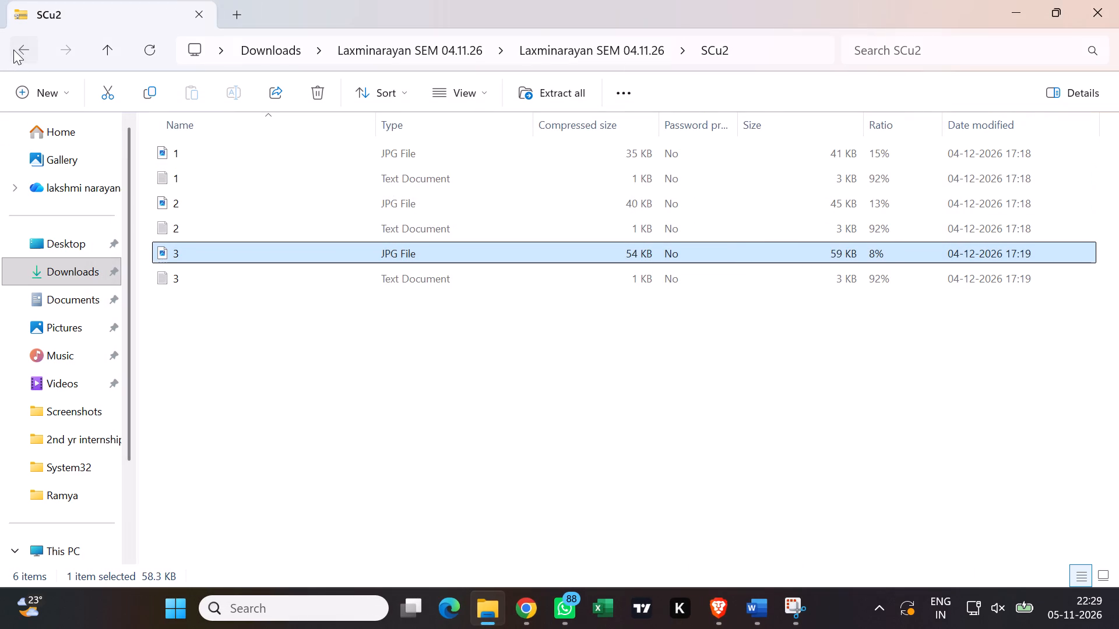
pyautogui.doubleClick(222, 172)
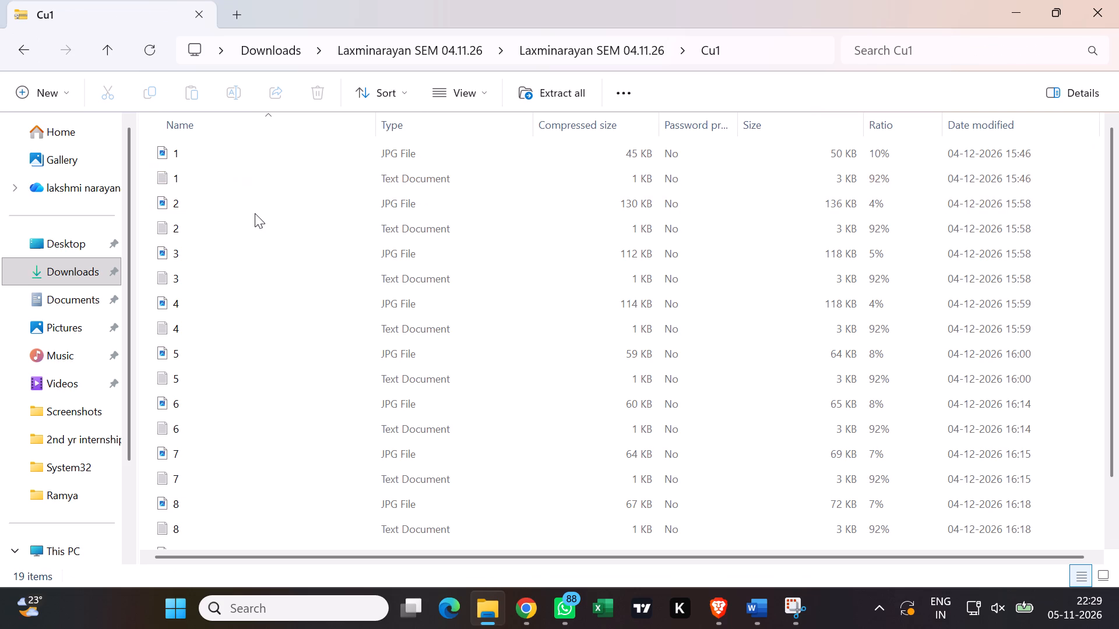
pyautogui.doubleClick(238, 449)
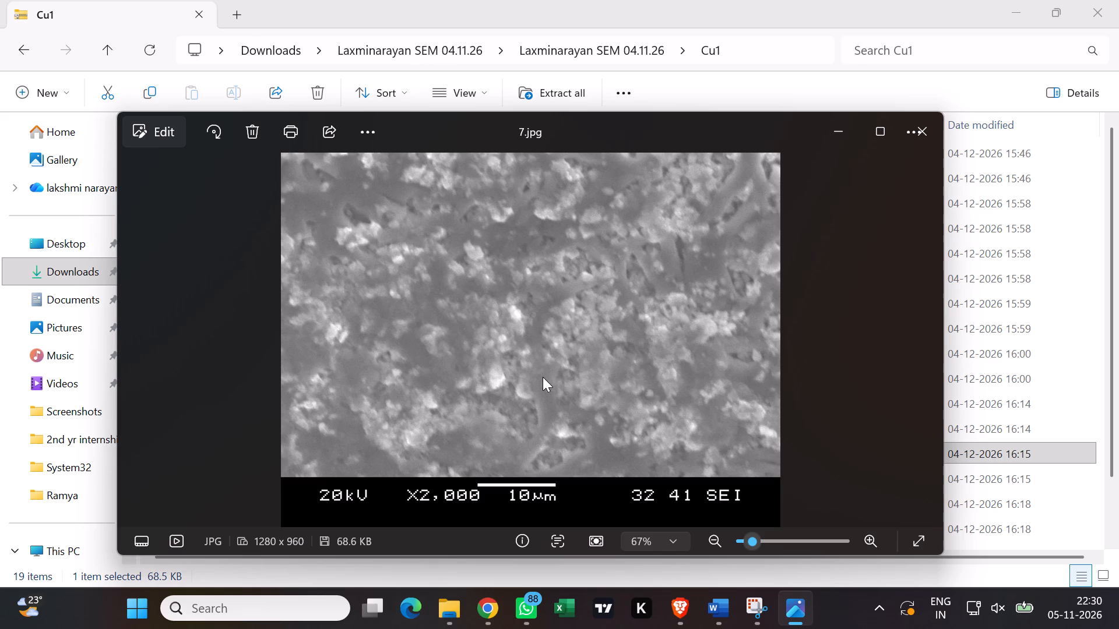
pyautogui.click(848, 135)
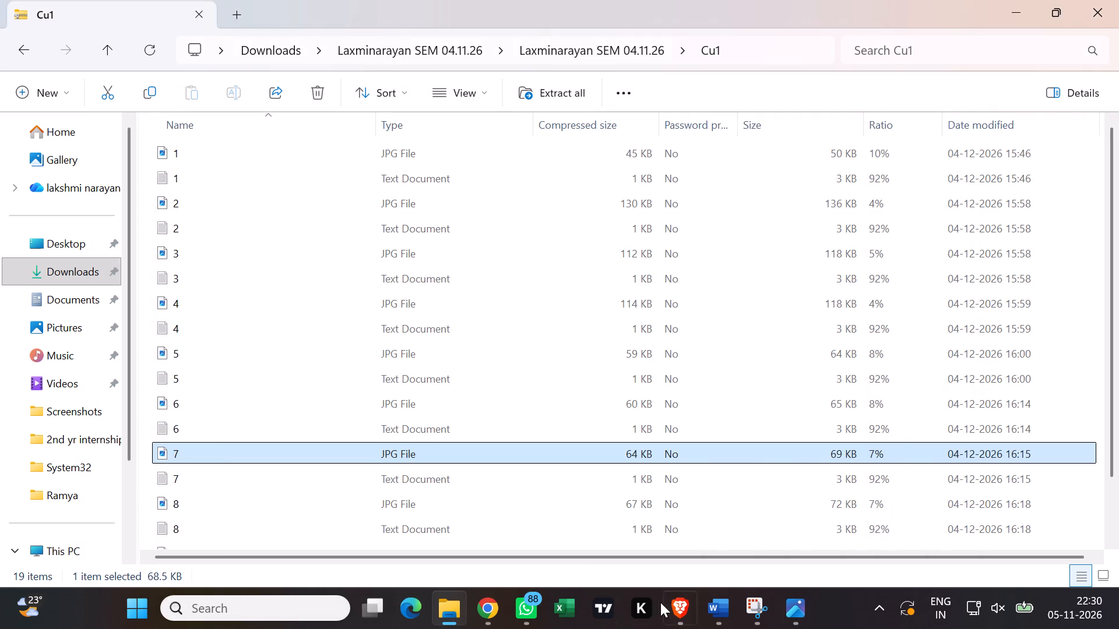
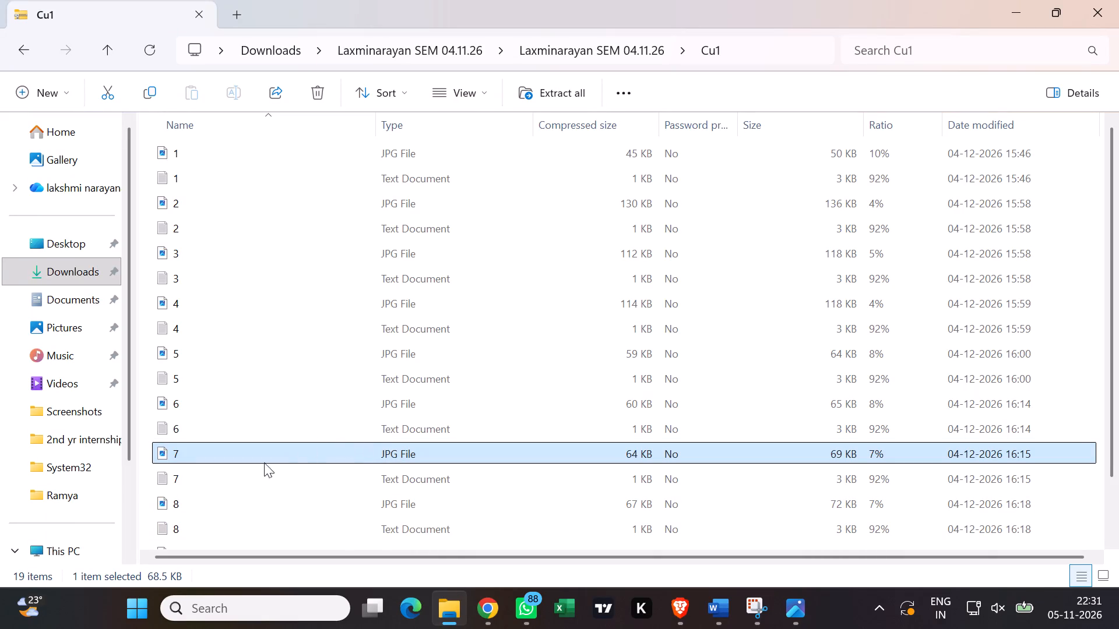
# Examine SEM images 8, 1, 2 and 3 in the Cu1 folder one after another, keeping images 8 and 3 open but minimized.
pyautogui.doubleClick(234, 499)
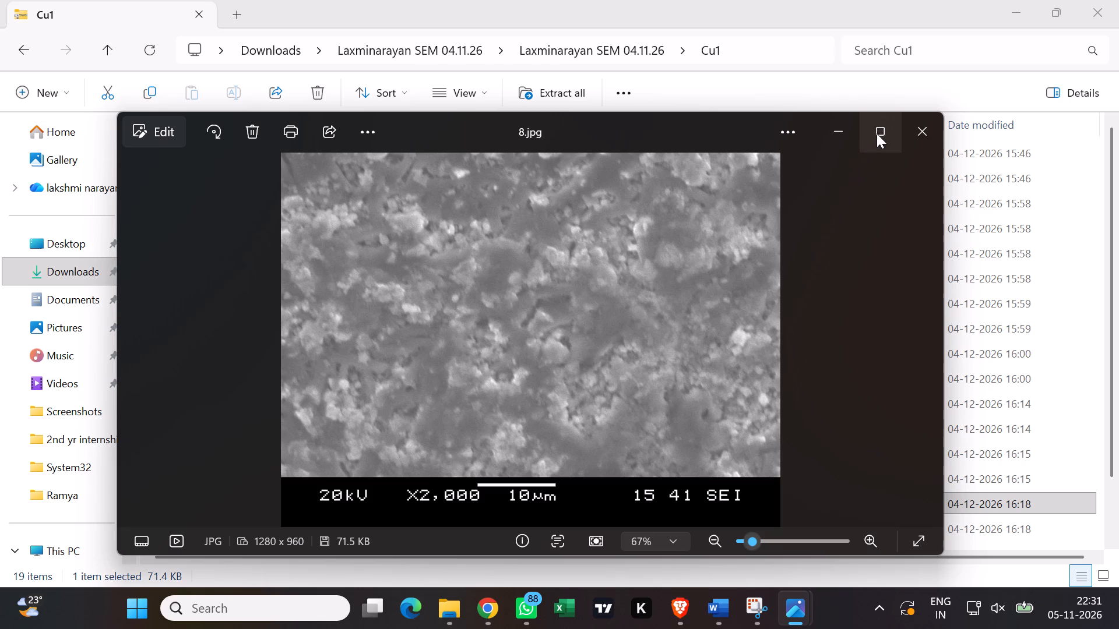
pyautogui.click(837, 135)
pyautogui.scroll(1, 303, 234)
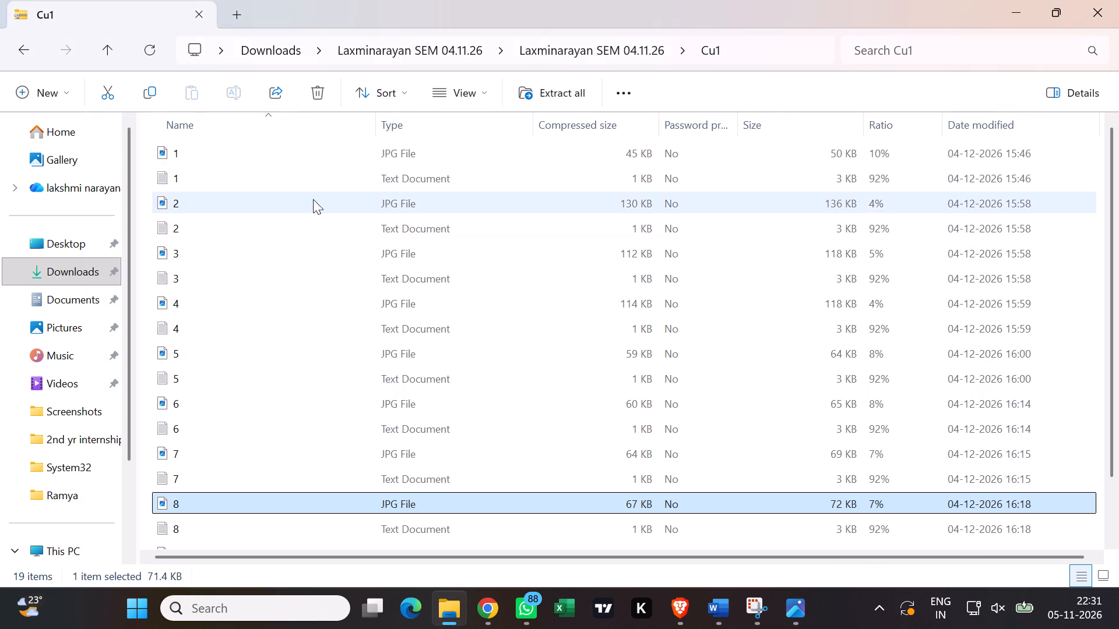
pyautogui.doubleClick(268, 151)
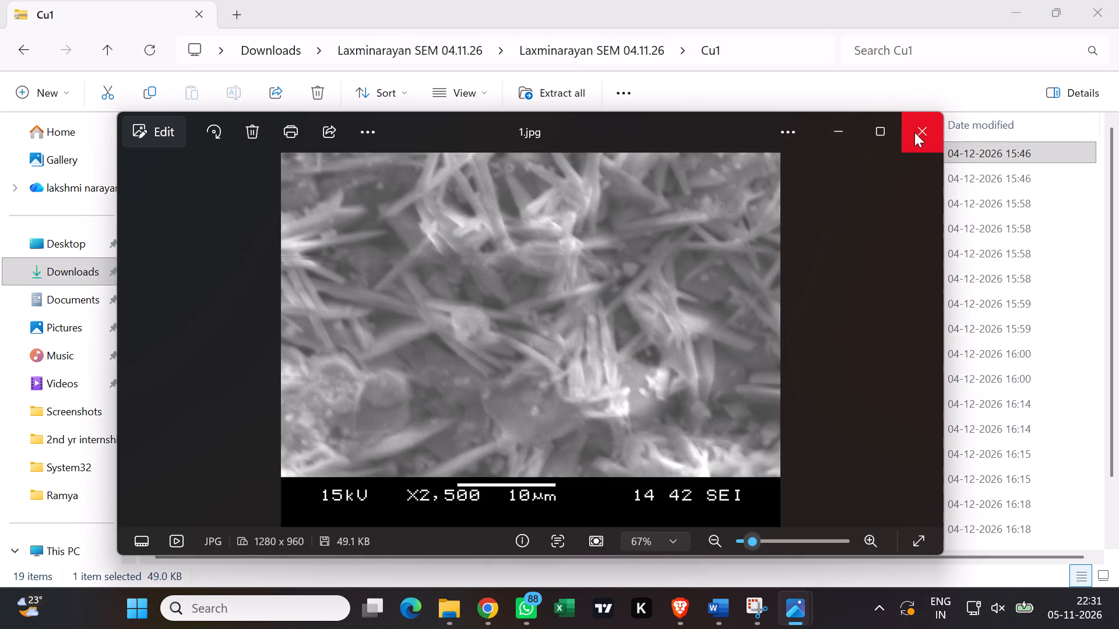
pyautogui.click(914, 132)
pyautogui.doubleClick(275, 204)
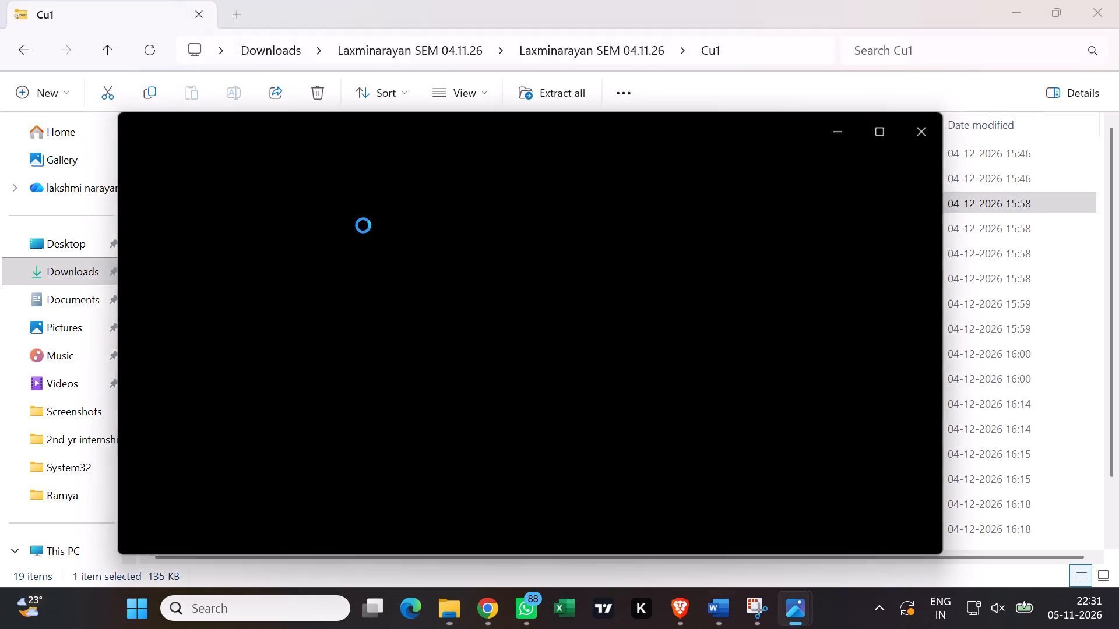
pyautogui.click(931, 138)
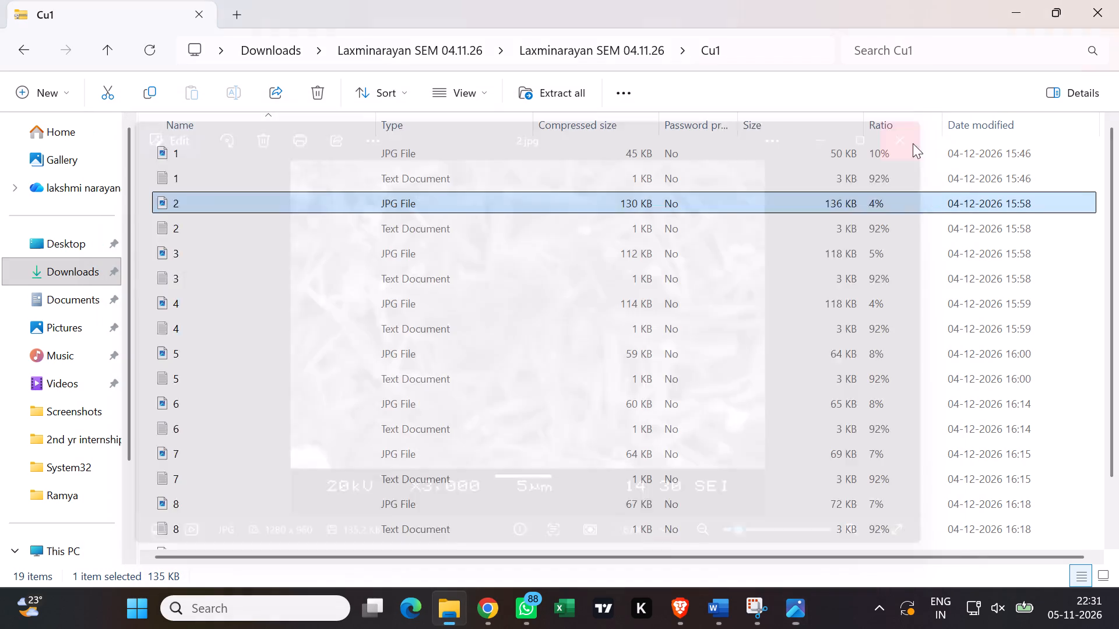
pyautogui.doubleClick(295, 259)
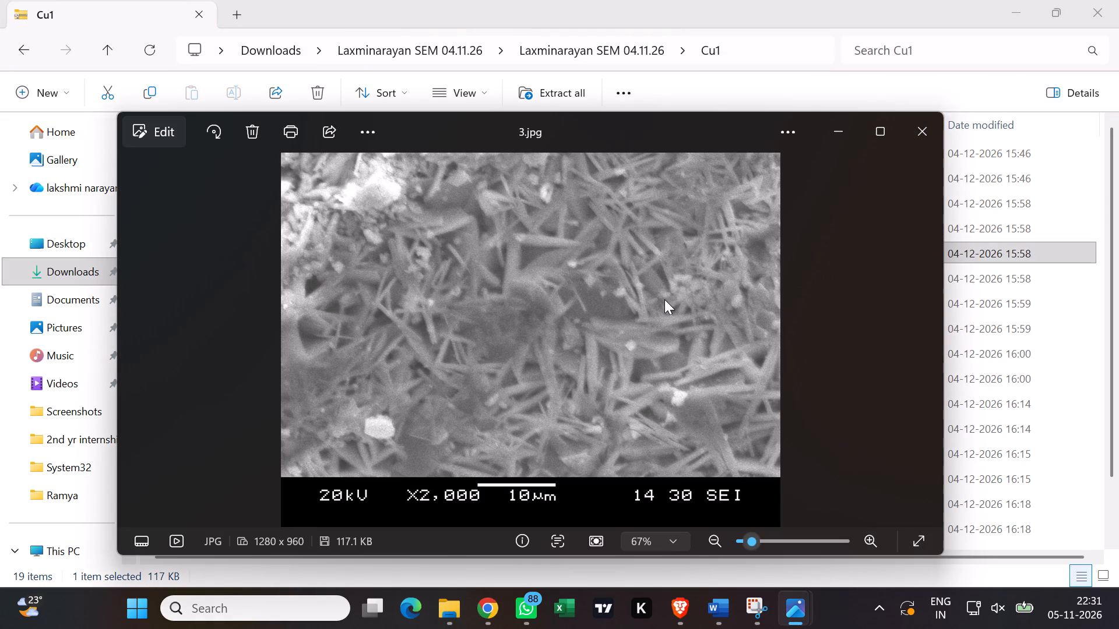
pyautogui.click(495, 320)
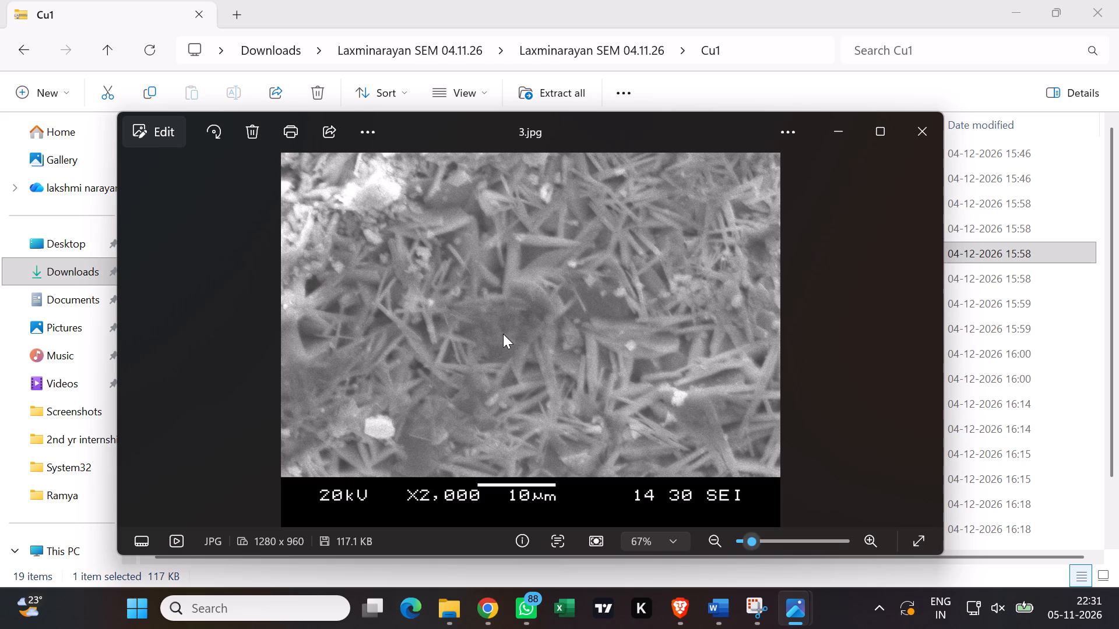
pyautogui.click(503, 334)
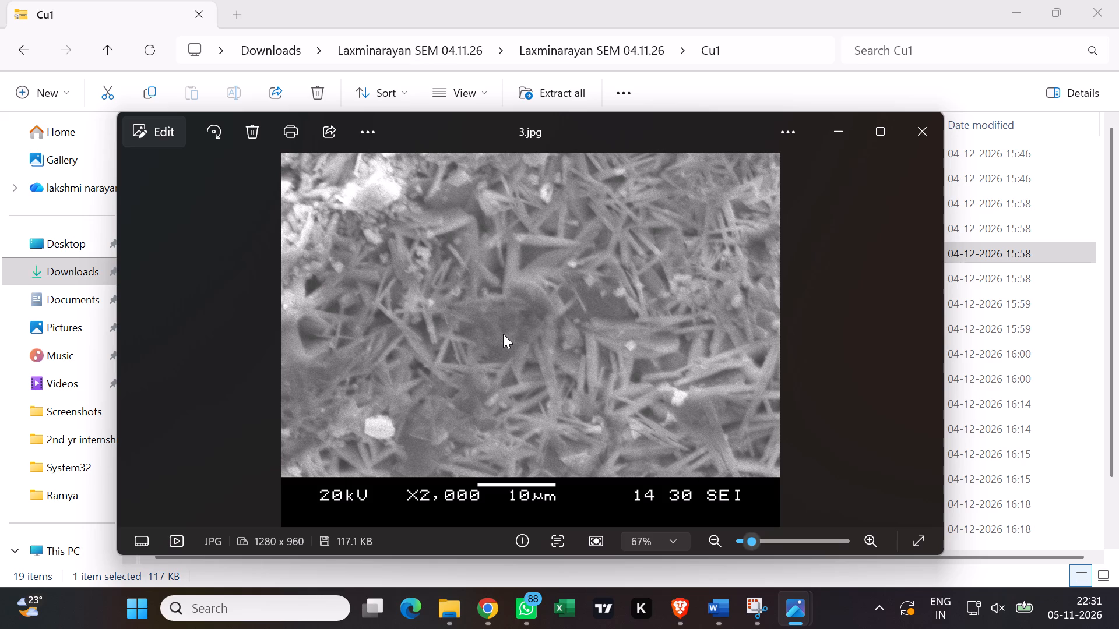
pyautogui.rightClick(503, 334)
pyautogui.click(446, 315)
pyautogui.click(839, 128)
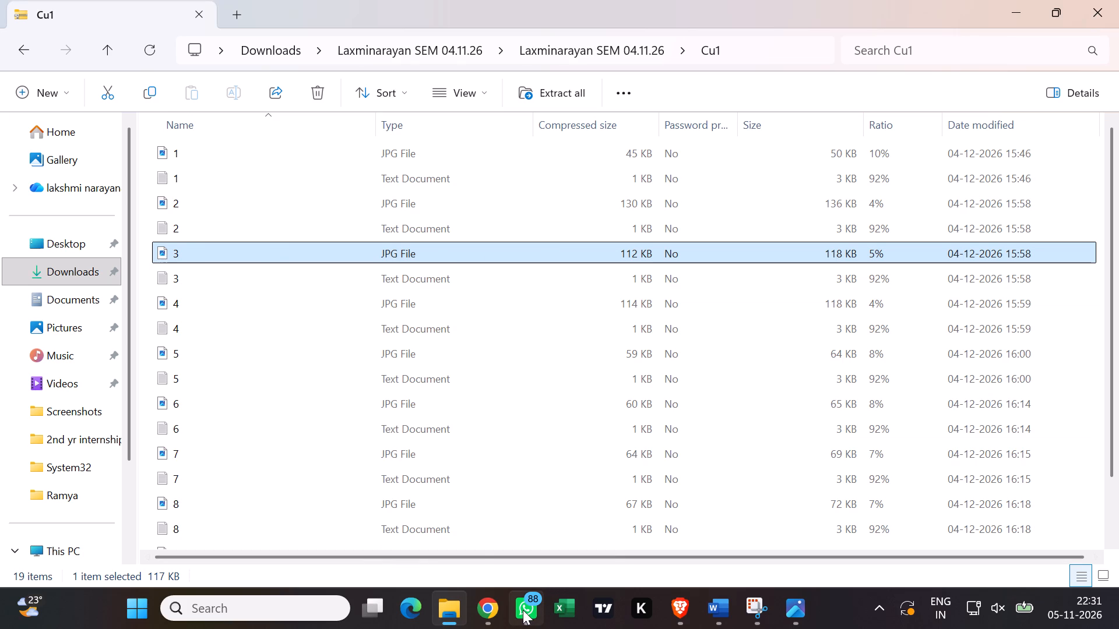
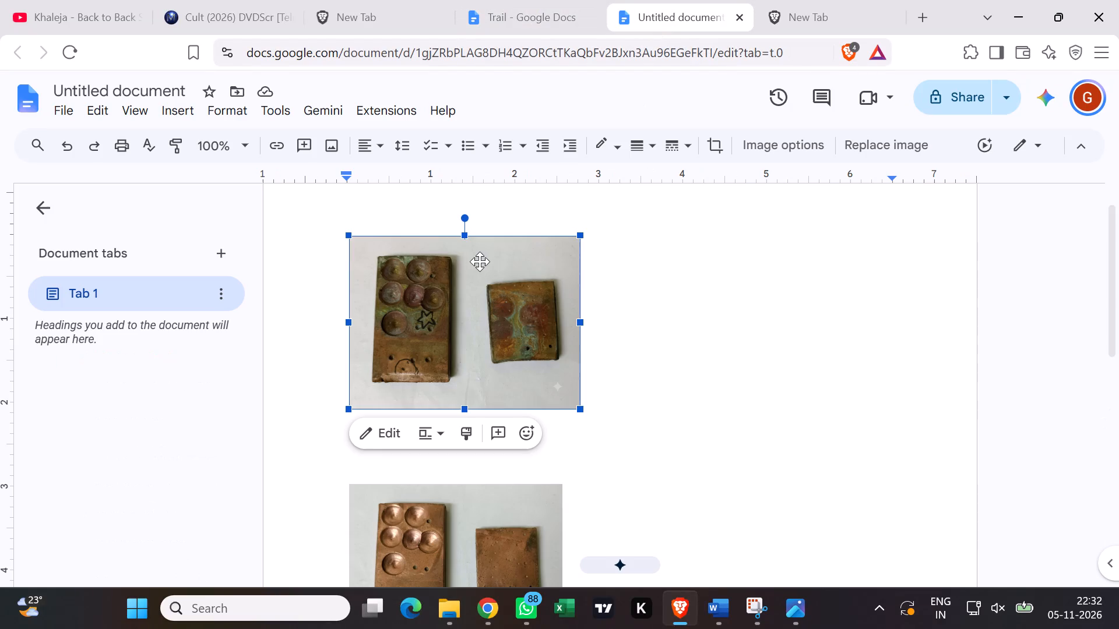
# Delete both photos of the copper plates from the untitled Google Docs document, leaving the cursor on the empty first line.
pyautogui.click(447, 283)
pyautogui.press('Delete')
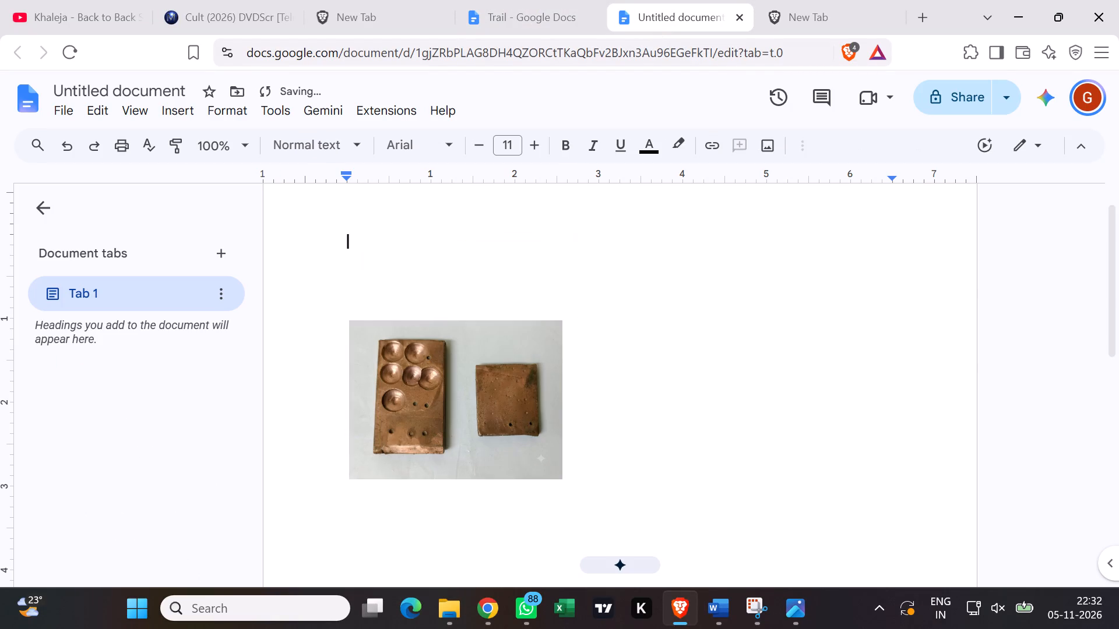
pyautogui.click(431, 344)
pyautogui.press('Delete')
pyautogui.click(441, 249)
pyautogui.click(424, 227)
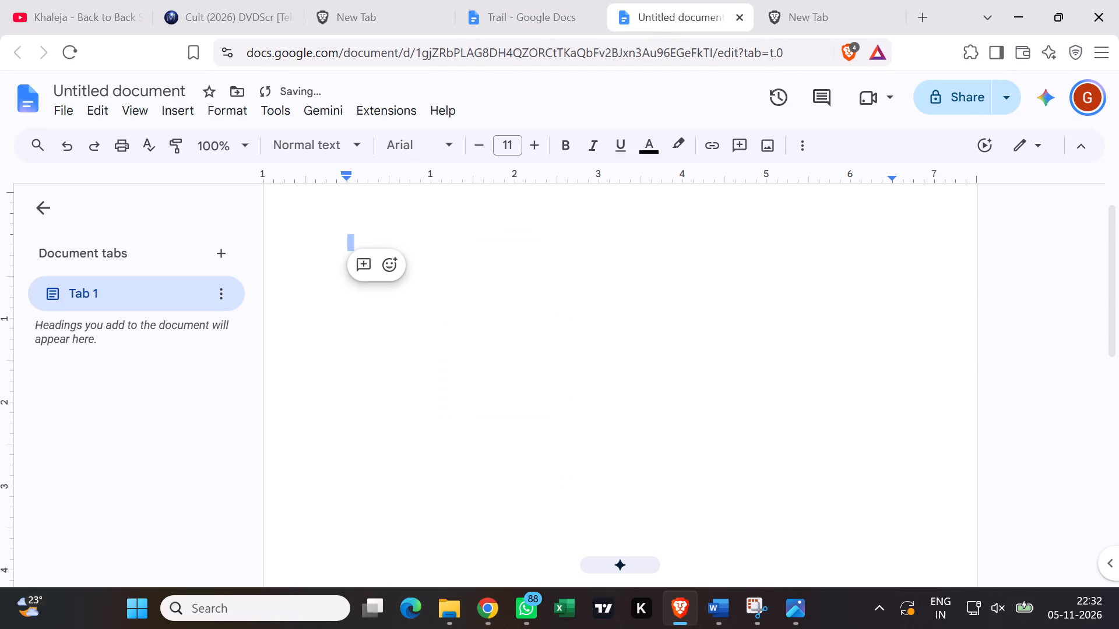
pyautogui.scroll(3, 424, 227)
pyautogui.click(363, 242)
pyautogui.click(394, 304)
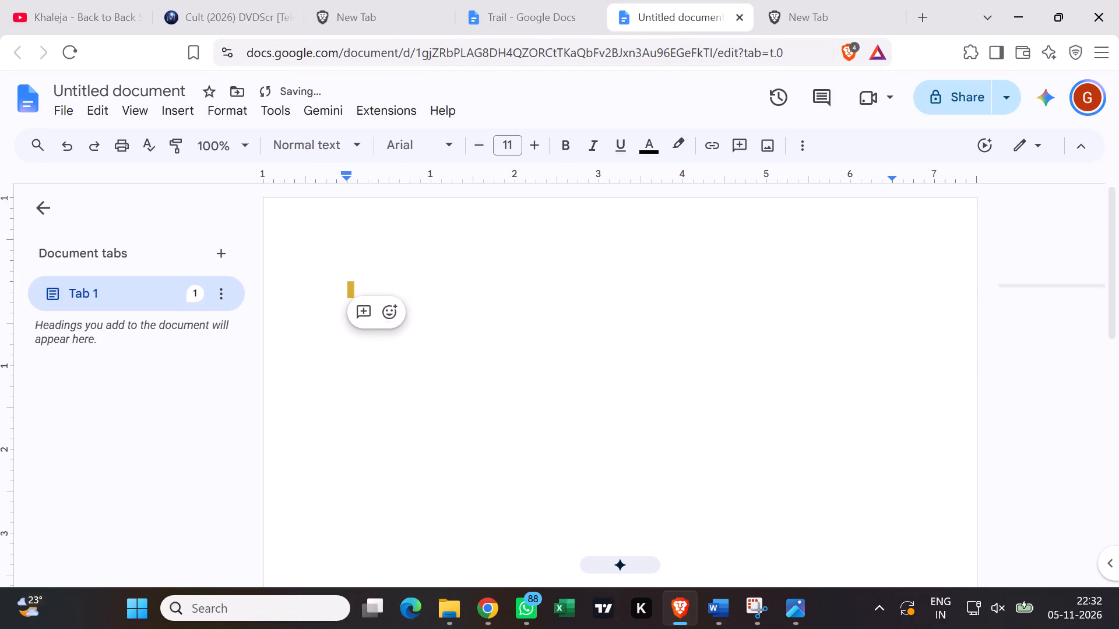
pyautogui.click(450, 264)
pyautogui.click(407, 273)
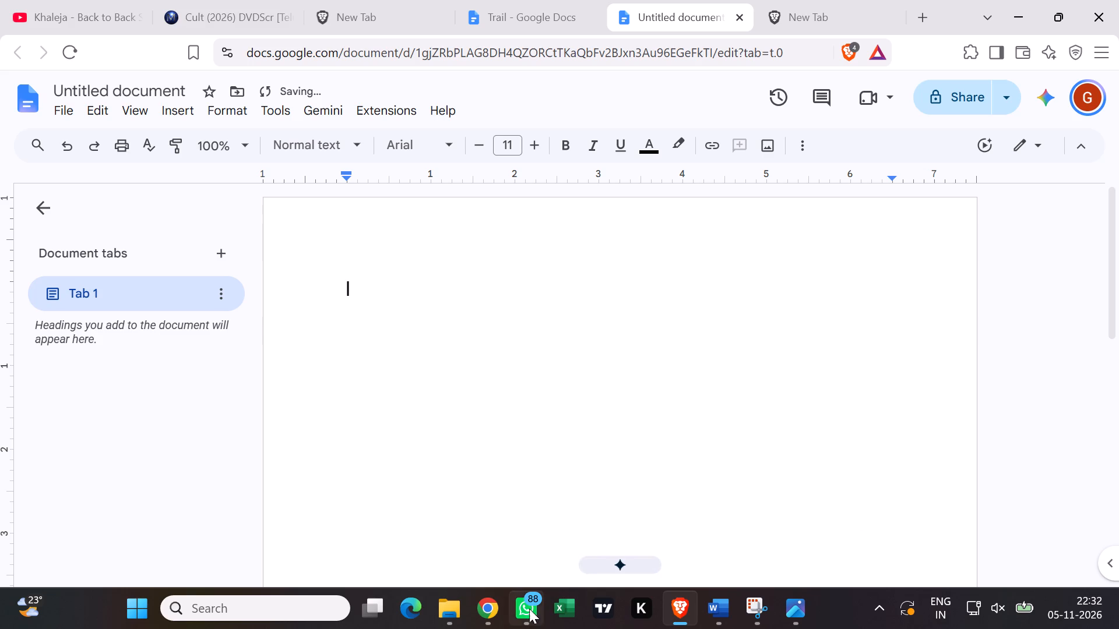
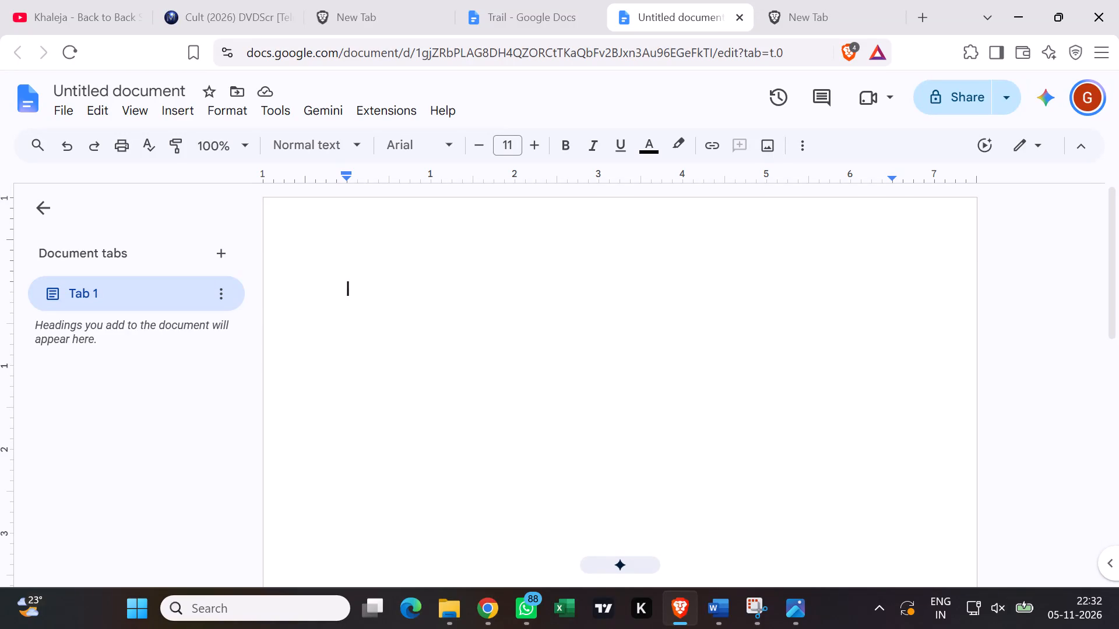
# Paste the copied 2,000x SEM micrograph into the untitled document and shrink it proportionally to about 3.6 inches wide.
pyautogui.hotkey('ctrl', 'v')
pyautogui.click(594, 335)
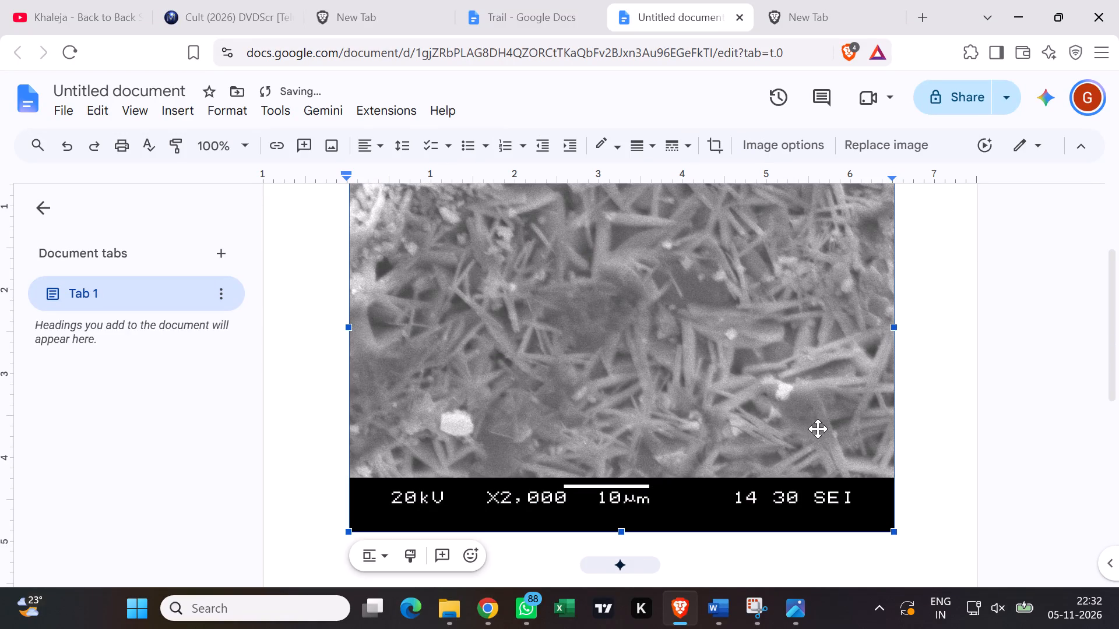
pyautogui.scroll(2, 822, 425)
pyautogui.scroll(-3, 816, 418)
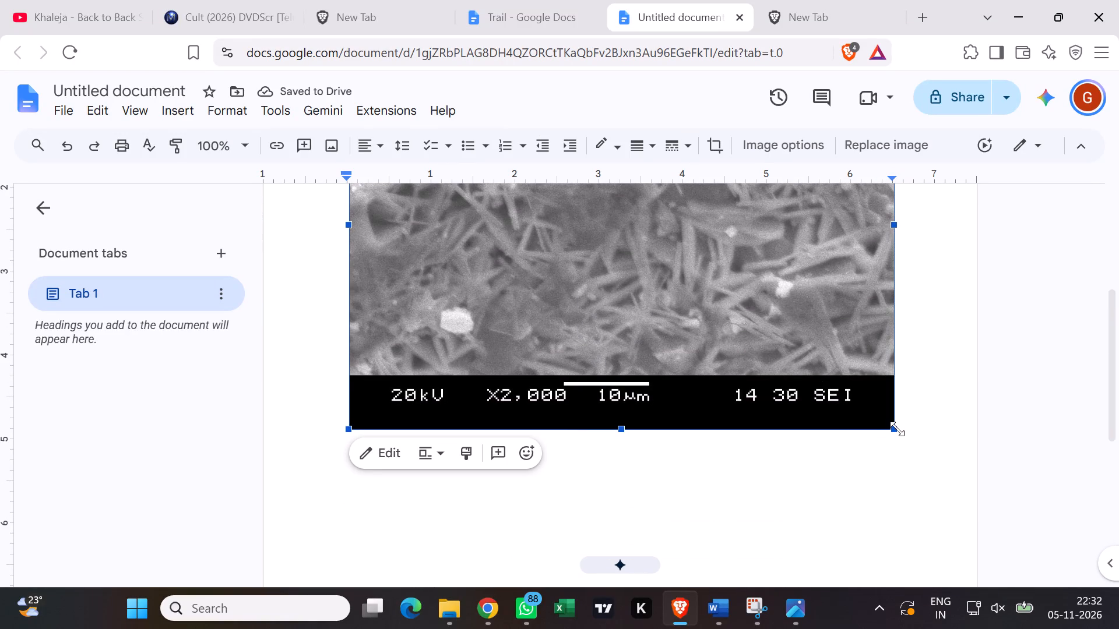
pyautogui.moveTo(897, 429); pyautogui.dragTo(468, 245)
pyautogui.scroll(3, 625, 357)
pyautogui.scroll(-1, 625, 355)
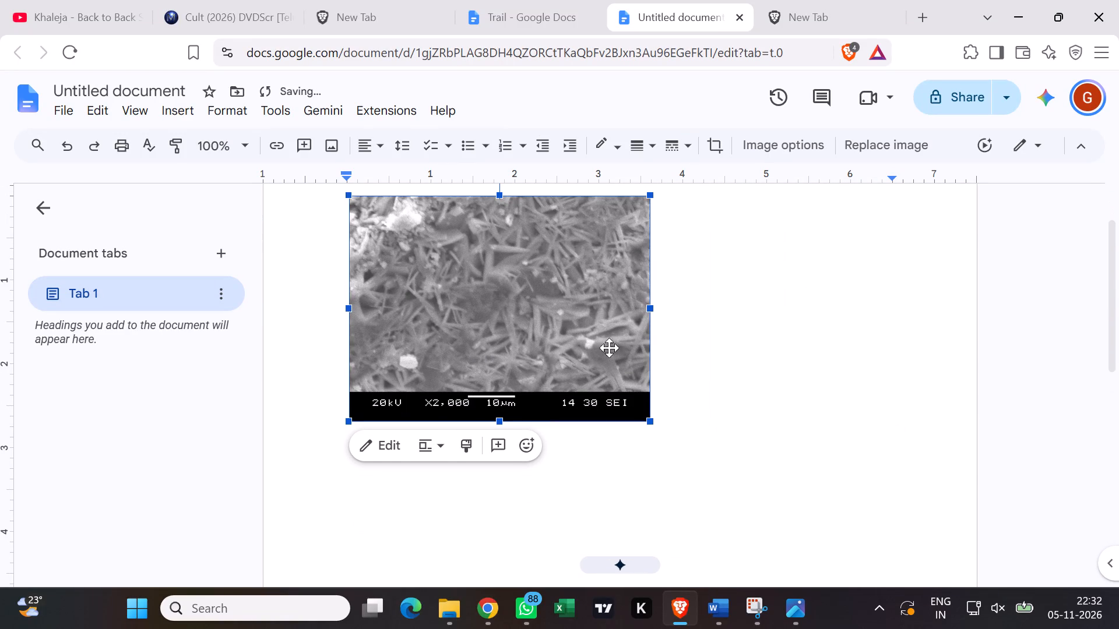
# Copy the resized SEM micrograph into the Trail document, on the first blank line of the page containing the Figure 4.3 caption.
pyautogui.click(494, 23)
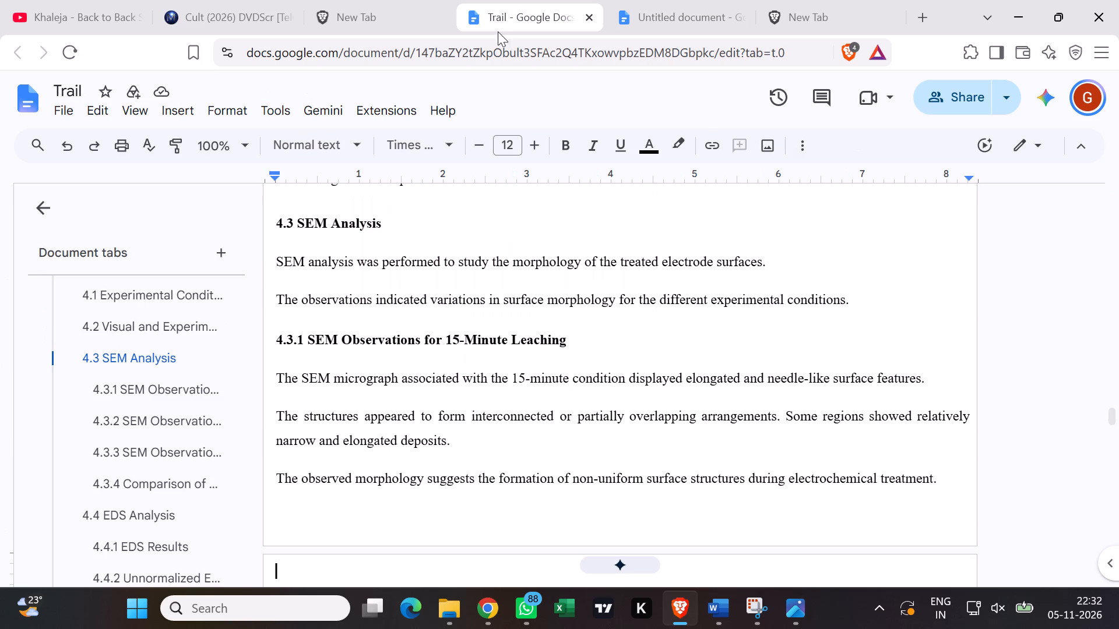
pyautogui.scroll(1, 601, 314)
pyautogui.scroll(-3, 603, 313)
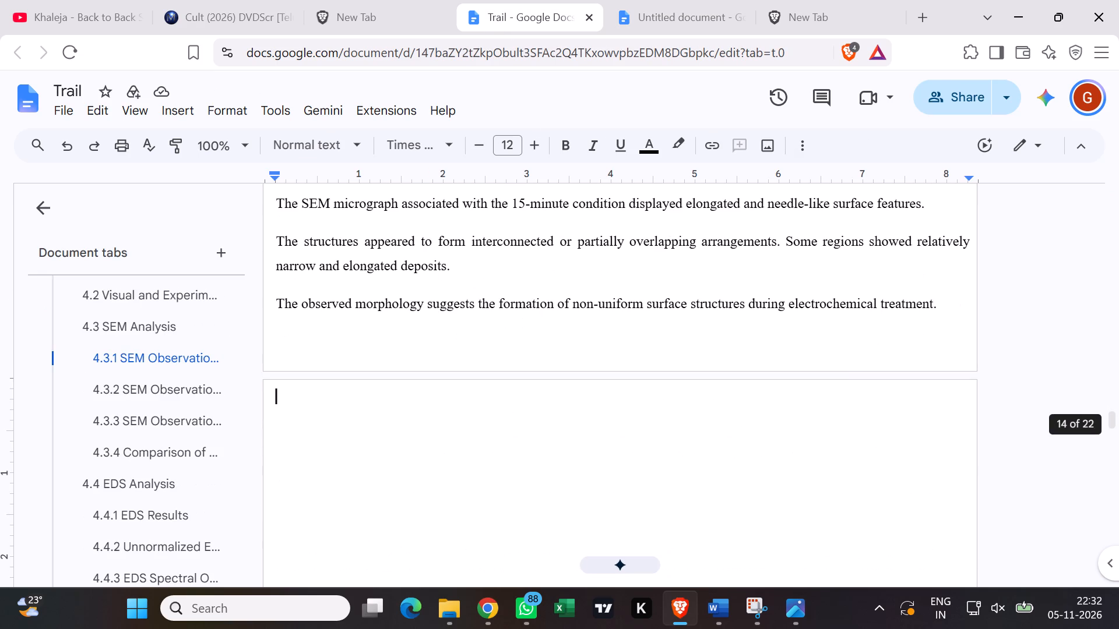
pyautogui.scroll(-3, 600, 314)
pyautogui.scroll(1, 598, 317)
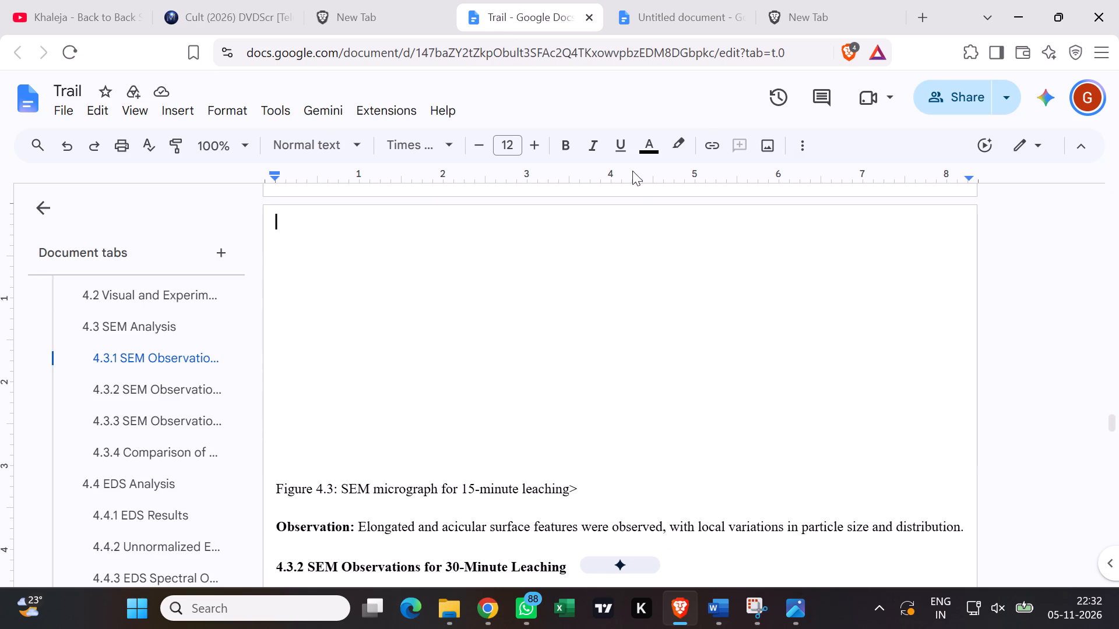
pyautogui.click(648, 3)
pyautogui.click(597, 295)
pyautogui.rightClick(597, 295)
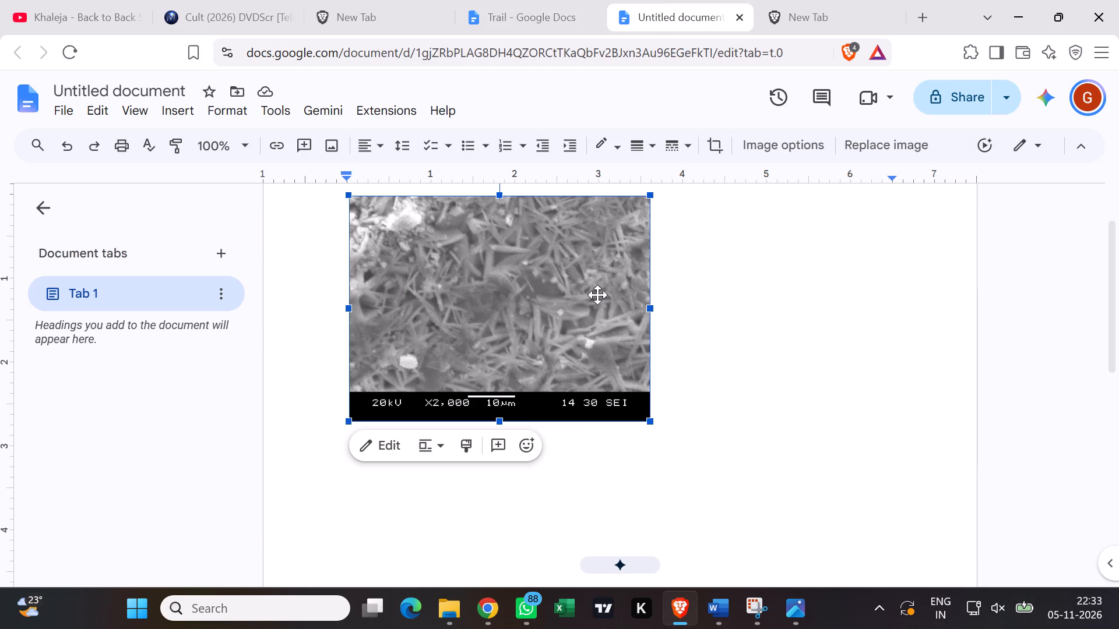
pyautogui.click(696, 186)
pyautogui.click(527, 28)
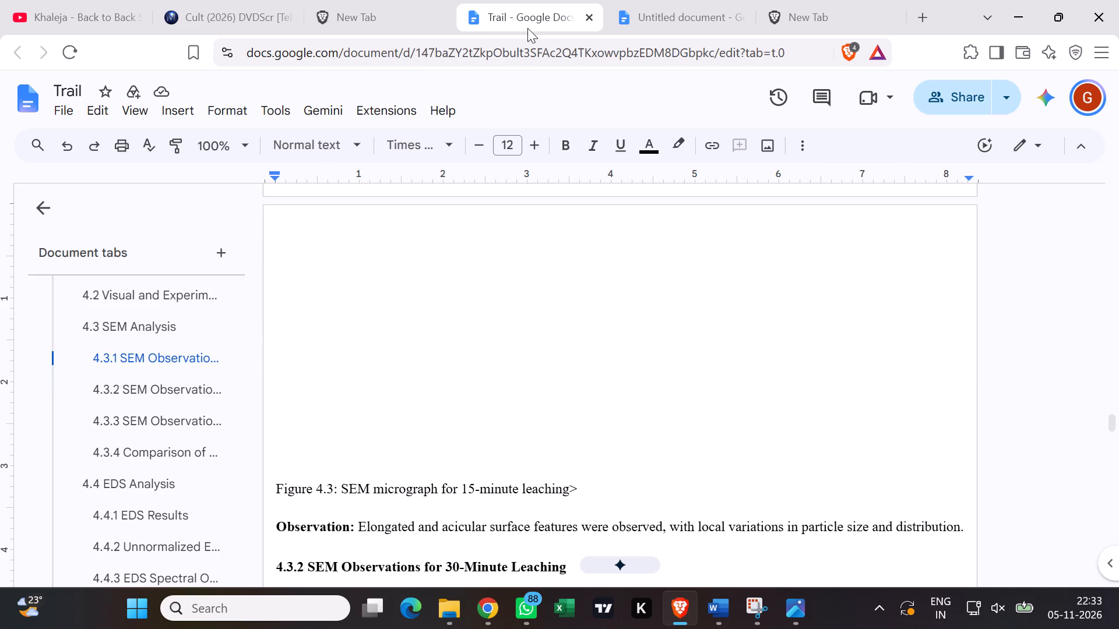
pyautogui.click(488, 289)
pyautogui.click(385, 213)
pyautogui.hotkey('ctrl', 'v')
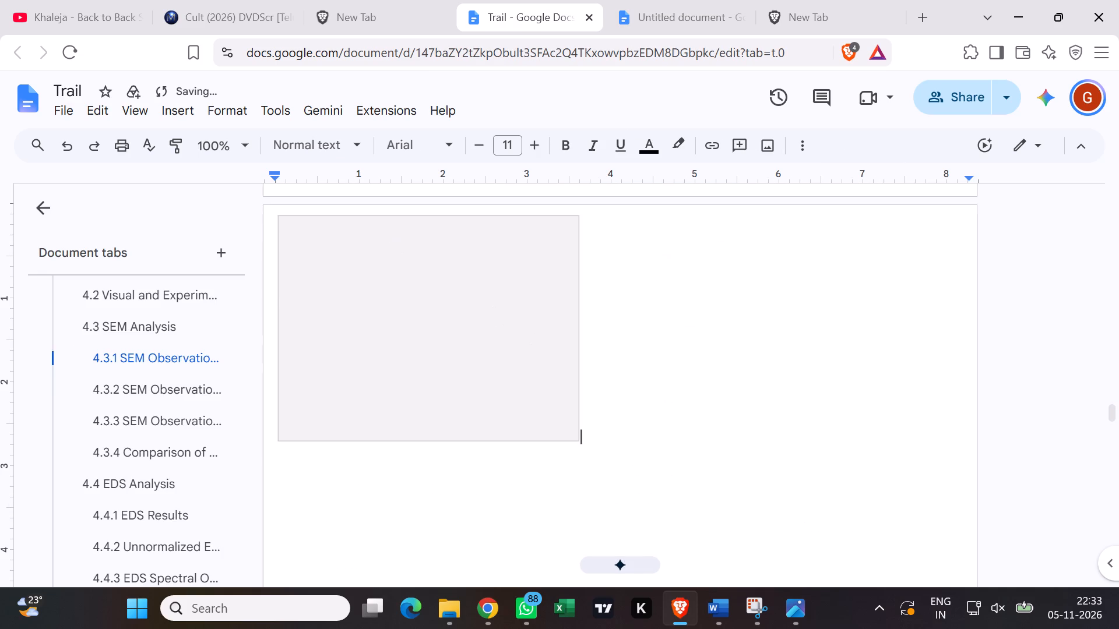
# Remove the blank lines between the SEM micrograph and the Figure 4.3 caption.
pyautogui.click(483, 538)
pyautogui.press('BackSpace')
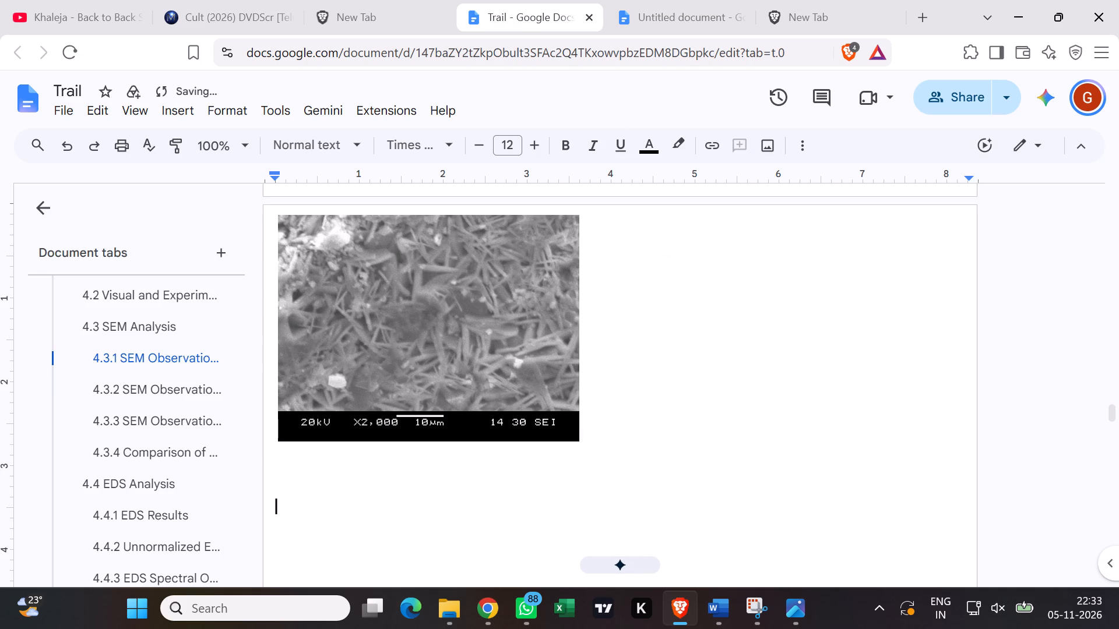
pyautogui.press('BackSpace')
pyautogui.press('BackSpace')
pyautogui.click(284, 560)
pyautogui.scroll(1, 284, 560)
pyautogui.press('BackSpace')
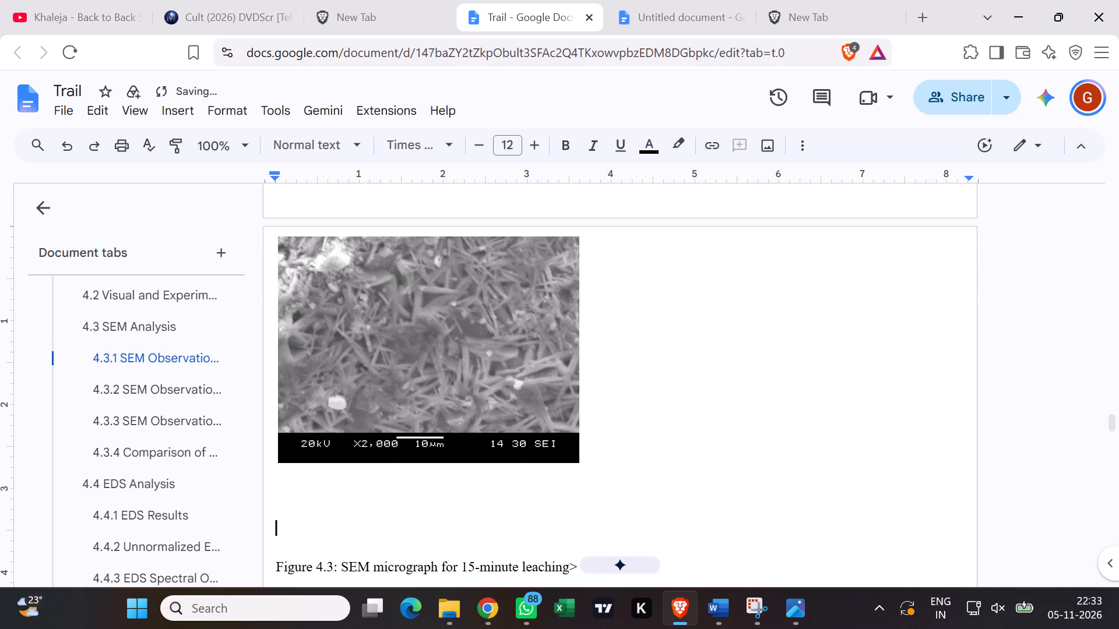
pyautogui.press('BackSpace')
pyautogui.press('BackSpace')
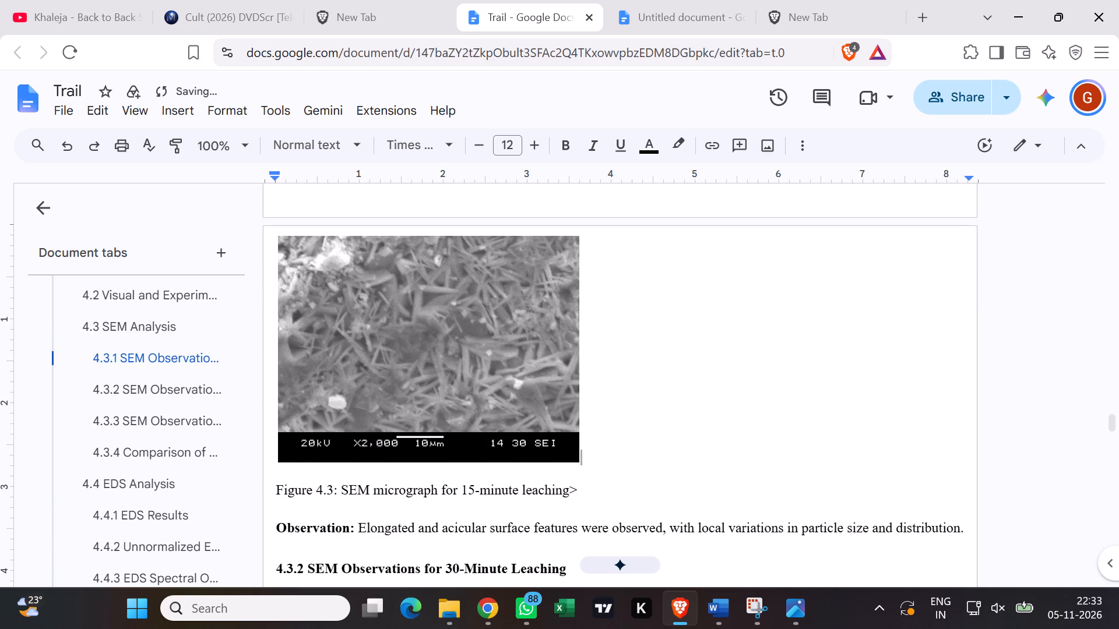
# Delete the trailing ">" so the caption reads "Figure 4.3: SEM micrograph for 15-minute leaching".
pyautogui.click(585, 492)
pyautogui.press('BackSpace')
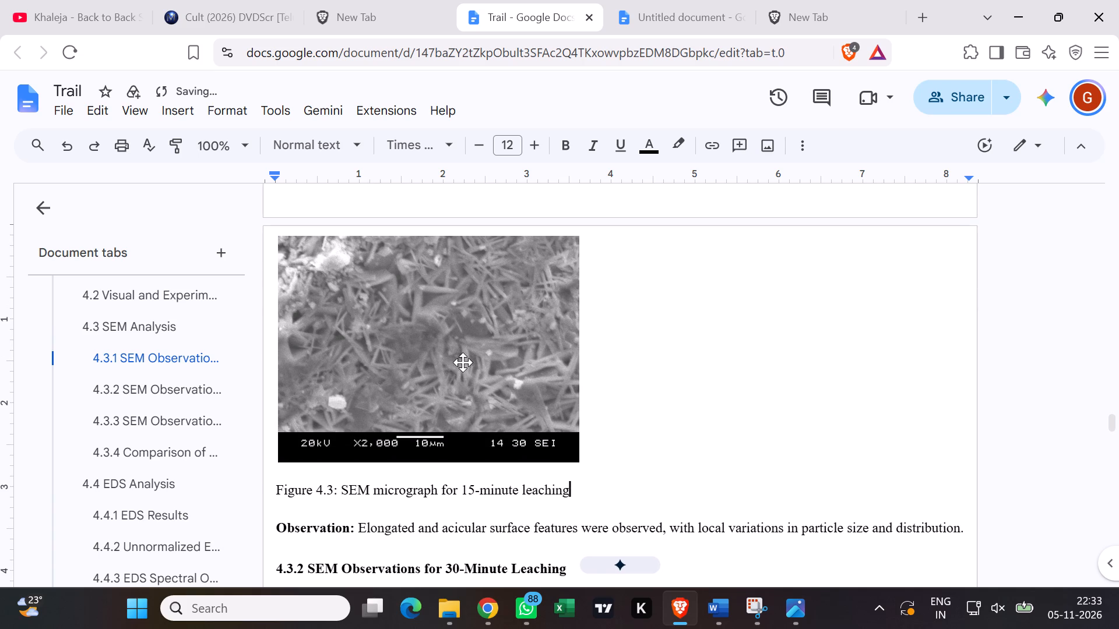
# Centre-align the 15-minute SEM micrograph on the page in section 4.3.1.
pyautogui.click(452, 370)
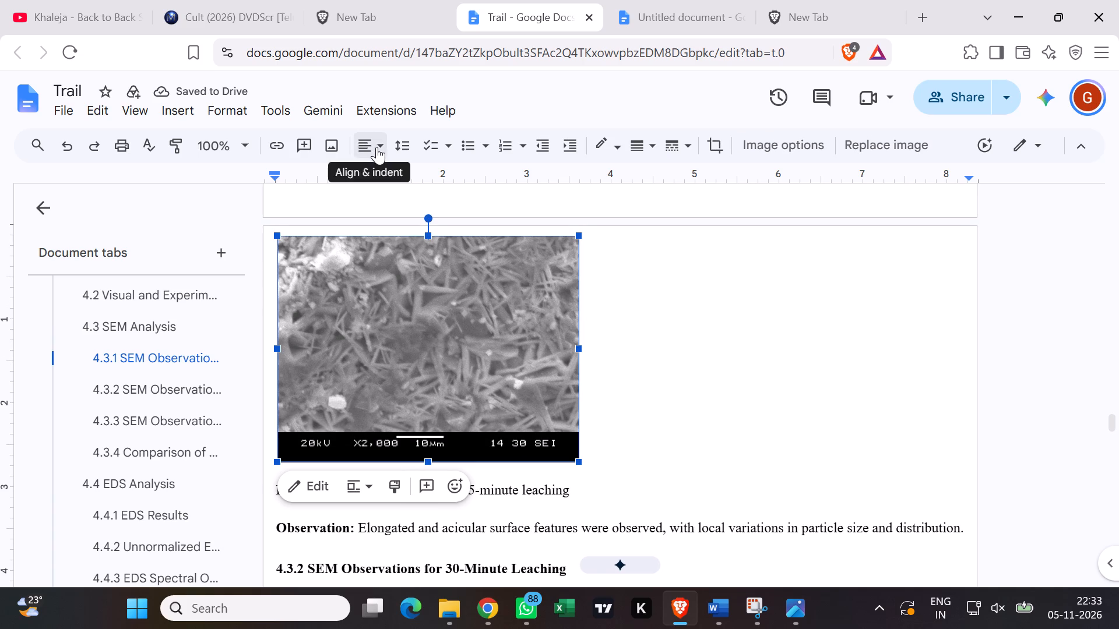
pyautogui.click(376, 147)
pyautogui.click(399, 178)
pyautogui.click(409, 312)
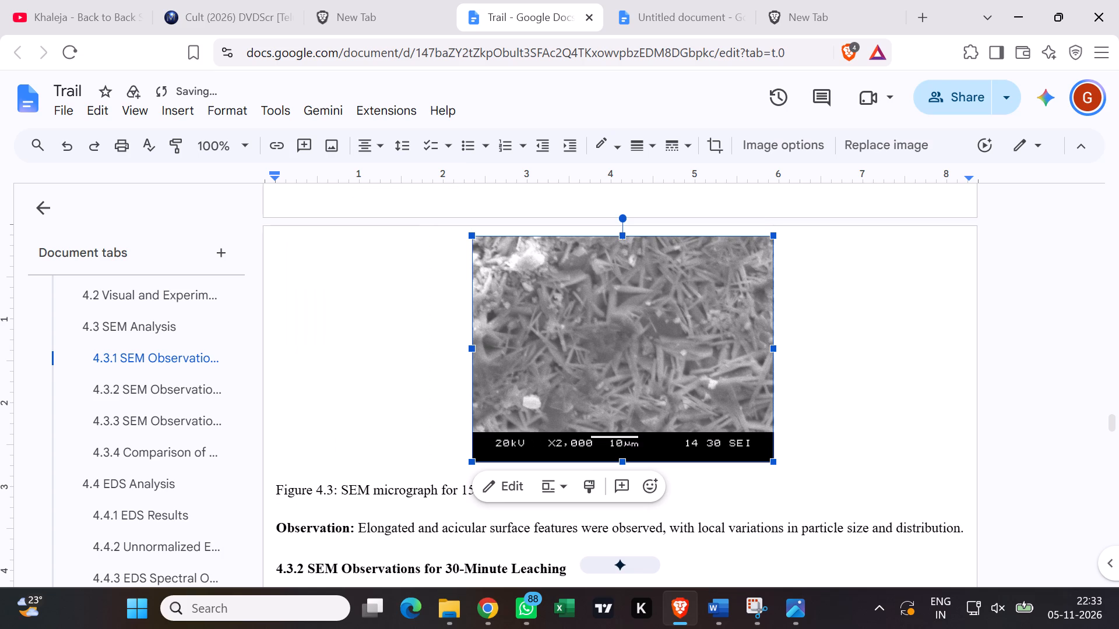
# Indent the Figure 4.3 caption with leading spaces until it sits centred beneath the SEM micrograph.
pyautogui.scroll(4, 409, 312)
pyautogui.scroll(-3, 409, 312)
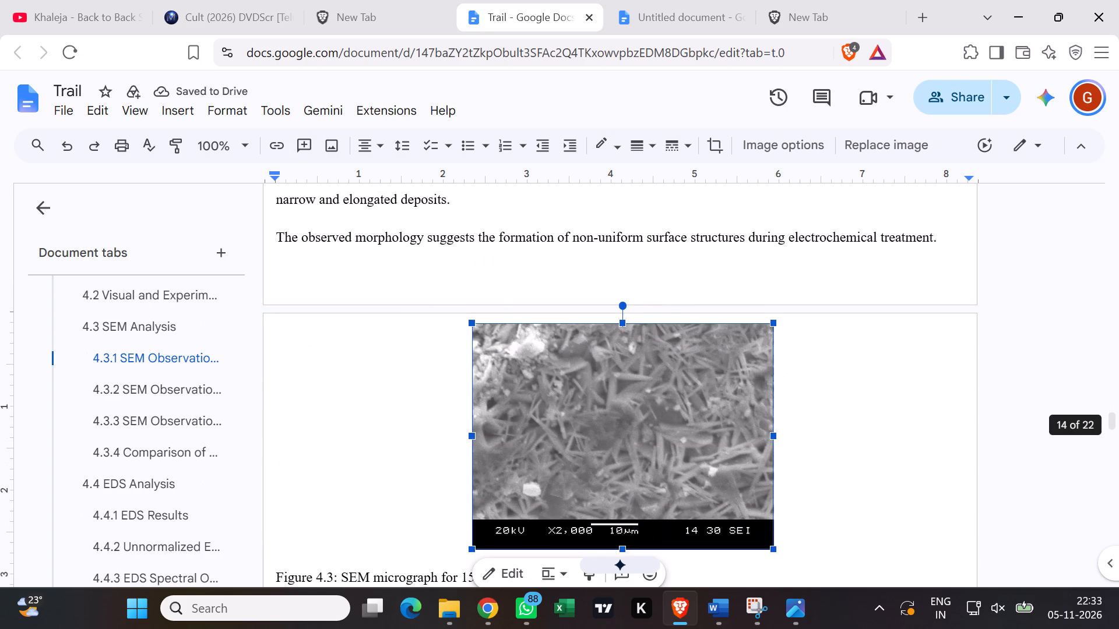
pyautogui.scroll(-4, 337, 400)
pyautogui.scroll(2, 344, 382)
pyautogui.click(269, 398)
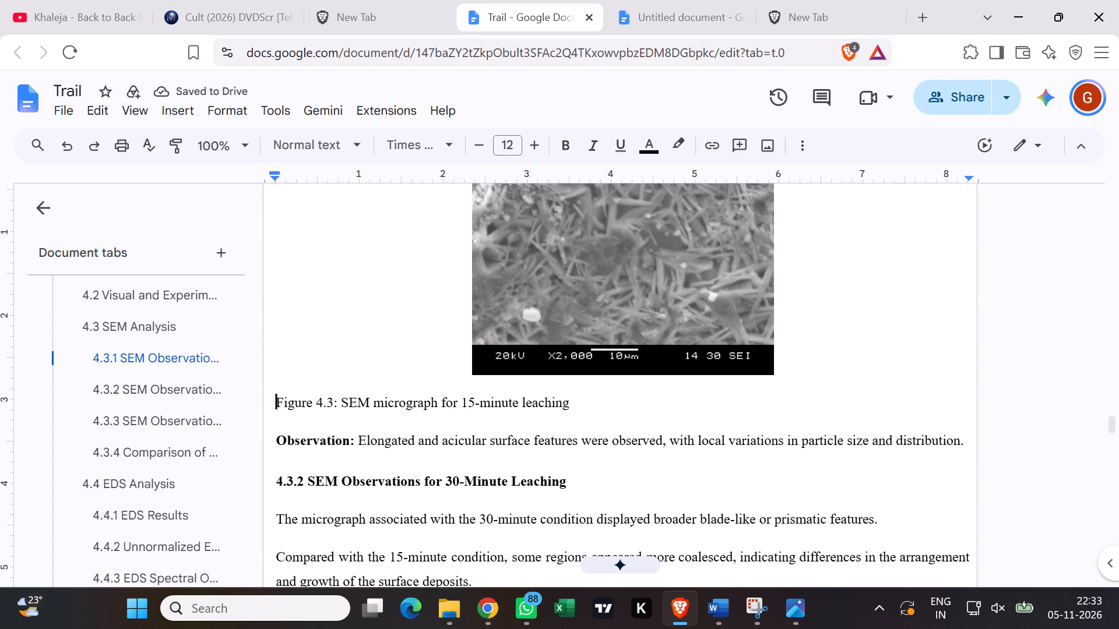
pyautogui.press('space')
pyautogui.press('space')
pyautogui.press('space')
pyautogui.press('space')
pyautogui.press('space')
pyautogui.press('space')
pyautogui.press('space')
pyautogui.press('space')
pyautogui.press('space')
pyautogui.press('space')
pyautogui.press('space')
pyautogui.press('space')
pyautogui.press('space')
pyautogui.press('space')
pyautogui.press('space')
pyautogui.press('space')
pyautogui.press('space')
pyautogui.press('space')
pyautogui.press('space')
pyautogui.press('space')
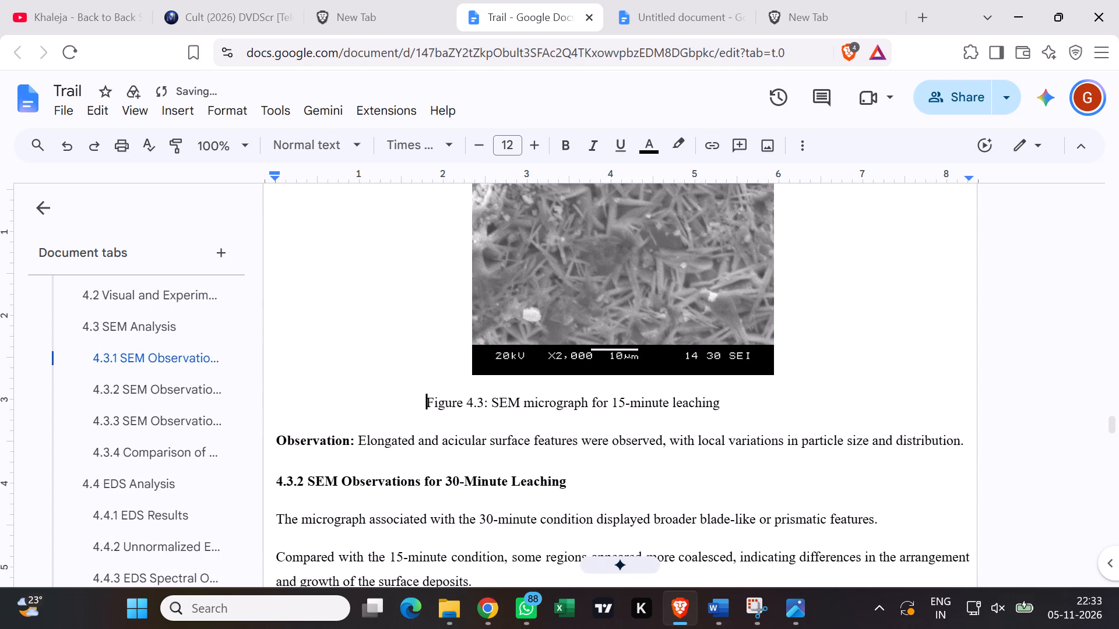
pyautogui.scroll(-1, 516, 408)
pyautogui.scroll(2, 510, 402)
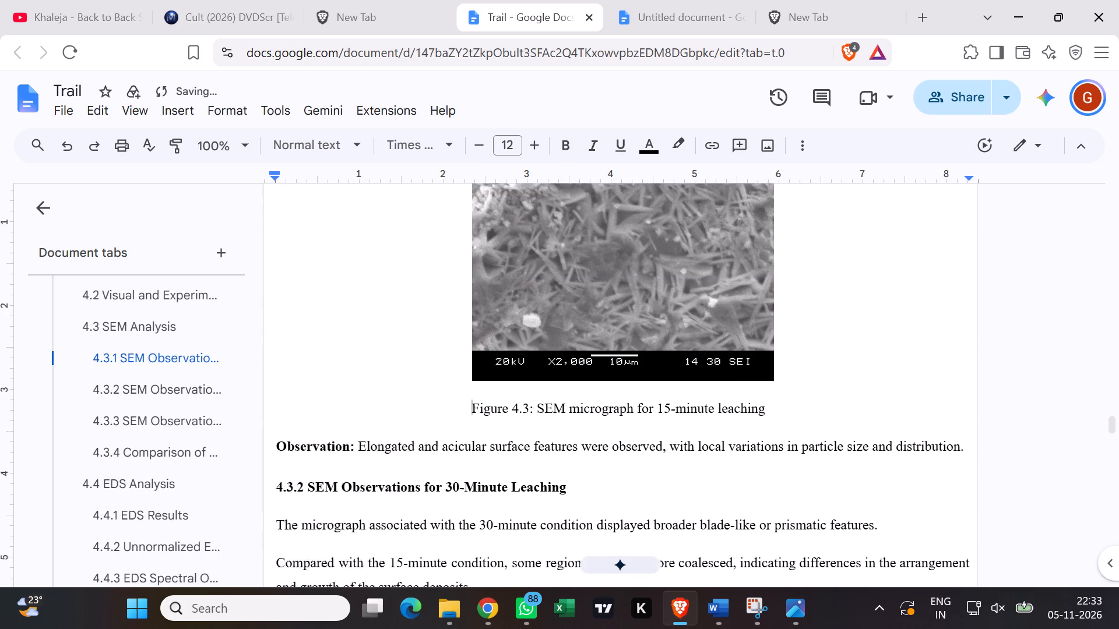
pyautogui.click(418, 380)
pyautogui.click(394, 390)
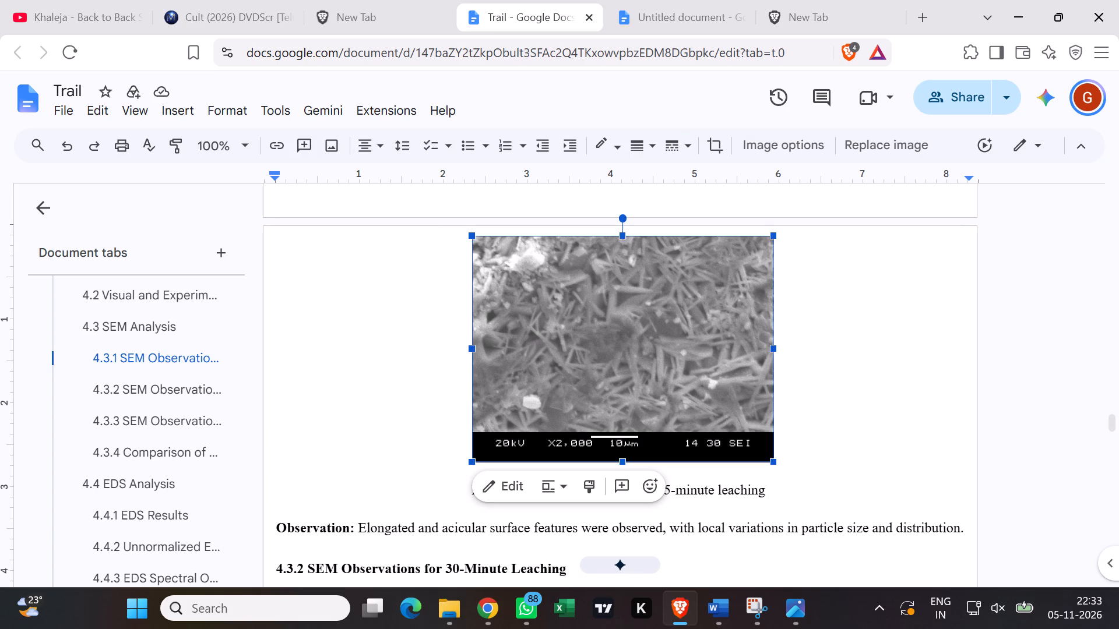
pyautogui.click(730, 553)
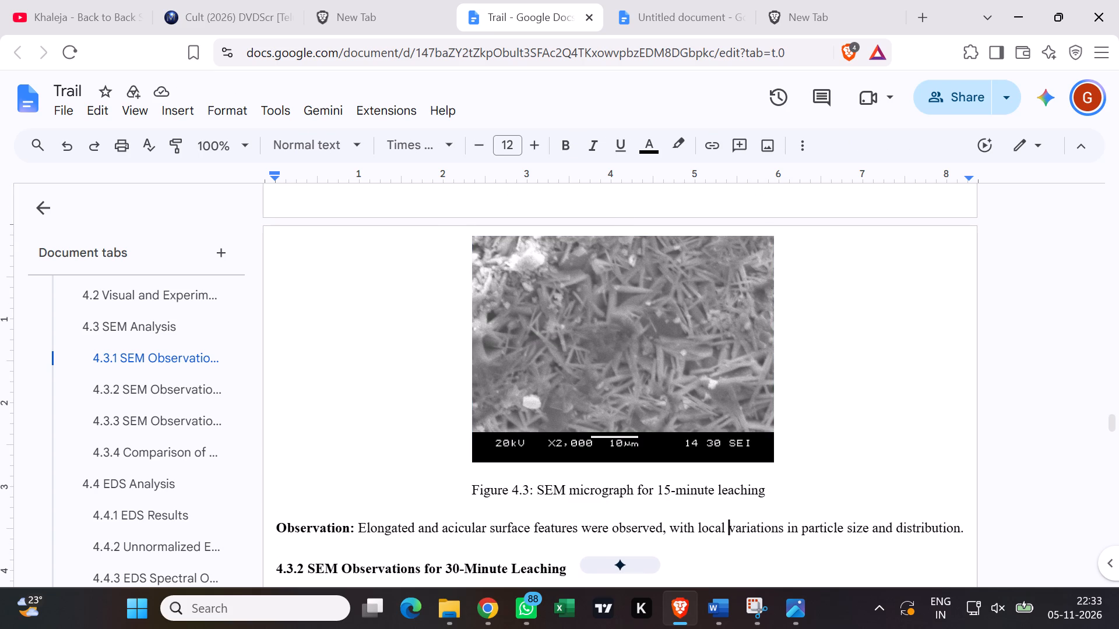
# Remove "<Insert " from the 30-minute placeholder in section 4.3.2 so its line starts with "Figure 4.4: SEM micrograph".
pyautogui.scroll(4, 832, 539)
pyautogui.scroll(-2, 803, 544)
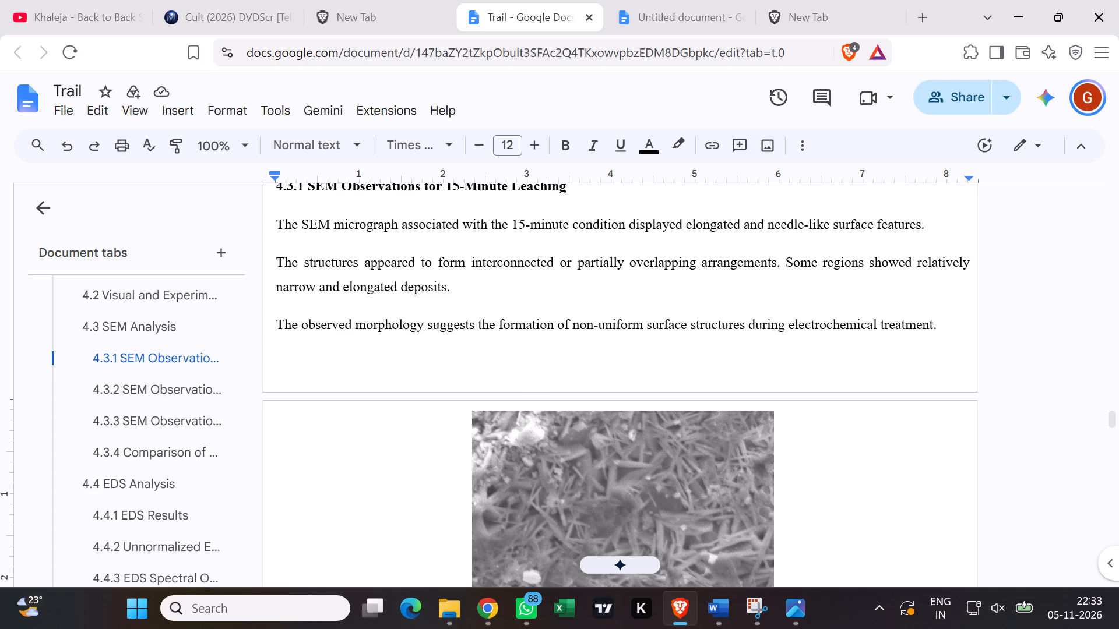
pyautogui.scroll(-1, 892, 260)
pyautogui.scroll(-2, 836, 341)
pyautogui.scroll(-3, 754, 361)
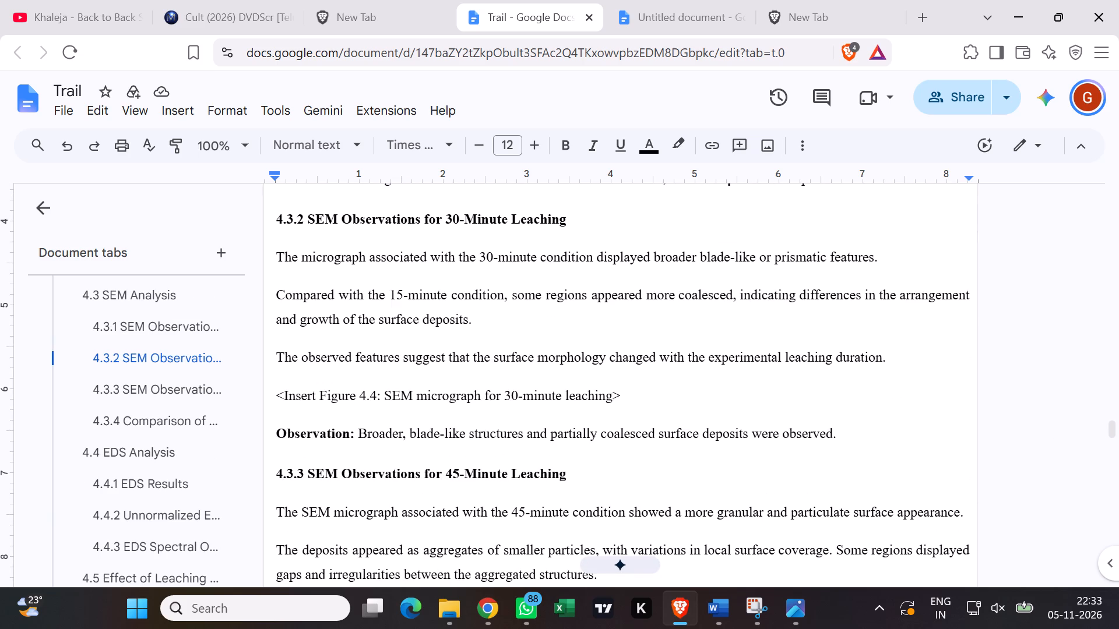
pyautogui.click(315, 391)
pyautogui.click(320, 396)
pyautogui.press('BackSpace')
pyautogui.press('BackSpace')
pyautogui.press('BackSpace')
pyautogui.press('BackSpace')
pyautogui.press('BackSpace')
pyautogui.press('BackSpace')
pyautogui.press('BackSpace')
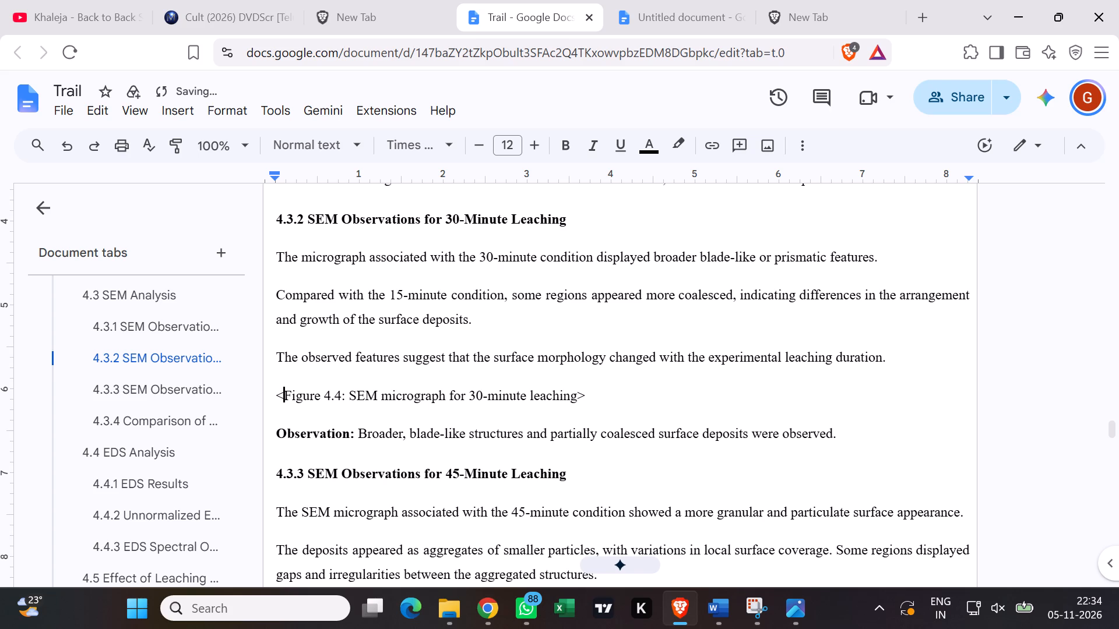
pyautogui.press('BackSpace')
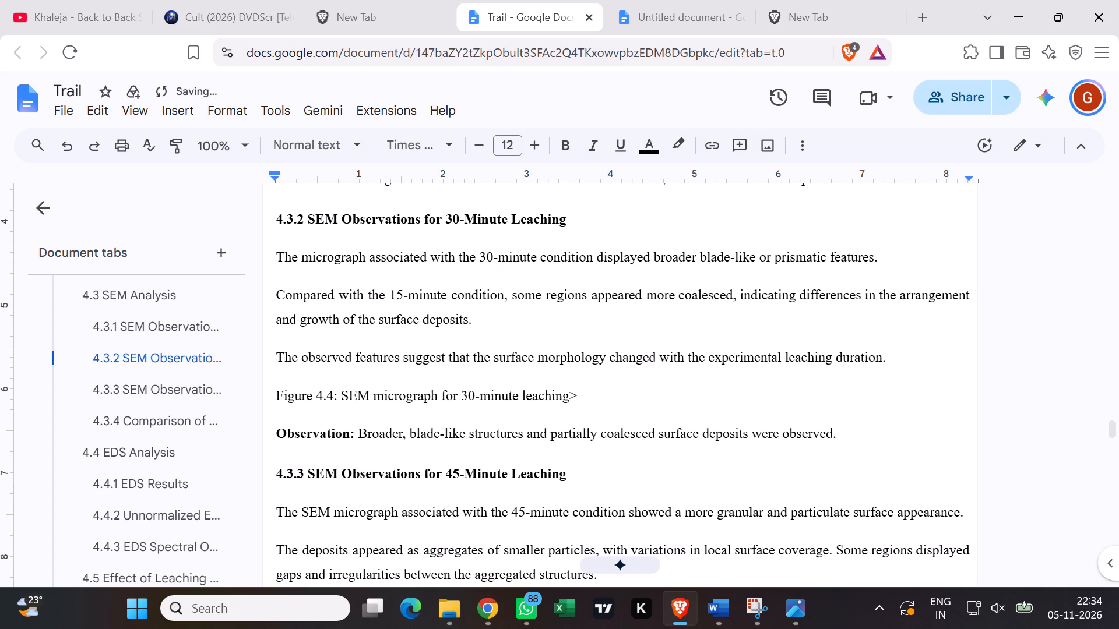
# Add several blank lines above the Figure 4.4 caption in section 4.3.2 to make room for its image.
pyautogui.click(901, 361)
pyautogui.press('Return')
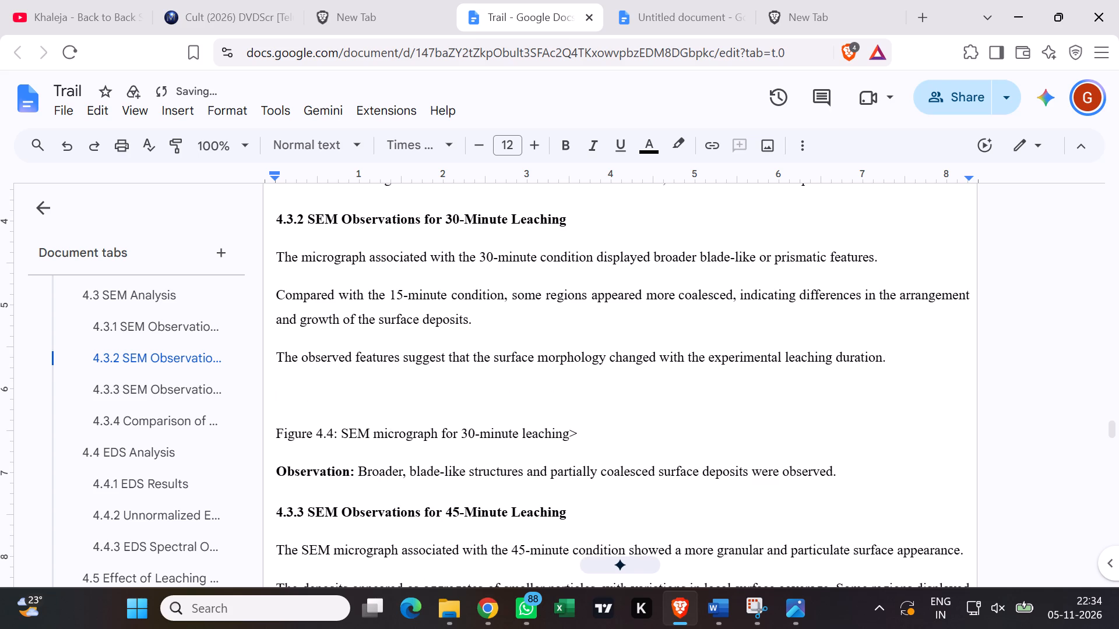
pyautogui.press('Return')
pyautogui.press('Return')
pyautogui.press('Return')
pyautogui.press('Return')
pyautogui.scroll(-2, 634, 415)
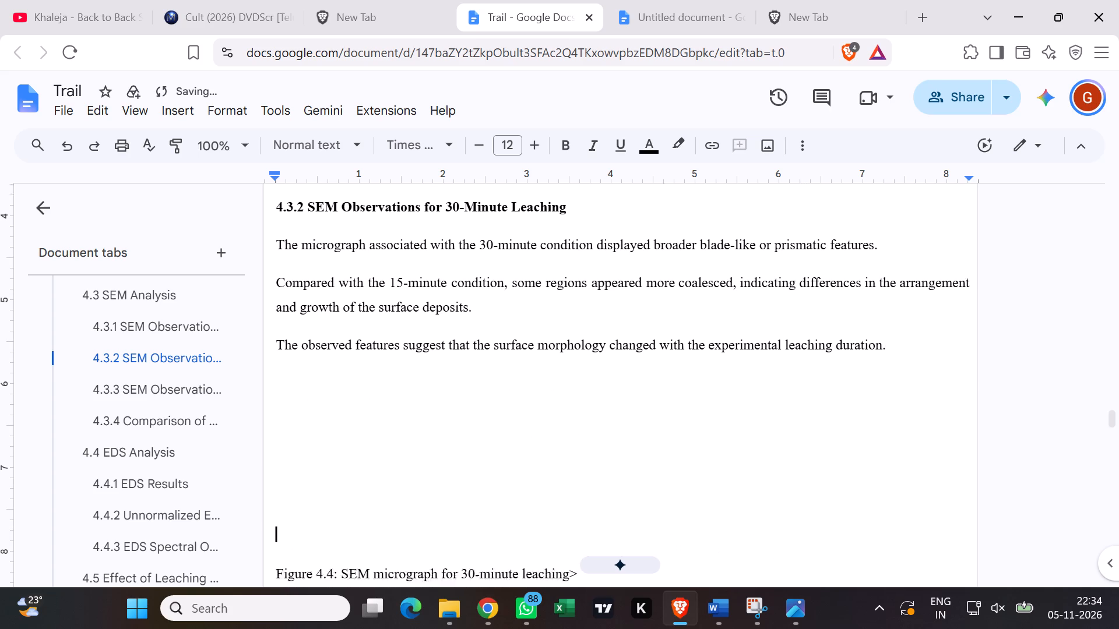
pyautogui.click(541, 354)
pyautogui.click(502, 358)
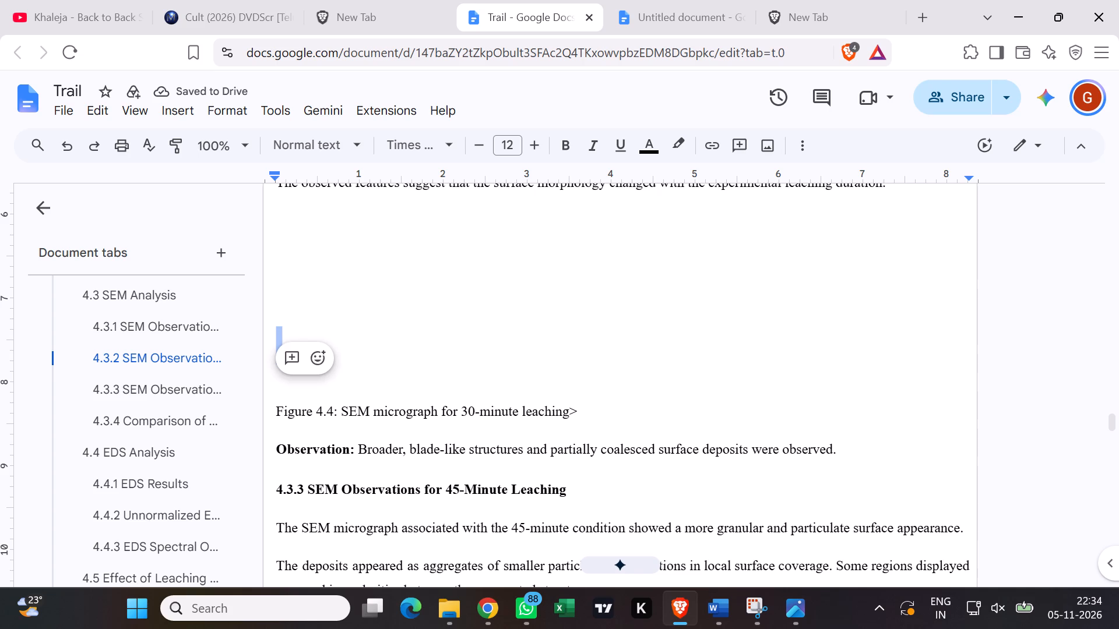
pyautogui.press('Return')
# Delete the 15-minute SEM micrograph from the untitled document.
pyautogui.click(675, 13)
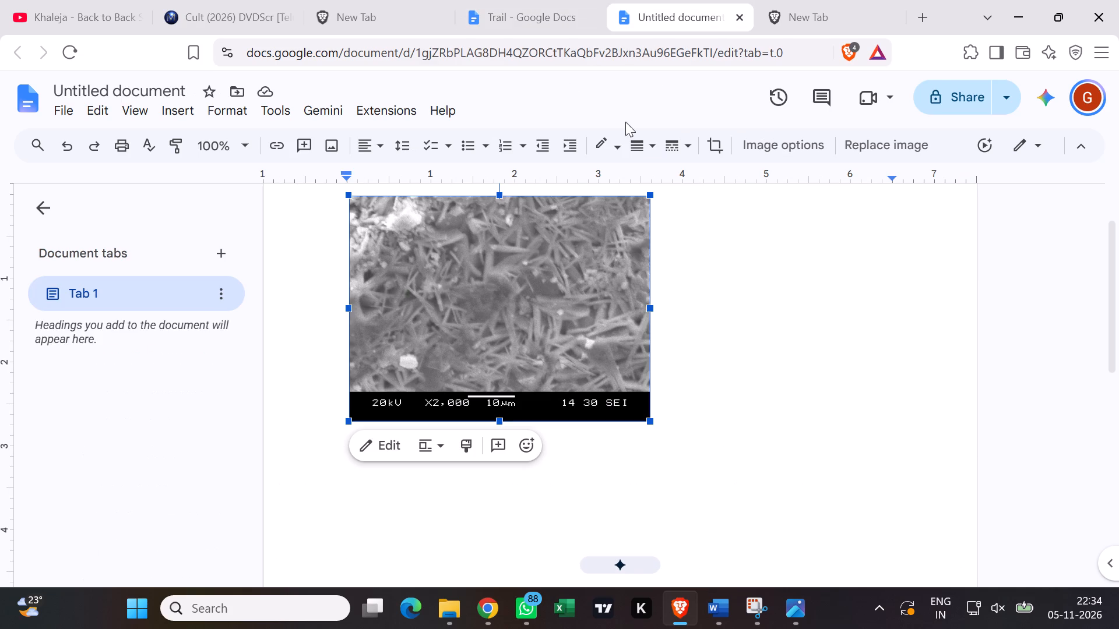
pyautogui.click(520, 268)
pyautogui.press('Delete')
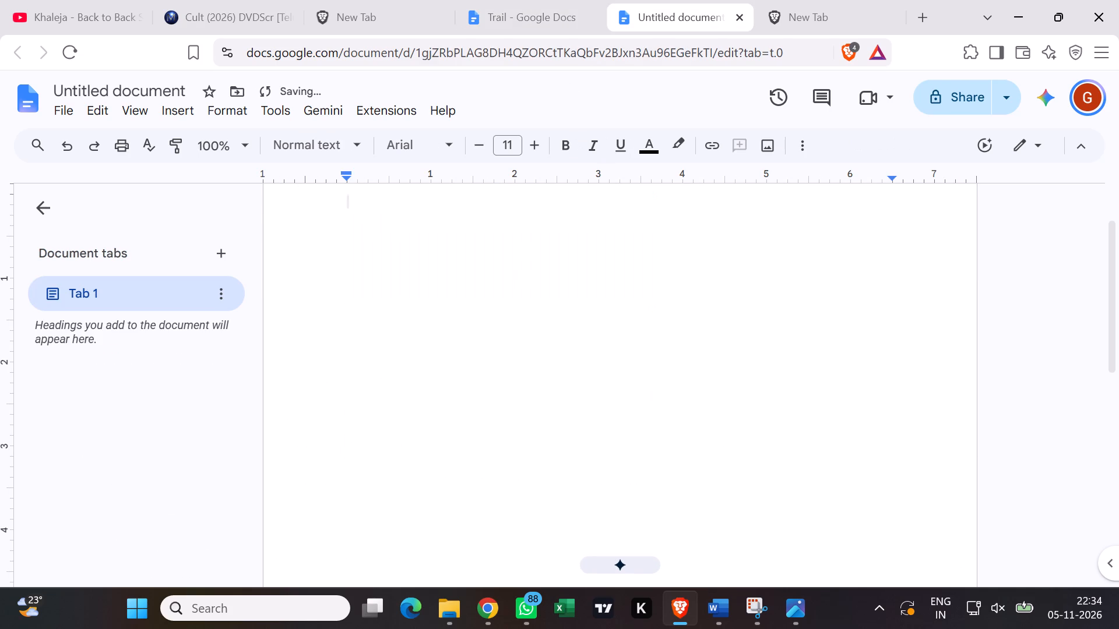
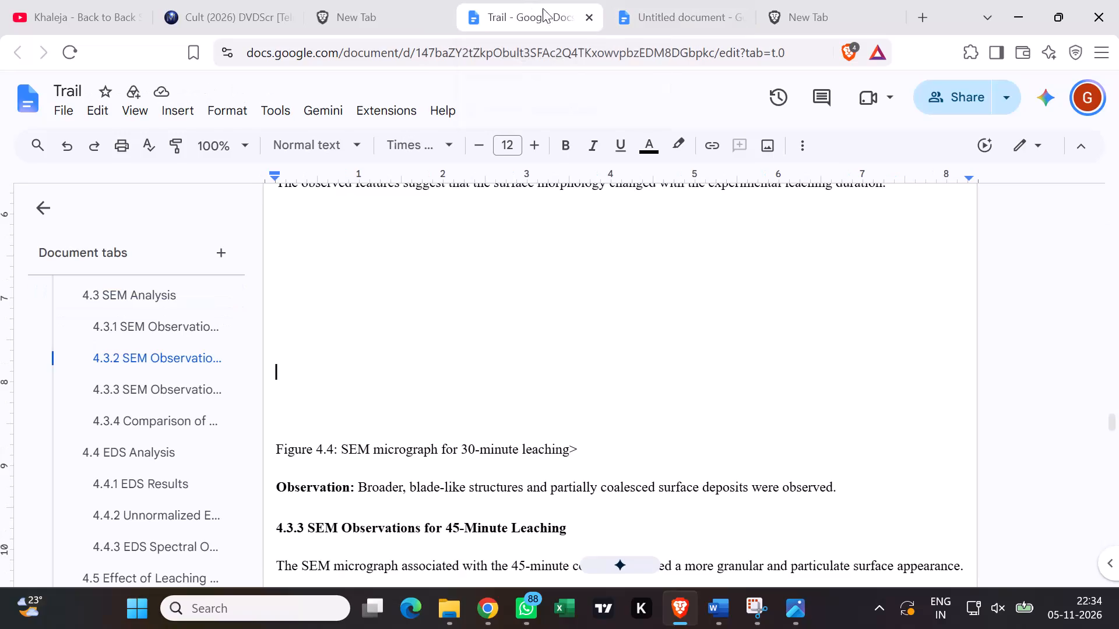
# Place the text cursor on the first blank line below the last paragraph of section 4.3.2 in the Trail document.
pyautogui.click(674, 20)
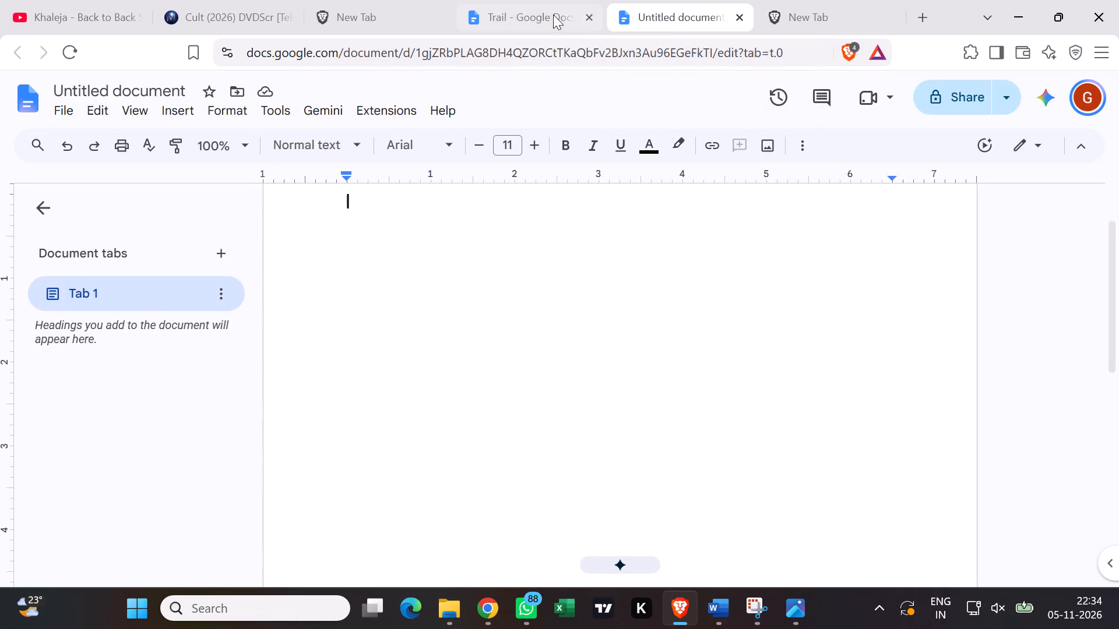
pyautogui.click(533, 14)
pyautogui.scroll(5, 432, 401)
pyautogui.scroll(-2, 422, 393)
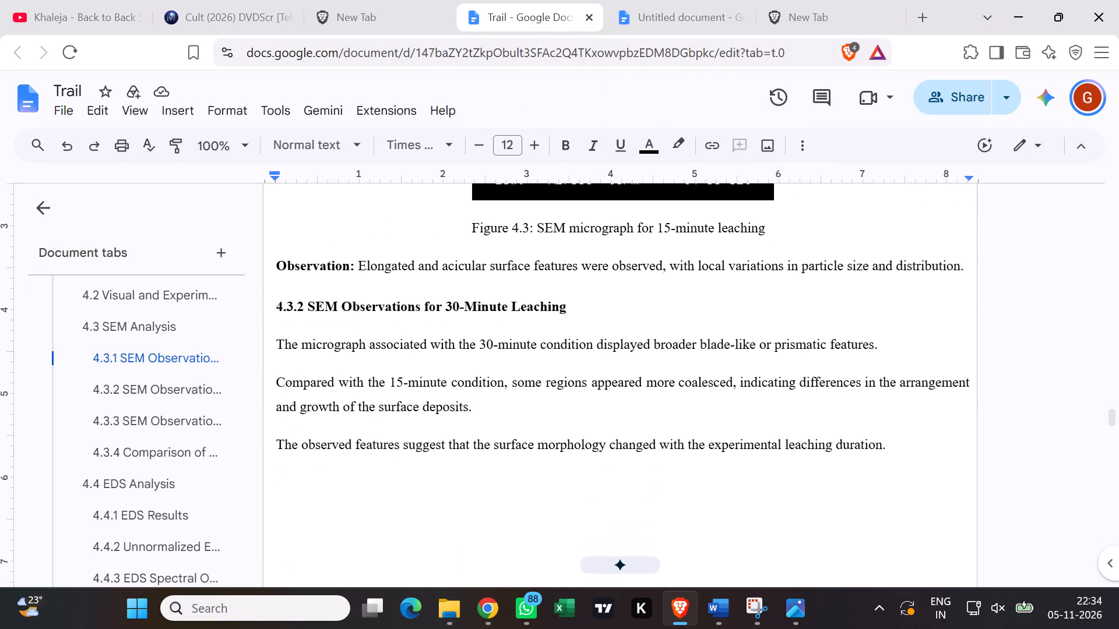
pyautogui.scroll(-1, 421, 400)
pyautogui.click(356, 433)
pyautogui.click(300, 396)
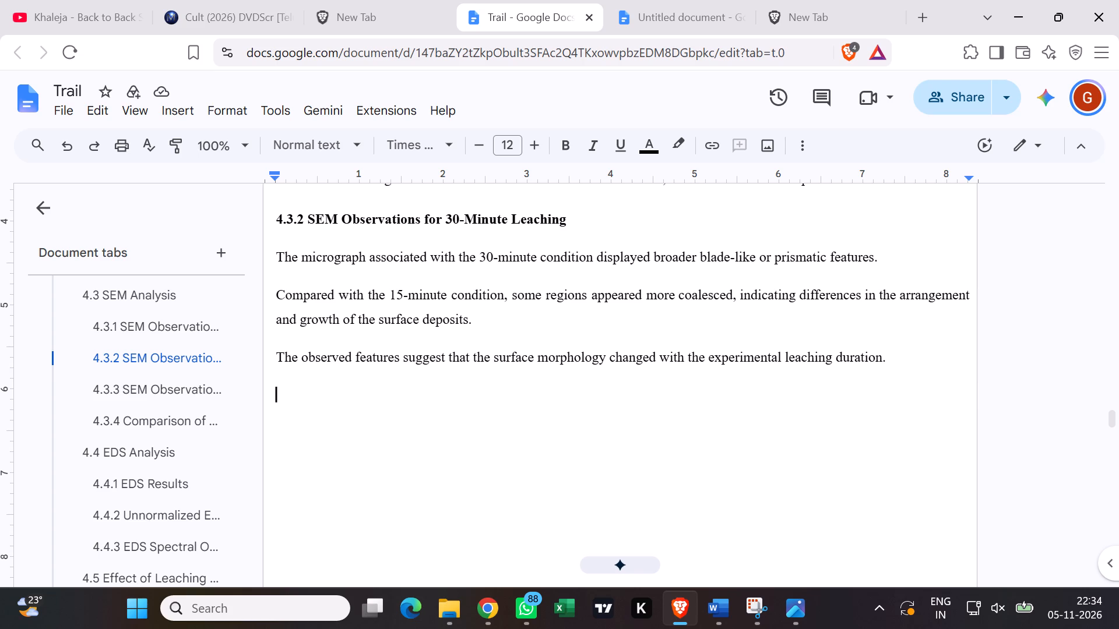
# Paste the 30-minute SEM micrograph into the untitled document and shrink it proportionally to about 3.6 inches wide.
pyautogui.click(655, 15)
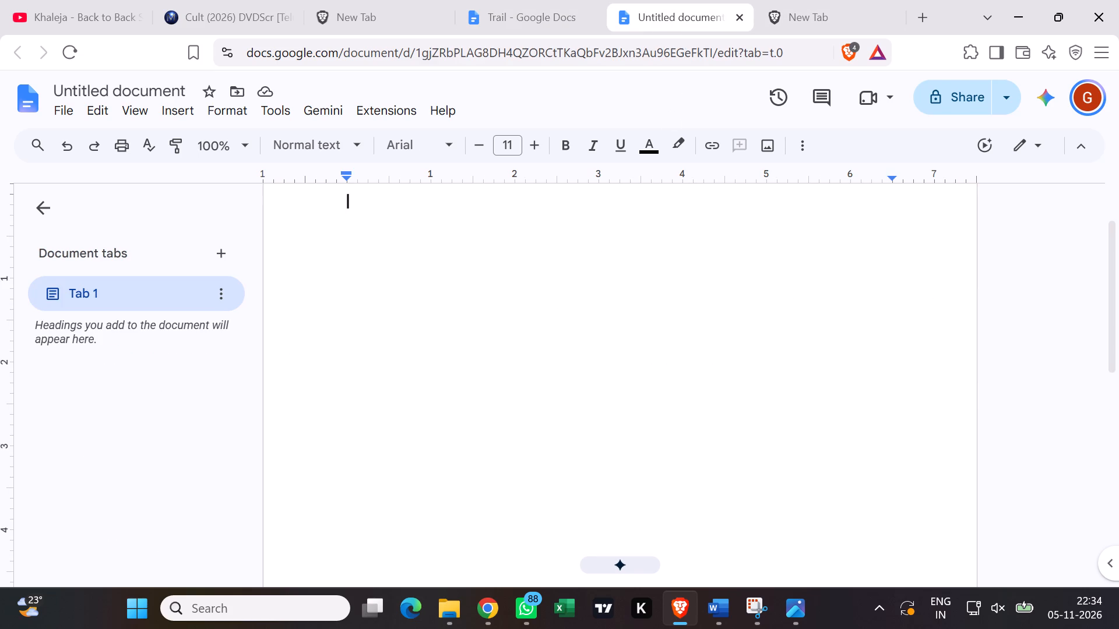
pyautogui.scroll(3, 499, 480)
pyautogui.click(474, 430)
pyautogui.click(383, 292)
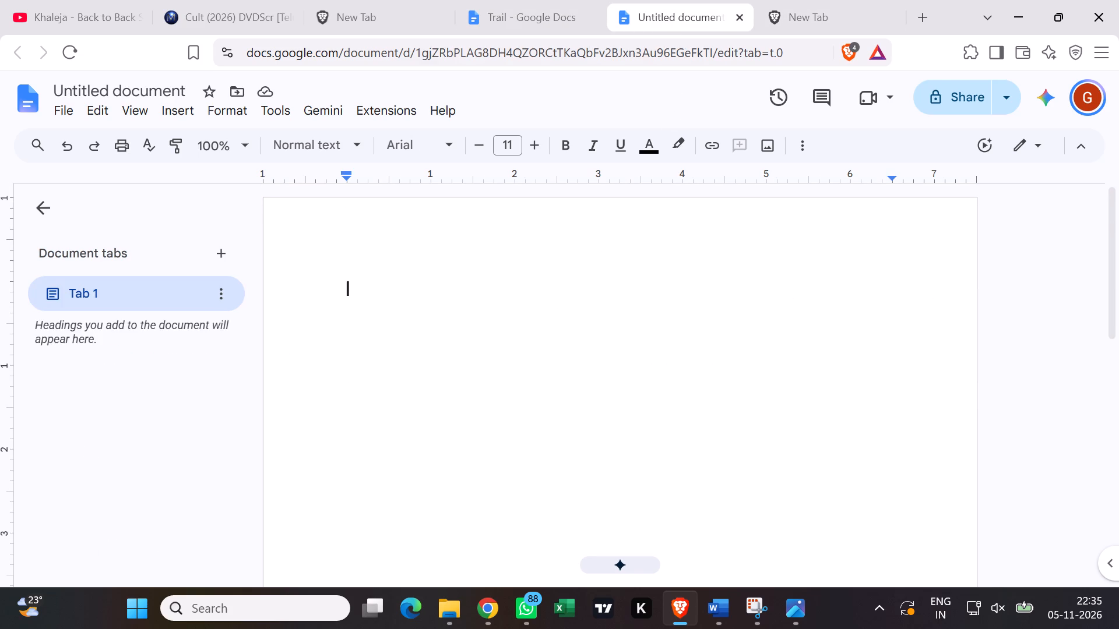
pyautogui.hotkey('ctrl', 'v')
pyautogui.click(615, 425)
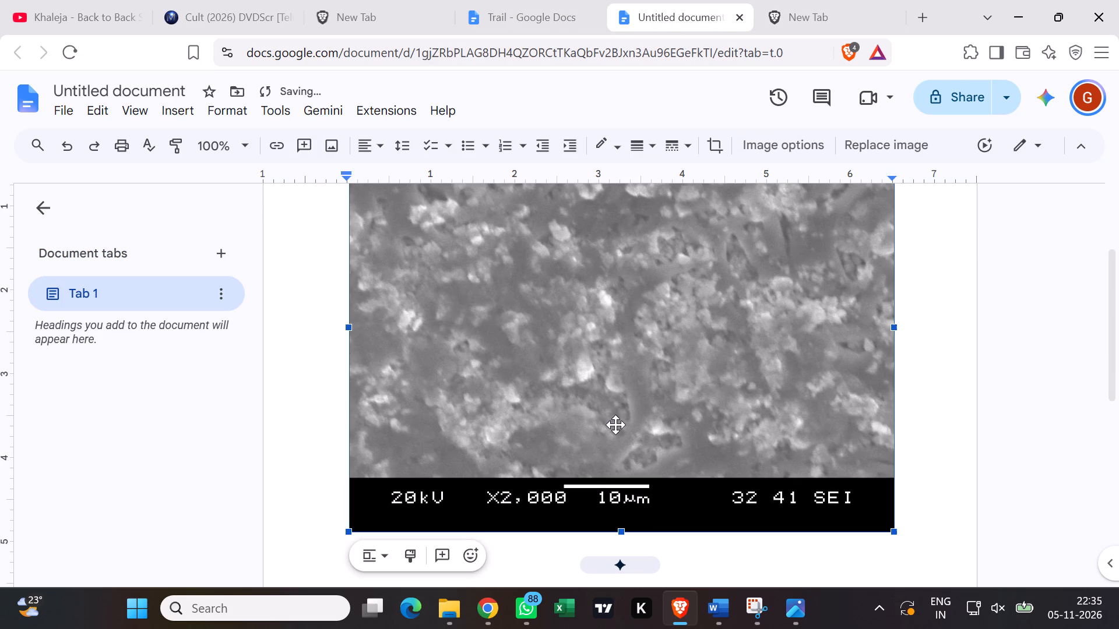
pyautogui.moveTo(893, 531); pyautogui.dragTo(579, 376)
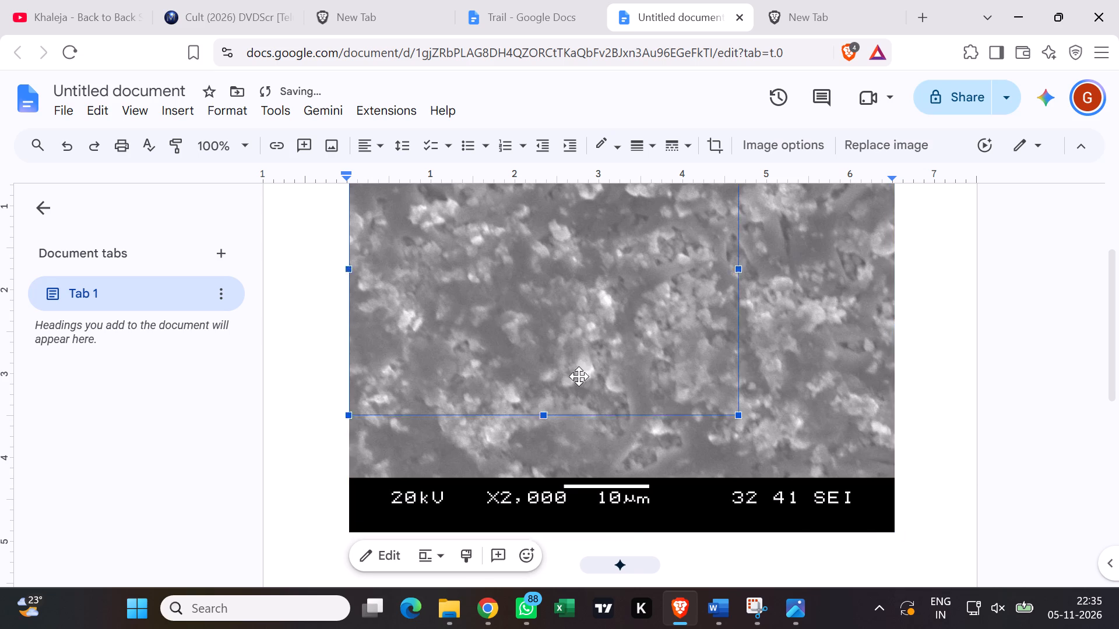
pyautogui.moveTo(579, 376); pyautogui.dragTo(504, 345)
pyautogui.scroll(3, 623, 429)
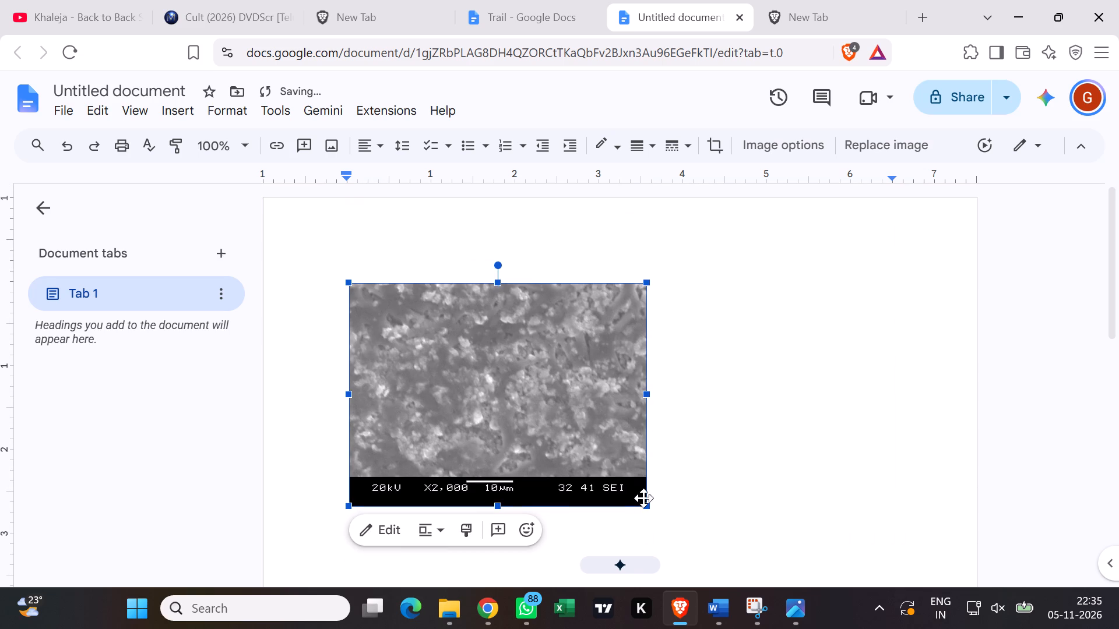
pyautogui.moveTo(646, 506); pyautogui.dragTo(511, 421)
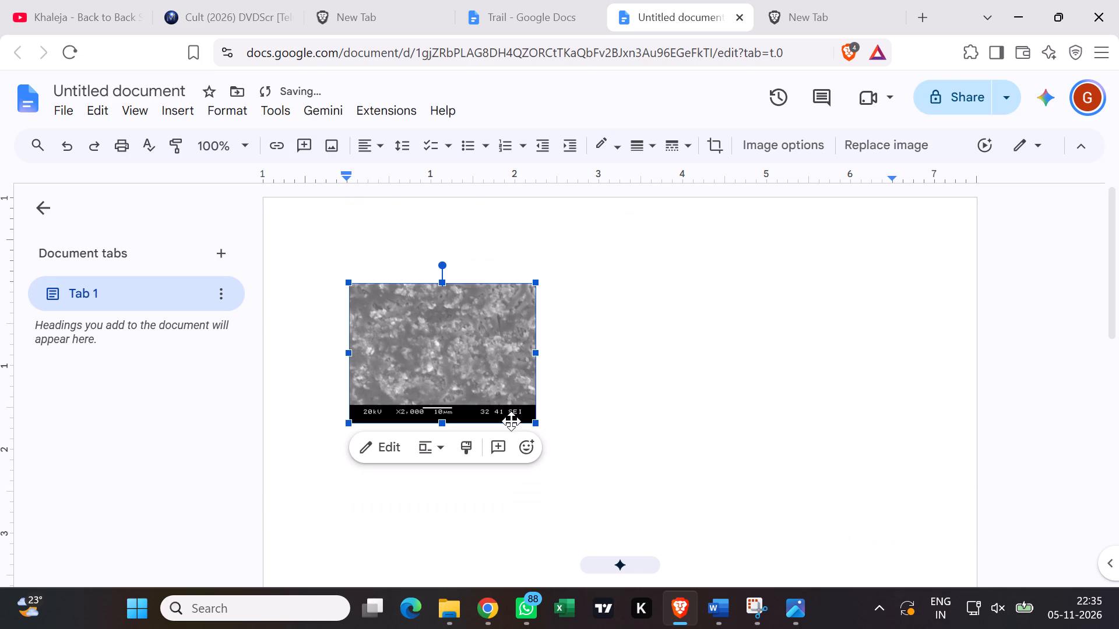
pyautogui.moveTo(537, 425); pyautogui.dragTo(650, 496)
pyautogui.click(532, 416)
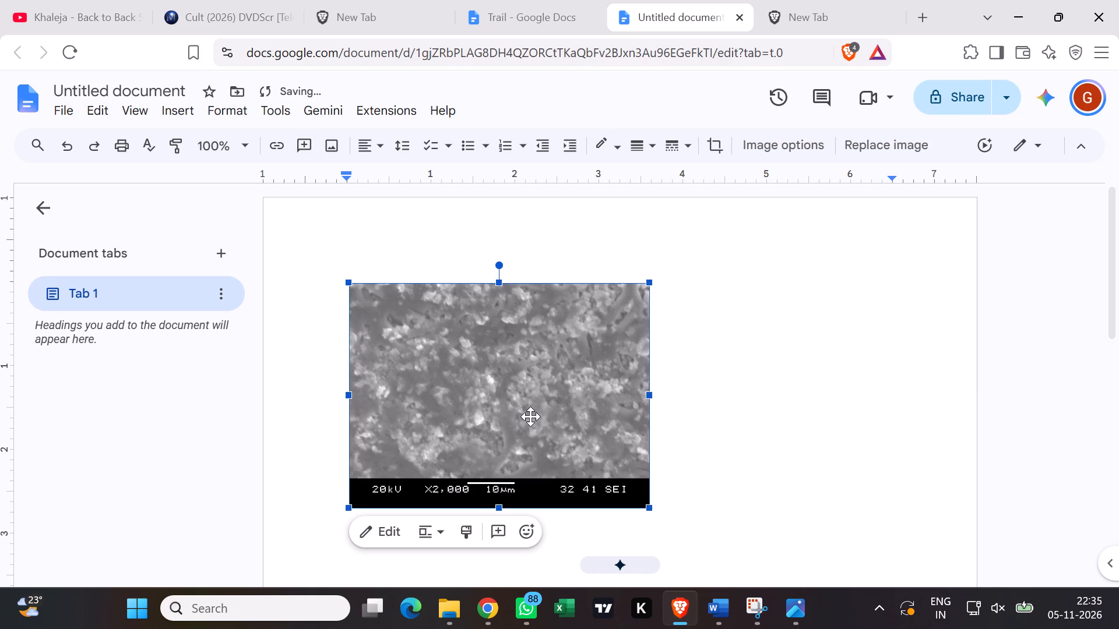
# Copy the resized micrograph into section 4.3.2 of the Trail document, below its last paragraph.
pyautogui.hotkey('ctrl', 'c')
pyautogui.click(490, 12)
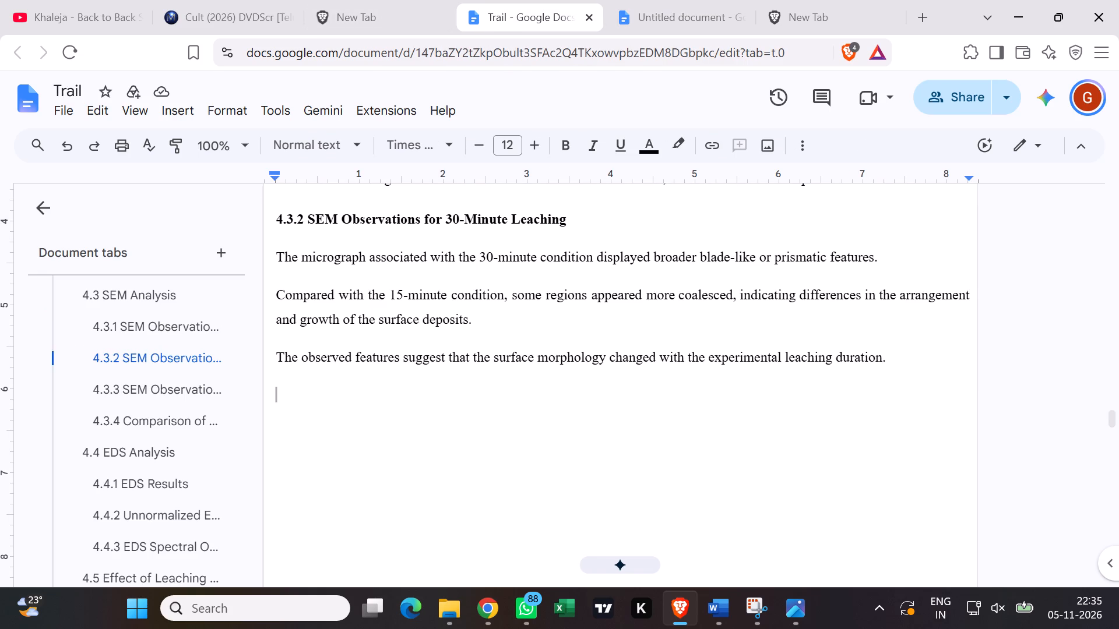
pyautogui.hotkey('ctrl', 'v')
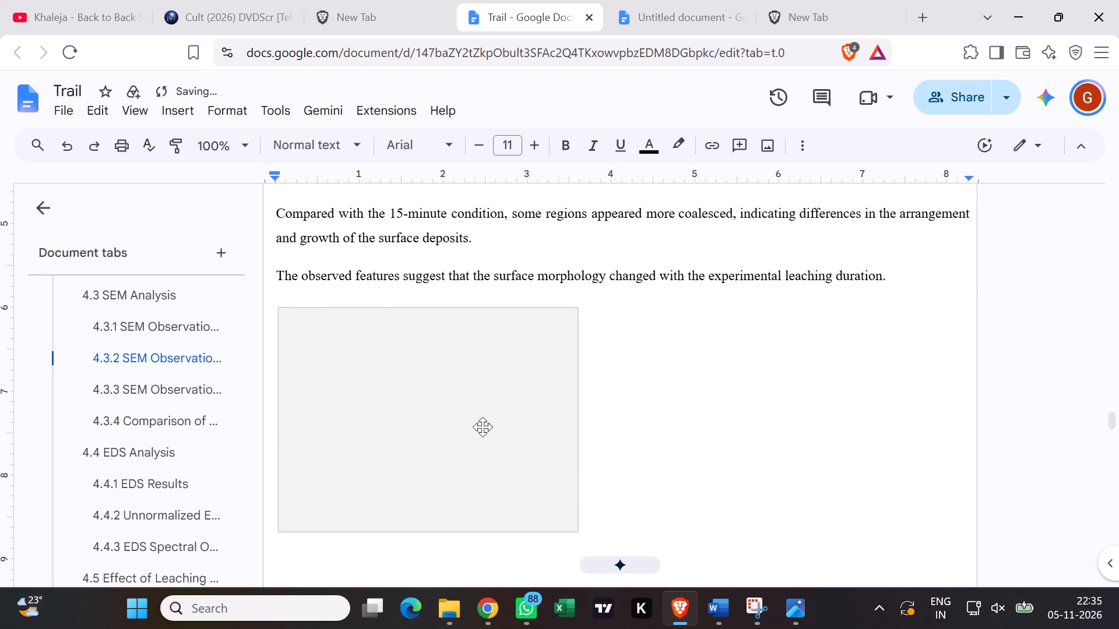
# Centre the 30-minute SEM micrograph horizontally on the page in section 4.3.2.
pyautogui.click(471, 456)
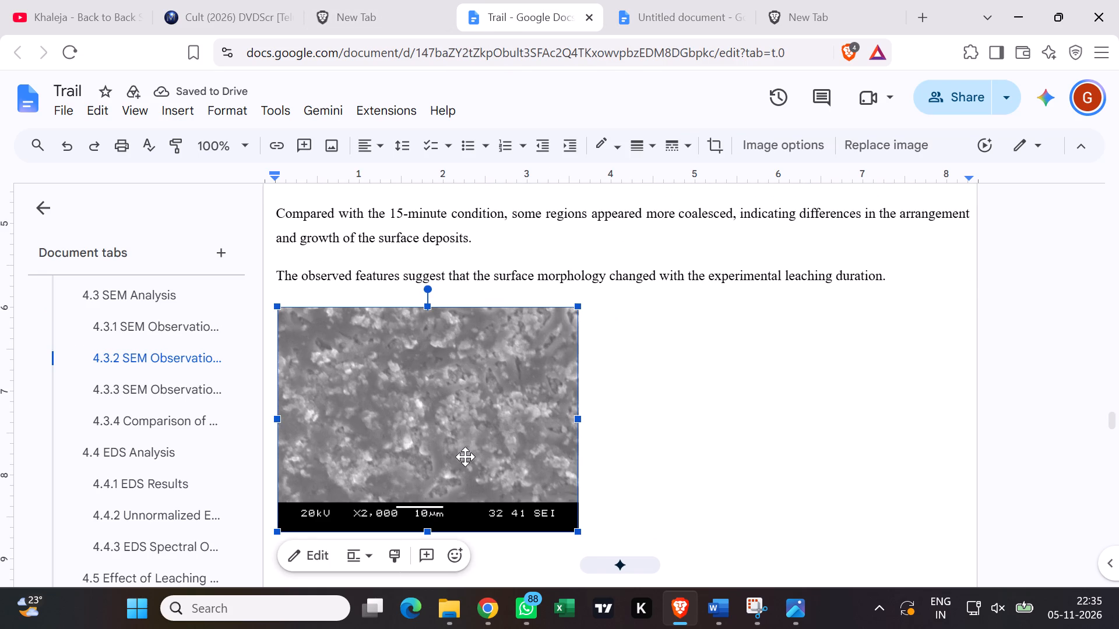
pyautogui.click(374, 152)
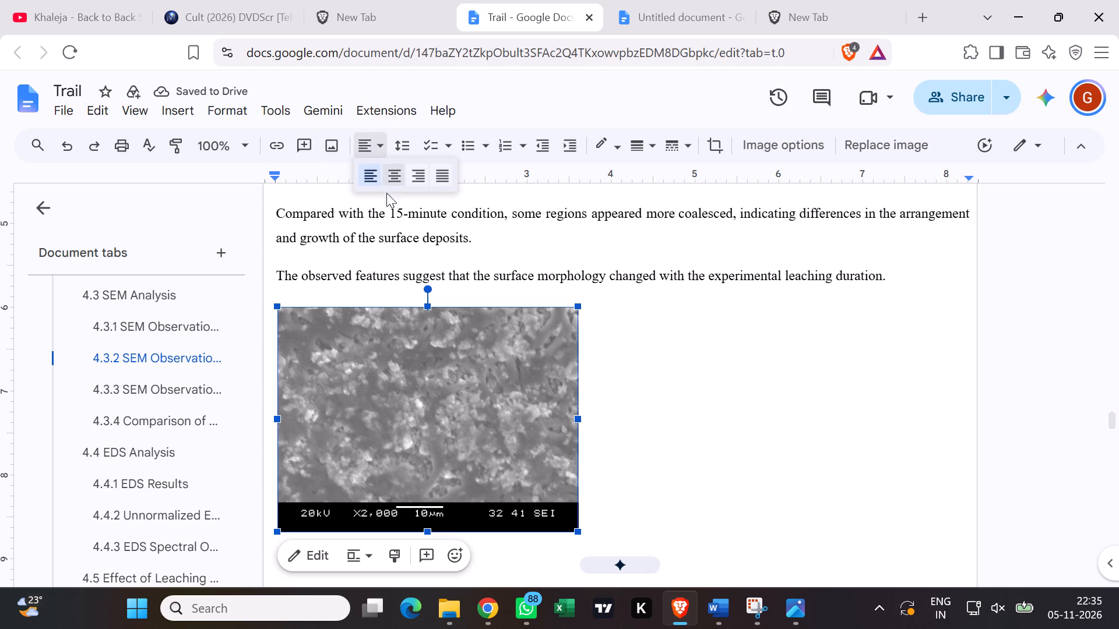
pyautogui.click(396, 192)
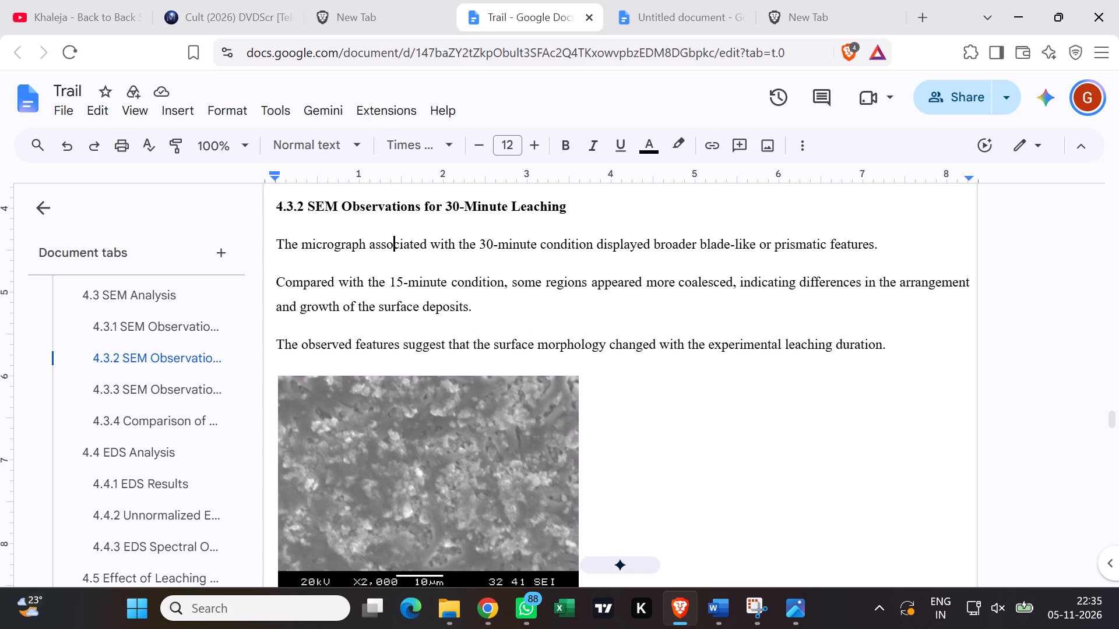
pyautogui.click(397, 376)
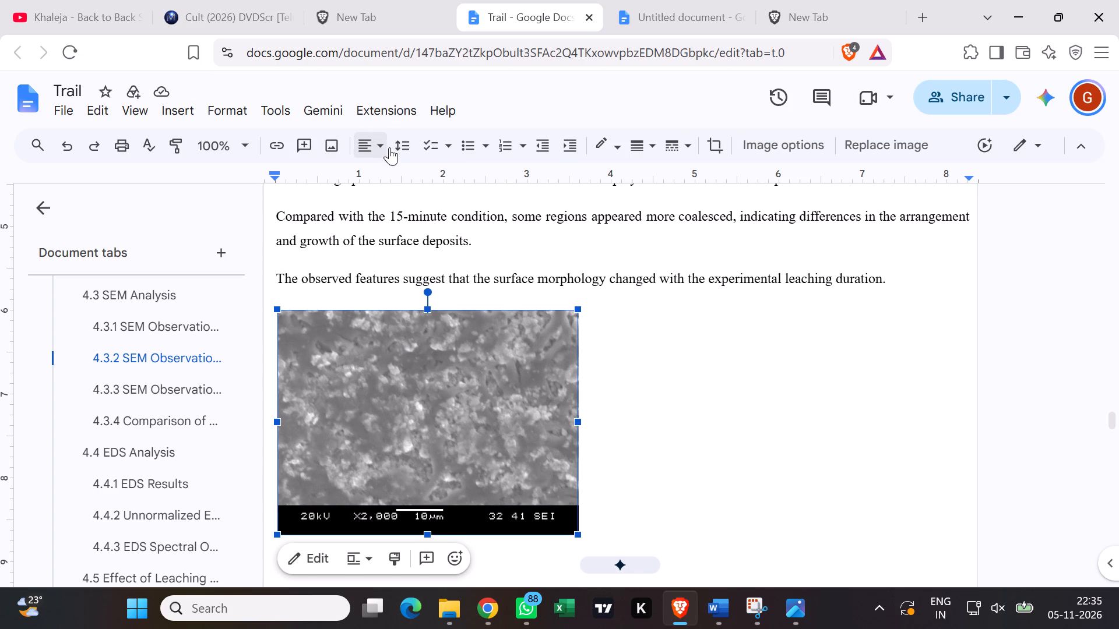
pyautogui.click(383, 148)
pyautogui.click(388, 181)
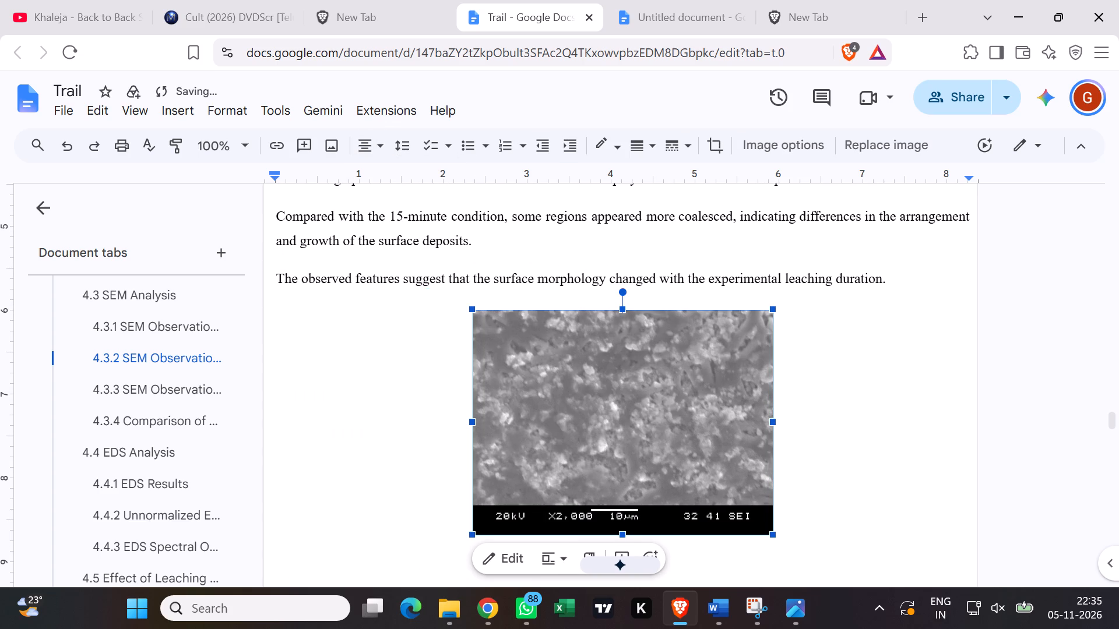
pyautogui.click(387, 365)
# Delete the blank lines between the 30-minute micrograph and the Figure 4.4 caption so the caption sits directly beneath it.
pyautogui.scroll(-4, 356, 429)
pyautogui.click(358, 349)
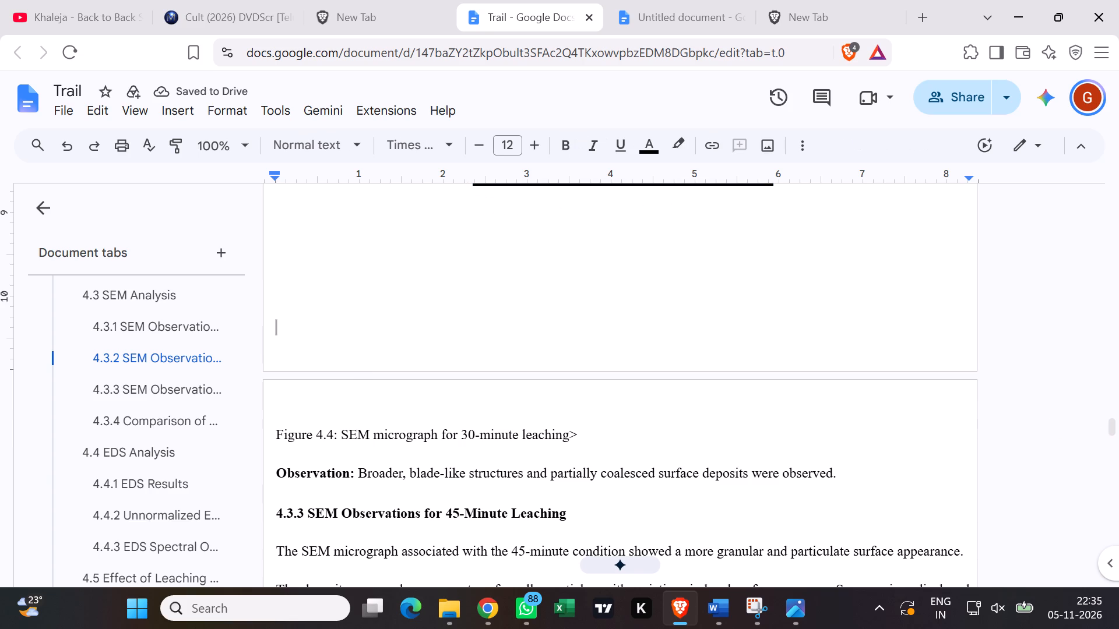
pyautogui.click(276, 431)
pyautogui.click(281, 359)
pyautogui.press('BackSpace')
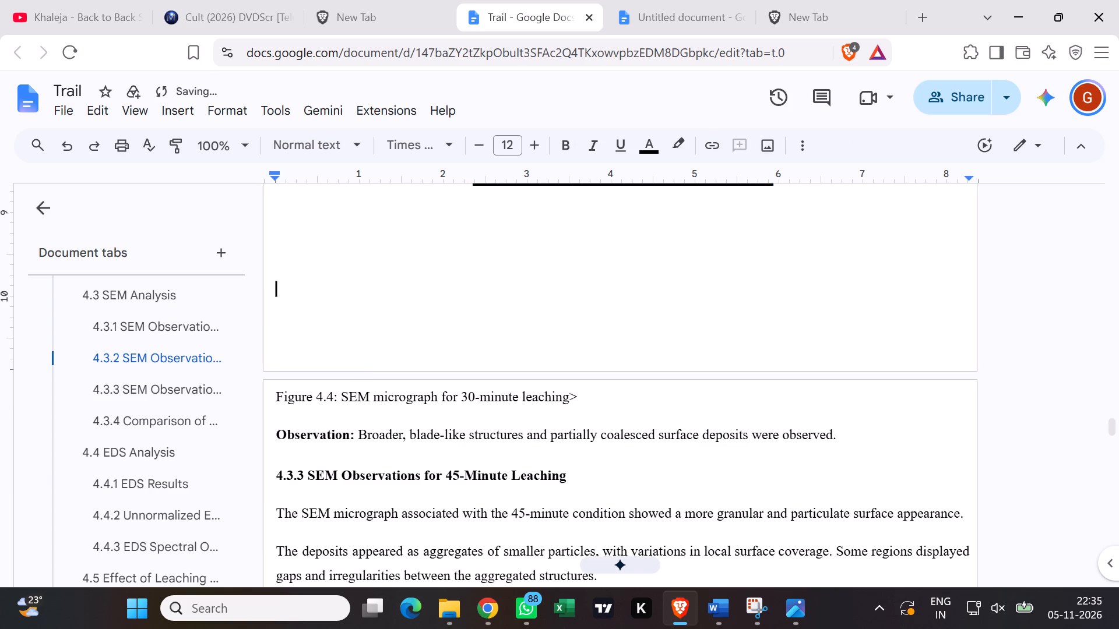
pyautogui.press('BackSpace')
pyautogui.press('BackSpace')
pyautogui.press('BackSpace')
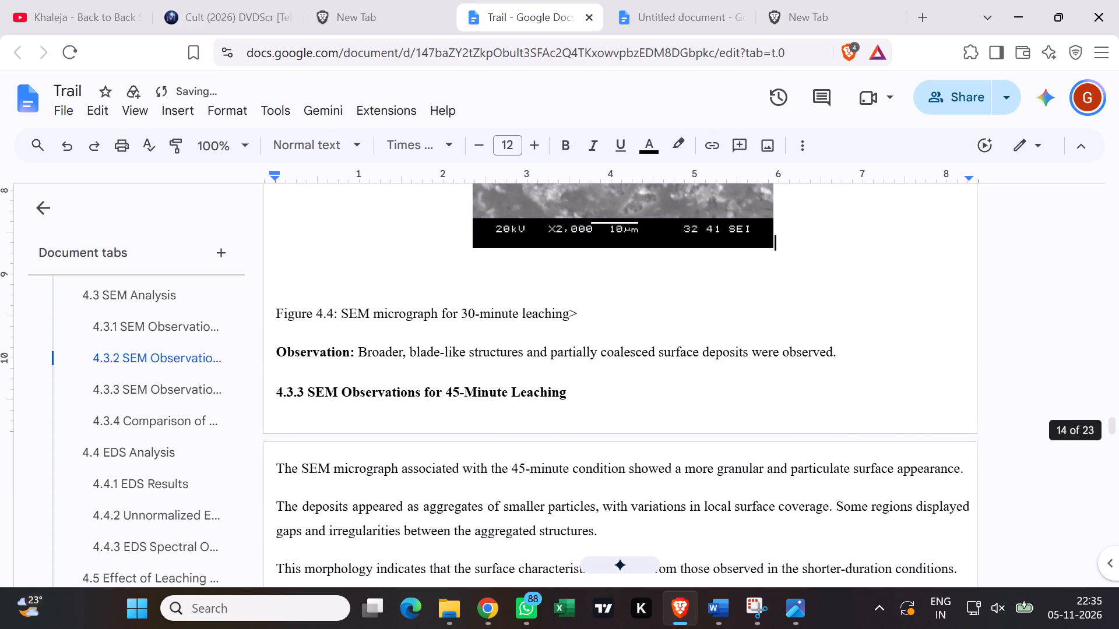
pyautogui.scroll(1, 351, 286)
pyautogui.click(301, 374)
pyautogui.press('BackSpace')
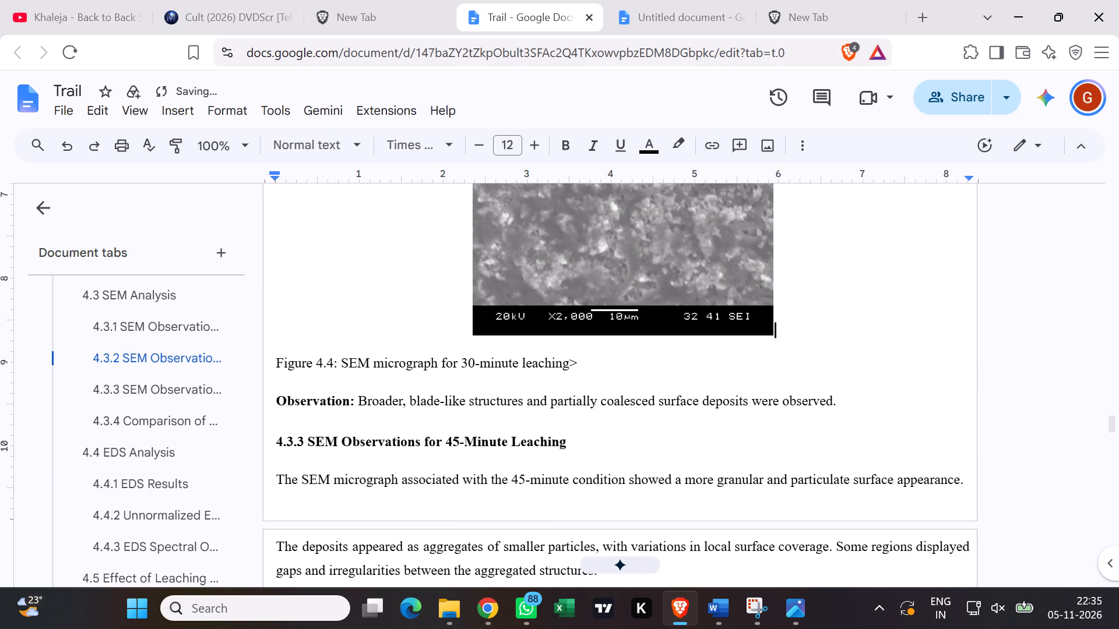
# Indent the Figure 4.4 caption with leading spaces to bring it roughly under the centred micrograph.
pyautogui.click(273, 363)
pyautogui.press('space')
pyautogui.press('space')
pyautogui.press('space')
pyautogui.press('space')
pyautogui.press('space')
pyautogui.press('space')
pyautogui.press('space')
pyautogui.press('space')
pyautogui.press('space')
pyautogui.press('space')
pyautogui.press('space')
pyautogui.press('space')
pyautogui.press('space')
pyautogui.press('space')
pyautogui.press('space')
pyautogui.press('space')
pyautogui.press('space')
pyautogui.press('space')
pyautogui.press('space')
pyautogui.press('space')
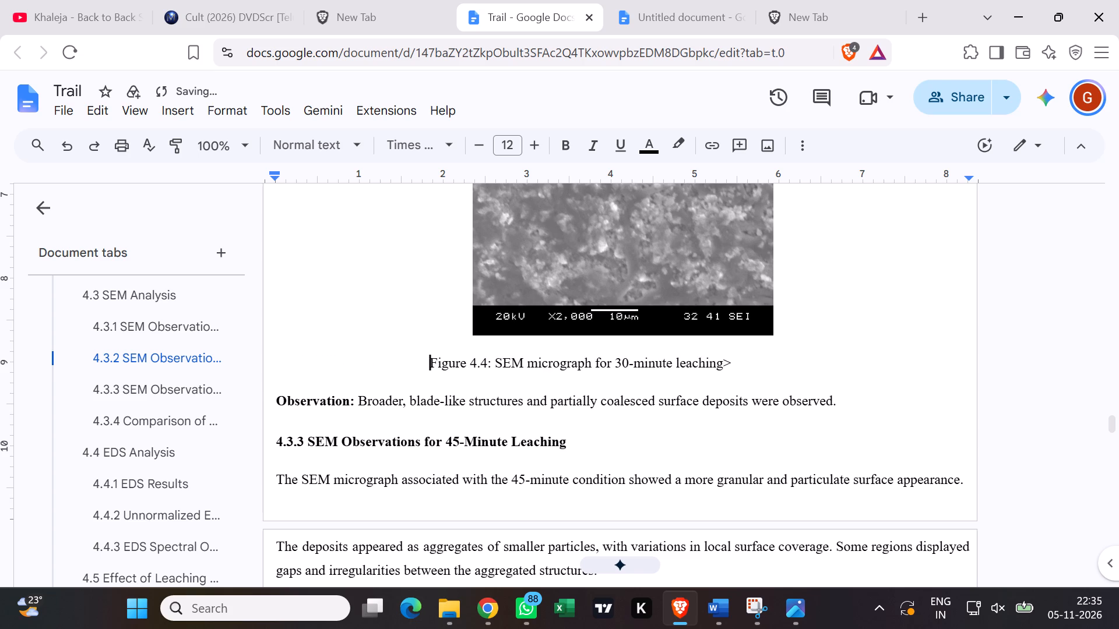
pyautogui.press('space')
pyautogui.press('space')
pyautogui.press('space')
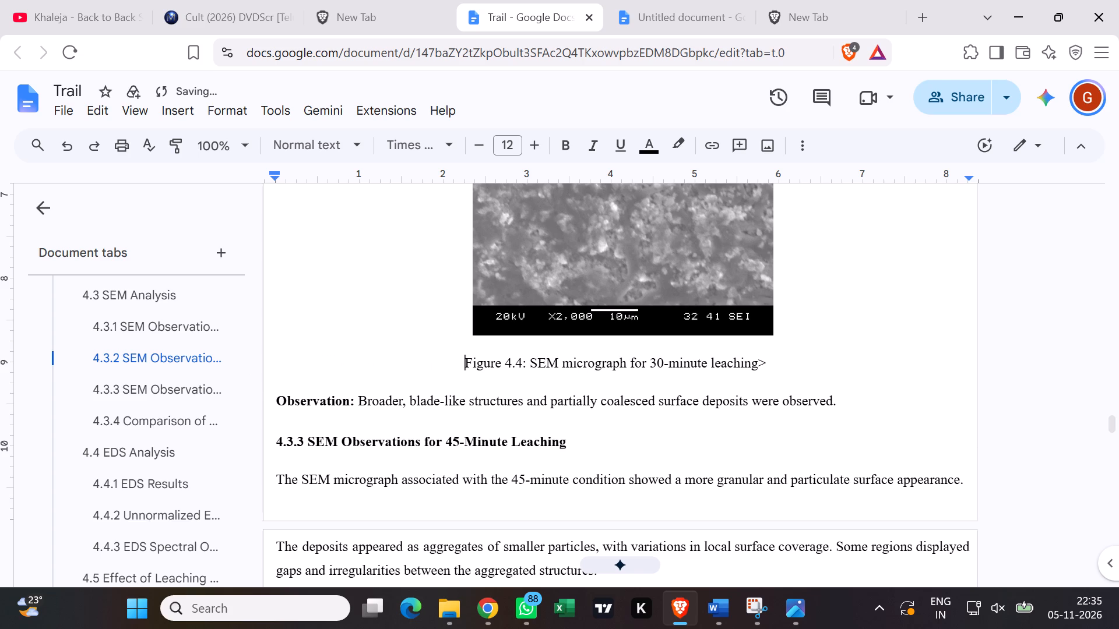
# Remove the trailing ">" from the Figure 4.4 caption.
pyautogui.click(782, 359)
pyautogui.press('BackSpace')
# Add two more leading spaces to the Figure 4.4 caption to align its start with the micrograph's left edge.
pyautogui.click(434, 358)
pyautogui.press('space')
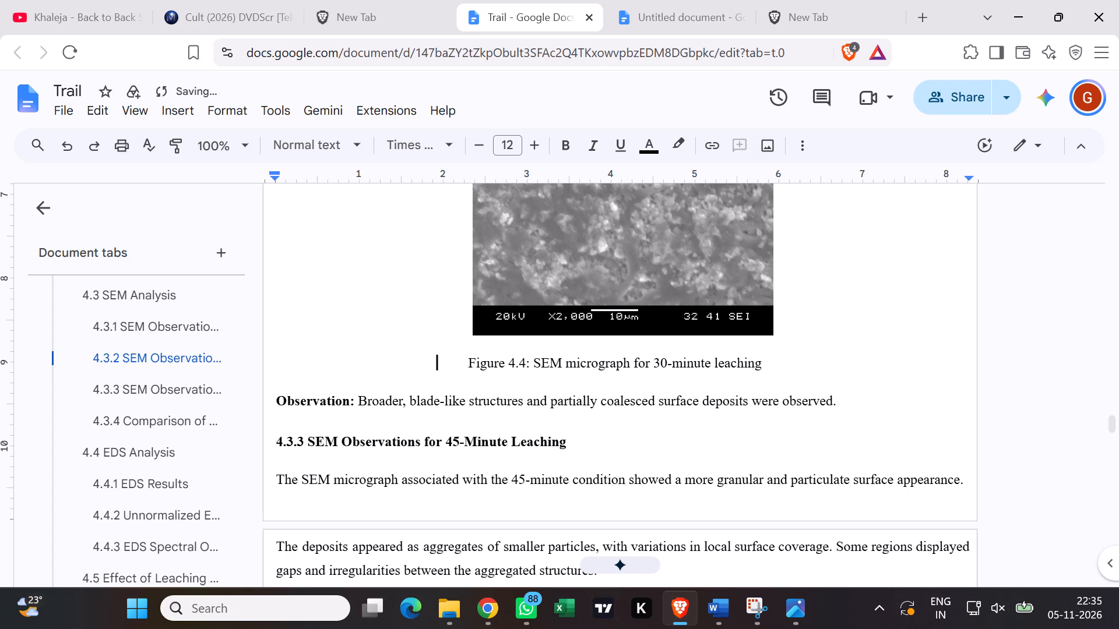
pyautogui.press('space')
pyautogui.click(477, 384)
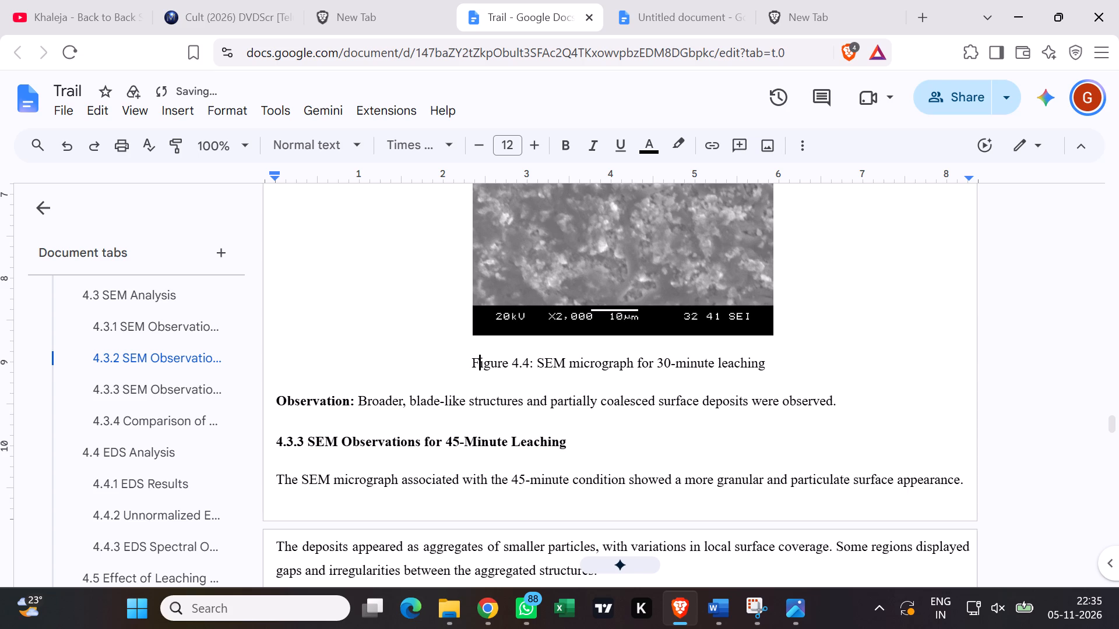
pyautogui.click(807, 429)
# Compare the image and caption placement of Figures 4.3 and 4.4 in sections 4.3.1 and 4.3.2.
pyautogui.scroll(4, 757, 439)
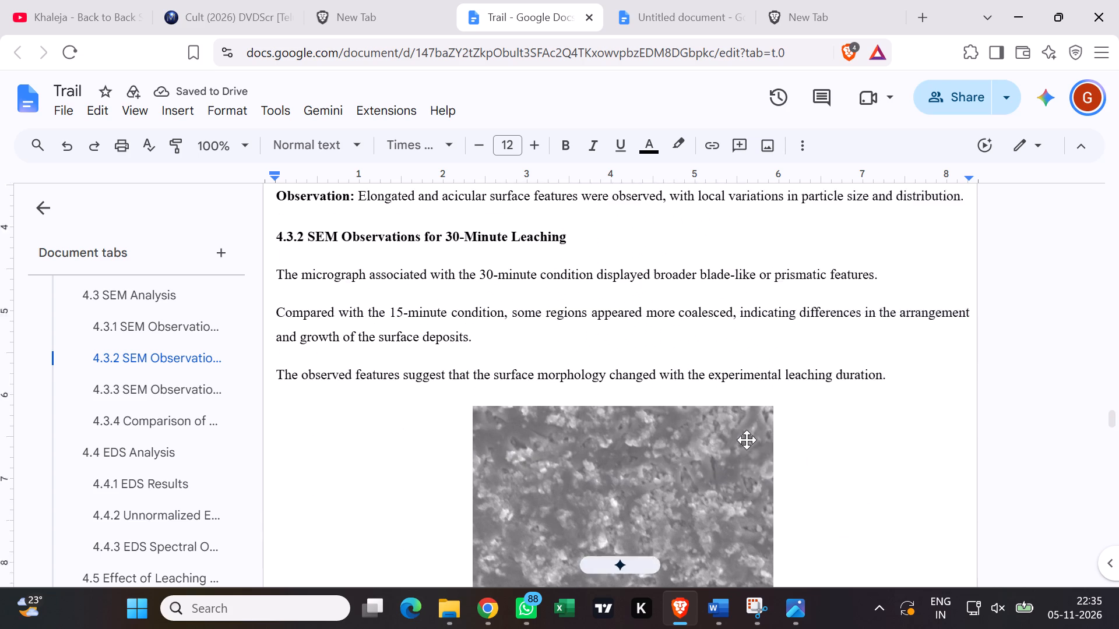
pyautogui.scroll(-2, 743, 440)
pyautogui.scroll(4, 732, 440)
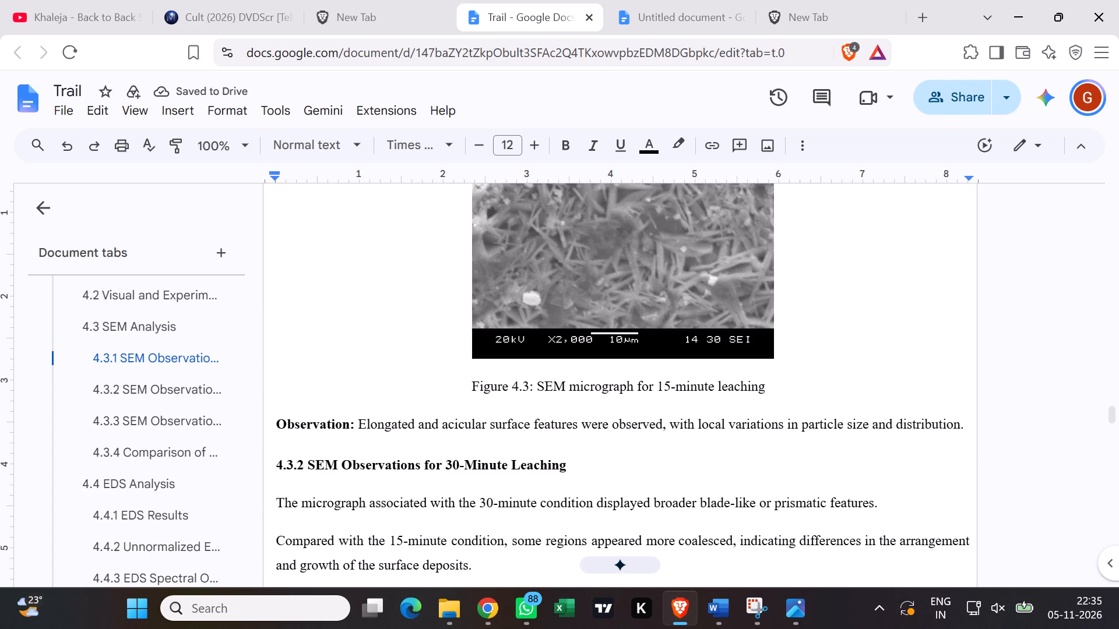
pyautogui.scroll(2, 724, 438)
pyautogui.scroll(-3, 722, 436)
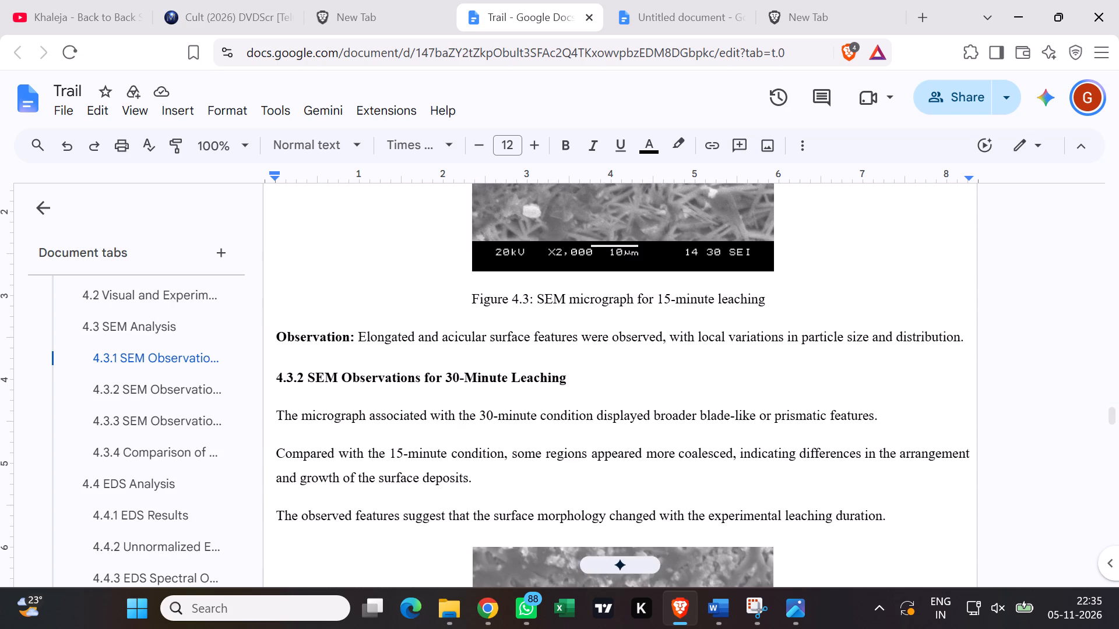
pyautogui.scroll(-6, 715, 432)
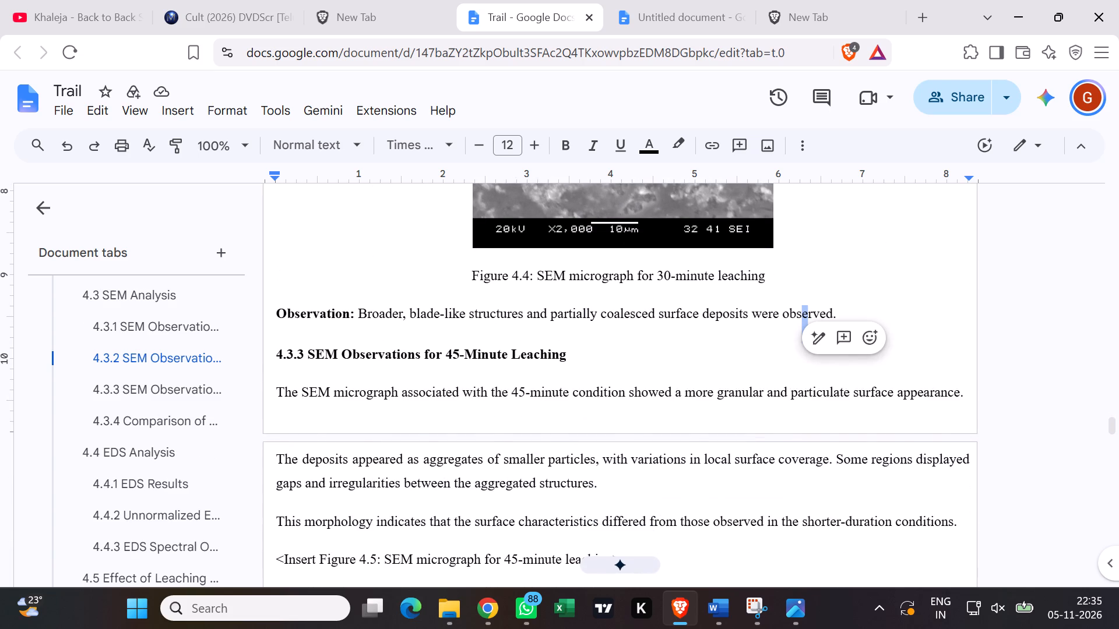
# Remove the leading "<Insert " from the Figure 4.5 placeholder in section 4.3.3 so the line starts with "Figure 4.5".
pyautogui.scroll(-3, 544, 392)
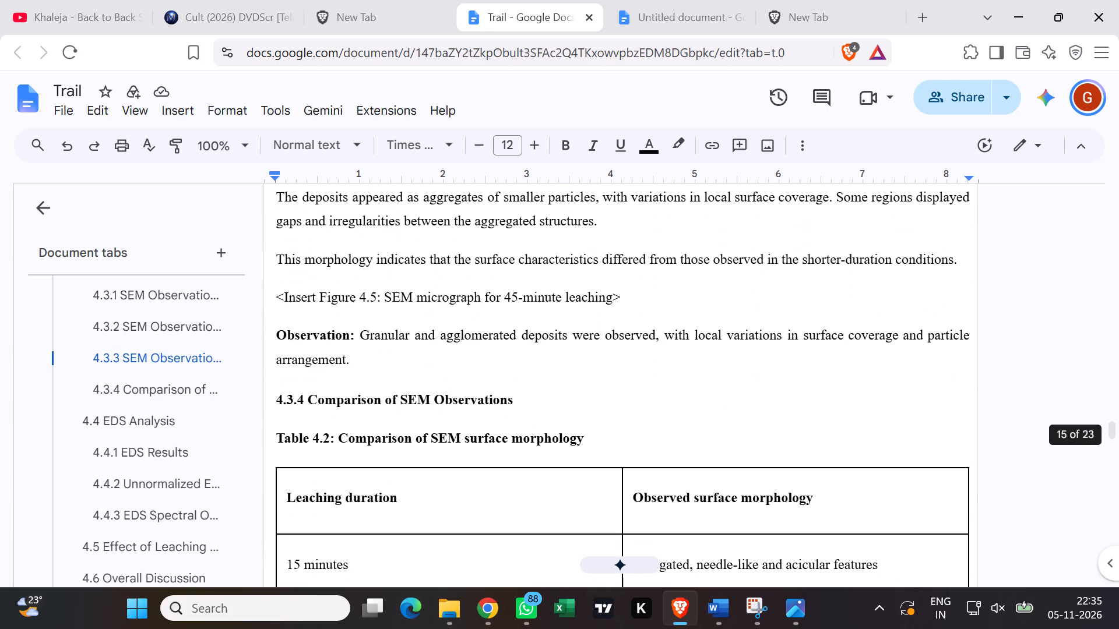
pyautogui.scroll(3, 540, 386)
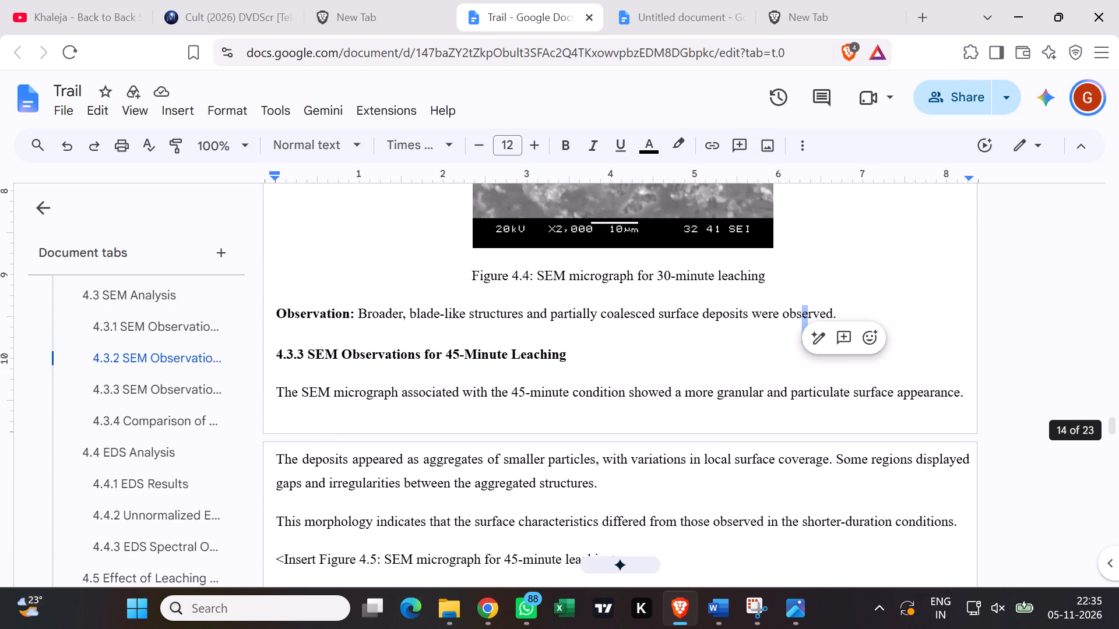
pyautogui.scroll(-1, 523, 376)
pyautogui.scroll(-2, 453, 367)
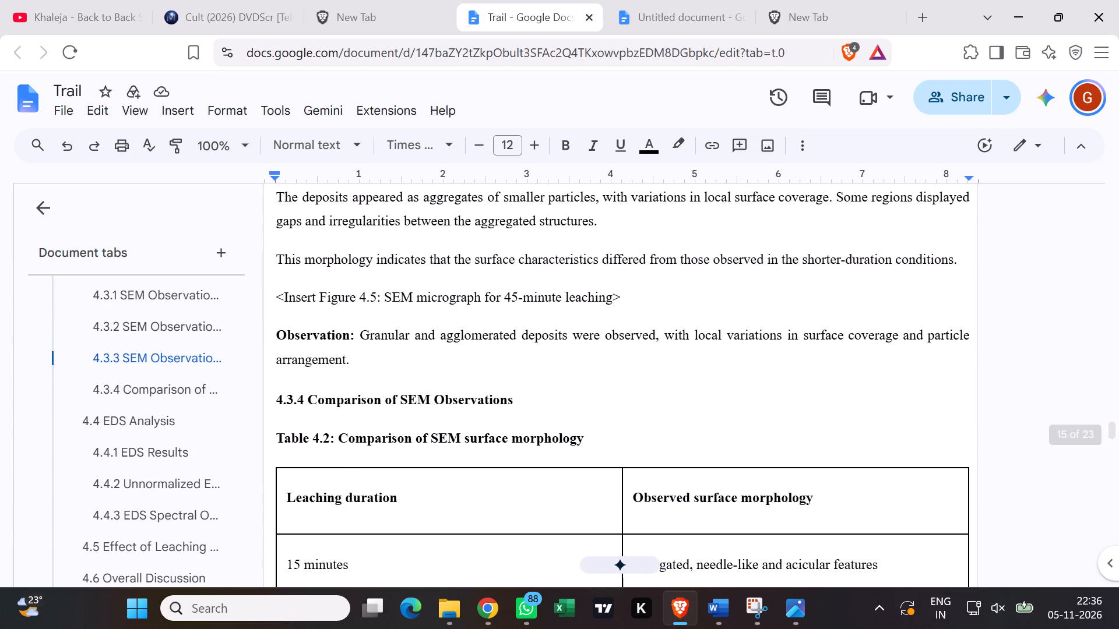
pyautogui.scroll(1, 449, 362)
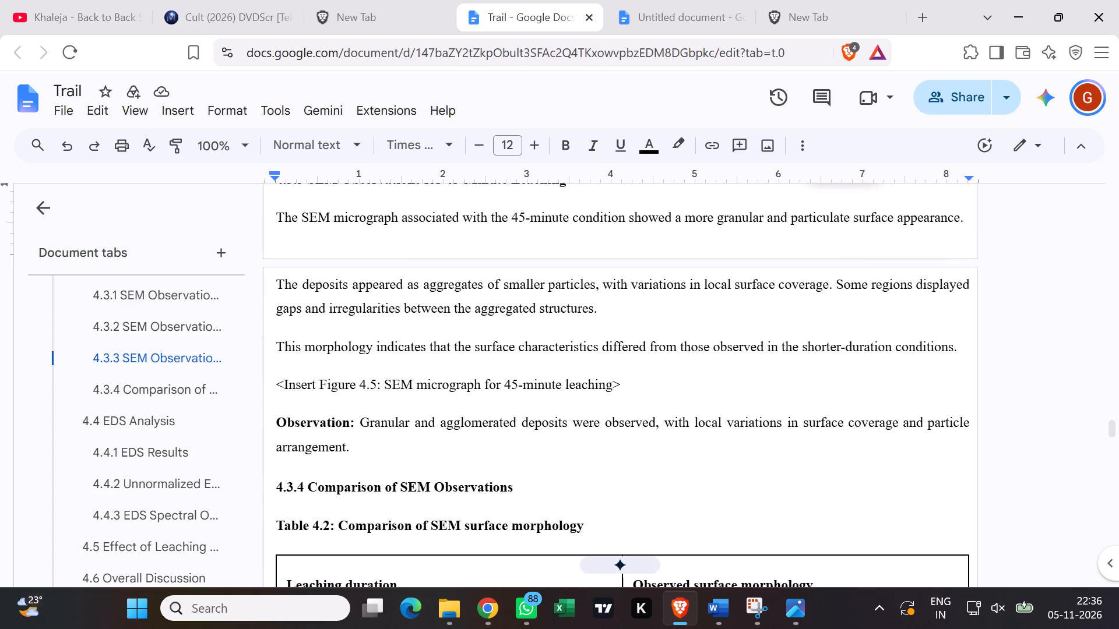
pyautogui.click(320, 381)
pyautogui.press('BackSpace')
pyautogui.press('BackSpace')
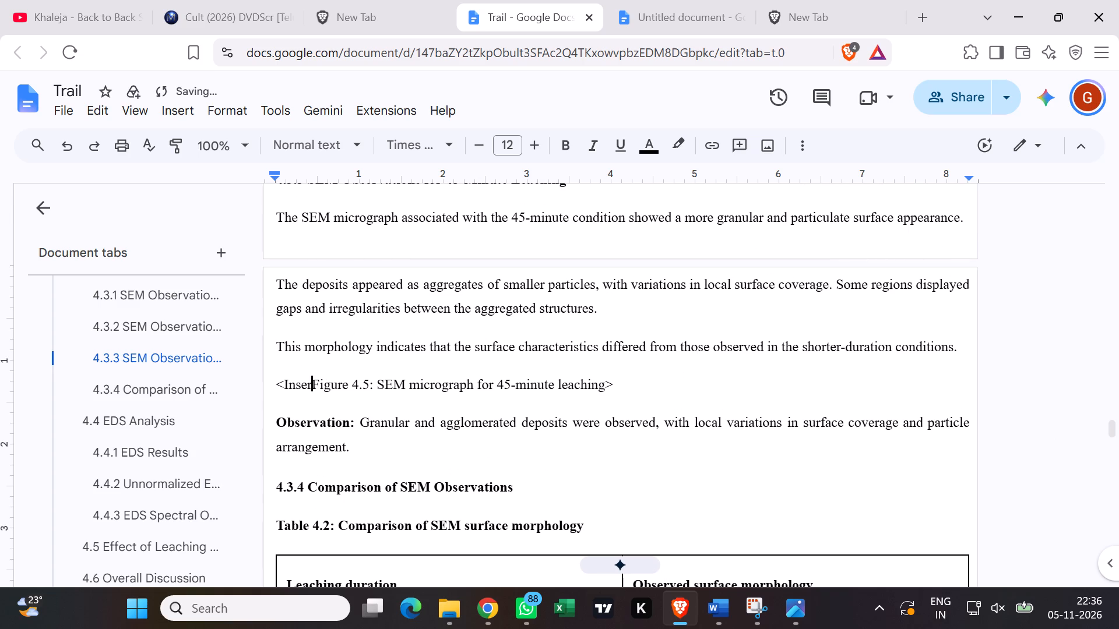
pyautogui.press('BackSpace')
pyautogui.press('BackSpace')
pyautogui.press('BackSpace')
pyautogui.press('BackSpace')
pyautogui.press('BackSpace')
pyautogui.press('BackSpace')
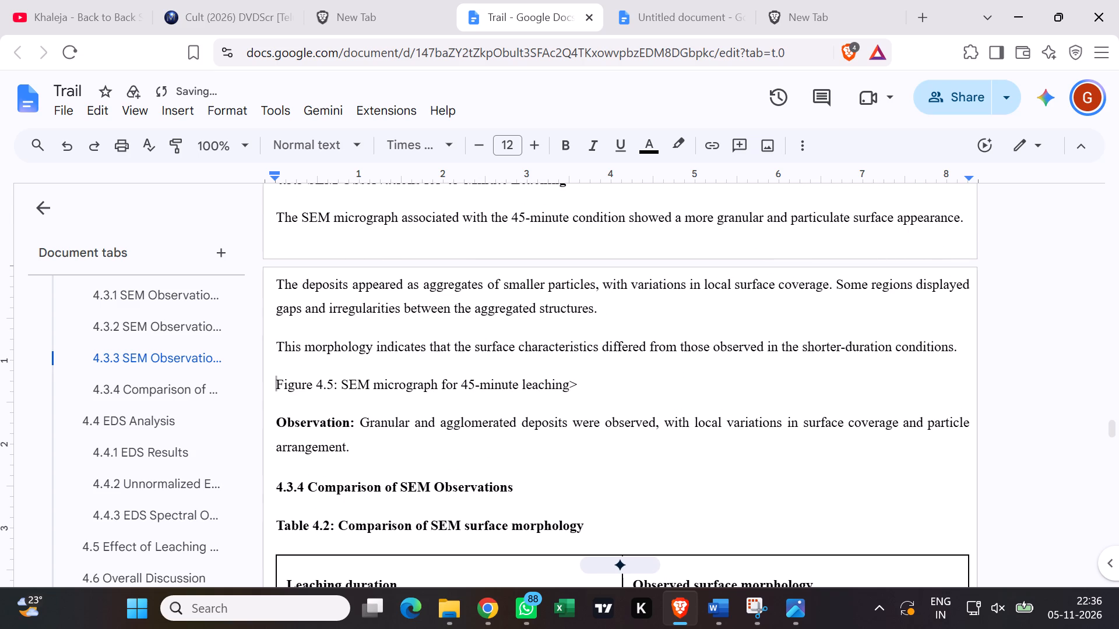
# Insert six blank lines above the Figure 4.5 caption to make room for the 45-minute micrograph.
pyautogui.click(333, 370)
pyautogui.click(279, 357)
pyautogui.click(273, 369)
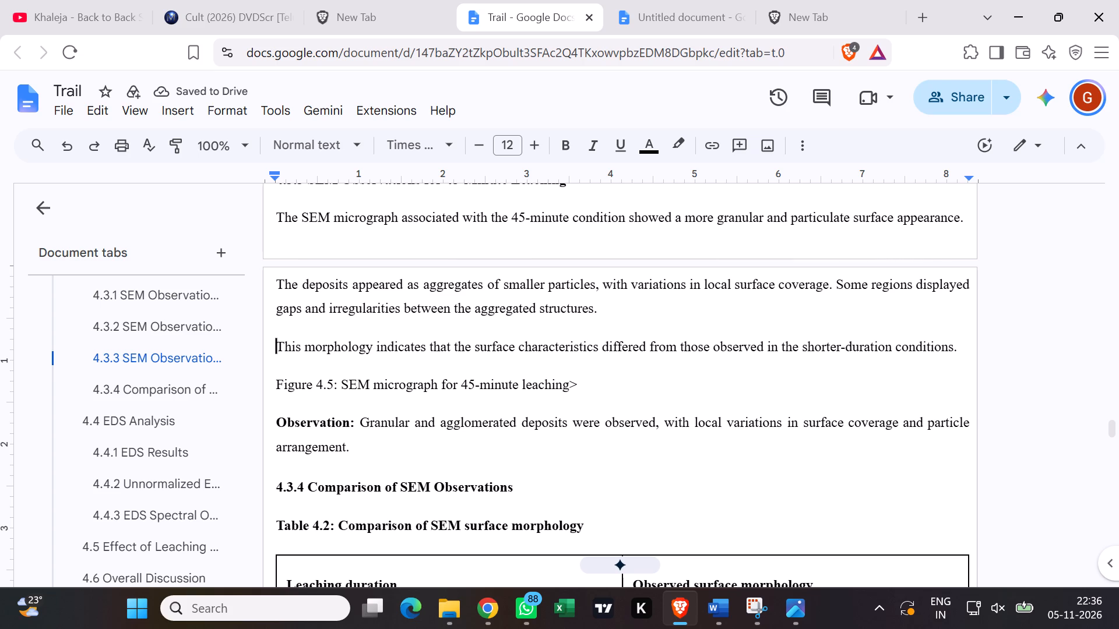
pyautogui.click(275, 379)
pyautogui.click(273, 386)
pyautogui.press('Return')
pyautogui.press('Return')
pyautogui.press('Return')
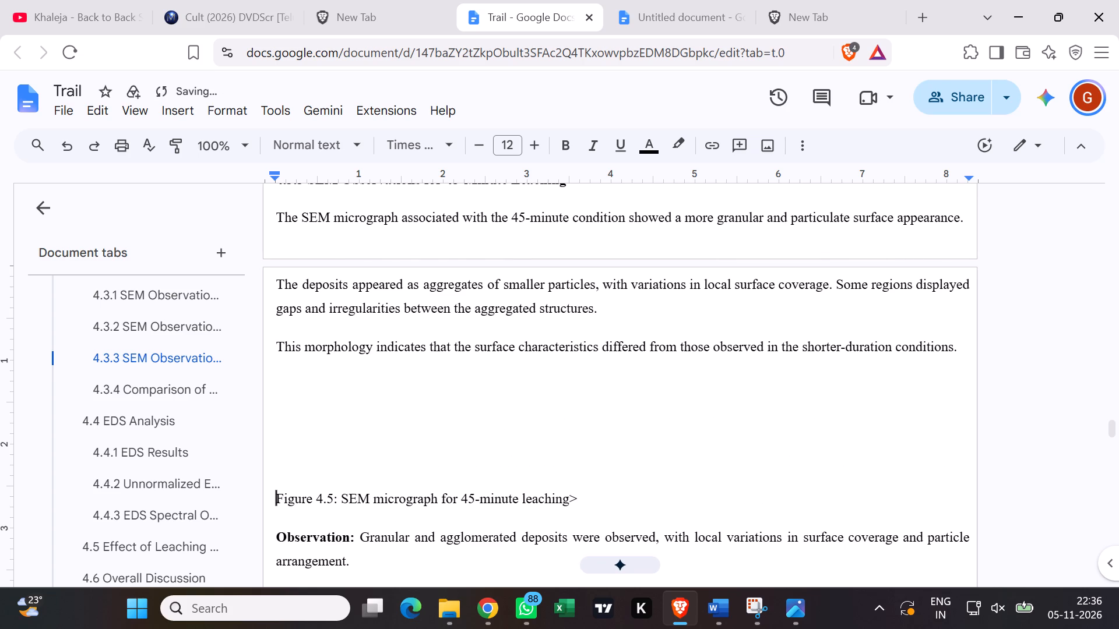
pyautogui.press('Return')
pyautogui.press('Return')
pyautogui.press('Return')
pyautogui.scroll(-2, 304, 449)
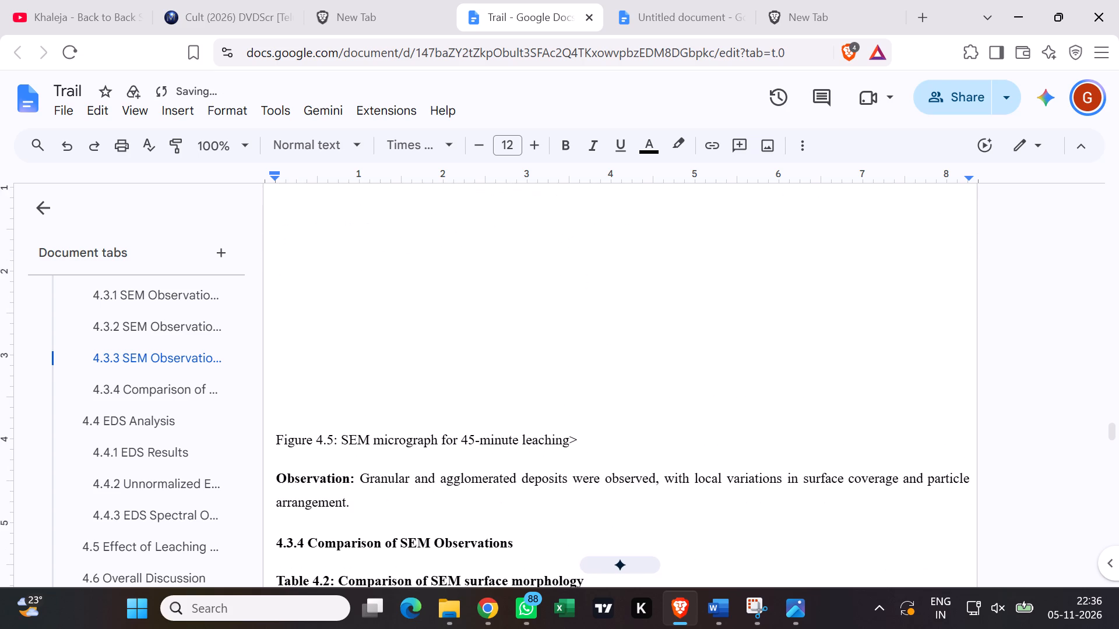
pyautogui.scroll(1, 304, 449)
pyautogui.click(346, 432)
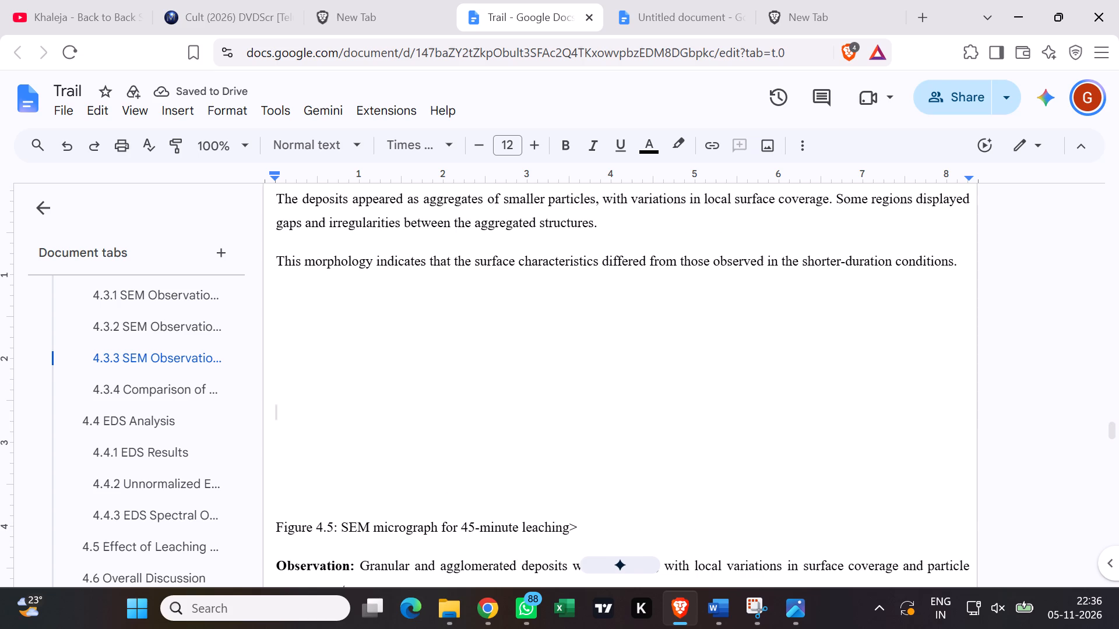
# Remove the trailing ">" from the Figure 4.5 caption.
pyautogui.click(589, 530)
pyautogui.press('BackSpace')
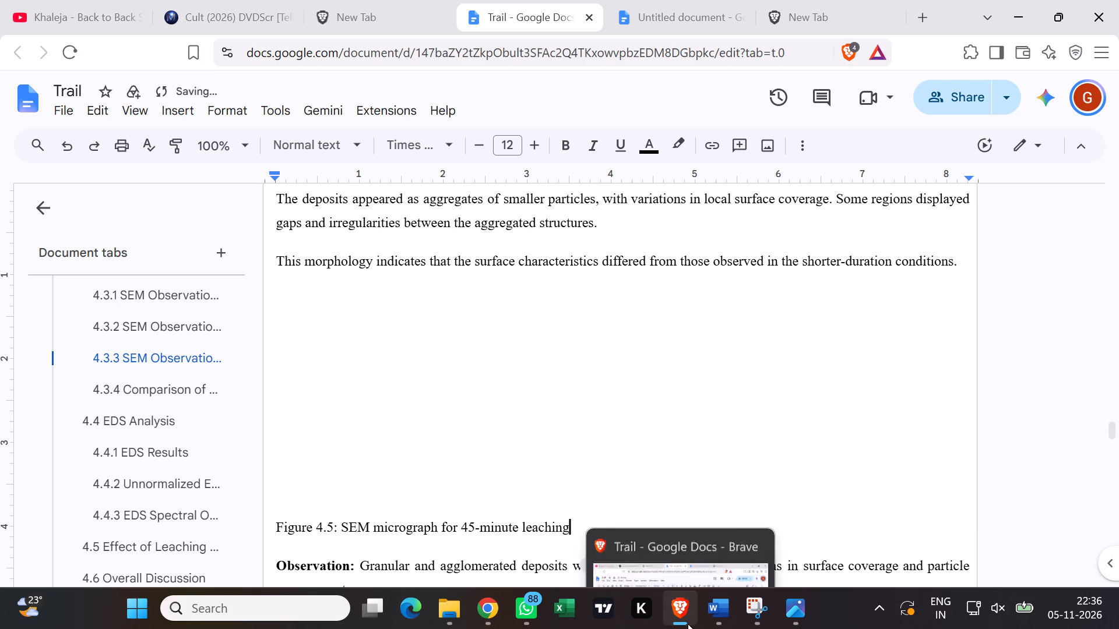
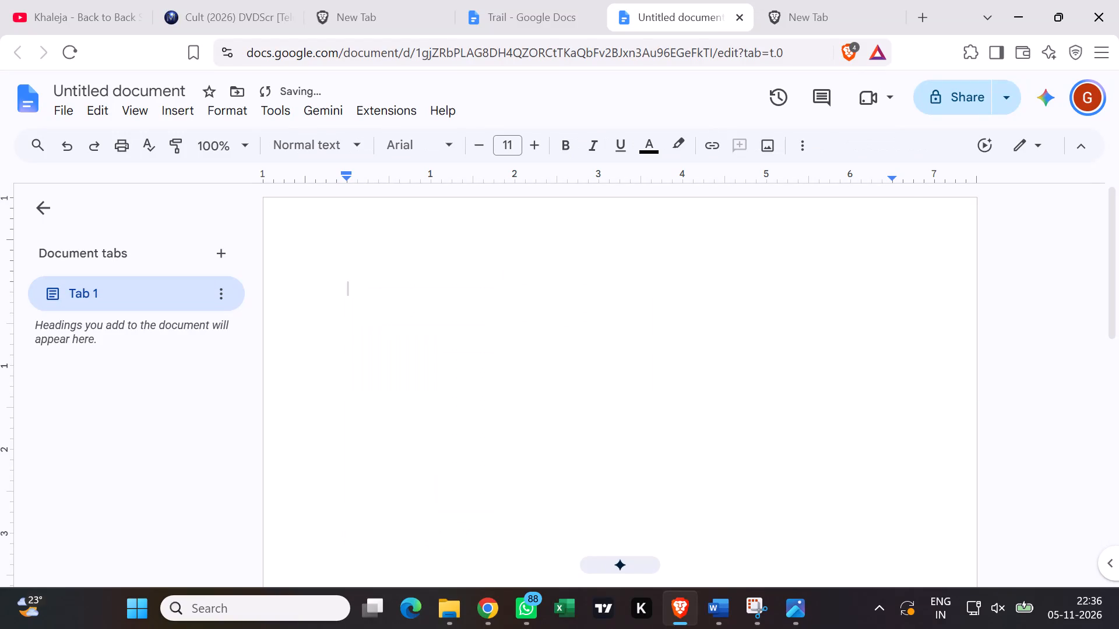
# Paste the 45-minute SEM micrograph into the untitled document and scale it down proportionally to about 3.4 inches wide.
pyautogui.hotkey('ctrl', 'v')
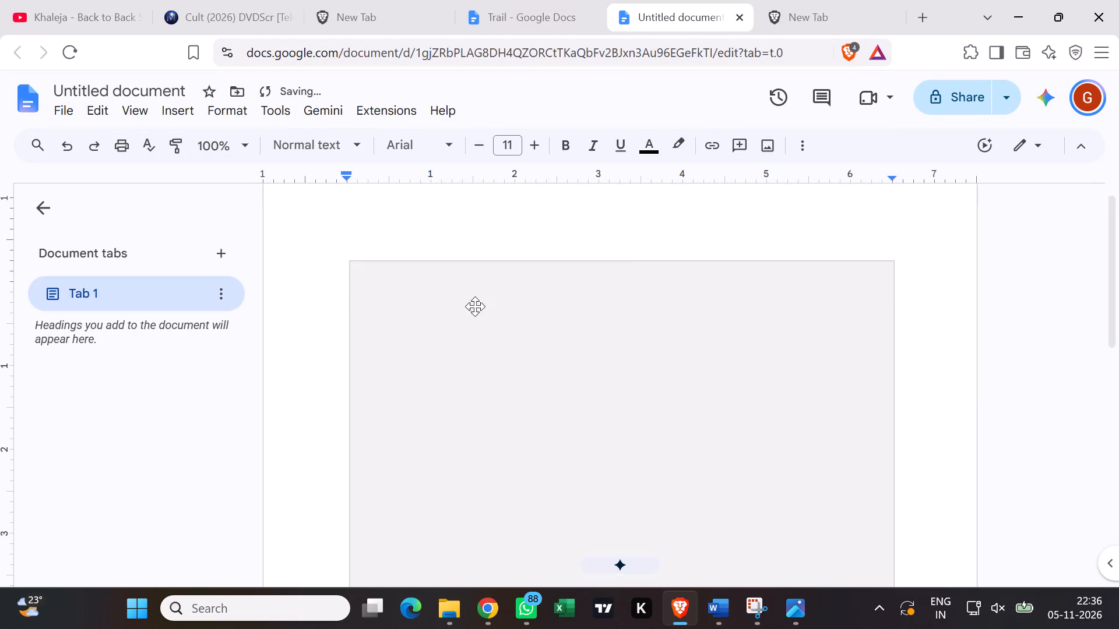
pyautogui.click(533, 318)
pyautogui.moveTo(897, 535); pyautogui.dragTo(519, 386)
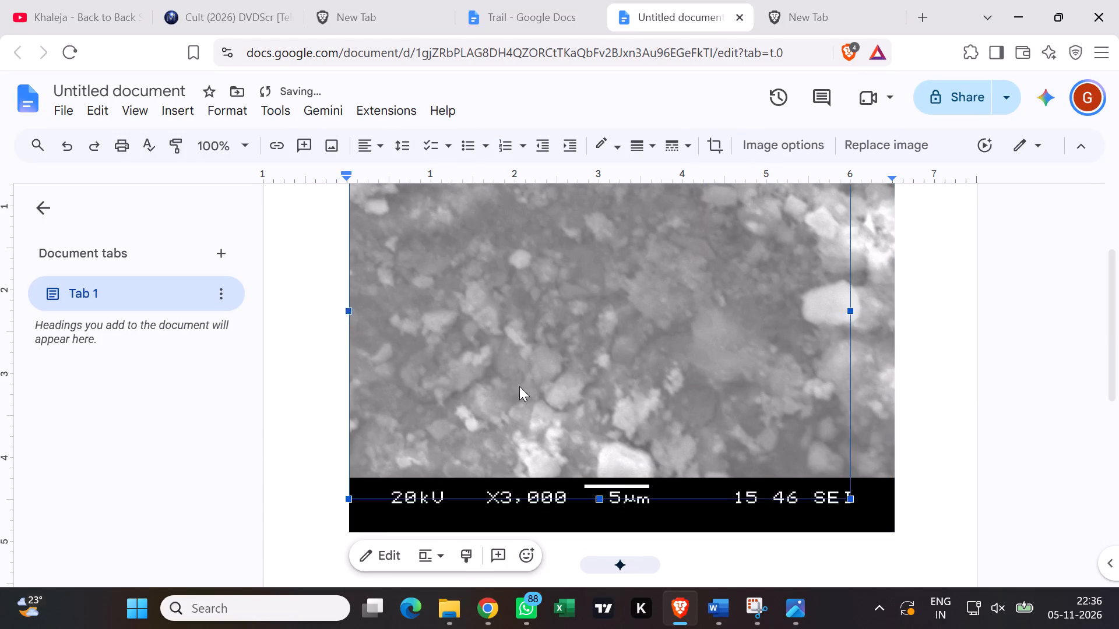
pyautogui.moveTo(519, 386); pyautogui.dragTo(399, 355)
pyautogui.scroll(2, 547, 400)
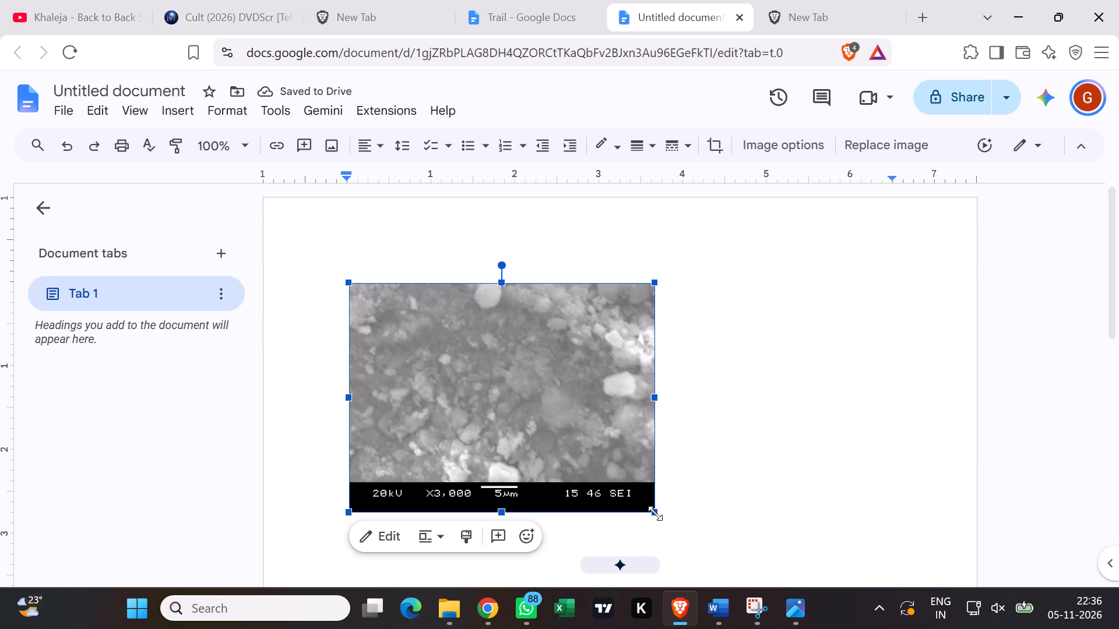
pyautogui.click(631, 500)
pyautogui.moveTo(653, 515); pyautogui.dragTo(642, 506)
pyautogui.moveTo(642, 506); pyautogui.dragTo(631, 496)
# Copy the resized micrograph into the Trail document's section 4.3.3, on the first blank line below the shorter-duration conditions sentence.
pyautogui.hotkey('ctrl', 'c')
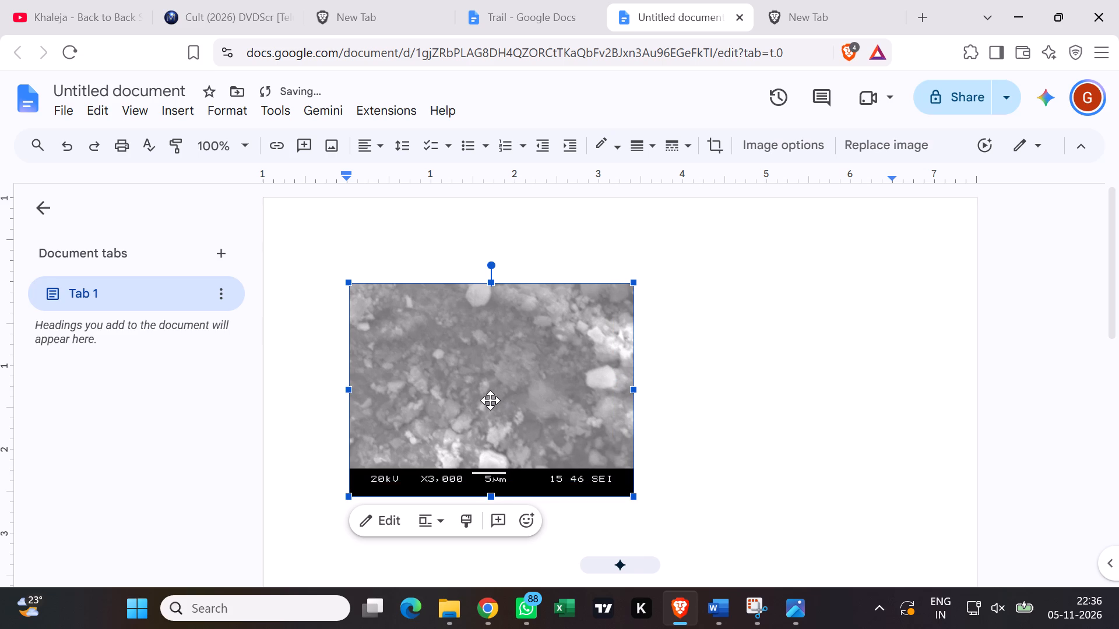
pyautogui.click(469, 15)
pyautogui.scroll(4, 559, 401)
pyautogui.scroll(-3, 533, 434)
pyautogui.click(513, 441)
pyautogui.click(353, 392)
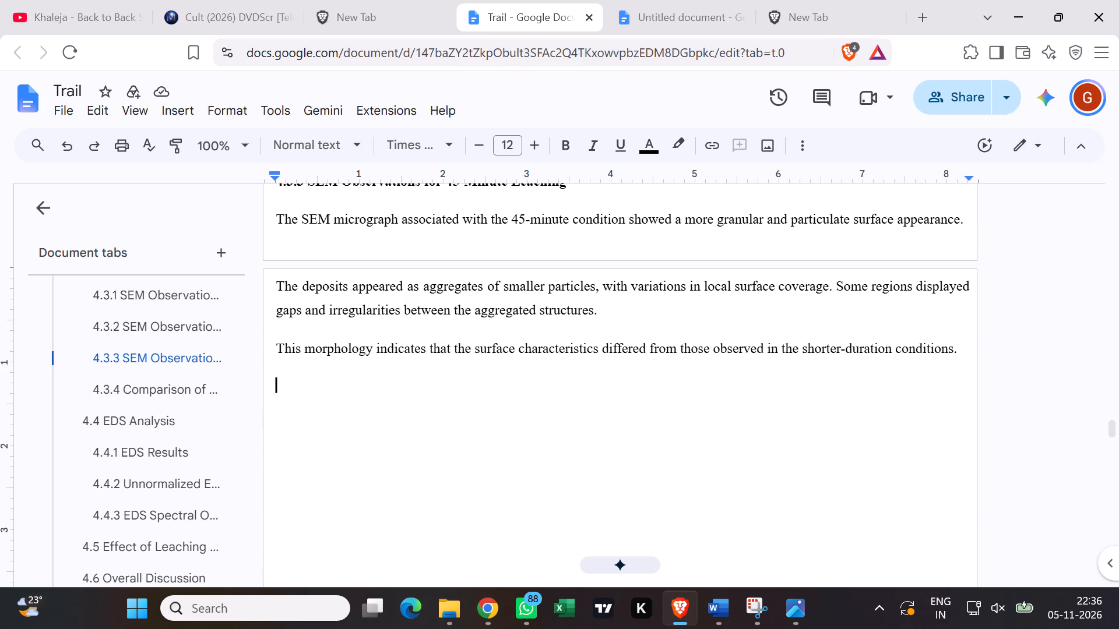
pyautogui.hotkey('ctrl', 'v')
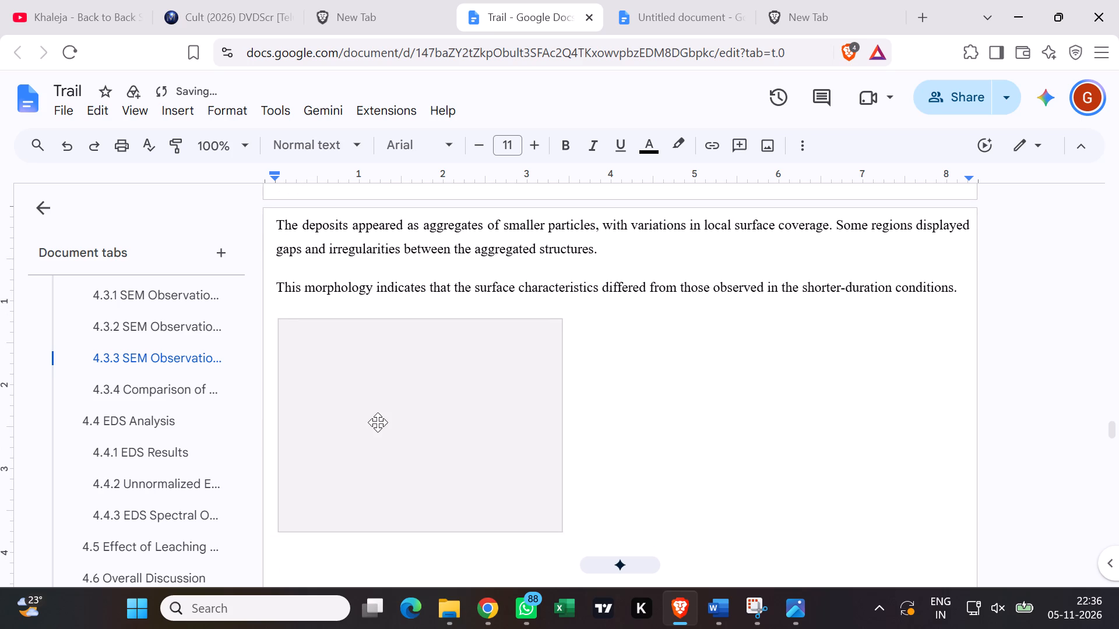
# Centre-align the 45-minute micrograph in section 4.3.3.
pyautogui.click(378, 422)
pyautogui.click(379, 150)
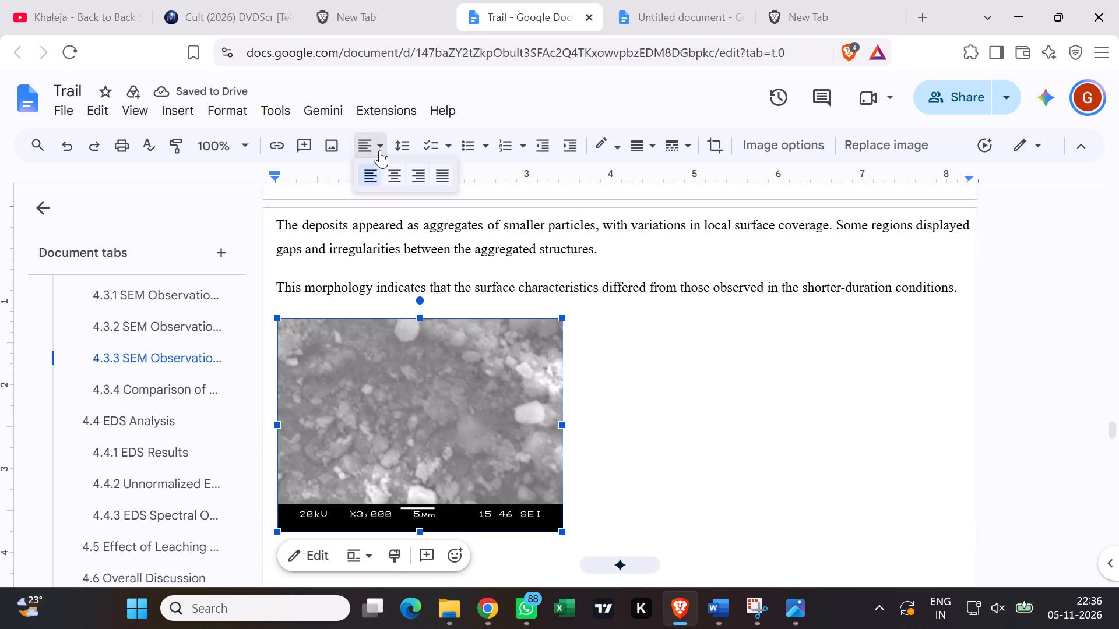
pyautogui.click(397, 175)
pyautogui.click(389, 434)
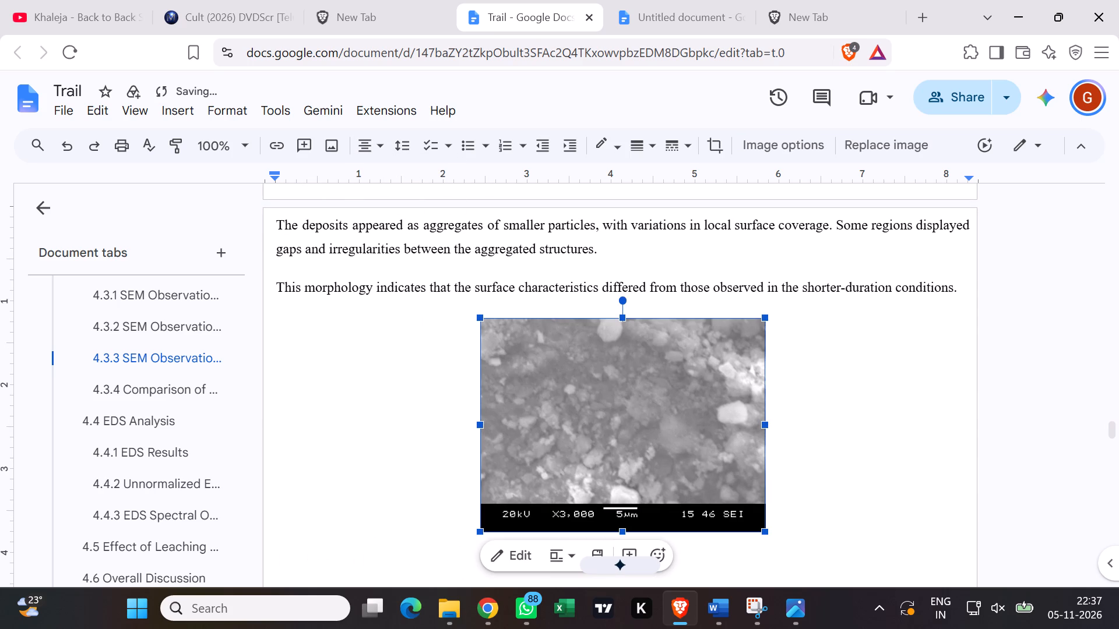
# Delete the surplus blank lines between the 45-minute micrograph and the Figure 4.5 caption.
pyautogui.click(329, 536)
pyautogui.scroll(-2, 333, 533)
pyautogui.click(333, 517)
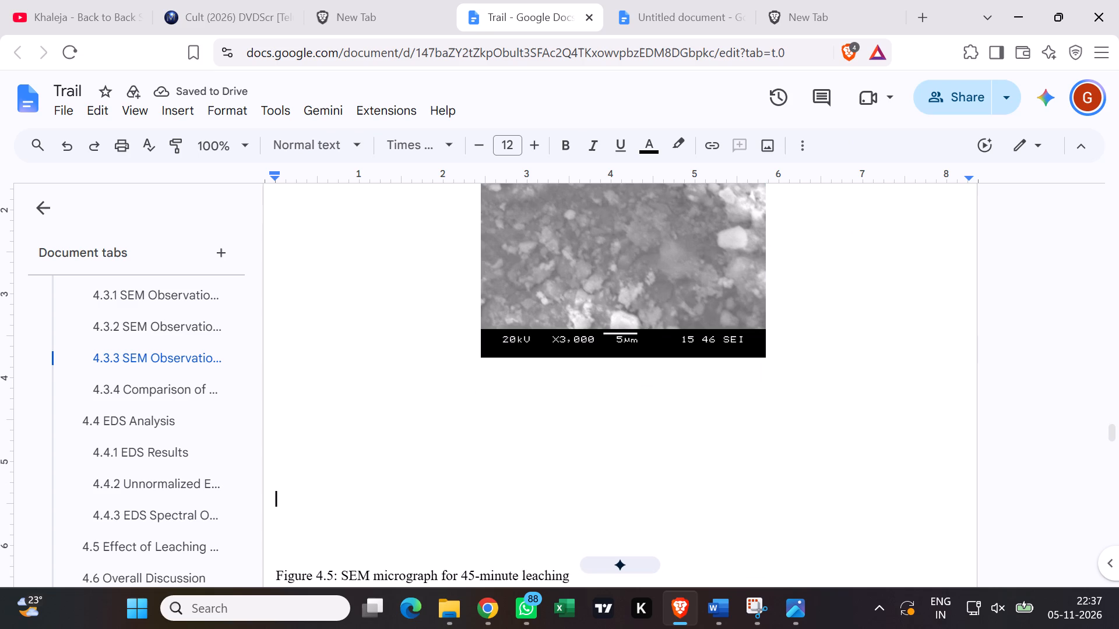
pyautogui.press('BackSpace')
pyautogui.press('BackSpace')
pyautogui.press('BackSpace')
pyautogui.press('BackSpace')
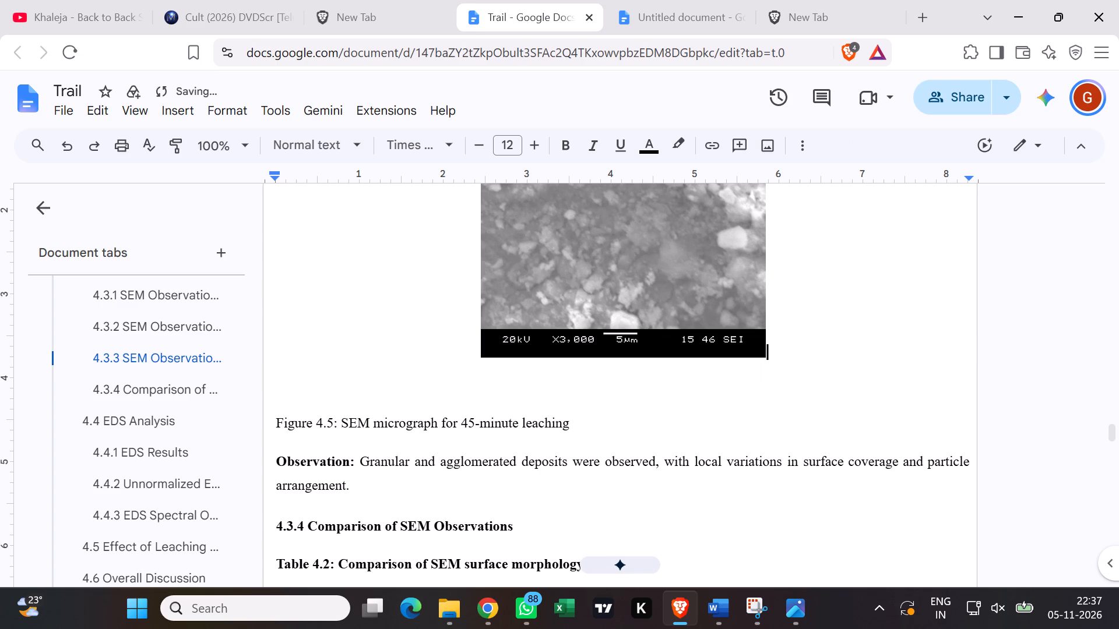
pyautogui.click(283, 405)
pyautogui.press('BackSpace')
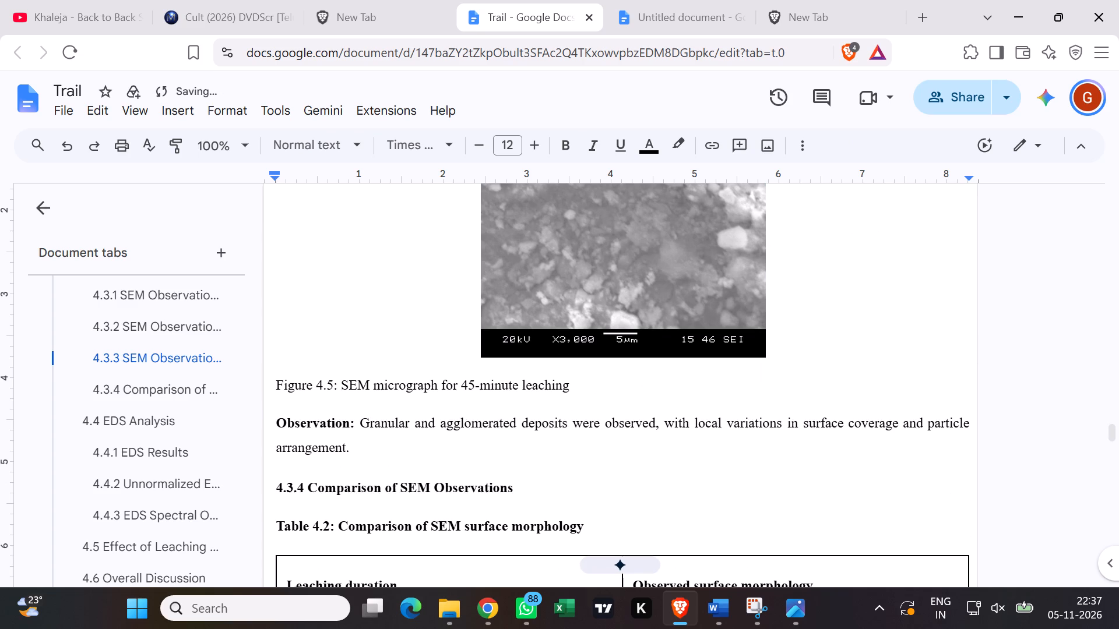
# Indent the Figure 4.5 caption with leading spaces until it sits centred beneath the 45-minute micrograph.
pyautogui.click(269, 378)
pyautogui.press('space')
pyautogui.press('space')
pyautogui.press('space')
pyautogui.press('space')
pyautogui.press('space')
pyautogui.press('space')
pyautogui.press('space')
pyautogui.press('space')
pyautogui.press('space')
pyautogui.press('space')
pyautogui.press('space')
pyautogui.press('space')
pyautogui.press('space')
pyautogui.press('space')
pyautogui.press('space')
pyautogui.press('space')
pyautogui.press('space')
pyautogui.press('space')
pyautogui.press('space')
pyautogui.press('space')
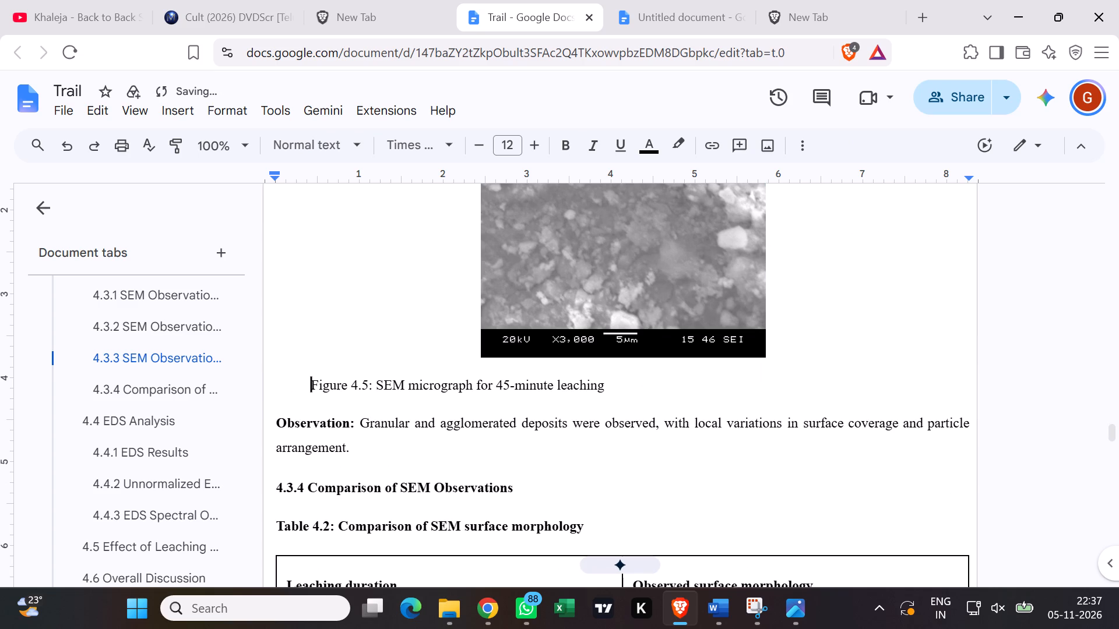
pyautogui.press('space')
pyautogui.press('space')
pyautogui.press('space')
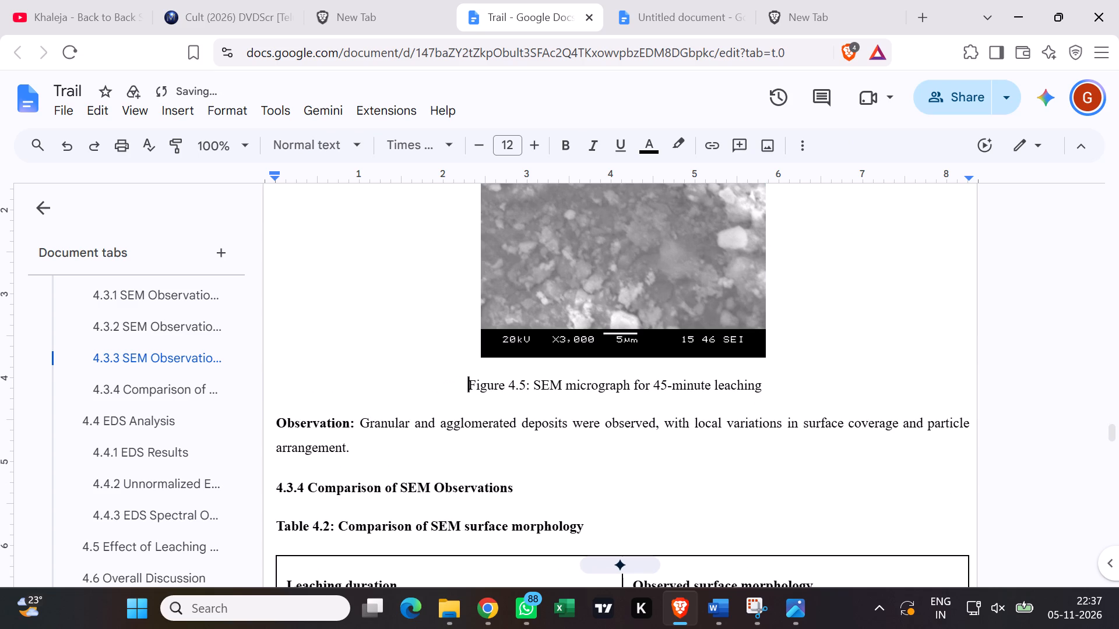
pyautogui.press('space')
pyautogui.press('space')
# Compare the image and caption placement of Figure 4.5 with Figures 4.3 and 4.4 in the preceding sections.
pyautogui.scroll(2, 329, 377)
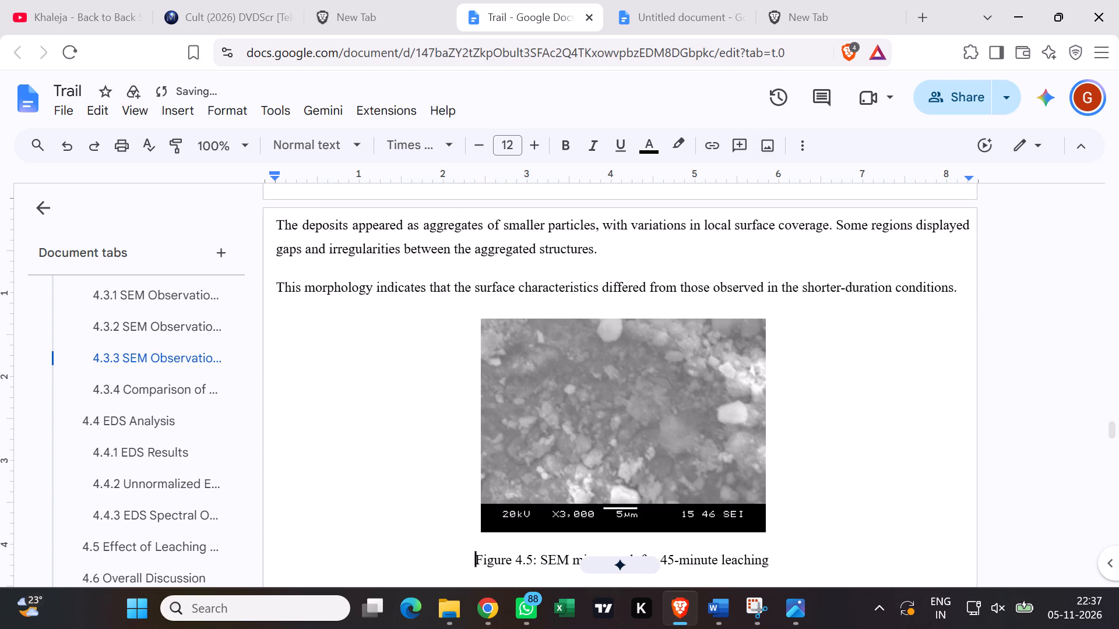
pyautogui.scroll(3, 329, 370)
pyautogui.scroll(-3, 329, 370)
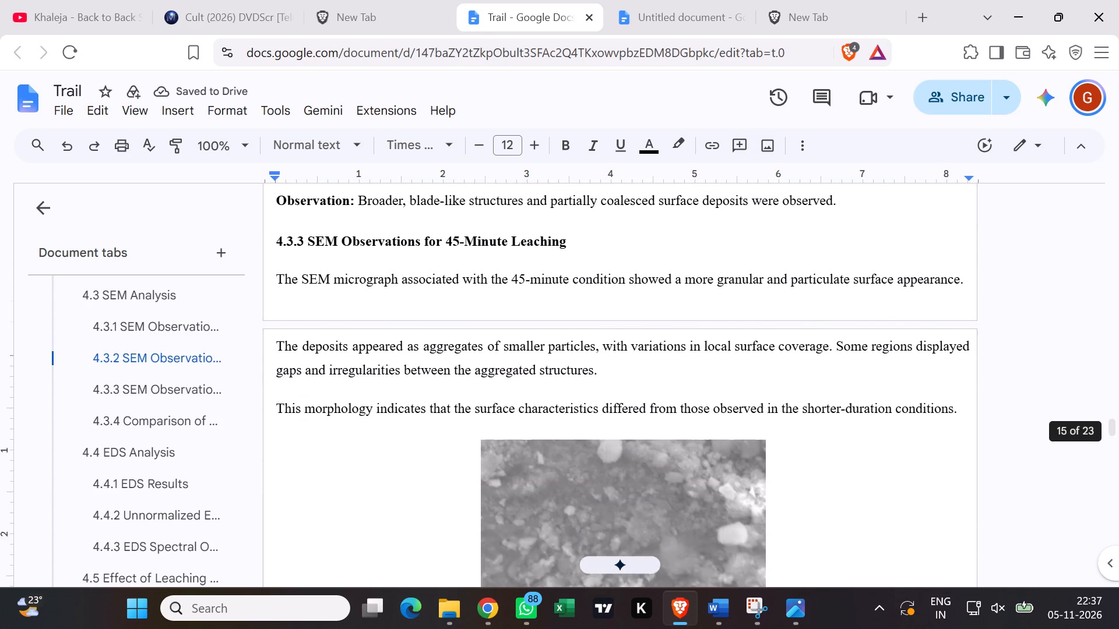
pyautogui.scroll(-3, 329, 370)
pyautogui.scroll(2, 329, 370)
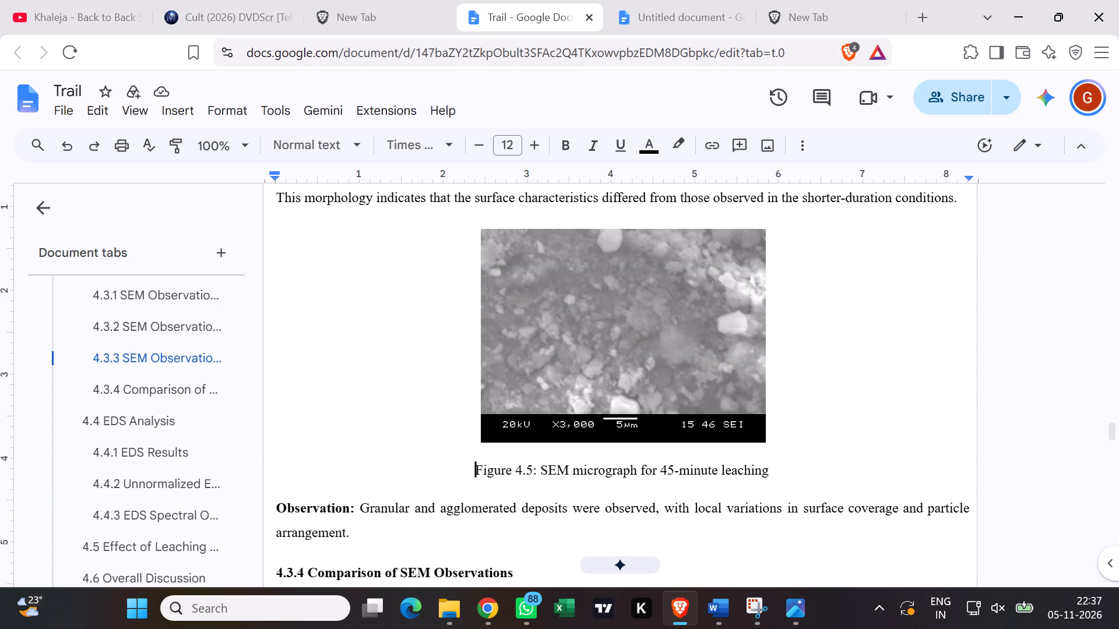
pyautogui.scroll(3, 586, 434)
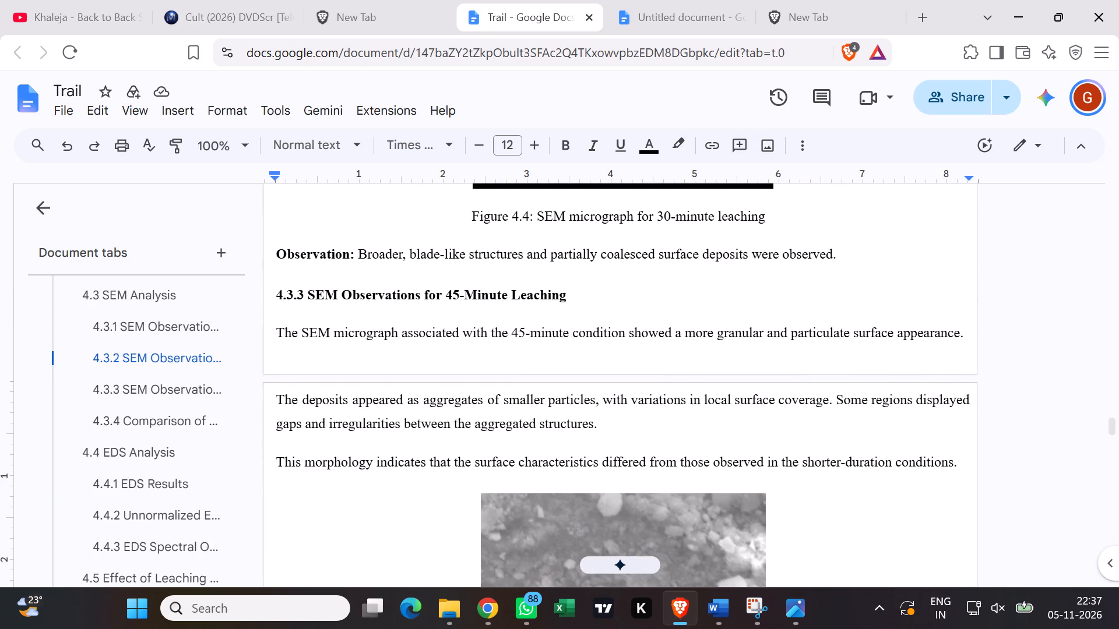
pyautogui.scroll(8, 583, 435)
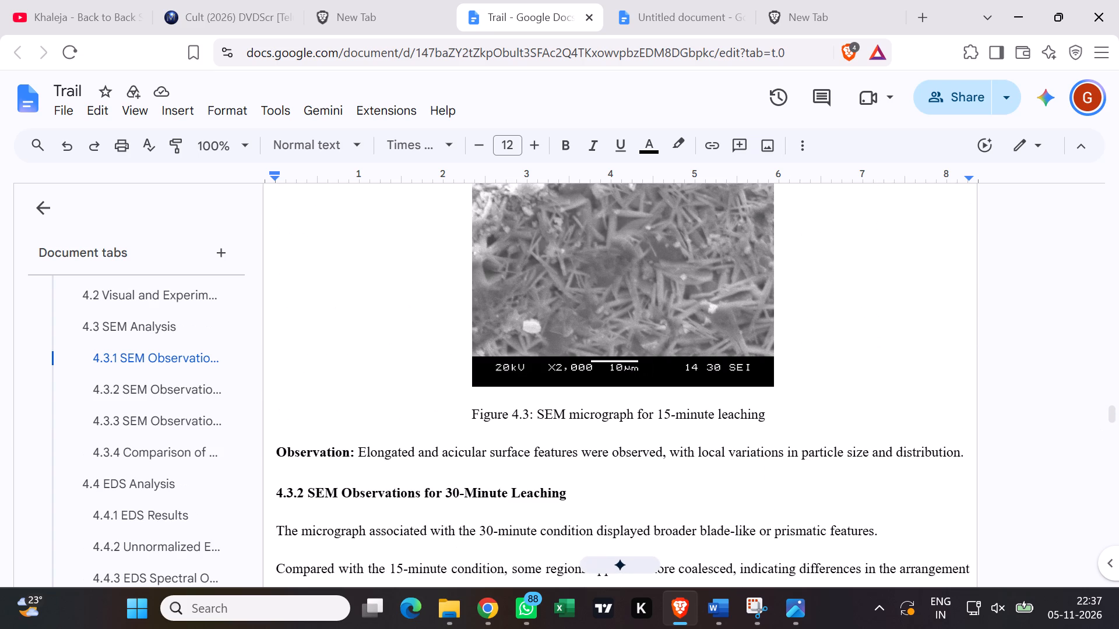
pyautogui.scroll(-13, 573, 434)
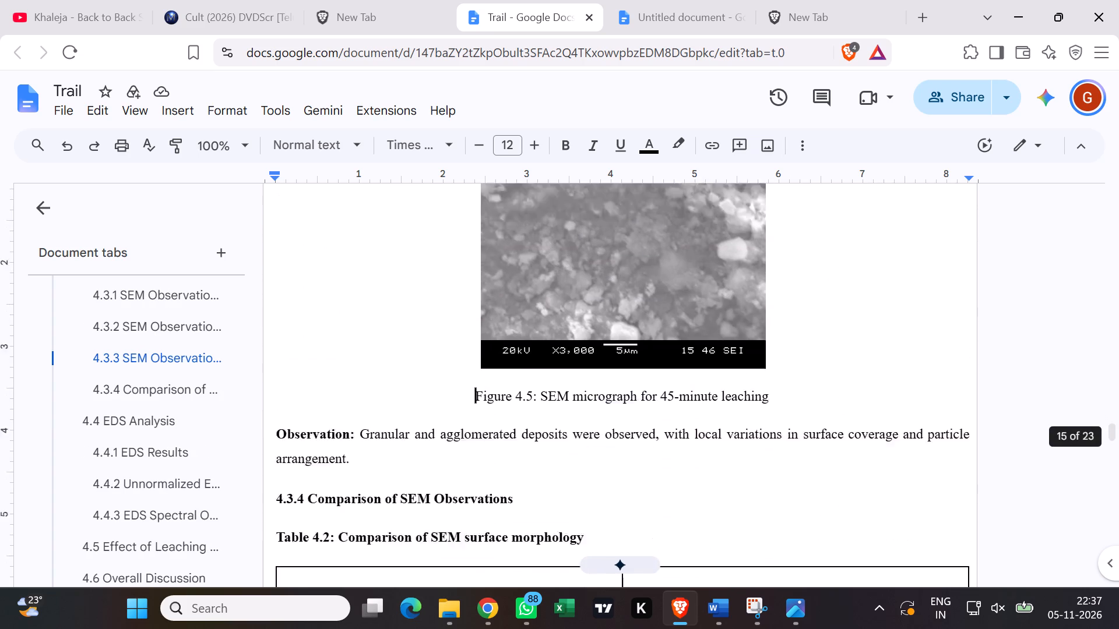
# Review sections 4.3.4 to 4.4.3, checking the tables, text and the Figure 4.6 EDS spectrum with its caption.
pyautogui.click(570, 414)
pyautogui.scroll(-3, 566, 415)
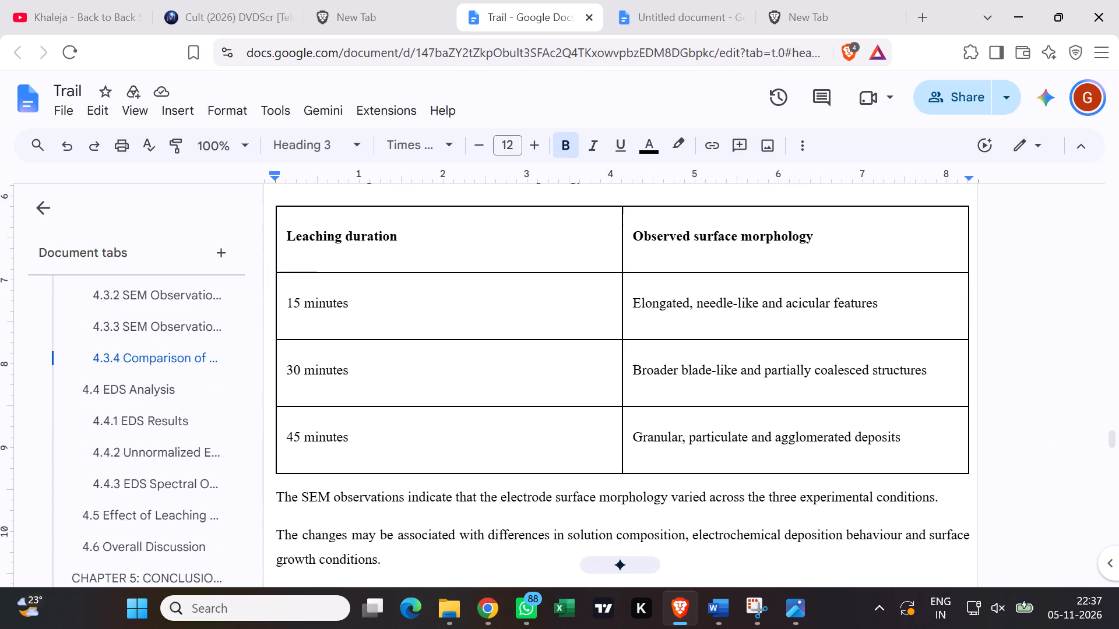
pyautogui.scroll(-2, 565, 416)
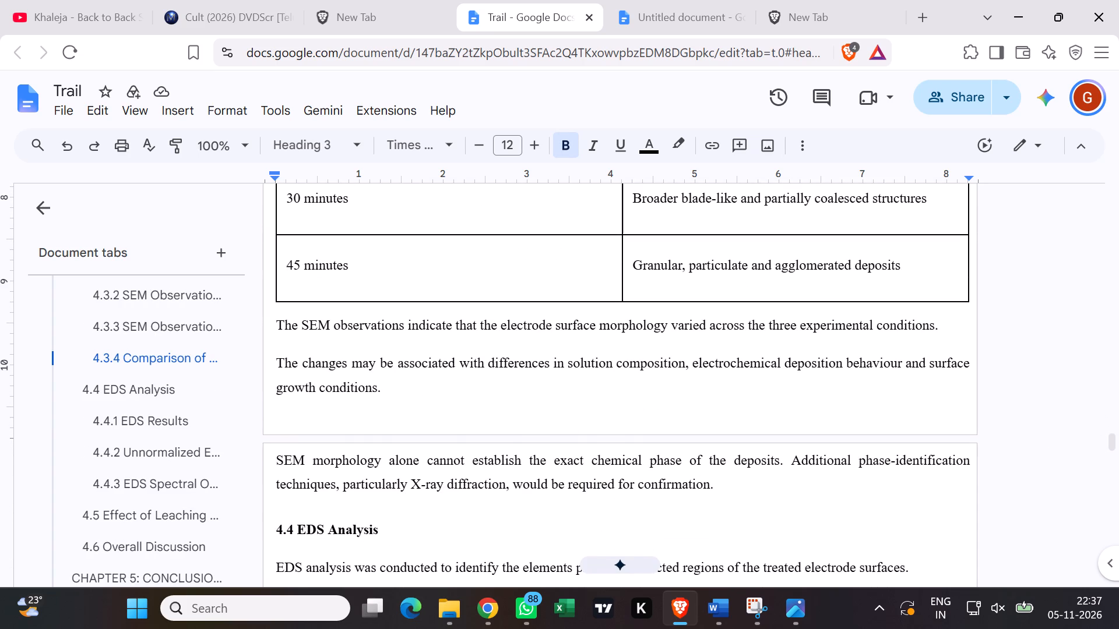
pyautogui.scroll(-1, 563, 418)
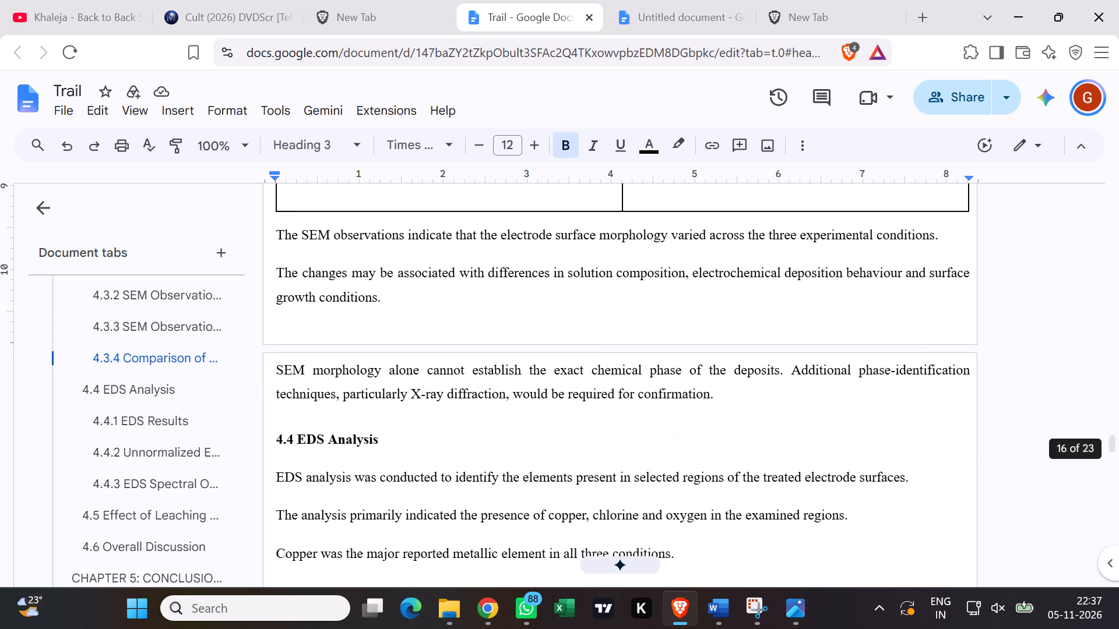
pyautogui.scroll(-4, 562, 419)
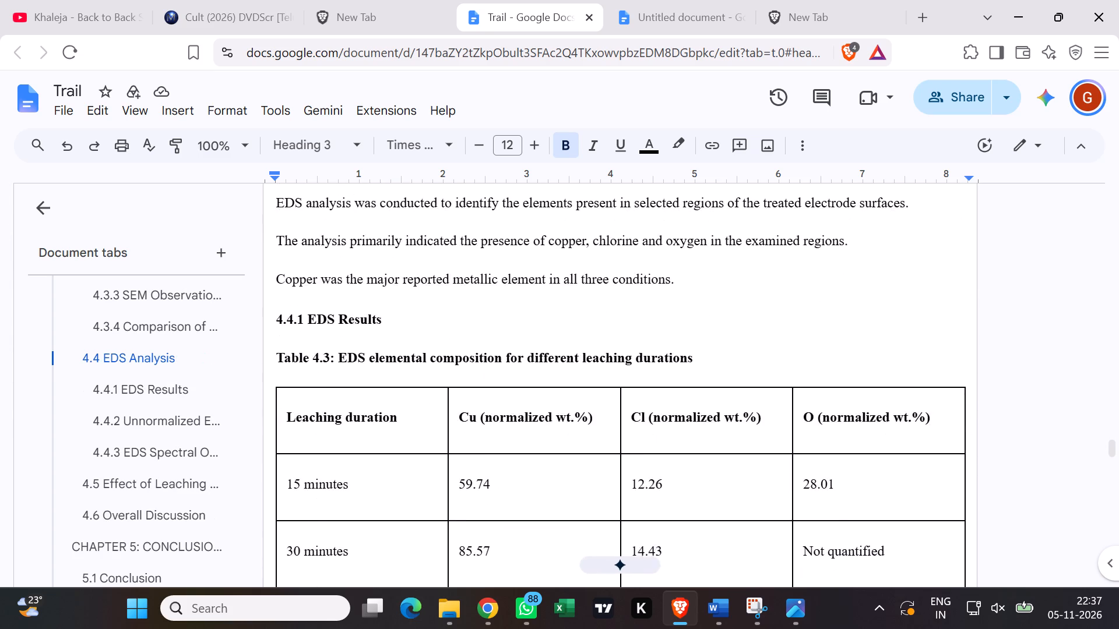
pyautogui.scroll(-1, 558, 422)
pyautogui.scroll(2, 545, 414)
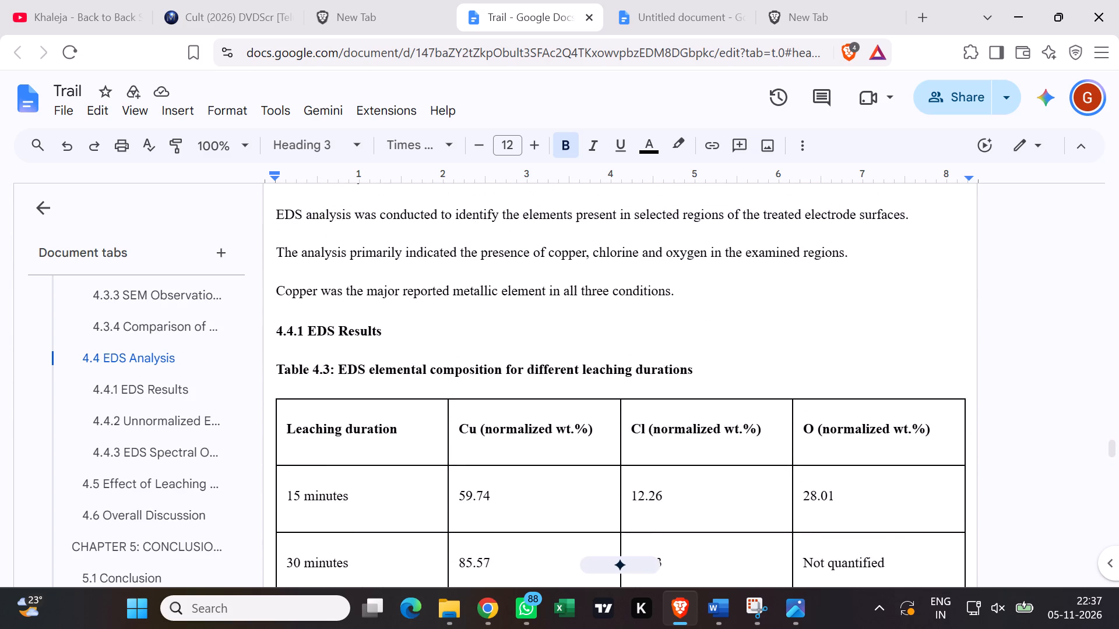
pyautogui.scroll(1, 523, 397)
pyautogui.scroll(-7, 523, 397)
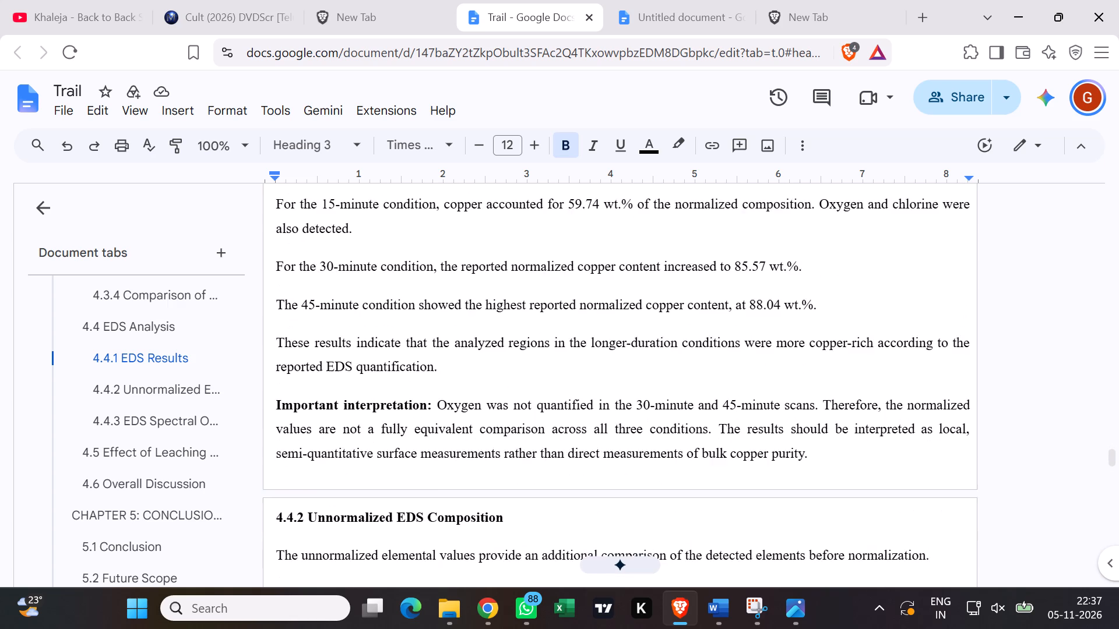
pyautogui.scroll(-3, 523, 397)
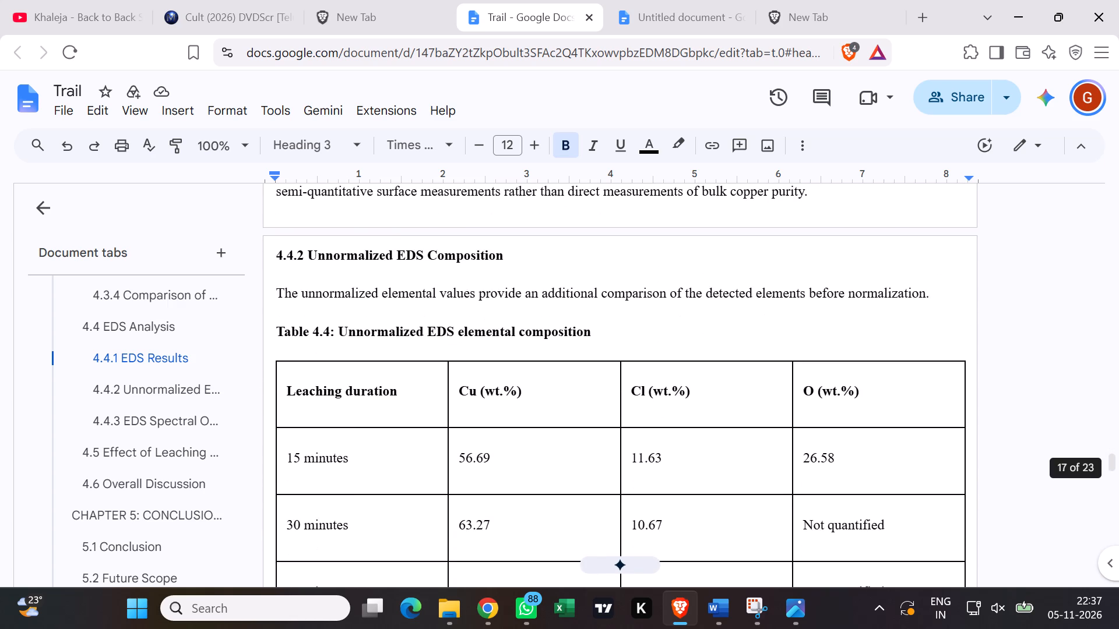
pyautogui.scroll(-4, 523, 397)
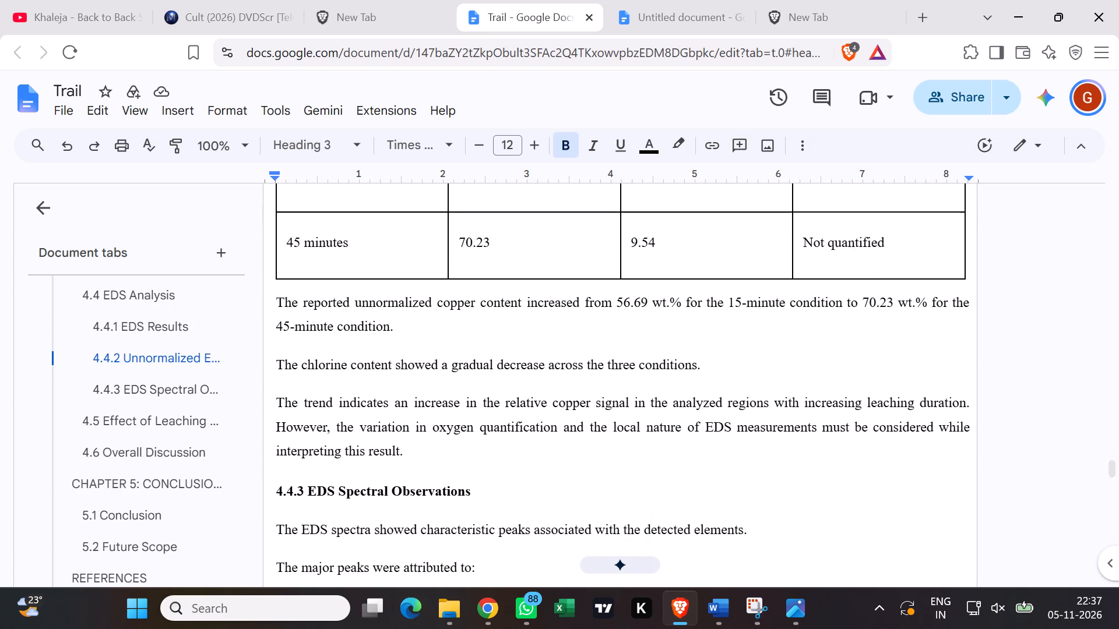
pyautogui.scroll(-2, 523, 397)
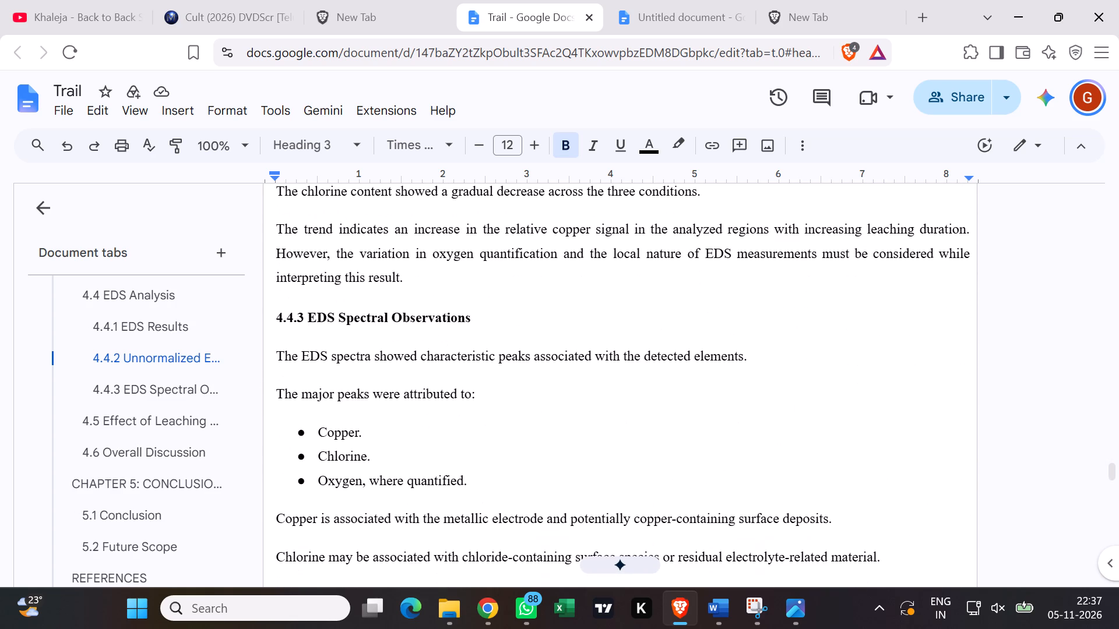
pyautogui.scroll(-6, 523, 397)
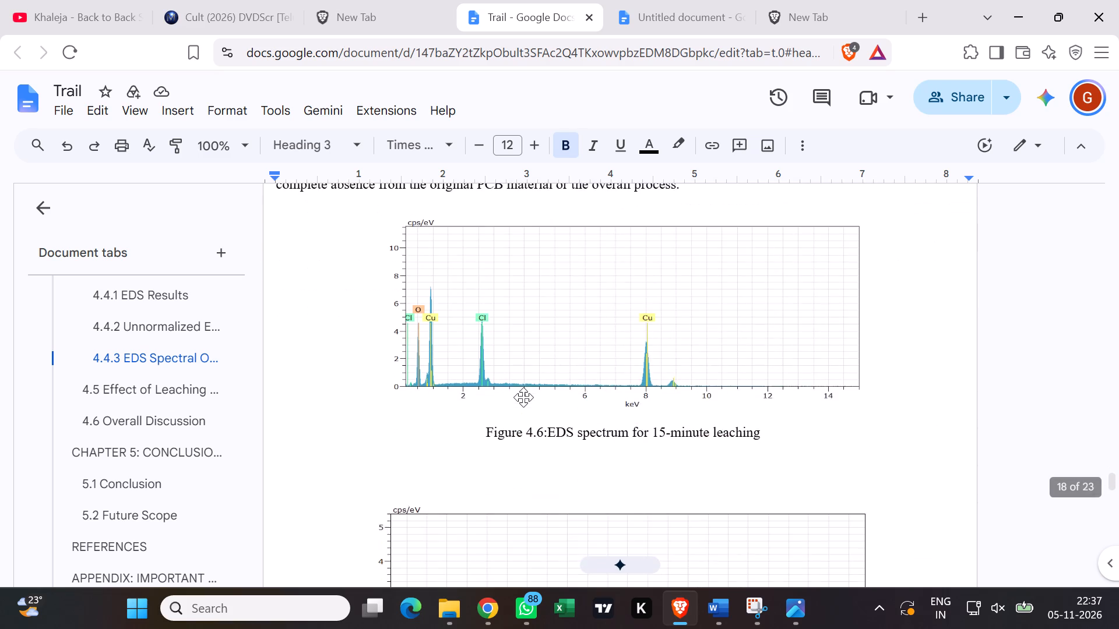
pyautogui.scroll(-1, 523, 397)
pyautogui.scroll(2, 523, 397)
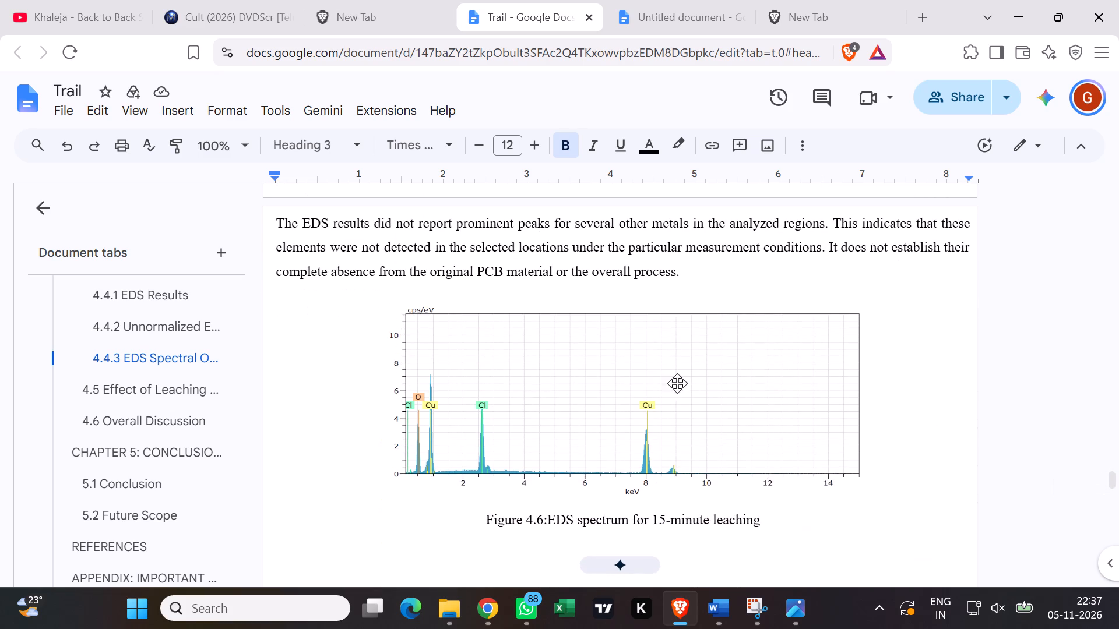
pyautogui.scroll(1, 687, 367)
pyautogui.scroll(-2, 674, 368)
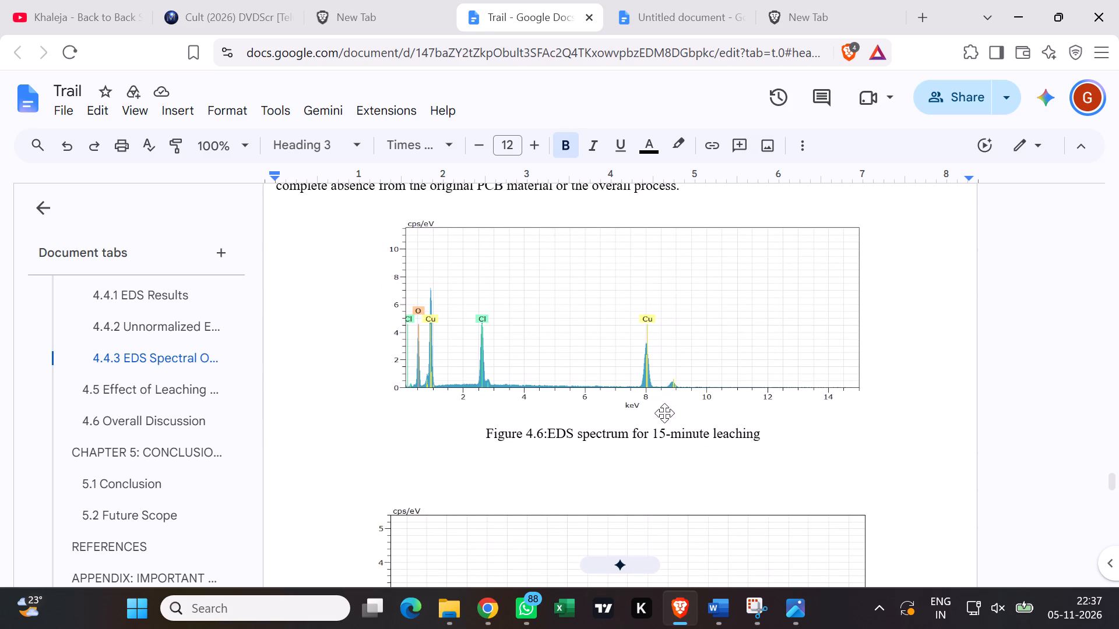
pyautogui.scroll(-2, 630, 437)
pyautogui.scroll(2, 629, 437)
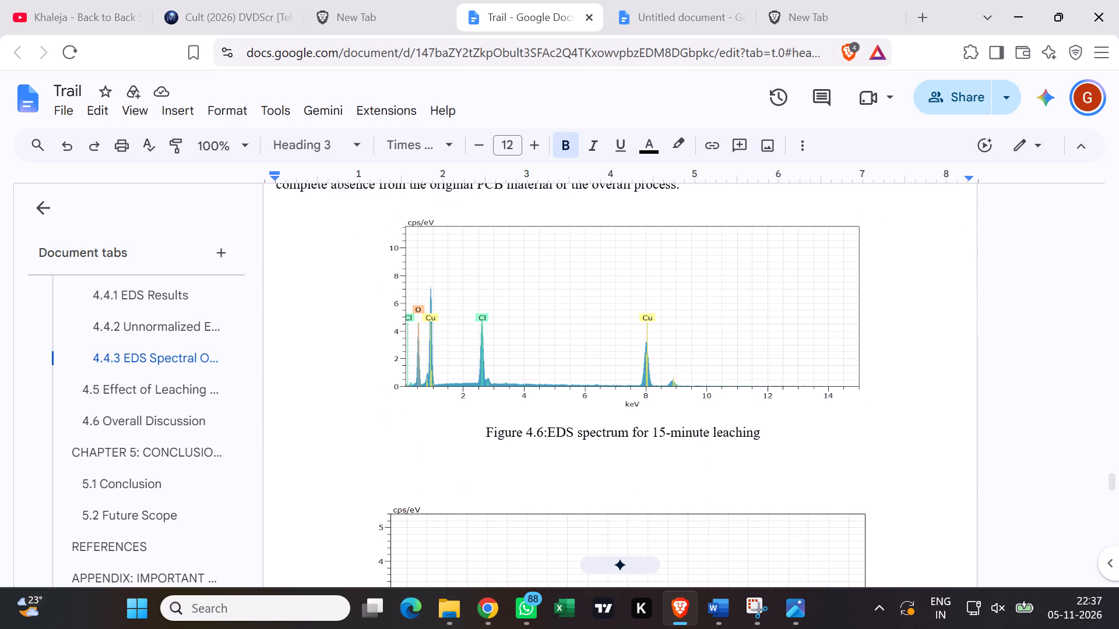
# Insert a space after the colon in the Figure 4.6 caption, before "EDS spectrum".
pyautogui.click(546, 430)
pyautogui.press('space')
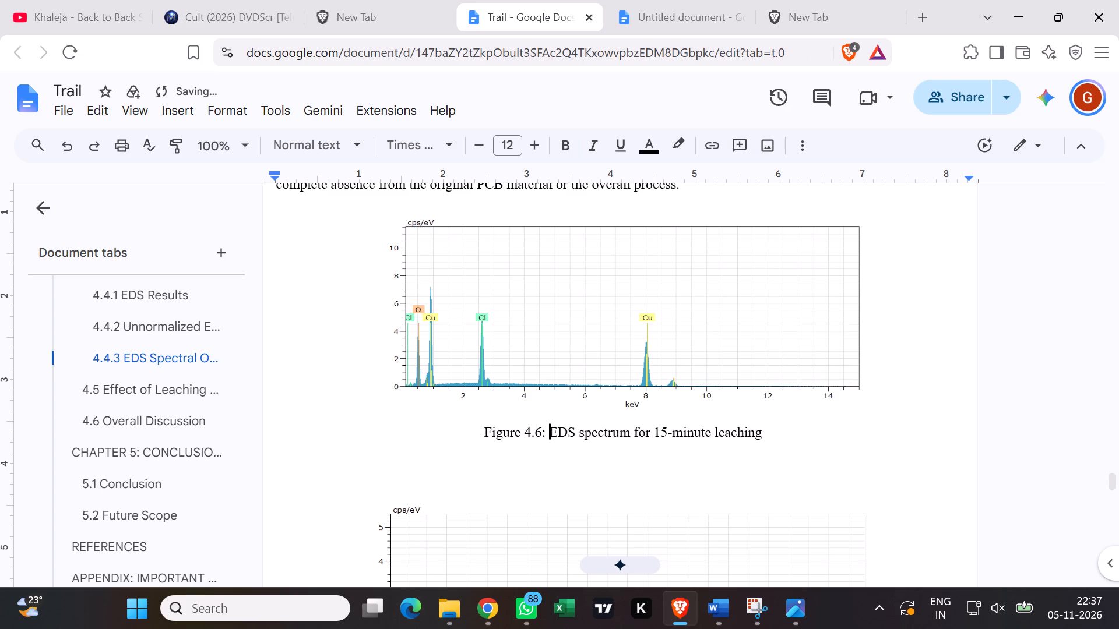
# Delete the blank line of leading spaces between the Figure 4.6 caption and the 30-minute EDS spectrum.
pyautogui.click(546, 467)
pyautogui.press('BackSpace')
pyautogui.press('BackSpace')
pyautogui.press('BackSpace')
pyautogui.click(327, 478)
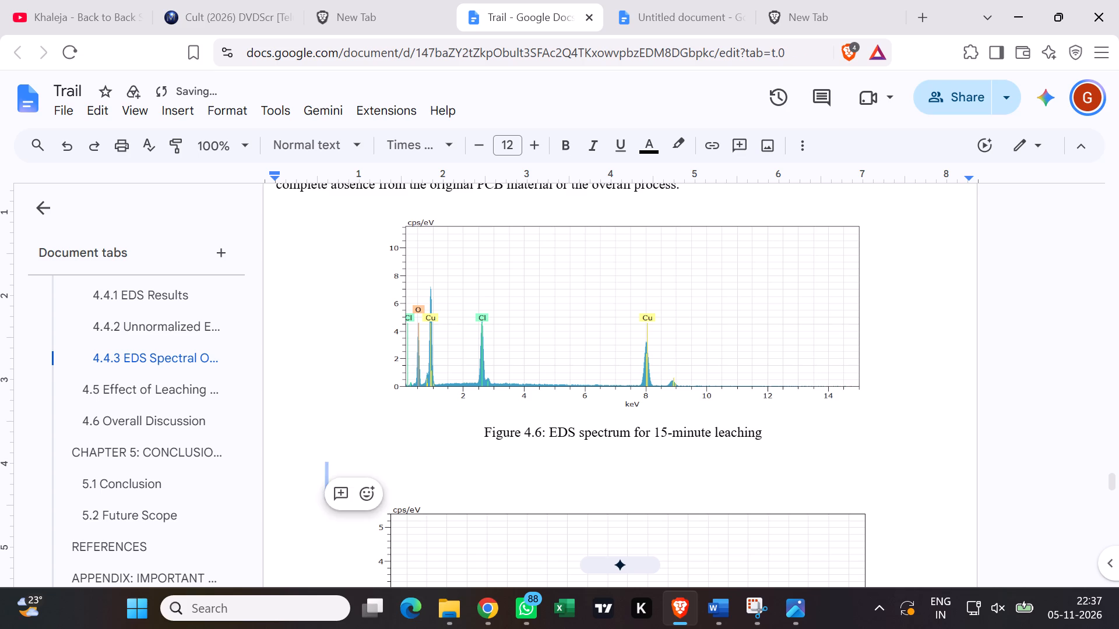
pyautogui.click(318, 464)
pyautogui.press('BackSpace')
pyautogui.press('BackSpace')
pyautogui.press('BackSpace')
pyautogui.press('BackSpace')
pyautogui.press('BackSpace')
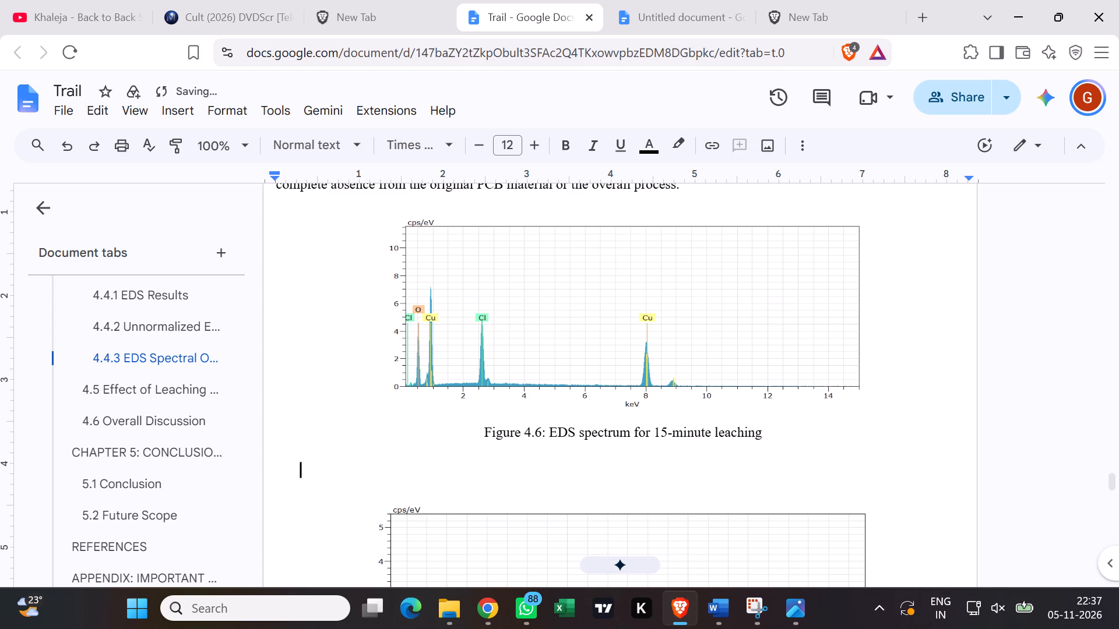
pyautogui.press('BackSpace')
pyautogui.press('BackSpace')
pyautogui.press('BackSpace')
pyautogui.press('BackSpace')
pyautogui.press('BackSpace')
pyautogui.press('BackSpace')
pyautogui.press('BackSpace')
pyautogui.press('BackSpace')
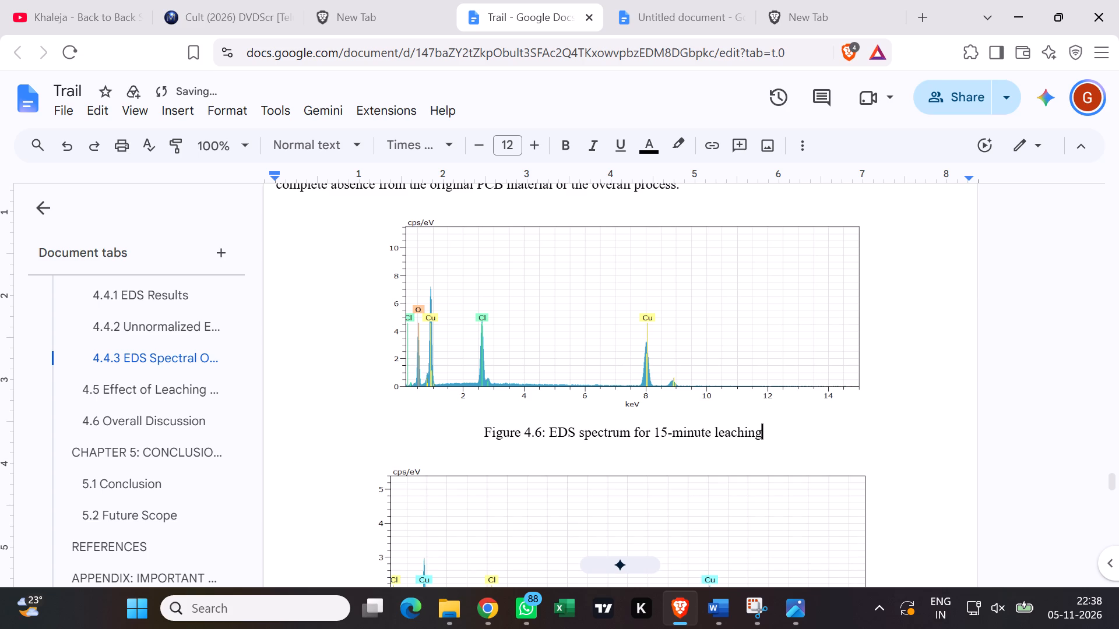
# Compare the size, alignment and caption spacing of the Figure 4.6 and Figure 4.7 EDS spectra in section 4.4.3.
pyautogui.scroll(-1, 269, 440)
pyautogui.scroll(-1, 318, 443)
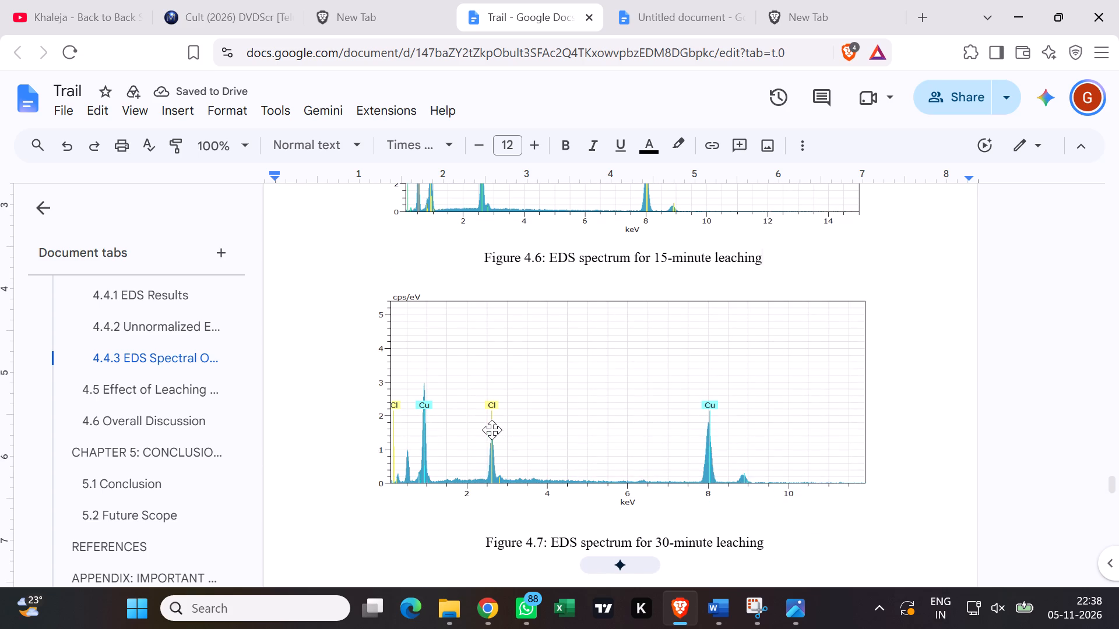
pyautogui.scroll(4, 491, 418)
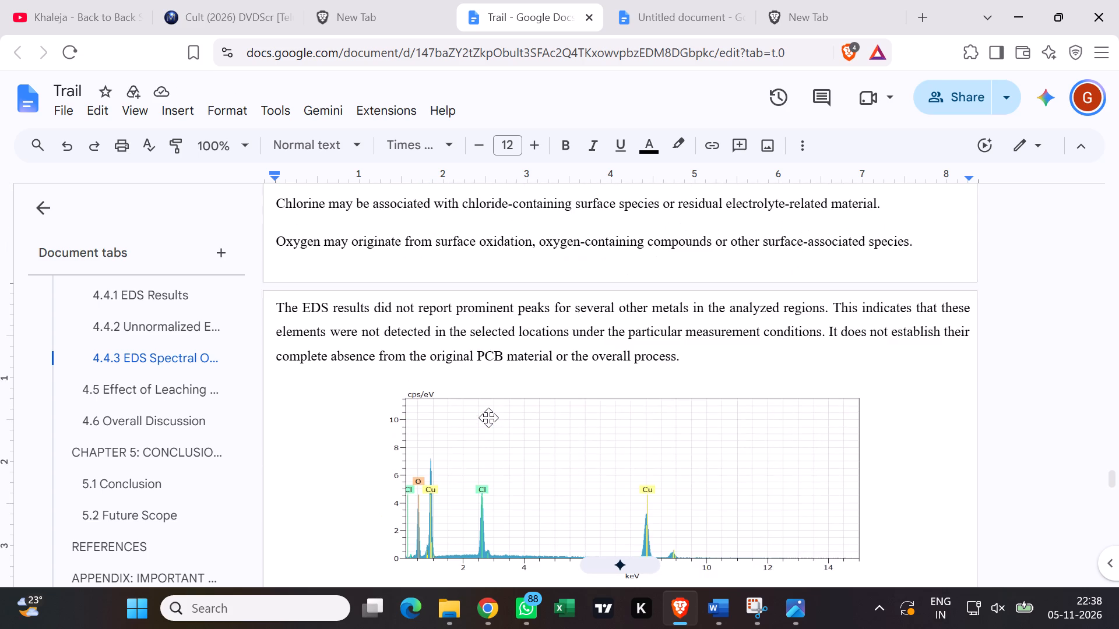
pyautogui.scroll(-7, 501, 412)
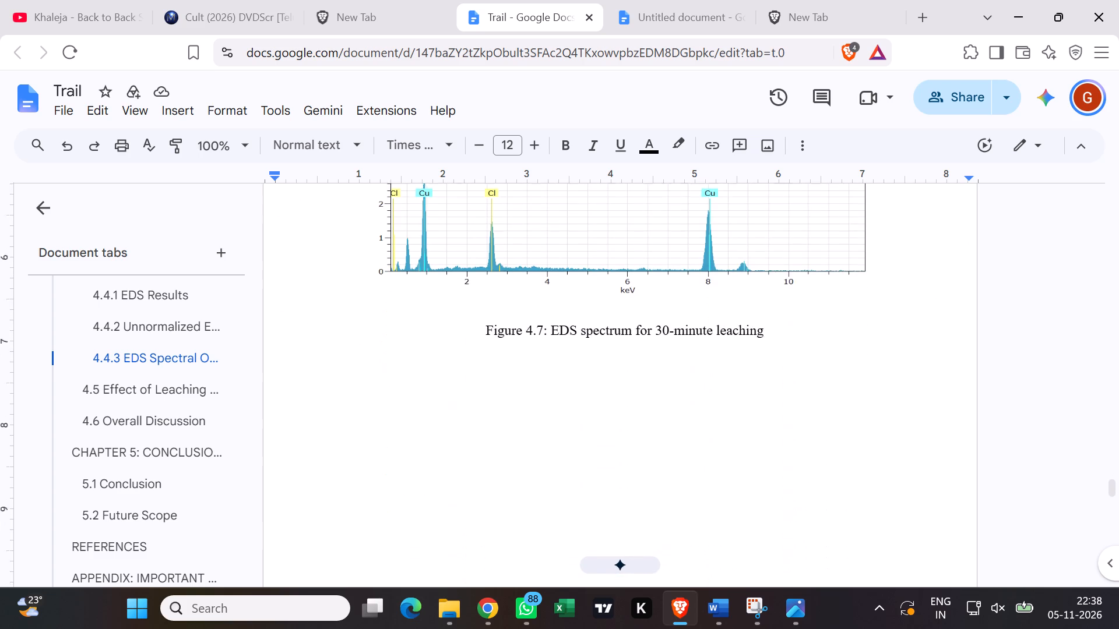
pyautogui.scroll(3, 496, 410)
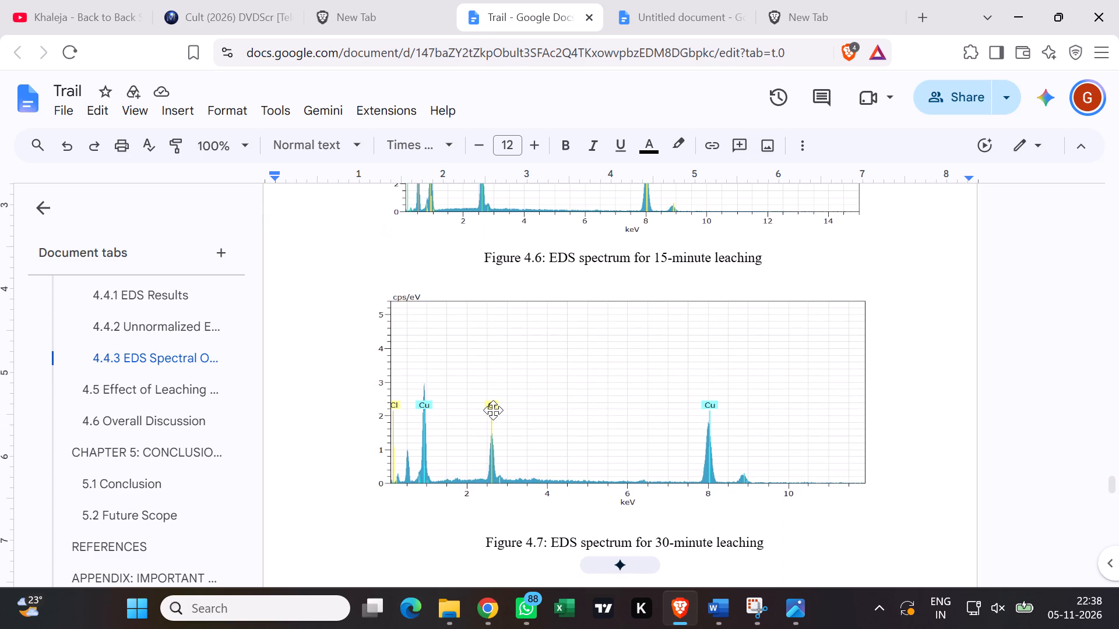
pyautogui.scroll(2, 493, 409)
pyautogui.scroll(-2, 505, 373)
pyautogui.scroll(1, 504, 373)
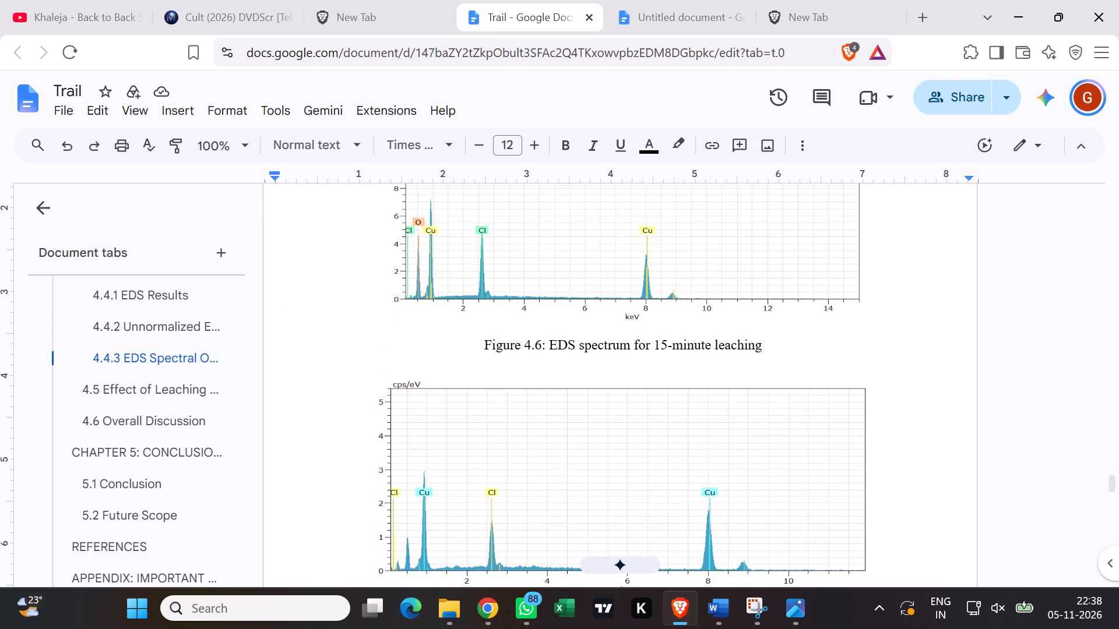
pyautogui.scroll(1, 499, 373)
pyautogui.scroll(-2, 498, 373)
pyautogui.scroll(1, 496, 373)
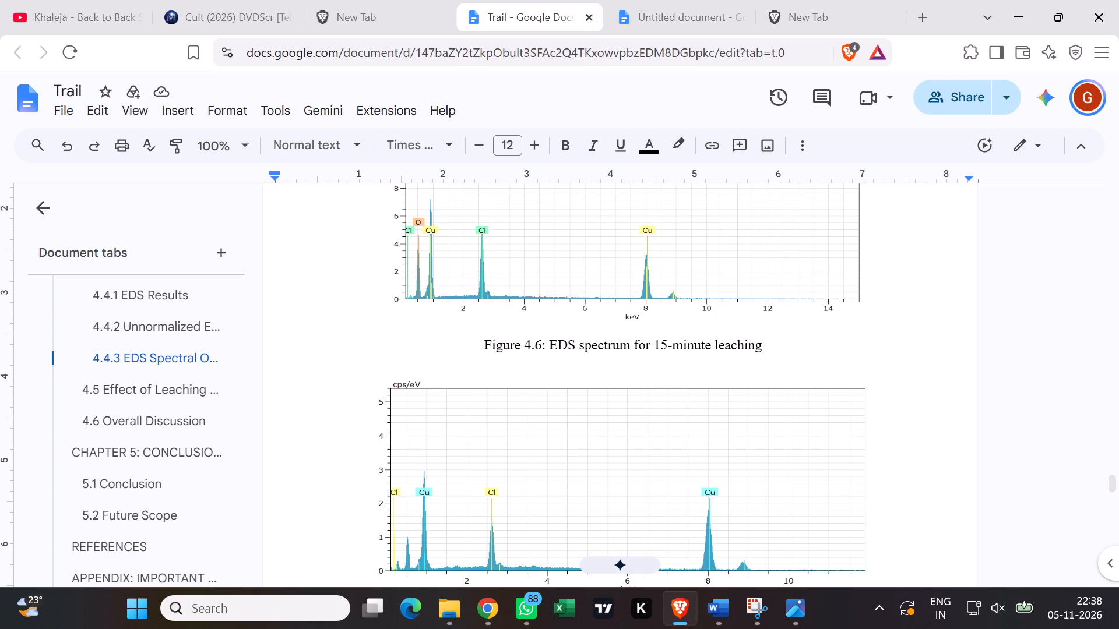
pyautogui.scroll(-3, 532, 366)
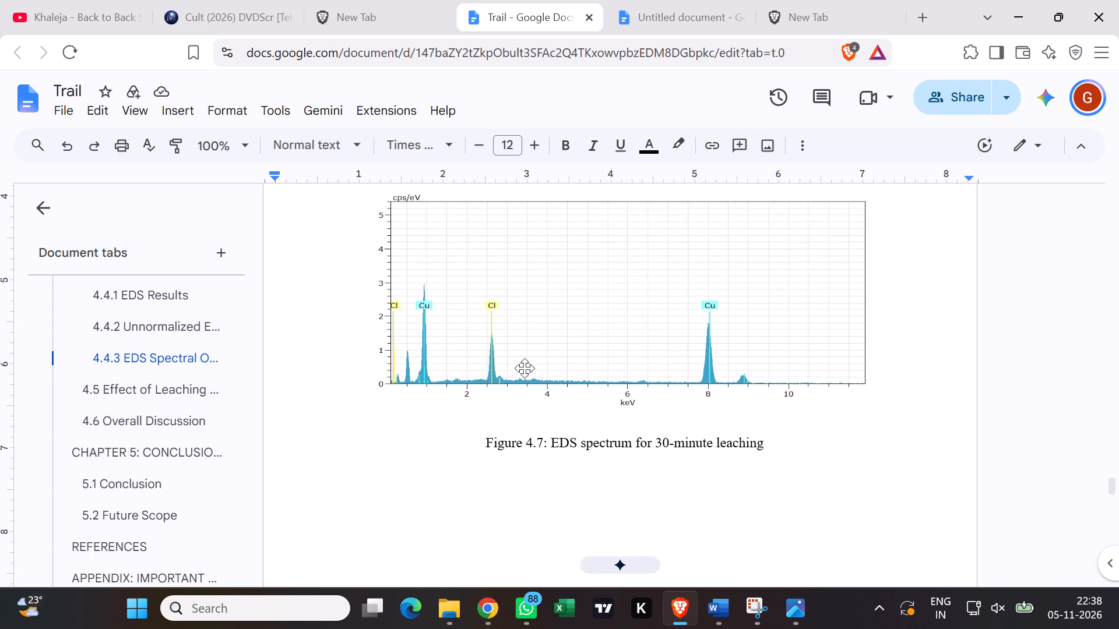
# Examine the space between the Figure 4.7 and Figure 4.8 captions, ahead of section 4.5, where the 45-minute EDS spectrum belongs.
pyautogui.scroll(-1, 525, 368)
pyautogui.click(525, 368)
pyautogui.scroll(-2, 525, 368)
pyautogui.scroll(4, 525, 368)
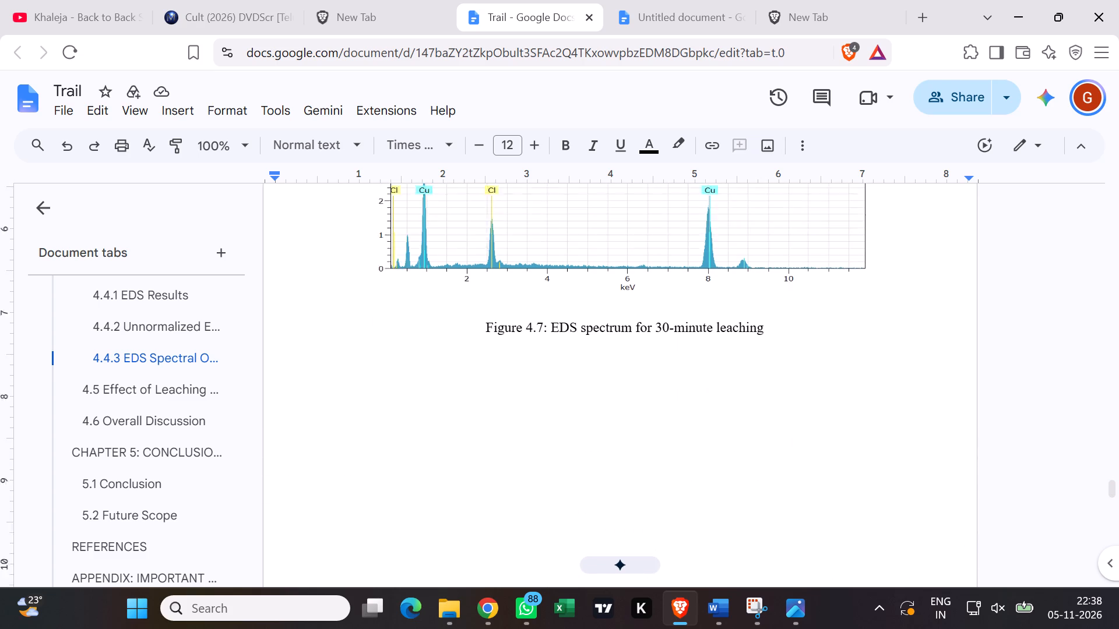
pyautogui.scroll(2, 522, 366)
pyautogui.scroll(-6, 522, 366)
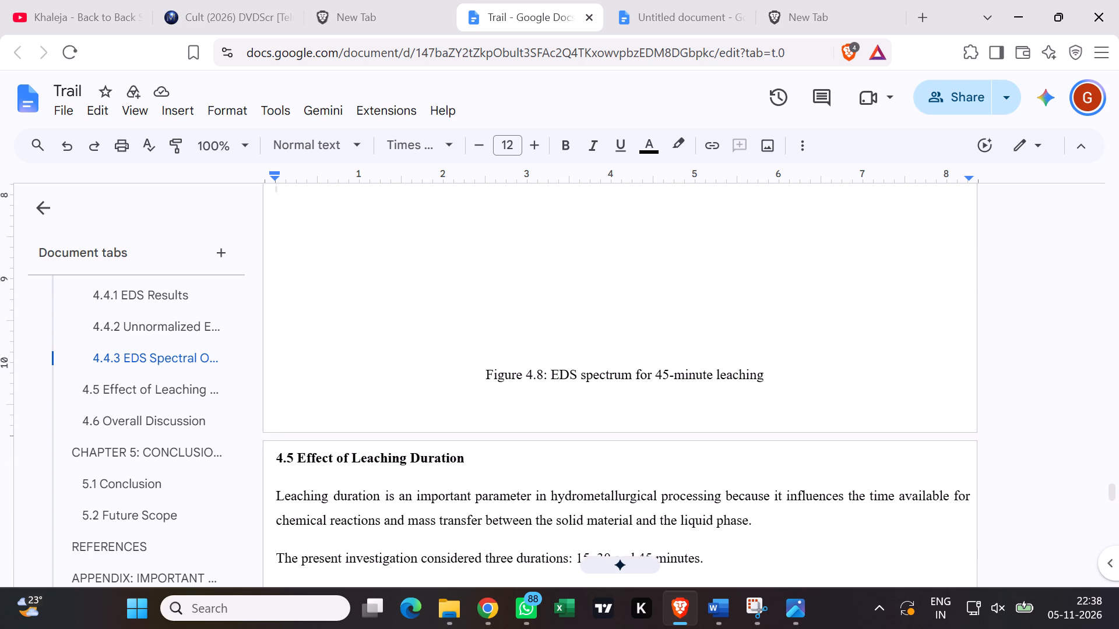
pyautogui.scroll(2, 522, 366)
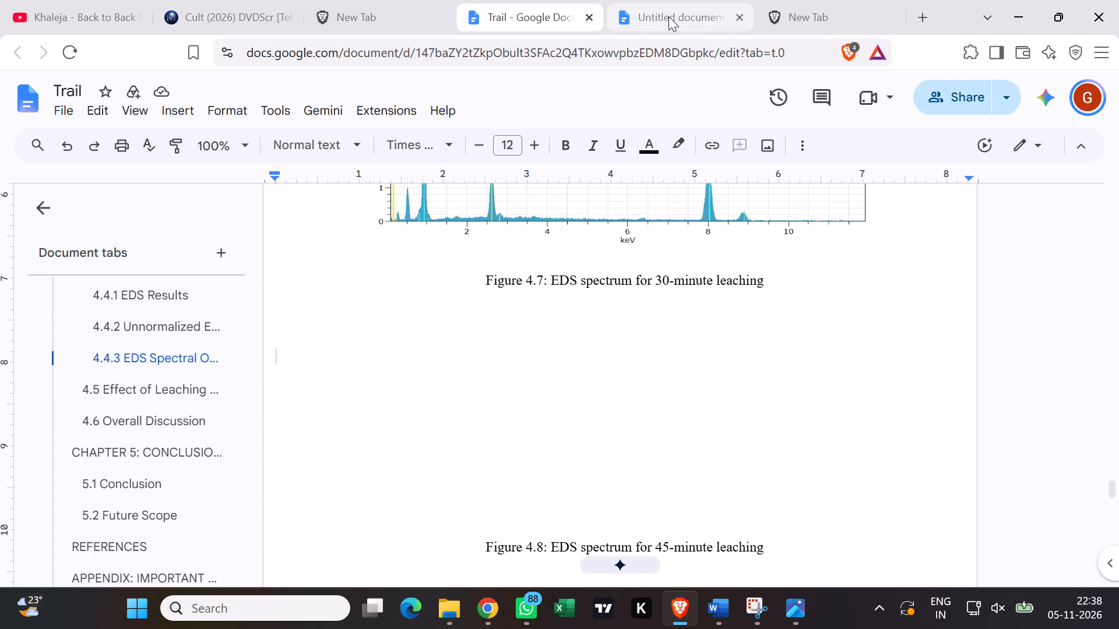
pyautogui.scroll(3, 591, 270)
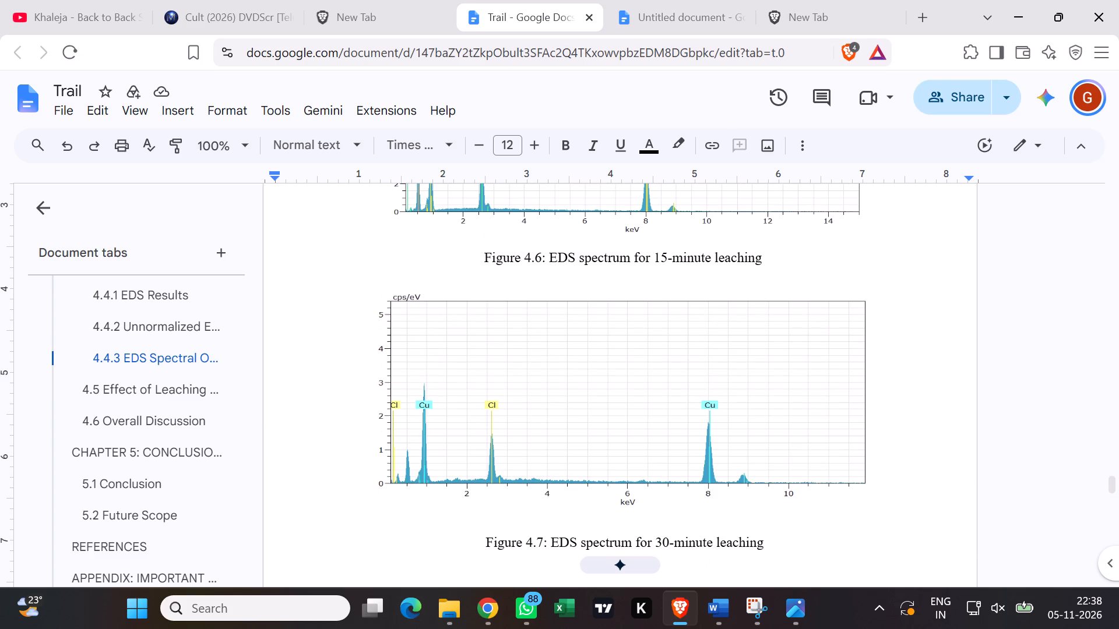
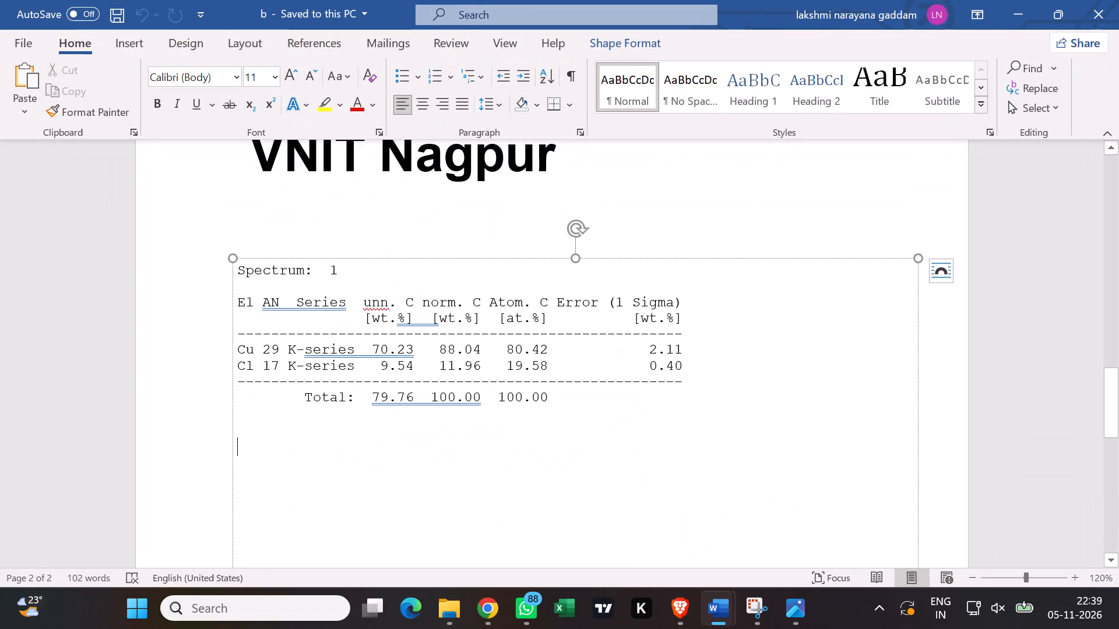
# Close the Word document b containing the EDS results.
pyautogui.click(1114, 0)
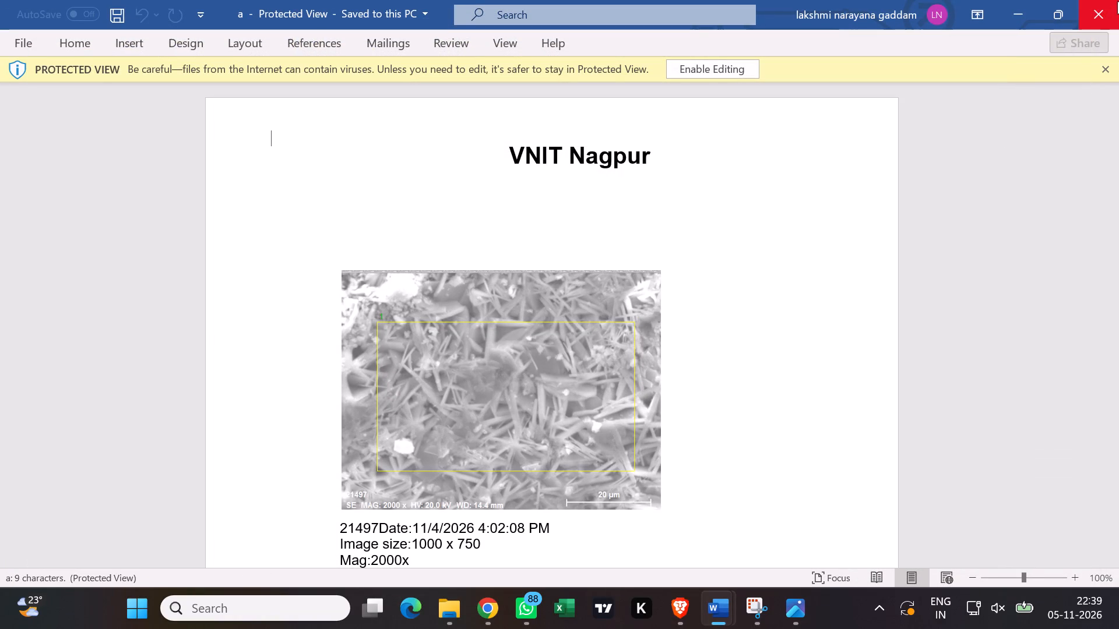
# Examine the SEM image, EDS spectrum and element table in the Protected View copy of Word document a, and close that copy.
pyautogui.scroll(-5, 611, 241)
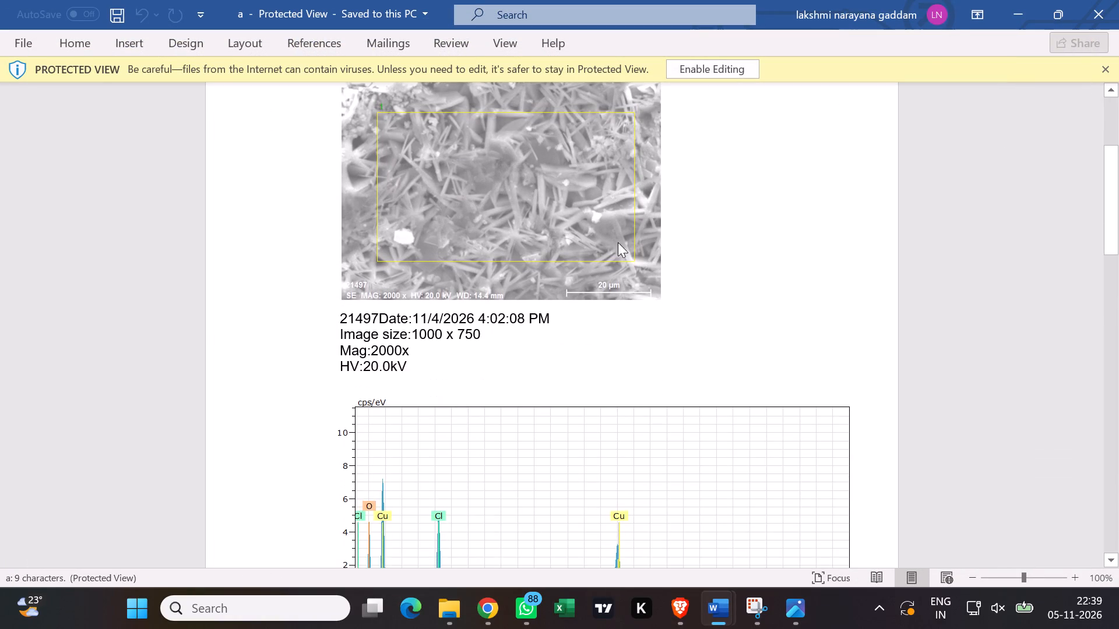
pyautogui.scroll(-19, 621, 241)
pyautogui.scroll(-2, 621, 243)
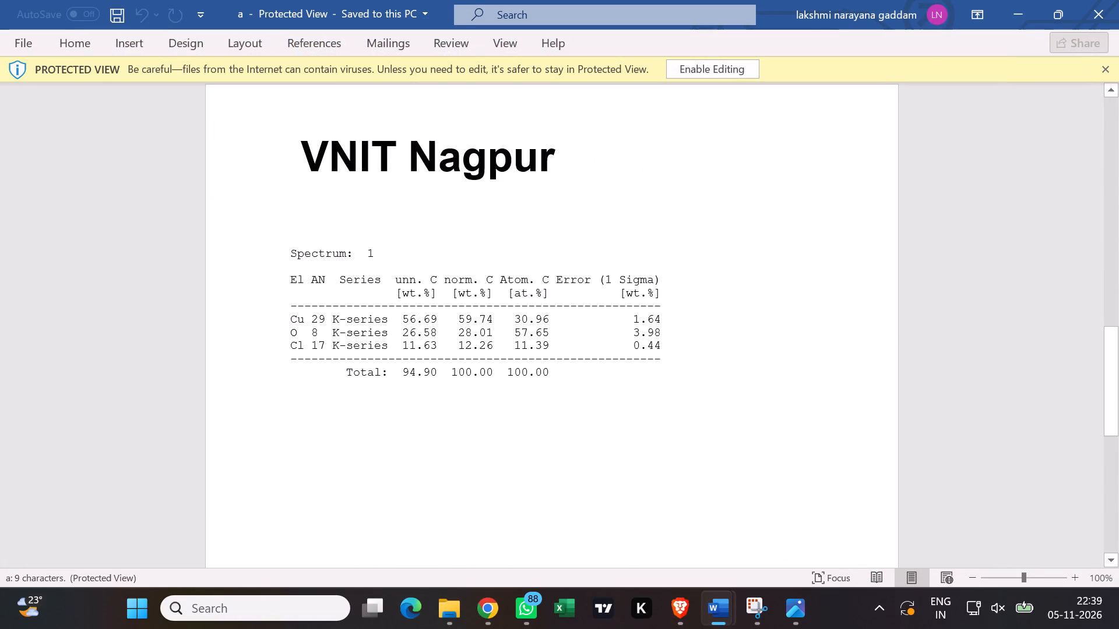
pyautogui.scroll(-5, 621, 243)
pyautogui.scroll(7, 621, 243)
pyautogui.click(1092, 11)
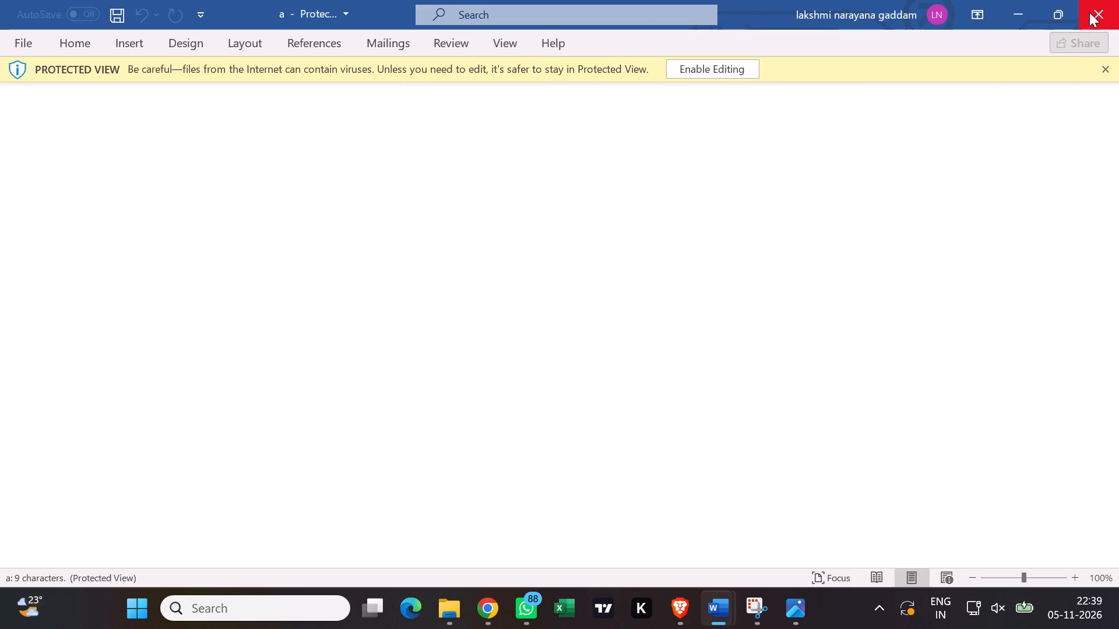
# Examine the EDS spectrum in the editable copy of Word document a.
pyautogui.scroll(-4, 641, 356)
pyautogui.scroll(7, 610, 388)
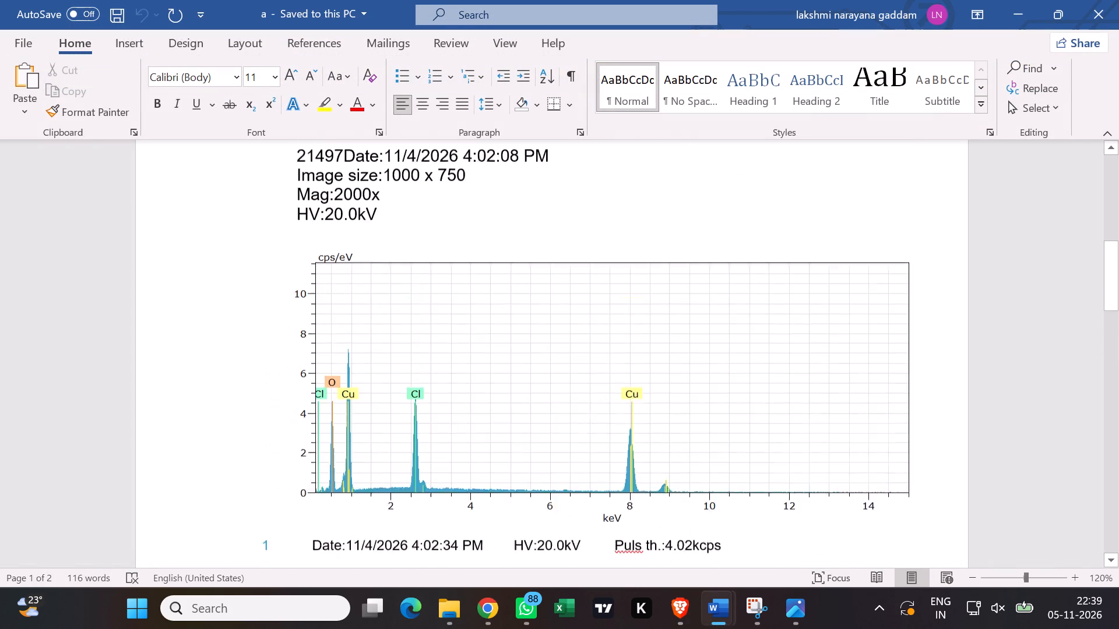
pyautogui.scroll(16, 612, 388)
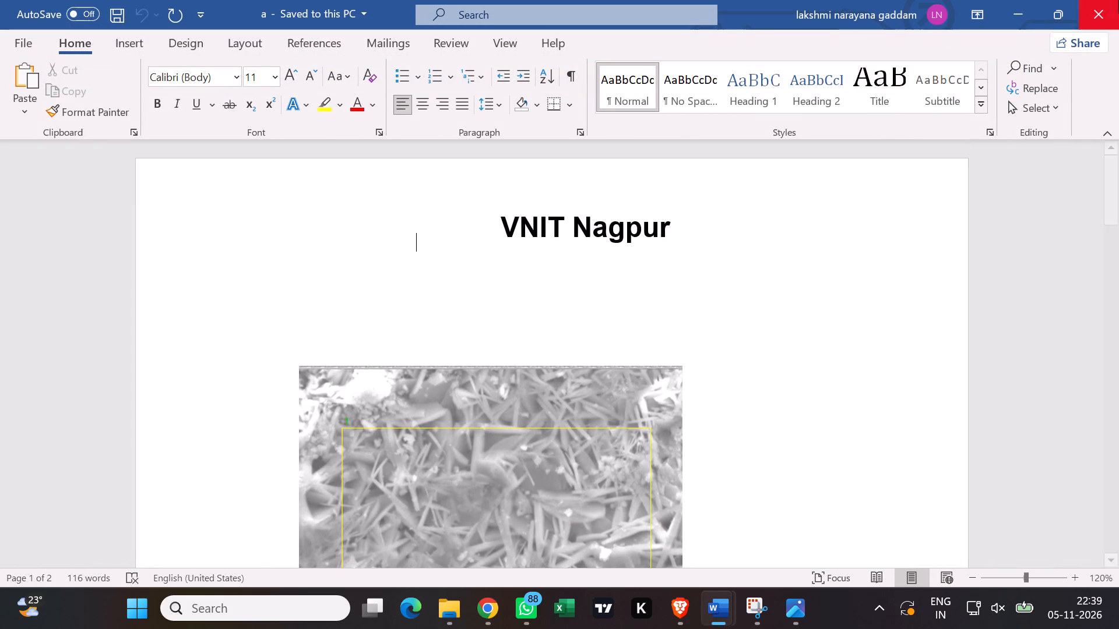
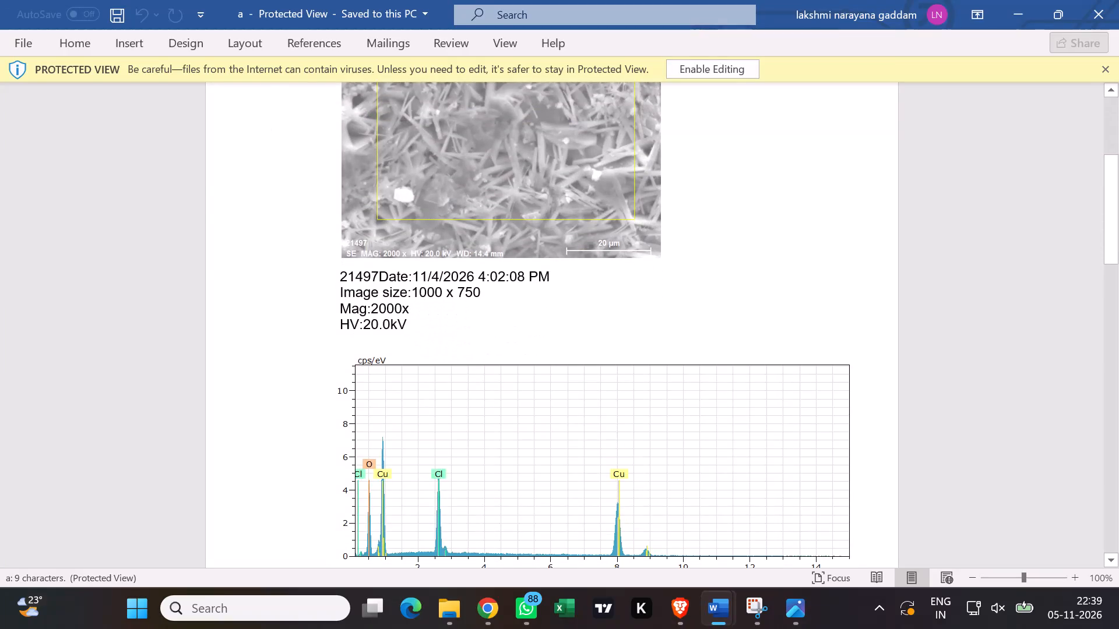
# Review the SEM image, EDS spectrum and element table in document "a", and copy the Cu–O–Cl EDS spectrum chart.
pyautogui.scroll(-4, 764, 294)
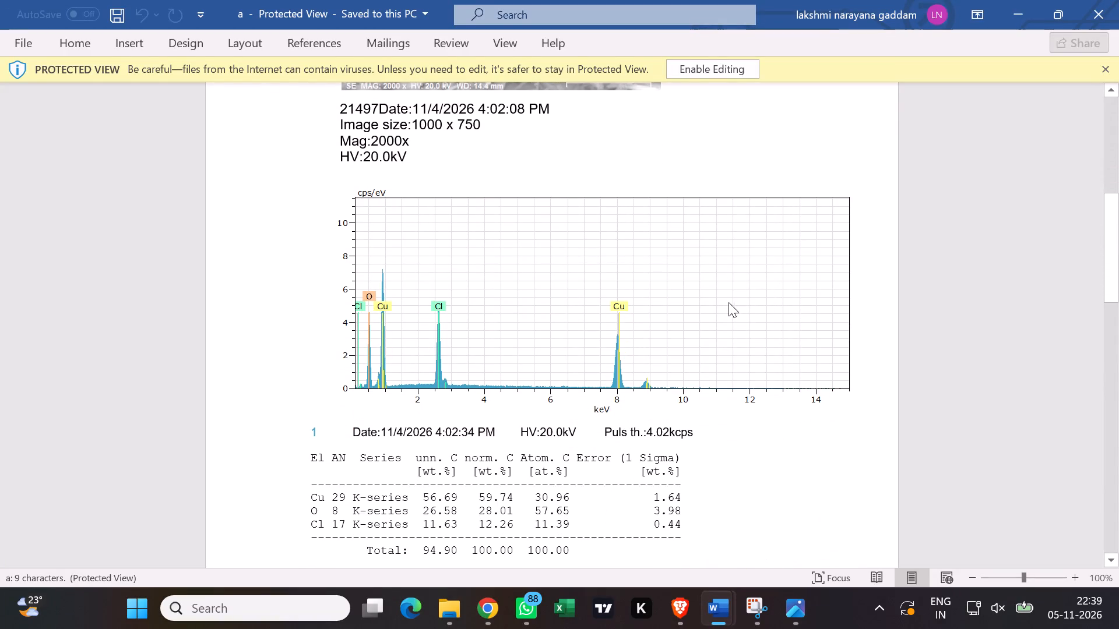
pyautogui.scroll(8, 675, 299)
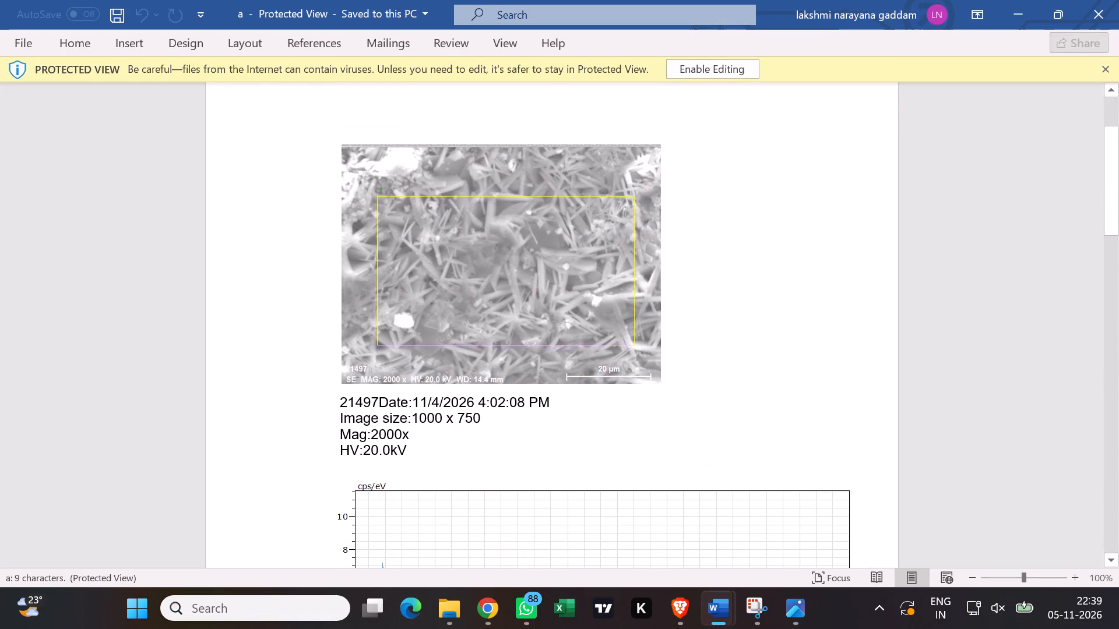
pyautogui.scroll(6, 674, 258)
pyautogui.scroll(-6, 661, 251)
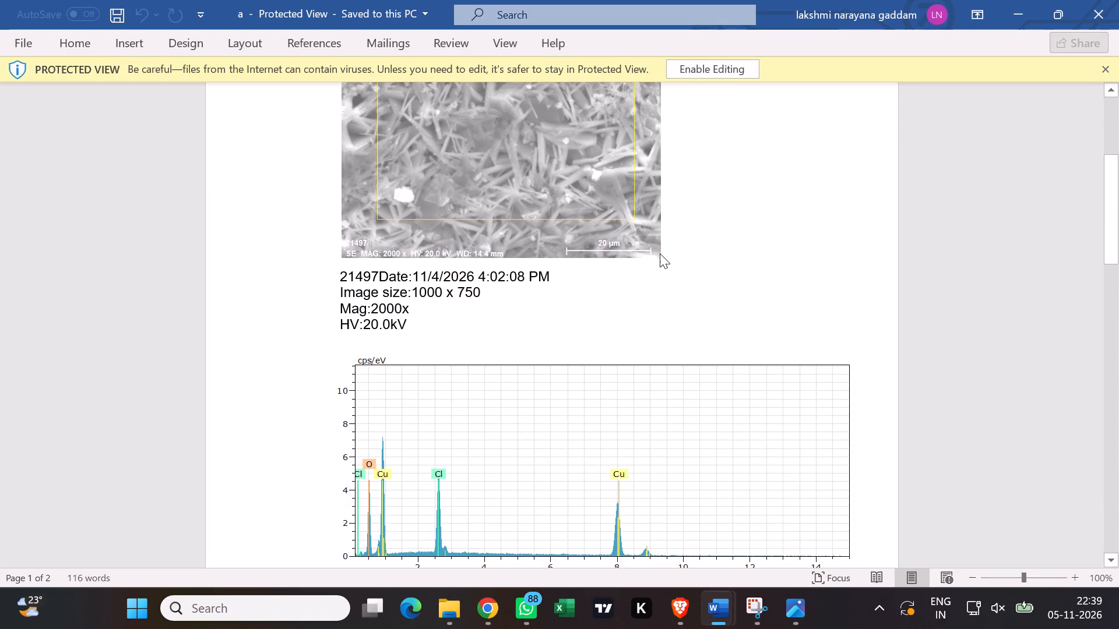
pyautogui.scroll(-7, 660, 252)
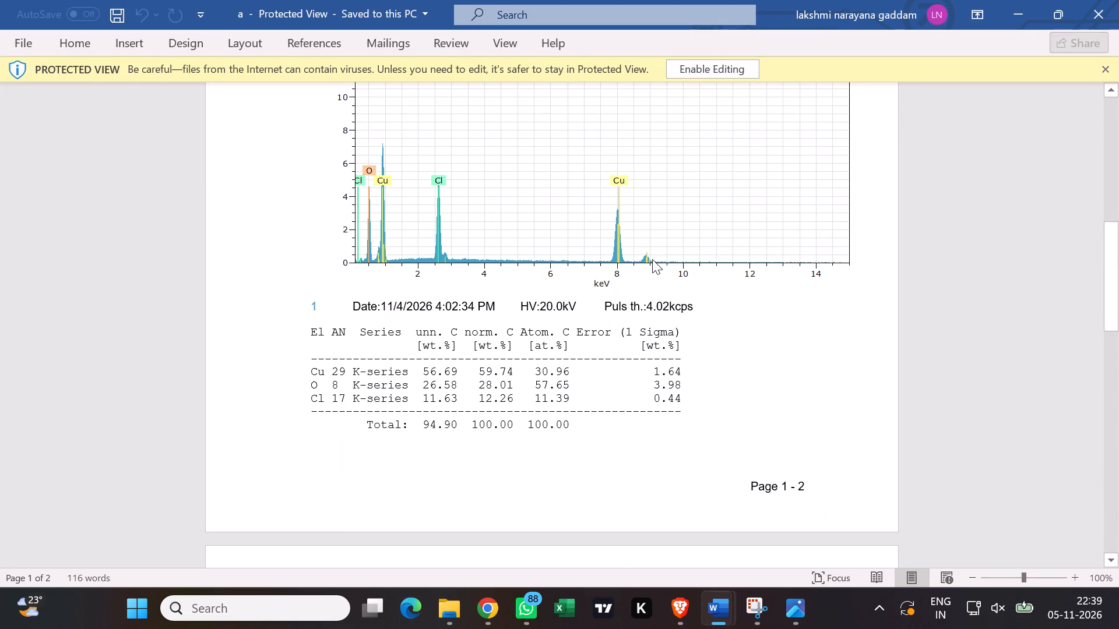
pyautogui.scroll(-1, 652, 259)
pyautogui.scroll(-2, 558, 320)
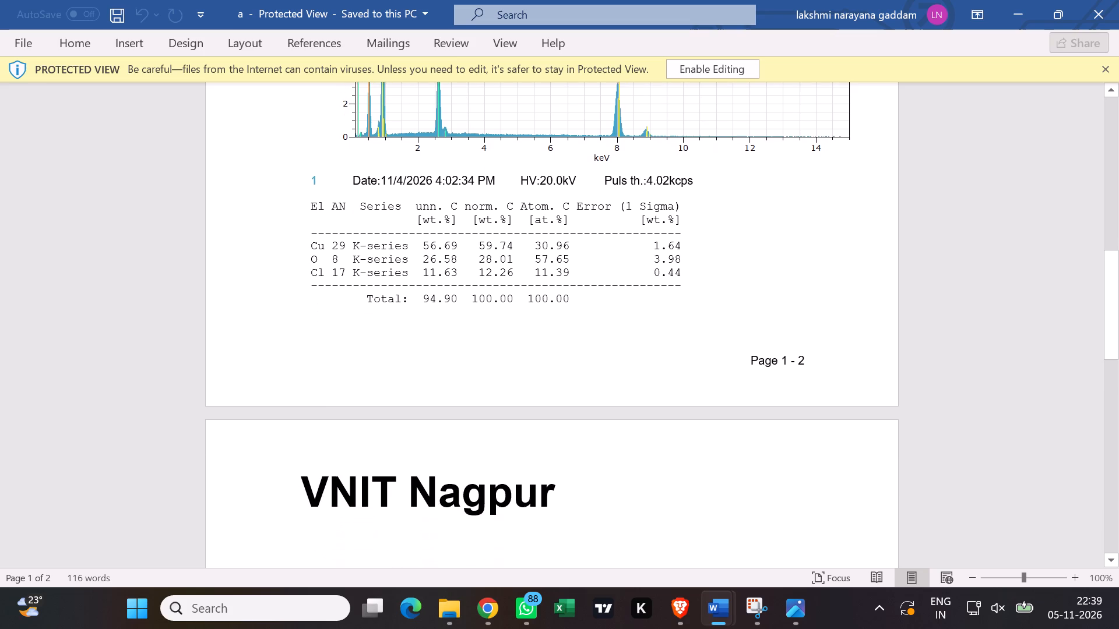
pyautogui.scroll(6, 557, 321)
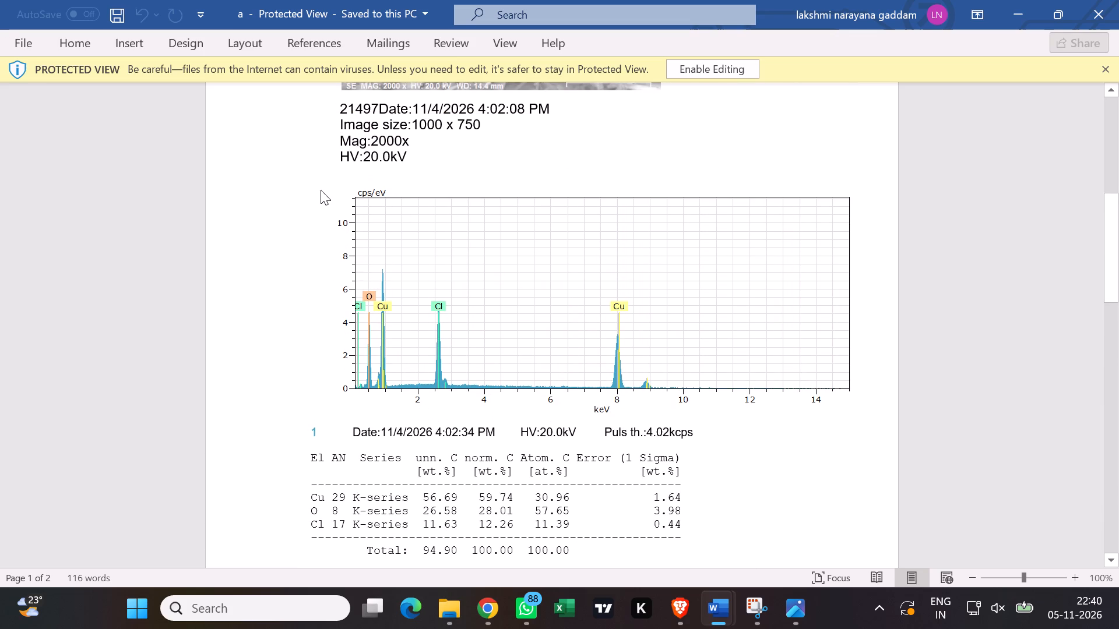
pyautogui.click(359, 215)
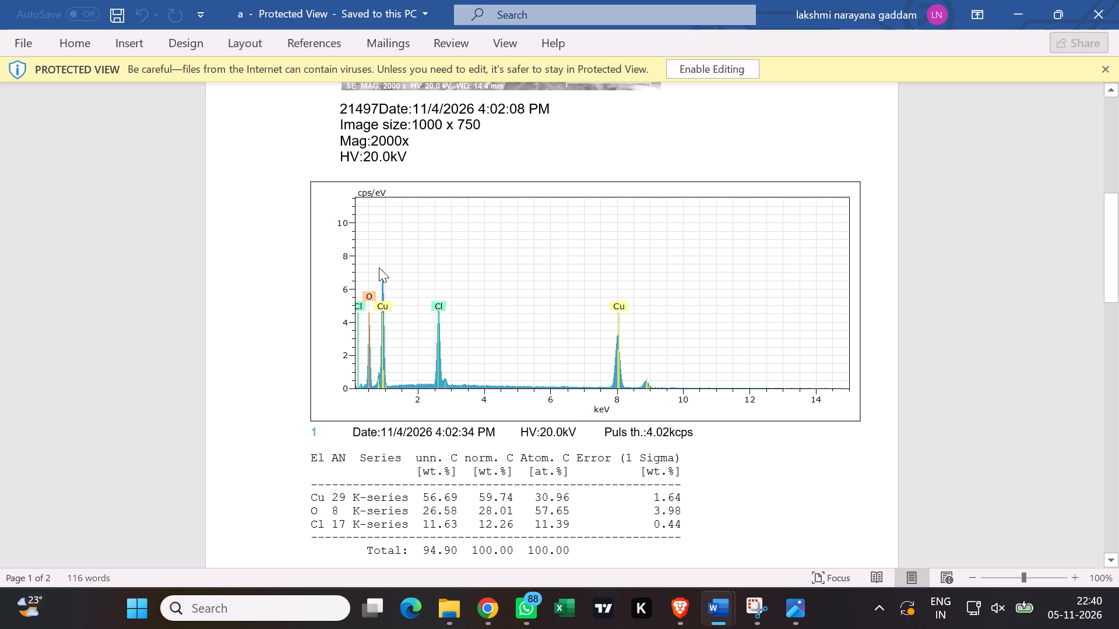
pyautogui.hotkey('ctrl', 'c')
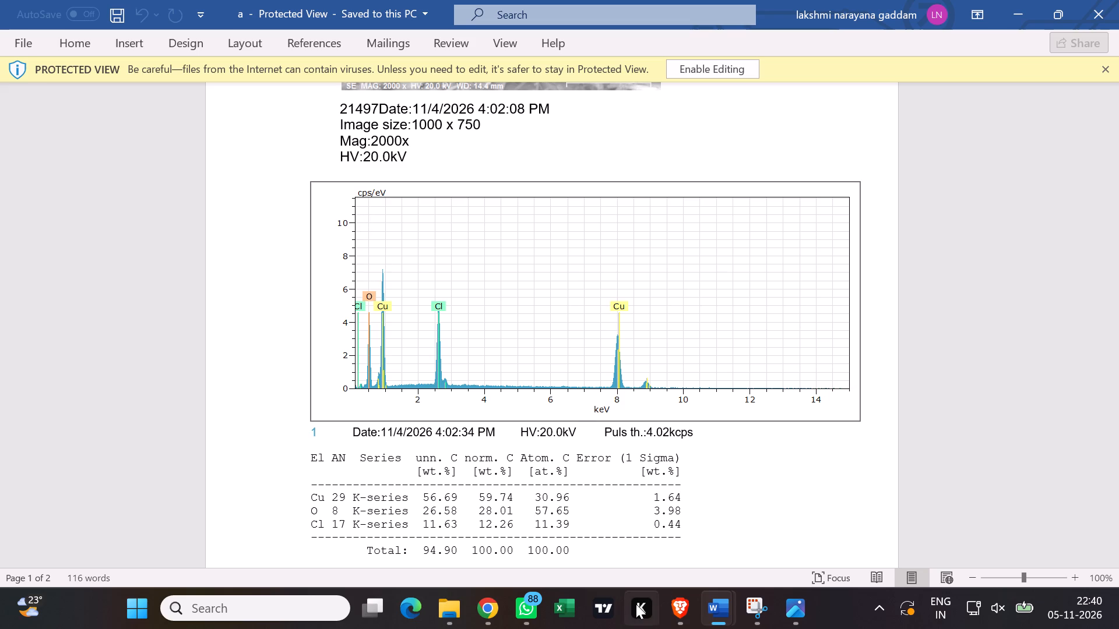
# Switch to the untitled Google Docs document in Brave and replace its SEM micrograph with the copied EDS spectrum chart.
pyautogui.click(672, 603)
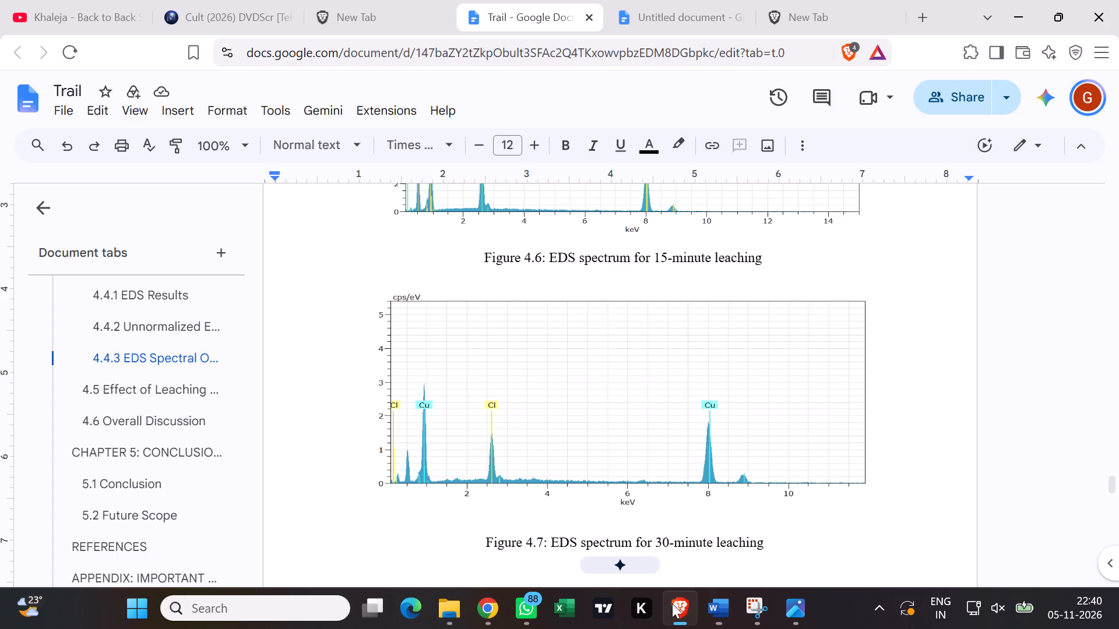
pyautogui.click(678, 17)
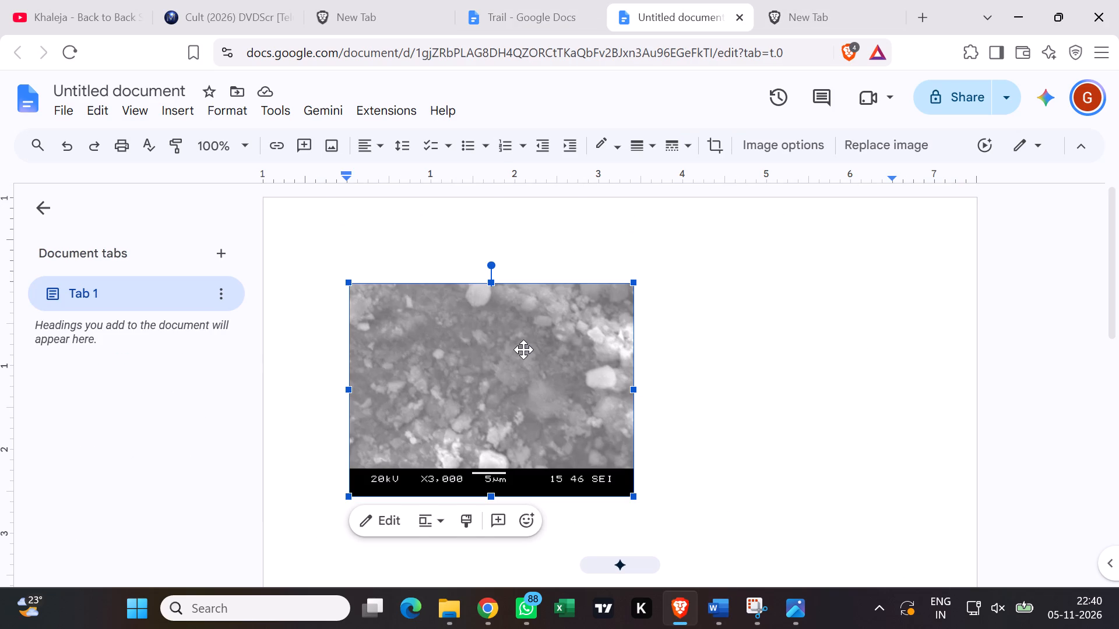
pyautogui.scroll(-4, 520, 349)
pyautogui.scroll(4, 520, 349)
pyautogui.click(522, 340)
pyautogui.press('Delete')
pyautogui.hotkey('ctrl', 'v')
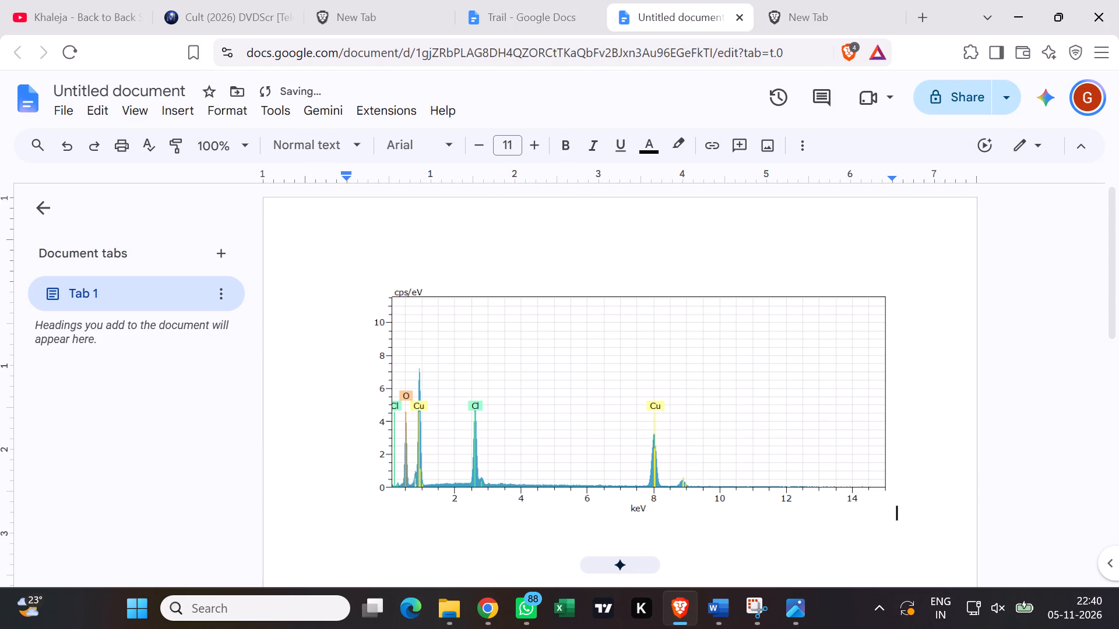
pyautogui.click(470, 225)
pyautogui.click(573, 224)
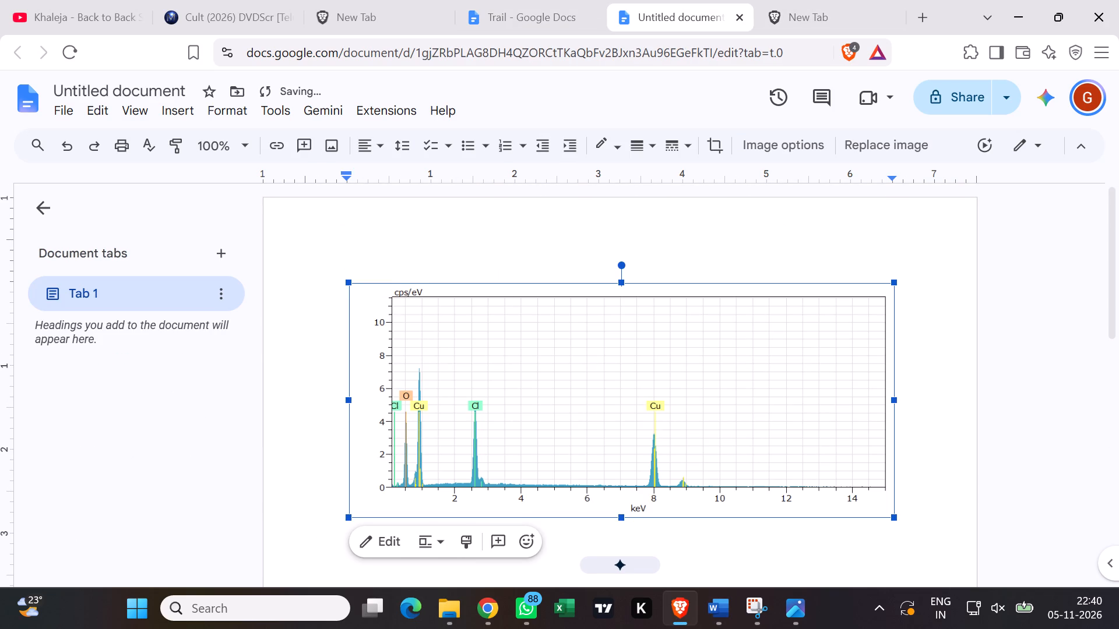
pyautogui.scroll(-2, 590, 221)
pyautogui.scroll(1, 587, 229)
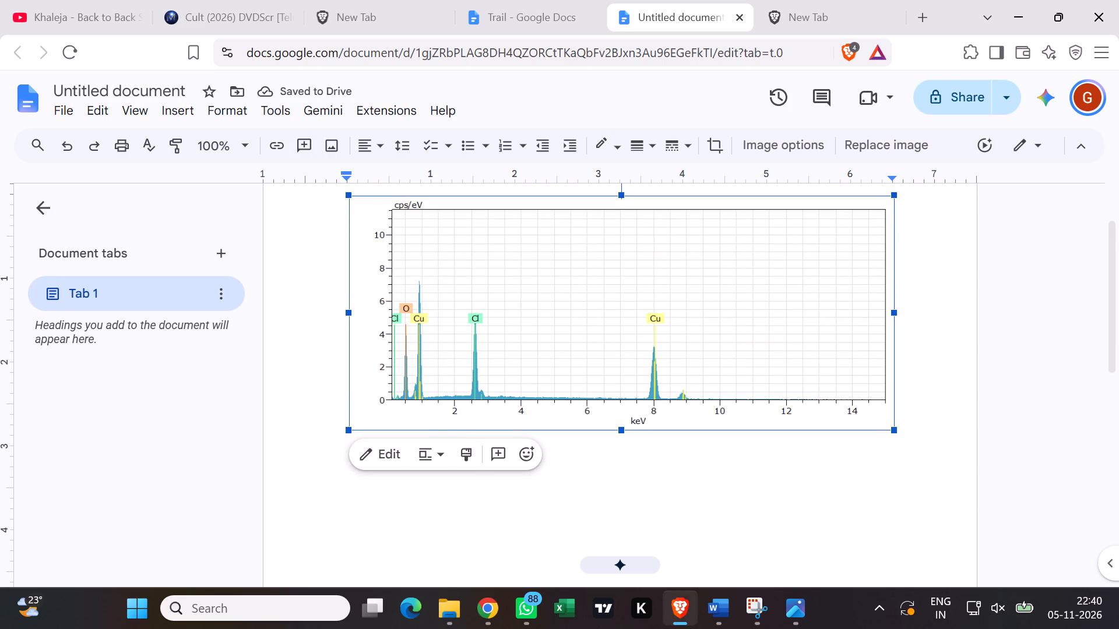
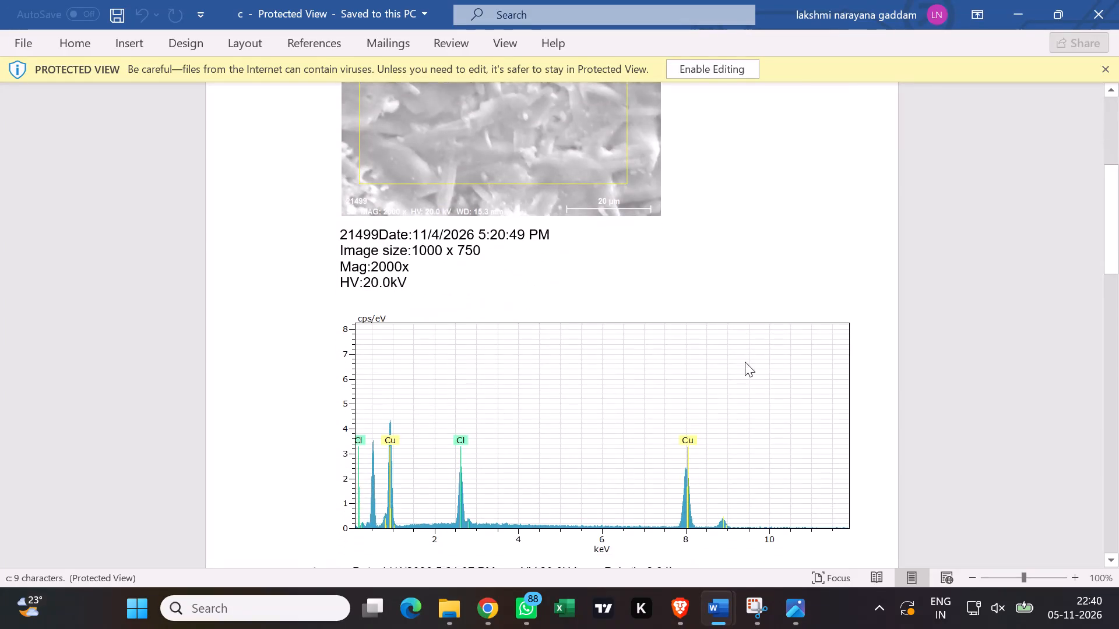
# Copy the Cu–Cl EDS spectrum chart above the element table in document "c".
pyautogui.scroll(-5, 745, 362)
pyautogui.click(780, 450)
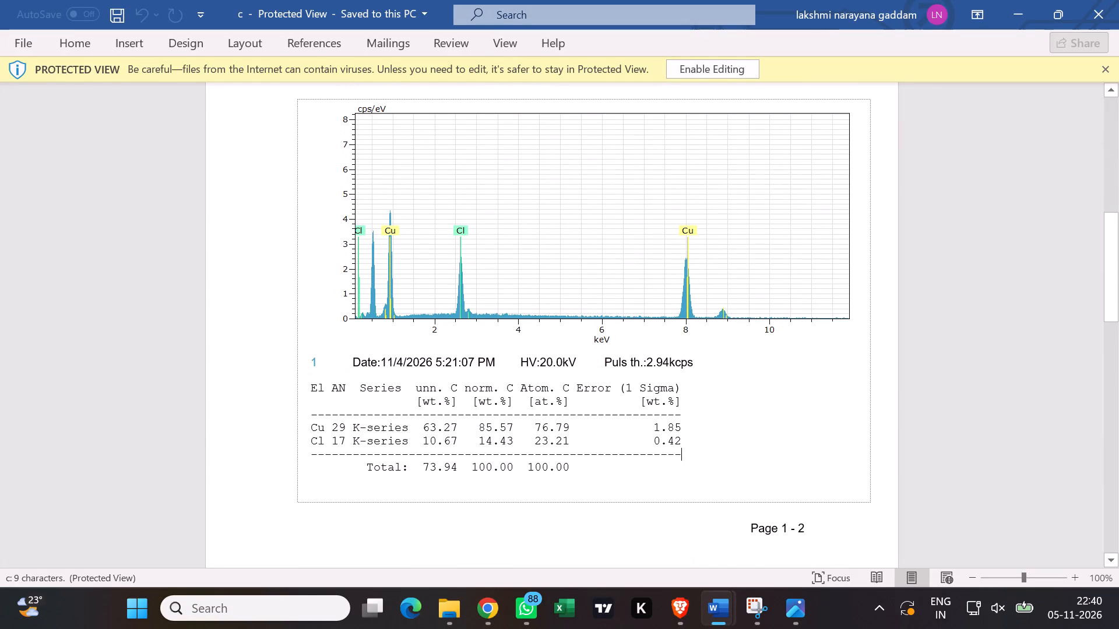
pyautogui.click(652, 215)
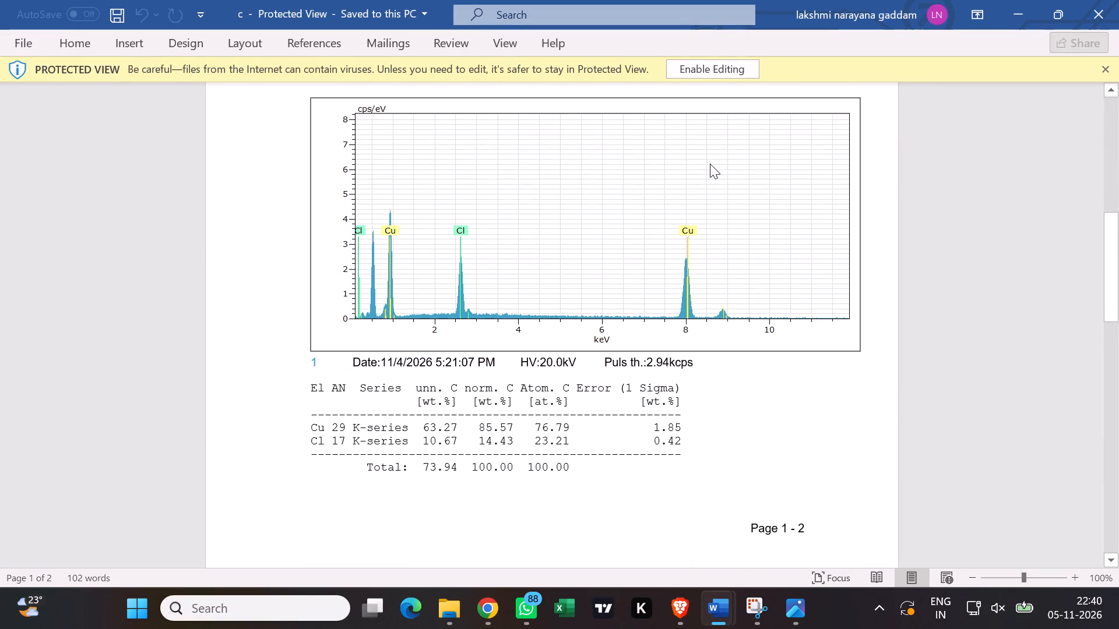
pyautogui.hotkey('ctrl', 'c')
# Switch to the untitled Google Docs document in Brave and paste the copied spectrum chart below the Cu–O–Cl chart.
pyautogui.click(678, 619)
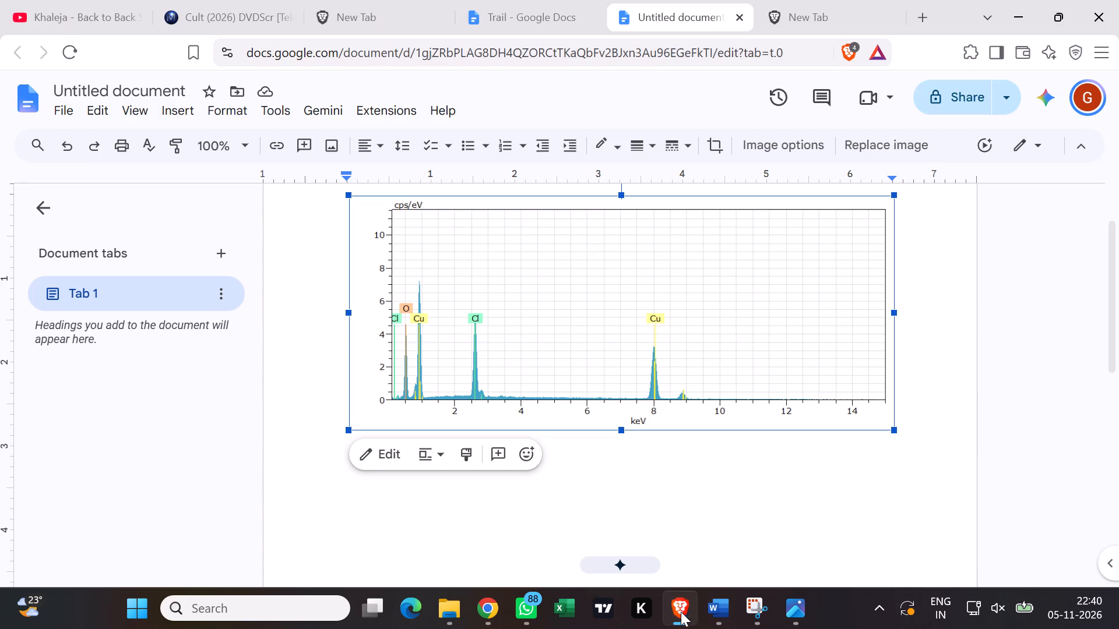
pyautogui.scroll(-3, 677, 507)
pyautogui.click(636, 399)
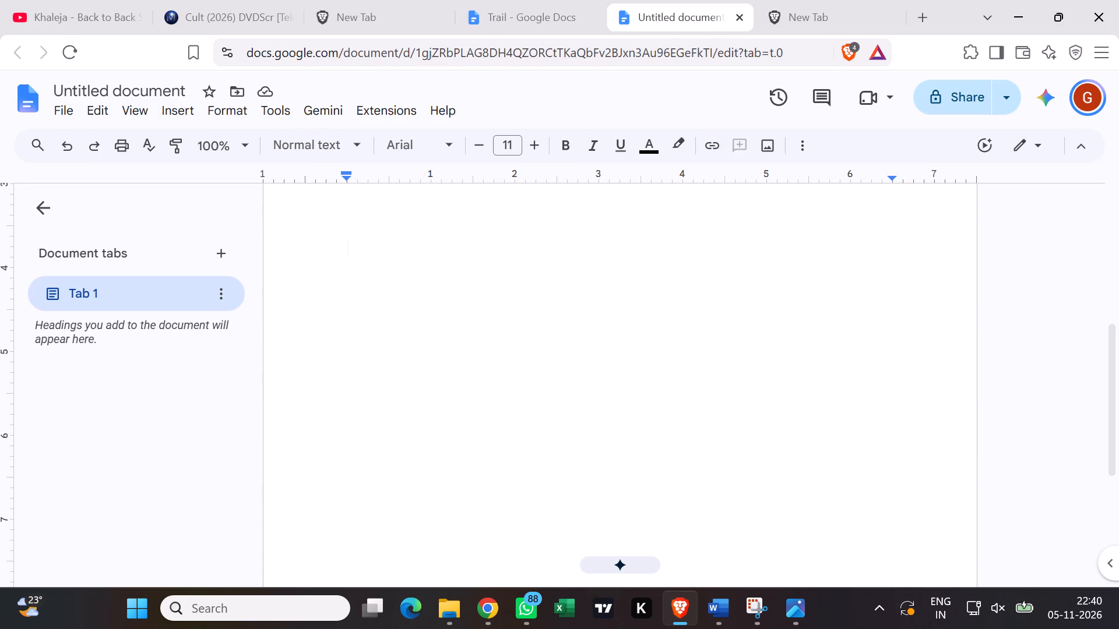
pyautogui.hotkey('ctrl', 'v')
pyautogui.scroll(1, 630, 390)
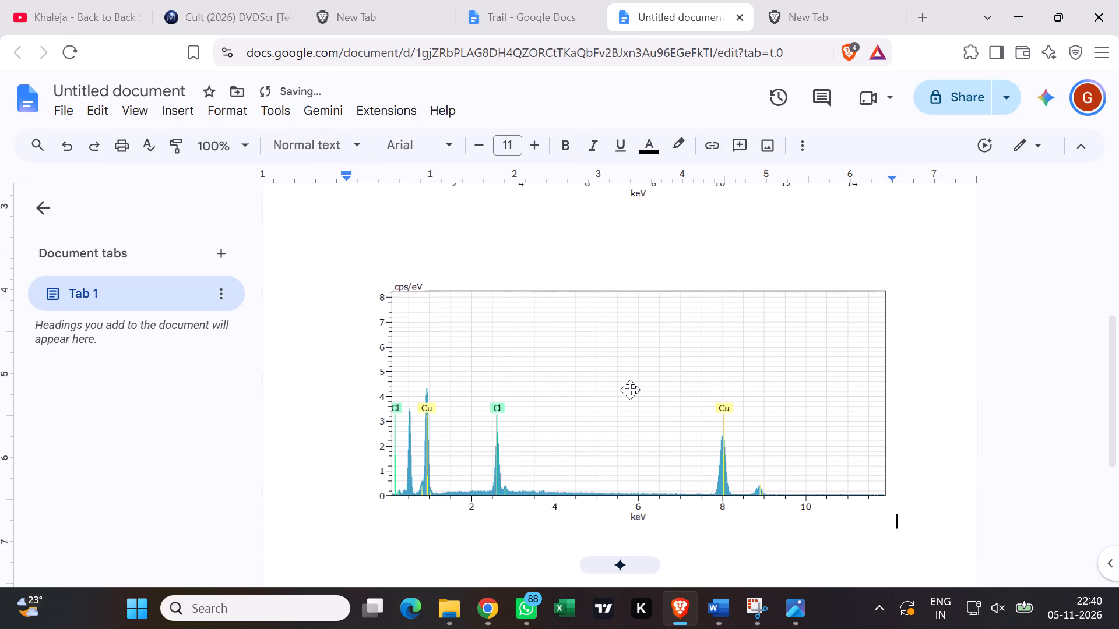
pyautogui.scroll(4, 630, 390)
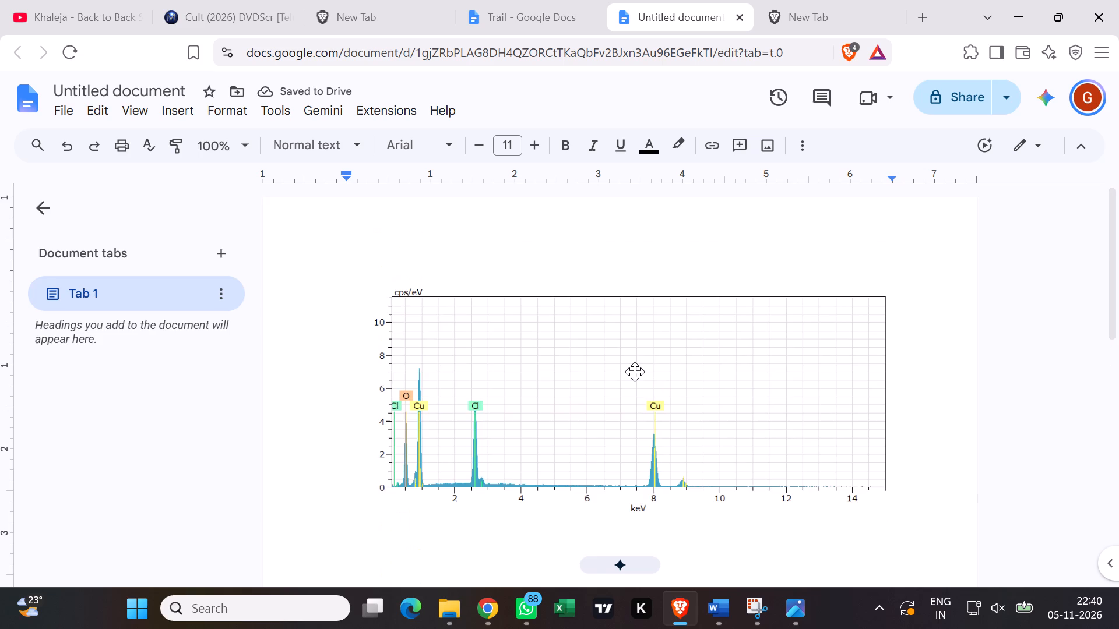
# Add a new blank line after the pasted Cu–Cl spectrum chart.
pyautogui.scroll(-7, 634, 372)
pyautogui.click(628, 375)
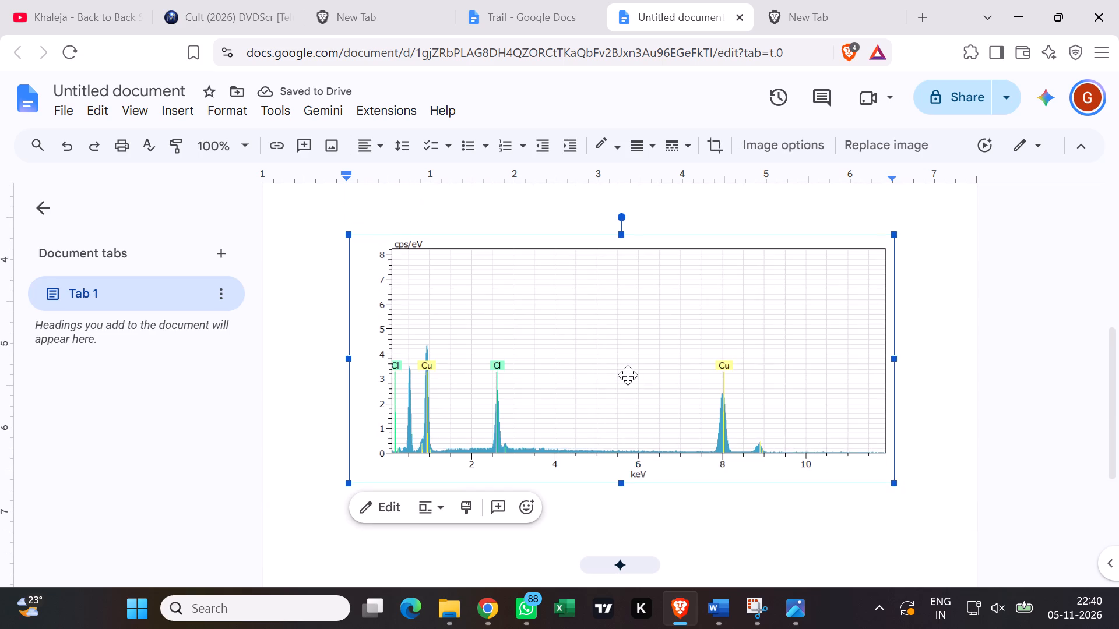
pyautogui.scroll(-4, 628, 375)
pyautogui.click(627, 375)
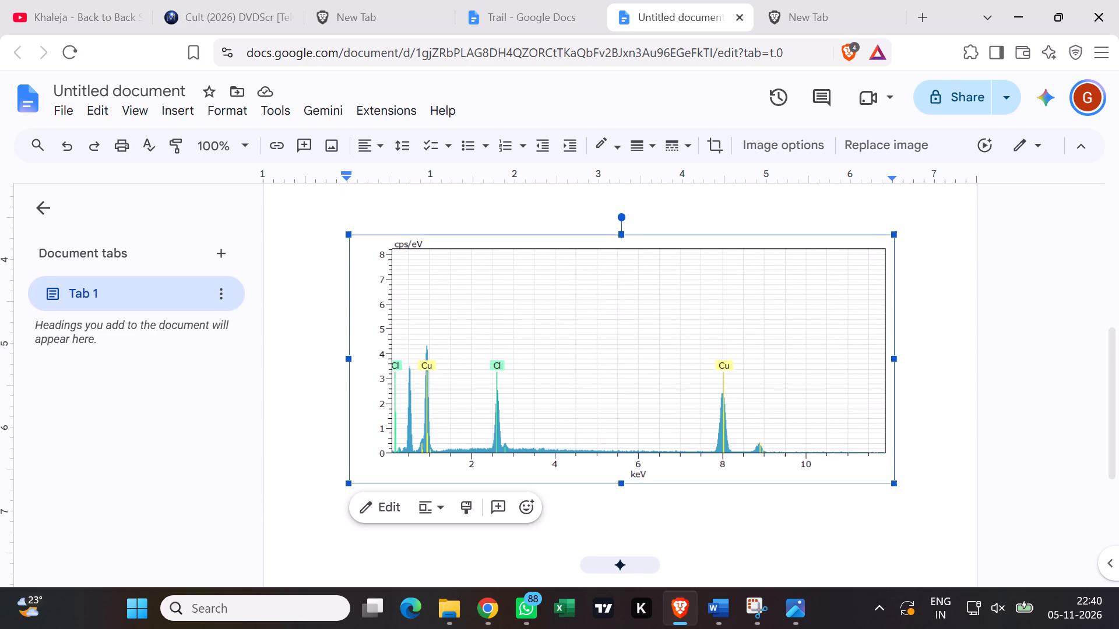
pyautogui.click(935, 460)
pyautogui.click(916, 489)
pyautogui.press('Return')
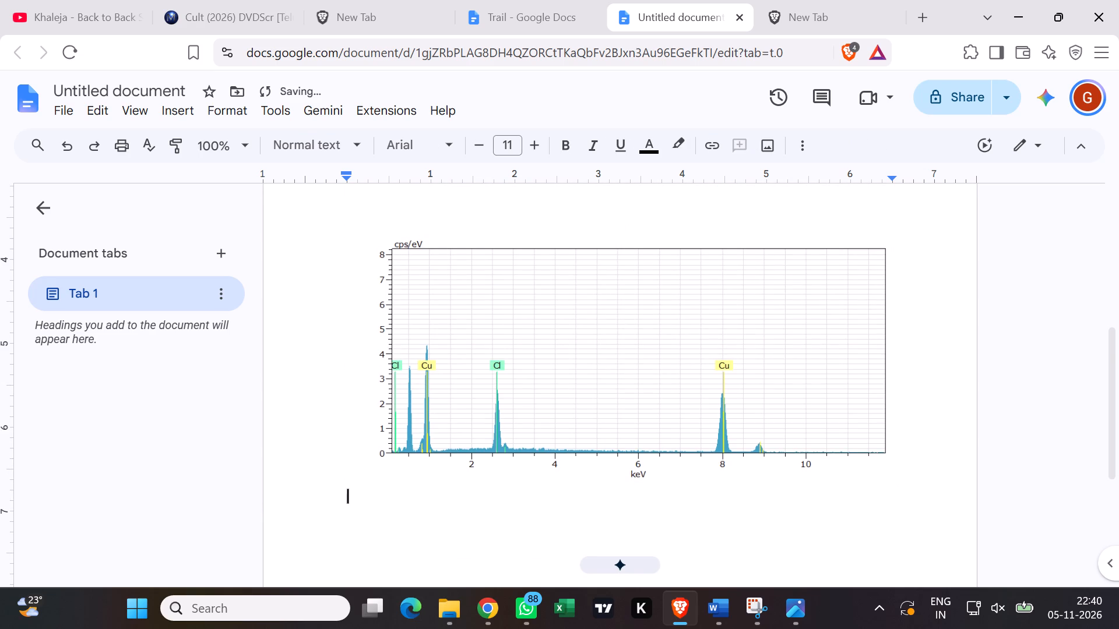
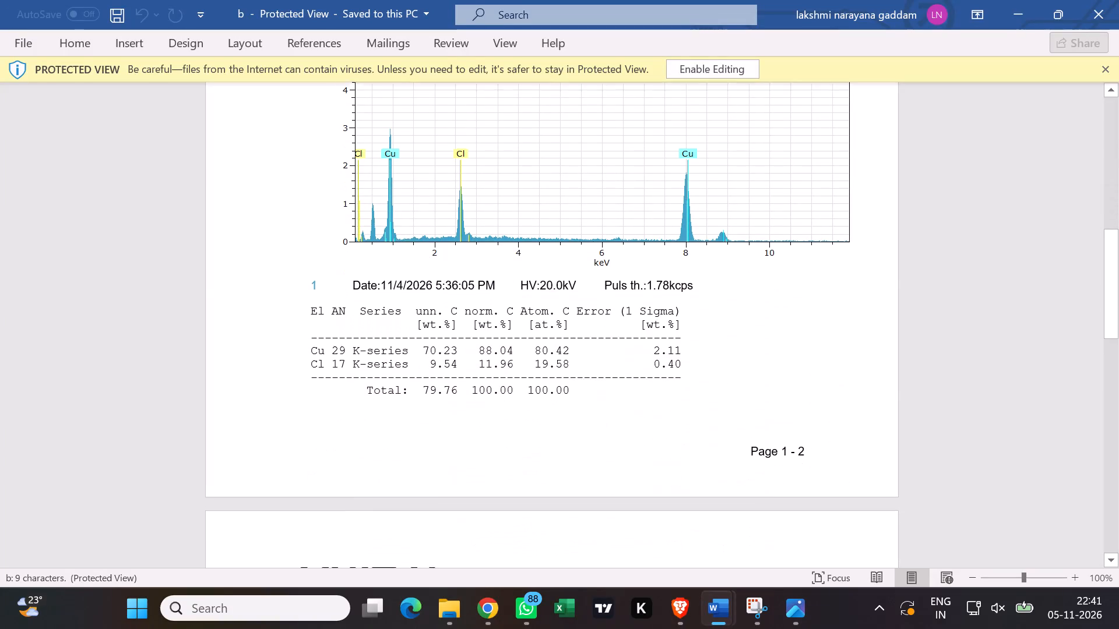
# Close the extra window of Word document "c" that is not in Protected View.
pyautogui.scroll(-3, 703, 373)
pyautogui.scroll(7, 701, 373)
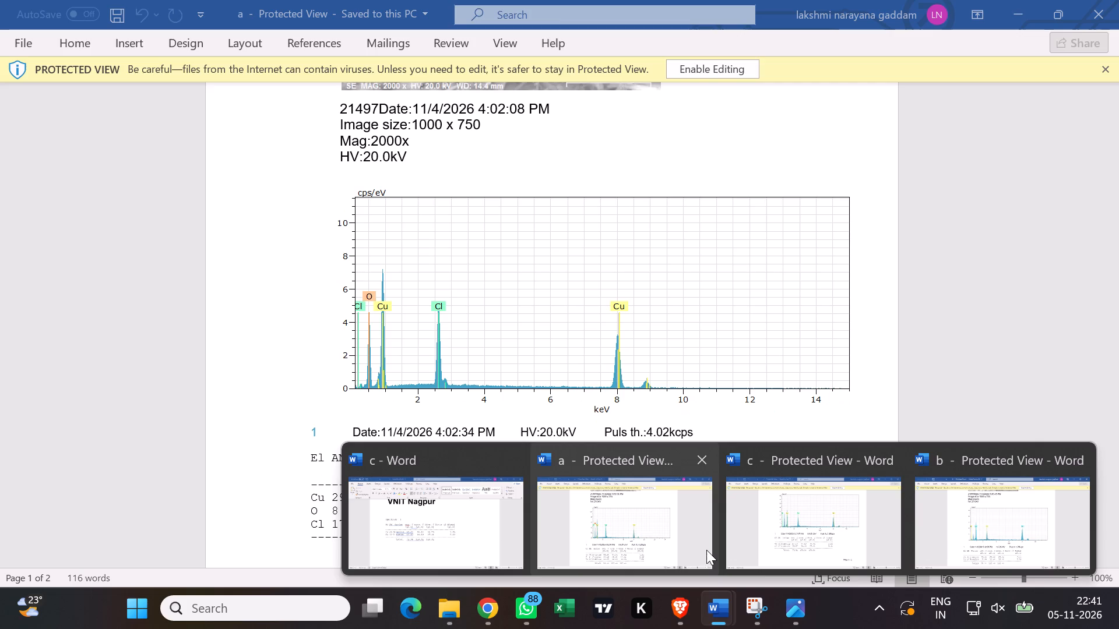
pyautogui.click(505, 458)
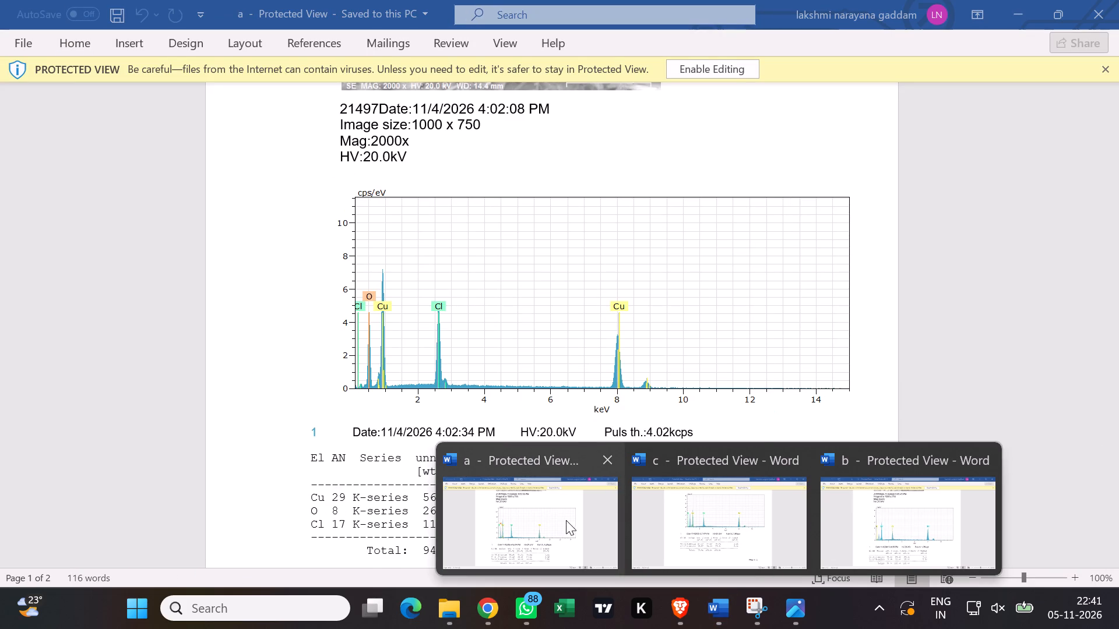
# Compare the EDS spectrum charts in Word documents "a", "c" and "b" with those already pasted in the untitled Google Docs document.
pyautogui.click(541, 535)
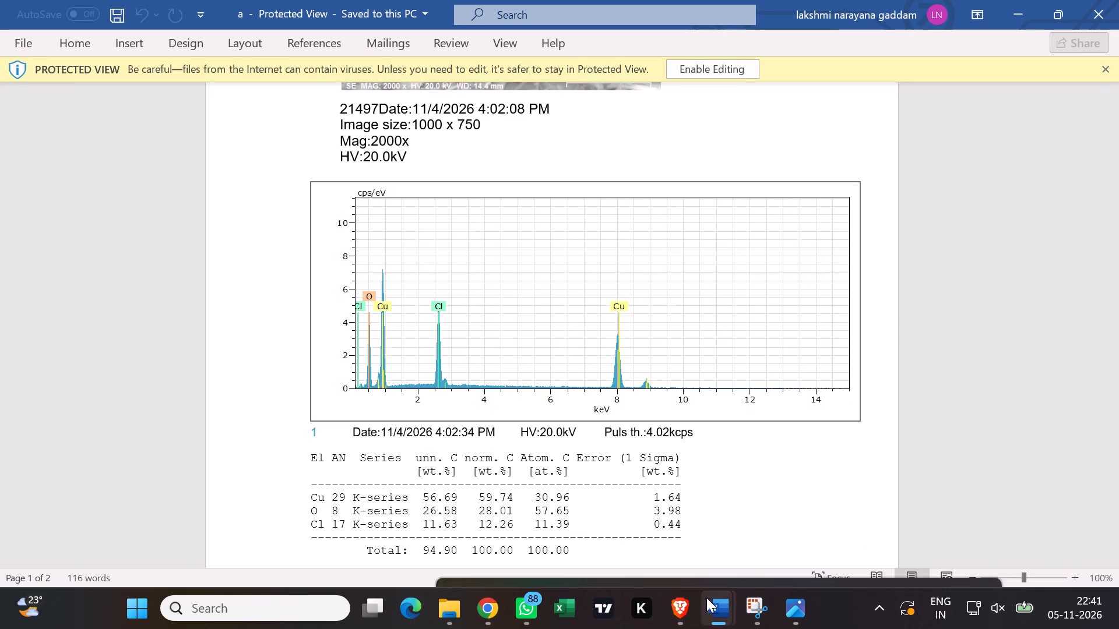
pyautogui.click(700, 540)
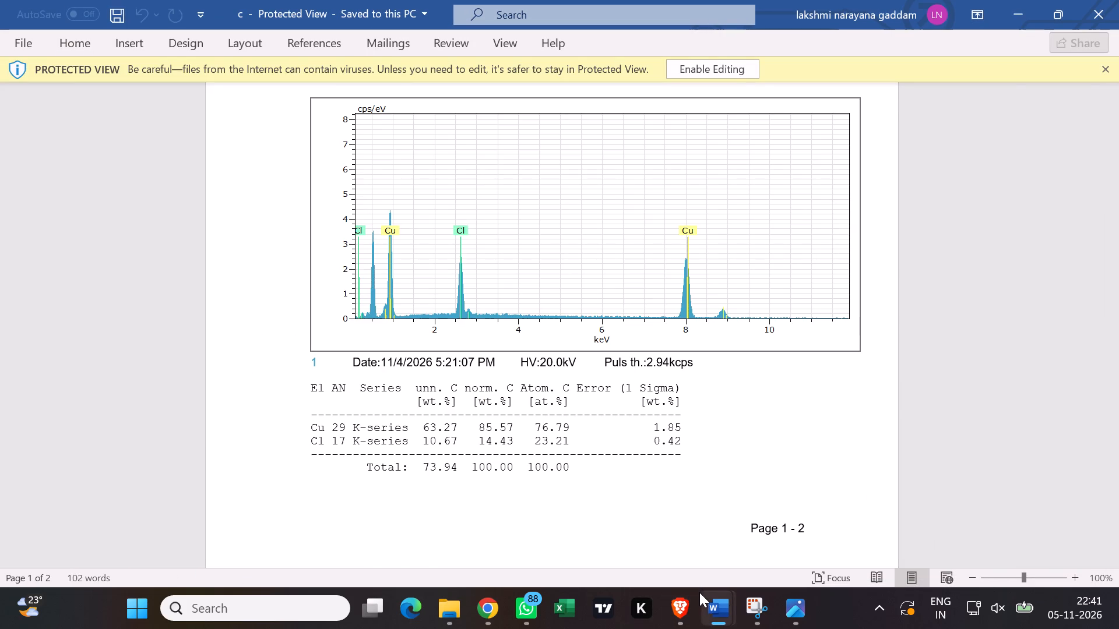
pyautogui.click(922, 552)
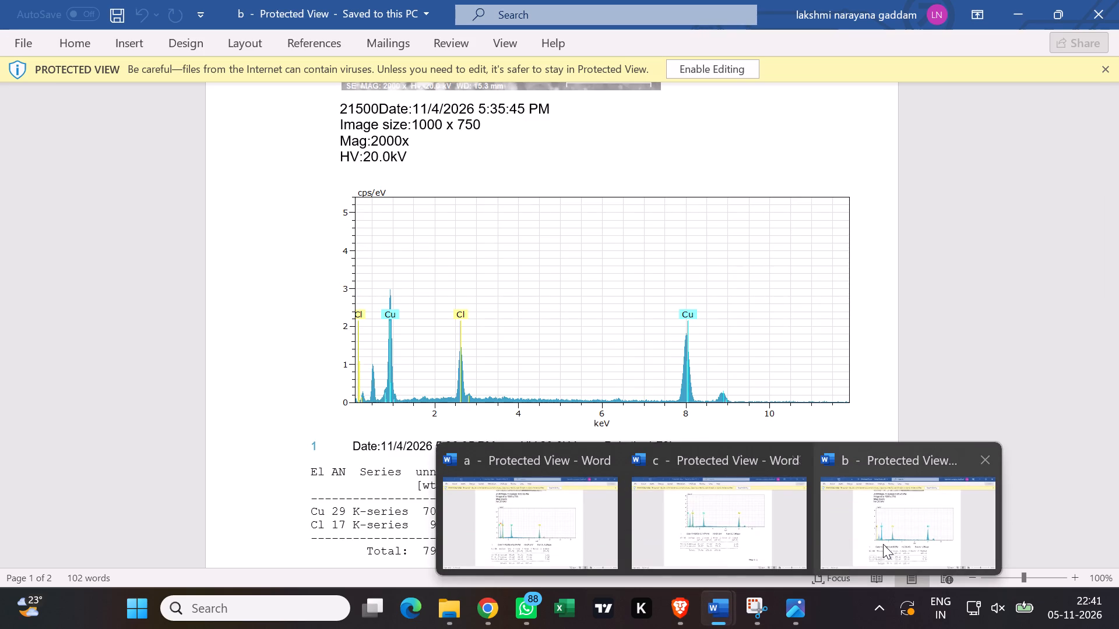
pyautogui.click(712, 517)
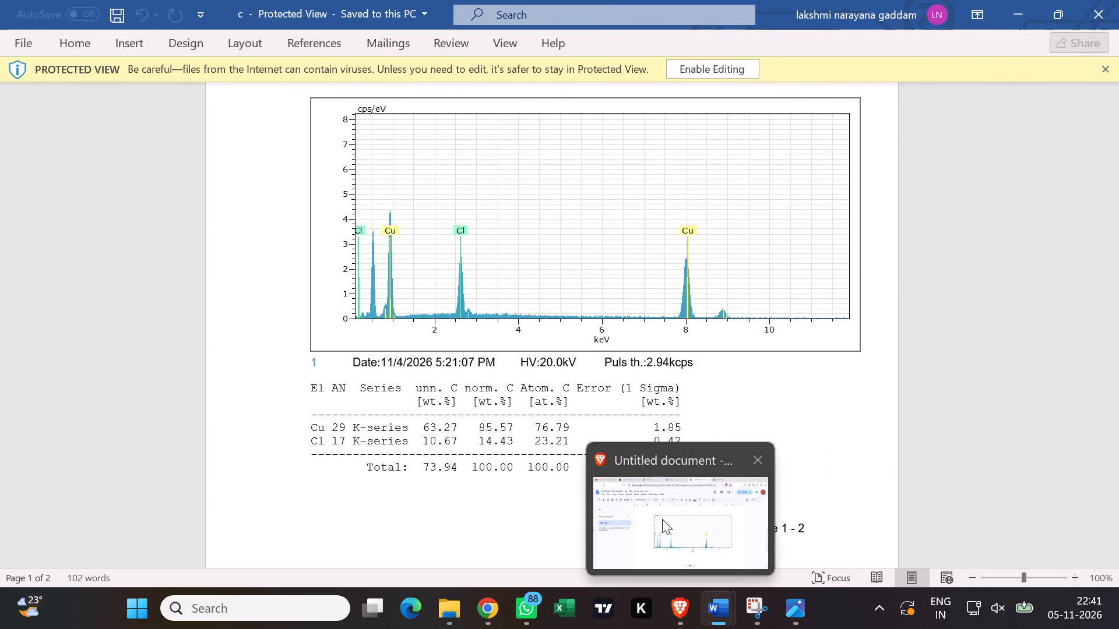
pyautogui.click(662, 519)
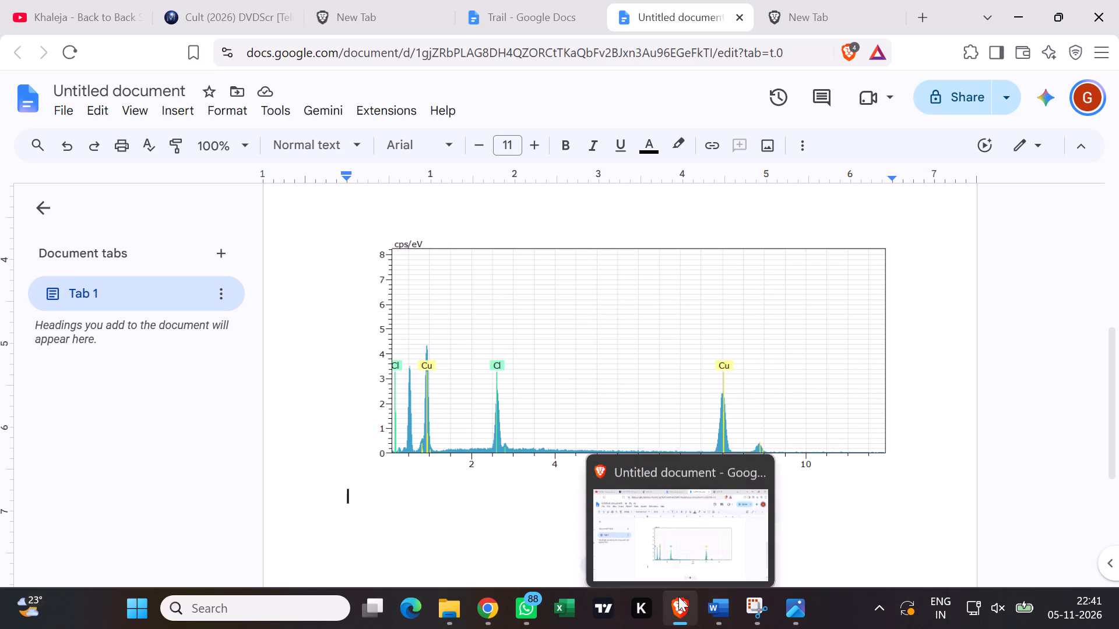
pyautogui.scroll(4, 728, 390)
pyautogui.scroll(-2, 720, 401)
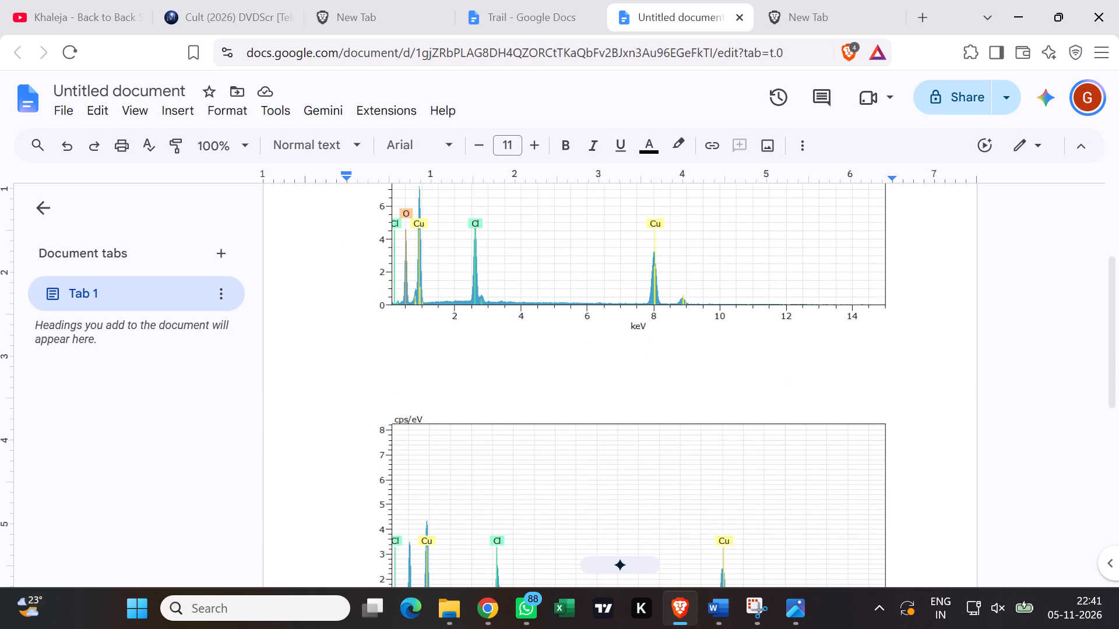
pyautogui.scroll(-2, 716, 410)
pyautogui.scroll(3, 715, 443)
pyautogui.scroll(-4, 651, 401)
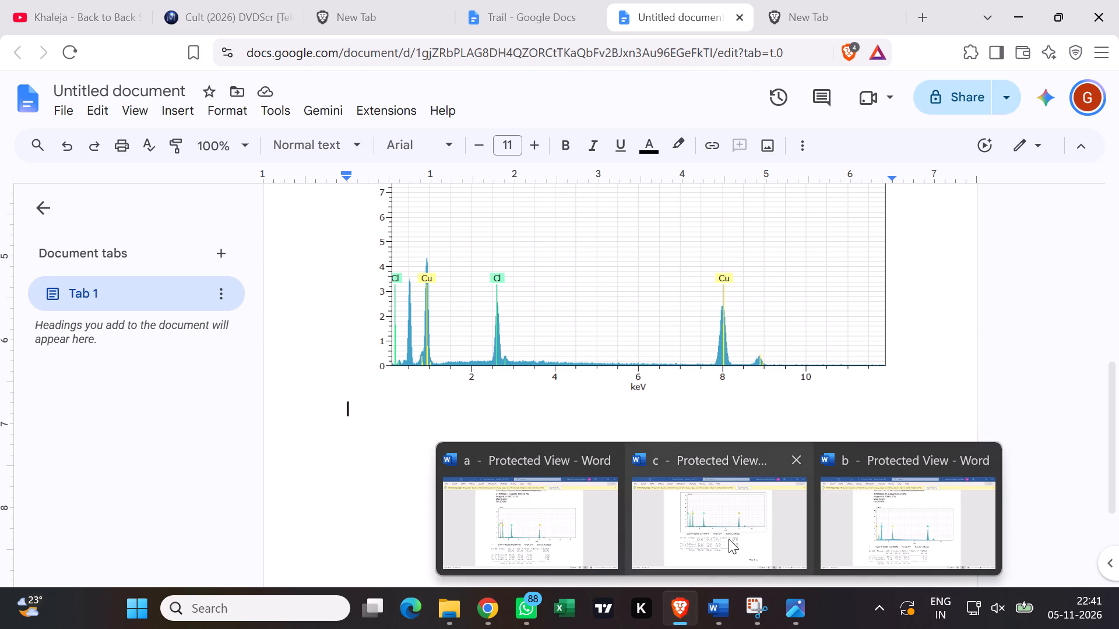
# Copy the Cu–Cl EDS spectrum chart from Word document "b" and paste it at the end of the untitled Google Docs document in Brave.
pyautogui.click(884, 525)
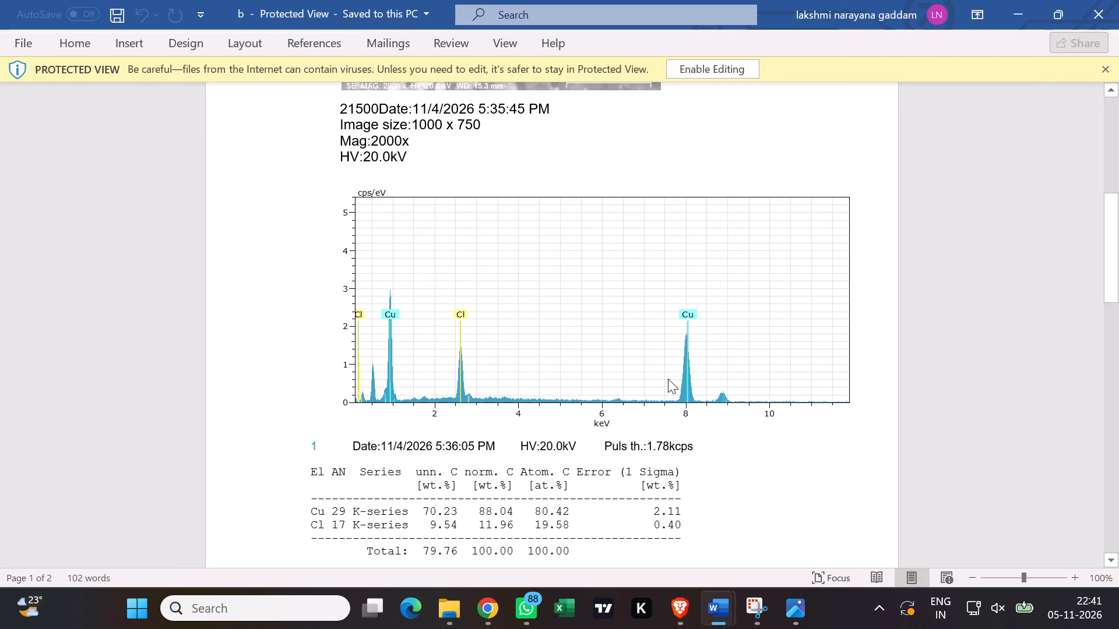
pyautogui.click(622, 345)
pyautogui.hotkey('ctrl', 'c')
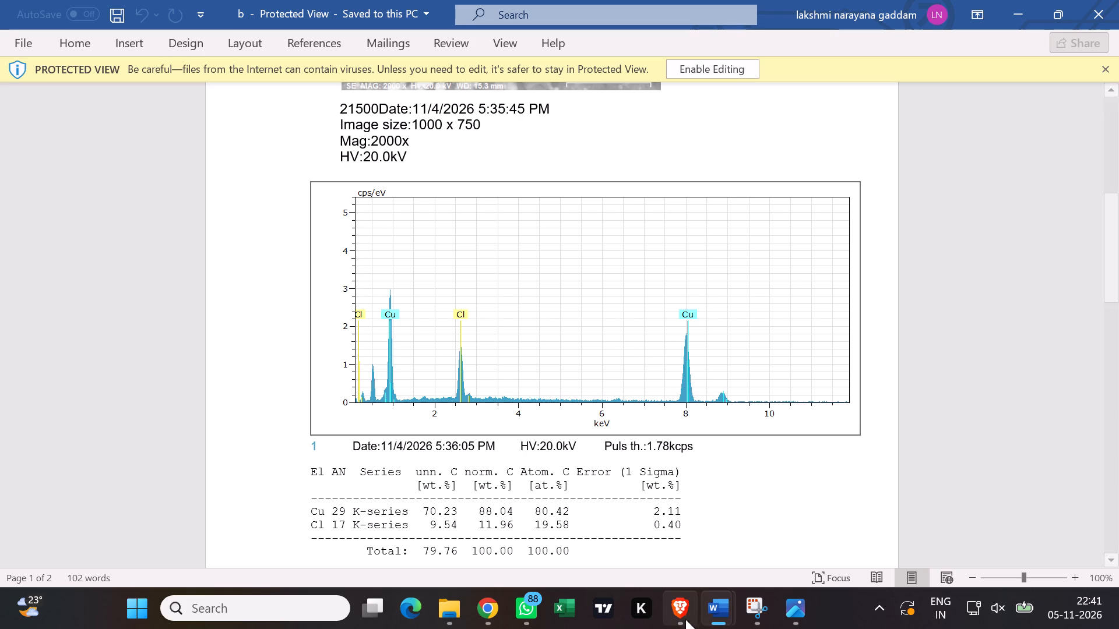
pyautogui.click(678, 518)
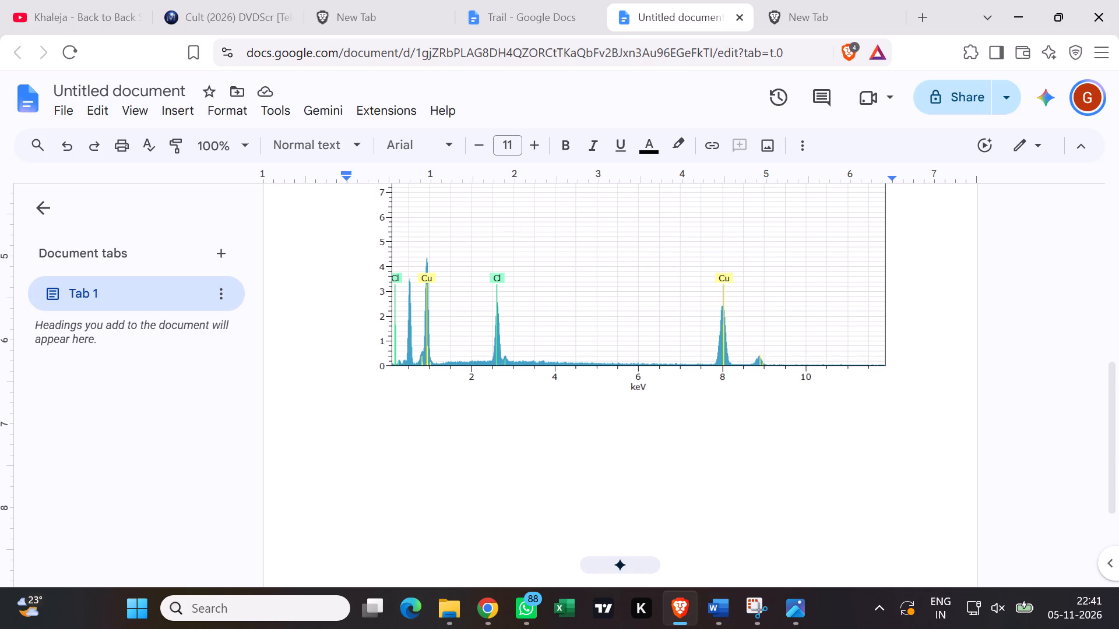
pyautogui.hotkey('ctrl', 'v')
# Review the three pasted spectrum charts across both pages of the untitled document.
pyautogui.scroll(6, 562, 482)
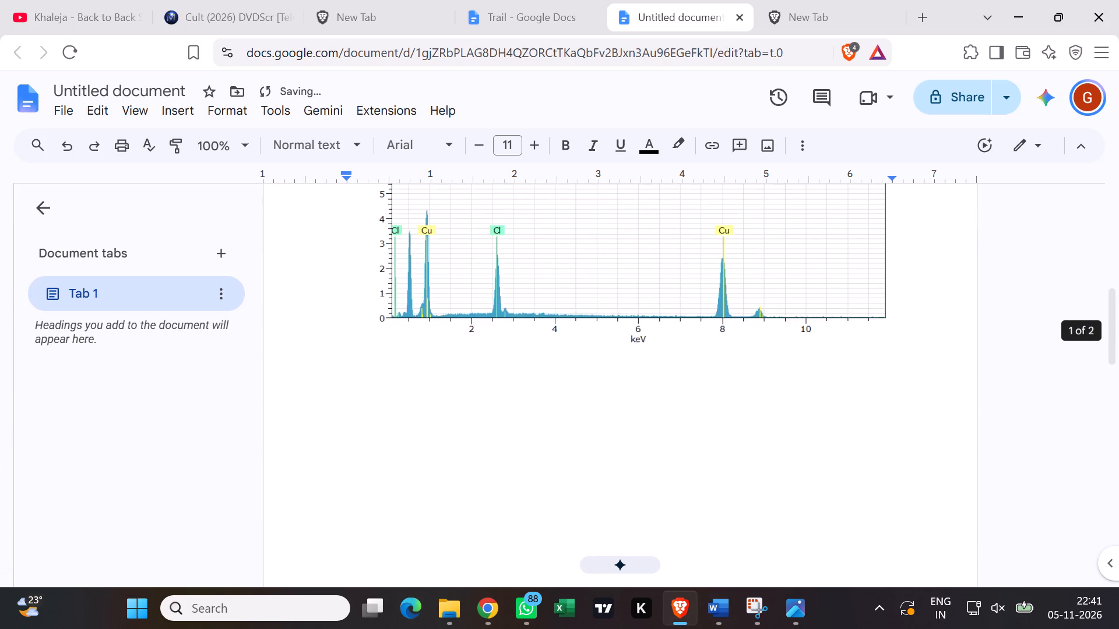
pyautogui.scroll(-6, 579, 448)
pyautogui.scroll(1, 579, 448)
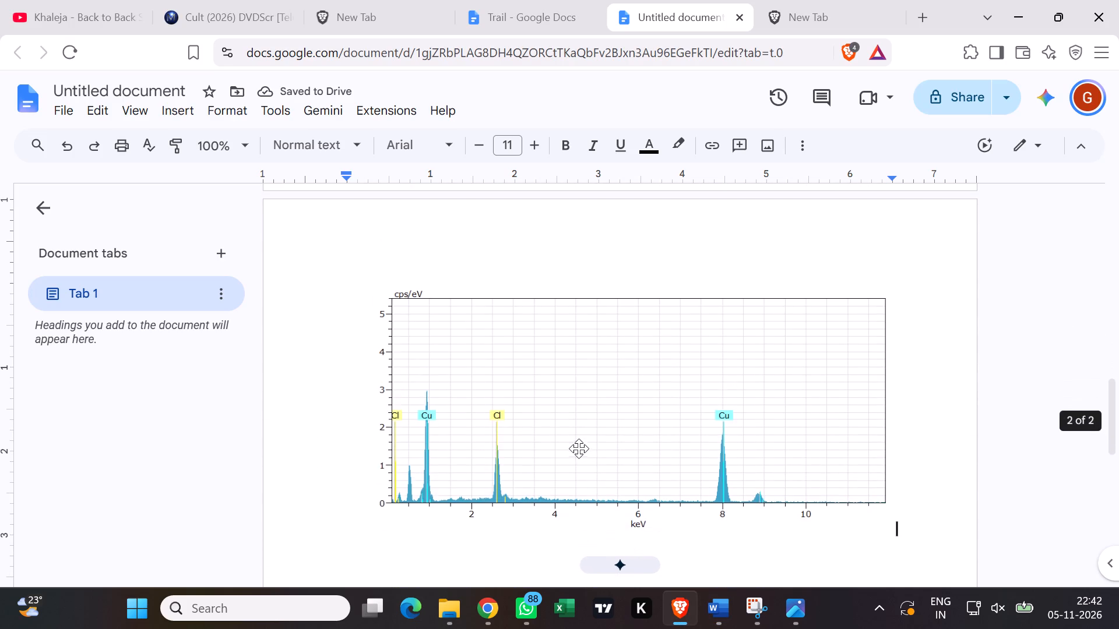
pyautogui.scroll(1, 579, 448)
pyautogui.scroll(-2, 579, 448)
pyautogui.scroll(5, 578, 448)
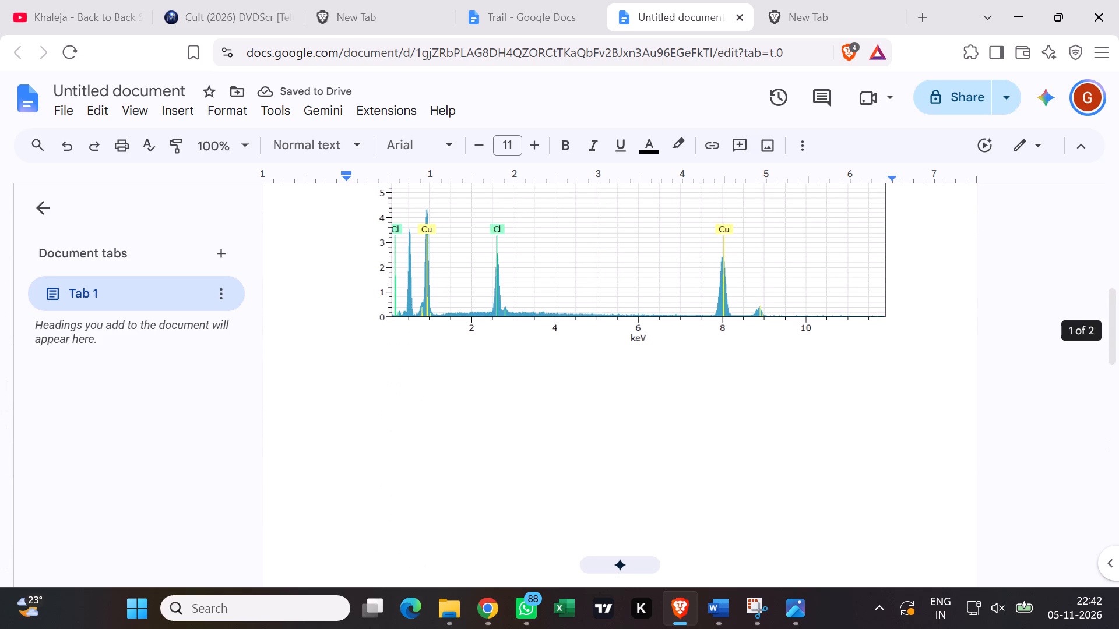
pyautogui.scroll(-2, 578, 448)
pyautogui.scroll(2, 578, 448)
pyautogui.scroll(-2, 578, 448)
pyautogui.scroll(1, 578, 448)
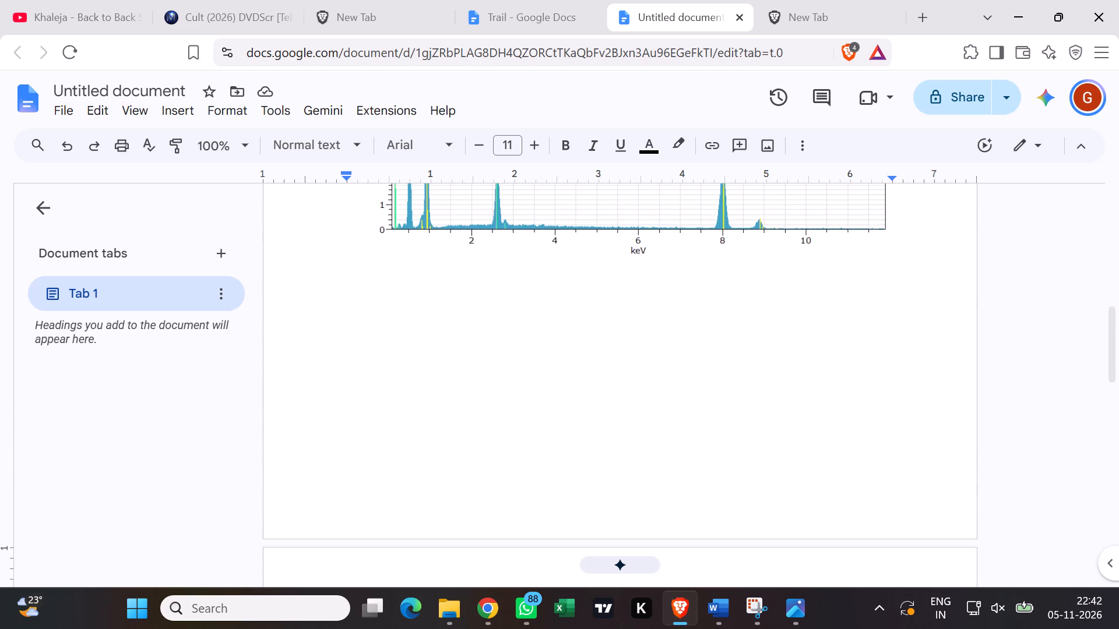
pyautogui.scroll(1, 578, 448)
pyautogui.scroll(-5, 578, 448)
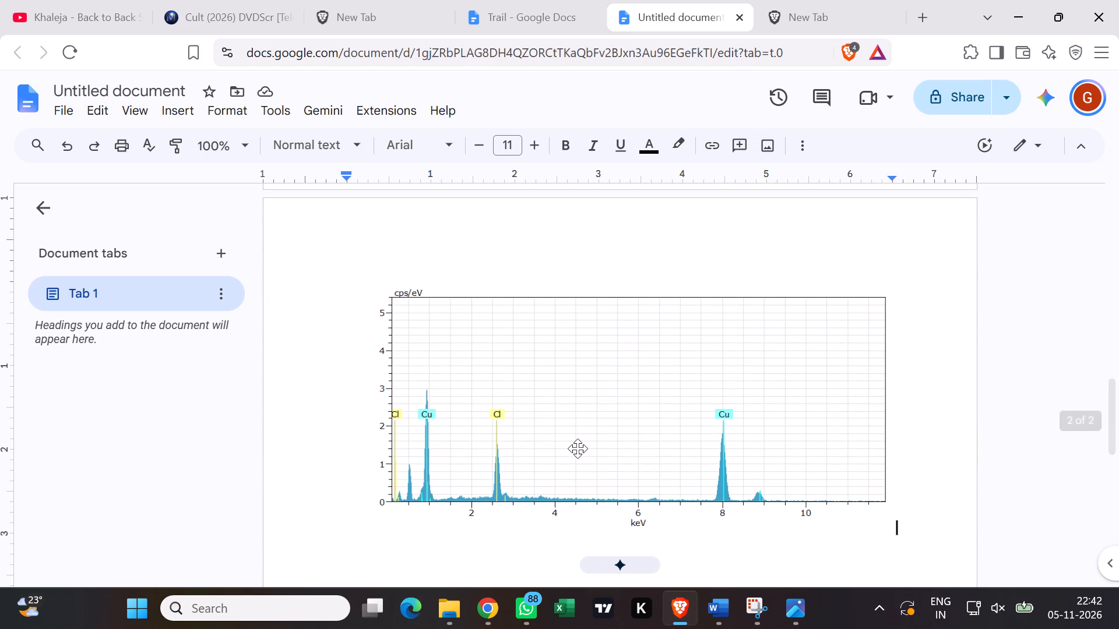
pyautogui.scroll(4, 578, 448)
pyautogui.scroll(-2, 578, 448)
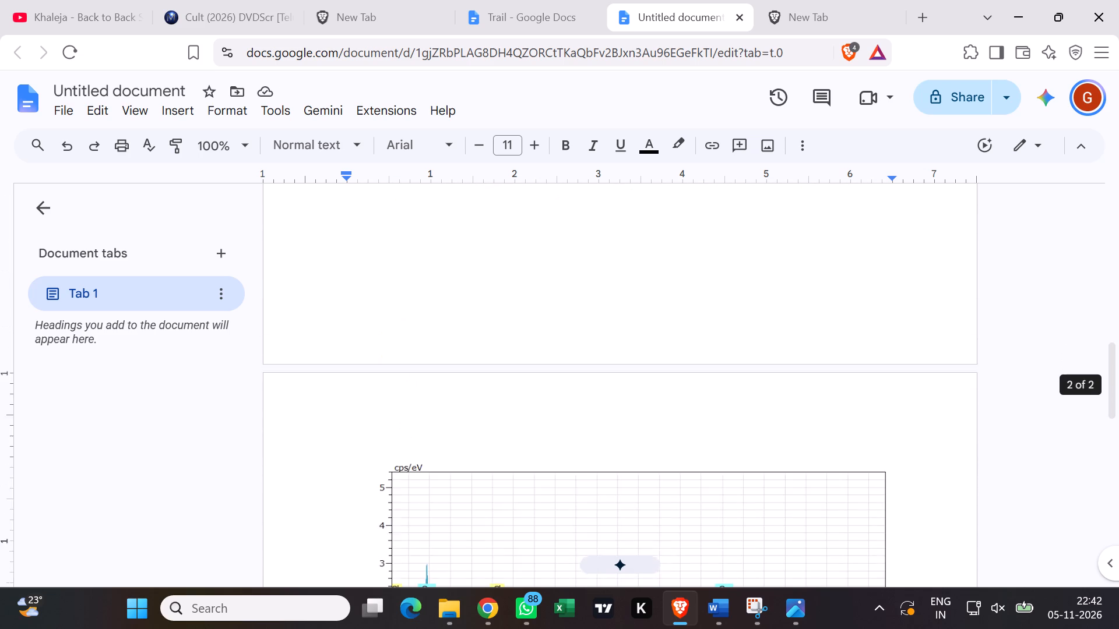
pyautogui.scroll(-2, 578, 448)
pyautogui.scroll(5, 575, 450)
pyautogui.scroll(-3, 575, 450)
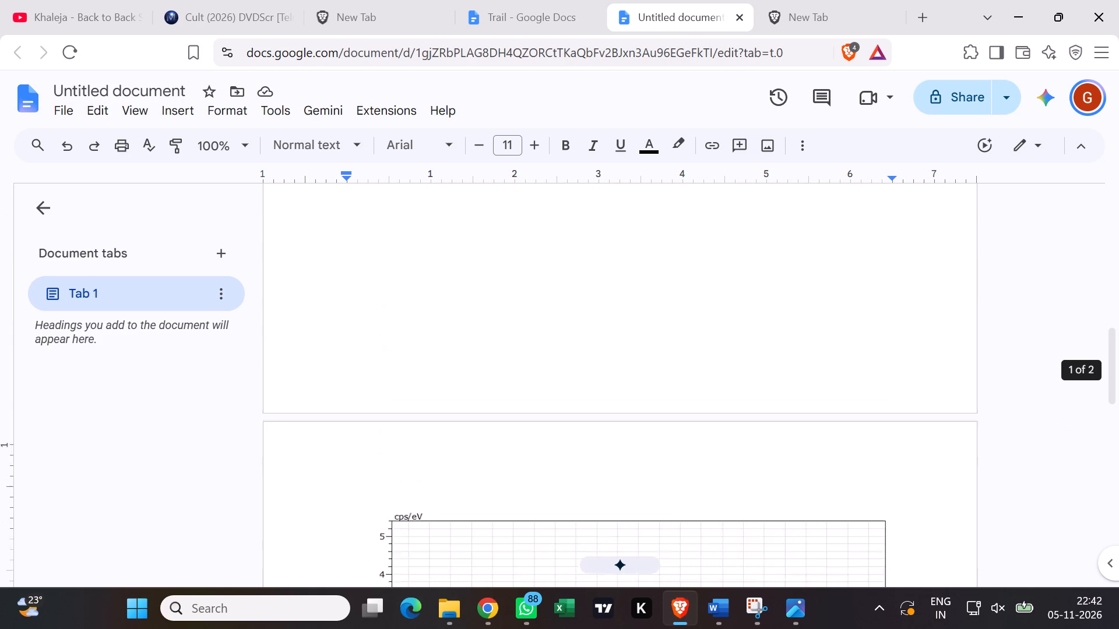
pyautogui.scroll(-2, 575, 450)
pyautogui.scroll(5, 575, 450)
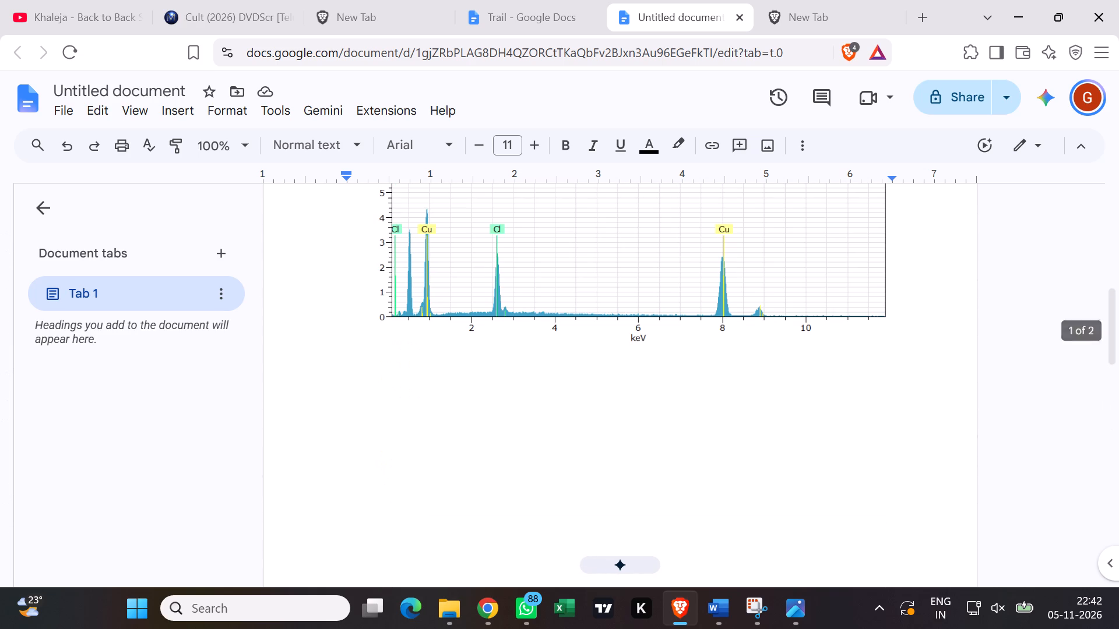
pyautogui.scroll(-5, 575, 450)
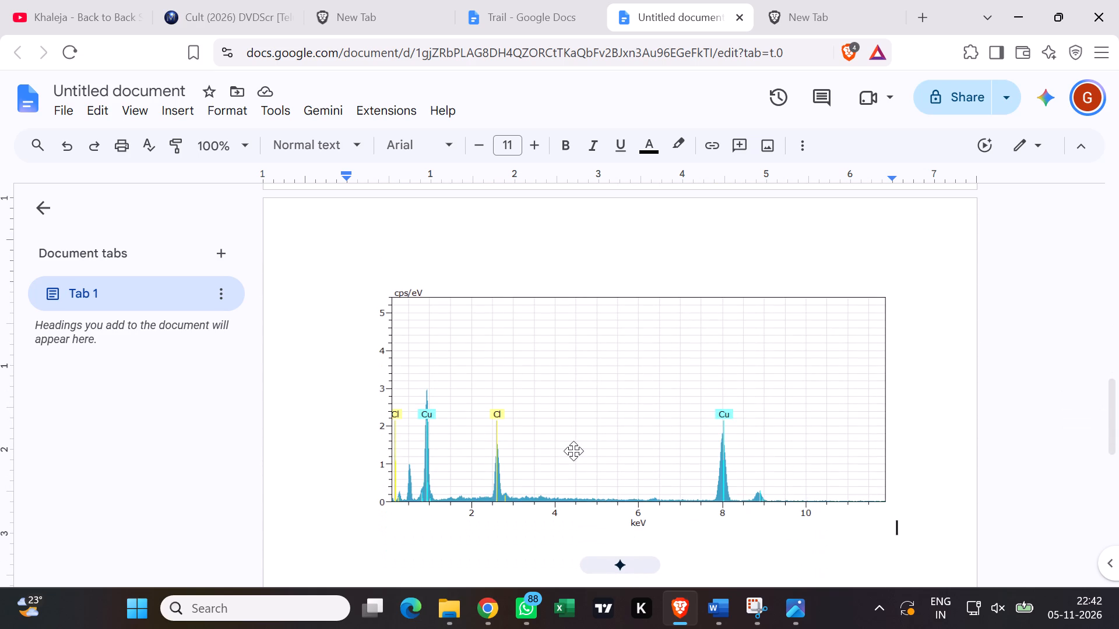
pyautogui.scroll(6, 575, 451)
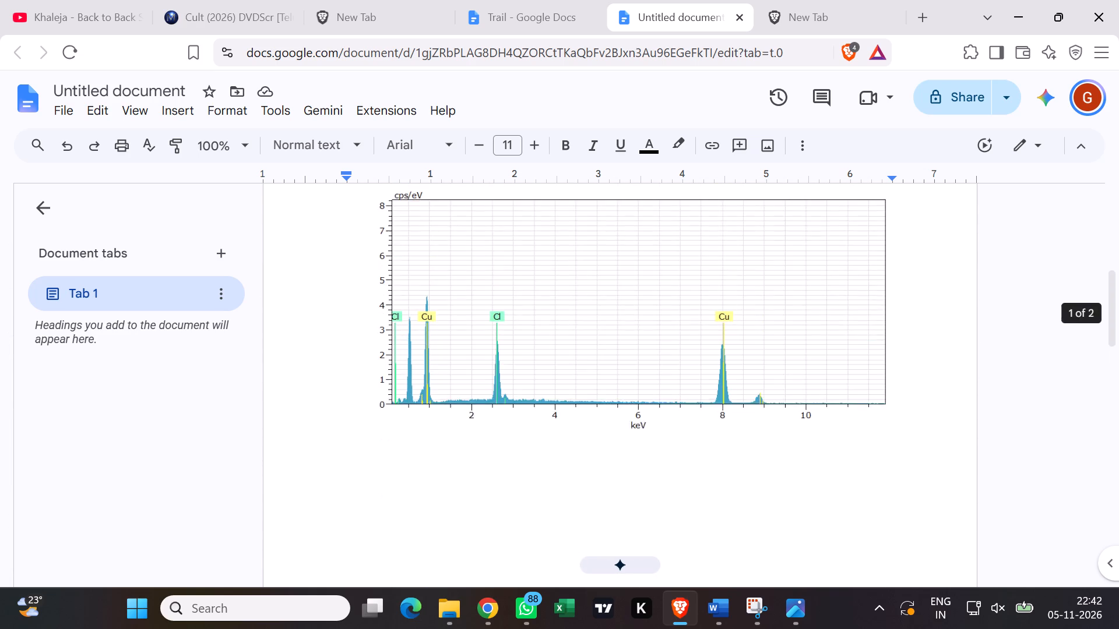
pyautogui.scroll(8, 575, 447)
pyautogui.scroll(-12, 575, 446)
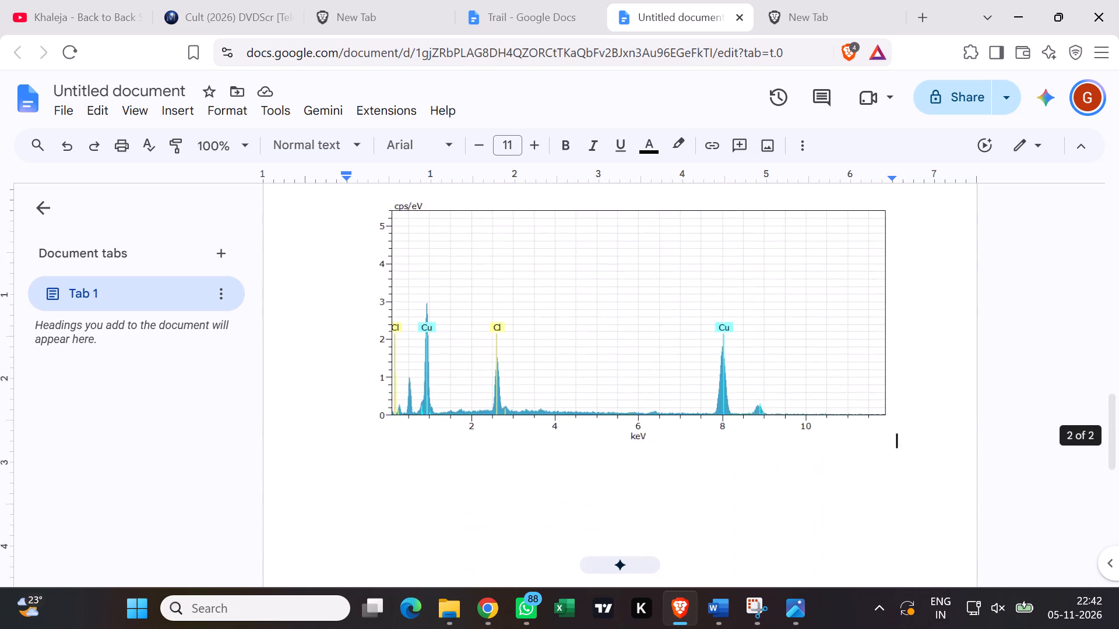
pyautogui.scroll(13, 575, 446)
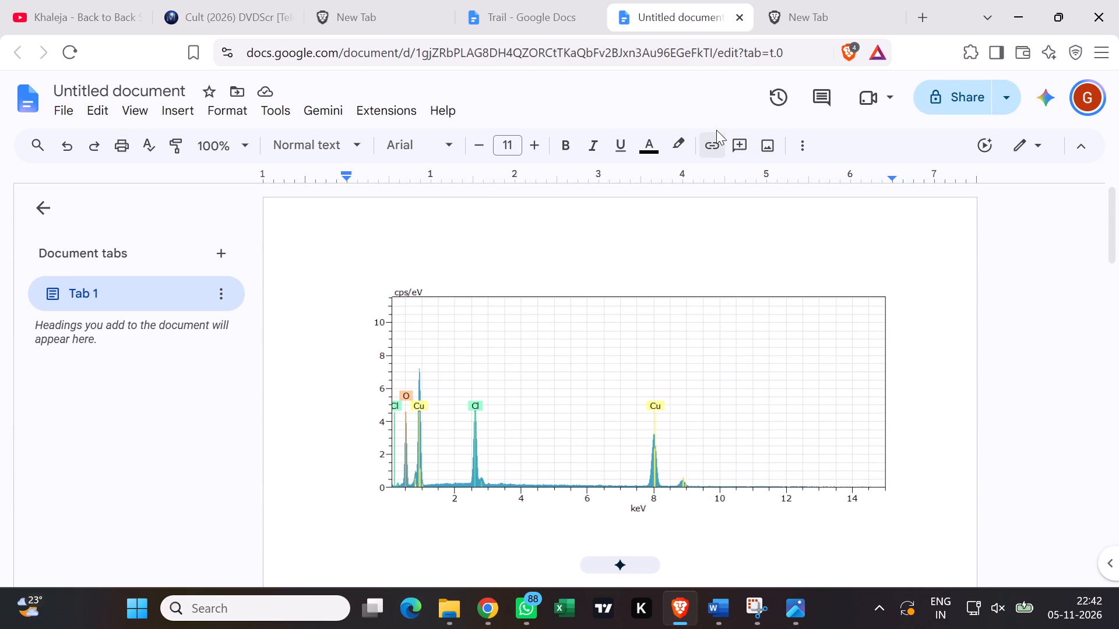
# In the Trail document's section 4.4.3, delete the spectrum charts above the Figure 4.6 and Figure 4.7 captions.
pyautogui.click(546, 19)
pyautogui.scroll(4, 553, 391)
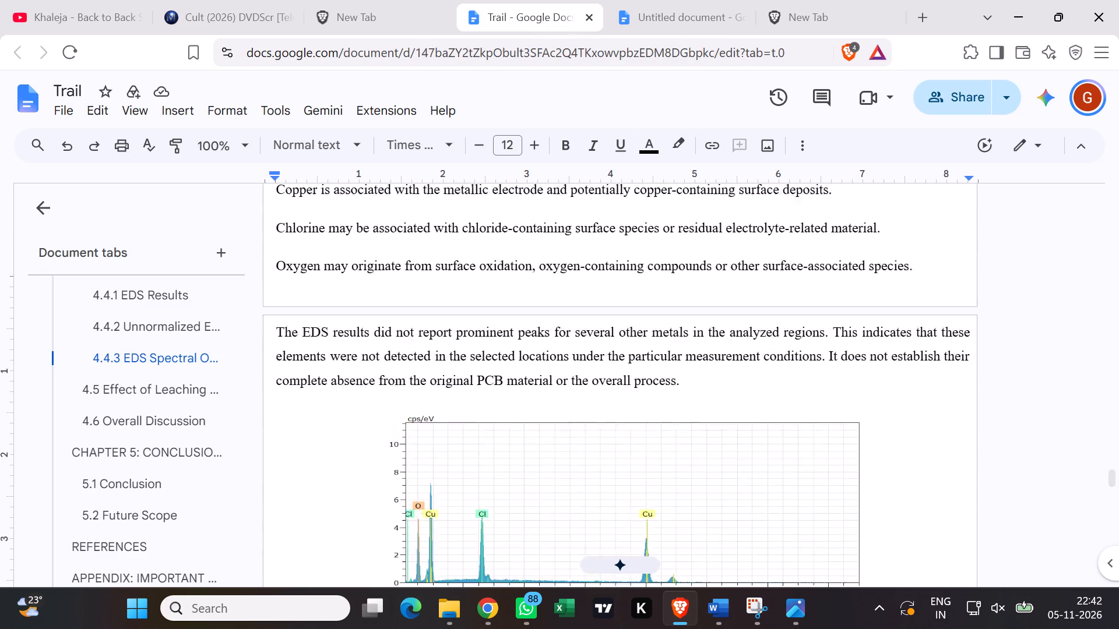
pyautogui.scroll(3, 557, 391)
pyautogui.scroll(-4, 564, 384)
pyautogui.click(565, 388)
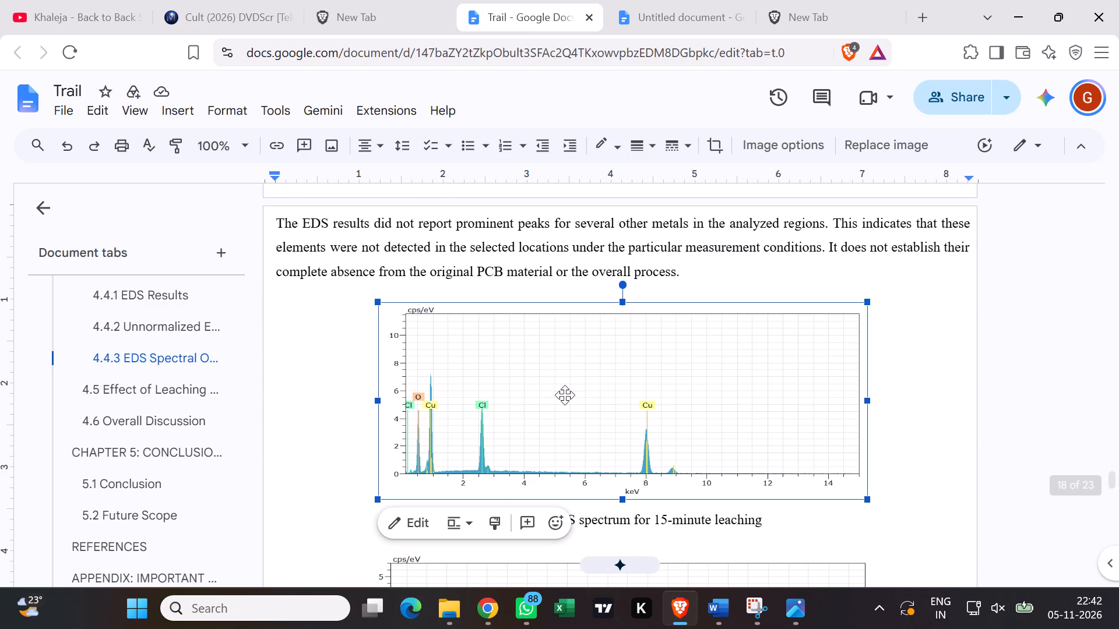
pyautogui.press('Delete')
pyautogui.scroll(-1, 582, 393)
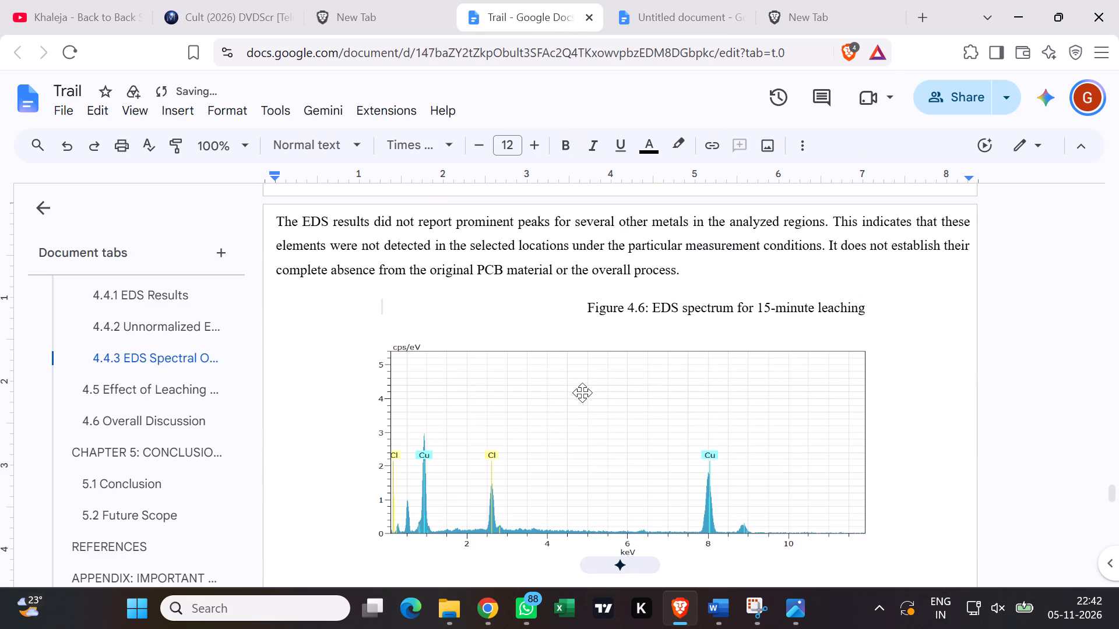
pyautogui.click(569, 384)
pyautogui.press('Delete')
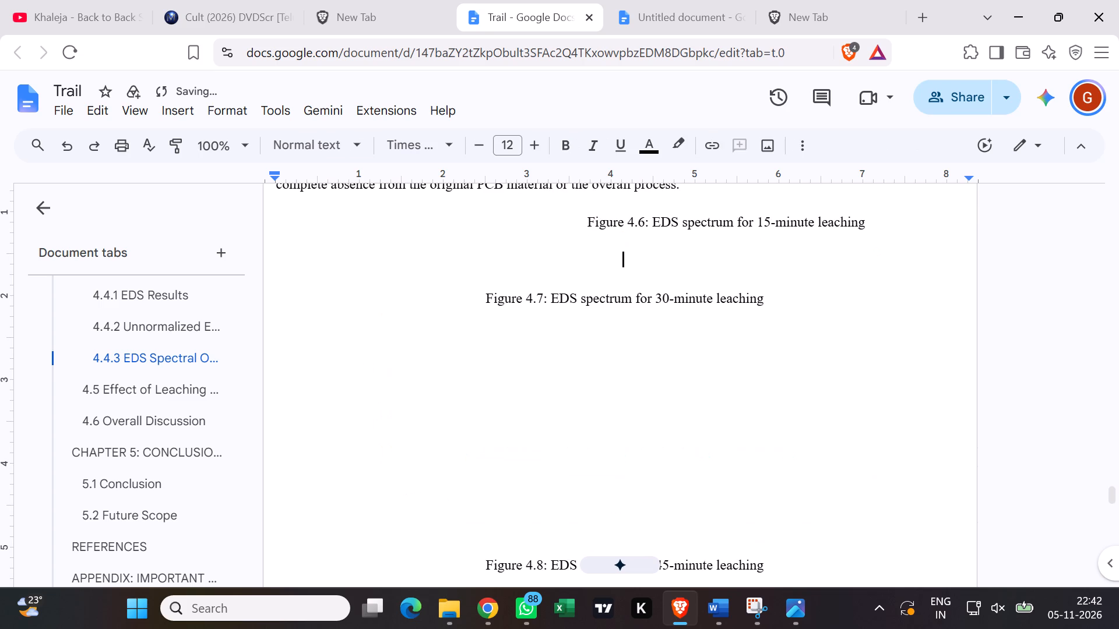
# Insert seven blank lines above the Figure 4.6 caption and place the cursor on the first one below the EDS results paragraph.
pyautogui.click(708, 195)
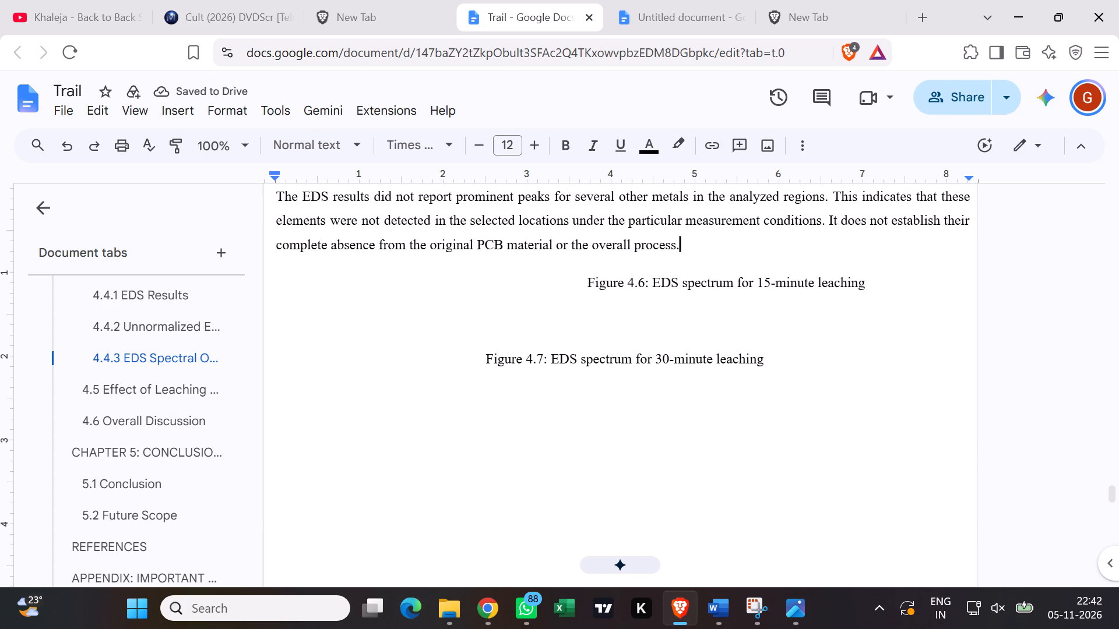
pyautogui.press('Return')
pyautogui.press('Return')
pyautogui.press('Return')
pyautogui.press('Return')
pyautogui.press('Return')
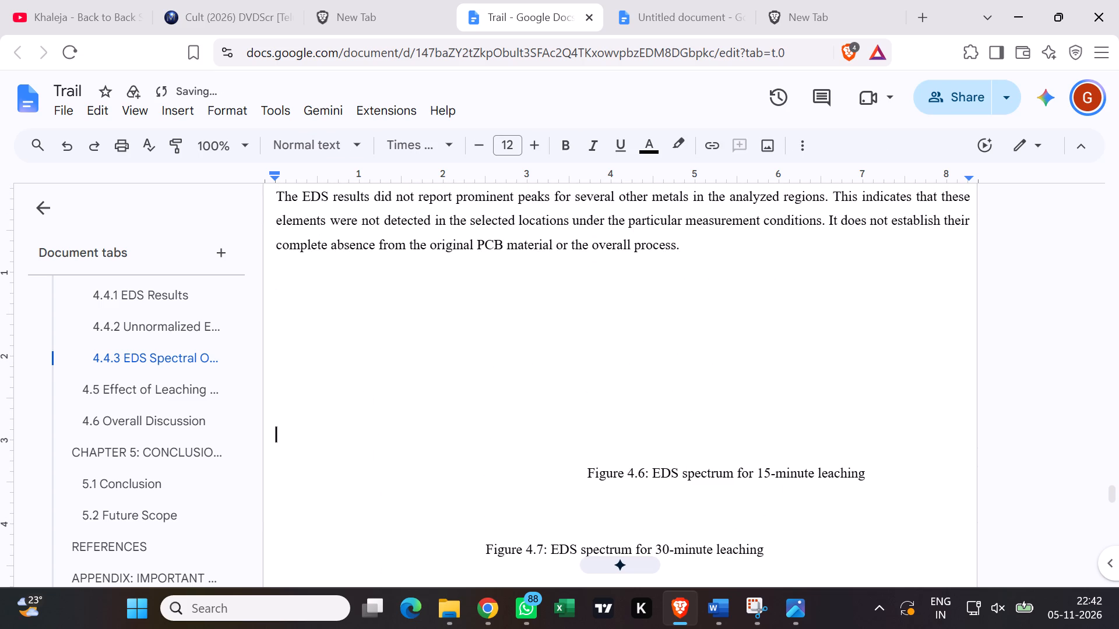
pyautogui.press('Return')
pyautogui.press('Return')
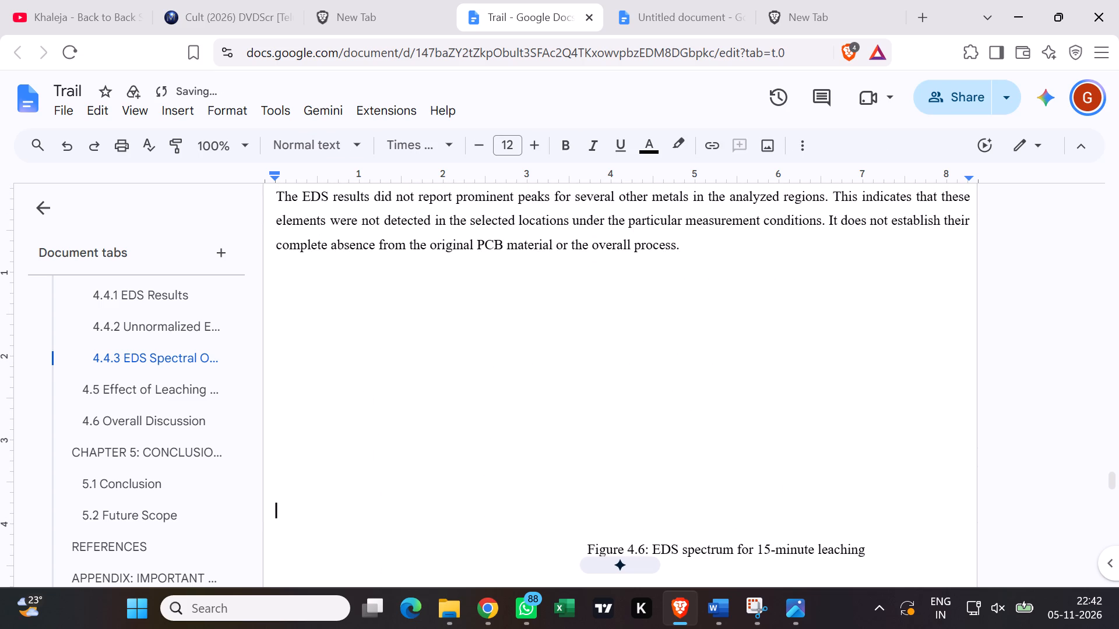
pyautogui.click(474, 330)
pyautogui.click(309, 266)
pyautogui.click(296, 280)
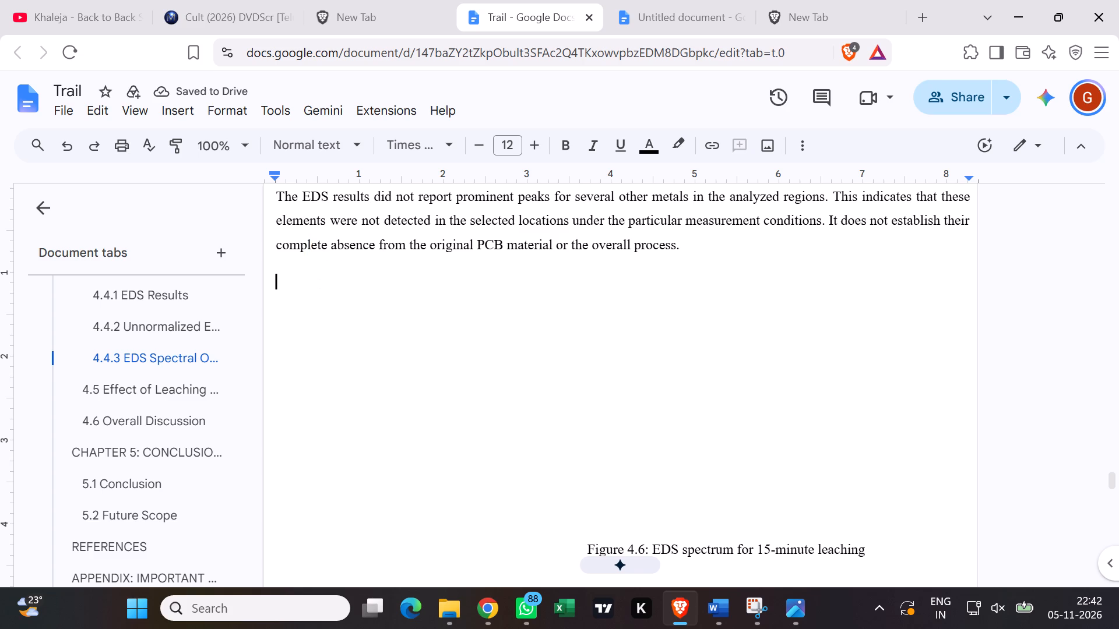
# Copy the first EDS spectrum chart from the untitled document and paste it below the EDS results paragraph in Trail.
pyautogui.click(678, 28)
pyautogui.scroll(4, 603, 394)
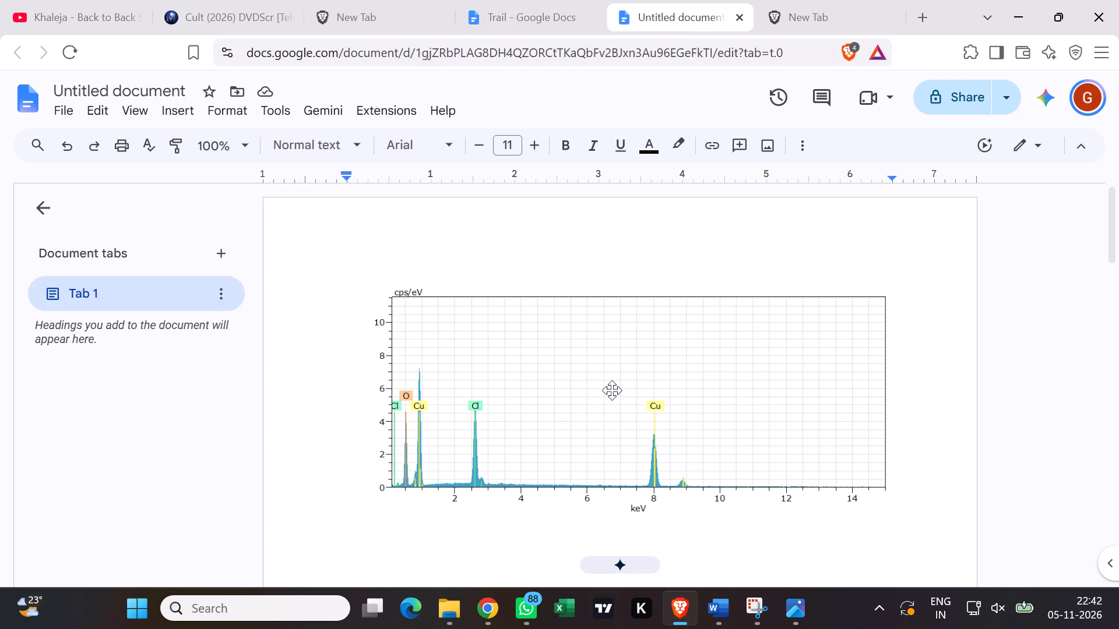
pyautogui.scroll(-5, 617, 388)
pyautogui.scroll(5, 615, 388)
pyautogui.click(615, 386)
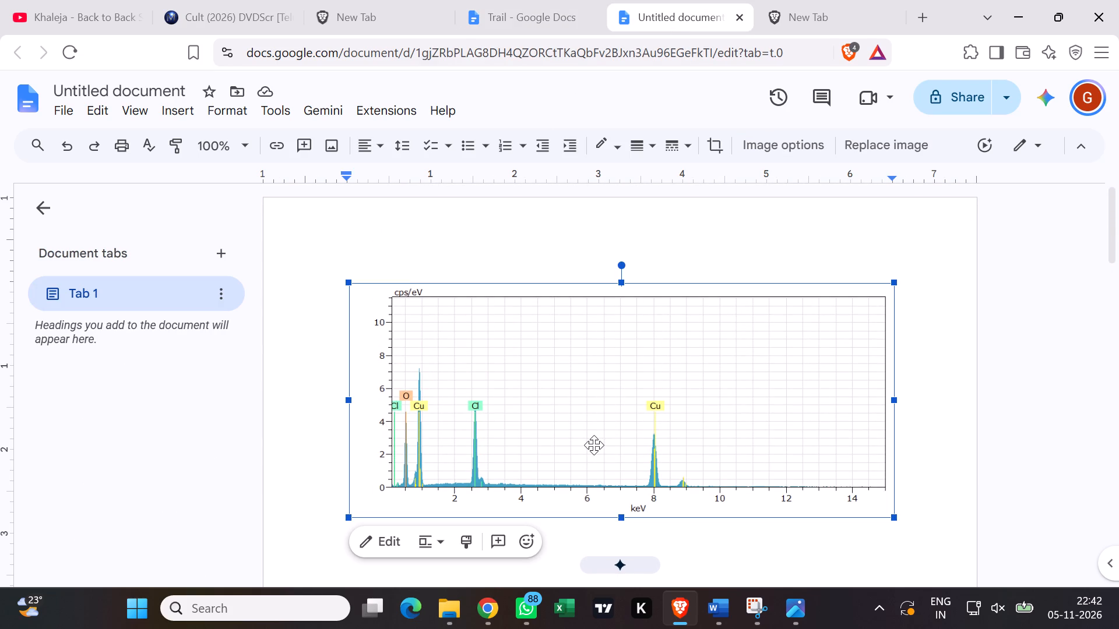
pyautogui.hotkey('ctrl', 'c')
pyautogui.click(555, 9)
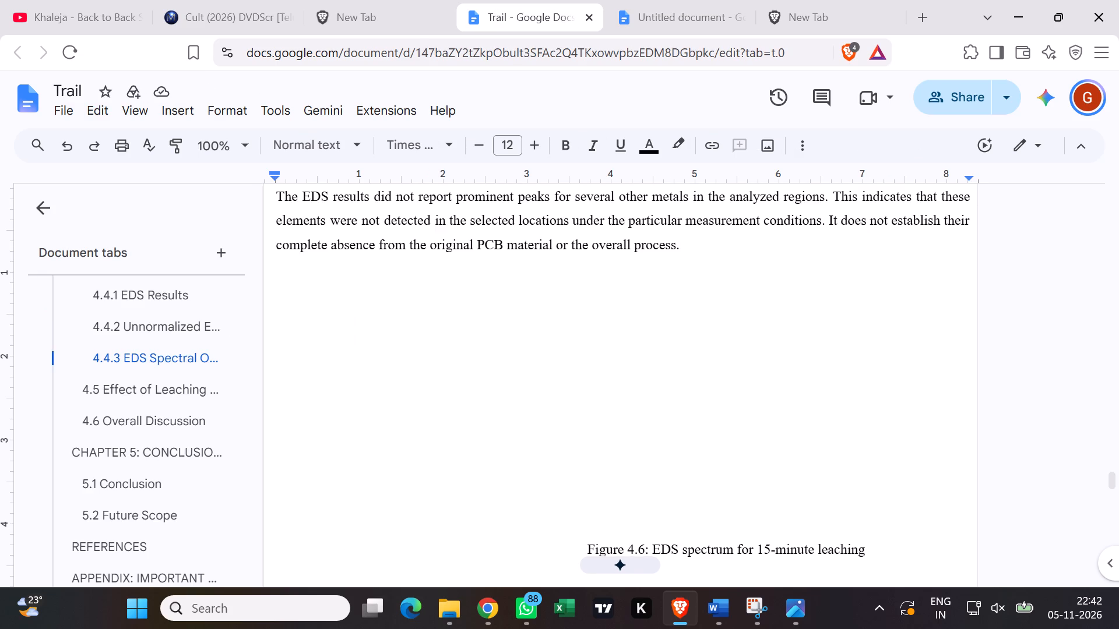
pyautogui.hotkey('ctrl', 'v')
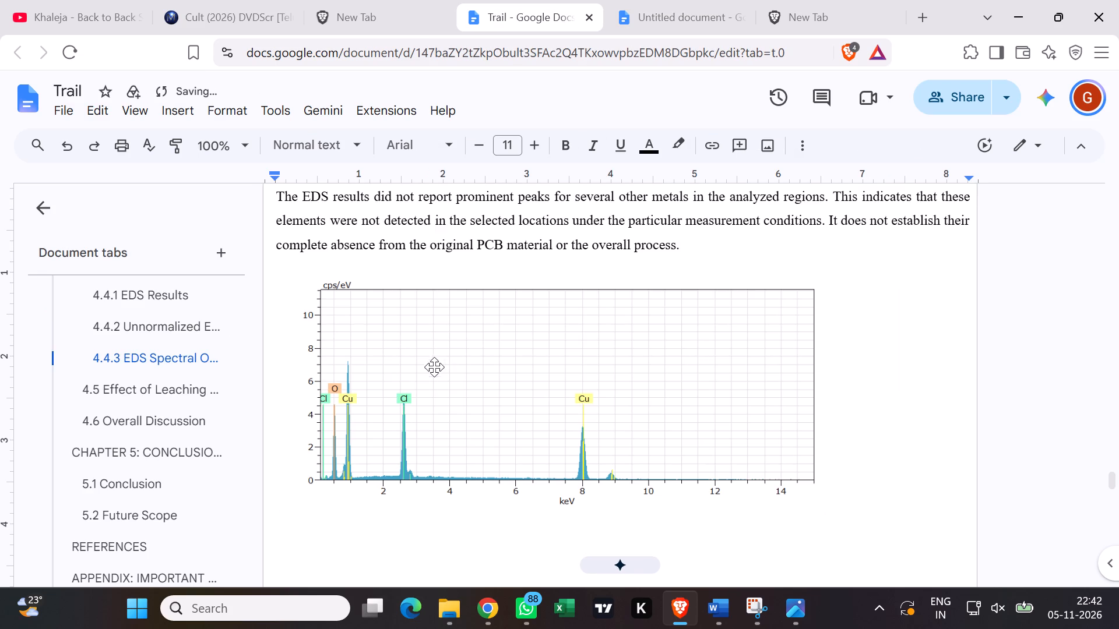
# Centre-align the spectrum chart pasted below the EDS results paragraph.
pyautogui.click(439, 372)
pyautogui.click(383, 151)
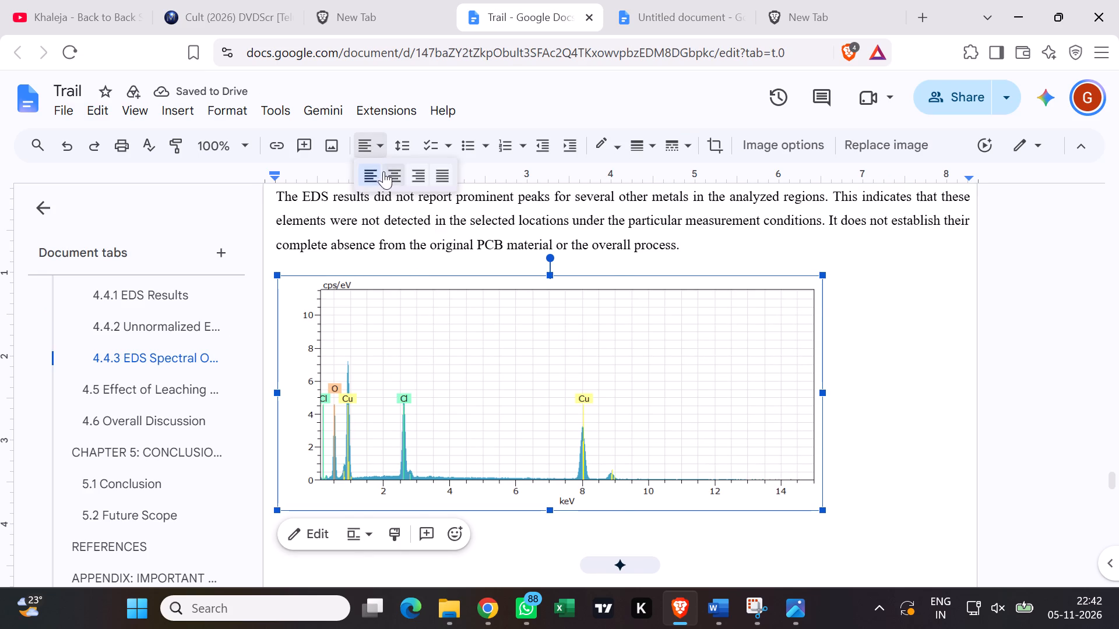
pyautogui.click(384, 172)
pyautogui.click(322, 365)
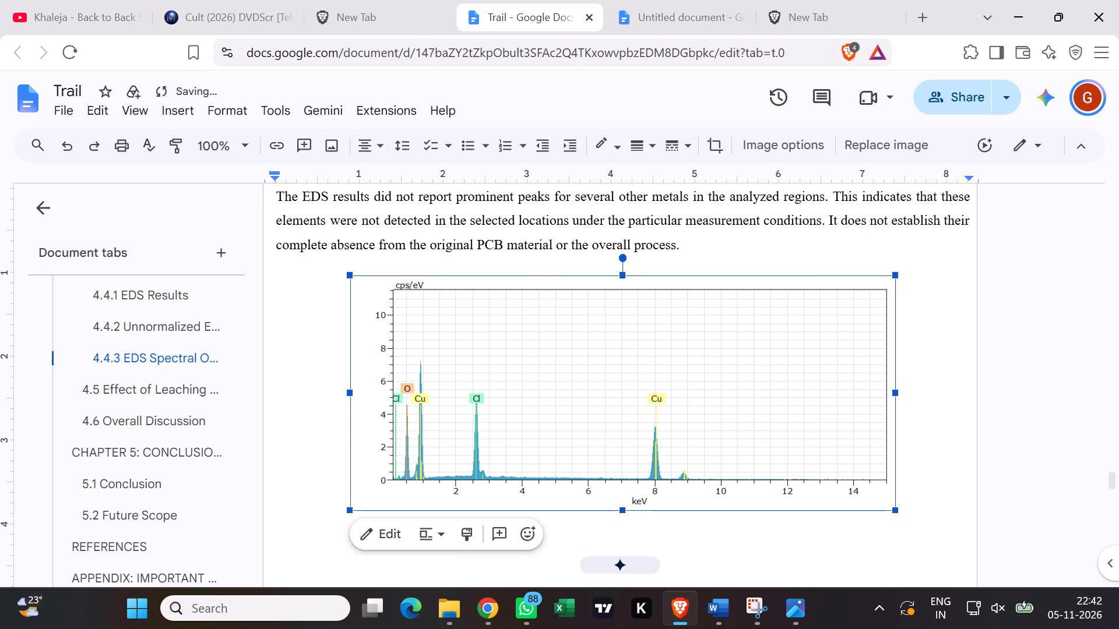
# Remove the blank lines between the pasted spectrum chart and the Figure 4.6 caption.
pyautogui.click(971, 512)
pyautogui.scroll(-3, 544, 483)
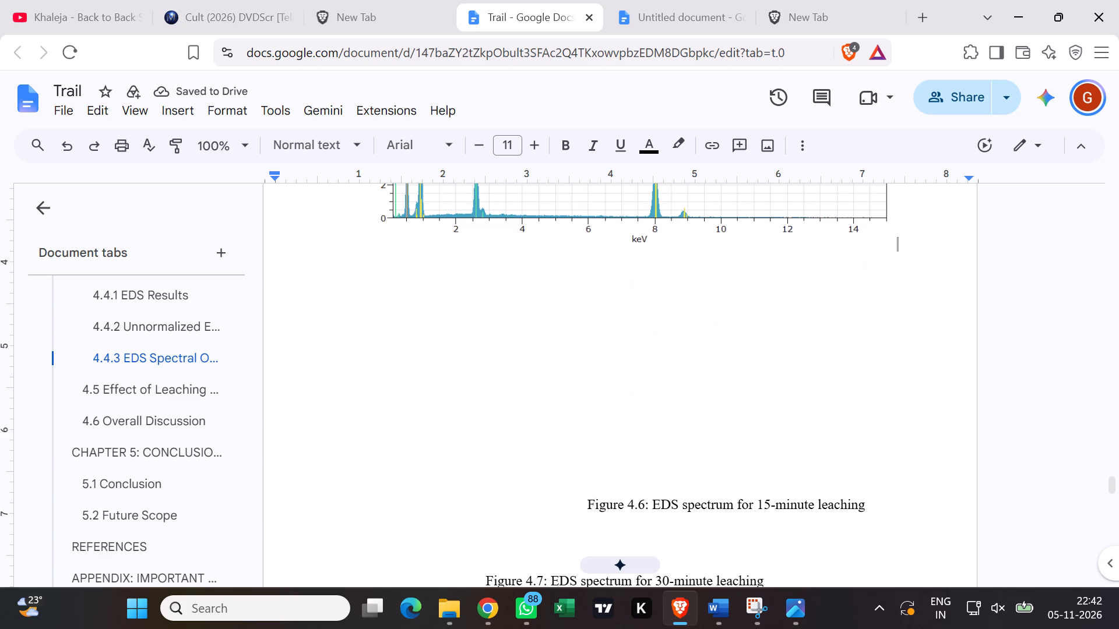
pyautogui.click(537, 480)
pyautogui.press('BackSpace')
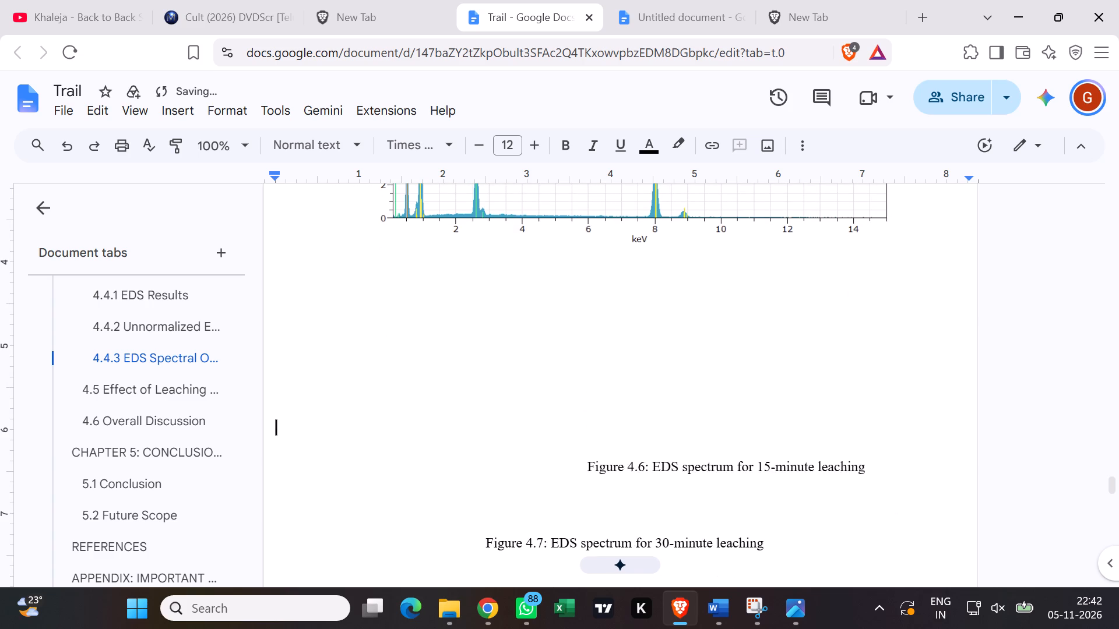
pyautogui.press('BackSpace')
pyautogui.press('BackSpace')
pyautogui.press('BackSpace')
pyautogui.press('BackSpace')
pyautogui.press('BackSpace')
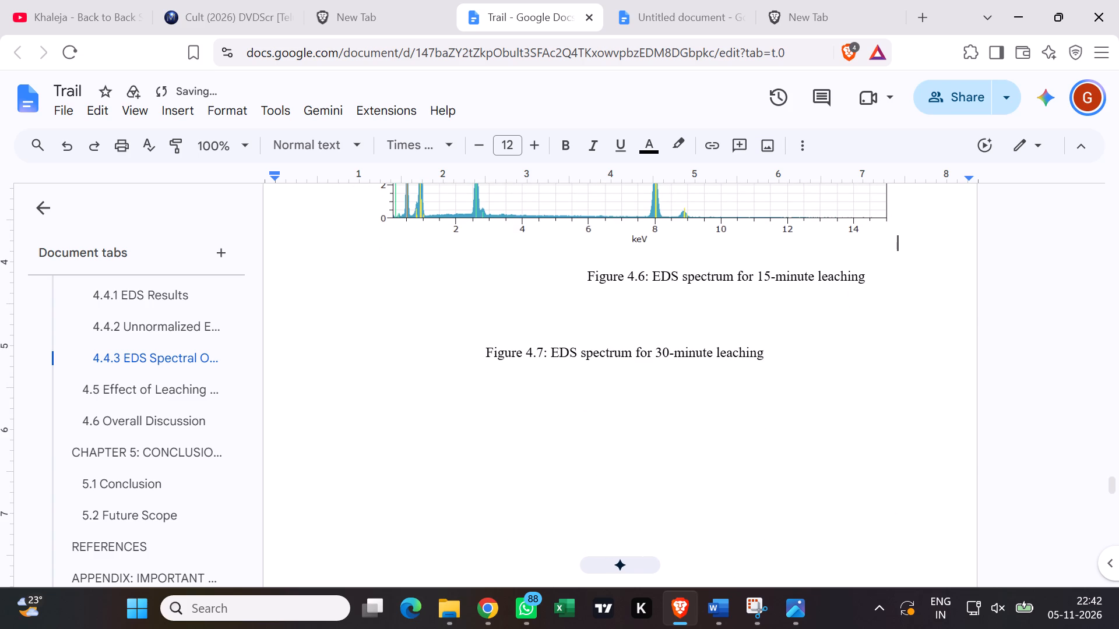
# Delete 22 leading spaces from the Figure 4.6 caption to bring it centrally beneath its chart.
pyautogui.click(573, 275)
pyautogui.press('BackSpace')
pyautogui.press('BackSpace')
pyautogui.press('BackSpace')
pyautogui.press('BackSpace')
pyautogui.press('BackSpace')
pyautogui.press('BackSpace')
pyautogui.press('BackSpace')
pyautogui.press('BackSpace')
pyautogui.press('BackSpace')
pyautogui.press('BackSpace')
pyautogui.press('BackSpace')
pyautogui.press('BackSpace')
pyautogui.press('BackSpace')
pyautogui.press('BackSpace')
pyautogui.press('BackSpace')
pyautogui.press('BackSpace')
pyautogui.press('BackSpace')
pyautogui.press('BackSpace')
pyautogui.press('BackSpace')
pyautogui.press('BackSpace')
pyautogui.press('BackSpace')
pyautogui.press('BackSpace')
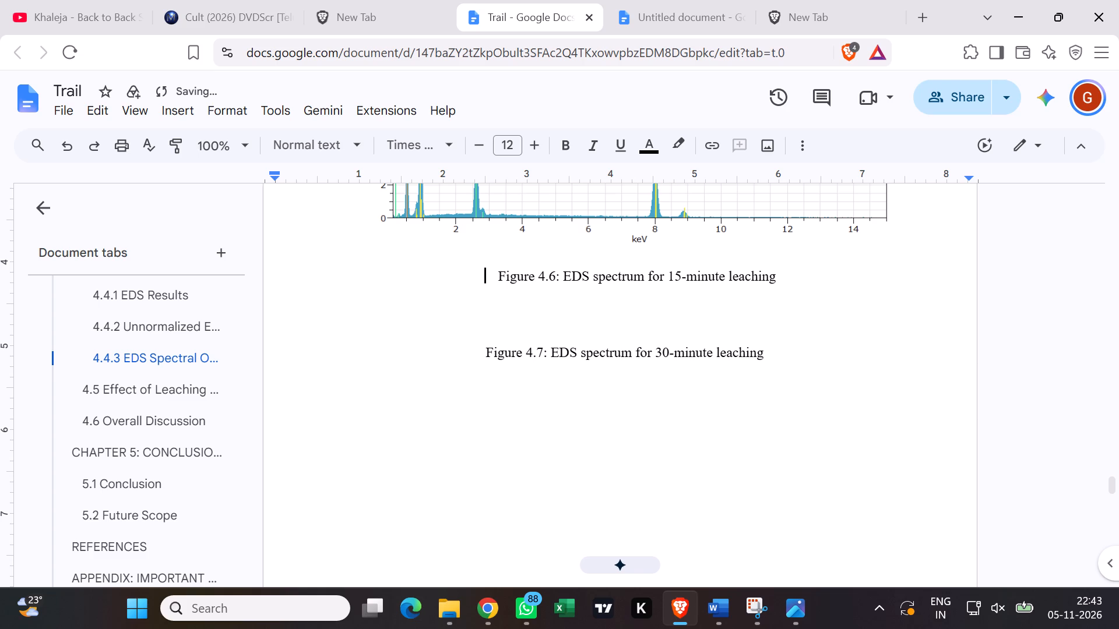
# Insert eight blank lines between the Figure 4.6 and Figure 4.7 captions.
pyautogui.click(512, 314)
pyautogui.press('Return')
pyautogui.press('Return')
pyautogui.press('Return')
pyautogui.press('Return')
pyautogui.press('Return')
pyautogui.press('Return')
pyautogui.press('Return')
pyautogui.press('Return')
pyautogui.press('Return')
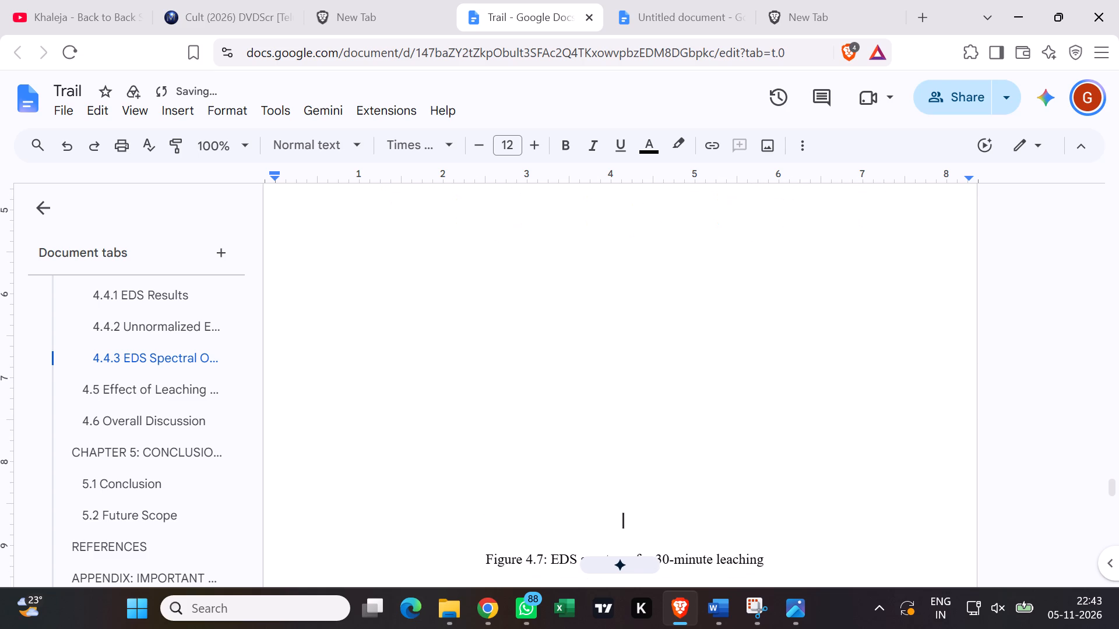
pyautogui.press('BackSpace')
# Copy the second spectrum chart, labelled Cl and Cu, from the untitled document and paste it on a new line below Trail's Figure 4.6 caption.
pyautogui.click(650, 1)
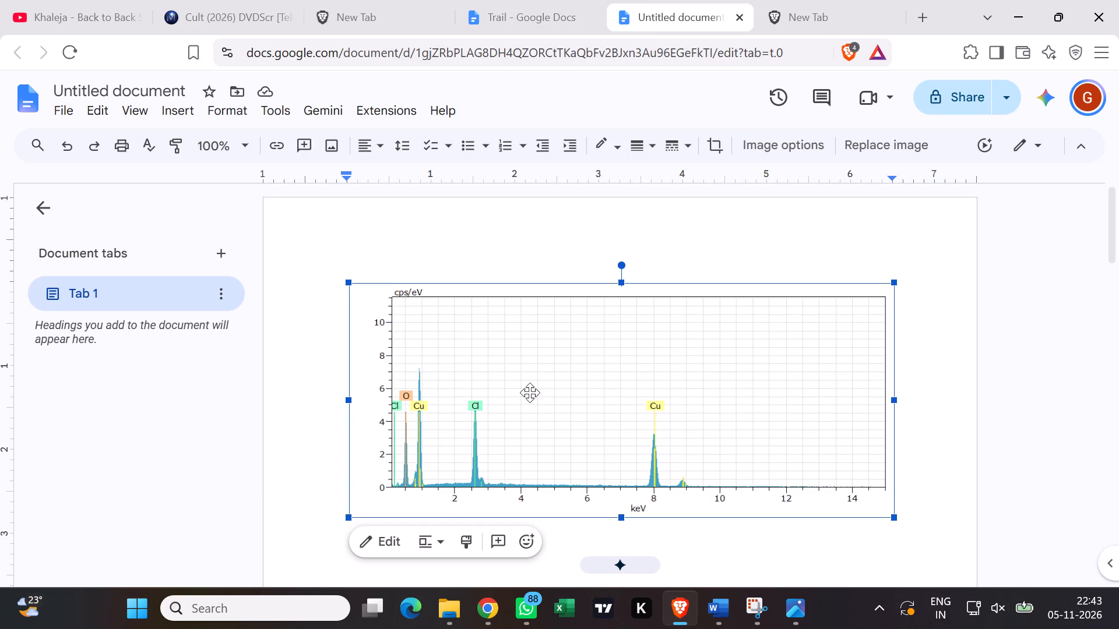
pyautogui.scroll(-4, 587, 371)
pyautogui.click(587, 371)
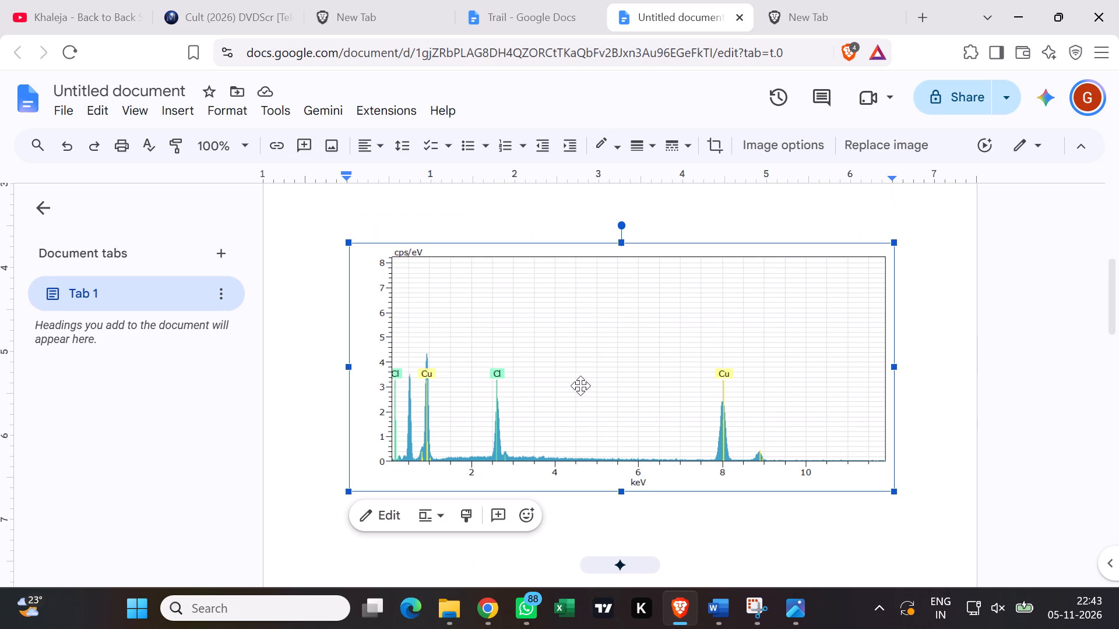
pyautogui.hotkey('ctrl', 'c')
pyautogui.click(512, 19)
pyautogui.click(467, 256)
pyautogui.scroll(3, 488, 267)
pyautogui.scroll(-2, 491, 276)
pyautogui.click(512, 268)
pyautogui.click(515, 252)
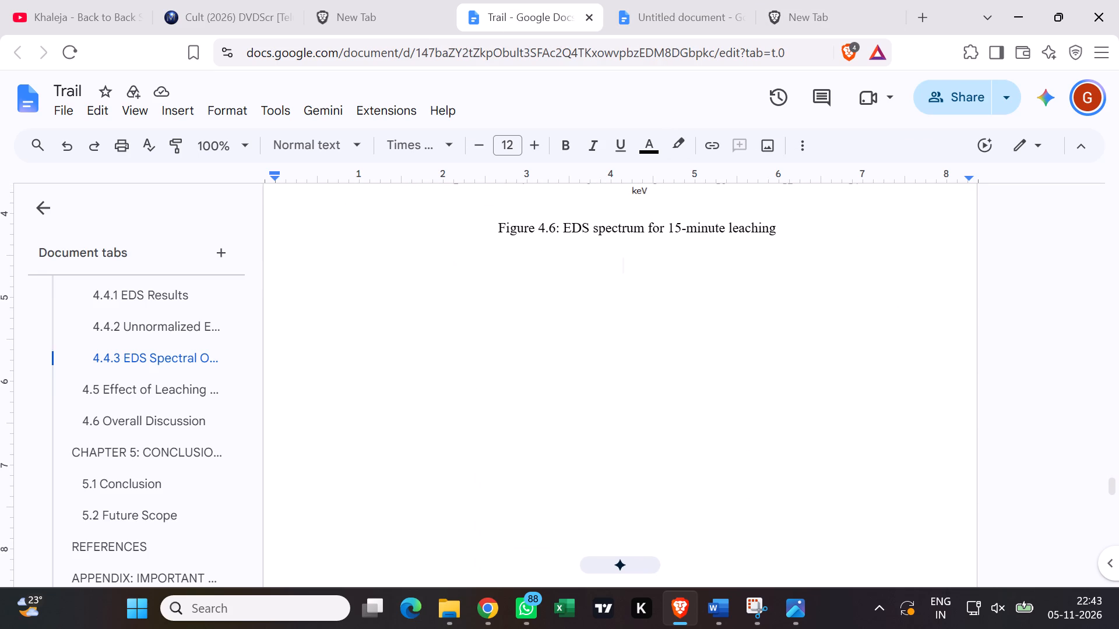
pyautogui.click(788, 237)
pyautogui.press('Return')
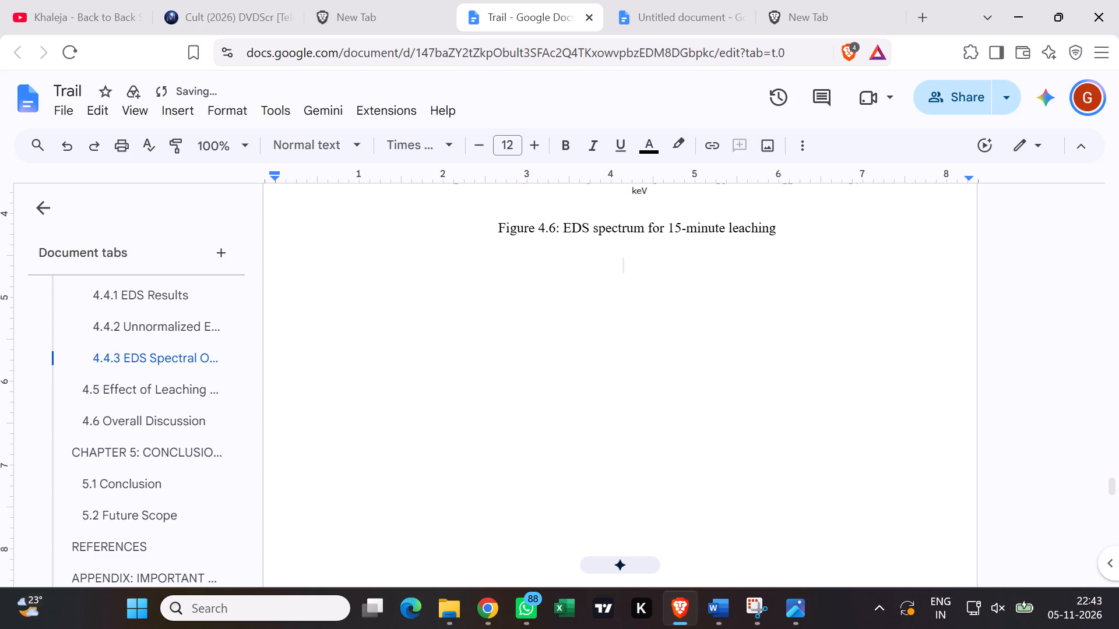
pyautogui.hotkey('ctrl', 'v')
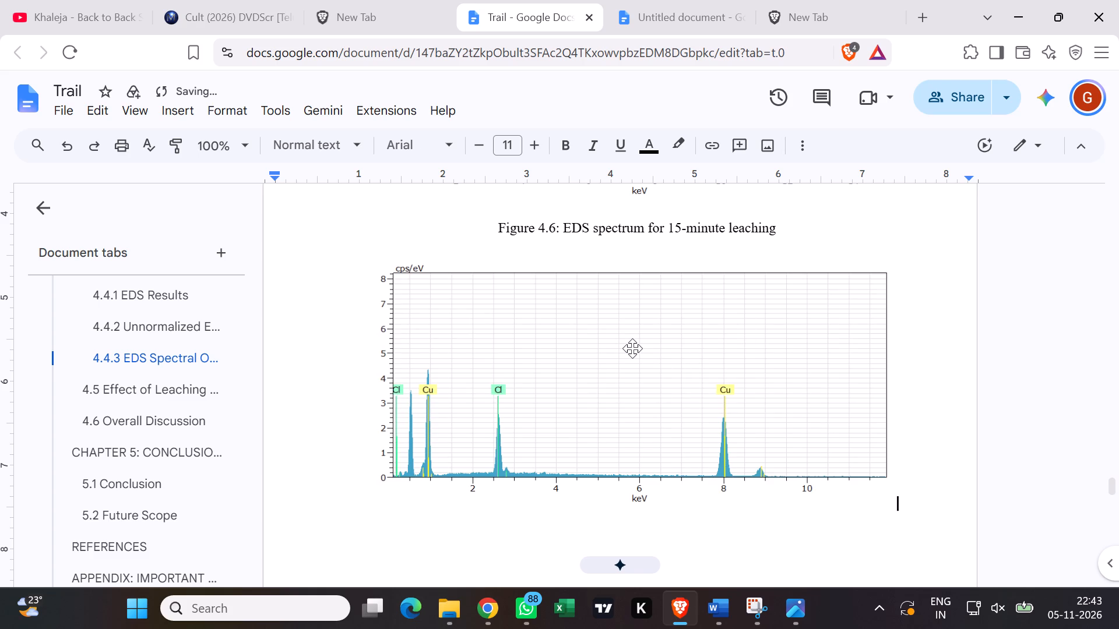
# Remove the blank lines between the second spectrum chart and the Figure 4.7 caption, bringing the caption directly under the chart.
pyautogui.click(632, 348)
pyautogui.scroll(2, 963, 370)
pyautogui.scroll(-1, 974, 370)
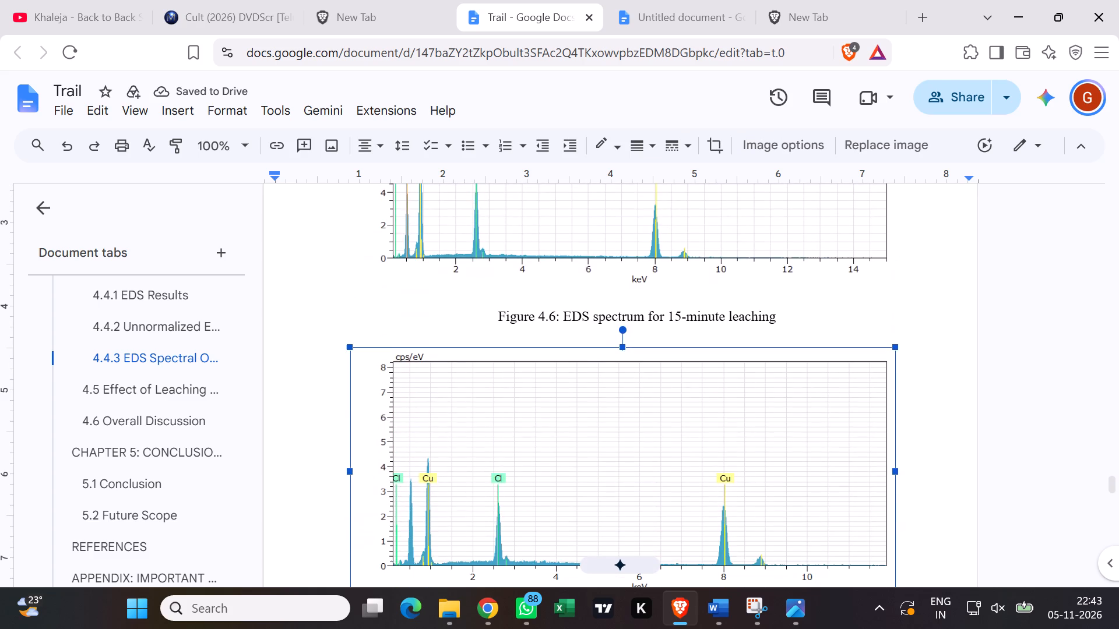
pyautogui.scroll(-4, 973, 372)
pyautogui.click(656, 332)
pyautogui.scroll(-2, 567, 399)
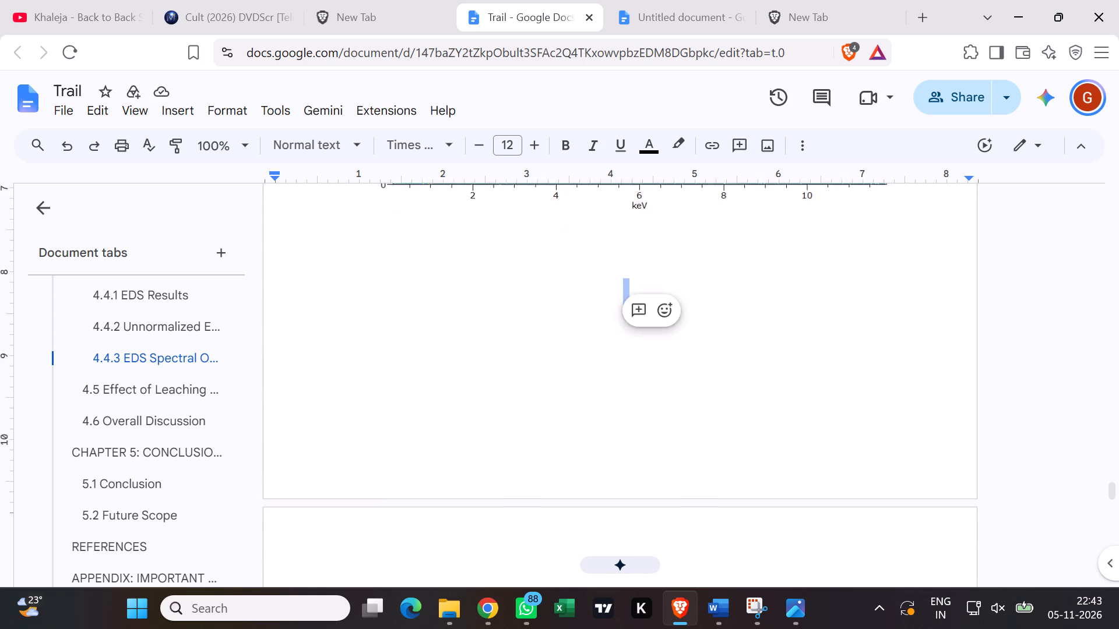
pyautogui.scroll(-2, 565, 404)
pyautogui.click(551, 373)
pyautogui.click(413, 288)
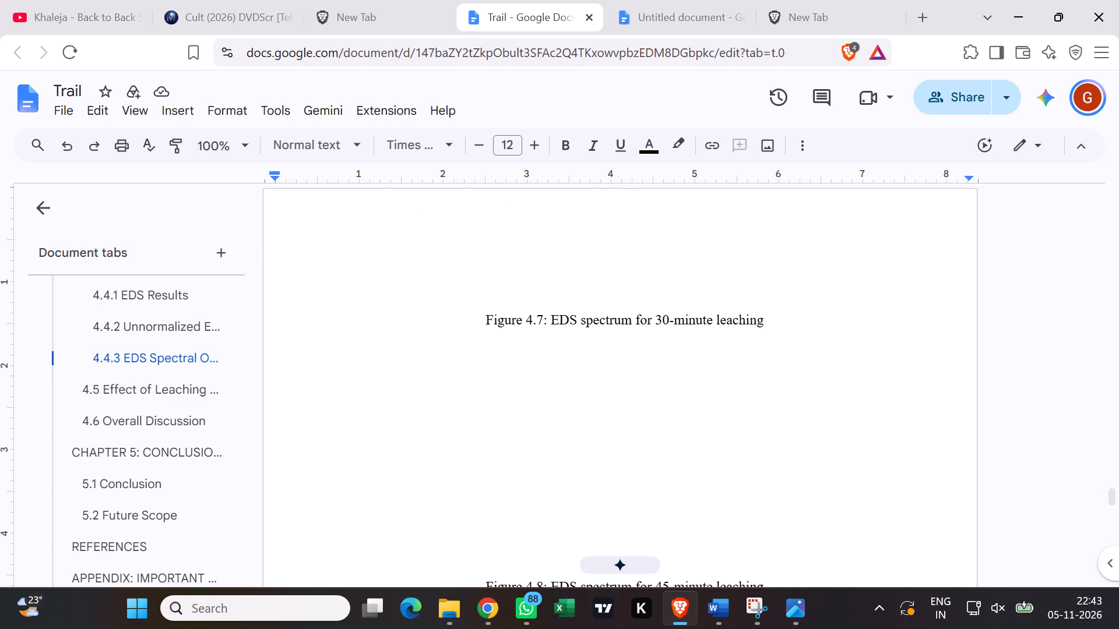
pyautogui.press('BackSpace')
pyautogui.press('BackSpace')
pyautogui.press('BackSpace')
pyautogui.scroll(4, 436, 302)
pyautogui.press('BackSpace')
pyautogui.press('BackSpace')
pyautogui.press('BackSpace')
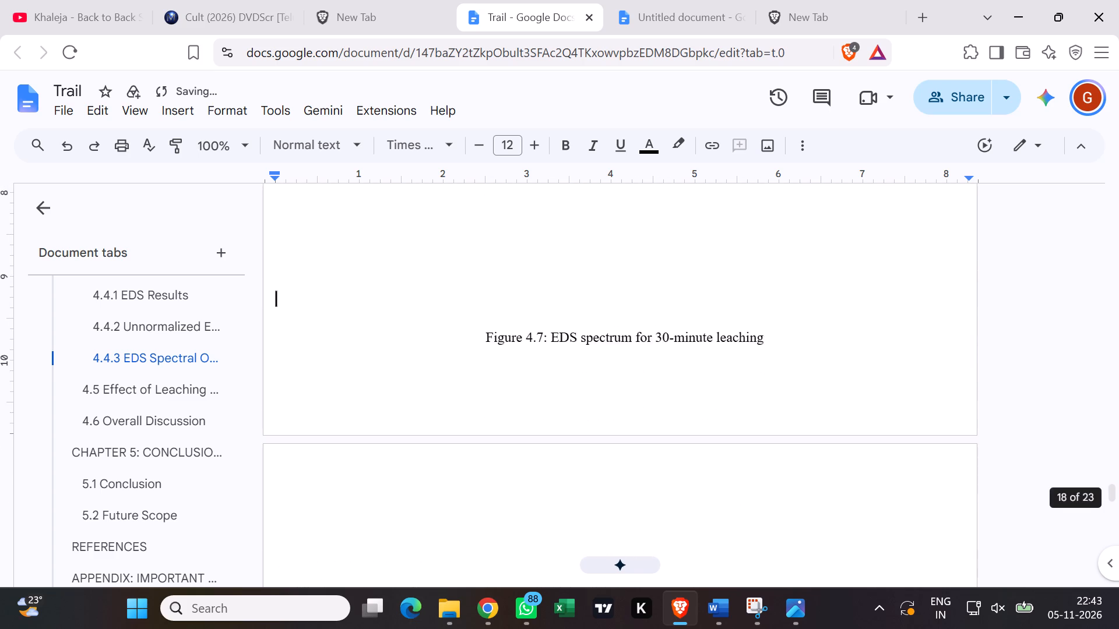
pyautogui.scroll(4, 427, 316)
pyautogui.press('BackSpace')
pyautogui.press('BackSpace')
pyautogui.scroll(-2, 411, 450)
pyautogui.press('BackSpace')
pyautogui.press('BackSpace')
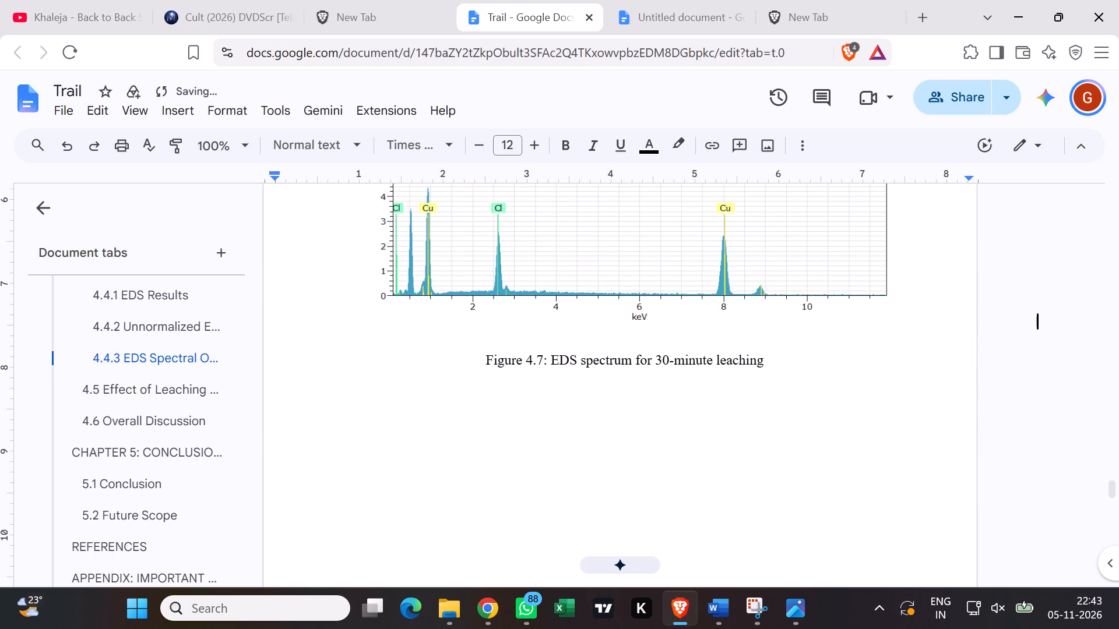
# Adjust the leading spaces of the Figure 4.7 caption, removing three and adding six, to centre it beneath its chart.
pyautogui.click(390, 355)
pyautogui.press('BackSpace')
pyautogui.press('BackSpace')
pyautogui.press('BackSpace')
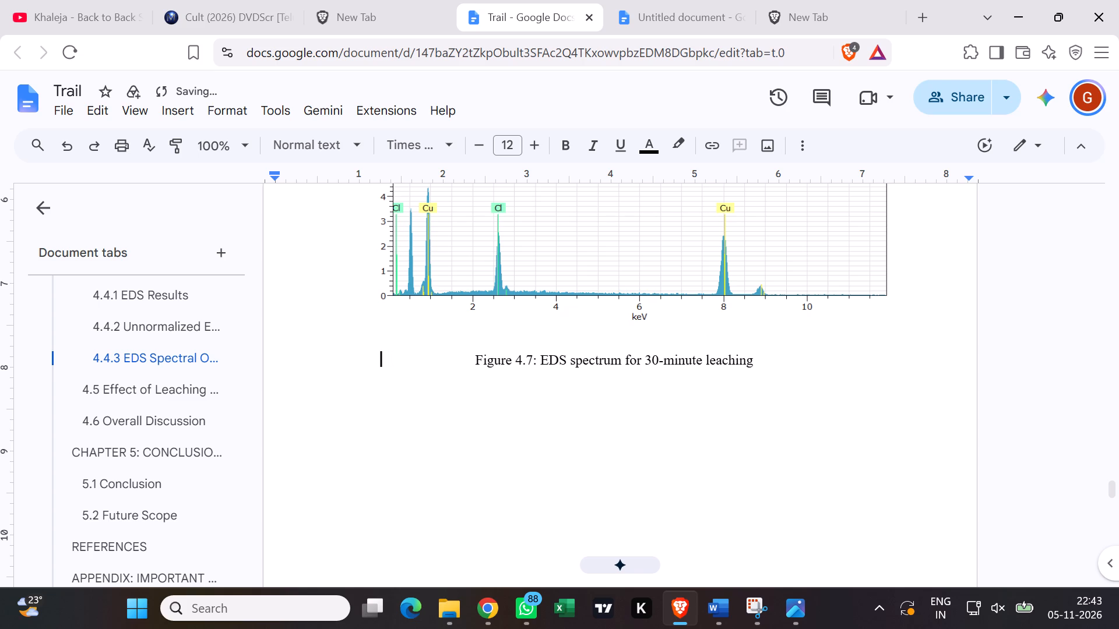
pyautogui.scroll(2, 434, 357)
pyautogui.scroll(1, 441, 494)
pyautogui.scroll(-1, 459, 492)
pyautogui.scroll(1, 477, 476)
pyautogui.scroll(-1, 474, 474)
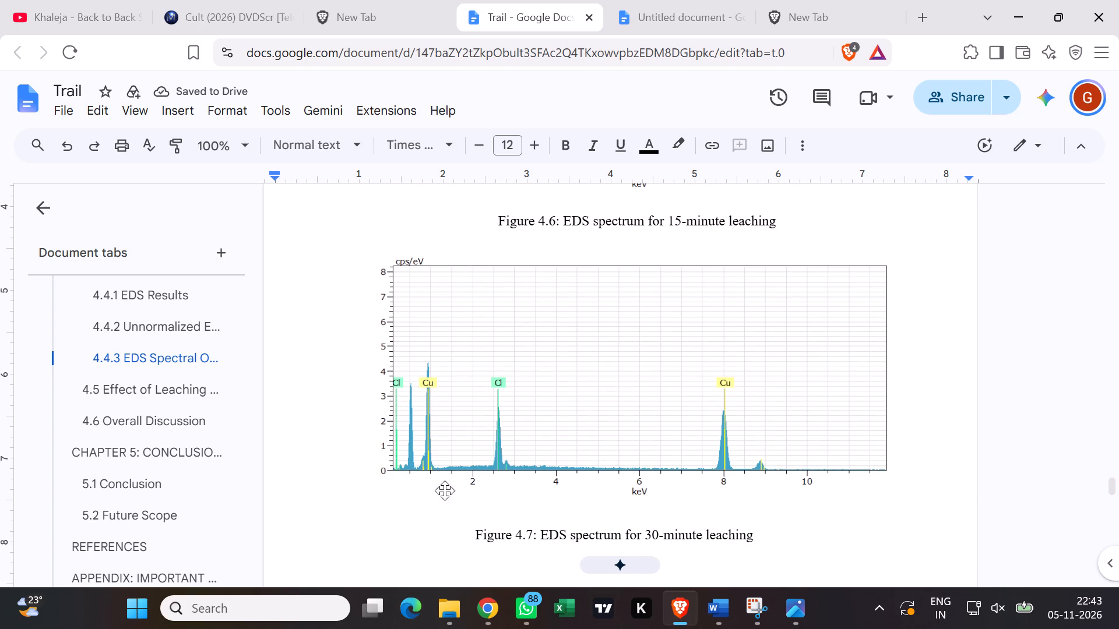
pyautogui.press('space')
pyautogui.press('space')
pyautogui.press('space')
pyautogui.press('space')
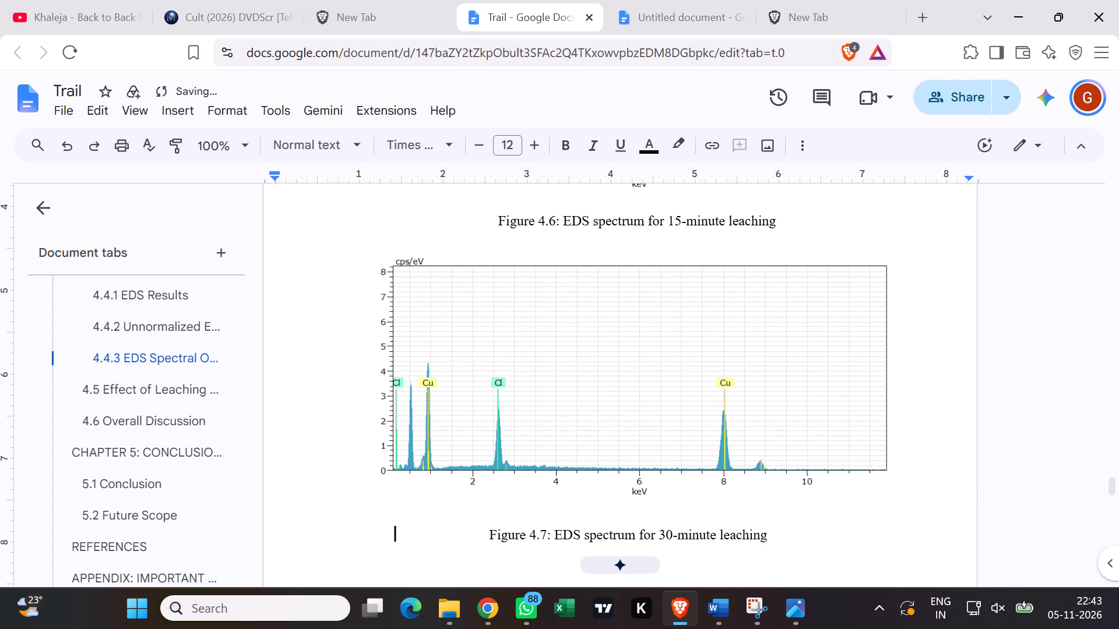
pyautogui.press('space')
pyautogui.press('space')
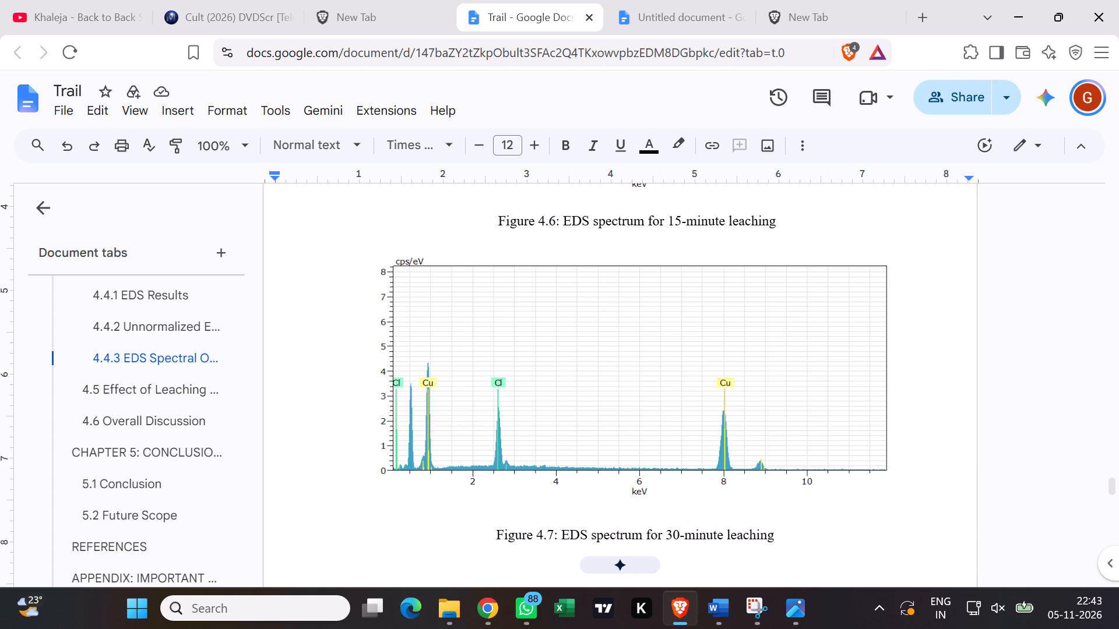
# Insert one more blank line below the Figure 4.7 caption, ahead of the Figure 4.8 caption.
pyautogui.scroll(-3, 540, 270)
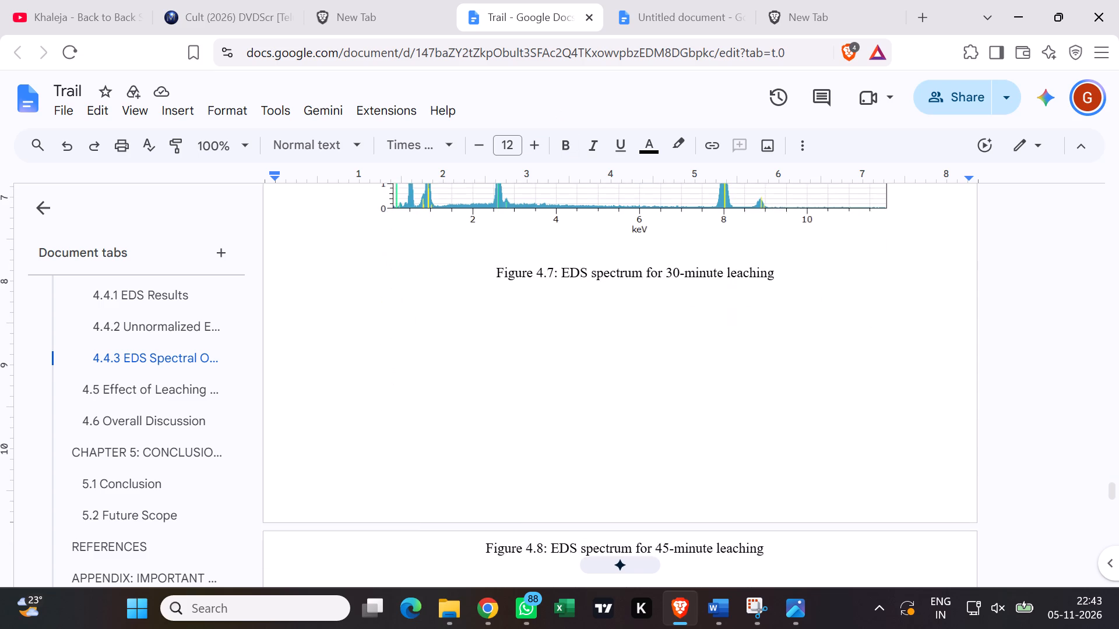
pyautogui.scroll(-1, 532, 281)
pyautogui.click(511, 240)
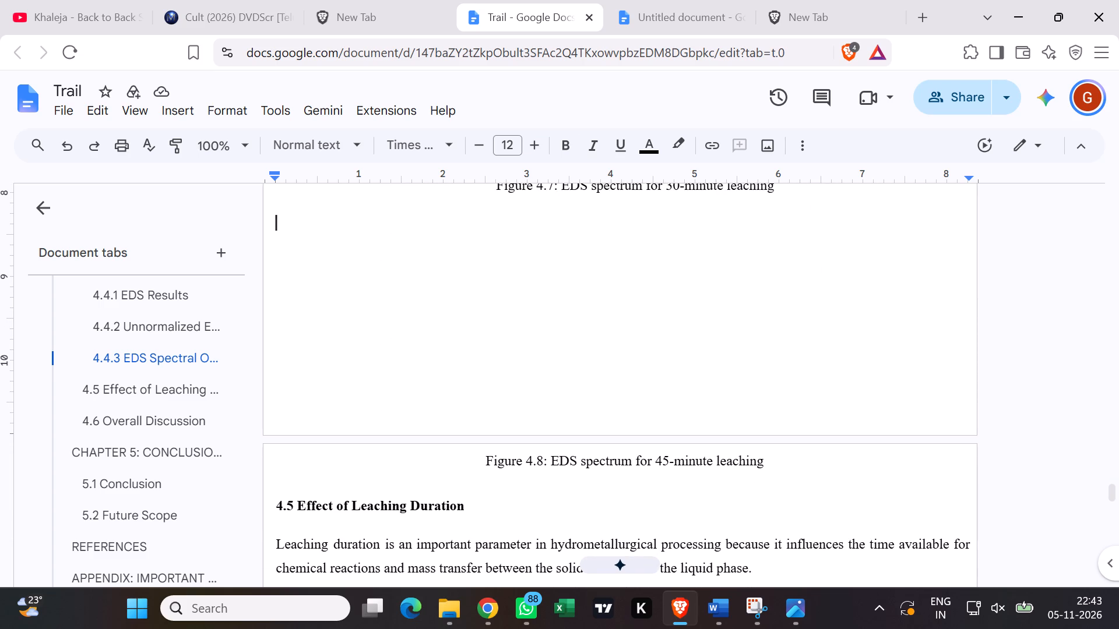
pyautogui.press('Return')
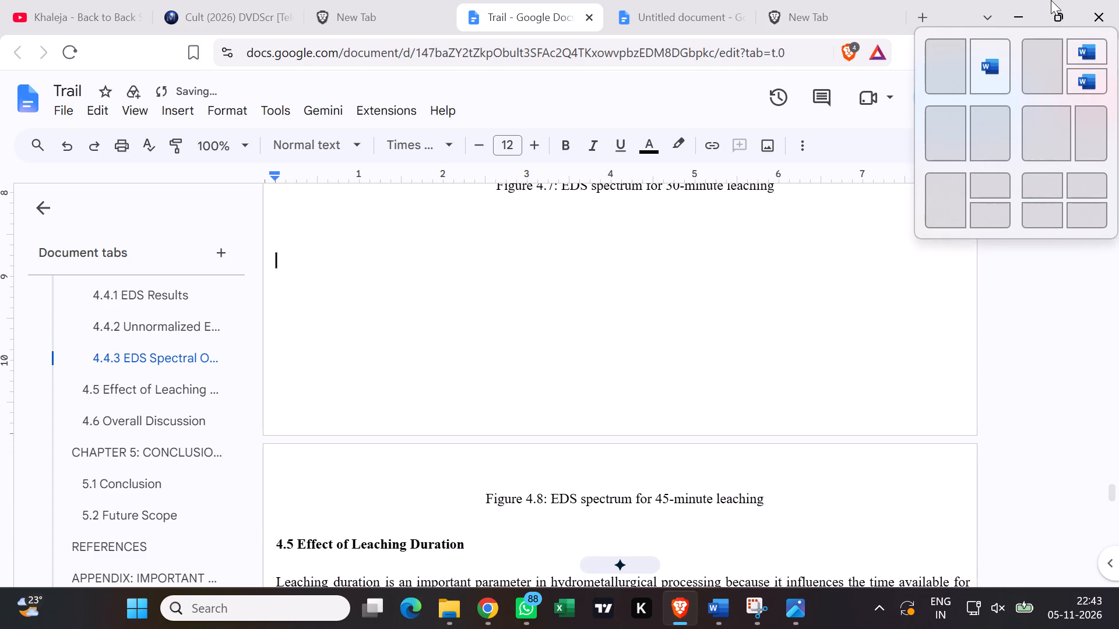
# Review the placement of the Figure 4.6 and 4.7 charts and return to the blank line below the Figure 4.7 caption.
pyautogui.scroll(6, 544, 324)
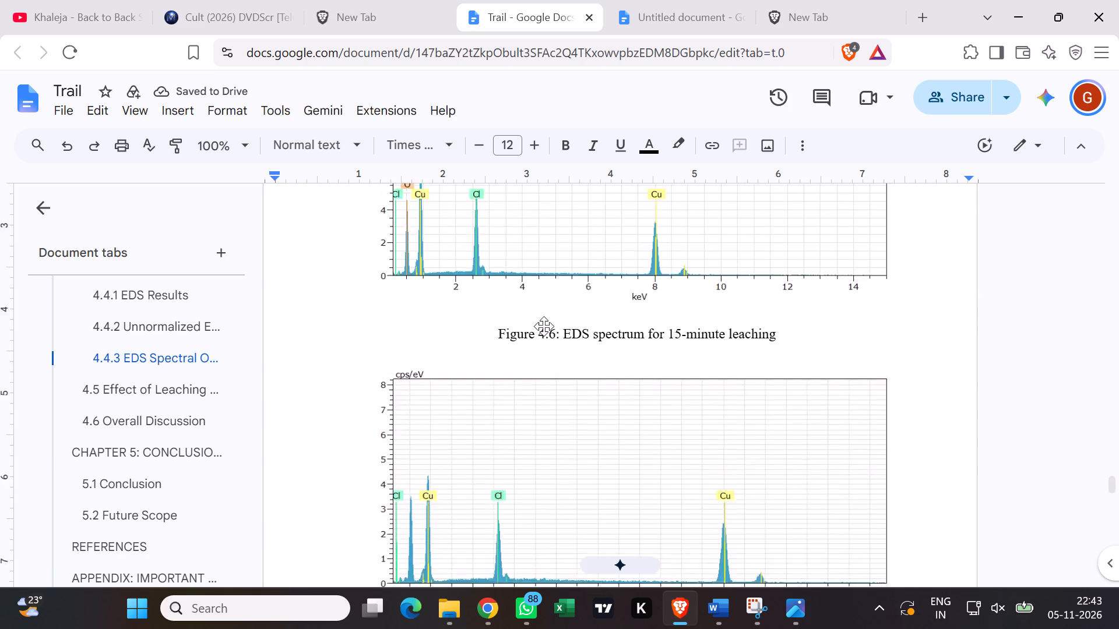
pyautogui.scroll(1, 544, 323)
pyautogui.click(538, 318)
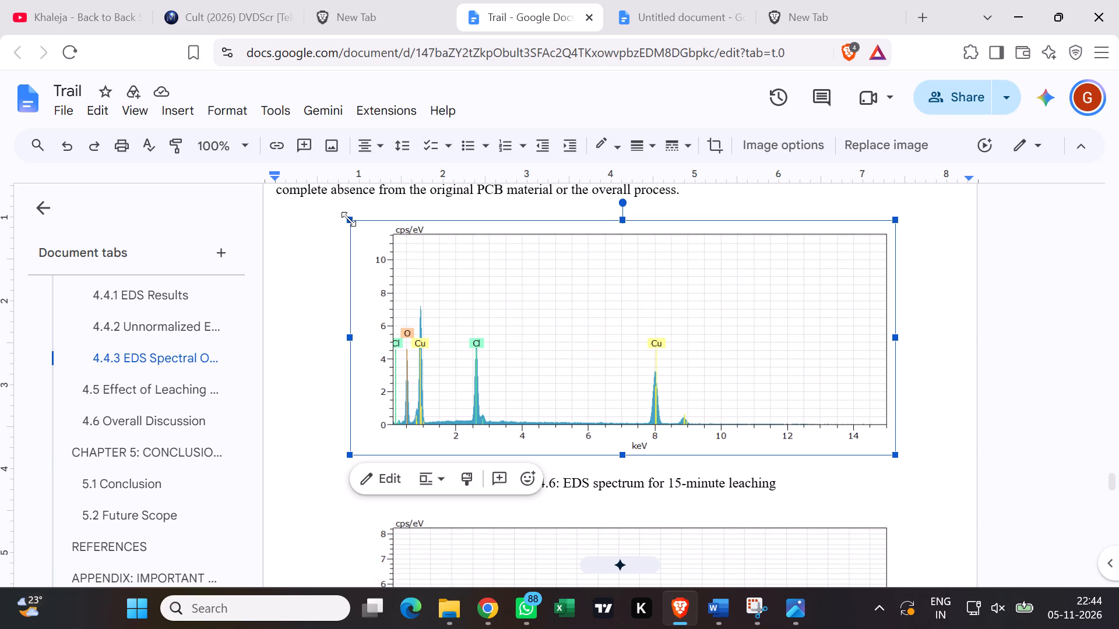
pyautogui.scroll(-7, 607, 335)
pyautogui.click(590, 345)
pyautogui.click(513, 228)
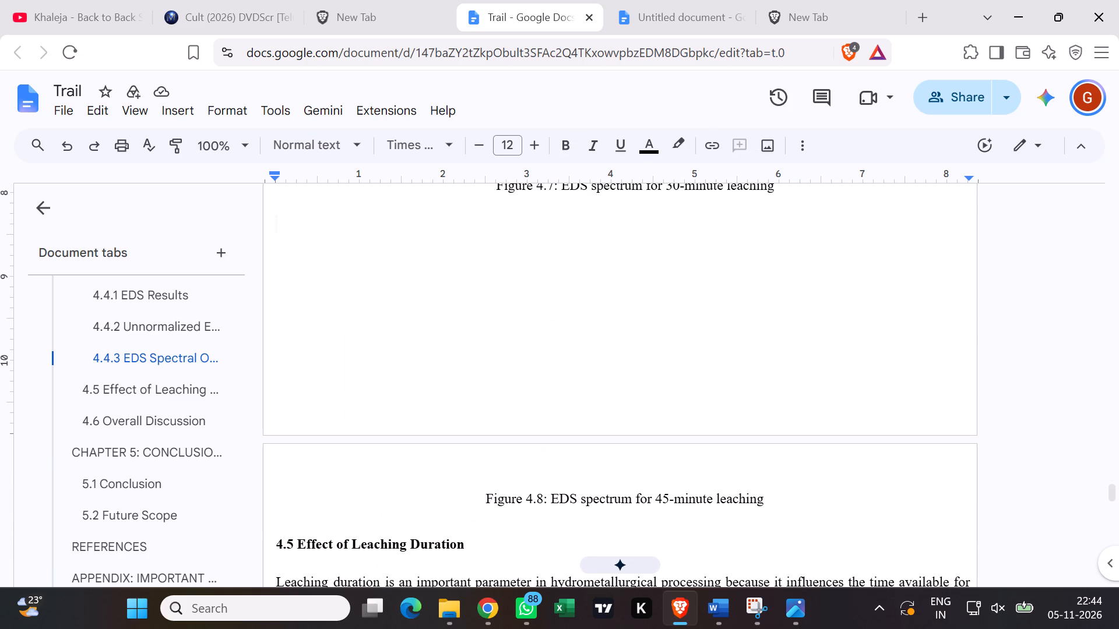
# Copy the third EDS spectrum chart from the untitled document and paste it on the blank line below Trail's Figure 4.7 caption.
pyautogui.click(653, 29)
pyautogui.scroll(-4, 576, 356)
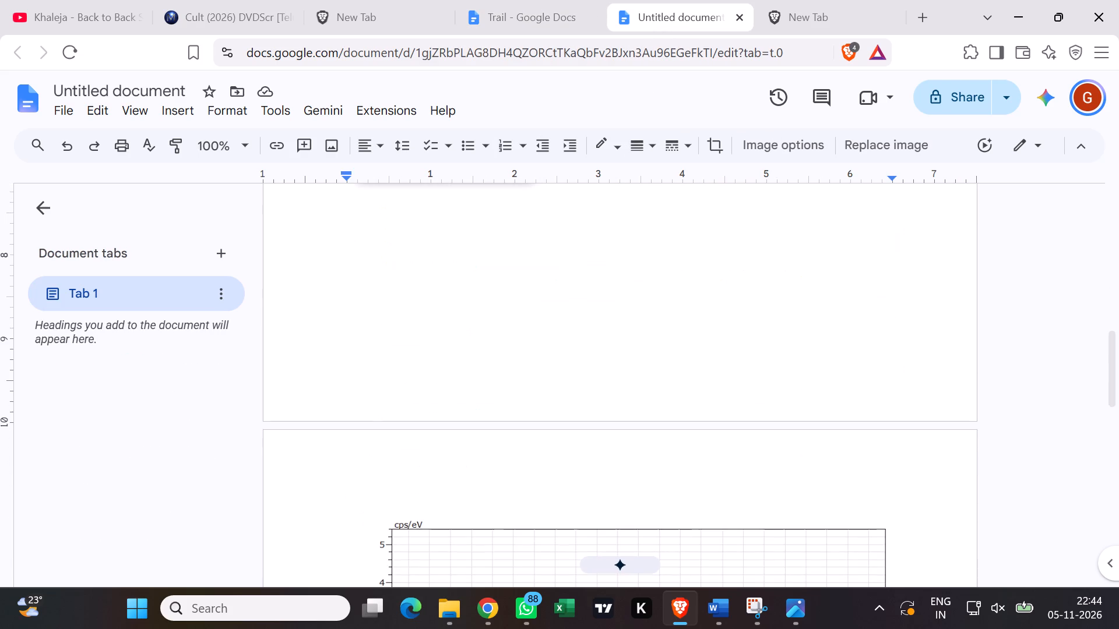
pyautogui.scroll(-3, 580, 365)
pyautogui.click(557, 369)
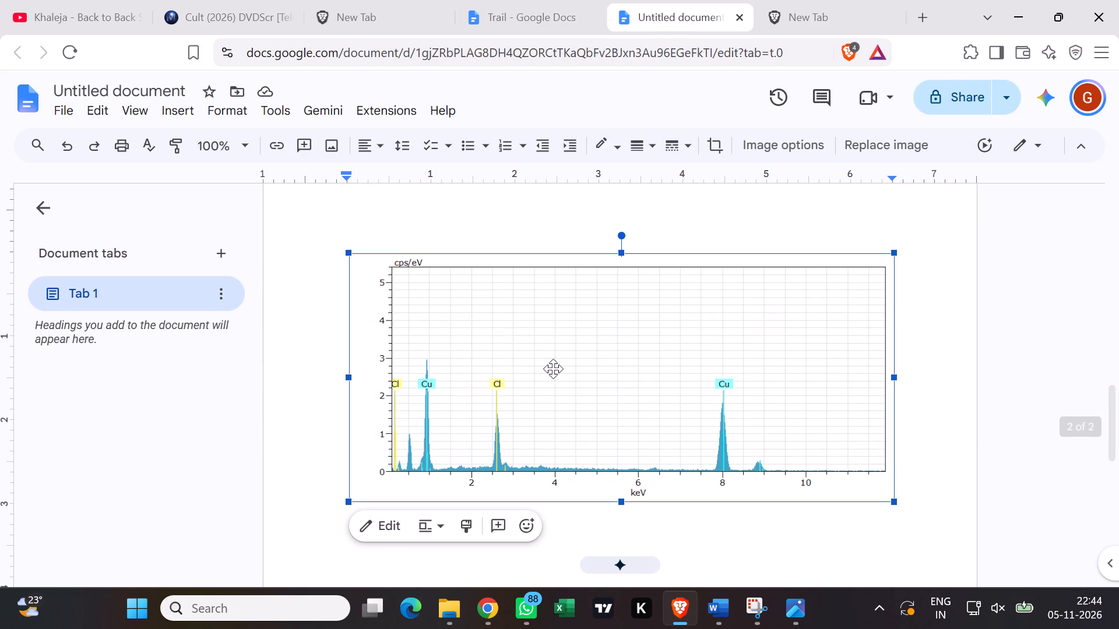
pyautogui.hotkey('ctrl', 'c')
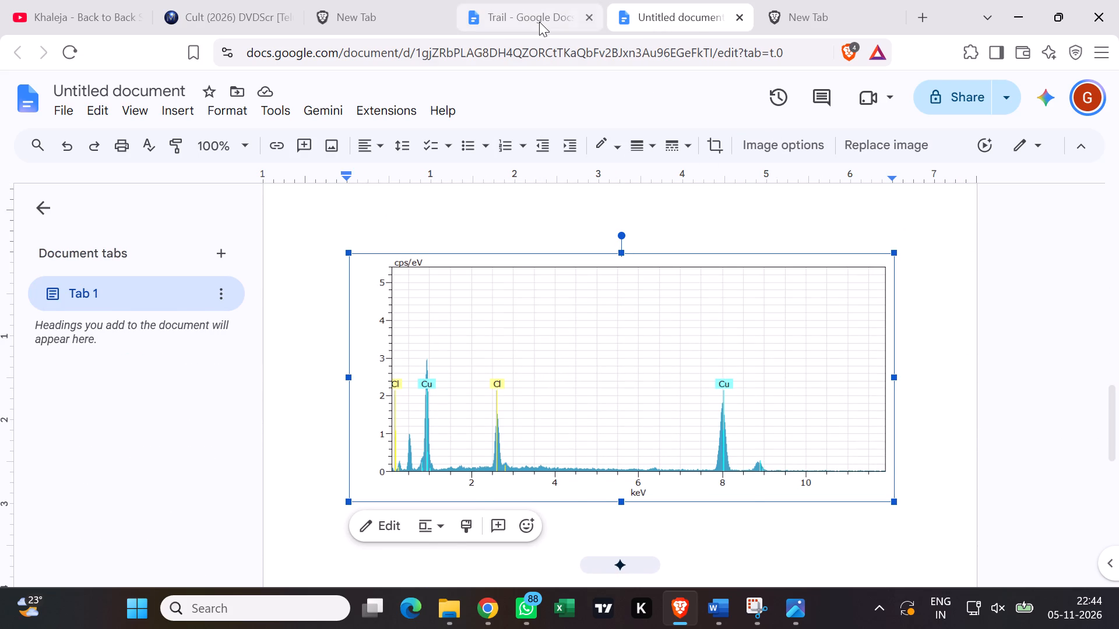
pyautogui.click(539, 22)
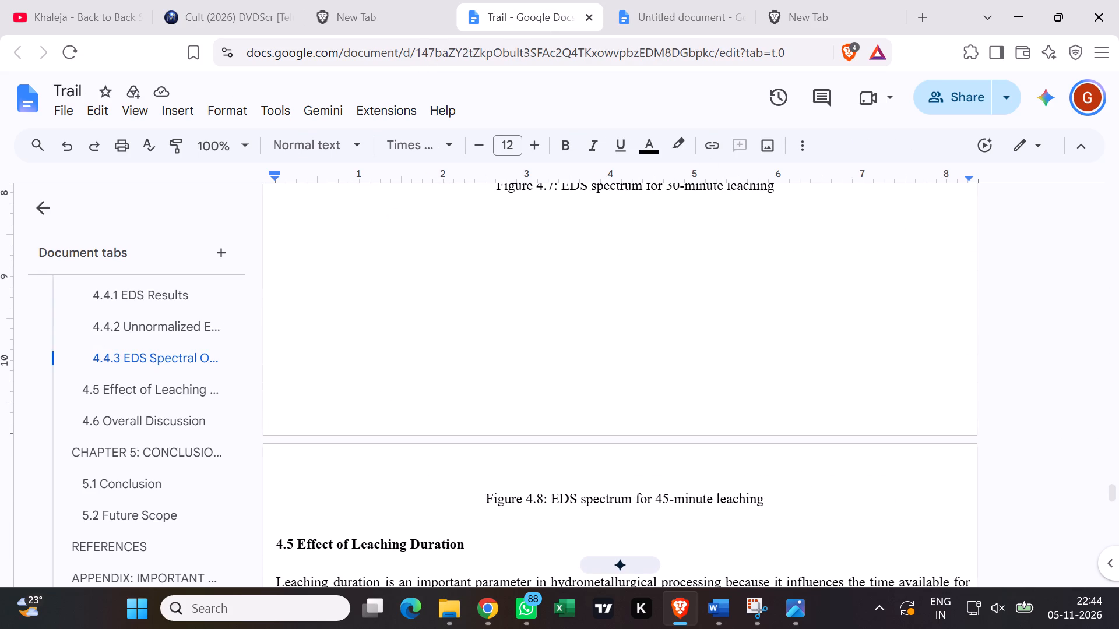
pyautogui.hotkey('ctrl', 'v')
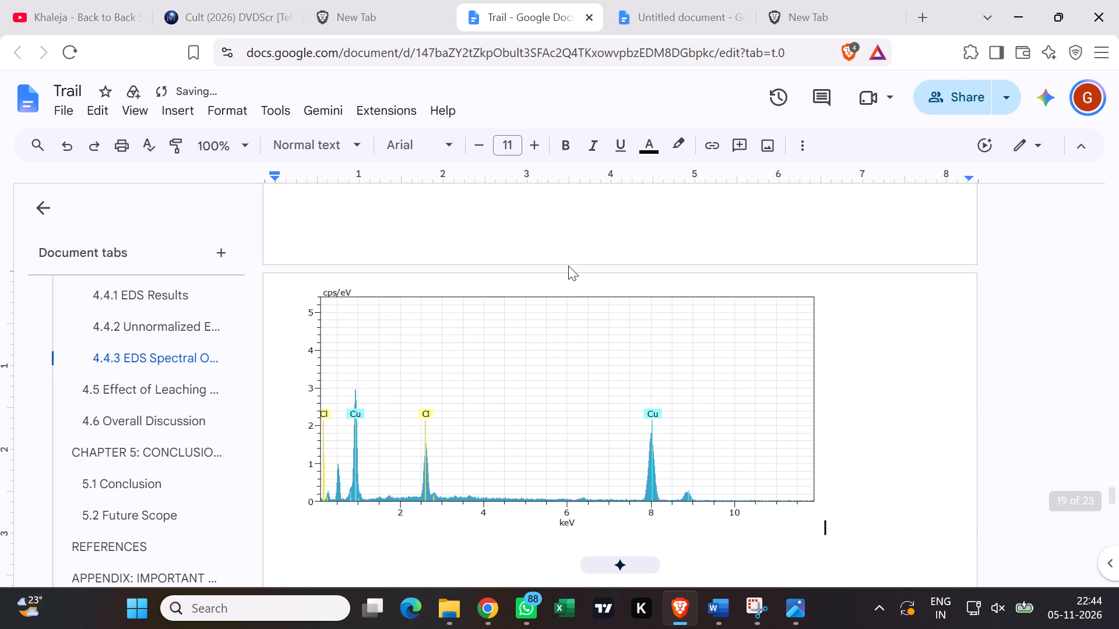
# Shrink the pasted third spectrum chart proportionally to about 5.5 inches wide.
pyautogui.click(575, 362)
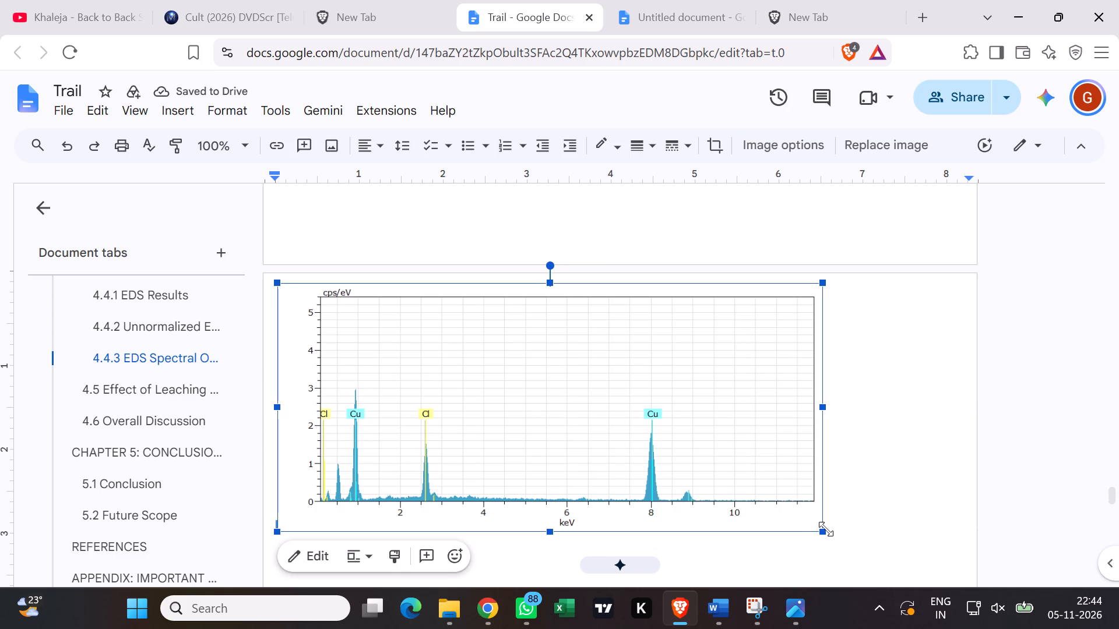
pyautogui.click(823, 526)
pyautogui.moveTo(820, 531); pyautogui.dragTo(803, 519)
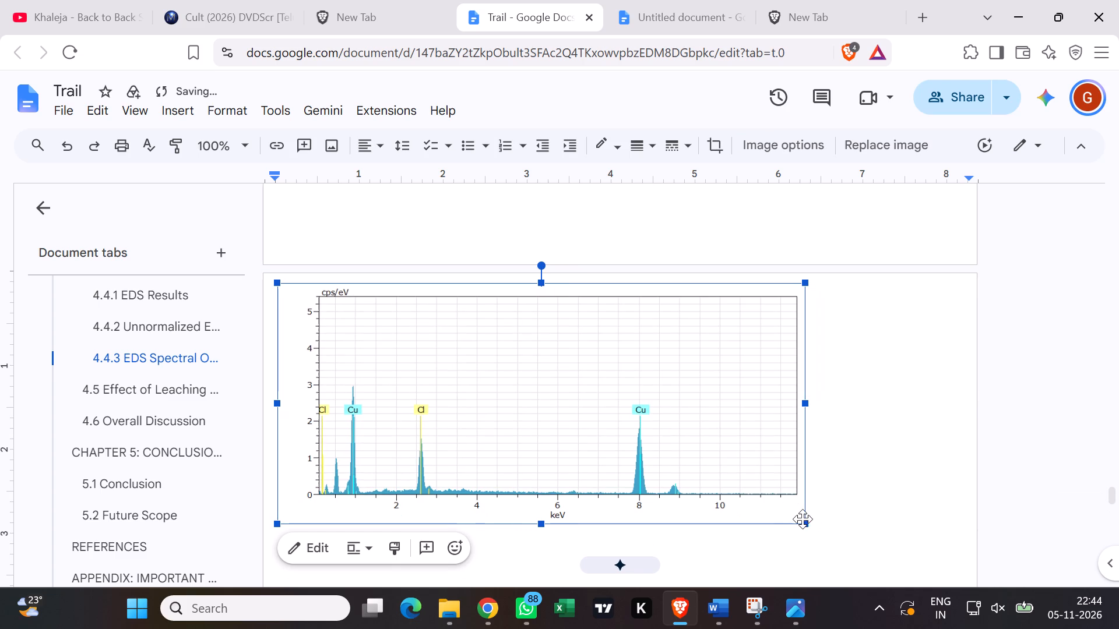
pyautogui.moveTo(803, 524); pyautogui.dragTo(730, 492)
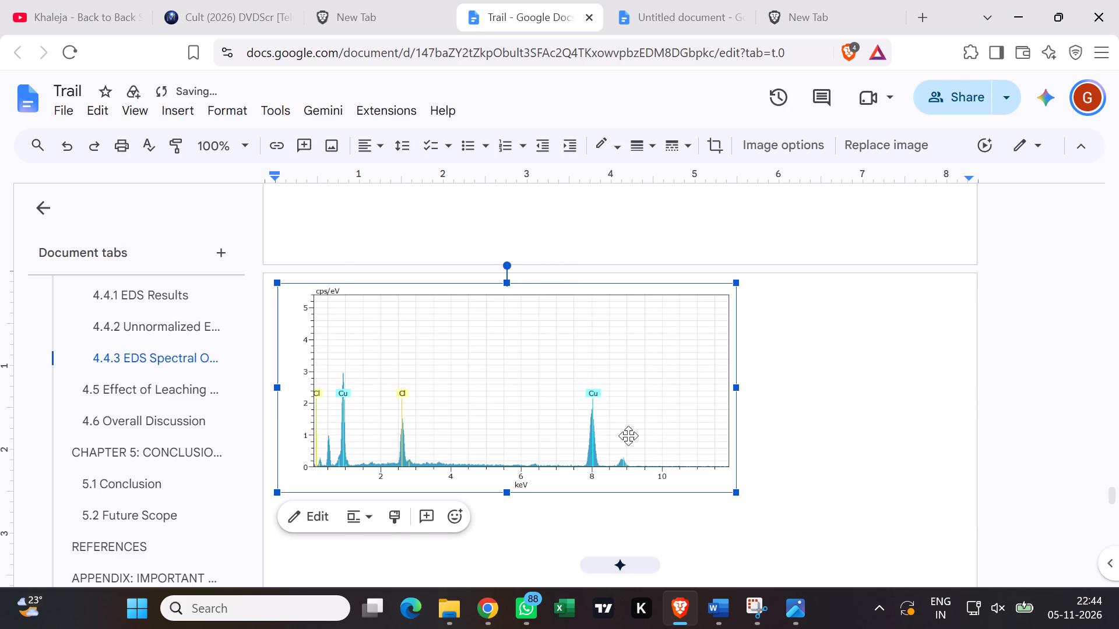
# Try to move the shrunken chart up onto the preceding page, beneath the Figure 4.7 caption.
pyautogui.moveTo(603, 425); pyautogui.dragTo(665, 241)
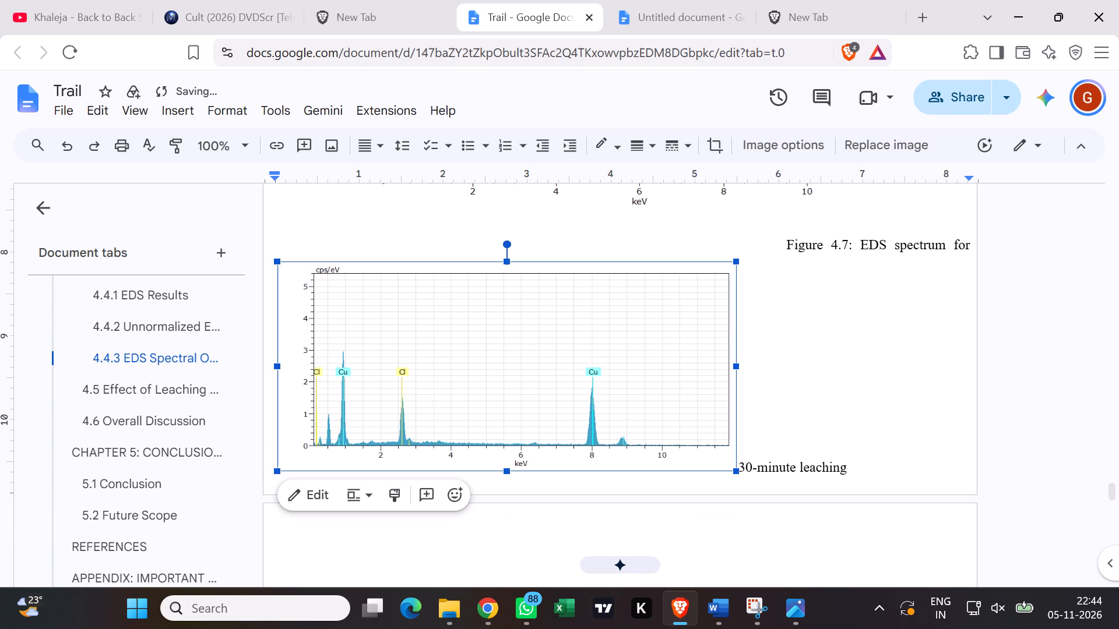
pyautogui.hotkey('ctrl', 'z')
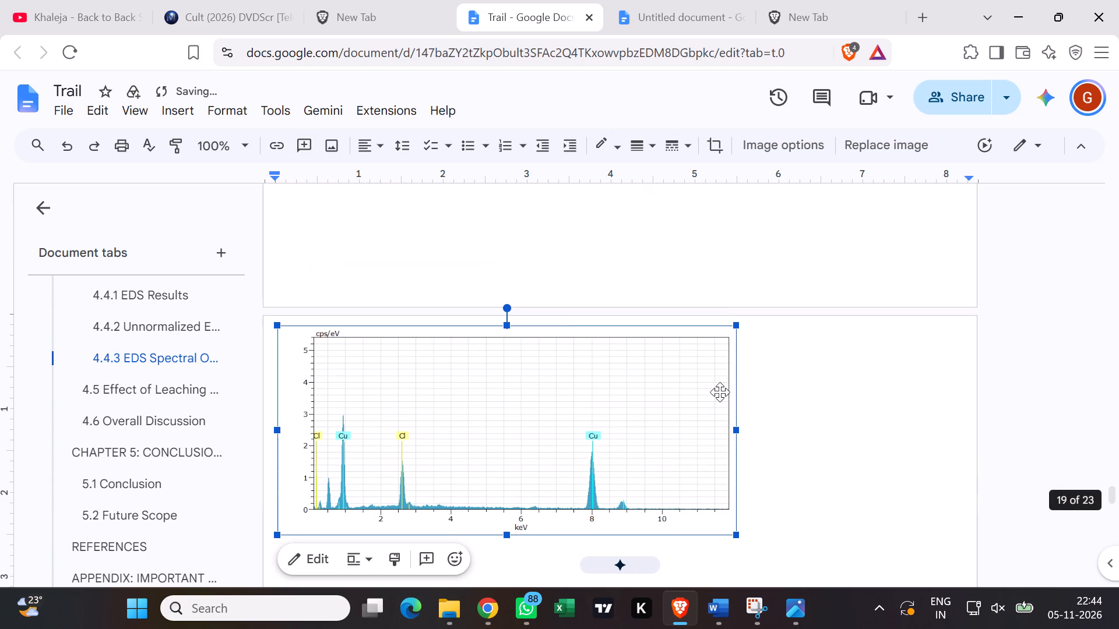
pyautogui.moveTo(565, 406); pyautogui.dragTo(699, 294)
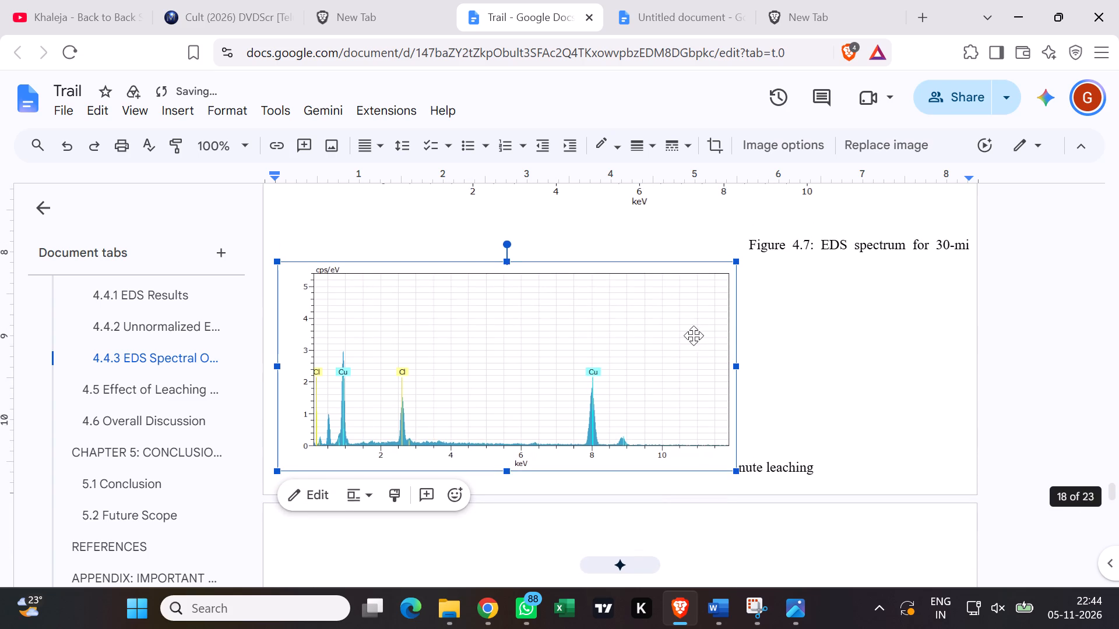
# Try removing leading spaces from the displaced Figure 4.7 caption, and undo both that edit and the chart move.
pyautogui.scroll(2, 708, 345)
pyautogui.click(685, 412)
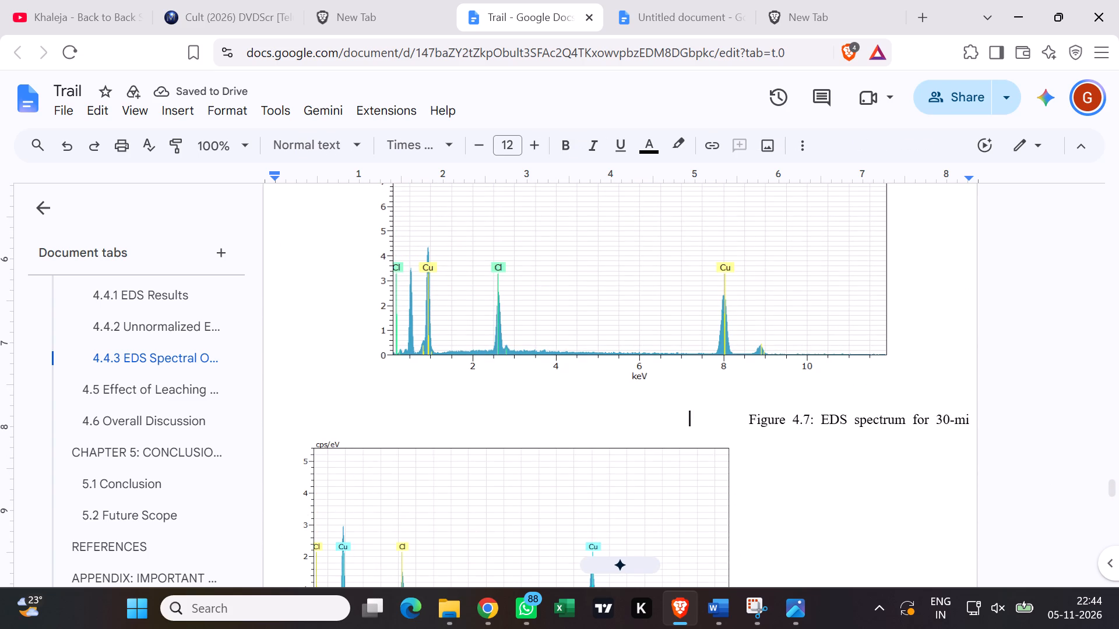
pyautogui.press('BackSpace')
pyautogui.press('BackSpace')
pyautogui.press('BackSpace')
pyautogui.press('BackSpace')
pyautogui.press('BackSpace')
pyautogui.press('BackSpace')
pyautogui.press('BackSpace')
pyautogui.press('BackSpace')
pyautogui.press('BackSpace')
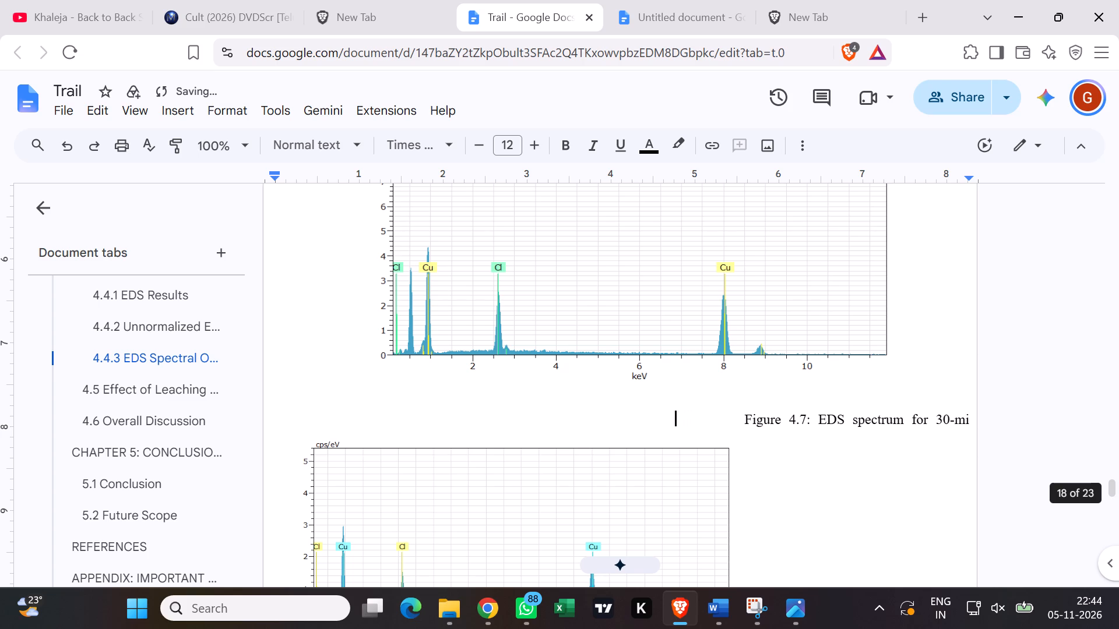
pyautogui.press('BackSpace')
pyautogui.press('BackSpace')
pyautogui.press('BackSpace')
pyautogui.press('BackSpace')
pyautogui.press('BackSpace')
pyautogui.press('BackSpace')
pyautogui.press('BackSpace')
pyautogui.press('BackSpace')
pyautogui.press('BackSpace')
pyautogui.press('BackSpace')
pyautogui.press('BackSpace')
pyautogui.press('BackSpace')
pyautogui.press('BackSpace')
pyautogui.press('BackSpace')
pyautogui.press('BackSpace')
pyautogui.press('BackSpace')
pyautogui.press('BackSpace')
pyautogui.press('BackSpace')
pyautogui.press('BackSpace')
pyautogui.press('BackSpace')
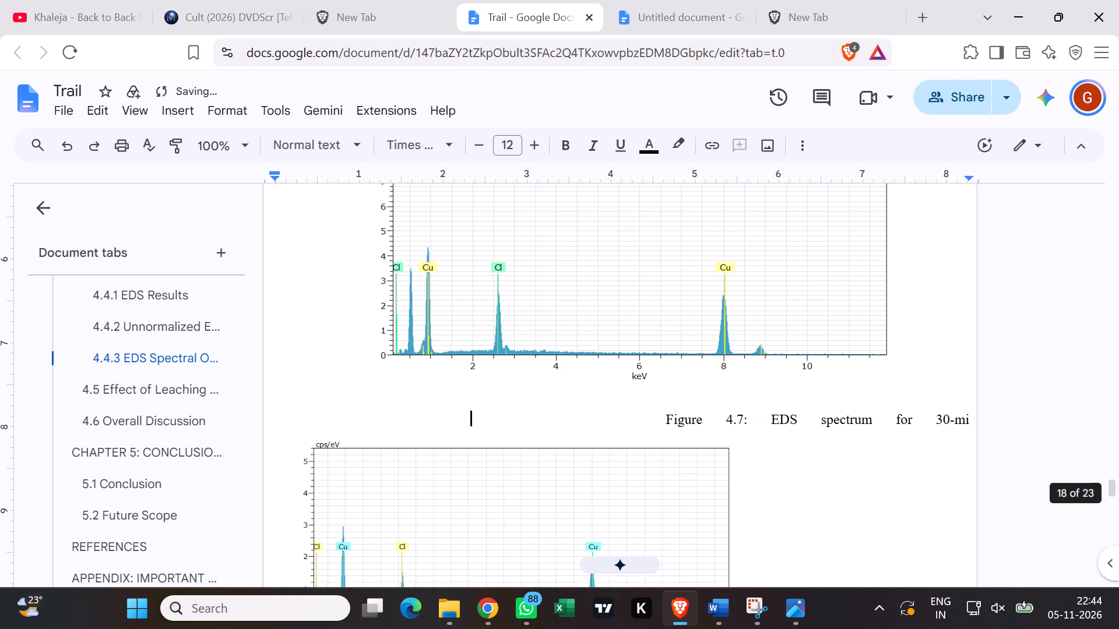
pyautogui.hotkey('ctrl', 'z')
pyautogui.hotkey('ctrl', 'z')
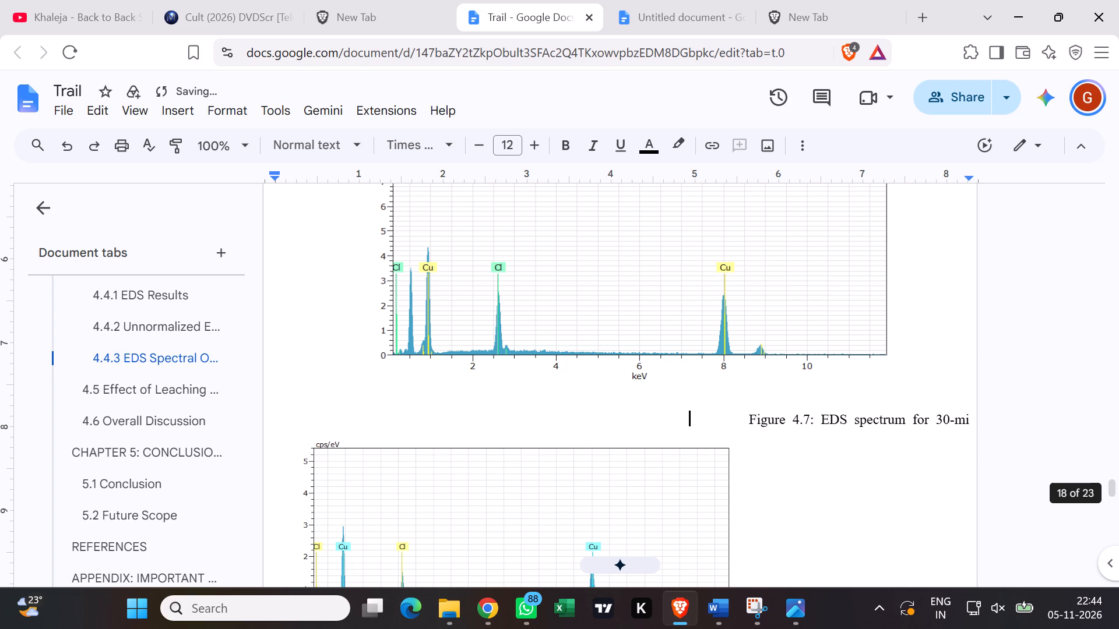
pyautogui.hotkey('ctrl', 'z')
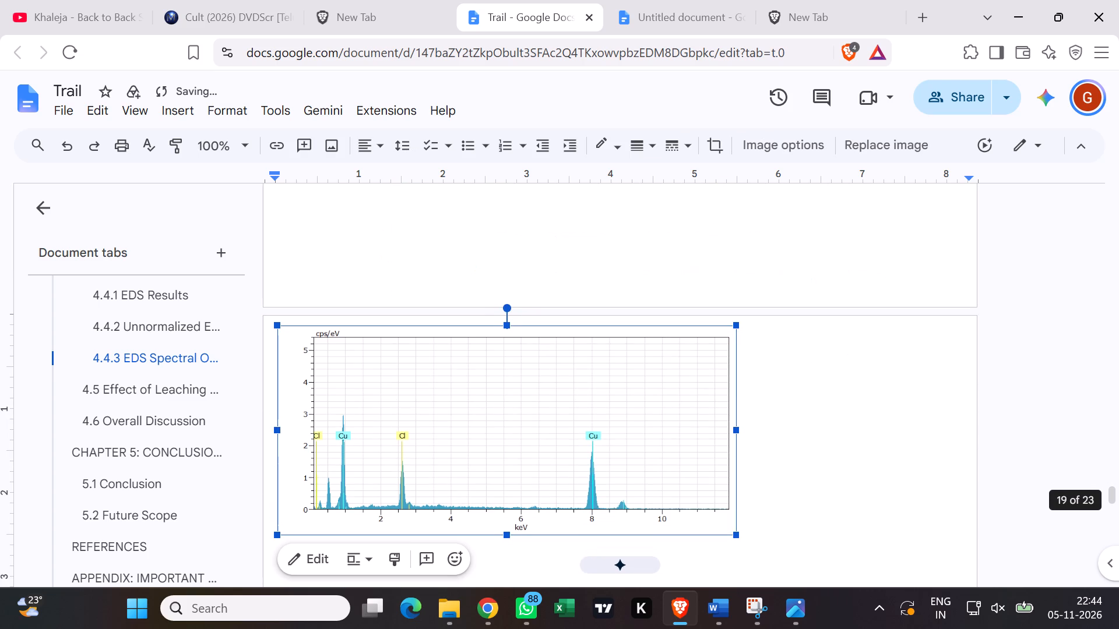
# Examine the page layout from the Figure 4.6 chart back to the end of section 4.4.2.
pyautogui.scroll(10, 1118, 485)
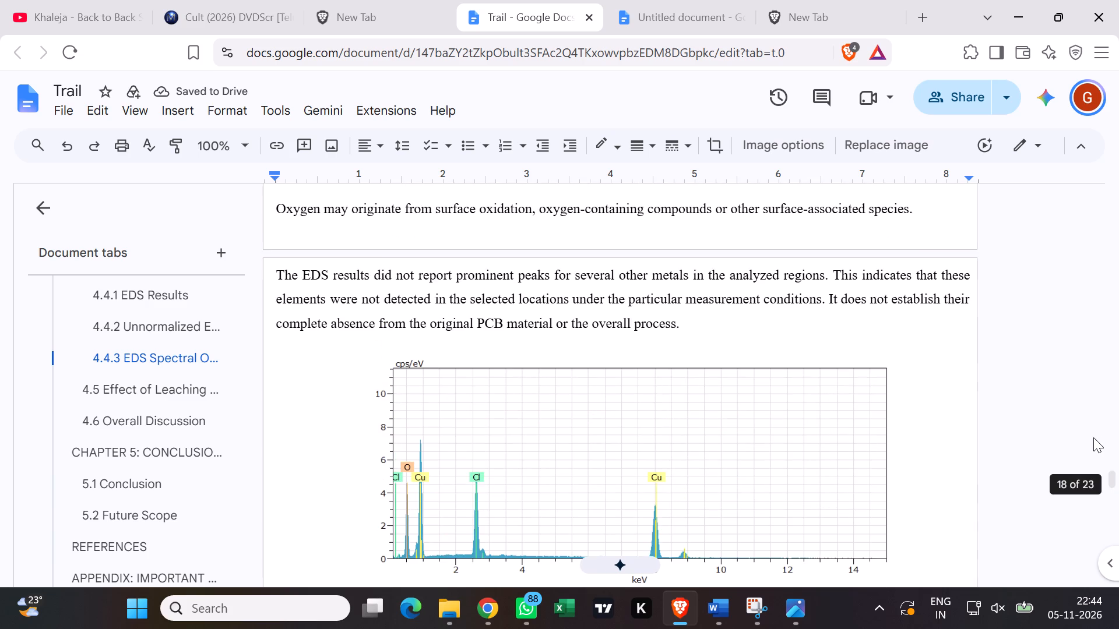
pyautogui.scroll(1, 1071, 441)
pyautogui.scroll(-2, 1068, 440)
pyautogui.scroll(2, 1068, 440)
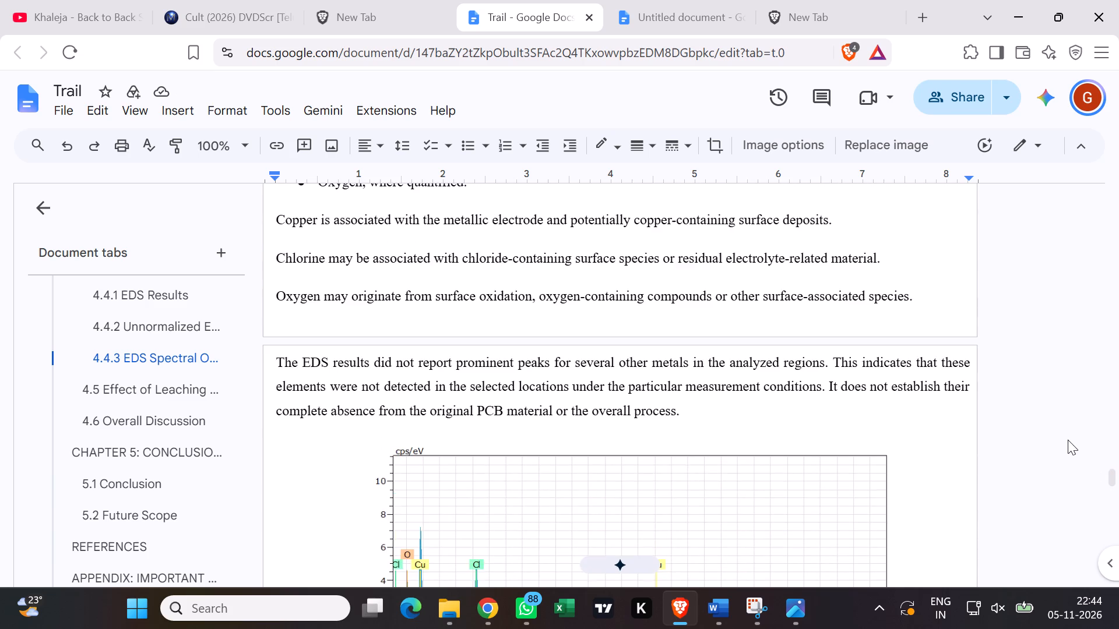
pyautogui.scroll(5, 1068, 440)
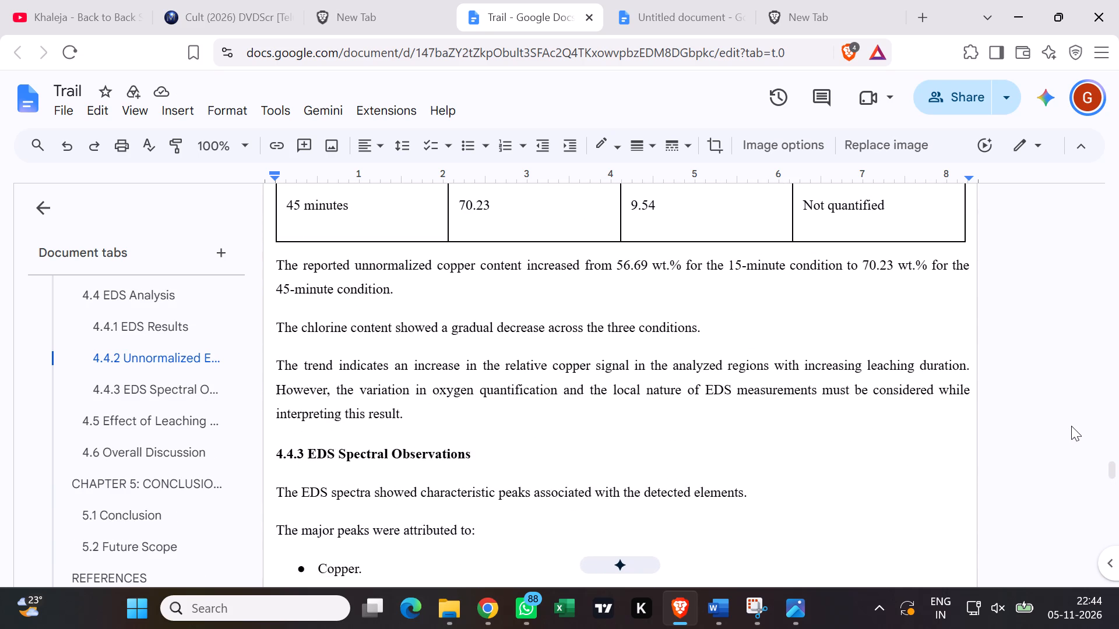
pyautogui.scroll(1, 1071, 426)
pyautogui.scroll(-2, 1071, 426)
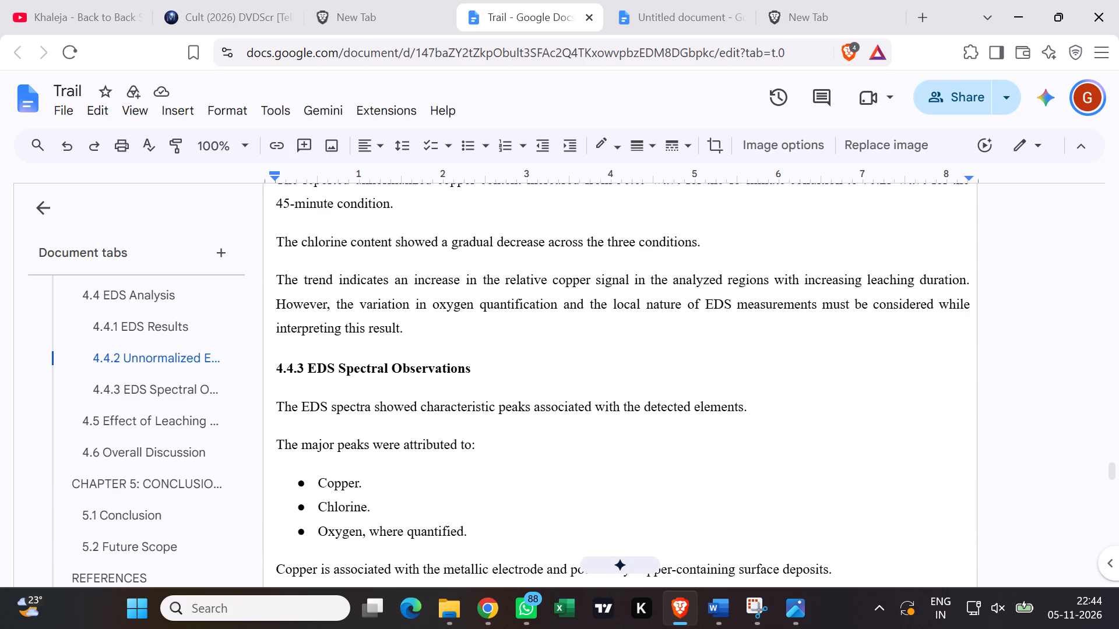
# Insert four blank lines after section 4.4.2's last paragraph, ahead of the 4.4.3 EDS Spectral Observations heading.
pyautogui.click(407, 331)
pyautogui.scroll(-3, 508, 353)
pyautogui.scroll(5, 513, 351)
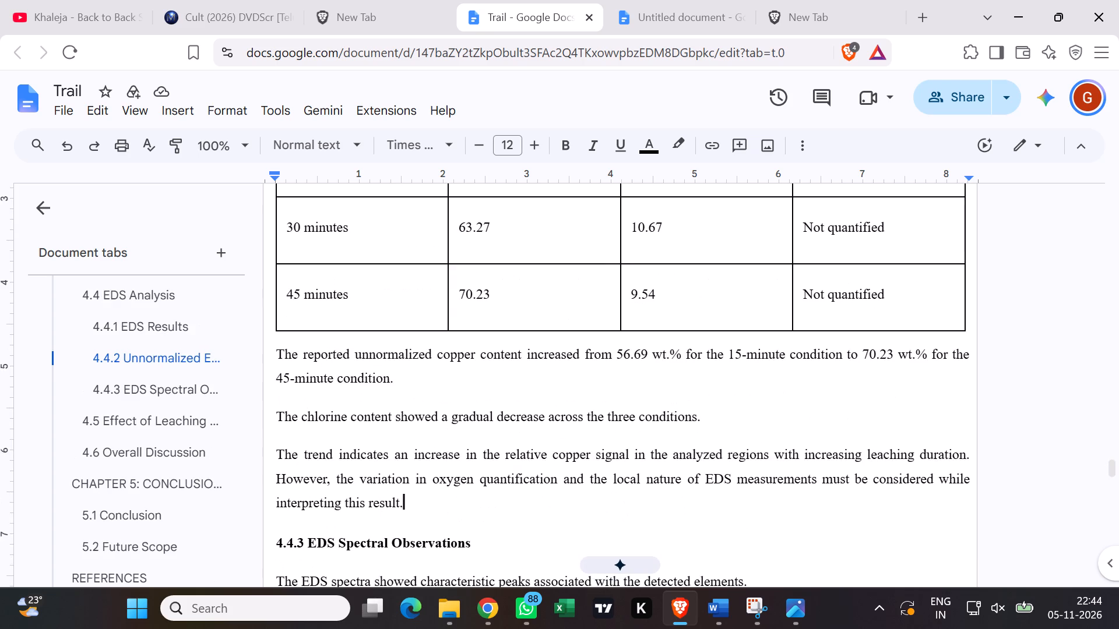
pyautogui.scroll(6, 526, 352)
pyautogui.scroll(-2, 526, 352)
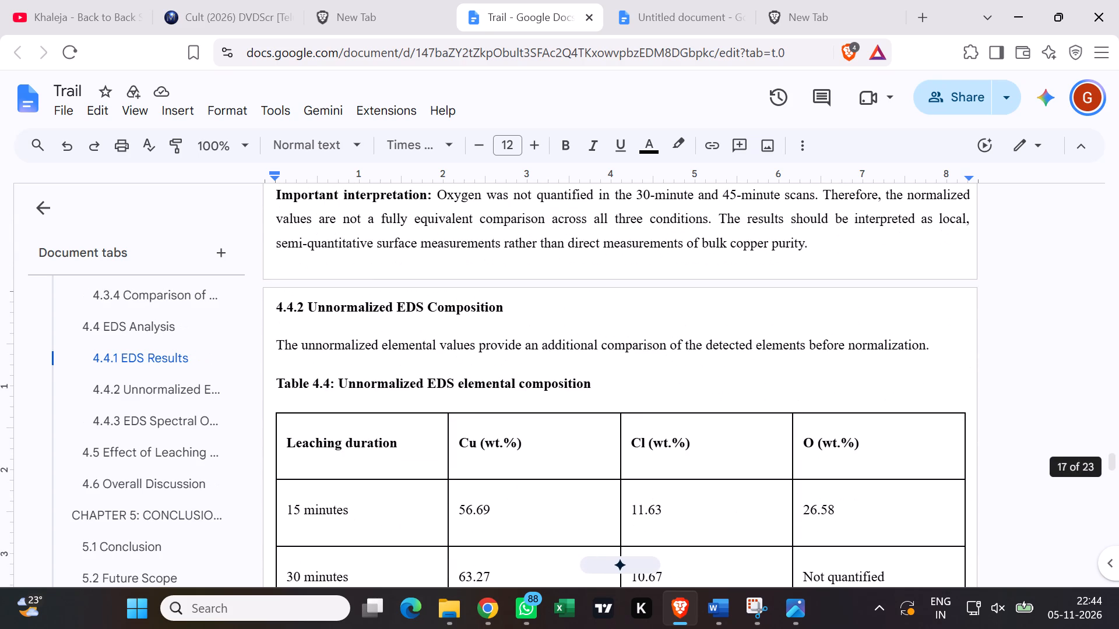
pyautogui.scroll(-3, 518, 355)
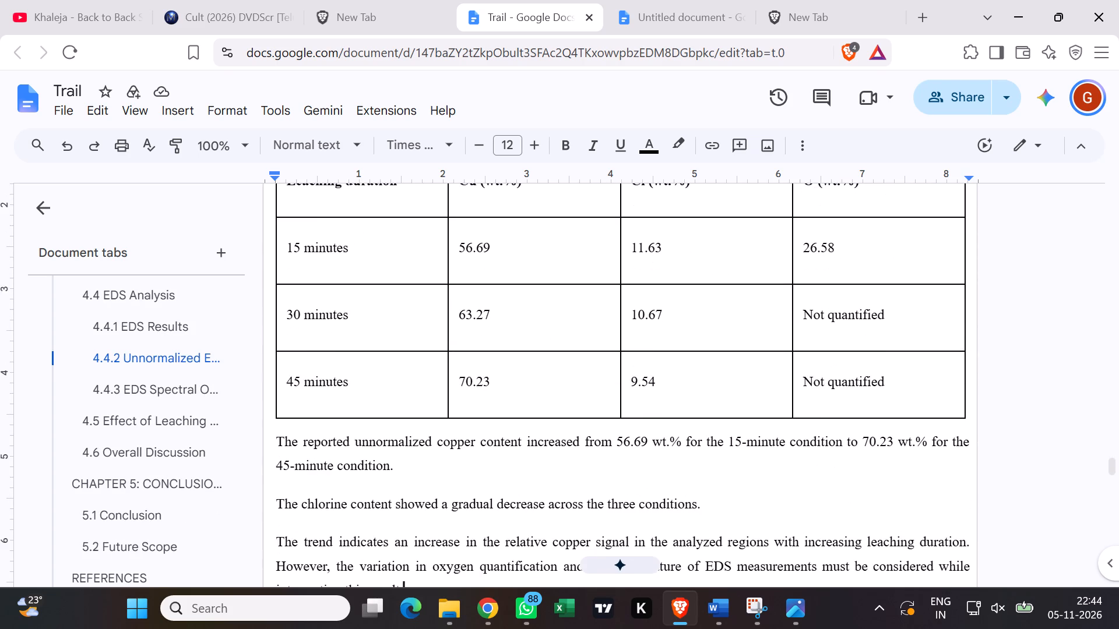
pyautogui.scroll(-4, 515, 358)
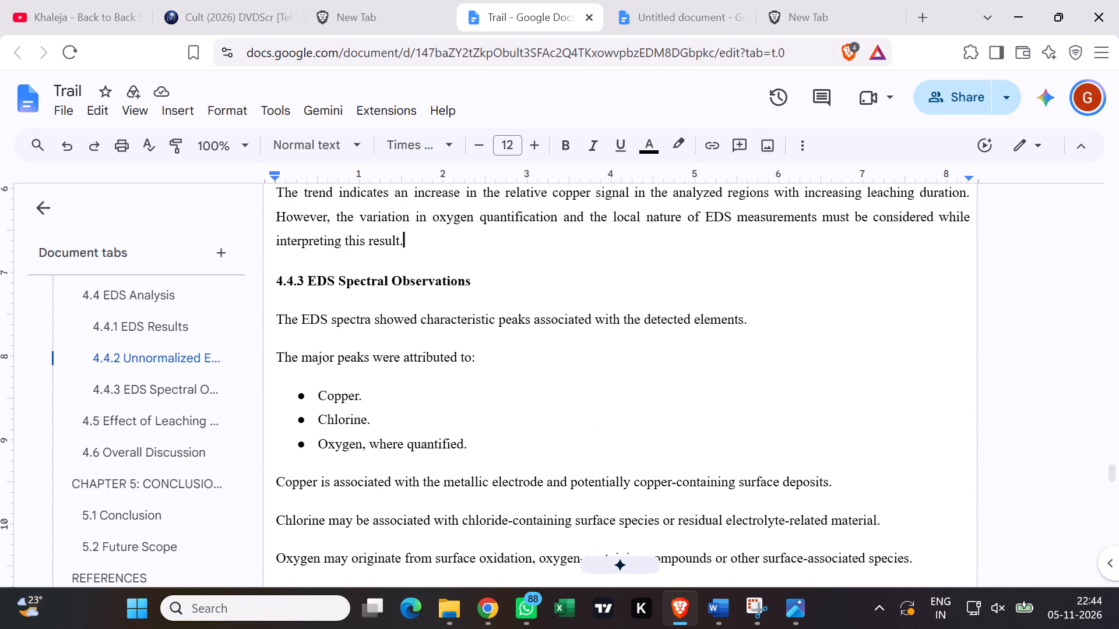
pyautogui.press('Return')
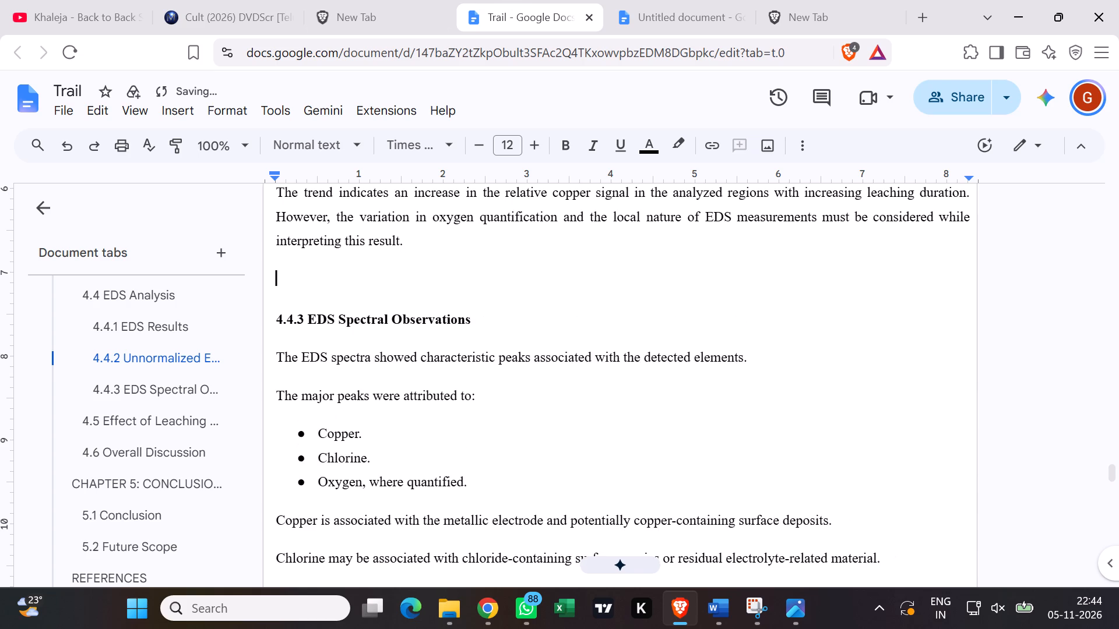
pyautogui.press('Return')
pyautogui.press('Return')
pyautogui.press('Return')
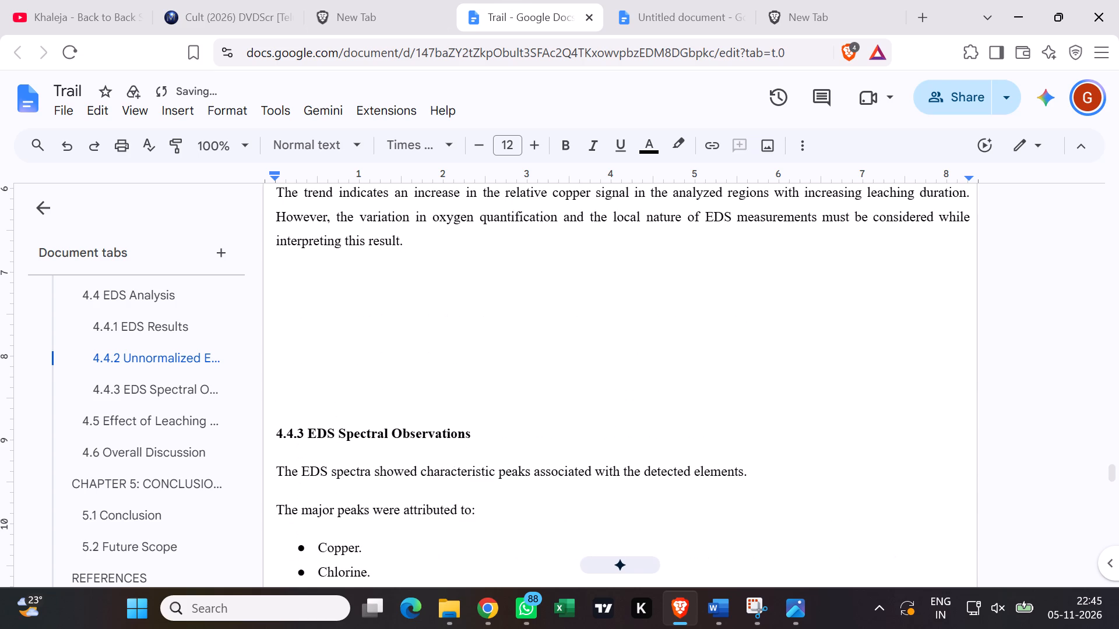
# Examine how section 4.4.3's text and the Figure 4.7 chart and caption are laid out across the pages.
pyautogui.scroll(-3, 837, 431)
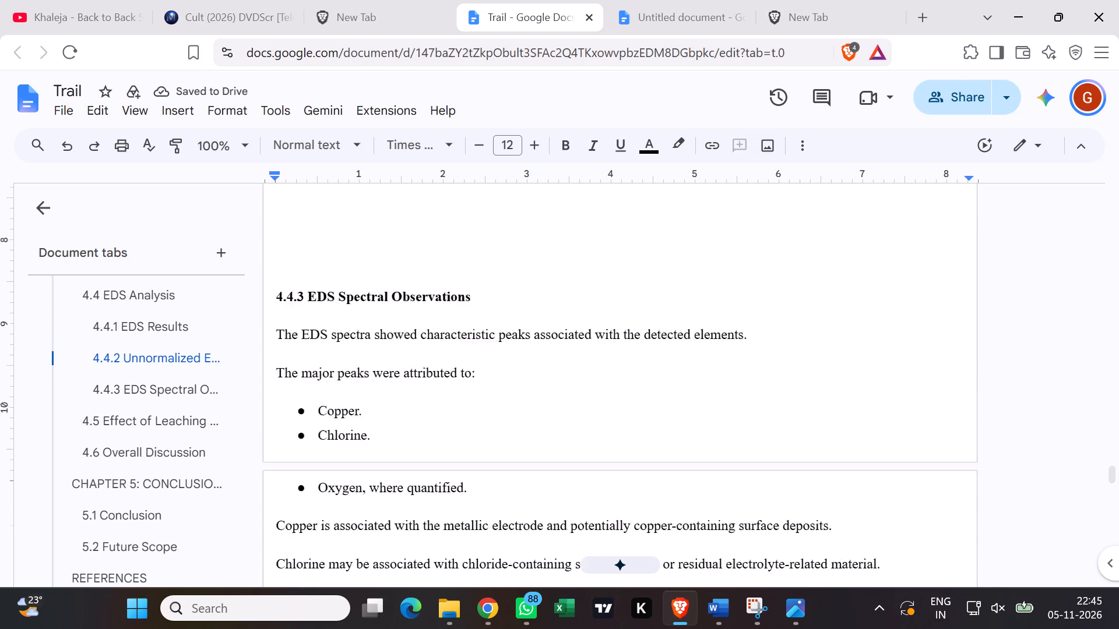
pyautogui.scroll(-8, 830, 437)
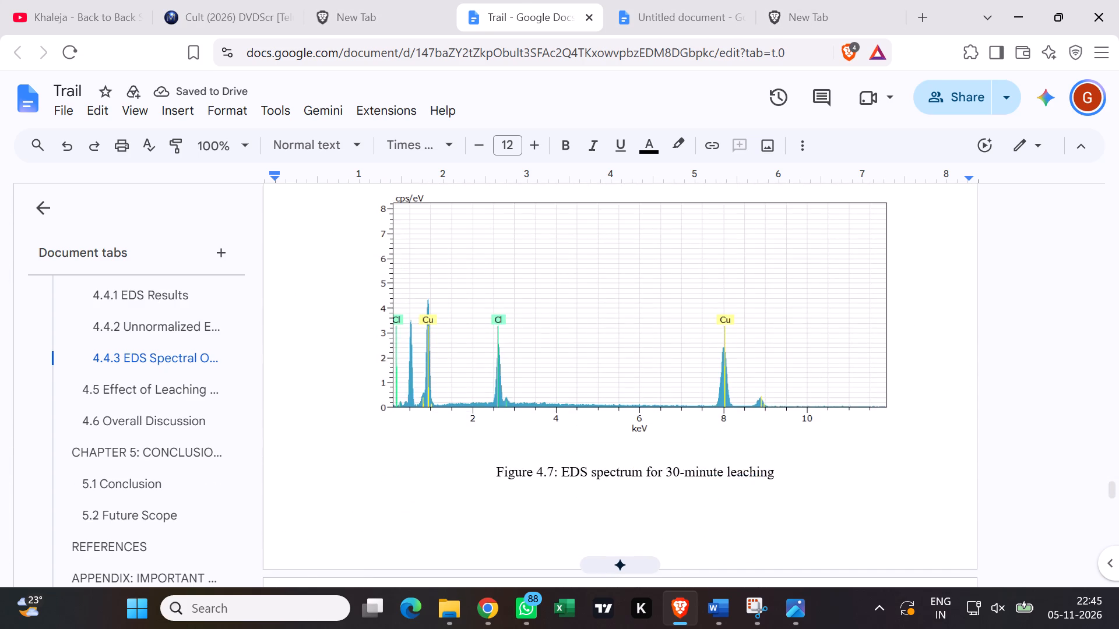
pyautogui.scroll(-2, 819, 441)
pyautogui.scroll(11, 818, 441)
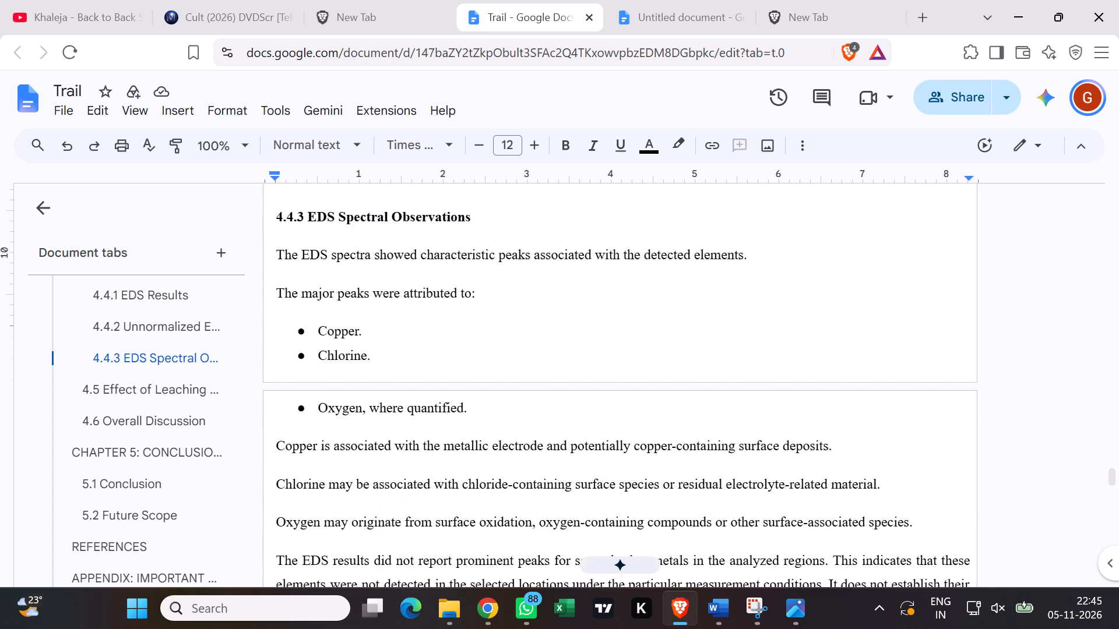
pyautogui.scroll(4, 800, 419)
pyautogui.scroll(-2, 800, 419)
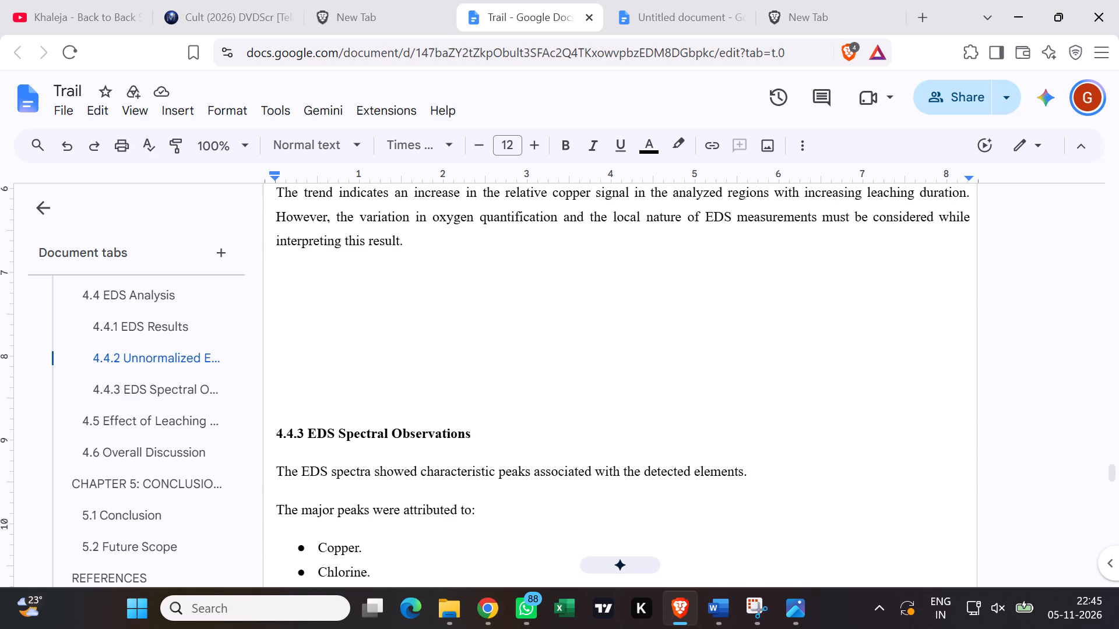
# Add four more blank lines above the 4.4.3 EDS Spectral Observations heading to start the section on a new page.
pyautogui.click(279, 391)
pyautogui.scroll(-1, 279, 391)
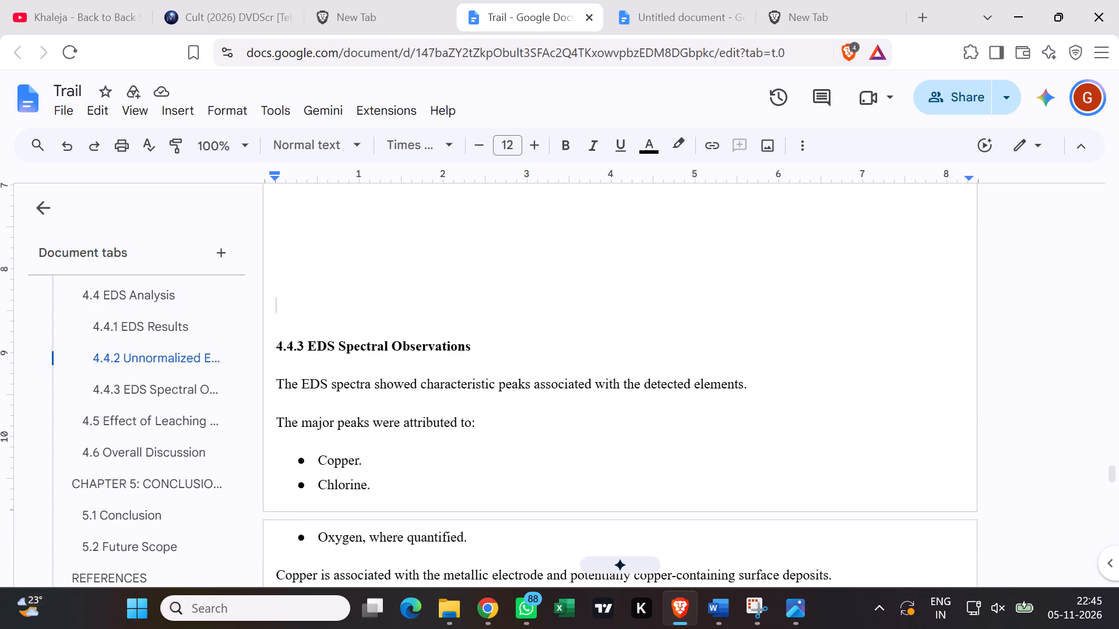
pyautogui.press('Return')
pyautogui.press('Return')
pyautogui.press('Return')
pyautogui.press('Return')
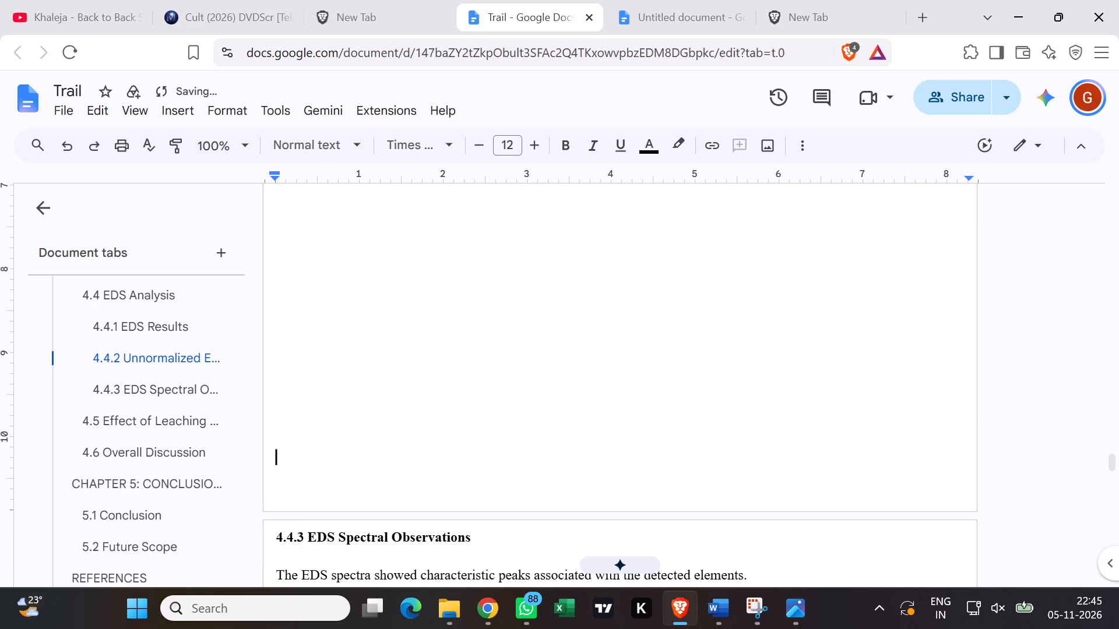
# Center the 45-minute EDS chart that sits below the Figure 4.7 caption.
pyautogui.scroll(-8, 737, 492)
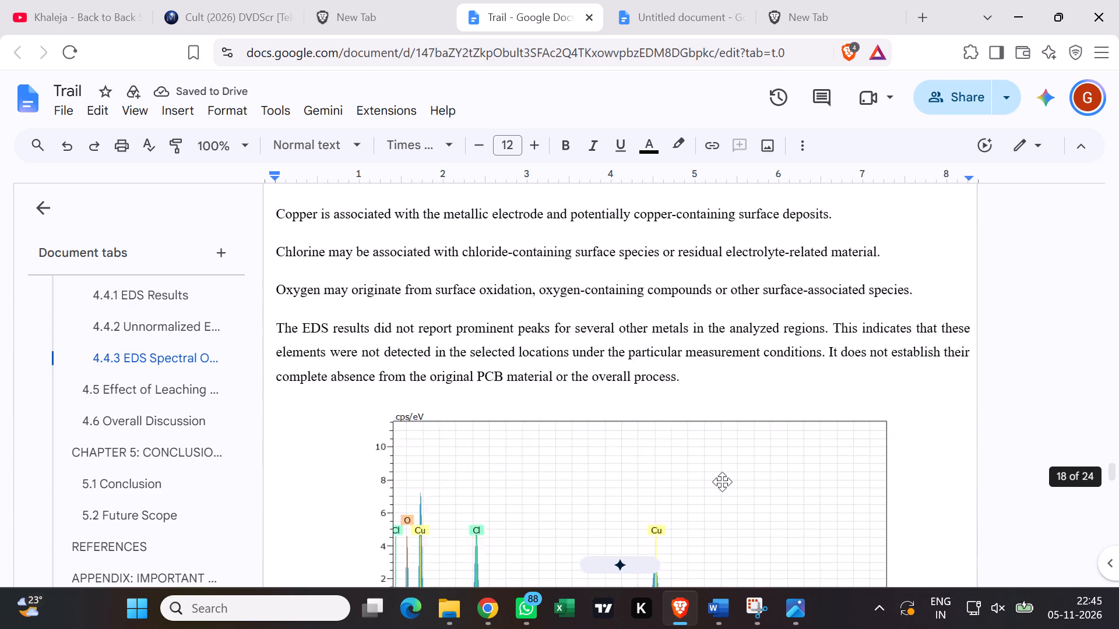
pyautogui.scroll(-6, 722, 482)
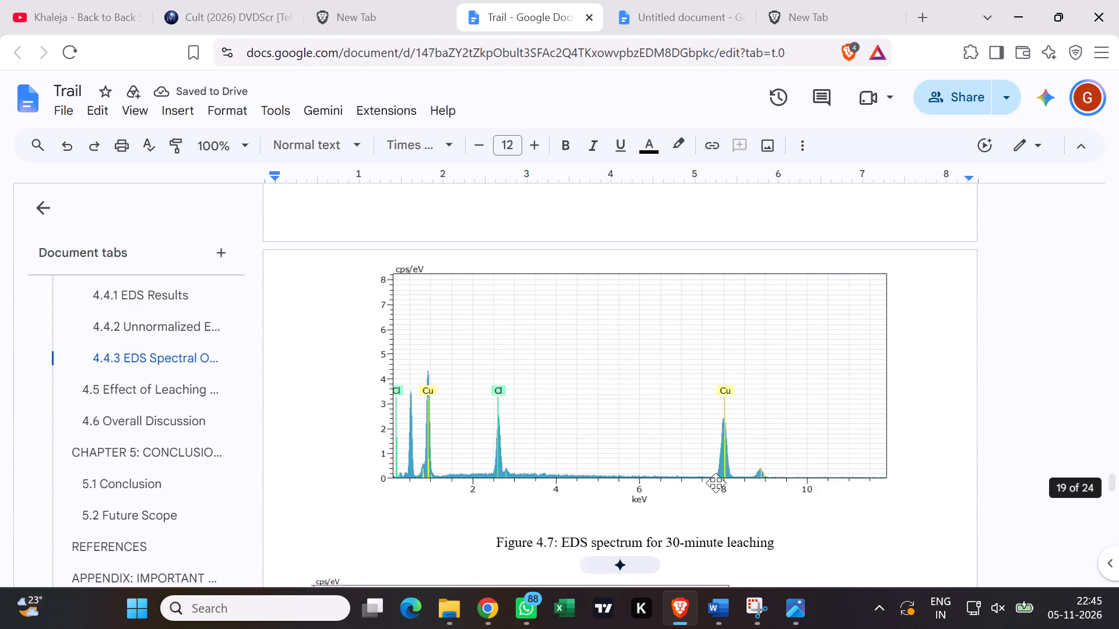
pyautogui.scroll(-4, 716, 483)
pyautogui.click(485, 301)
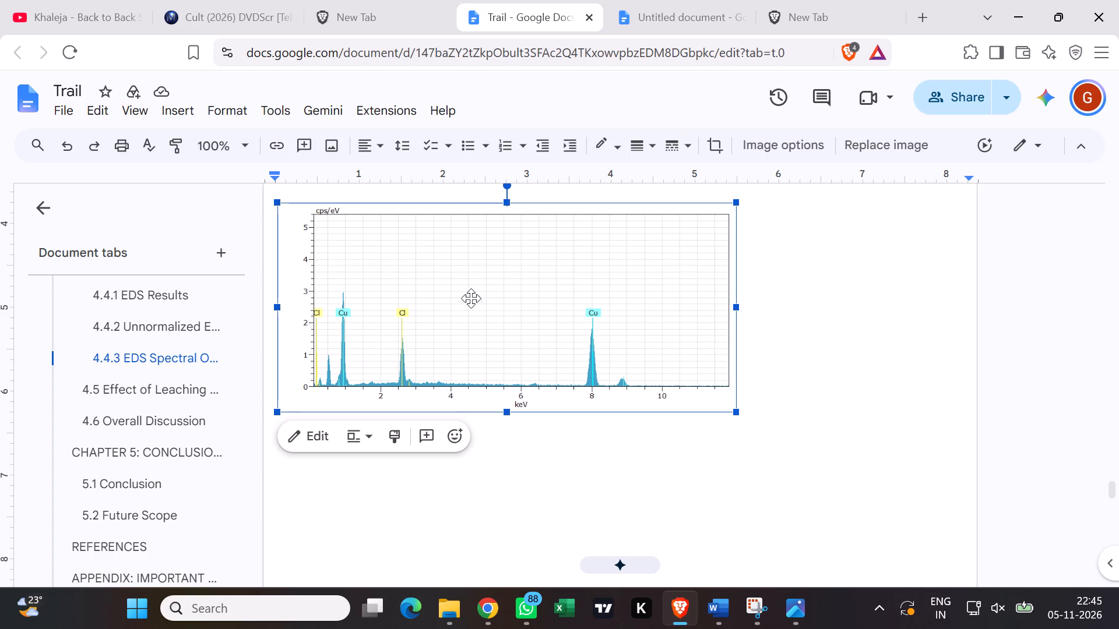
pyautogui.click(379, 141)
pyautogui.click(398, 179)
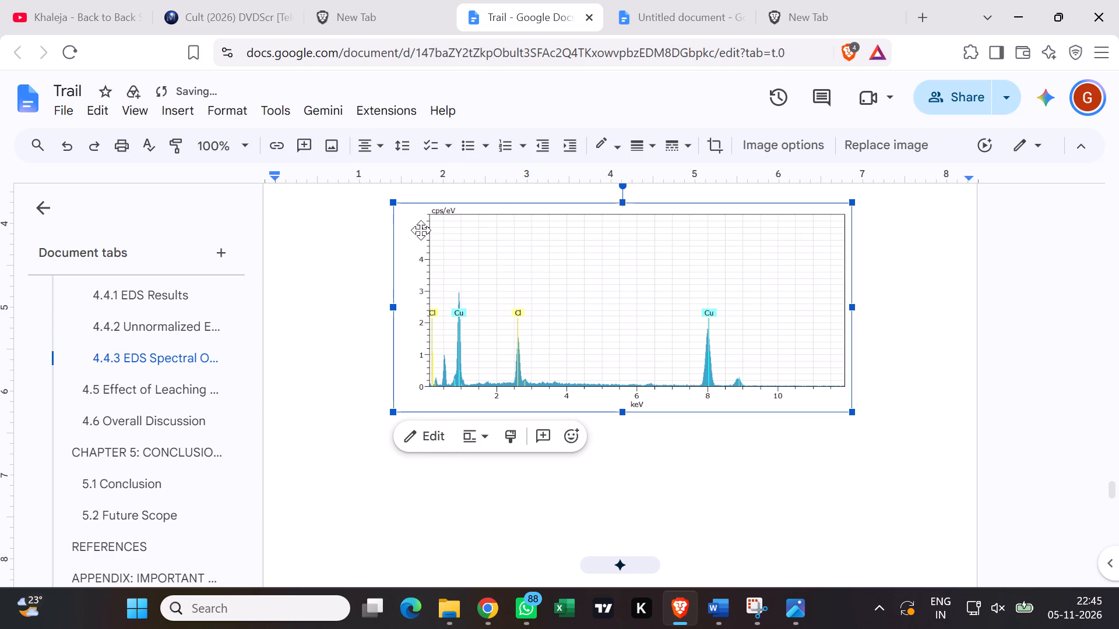
# Delete the six blank lines between the 45-minute EDS chart and the Figure 4.8 caption, keeping the chart.
pyautogui.scroll(-2, 523, 508)
pyautogui.click(465, 432)
pyautogui.click(397, 472)
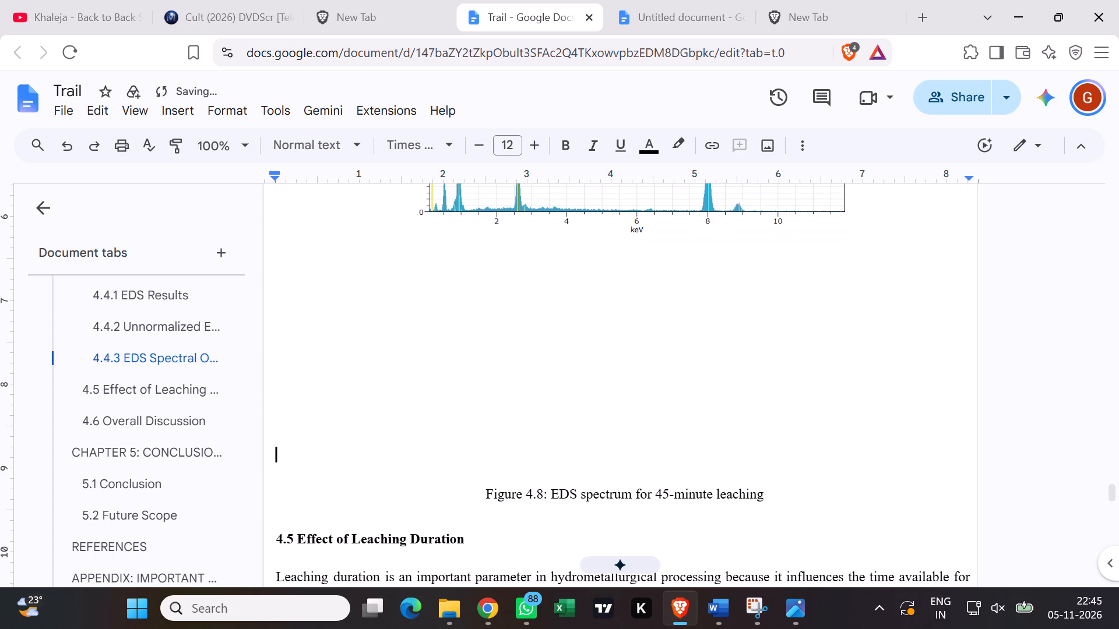
pyautogui.press('BackSpace')
pyautogui.press('BackSpace')
pyautogui.press('BackSpace')
pyautogui.press('BackSpace')
pyautogui.press('BackSpace')
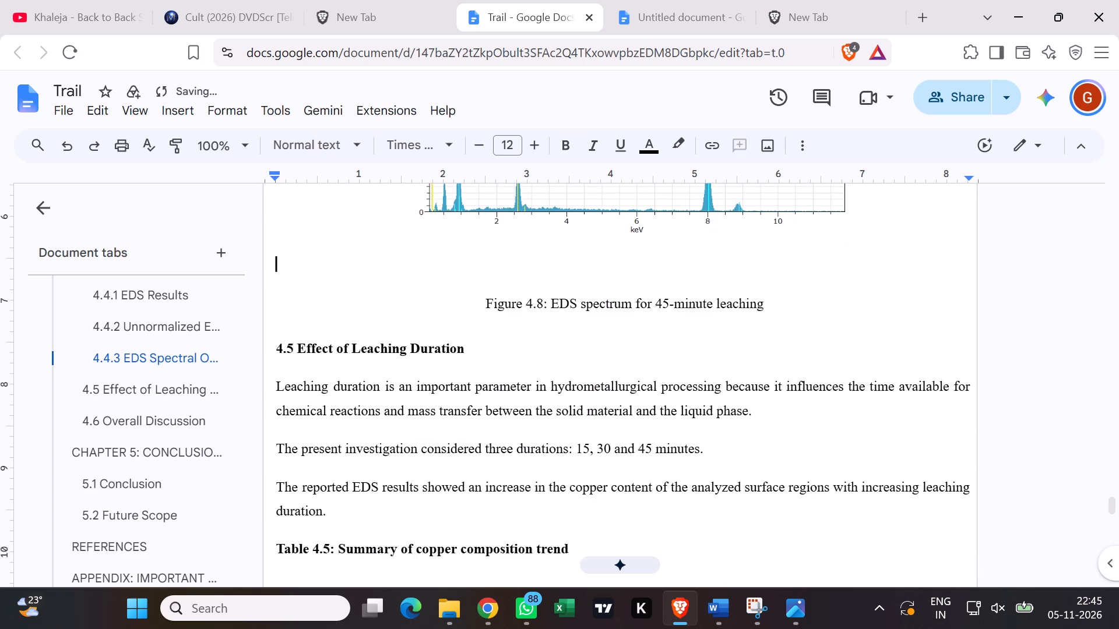
pyautogui.press('BackSpace')
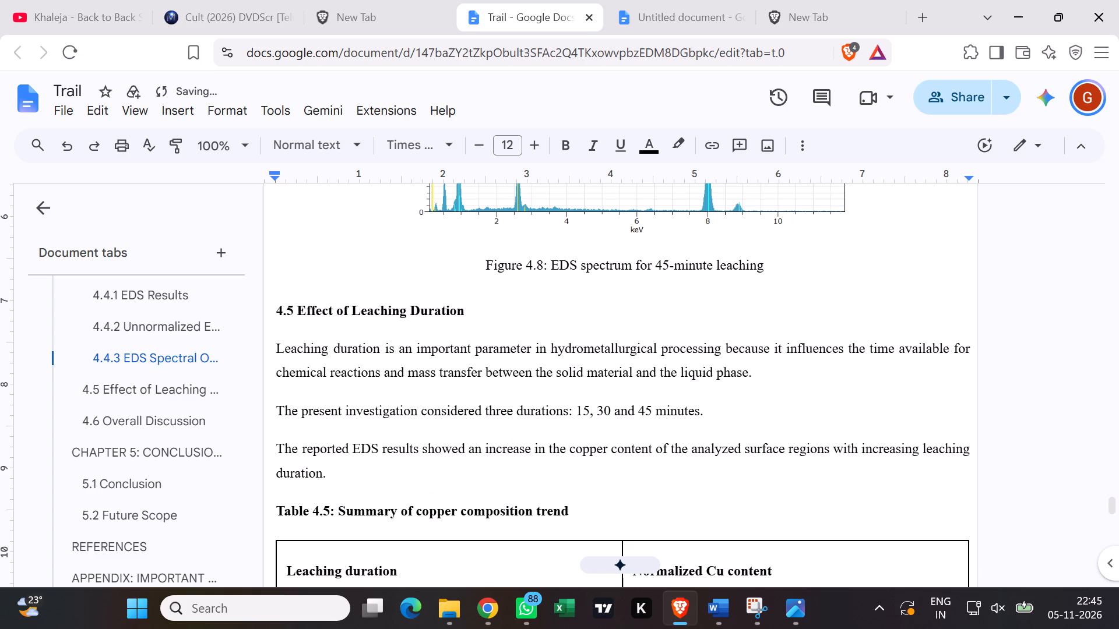
pyautogui.press('BackSpace')
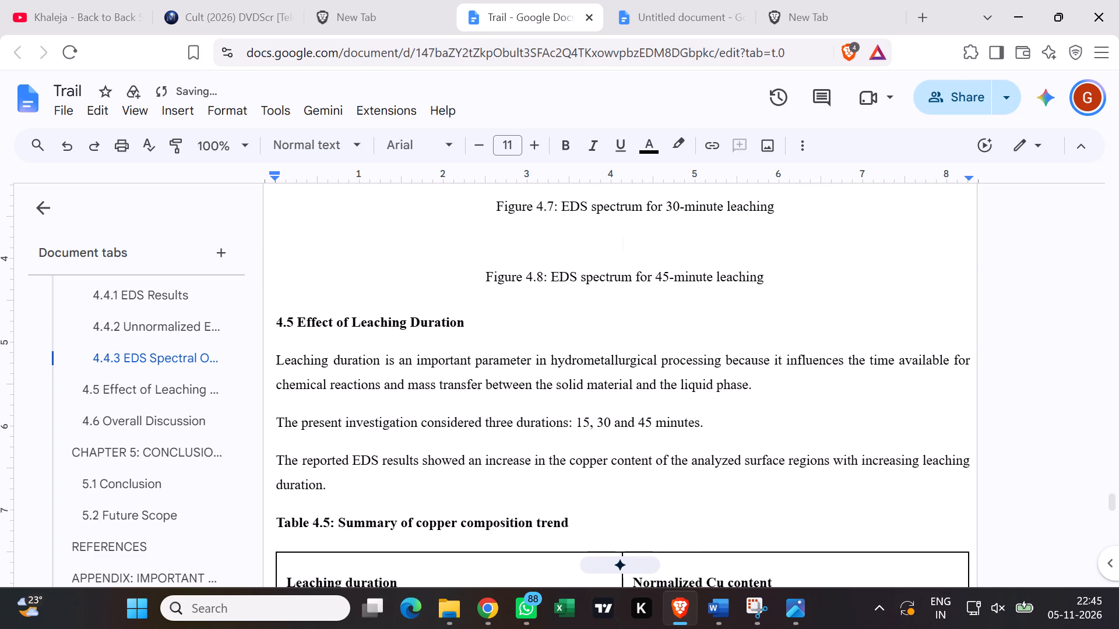
pyautogui.hotkey('ctrl', 'z')
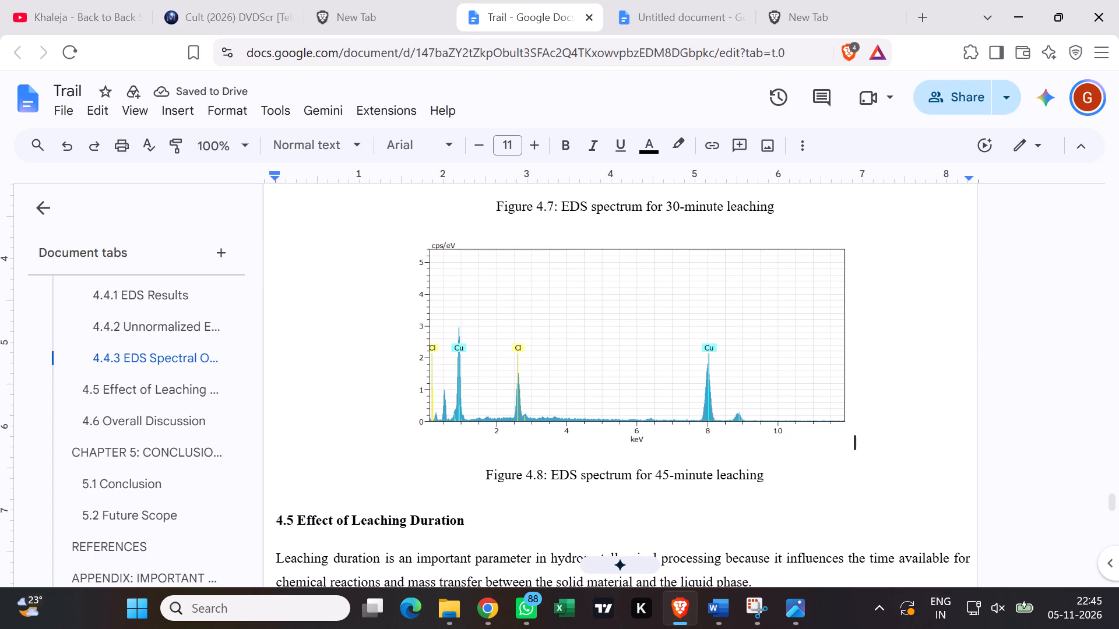
# Delete the undersized 45-minute EDS chart between the Figure 4.7 and Figure 4.8 captions.
pyautogui.scroll(7, 830, 523)
pyautogui.scroll(4, 808, 464)
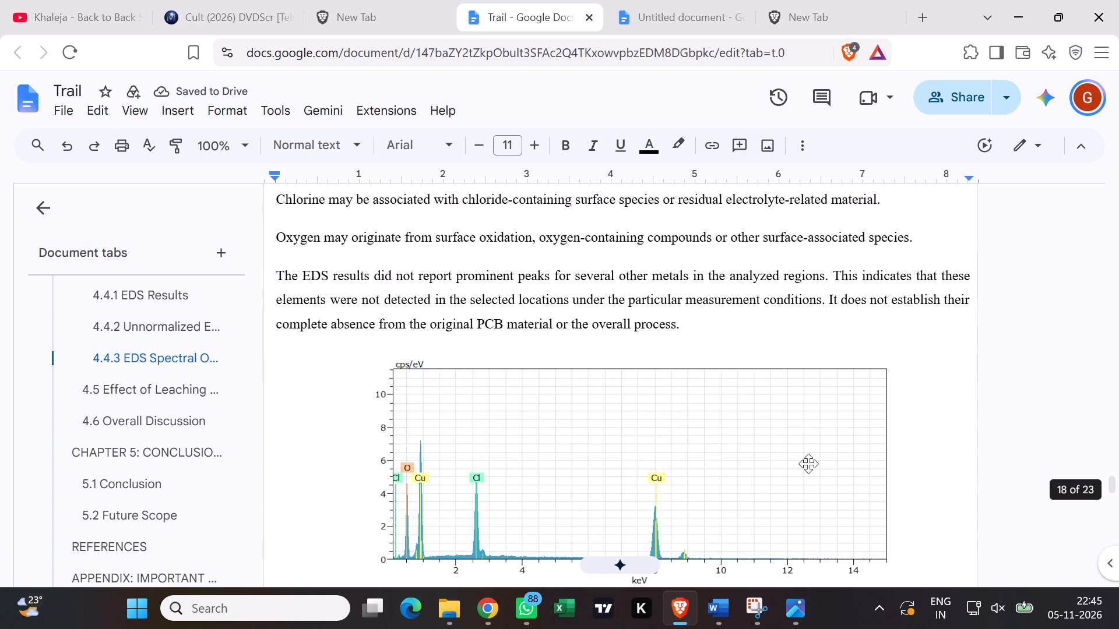
pyautogui.scroll(-10, 808, 464)
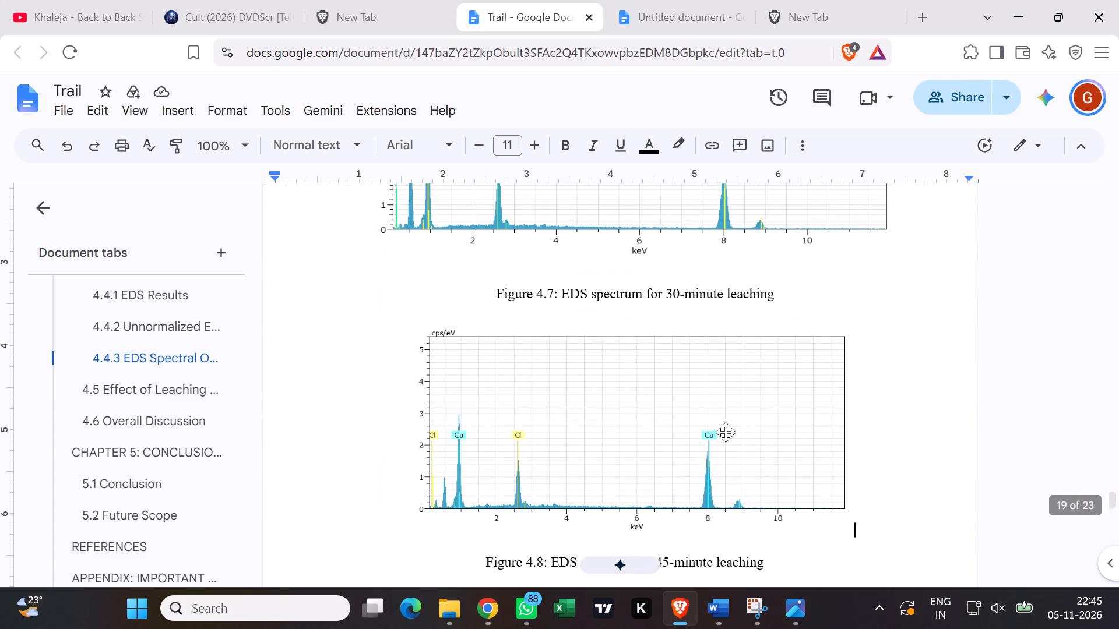
pyautogui.click(701, 433)
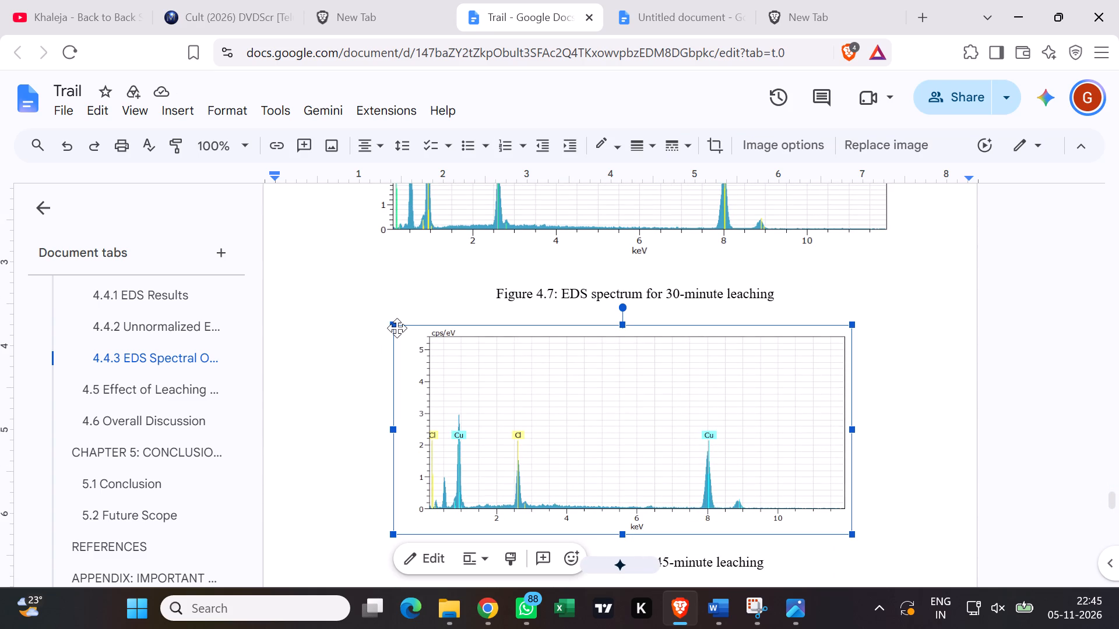
pyautogui.click(415, 363)
pyautogui.press('BackSpace')
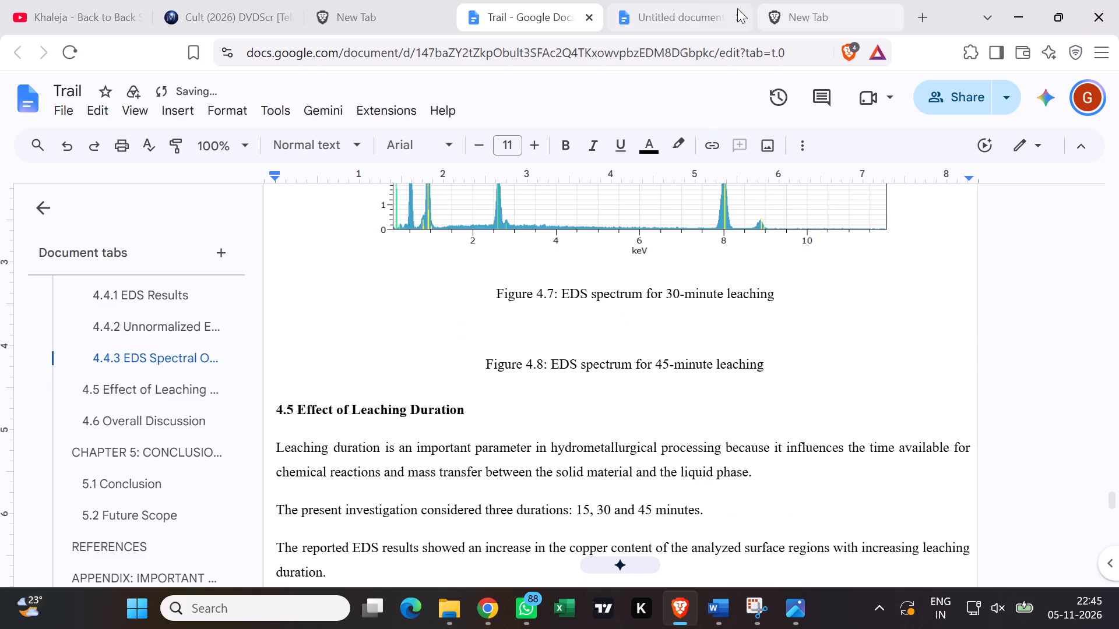
# Copy the full-size 45-minute EDS chart from the untitled document and paste it into Trail above the Figure 4.8 caption.
pyautogui.click(693, 7)
pyautogui.scroll(-8, 602, 351)
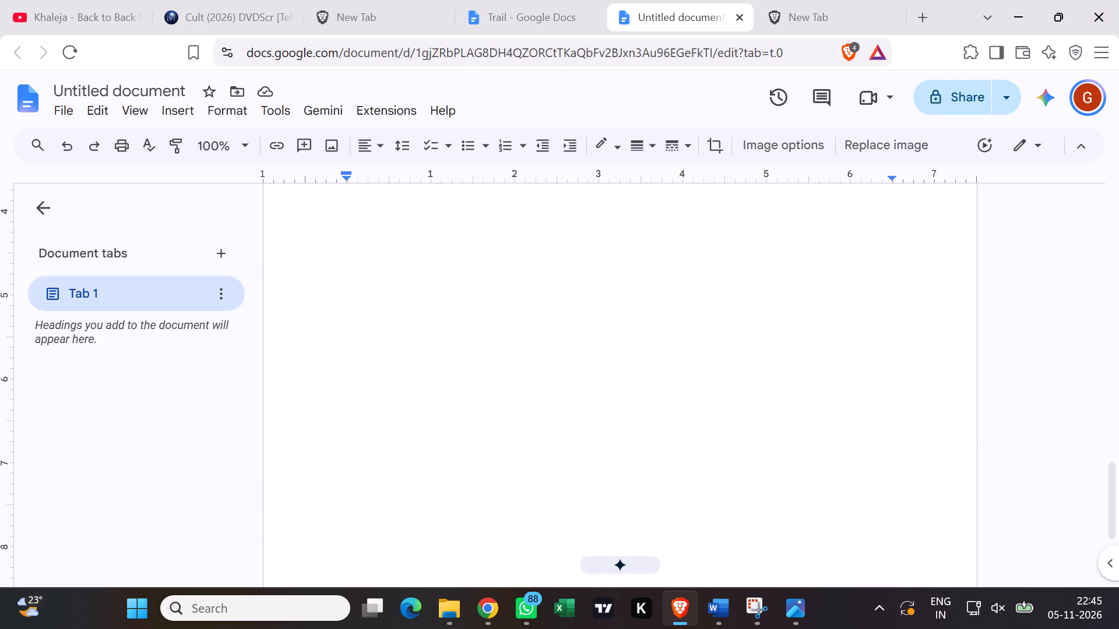
pyautogui.scroll(-1, 578, 359)
pyautogui.scroll(-5, 566, 482)
pyautogui.scroll(6, 571, 480)
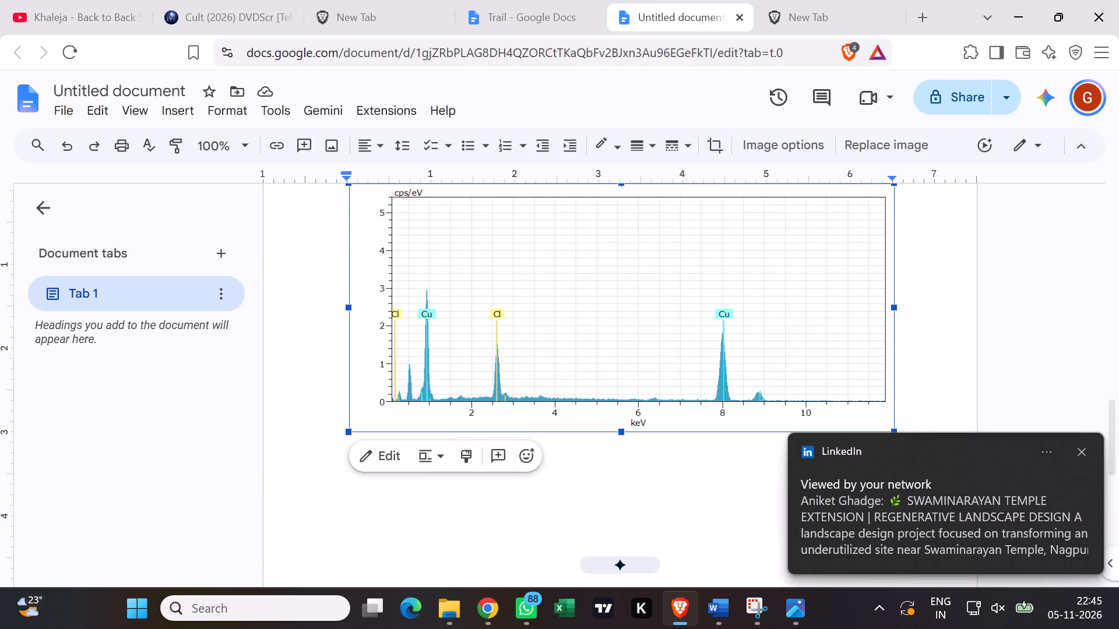
pyautogui.scroll(2, 567, 455)
pyautogui.rightClick(565, 455)
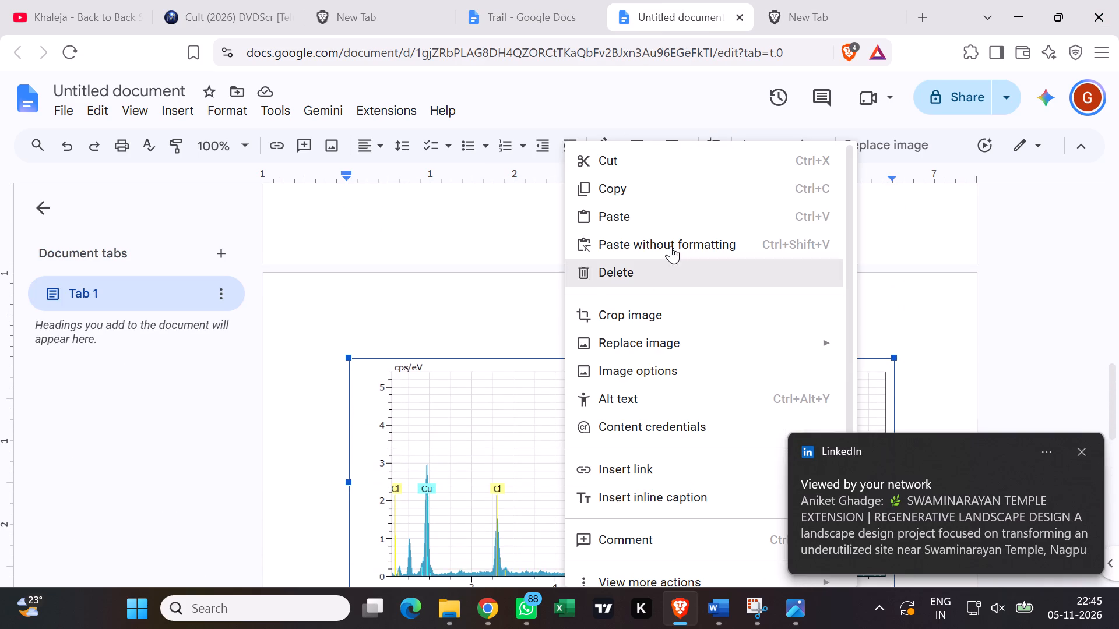
pyautogui.click(695, 192)
pyautogui.click(526, 15)
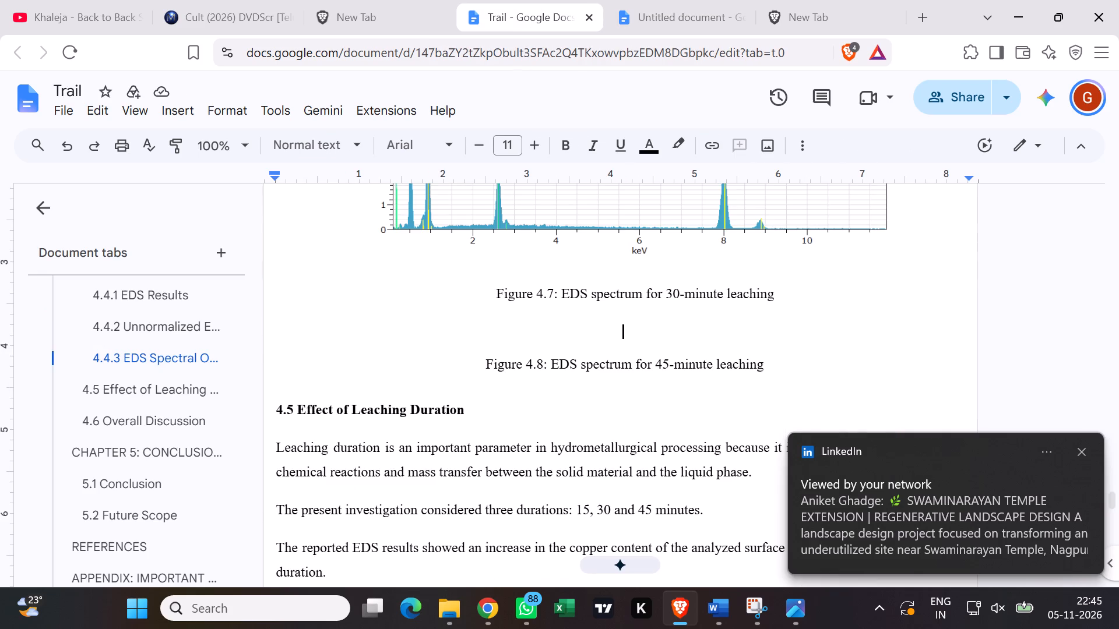
pyautogui.hotkey('ctrl', 'v')
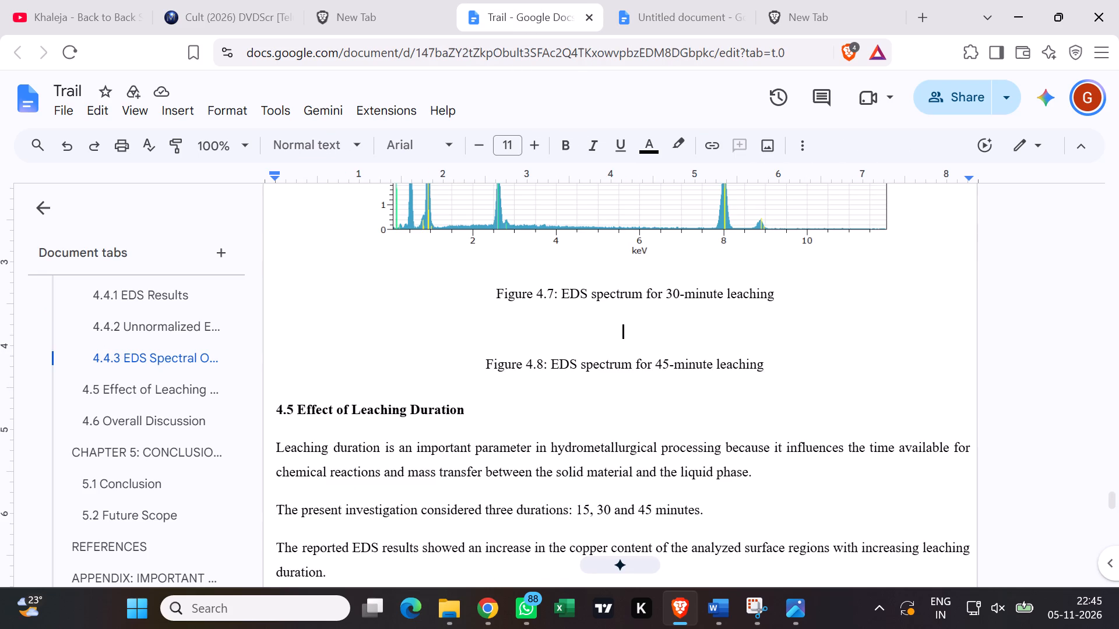
# Center the pasted 45-minute EDS chart above the Figure 4.8 caption.
pyautogui.click(539, 399)
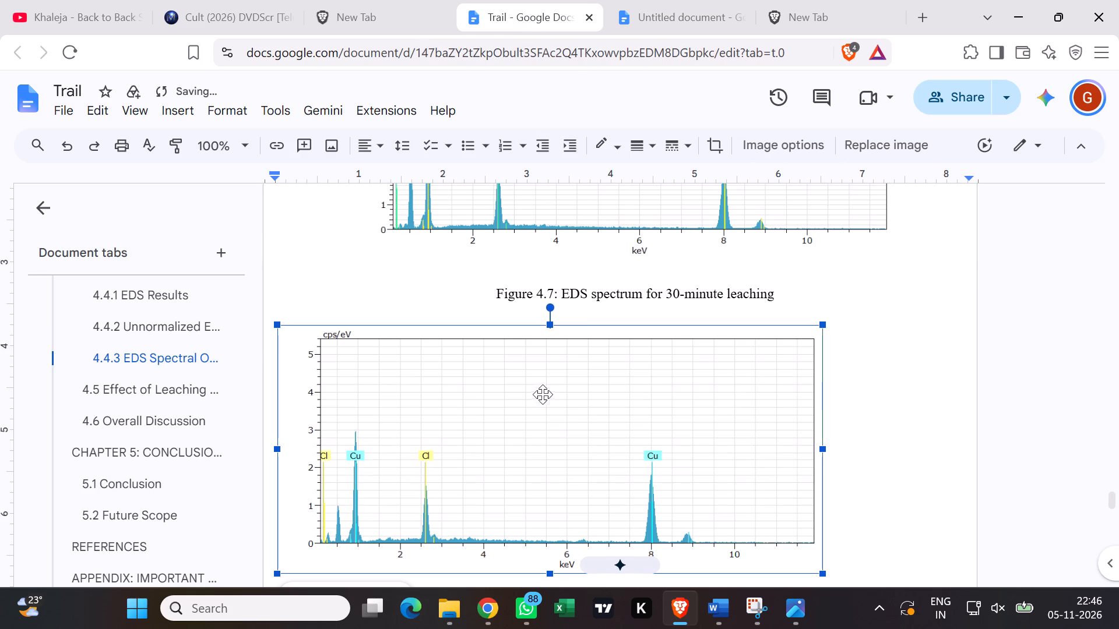
pyautogui.click(382, 146)
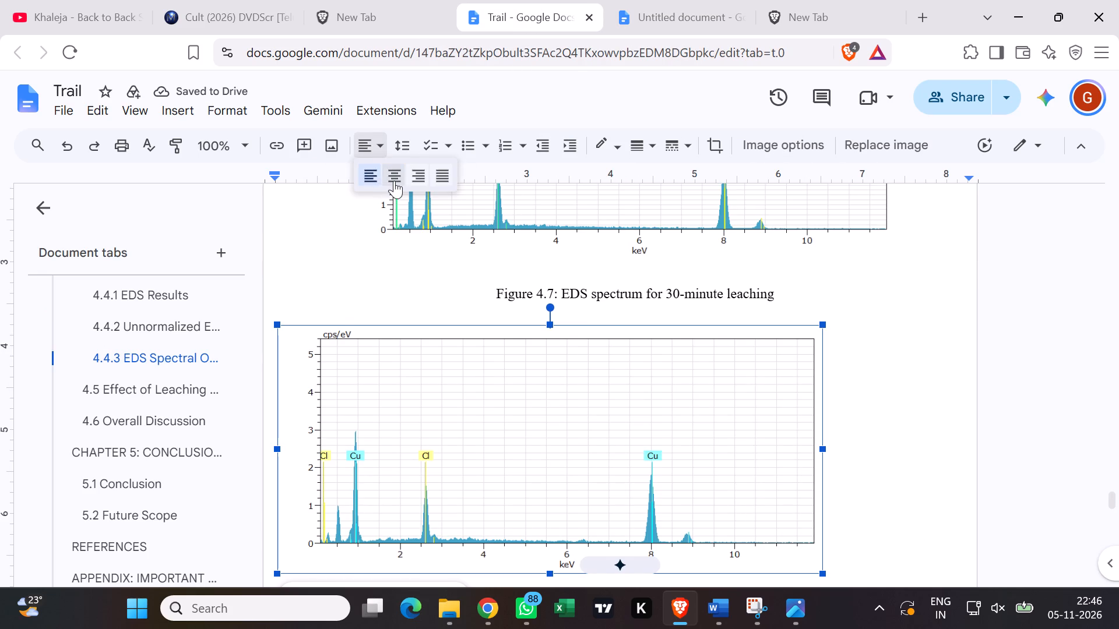
pyautogui.click(395, 181)
pyautogui.click(269, 281)
pyautogui.scroll(-3, 748, 540)
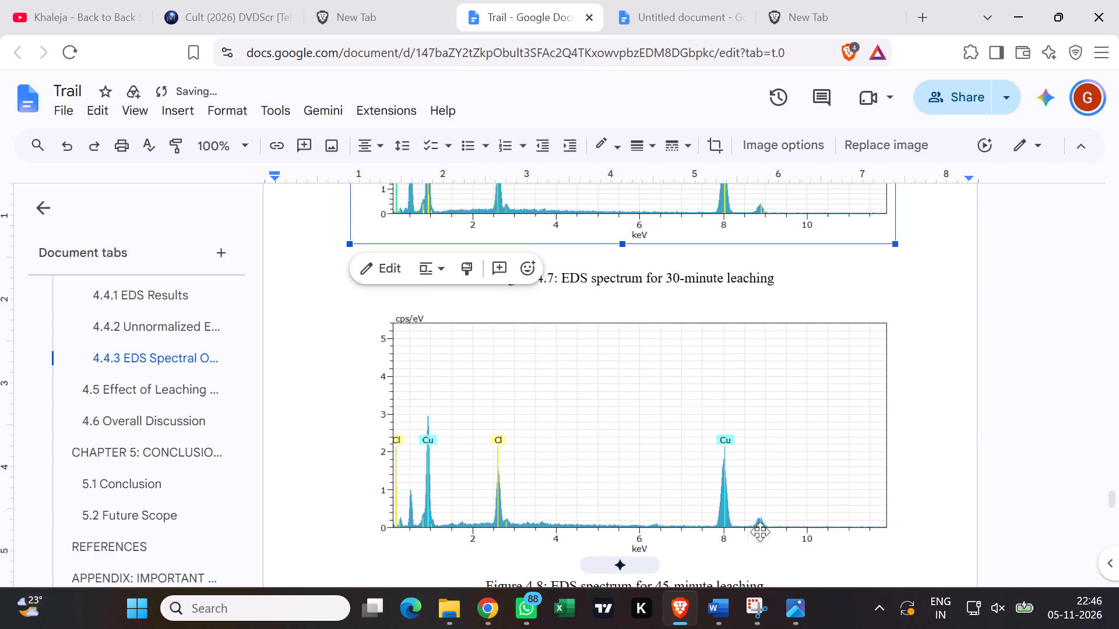
pyautogui.scroll(-3, 1026, 427)
pyautogui.click(945, 302)
# Examine the page layout from section 4.4.2's table through the Figure 4.6 to 4.8 charts and captions.
pyautogui.scroll(4, 952, 308)
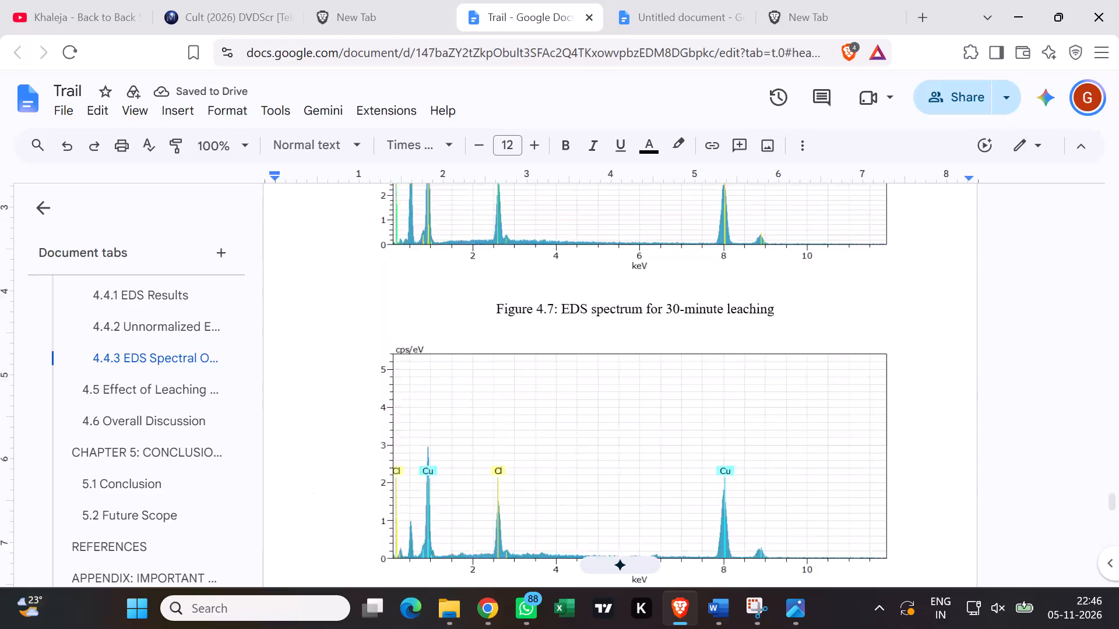
pyautogui.scroll(3, 952, 308)
pyautogui.scroll(5, 887, 259)
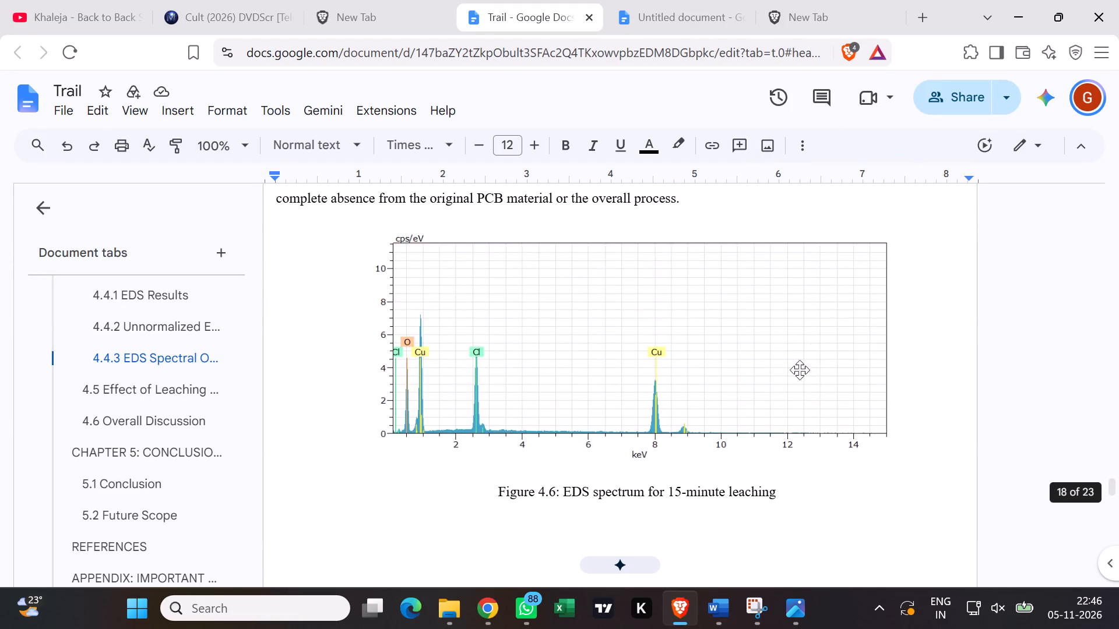
pyautogui.scroll(3, 796, 374)
pyautogui.scroll(-5, 794, 372)
pyautogui.scroll(-5, 797, 313)
pyautogui.scroll(12, 797, 315)
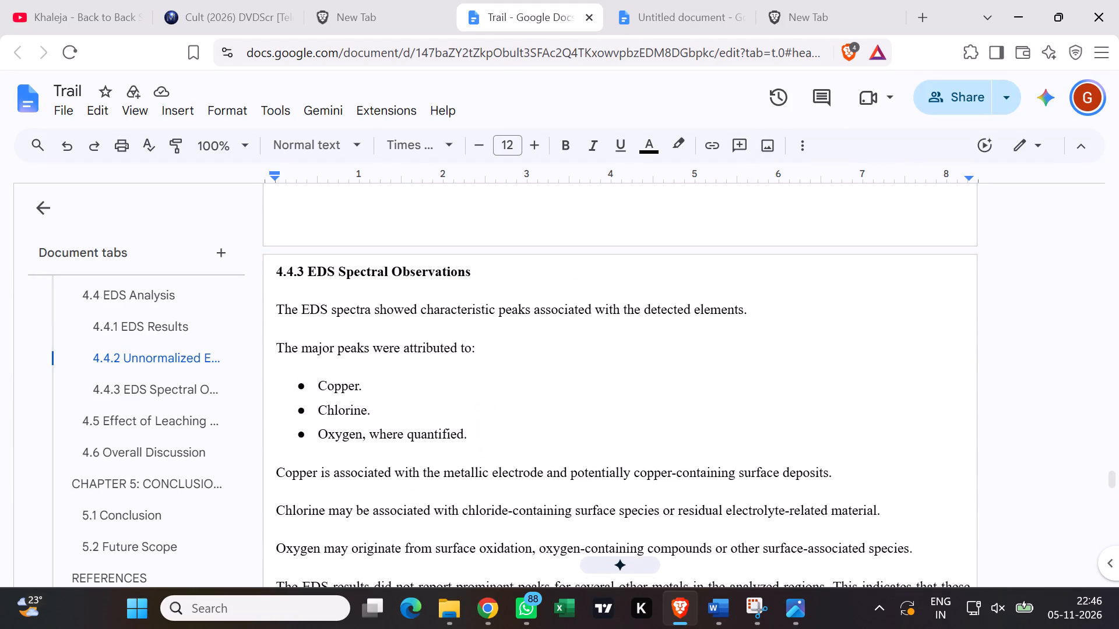
pyautogui.scroll(8, 799, 309)
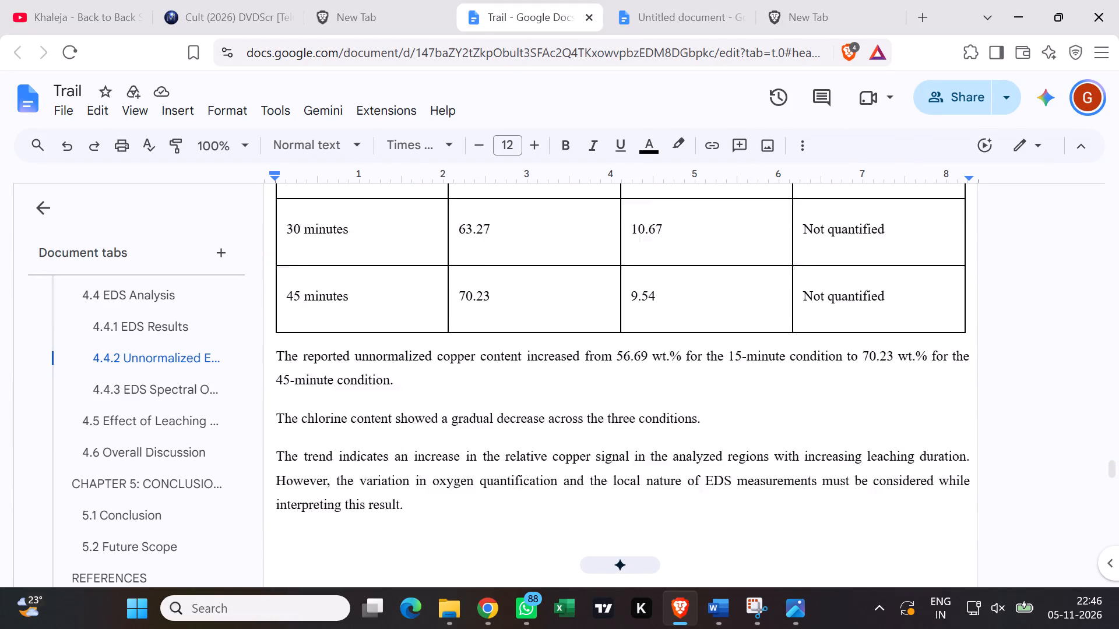
pyautogui.scroll(4, 773, 327)
pyautogui.scroll(-2, 771, 332)
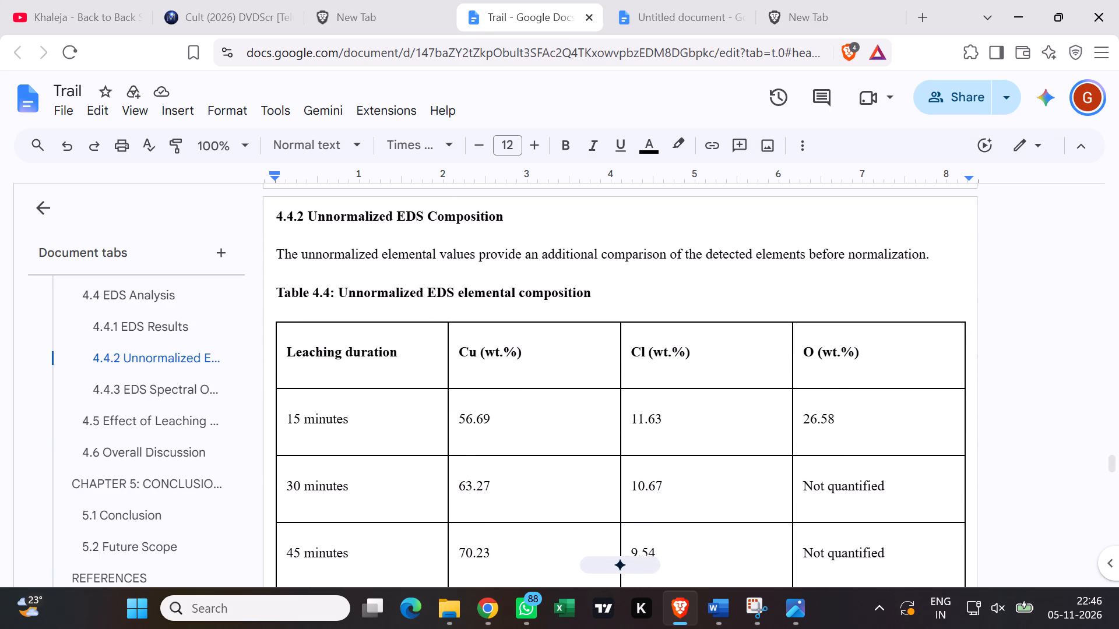
pyautogui.scroll(-2, 765, 335)
pyautogui.scroll(2, 763, 338)
pyautogui.scroll(-3, 763, 339)
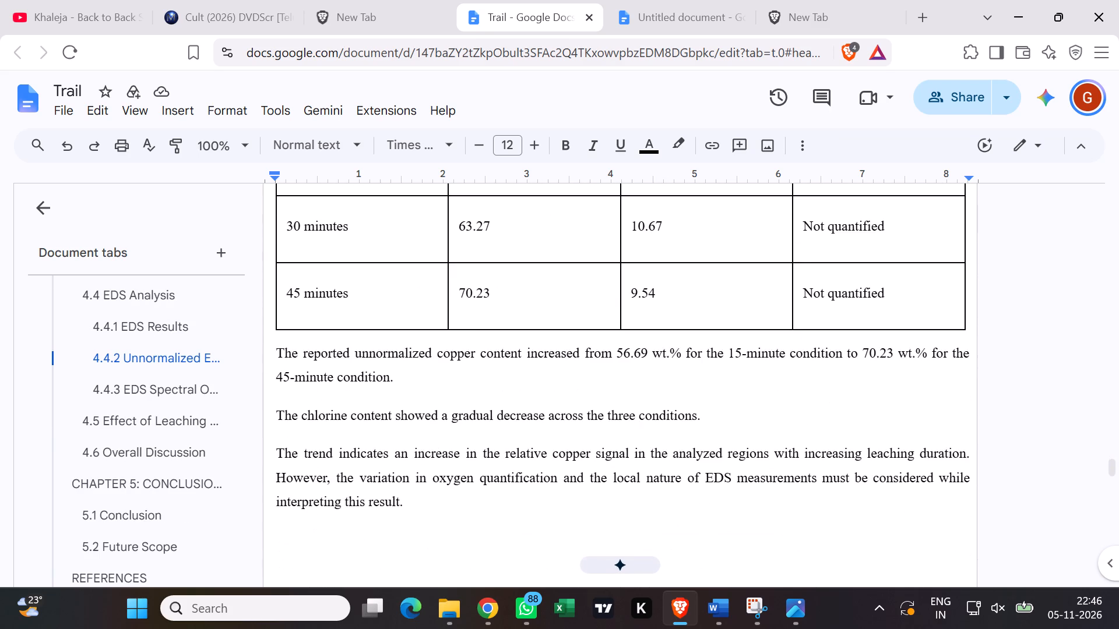
pyautogui.scroll(-12, 761, 339)
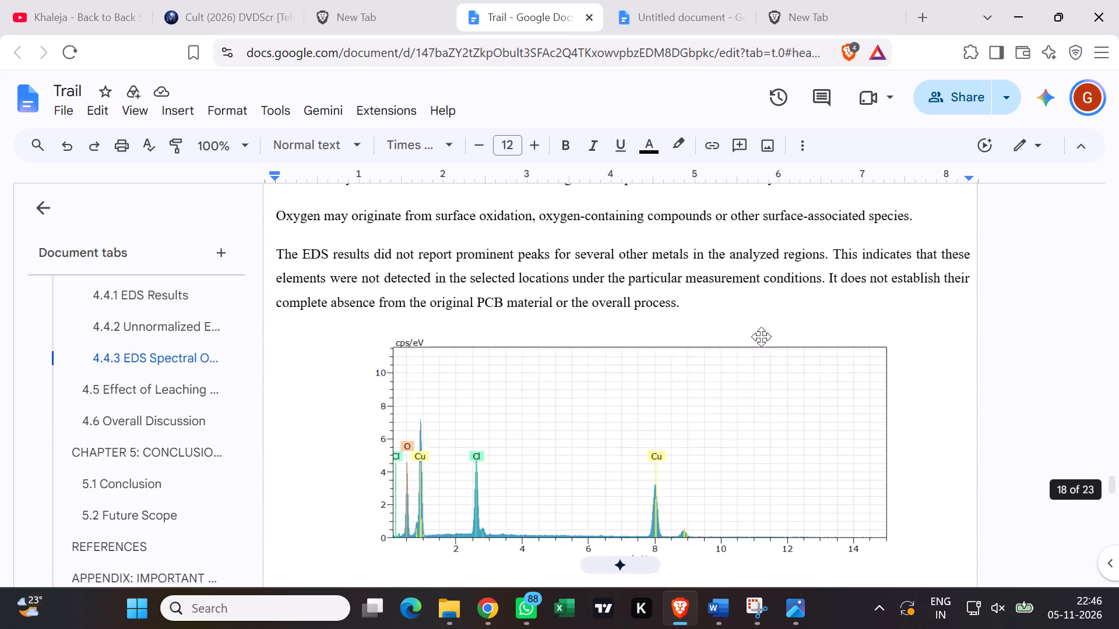
pyautogui.scroll(-13, 761, 337)
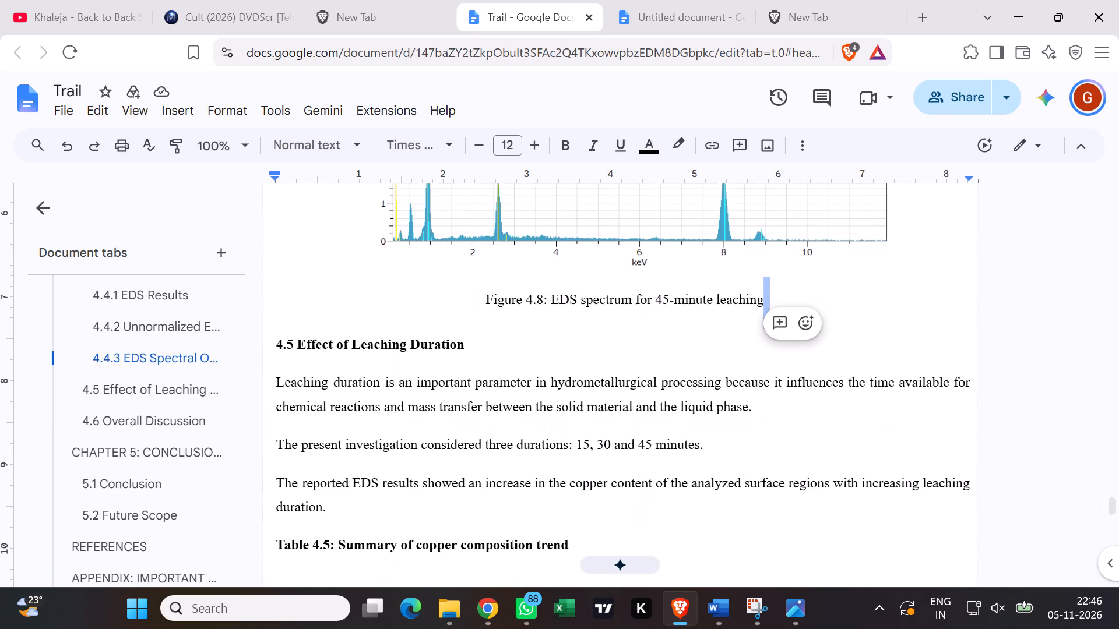
pyautogui.scroll(-1, 761, 337)
pyautogui.scroll(2, 761, 337)
pyautogui.click(872, 307)
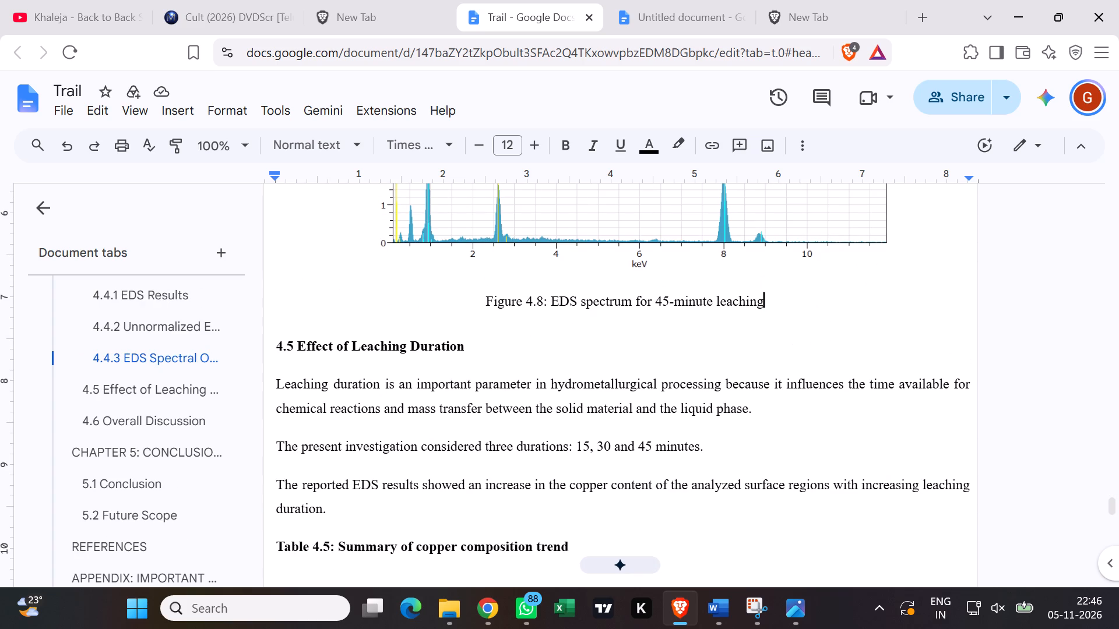
# Insert two blank lines before the Table 4.5 title in section 4.5, moving it onto the same page as its table.
pyautogui.scroll(-1, 838, 324)
pyautogui.scroll(-1, 391, 299)
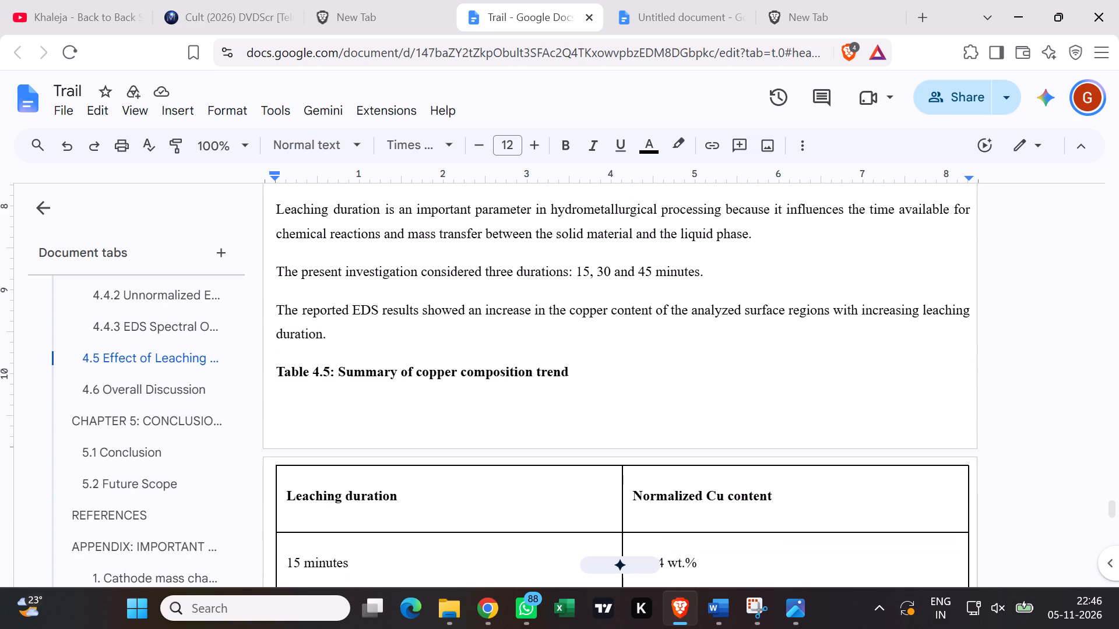
pyautogui.scroll(-5, 377, 354)
pyautogui.scroll(2, 375, 356)
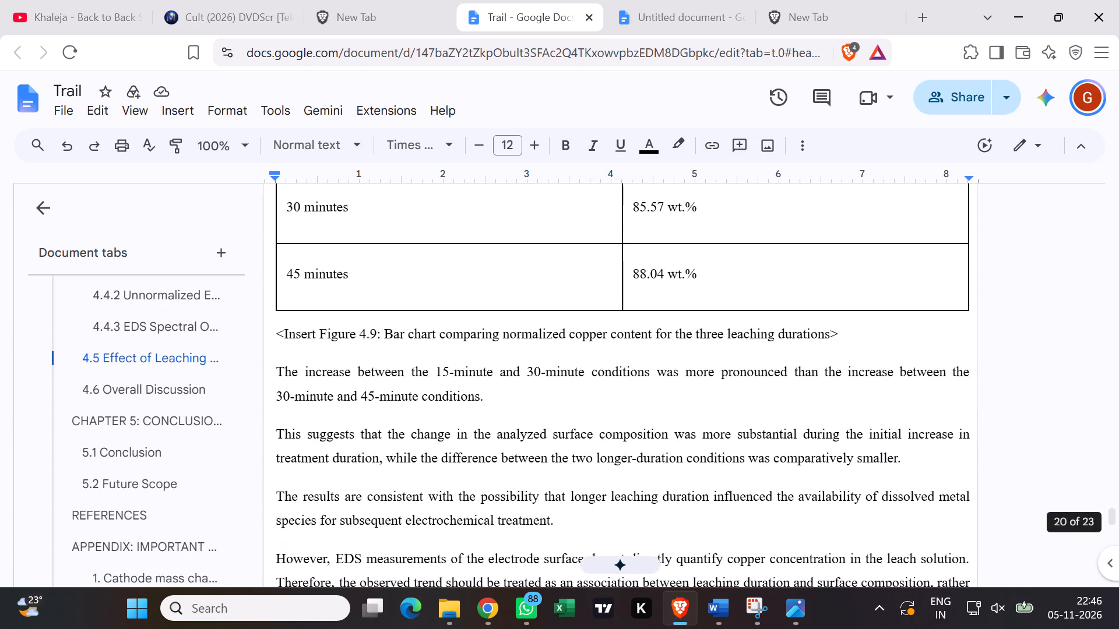
pyautogui.scroll(1, 375, 356)
pyautogui.scroll(1, 279, 235)
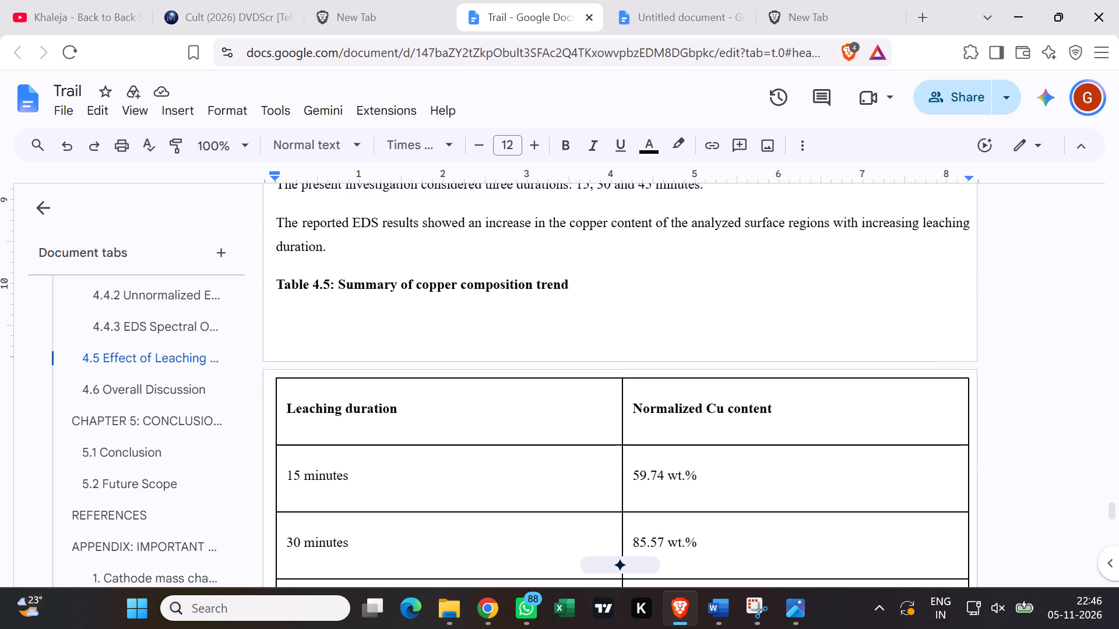
pyautogui.click(344, 259)
pyautogui.press('Return')
pyautogui.press('Return')
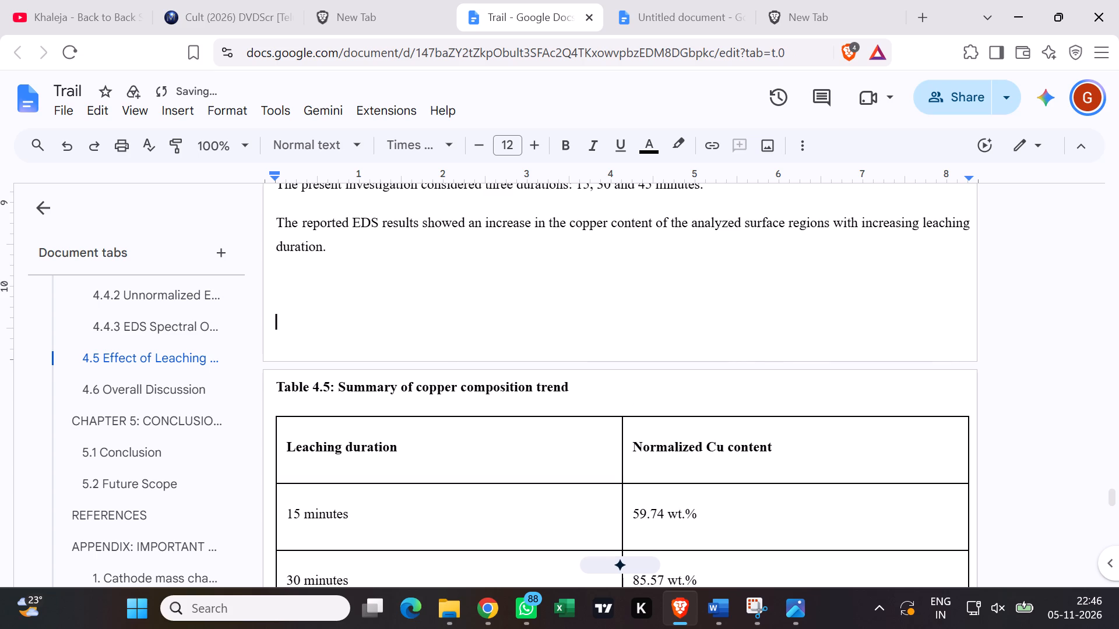
# Turn the Figure 4.9 placeholder below Table 4.5 into a plain caption by removing "<Insert" and the closing ">".
pyautogui.scroll(-7, 471, 257)
pyautogui.scroll(2, 482, 286)
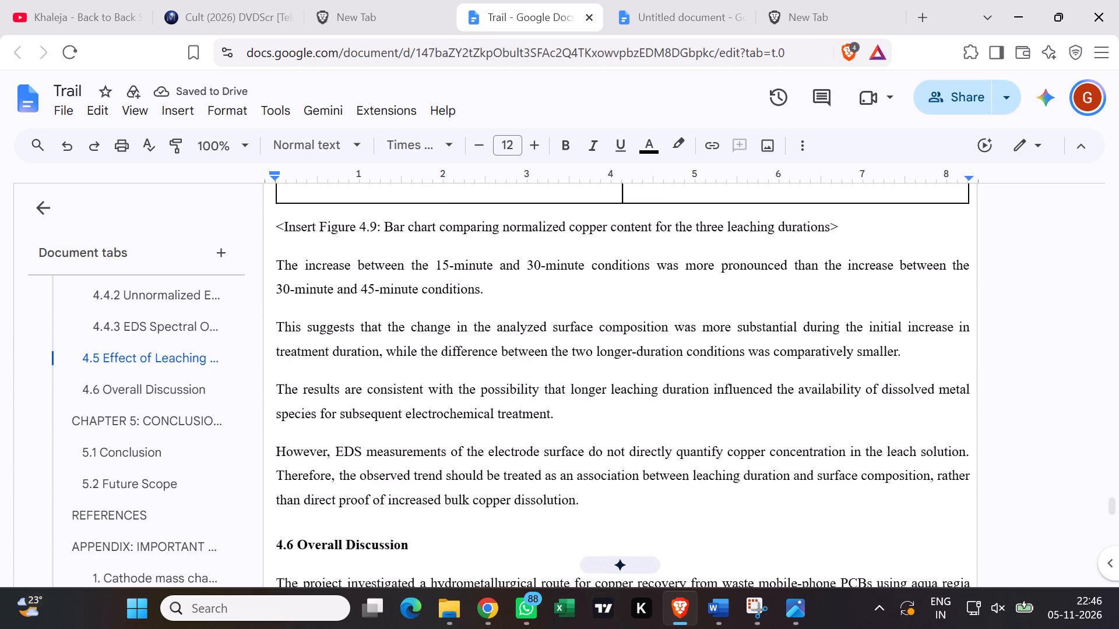
pyautogui.click(322, 271)
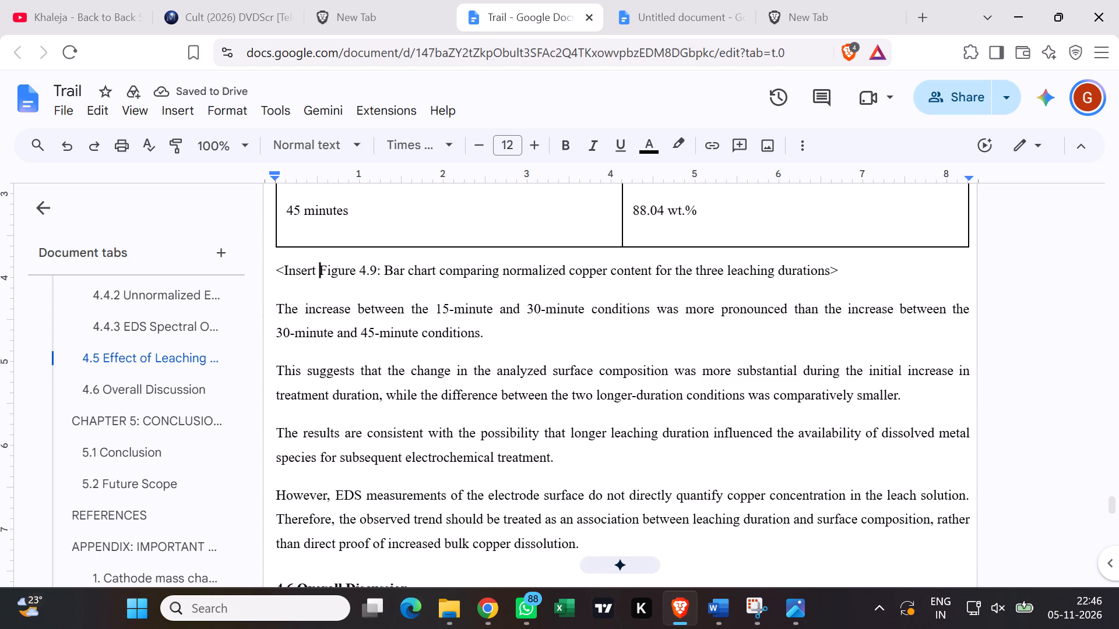
pyautogui.press('BackSpace')
pyautogui.press('BackSpace')
pyautogui.press('BackSpace')
pyautogui.press('BackSpace')
pyautogui.press('BackSpace')
pyautogui.press('BackSpace')
pyautogui.press('BackSpace')
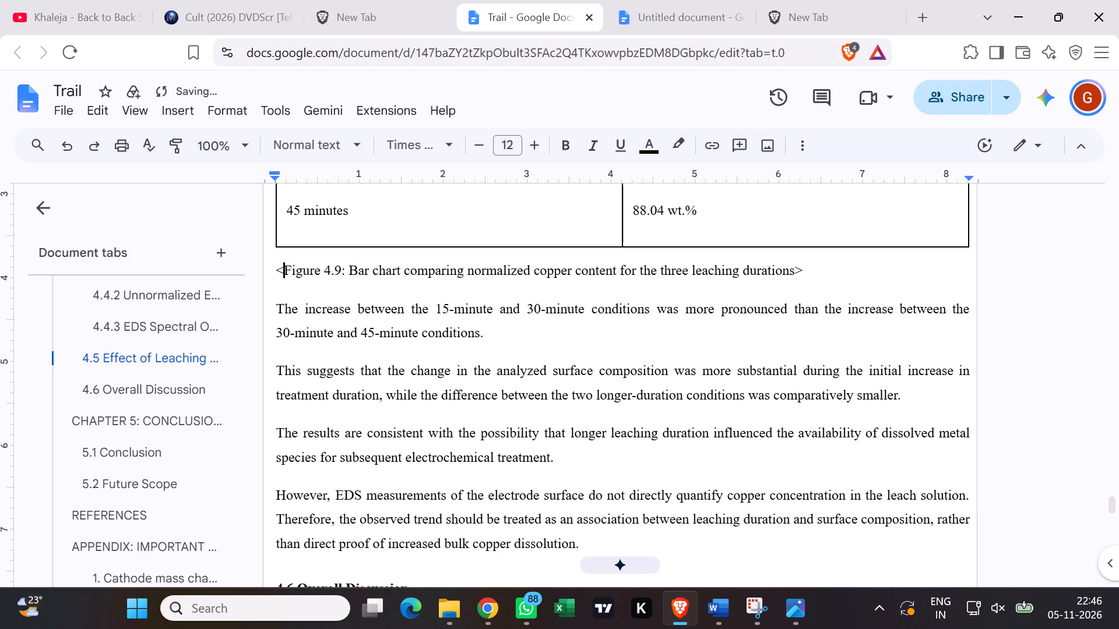
pyautogui.press('BackSpace')
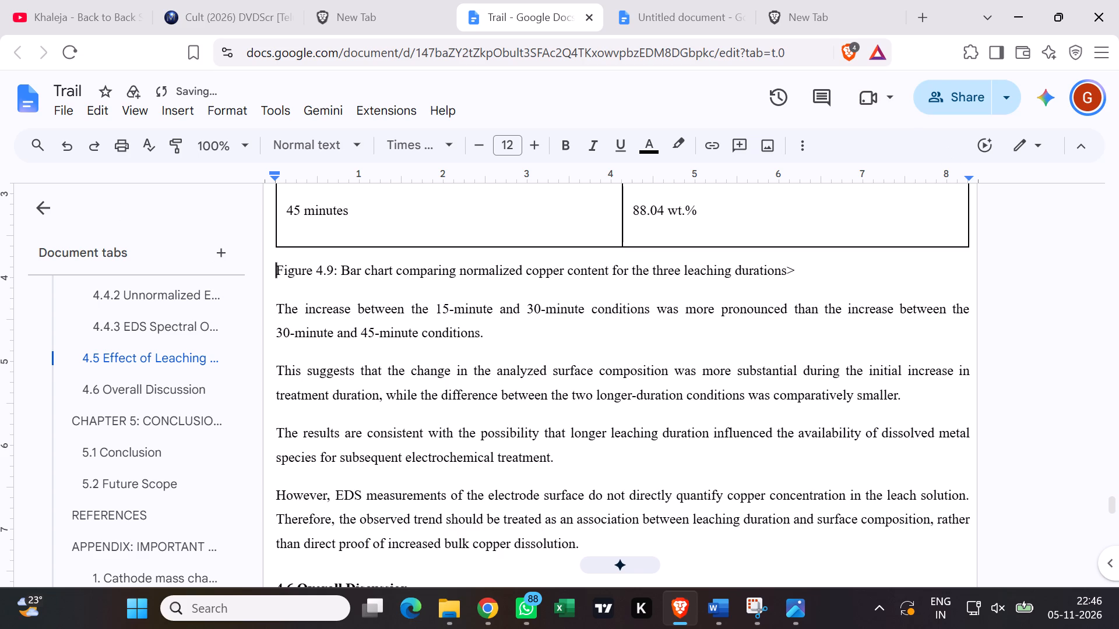
pyautogui.click(796, 269)
pyautogui.press('BackSpace')
# Insert five blank lines between Table 4.5 and the Figure 4.9 caption as space for the bar chart.
pyautogui.scroll(7, 741, 345)
pyautogui.scroll(3, 701, 283)
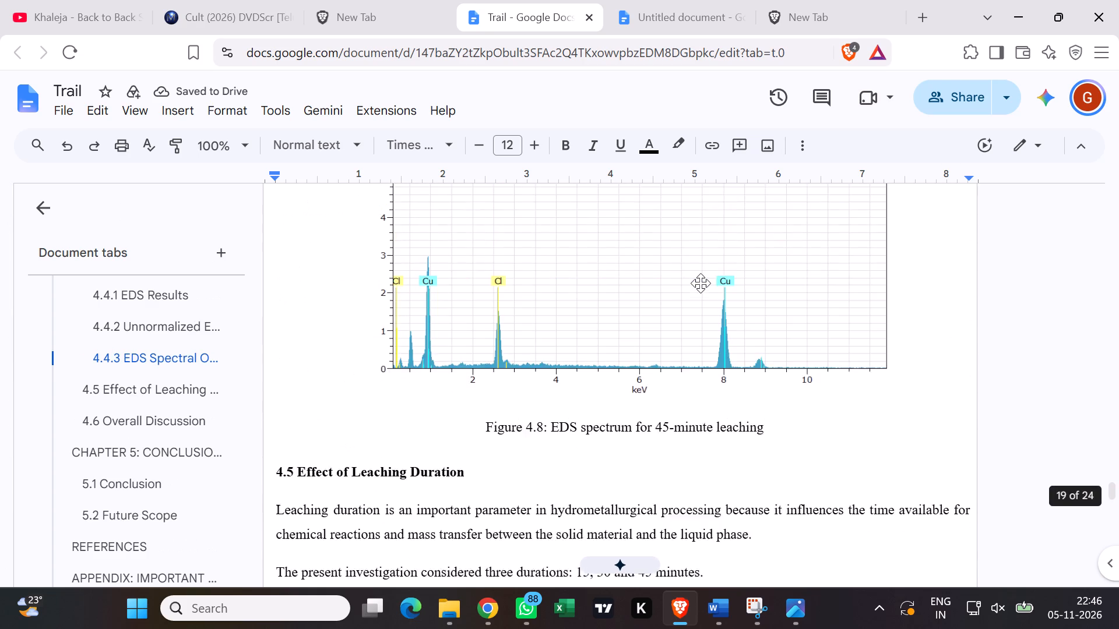
pyautogui.scroll(9, 701, 283)
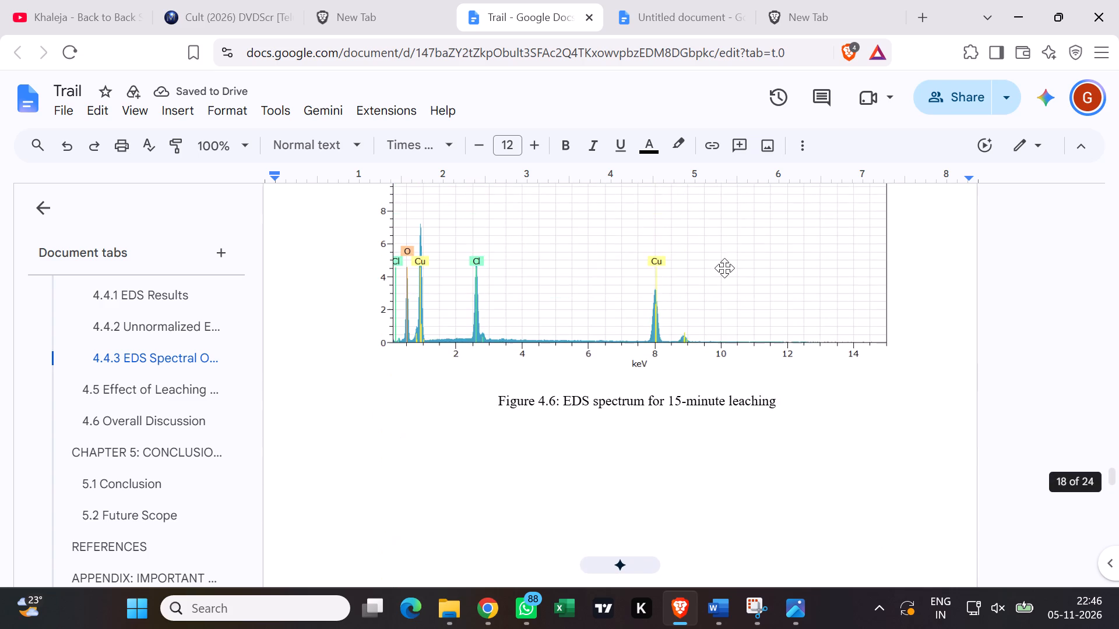
pyautogui.scroll(-19, 725, 277)
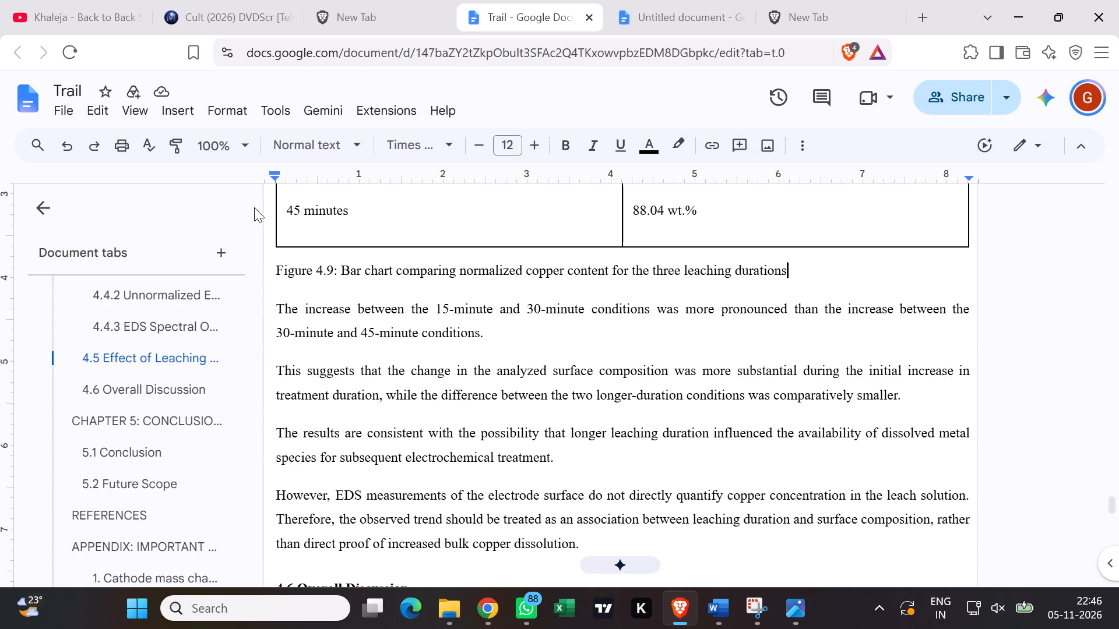
pyautogui.click(276, 274)
pyautogui.press('Return')
pyautogui.press('Return')
pyautogui.press('Return')
pyautogui.press('Return')
pyautogui.press('Return')
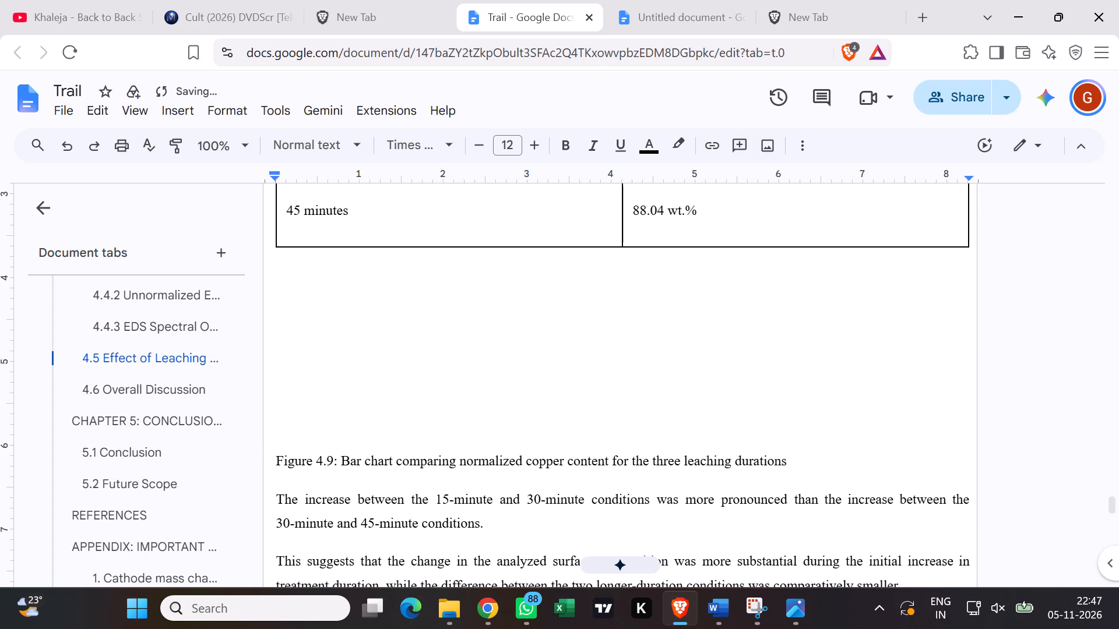
pyautogui.click(437, 391)
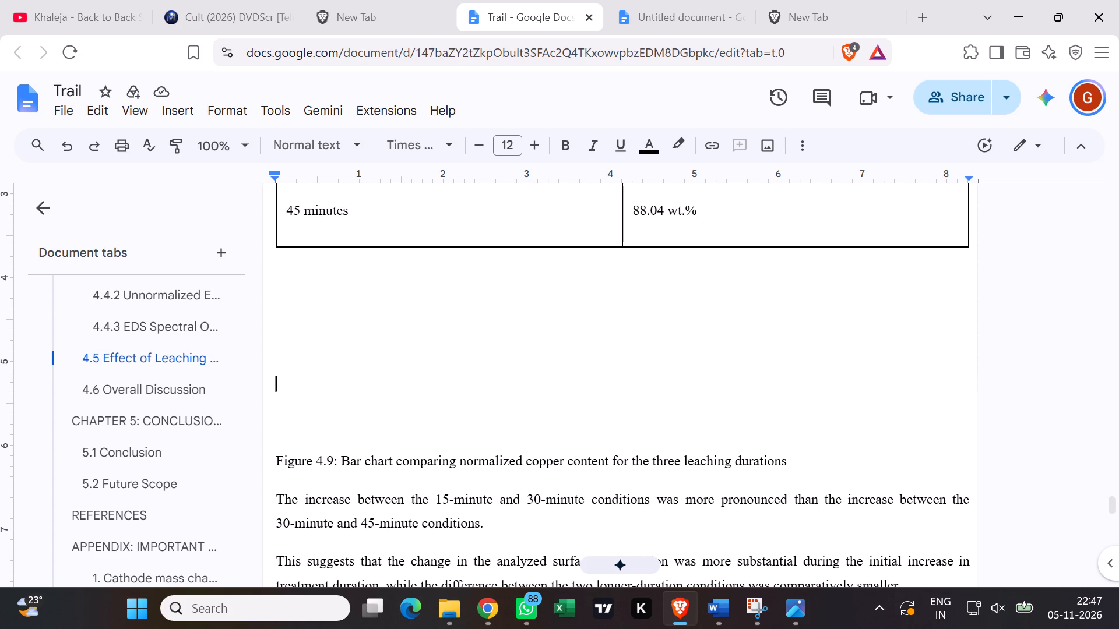
# Examine the page layout from the end of Table 4.5 through the Figure 4.9 caption to the 4.6 Overall Discussion heading.
pyautogui.scroll(-7, 821, 384)
pyautogui.scroll(2, 810, 402)
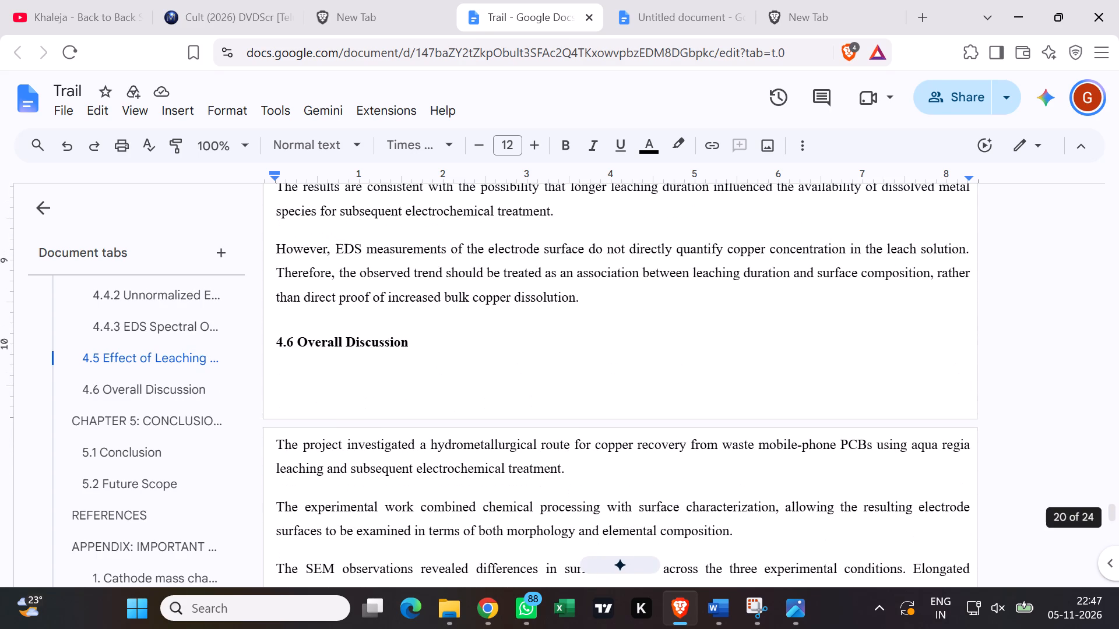
pyautogui.scroll(3, 383, 323)
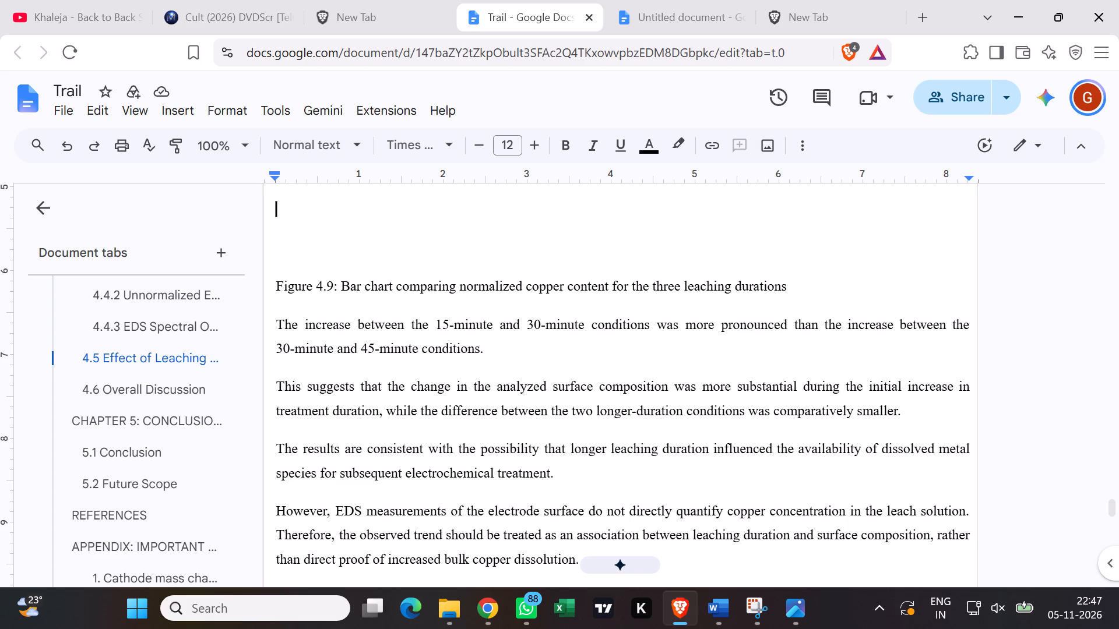
pyautogui.scroll(3, 562, 367)
pyautogui.scroll(-1, 562, 367)
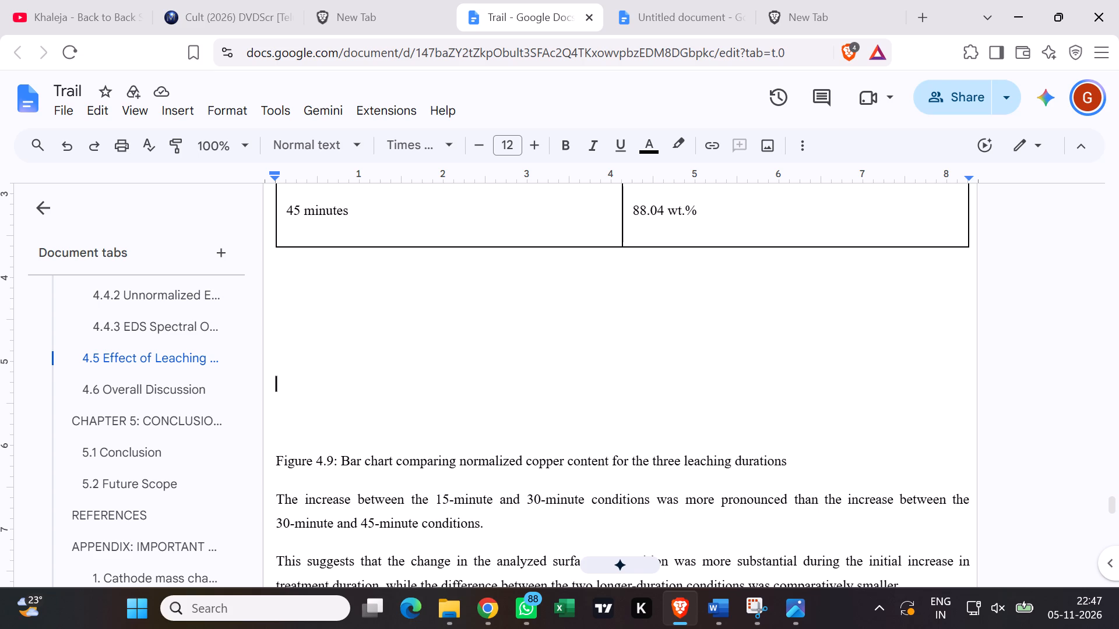
pyautogui.scroll(1, 745, 486)
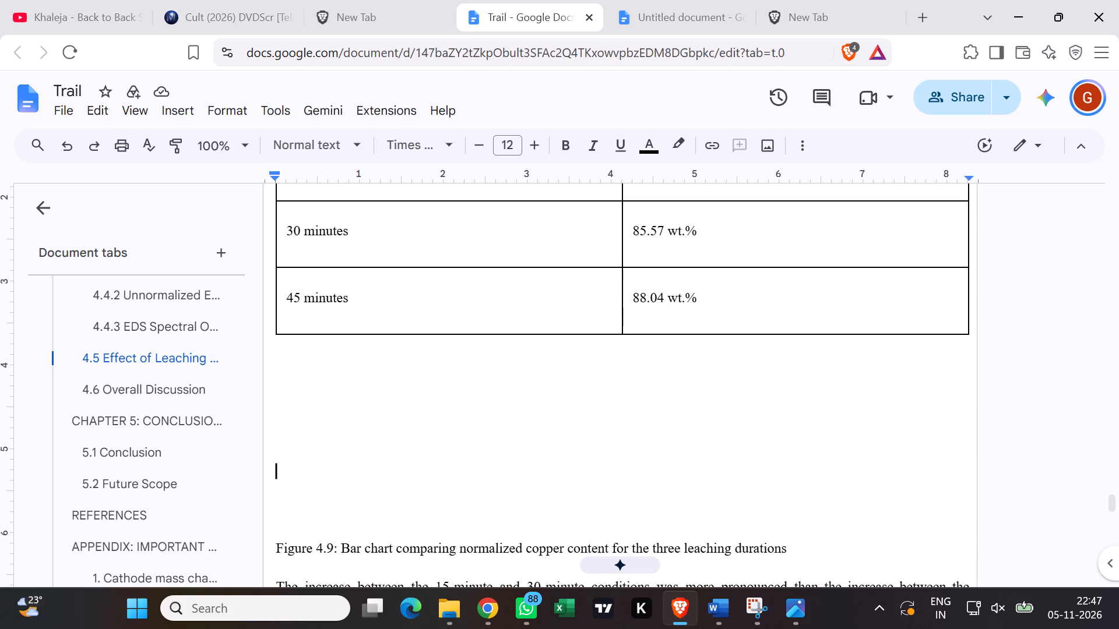
pyautogui.scroll(-4, 716, 492)
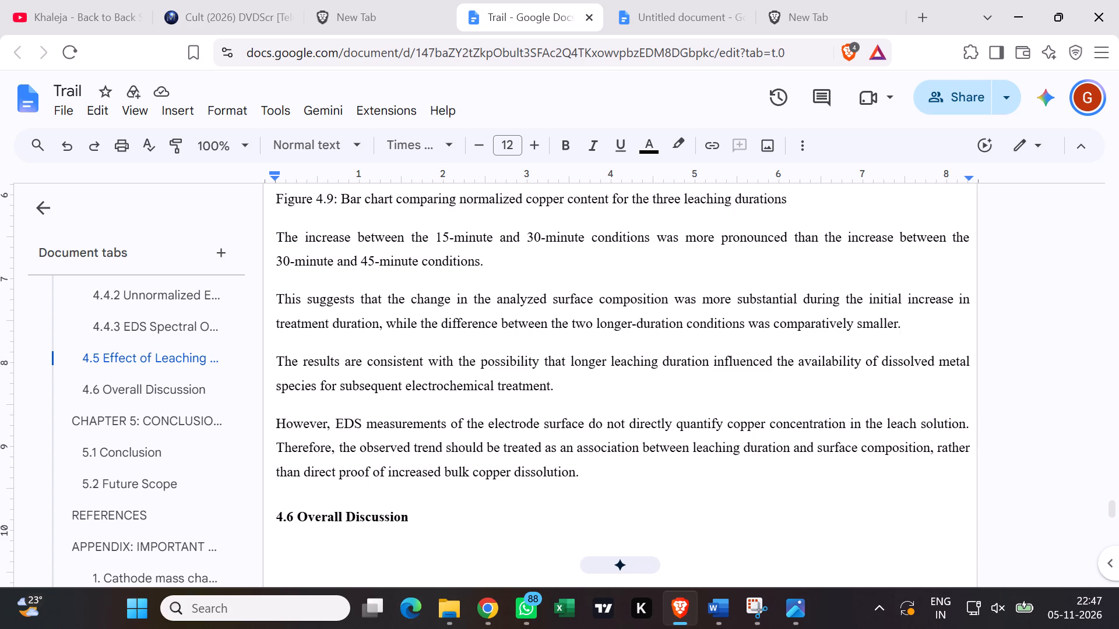
pyautogui.scroll(-4, 715, 488)
pyautogui.scroll(3, 715, 488)
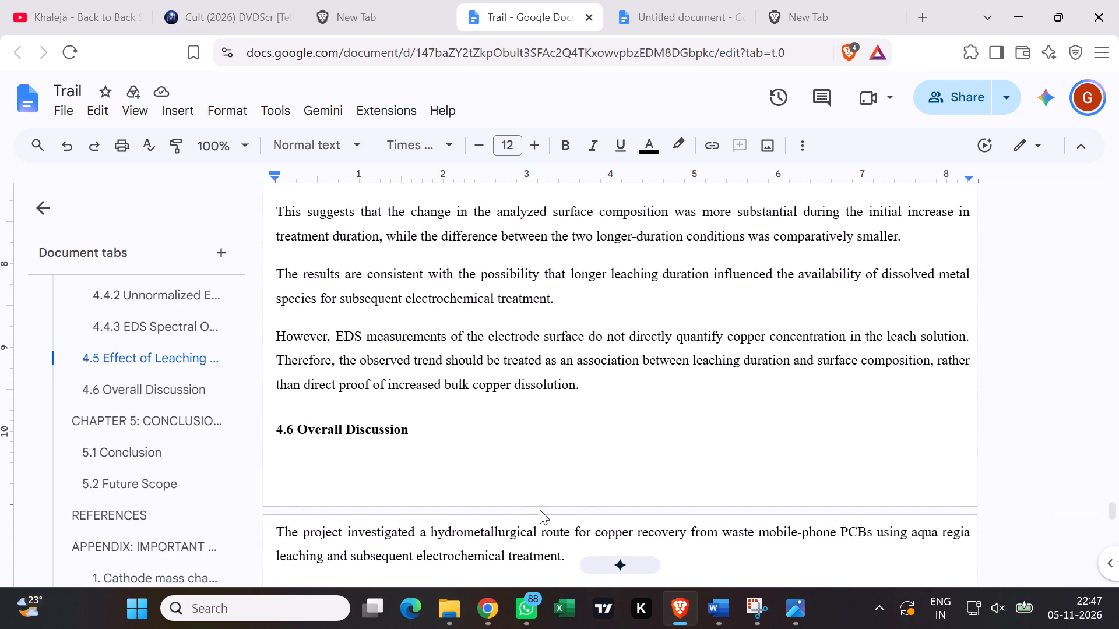
pyautogui.scroll(3, 540, 510)
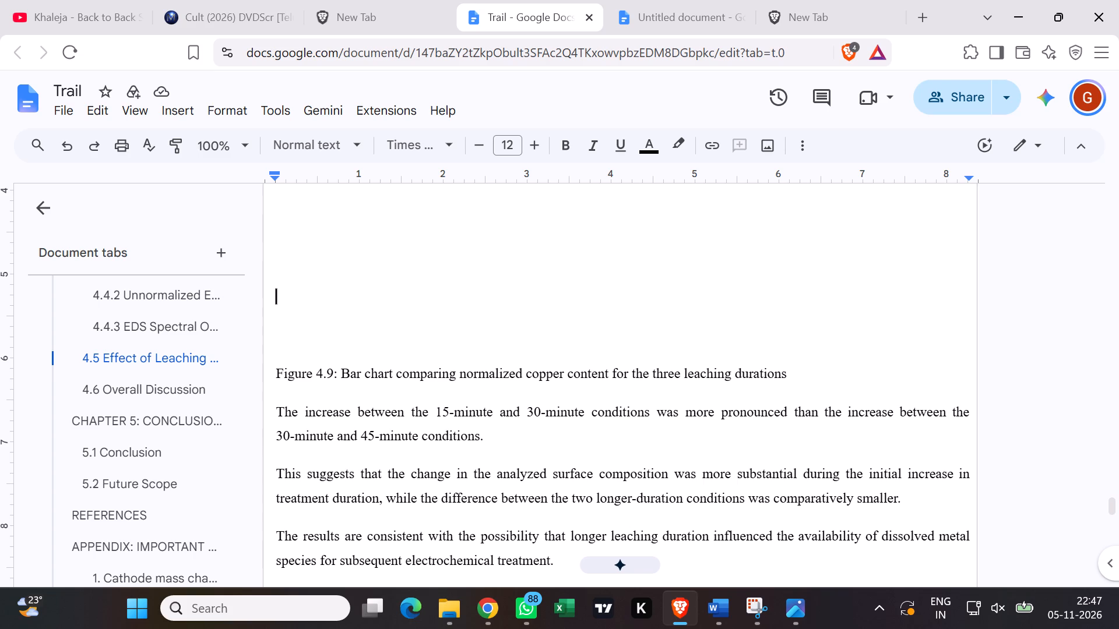
pyautogui.scroll(-3, 424, 460)
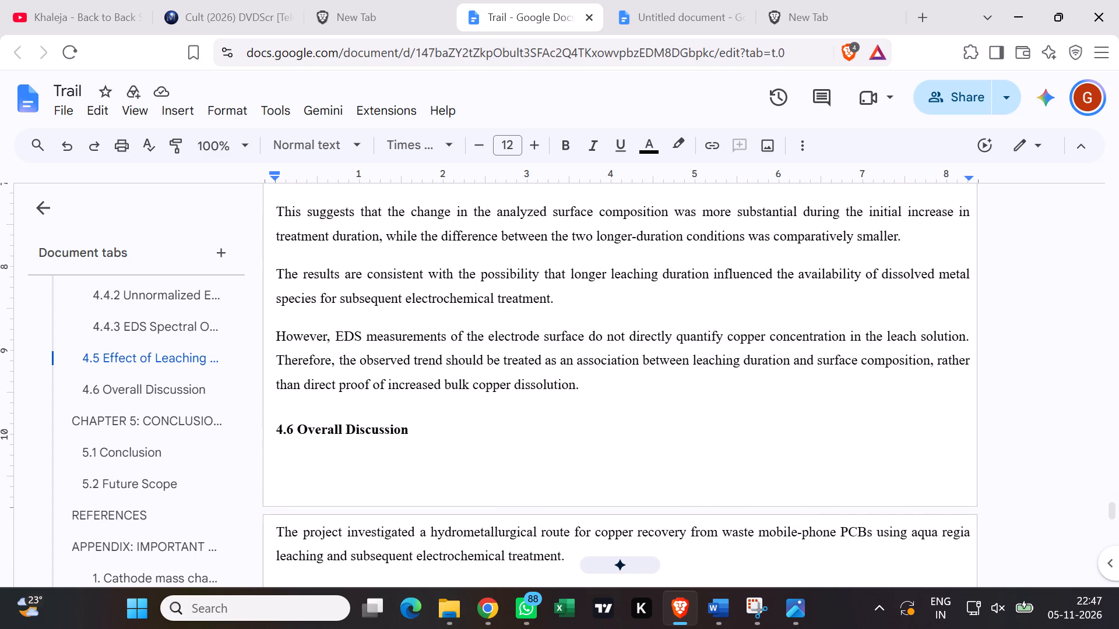
# Review the rest of the report from section 4.6 through Chapter 5, the references and the appendix equations.
pyautogui.scroll(-8, 426, 457)
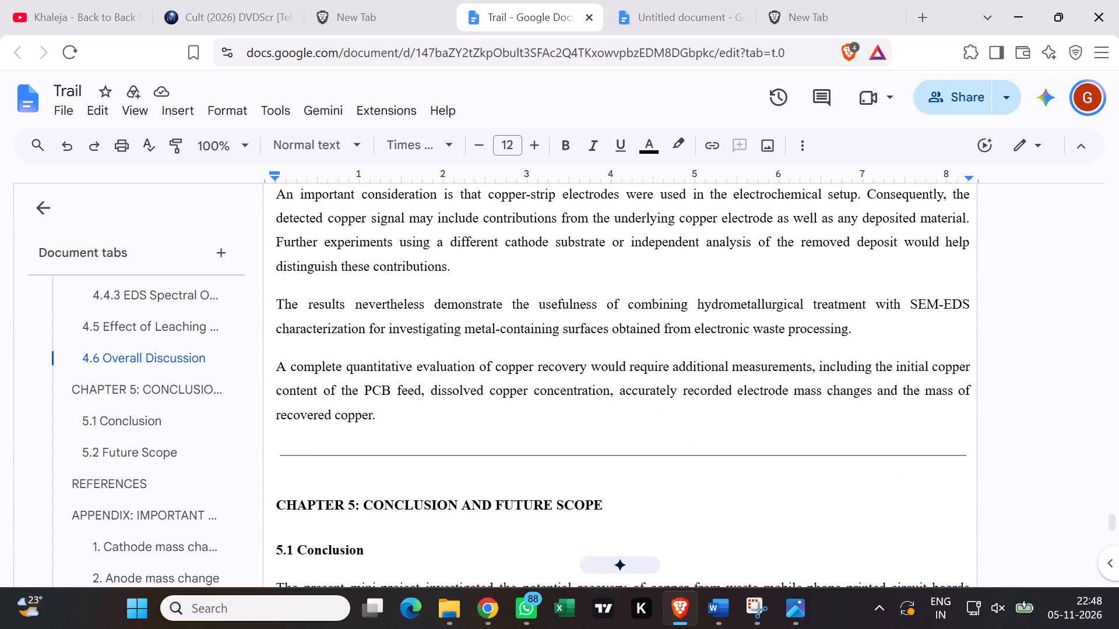
pyautogui.scroll(-3, 426, 460)
pyautogui.scroll(2, 426, 460)
pyautogui.scroll(-3, 470, 434)
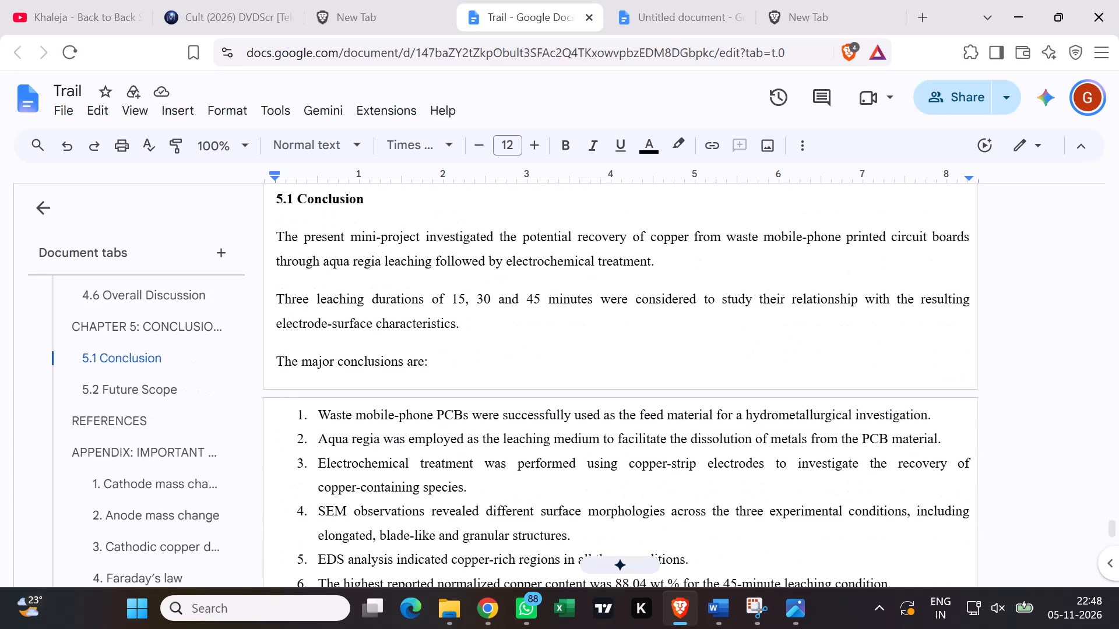
pyautogui.scroll(2, 470, 434)
pyautogui.scroll(-3, 470, 434)
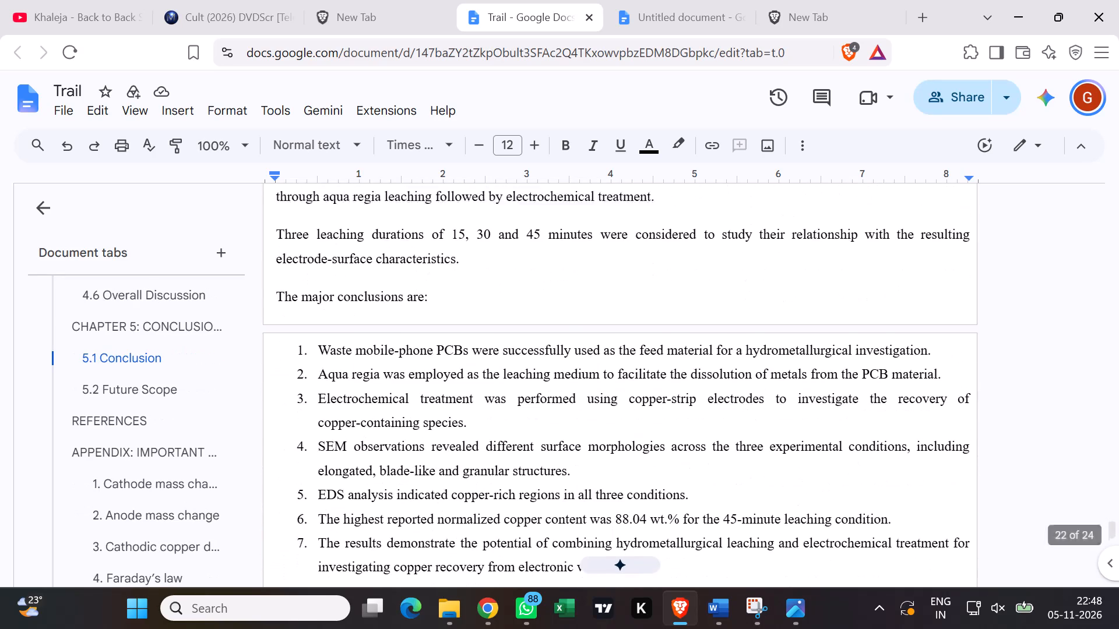
pyautogui.scroll(-5, 470, 434)
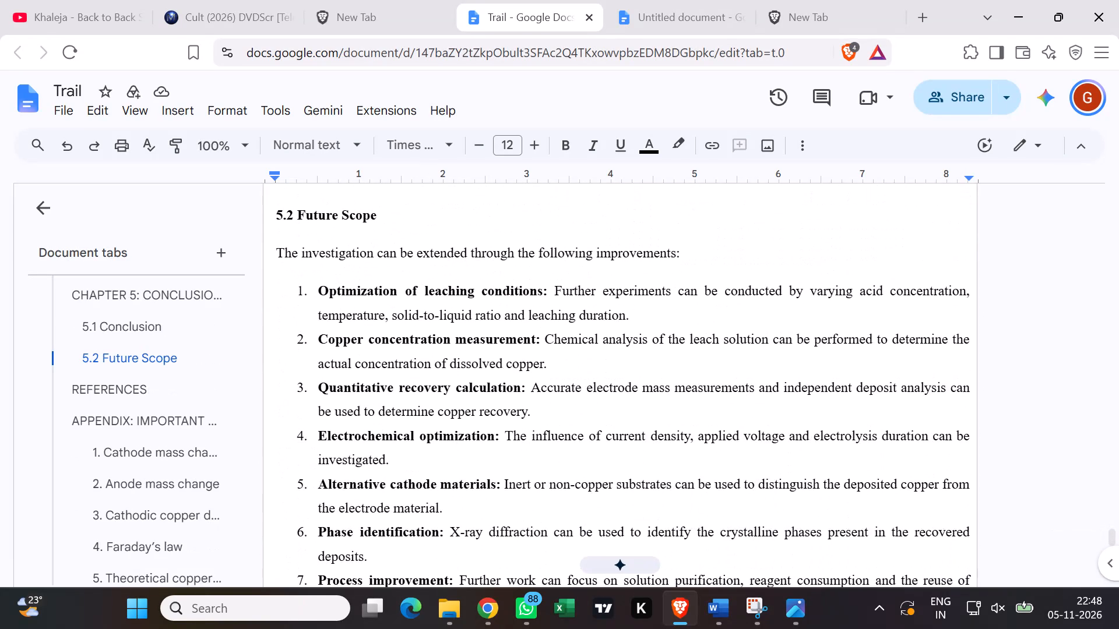
pyautogui.scroll(-8, 470, 434)
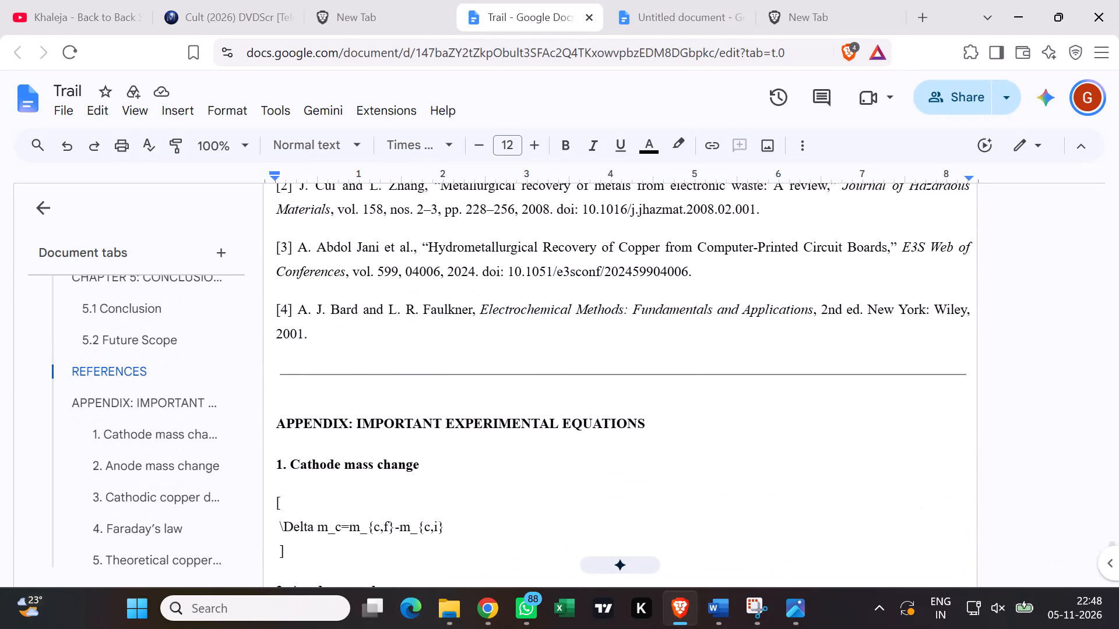
pyautogui.scroll(-4, 470, 435)
pyautogui.scroll(2, 470, 433)
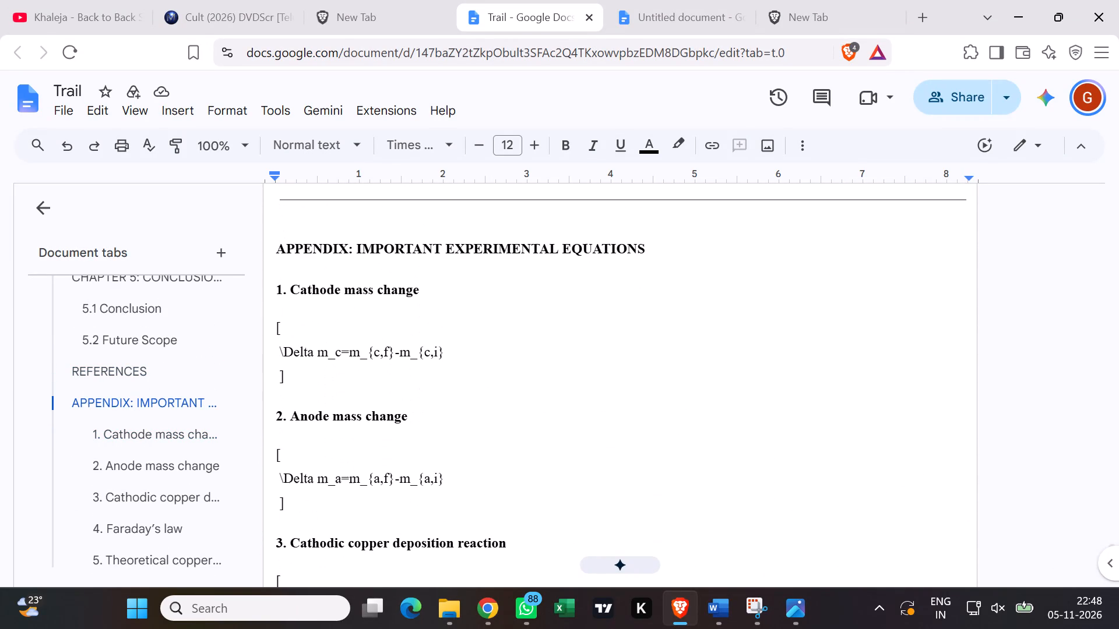
pyautogui.scroll(-1, 470, 433)
pyautogui.scroll(1, 470, 433)
pyautogui.scroll(-8, 470, 433)
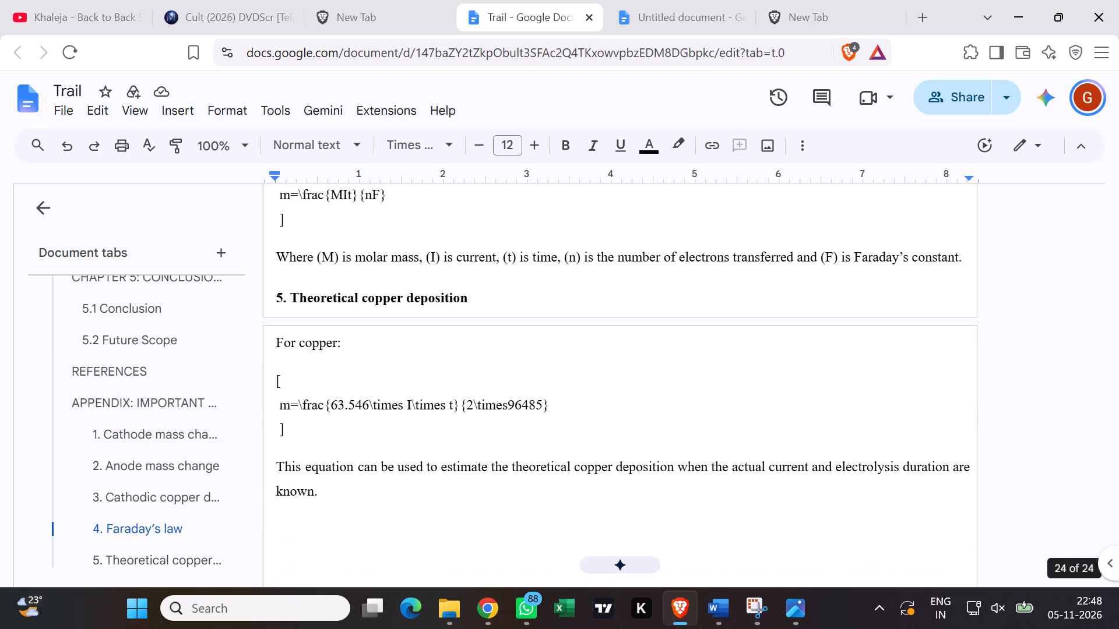
pyautogui.scroll(-7, 469, 435)
pyautogui.scroll(7, 469, 436)
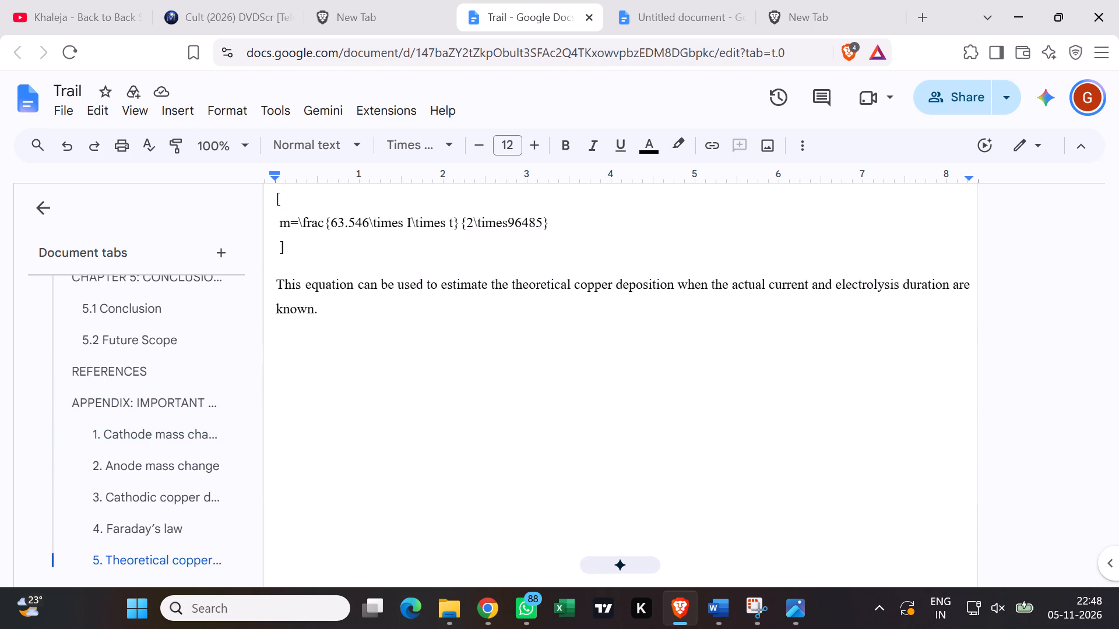
pyautogui.scroll(5, 469, 430)
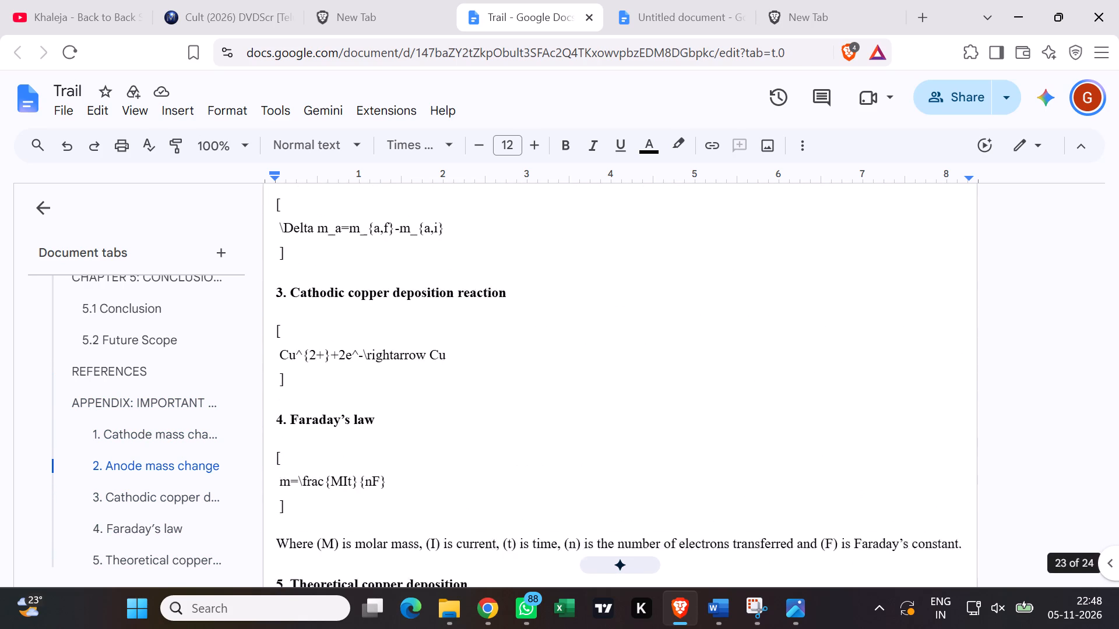
pyautogui.scroll(17, 469, 430)
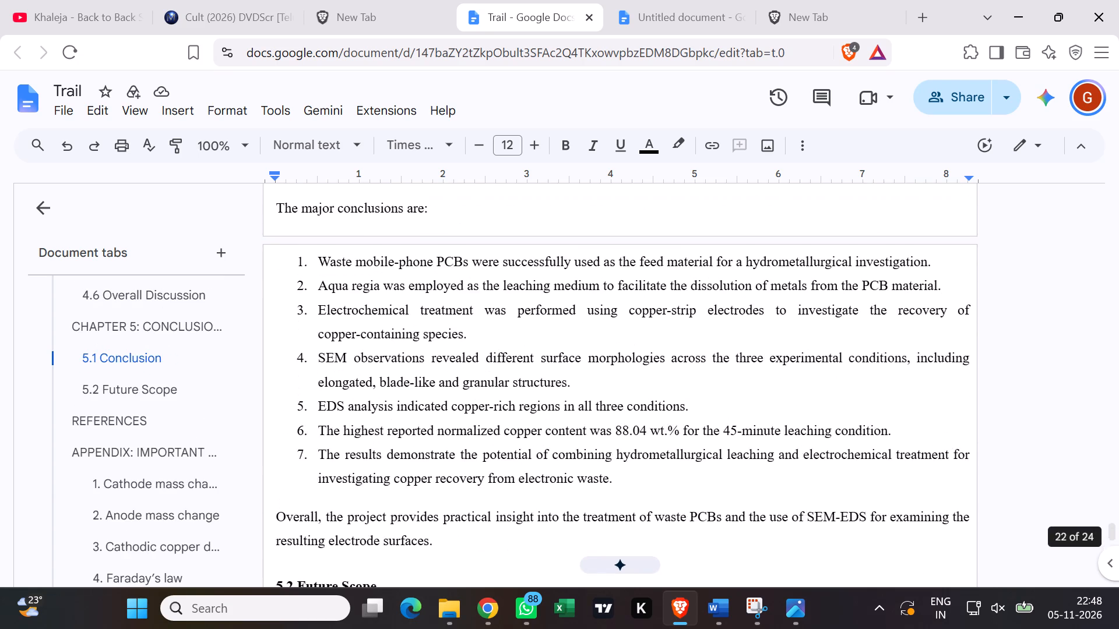
# Copy the full Figure 4.9 caption text about the bar chart comparing normalized copper content for the three leaching durations.
pyautogui.scroll(12, 469, 430)
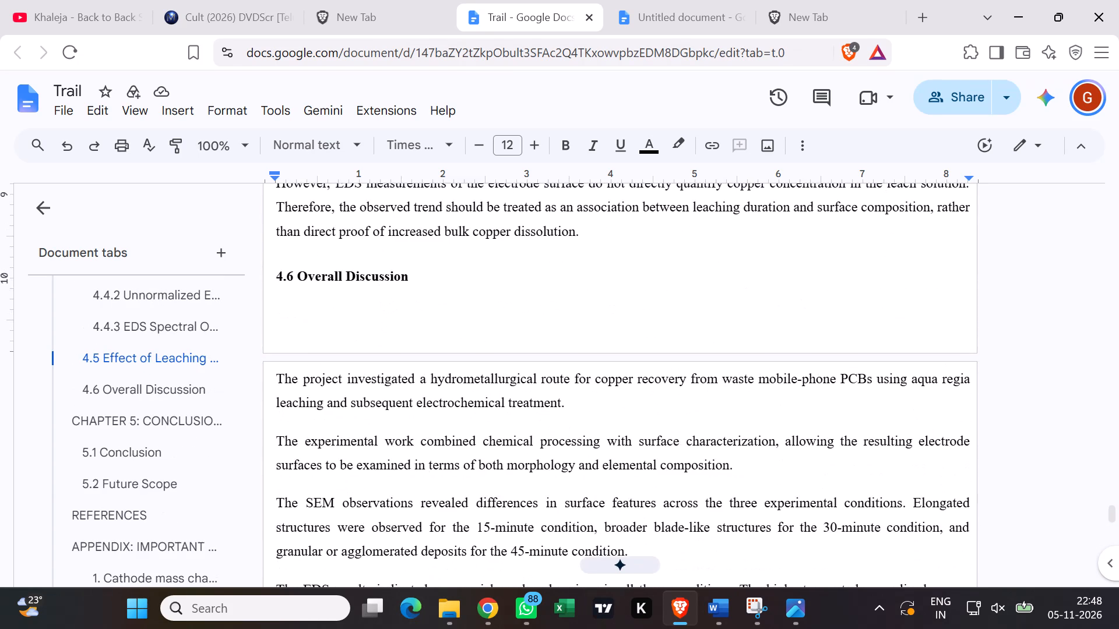
pyautogui.scroll(10, 447, 390)
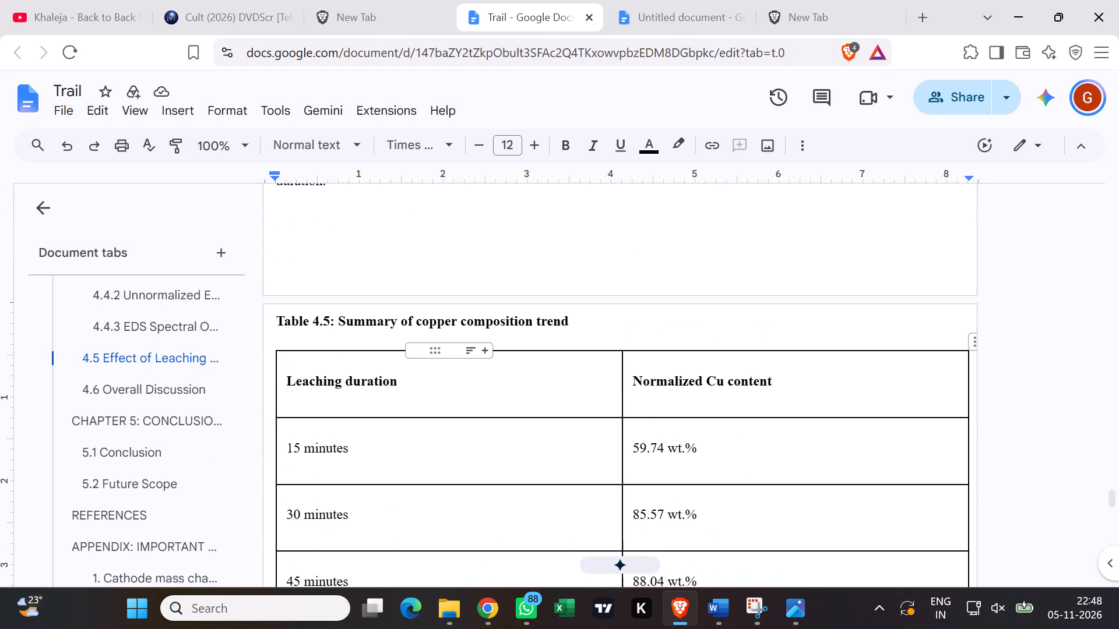
pyautogui.scroll(2, 447, 390)
pyautogui.scroll(-7, 447, 390)
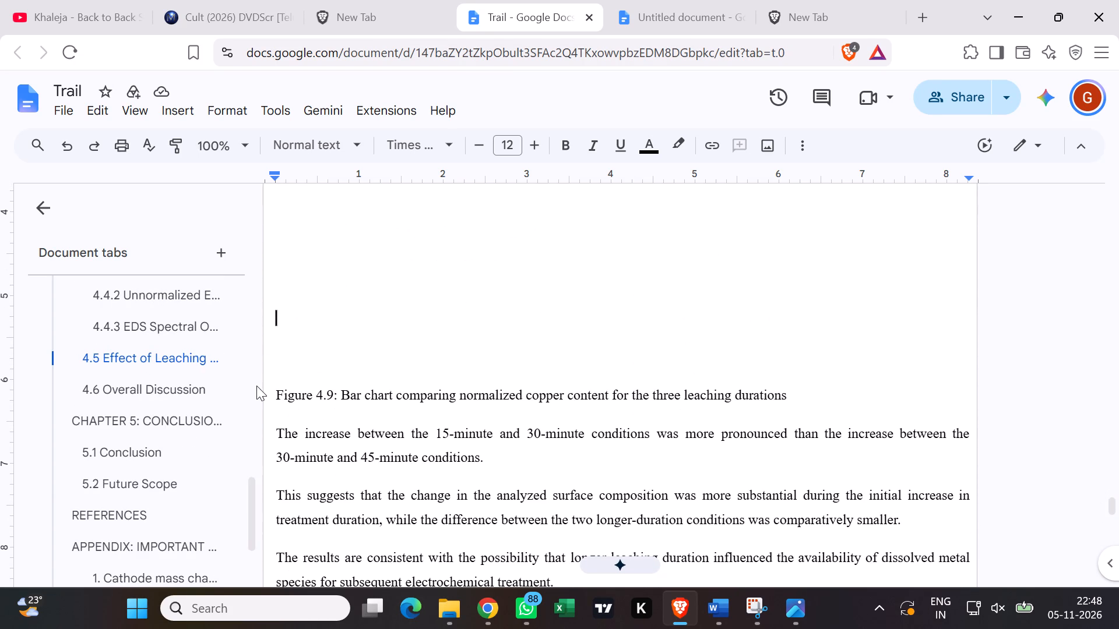
pyautogui.moveTo(271, 390); pyautogui.dragTo(626, 405)
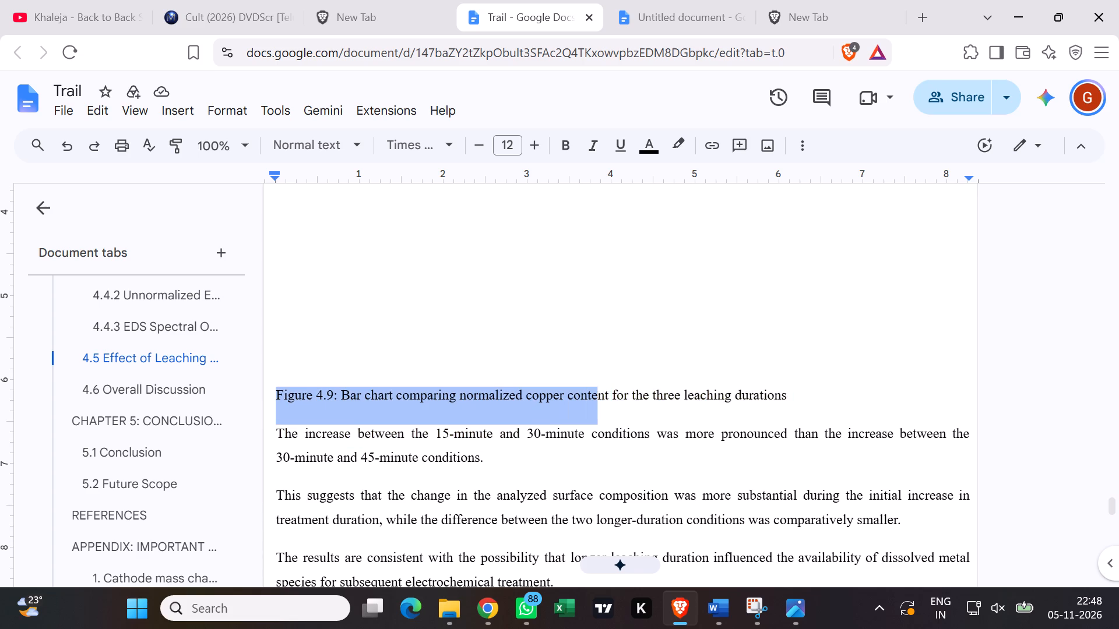
pyautogui.moveTo(626, 405); pyautogui.dragTo(791, 393)
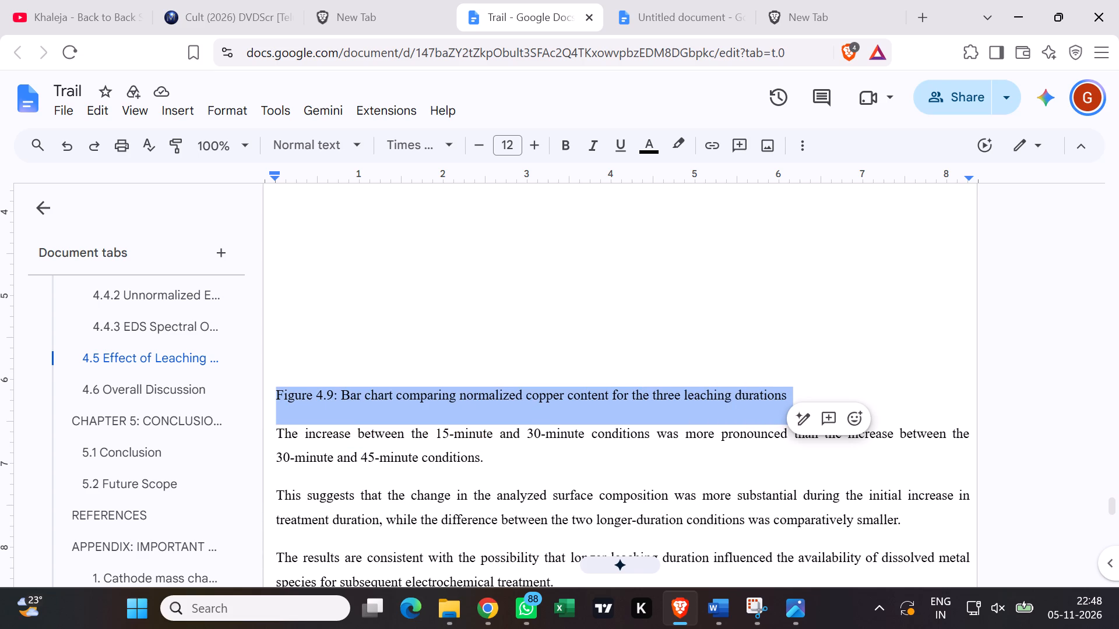
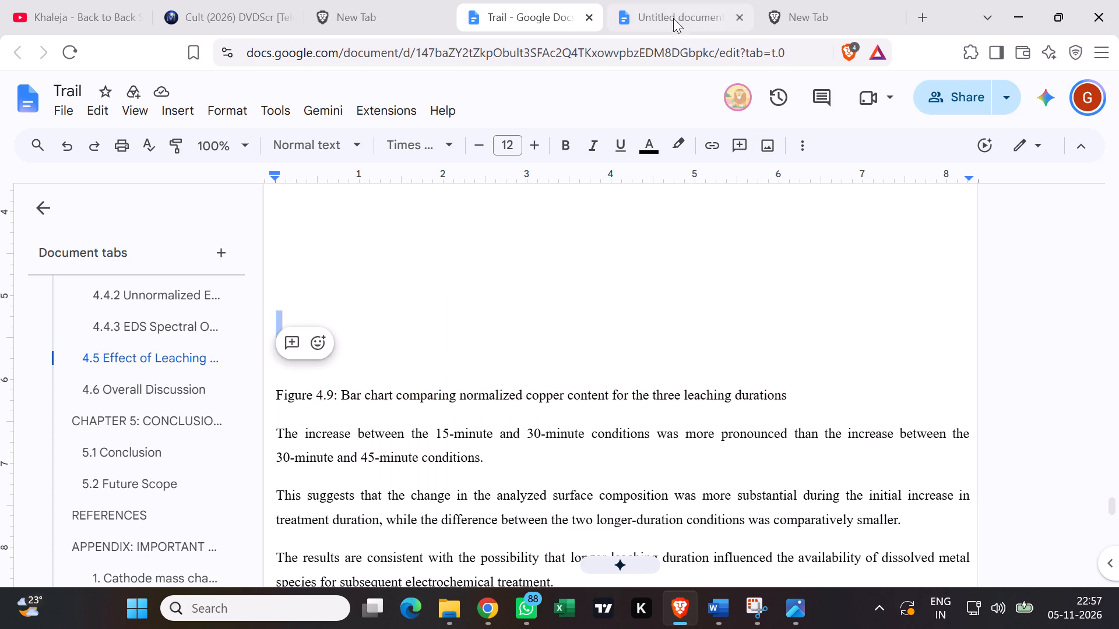
pyautogui.click(674, 16)
pyautogui.click(575, 317)
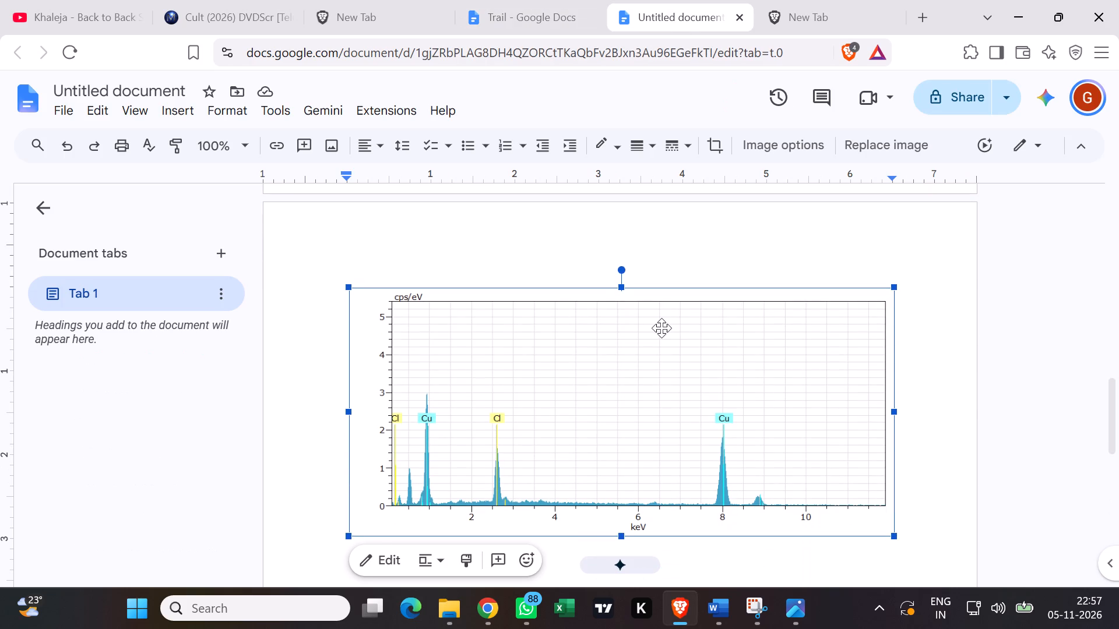
pyautogui.press('Delete')
pyautogui.scroll(3, 657, 333)
pyautogui.click(657, 333)
pyautogui.press('Delete')
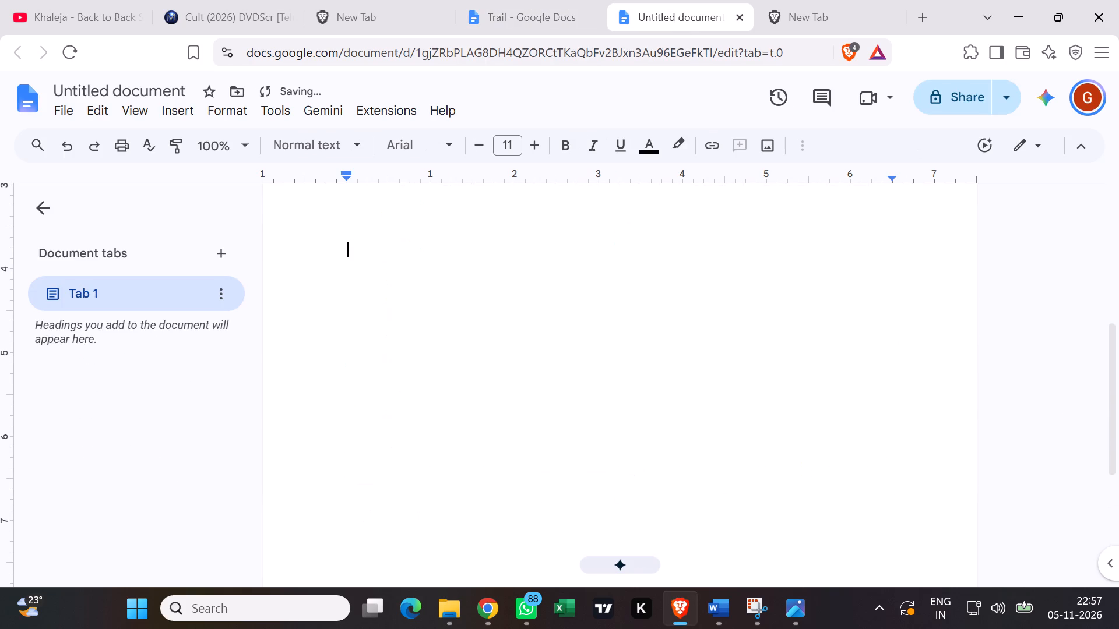
pyautogui.scroll(4, 666, 333)
pyautogui.click(666, 333)
pyautogui.press('Delete')
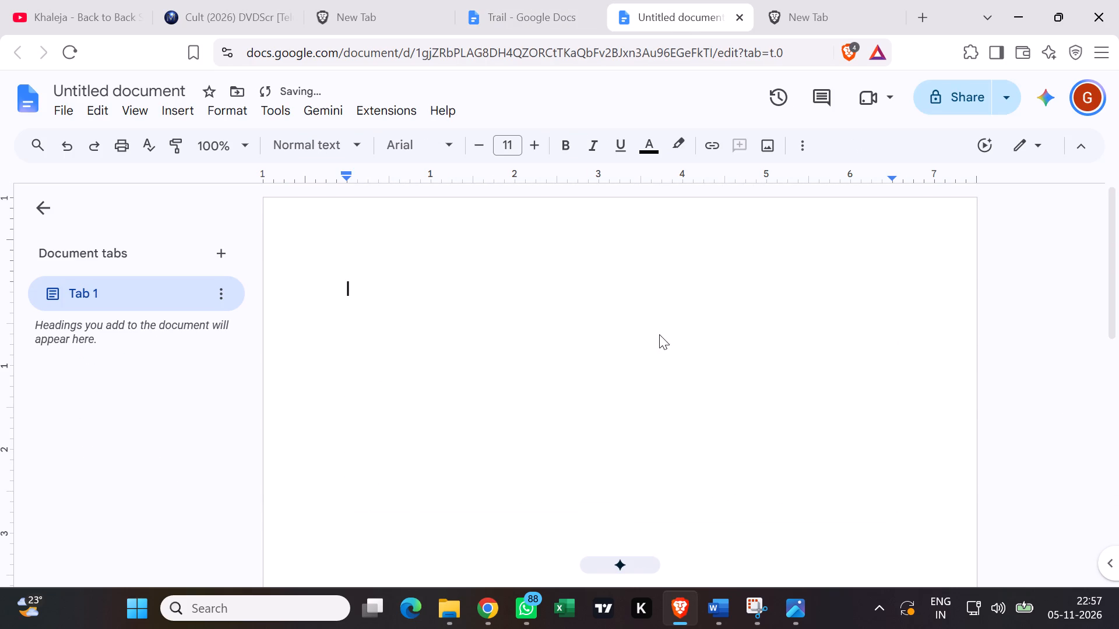
# Paste the copper content bar chart into the emptied document and shrink it proportionally to about 4 inches wide.
pyautogui.hotkey('ctrl', 'v')
pyautogui.click(664, 337)
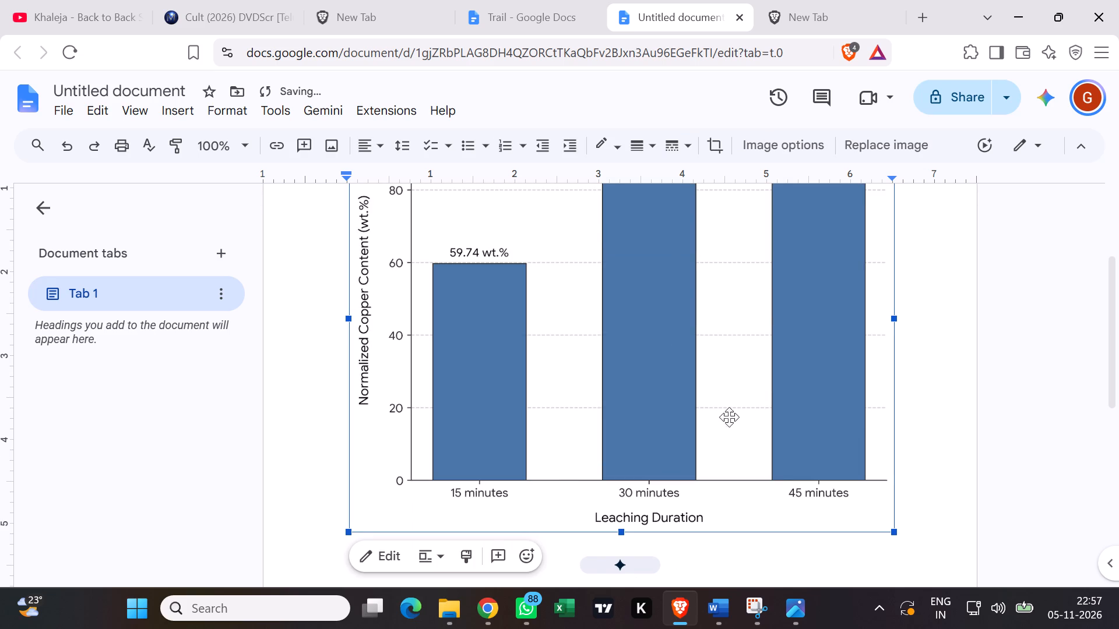
pyautogui.moveTo(892, 533); pyautogui.dragTo(691, 386)
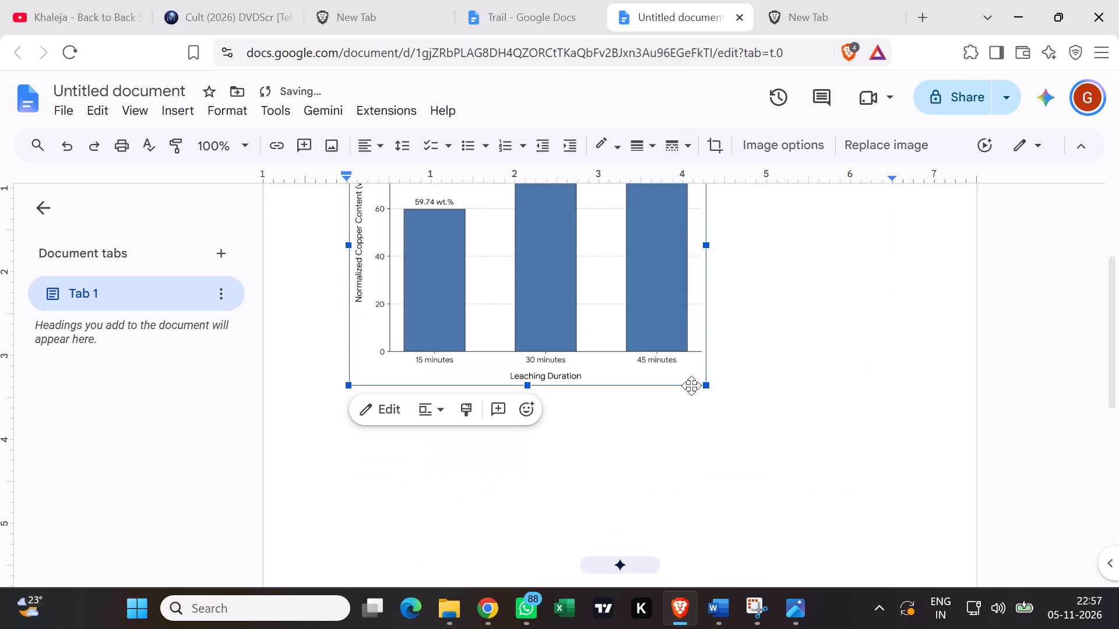
pyautogui.scroll(3, 706, 397)
pyautogui.scroll(-1, 701, 400)
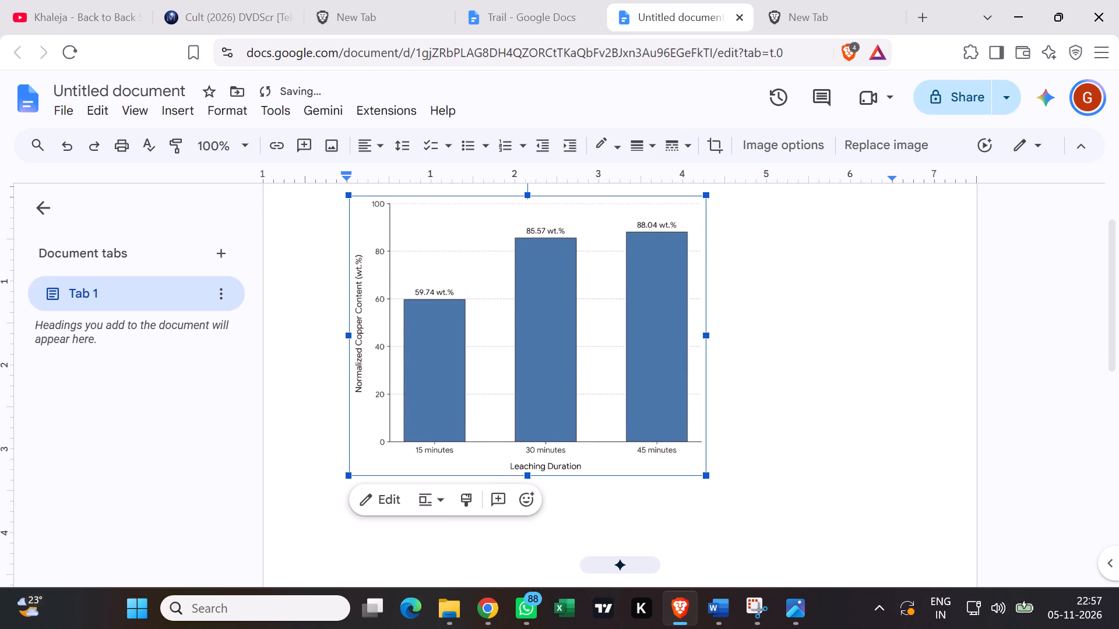
pyautogui.click(699, 476)
pyautogui.moveTo(703, 476); pyautogui.dragTo(685, 424)
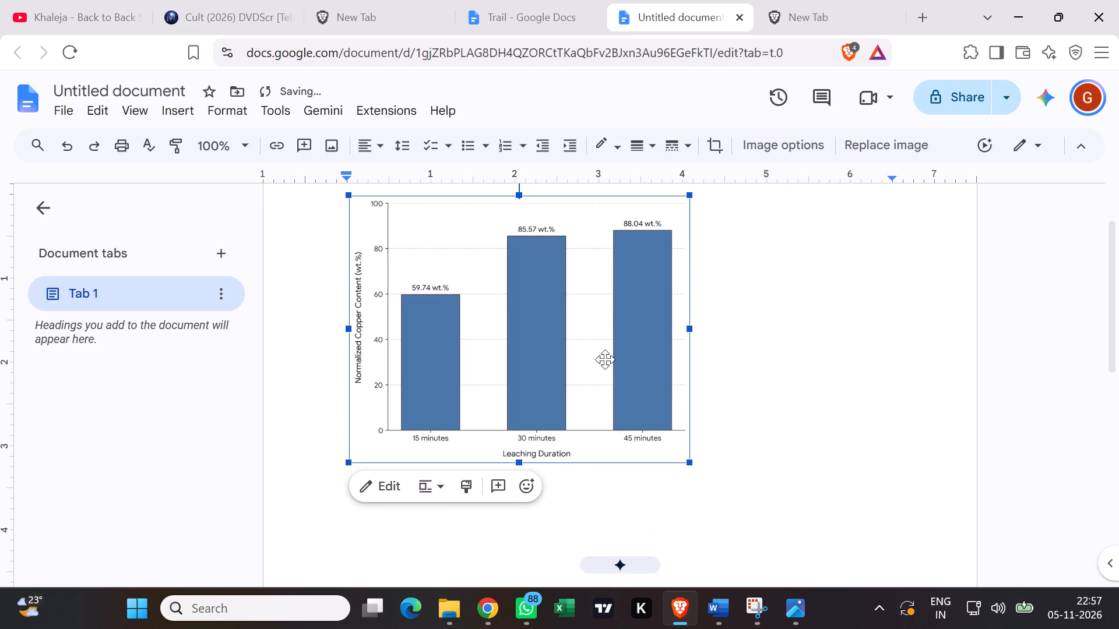
# Copy the resized chart and return to the blank area above the Figure 4.9 caption in the Trail document.
pyautogui.click(600, 361)
pyautogui.hotkey('ctrl', 'c')
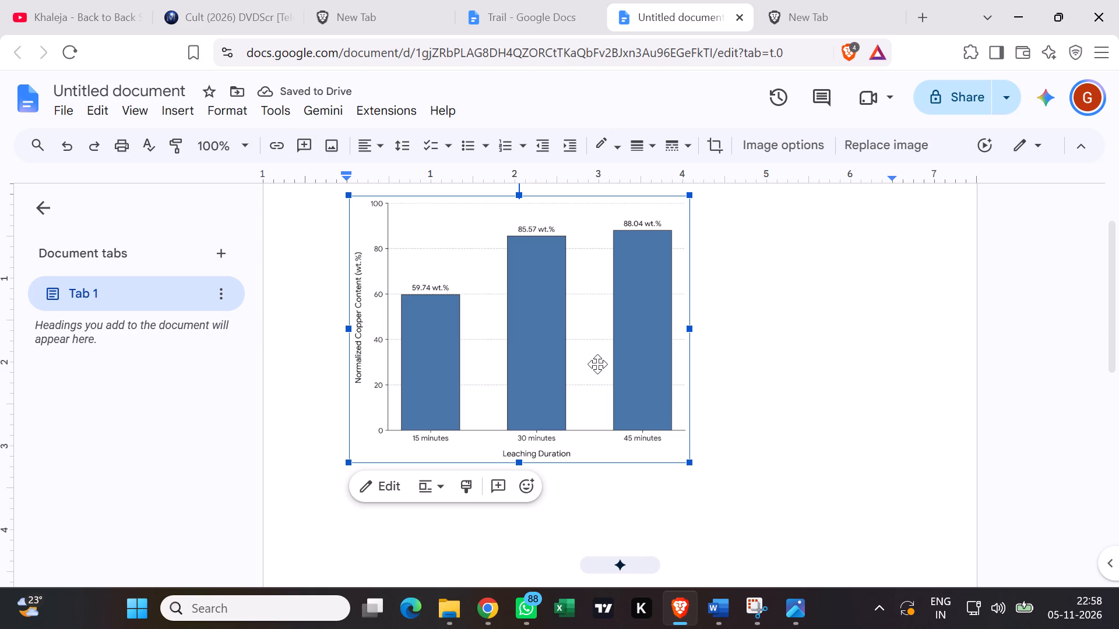
pyautogui.click(534, 0)
pyautogui.scroll(2, 539, 334)
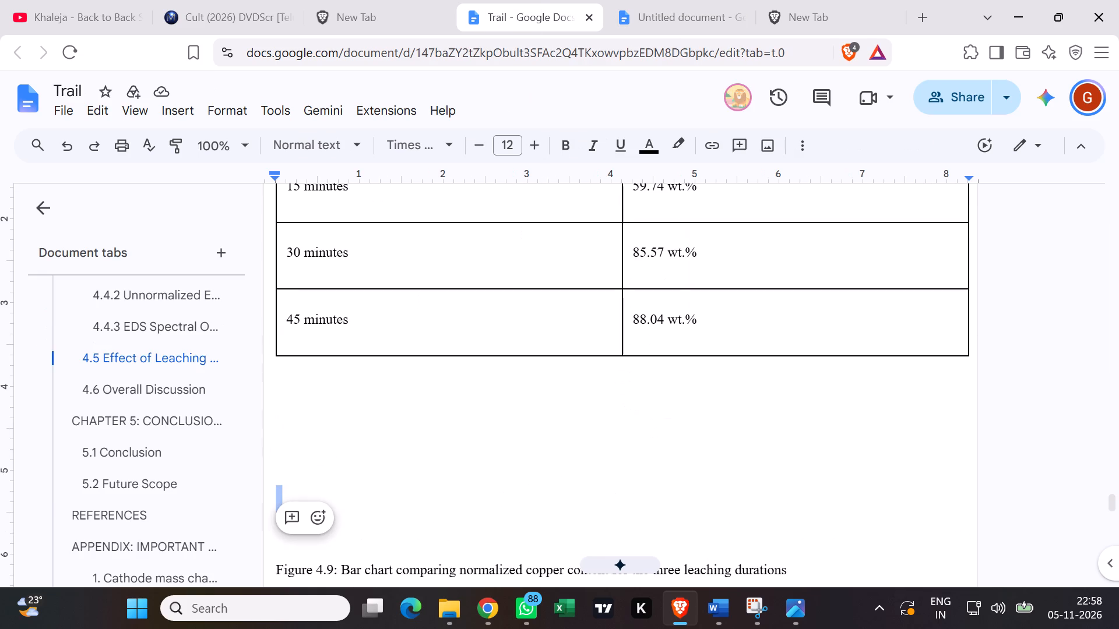
pyautogui.scroll(-2, 488, 414)
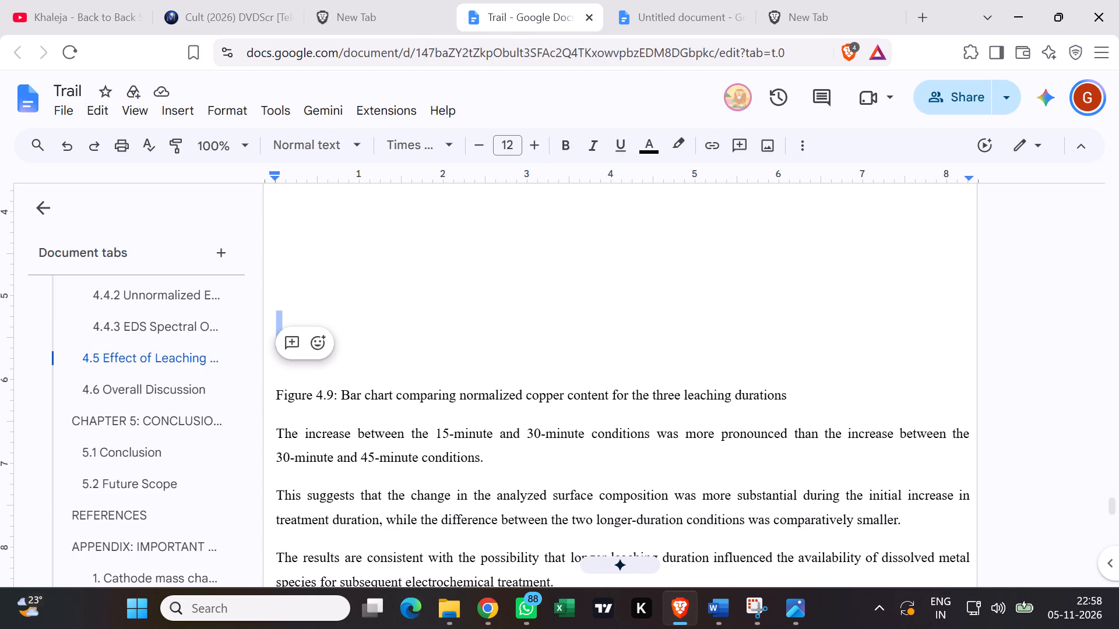
# Insert three blank lines directly below the normalized Cu content table, ahead of the Figure 4.9 caption.
pyautogui.click(353, 267)
pyautogui.scroll(1, 353, 283)
pyautogui.click(306, 287)
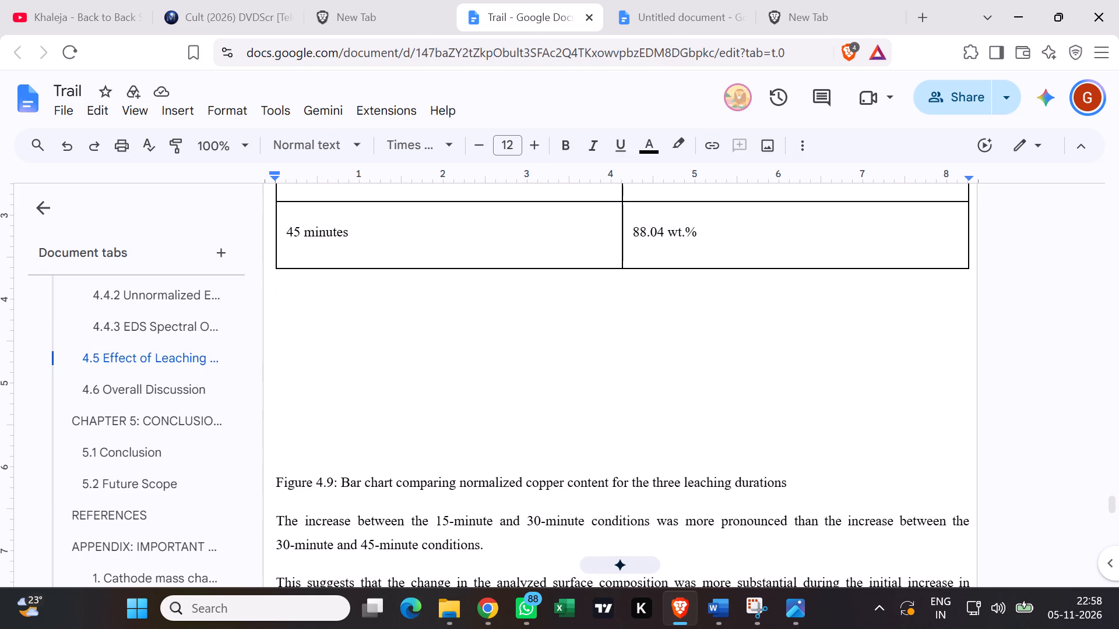
pyautogui.press('space')
pyautogui.press('BackSpace')
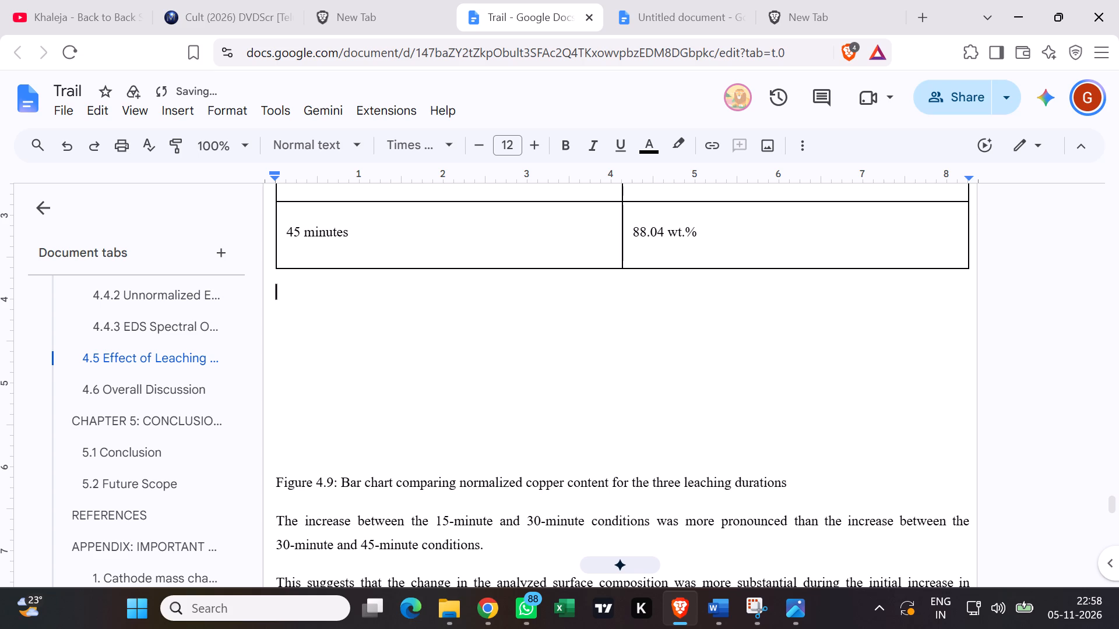
pyautogui.press('Return')
pyautogui.press('Return')
pyautogui.press('Return')
pyautogui.click(307, 308)
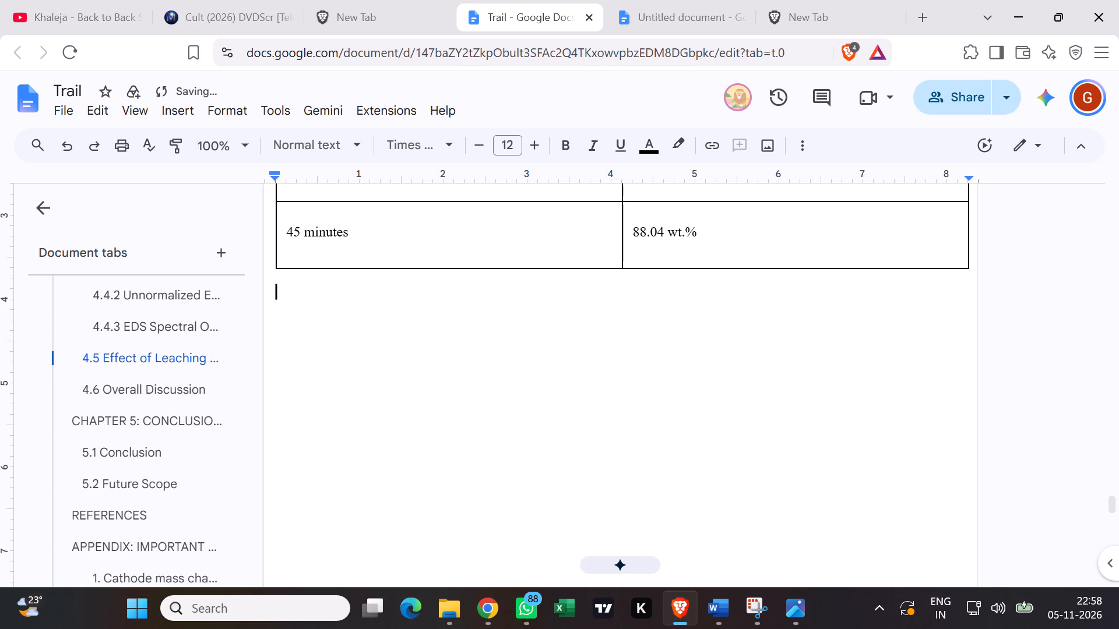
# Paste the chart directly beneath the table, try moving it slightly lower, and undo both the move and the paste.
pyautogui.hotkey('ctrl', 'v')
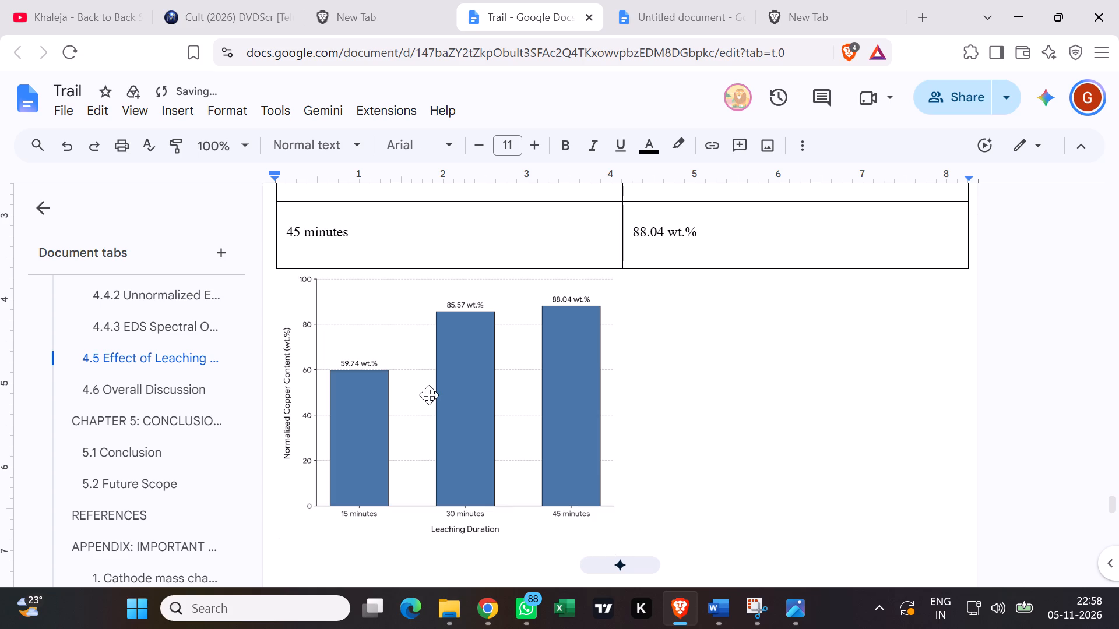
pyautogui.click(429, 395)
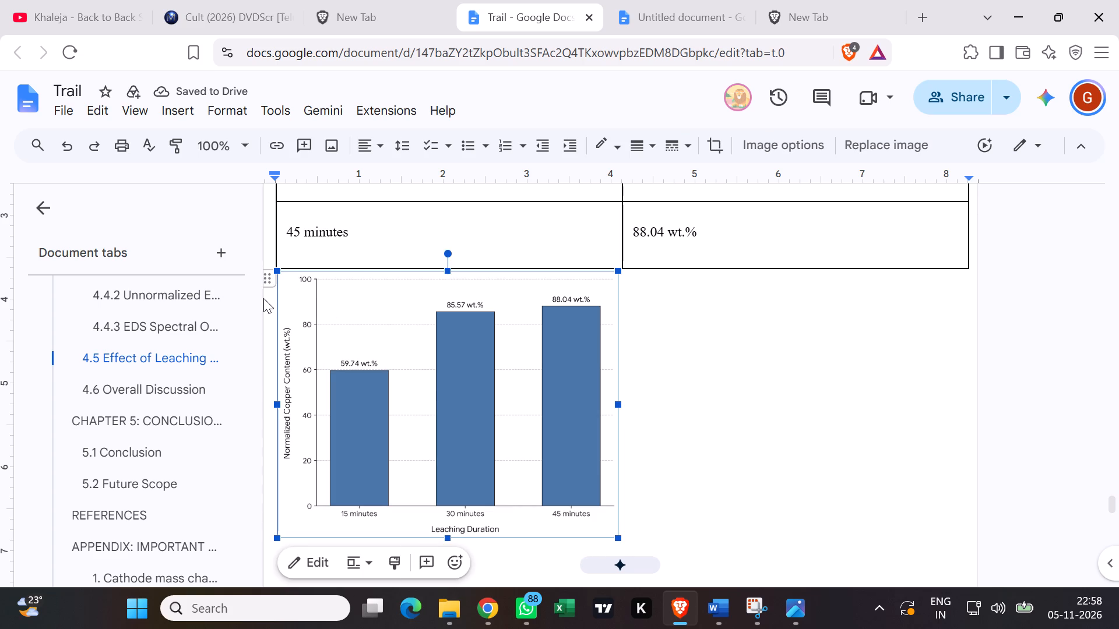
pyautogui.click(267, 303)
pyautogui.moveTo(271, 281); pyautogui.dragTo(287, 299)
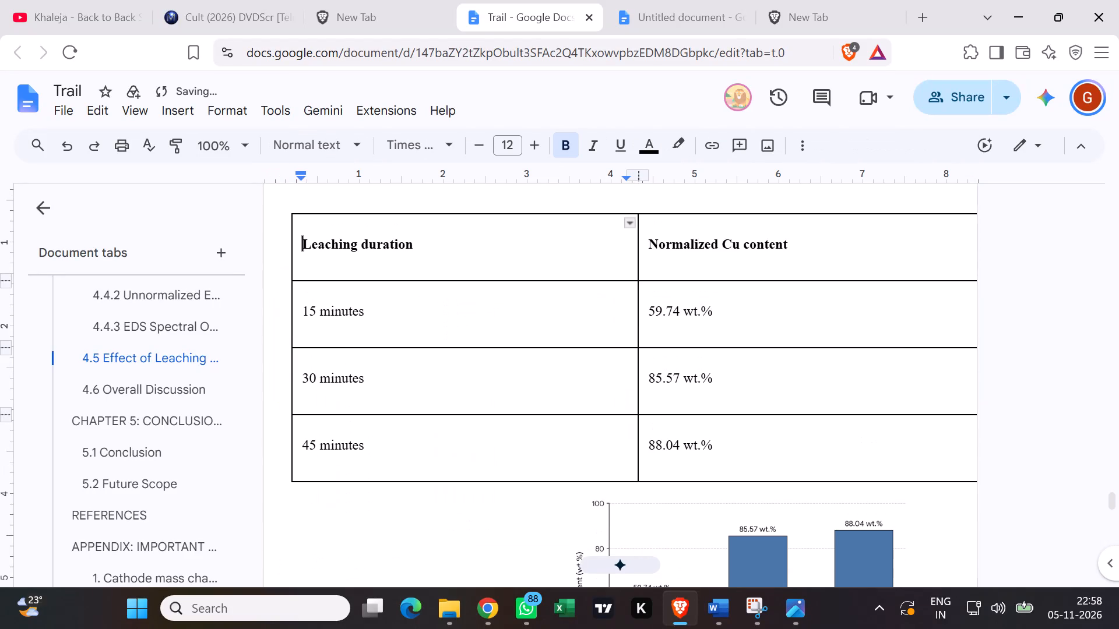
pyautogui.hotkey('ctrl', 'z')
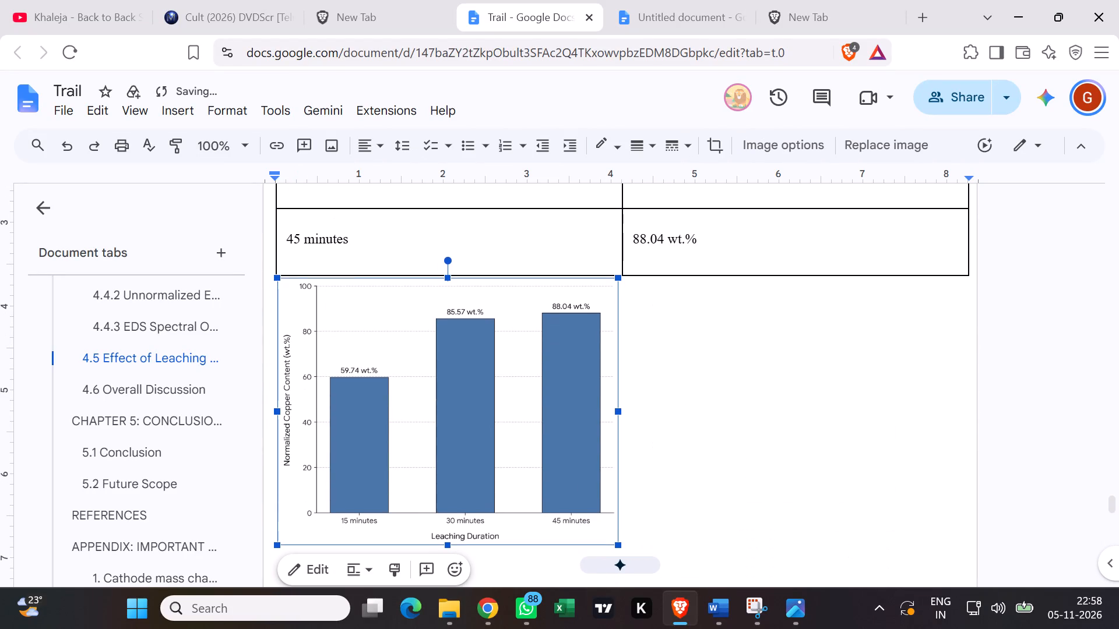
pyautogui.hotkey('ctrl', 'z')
# Paste the chart on a lower blank line beneath the table and adjust the blank spacing between them.
pyautogui.click(286, 372)
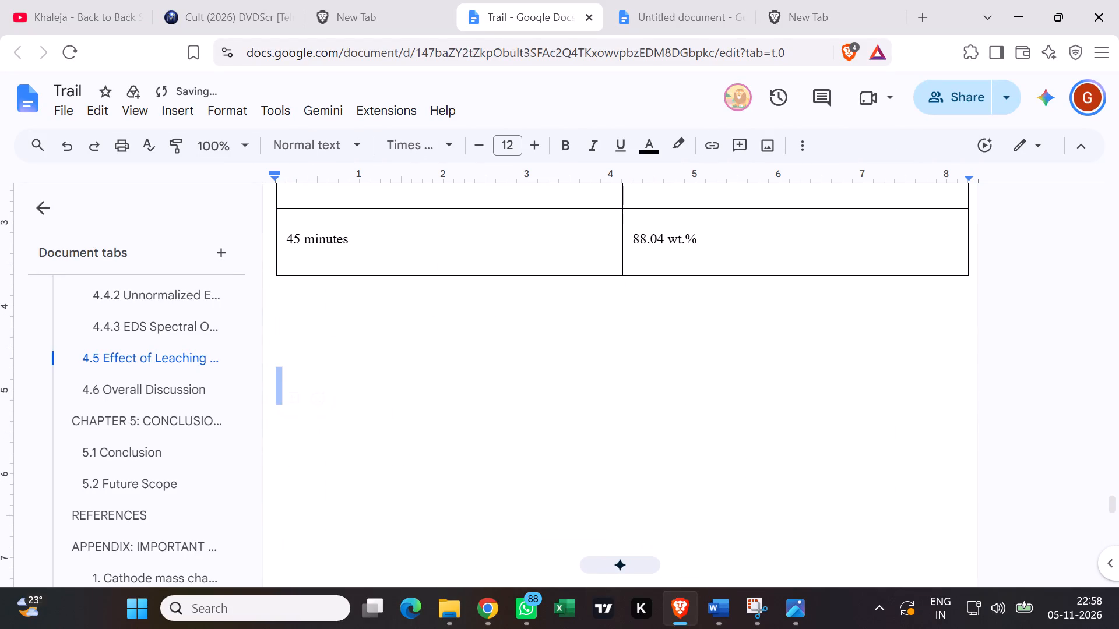
pyautogui.click(291, 364)
pyautogui.click(285, 380)
pyautogui.hotkey('ctrl', 'v')
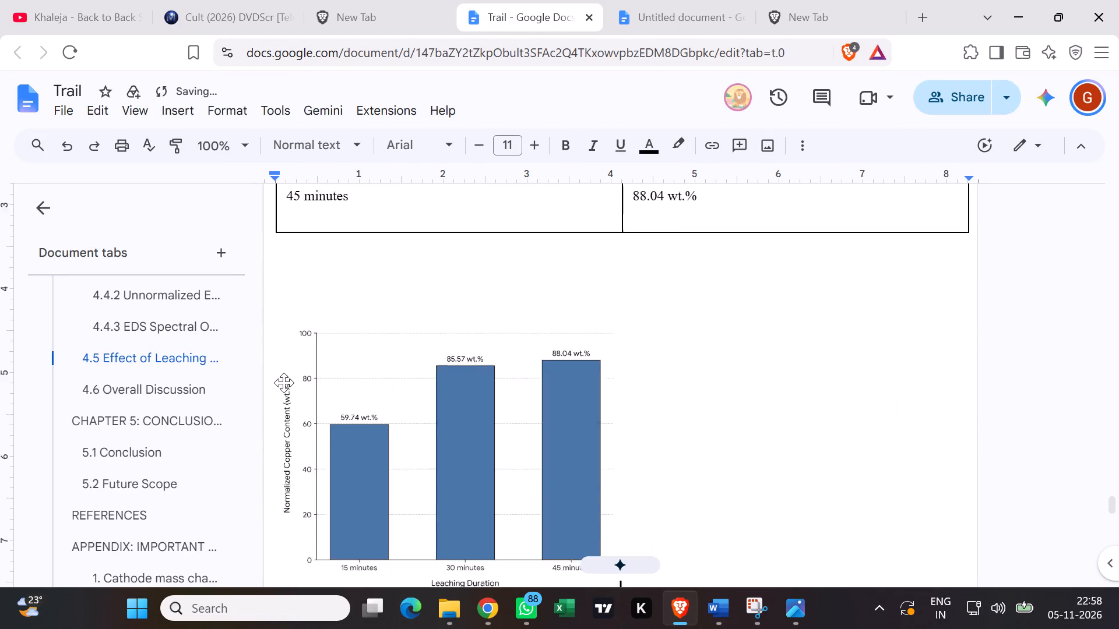
pyautogui.click(363, 238)
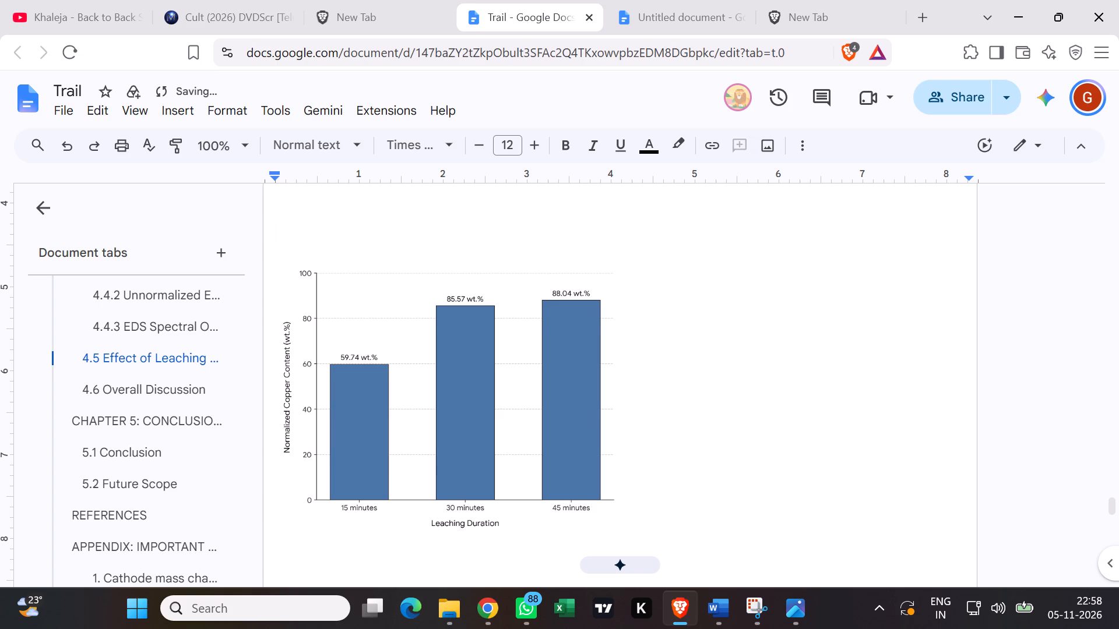
pyautogui.press('BackSpace')
pyautogui.scroll(2, 400, 277)
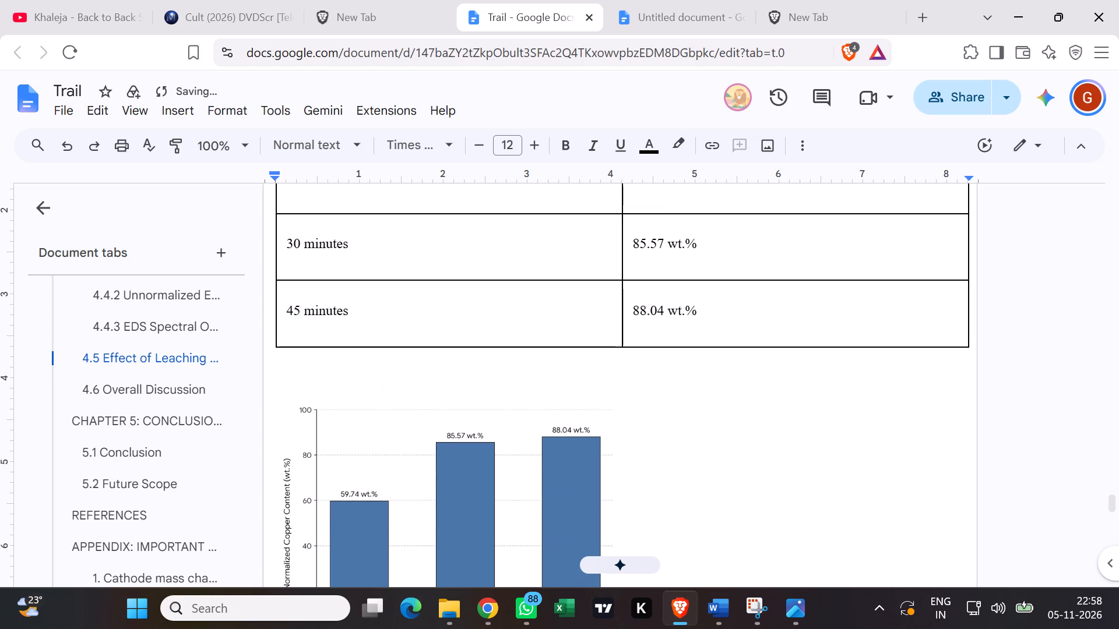
pyautogui.press('Return')
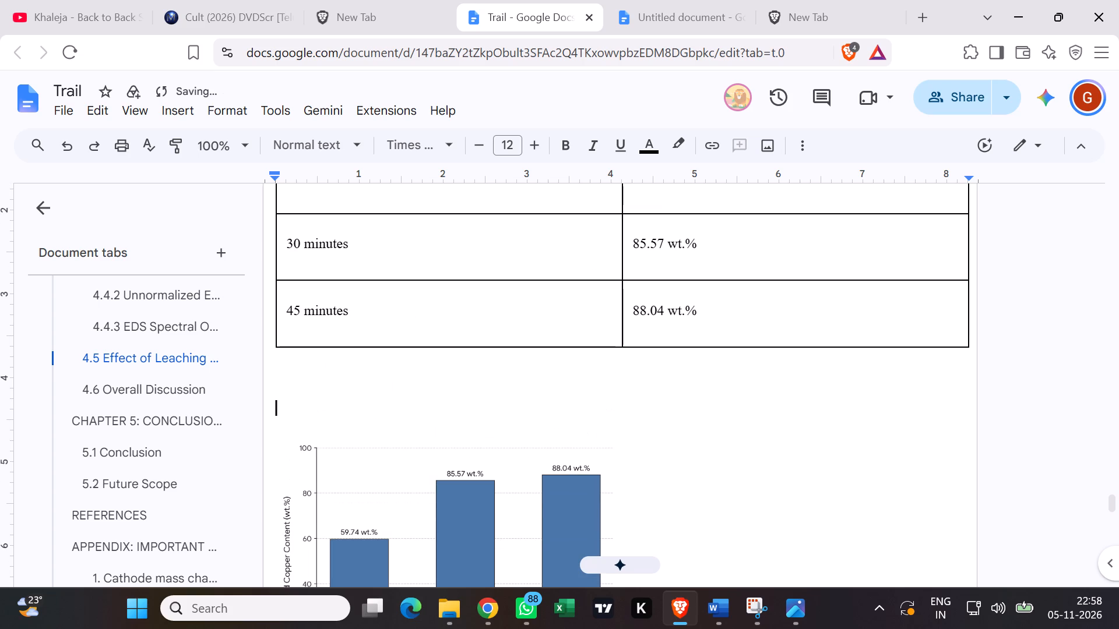
# Center-align the pasted bar chart on the page.
pyautogui.click(337, 451)
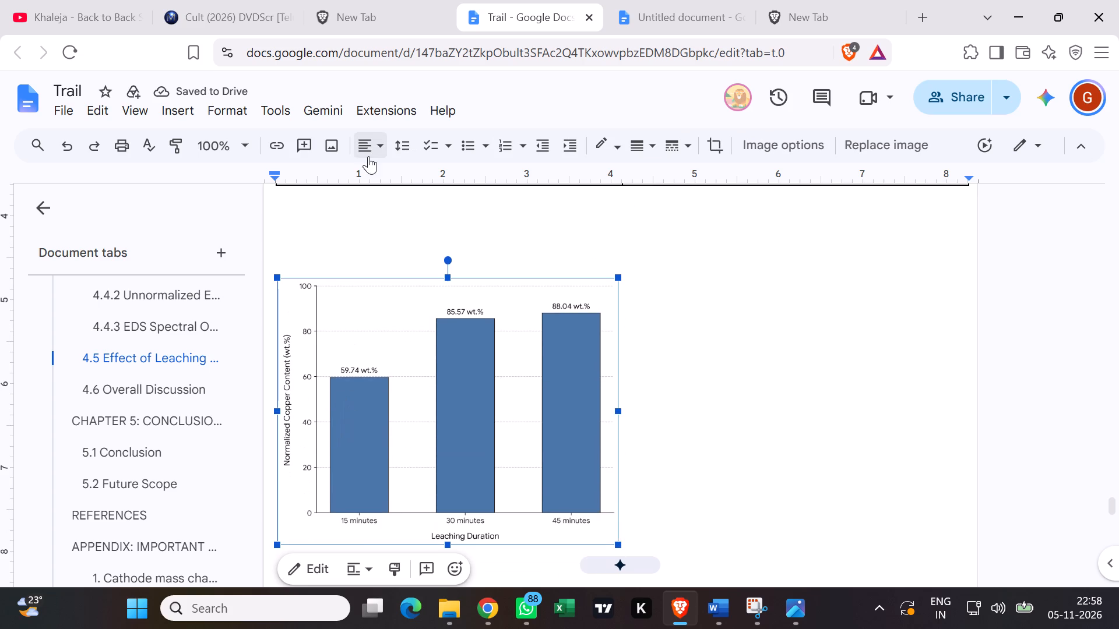
pyautogui.click(379, 151)
pyautogui.click(387, 171)
# Delete the blank lines between the bar chart and the Figure 4.9 caption so the caption sits directly beneath the chart.
pyautogui.scroll(-1, 452, 303)
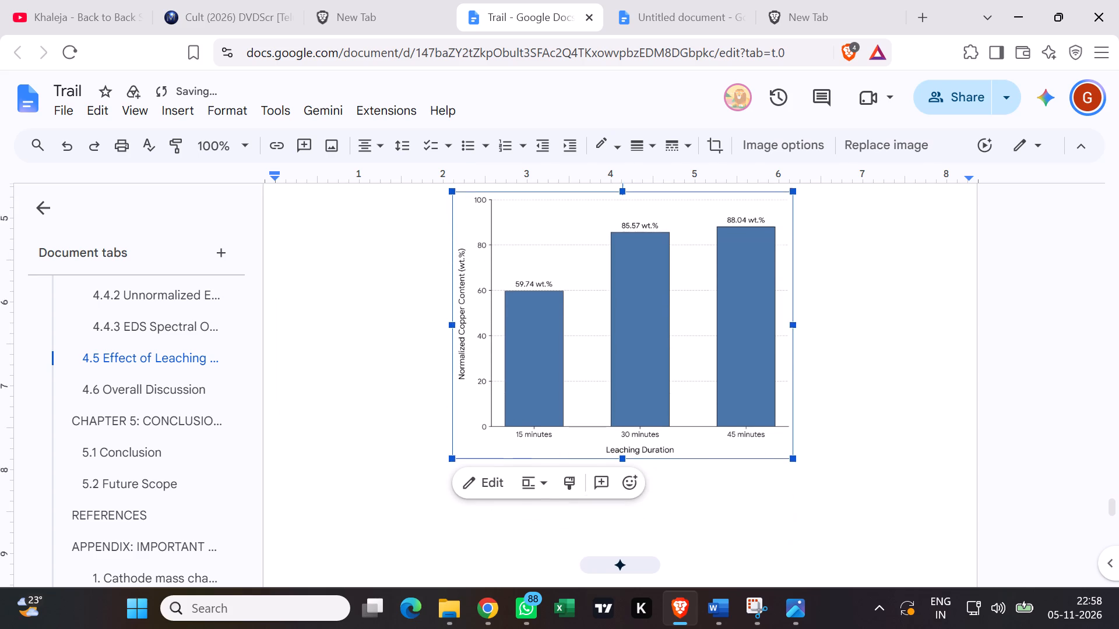
pyautogui.scroll(-2, 448, 308)
pyautogui.click(286, 480)
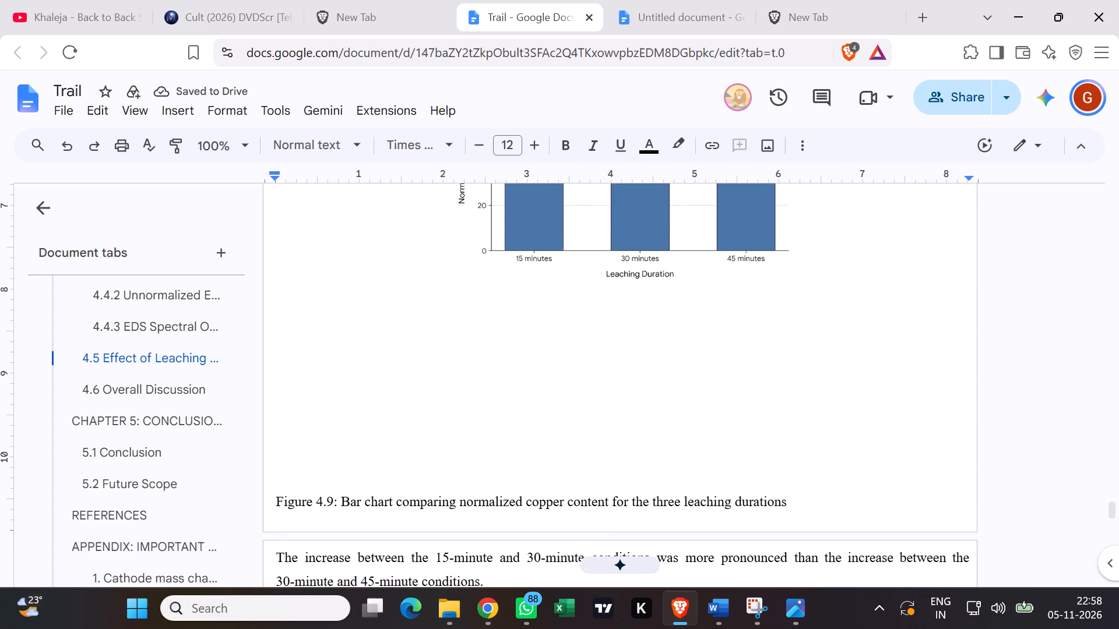
pyautogui.click(277, 482)
pyautogui.press('BackSpace')
pyautogui.press('BackSpace')
pyautogui.press('BackSpace')
pyautogui.press('BackSpace')
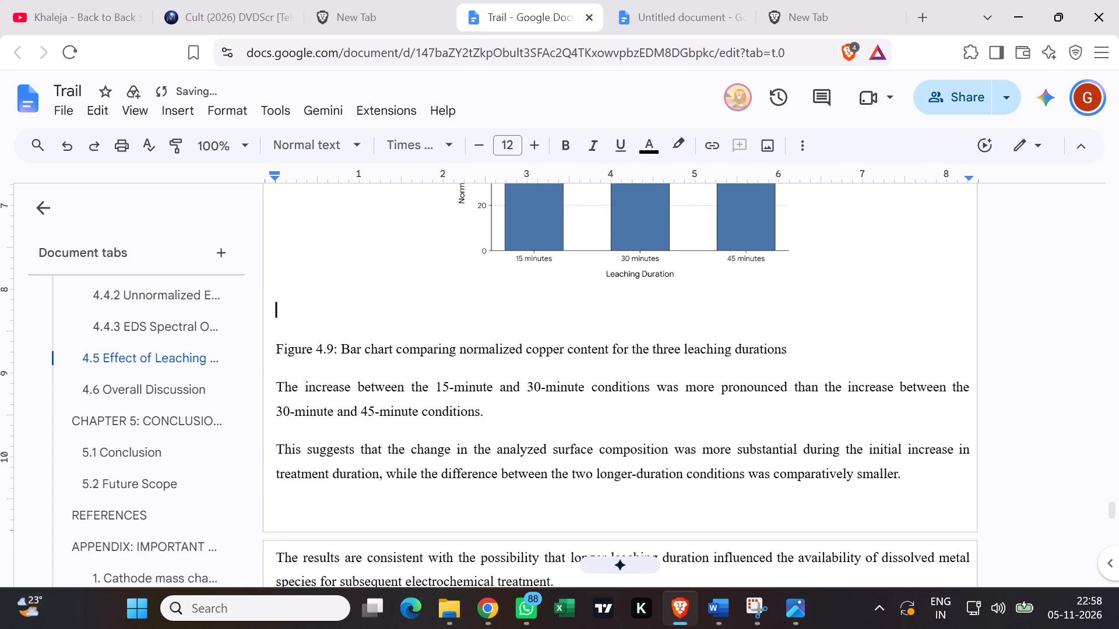
pyautogui.press('BackSpace')
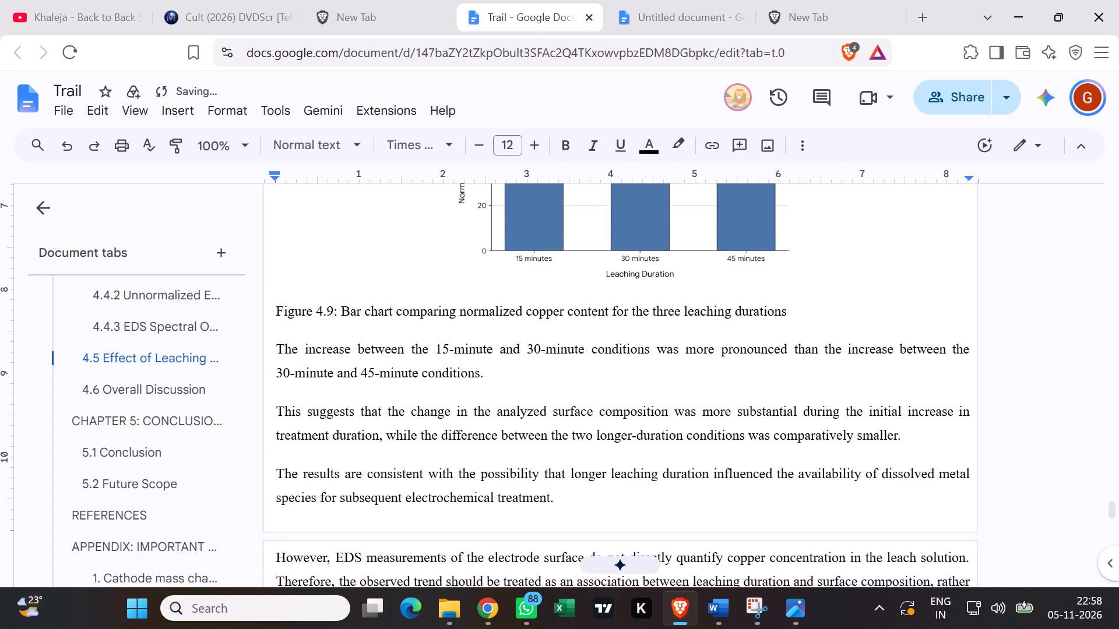
# Indent the Figure 4.9 caption with leading spaces so that it sits roughly centered beneath the bar chart.
pyautogui.click(265, 308)
pyautogui.press('space')
pyautogui.press('space')
pyautogui.press('space')
pyautogui.press('space')
pyautogui.press('space')
pyautogui.press('space')
pyautogui.press('space')
pyautogui.press('space')
pyautogui.press('space')
pyautogui.press('space')
pyautogui.press('space')
pyautogui.press('space')
pyautogui.press('space')
pyautogui.press('space')
pyautogui.press('space')
pyautogui.press('space')
pyautogui.press('space')
pyautogui.press('space')
pyautogui.press('space')
pyautogui.press('space')
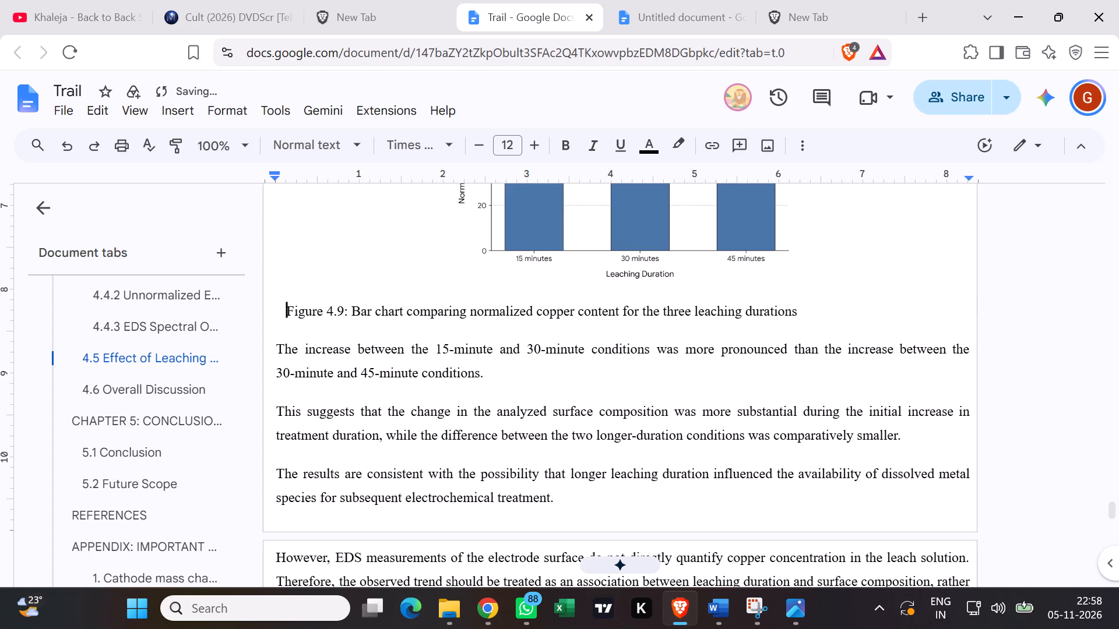
pyautogui.scroll(3, 393, 294)
pyautogui.scroll(-2, 393, 294)
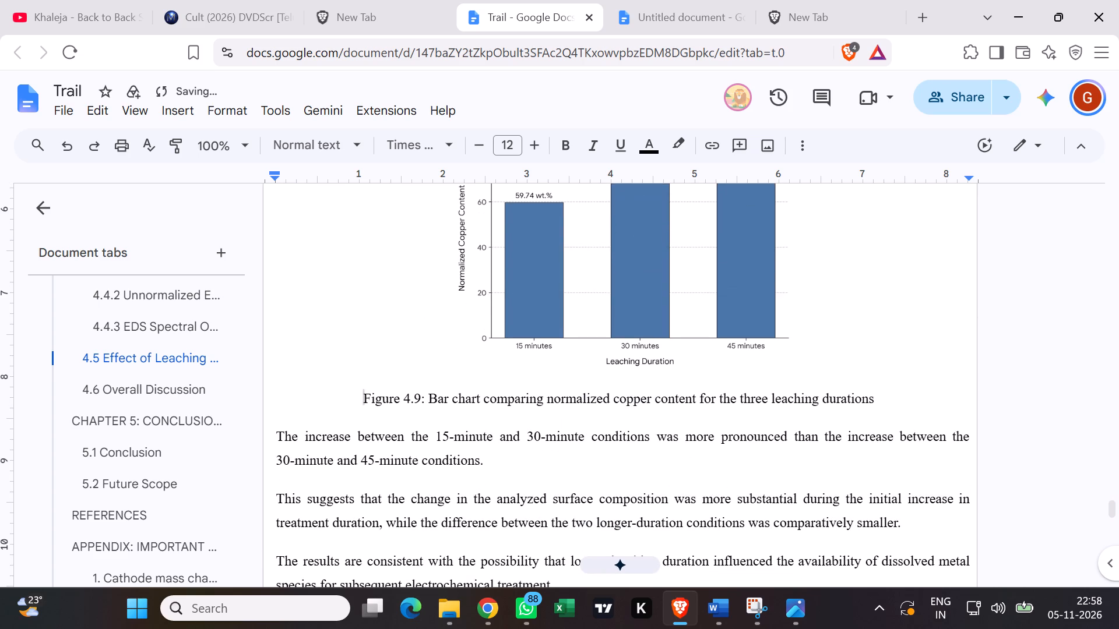
pyautogui.press('BackSpace')
pyautogui.press('BackSpace')
pyautogui.press('BackSpace')
# Remove one blank line between the normalized copper content table and the bar chart.
pyautogui.scroll(3, 376, 324)
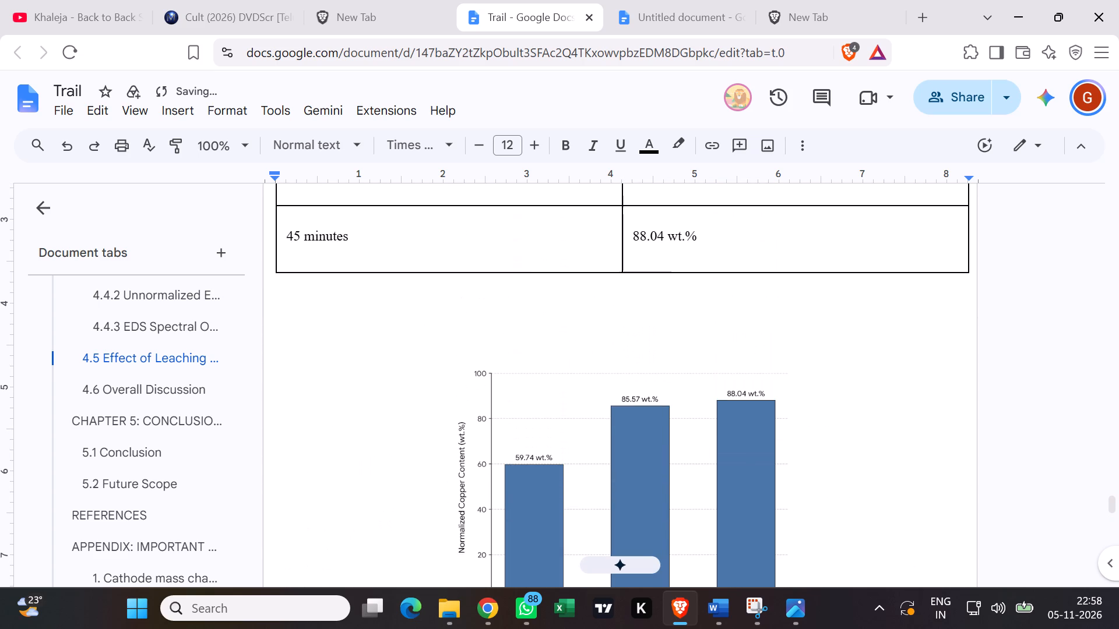
pyautogui.click(376, 324)
pyautogui.click(343, 342)
pyautogui.press('BackSpace')
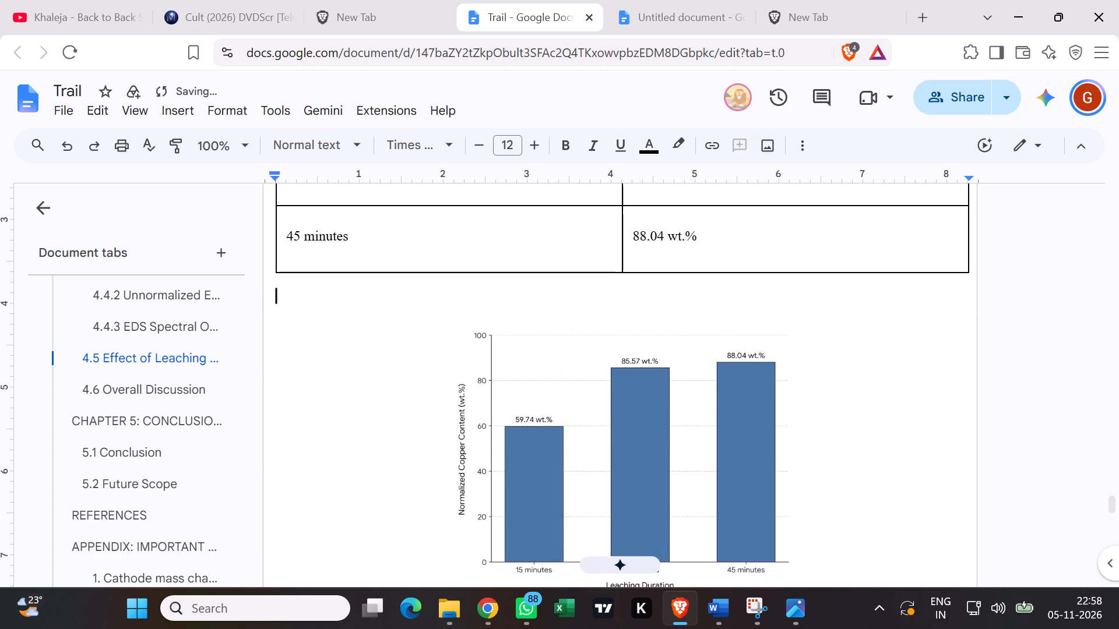
# Review the Figure 4.9 layout and the text that follows, through Section 4.6 to the Chapter 5 heading.
pyautogui.scroll(-2, 343, 342)
pyautogui.click(326, 432)
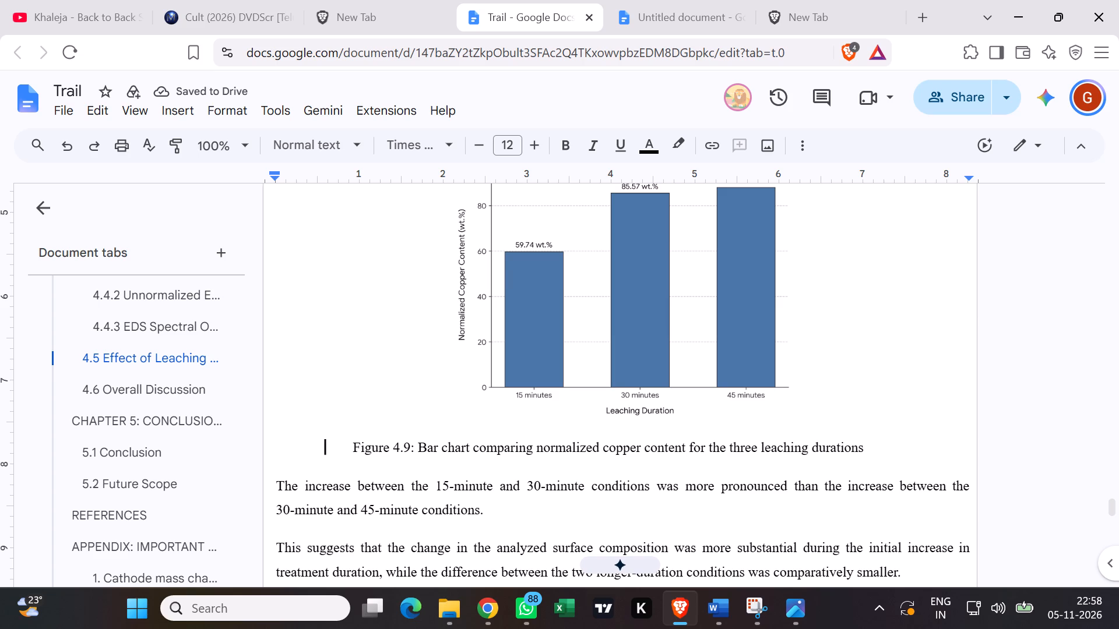
pyautogui.scroll(-3, 332, 422)
pyautogui.scroll(6, 329, 426)
pyautogui.scroll(-2, 335, 403)
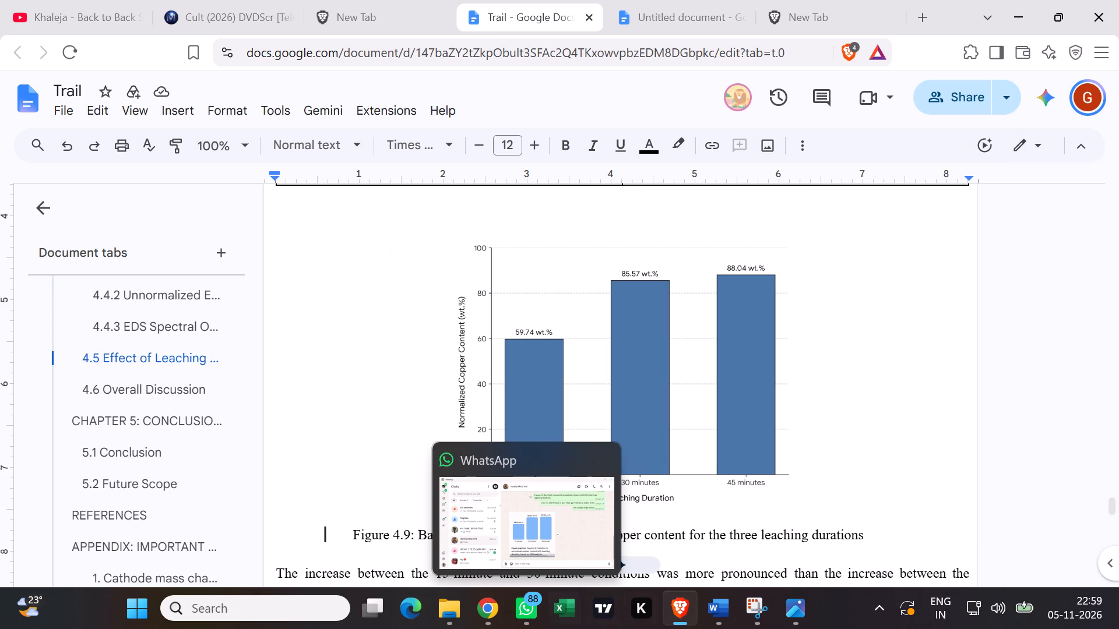
pyautogui.click(820, 474)
pyautogui.scroll(-4, 820, 475)
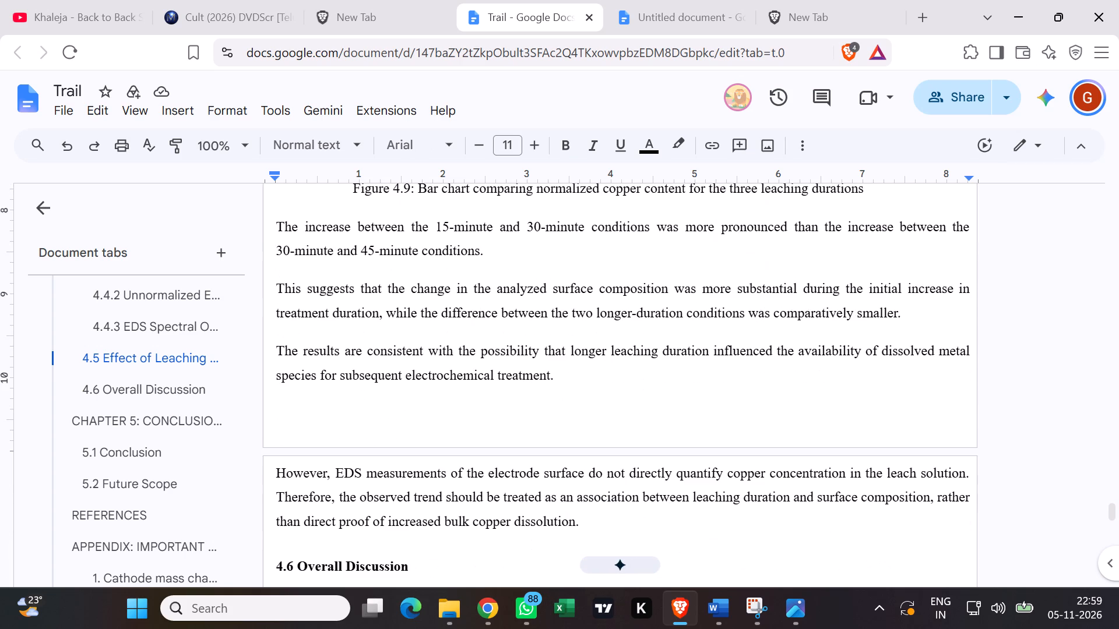
pyautogui.scroll(-3, 619, 408)
pyautogui.scroll(1, 608, 410)
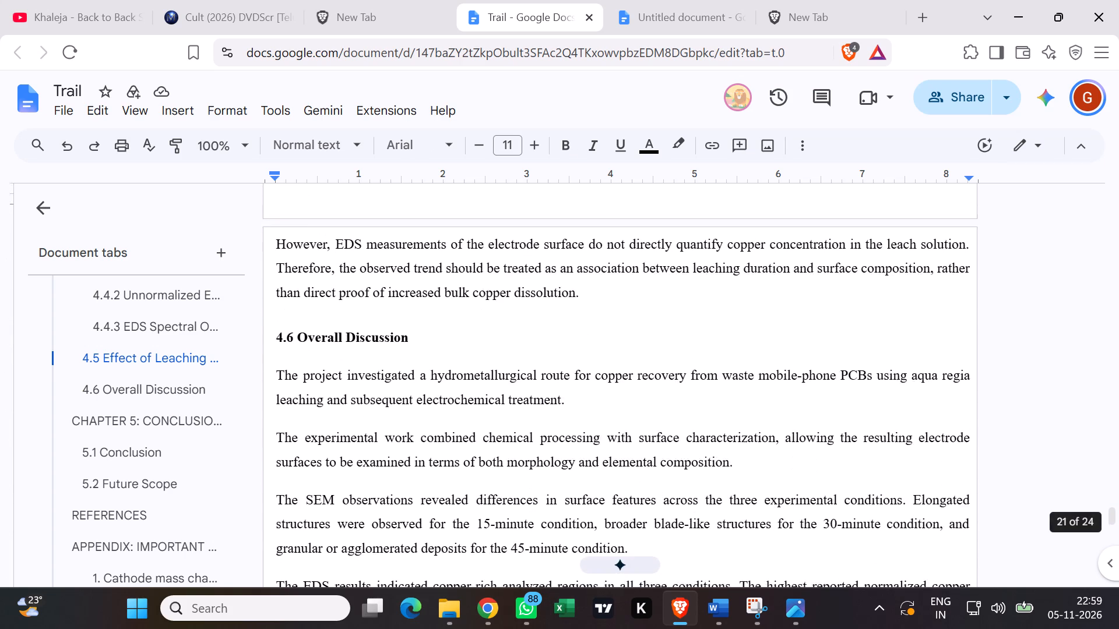
pyautogui.scroll(2, 608, 409)
pyautogui.scroll(-3, 605, 410)
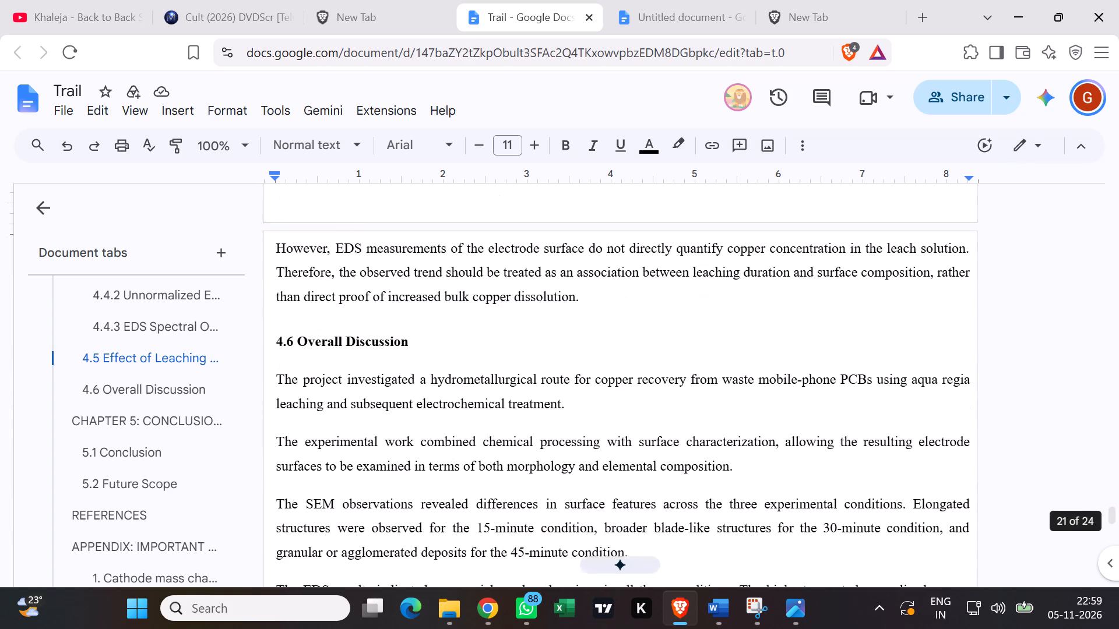
pyautogui.scroll(-6, 603, 412)
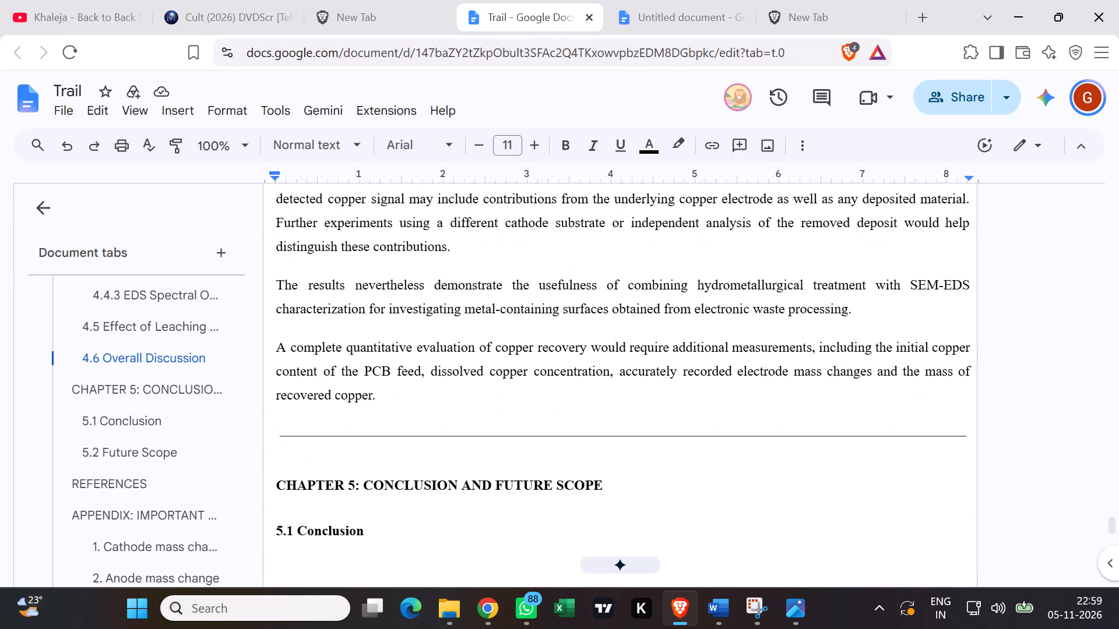
pyautogui.scroll(-3, 601, 412)
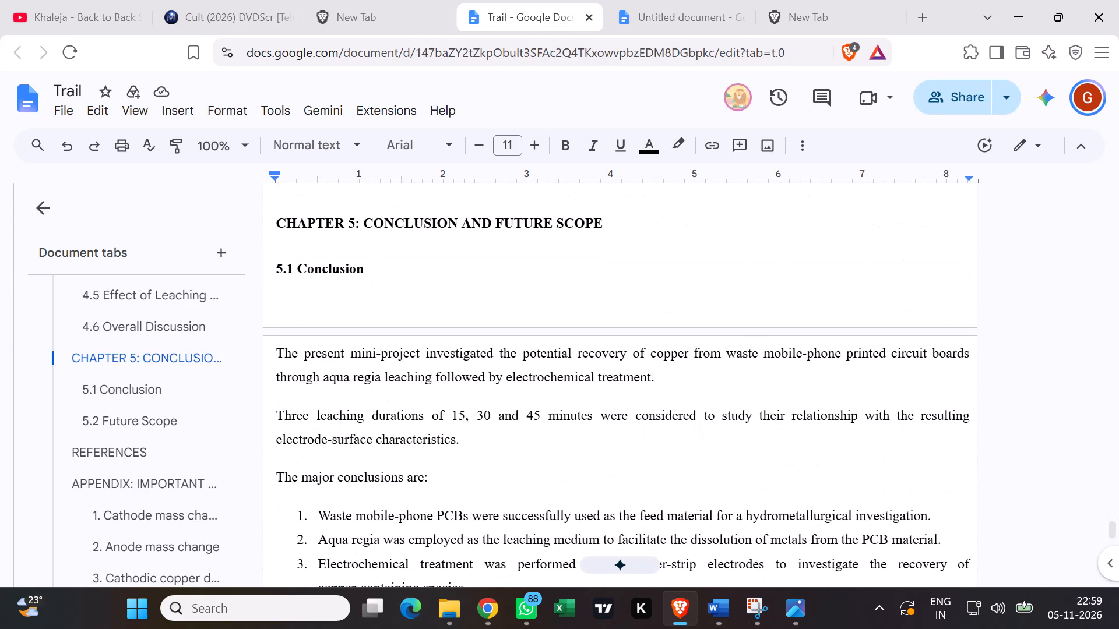
# Insert two blank lines before the "CHAPTER 5: CONCLUSION AND FUTURE SCOPE" heading to push it onto the next page.
pyautogui.click(287, 207)
pyautogui.scroll(-1, 264, 214)
pyautogui.scroll(2, 267, 218)
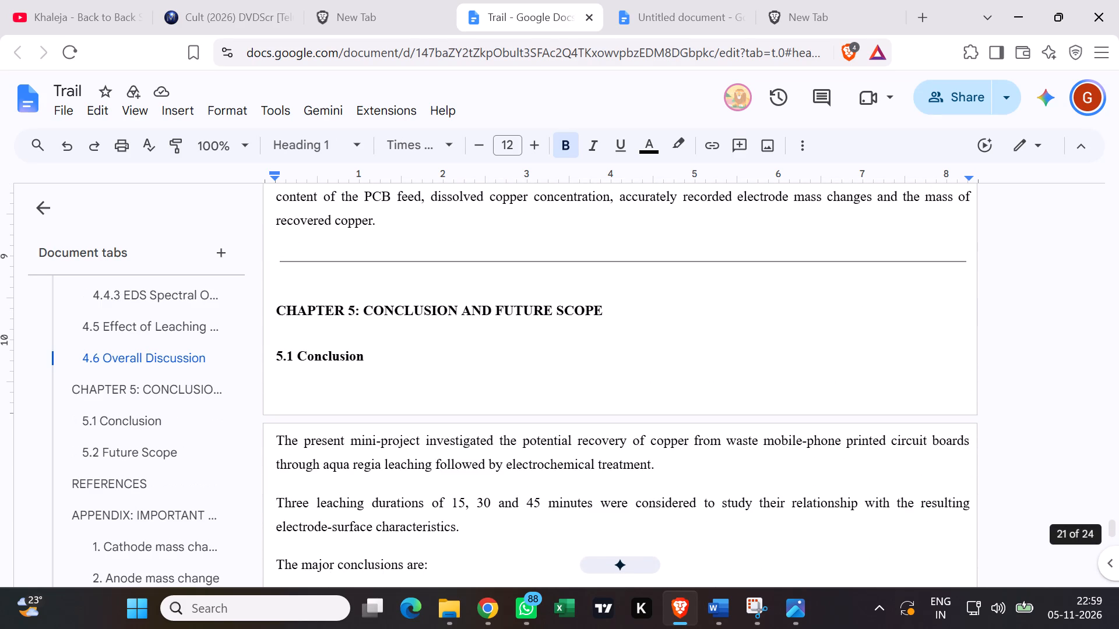
pyautogui.scroll(1, 287, 270)
pyautogui.click(263, 380)
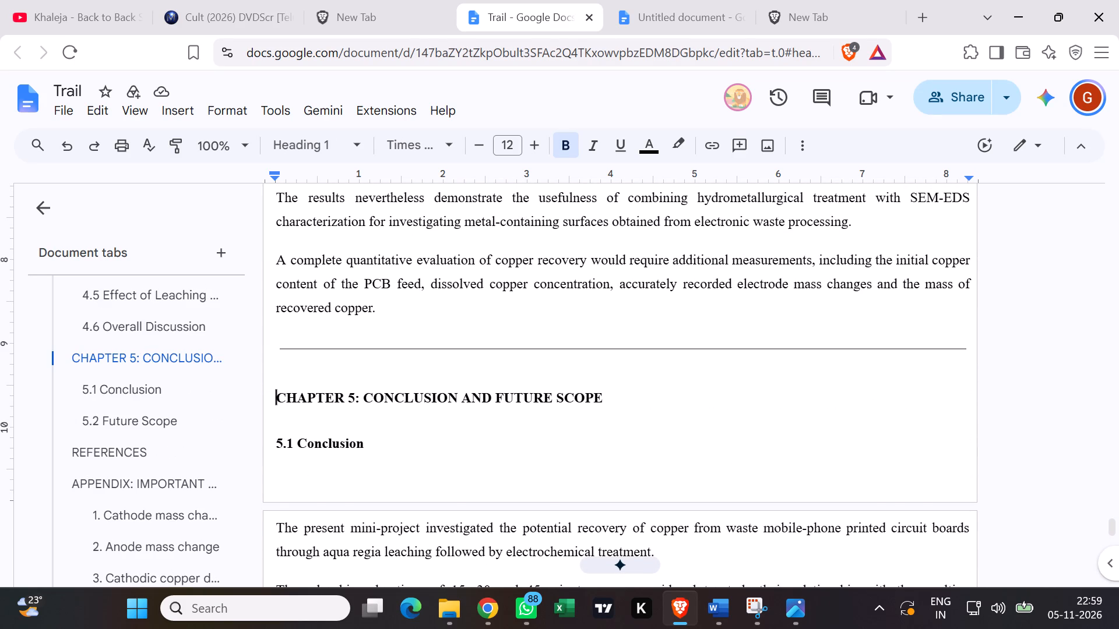
pyautogui.press('Return')
pyautogui.press('Return')
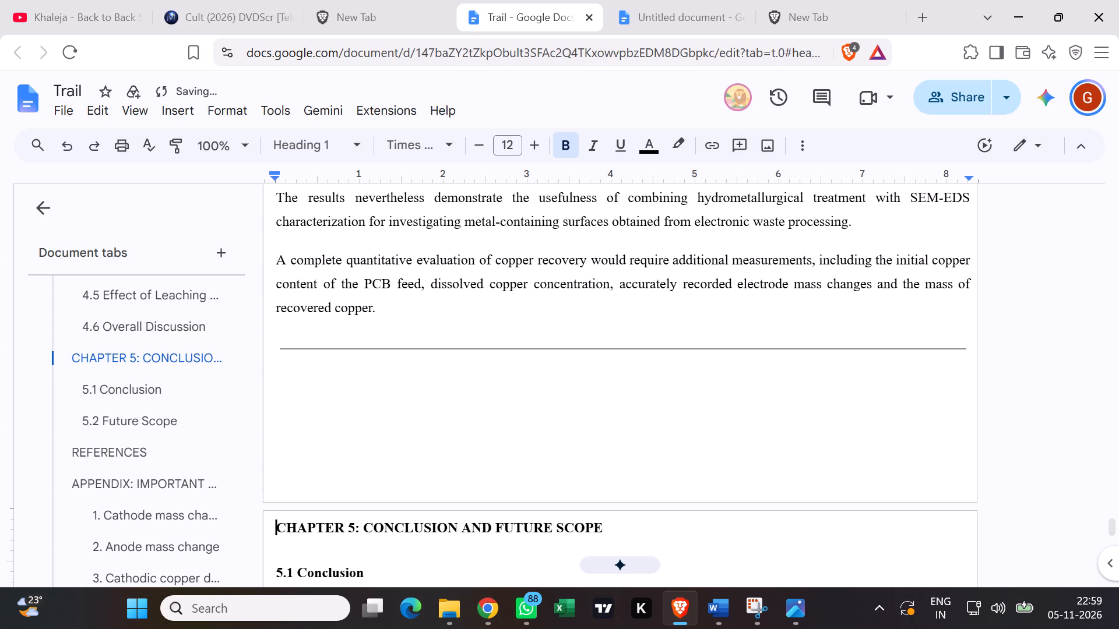
# Review the rest of the report from Chapter 5 through the references and the appendix equations, including the cathode mass change formula.
pyautogui.scroll(-4, 281, 380)
pyautogui.scroll(4, 280, 381)
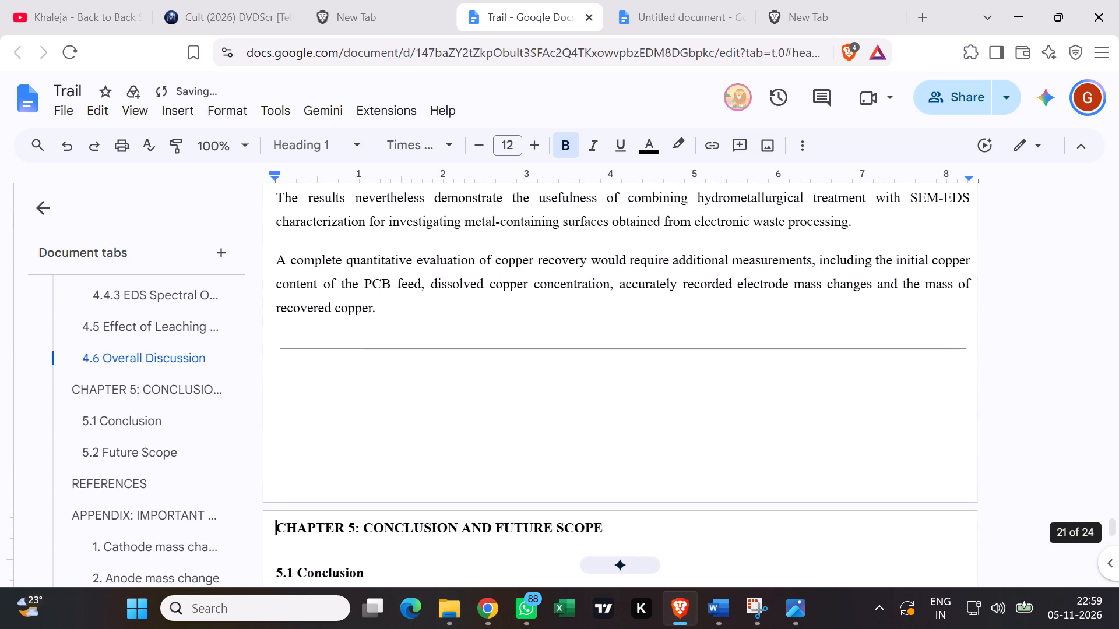
pyautogui.scroll(-9, 279, 377)
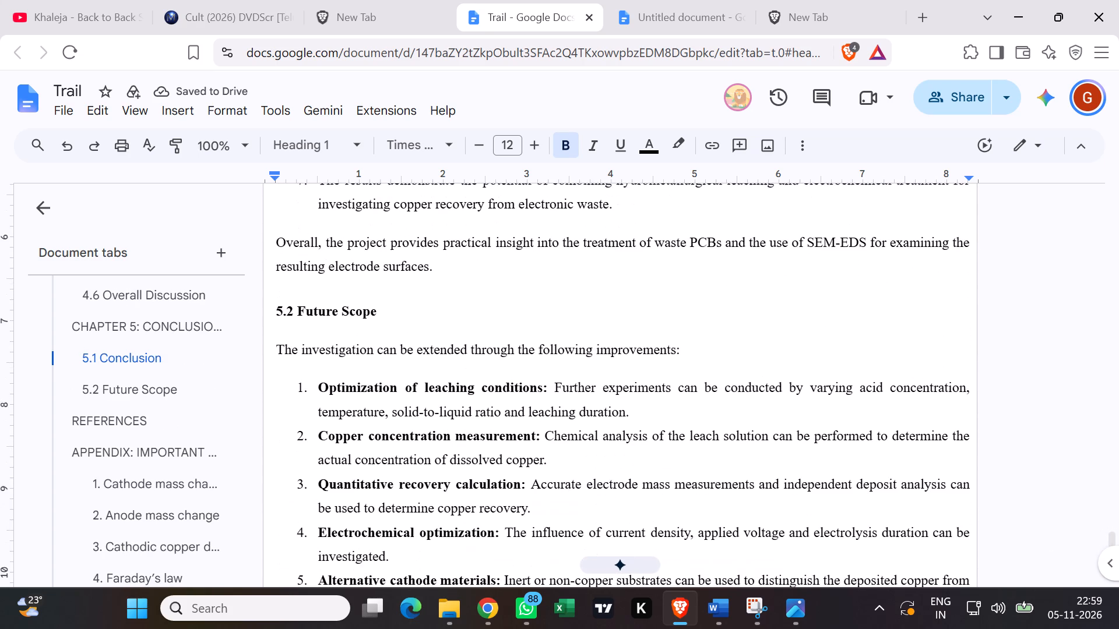
pyautogui.scroll(-8, 277, 379)
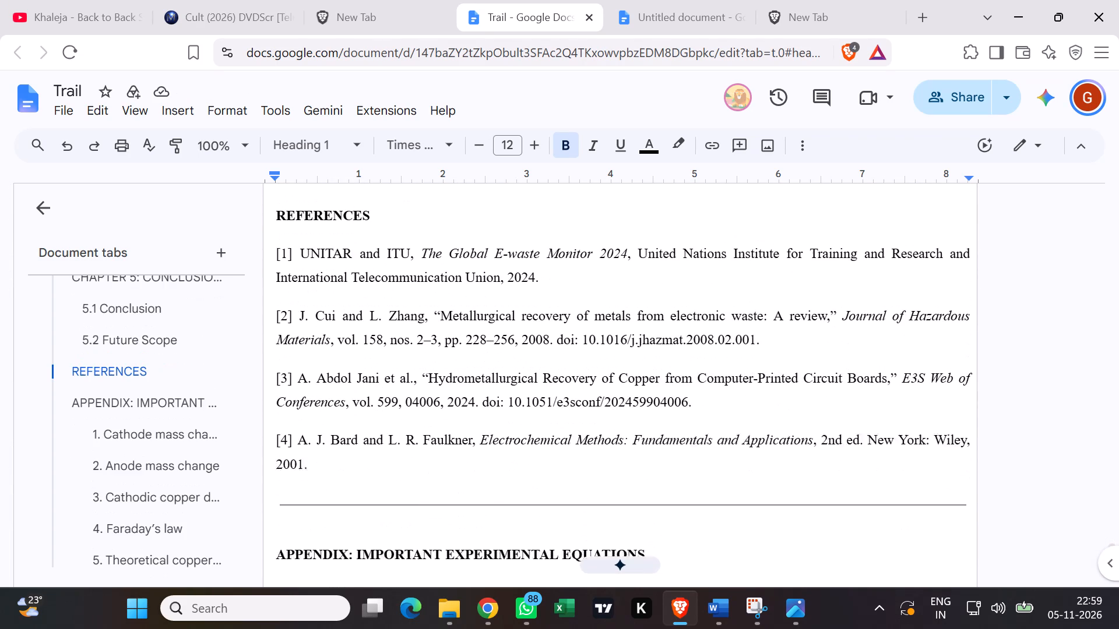
pyautogui.scroll(-6, 277, 379)
pyautogui.scroll(3, 277, 377)
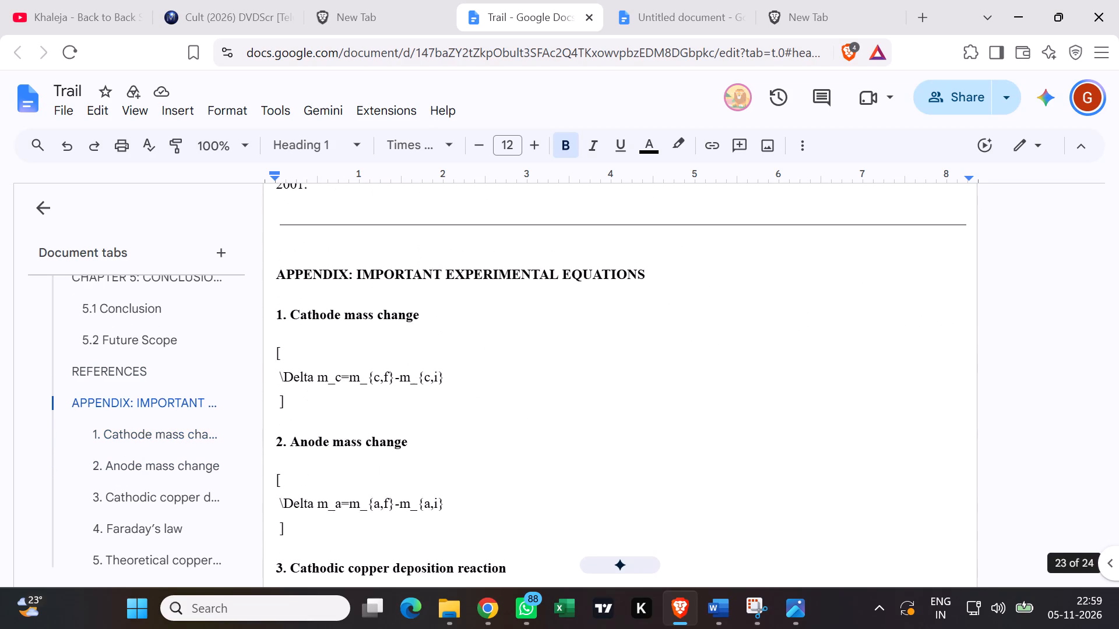
pyautogui.scroll(5, 287, 367)
pyautogui.scroll(-4, 287, 367)
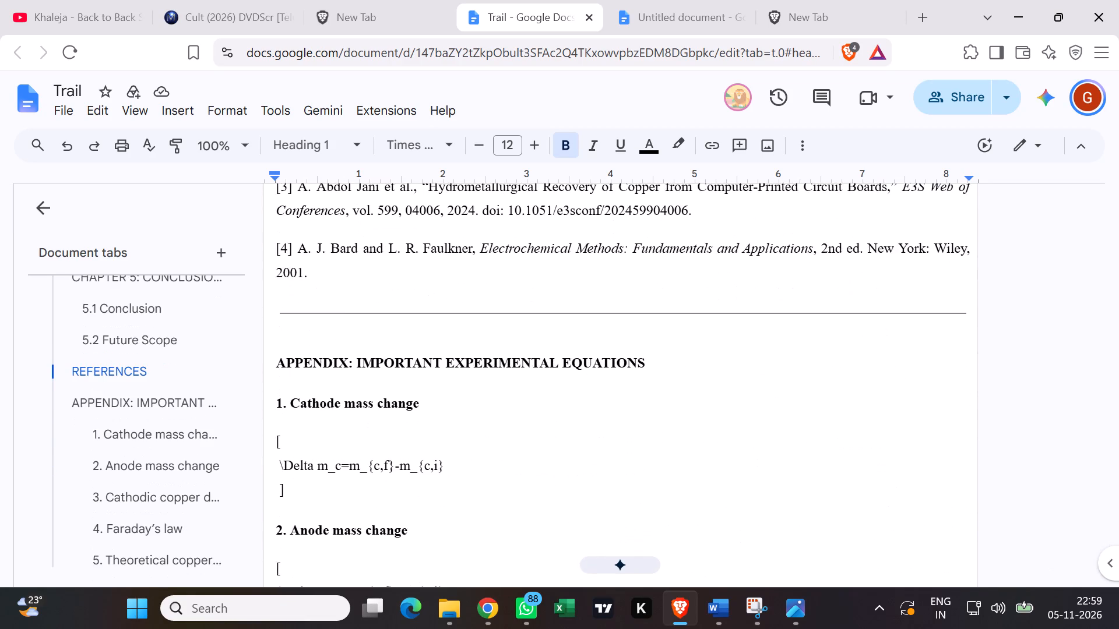
pyautogui.scroll(-1, 285, 369)
pyautogui.scroll(-1, 322, 306)
pyautogui.scroll(1, 321, 306)
pyautogui.scroll(-1, 322, 301)
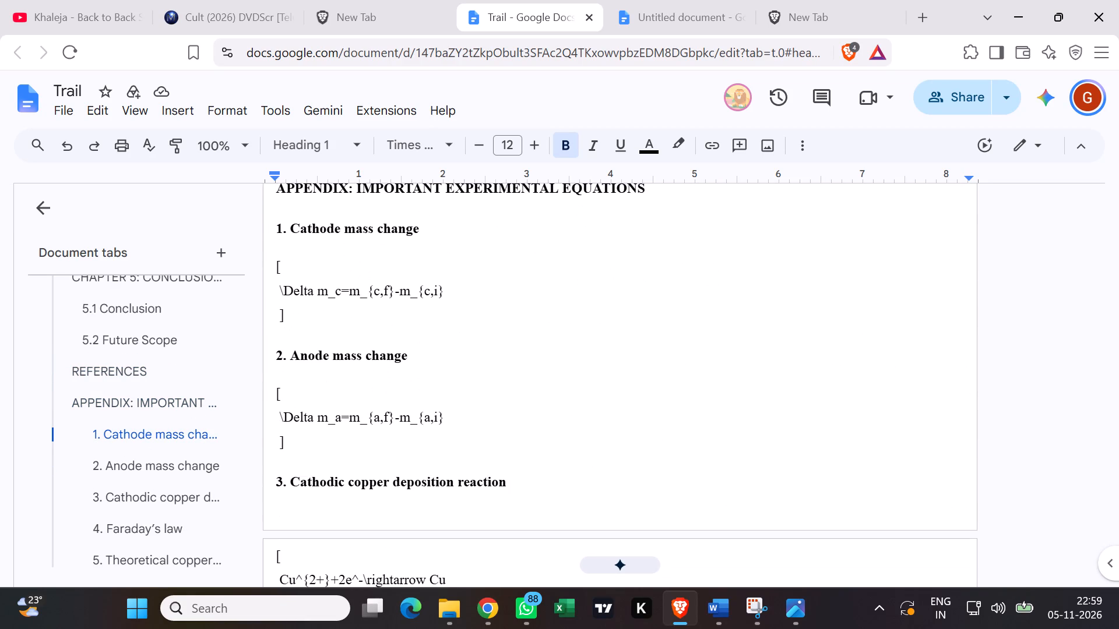
pyautogui.scroll(-11, 322, 300)
pyautogui.scroll(6, 318, 312)
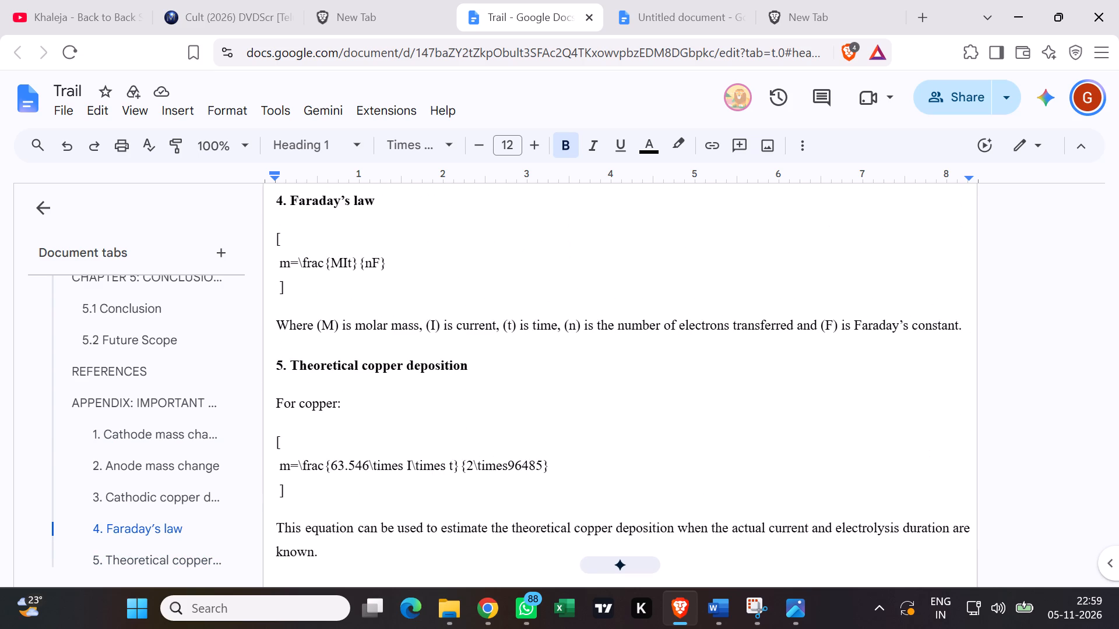
pyautogui.scroll(5, 318, 312)
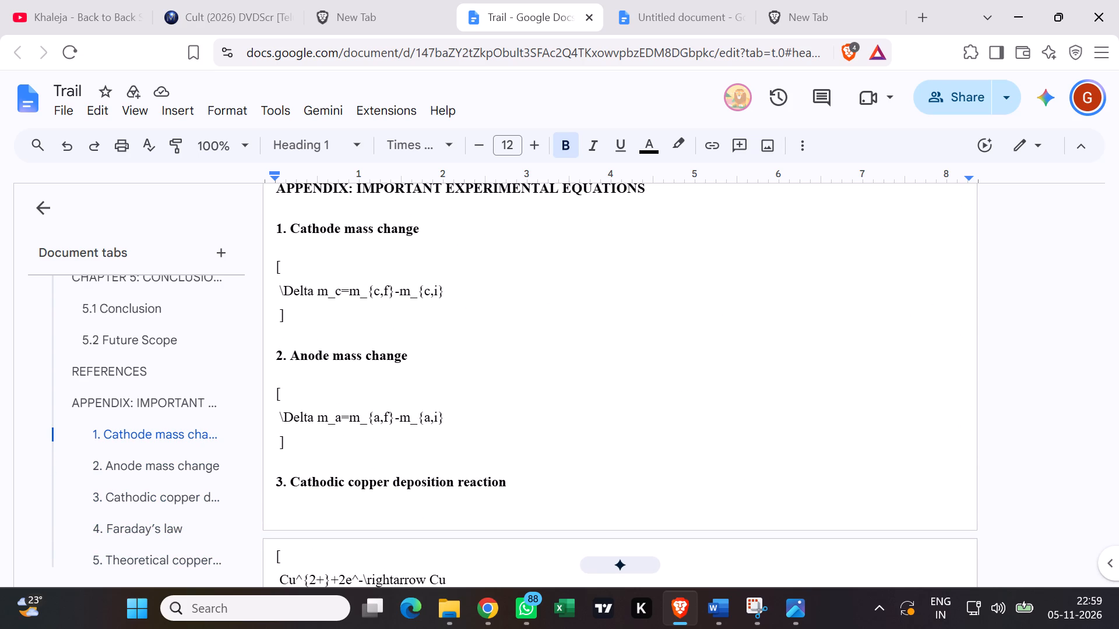
pyautogui.moveTo(270, 264); pyautogui.dragTo(312, 312)
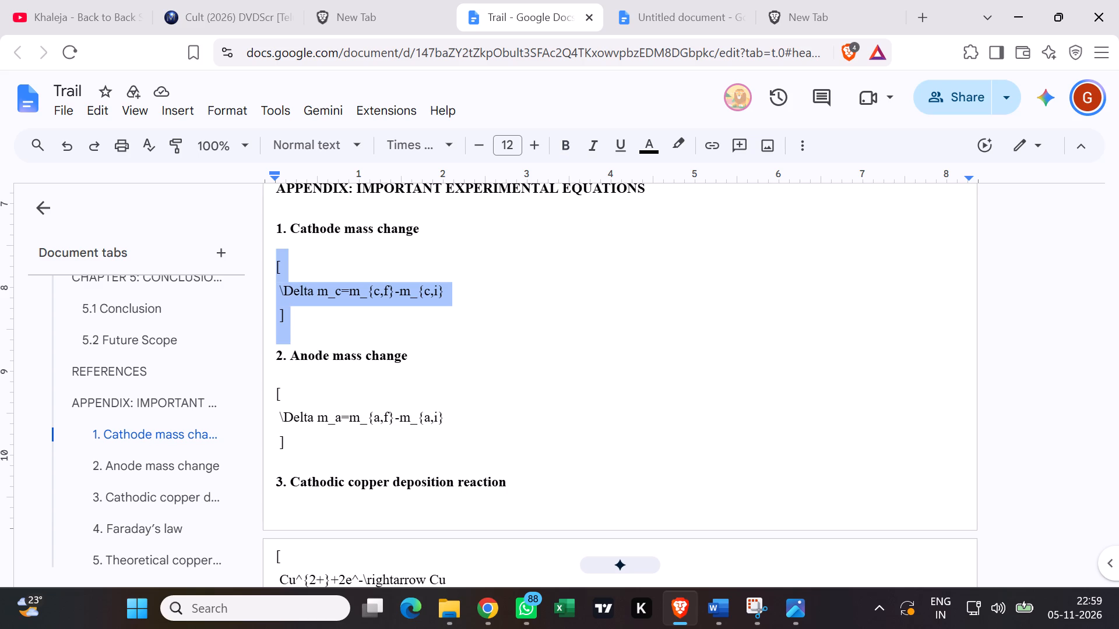
pyautogui.click(526, 344)
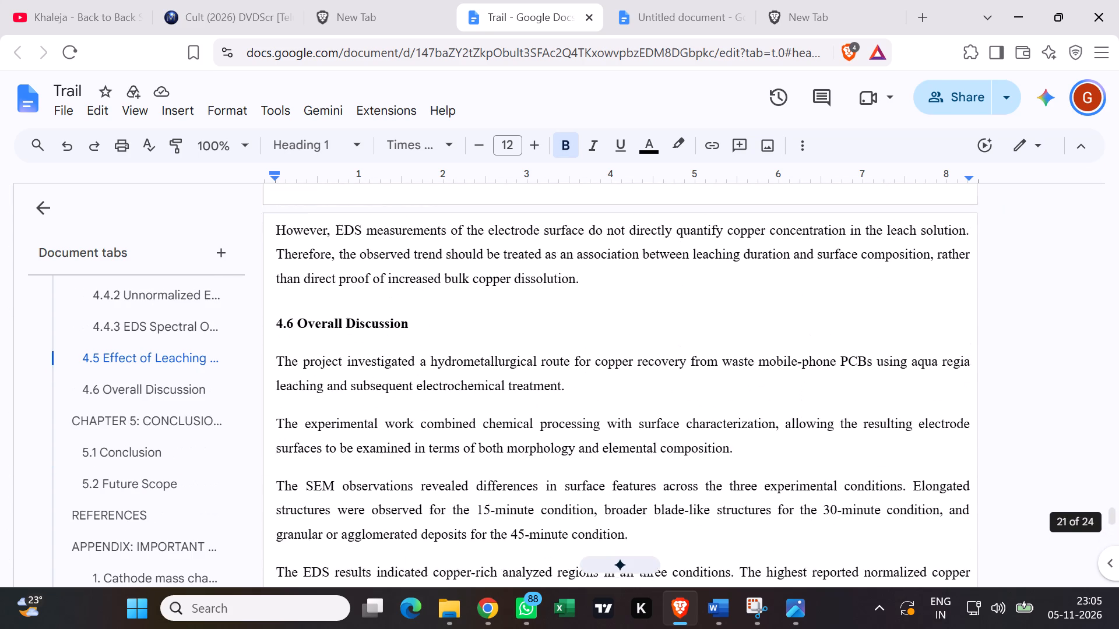
pyautogui.scroll(16, 829, 363)
pyautogui.scroll(5, 829, 363)
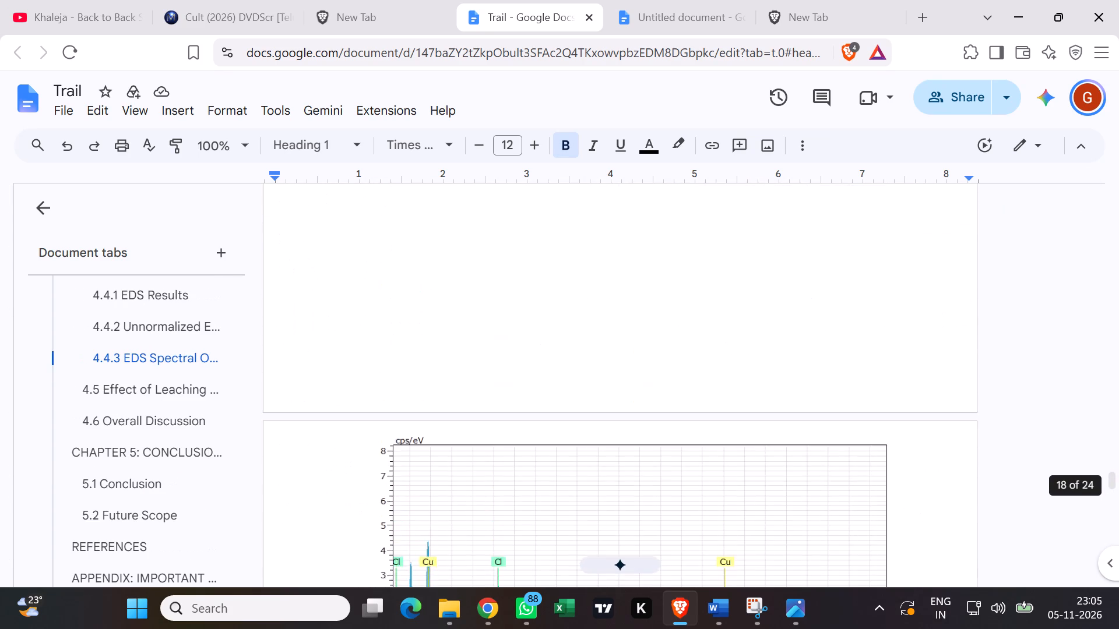
pyautogui.scroll(17, 829, 363)
pyautogui.scroll(6, 831, 363)
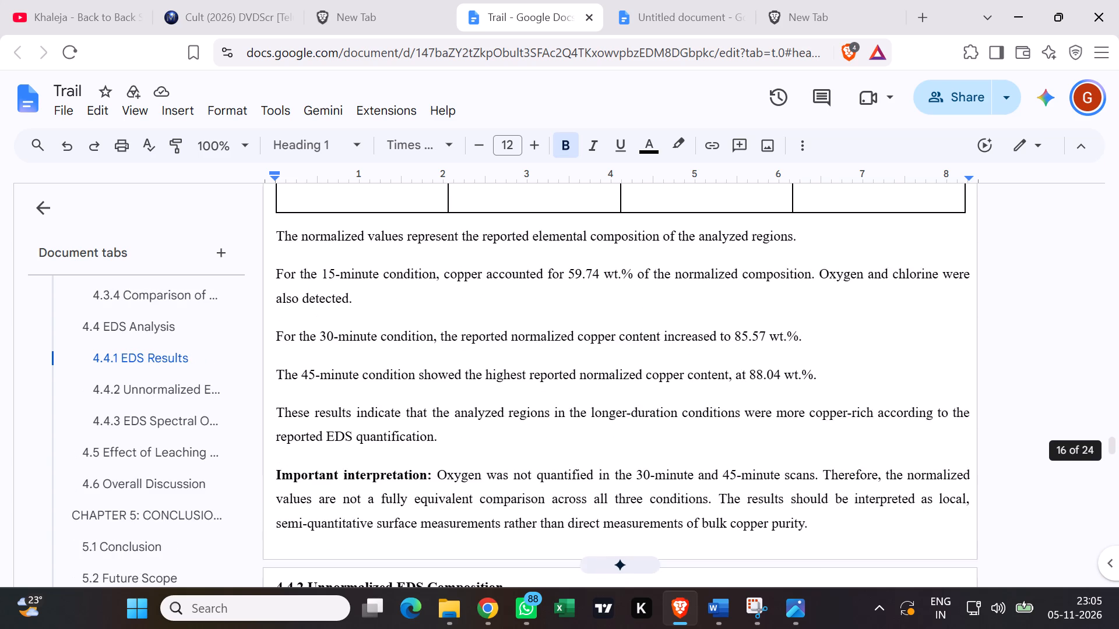
pyautogui.scroll(19, 831, 363)
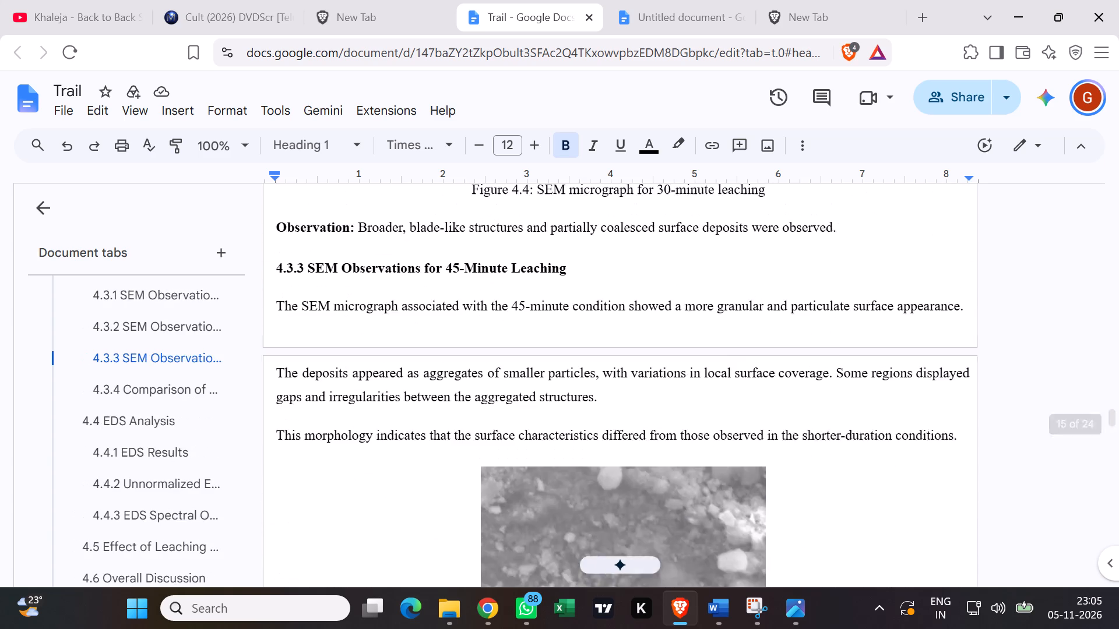
pyautogui.scroll(16, 829, 363)
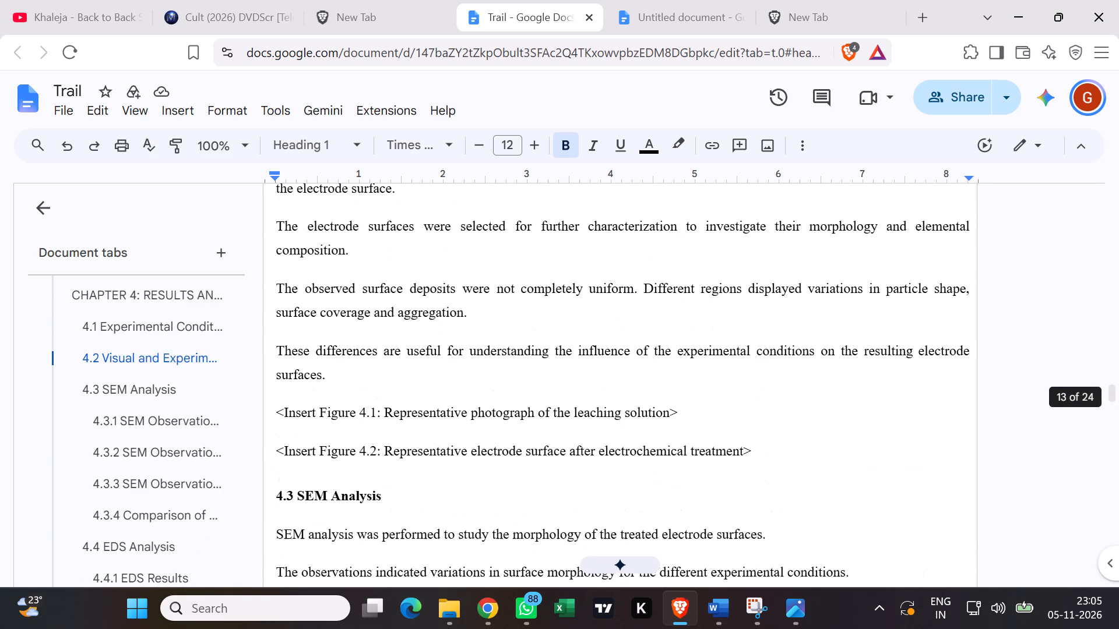
pyautogui.scroll(9, 829, 363)
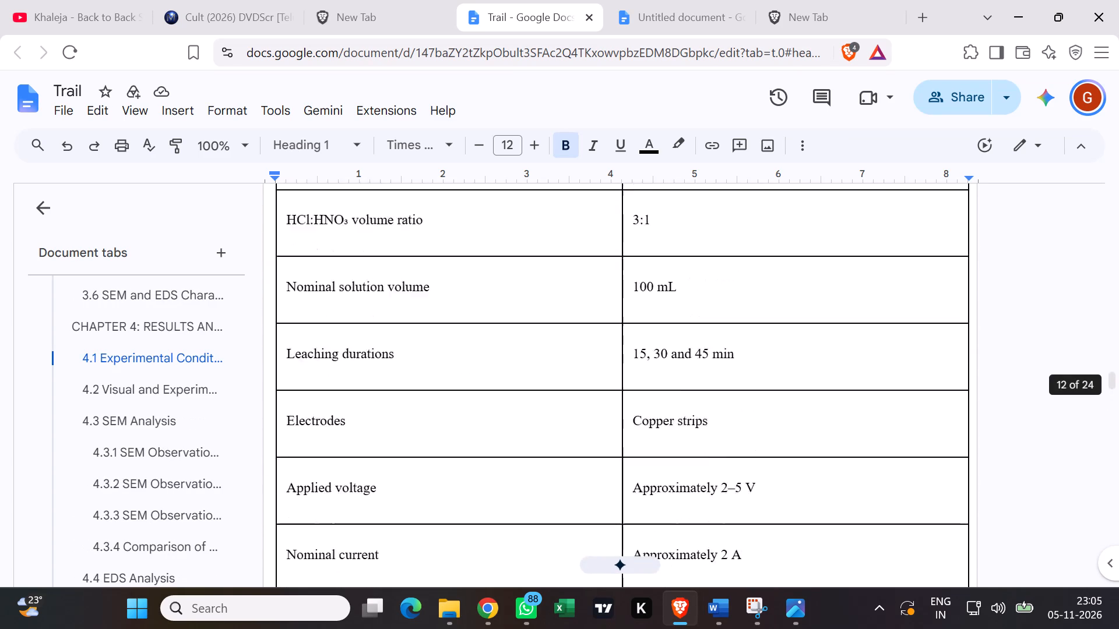
pyautogui.scroll(15, 829, 363)
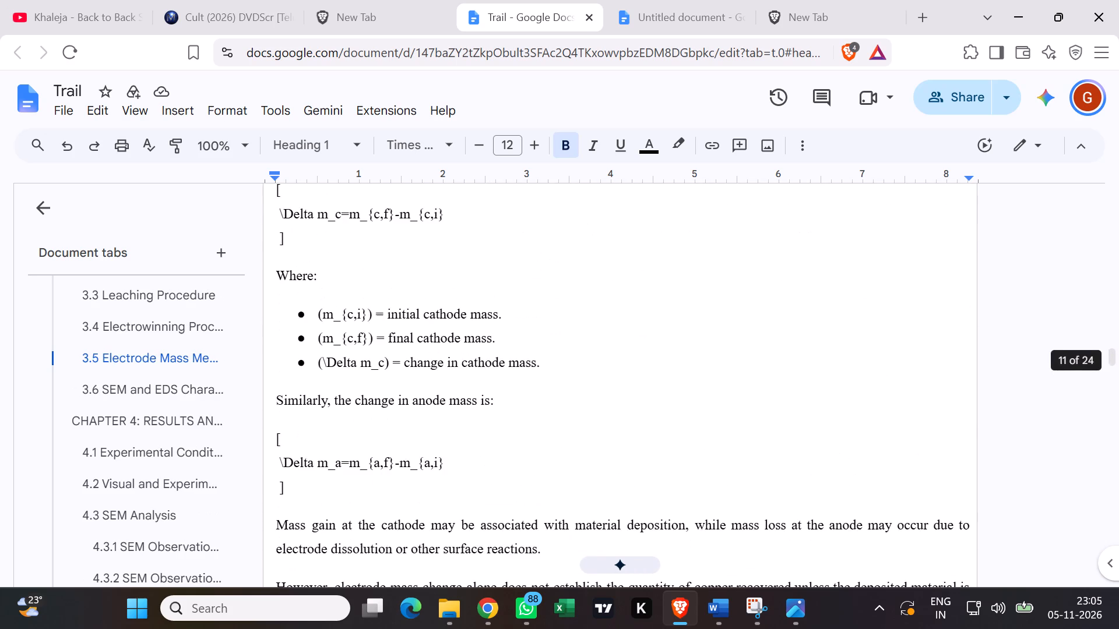
pyautogui.scroll(1, 829, 363)
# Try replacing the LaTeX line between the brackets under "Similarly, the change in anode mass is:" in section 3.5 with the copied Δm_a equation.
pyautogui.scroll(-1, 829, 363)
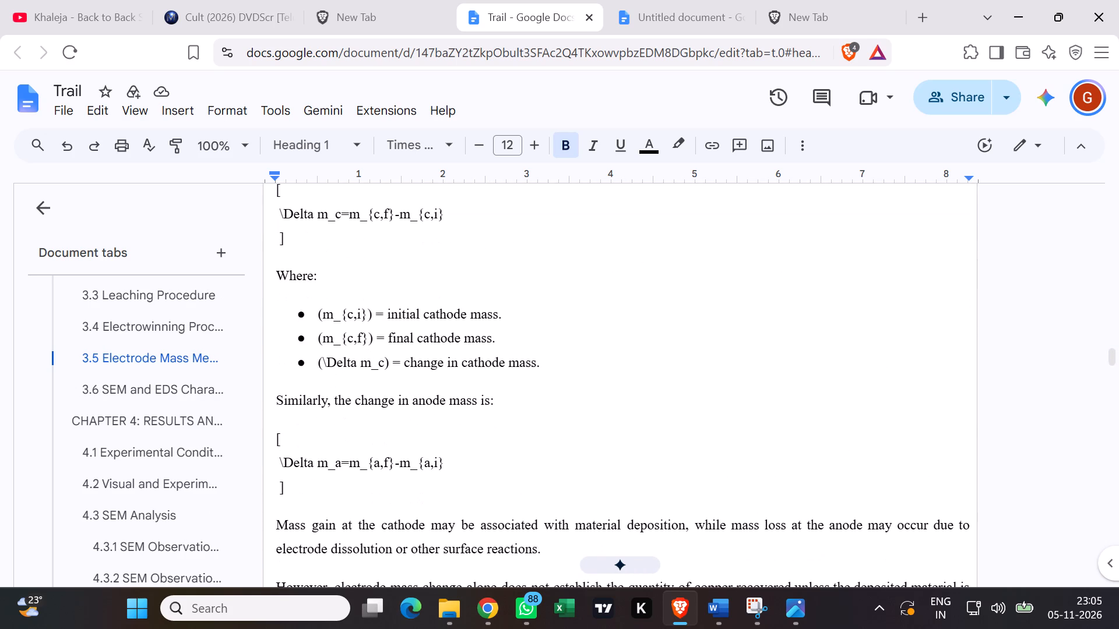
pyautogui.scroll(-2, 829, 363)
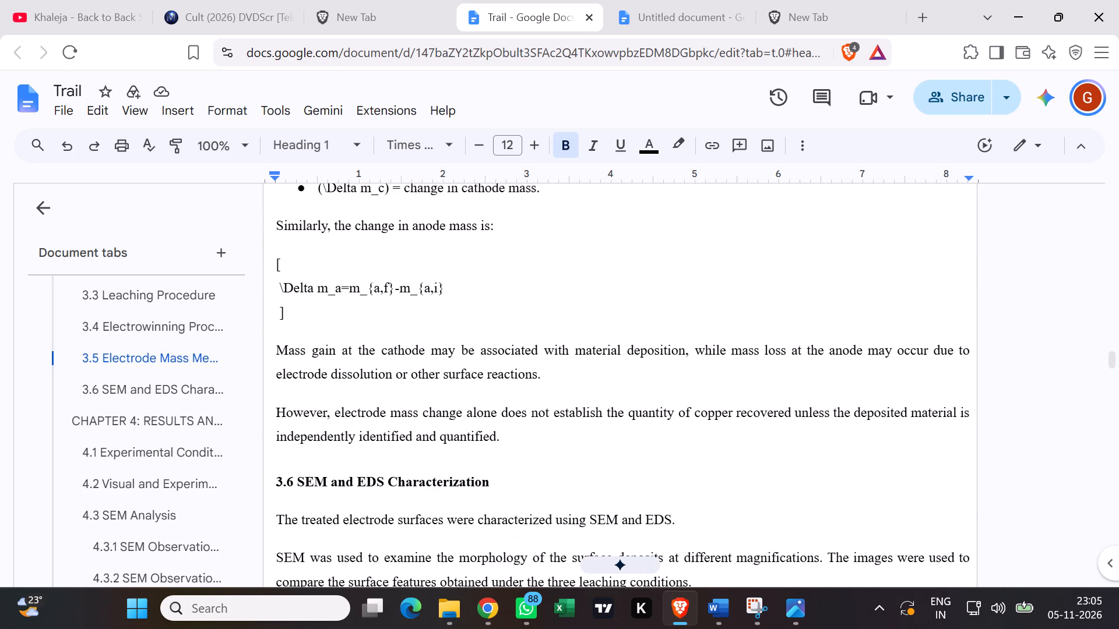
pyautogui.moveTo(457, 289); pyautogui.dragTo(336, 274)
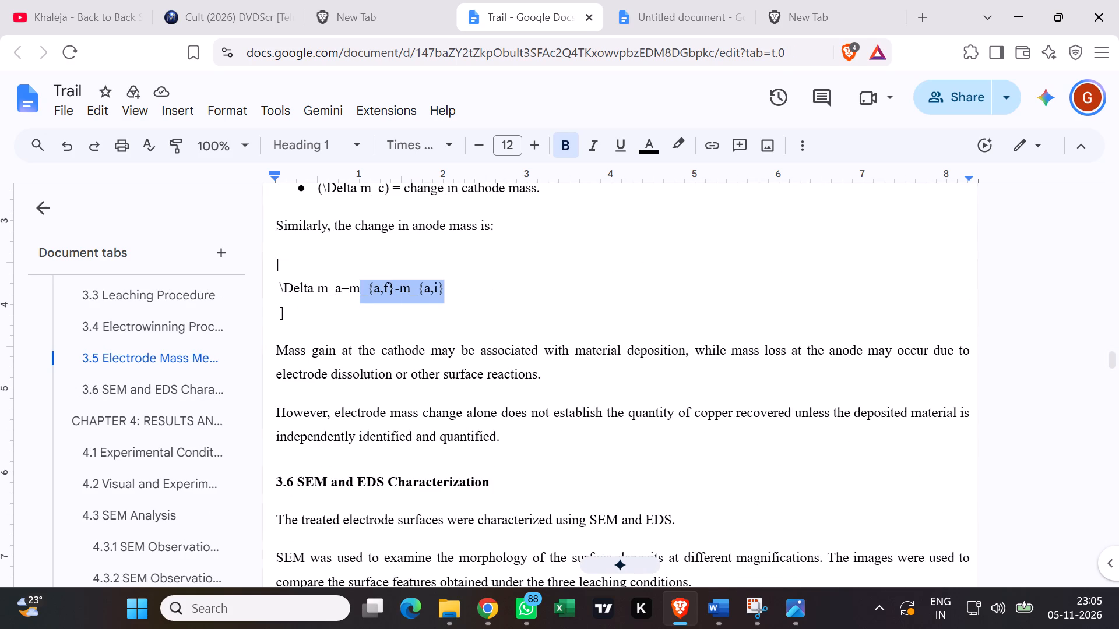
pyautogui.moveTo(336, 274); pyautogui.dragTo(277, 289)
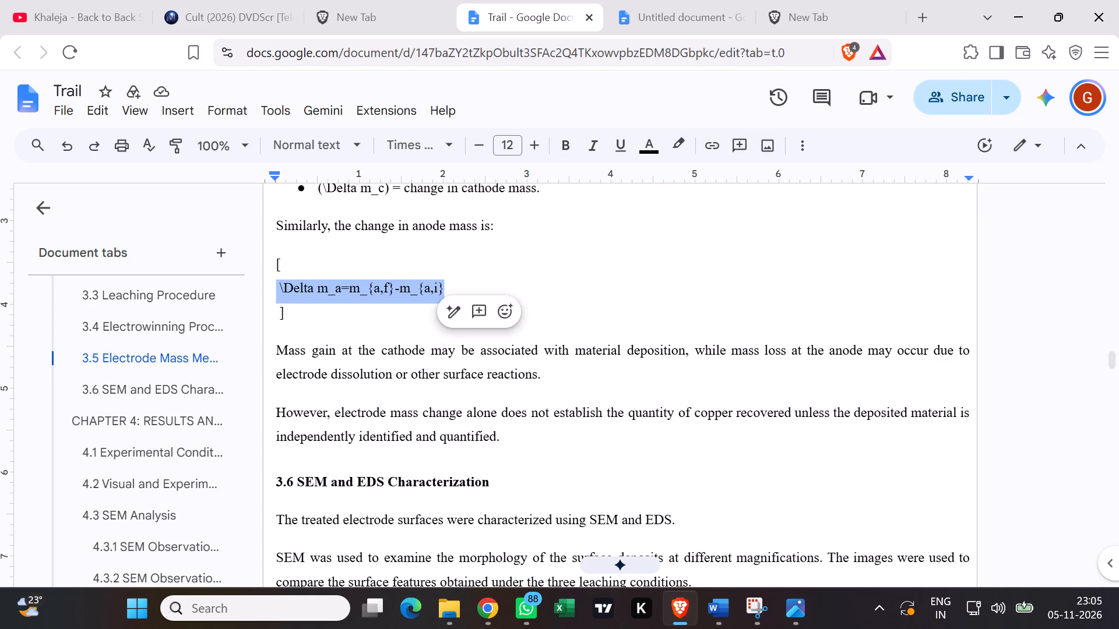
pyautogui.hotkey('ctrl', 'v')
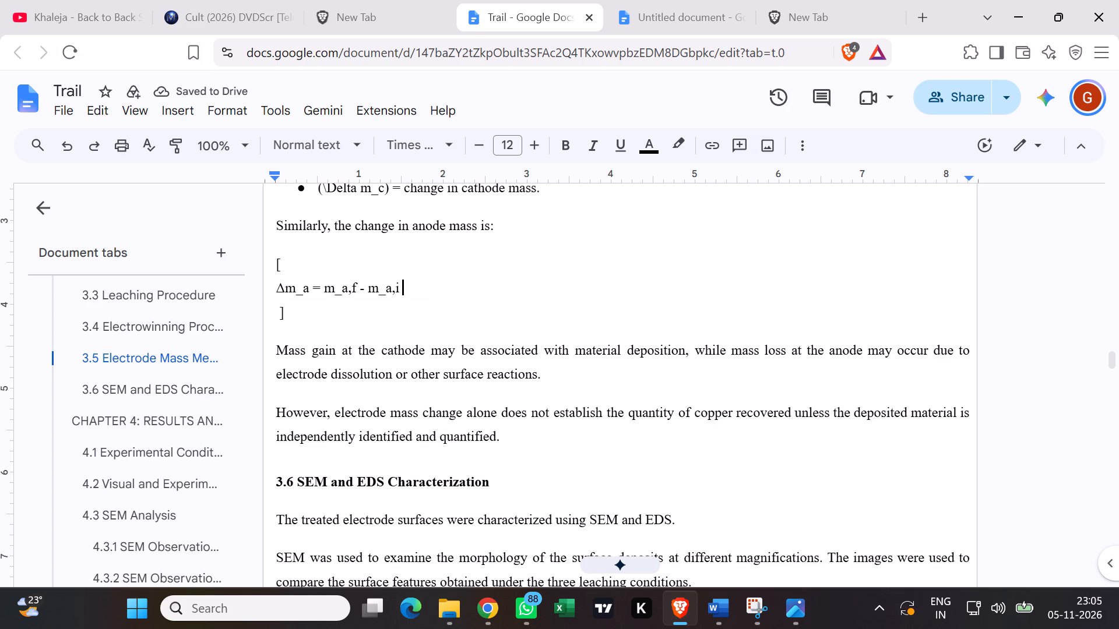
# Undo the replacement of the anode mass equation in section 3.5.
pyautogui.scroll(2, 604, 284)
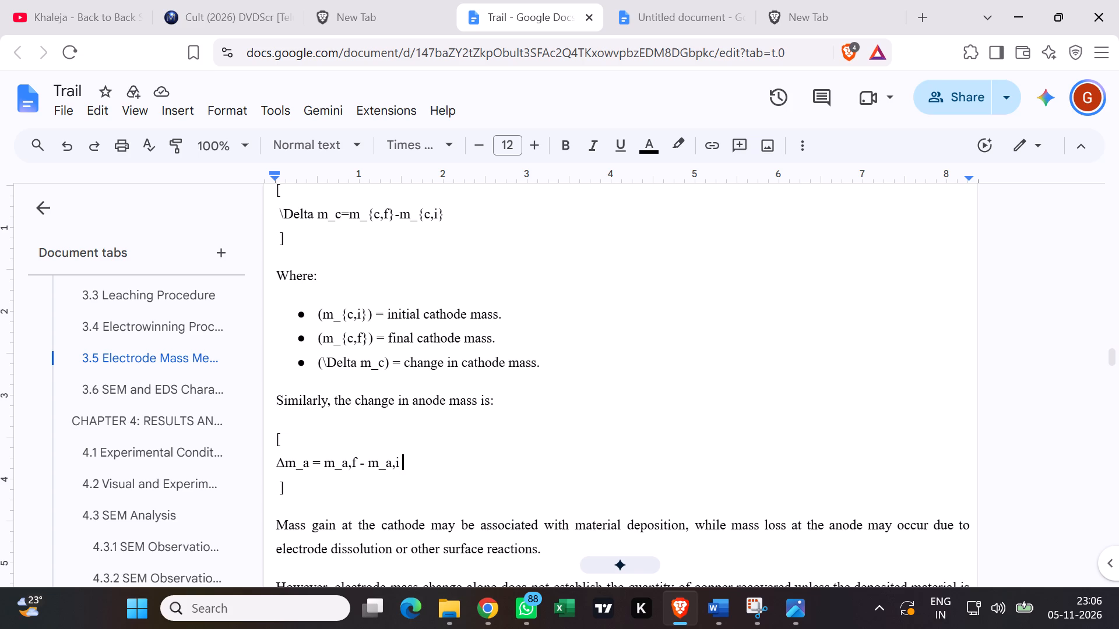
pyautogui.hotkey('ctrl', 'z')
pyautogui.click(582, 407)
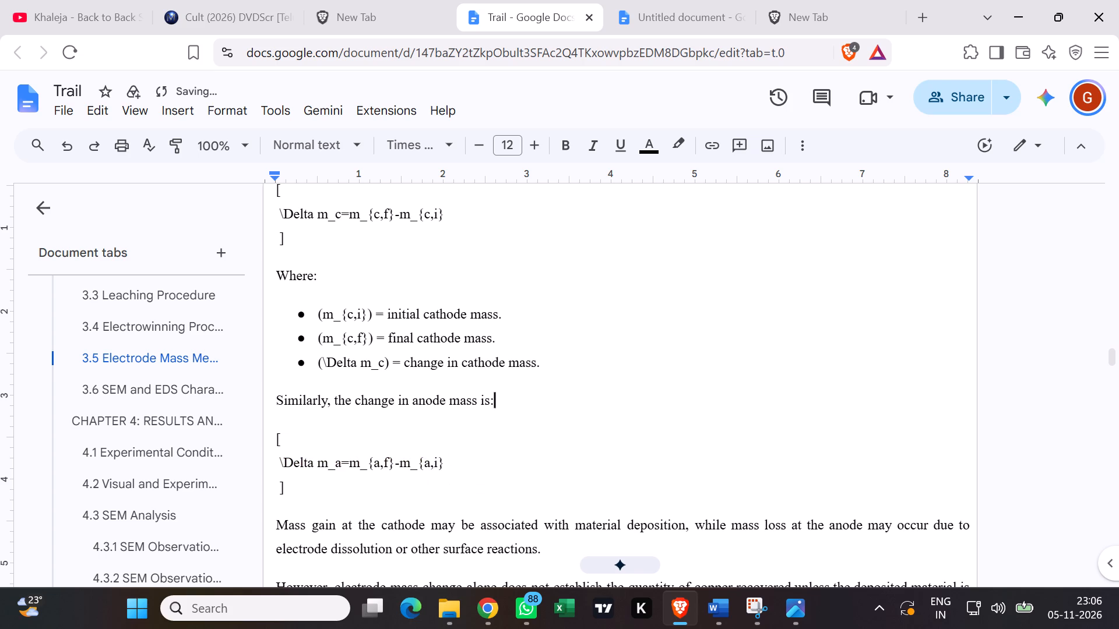
# Review the report backwards from section 3.5 to the abstract, examining the equations, figures, tables and page layout.
pyautogui.scroll(-3, 580, 405)
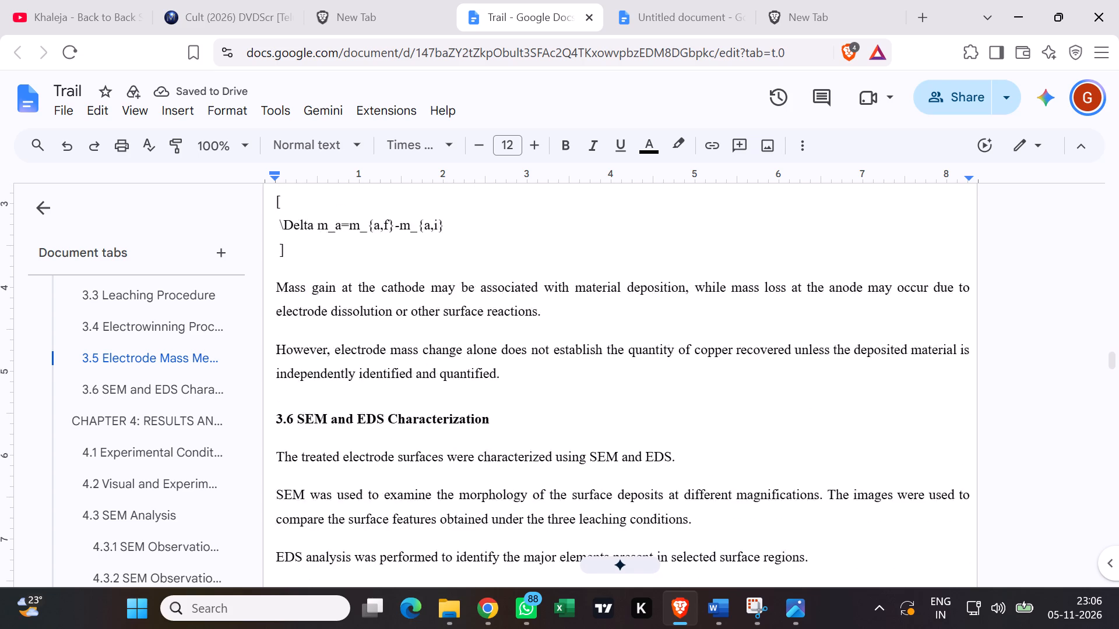
pyautogui.scroll(3, 573, 399)
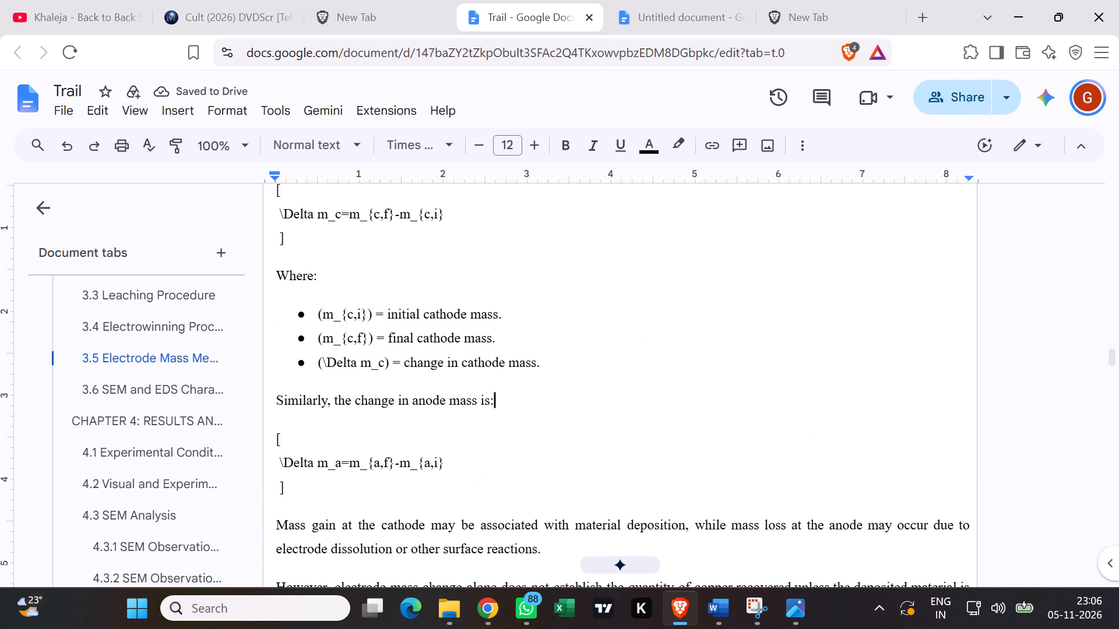
pyautogui.scroll(2, 573, 390)
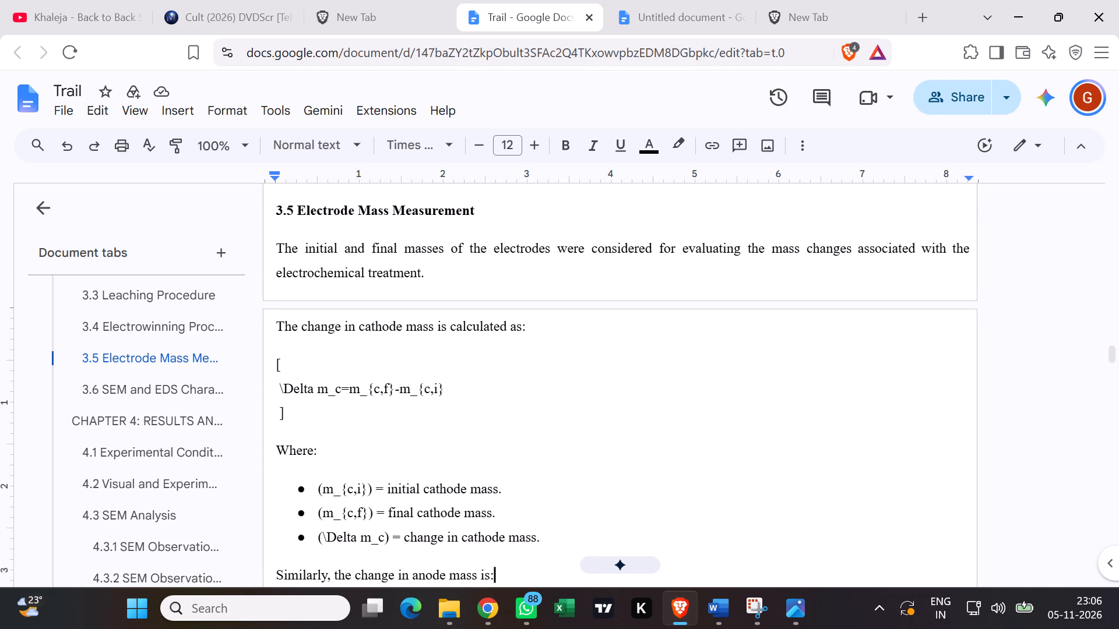
pyautogui.scroll(4, 572, 389)
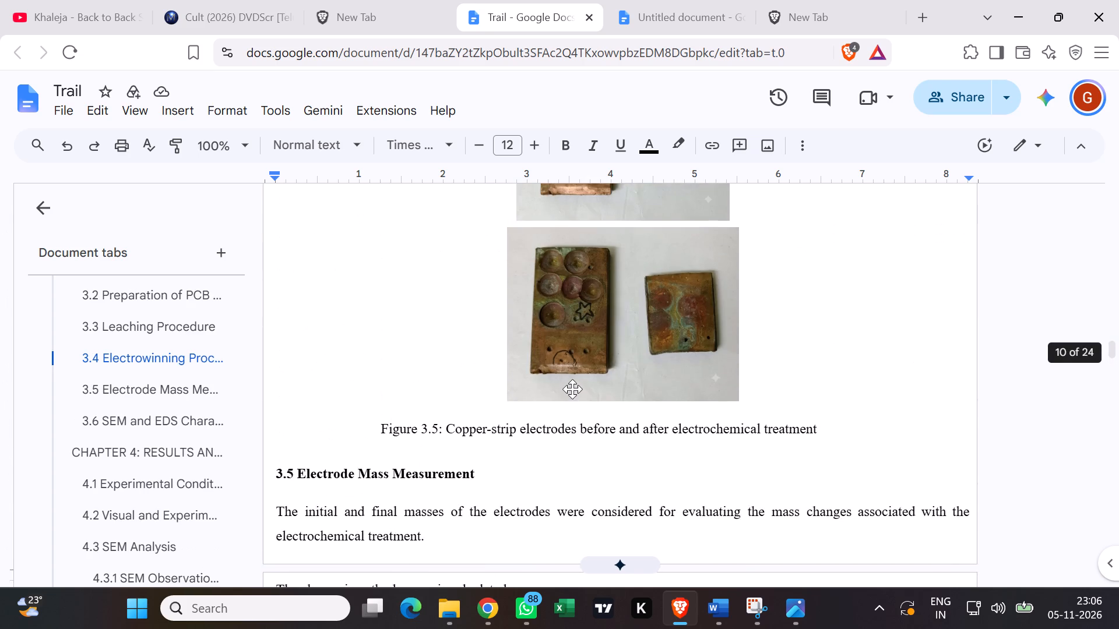
pyautogui.scroll(11, 572, 389)
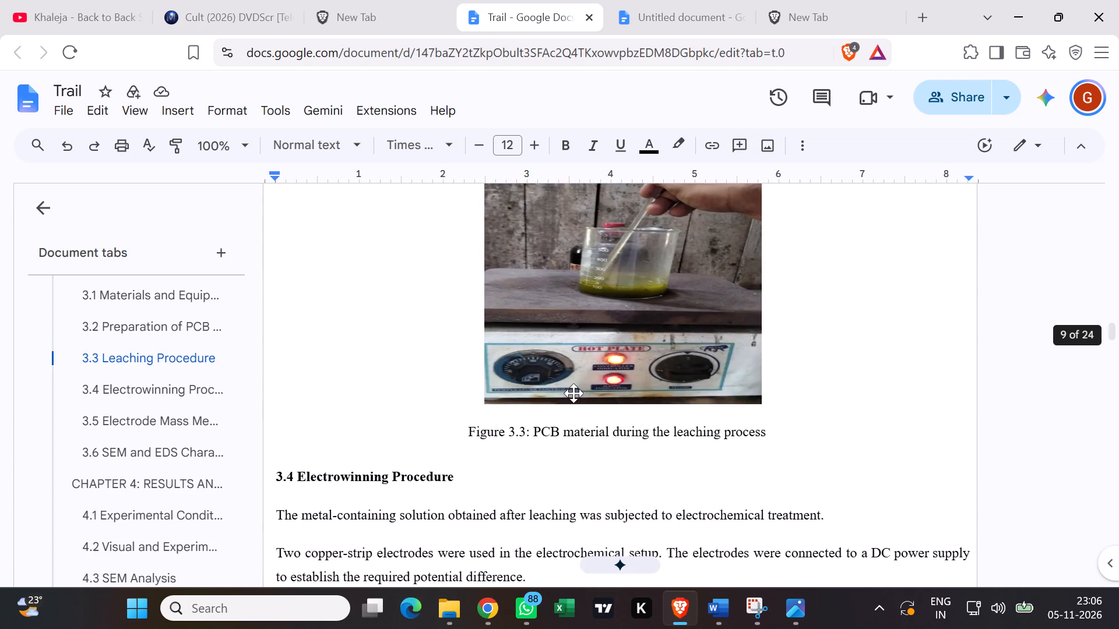
pyautogui.scroll(7, 572, 393)
pyautogui.scroll(-8, 583, 394)
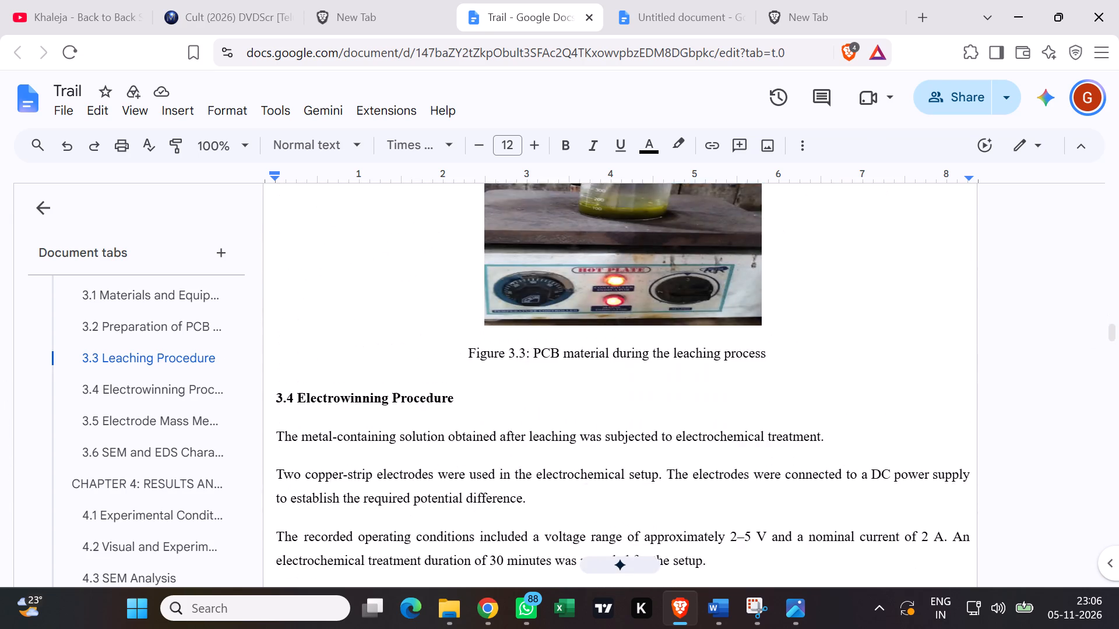
pyautogui.scroll(-6, 582, 395)
pyautogui.scroll(12, 582, 395)
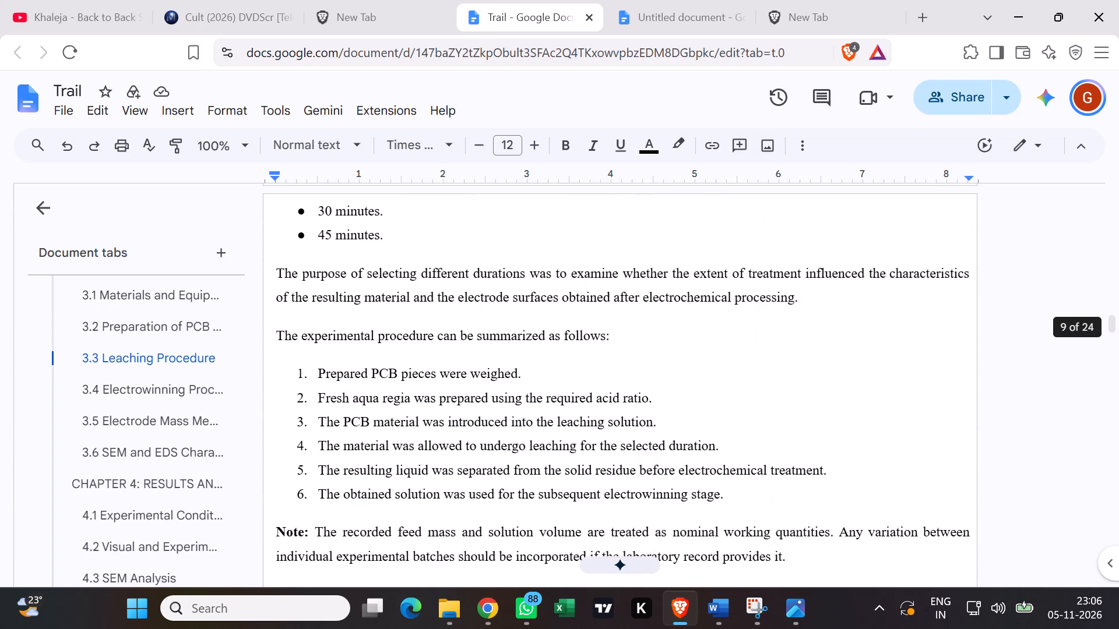
pyautogui.scroll(16, 582, 395)
pyautogui.scroll(5, 582, 395)
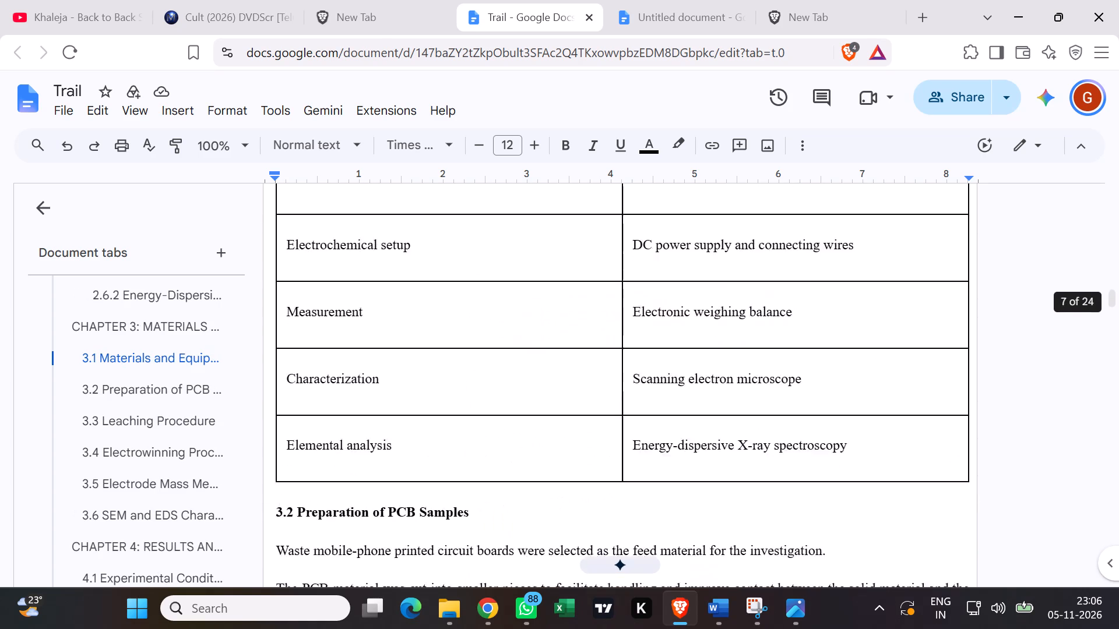
pyautogui.scroll(14, 582, 395)
pyautogui.scroll(7, 582, 395)
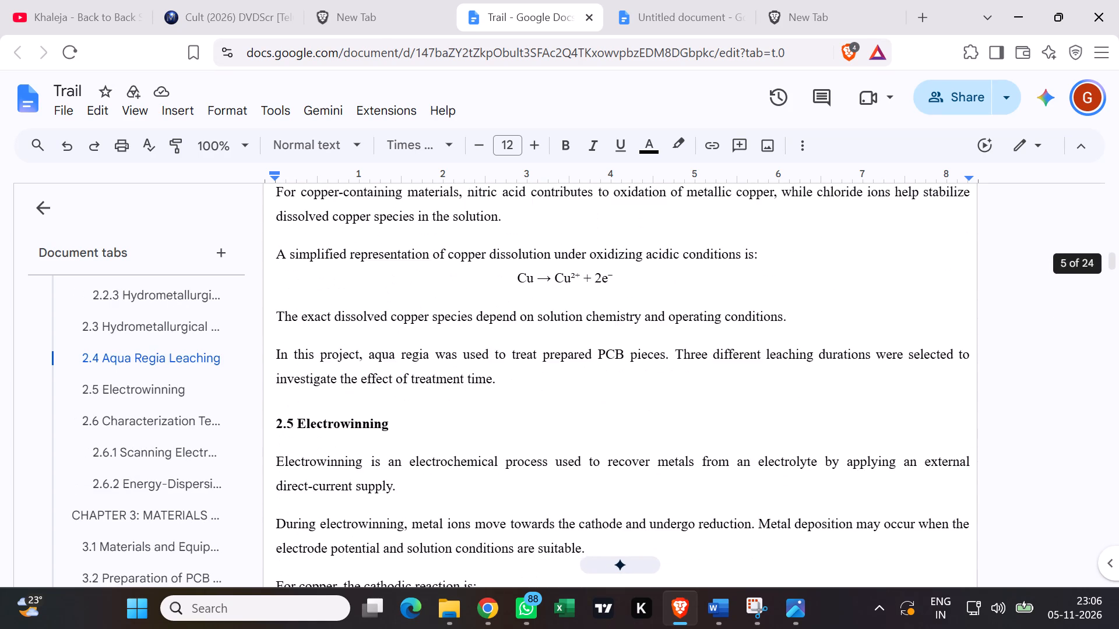
pyautogui.scroll(14, 582, 395)
pyautogui.scroll(13, 580, 395)
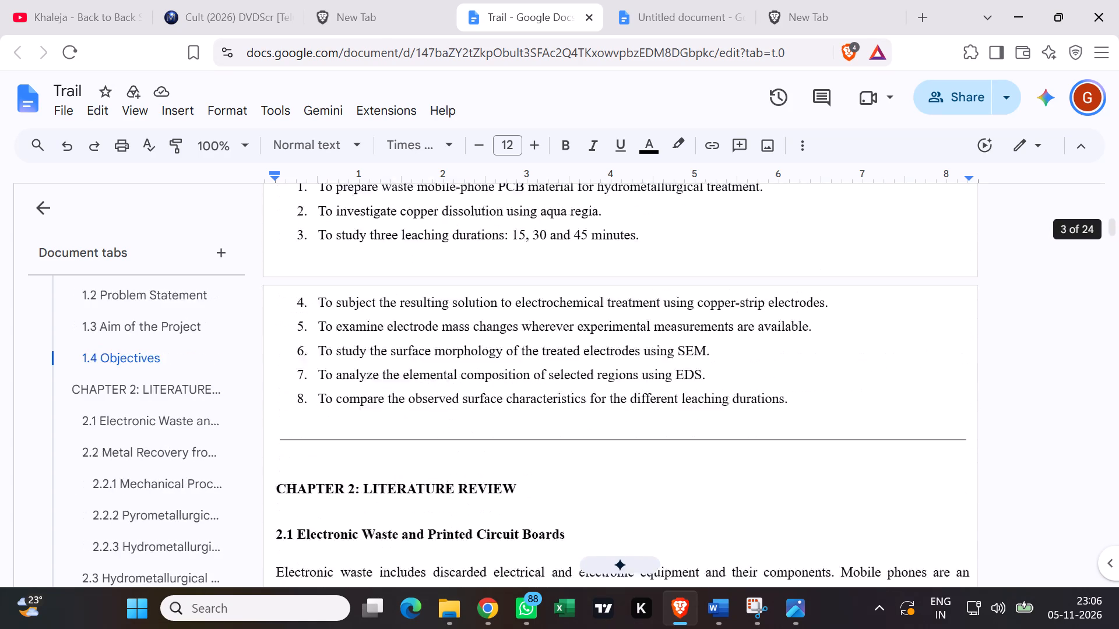
pyautogui.scroll(17, 580, 395)
pyautogui.scroll(6, 578, 396)
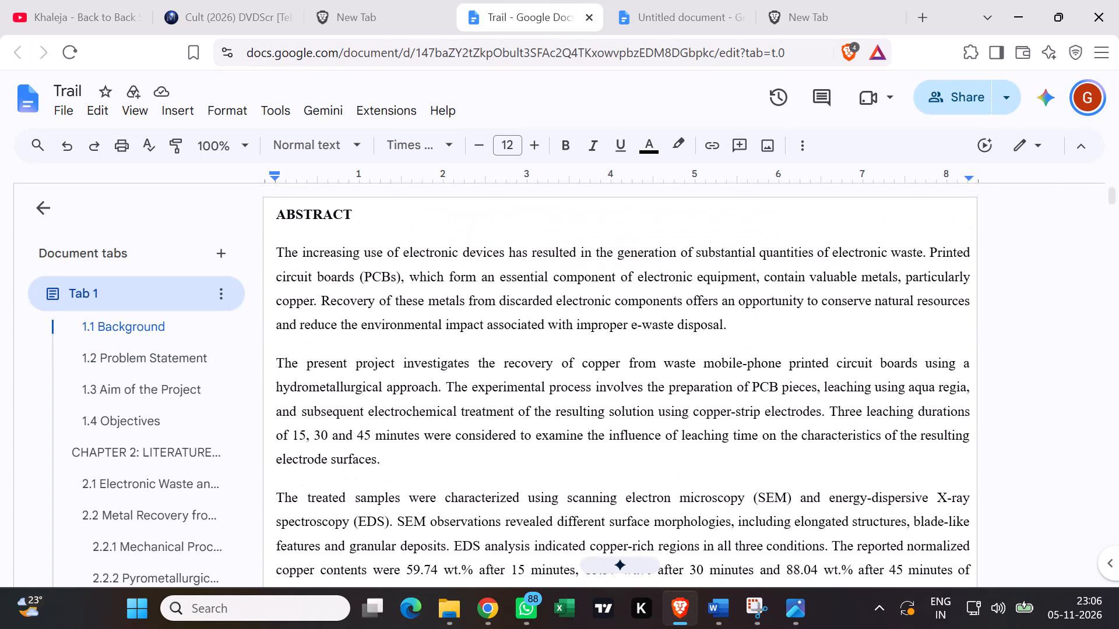
pyautogui.scroll(3, 577, 396)
# Review the report forwards from the abstract to section 4.3, examining the equations, figures, tables and page breaks.
pyautogui.scroll(-13, 575, 396)
pyautogui.scroll(-18, 578, 395)
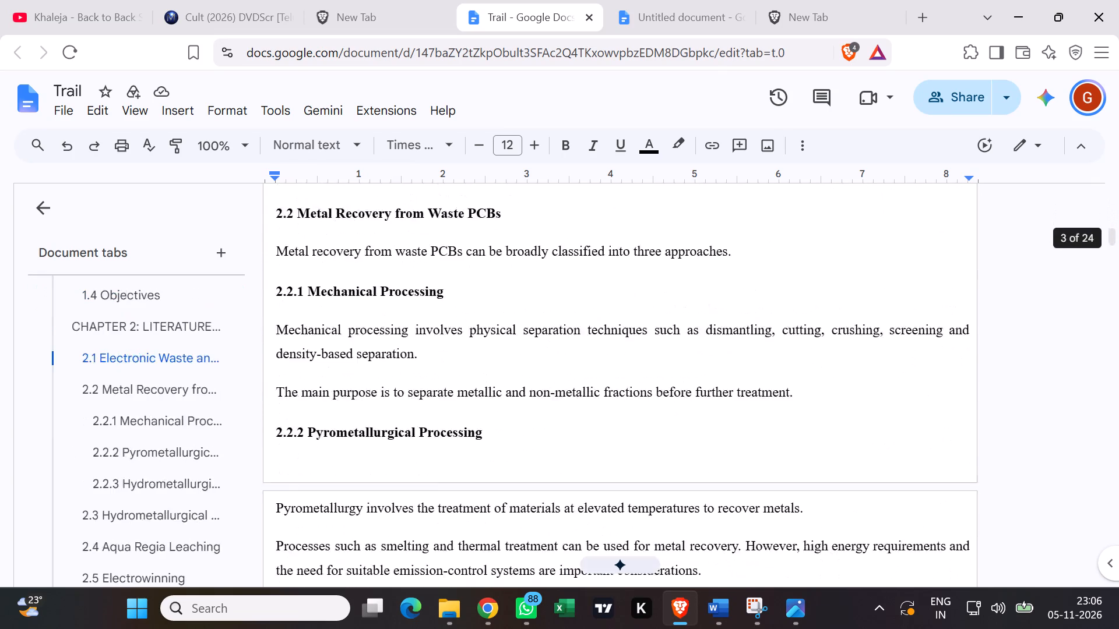
pyautogui.scroll(-17, 578, 398)
pyautogui.scroll(-4, 570, 397)
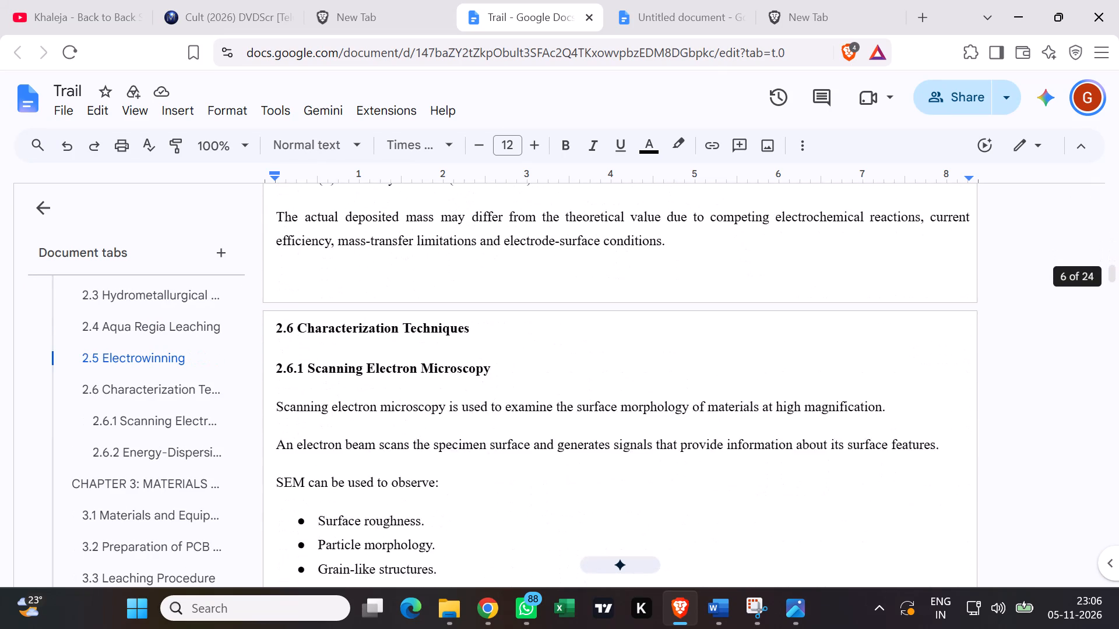
pyautogui.scroll(-13, 570, 397)
pyautogui.scroll(-9, 569, 396)
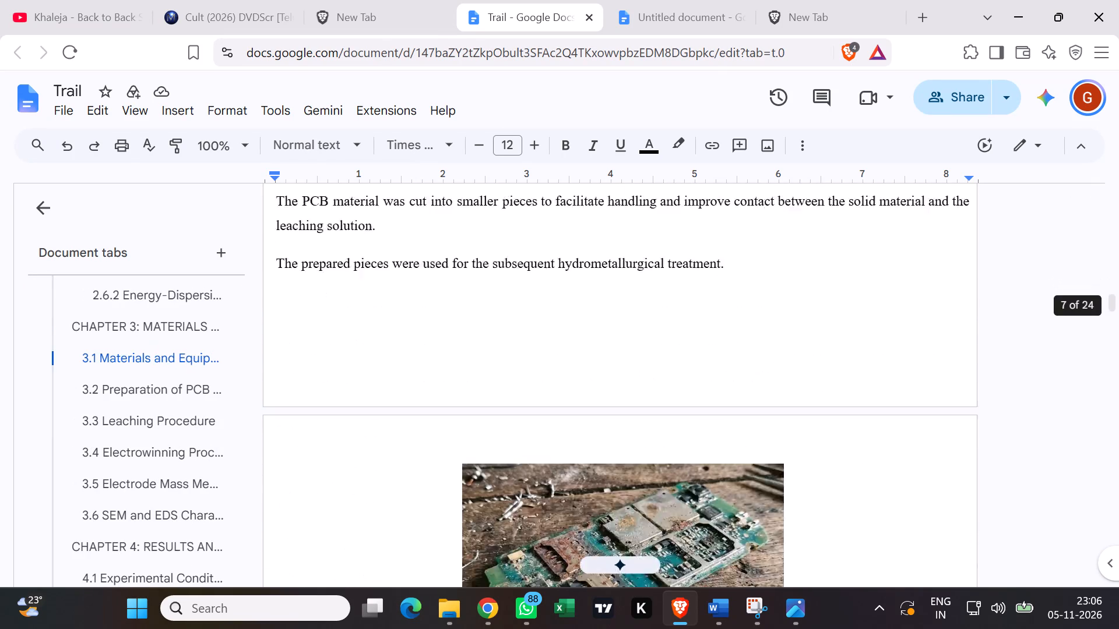
pyautogui.scroll(-19, 569, 395)
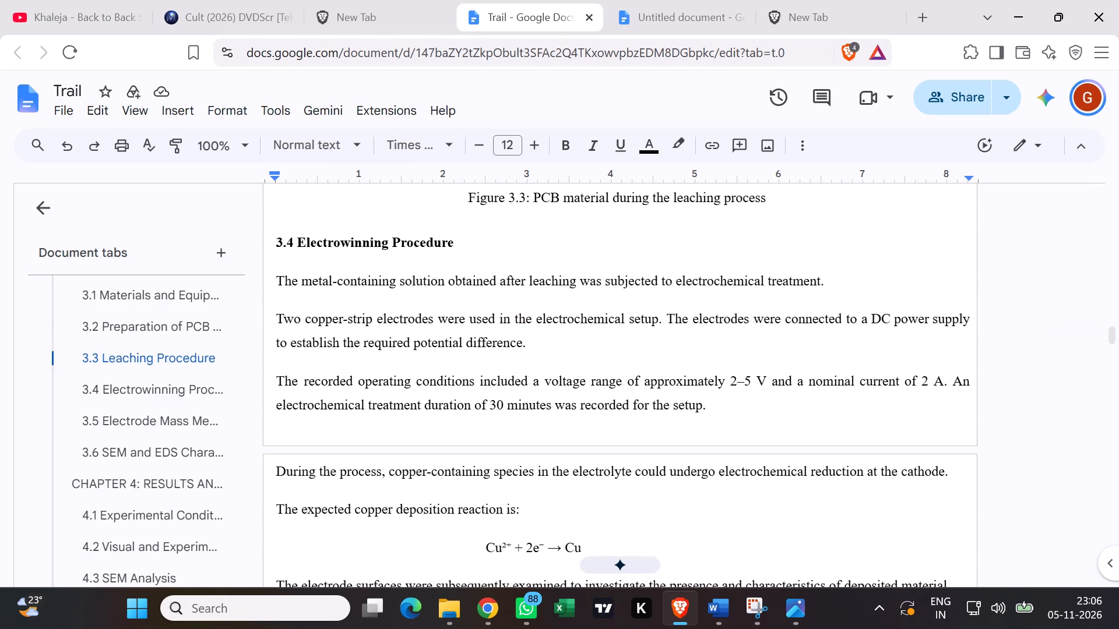
pyautogui.scroll(-16, 569, 395)
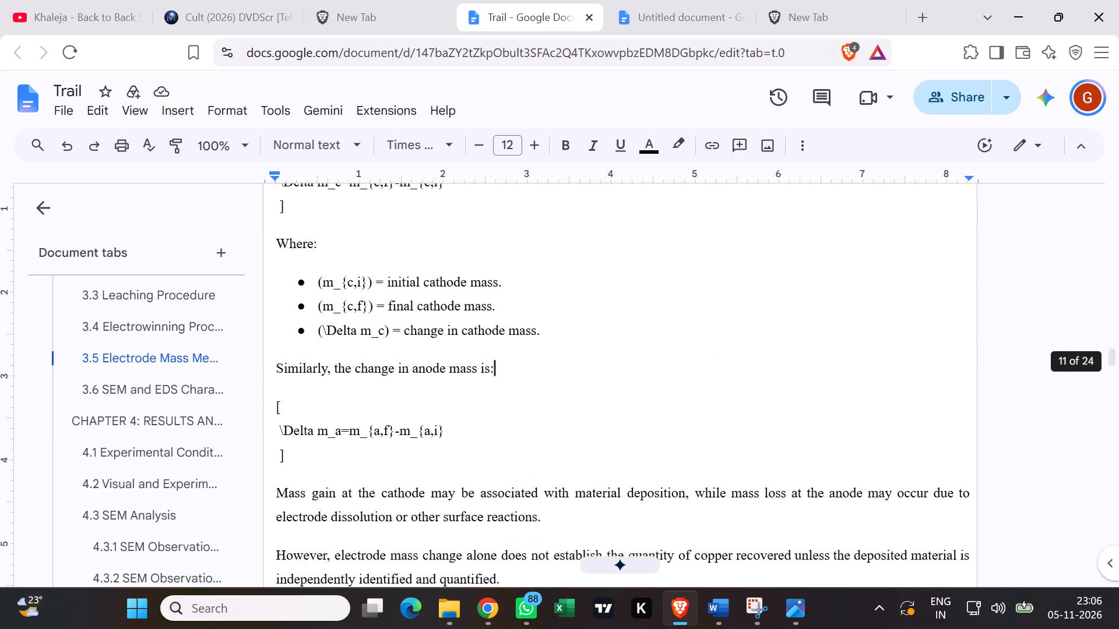
pyautogui.scroll(-11, 569, 391)
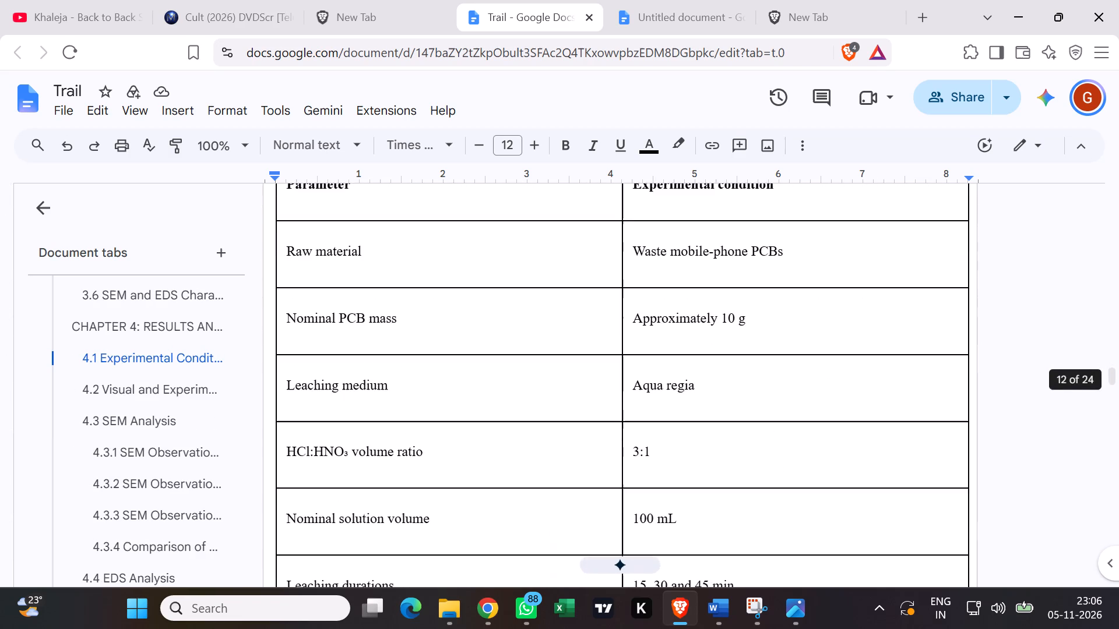
pyautogui.scroll(-5, 561, 392)
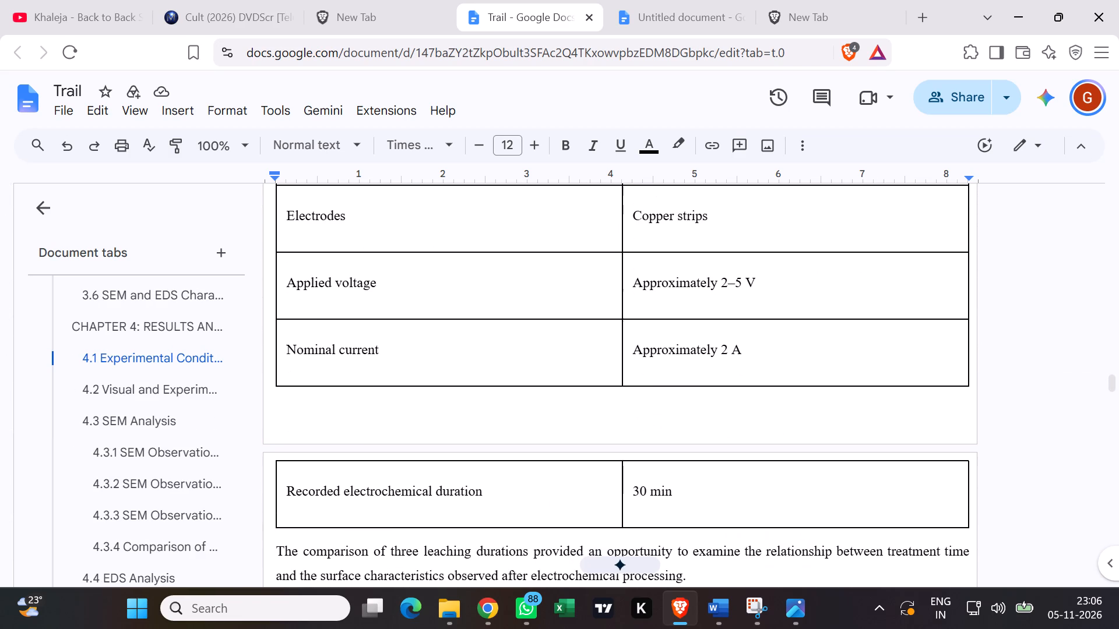
pyautogui.scroll(-1, 551, 390)
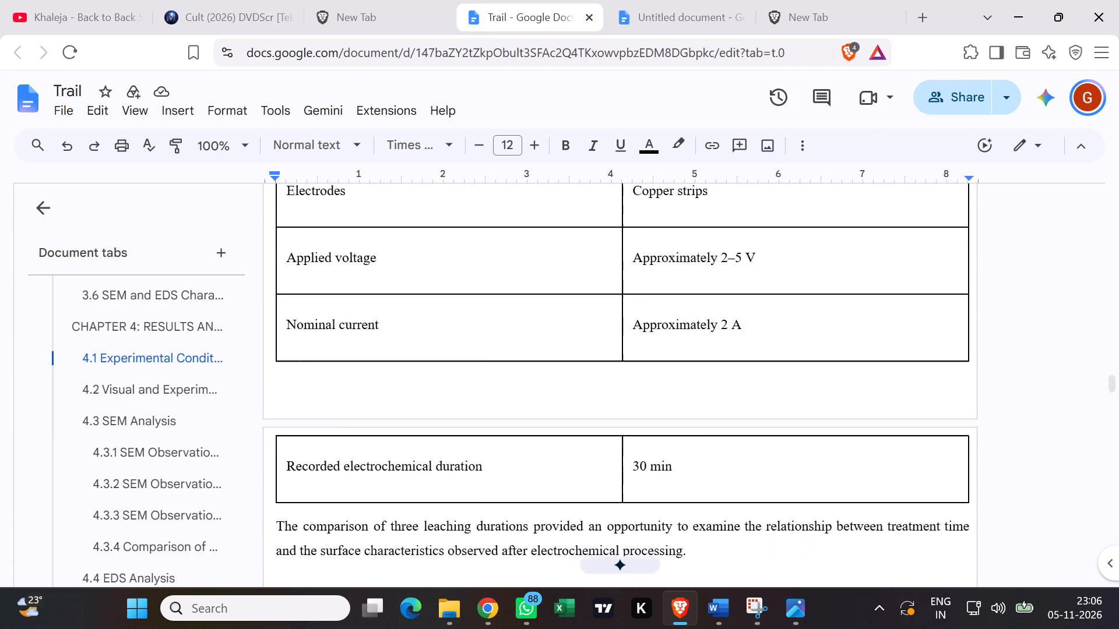
pyautogui.scroll(-8, 549, 391)
pyautogui.scroll(2, 550, 386)
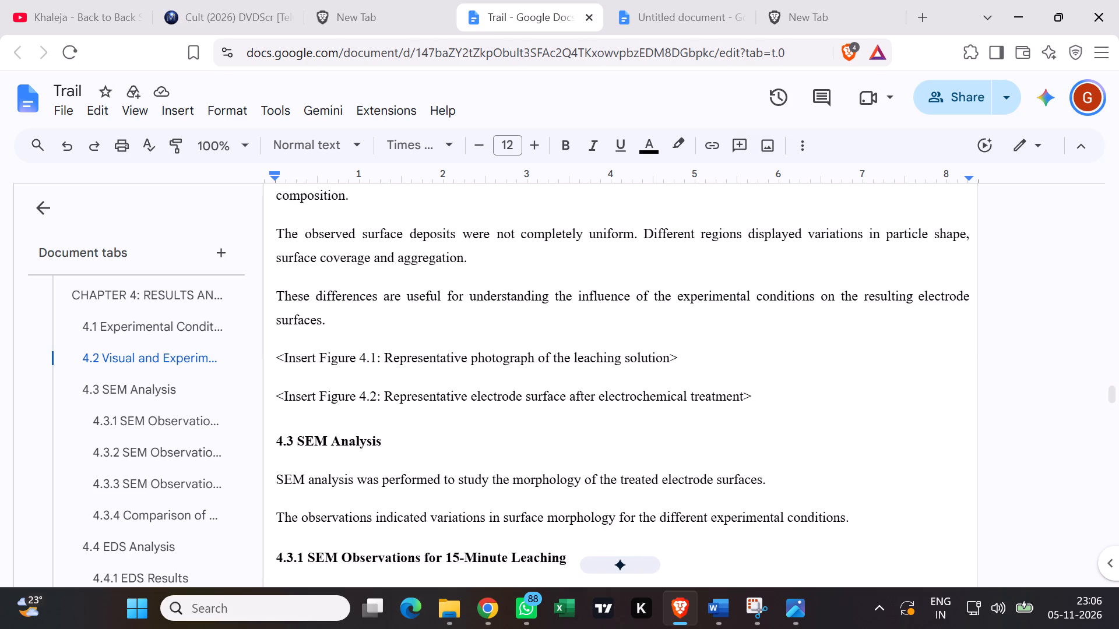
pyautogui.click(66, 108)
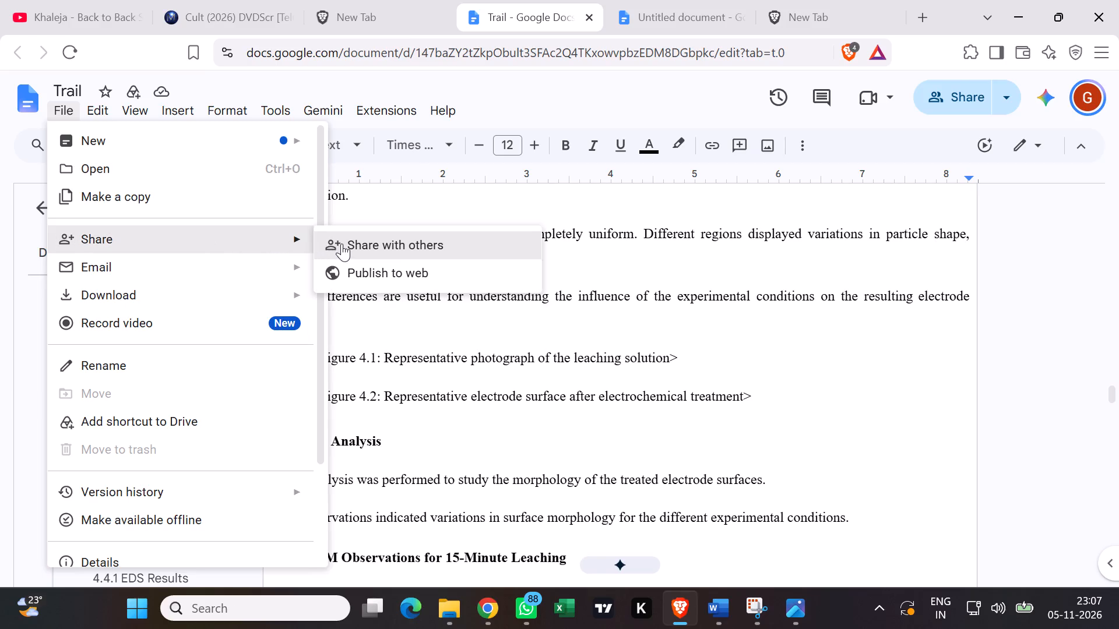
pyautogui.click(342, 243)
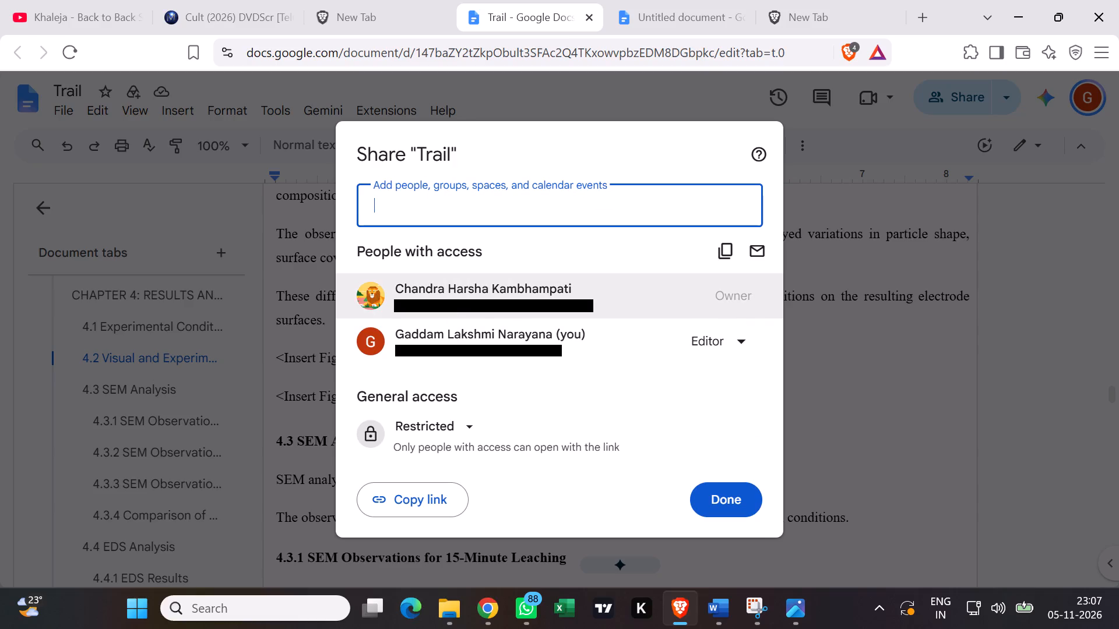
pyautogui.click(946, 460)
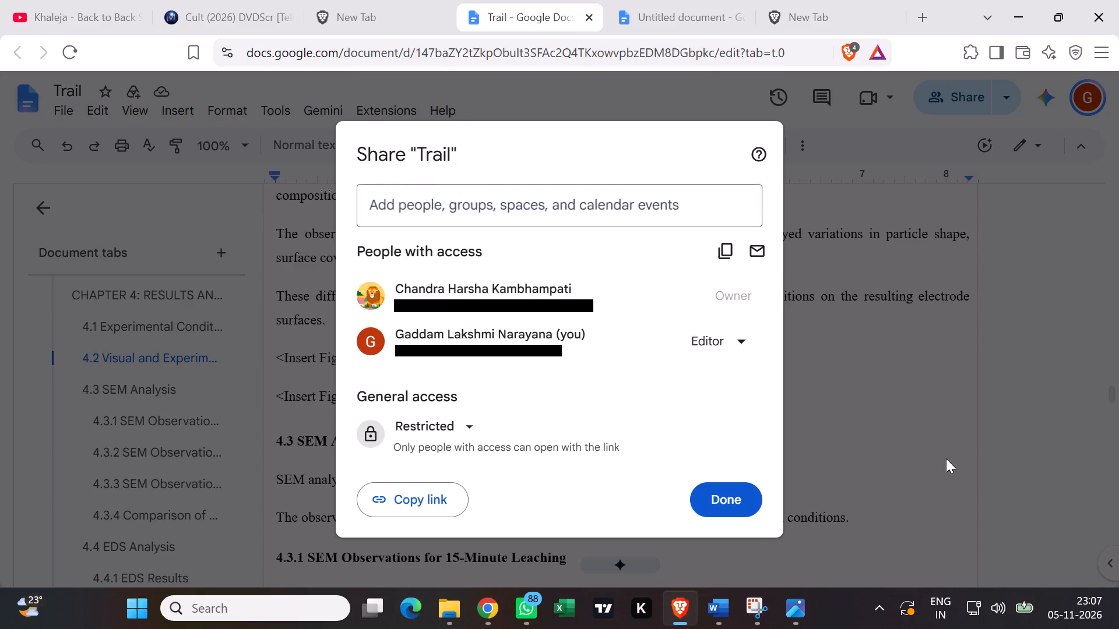
# Copy the Trail document's sharing link from its sharing settings and close them.
pyautogui.click(57, 112)
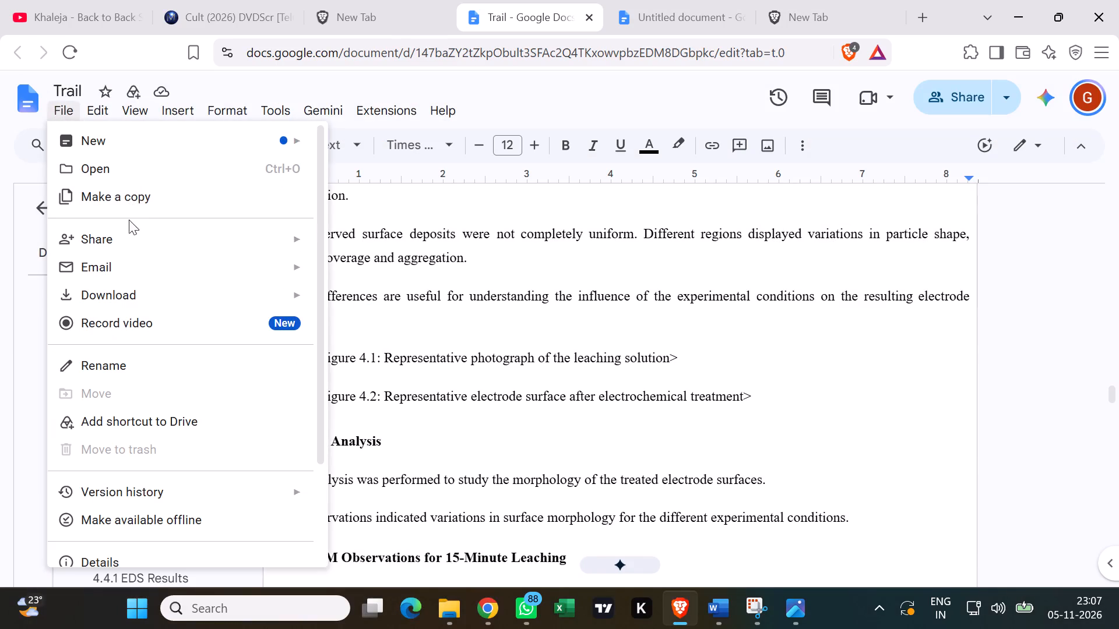
pyautogui.click(351, 256)
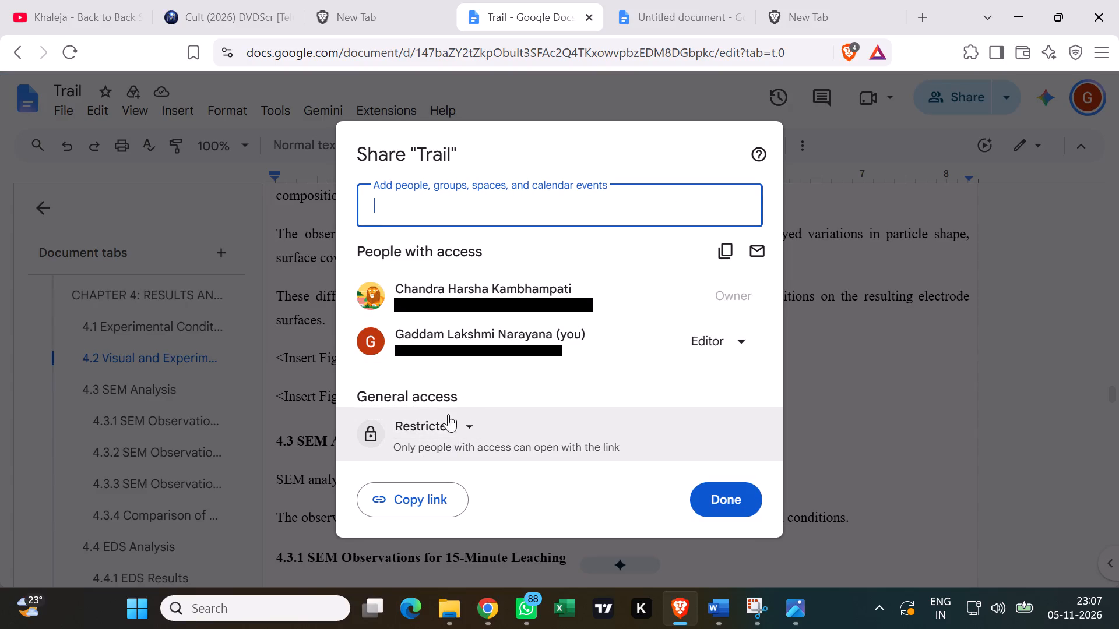
pyautogui.click(430, 497)
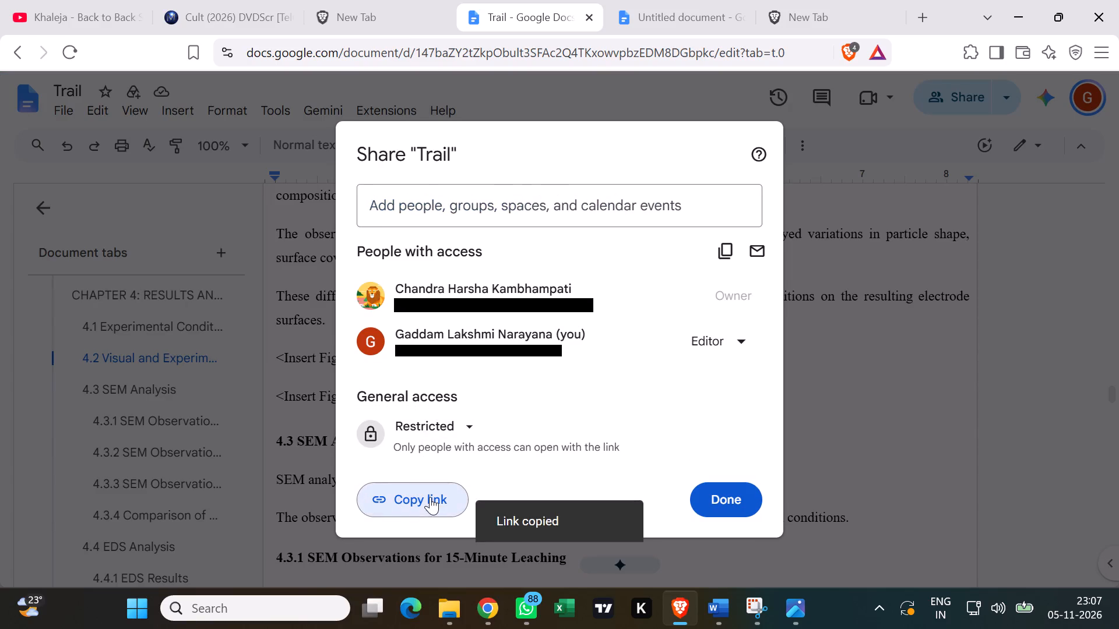
pyautogui.click(437, 499)
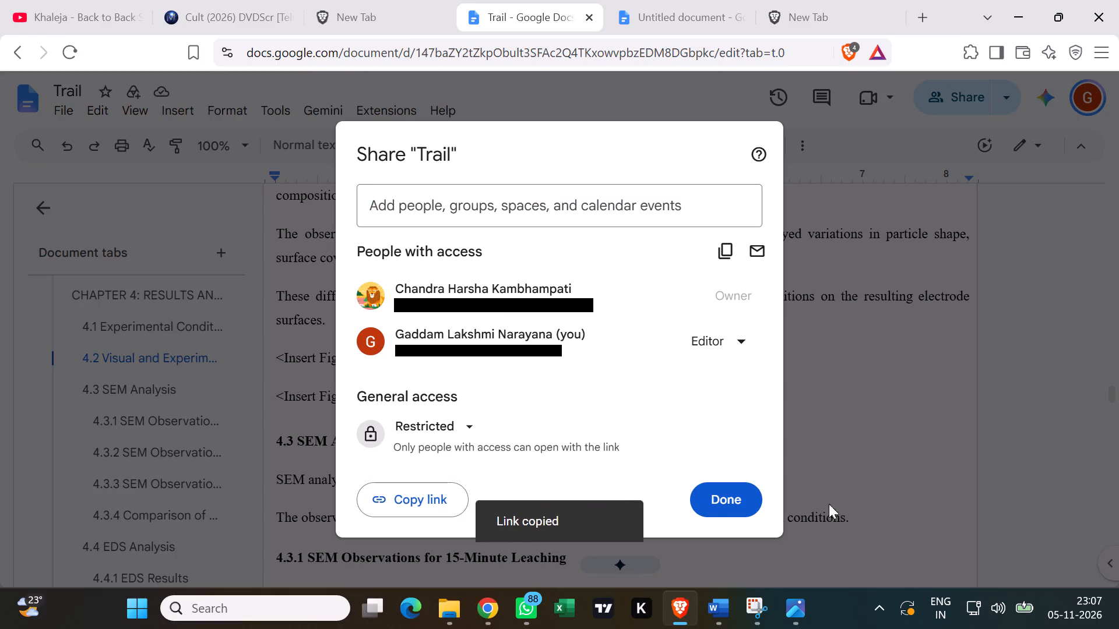
pyautogui.click(729, 504)
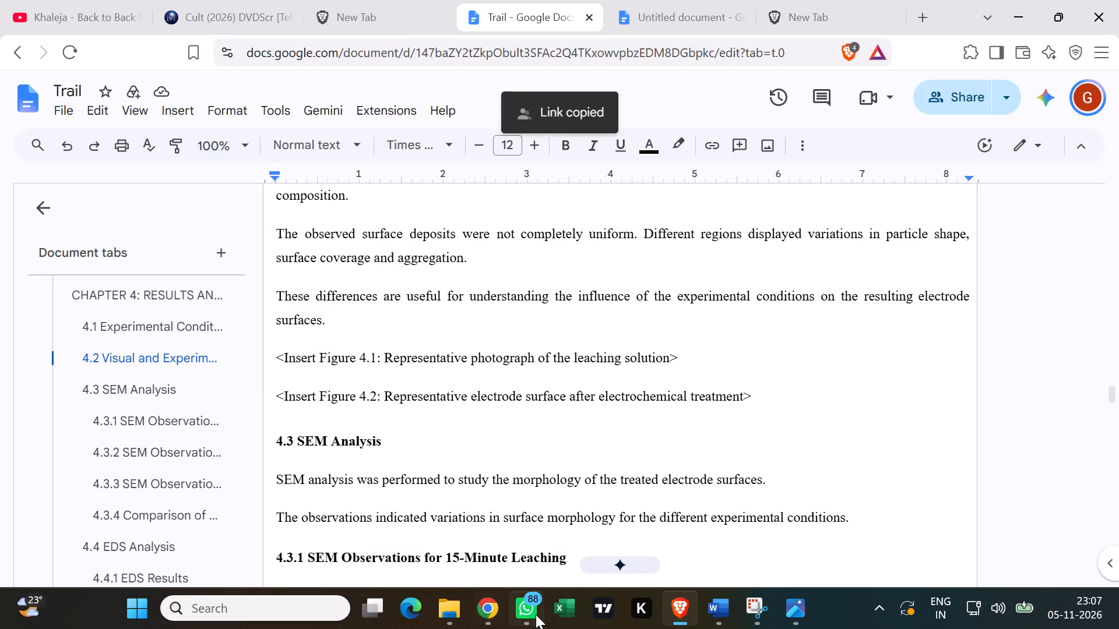
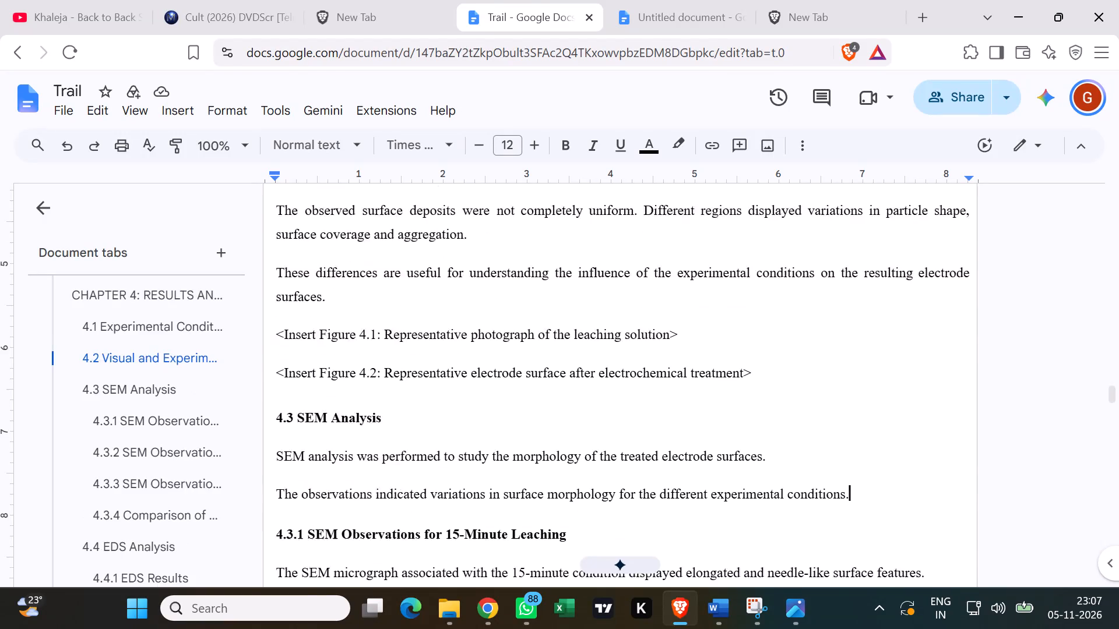
# Review the rest of the report through the appendix equations and place the cursor on the empty line after the final paragraph.
pyautogui.scroll(-5, 935, 585)
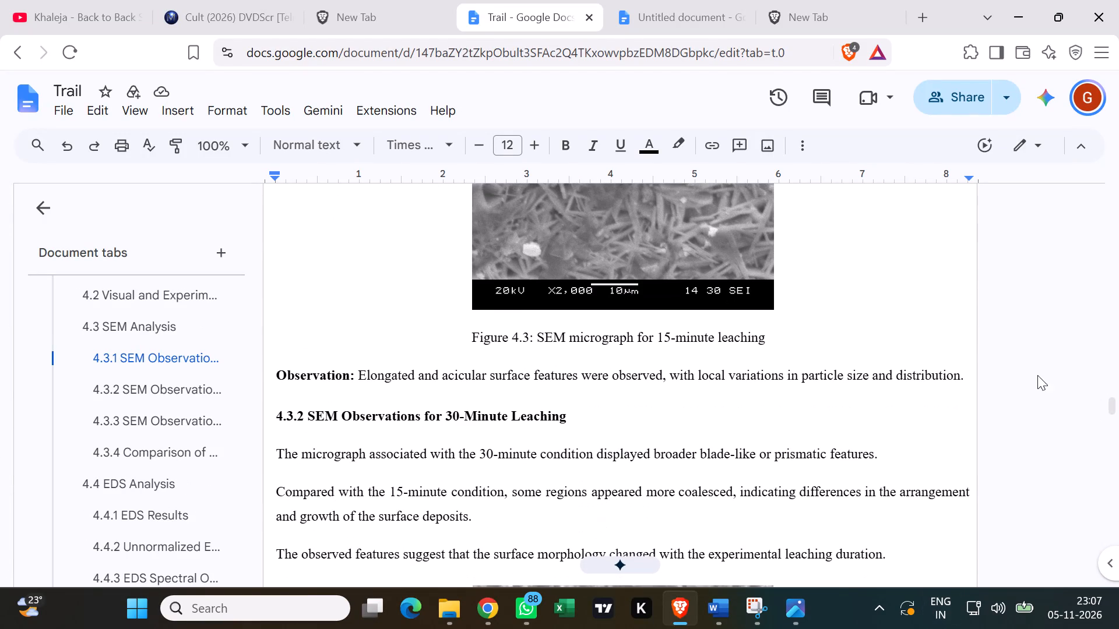
pyautogui.moveTo(1118, 402); pyautogui.dragTo(1099, 554)
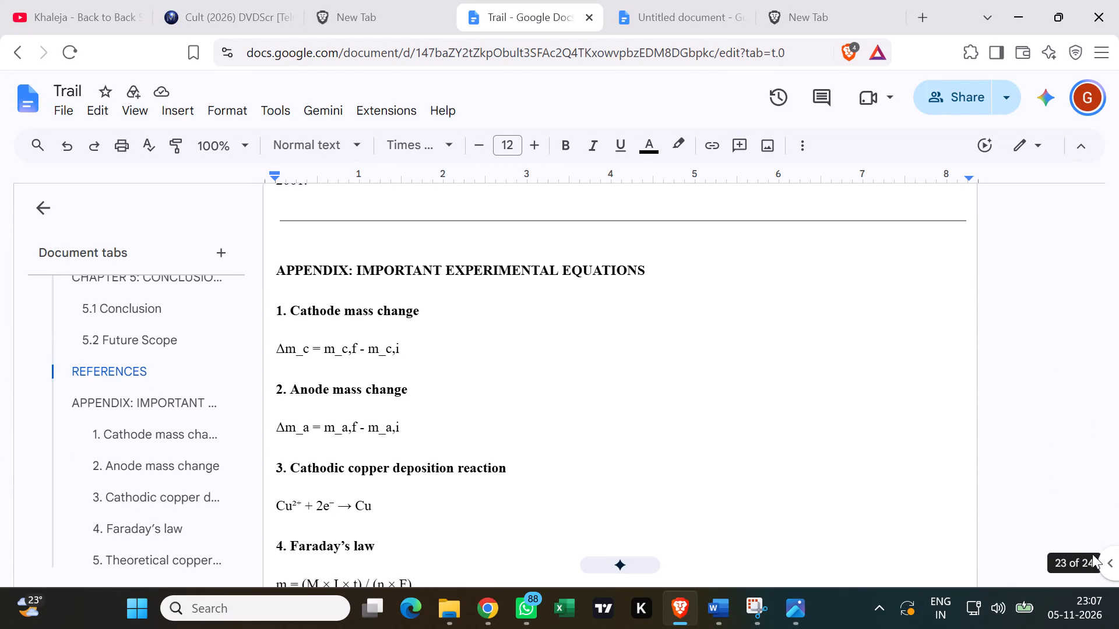
pyautogui.click(1076, 475)
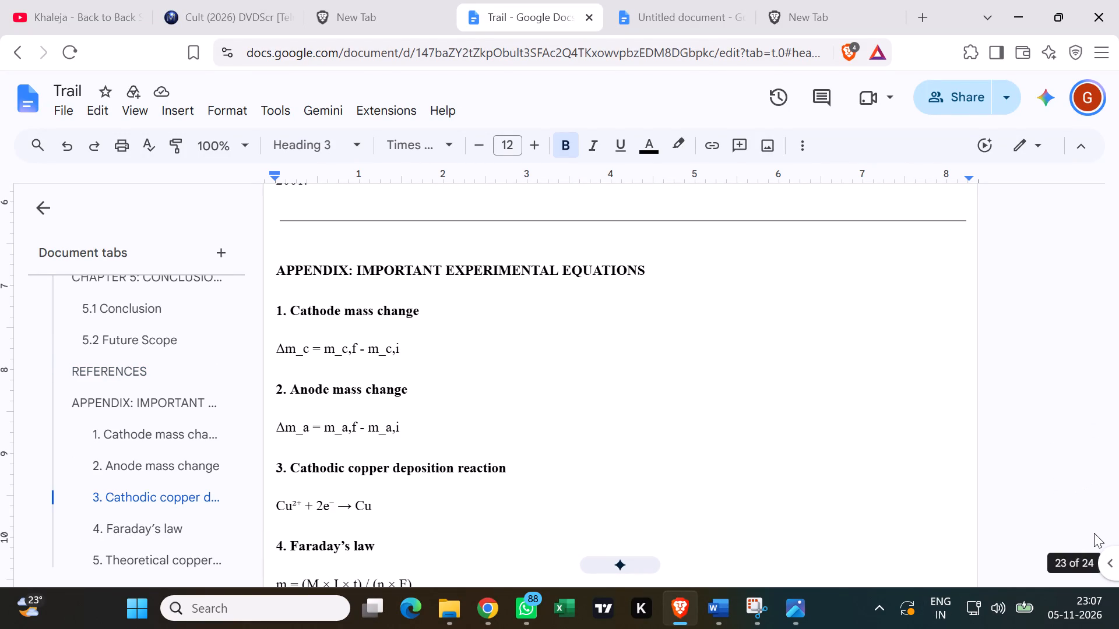
pyautogui.scroll(-10, 716, 421)
pyautogui.click(698, 423)
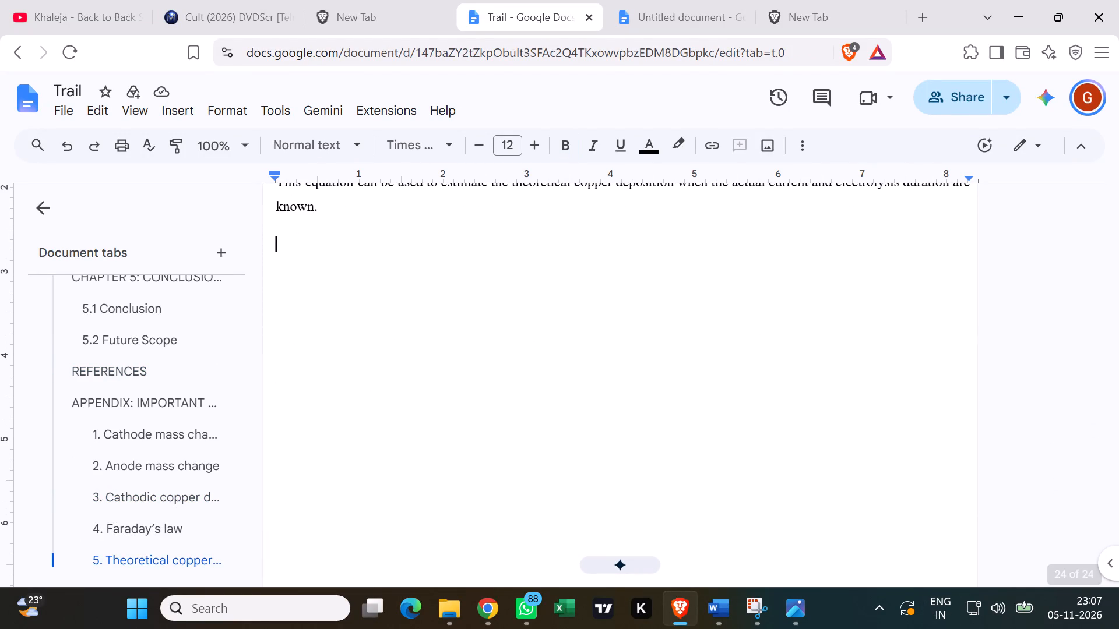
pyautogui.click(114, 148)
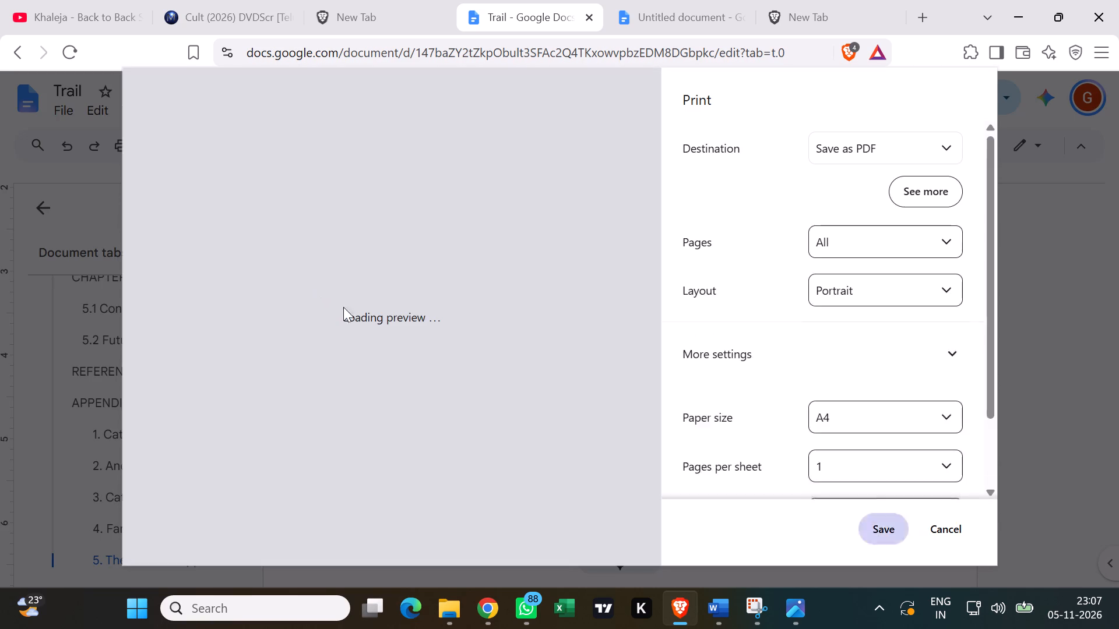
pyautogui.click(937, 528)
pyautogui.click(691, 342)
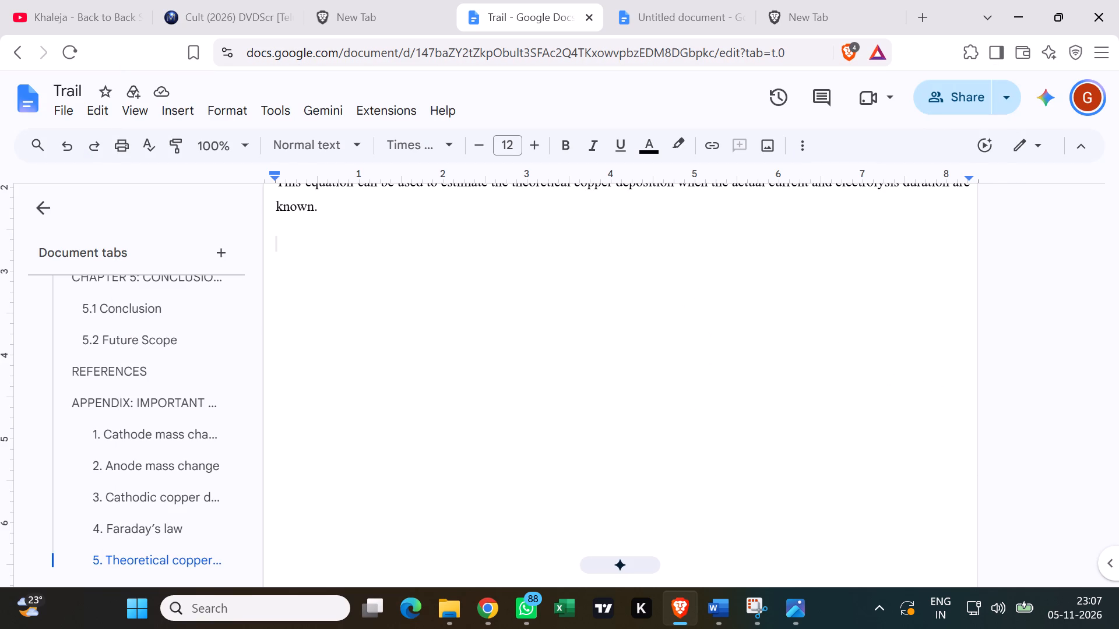
# Save the Trail document.
pyautogui.hotkey('ctrl', 's')
pyautogui.hotkey('ctrl', 's')
pyautogui.hotkey('ctrl', 's')
pyautogui.hotkey('ctrl', 's')
# Open the sharing settings of the Trail document for sharing with others and copy its link.
pyautogui.click(57, 105)
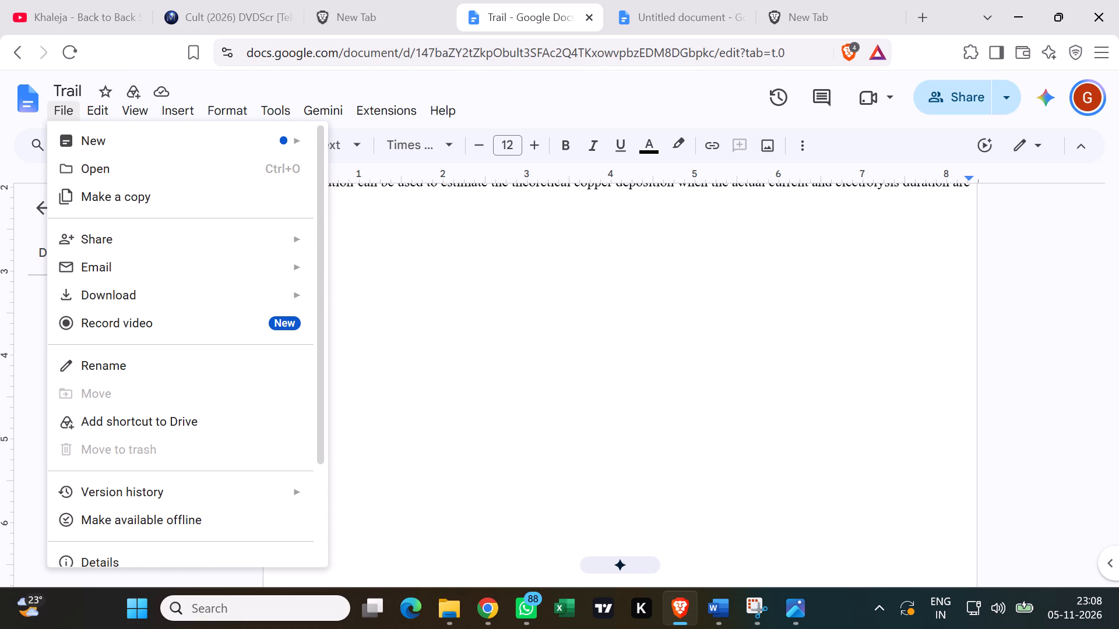
pyautogui.click(480, 280)
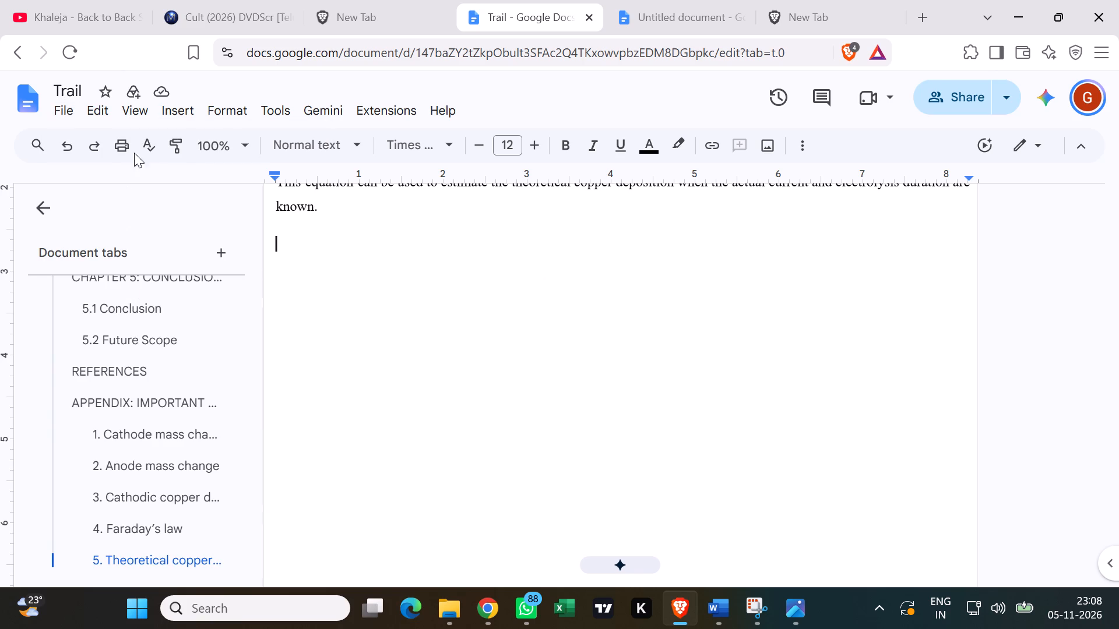
pyautogui.click(61, 112)
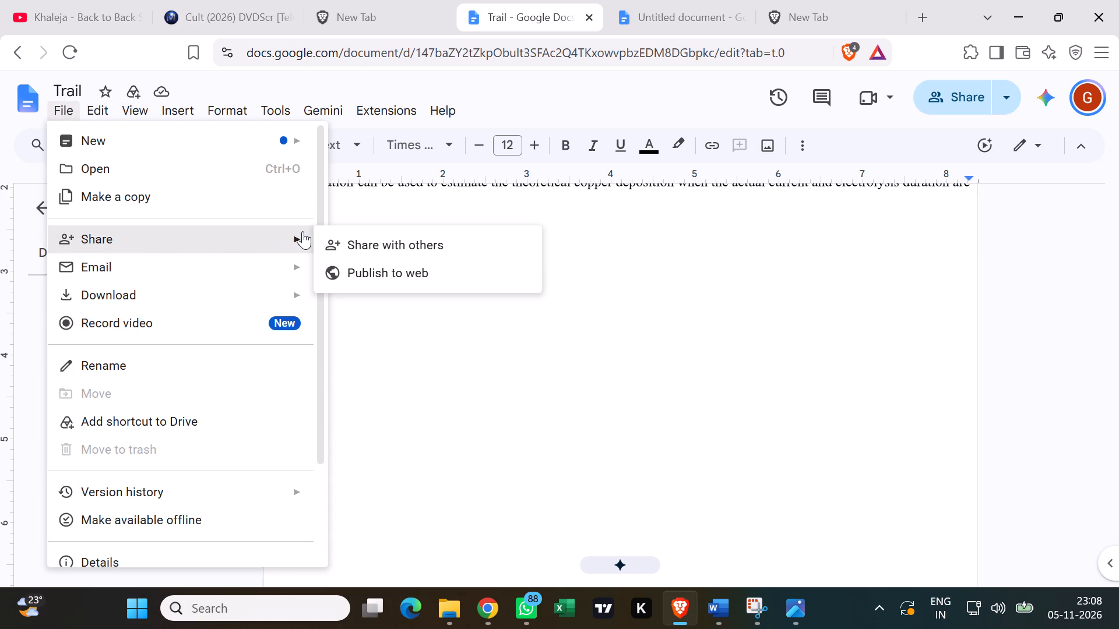
pyautogui.click(345, 242)
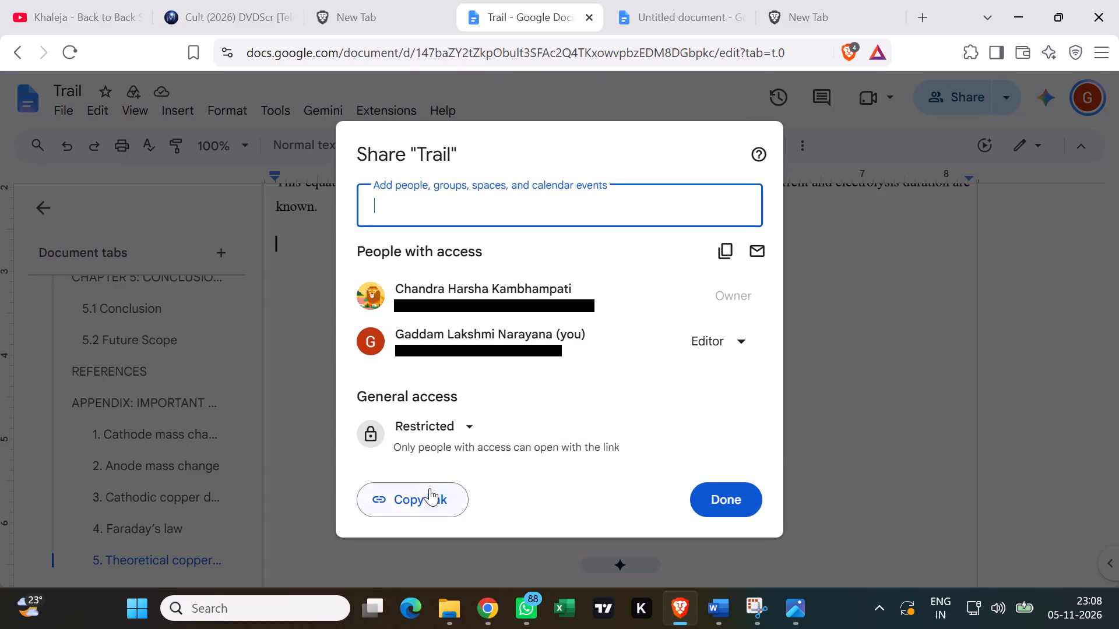
pyautogui.click(430, 489)
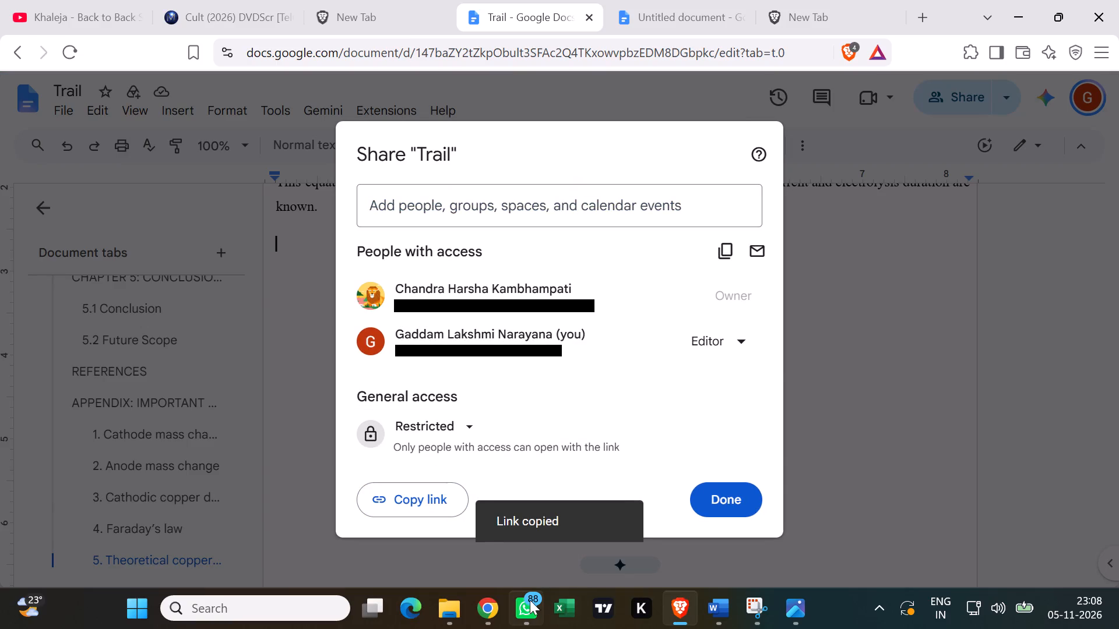
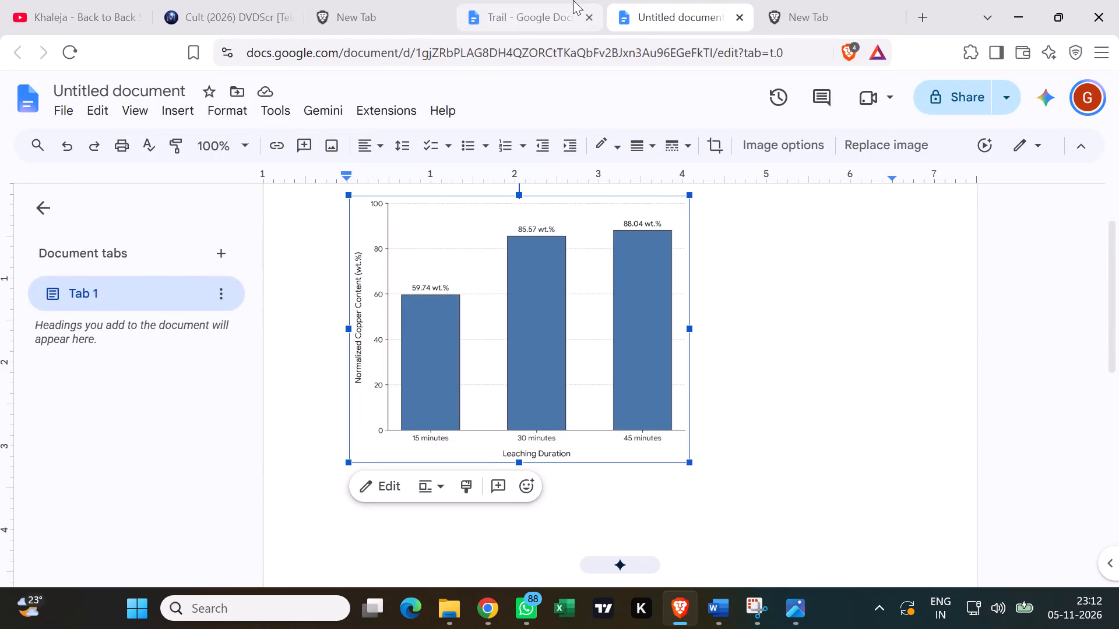
# Return to the Trail document and look back through the report from the appendix to the start of Chapter 4.
pyautogui.click(554, 2)
pyautogui.scroll(9, 582, 481)
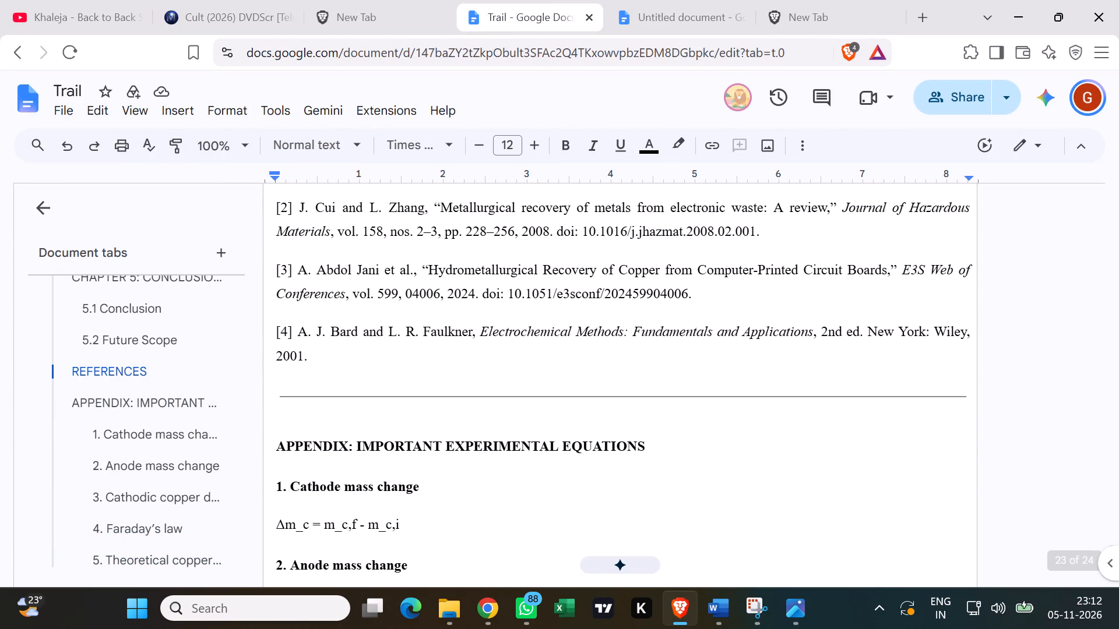
pyautogui.scroll(9, 688, 399)
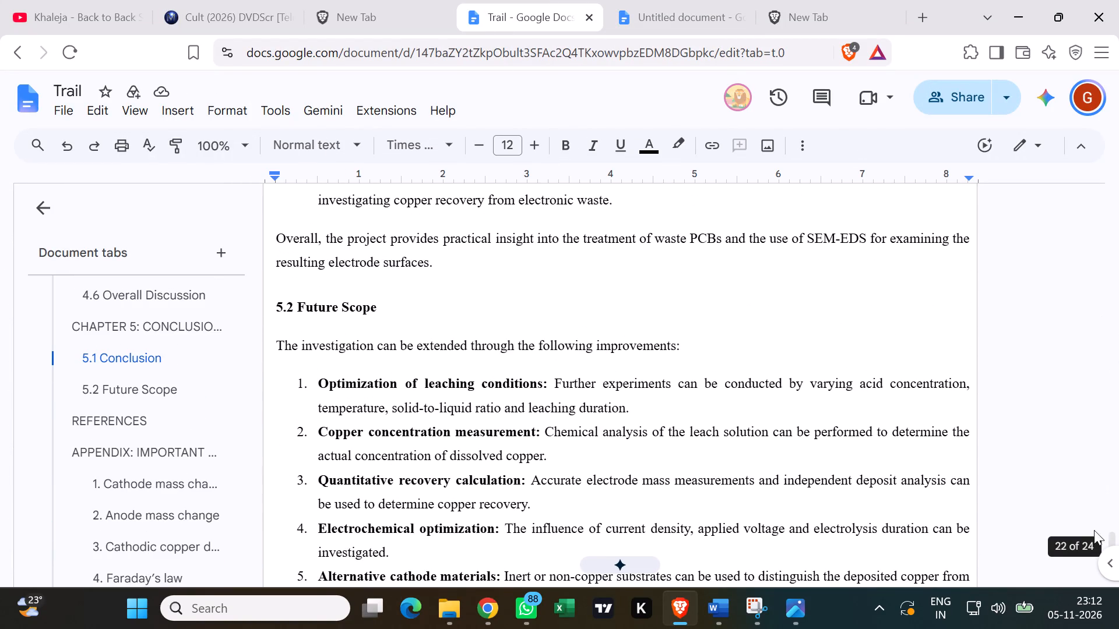
pyautogui.moveTo(1108, 537); pyautogui.dragTo(1118, 406)
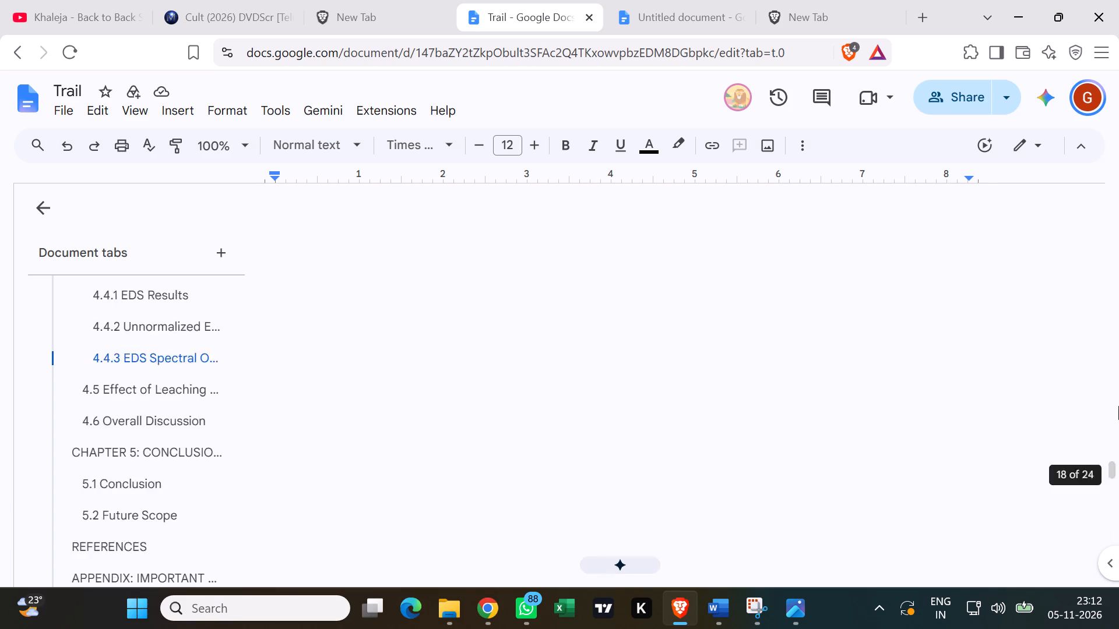
pyautogui.moveTo(1118, 406); pyautogui.dragTo(1117, 381)
pyautogui.scroll(9, 870, 384)
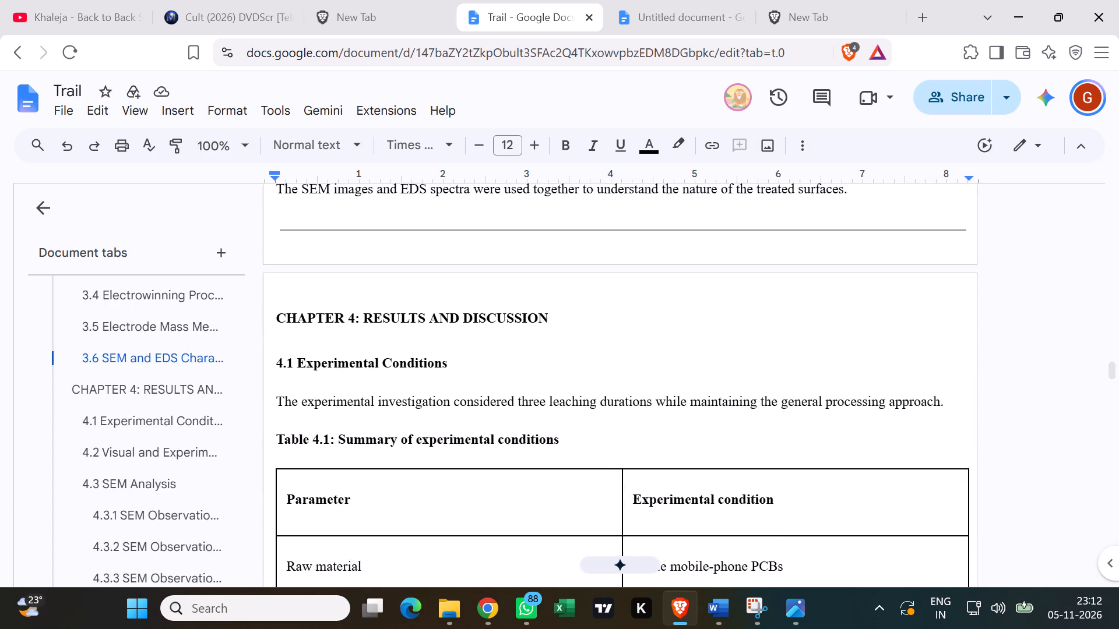
# Review the report from the electrode photos in section 3.4 through the figure placeholders at the end of section 4.2.
pyautogui.scroll(19, 864, 288)
pyautogui.scroll(-4, 868, 282)
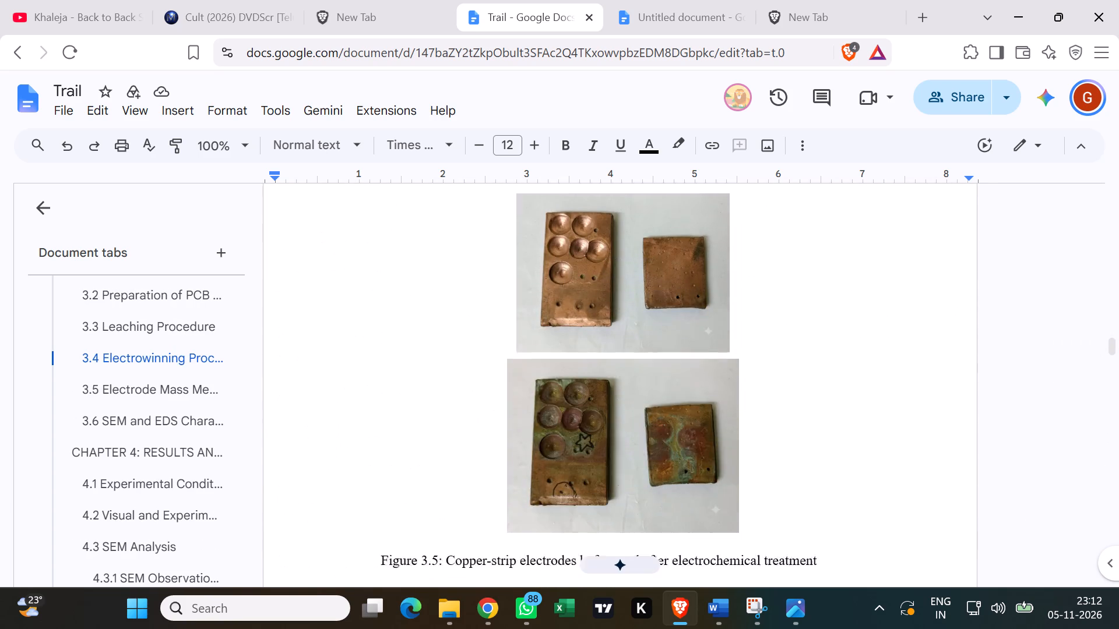
pyautogui.scroll(-15, 868, 282)
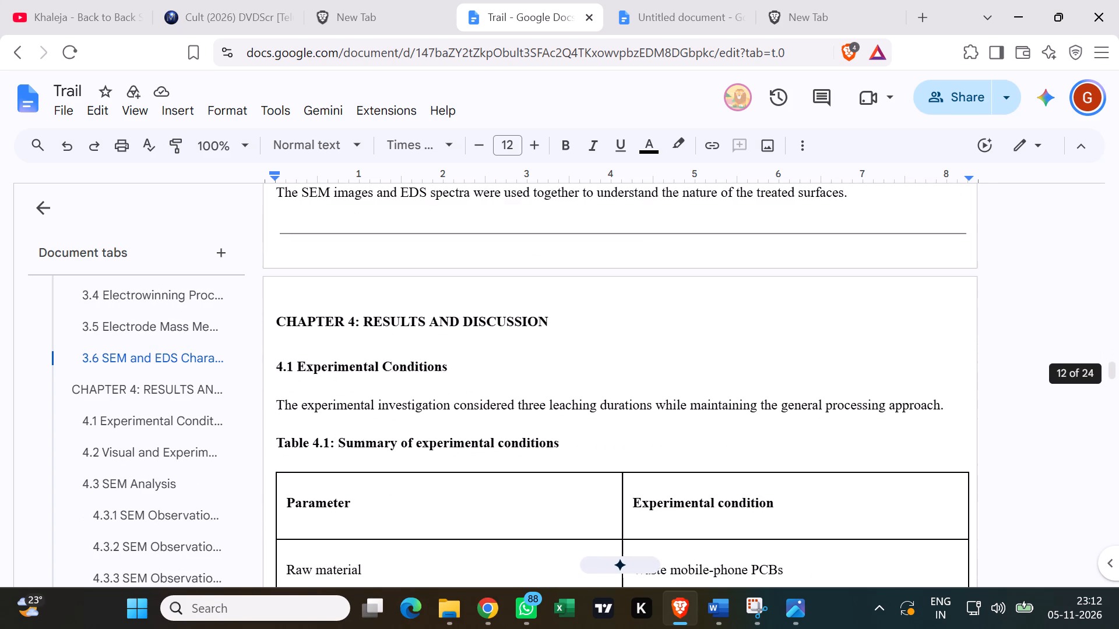
pyautogui.scroll(-4, 869, 288)
pyautogui.scroll(4, 868, 289)
pyautogui.scroll(-6, 870, 289)
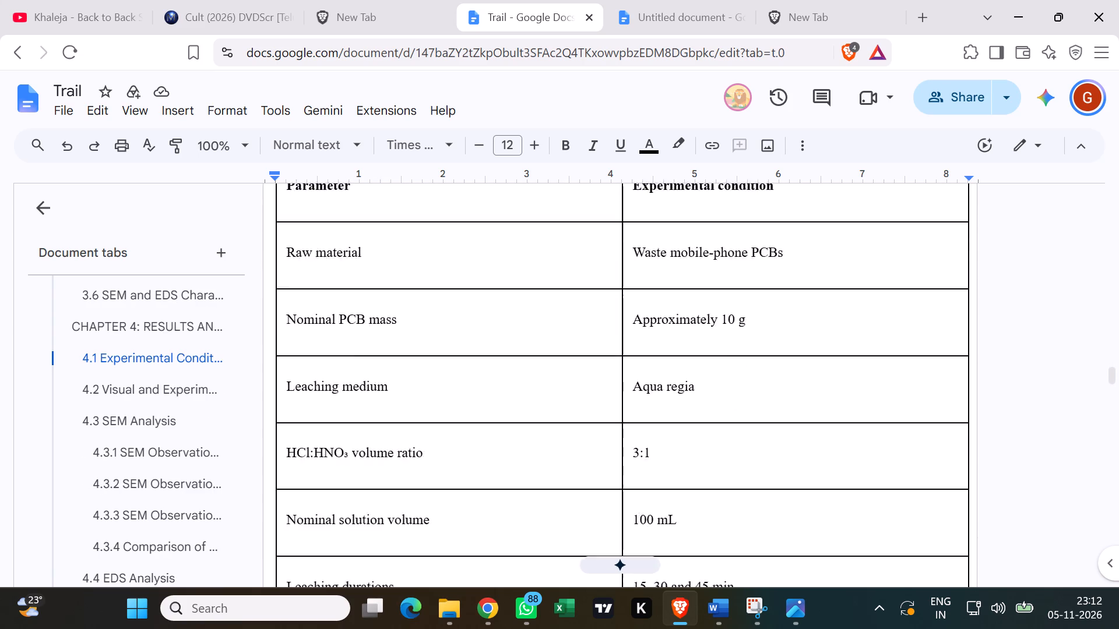
pyautogui.scroll(-9, 870, 288)
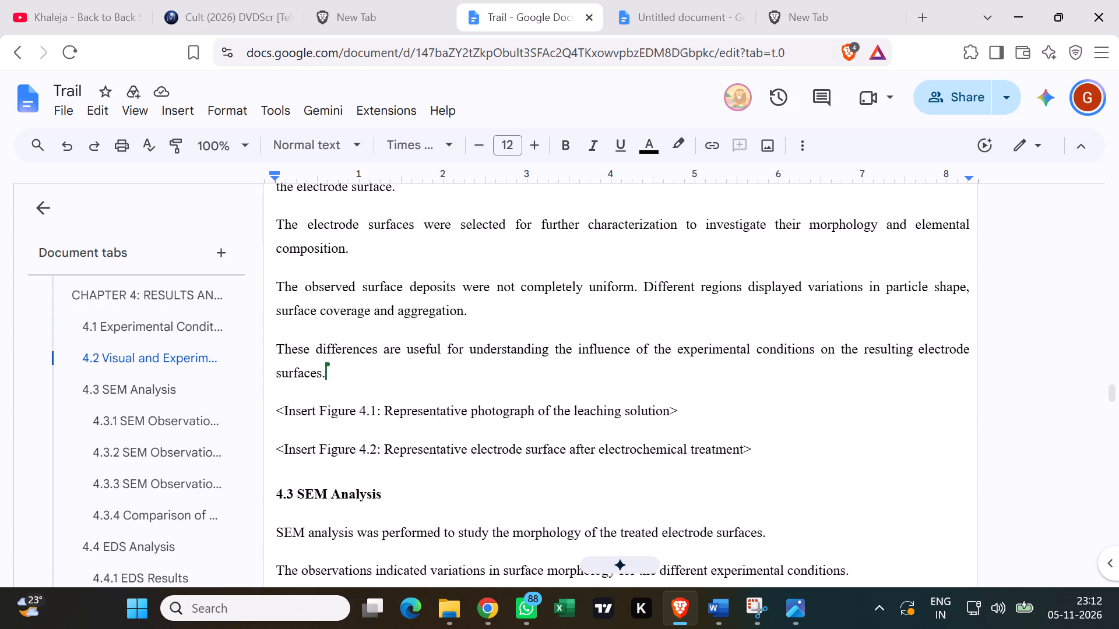
pyautogui.scroll(-3, 870, 288)
pyautogui.scroll(2, 870, 288)
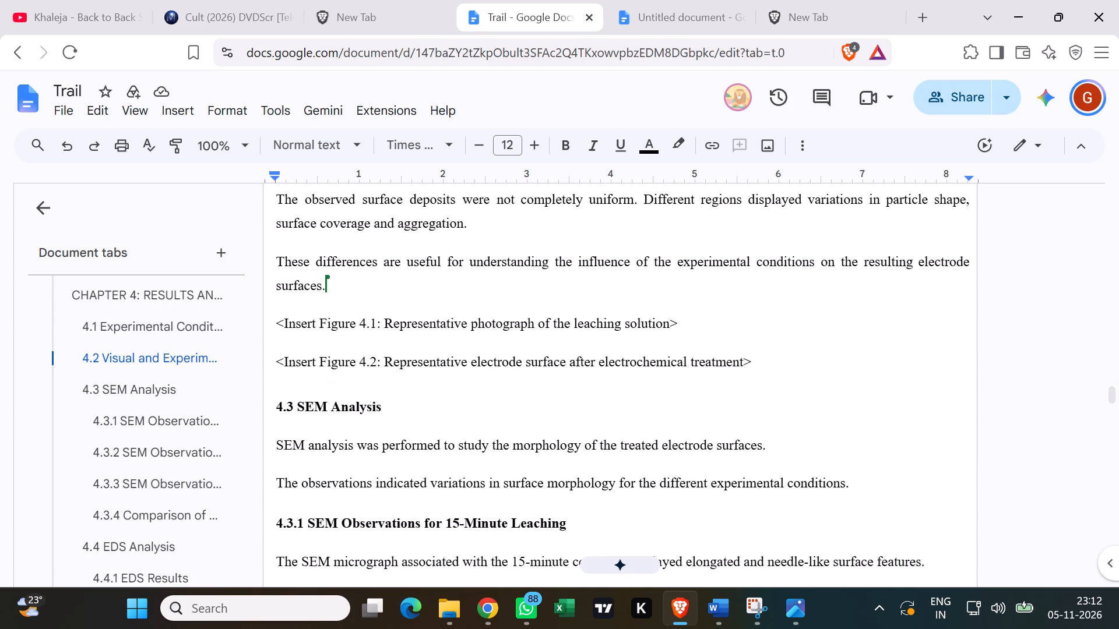
pyautogui.scroll(1, 470, 256)
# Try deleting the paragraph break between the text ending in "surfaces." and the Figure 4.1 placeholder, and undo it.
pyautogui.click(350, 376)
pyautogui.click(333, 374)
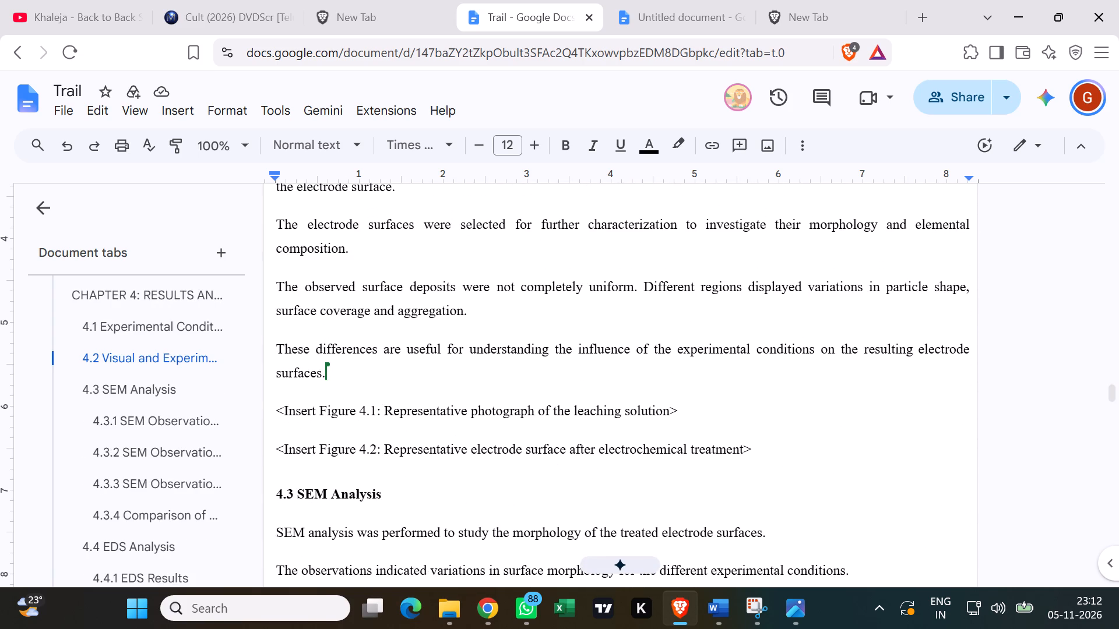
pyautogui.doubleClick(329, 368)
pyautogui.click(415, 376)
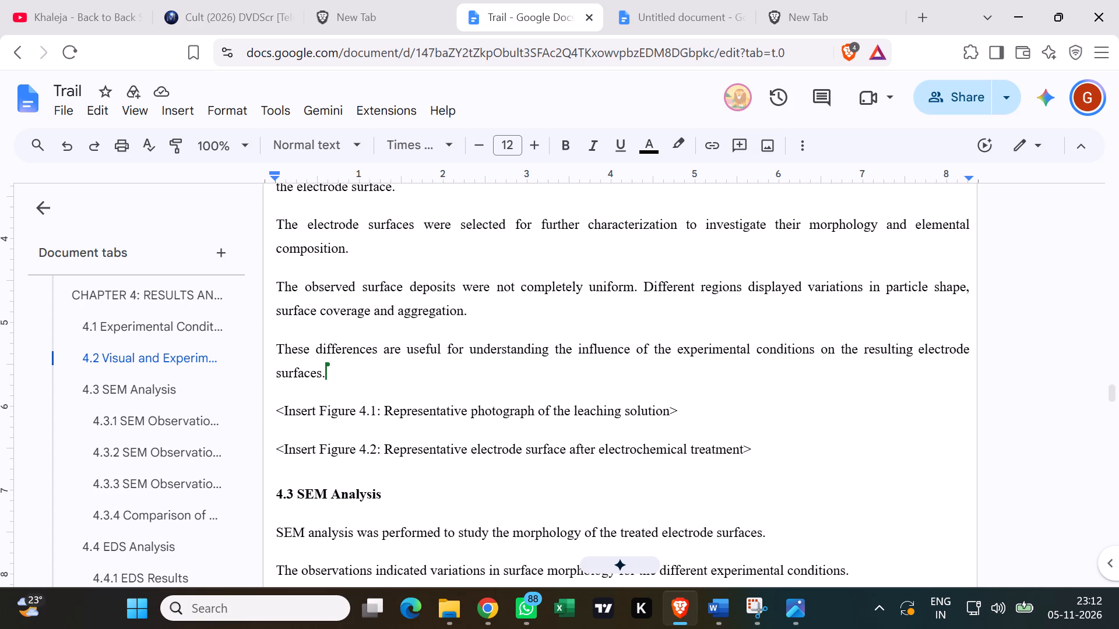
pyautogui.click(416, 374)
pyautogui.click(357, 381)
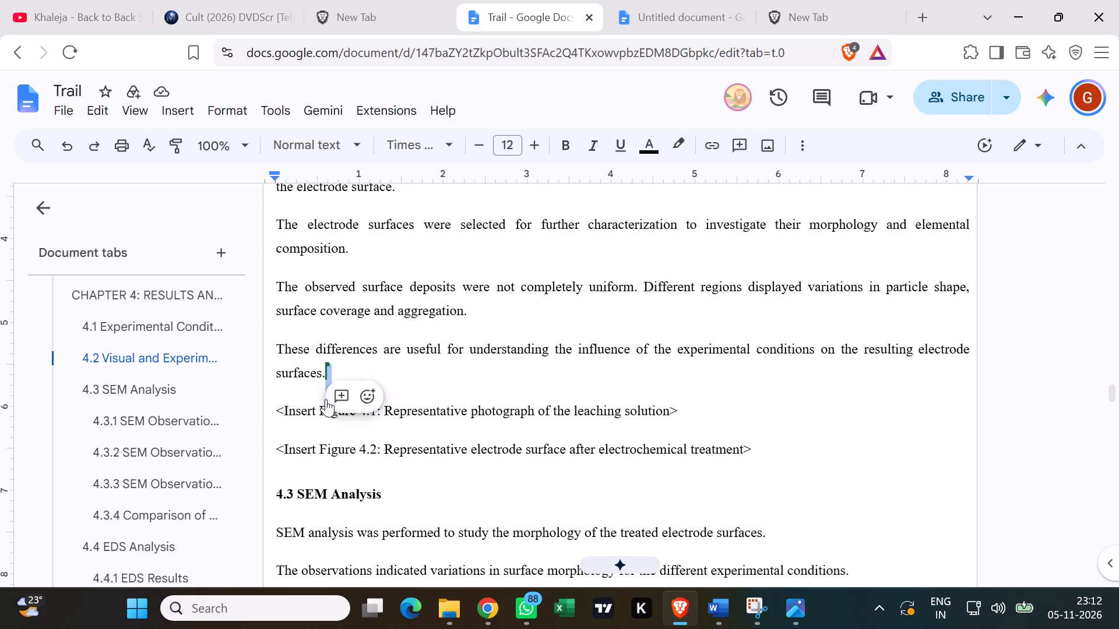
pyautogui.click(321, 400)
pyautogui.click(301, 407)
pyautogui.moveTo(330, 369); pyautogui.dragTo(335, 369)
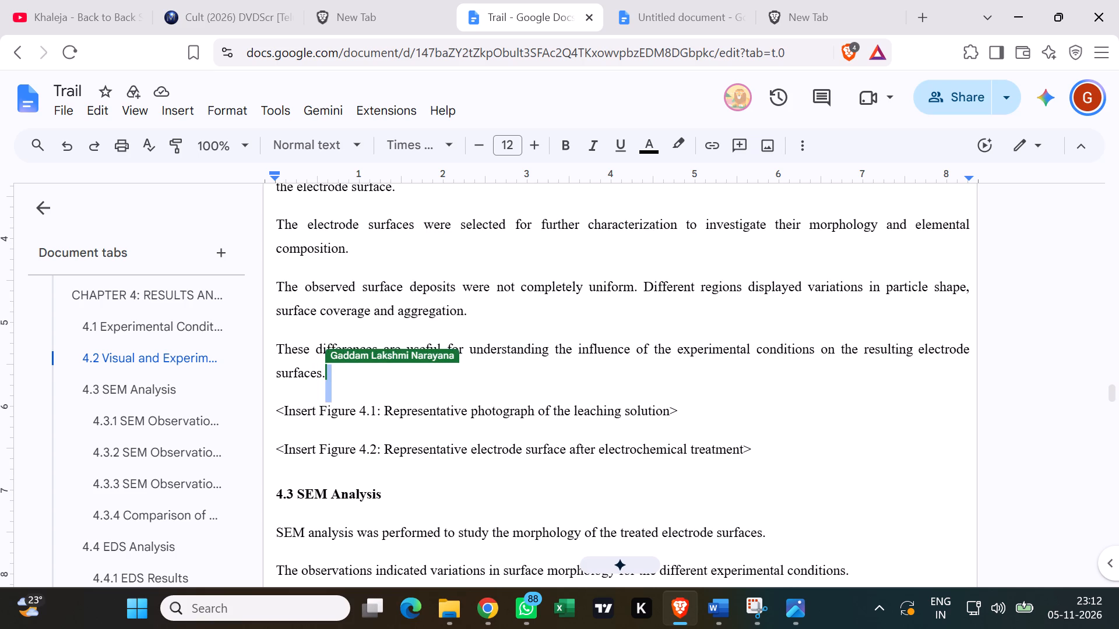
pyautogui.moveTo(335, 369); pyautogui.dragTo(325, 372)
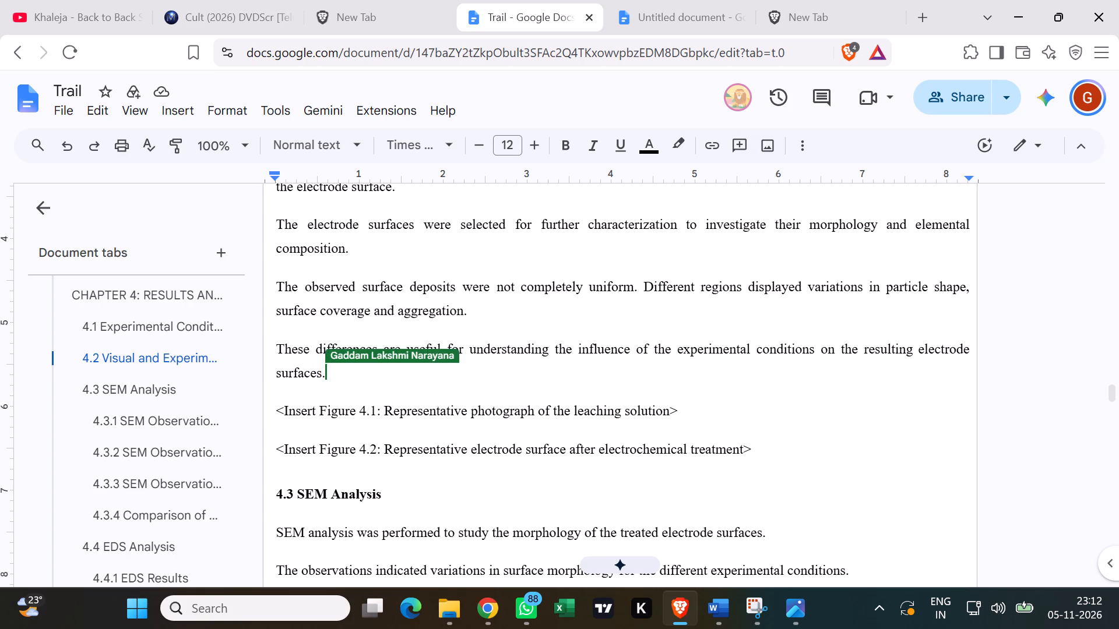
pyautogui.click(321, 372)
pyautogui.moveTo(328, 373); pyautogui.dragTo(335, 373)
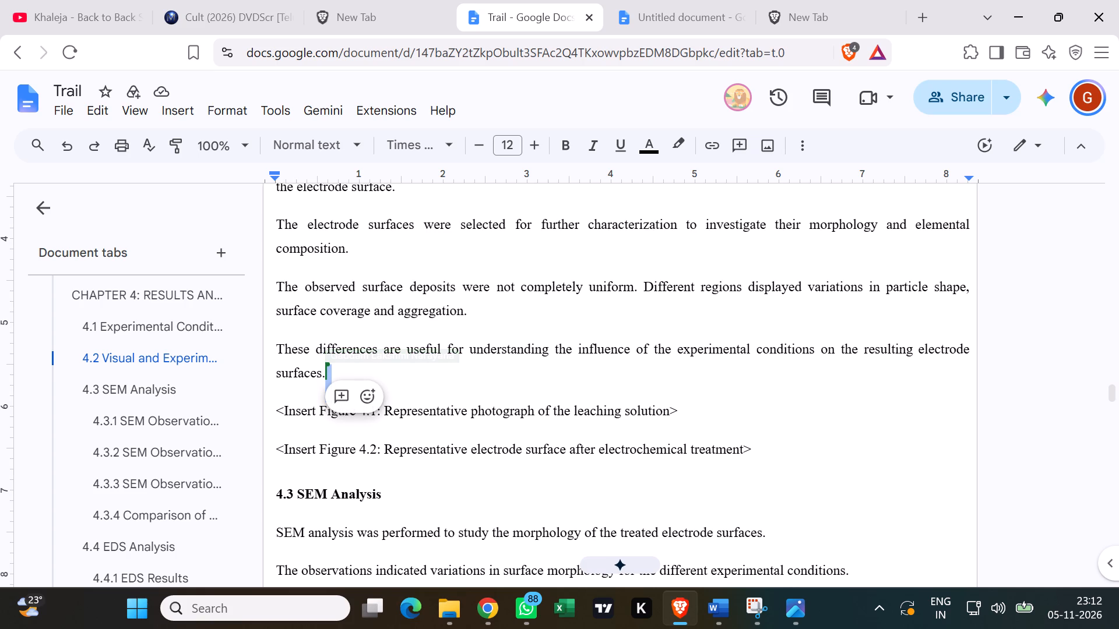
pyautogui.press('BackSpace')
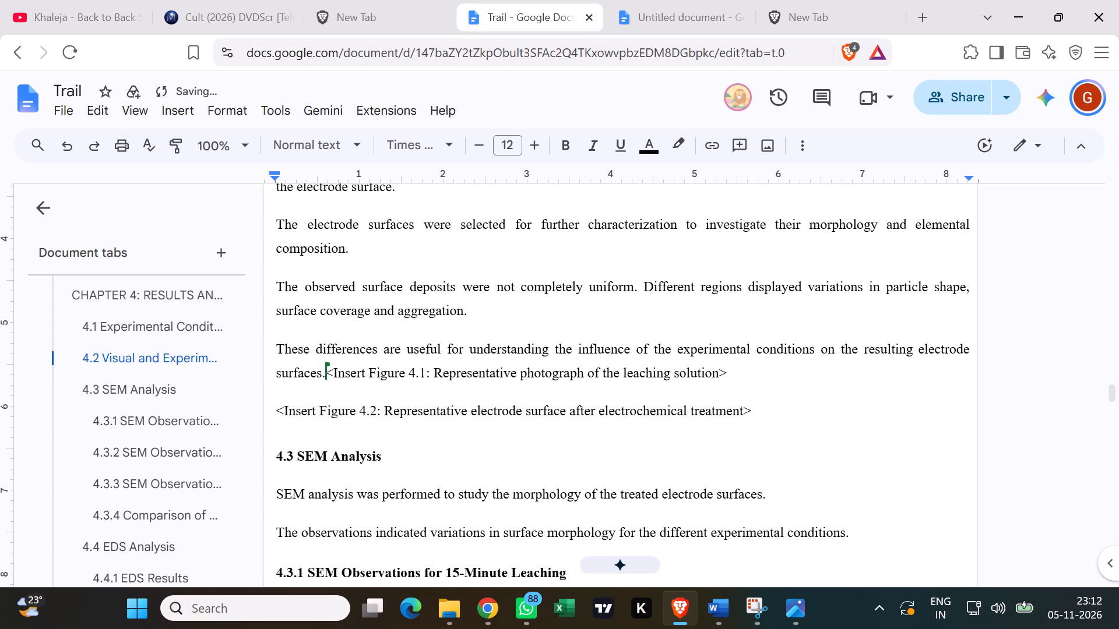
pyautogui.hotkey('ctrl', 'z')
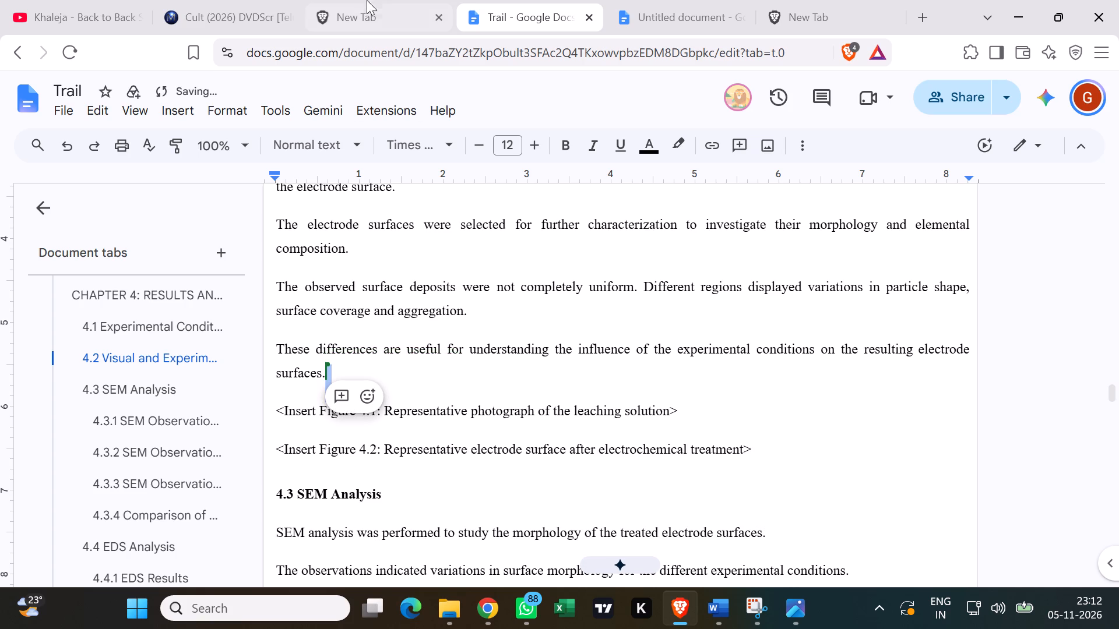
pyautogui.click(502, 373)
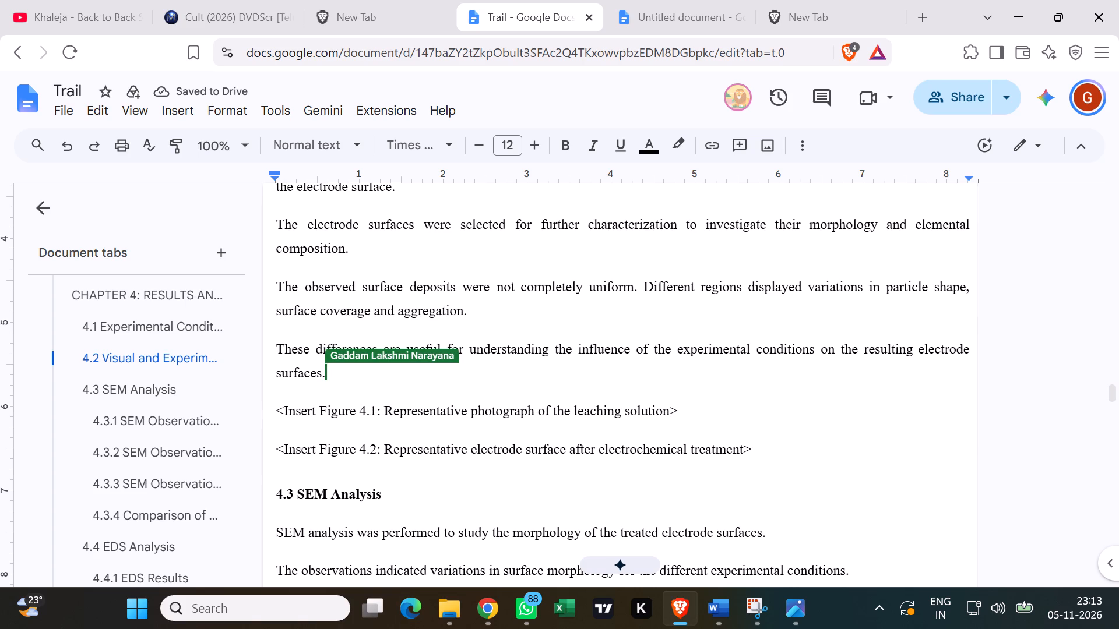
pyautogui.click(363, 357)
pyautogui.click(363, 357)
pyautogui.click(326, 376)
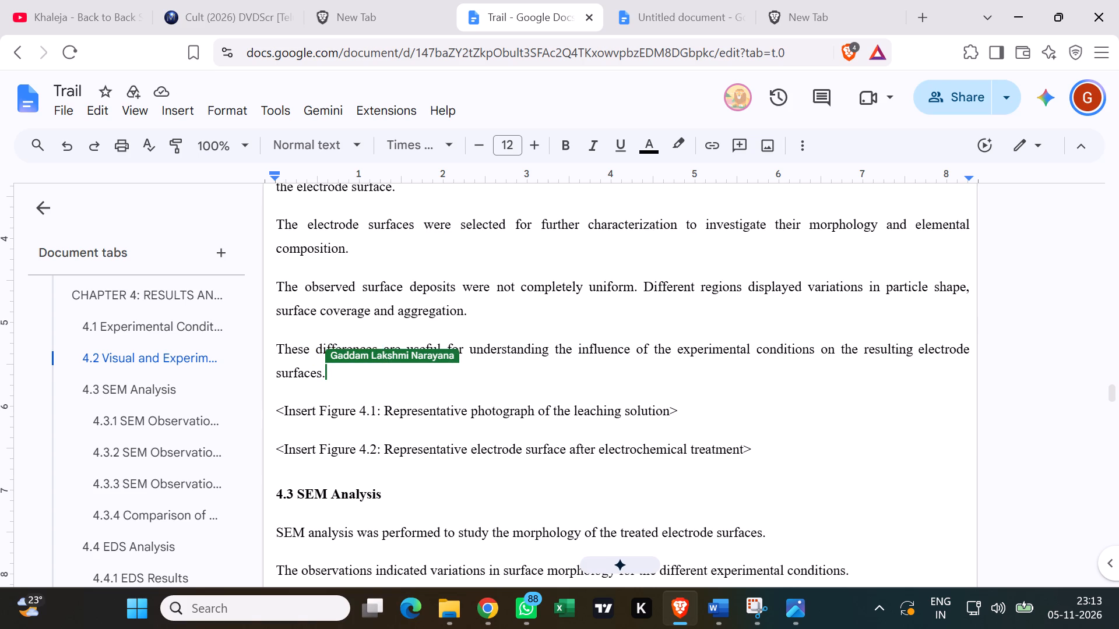
# Delete "sert " from the word "Insert" before "Figure 4.1" in the leaching solution placeholder.
pyautogui.click(319, 413)
pyautogui.press('BackSpace')
pyautogui.press('BackSpace')
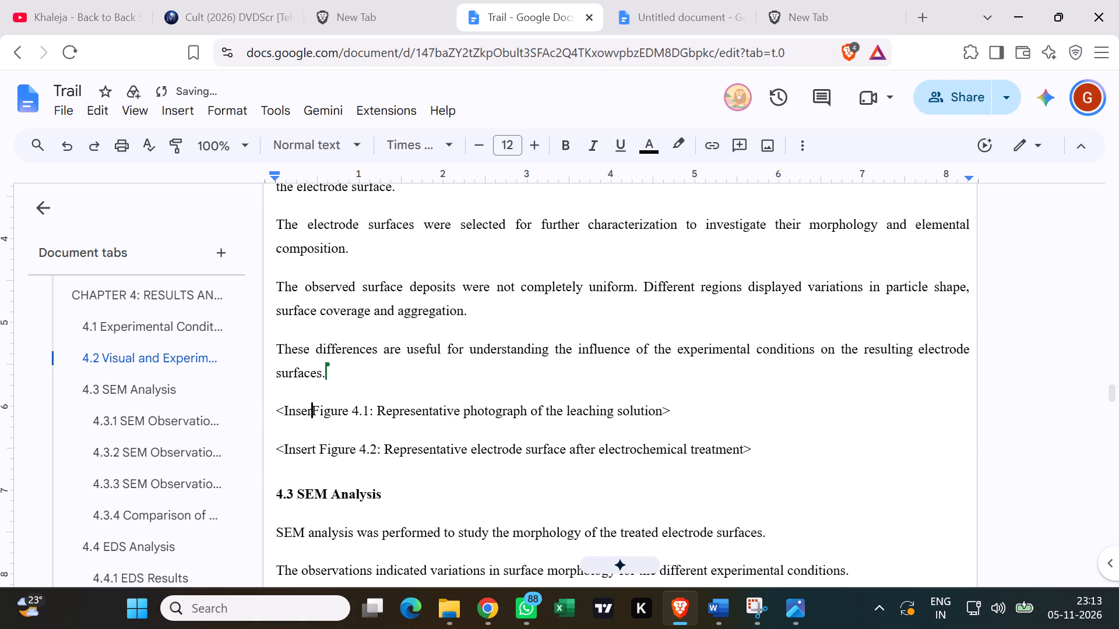
pyautogui.press('BackSpace')
pyautogui.press('BackSpace')
pyautogui.press('BackSpace')
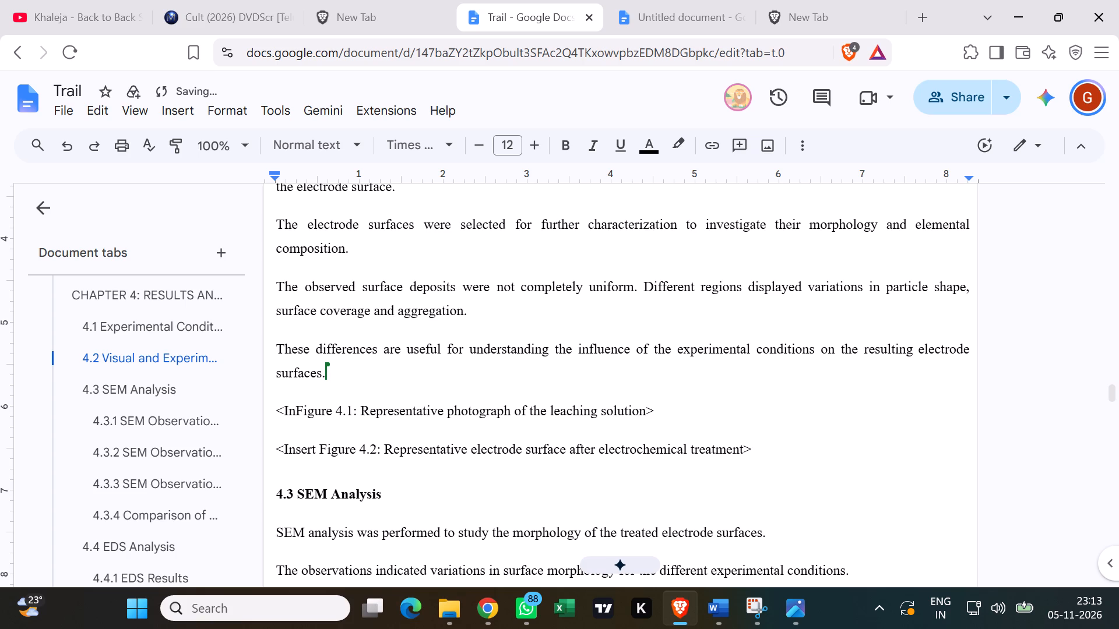
# Clear the formatting at the end of the section 4.2 paragraph that finishes with "surfaces.".
pyautogui.rightClick(326, 371)
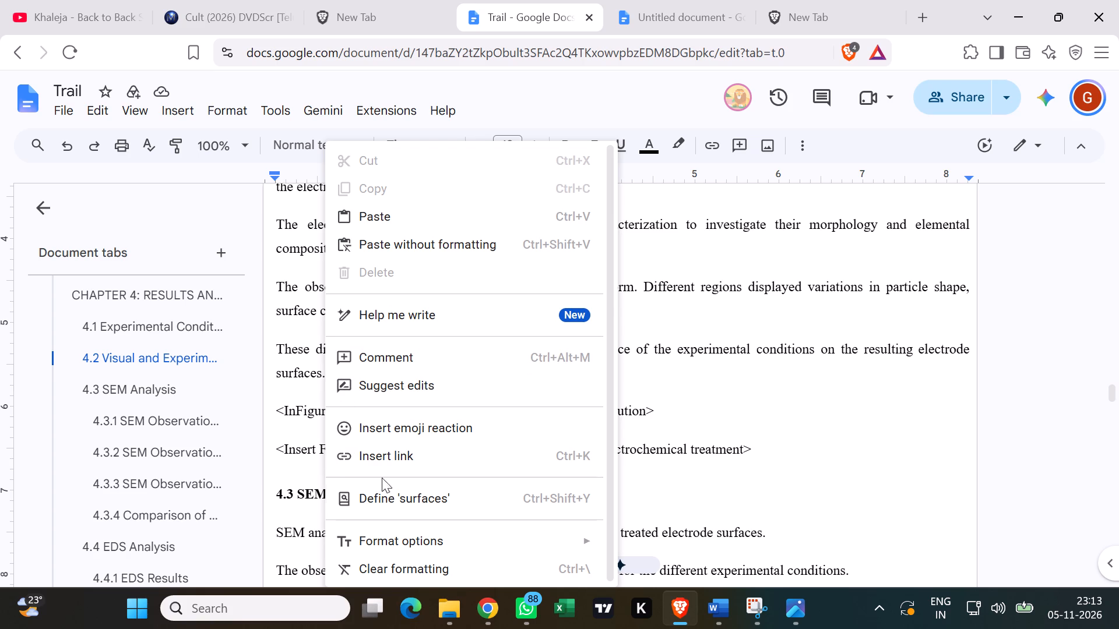
pyautogui.scroll(-3, 410, 525)
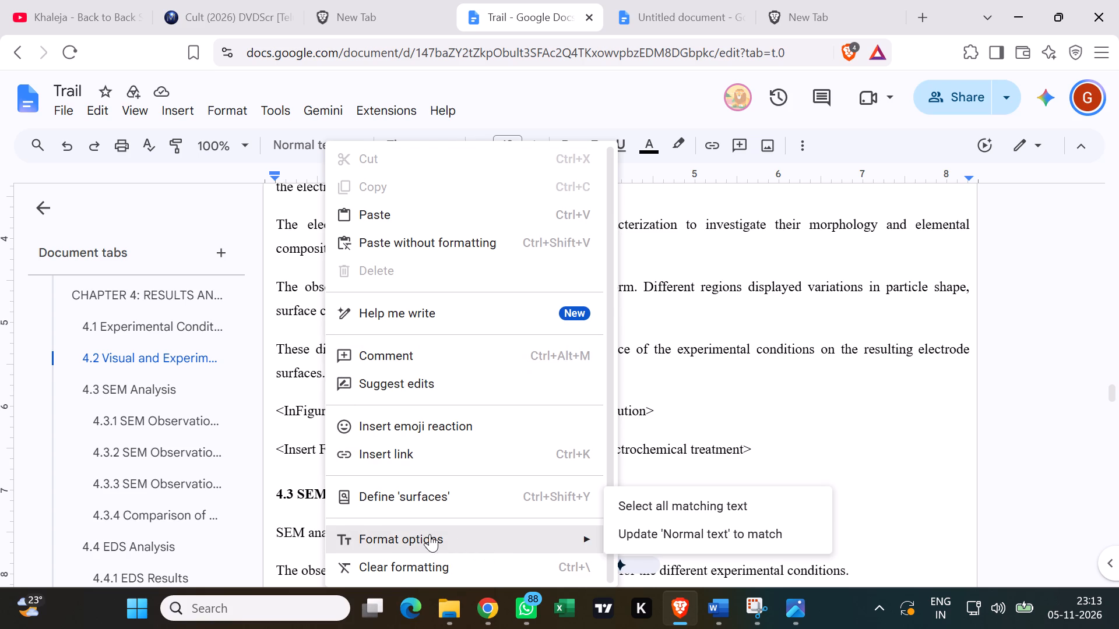
pyautogui.scroll(-4, 430, 534)
pyautogui.scroll(1, 420, 531)
pyautogui.click(399, 575)
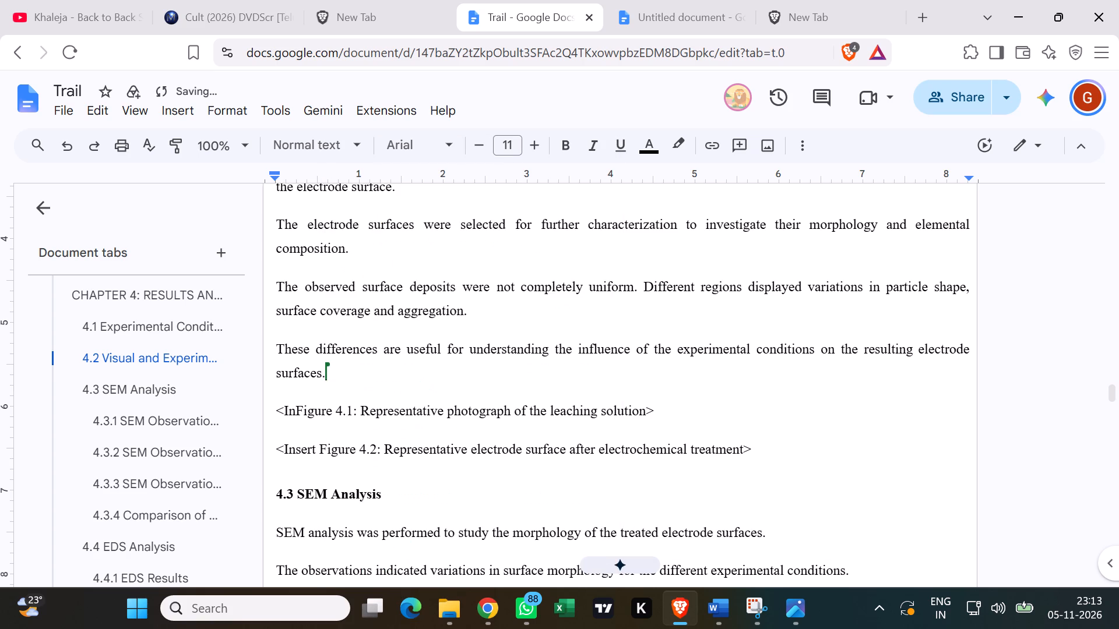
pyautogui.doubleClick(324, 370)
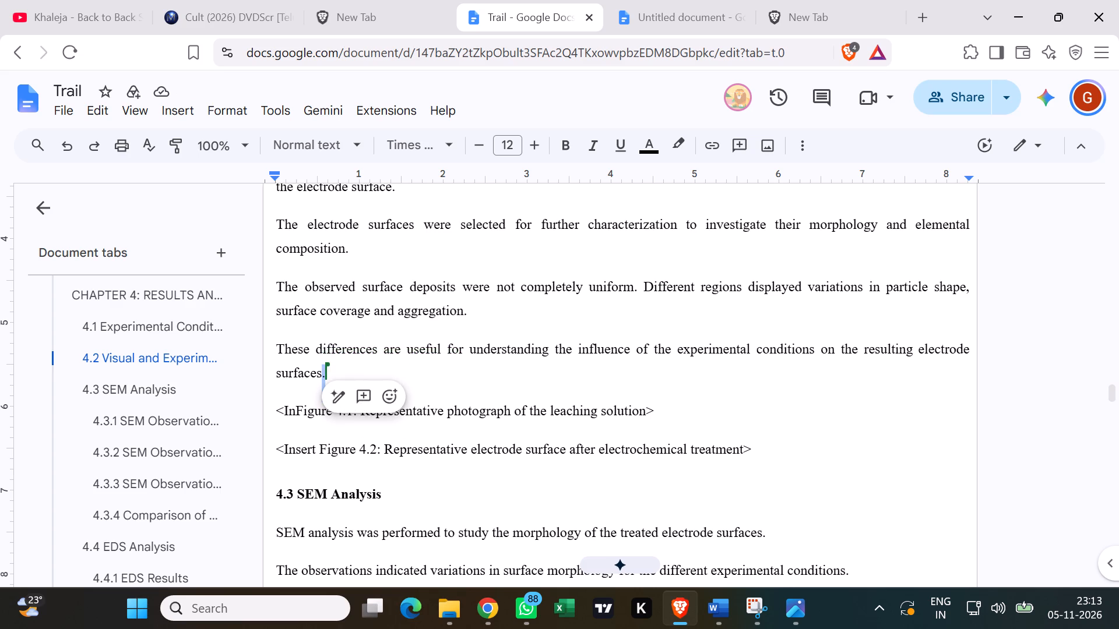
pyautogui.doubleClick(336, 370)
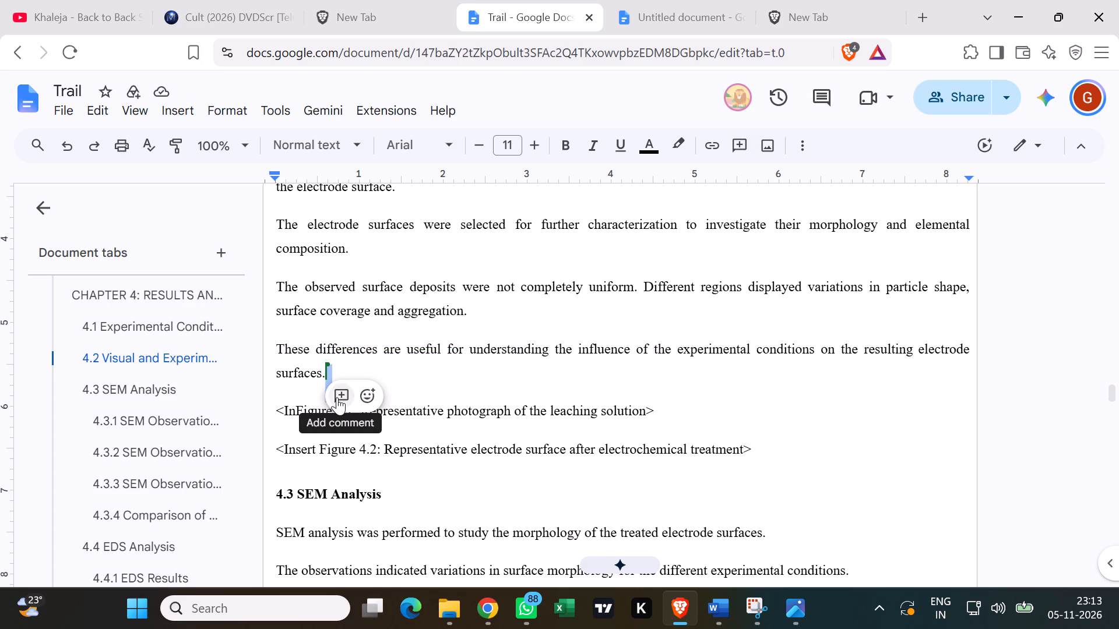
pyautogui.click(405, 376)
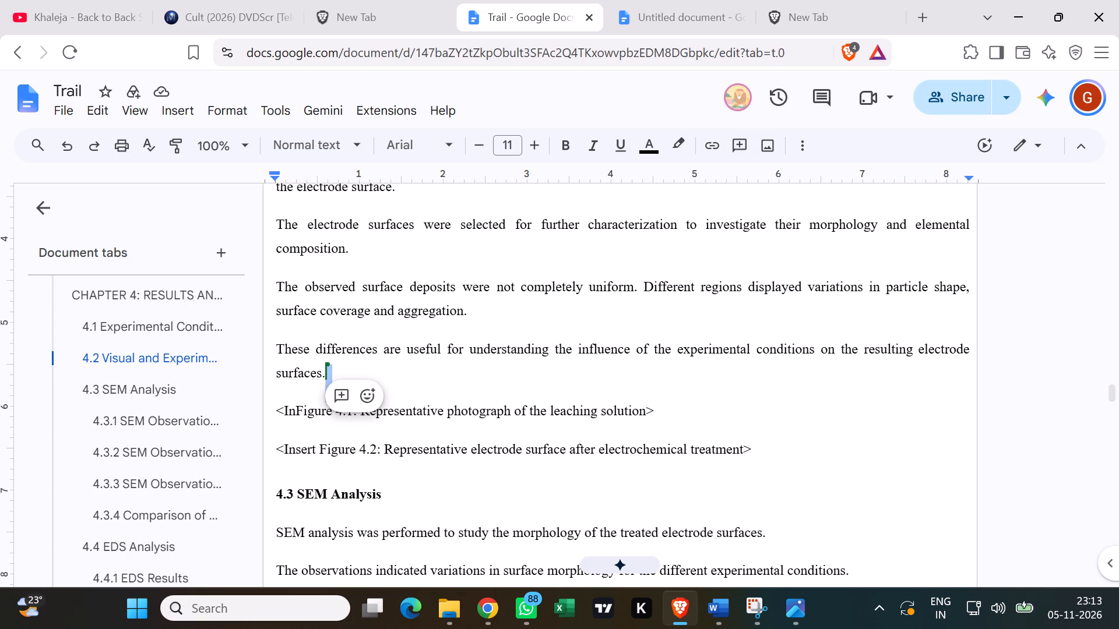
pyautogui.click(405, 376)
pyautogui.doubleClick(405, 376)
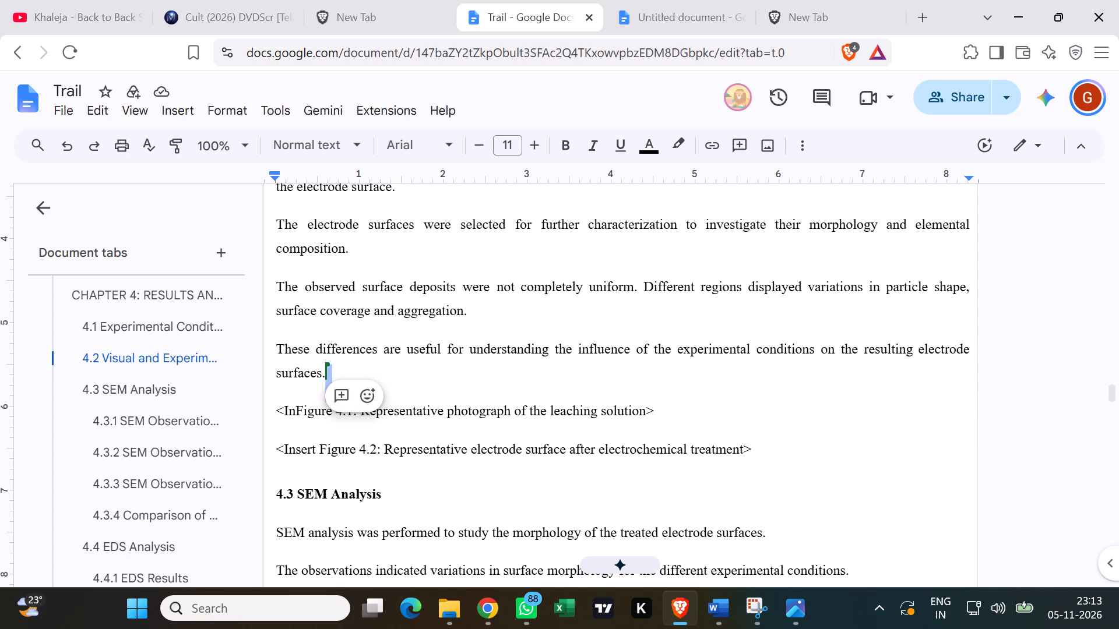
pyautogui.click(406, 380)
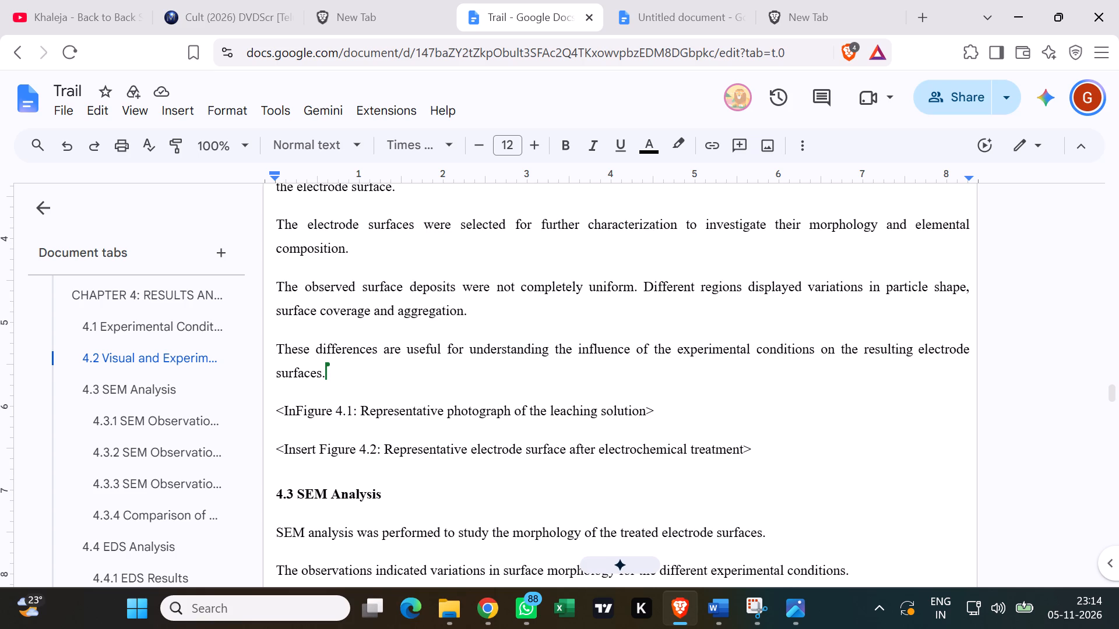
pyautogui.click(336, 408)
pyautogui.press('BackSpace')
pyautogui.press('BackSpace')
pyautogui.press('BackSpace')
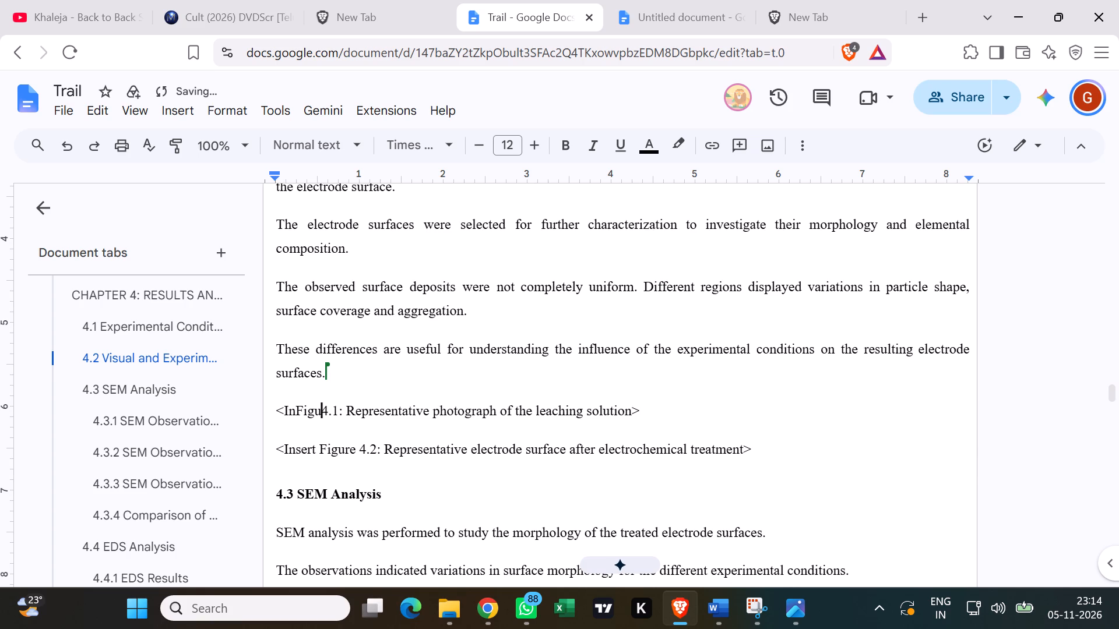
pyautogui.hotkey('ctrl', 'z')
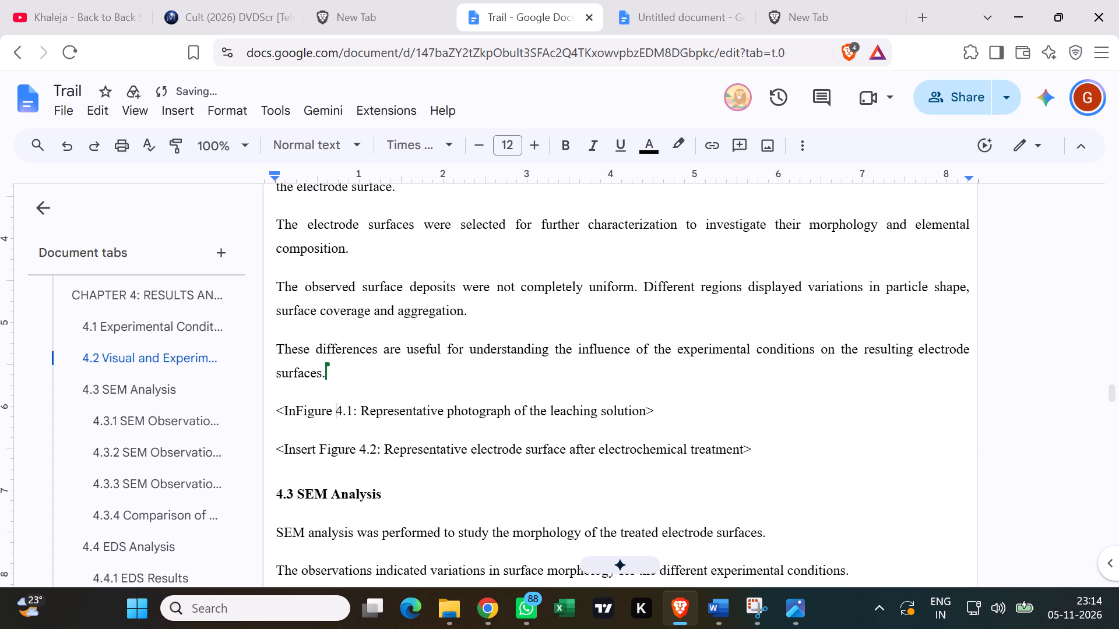
# Delete the remaining "<In" so the leaching solution caption starts with "Figure 4.1".
pyautogui.click(295, 412)
pyautogui.press('BackSpace')
pyautogui.press('BackSpace')
pyautogui.press('BackSpace')
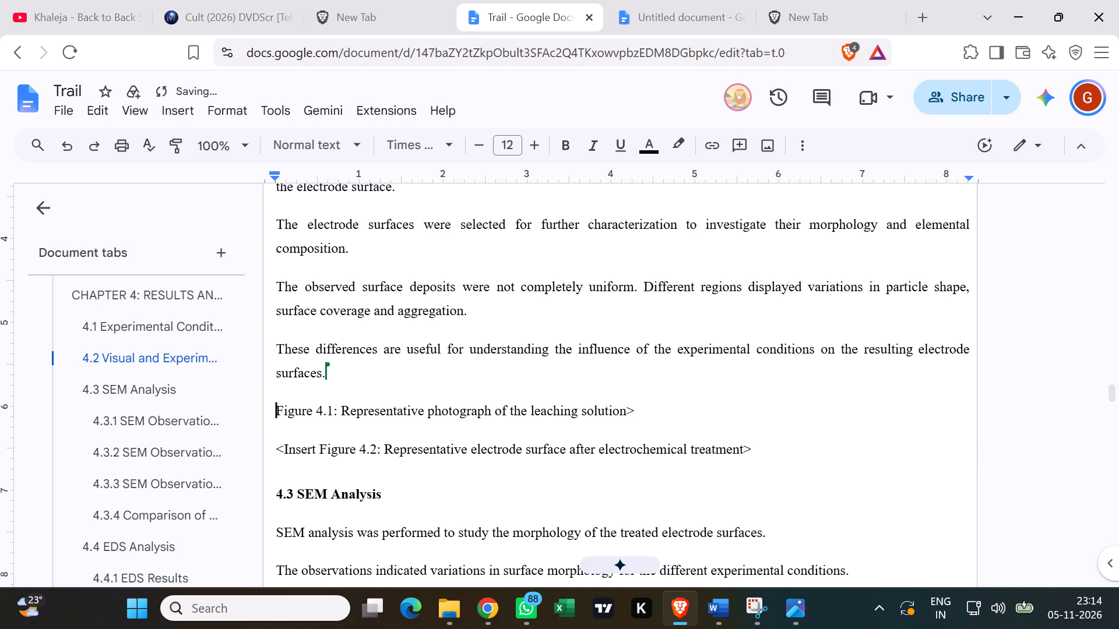
# Delete "<Insert " from the electrode surface placeholder so the caption starts with "Figure 4.2".
pyautogui.click(315, 444)
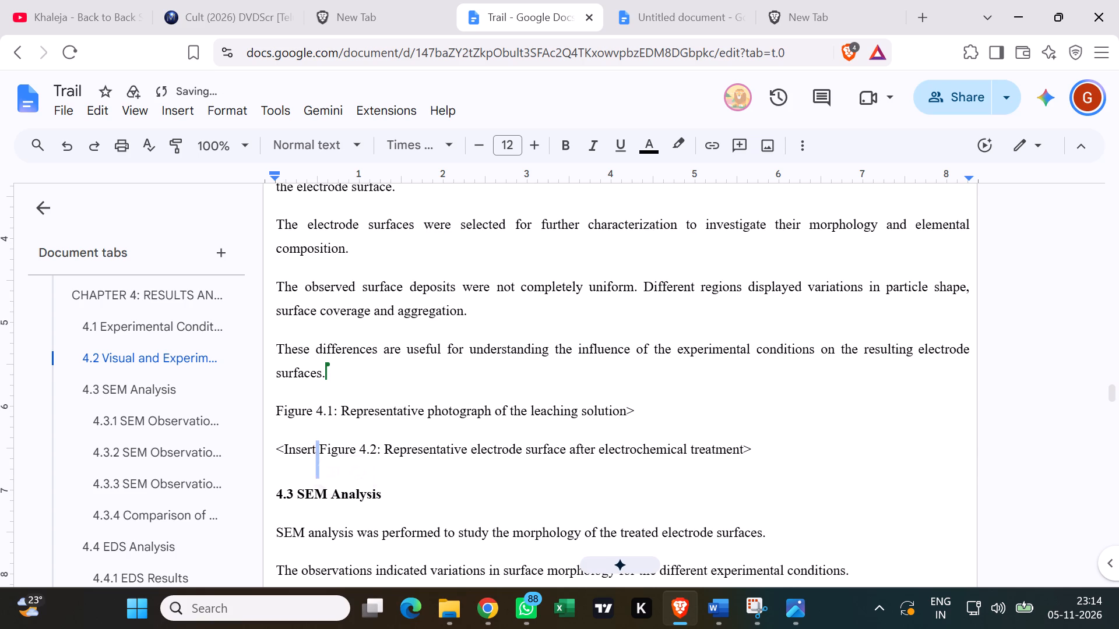
pyautogui.click(317, 450)
pyautogui.click(320, 450)
pyautogui.press('BackSpace')
pyautogui.press('BackSpace')
pyautogui.press('BackSpace')
pyautogui.press('BackSpace')
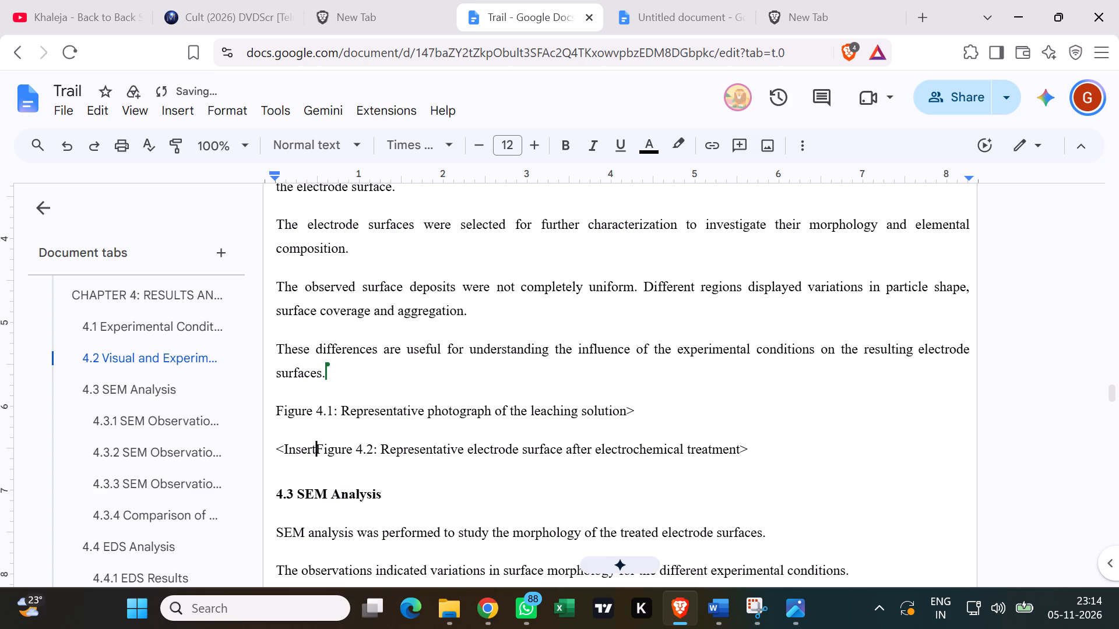
pyautogui.press('BackSpace')
pyautogui.press('BackSpace')
pyautogui.press('BackSpace')
pyautogui.press('BackSpace')
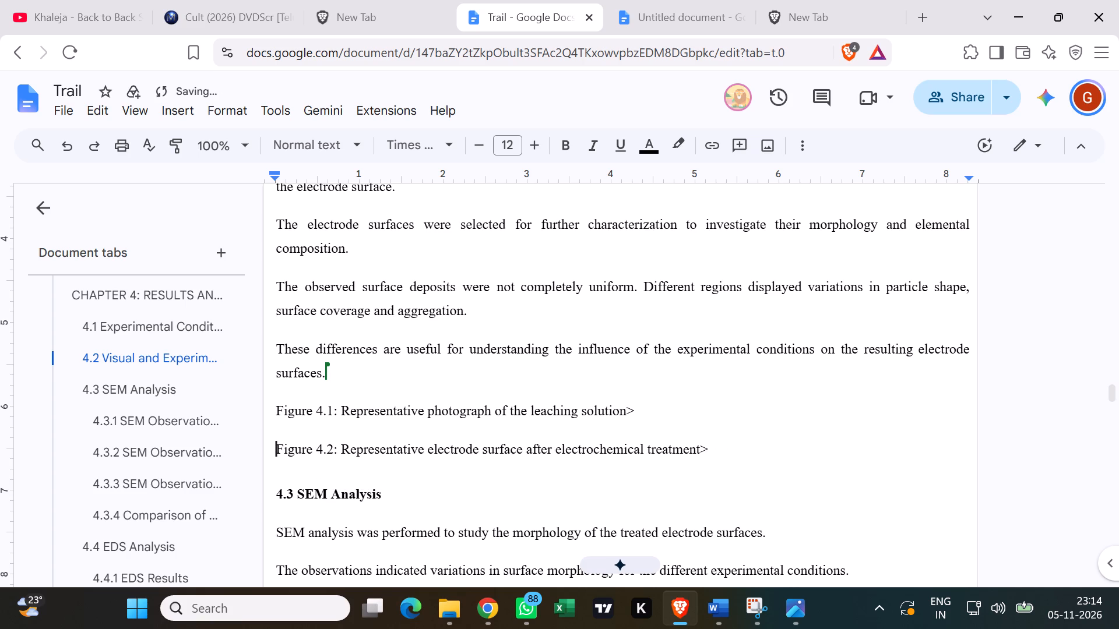
# Insert three empty lines between the last section 4.2 paragraph and the Figure 4.1 caption.
pyautogui.click(353, 386)
pyautogui.click(416, 379)
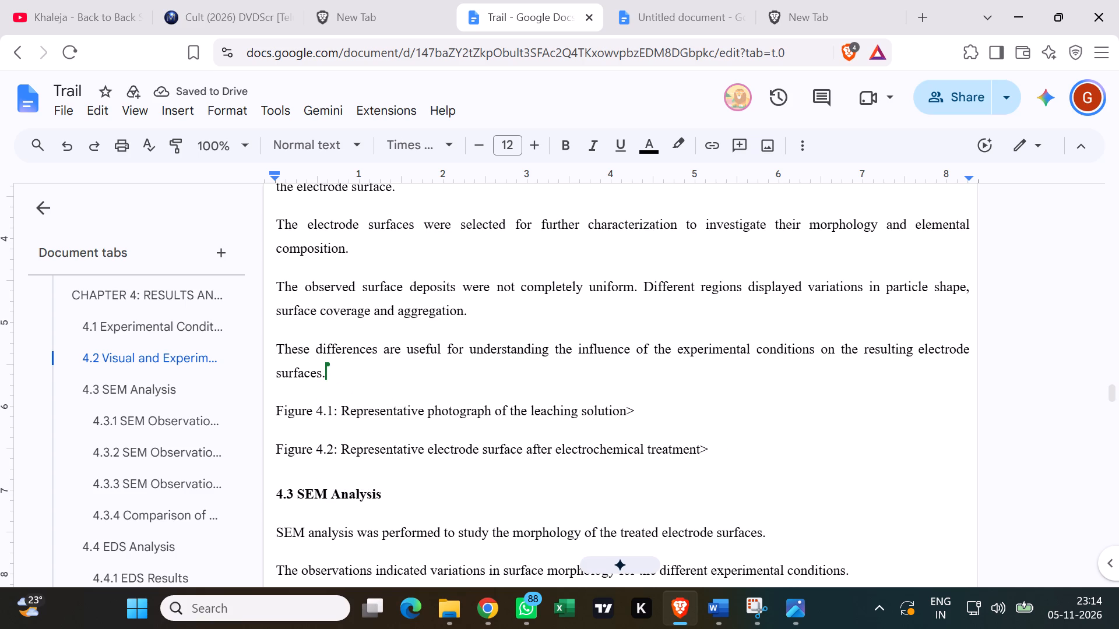
pyautogui.click(417, 383)
pyautogui.click(280, 393)
pyautogui.click(387, 379)
pyautogui.press('Return')
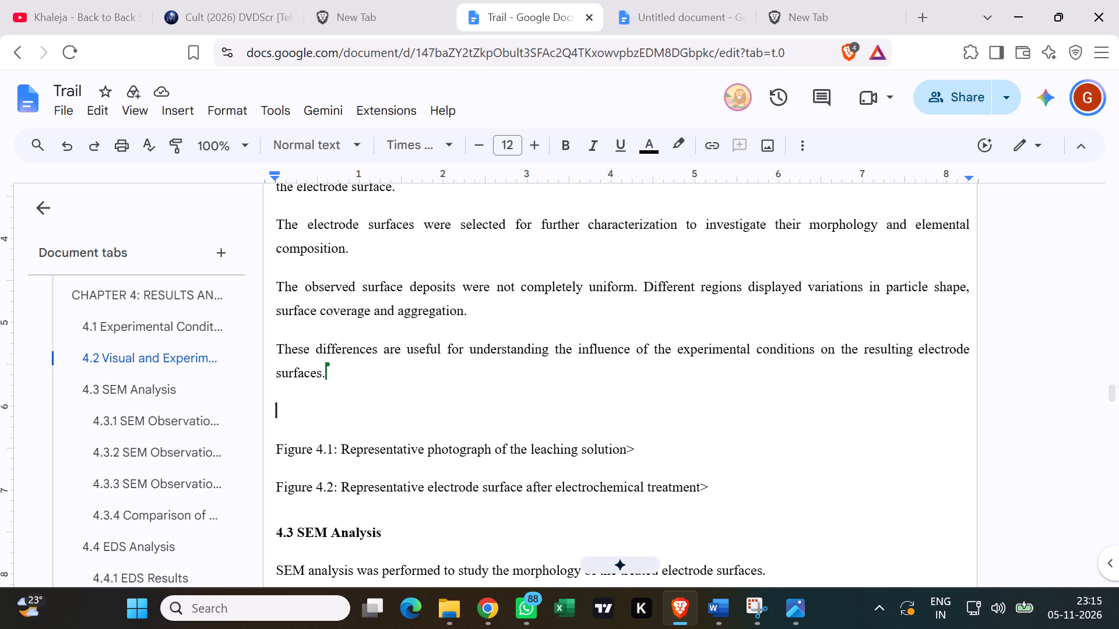
pyautogui.press('Return')
pyautogui.press('Return')
pyautogui.scroll(-3, 409, 414)
pyautogui.scroll(4, 409, 414)
pyautogui.scroll(-3, 404, 414)
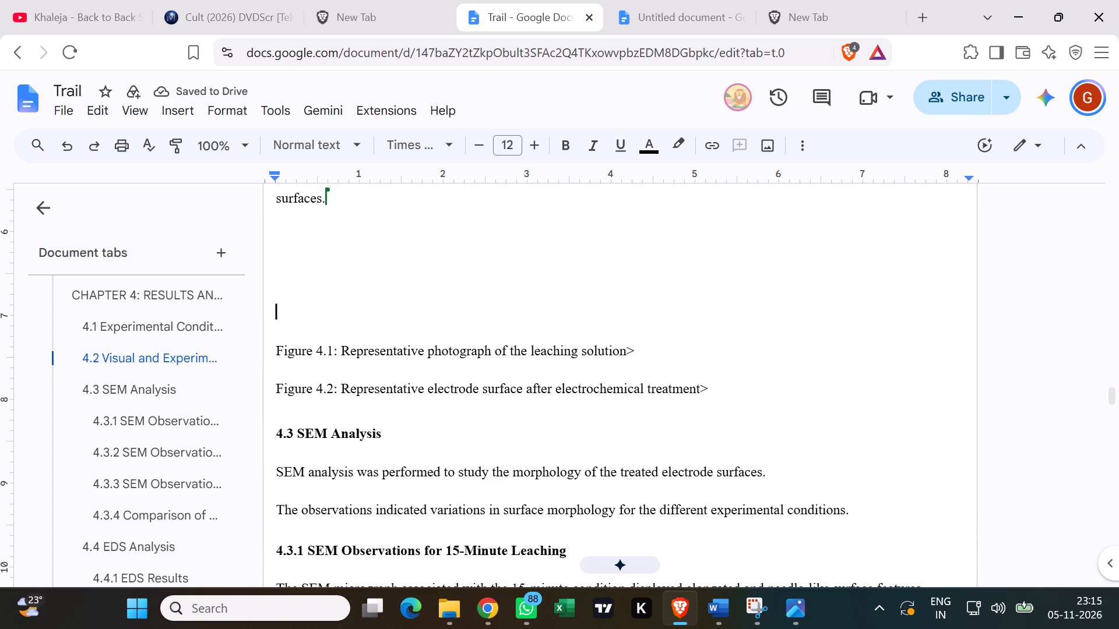
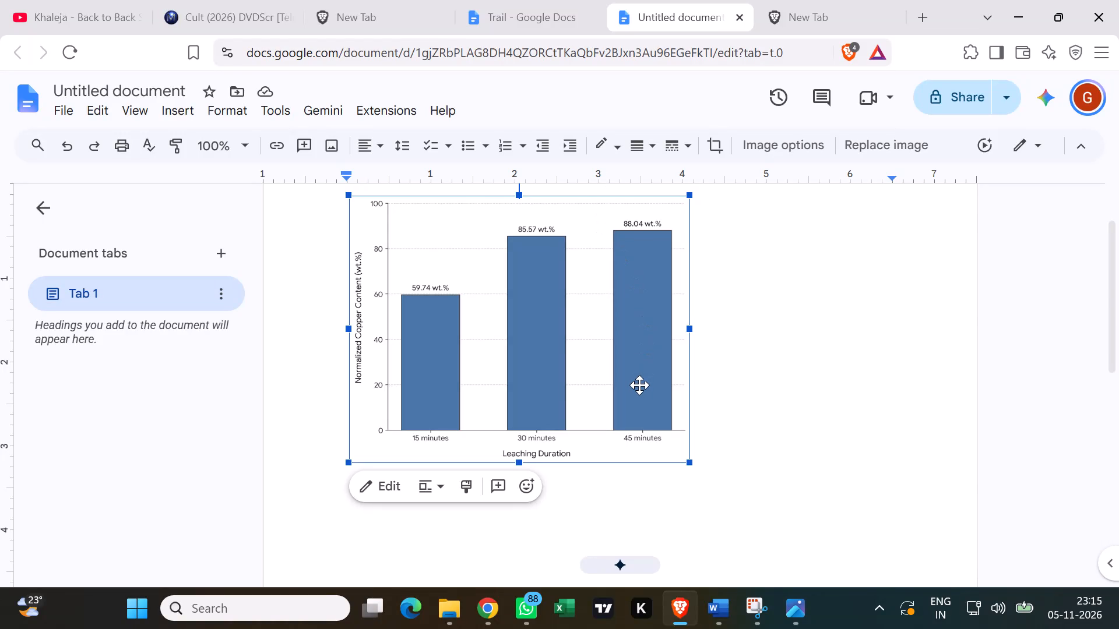
# Replace the copper content bar chart in the untitled document with the copied photo of the green leaching solution.
pyautogui.press('Delete')
pyautogui.scroll(4, 642, 377)
pyautogui.click(613, 316)
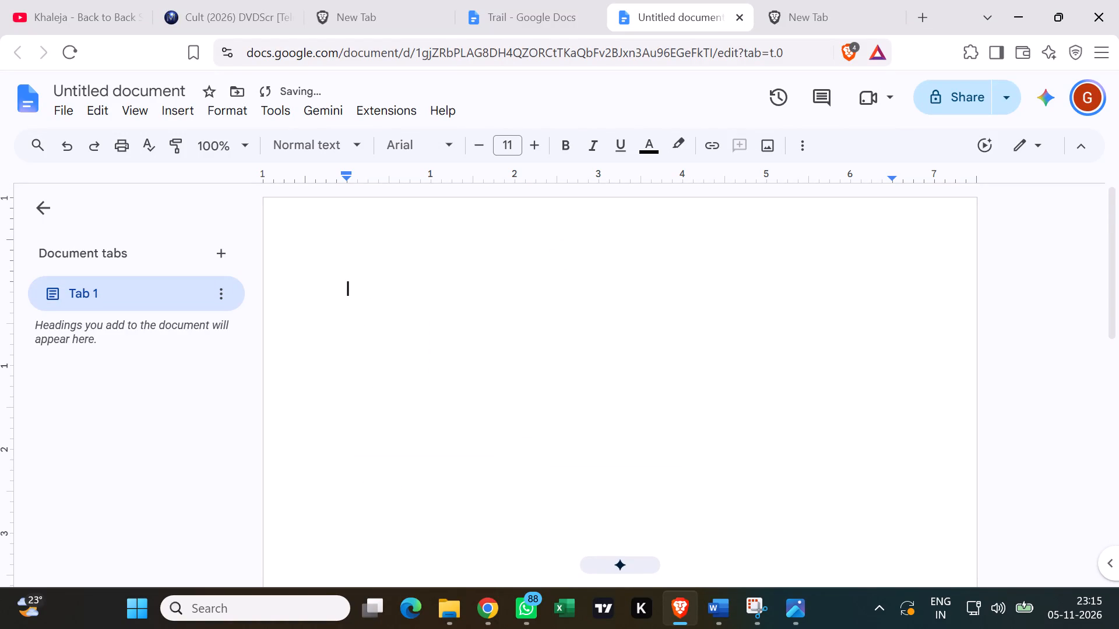
pyautogui.hotkey('ctrl', 'v')
pyautogui.click(714, 286)
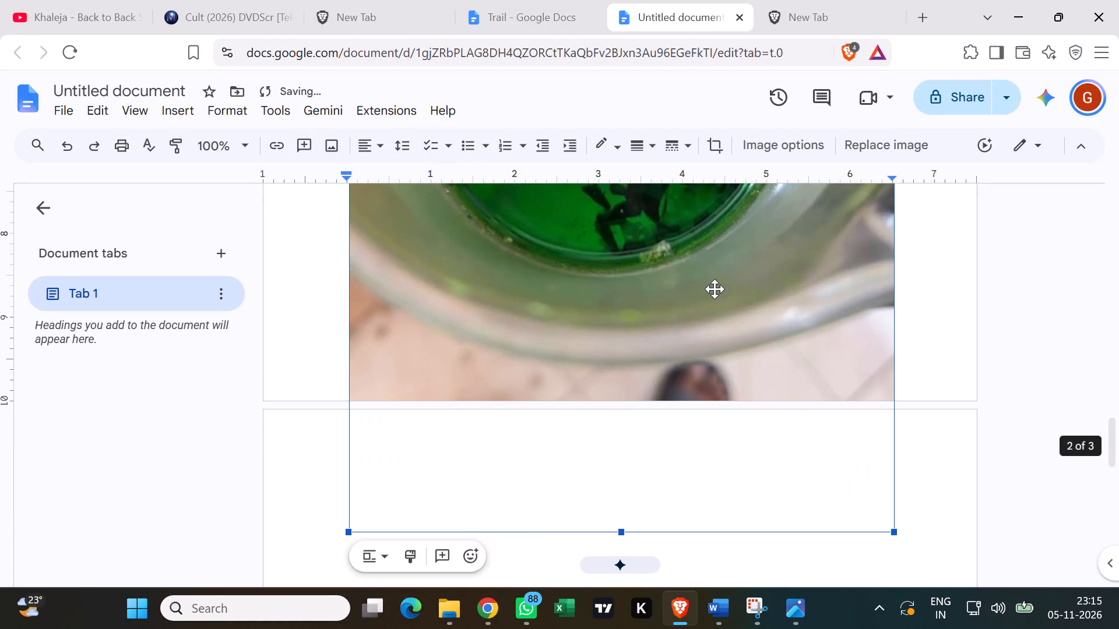
# Shrink the leaching solution photo proportionally to about 3 inches wide.
pyautogui.click(890, 362)
pyautogui.click(927, 354)
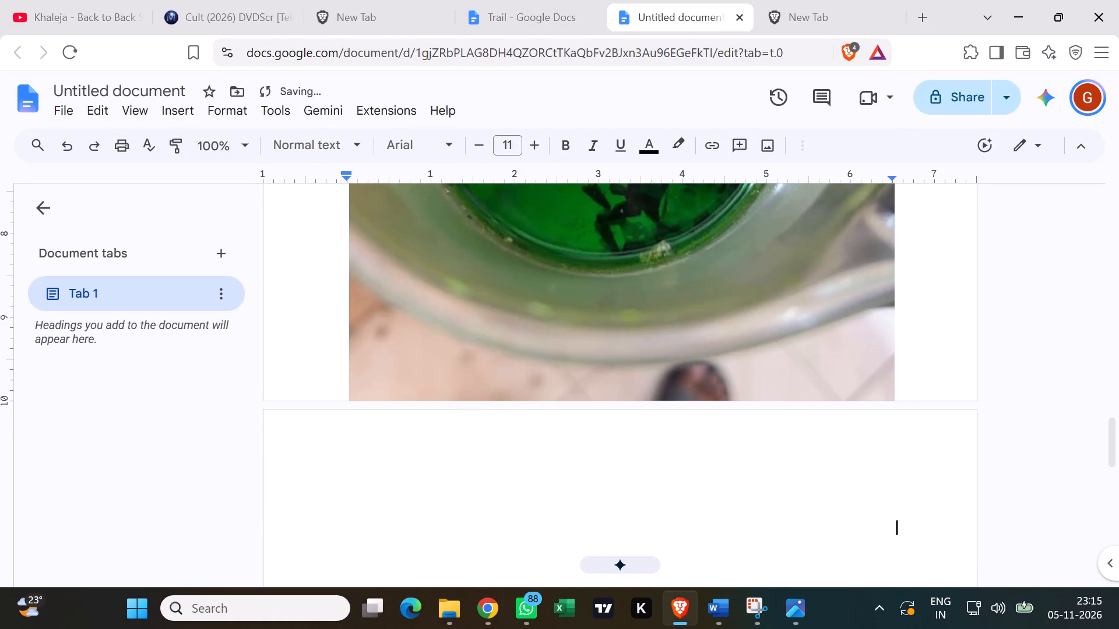
pyautogui.click(830, 301)
pyautogui.moveTo(891, 529); pyautogui.dragTo(496, 105)
pyautogui.scroll(3, 622, 296)
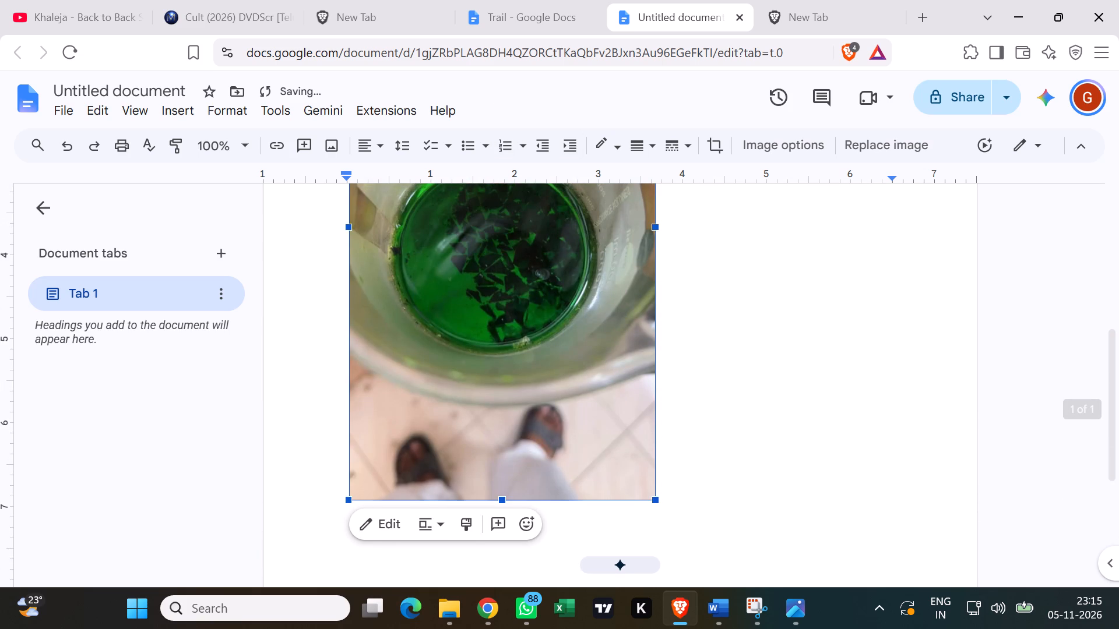
pyautogui.moveTo(657, 500); pyautogui.dragTo(564, 394)
pyautogui.scroll(4, 565, 389)
pyautogui.scroll(-1, 564, 377)
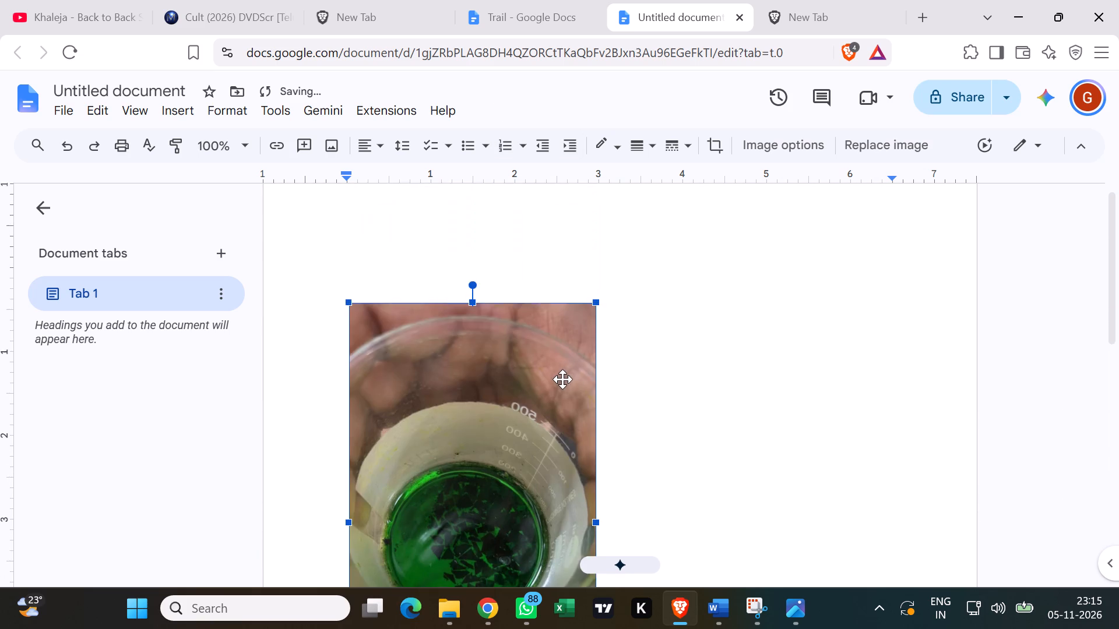
pyautogui.scroll(-1, 562, 379)
pyautogui.click(526, 361)
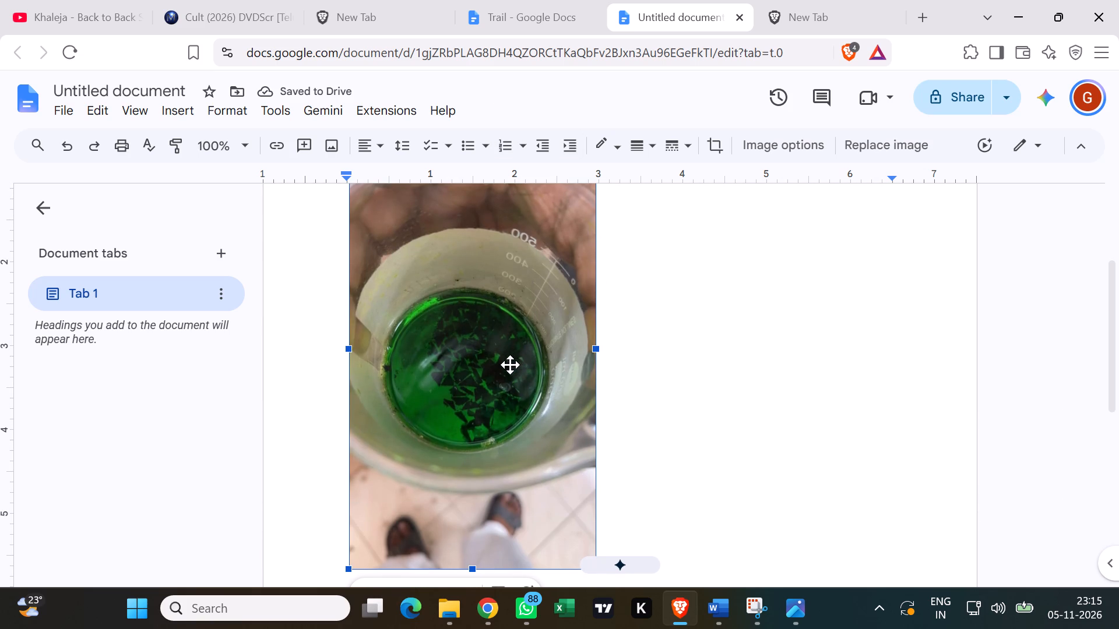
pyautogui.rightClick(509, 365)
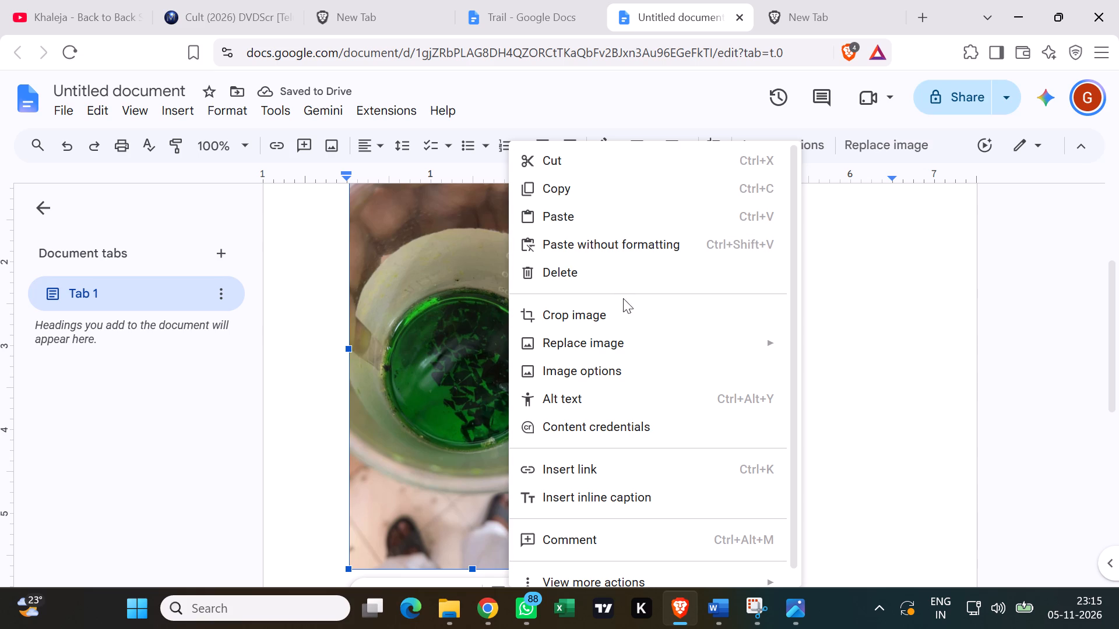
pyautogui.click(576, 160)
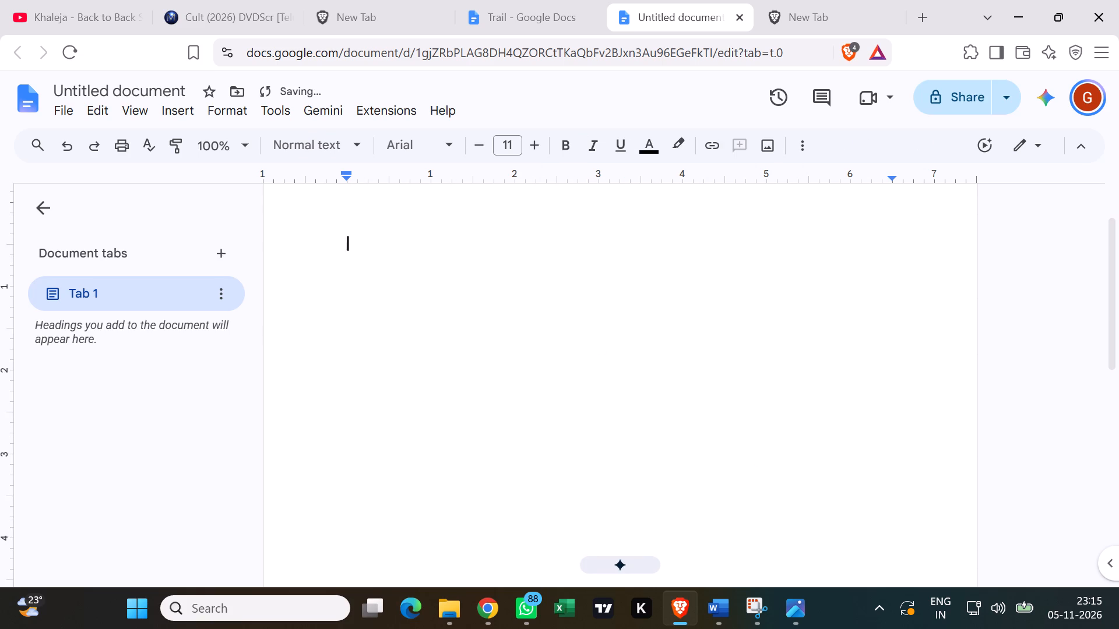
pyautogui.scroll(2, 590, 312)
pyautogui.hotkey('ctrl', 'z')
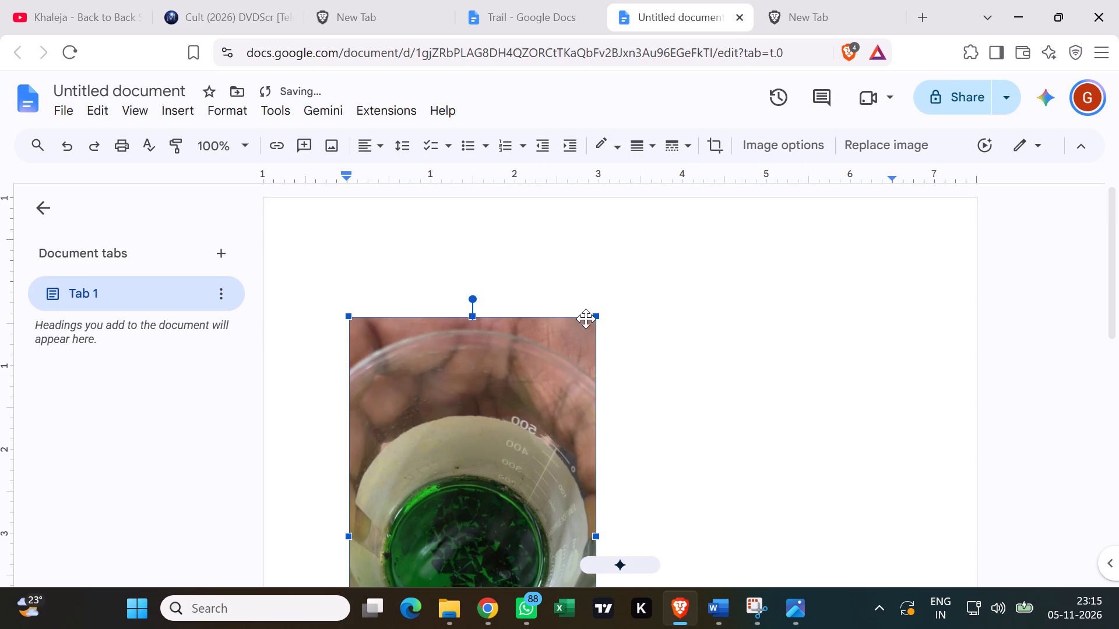
# Crop the top of the leaching solution photo down to a little above the beaker's 500 mark.
pyautogui.scroll(-1, 600, 327)
pyautogui.rightClick(583, 323)
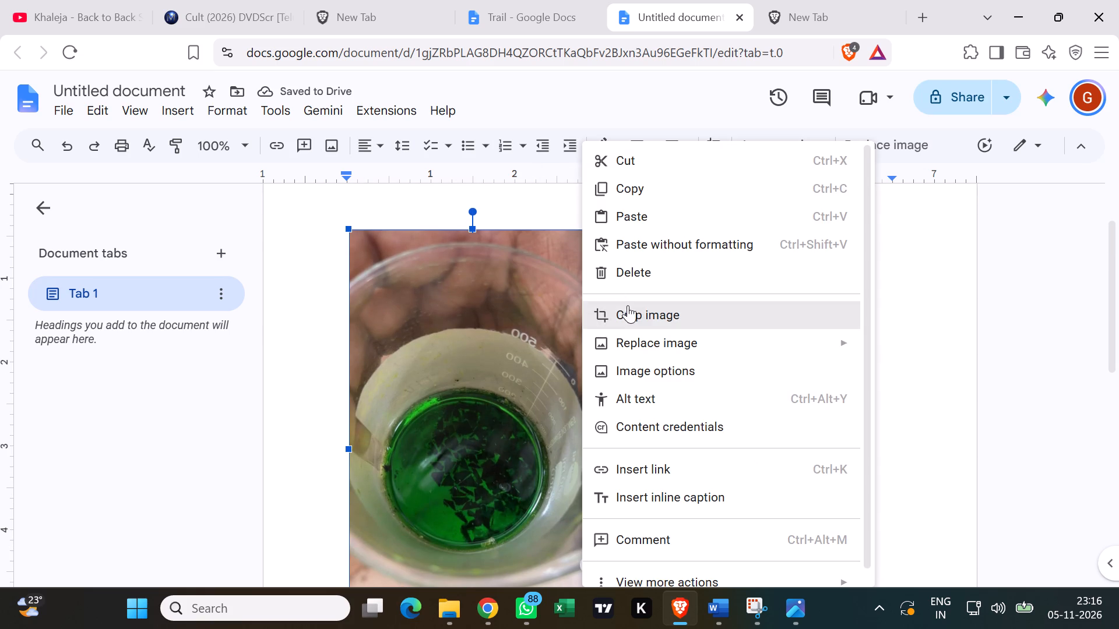
pyautogui.click(680, 324)
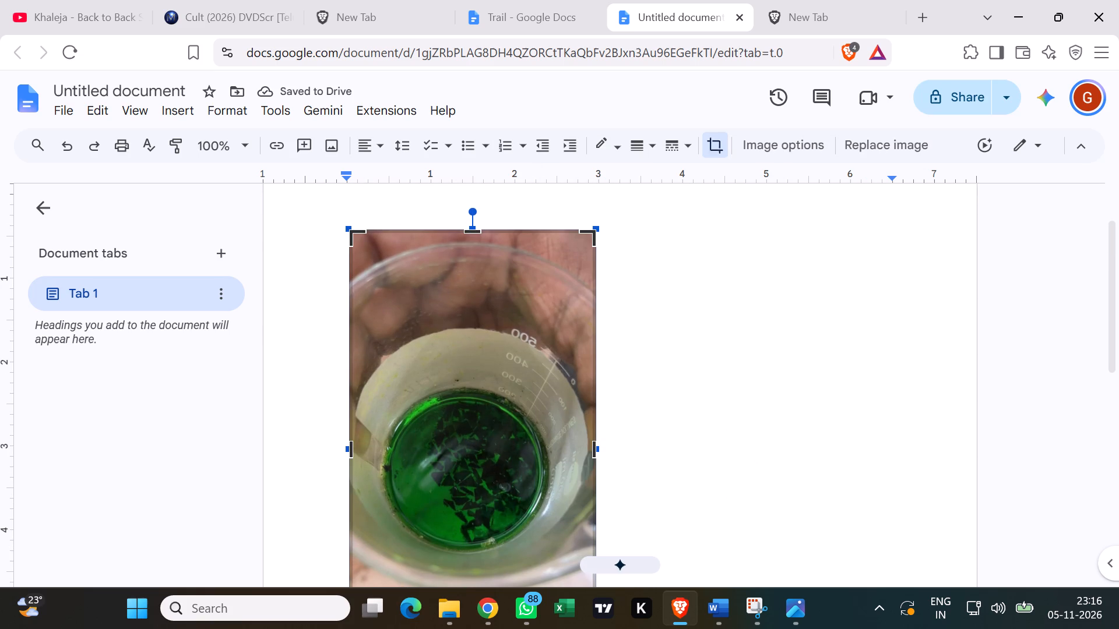
pyautogui.moveTo(472, 234); pyautogui.dragTo(471, 251)
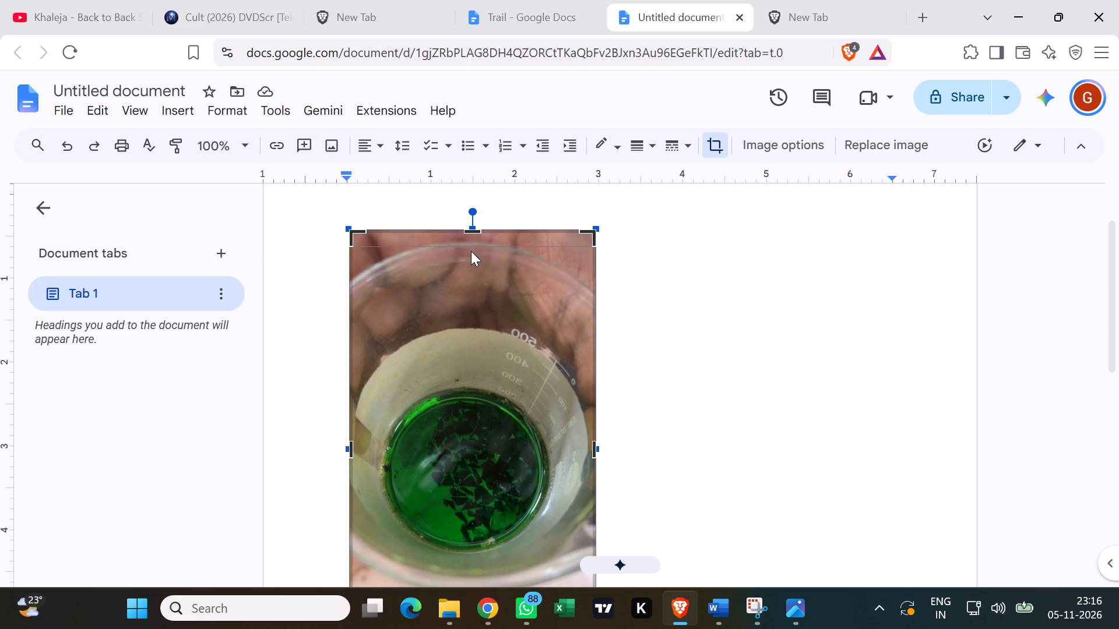
pyautogui.moveTo(471, 251); pyautogui.dragTo(478, 312)
pyautogui.moveTo(478, 312); pyautogui.dragTo(484, 311)
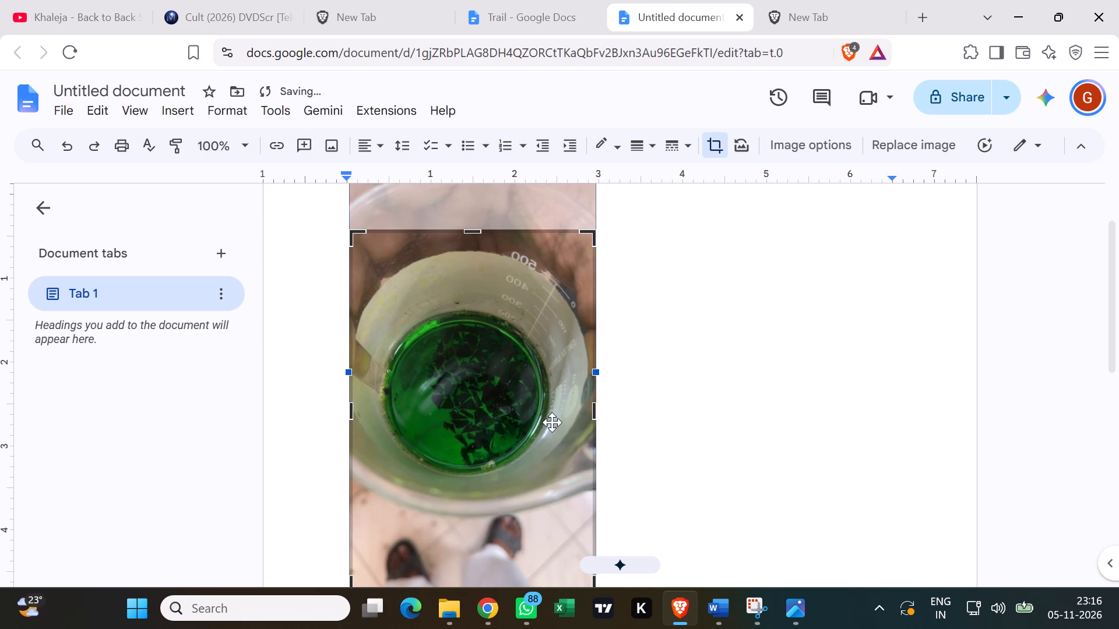
# Crop the bottom of the photo up to just below the beaker, cutting off the feet.
pyautogui.scroll(-2, 582, 486)
pyautogui.moveTo(471, 415); pyautogui.dragTo(482, 348)
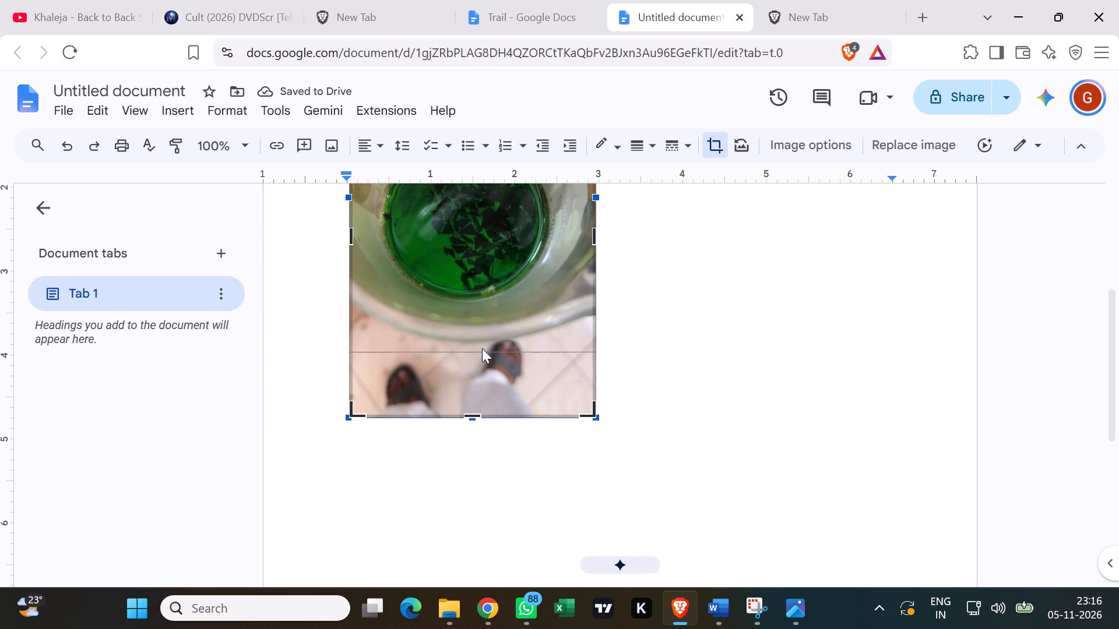
pyautogui.moveTo(482, 348); pyautogui.dragTo(539, 341)
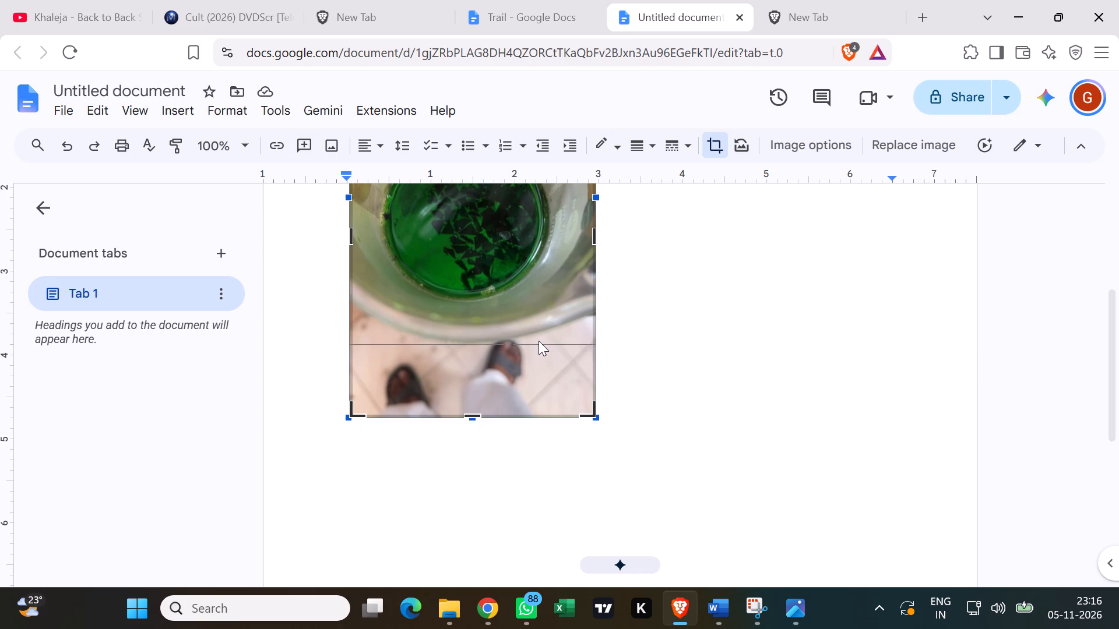
pyautogui.moveTo(539, 341); pyautogui.dragTo(539, 342)
pyautogui.click(720, 346)
# Trim a thin extra strip off the top of the photo, down to the beaker's pale inner edge.
pyautogui.scroll(1, 725, 386)
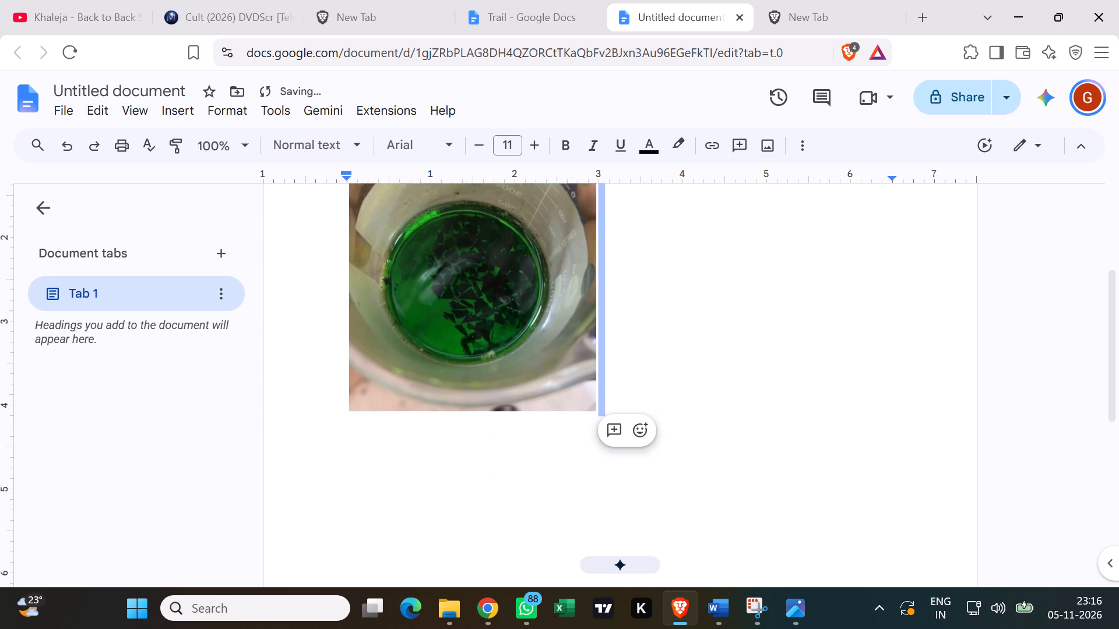
pyautogui.scroll(2, 725, 386)
pyautogui.scroll(-1, 725, 388)
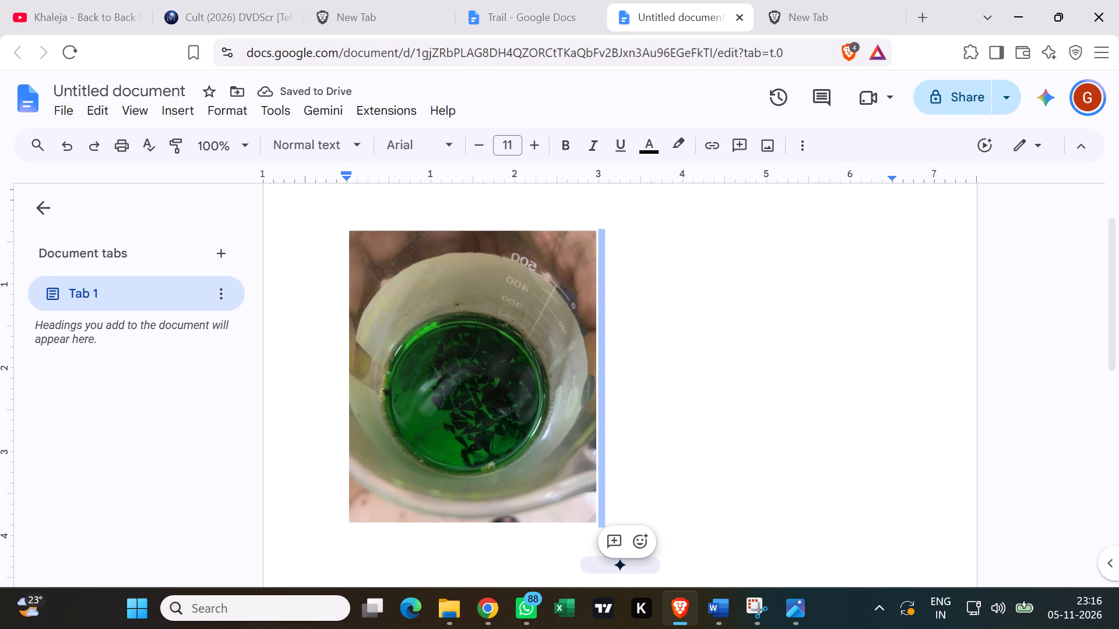
pyautogui.scroll(-1, 656, 414)
pyautogui.scroll(1, 651, 417)
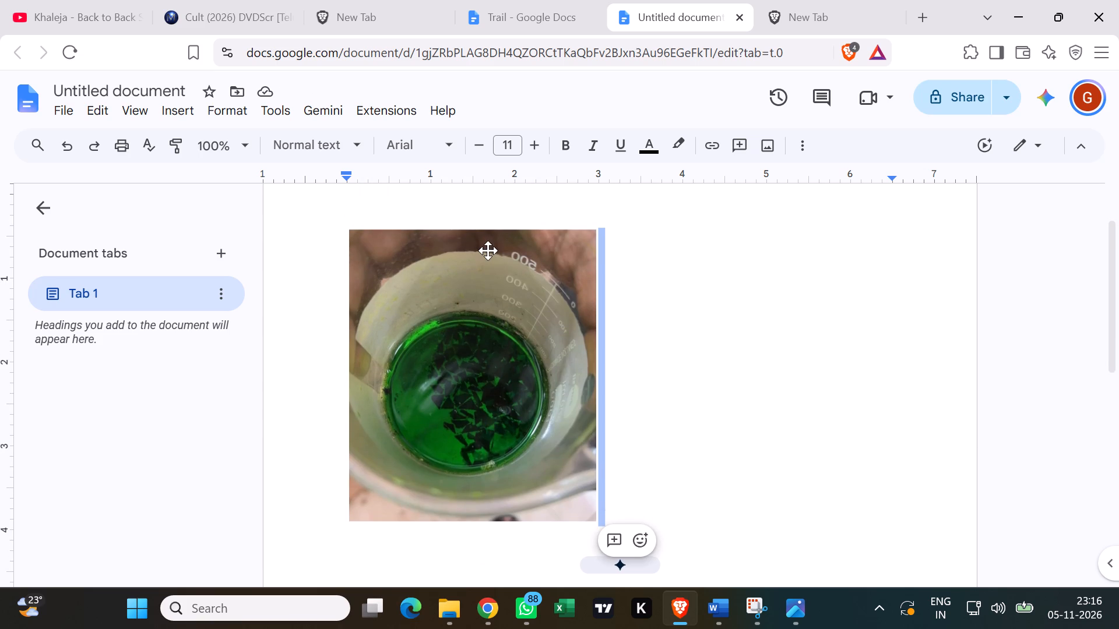
pyautogui.click(488, 250)
pyautogui.rightClick(494, 264)
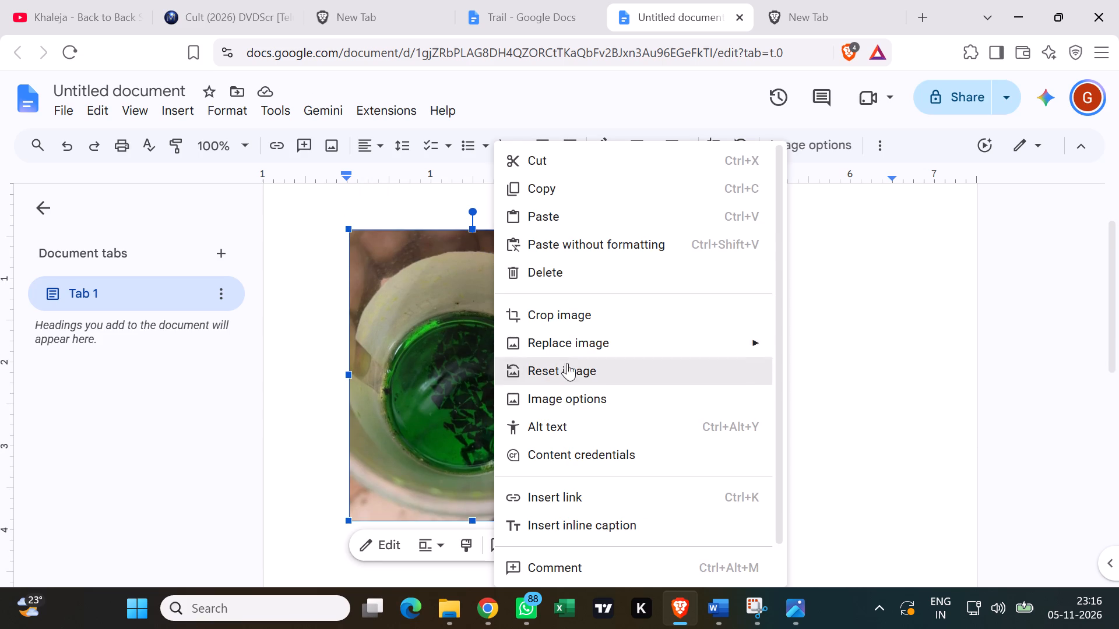
pyautogui.click(579, 323)
pyautogui.moveTo(471, 234); pyautogui.dragTo(480, 247)
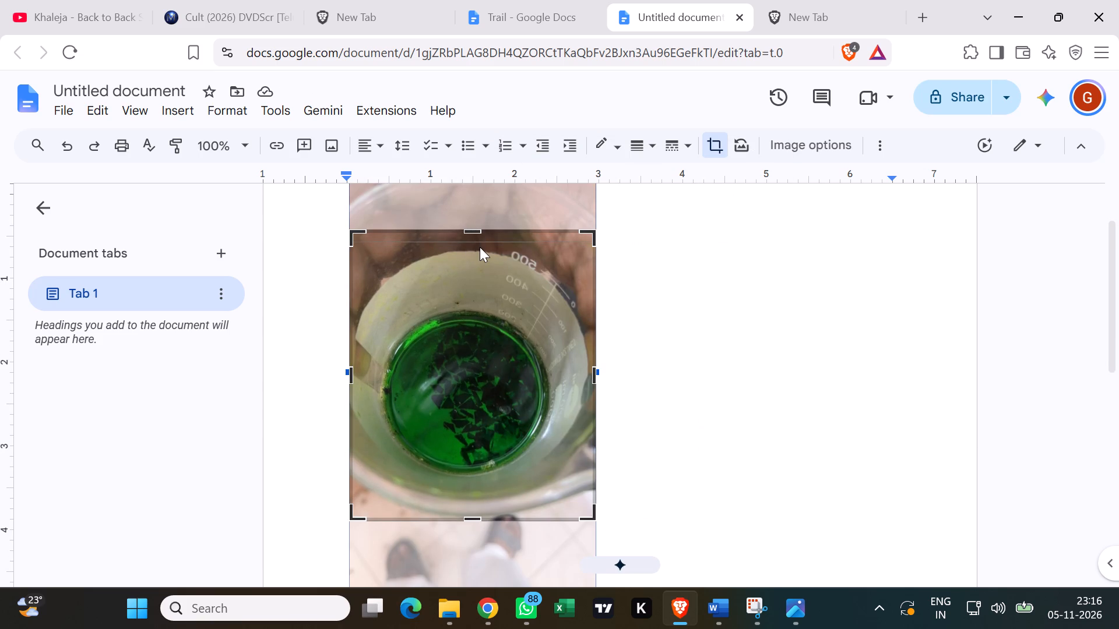
pyautogui.moveTo(480, 247); pyautogui.dragTo(480, 252)
pyautogui.click(734, 320)
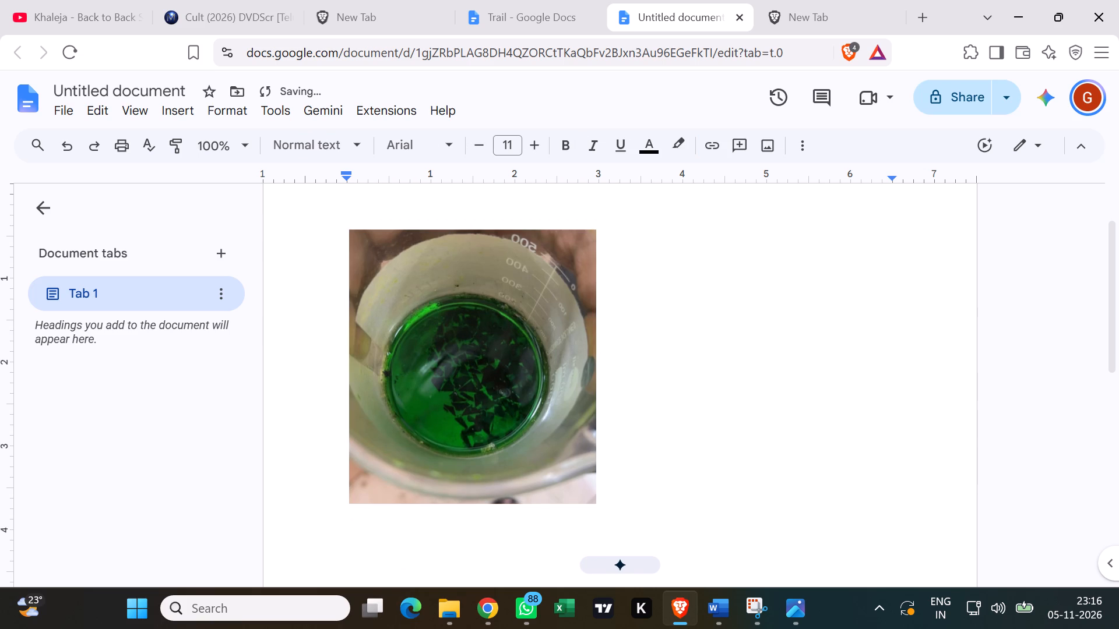
# Copy the cropped photo into the Trail document, below the section 4.2 paragraph ending with "surfaces.".
pyautogui.click(492, 398)
pyautogui.rightClick(487, 393)
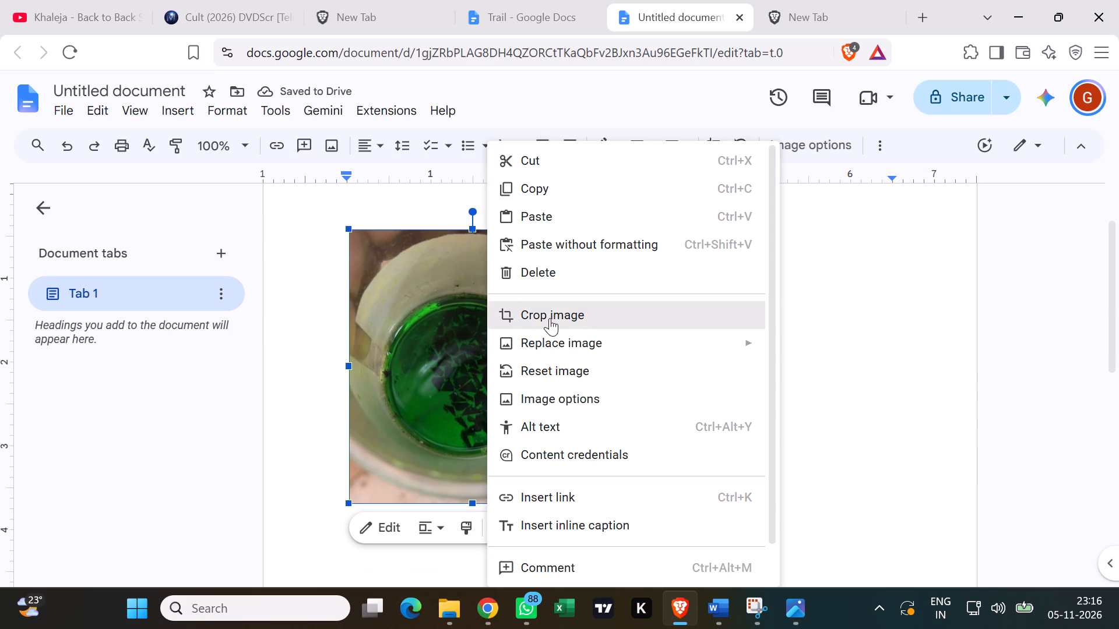
pyautogui.click(520, 189)
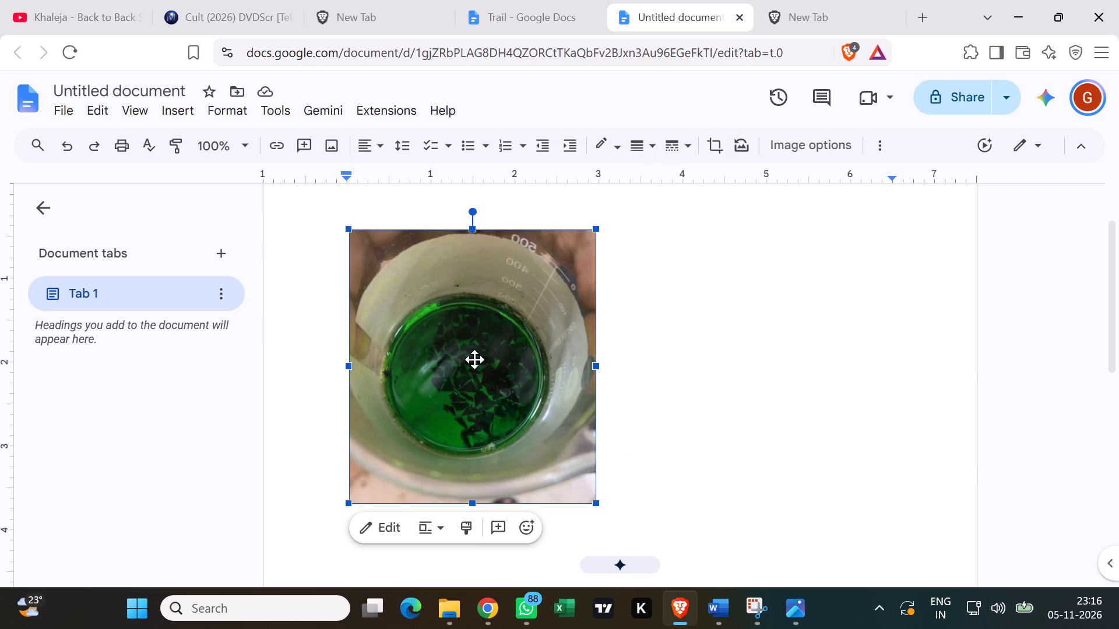
pyautogui.click(550, 10)
pyautogui.scroll(1, 357, 303)
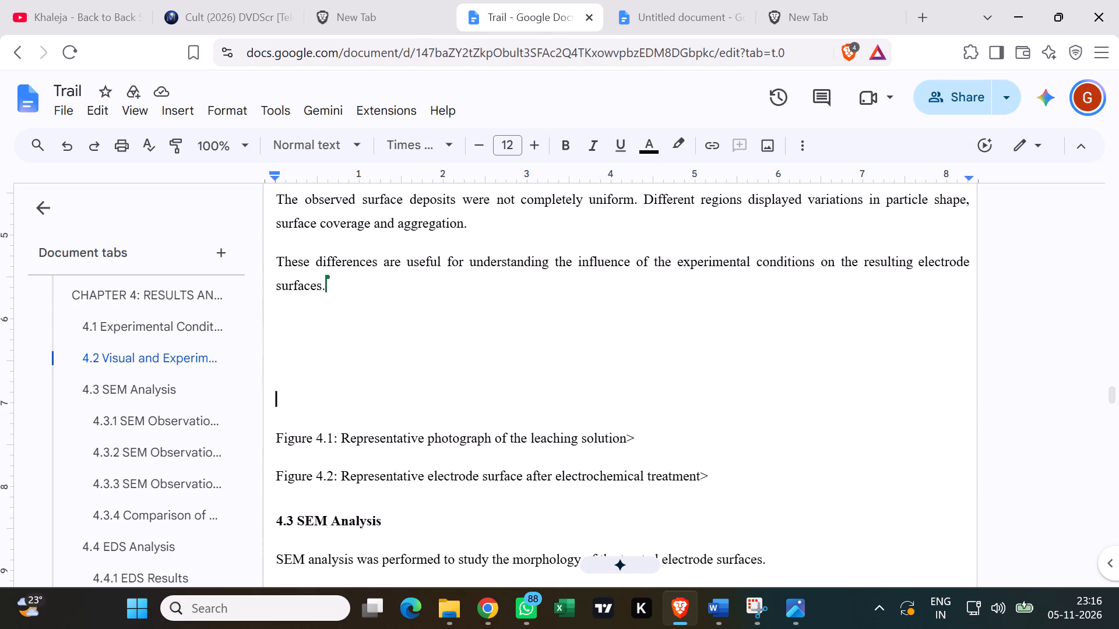
pyautogui.click(361, 323)
pyautogui.click(286, 303)
pyautogui.click(279, 319)
pyautogui.hotkey('ctrl', 'v')
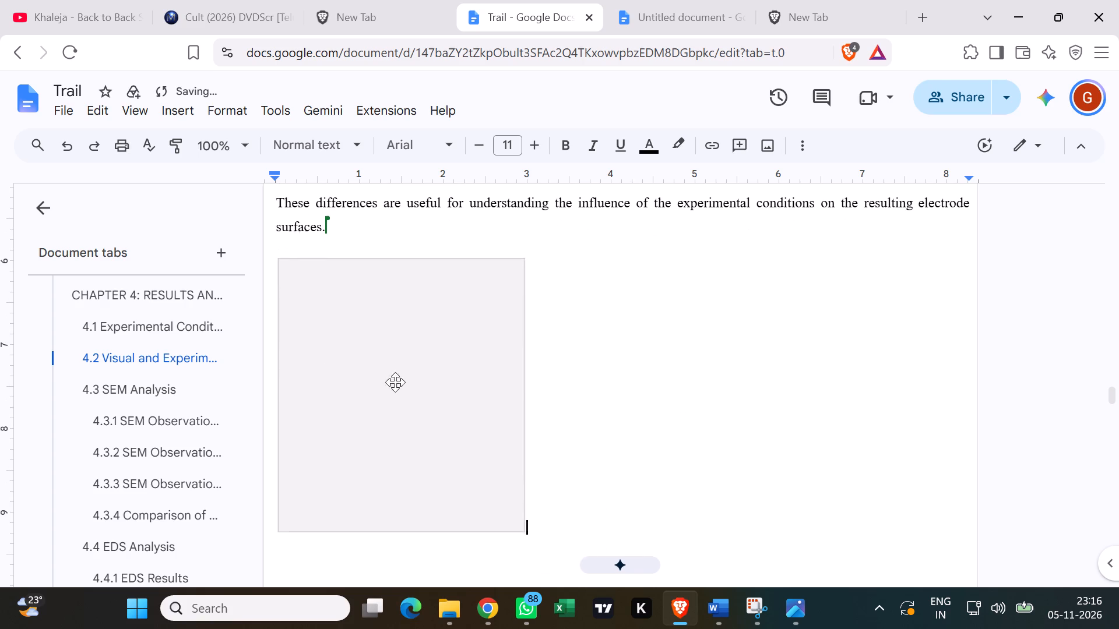
# Shrink the pasted leaching solution photo proportionally to about 2.2 inches wide.
pyautogui.click(429, 365)
pyautogui.moveTo(522, 531); pyautogui.dragTo(458, 463)
pyautogui.click(384, 397)
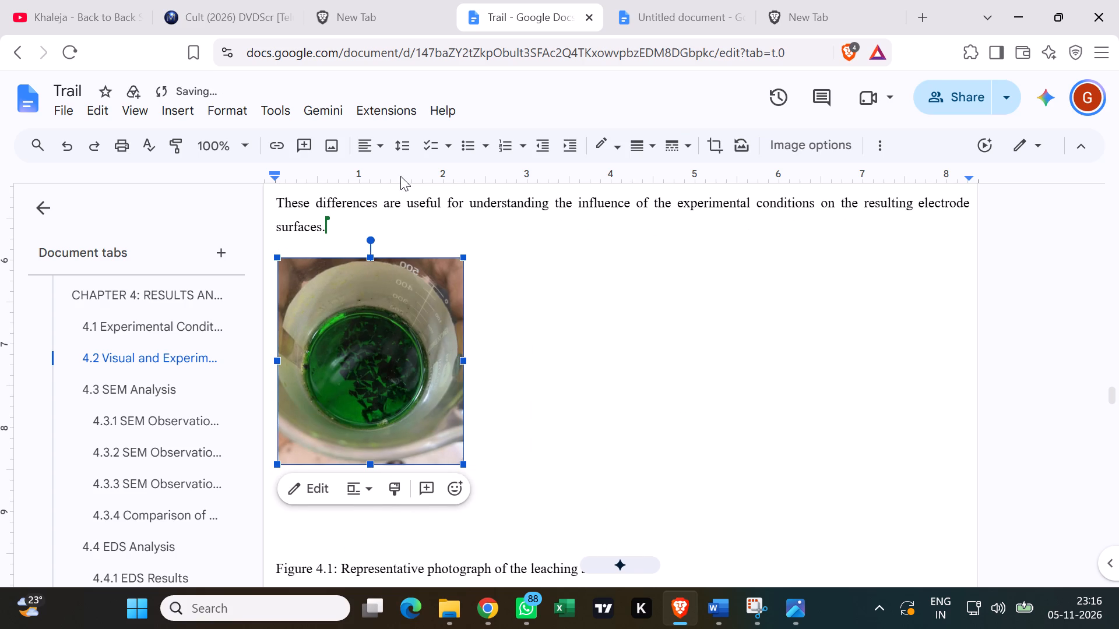
# Centre the leaching solution photo on the page.
pyautogui.click(379, 149)
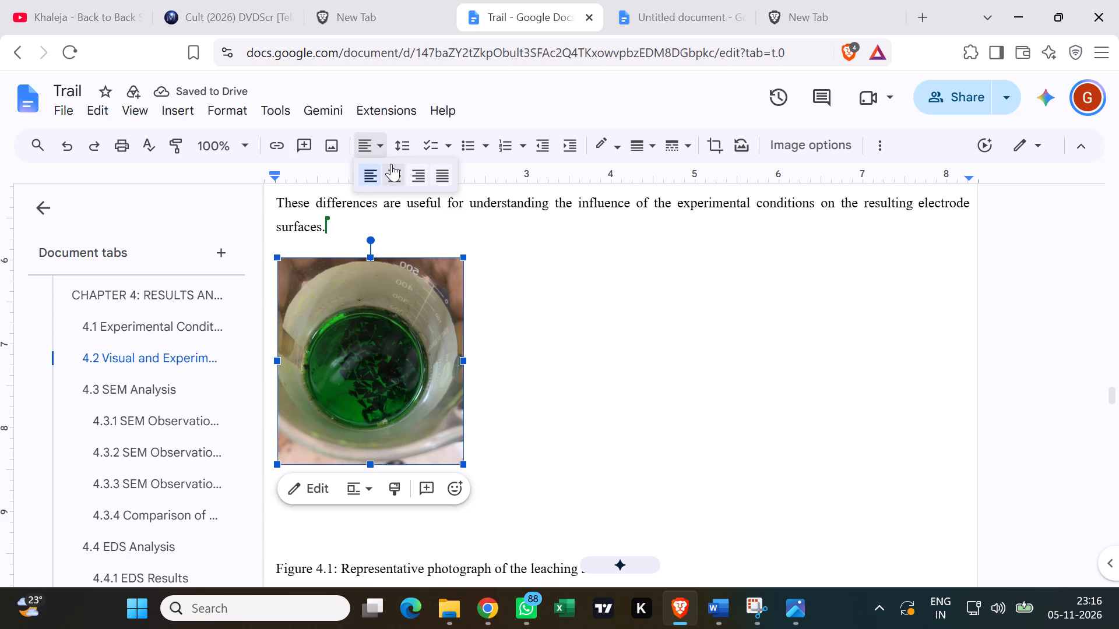
pyautogui.click(391, 165)
pyautogui.click(434, 403)
pyautogui.click(501, 572)
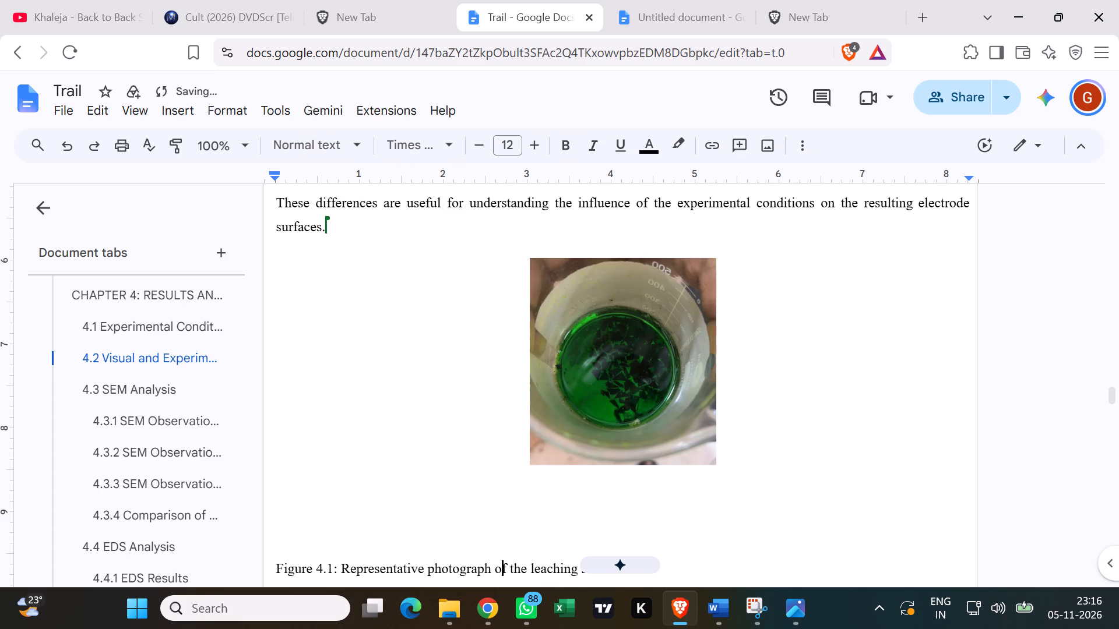
# Adjust the centred photo's proportions and enlarge it slightly to about 2.5 inches wide and 2.6 inches tall.
pyautogui.click(571, 353)
pyautogui.moveTo(527, 362); pyautogui.dragTo(493, 362)
pyautogui.click(613, 393)
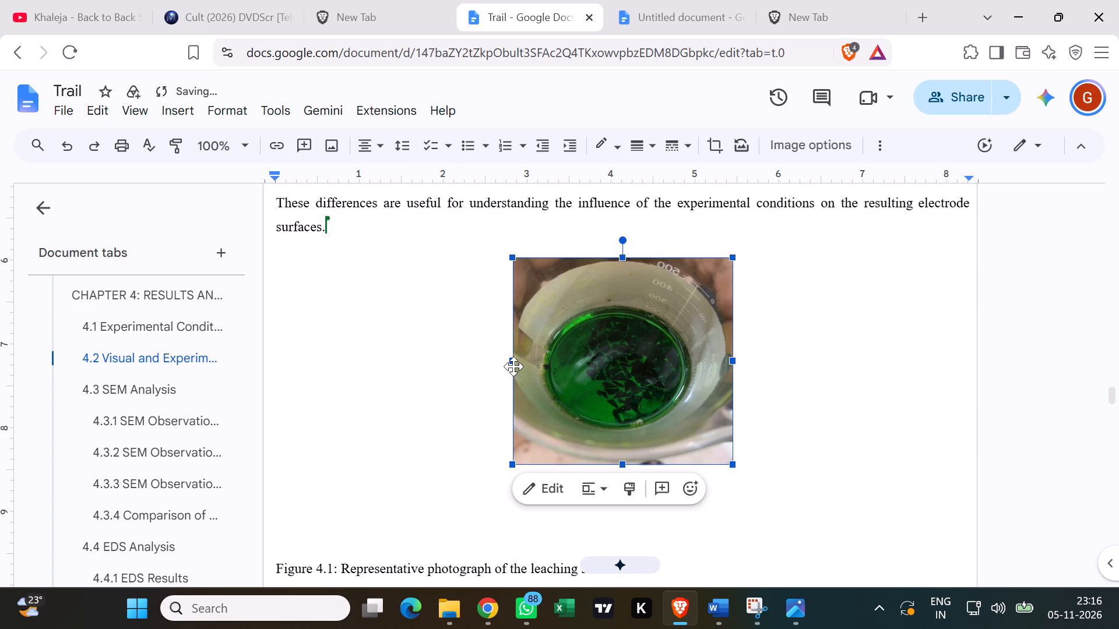
pyautogui.moveTo(513, 361); pyautogui.dragTo(534, 361)
pyautogui.click(628, 440)
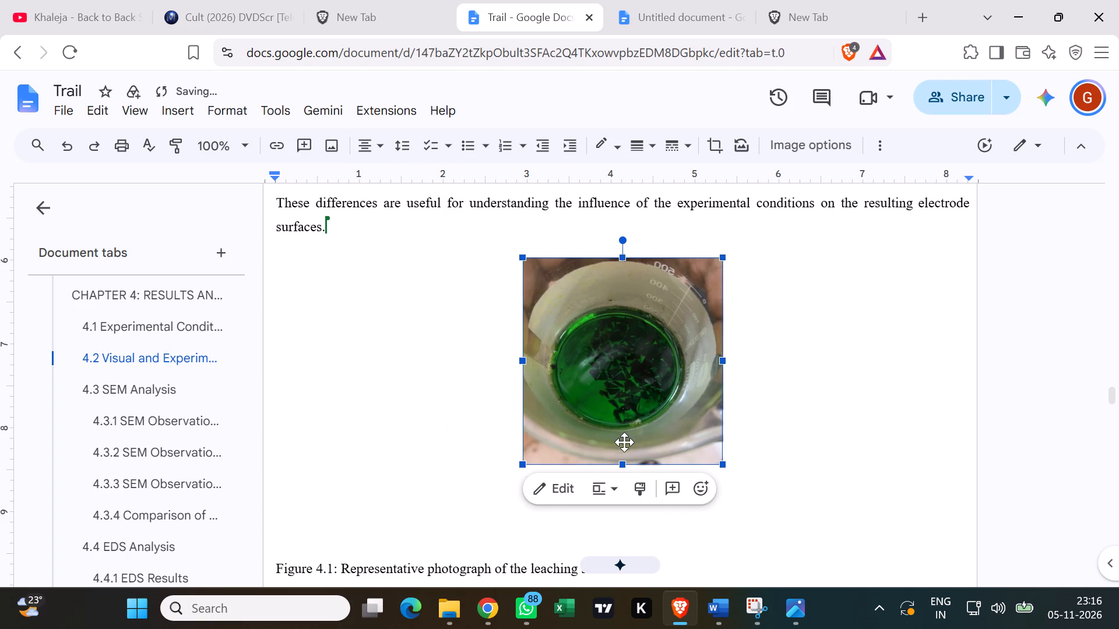
pyautogui.moveTo(522, 464); pyautogui.dragTo(511, 468)
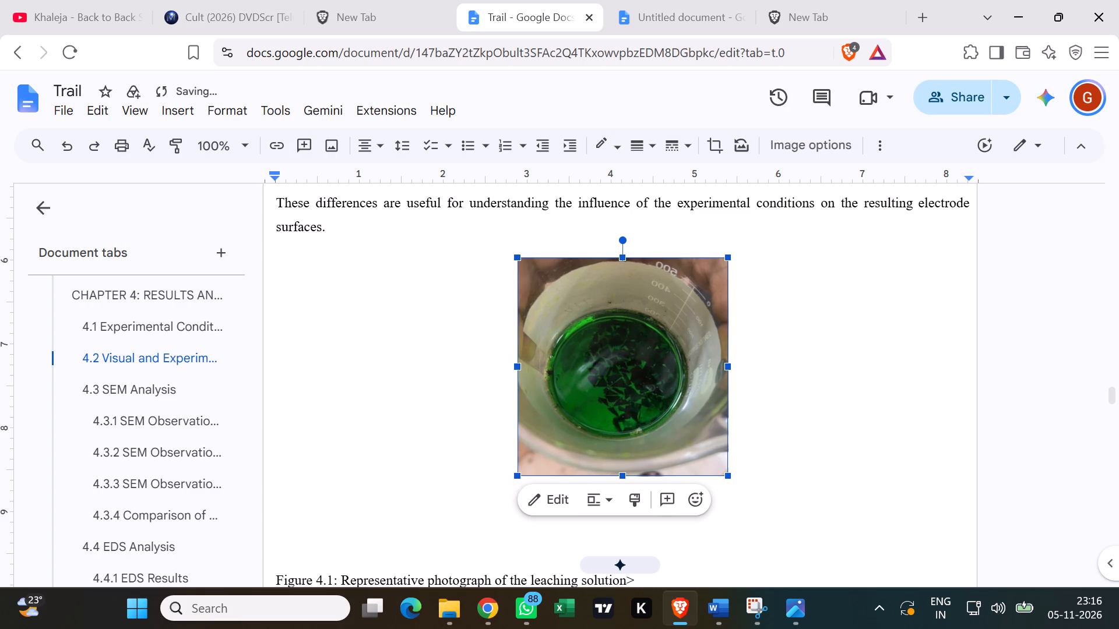
# Delete the empty lines between the leaching solution photo and the Figure 4.1 caption.
pyautogui.scroll(-1, 520, 464)
pyautogui.click(407, 467)
pyautogui.press('BackSpace')
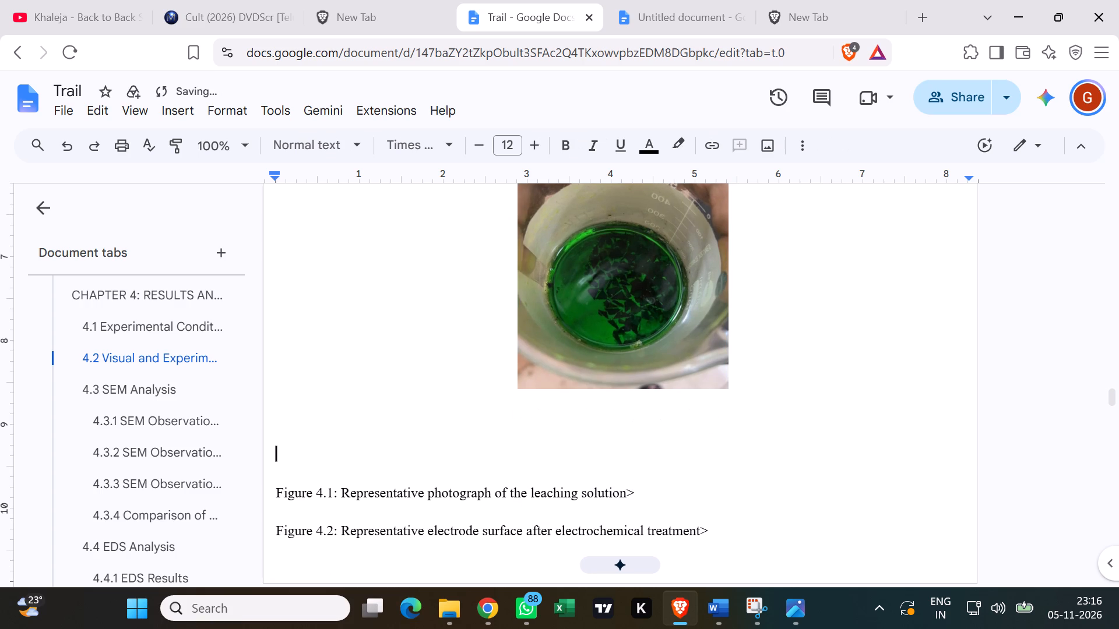
pyautogui.press('BackSpace')
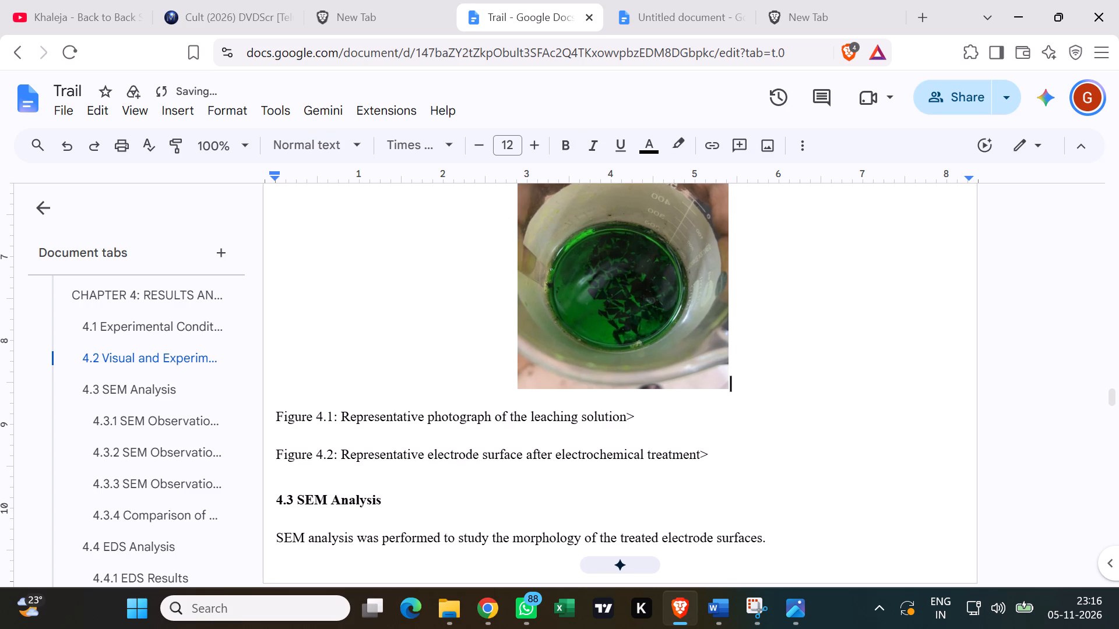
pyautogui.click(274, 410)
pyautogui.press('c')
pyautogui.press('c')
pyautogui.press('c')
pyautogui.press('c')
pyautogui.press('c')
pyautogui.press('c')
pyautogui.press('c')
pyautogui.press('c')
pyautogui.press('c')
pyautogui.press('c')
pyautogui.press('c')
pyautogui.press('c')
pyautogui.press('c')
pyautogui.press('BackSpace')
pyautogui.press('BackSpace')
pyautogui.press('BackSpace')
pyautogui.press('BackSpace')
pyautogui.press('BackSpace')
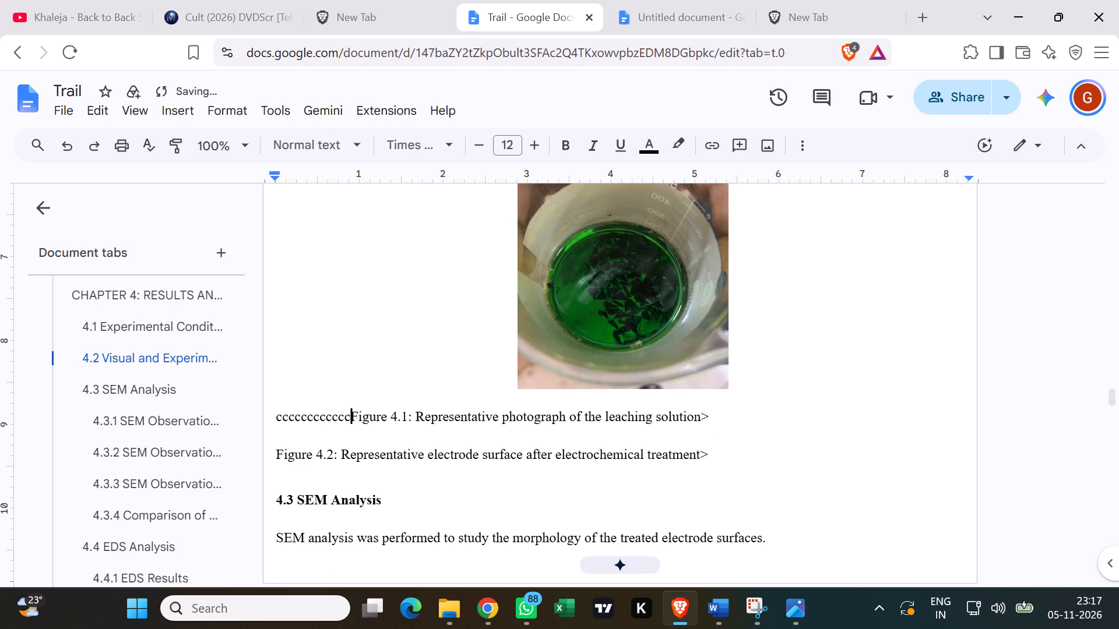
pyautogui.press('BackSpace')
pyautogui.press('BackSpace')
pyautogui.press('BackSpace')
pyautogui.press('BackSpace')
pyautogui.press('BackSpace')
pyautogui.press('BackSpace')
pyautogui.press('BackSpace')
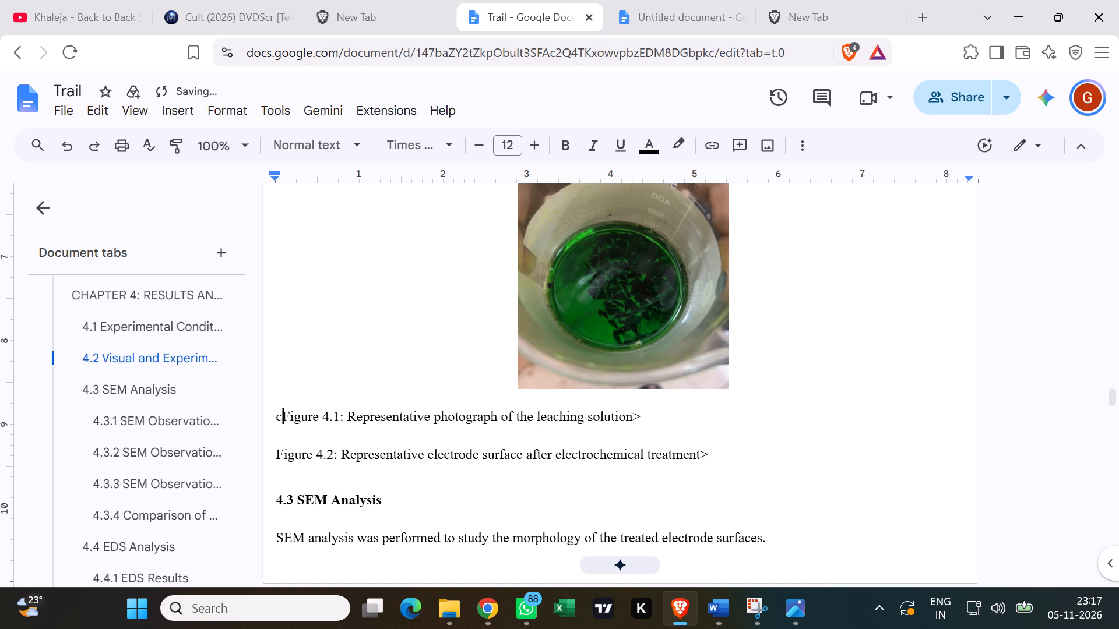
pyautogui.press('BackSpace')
# Pad the start of the Figure 4.1 caption with spaces to shift it roughly under the centred photo.
pyautogui.press('space')
pyautogui.press('space')
pyautogui.press('space')
pyautogui.press('space')
pyautogui.press('space')
pyautogui.press('space')
pyautogui.press('space')
pyautogui.press('space')
pyautogui.press('space')
pyautogui.press('space')
pyautogui.press('space')
pyautogui.press('space')
pyautogui.press('space')
pyautogui.press('space')
pyautogui.press('space')
pyautogui.press('space')
pyautogui.press('space')
pyautogui.press('space')
pyautogui.press('space')
pyautogui.press('space')
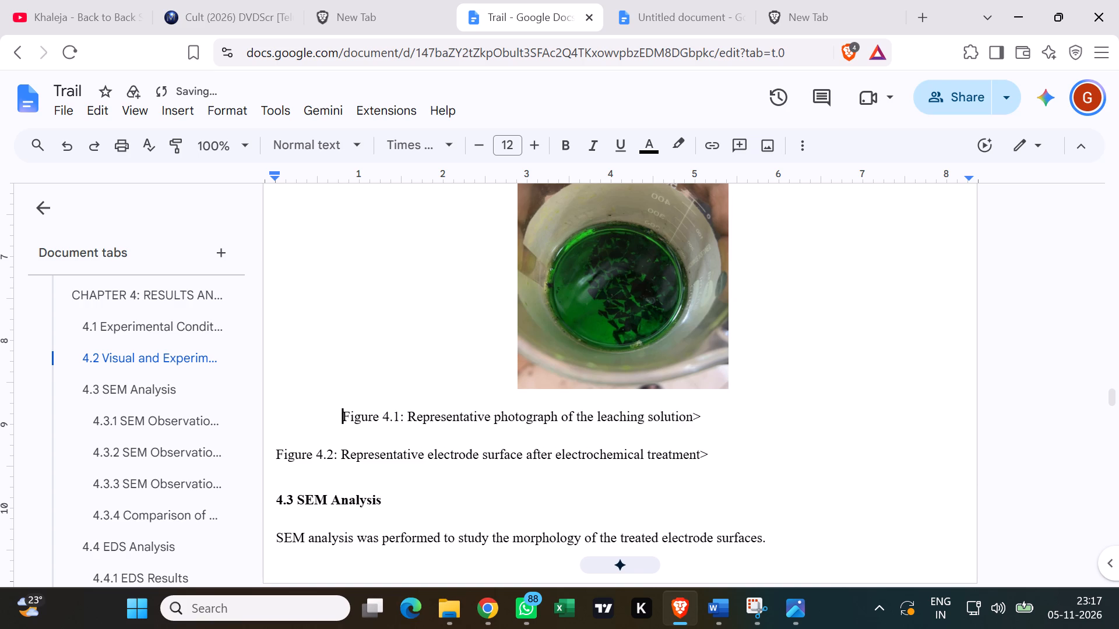
pyautogui.press('space')
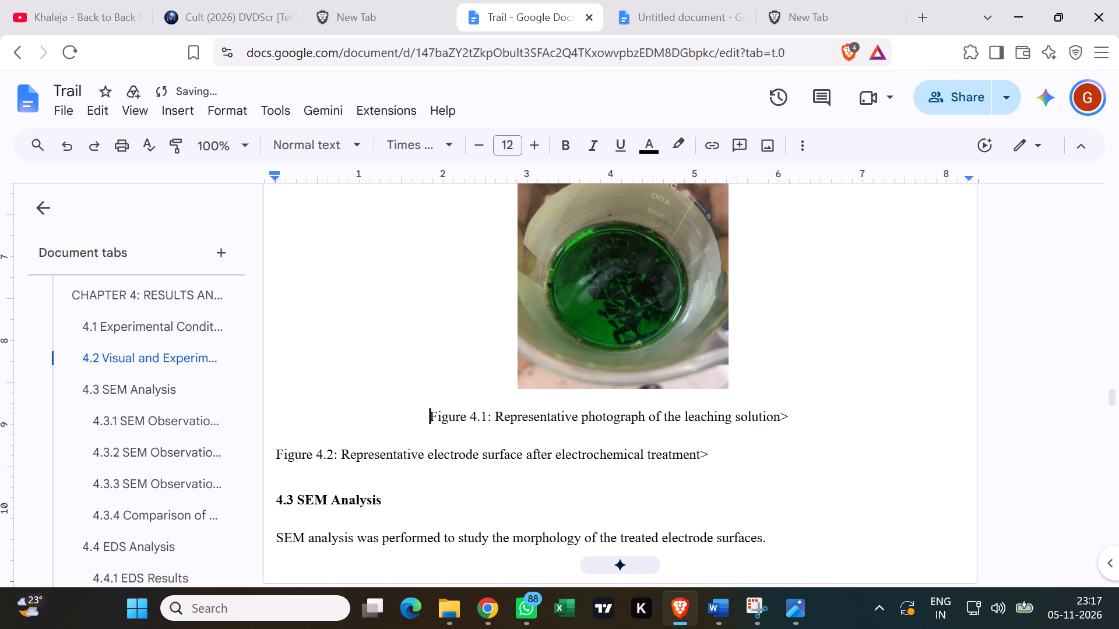
# Remove the stray ">" from the end of the Figure 4.1 caption, keeping the Figure 4.2 caption on its own line.
pyautogui.click(801, 422)
pyautogui.press('BackSpace')
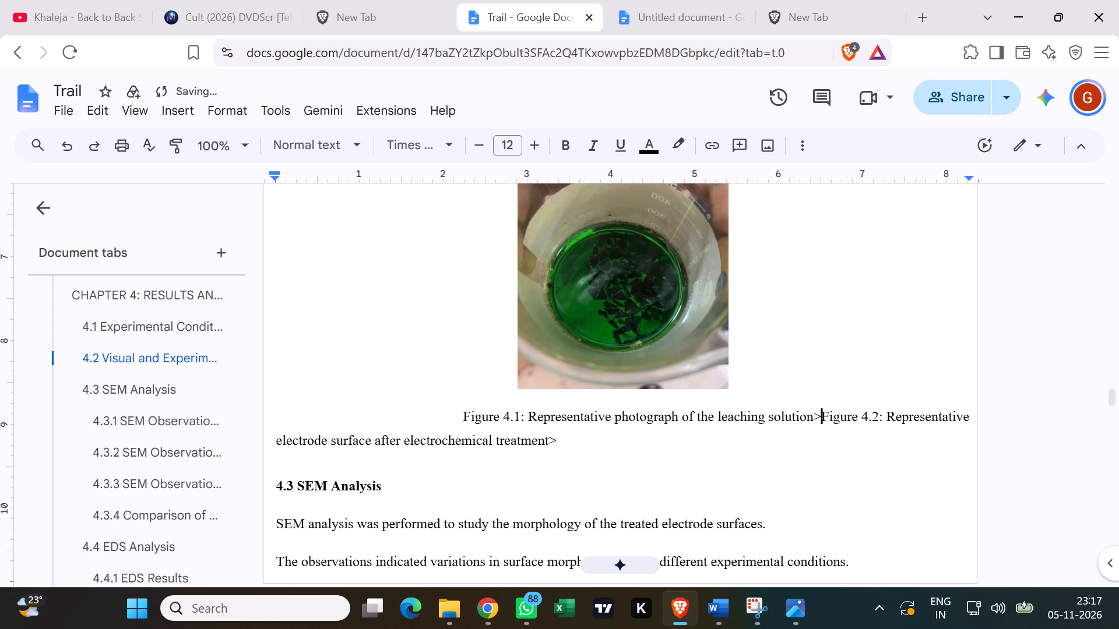
pyautogui.press('BackSpace')
pyautogui.press('Return')
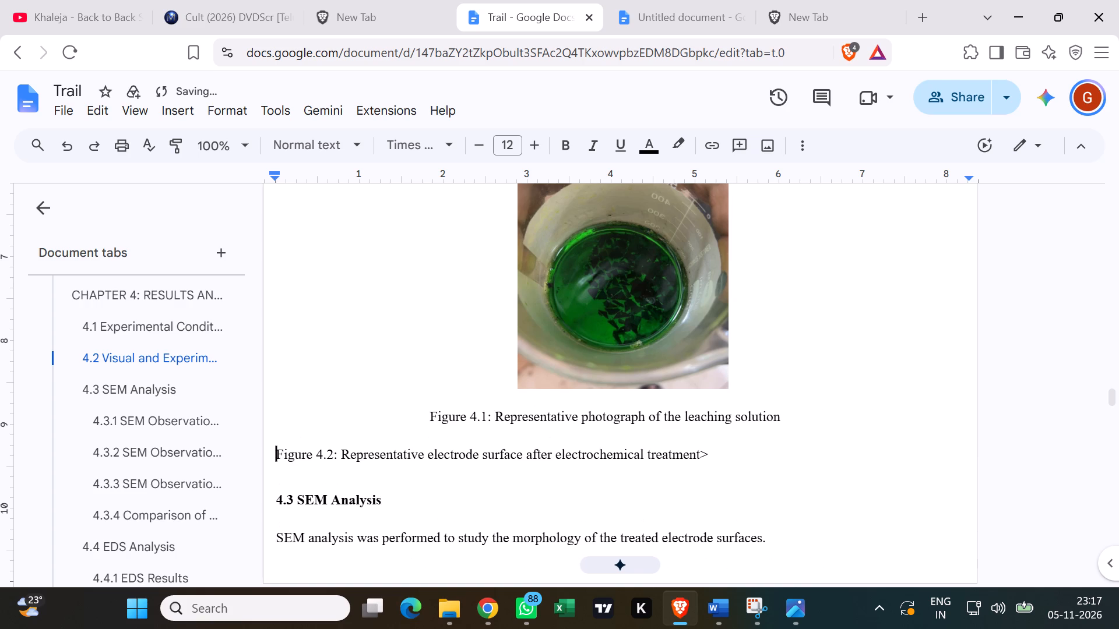
# Insert an empty line between the Figure 4.1 and Figure 4.2 captions.
pyautogui.press('Return')
pyautogui.scroll(-3, 776, 432)
pyautogui.scroll(2, 587, 277)
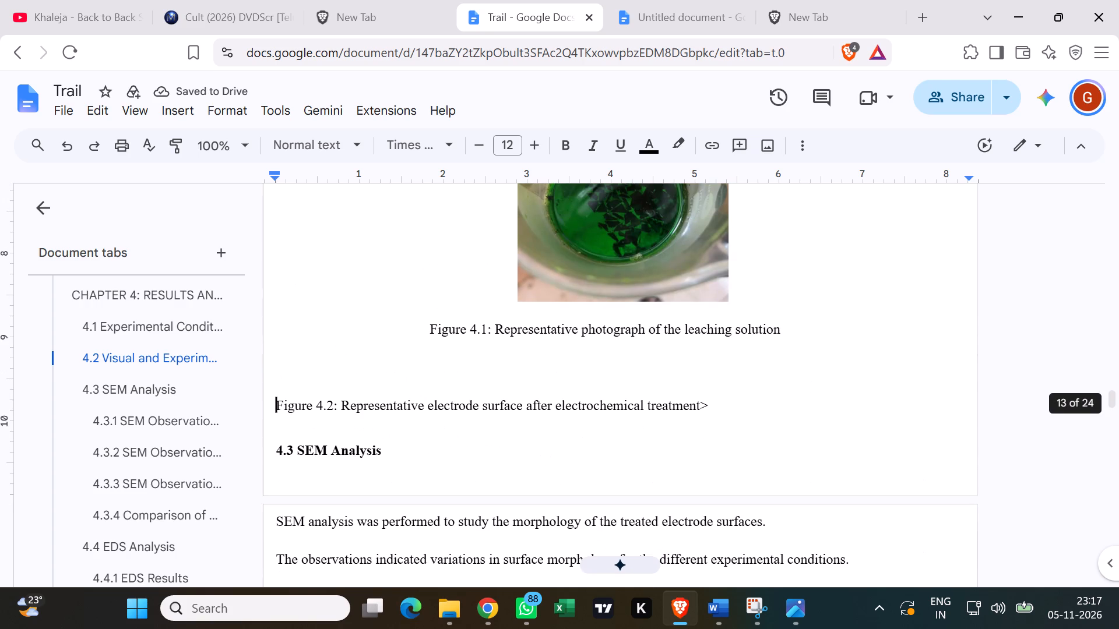
# Insert seven empty lines above the Figure 4.2 caption to push it partway down the following page.
pyautogui.click(611, 364)
pyautogui.press('Return')
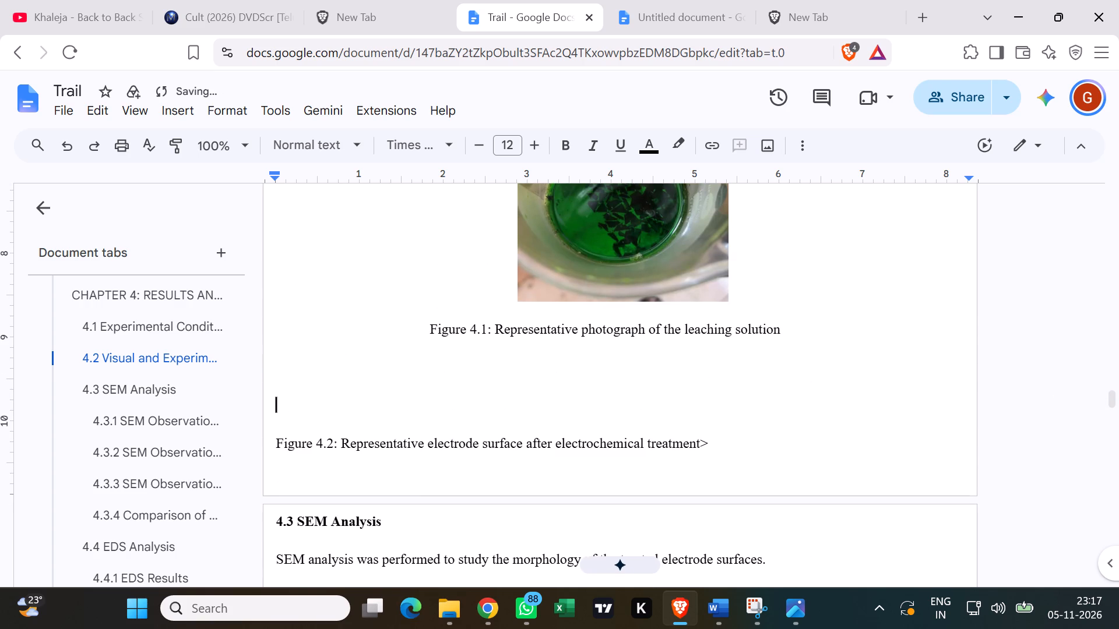
pyautogui.press('Return')
pyautogui.scroll(-2, 546, 437)
pyautogui.press('Return')
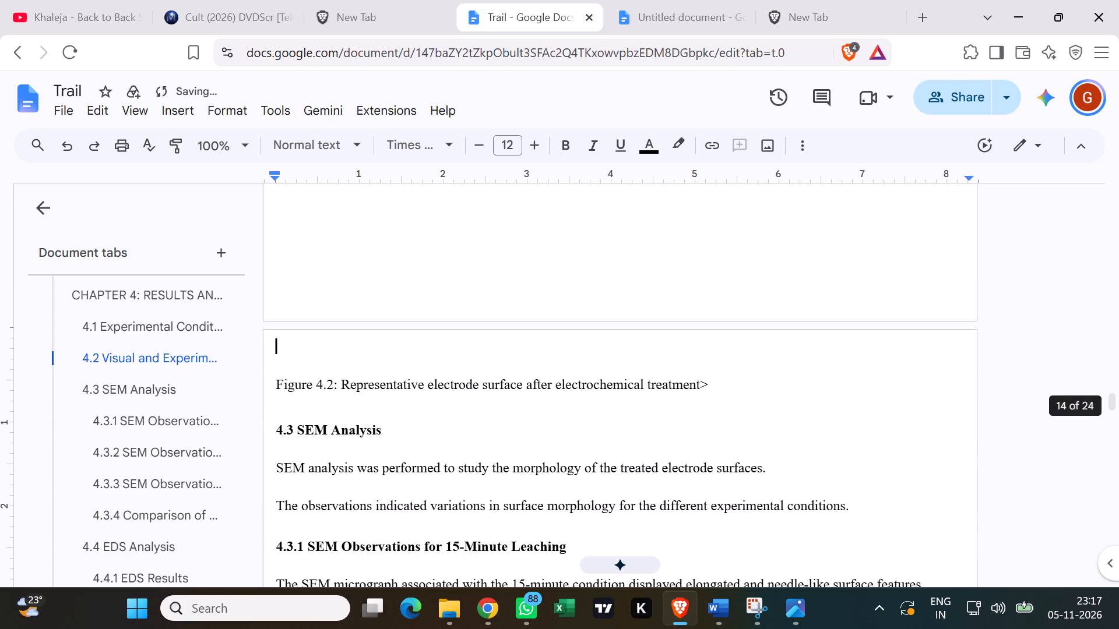
pyautogui.press('Return')
pyautogui.scroll(-1, 453, 421)
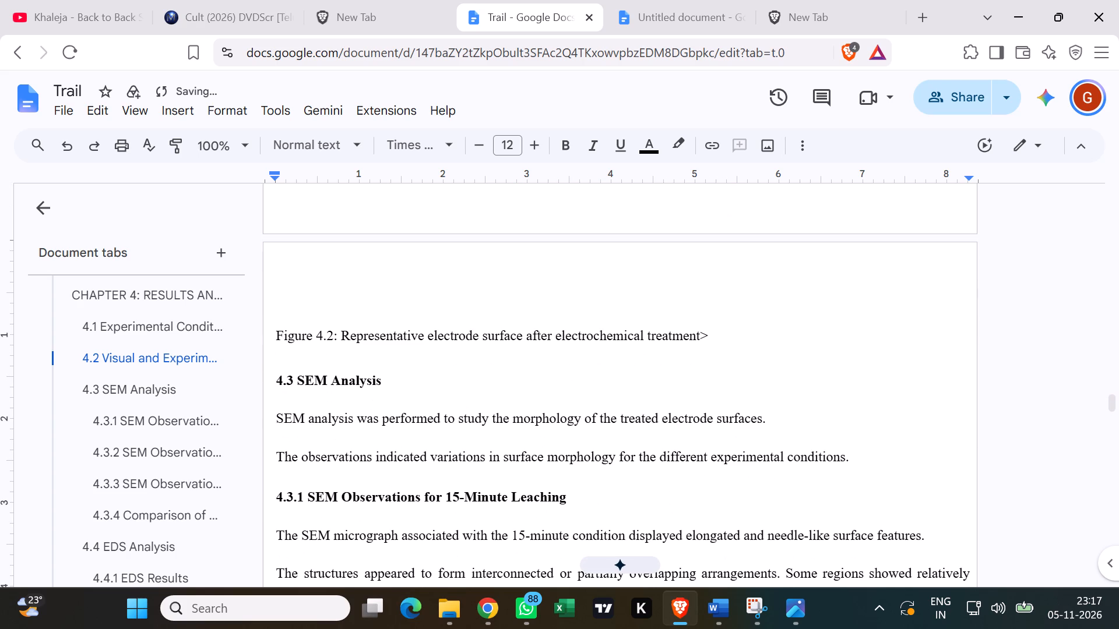
pyautogui.press('Return')
pyautogui.press('Return')
pyautogui.press('Return')
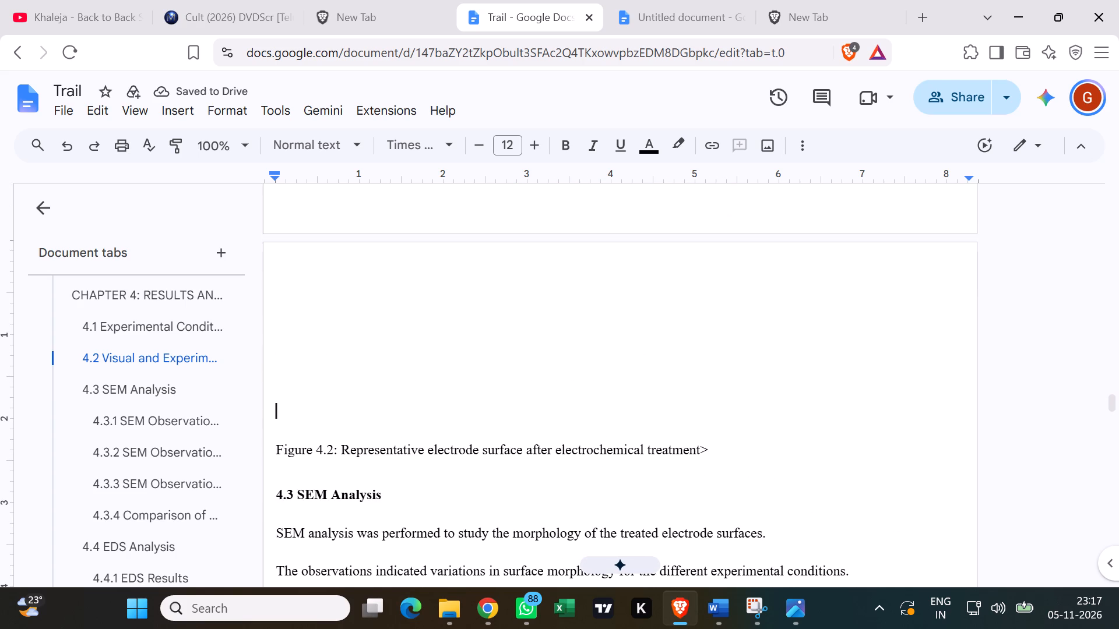
# Remove the stray ">" from the end of the Figure 4.2 caption.
pyautogui.click(720, 454)
pyautogui.press('BackSpace')
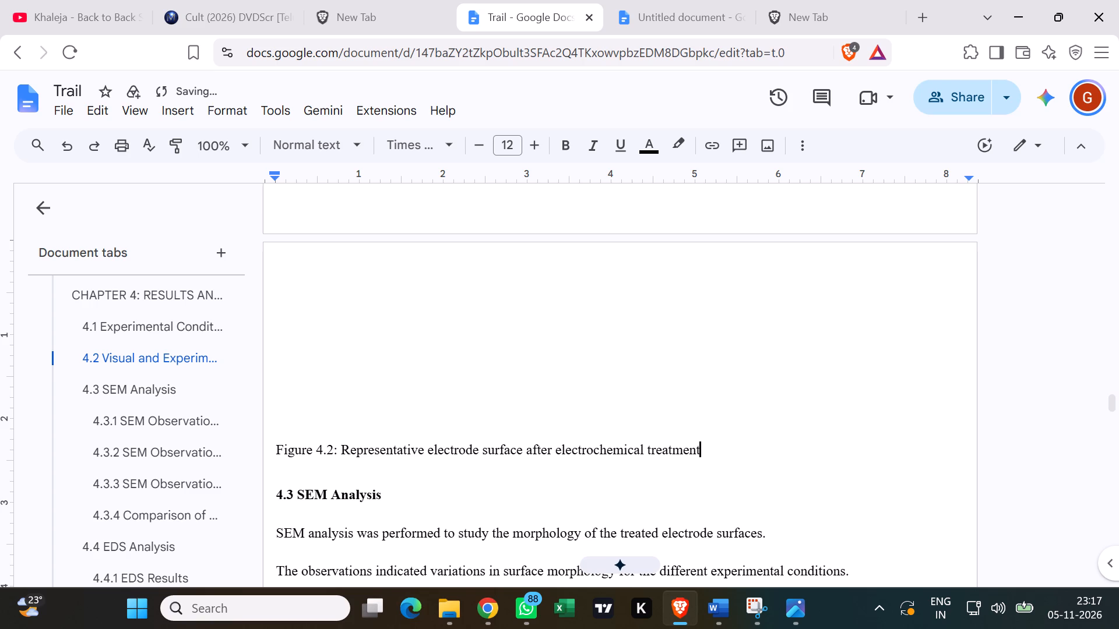
# Add one more empty line in the blank space above the Figure 4.2 caption.
pyautogui.click(520, 393)
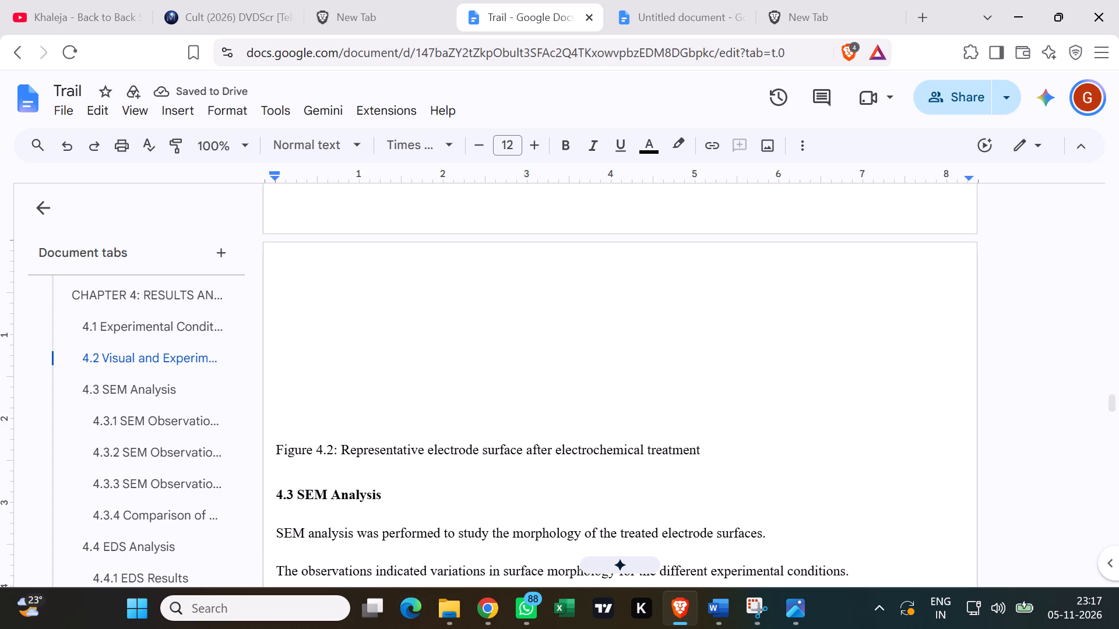
pyautogui.press('Return')
pyautogui.scroll(-1, 501, 416)
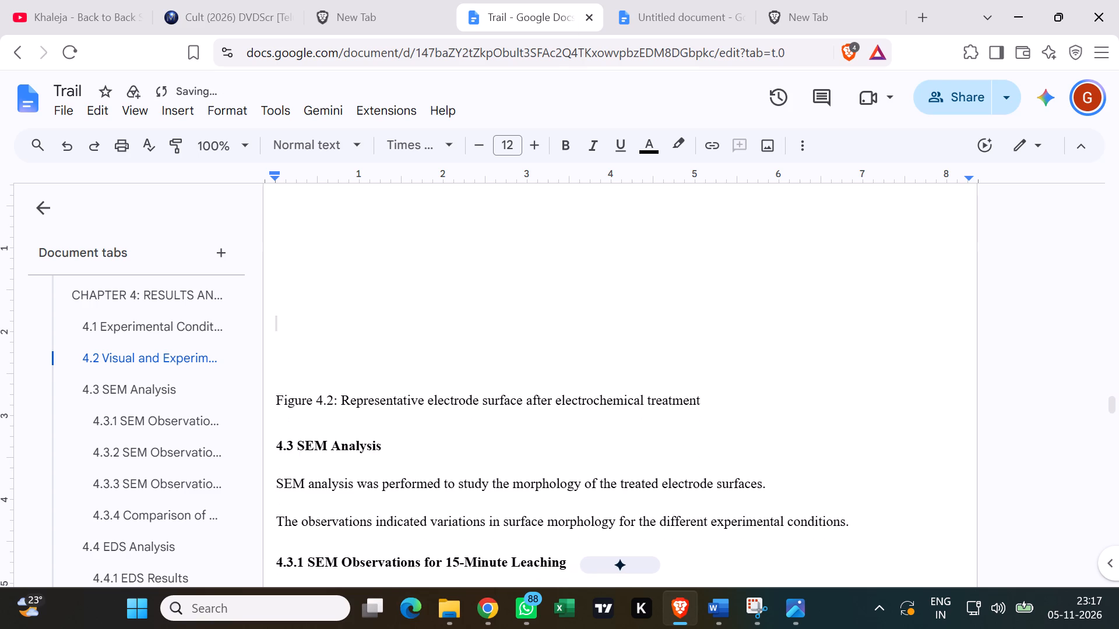
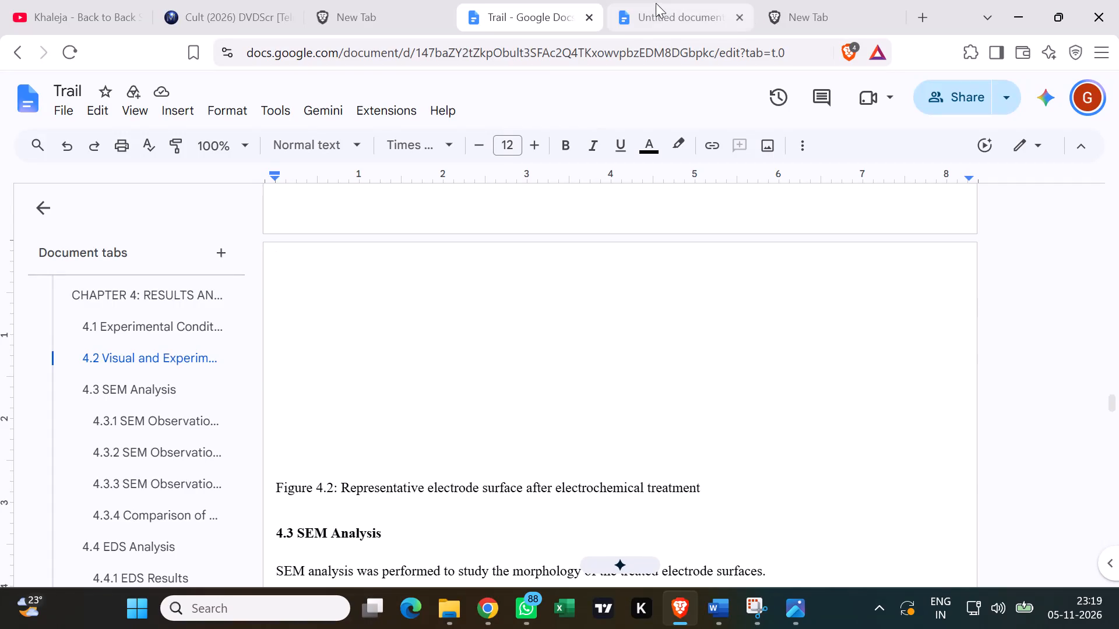
# In the untitled document, replace the green leaching solution photo with the copied copper electrode photo.
pyautogui.click(643, 20)
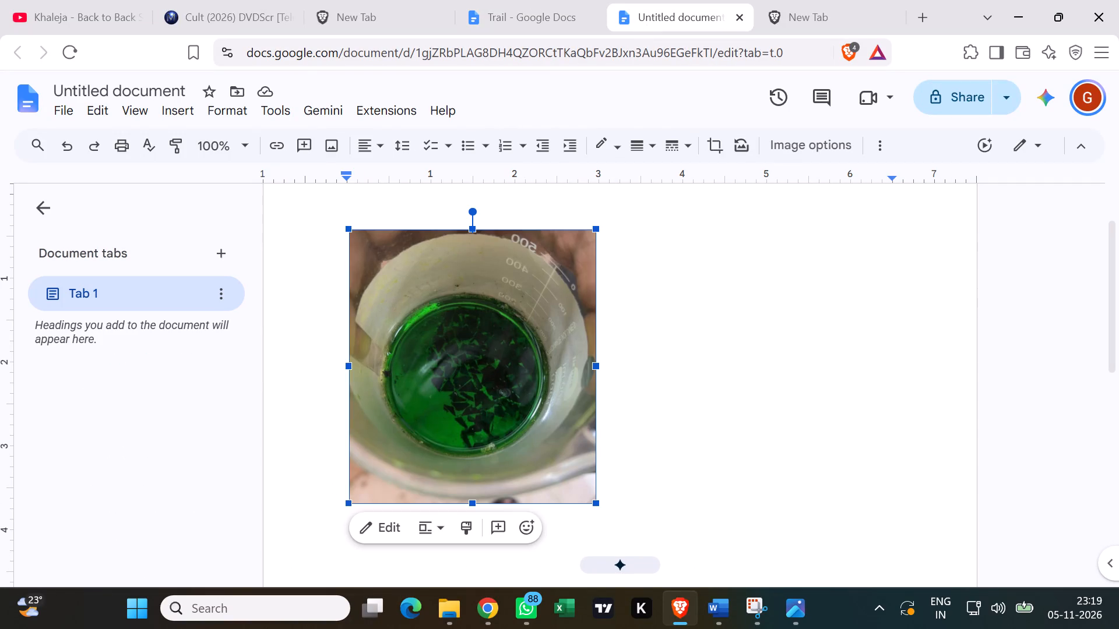
pyautogui.click(658, 410)
pyautogui.click(501, 352)
pyautogui.press('Delete')
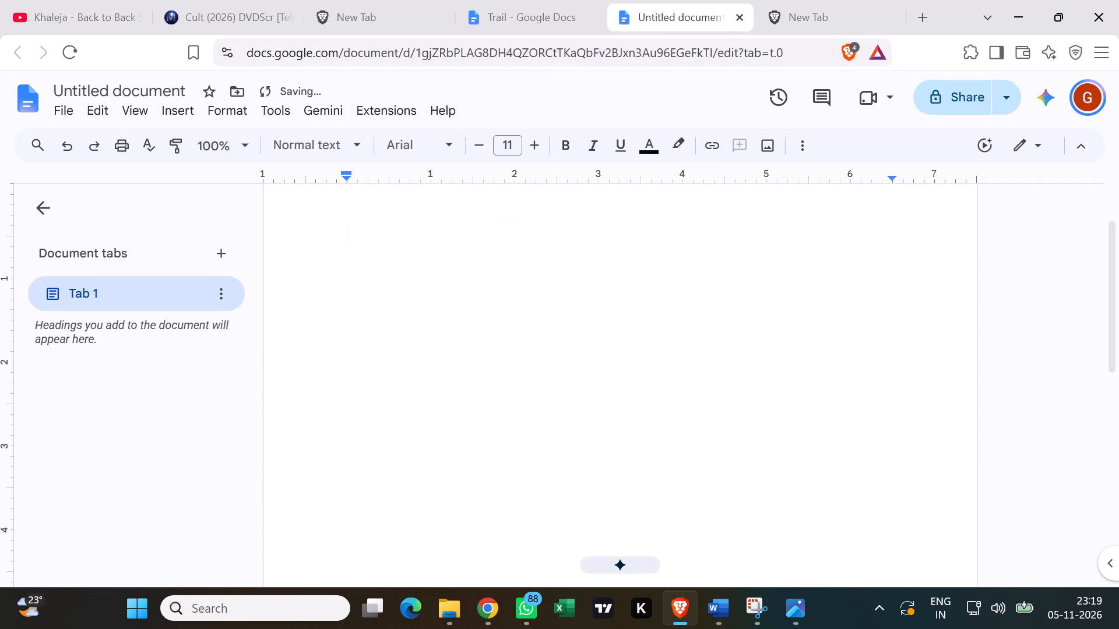
pyautogui.hotkey('ctrl', 'v')
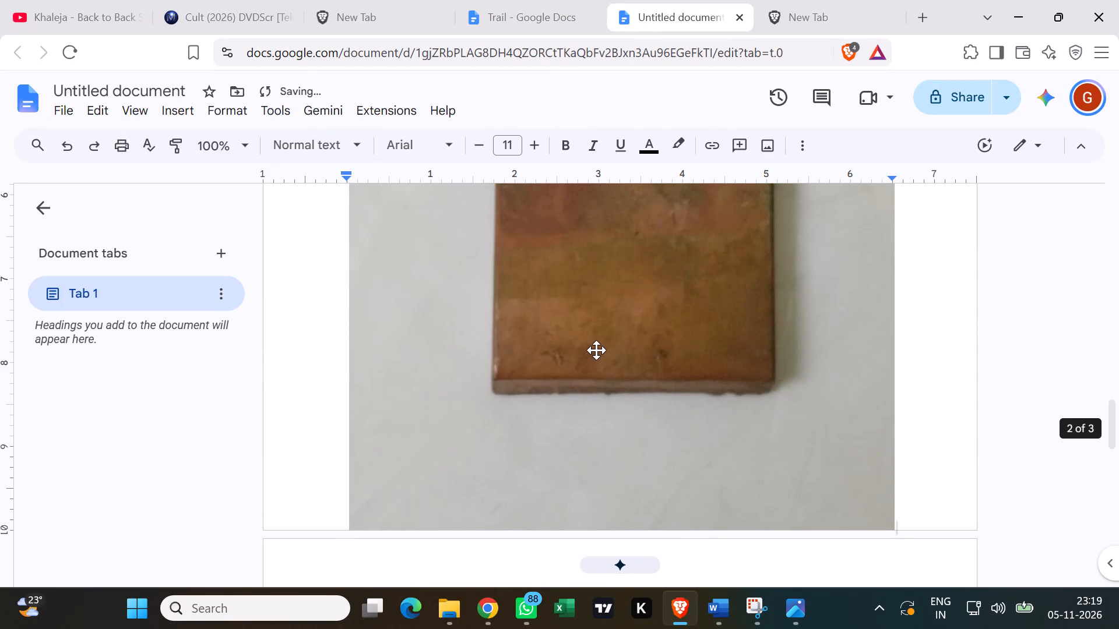
# Shrink the pasted copper electrode photo proportionally to about 4.1 inches wide.
pyautogui.click(596, 349)
pyautogui.moveTo(896, 535); pyautogui.dragTo(722, 354)
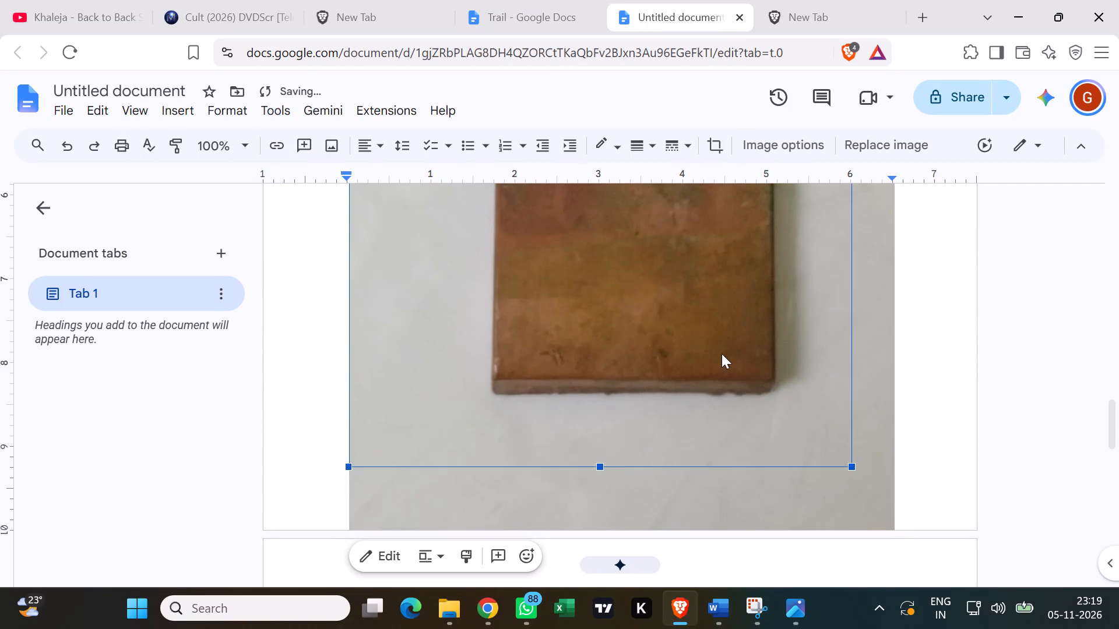
pyautogui.moveTo(722, 354); pyautogui.dragTo(465, 225)
pyautogui.scroll(10, 582, 321)
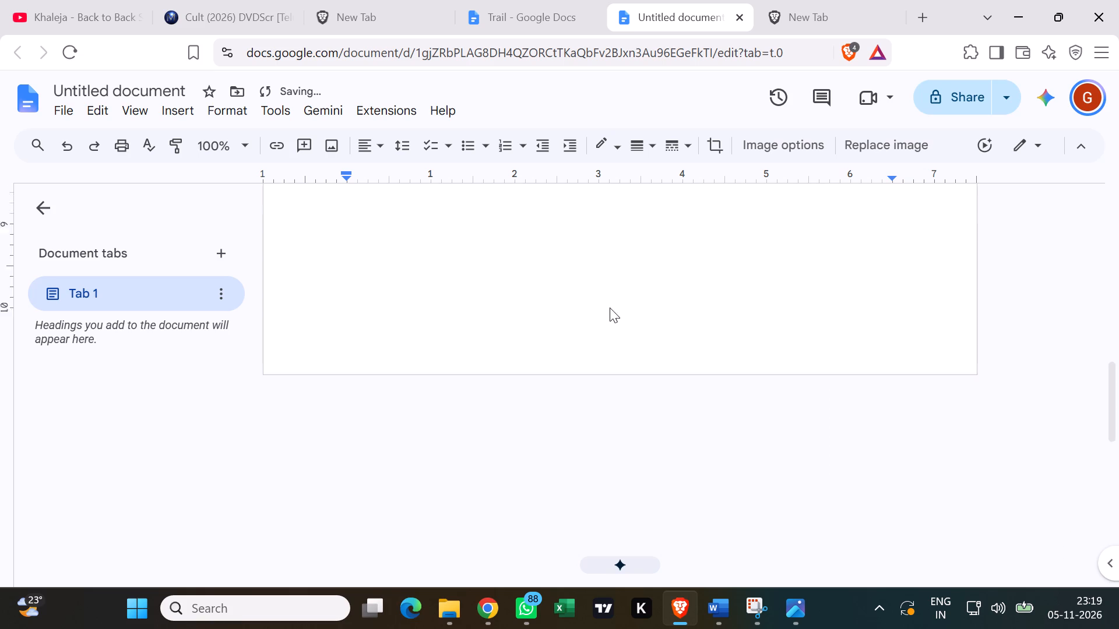
pyautogui.scroll(4, 610, 308)
pyautogui.click(621, 388)
pyautogui.scroll(-4, 619, 384)
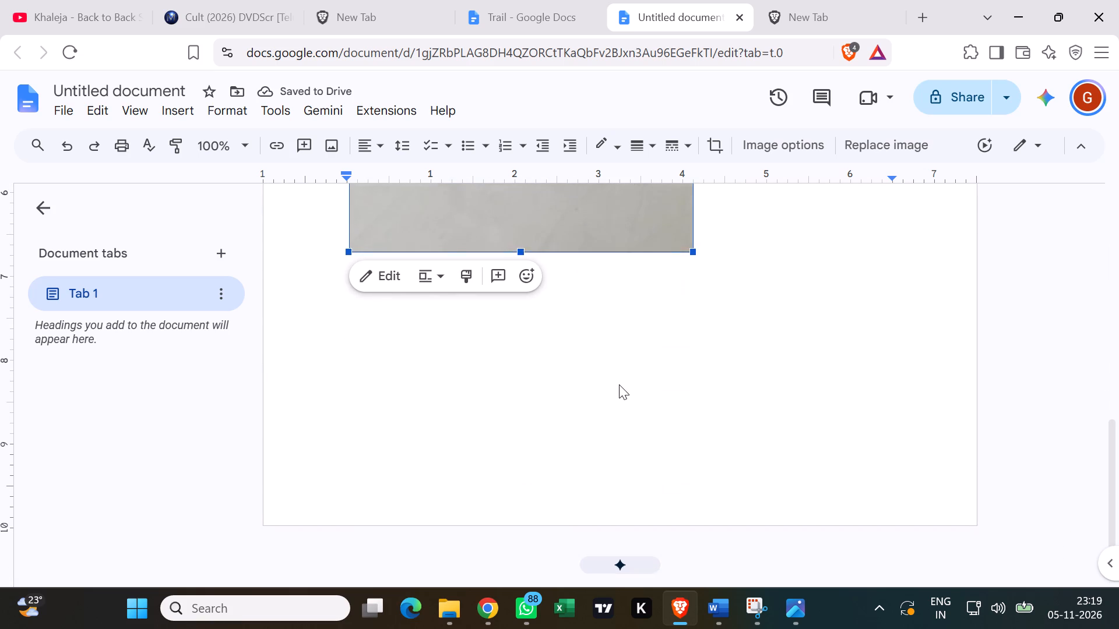
# Shrink the electrode plate photo in the untitled document proportionally to about 2.3 inches wide.
pyautogui.moveTo(692, 253); pyautogui.dragTo(489, 118)
pyautogui.scroll(3, 558, 235)
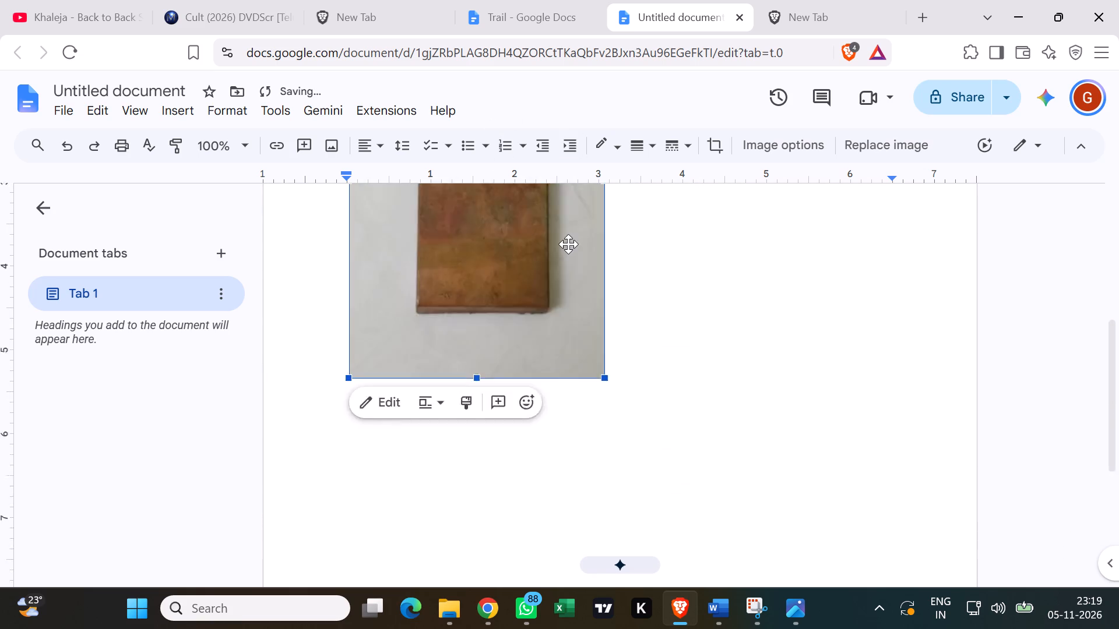
pyautogui.scroll(3, 568, 244)
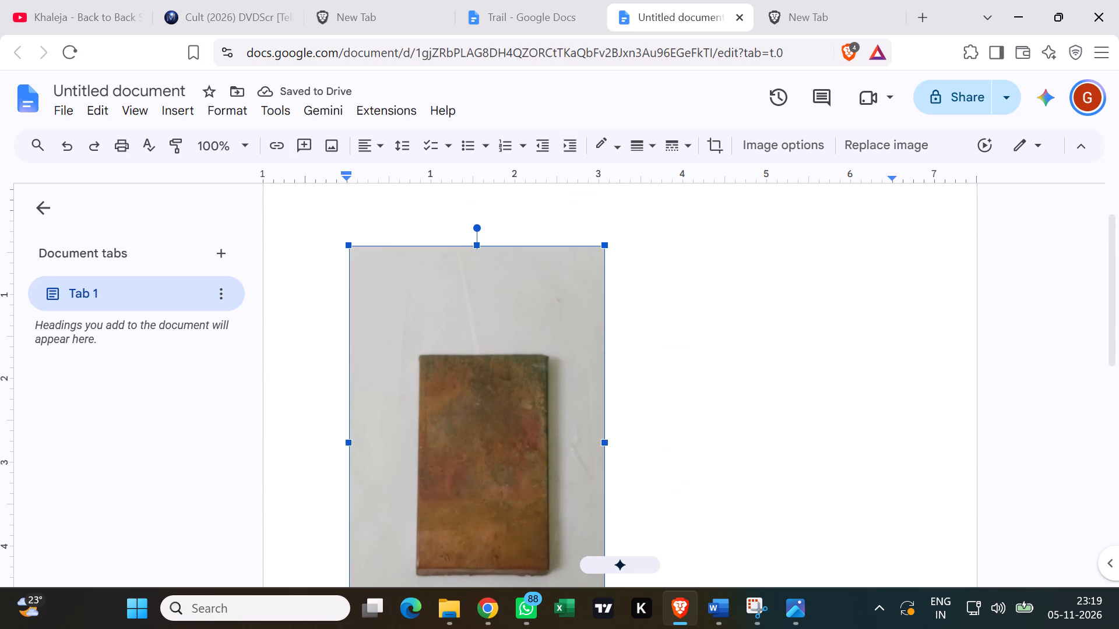
pyautogui.moveTo(345, 249); pyautogui.dragTo(456, 347)
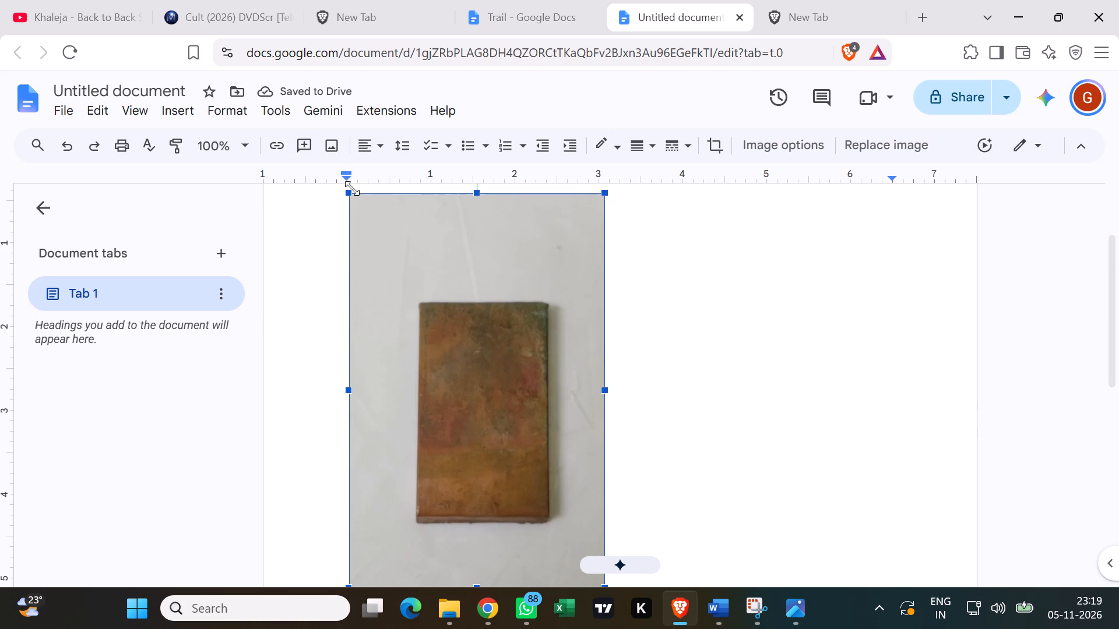
pyautogui.moveTo(349, 189); pyautogui.dragTo(428, 282)
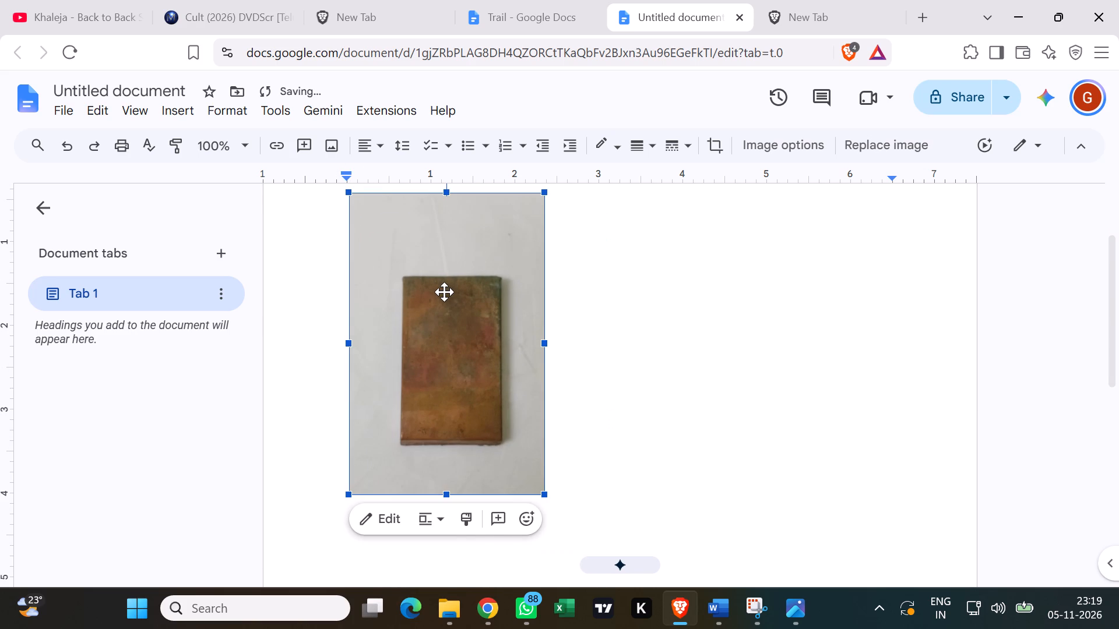
# Crop the electrode photo on all four sides, leaving only a narrow grey margin around the plate.
pyautogui.rightClick(444, 292)
pyautogui.click(518, 319)
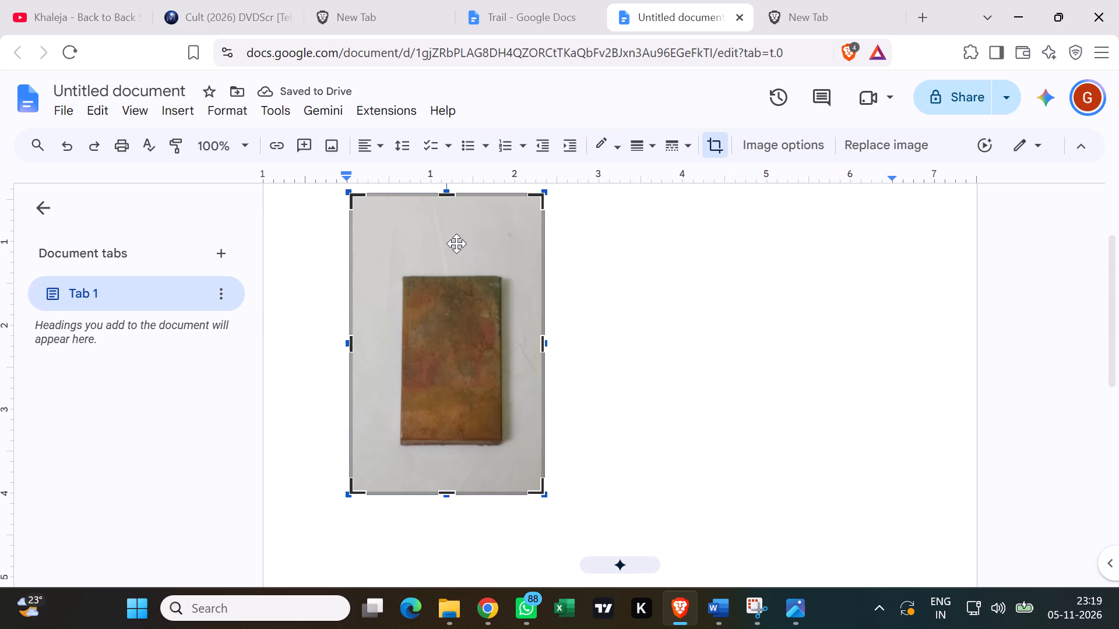
pyautogui.moveTo(449, 196); pyautogui.dragTo(449, 256)
pyautogui.moveTo(449, 256); pyautogui.dragTo(448, 270)
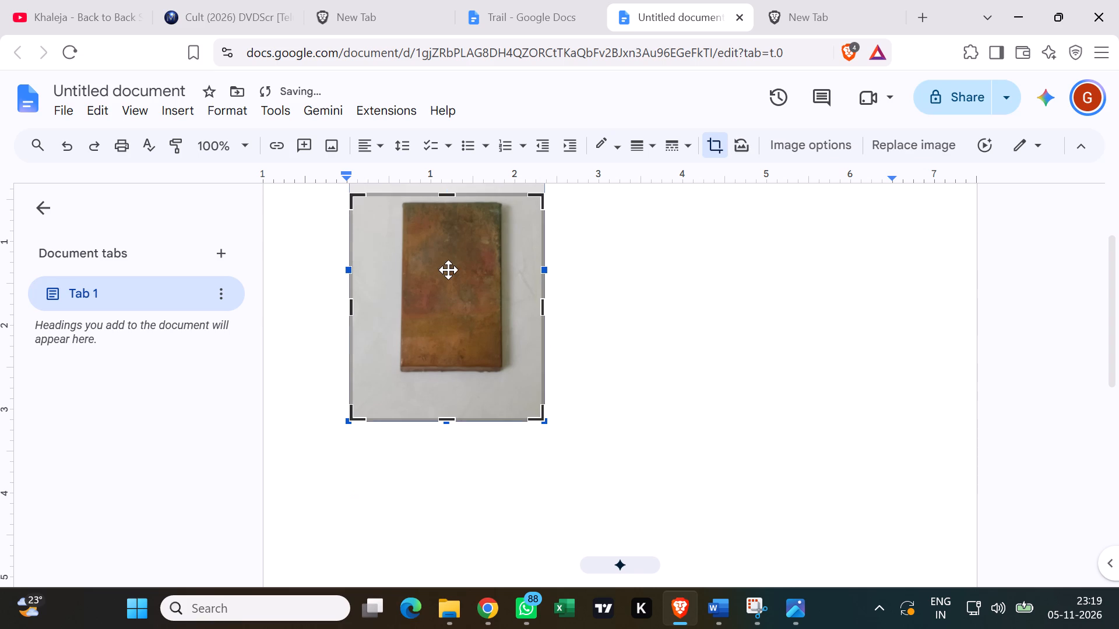
pyautogui.moveTo(448, 417); pyautogui.dragTo(453, 379)
pyautogui.moveTo(543, 290); pyautogui.dragTo(518, 293)
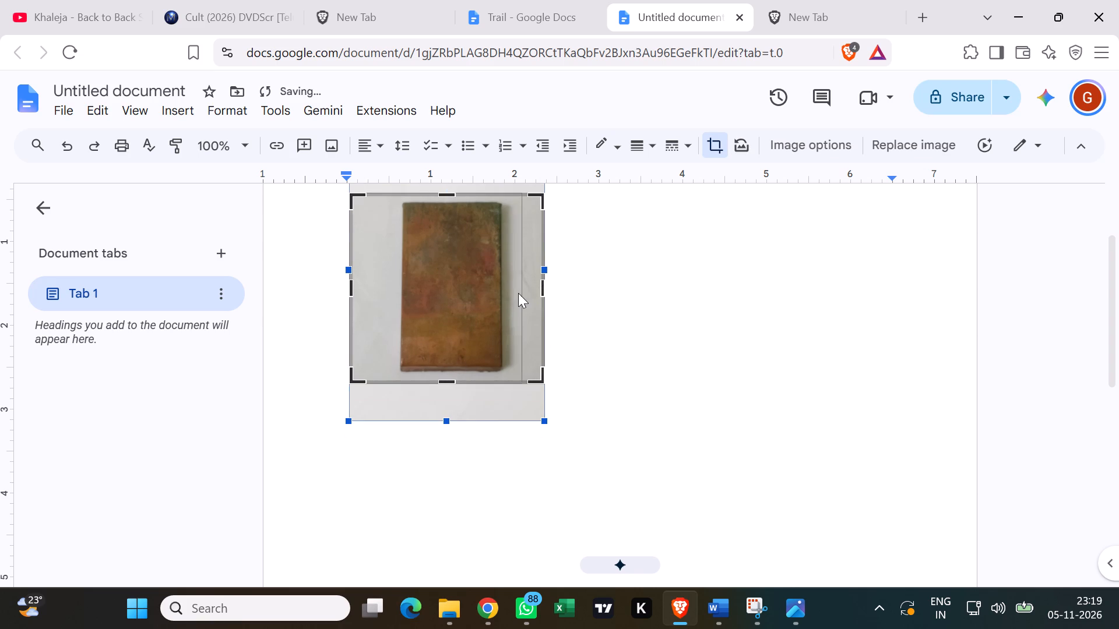
pyautogui.moveTo(518, 293); pyautogui.dragTo(513, 294)
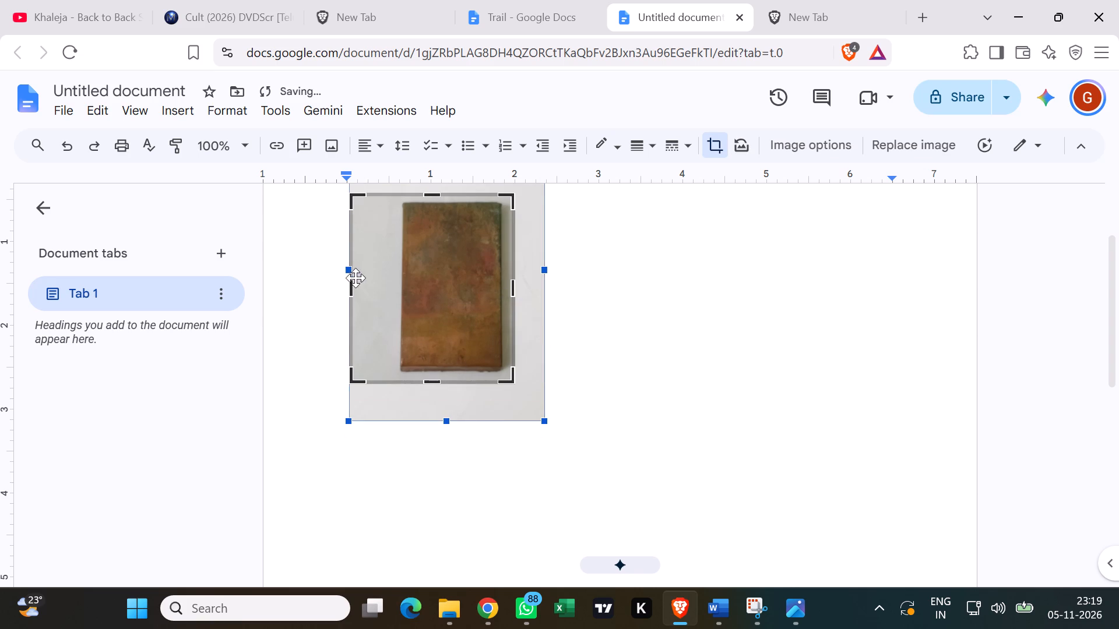
pyautogui.moveTo(353, 291); pyautogui.dragTo(397, 299)
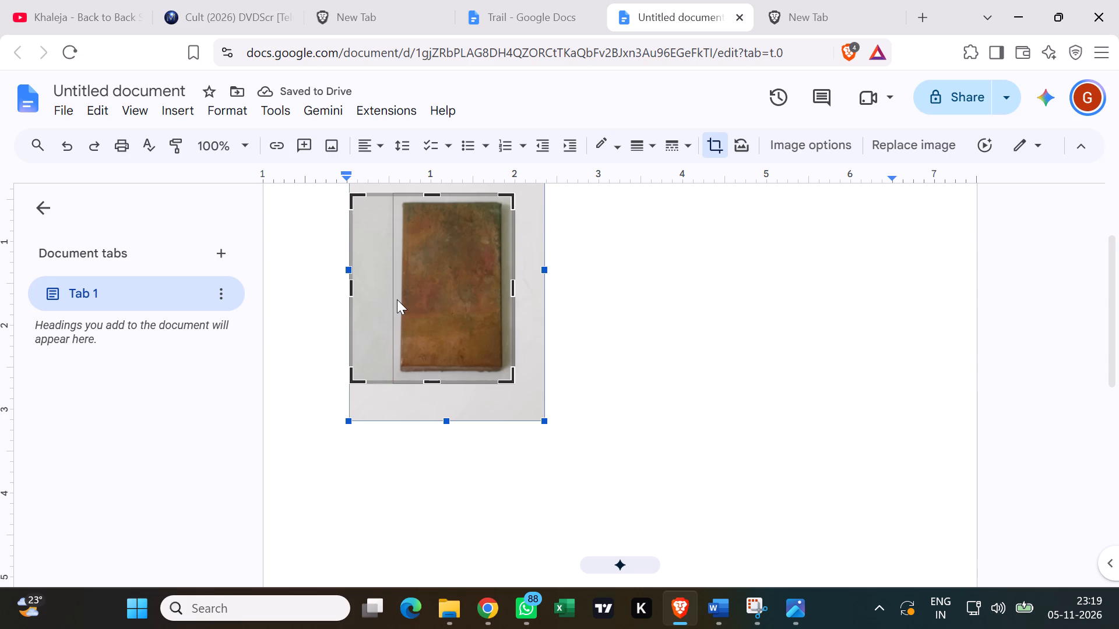
pyautogui.moveTo(397, 299); pyautogui.dragTo(396, 301)
pyautogui.click(597, 347)
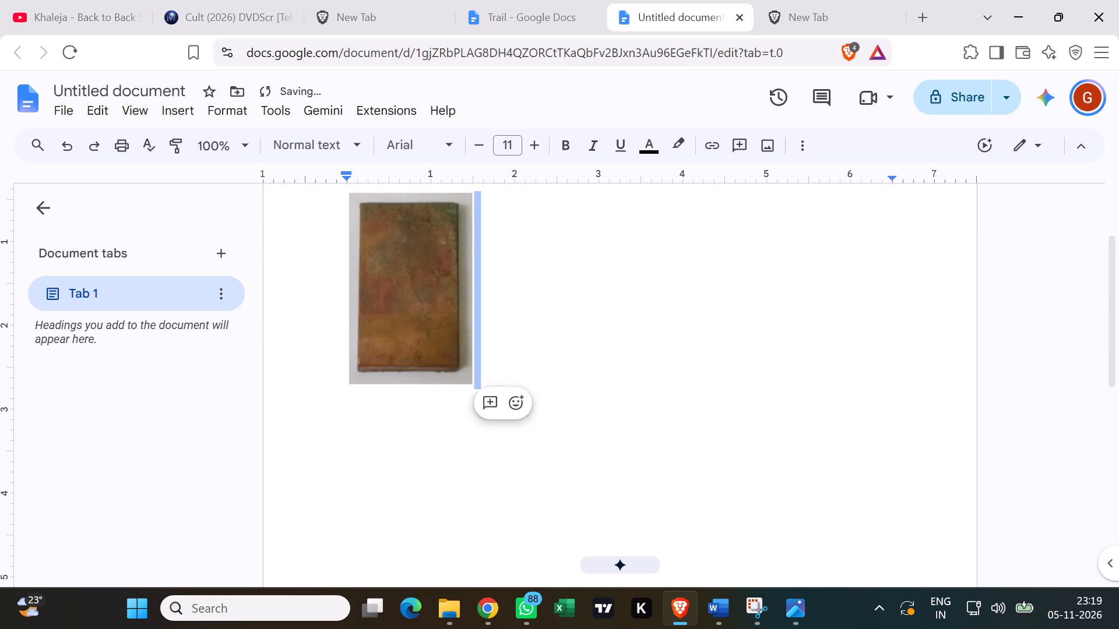
# Copy the cropped electrode photo into the Trail report, at the top of the page above the Figure 4.2 caption.
pyautogui.click(440, 311)
pyautogui.hotkey('ctrl', 'c')
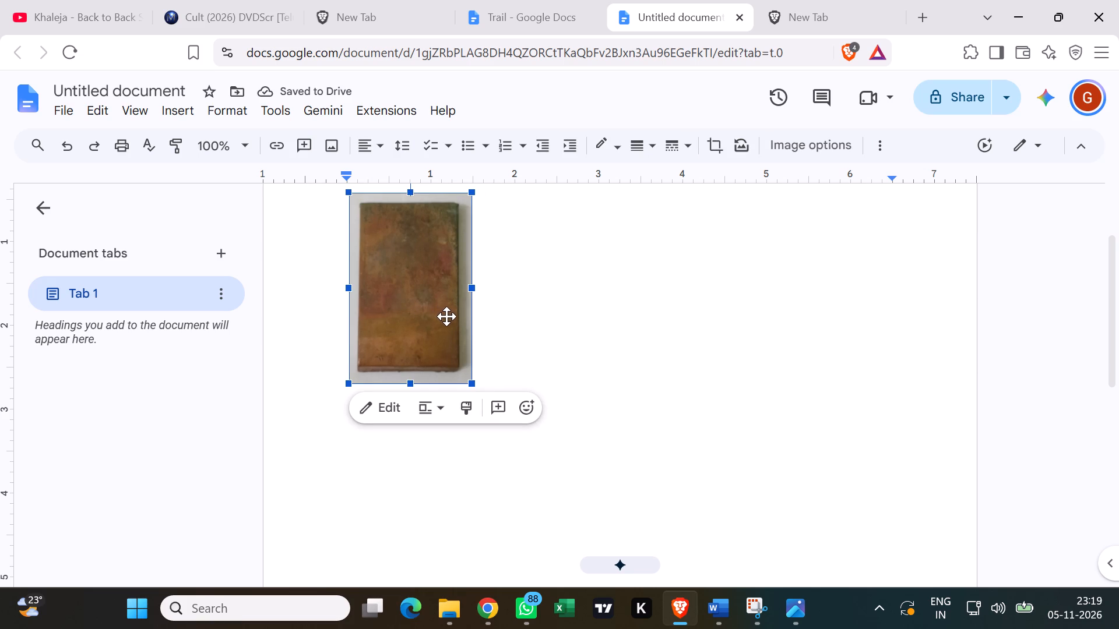
pyautogui.click(522, 22)
pyautogui.click(533, 362)
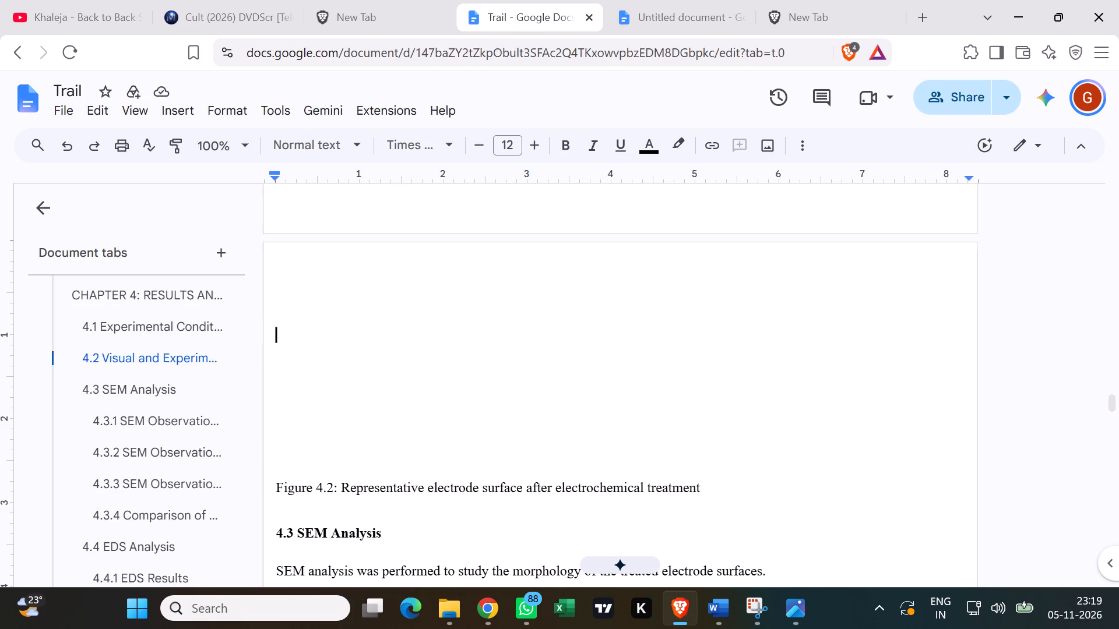
pyautogui.click(522, 294)
pyautogui.hotkey('ctrl', 'v')
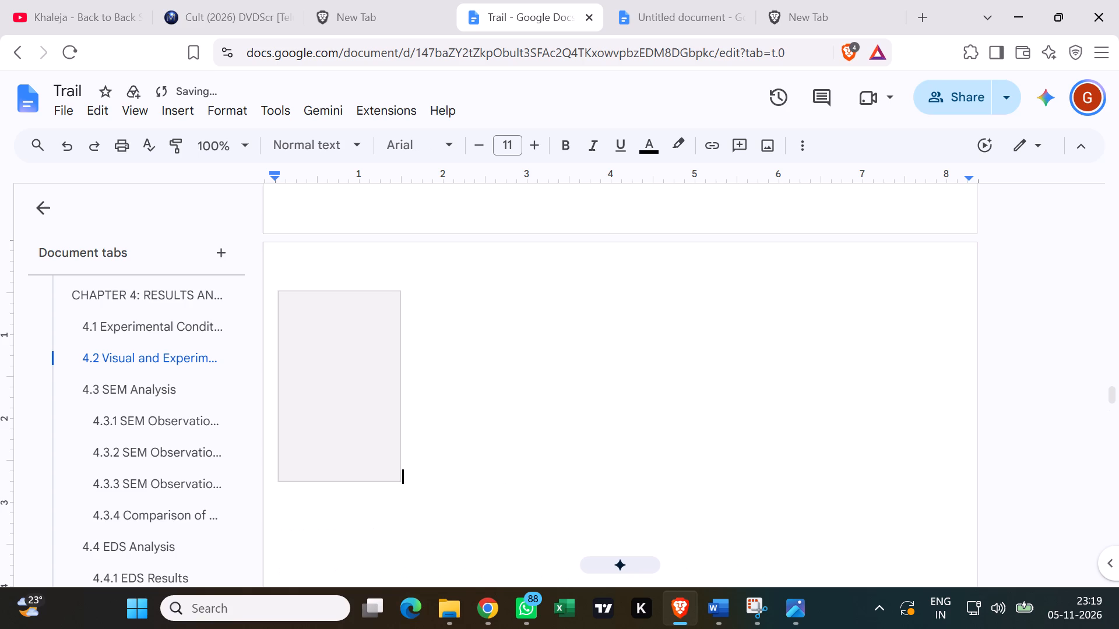
# Centre the pasted electrode photo on the page.
pyautogui.click(335, 354)
pyautogui.click(382, 147)
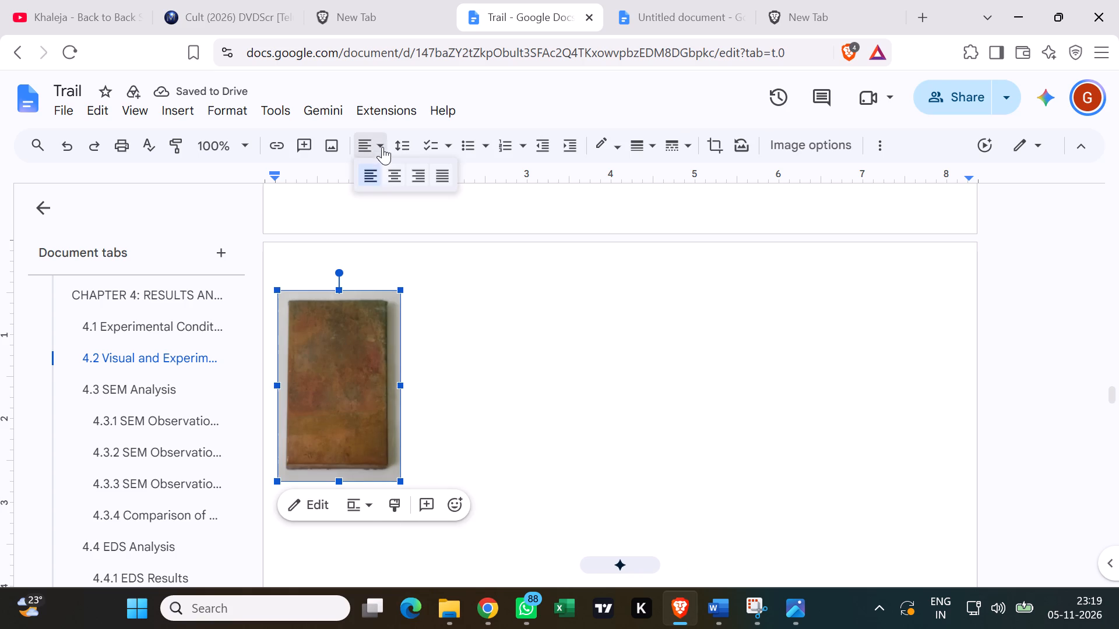
pyautogui.click(382, 171)
pyautogui.click(525, 337)
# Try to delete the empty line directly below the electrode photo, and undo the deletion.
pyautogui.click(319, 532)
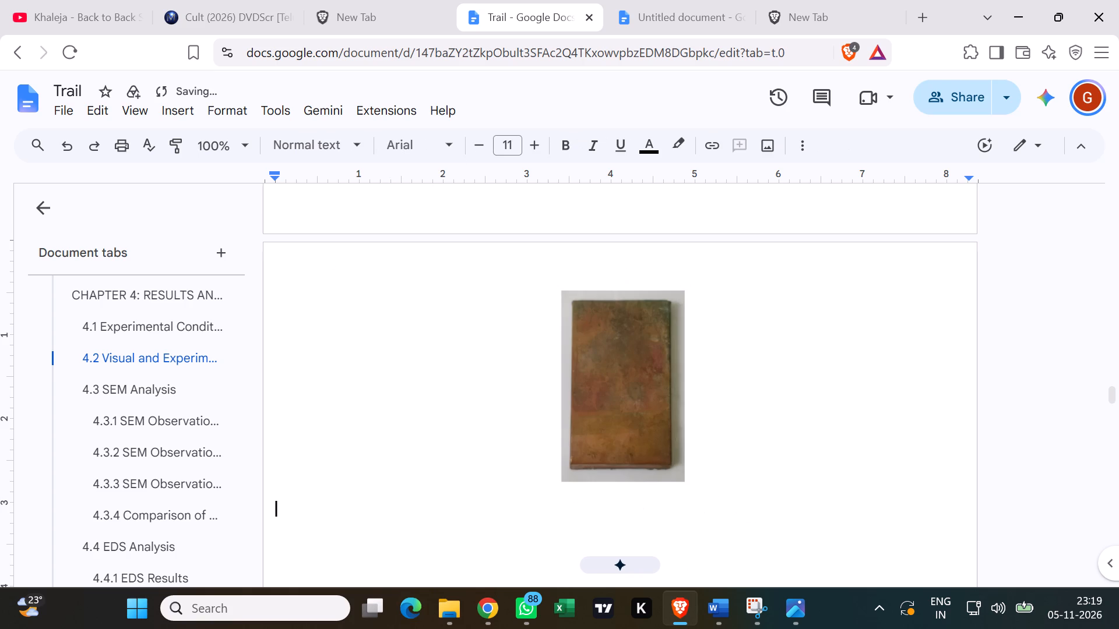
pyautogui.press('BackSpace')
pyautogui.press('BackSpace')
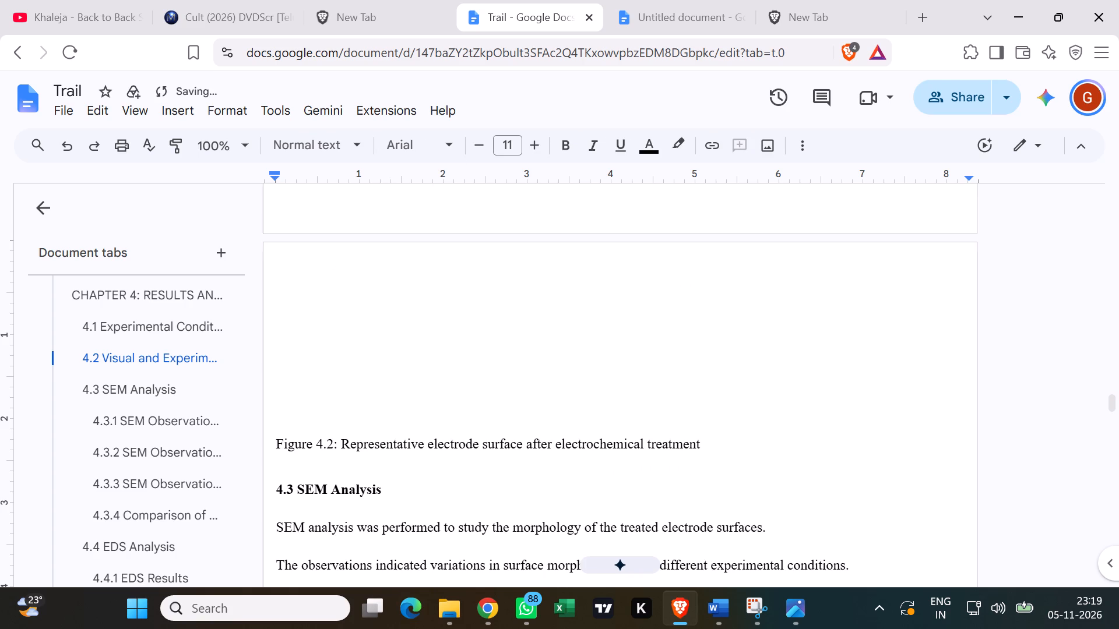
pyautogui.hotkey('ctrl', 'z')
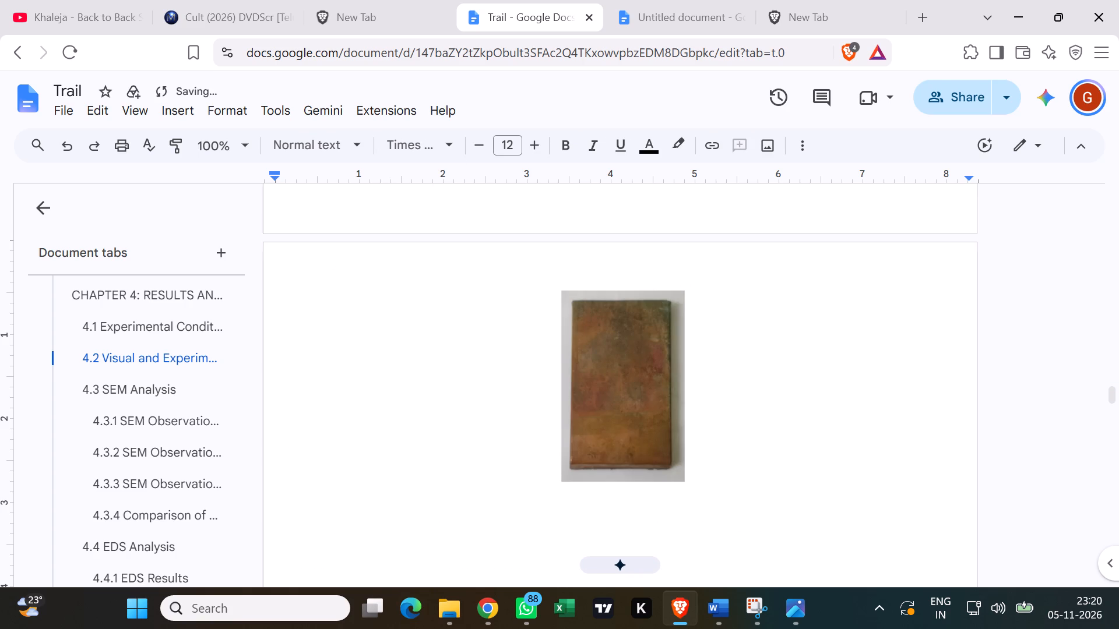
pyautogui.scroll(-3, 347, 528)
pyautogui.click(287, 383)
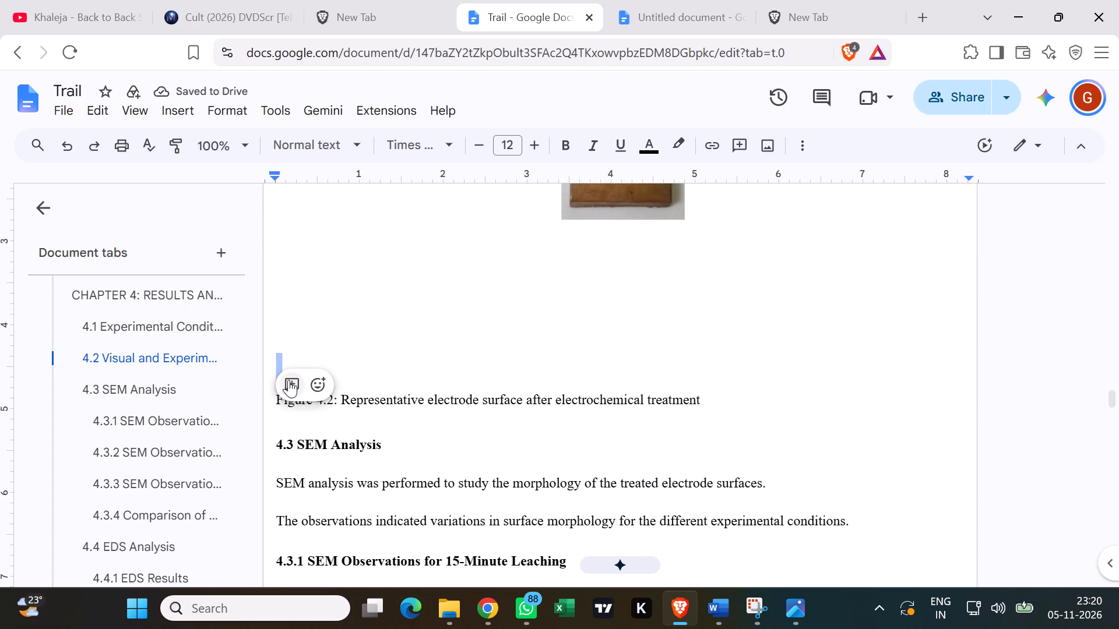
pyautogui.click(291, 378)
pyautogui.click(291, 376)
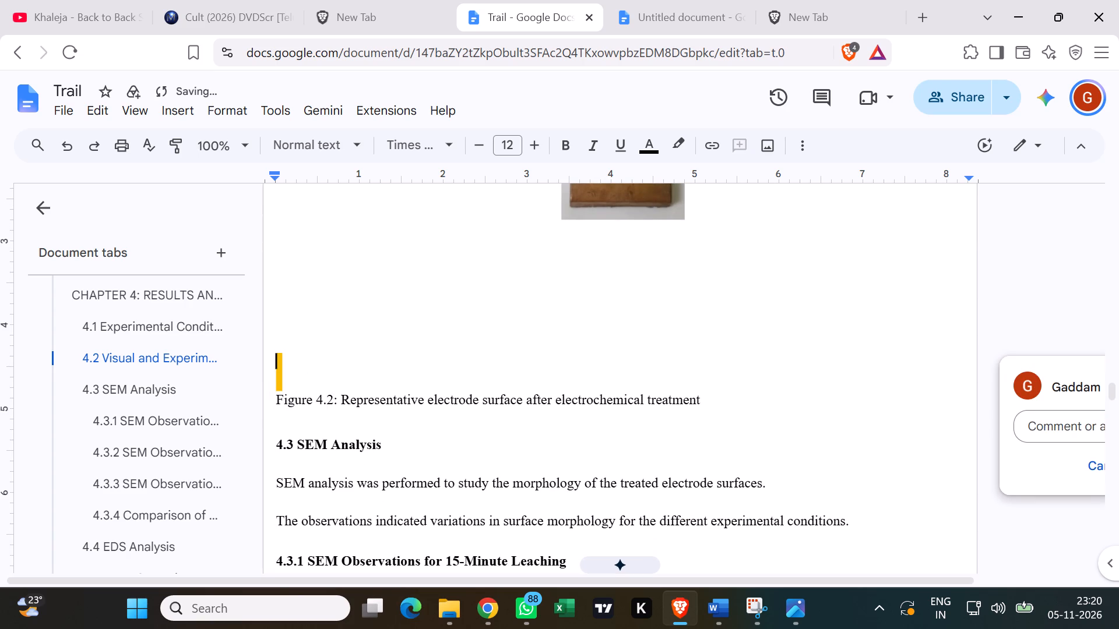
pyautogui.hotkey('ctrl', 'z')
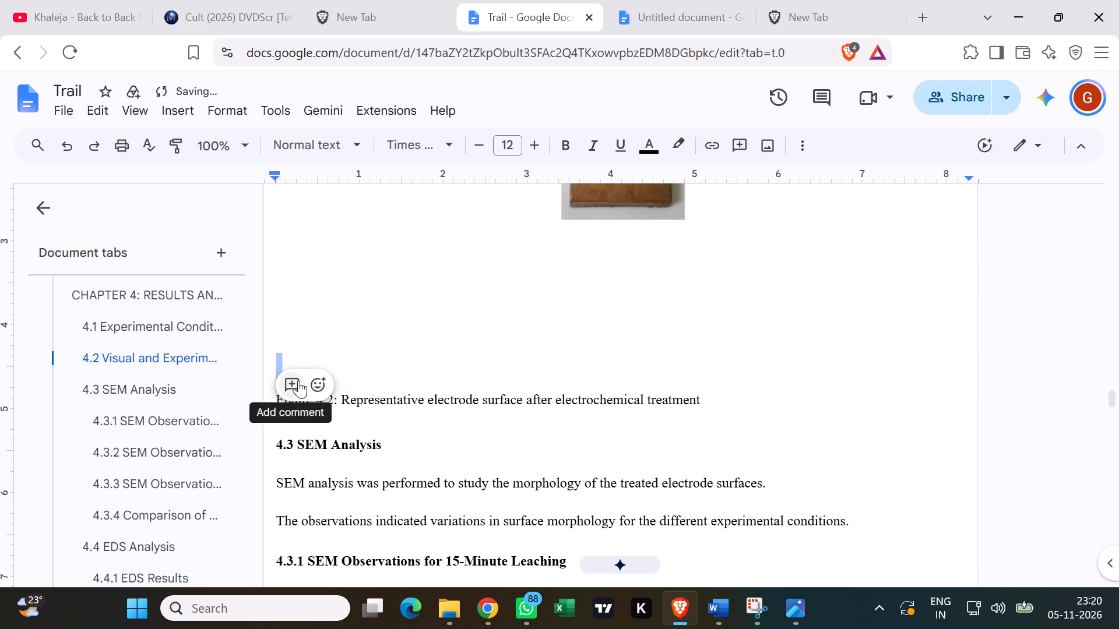
# Delete the empty lines between the electrode photo and the Figure 4.2 caption.
pyautogui.click(379, 379)
pyautogui.click(282, 372)
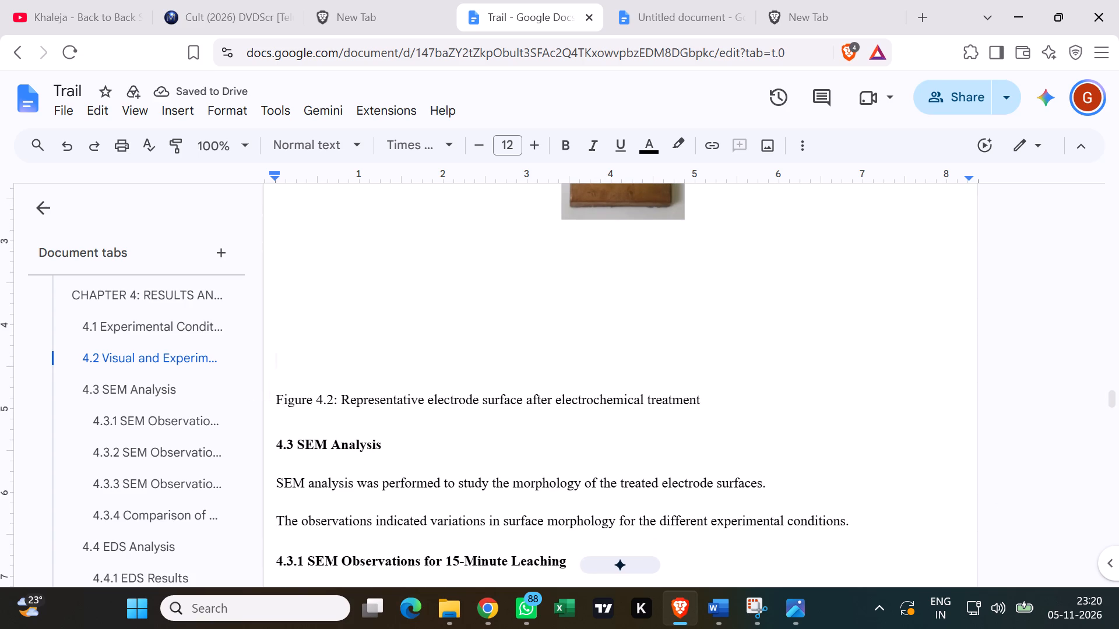
pyautogui.press('BackSpace')
pyautogui.press('BackSpace')
pyautogui.press('BackSpace')
pyautogui.press('BackSpace')
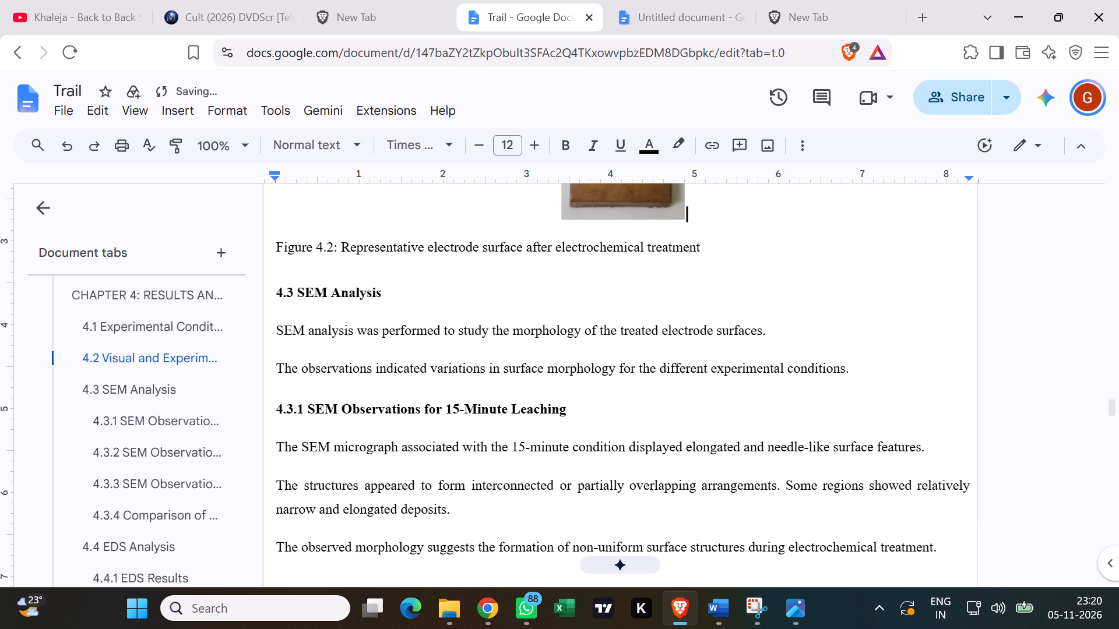
# Pad the start of the Figure 4.2 caption with spaces to shift it roughly under the centred electrode photo.
pyautogui.click(273, 243)
pyautogui.press('space')
pyautogui.press('space')
pyautogui.press('space')
pyautogui.press('space')
pyautogui.press('space')
pyautogui.press('space')
pyautogui.press('space')
pyautogui.press('space')
pyautogui.press('space')
pyautogui.press('space')
pyautogui.press('space')
pyautogui.press('space')
pyautogui.press('space')
pyautogui.press('space')
pyautogui.press('space')
pyautogui.press('space')
pyautogui.press('space')
pyautogui.press('space')
pyautogui.press('space')
pyautogui.press('space')
pyautogui.press('space')
pyautogui.press('space')
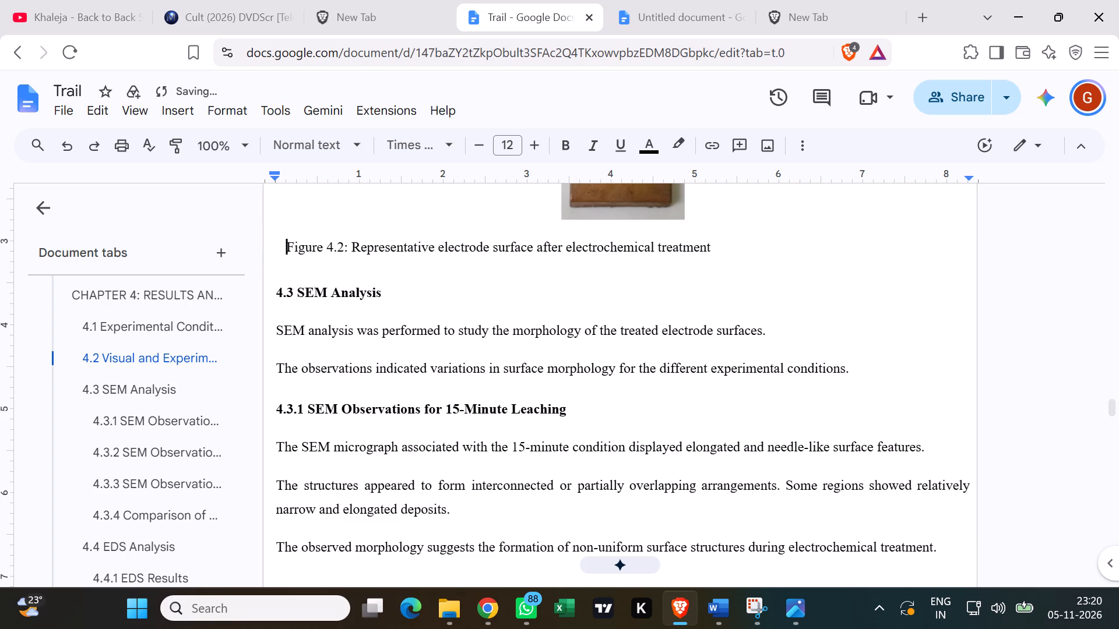
pyautogui.press('space')
pyautogui.press('space')
pyautogui.press('space')
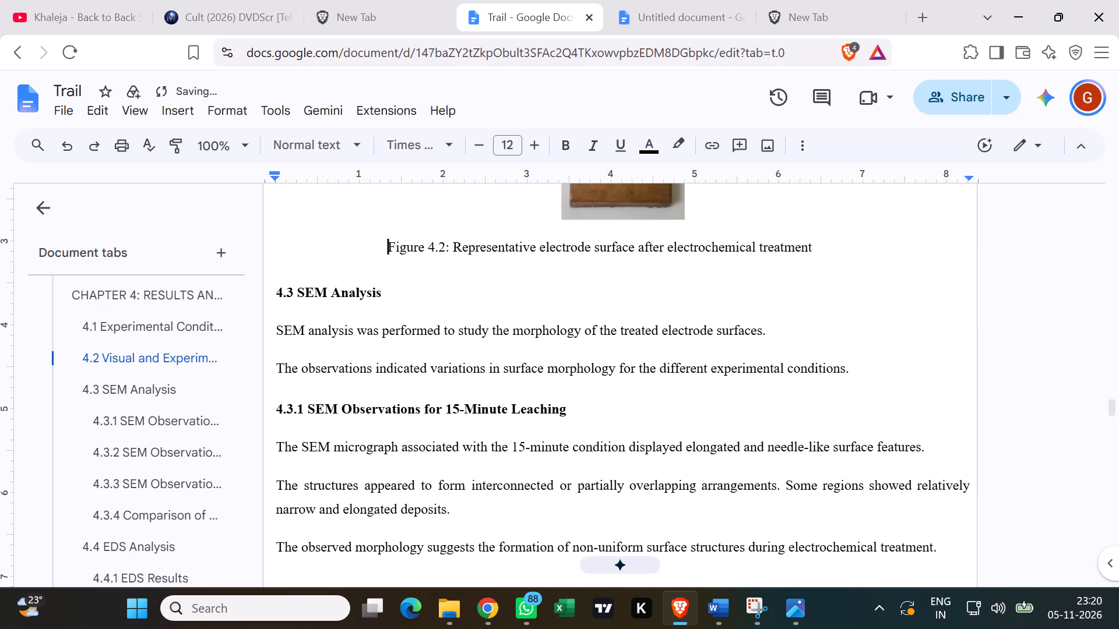
pyautogui.click(554, 316)
# Review the layout of the figures, captions and tables from section 4.2 through the EDS results in section 4.4.1.
pyautogui.scroll(3, 566, 314)
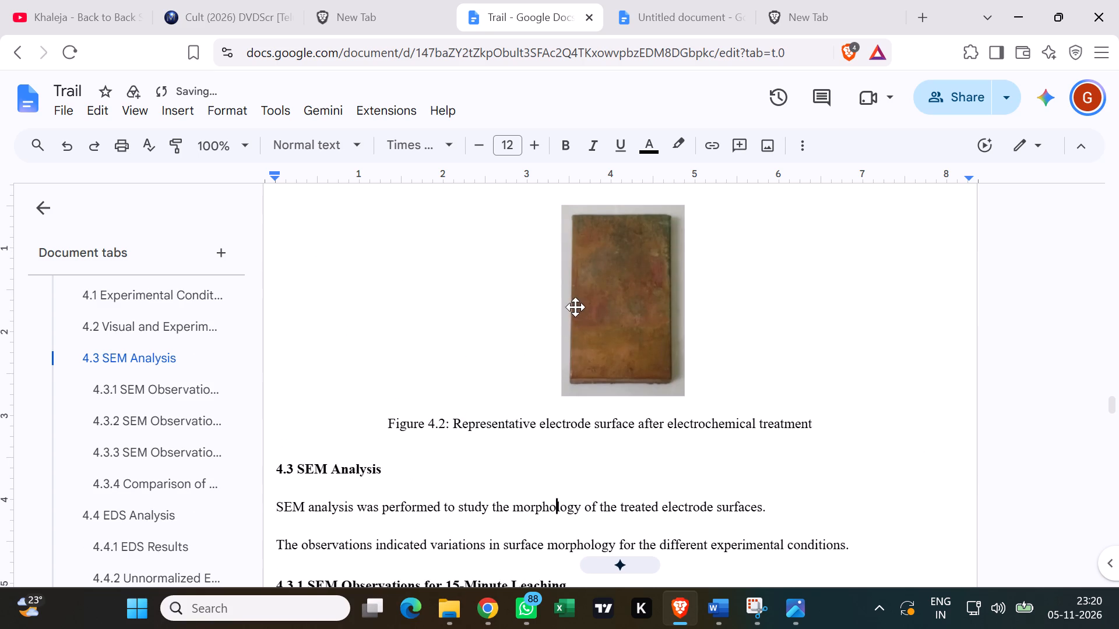
pyautogui.scroll(3, 575, 307)
pyautogui.scroll(-1, 509, 320)
pyautogui.scroll(9, 519, 321)
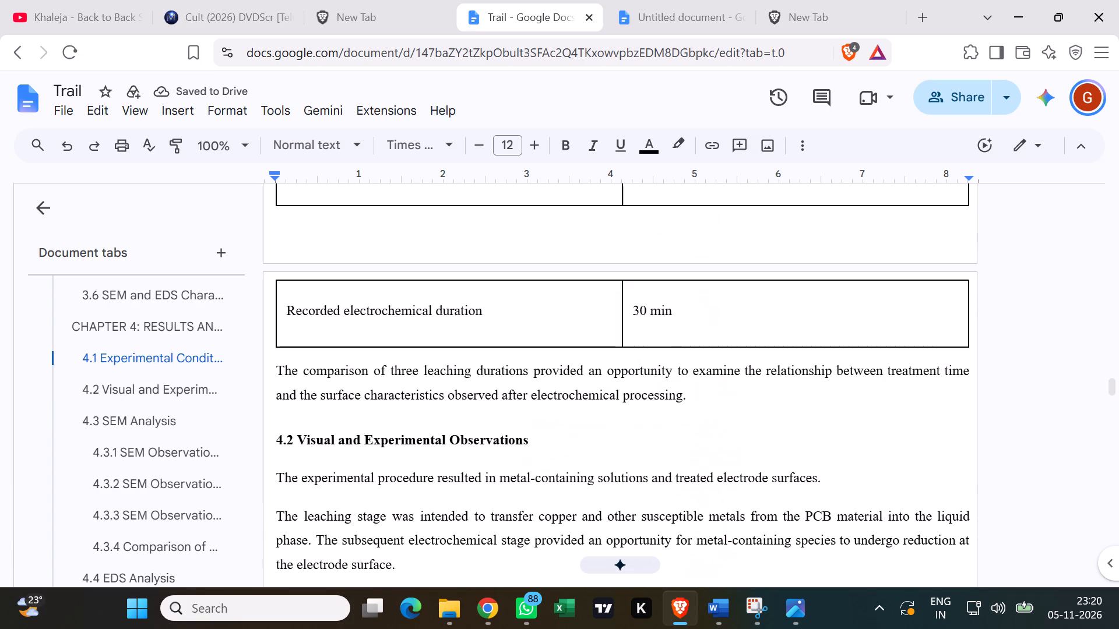
pyautogui.scroll(-11, 526, 291)
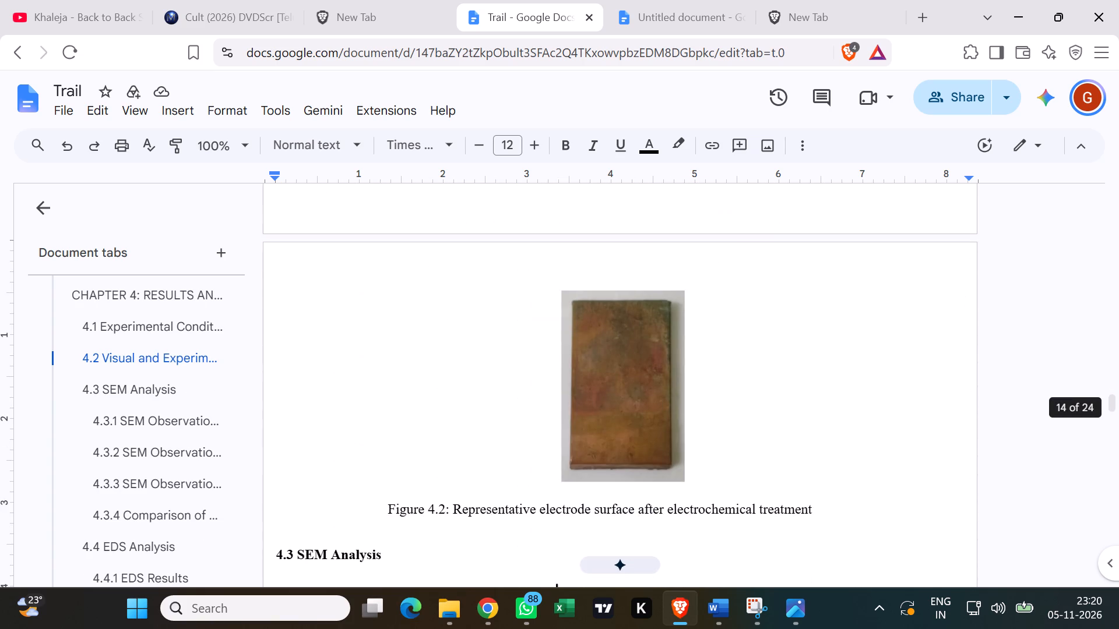
pyautogui.scroll(3, 554, 308)
pyautogui.scroll(4, 571, 251)
pyautogui.scroll(-10, 583, 254)
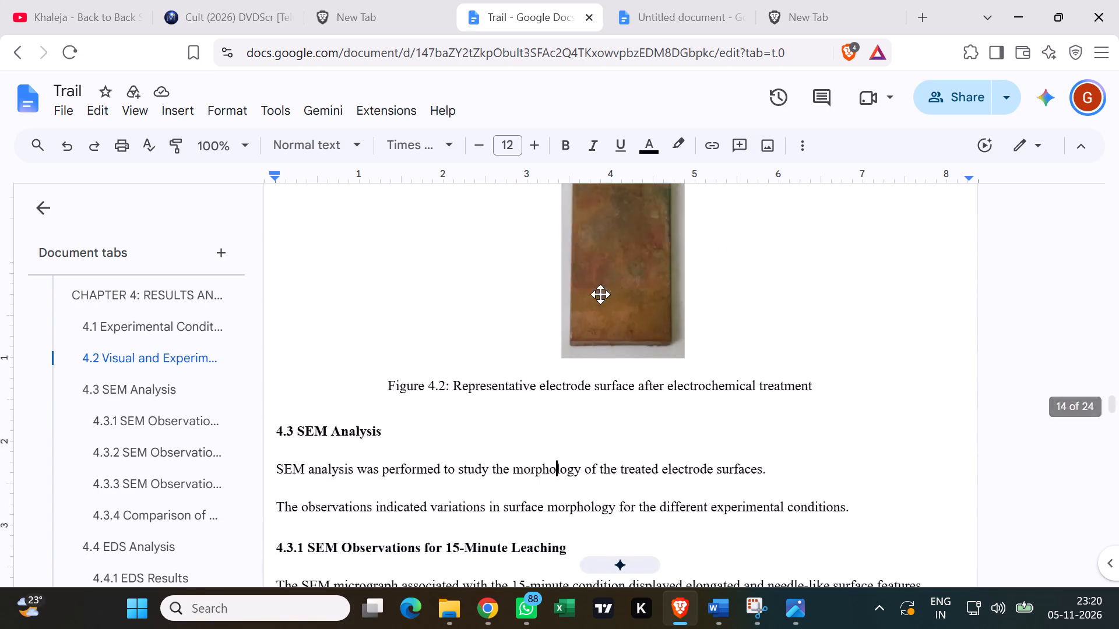
pyautogui.scroll(-8, 604, 294)
pyautogui.scroll(2, 609, 287)
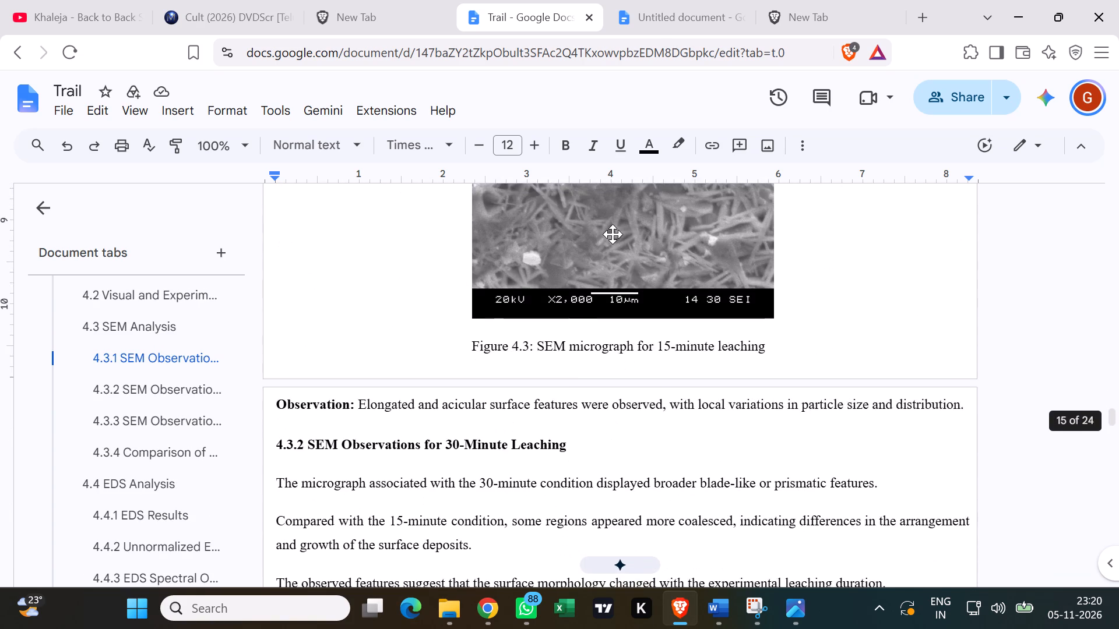
pyautogui.scroll(-3, 613, 234)
pyautogui.scroll(2, 613, 238)
pyautogui.scroll(-7, 615, 238)
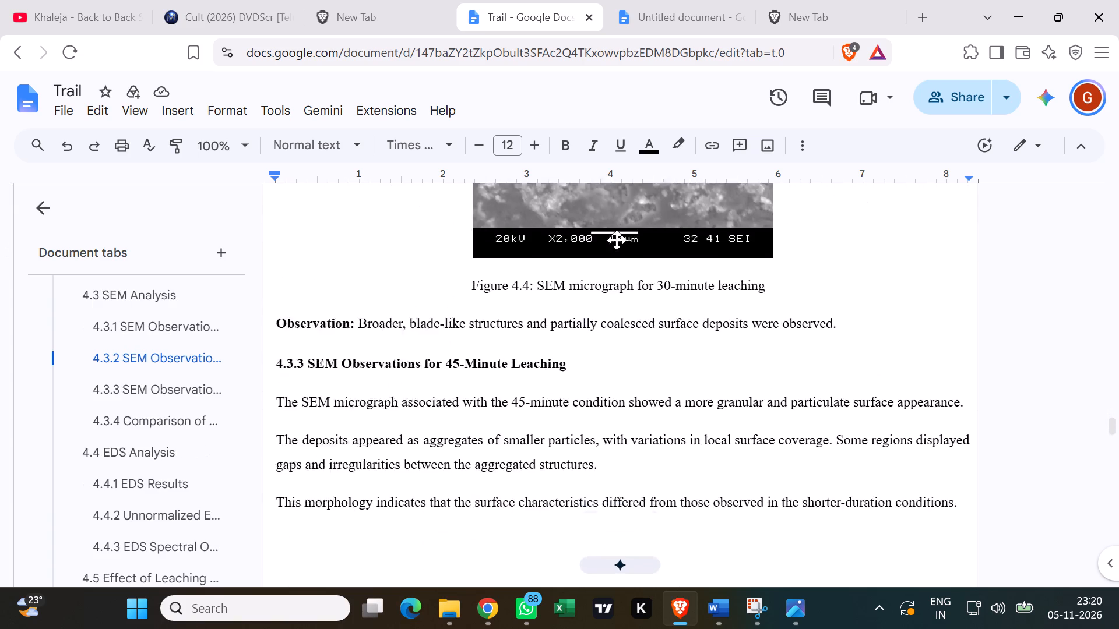
pyautogui.scroll(-6, 617, 240)
pyautogui.scroll(4, 617, 241)
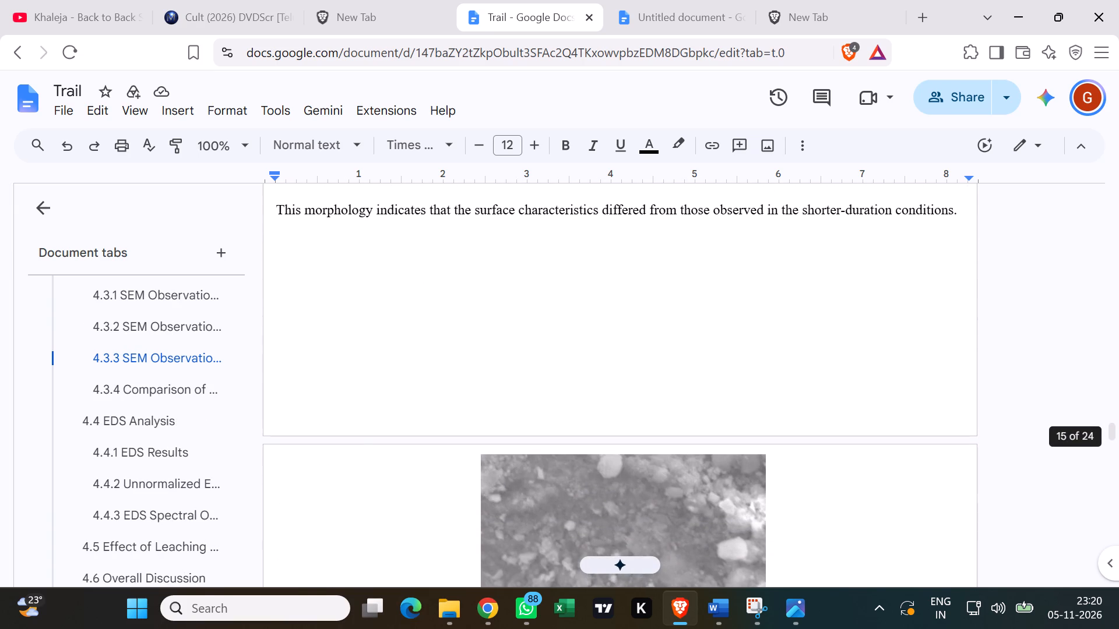
pyautogui.scroll(3, 617, 214)
pyautogui.scroll(-5, 617, 213)
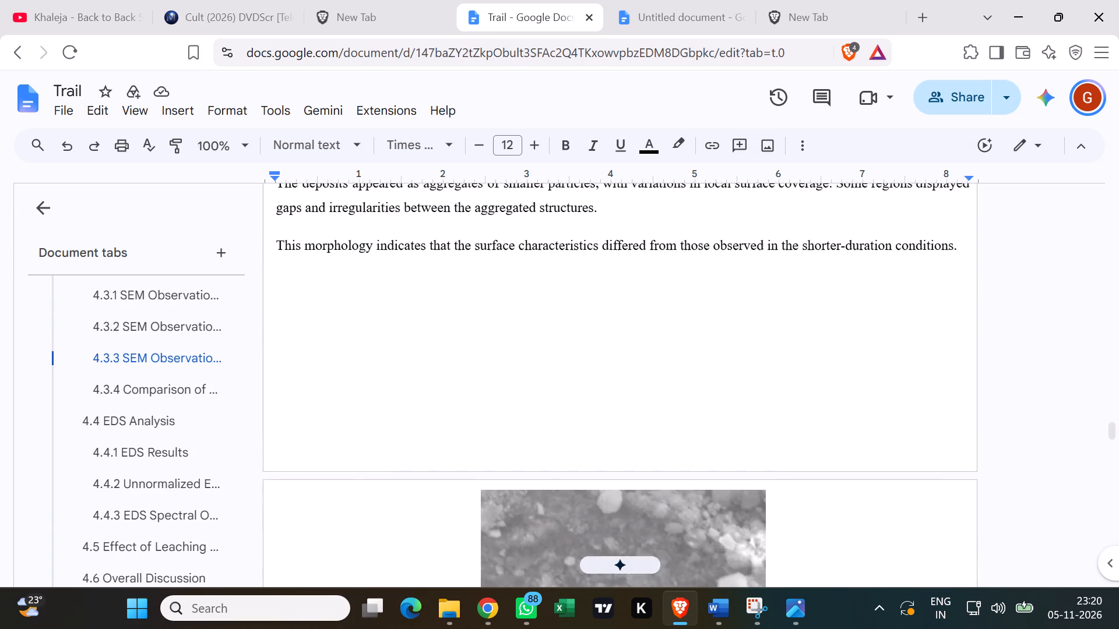
pyautogui.scroll(-5, 616, 215)
pyautogui.scroll(3, 616, 217)
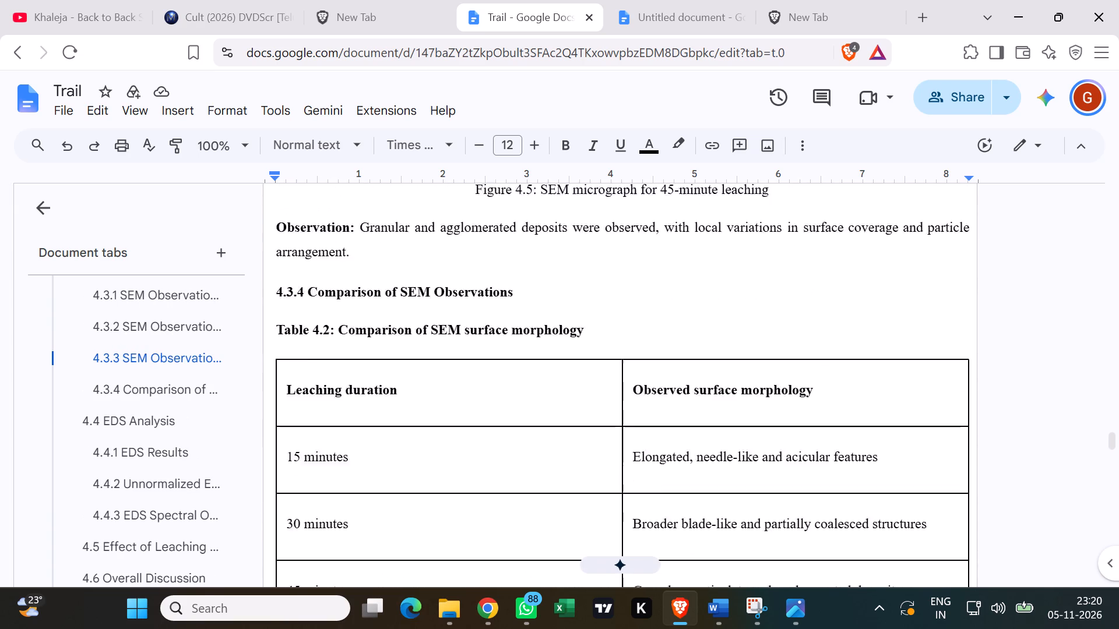
pyautogui.scroll(-10, 618, 206)
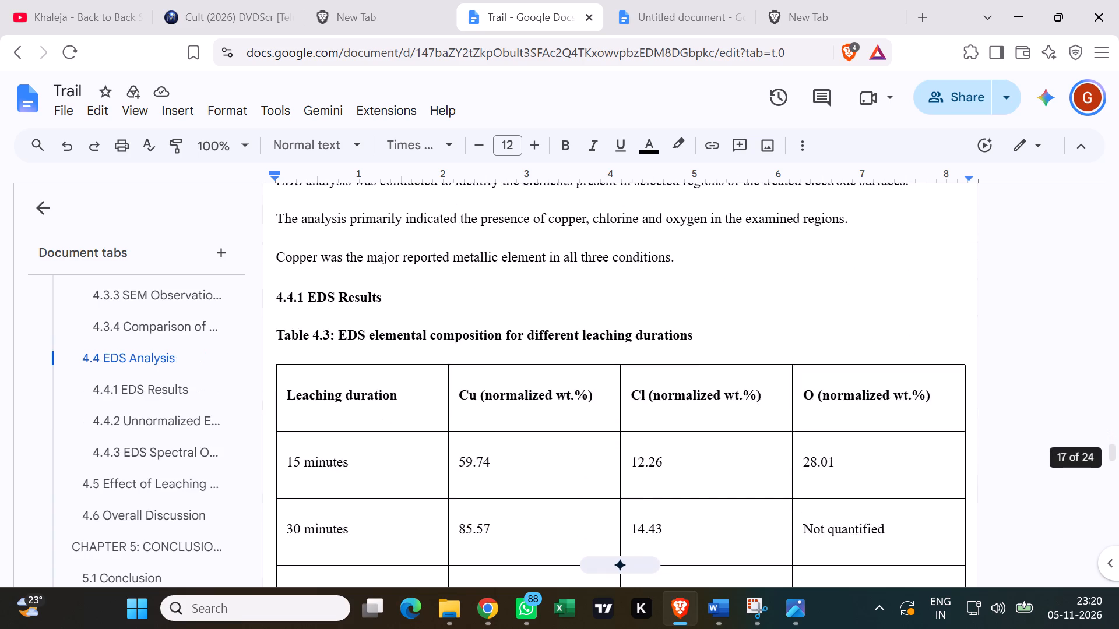
# Review the layout from Table 4.3 through Table 4.4 to the blank gap above heading 4.4.3.
pyautogui.scroll(-14, 614, 214)
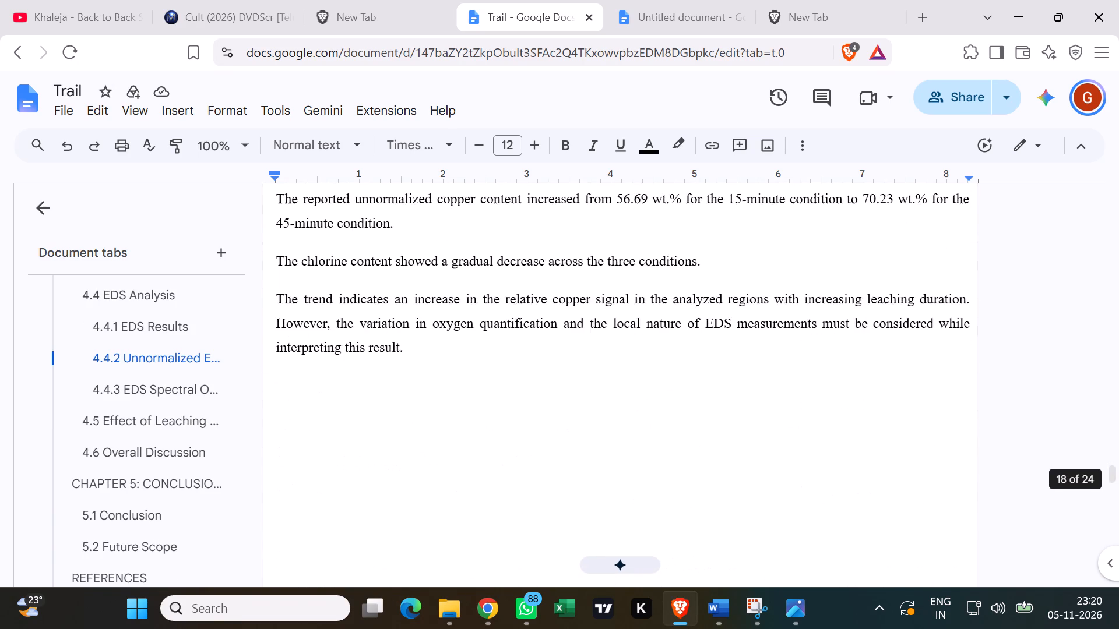
pyautogui.scroll(-6, 618, 220)
pyautogui.scroll(2, 617, 221)
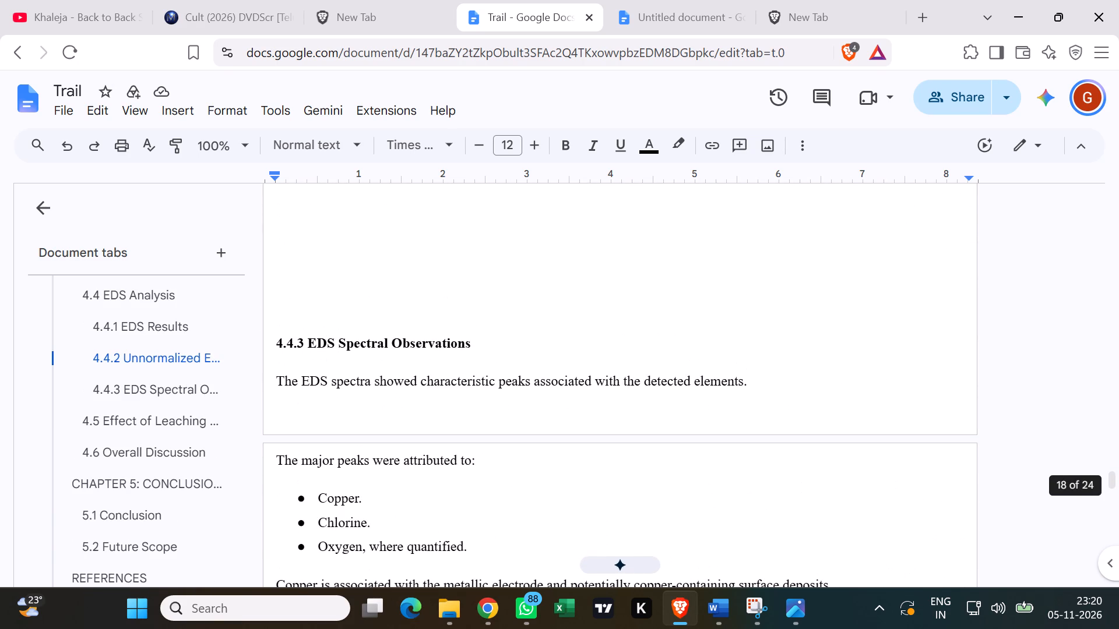
pyautogui.scroll(-3, 606, 193)
pyautogui.scroll(4, 606, 211)
pyautogui.scroll(5, 599, 262)
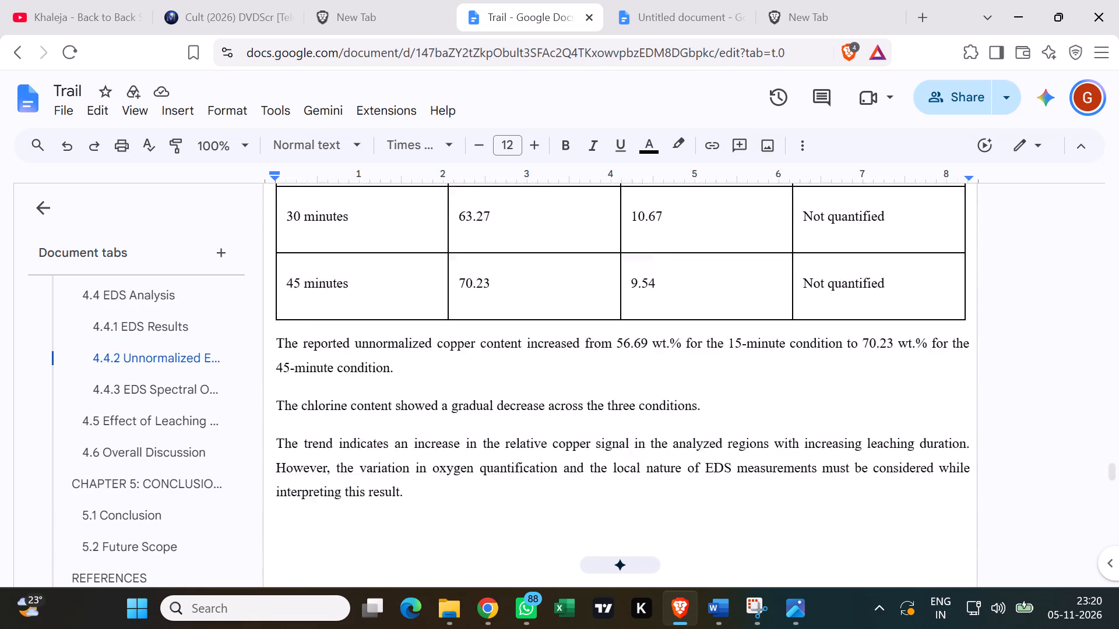
pyautogui.scroll(2, 600, 256)
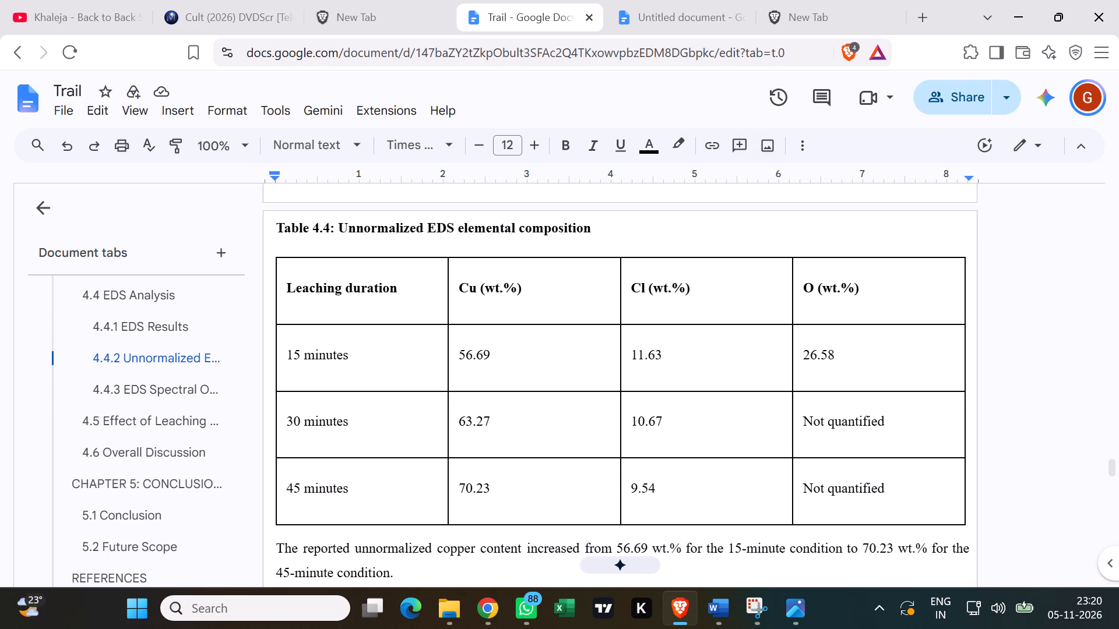
pyautogui.scroll(-5, 599, 282)
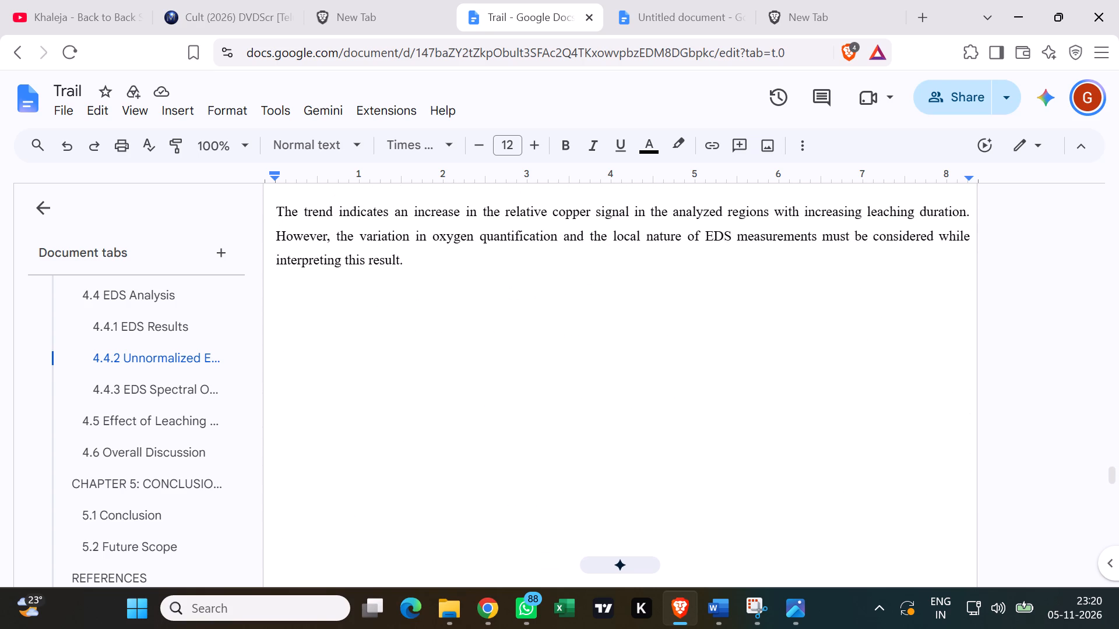
pyautogui.scroll(-3, 594, 304)
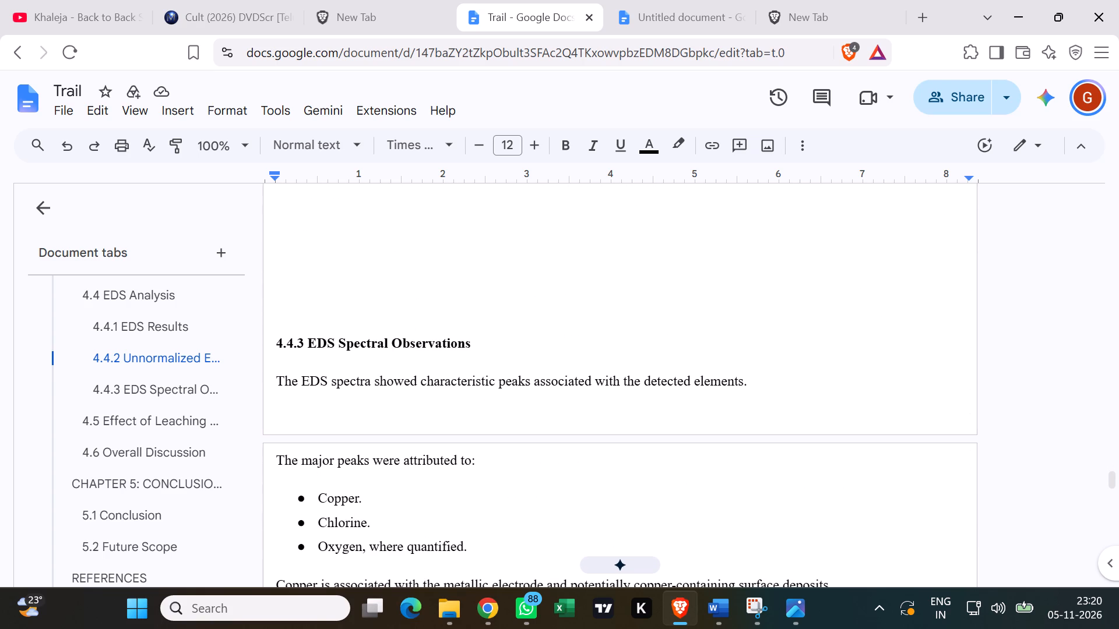
# Place the cursor before heading 4.4.3 and recheck the EDS tables, surrounding text and Figure 4.6 page for spacing.
pyautogui.click(270, 333)
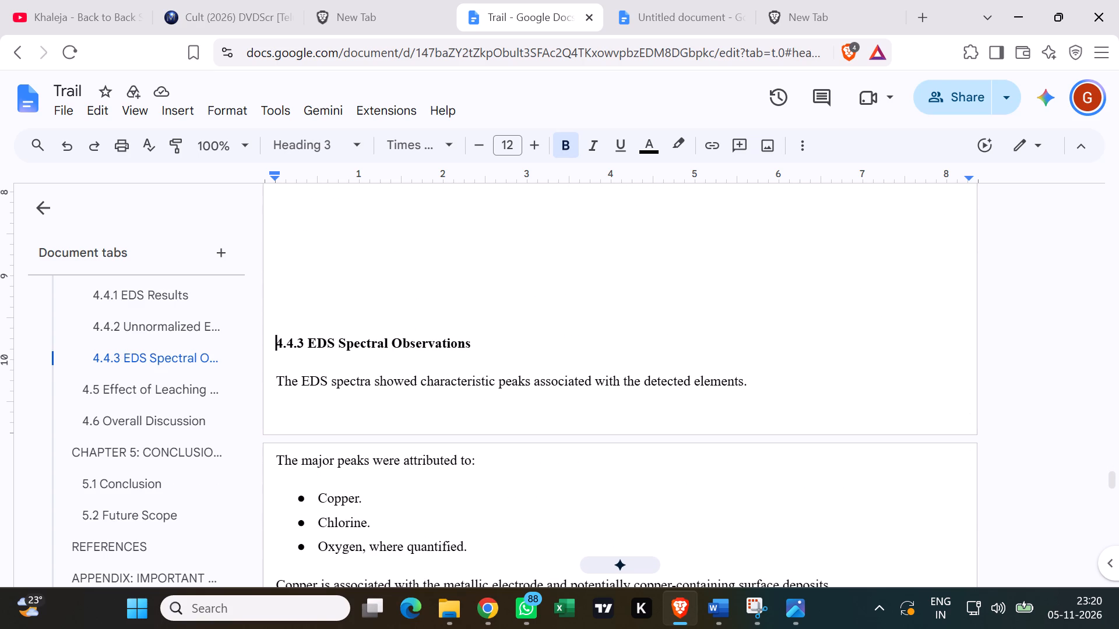
pyautogui.scroll(4, 476, 313)
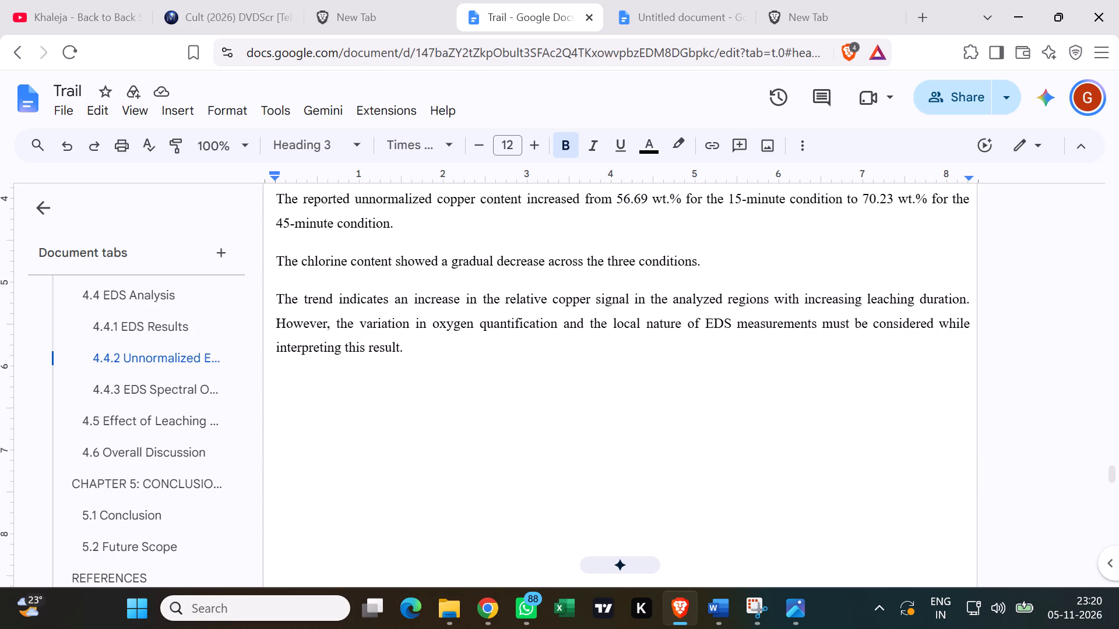
pyautogui.scroll(6, 467, 299)
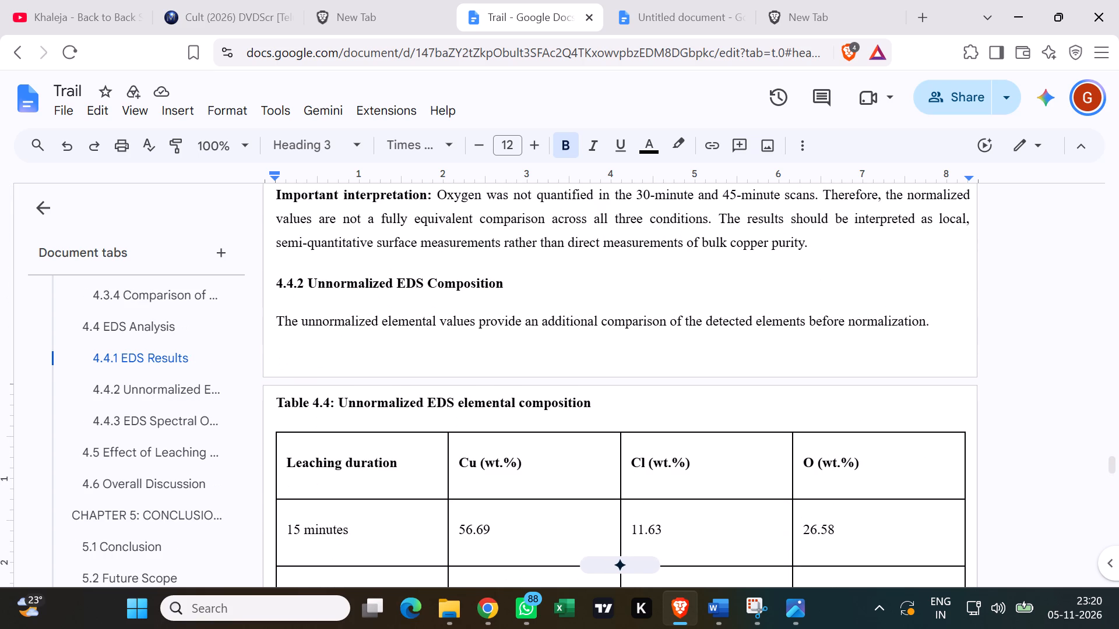
pyautogui.scroll(6, 468, 299)
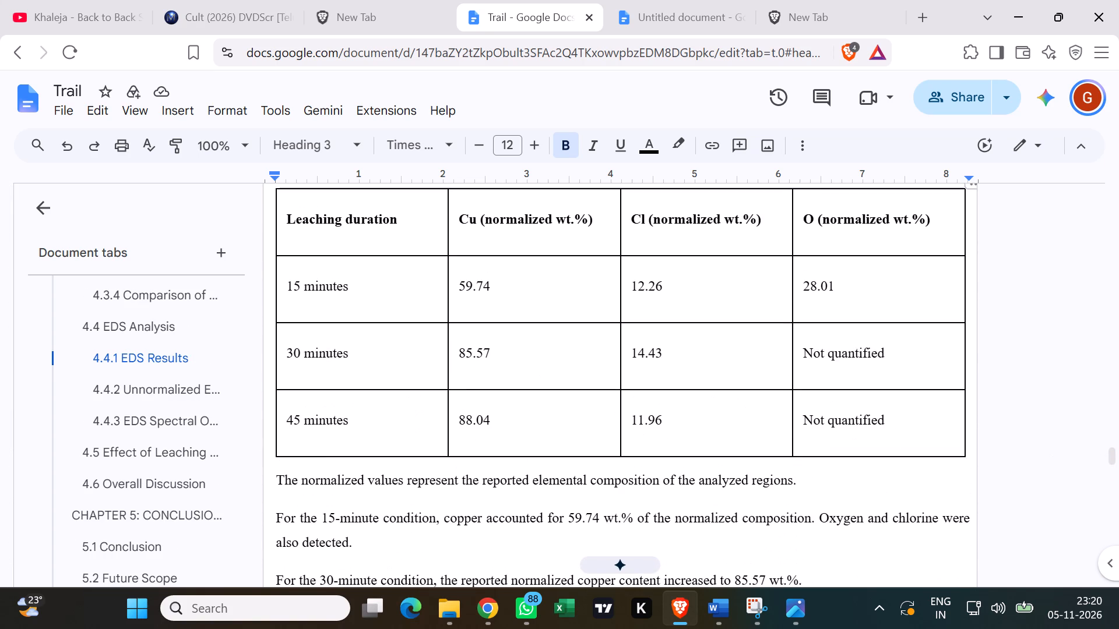
pyautogui.scroll(2, 477, 295)
pyautogui.scroll(-1, 477, 295)
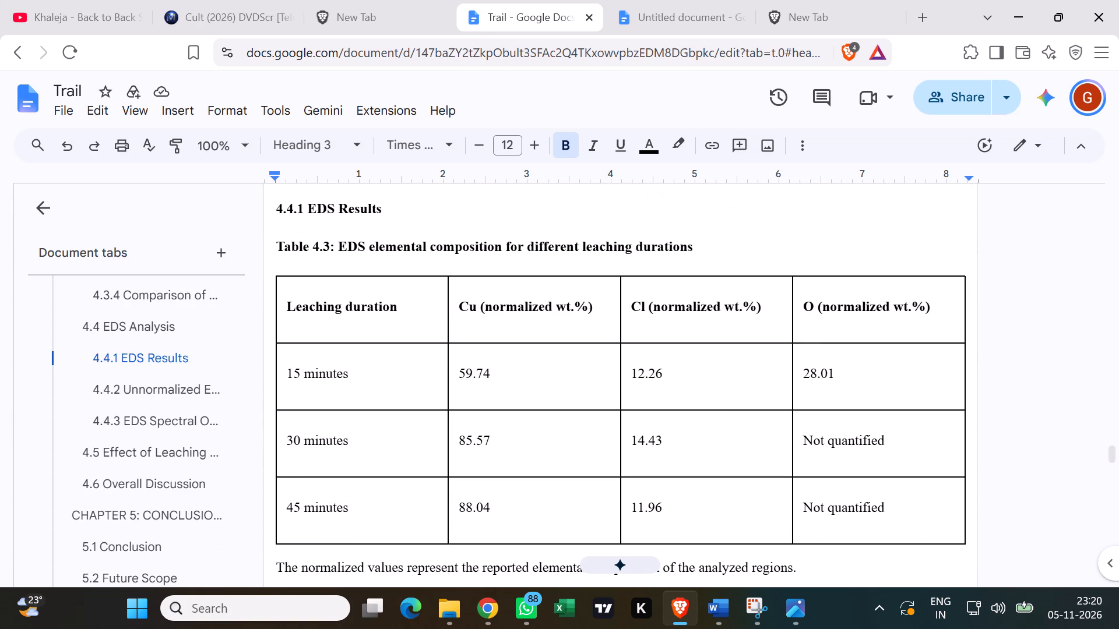
pyautogui.scroll(-1, 478, 297)
pyautogui.scroll(1, 479, 300)
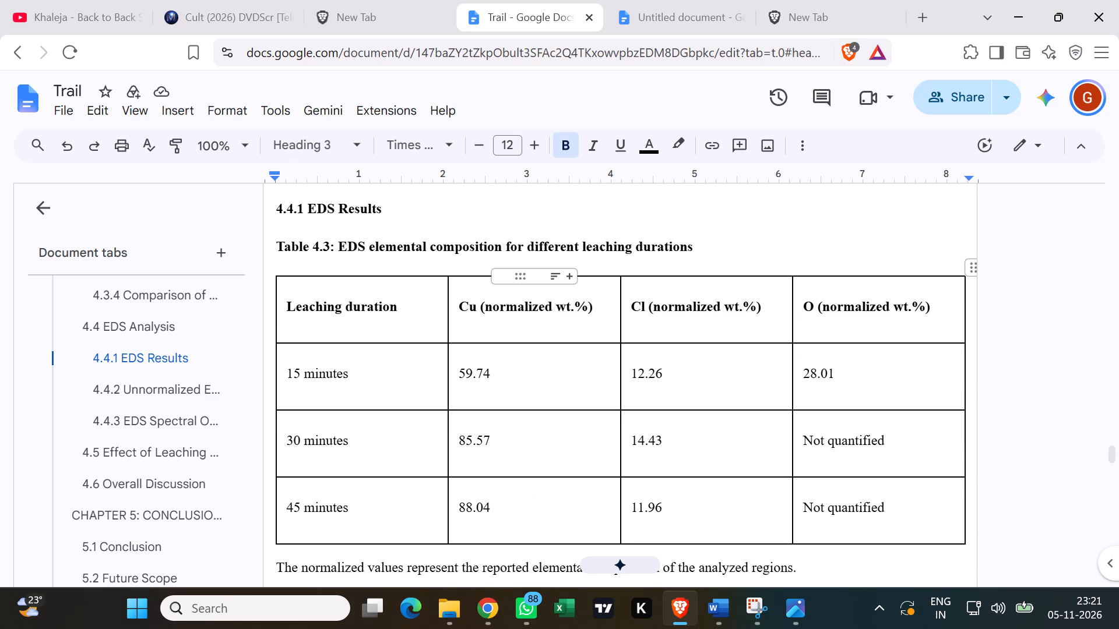
pyautogui.scroll(-10, 480, 296)
pyautogui.scroll(5, 478, 306)
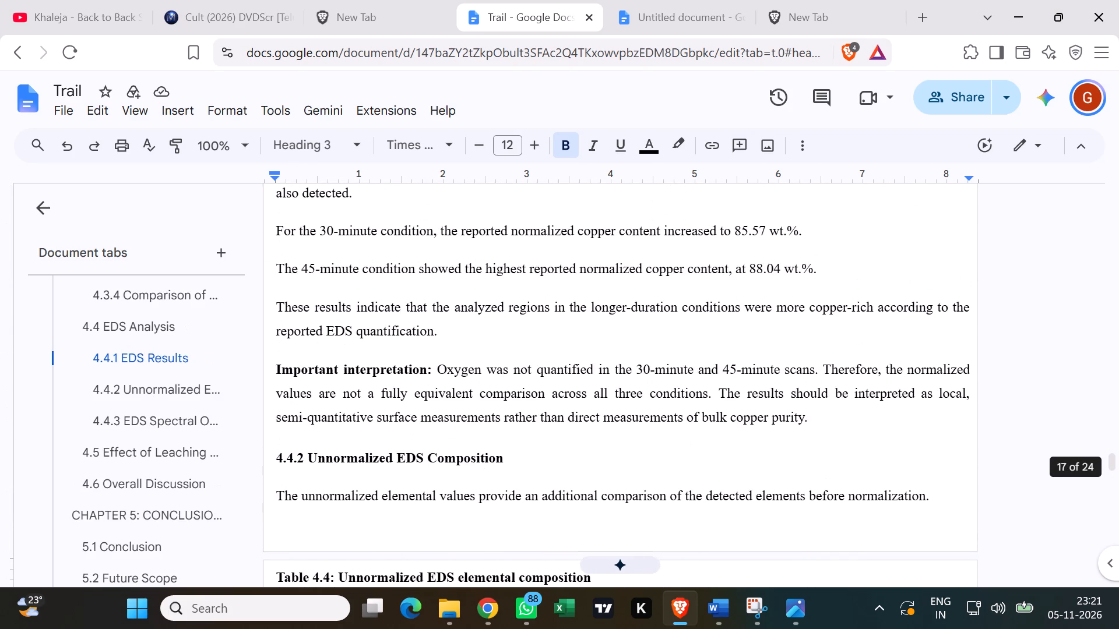
pyautogui.scroll(1, 473, 294)
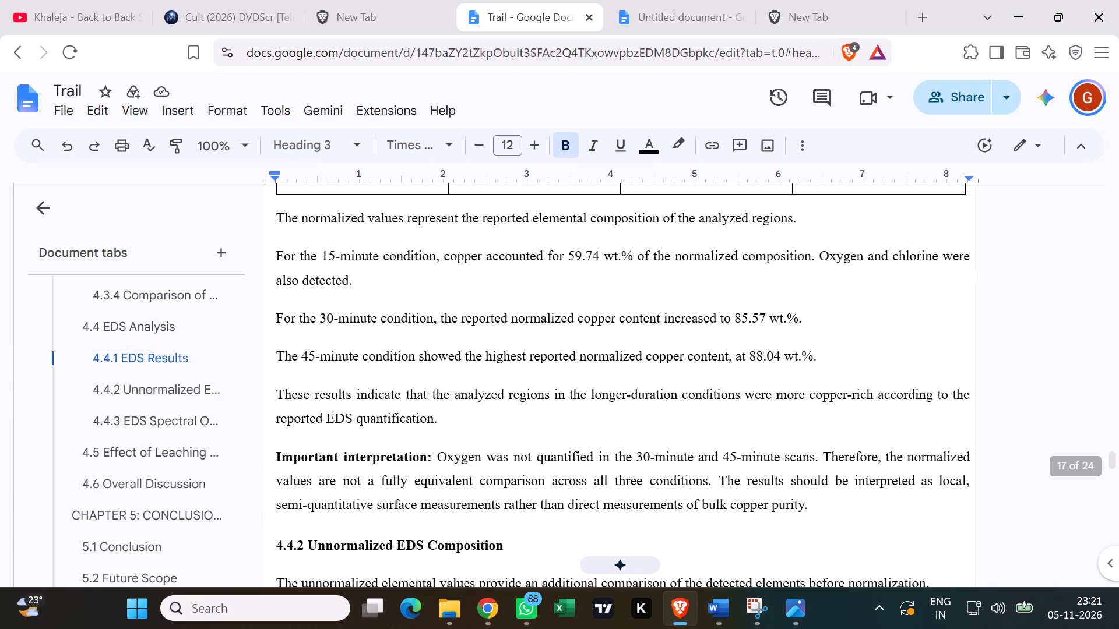
pyautogui.scroll(-6, 473, 294)
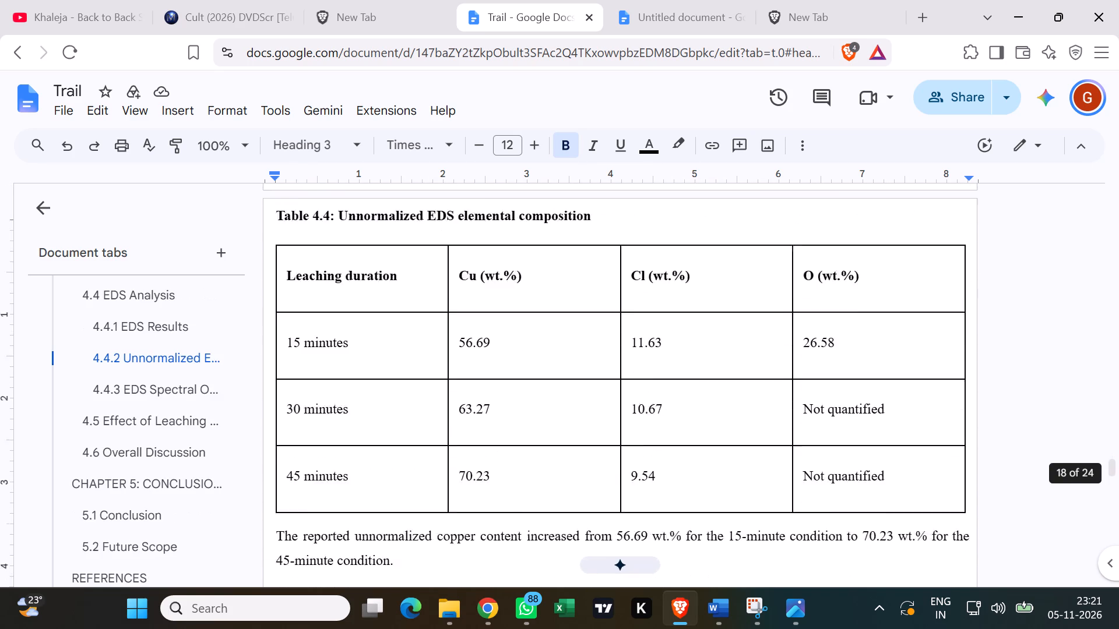
pyautogui.scroll(-14, 475, 299)
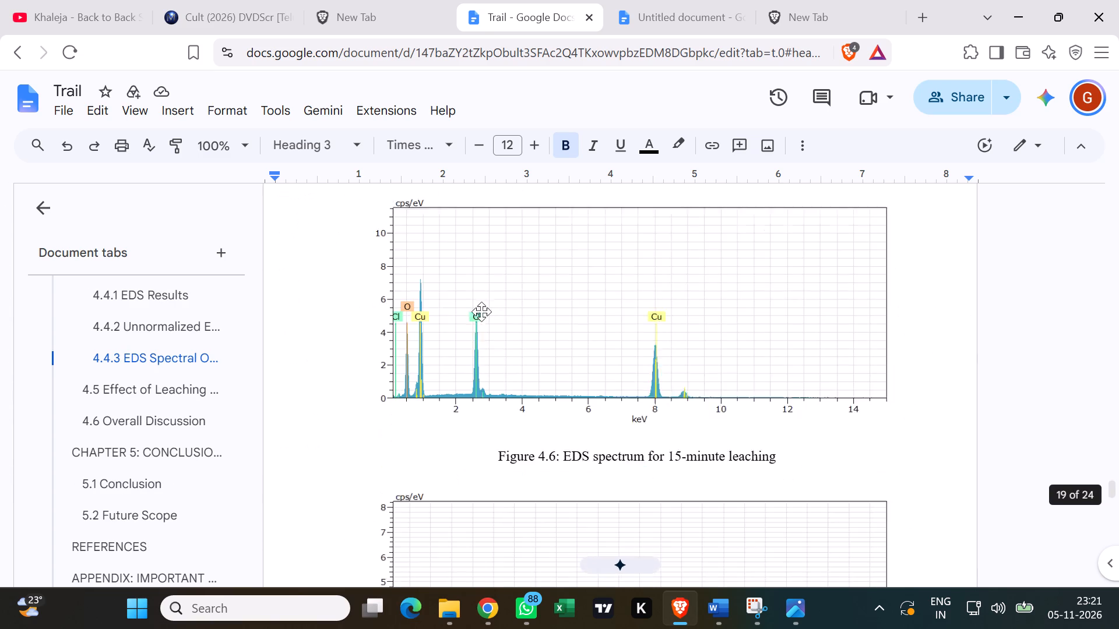
pyautogui.scroll(-1, 485, 310)
pyautogui.scroll(7, 485, 310)
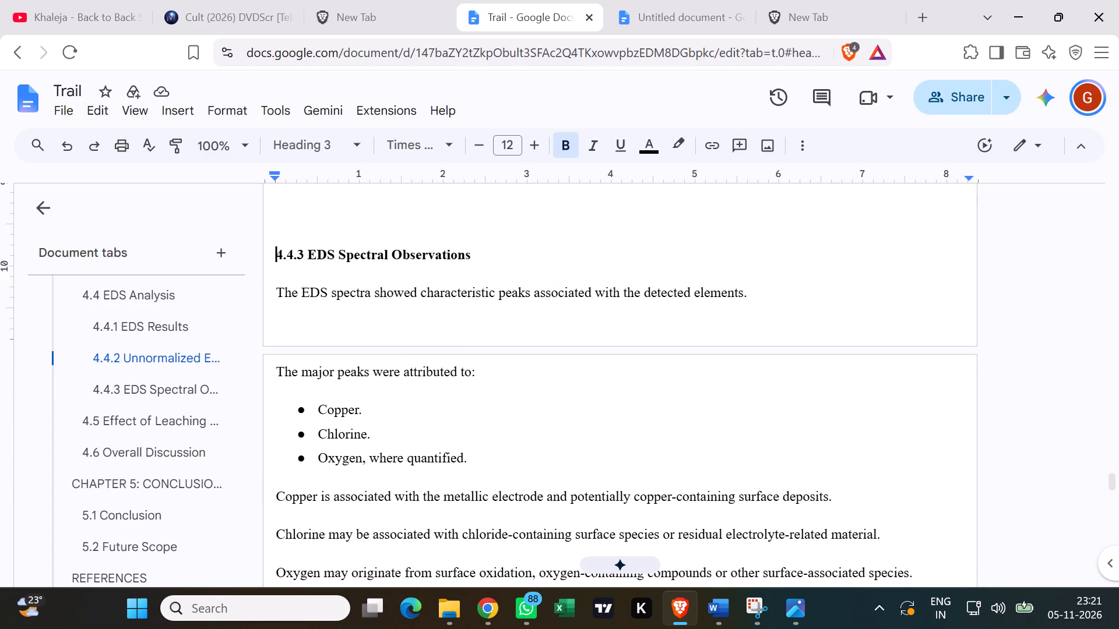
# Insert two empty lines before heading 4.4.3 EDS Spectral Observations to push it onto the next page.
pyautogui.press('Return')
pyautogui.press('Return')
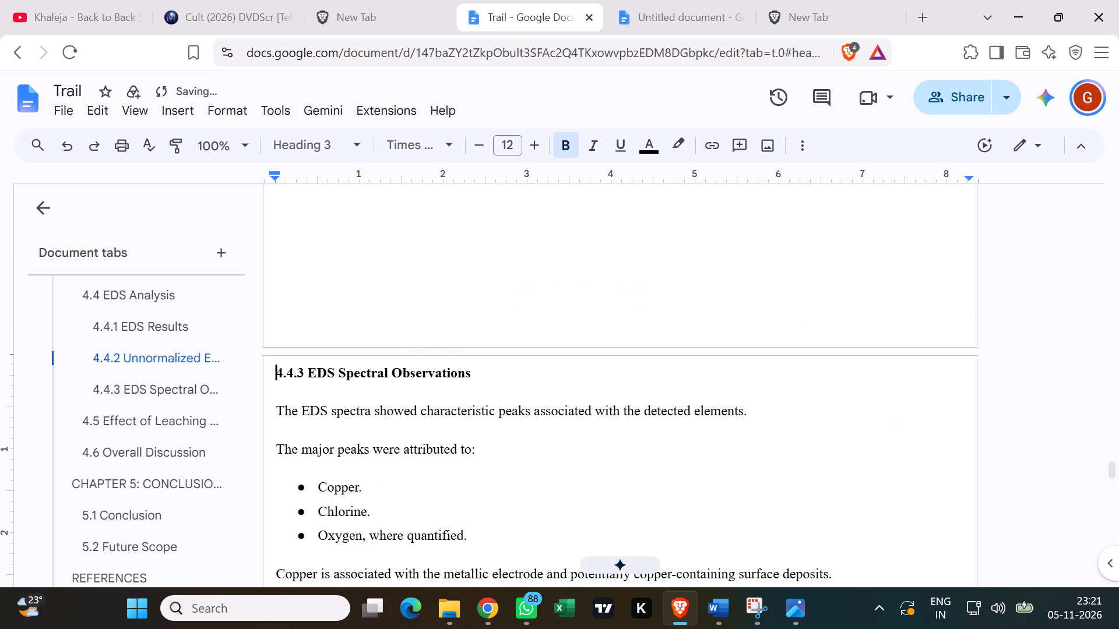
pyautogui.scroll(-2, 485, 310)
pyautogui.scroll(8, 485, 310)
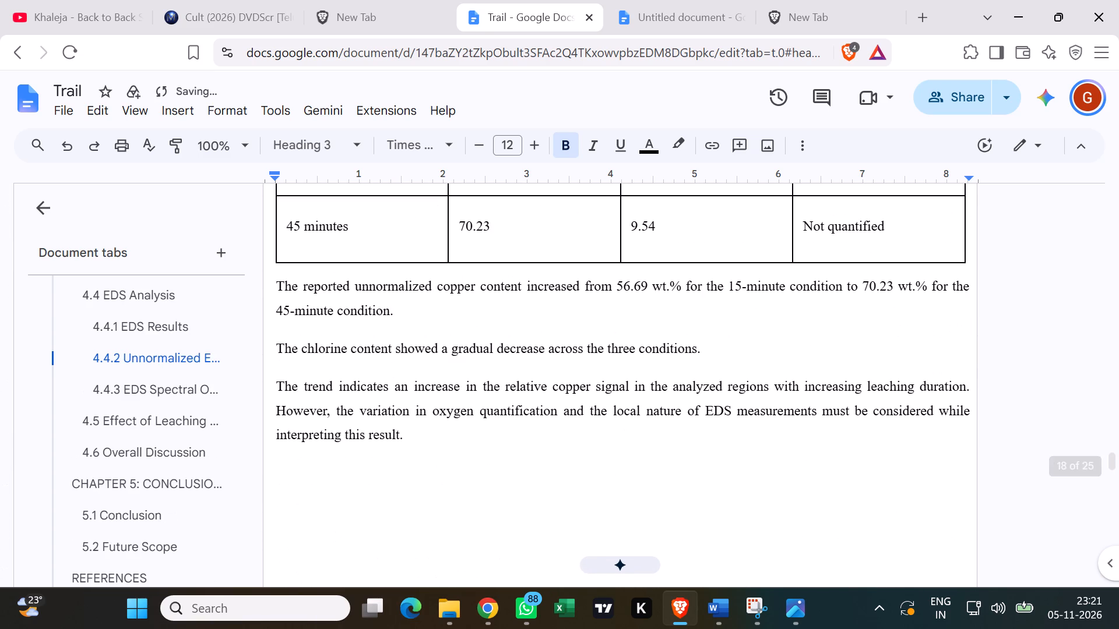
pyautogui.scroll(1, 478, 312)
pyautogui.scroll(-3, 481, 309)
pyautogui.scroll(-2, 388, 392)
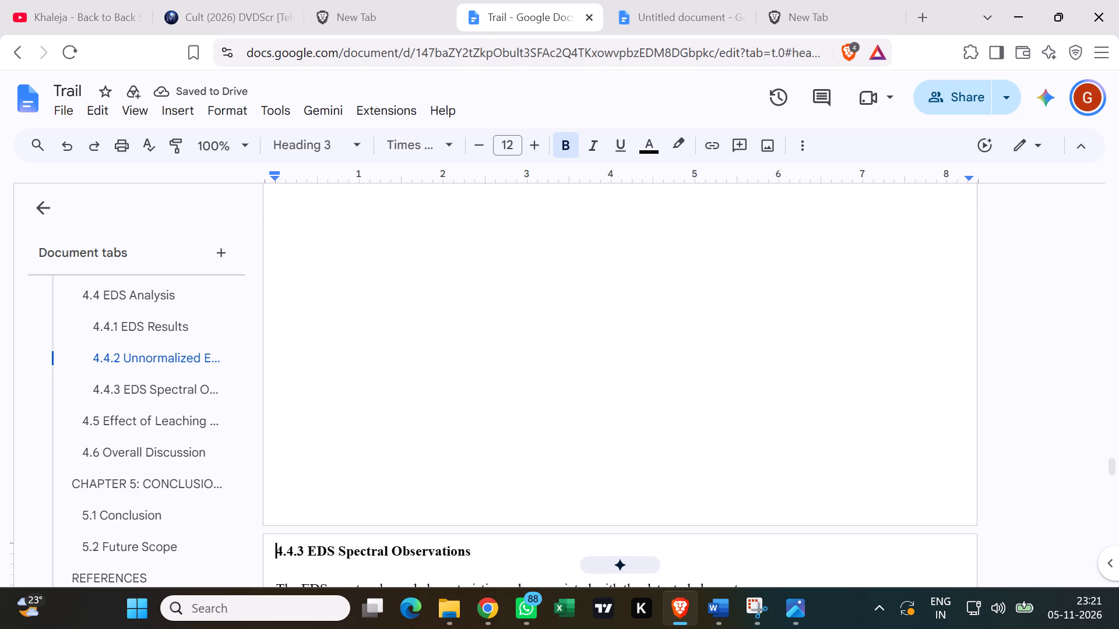
# Delete all the empty lines between the last paragraph of section 4.4.2 and heading 4.4.3 EDS Spectral Observations.
pyautogui.scroll(-2, 389, 394)
pyautogui.click(309, 324)
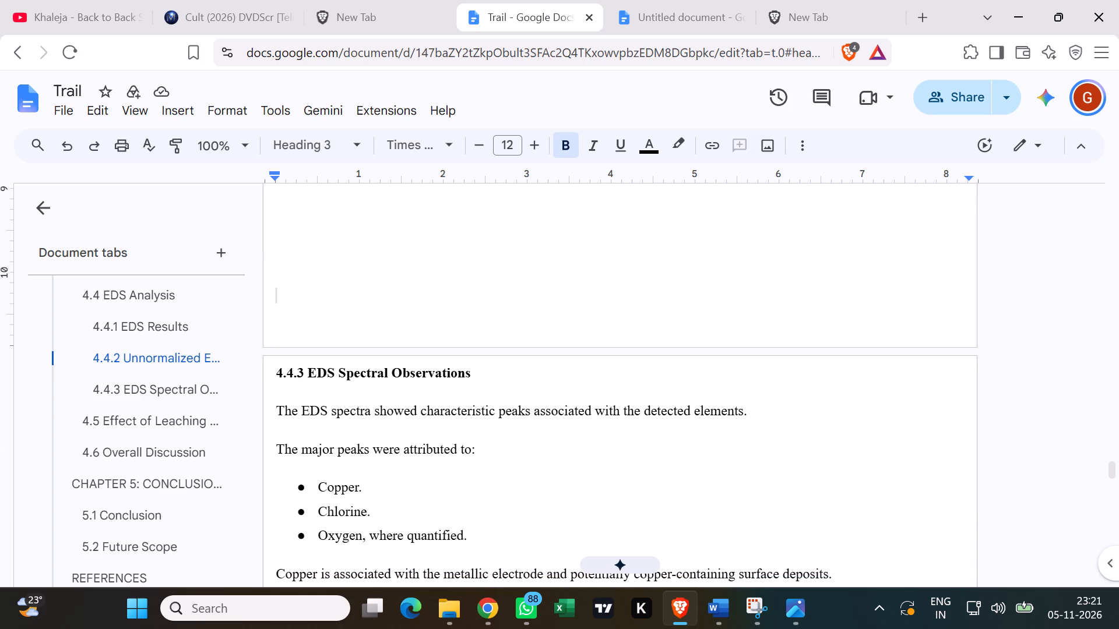
pyautogui.press('BackSpace')
pyautogui.press('BackSpace')
pyautogui.press('BackSpace')
pyautogui.press('BackSpace')
pyautogui.scroll(3, 355, 323)
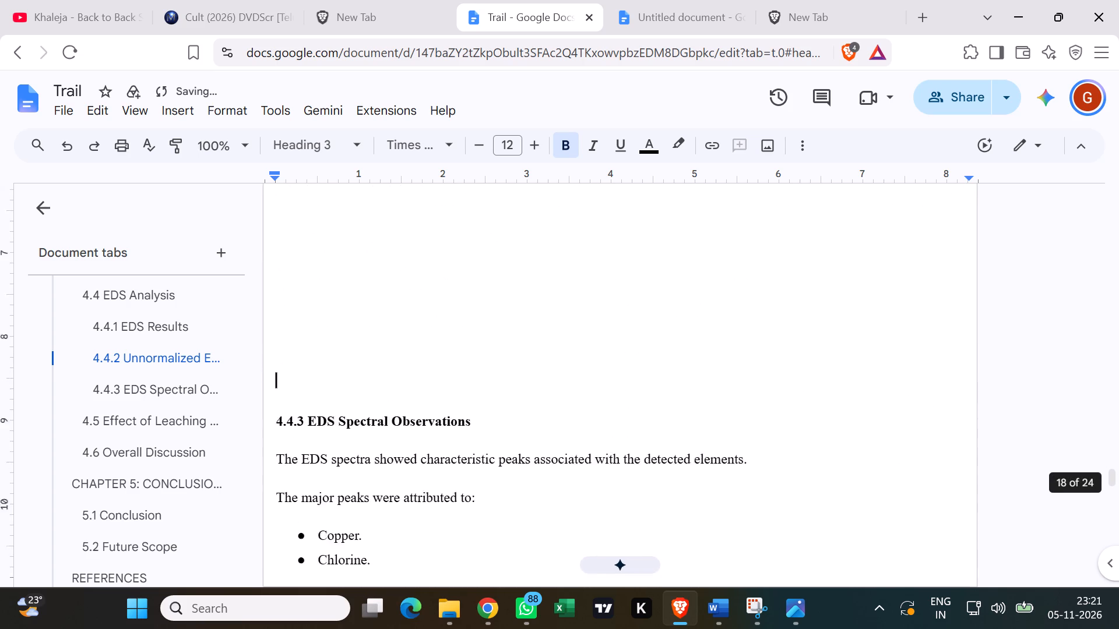
pyautogui.scroll(1, 356, 321)
pyautogui.press('BackSpace')
pyautogui.press('BackSpace')
pyautogui.press('BackSpace')
pyautogui.press('BackSpace')
pyautogui.press('BackSpace')
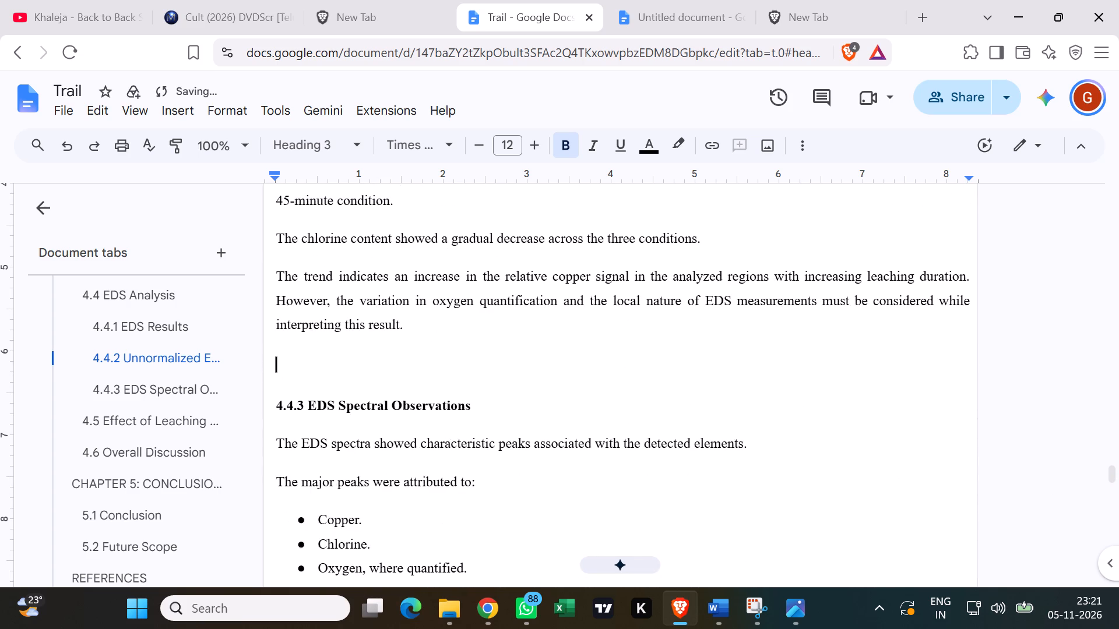
pyautogui.press('BackSpace')
pyautogui.scroll(2, 415, 379)
pyautogui.scroll(-5, 423, 351)
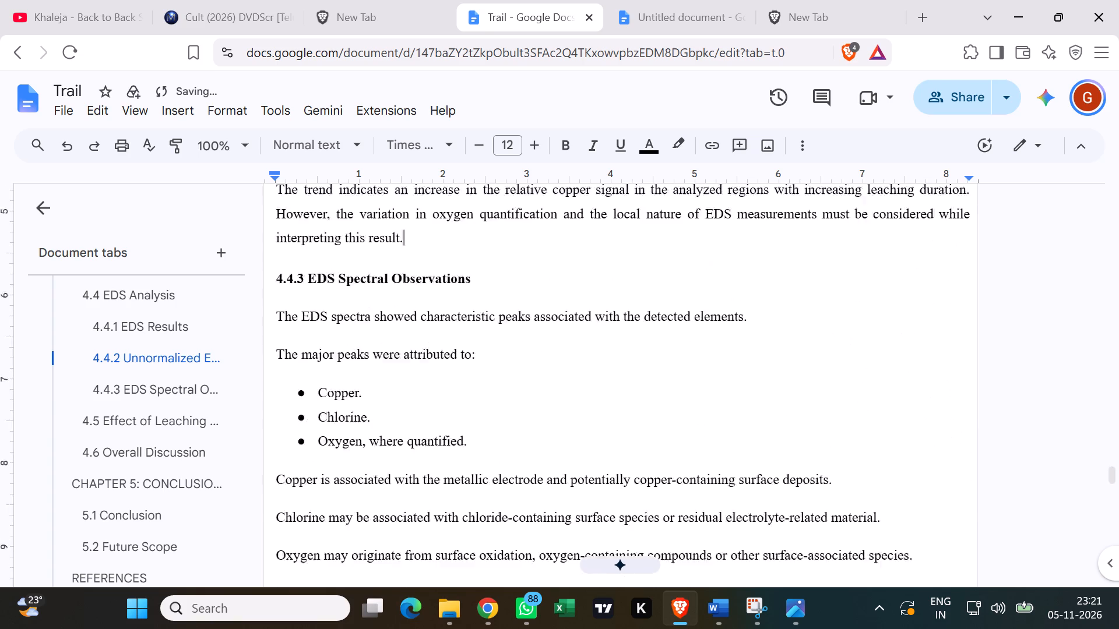
# Review the layout of the EDS spectrum figures and captions from section 4.4.3 through Table 4.5.
pyautogui.scroll(-5, 423, 357)
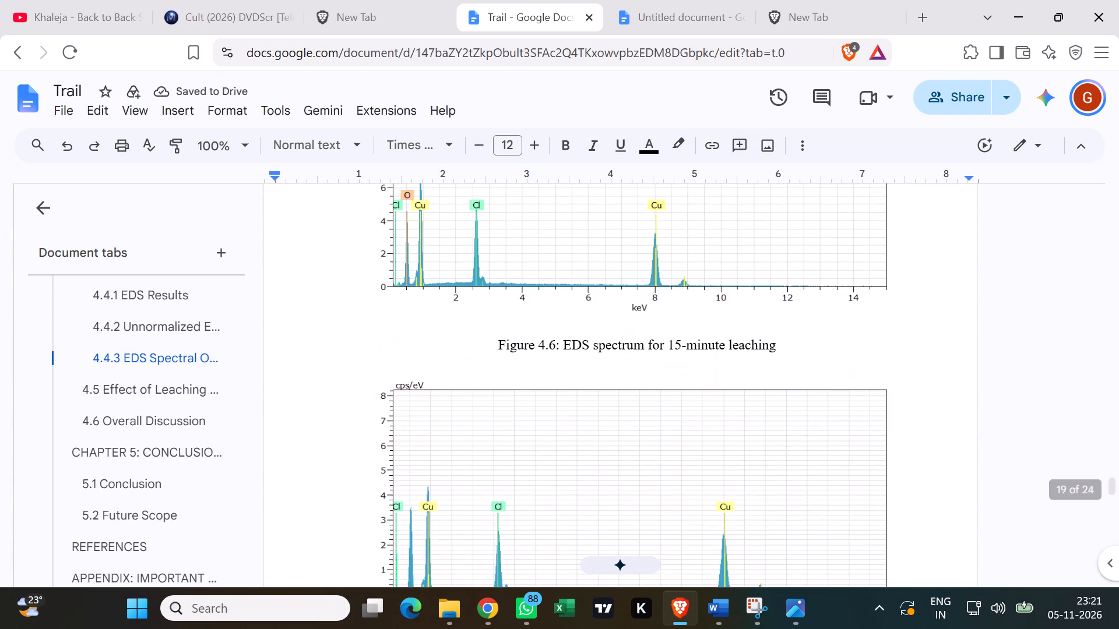
pyautogui.scroll(-9, 421, 363)
pyautogui.scroll(9, 420, 369)
pyautogui.scroll(3, 434, 323)
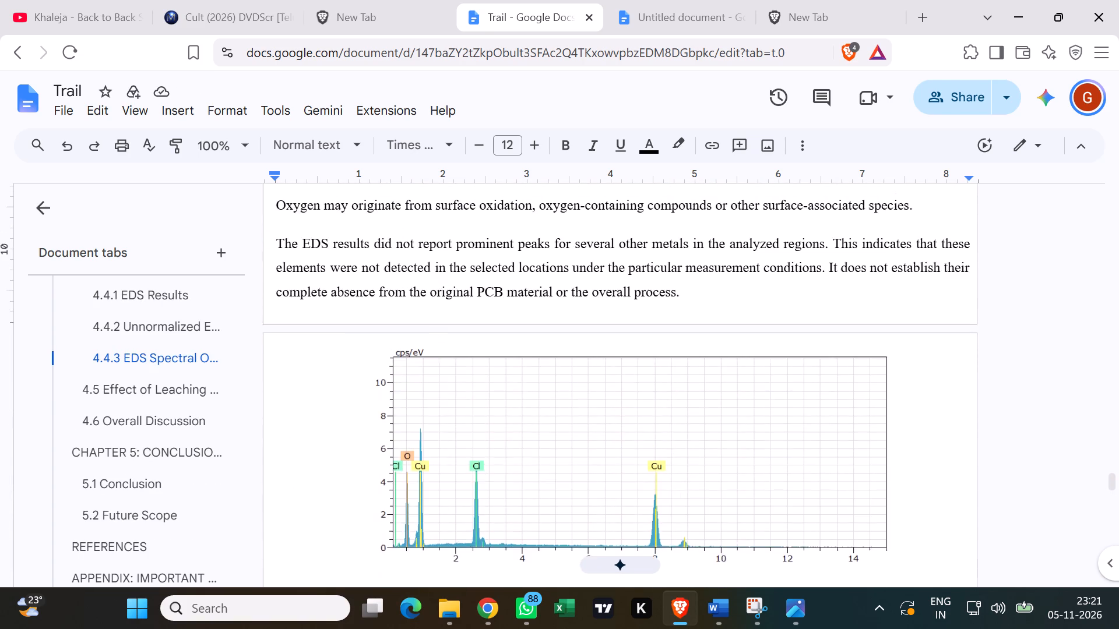
pyautogui.scroll(-14, 434, 323)
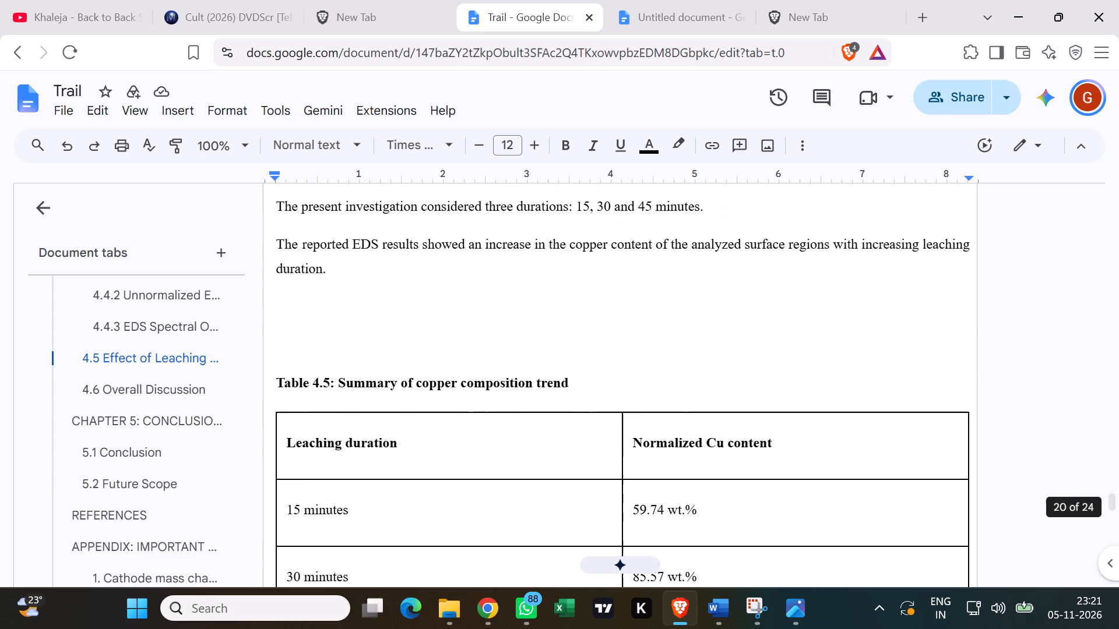
# Remove the surplus empty line above the Table 4.5 caption in section 4.5, leaving one empty line.
pyautogui.scroll(2, 436, 324)
pyautogui.click(293, 482)
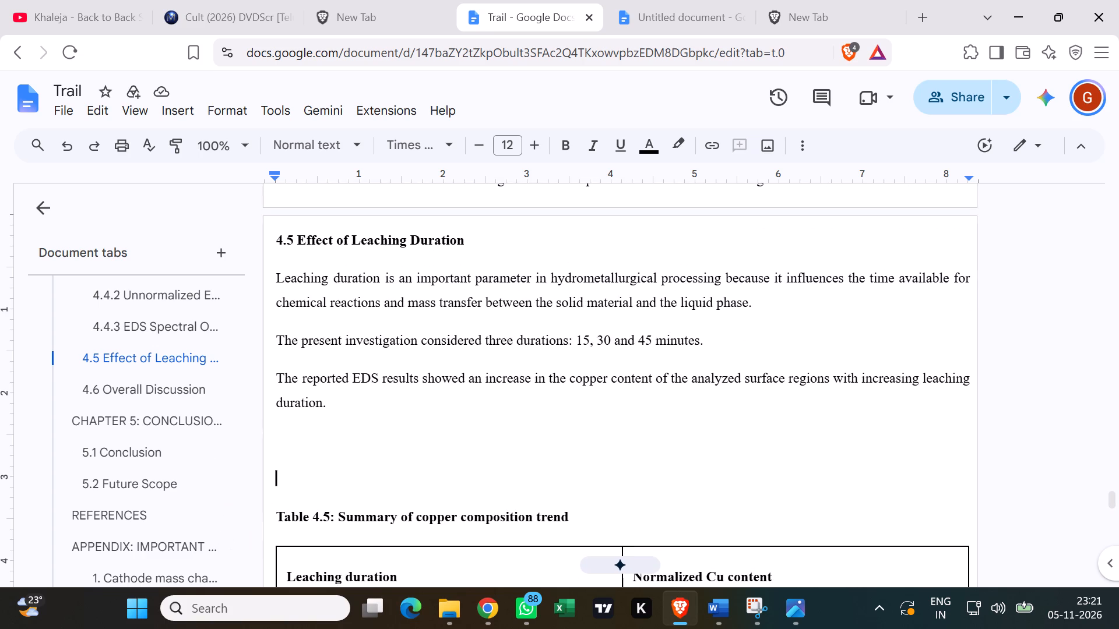
pyautogui.press('BackSpace')
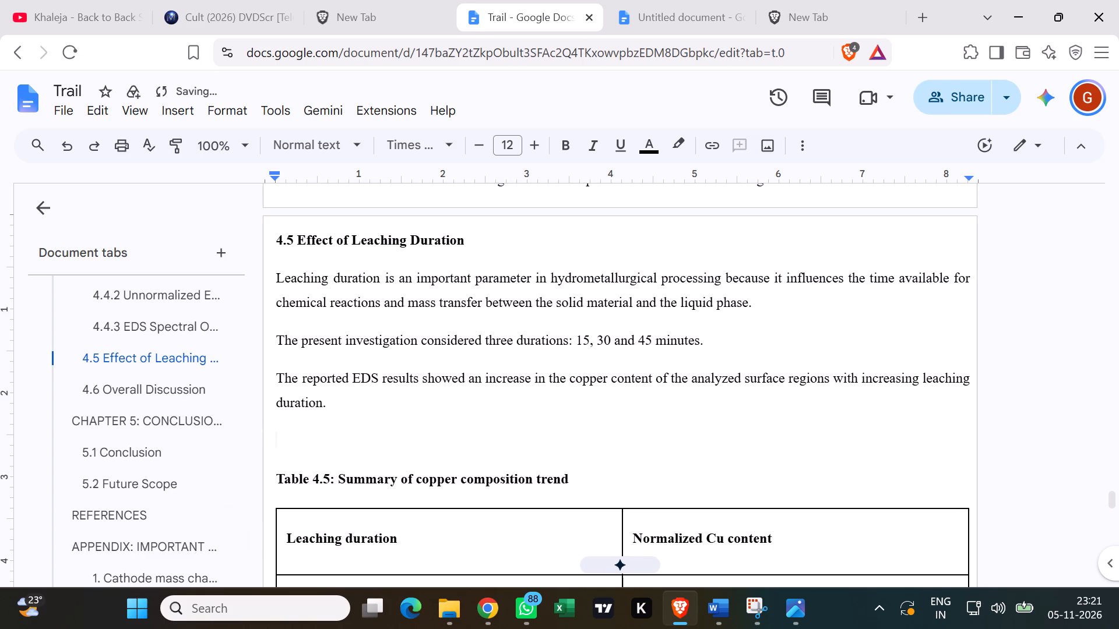
pyautogui.scroll(-1, 298, 462)
pyautogui.press('BackSpace')
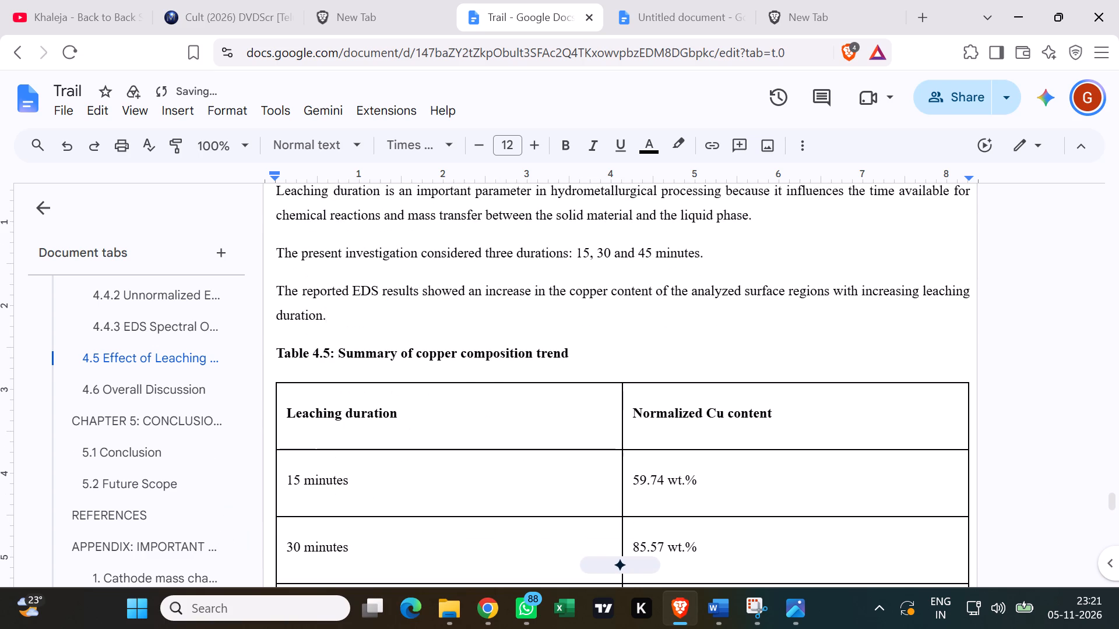
pyautogui.press('Return')
# Check the page break between the copper content bar chart and its Figure 4.9 caption, and recheck the preceding spectrum pages.
pyautogui.scroll(-1, 298, 454)
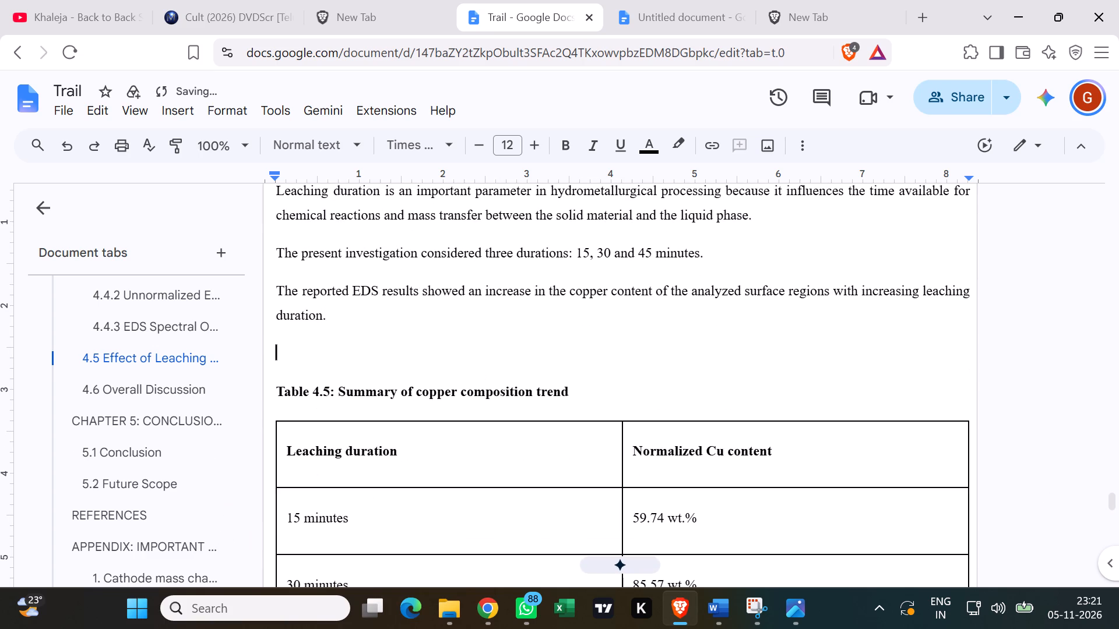
pyautogui.scroll(-6, 298, 454)
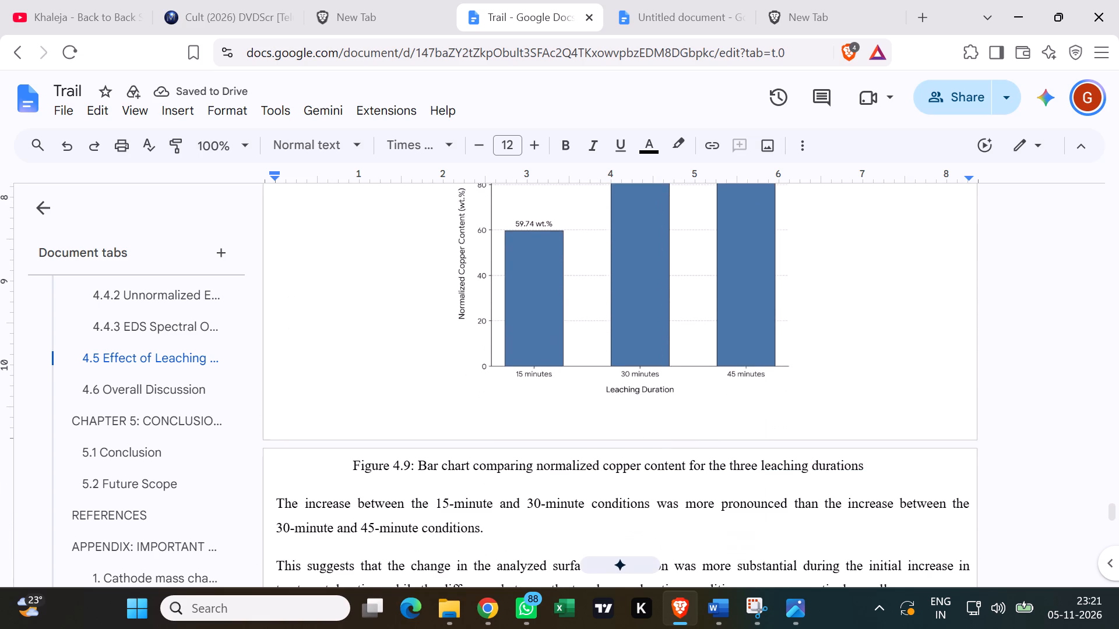
pyautogui.scroll(-2, 298, 453)
pyautogui.scroll(2, 298, 453)
pyautogui.click(347, 423)
pyautogui.scroll(6, 343, 415)
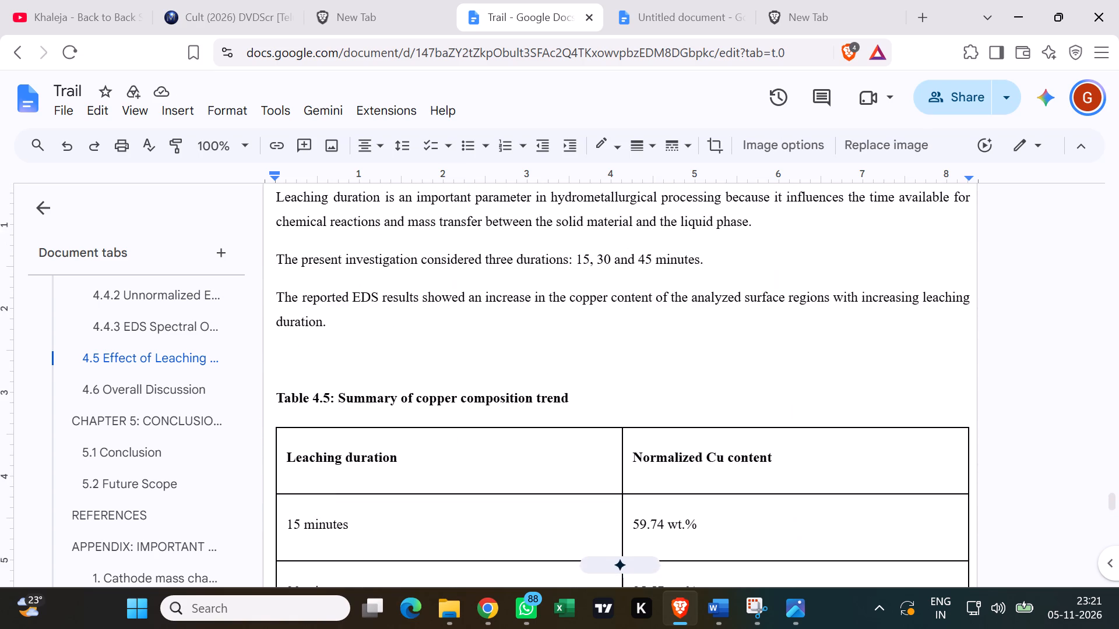
pyautogui.scroll(6, 354, 367)
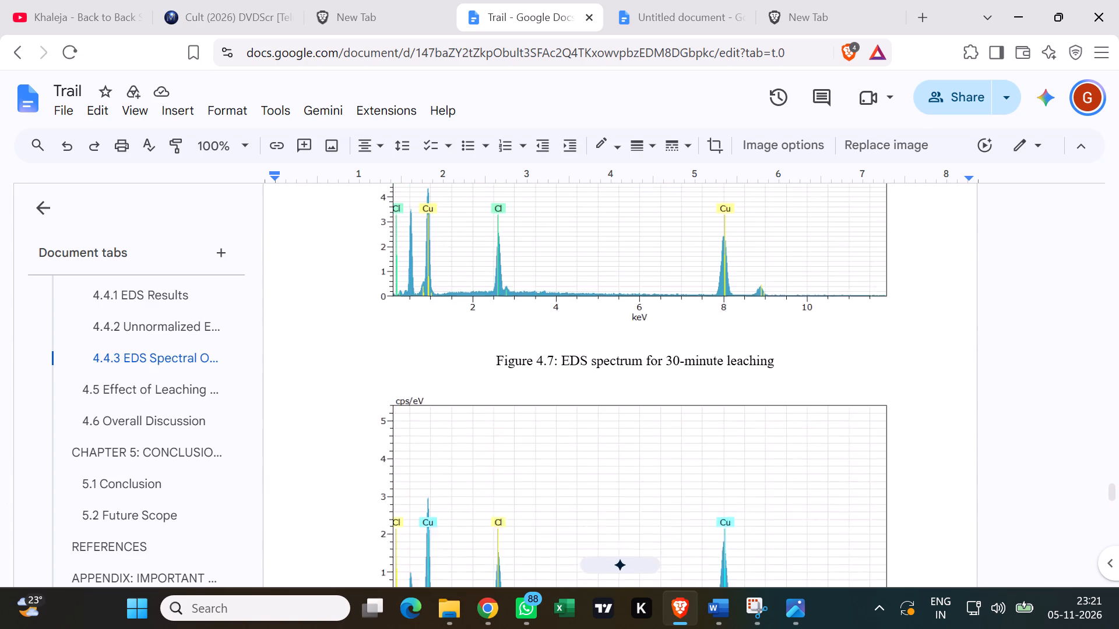
# Delete the remaining empty line above the Table 4.5 caption in section 4.5.
pyautogui.scroll(2, 328, 388)
pyautogui.scroll(-10, 329, 388)
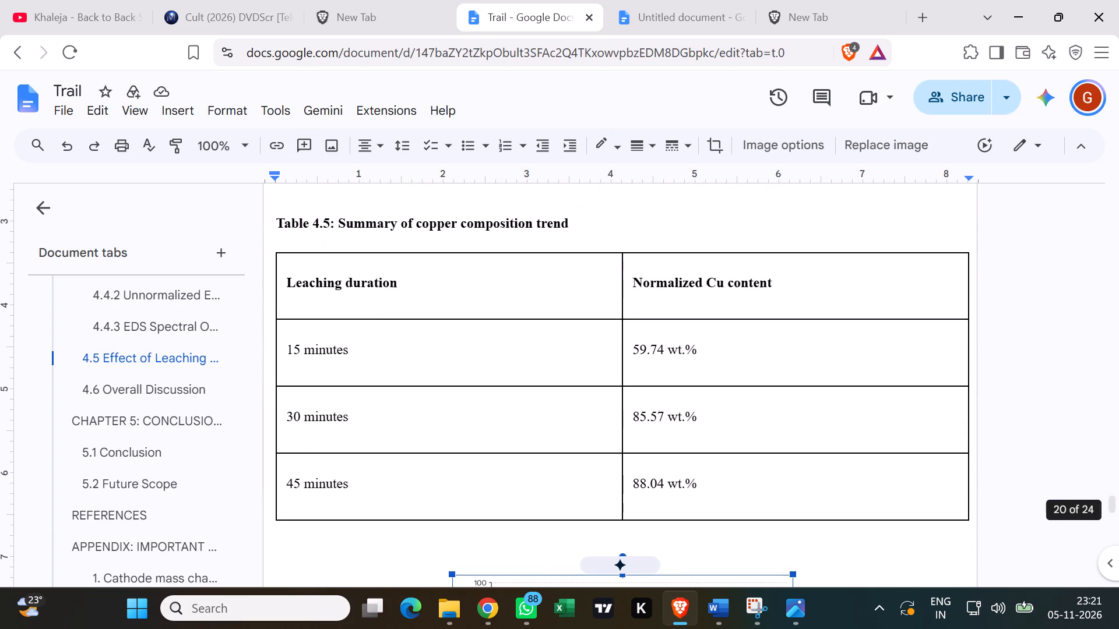
pyautogui.scroll(2, 340, 371)
pyautogui.click(276, 365)
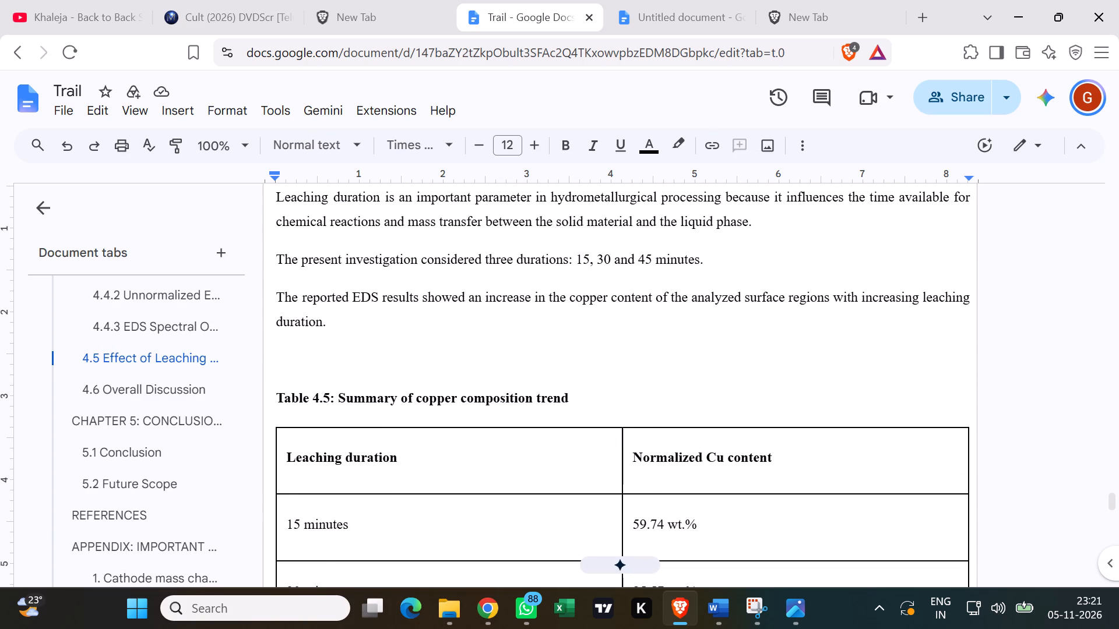
pyautogui.press('BackSpace')
# Check the page placement of the copper content bar chart with its Figure 4.9 caption and the text around section 4.6.
pyautogui.scroll(-8, 288, 379)
pyautogui.scroll(2, 291, 379)
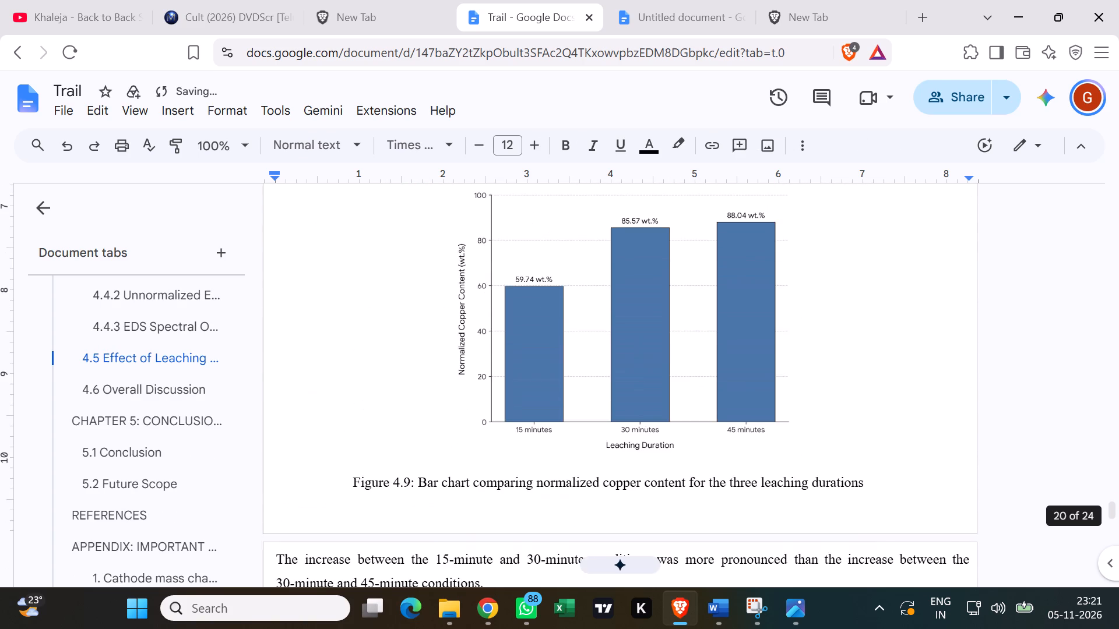
pyautogui.scroll(9, 301, 363)
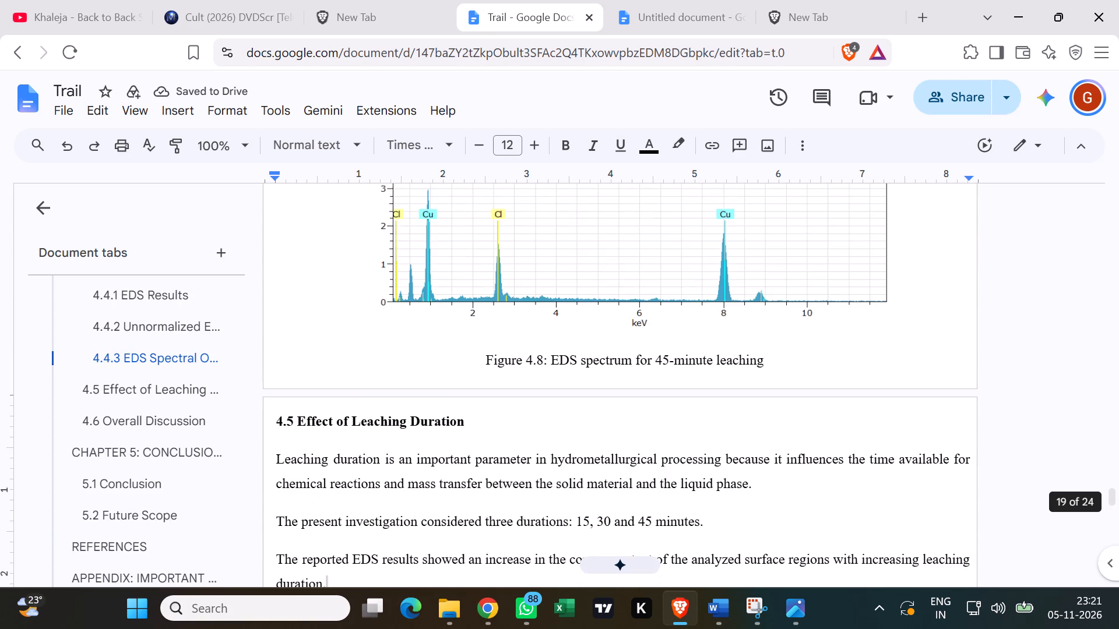
pyautogui.scroll(-10, 313, 356)
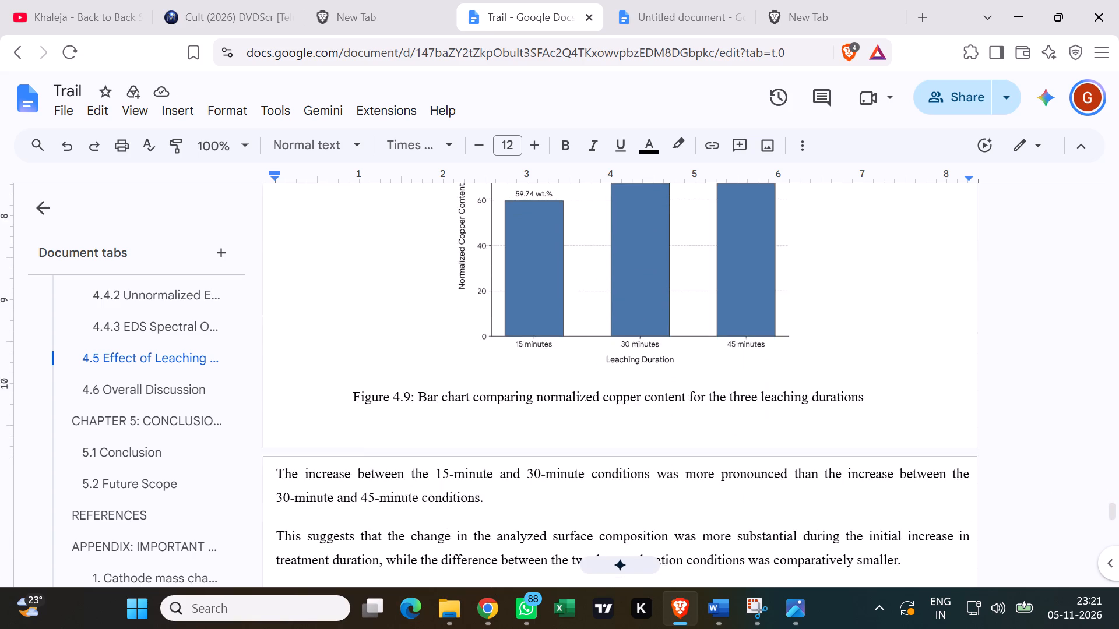
pyautogui.scroll(-7, 308, 361)
pyautogui.scroll(4, 308, 363)
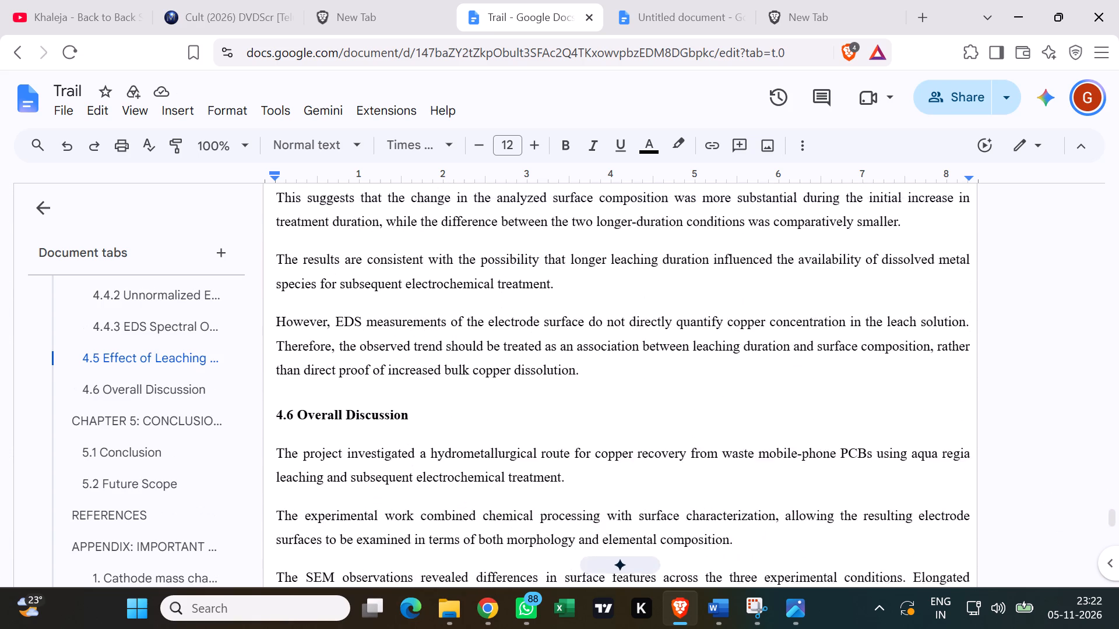
pyautogui.scroll(2, 314, 307)
# Delete the two empty lines between the horizontal rule ending section 4.6 and the Chapter 5: Conclusion and Future Scope heading.
pyautogui.scroll(-13, 305, 313)
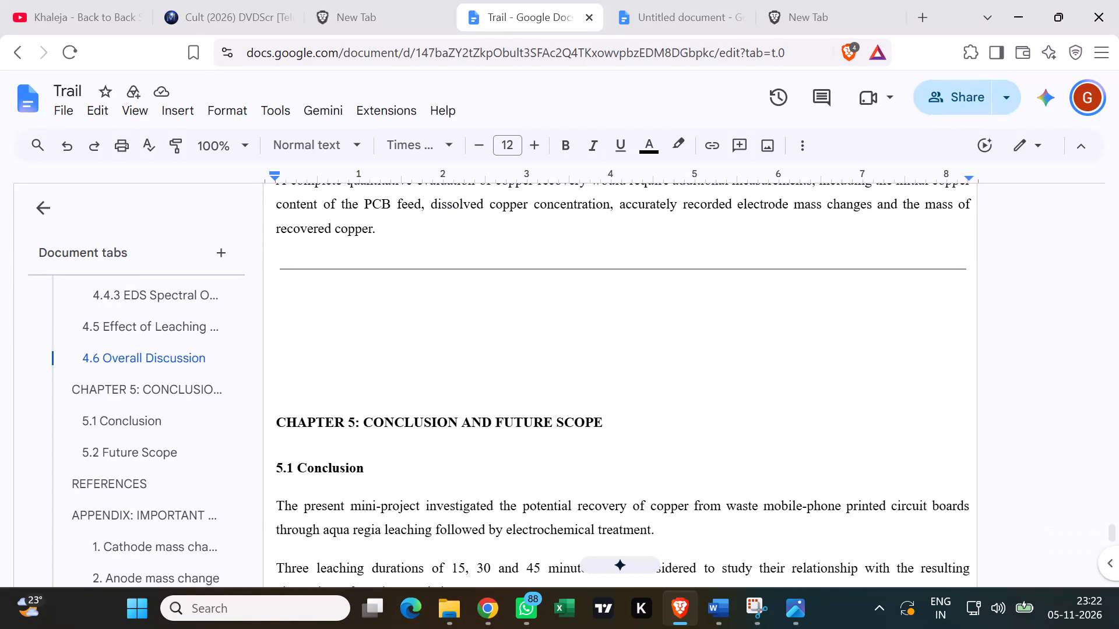
pyautogui.scroll(-1, 312, 324)
pyautogui.scroll(2, 313, 325)
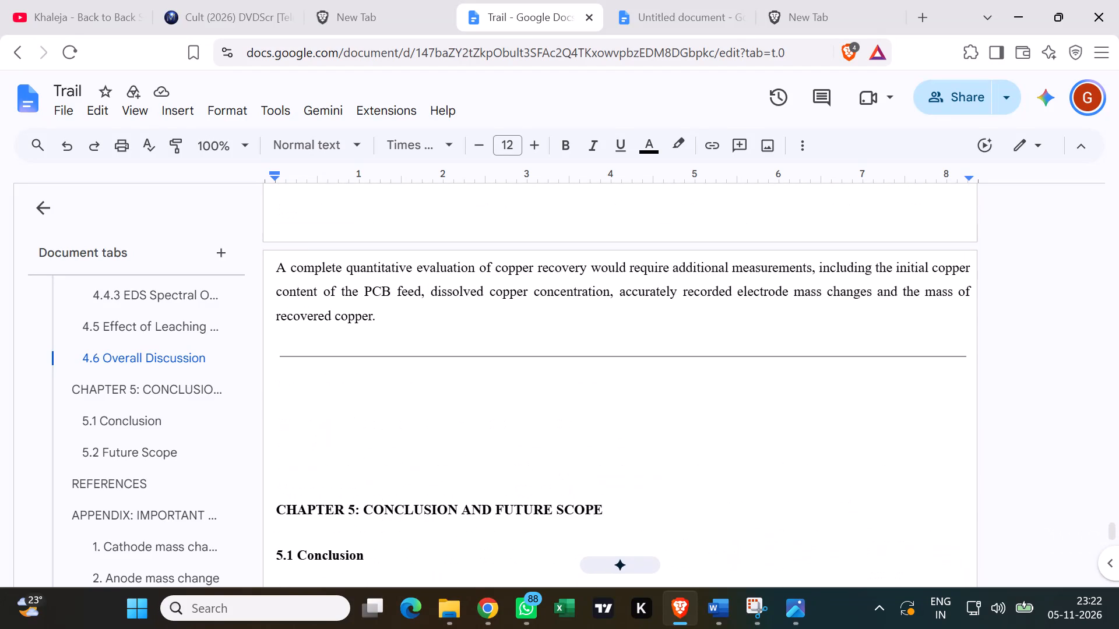
pyautogui.scroll(-1, 314, 318)
pyautogui.scroll(2, 317, 317)
pyautogui.scroll(-1, 291, 321)
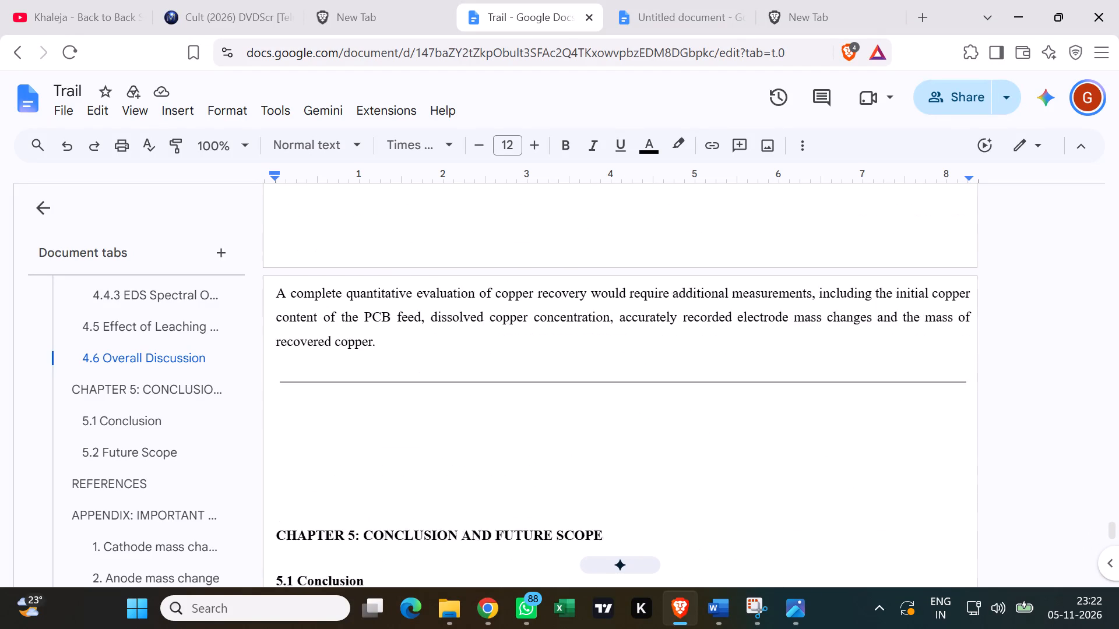
pyautogui.scroll(-2, 291, 321)
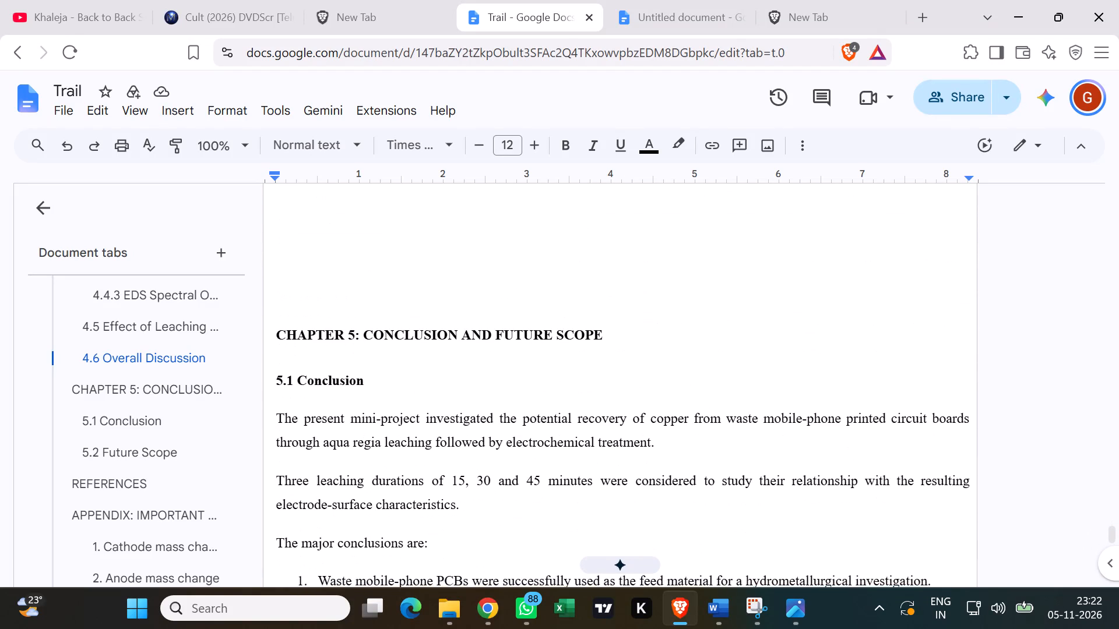
pyautogui.scroll(1, 291, 321)
pyautogui.click(284, 399)
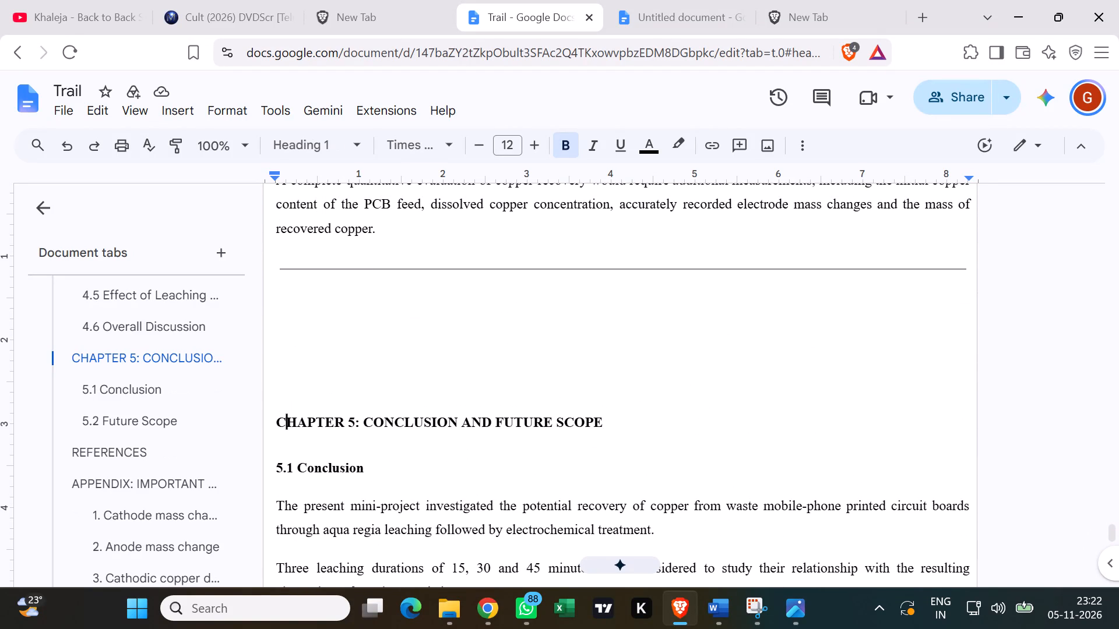
pyautogui.click(283, 383)
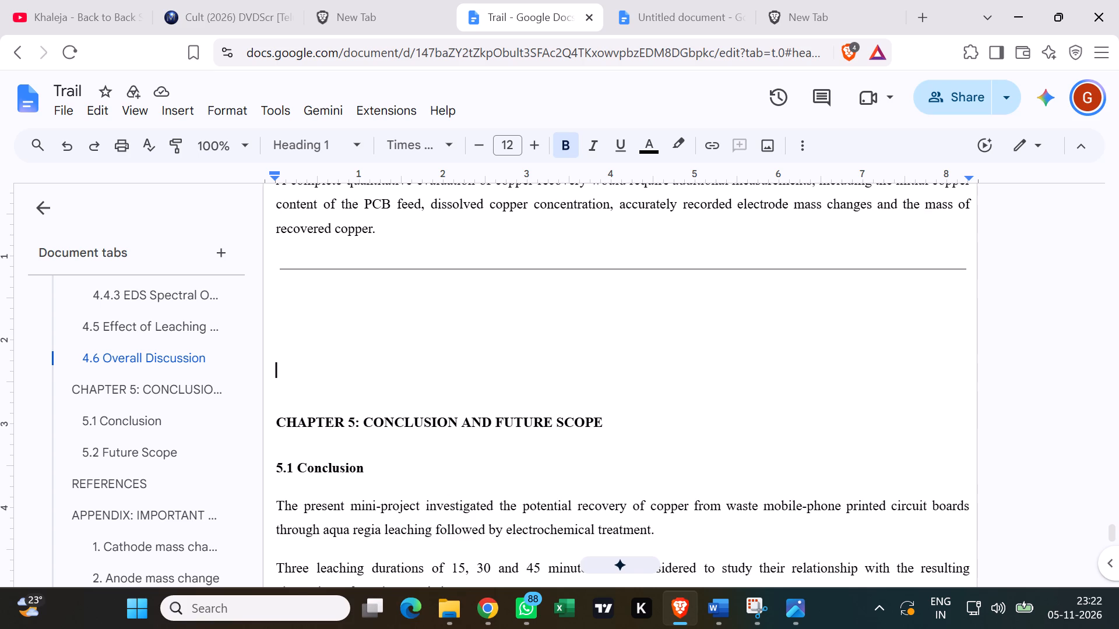
pyautogui.press('BackSpace')
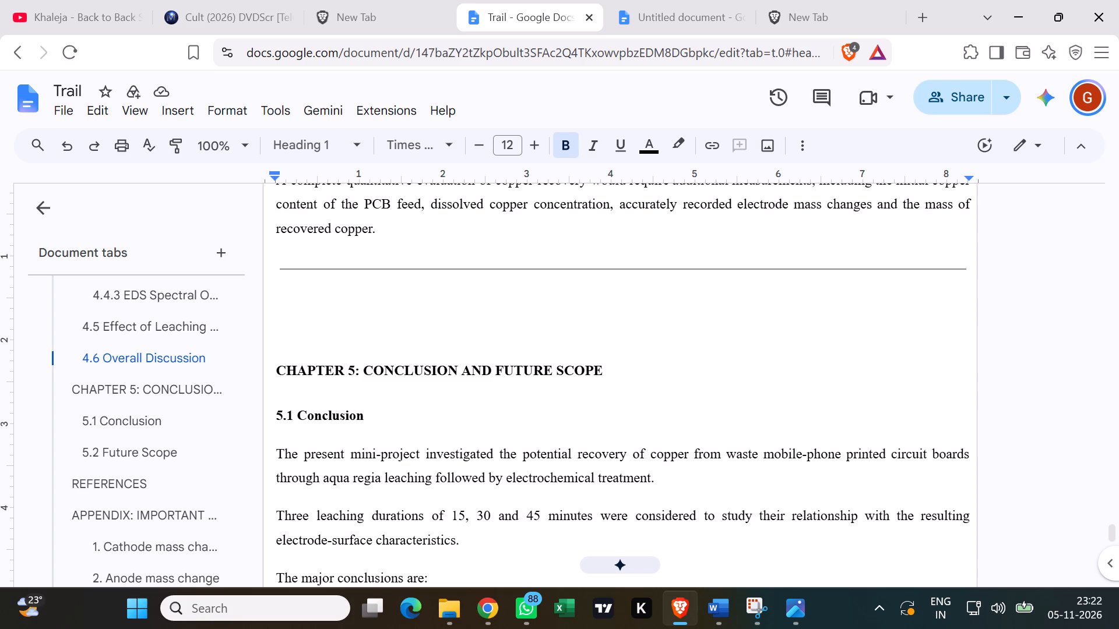
pyautogui.press('BackSpace')
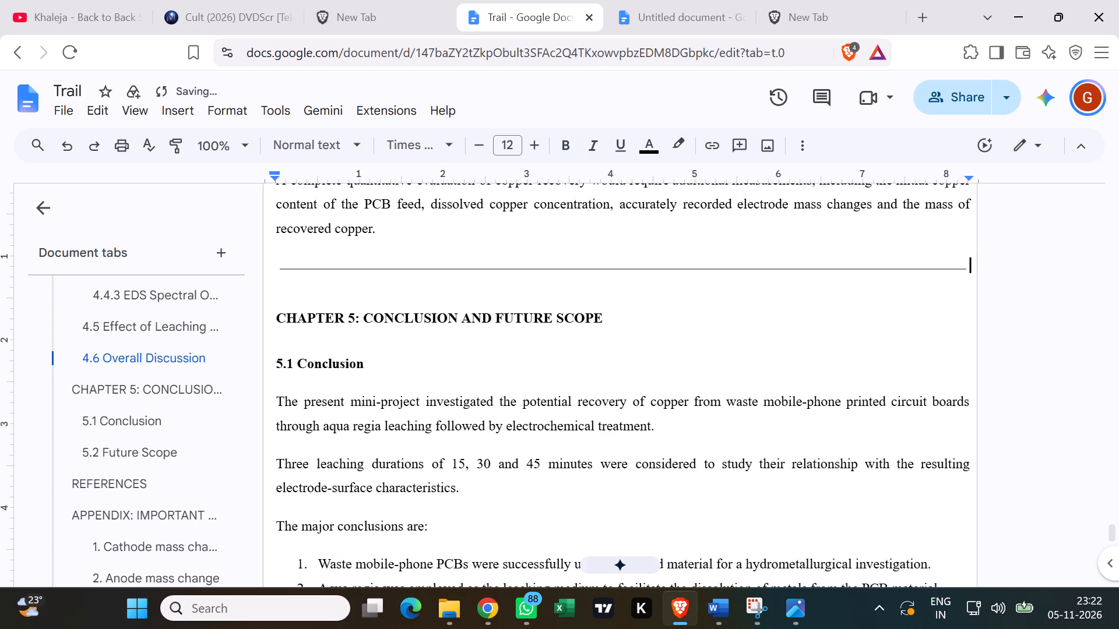
# Review the layout of Chapter 5, the references and the appendix equations through to the document's end.
pyautogui.scroll(-3, 571, 321)
pyautogui.scroll(4, 571, 327)
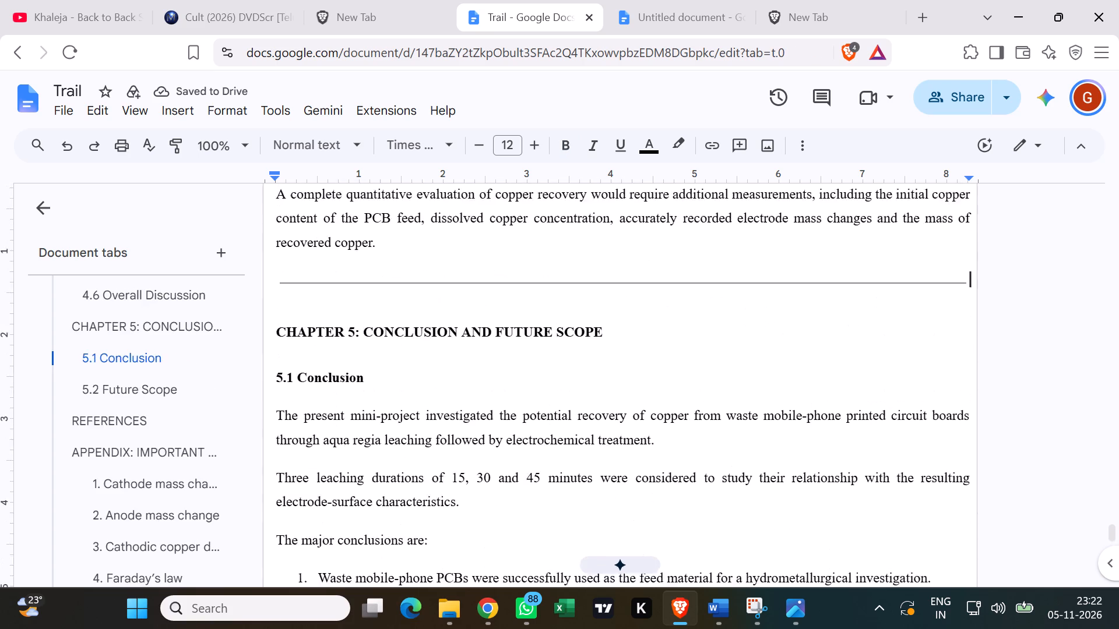
pyautogui.scroll(-3, 569, 329)
pyautogui.scroll(1, 575, 327)
pyautogui.scroll(-5, 575, 327)
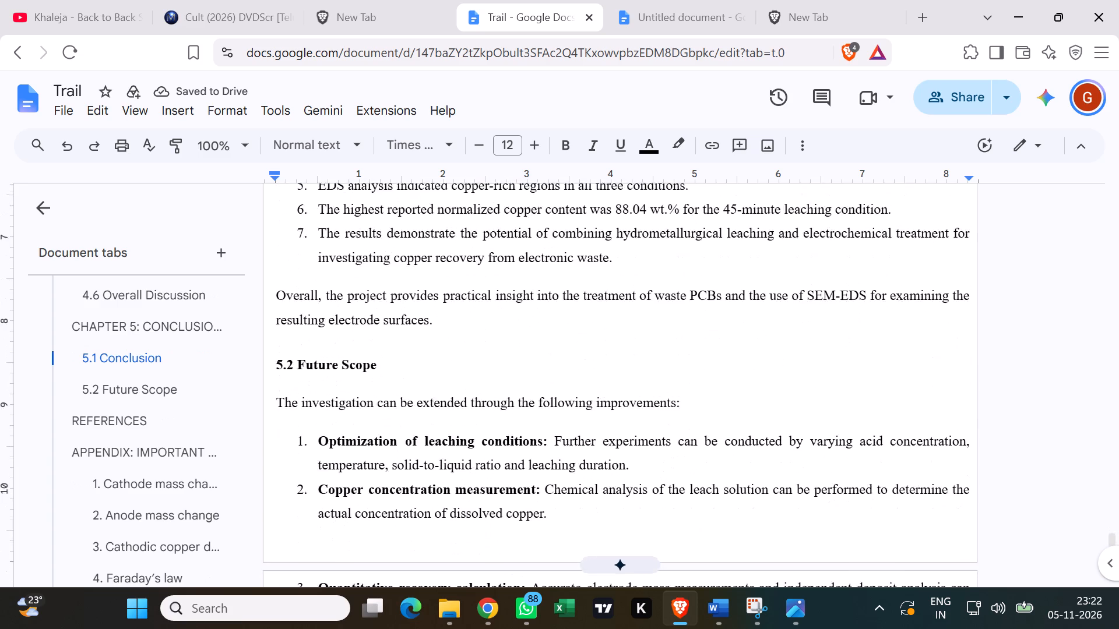
pyautogui.scroll(-2, 579, 338)
pyautogui.scroll(2, 579, 341)
pyautogui.scroll(-9, 580, 341)
pyautogui.scroll(4, 581, 345)
pyautogui.scroll(-8, 582, 316)
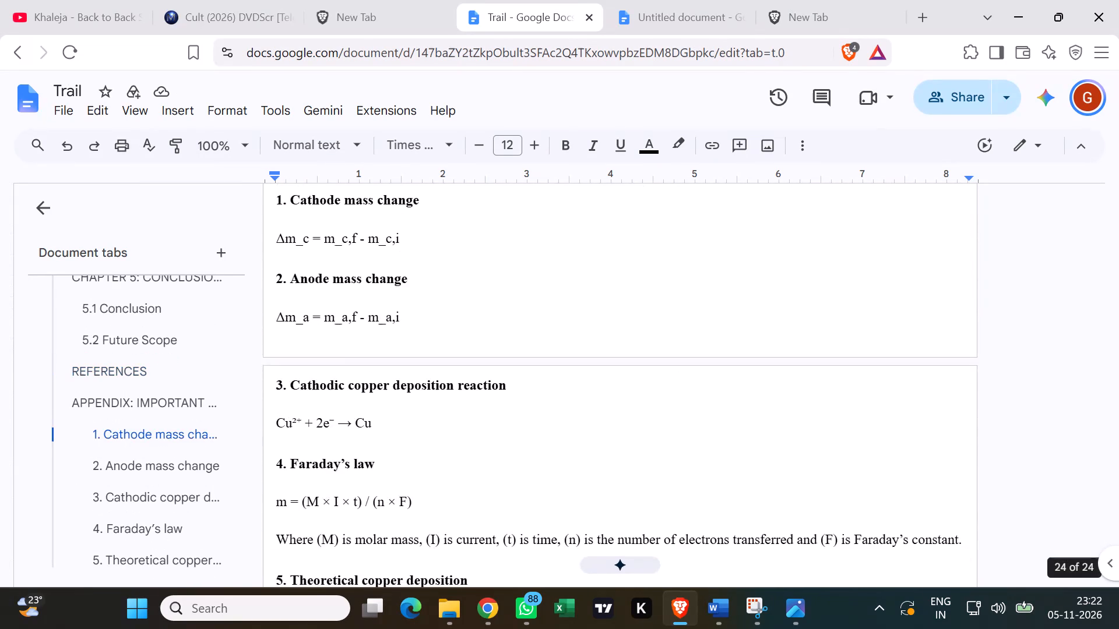
pyautogui.scroll(2, 582, 316)
pyautogui.scroll(-5, 581, 316)
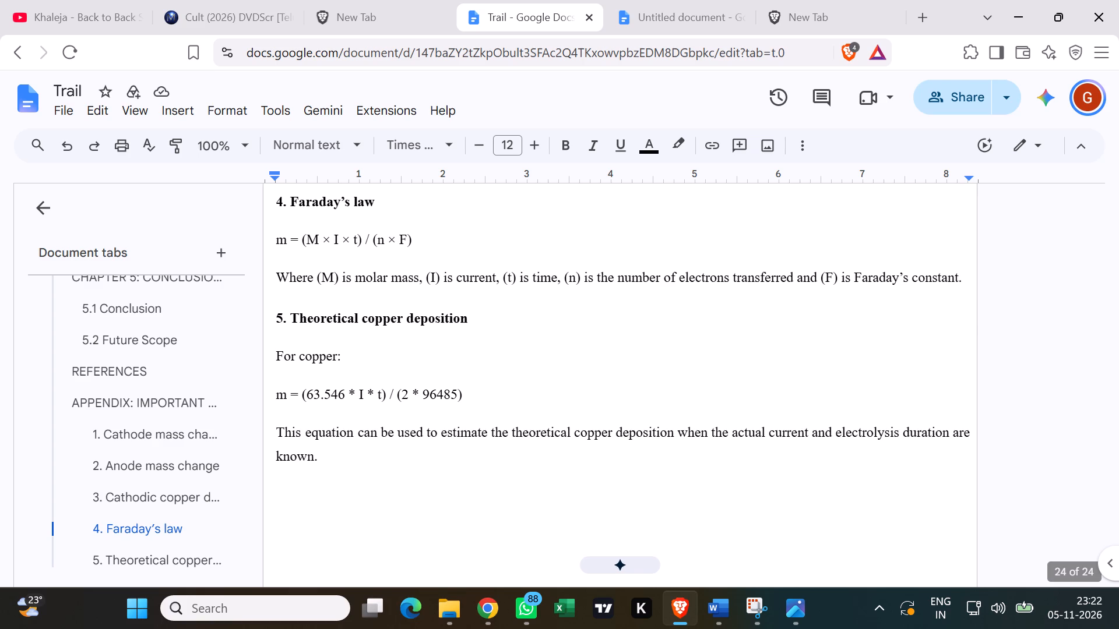
# Recheck the page layout backwards from the appendix through Chapter 5 and section 4.5 to section 4.4.3.
pyautogui.scroll(16, 522, 392)
pyautogui.scroll(6, 523, 352)
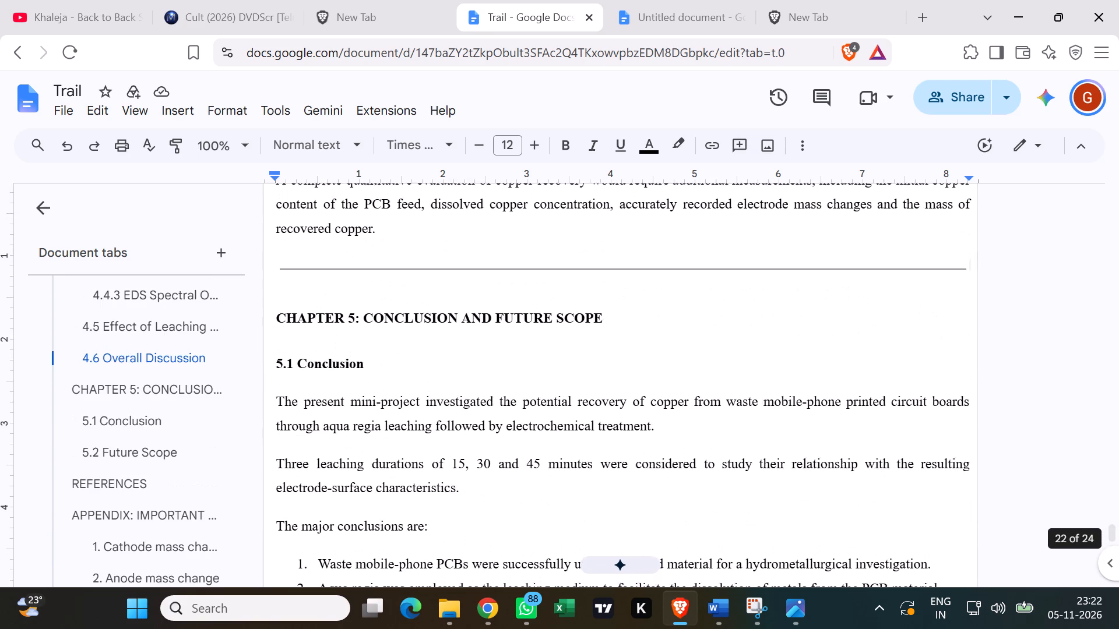
pyautogui.scroll(18, 523, 352)
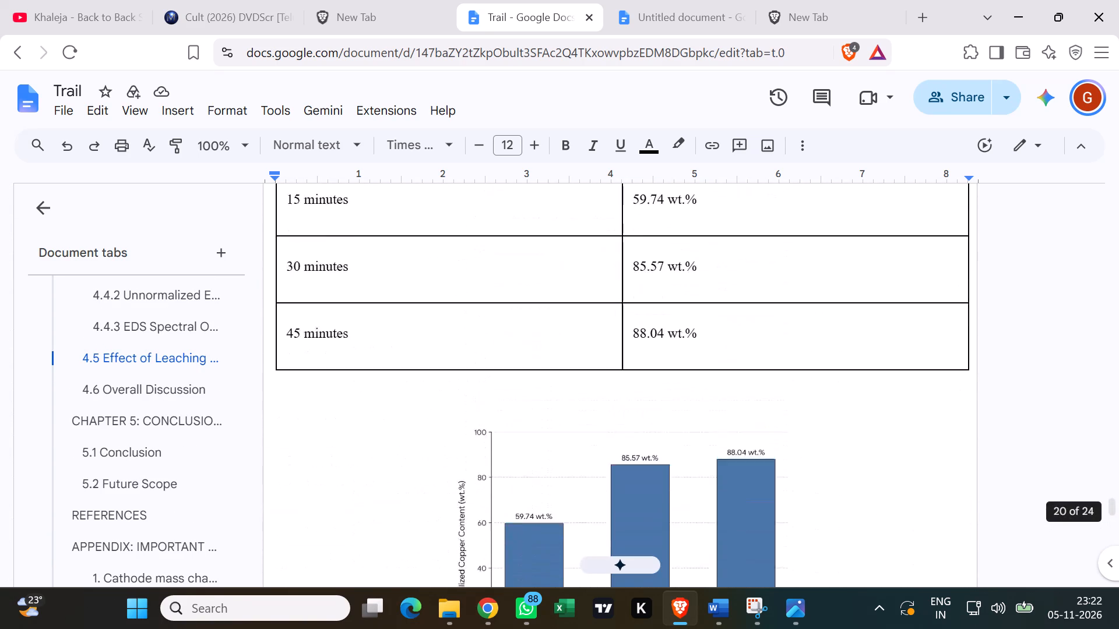
pyautogui.scroll(20, 525, 352)
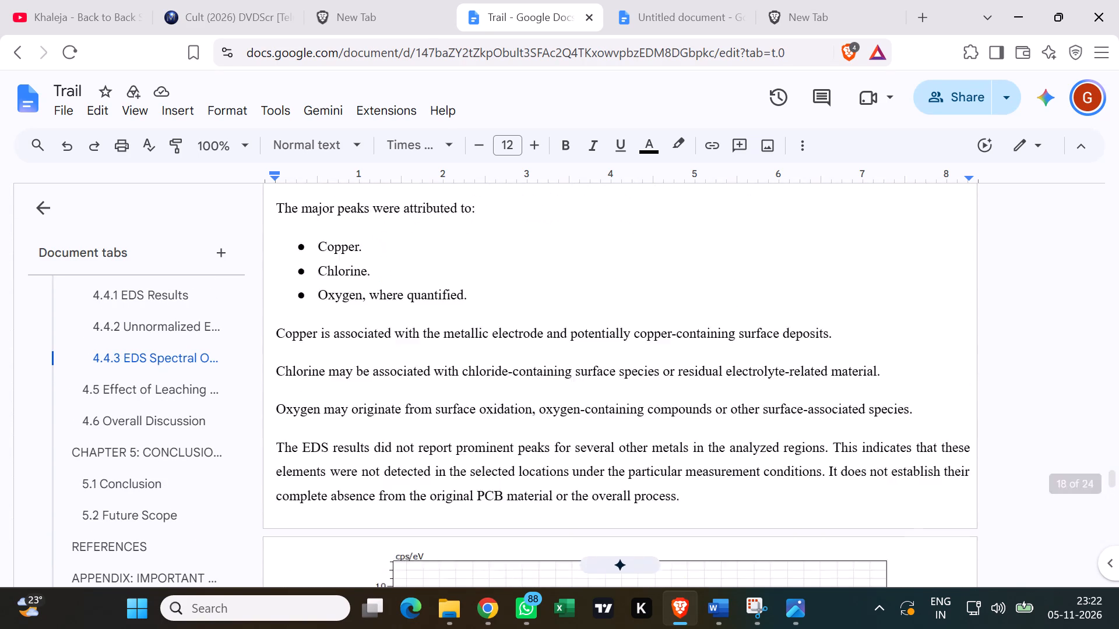
# Review the page breaks around Tables 4.4, 4.3 and 4.2 and the 4.4 EDS Analysis heading.
pyautogui.scroll(12, 527, 344)
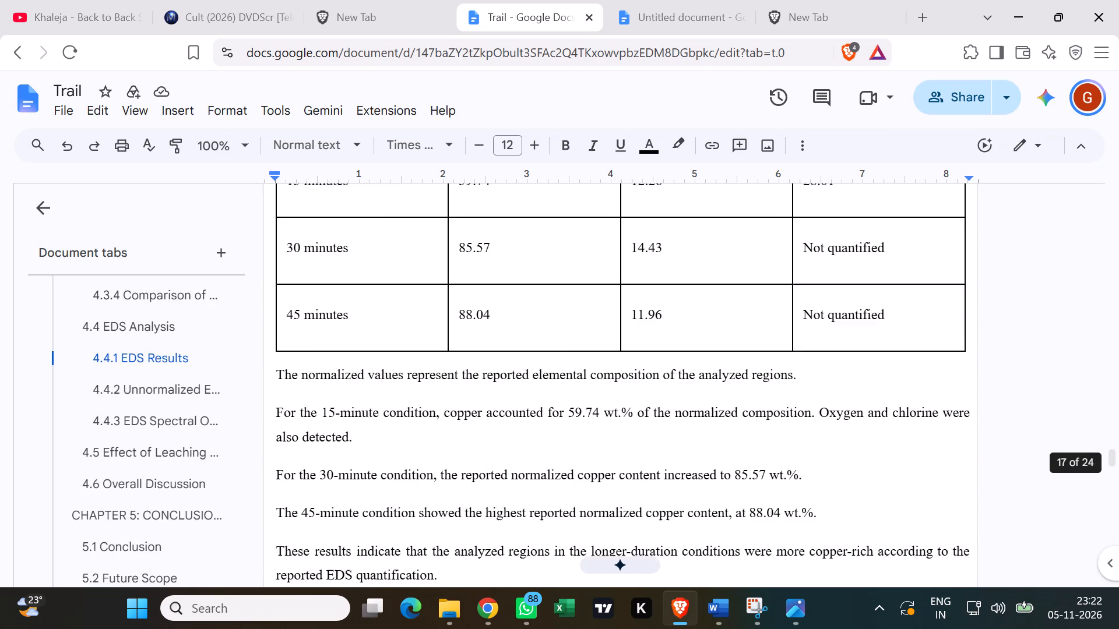
pyautogui.scroll(3, 525, 345)
pyautogui.scroll(-9, 525, 345)
pyautogui.scroll(3, 509, 393)
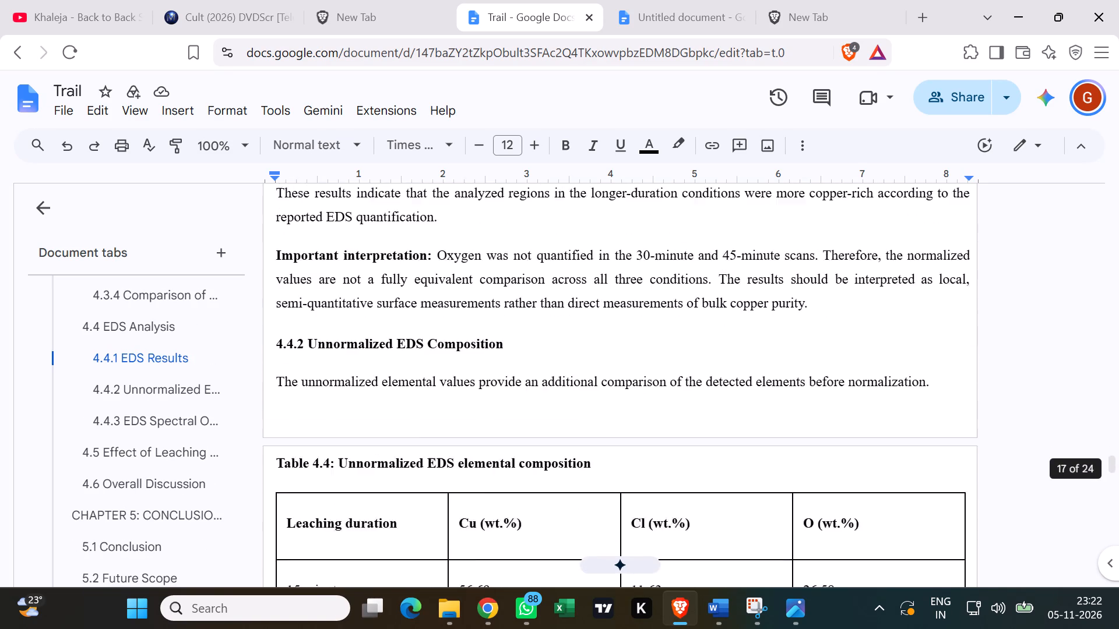
pyautogui.scroll(13, 518, 389)
pyautogui.scroll(-2, 520, 388)
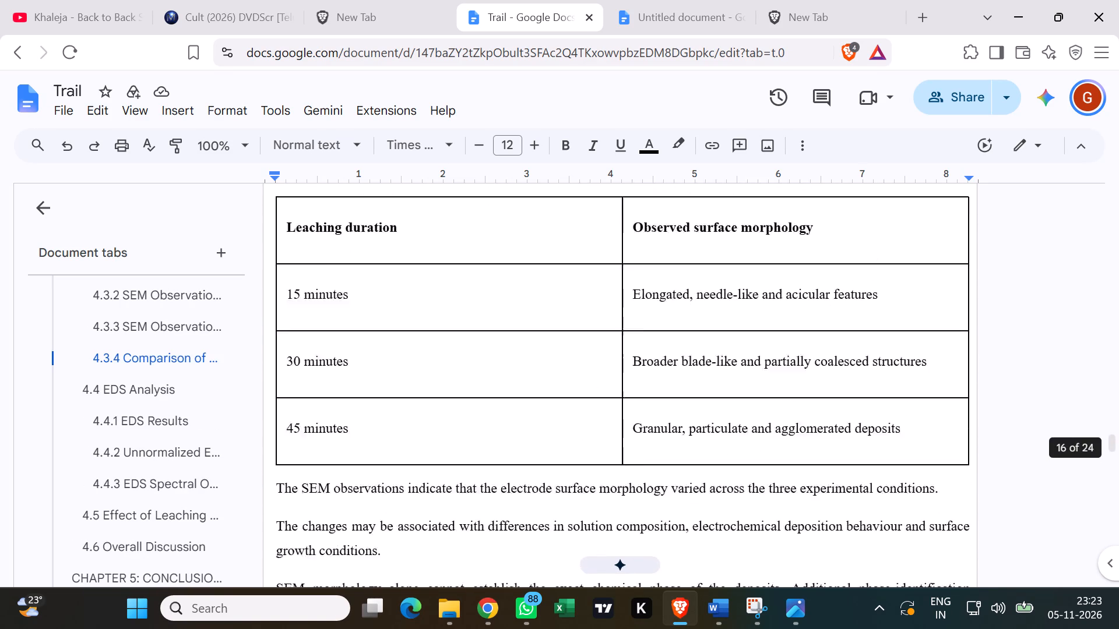
pyautogui.scroll(-3, 516, 387)
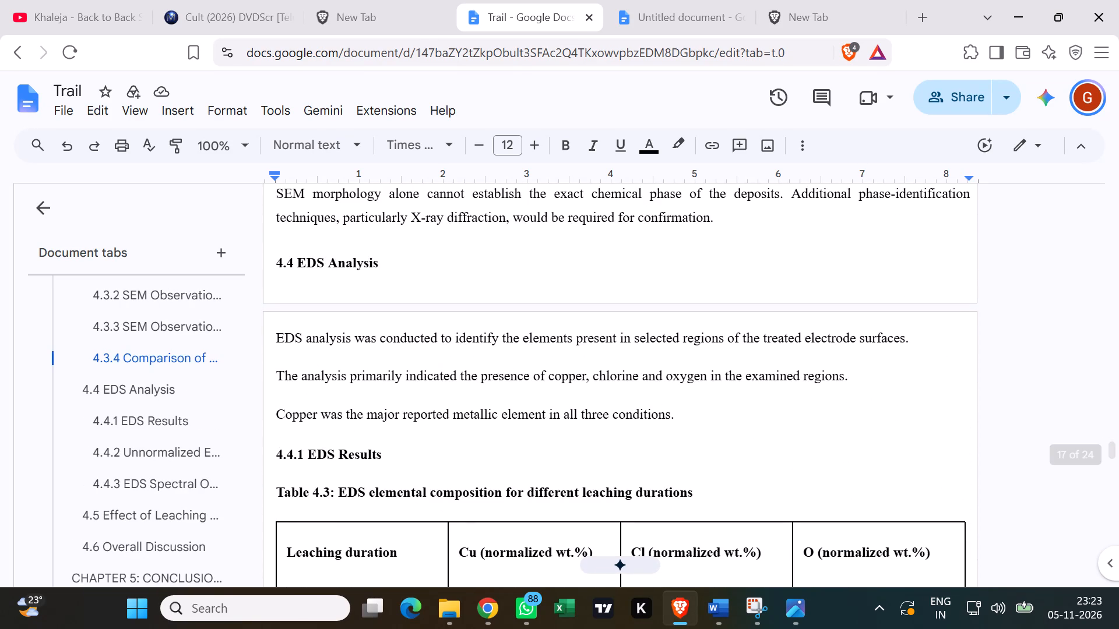
# Recheck the layout of section 4.4, from its heading through the EDS tables to the spectrum figures.
pyautogui.click(269, 265)
pyautogui.scroll(-6, 391, 273)
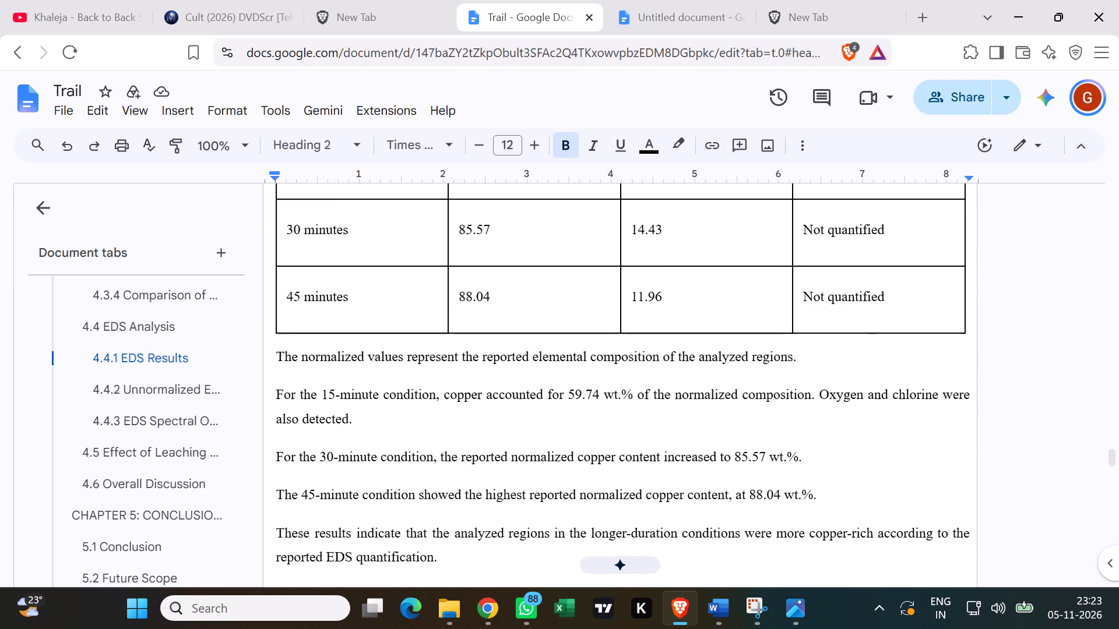
pyautogui.scroll(-8, 416, 279)
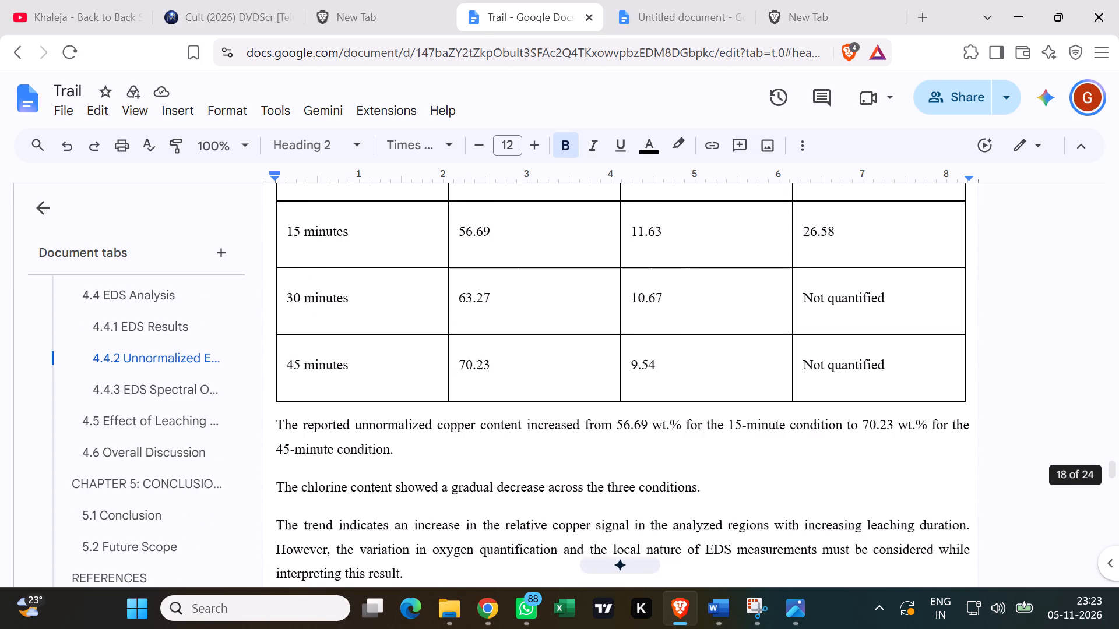
pyautogui.scroll(-12, 404, 295)
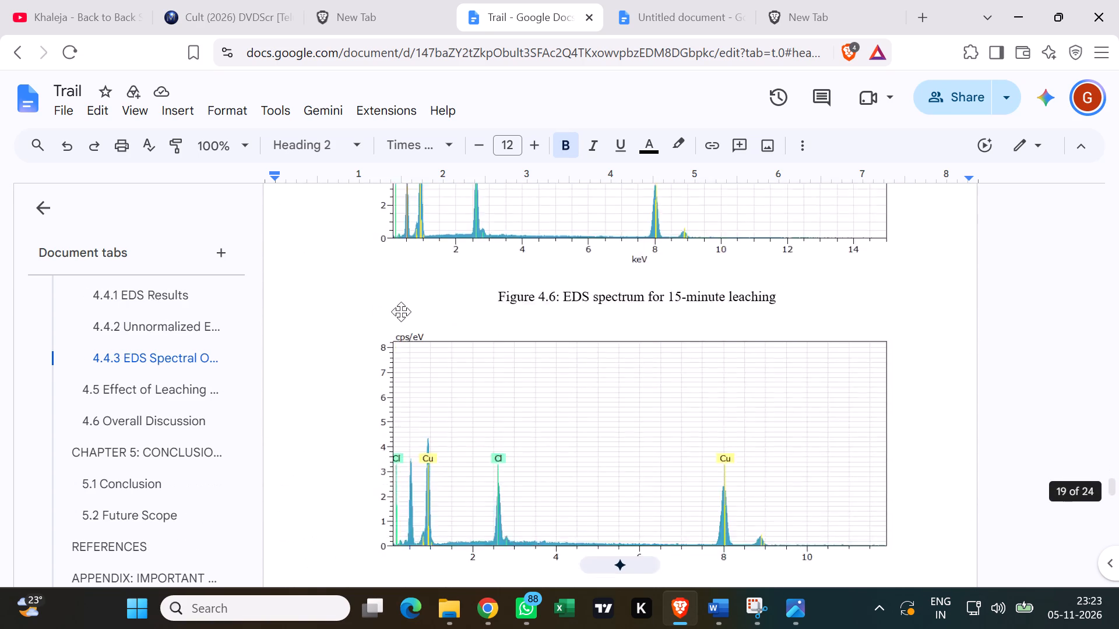
pyautogui.scroll(-5, 382, 318)
pyautogui.scroll(20, 370, 329)
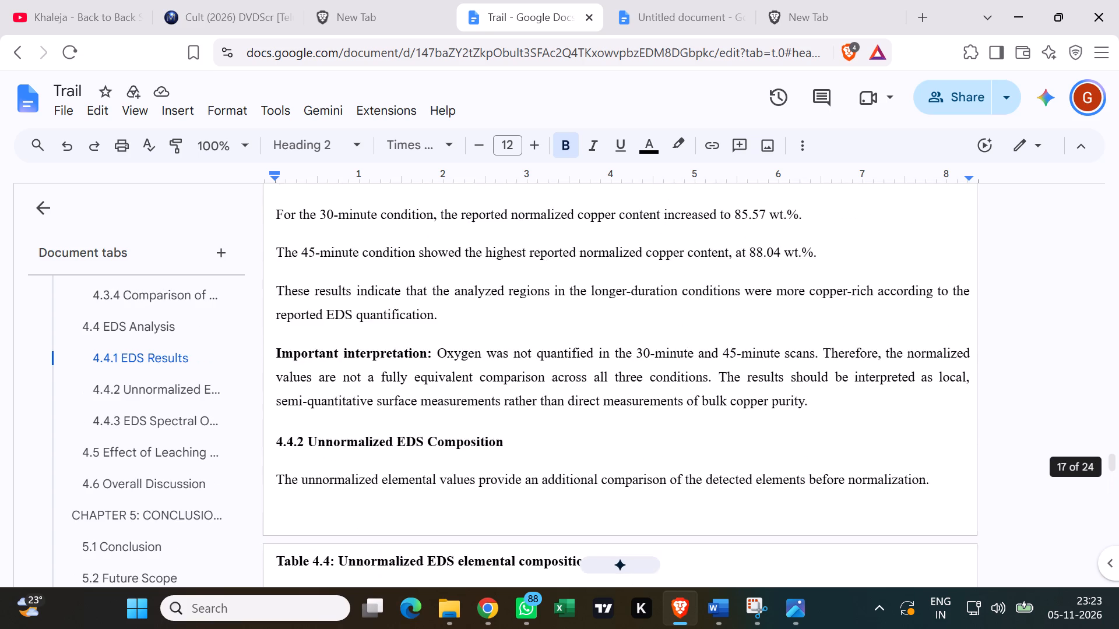
# Review the layout of the Figure 4.5 micrograph page and the earlier Chapter 4 pages back to Table 4.1.
pyautogui.scroll(20, 401, 303)
pyautogui.scroll(1, 401, 303)
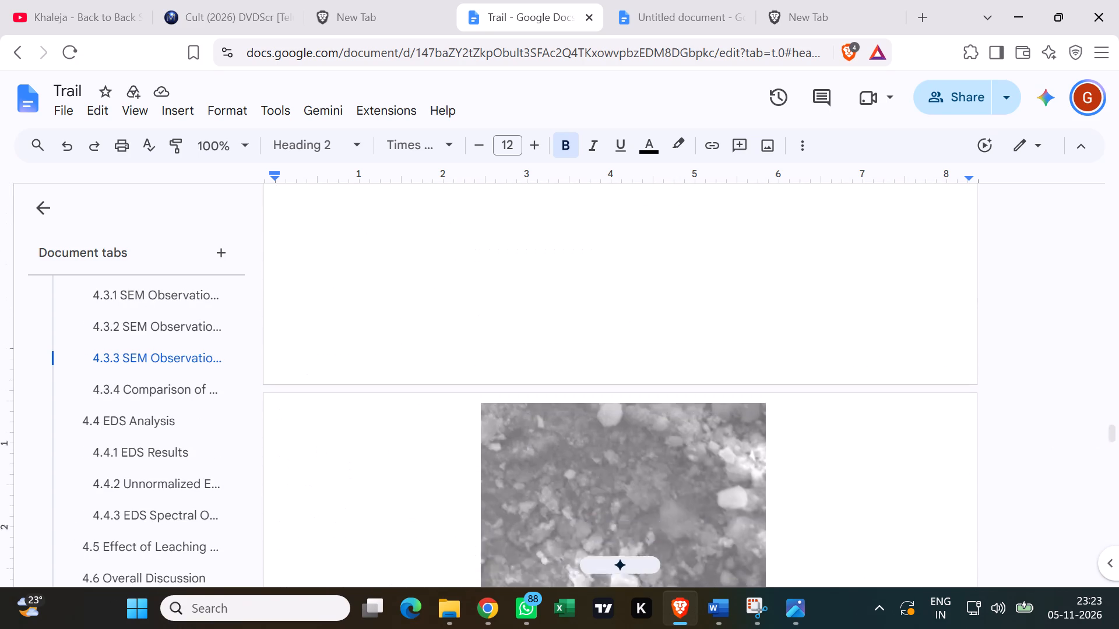
pyautogui.scroll(6, 419, 301)
pyautogui.scroll(-4, 418, 300)
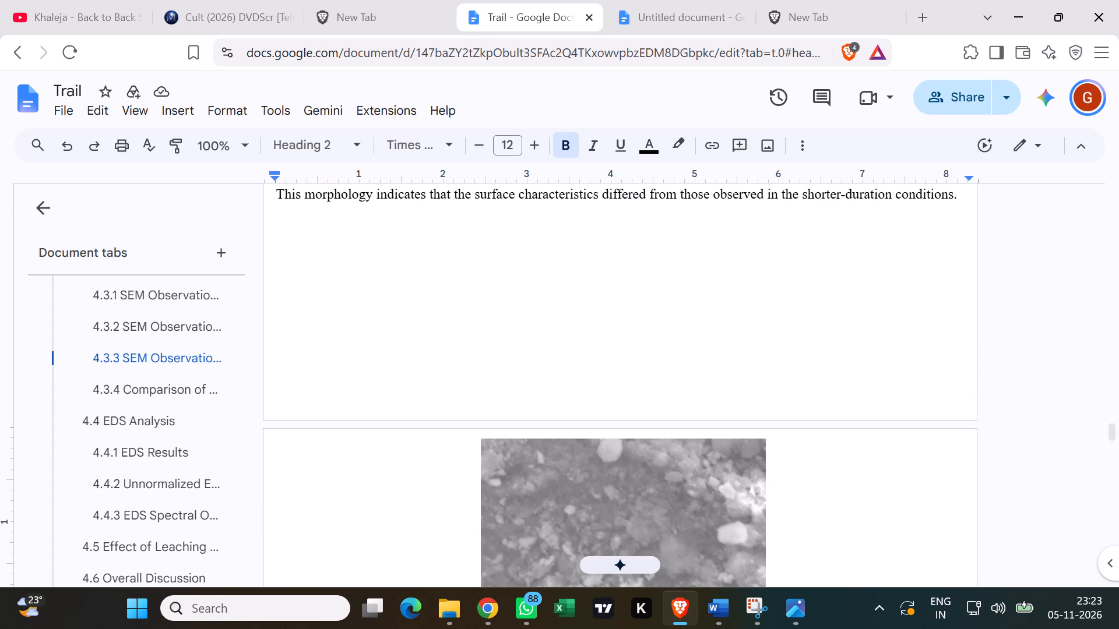
pyautogui.scroll(-4, 404, 360)
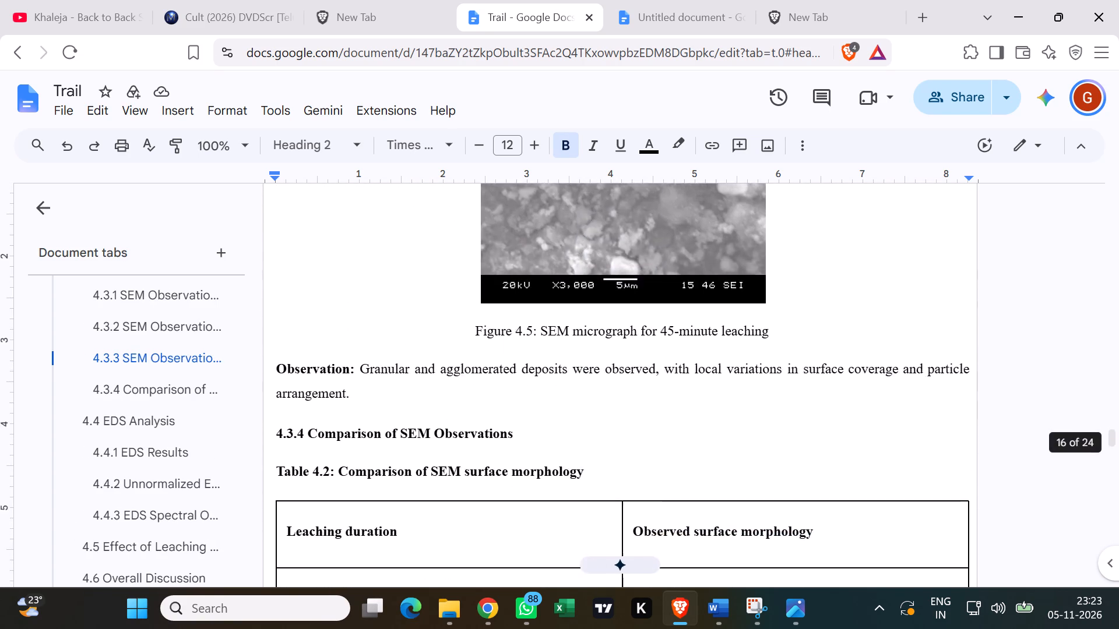
pyautogui.scroll(-1, 410, 360)
pyautogui.scroll(10, 410, 360)
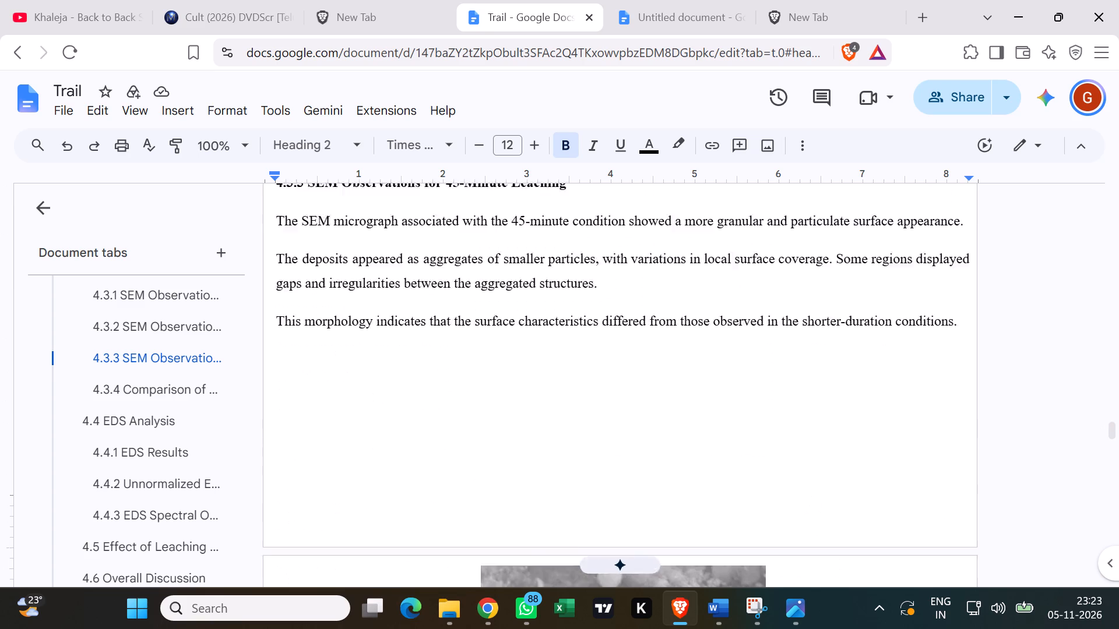
pyautogui.scroll(16, 414, 352)
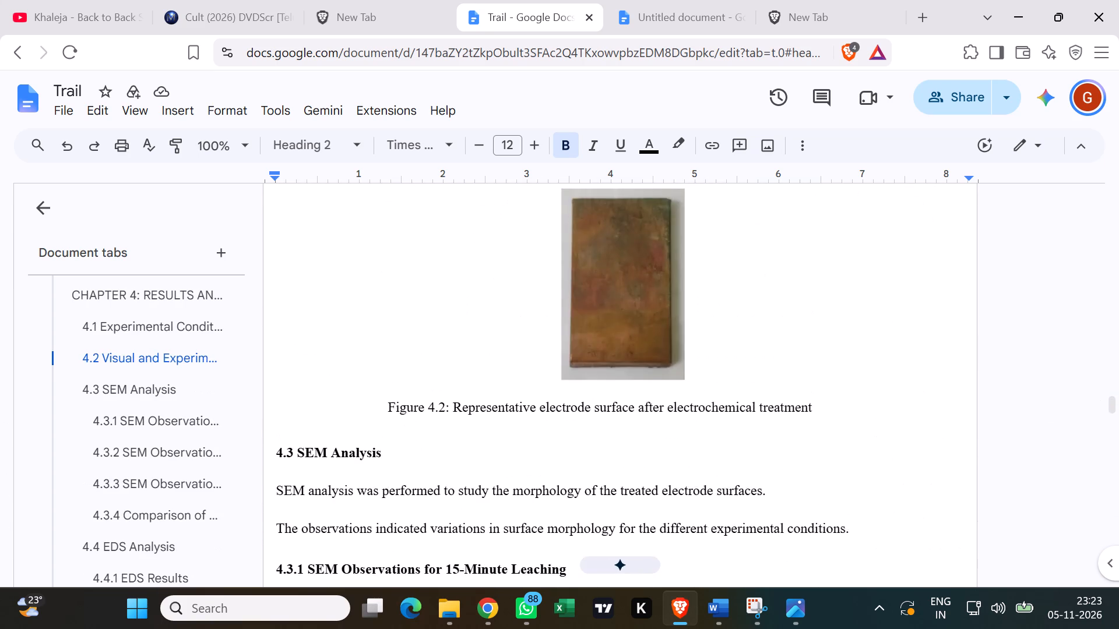
pyautogui.scroll(19, 414, 352)
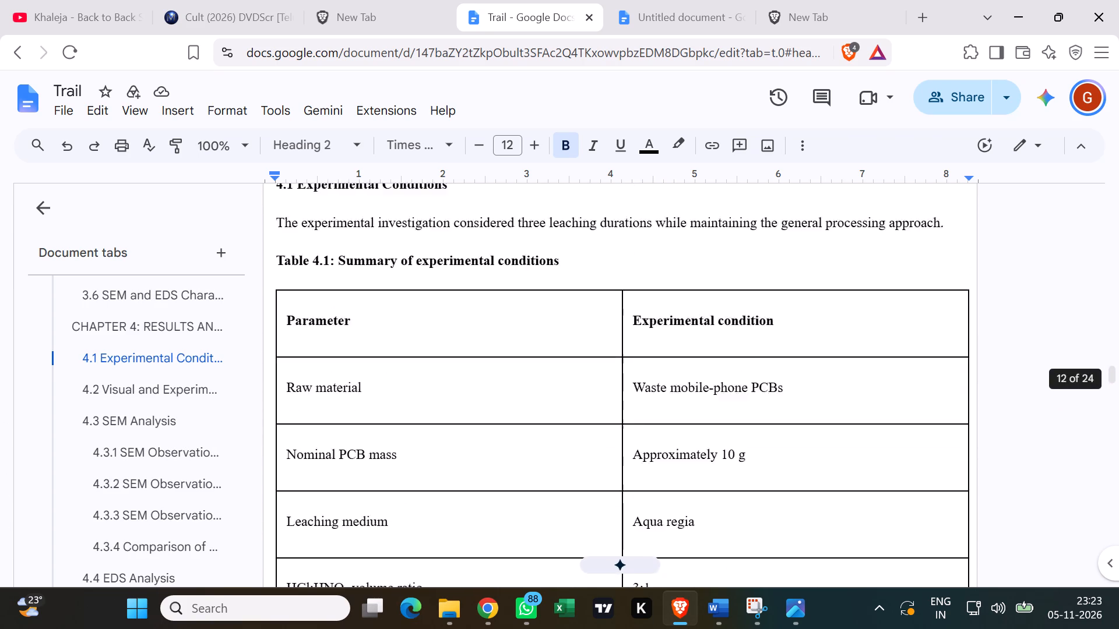
# Examine the cathode and anode mass change equations and the page break in section 3.5 Electrode Mass Measurement.
pyautogui.scroll(10, 420, 340)
pyautogui.scroll(-1, 420, 340)
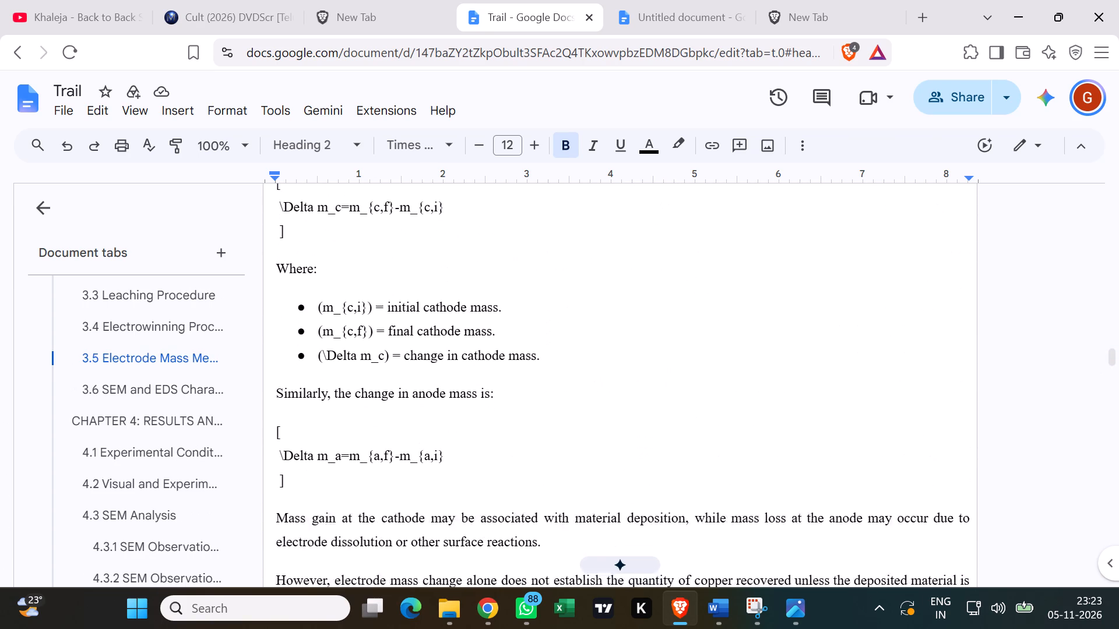
pyautogui.scroll(3, 420, 340)
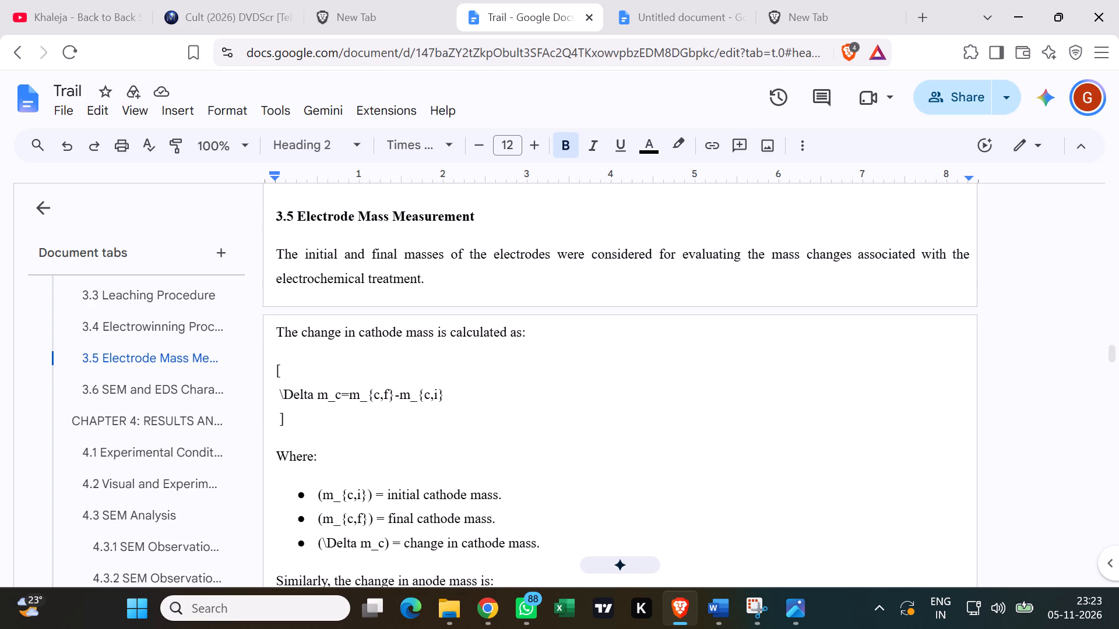
pyautogui.scroll(-3, 420, 340)
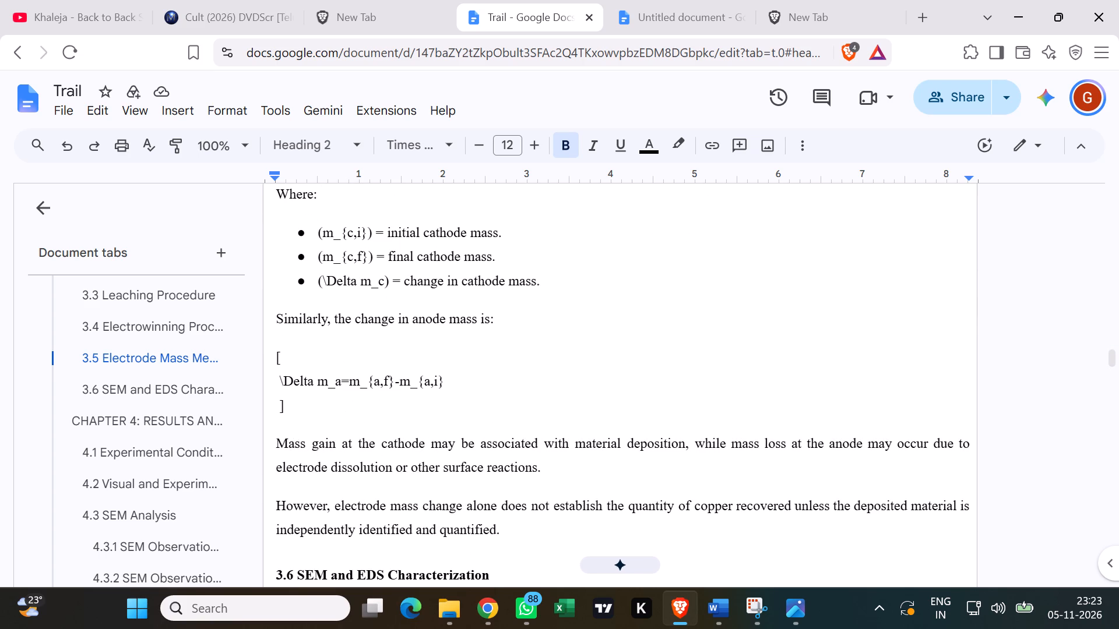
pyautogui.scroll(3, 406, 367)
pyautogui.scroll(-1, 402, 386)
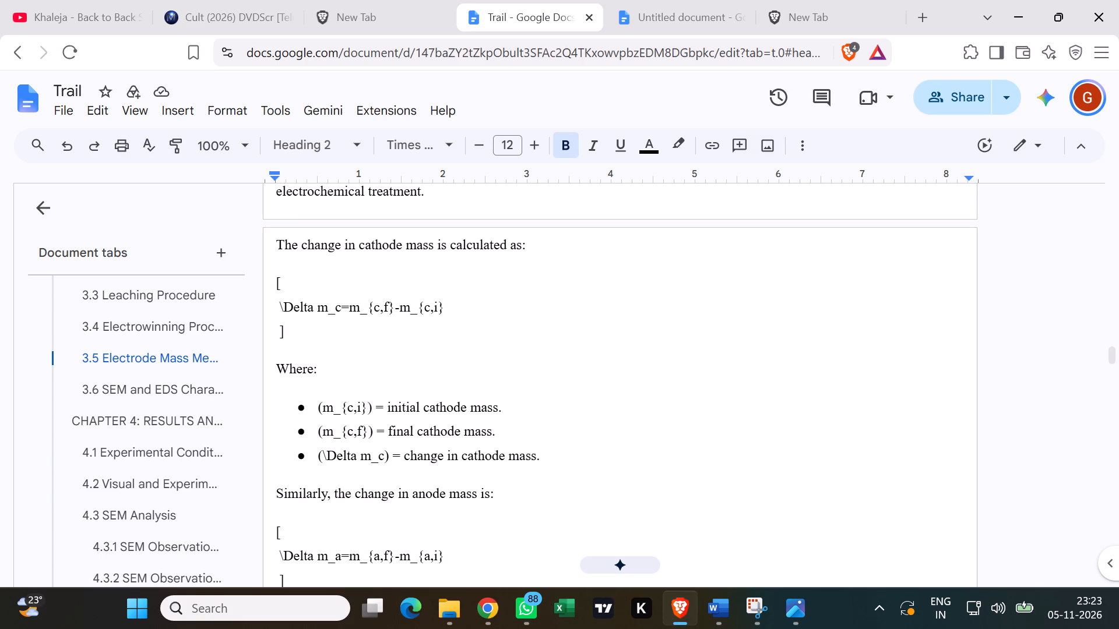
pyautogui.scroll(3, 361, 351)
pyautogui.scroll(-2, 361, 354)
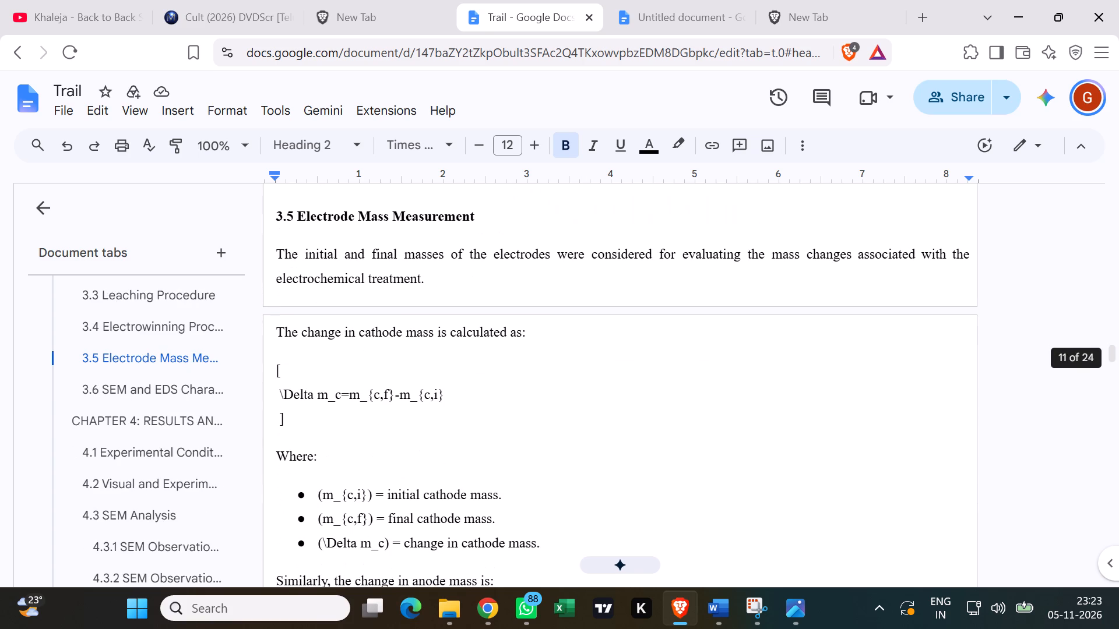
pyautogui.scroll(3, 411, 440)
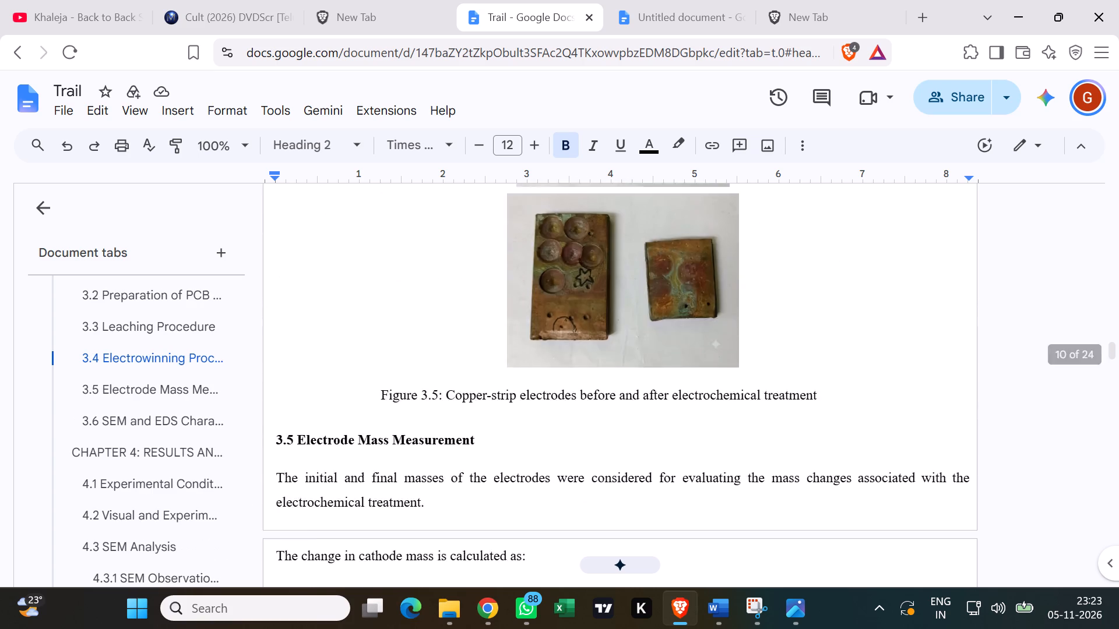
# Review the Chapter 3 layout backwards from Figure 3.5 through the leaching and PCB preparation figures to the chapter heading.
pyautogui.scroll(10, 411, 439)
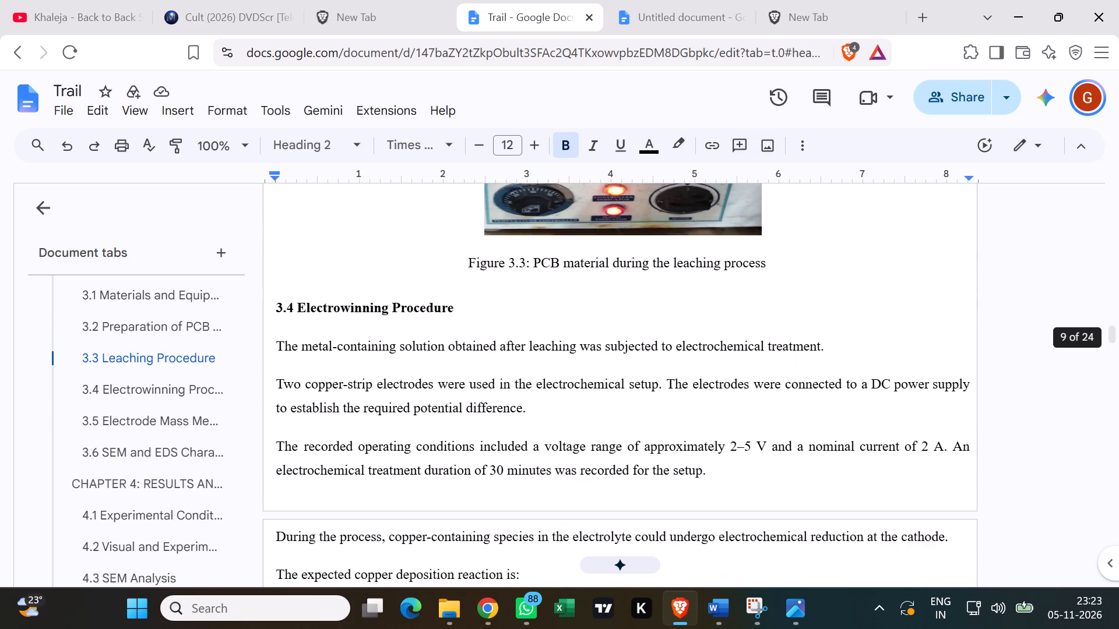
pyautogui.scroll(15, 427, 433)
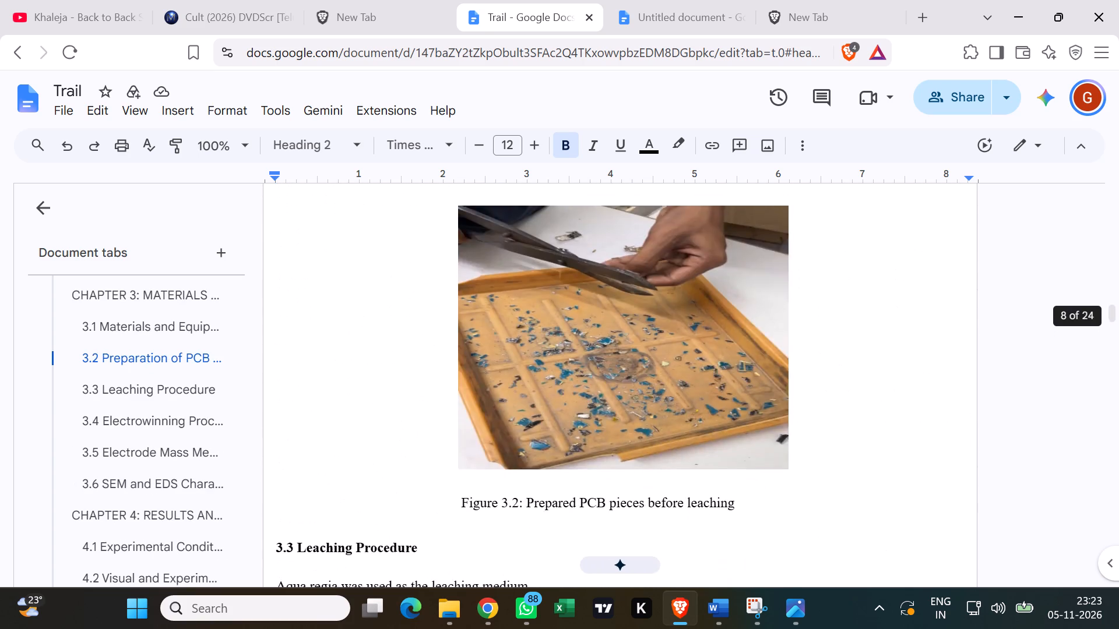
pyautogui.scroll(18, 417, 434)
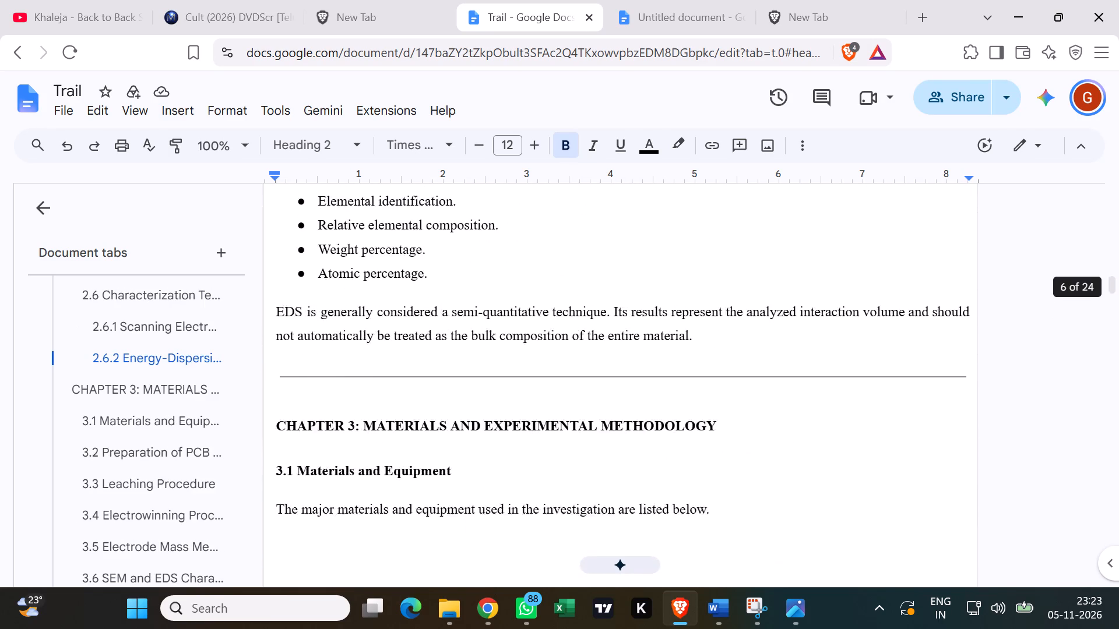
# Review Chapter 2 backwards from the characterization section through the electrowinning equations to section 2.2.1 Mechanical Processing.
pyautogui.scroll(14, 419, 434)
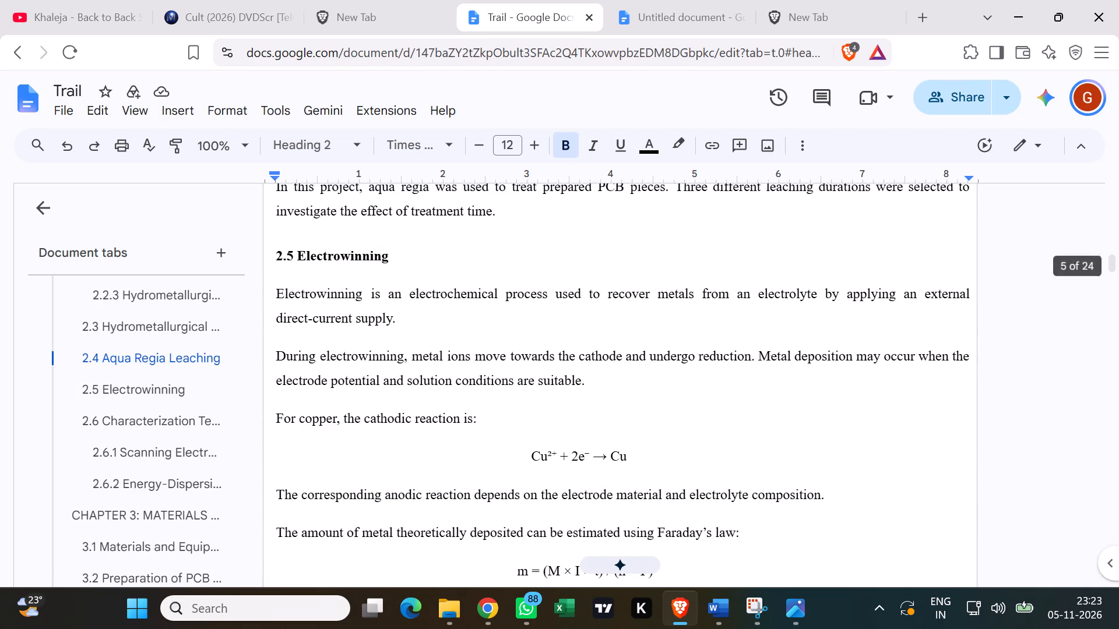
pyautogui.scroll(7, 428, 429)
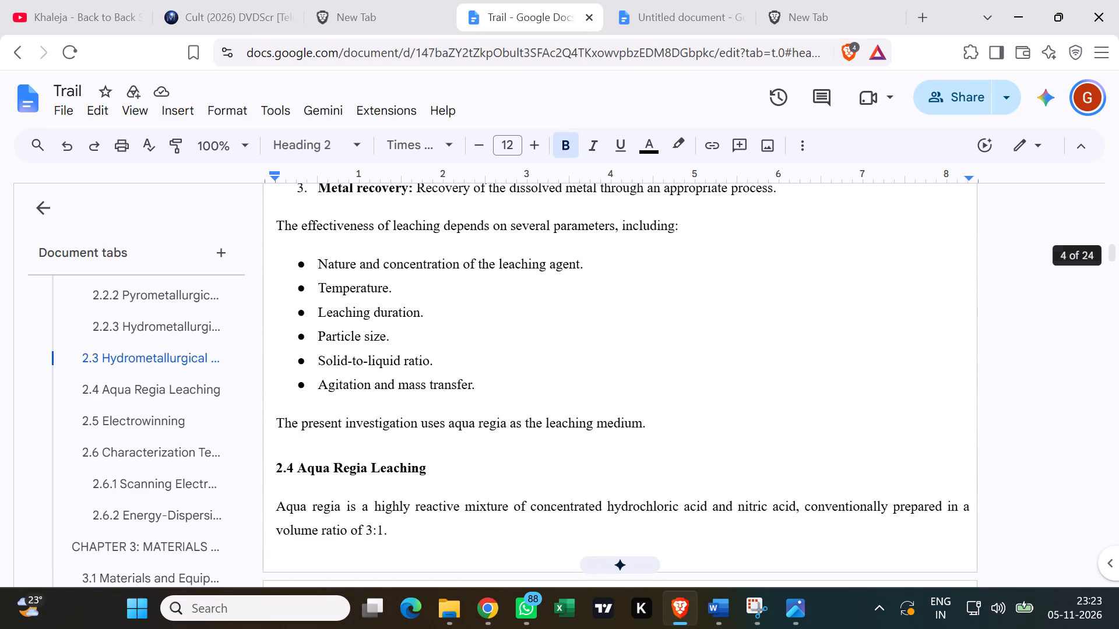
pyautogui.scroll(8, 428, 429)
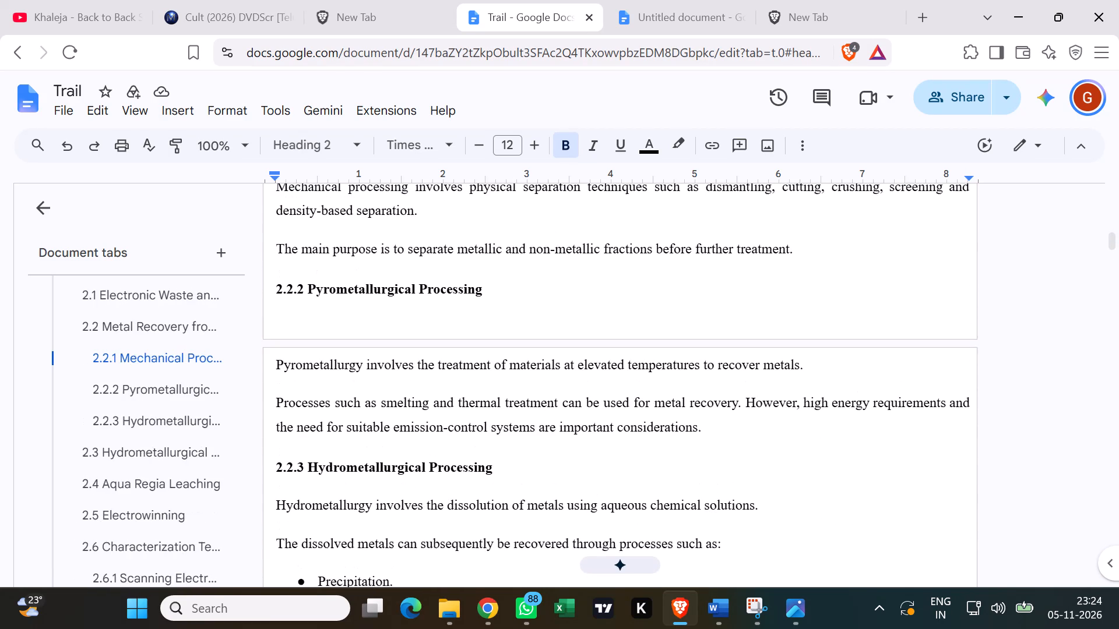
# Review the opening pages backwards from the start of Chapter 2 through the 1.1 Background section to the abstract.
pyautogui.scroll(20, 427, 429)
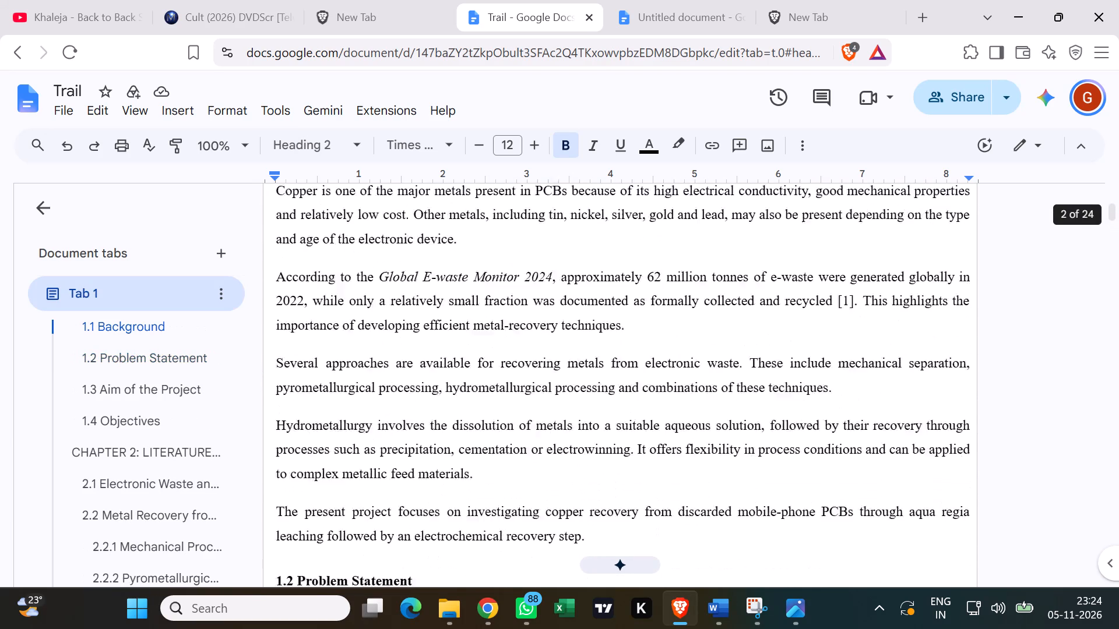
pyautogui.scroll(10, 421, 428)
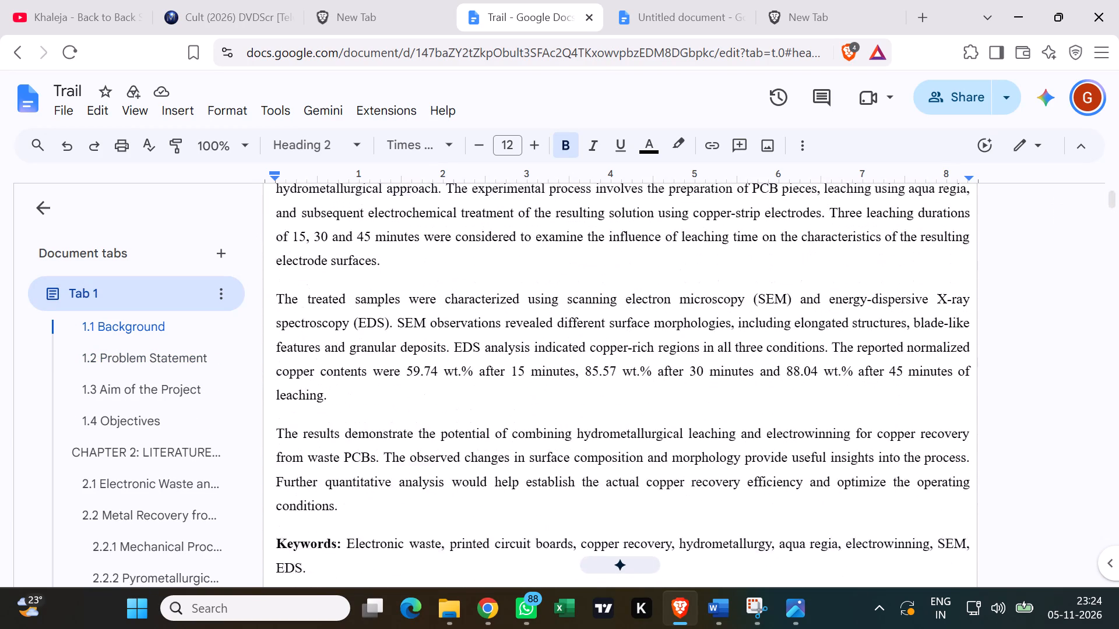
pyautogui.scroll(5, 423, 424)
# Recheck the layout forwards from the abstract through Chapter 1 to the 2.2.2 Pyrometallurgical Processing heading.
pyautogui.scroll(-12, 421, 433)
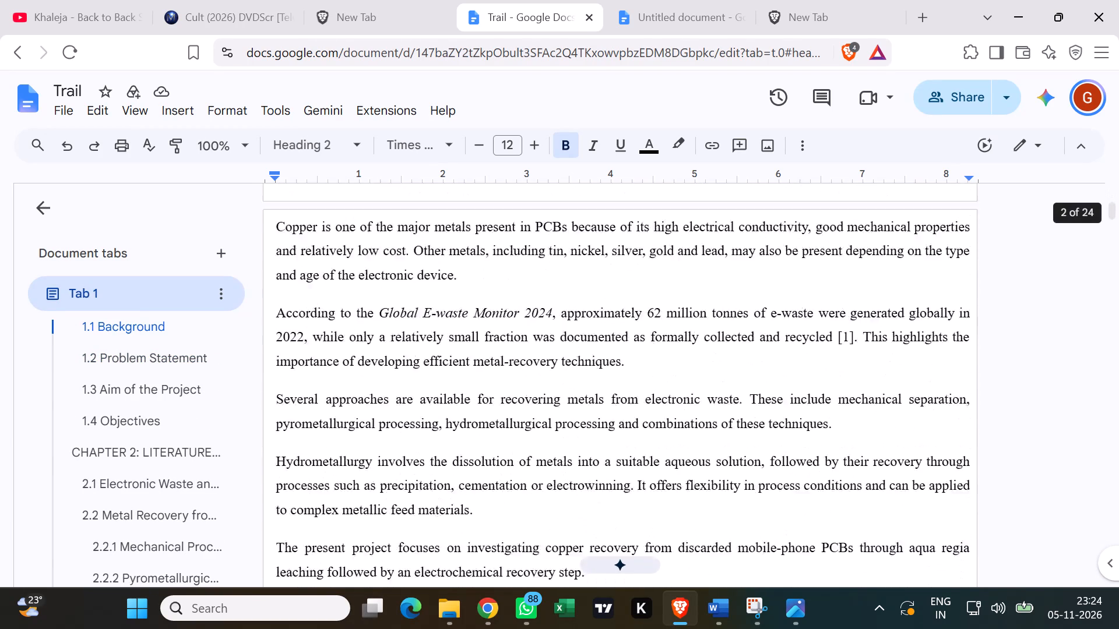
pyautogui.scroll(-9, 425, 453)
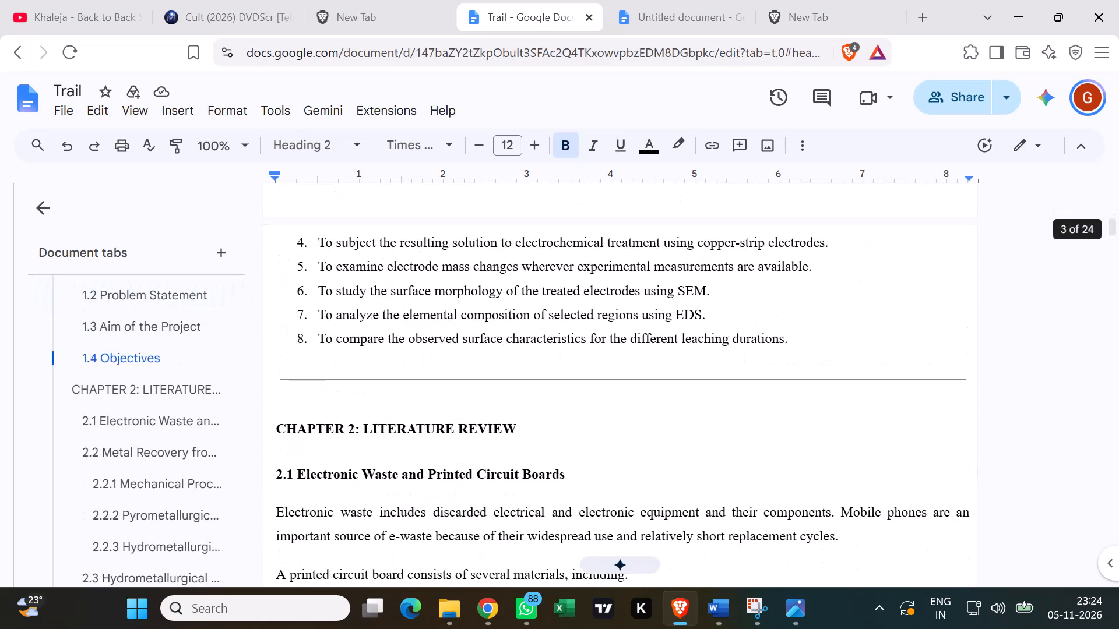
pyautogui.scroll(-9, 425, 453)
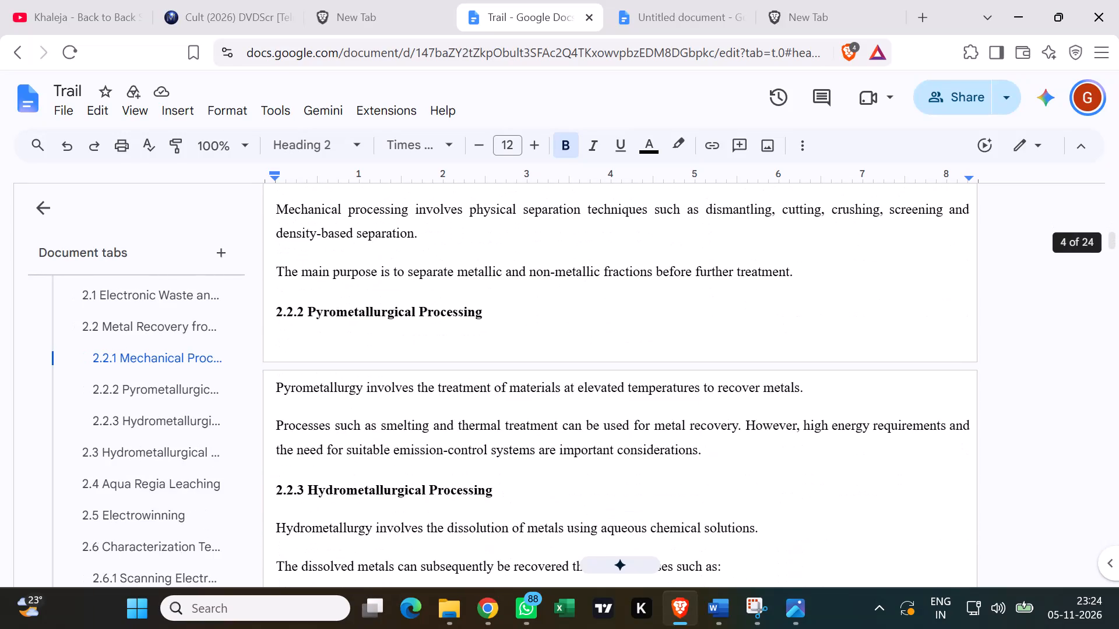
# Recheck the rest of Chapter 2, including the copper dissolution, cathodic reaction and Faraday's law equations, up to section 2.6.2.
pyautogui.scroll(-11, 425, 453)
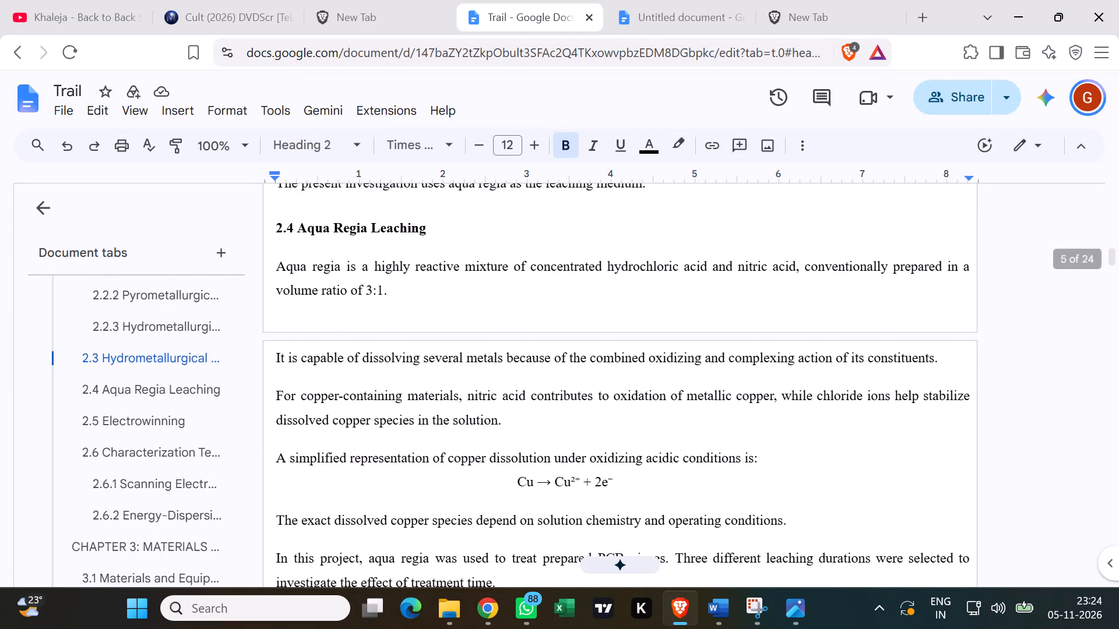
pyautogui.scroll(-7, 425, 452)
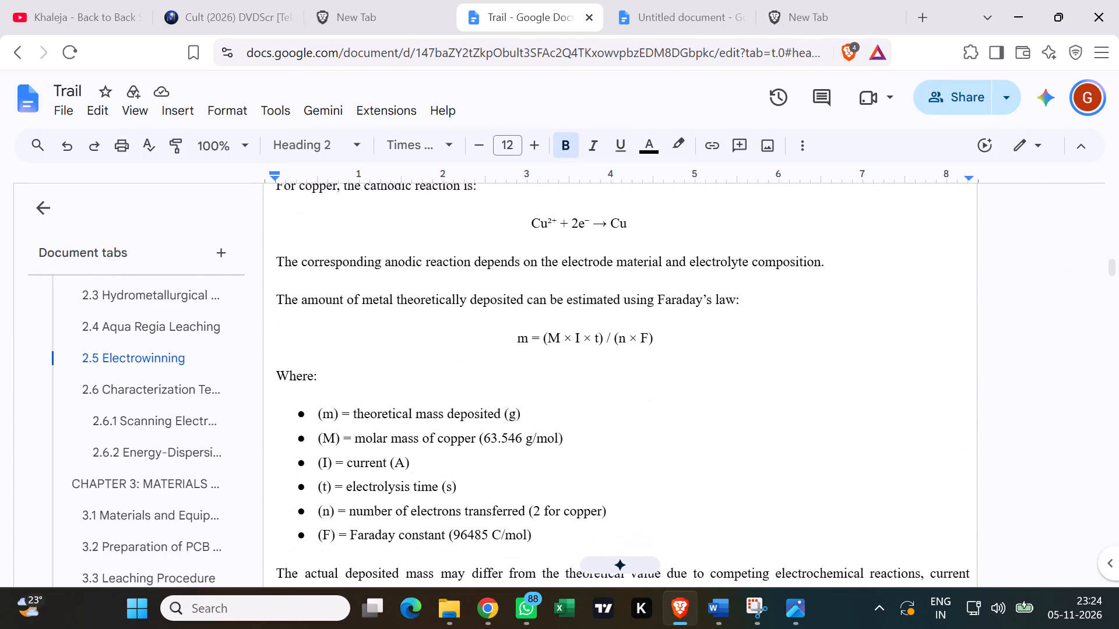
pyautogui.scroll(-9, 453, 488)
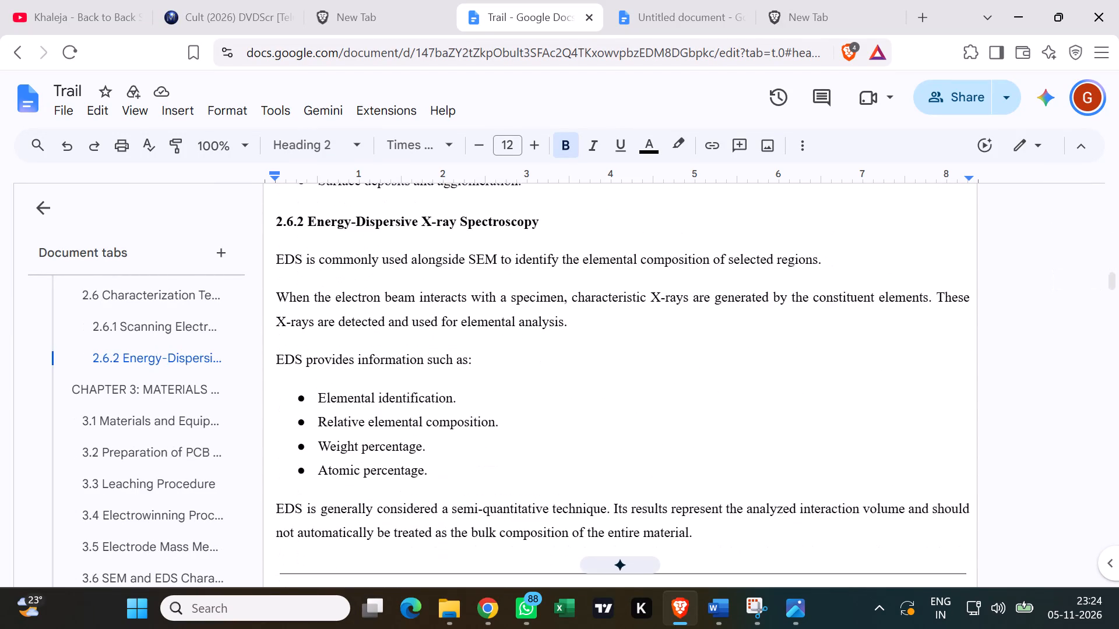
# Review the Chapter 3 pages from the equipment table through the leaching procedure to the copper deposition reaction in section 3.4.
pyautogui.scroll(-14, 453, 488)
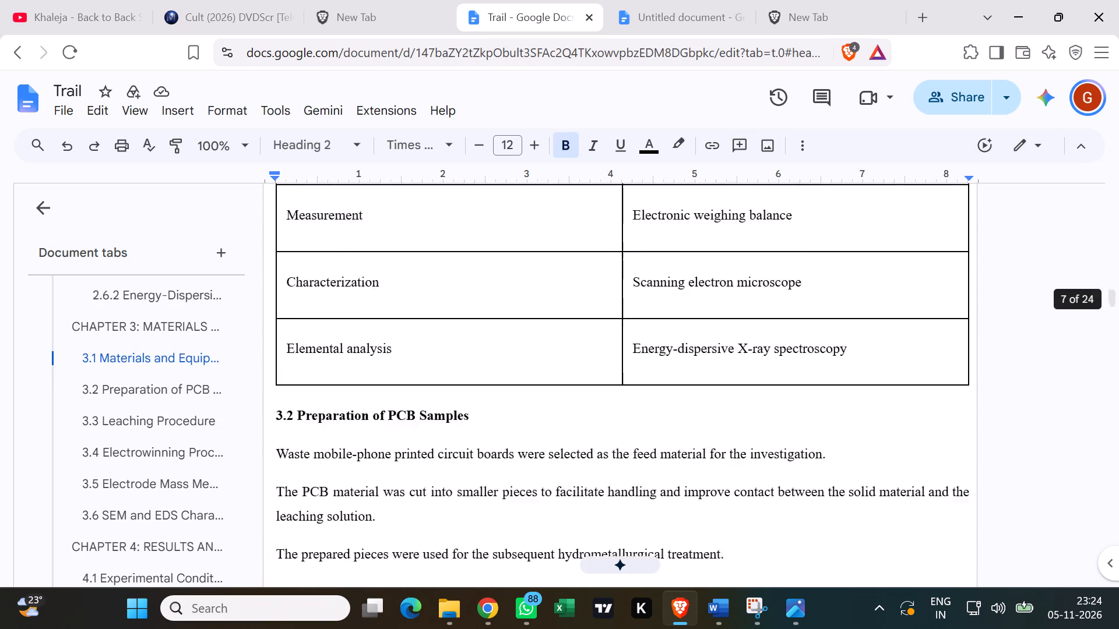
pyautogui.scroll(-12, 453, 489)
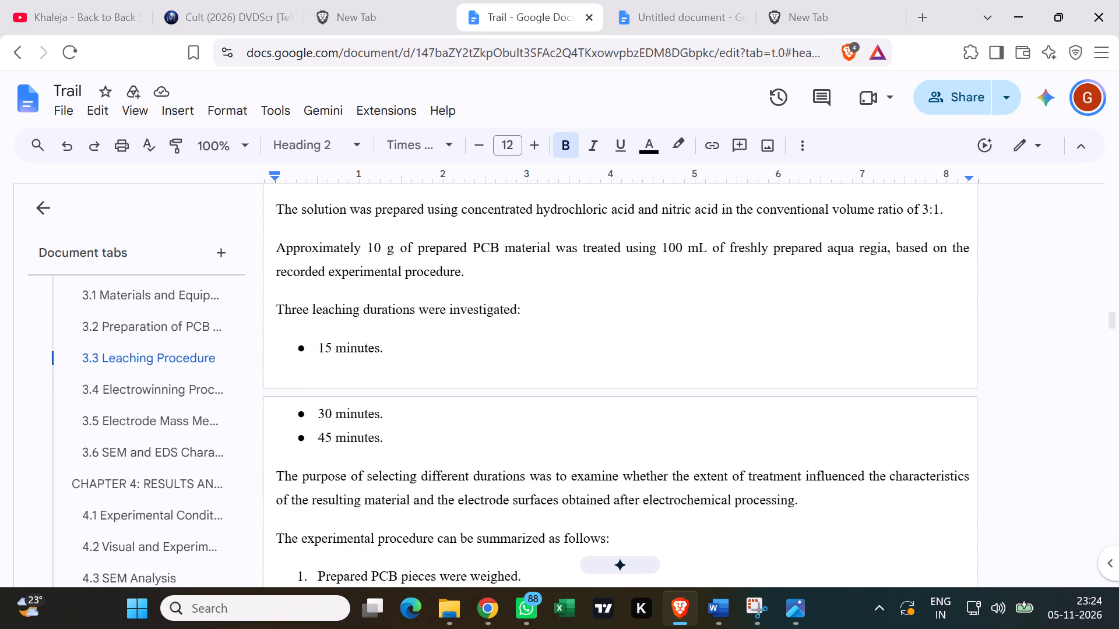
pyautogui.scroll(-13, 453, 492)
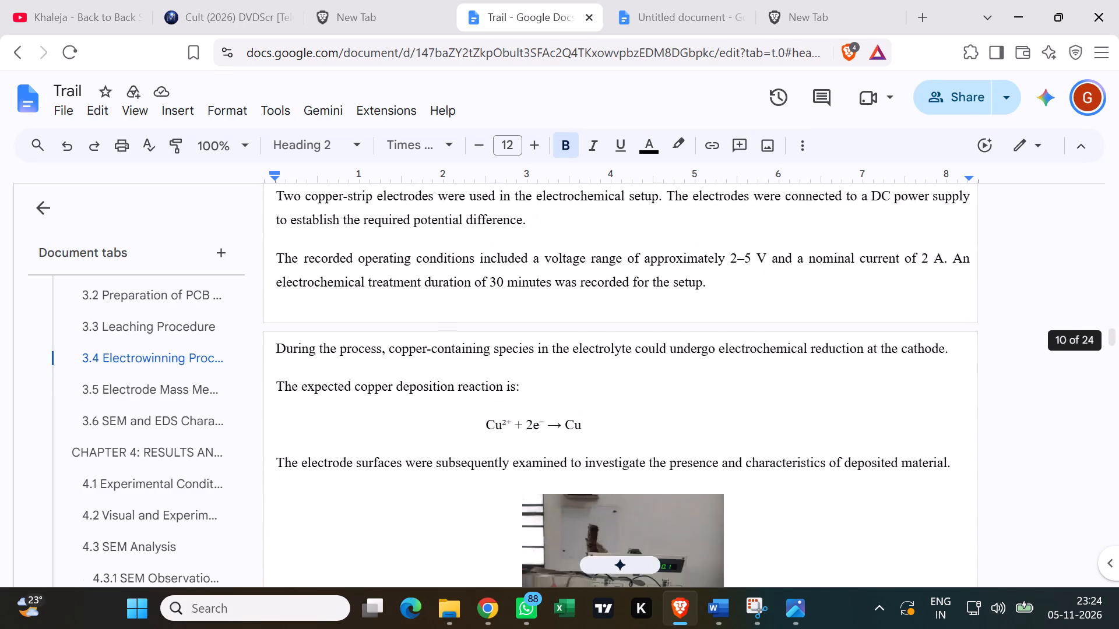
# Recheck the mass change equations in section 3.5 and the layout of section 3.6 up to the Chapter 4 heading.
pyautogui.scroll(-9, 449, 525)
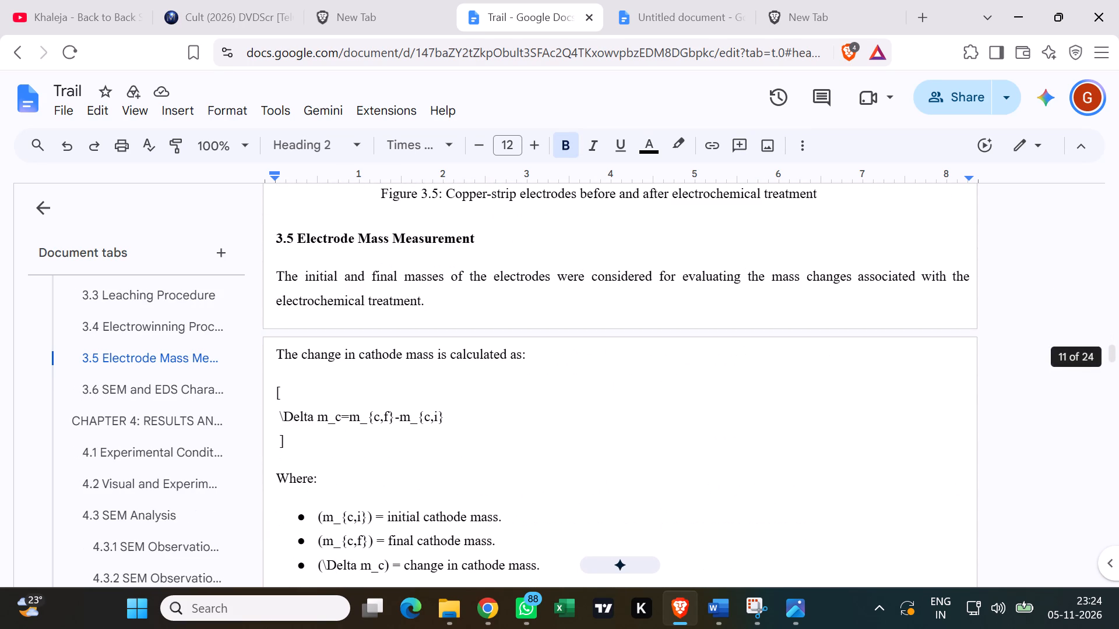
pyautogui.scroll(-7, 413, 453)
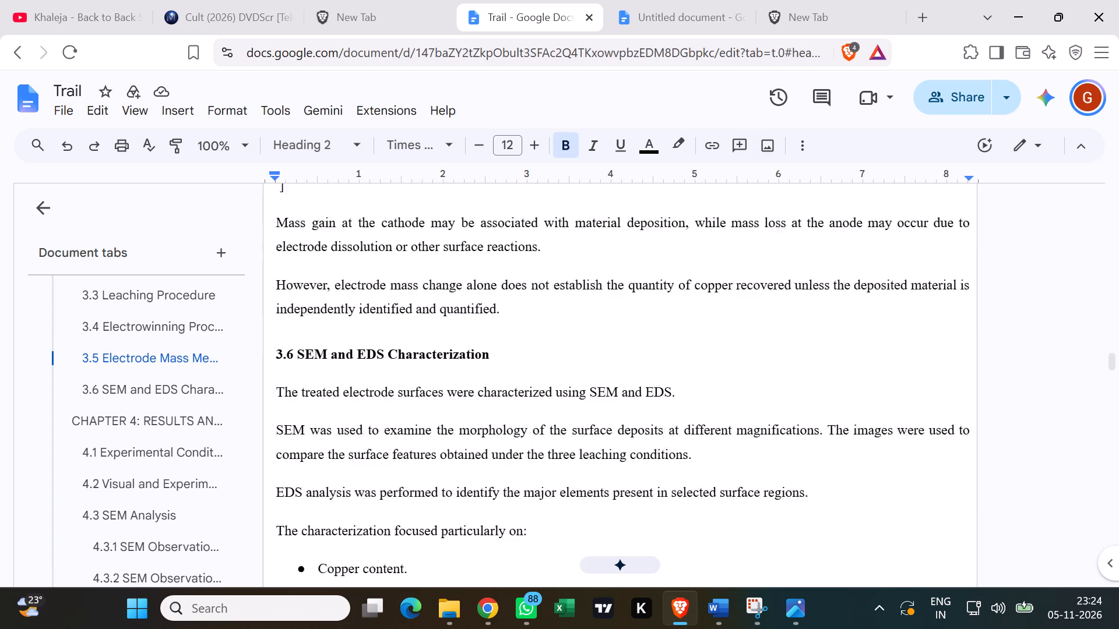
pyautogui.scroll(3, 411, 458)
pyautogui.scroll(-5, 411, 461)
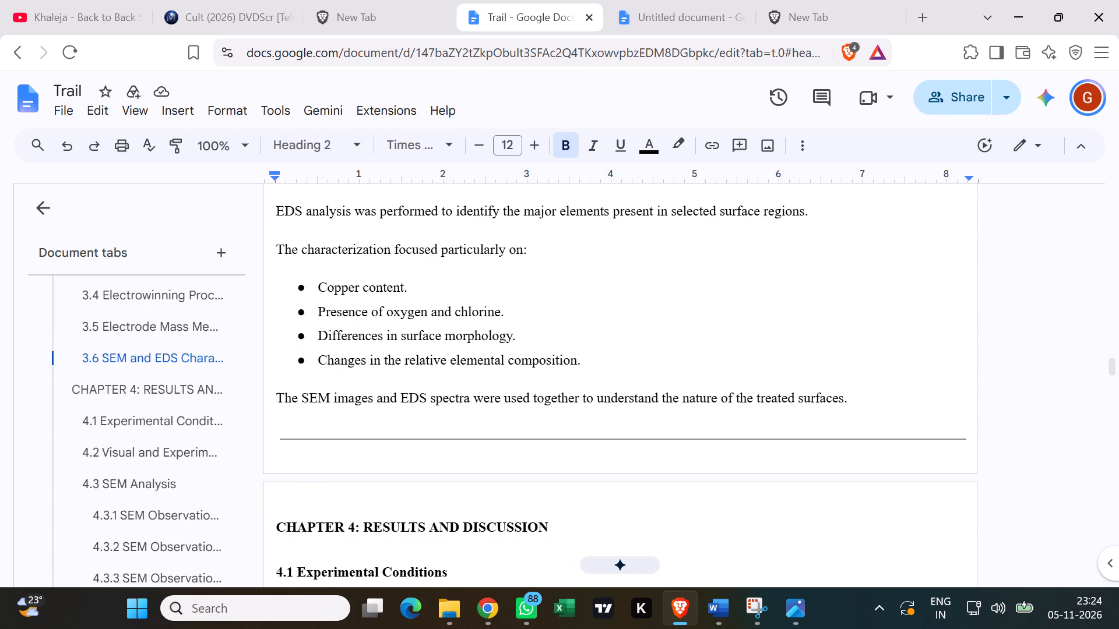
# Review the Chapter 4 layout from Table 4.1 through Figure 4.2 to the Figure 4.3 SEM micrograph.
pyautogui.scroll(-3, 411, 468)
pyautogui.scroll(-6, 458, 416)
pyautogui.scroll(-3, 493, 381)
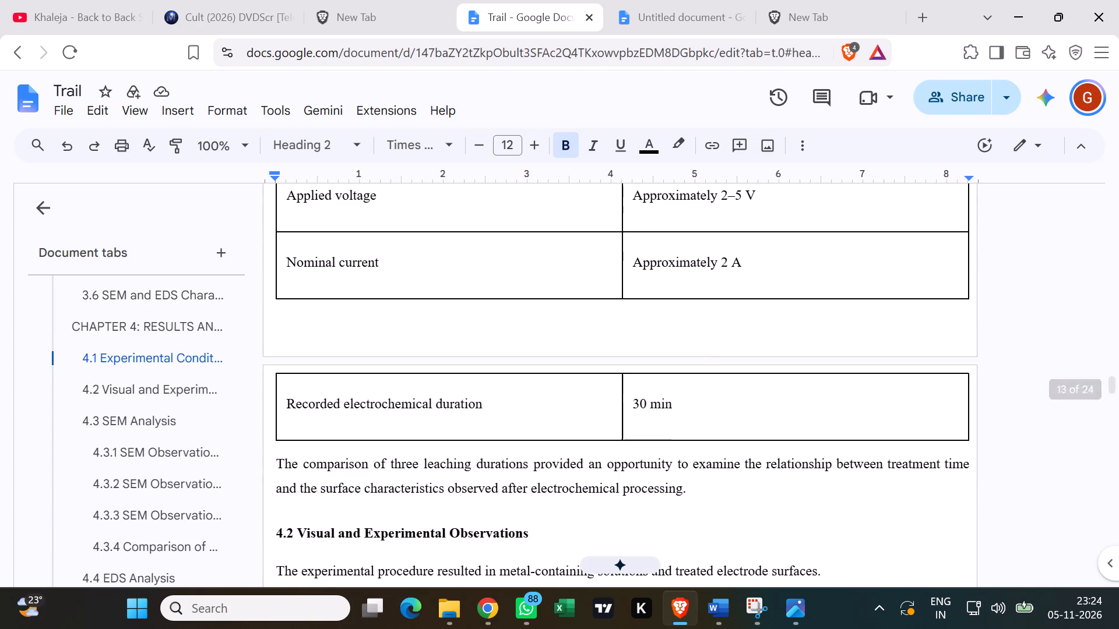
pyautogui.scroll(-3, 542, 325)
pyautogui.scroll(-11, 565, 219)
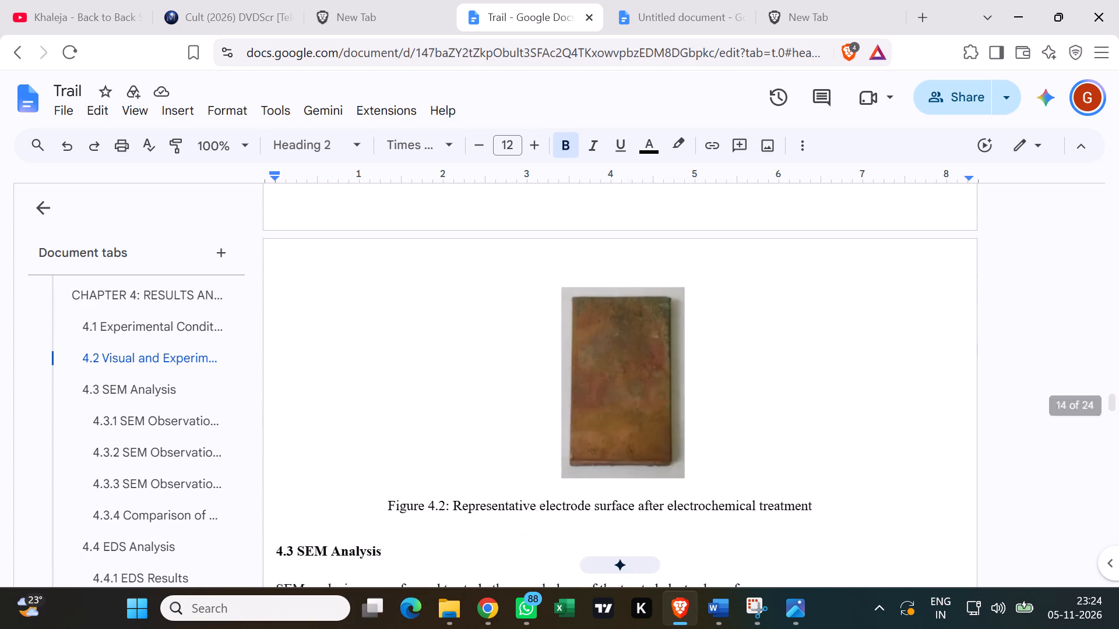
pyautogui.scroll(-5, 555, 288)
pyautogui.scroll(3, 558, 287)
pyautogui.scroll(-5, 562, 284)
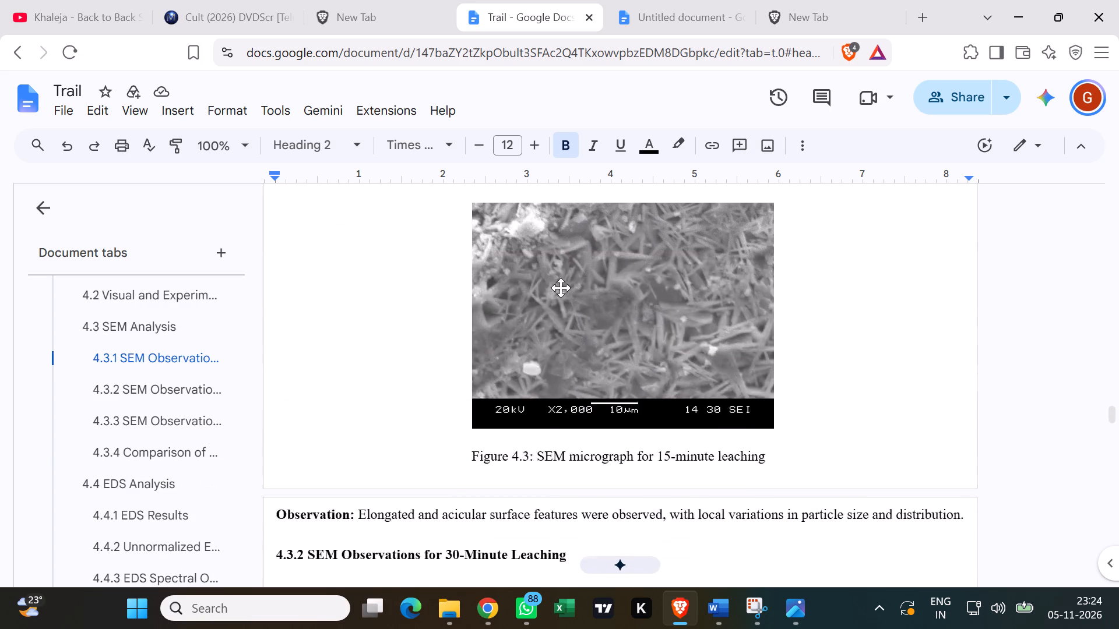
# Review the Chapter 4 layout from section 4.3.2 through the EDS tables and spectrum figures to section 4.5.
pyautogui.scroll(-12, 561, 288)
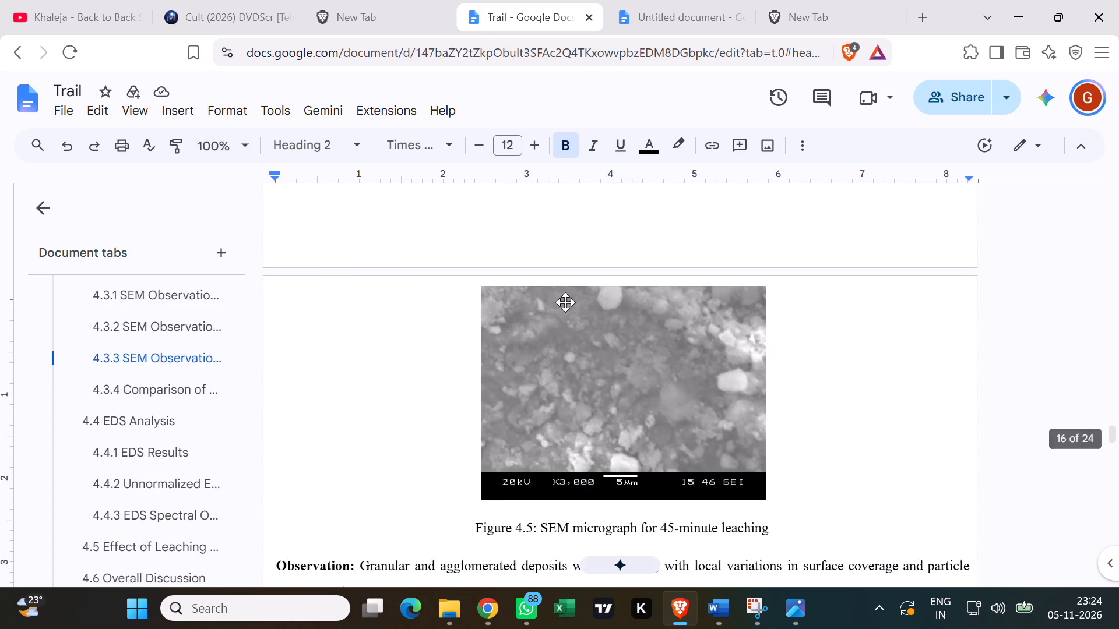
pyautogui.scroll(-14, 565, 302)
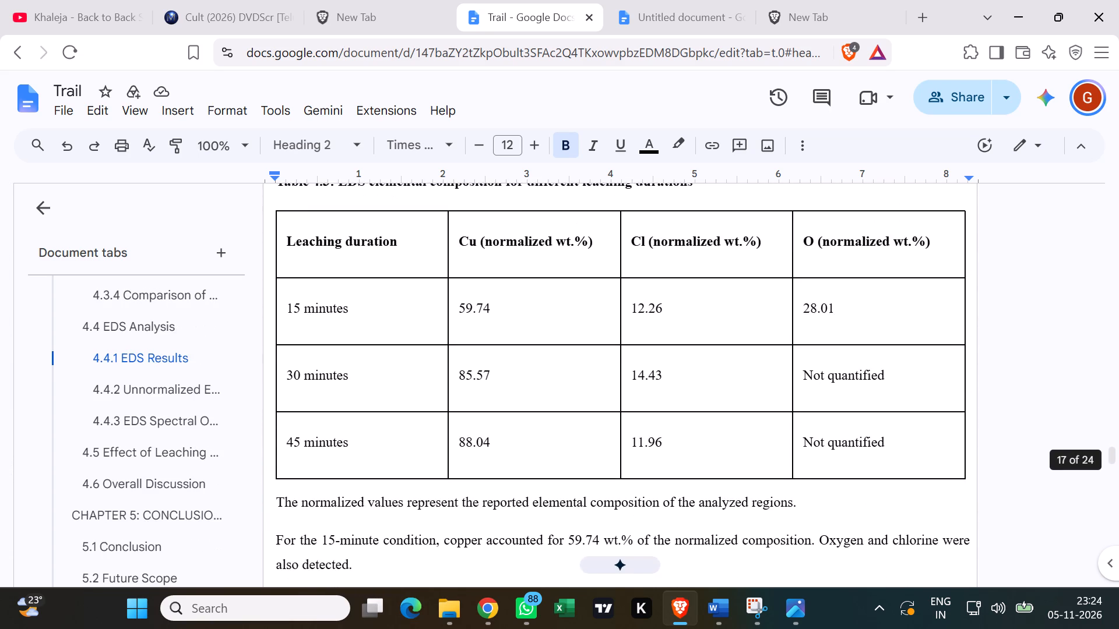
pyautogui.scroll(-19, 577, 340)
pyautogui.scroll(-9, 583, 349)
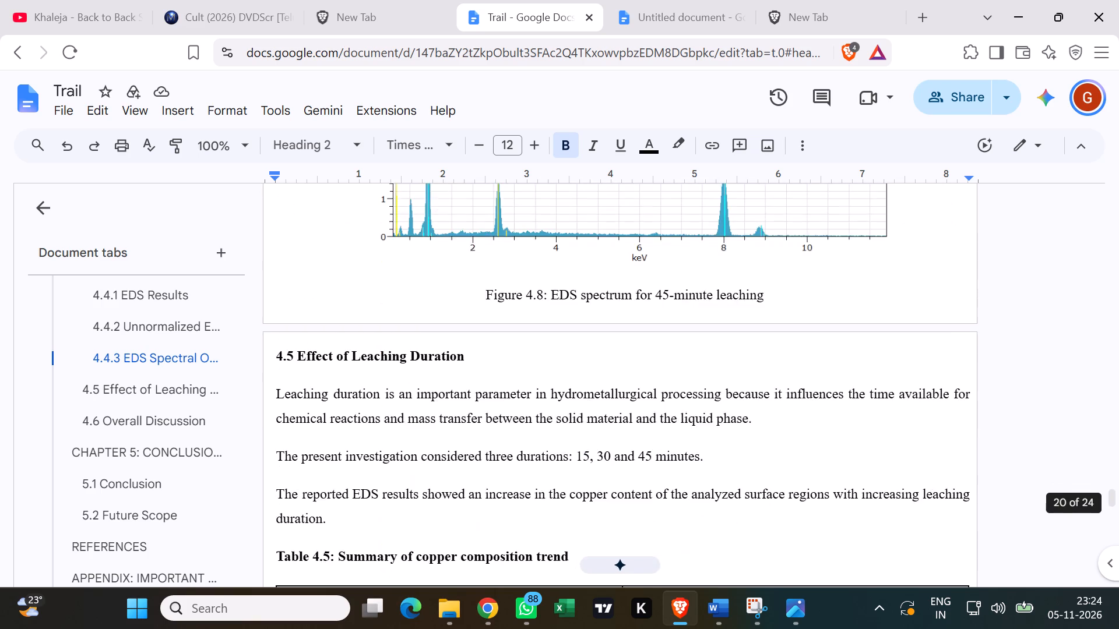
# Review the closing pages from Table 4.5 and the overall discussion through Chapter 5, the references and the appendix equations.
pyautogui.scroll(-14, 592, 344)
pyautogui.scroll(-5, 635, 370)
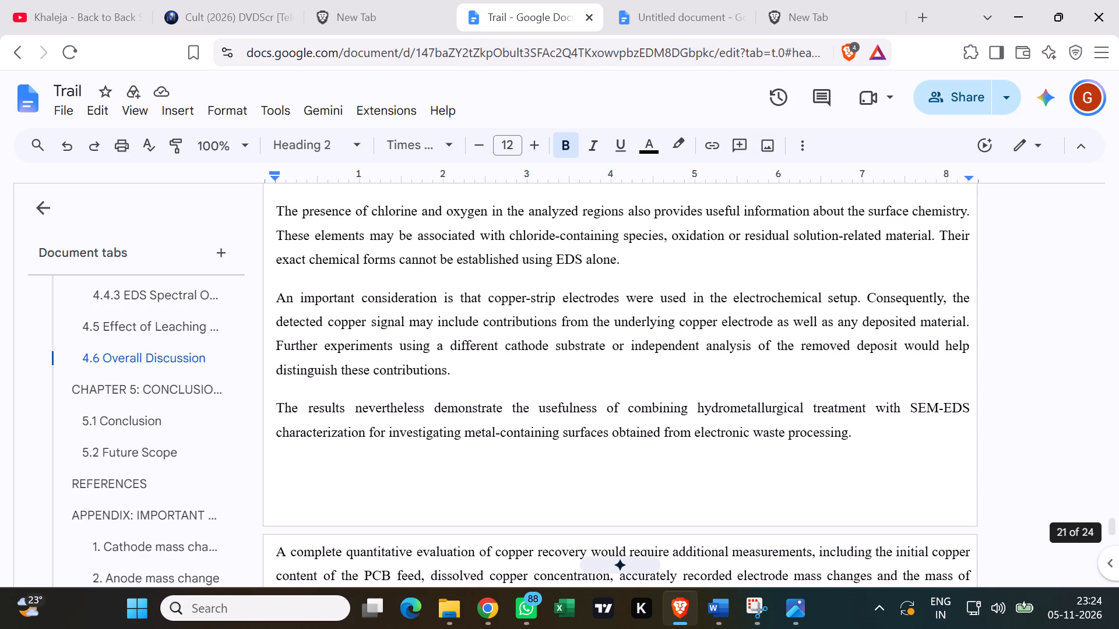
pyautogui.scroll(-17, 639, 396)
pyautogui.scroll(-6, 640, 392)
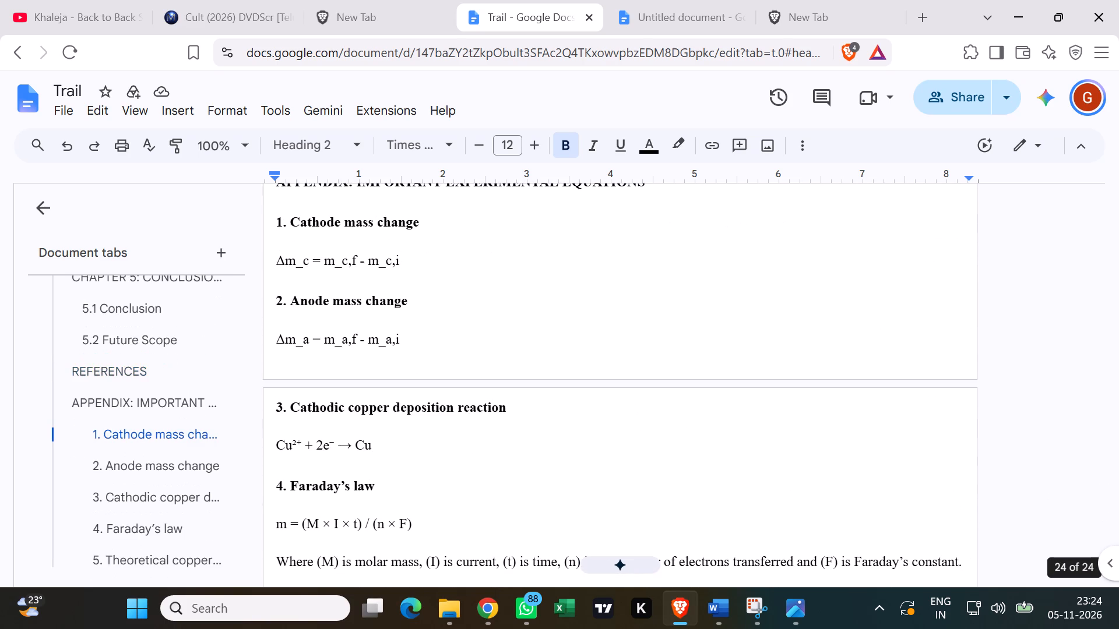
pyautogui.scroll(6, 638, 397)
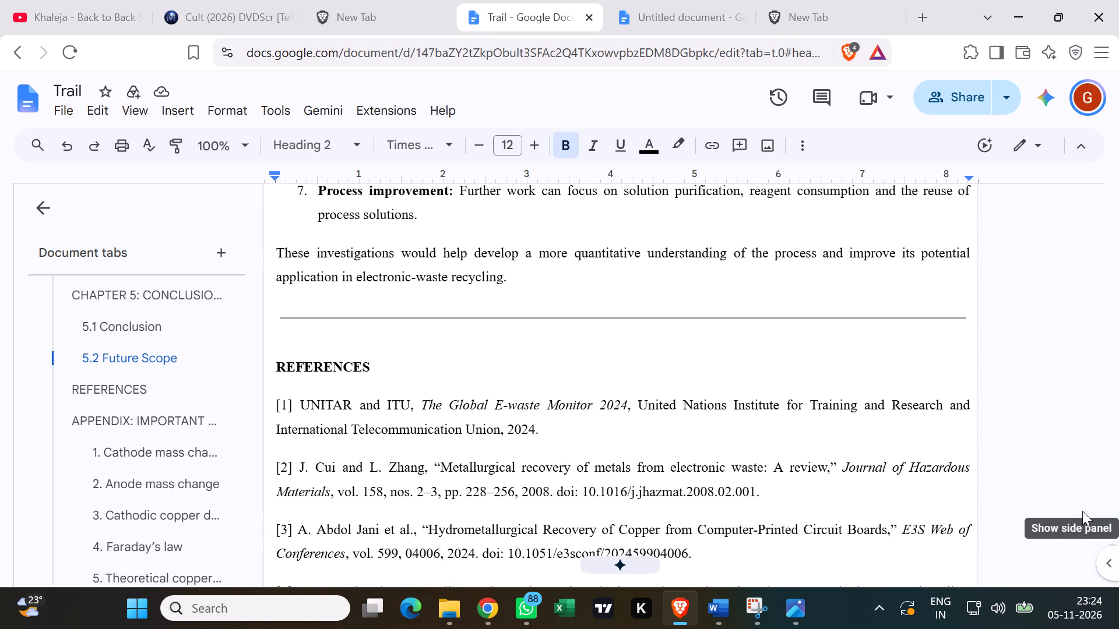
# Return to the start of the report and review the layout from the Abstract through Chapter 1 to section 2.1.
pyautogui.click(1095, 527)
pyautogui.moveTo(1112, 534); pyautogui.dragTo(1118, 476)
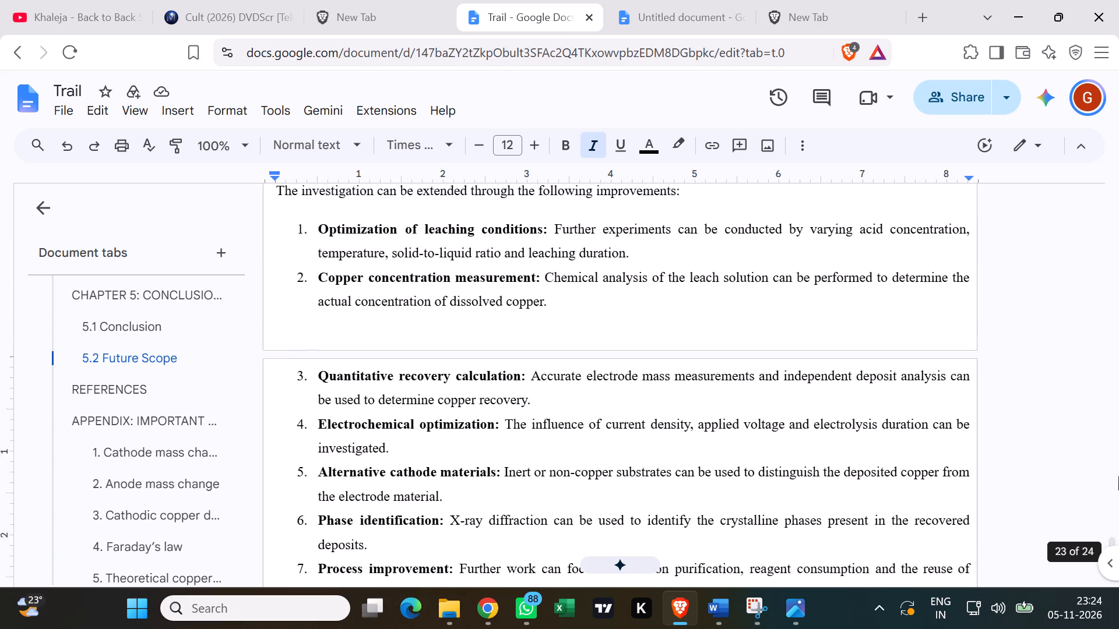
pyautogui.moveTo(1118, 476); pyautogui.dragTo(1099, 225)
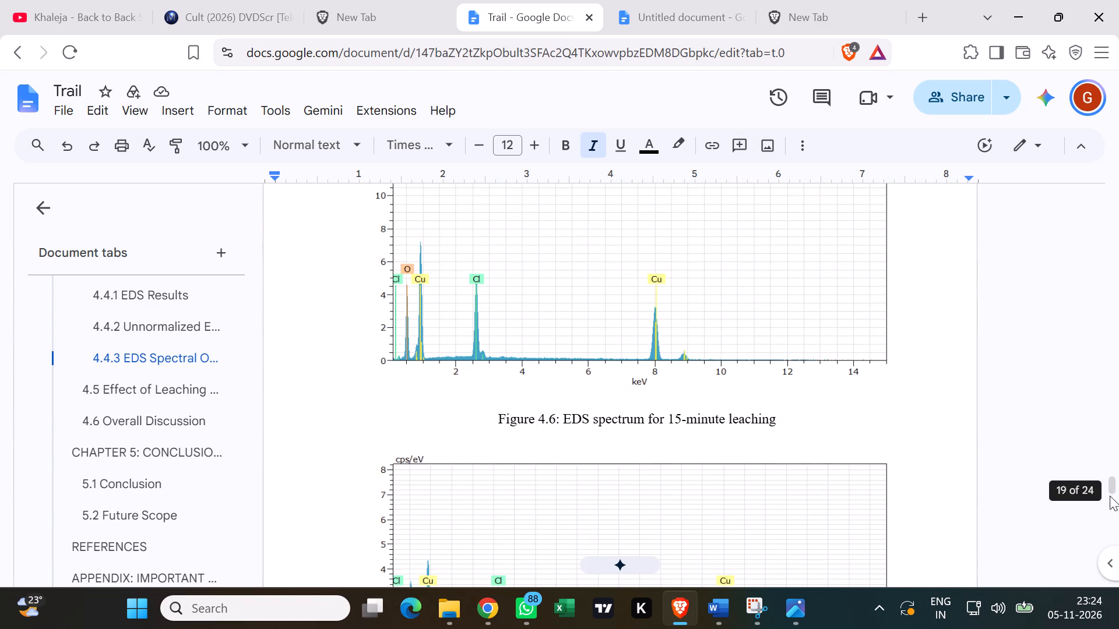
pyautogui.moveTo(1109, 496); pyautogui.dragTo(1118, 193)
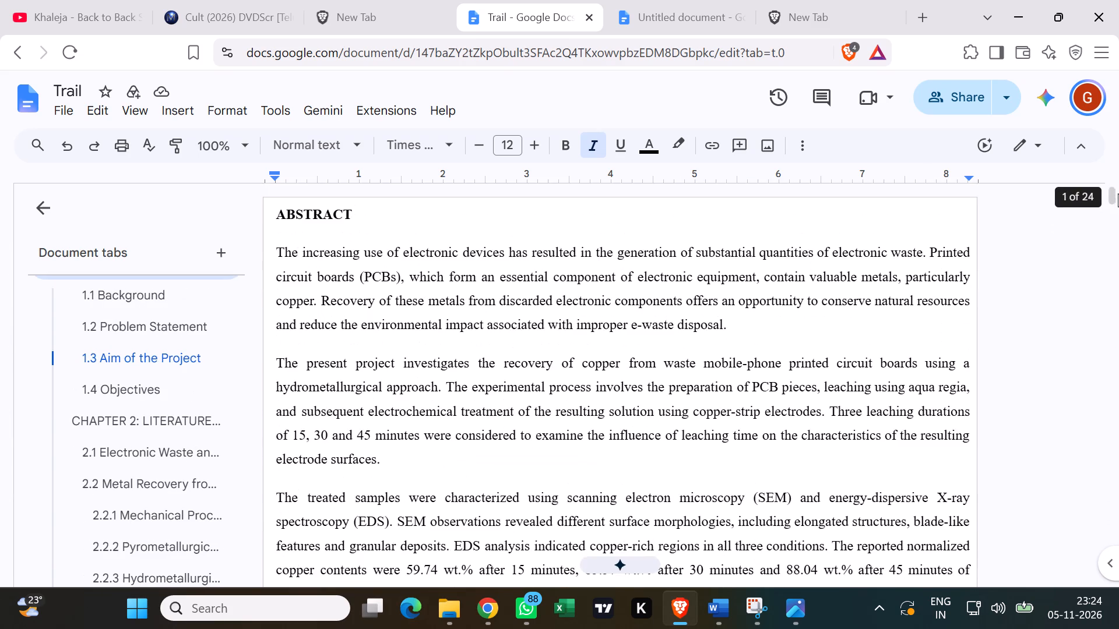
pyautogui.scroll(-5, 749, 347)
pyautogui.scroll(-2, 683, 436)
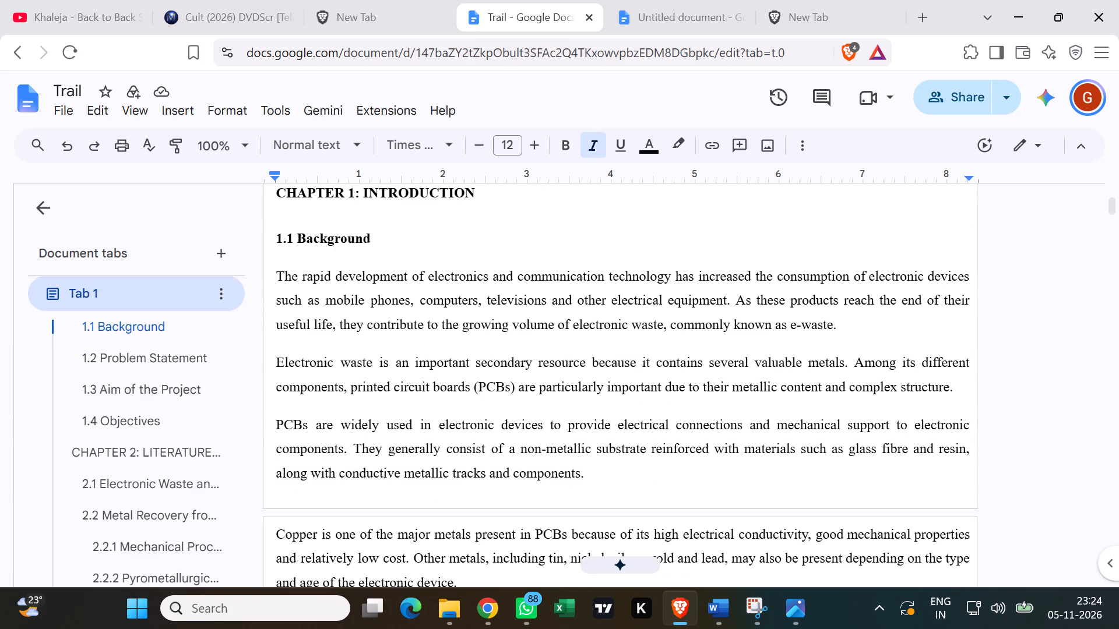
pyautogui.scroll(-8, 682, 461)
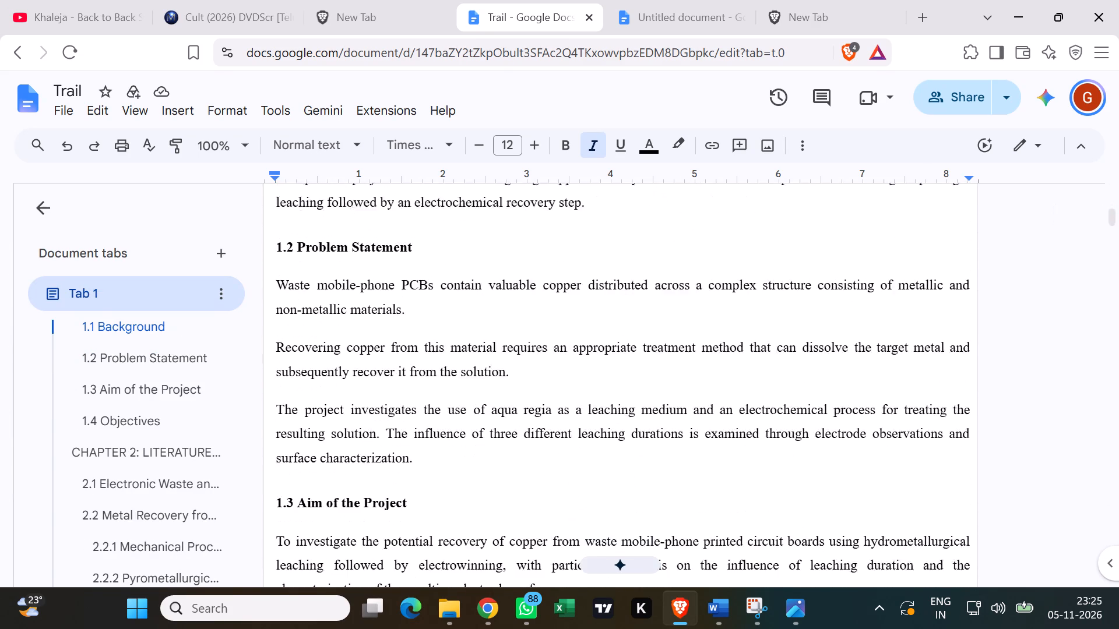
pyautogui.scroll(-9, 684, 482)
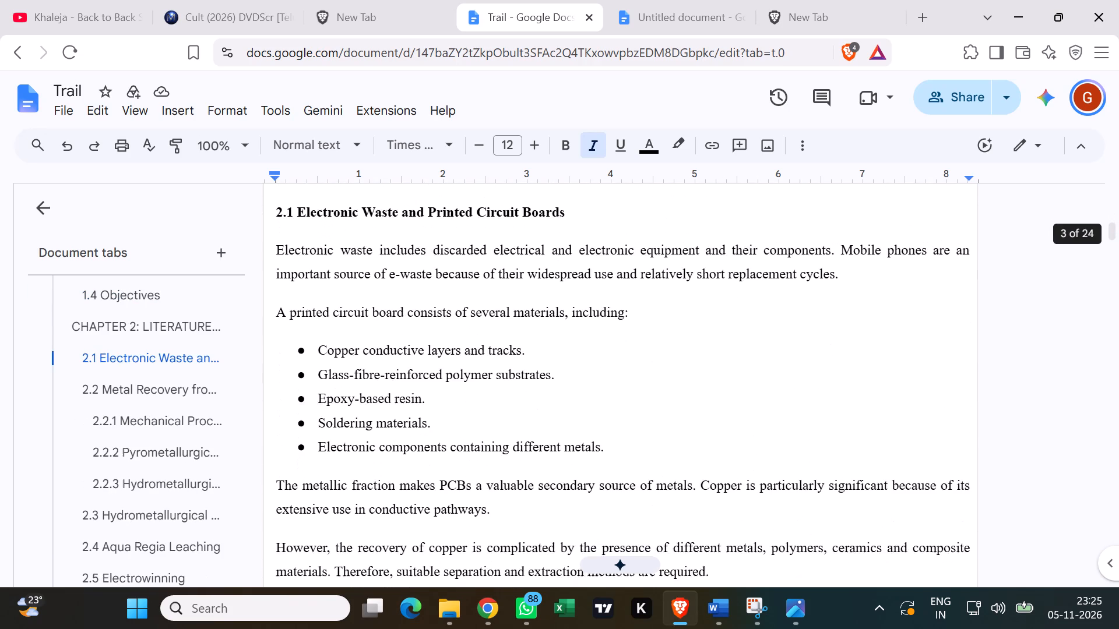
# Review the layout of Chapter 2 from the end of section 2.1 through the processing methods to section 2.4 Aqua Regia Leaching.
pyautogui.scroll(-7, 687, 492)
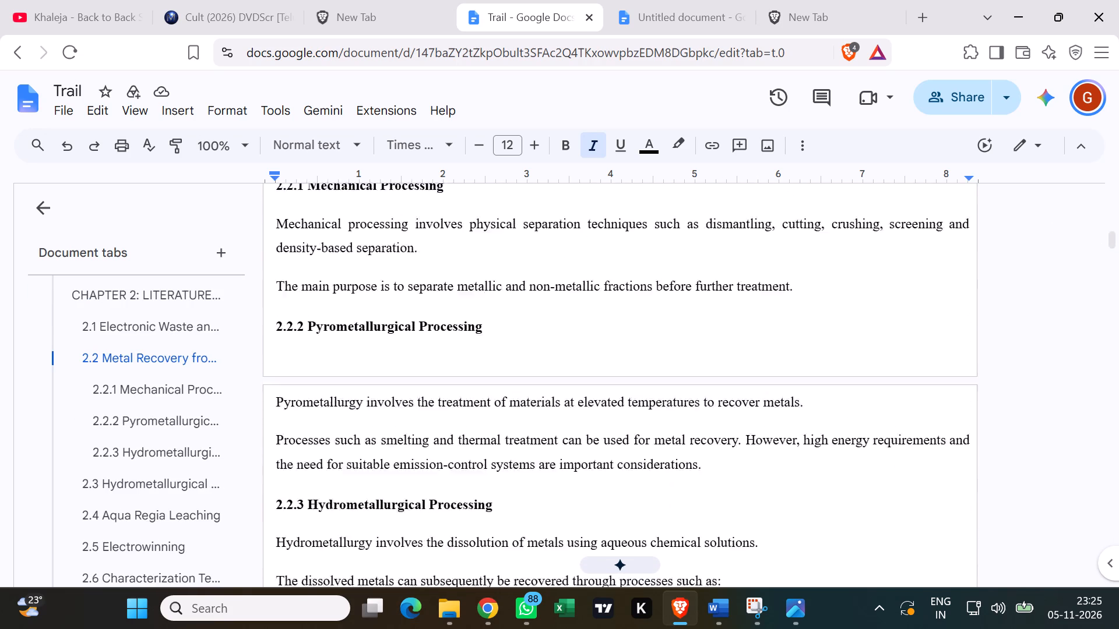
pyautogui.scroll(-9, 685, 503)
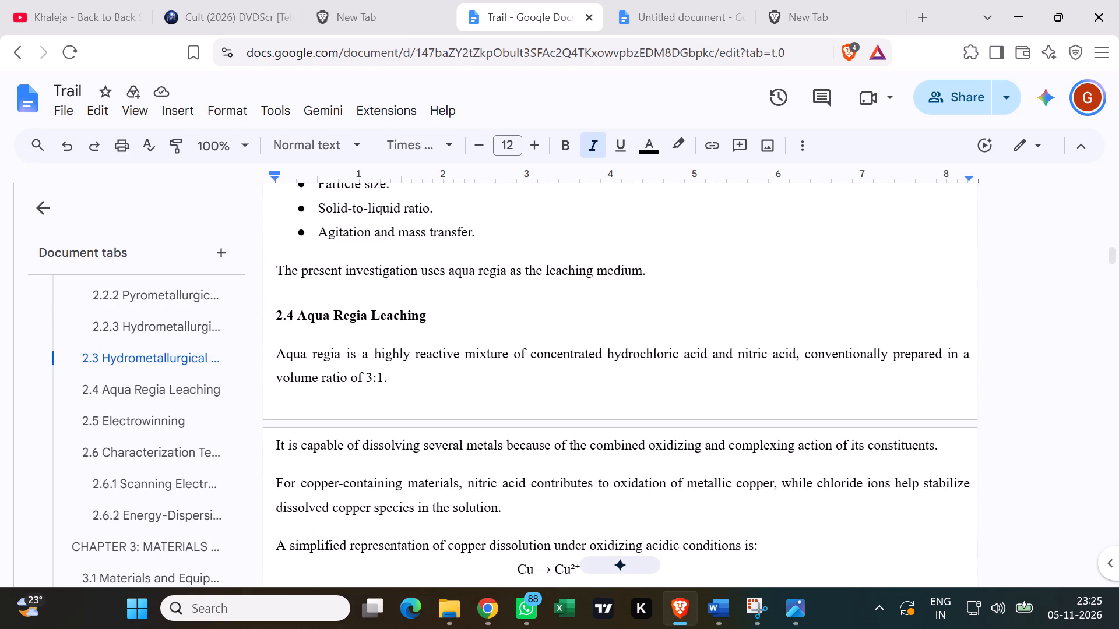
# Review the equations and layout from section 2.4 through Electrowinning and Characterization Techniques to the Chapter 3 heading.
pyautogui.scroll(3, 688, 507)
pyautogui.scroll(-7, 690, 507)
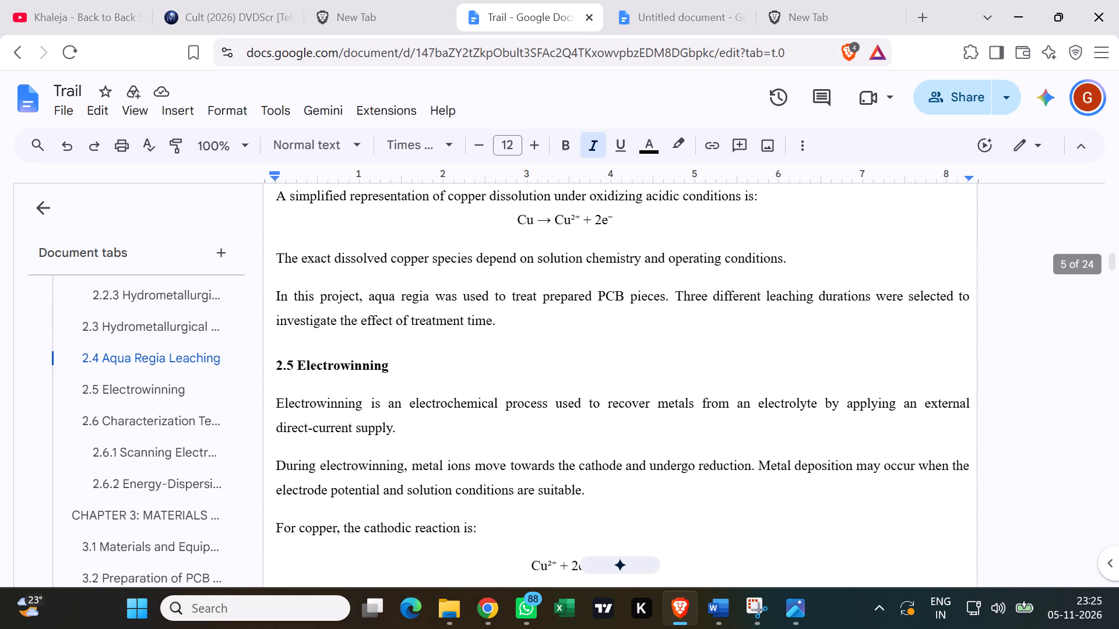
pyautogui.scroll(-6, 691, 508)
pyautogui.scroll(2, 690, 512)
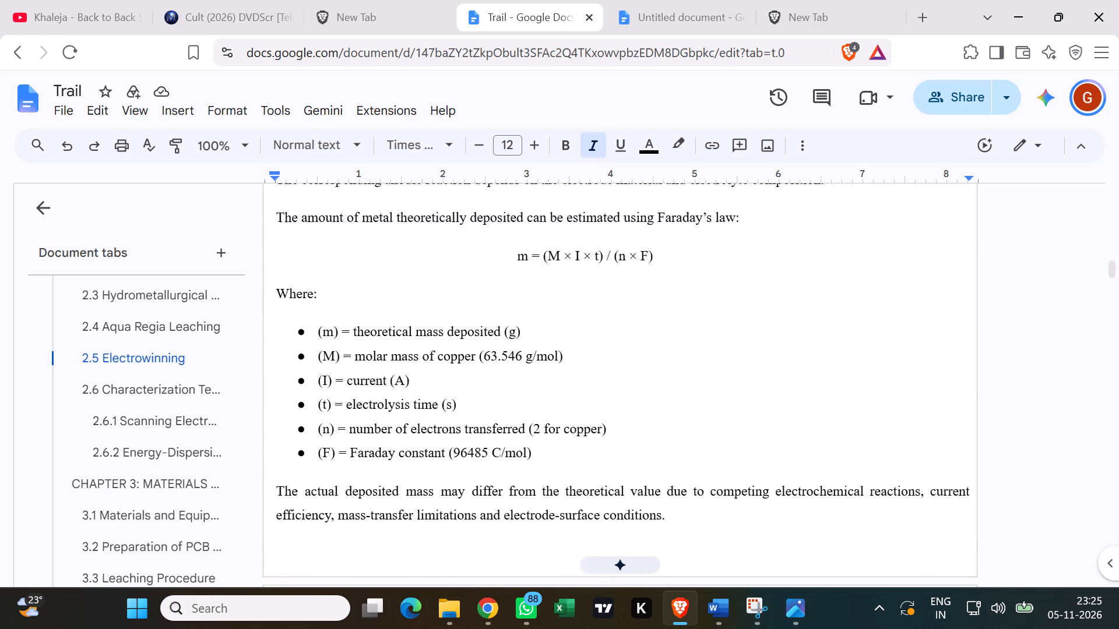
pyautogui.scroll(-5, 668, 444)
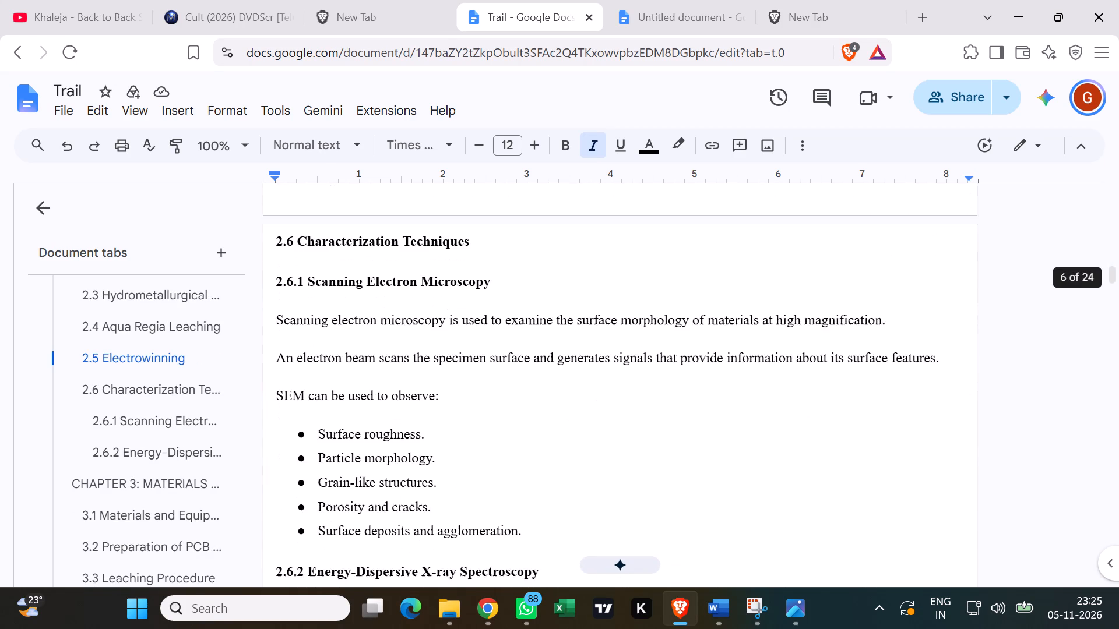
pyautogui.scroll(-6, 668, 455)
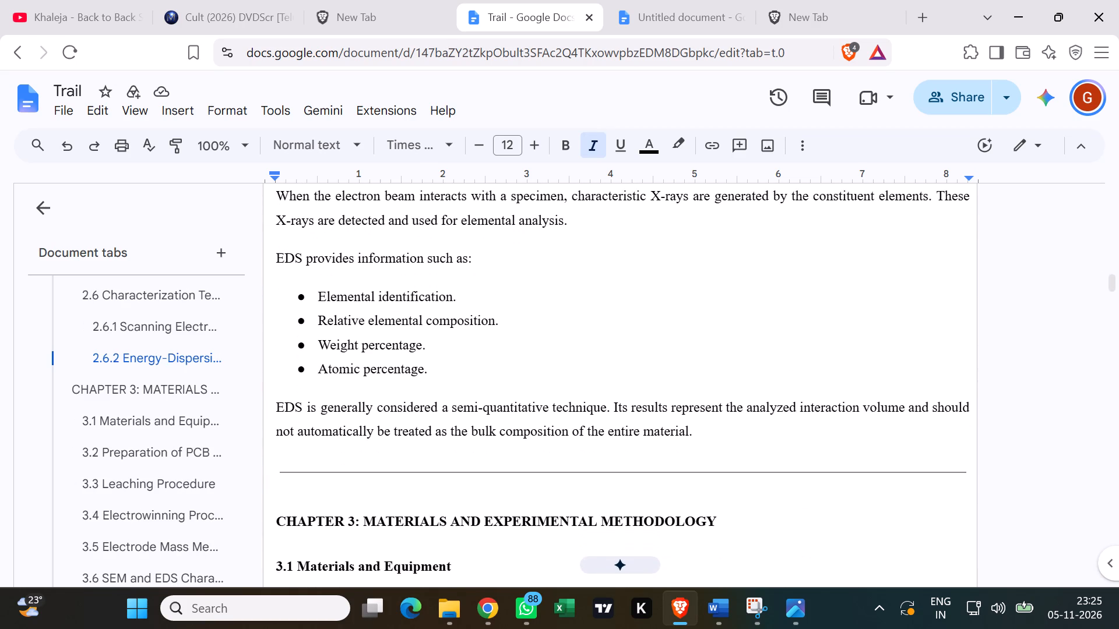
# Review the Chapter 3 layout from the materials table through the PCB and leaching figures to section 3.4.
pyautogui.scroll(-10, 670, 466)
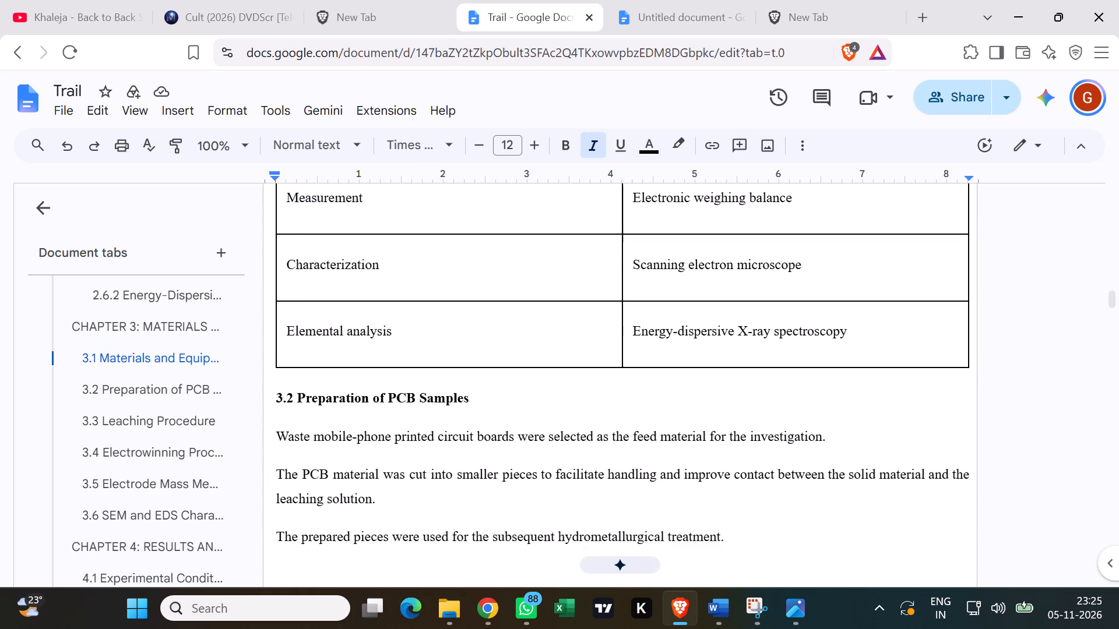
pyautogui.scroll(-9, 671, 468)
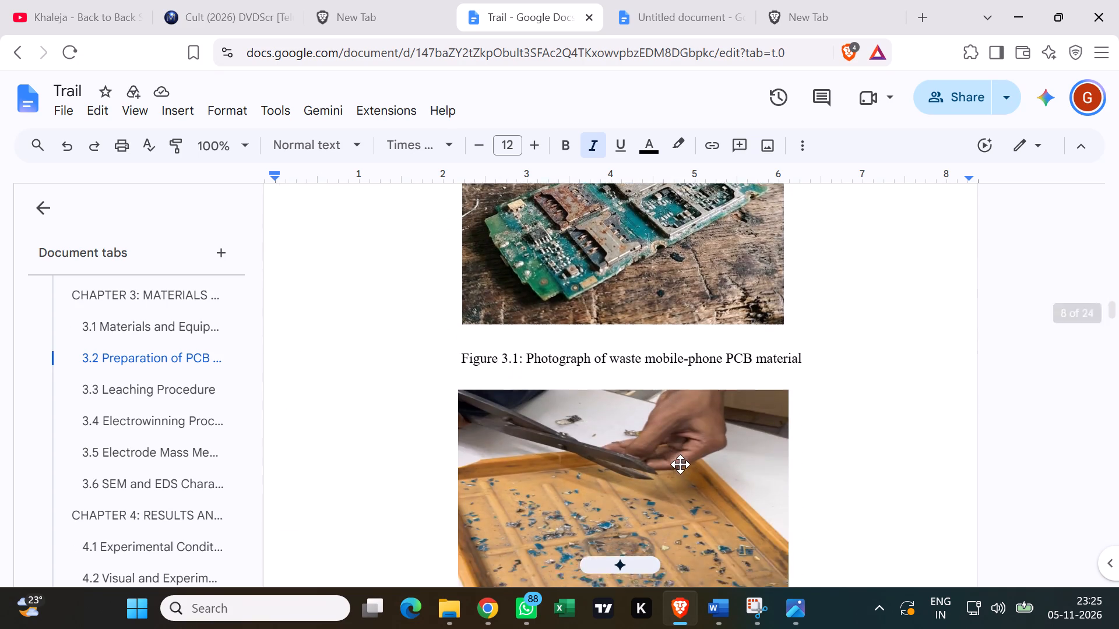
pyautogui.scroll(-8, 680, 464)
pyautogui.scroll(4, 680, 468)
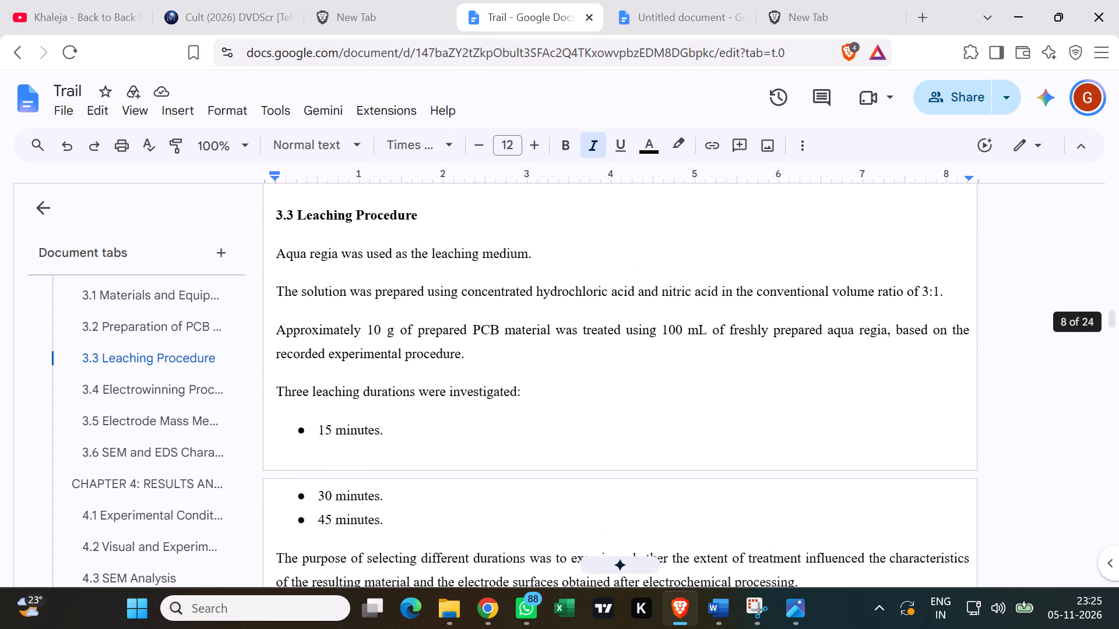
pyautogui.scroll(-11, 680, 468)
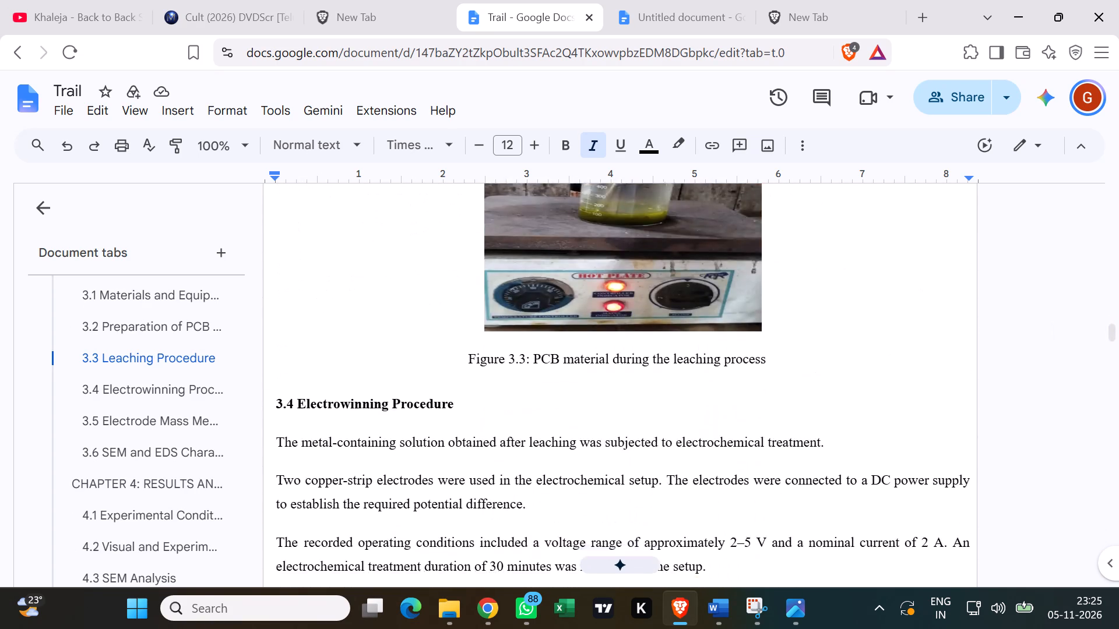
# Review the electrowinning section, its figures and the electrode mass change equations in section 3.5.
pyautogui.scroll(-2, 677, 468)
pyautogui.scroll(1, 677, 469)
pyautogui.scroll(-1, 677, 471)
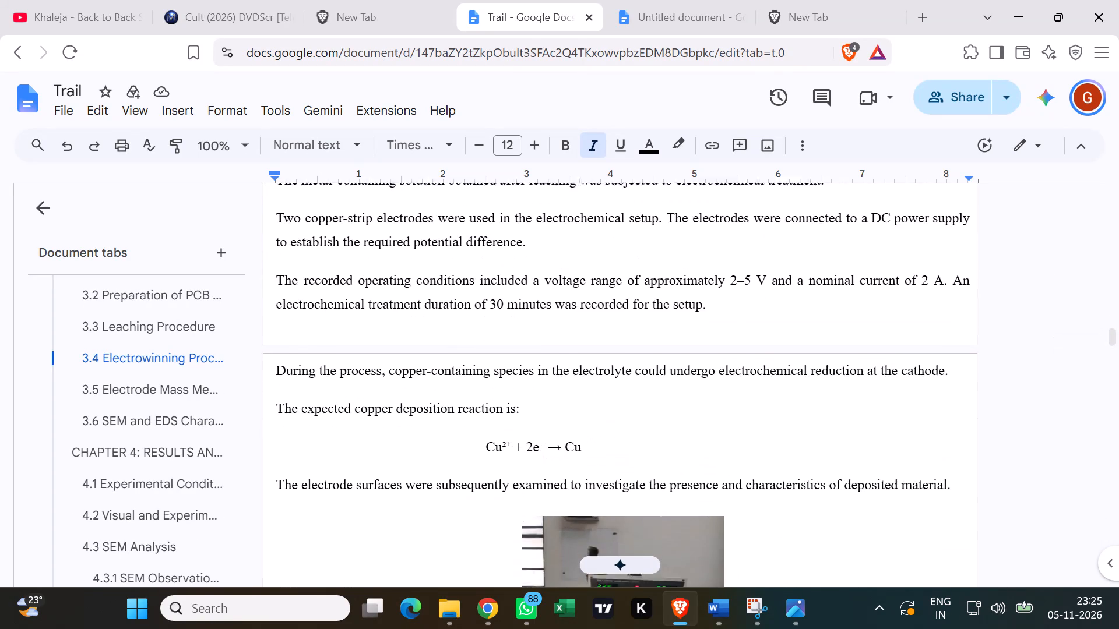
pyautogui.scroll(-9, 676, 472)
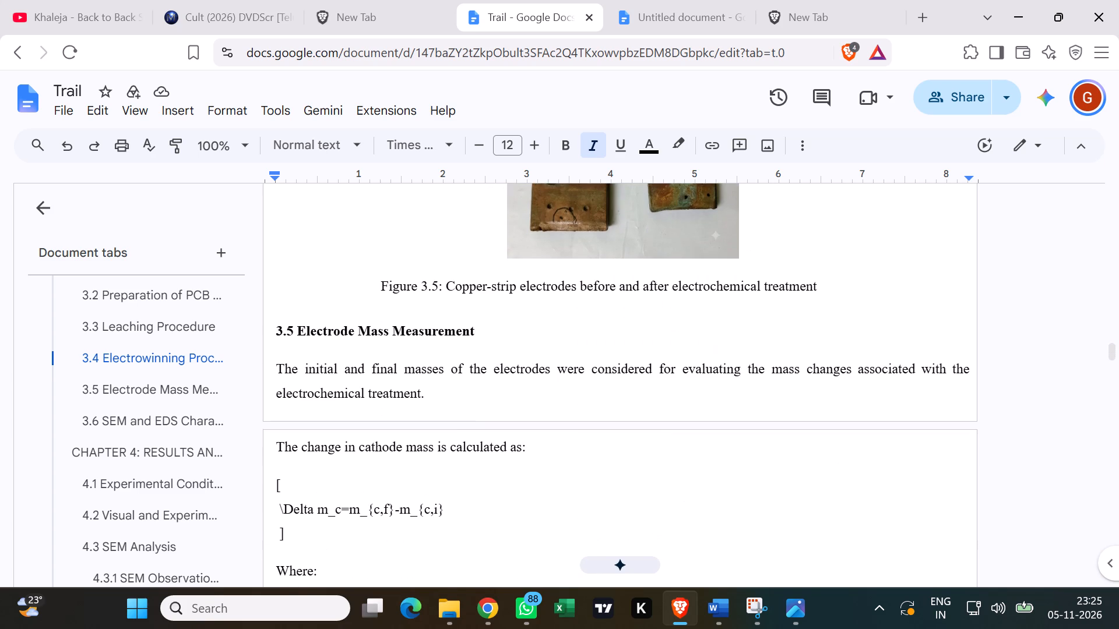
pyautogui.scroll(-2, 681, 460)
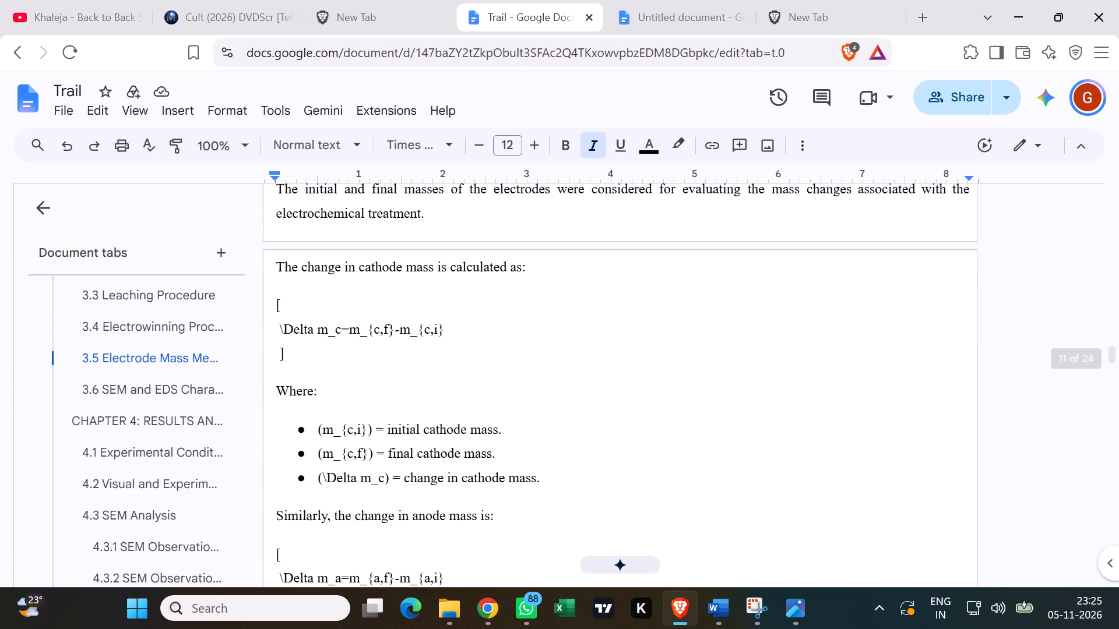
pyautogui.scroll(-2, 402, 394)
pyautogui.scroll(2, 403, 431)
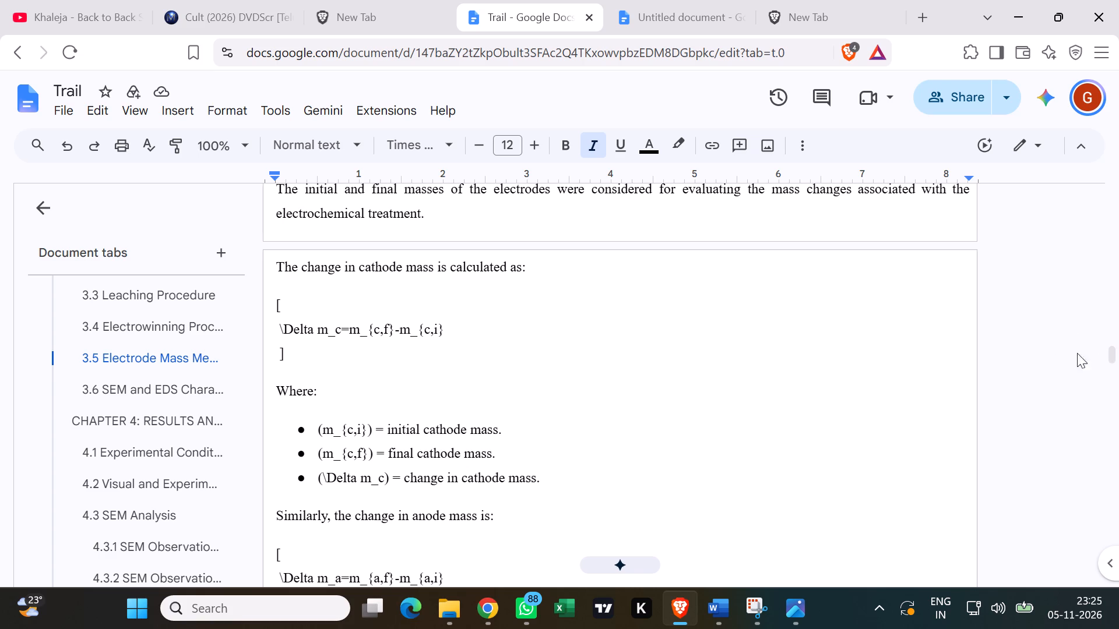
# Replace the raw LaTeX cathode mass equation in section 3.5 with "Δm_c = m_c,f - m_c,i" copied from the appendix.
pyautogui.moveTo(1116, 358); pyautogui.dragTo(1105, 571)
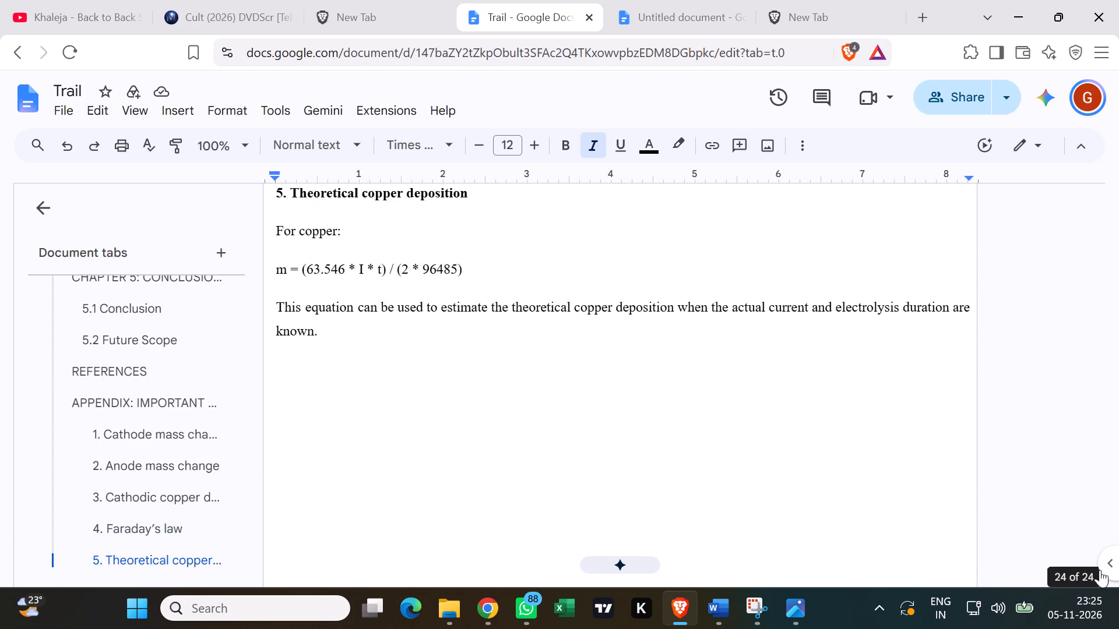
pyautogui.scroll(4, 737, 371)
pyautogui.scroll(1, 650, 372)
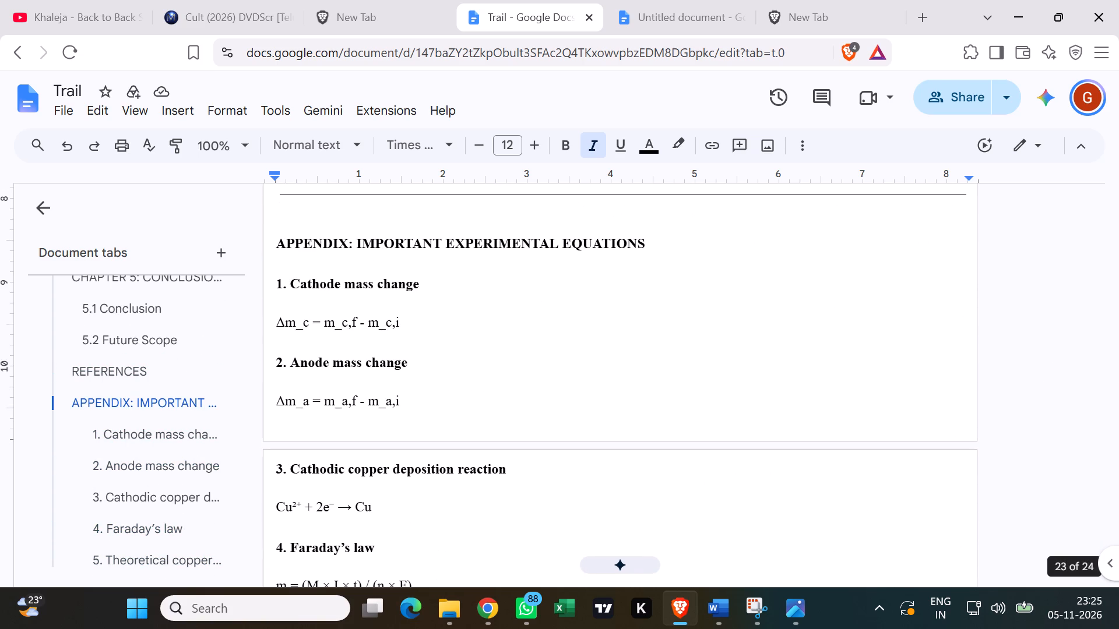
pyautogui.moveTo(406, 321); pyautogui.dragTo(277, 322)
pyautogui.hotkey('ctrl', 'c')
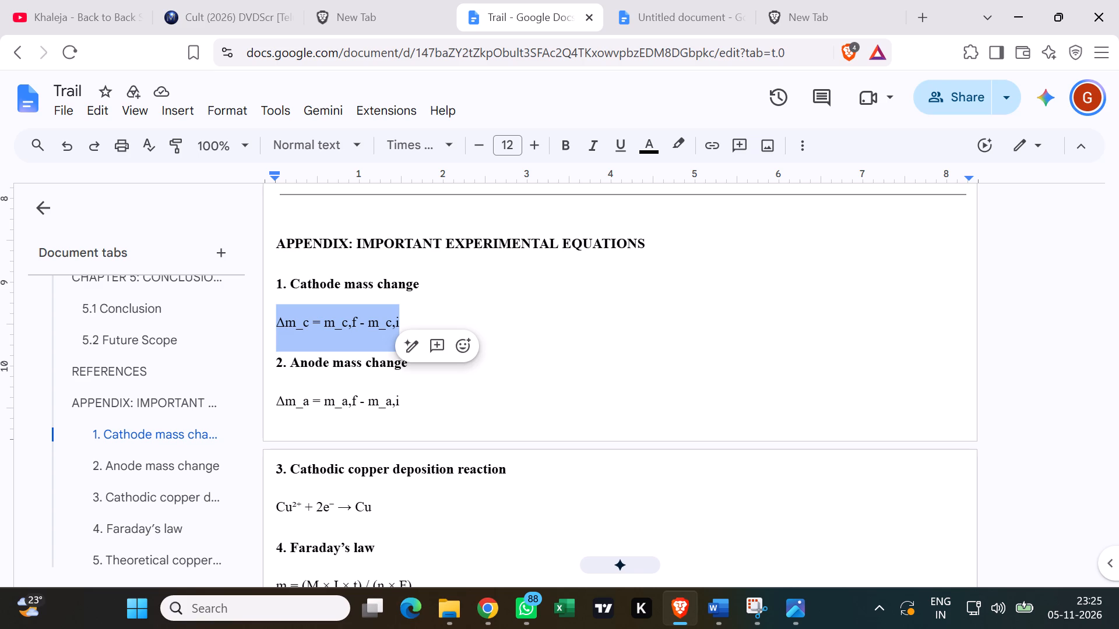
pyautogui.scroll(2, 1083, 497)
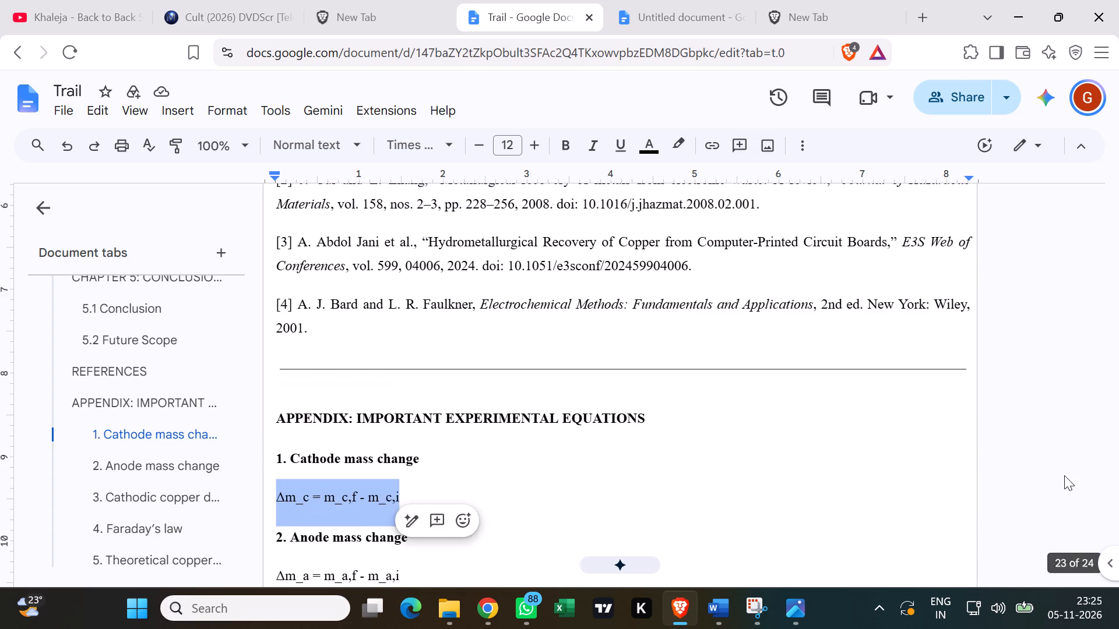
pyautogui.scroll(4, 1061, 475)
pyautogui.scroll(4, 1118, 545)
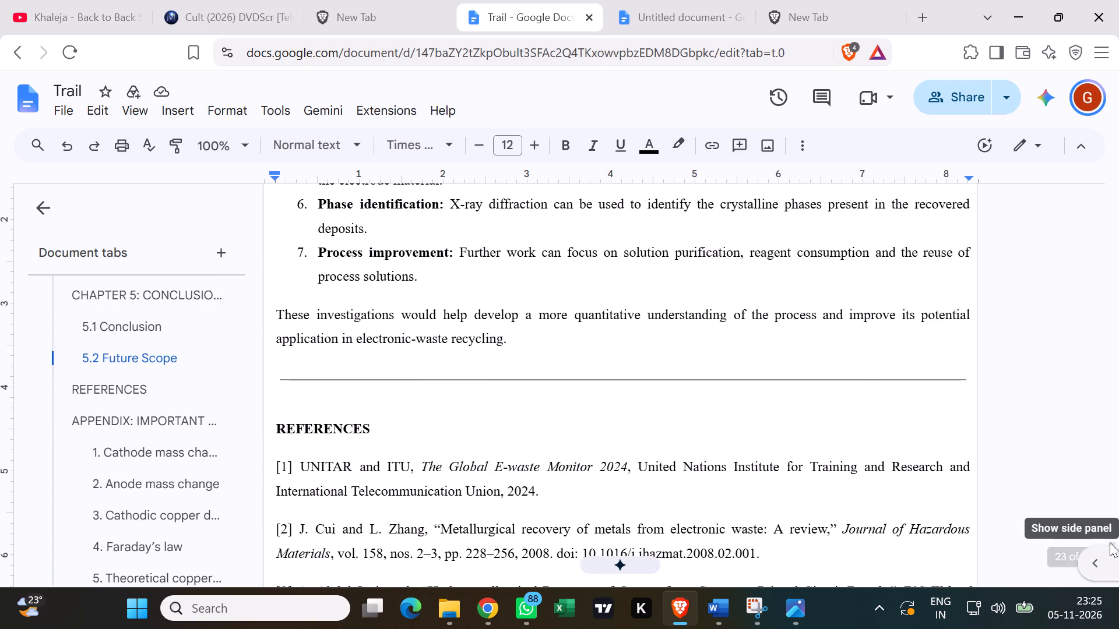
pyautogui.moveTo(1113, 539); pyautogui.dragTo(1117, 333)
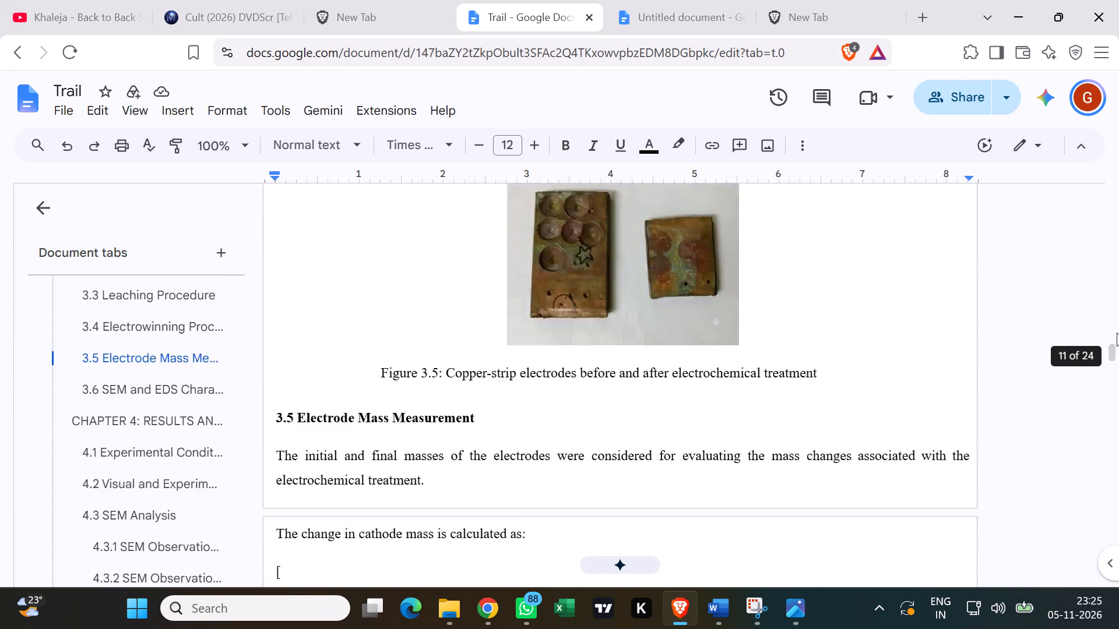
pyautogui.moveTo(1117, 333); pyautogui.dragTo(1110, 342)
pyautogui.scroll(-1, 995, 366)
pyautogui.moveTo(315, 328); pyautogui.dragTo(309, 326)
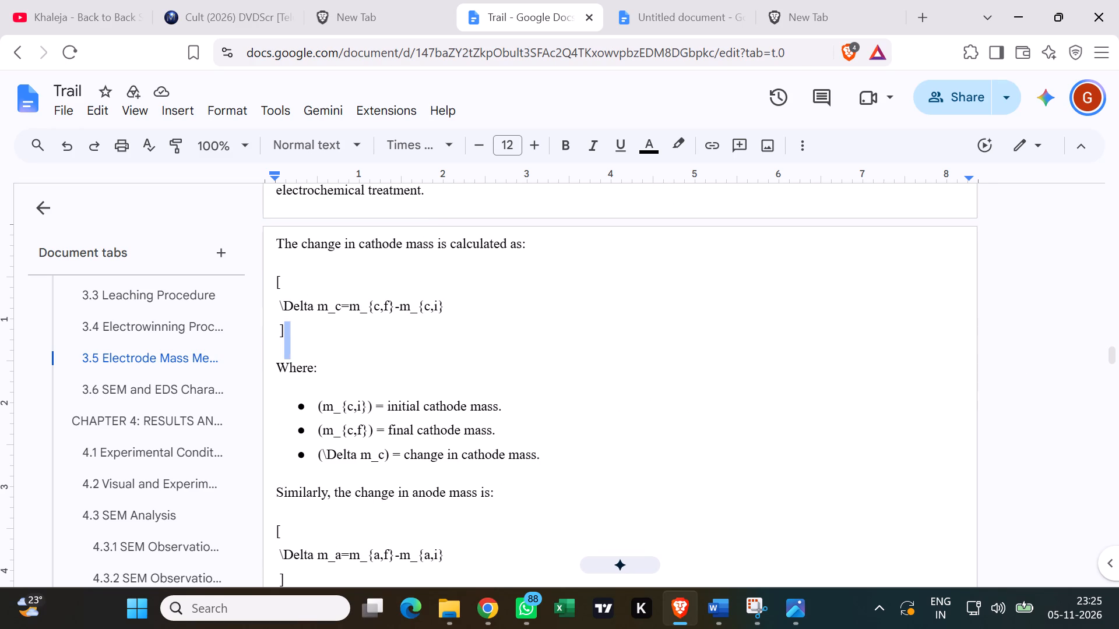
pyautogui.moveTo(309, 326); pyautogui.dragTo(274, 282)
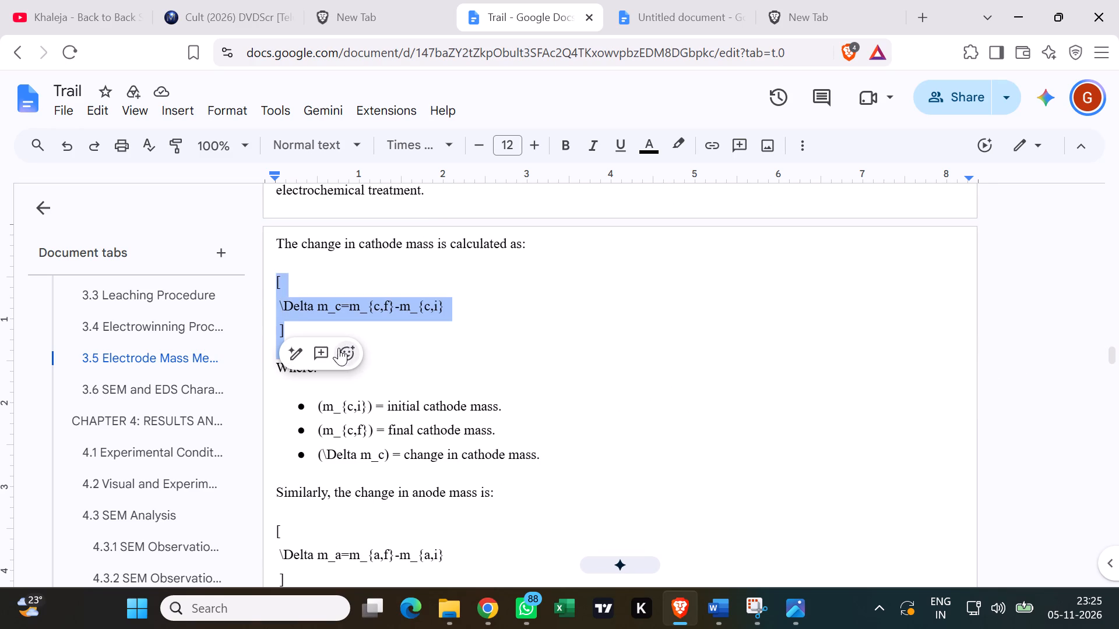
pyautogui.hotkey('ctrl', 'v')
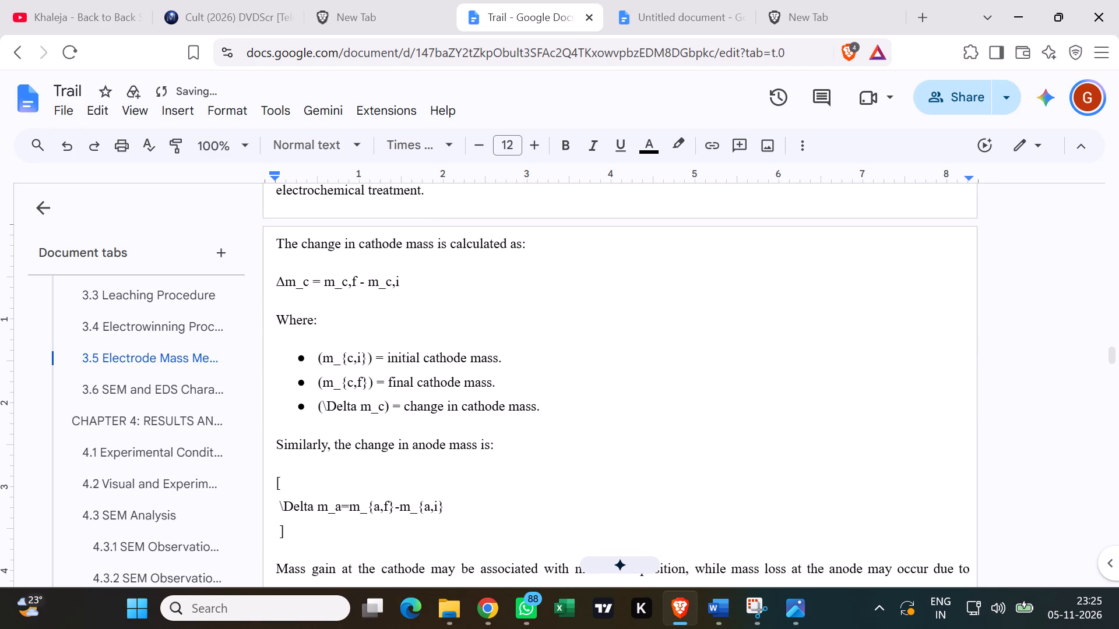
pyautogui.click(499, 296)
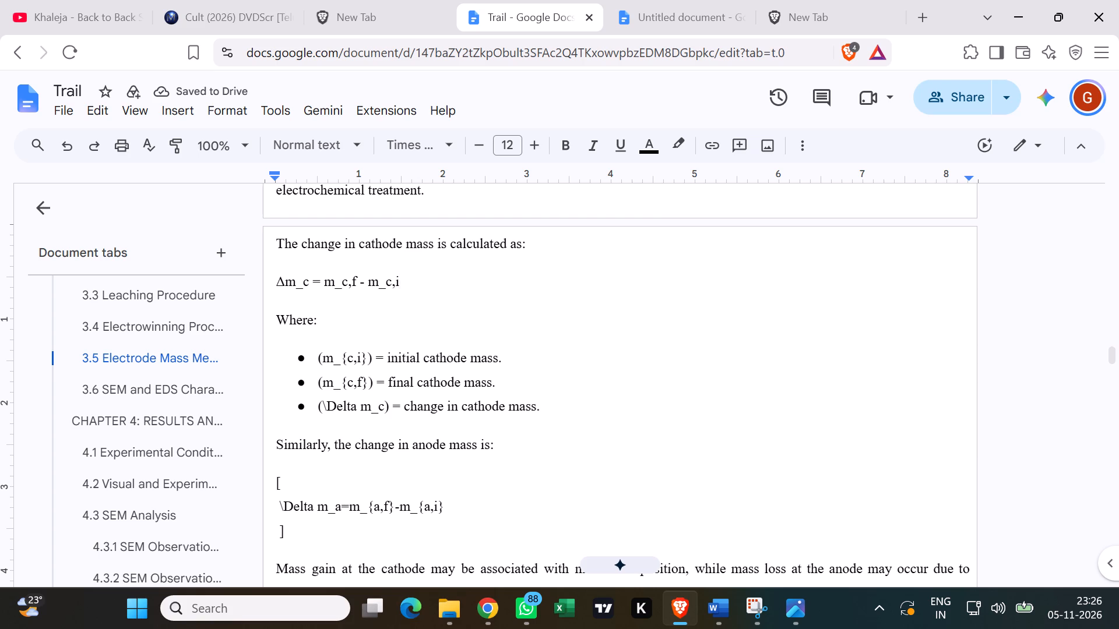
# Replace the raw "\Delta m_c" symbol in the change-in-cathode-mass bullet of section 3.5 with "Δm_c" copied from the equation above.
pyautogui.scroll(-1, 378, 378)
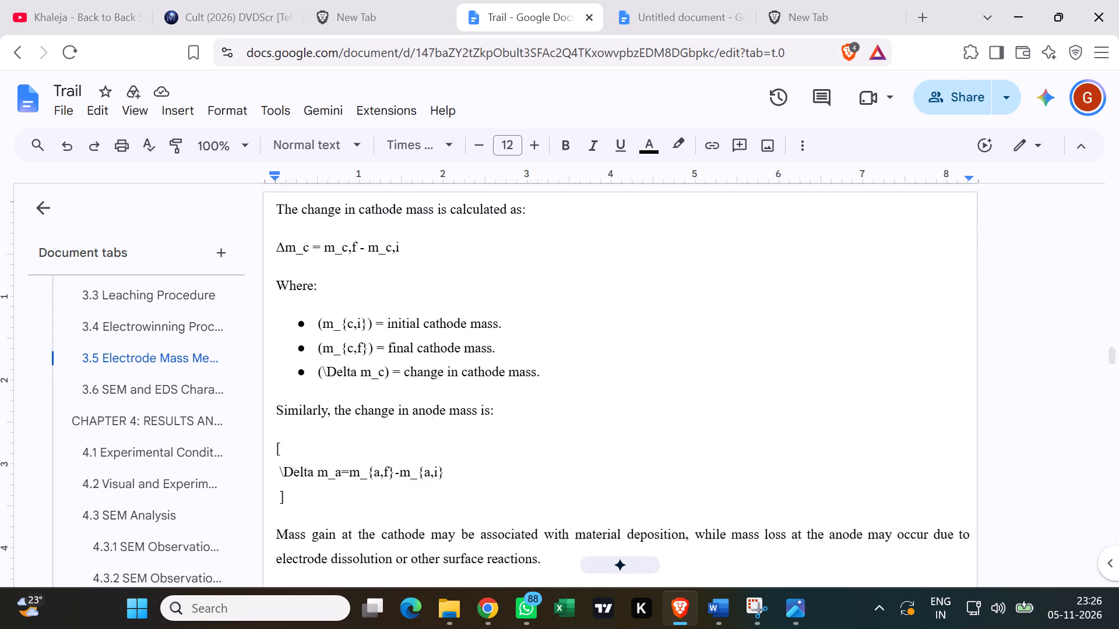
pyautogui.scroll(1, 396, 309)
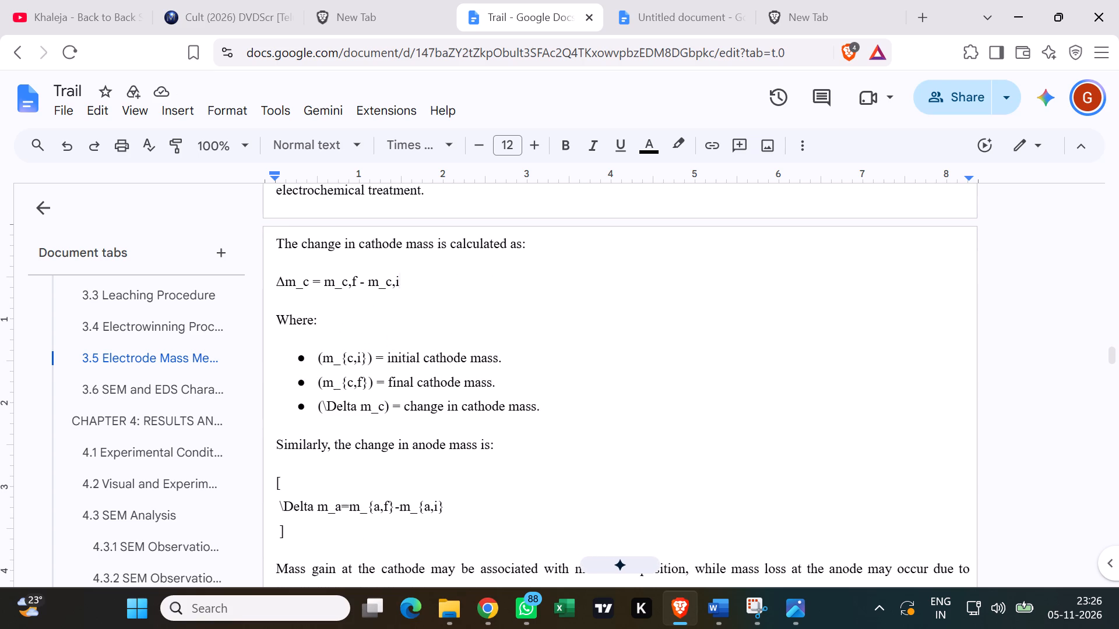
pyautogui.click(360, 410)
pyautogui.press('BackSpace')
pyautogui.press('BackSpace')
pyautogui.press('BackSpace')
pyautogui.press('BackSpace')
pyautogui.press('BackSpace')
pyautogui.press('BackSpace')
pyautogui.press('BackSpace')
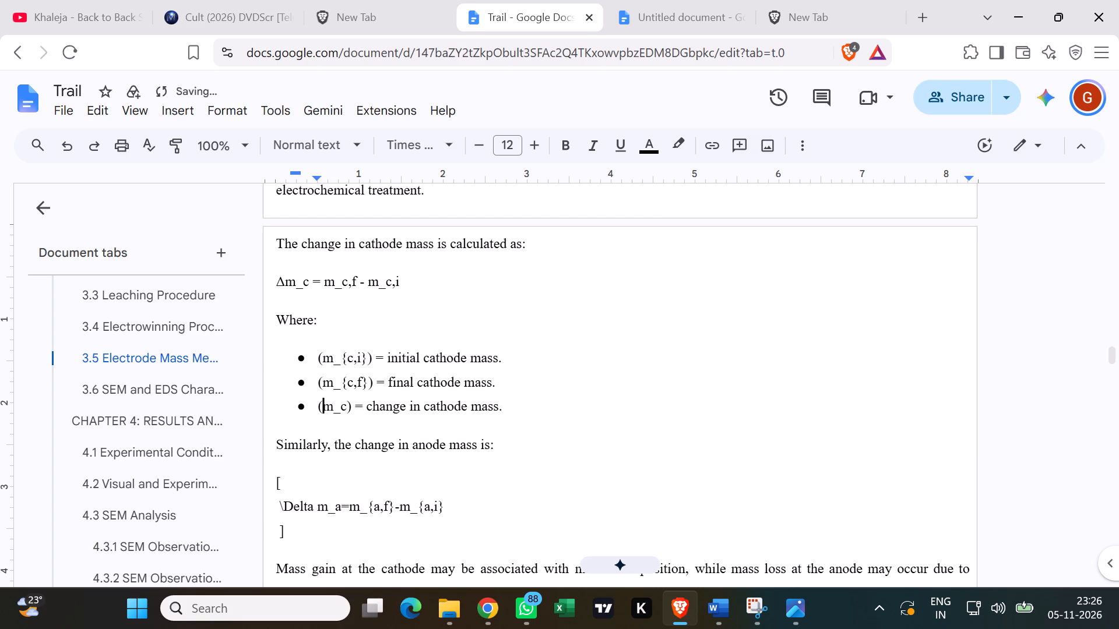
pyautogui.moveTo(288, 285); pyautogui.dragTo(277, 282)
pyautogui.click(277, 282)
pyautogui.moveTo(276, 282); pyautogui.dragTo(308, 287)
pyautogui.hotkey('ctrl', 'c')
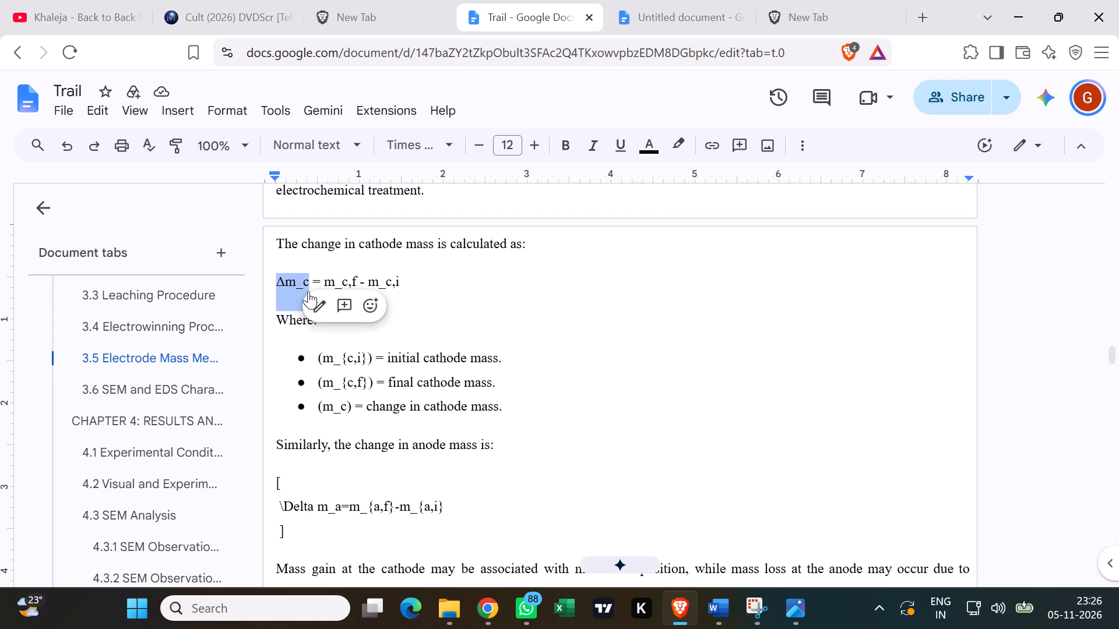
pyautogui.click(351, 404)
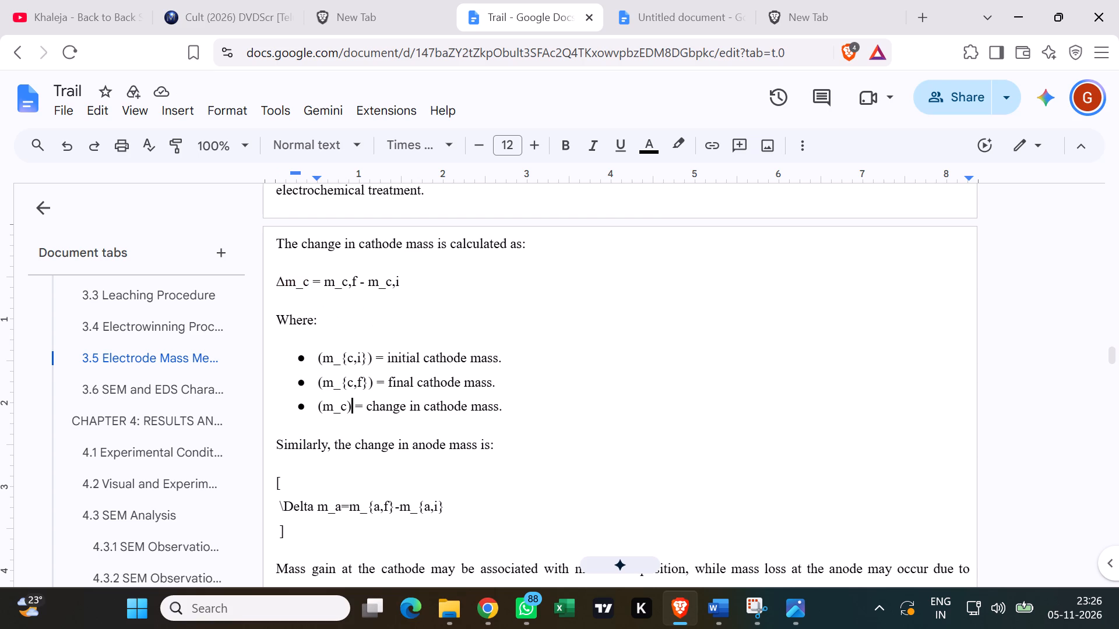
pyautogui.moveTo(346, 411); pyautogui.dragTo(334, 410)
pyautogui.moveTo(334, 410); pyautogui.dragTo(328, 410)
pyautogui.hotkey('ctrl', 'v')
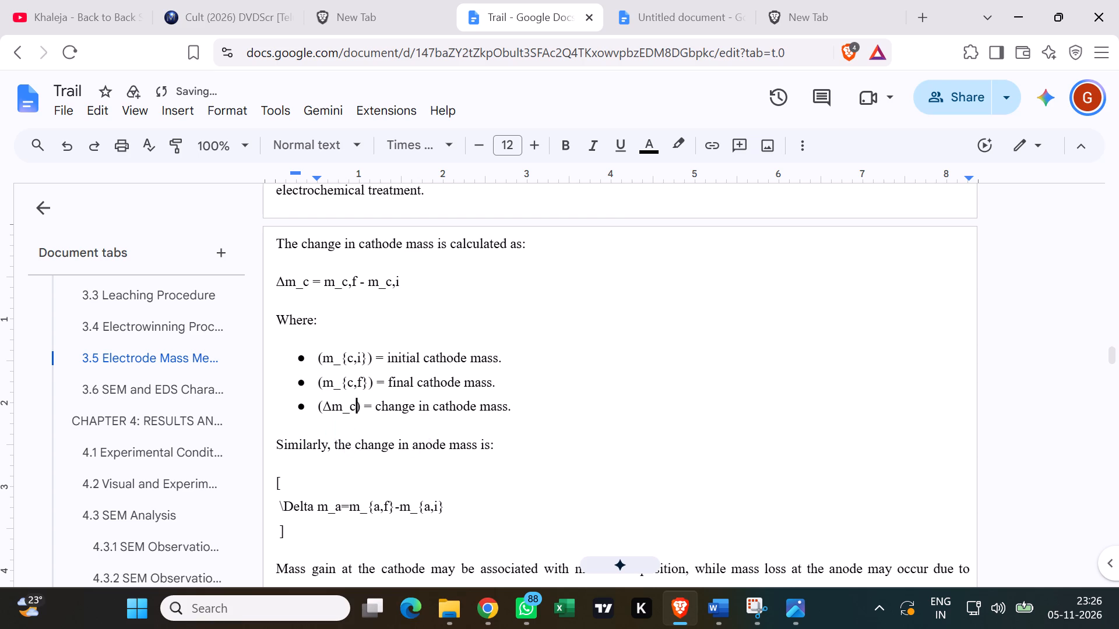
pyautogui.click(526, 452)
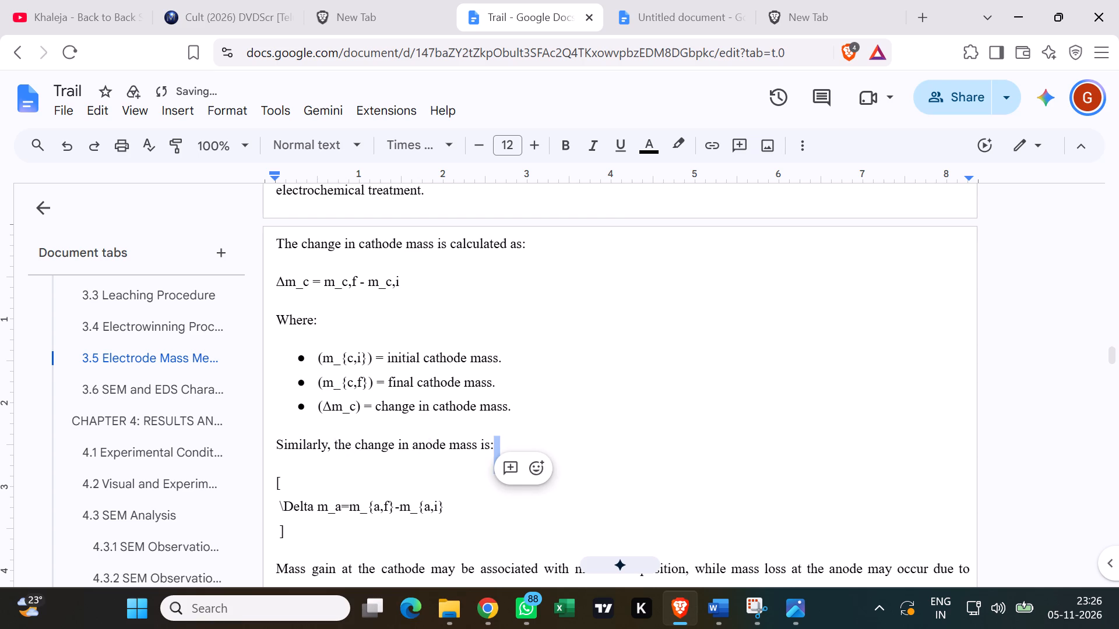
pyautogui.click(661, 446)
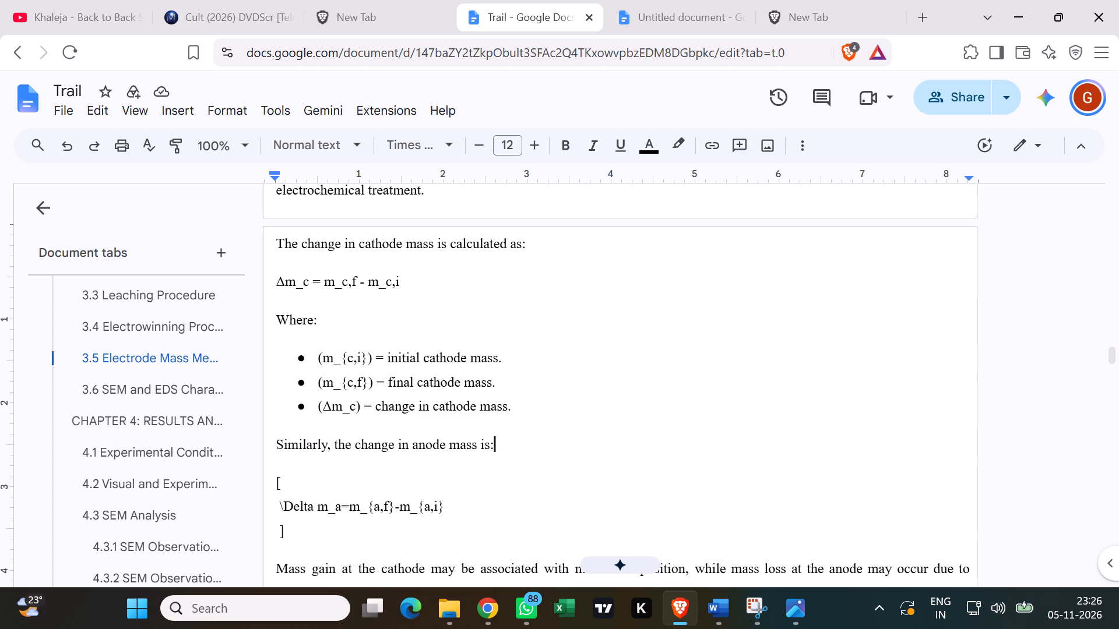
# Replace the raw LaTeX anode mass equation in section 3.5 with "Δm_a = m_a,f - m_a,i" copied from the appendix.
pyautogui.scroll(-3, 444, 328)
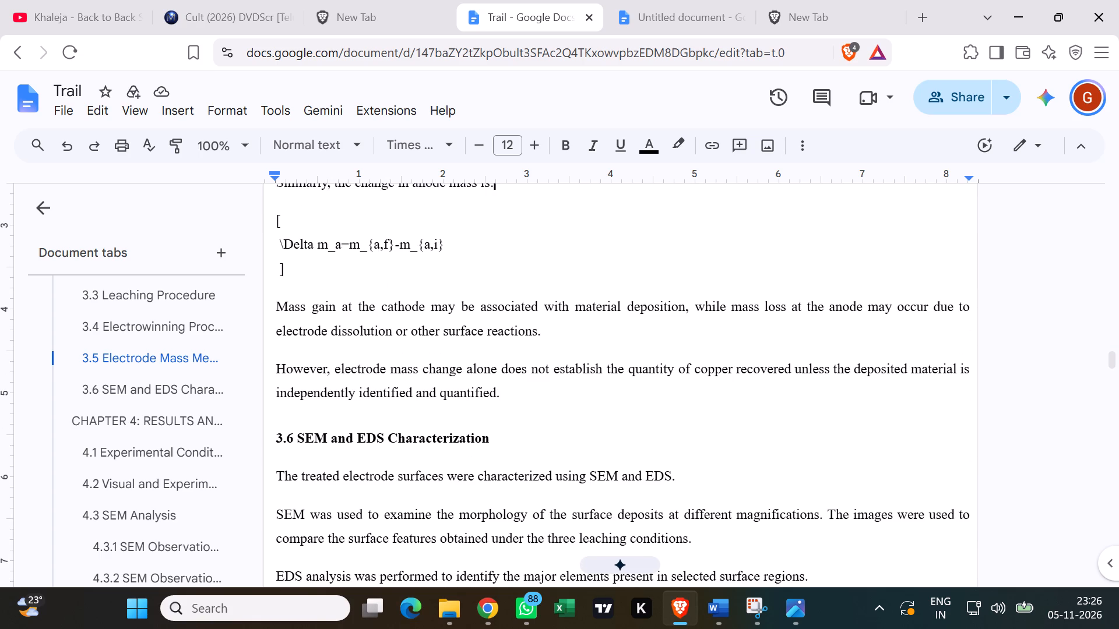
pyautogui.moveTo(1107, 359); pyautogui.dragTo(1118, 481)
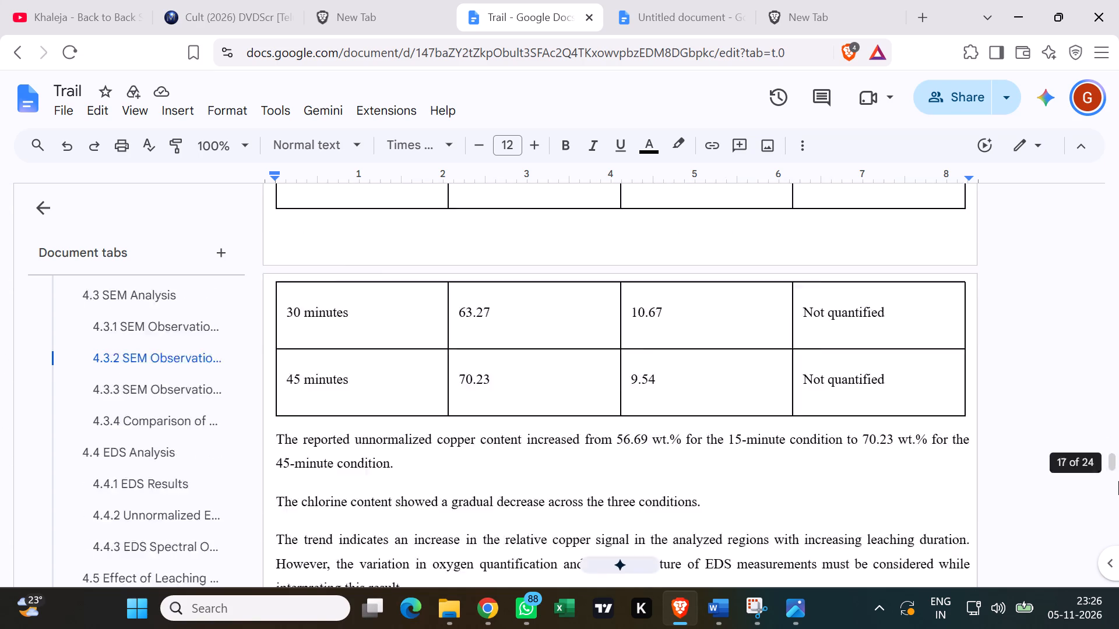
pyautogui.moveTo(1118, 481); pyautogui.dragTo(1116, 560)
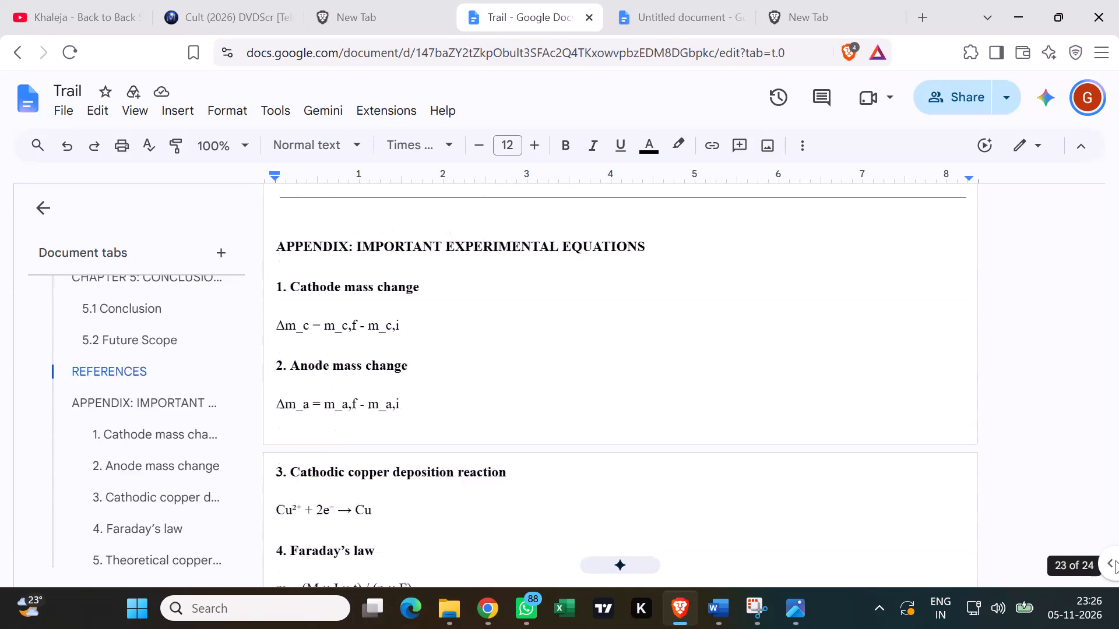
pyautogui.moveTo(1116, 560); pyautogui.dragTo(1114, 563)
pyautogui.scroll(4, 623, 326)
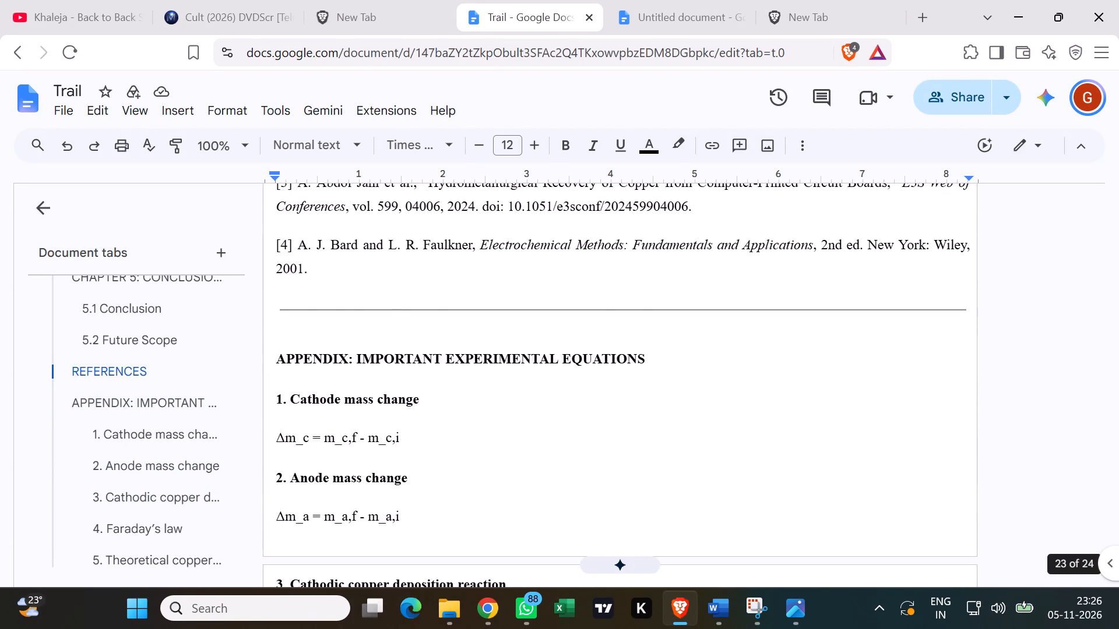
pyautogui.scroll(-3, 550, 411)
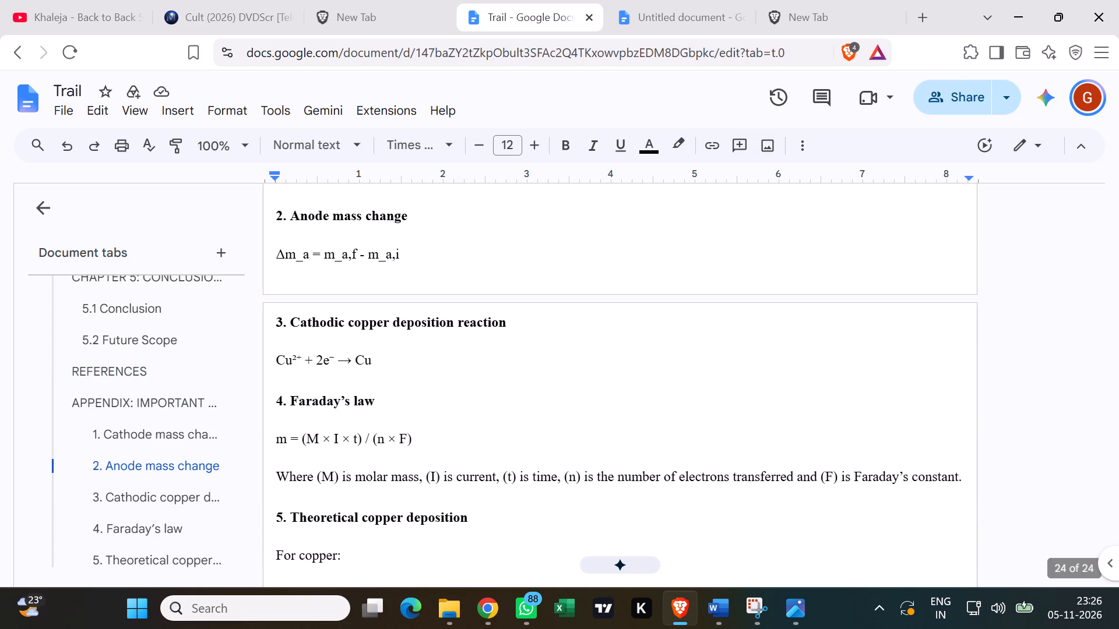
pyautogui.moveTo(407, 257); pyautogui.dragTo(276, 259)
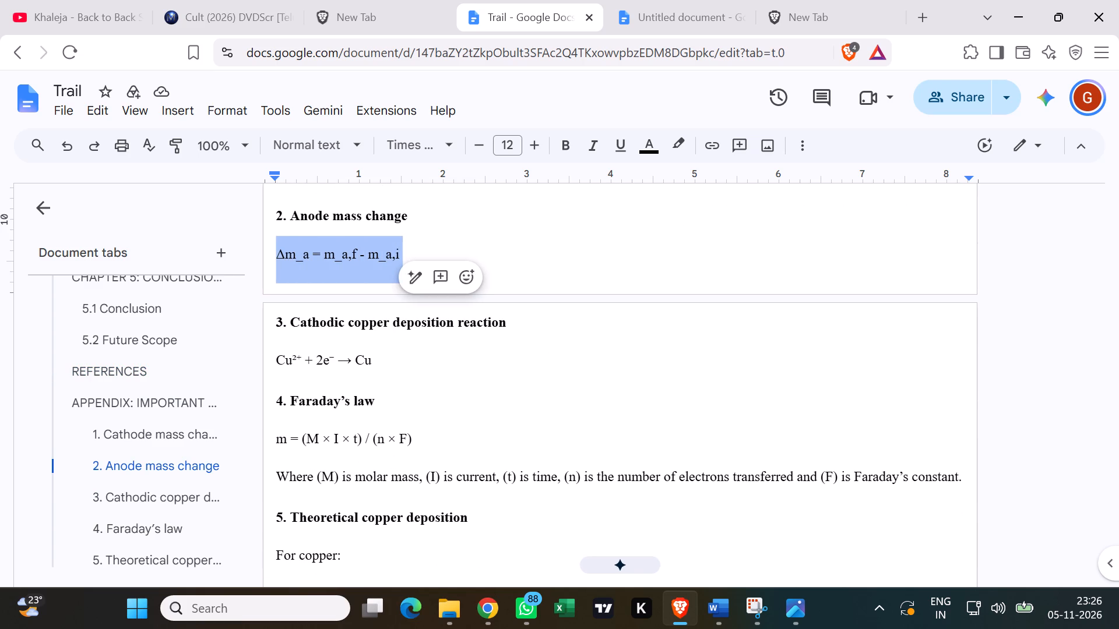
pyautogui.hotkey('ctrl', 'c')
pyautogui.scroll(6, 1011, 447)
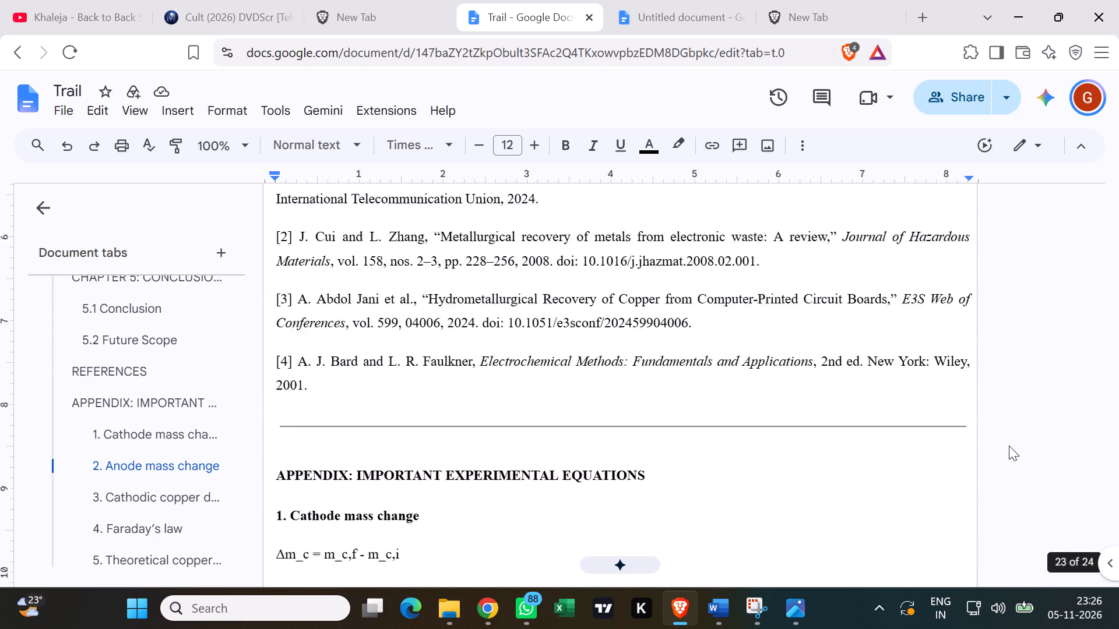
pyautogui.scroll(8, 1009, 446)
pyautogui.scroll(1, 1103, 541)
pyautogui.moveTo(1110, 539); pyautogui.dragTo(1111, 538)
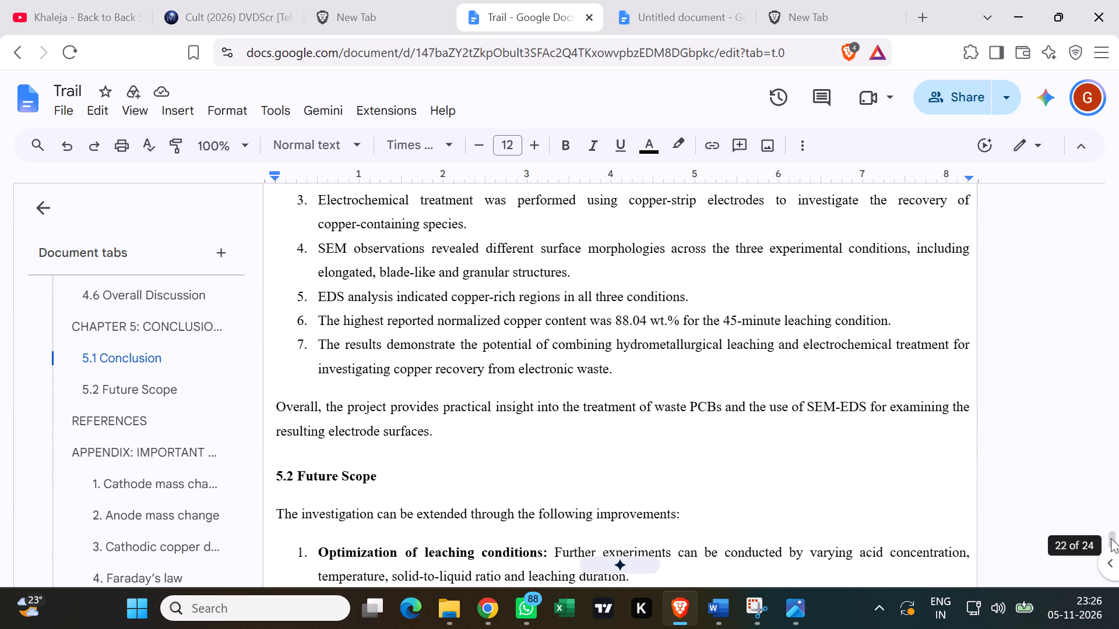
pyautogui.moveTo(1111, 538); pyautogui.dragTo(1116, 352)
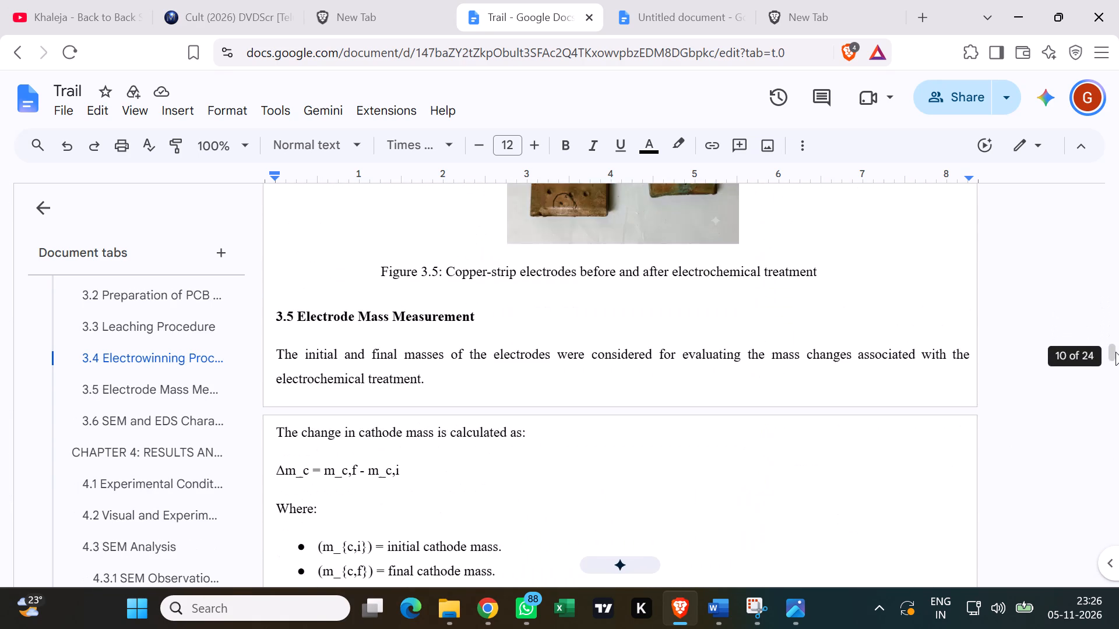
pyautogui.moveTo(1116, 352); pyautogui.dragTo(1116, 360)
pyautogui.scroll(2, 465, 211)
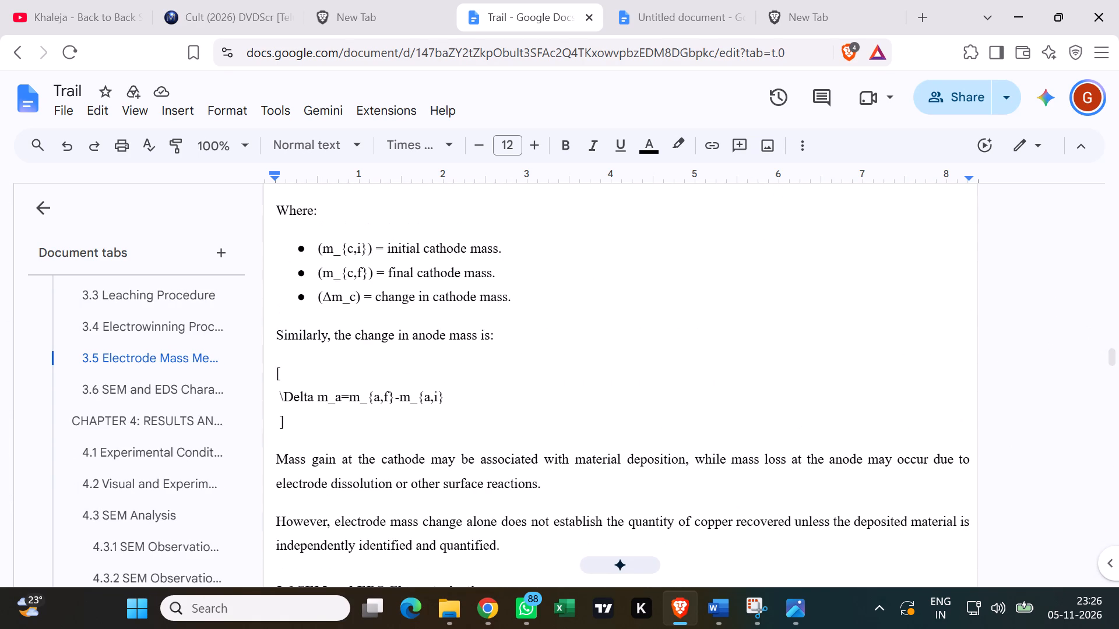
pyautogui.moveTo(306, 422); pyautogui.dragTo(293, 395)
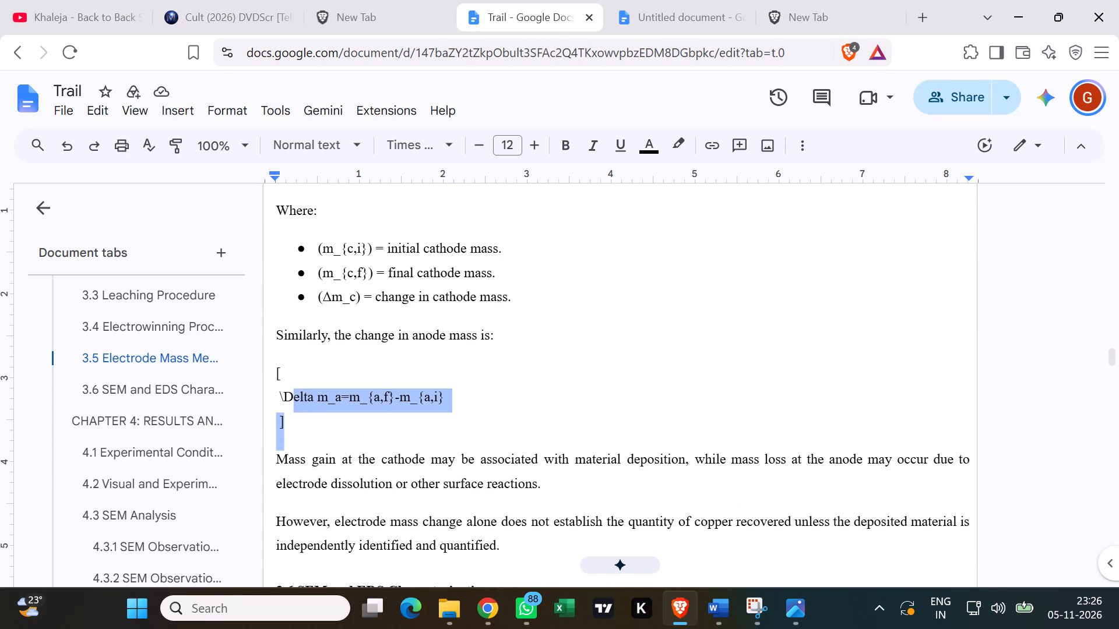
pyautogui.moveTo(293, 395); pyautogui.dragTo(270, 369)
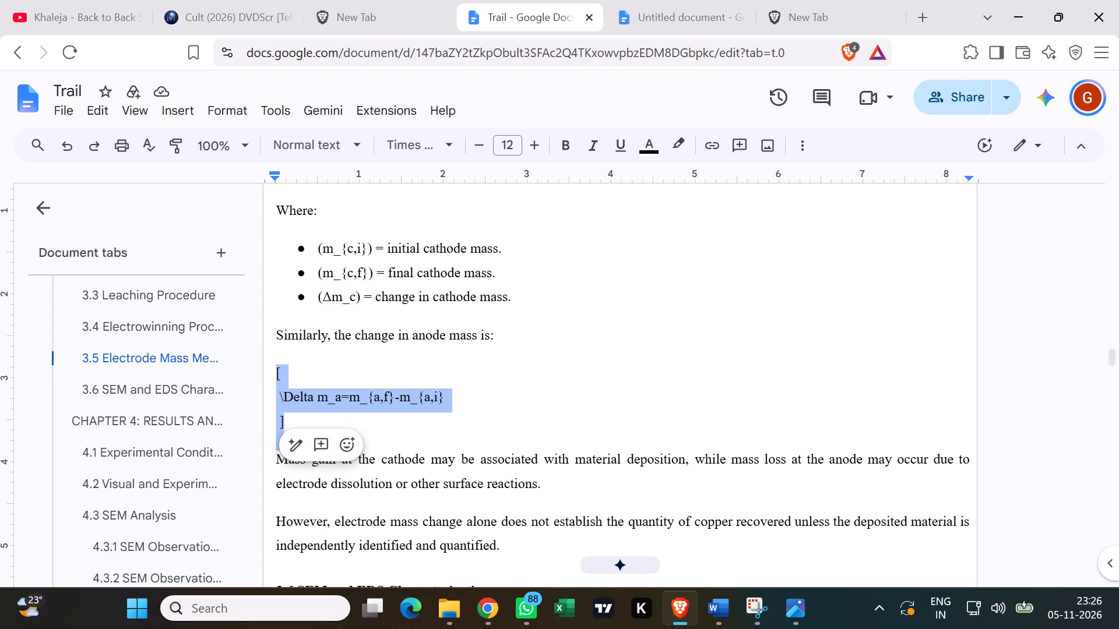
pyautogui.hotkey('ctrl', 'v')
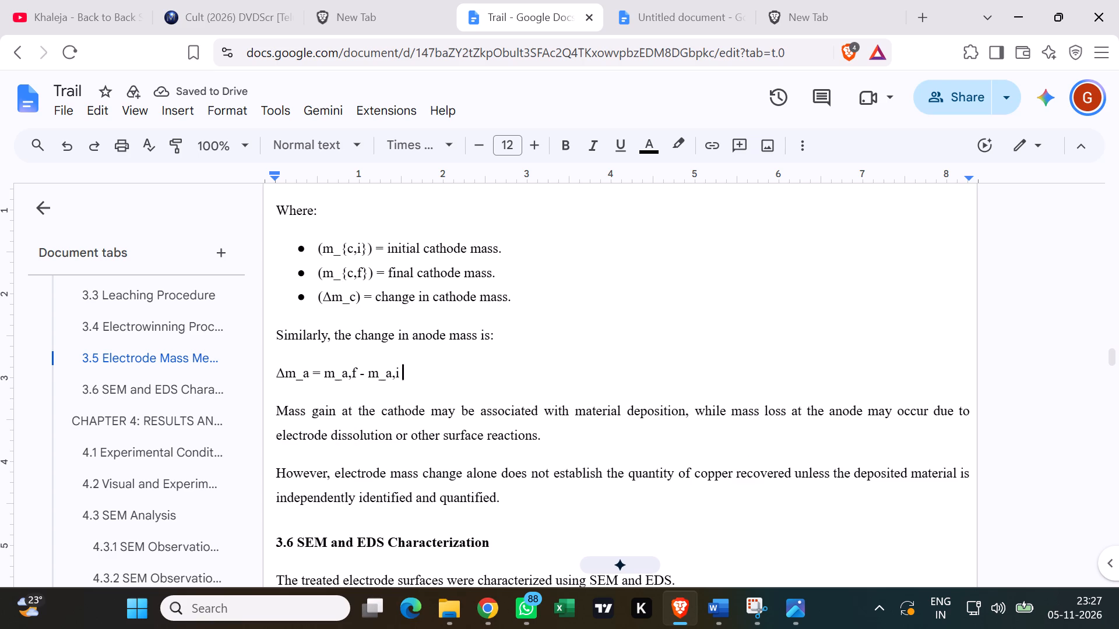
pyautogui.hotkey('ctrl', 'z')
pyautogui.hotkey('ctrl', 'v')
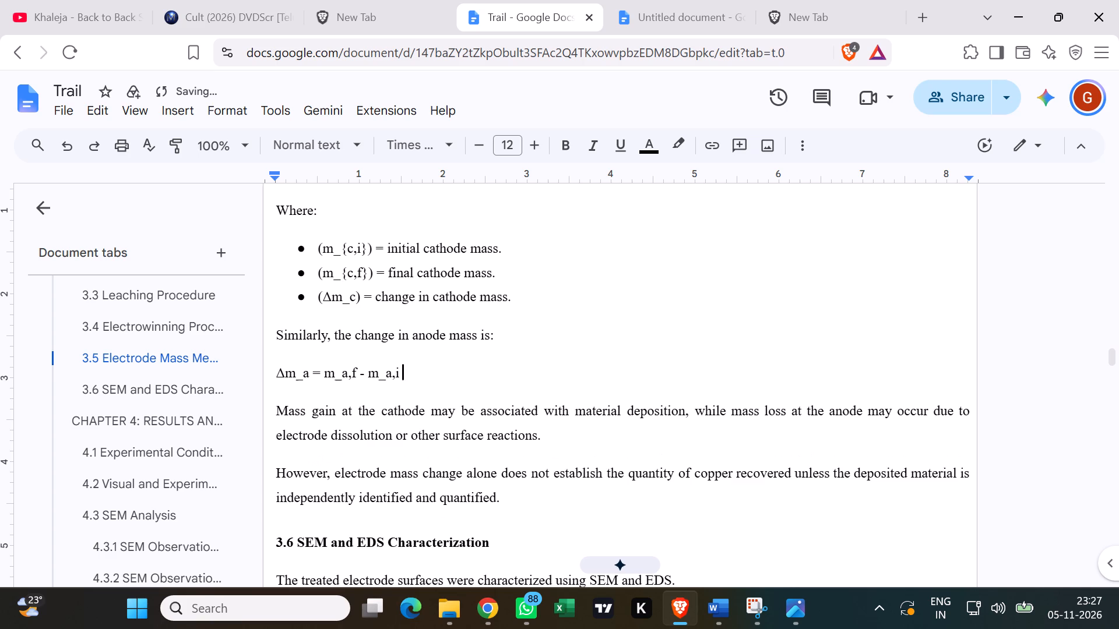
pyautogui.click(478, 370)
# Review the text and layout from section 3.5 through section 3.6 and the start of Chapter 4 to Figure 4.1.
pyautogui.scroll(2, 544, 365)
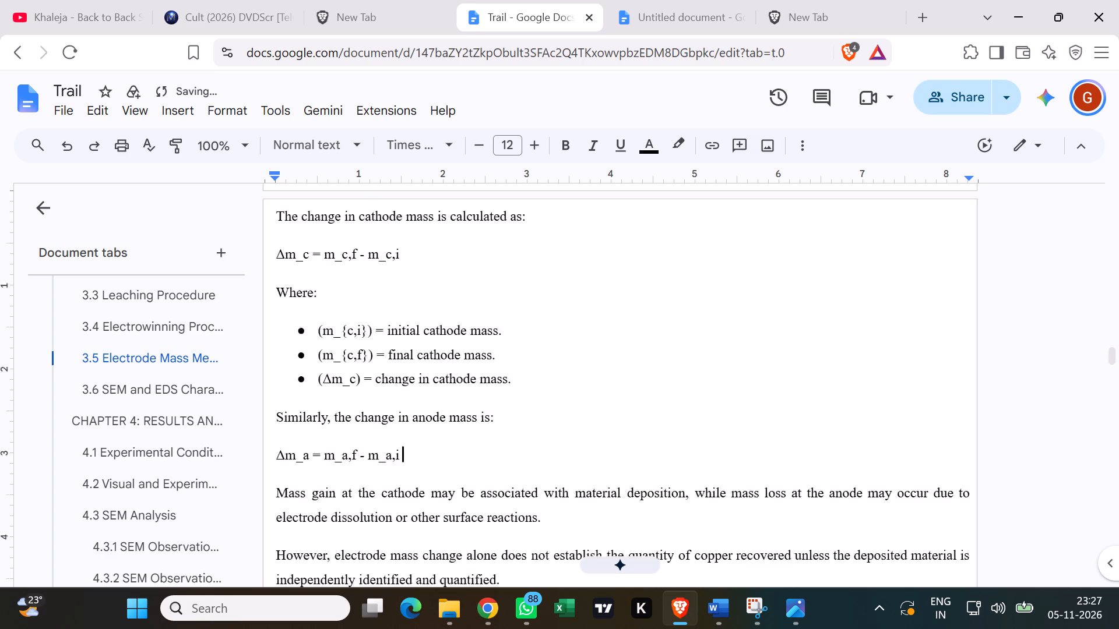
pyautogui.scroll(1, 544, 365)
pyautogui.scroll(-9, 546, 369)
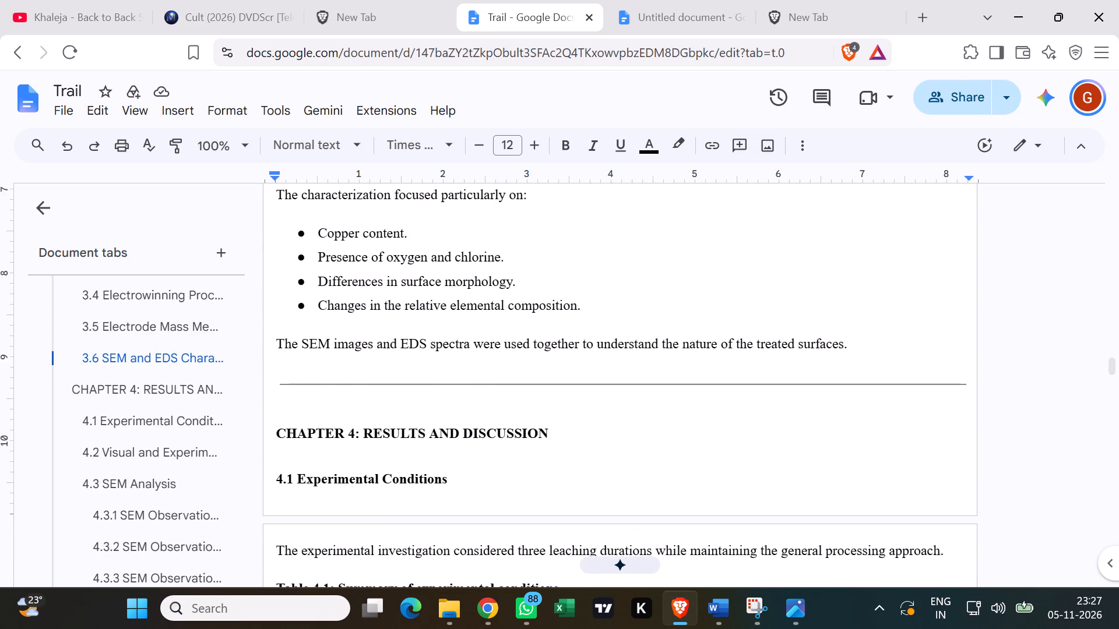
pyautogui.scroll(5, 537, 383)
pyautogui.scroll(-4, 539, 386)
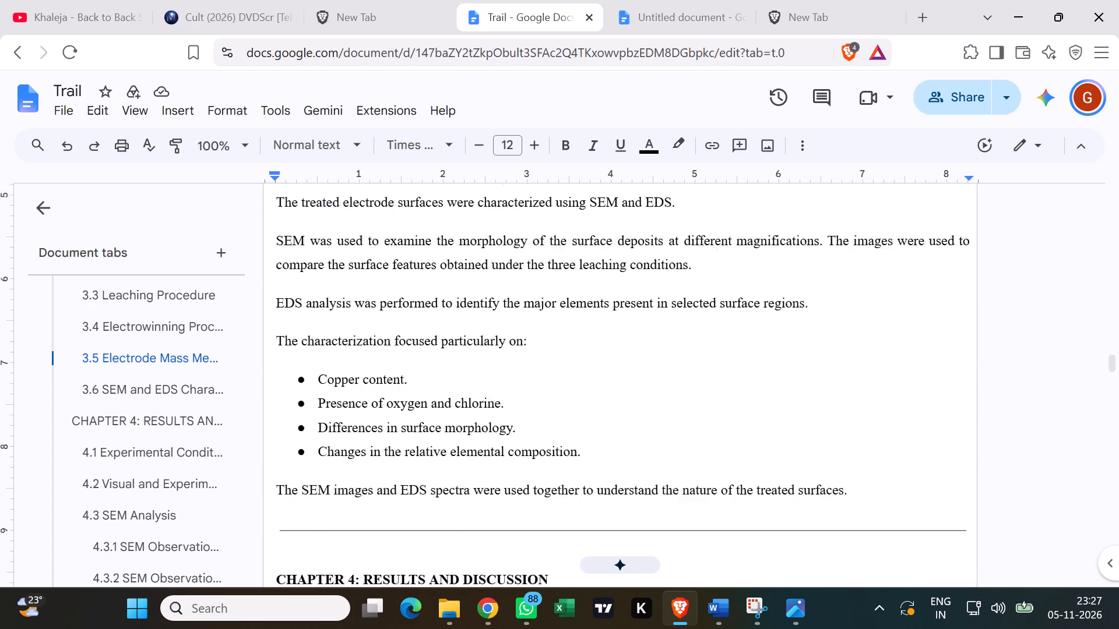
pyautogui.scroll(-3, 534, 394)
pyautogui.scroll(4, 536, 391)
pyautogui.scroll(-4, 547, 352)
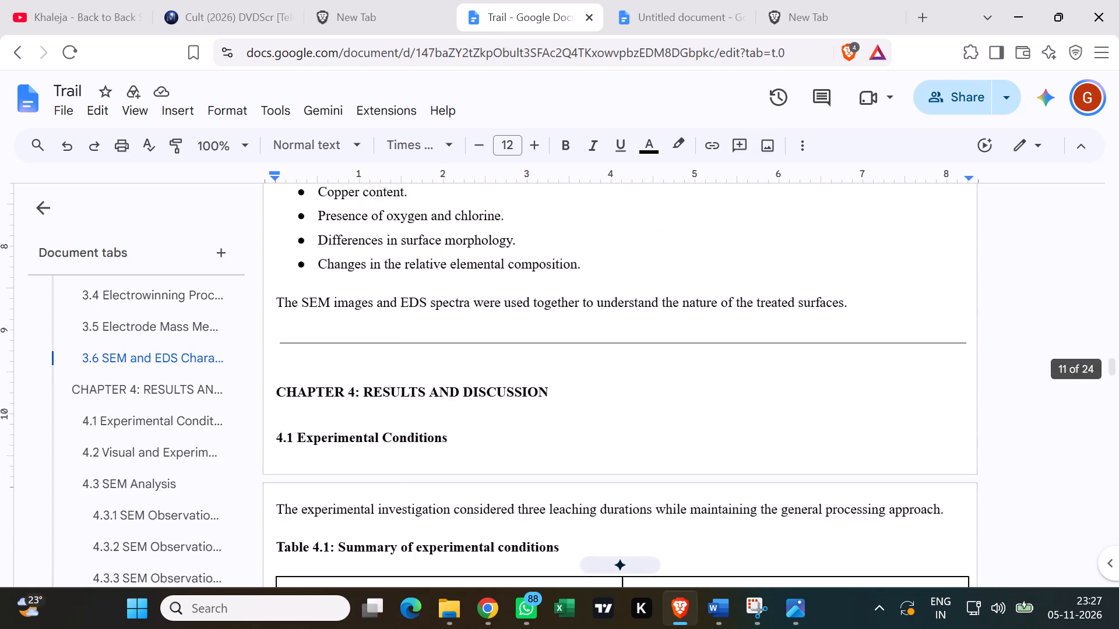
pyautogui.scroll(-19, 548, 355)
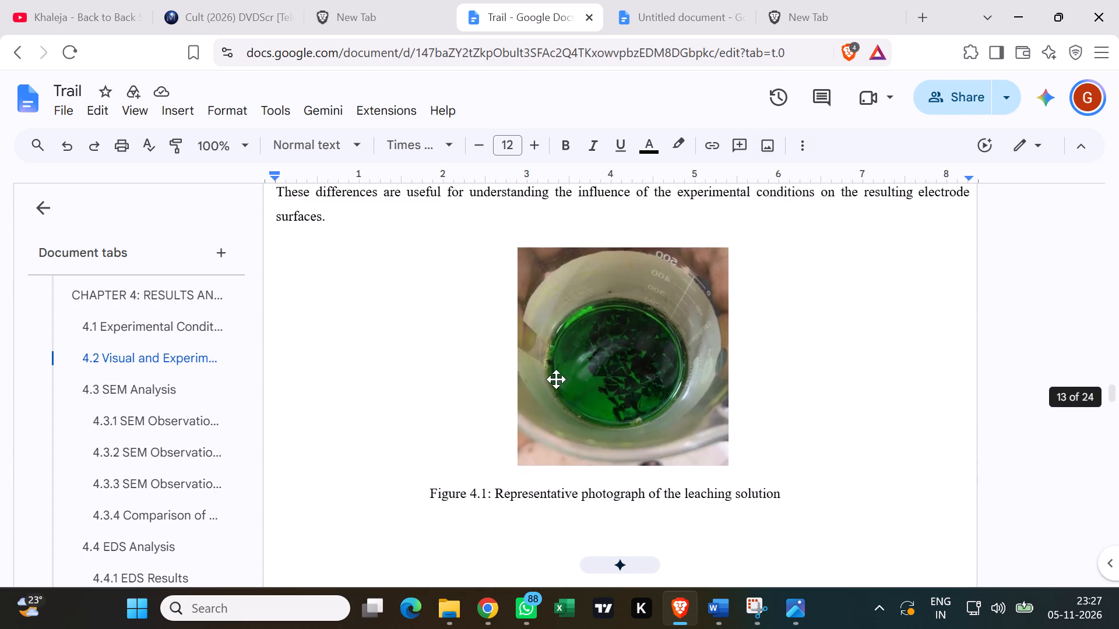
# Delete the blank lines between the Figure 4.1 caption and the electrode photograph of Figure 4.2.
pyautogui.scroll(-6, 556, 379)
pyautogui.scroll(7, 554, 378)
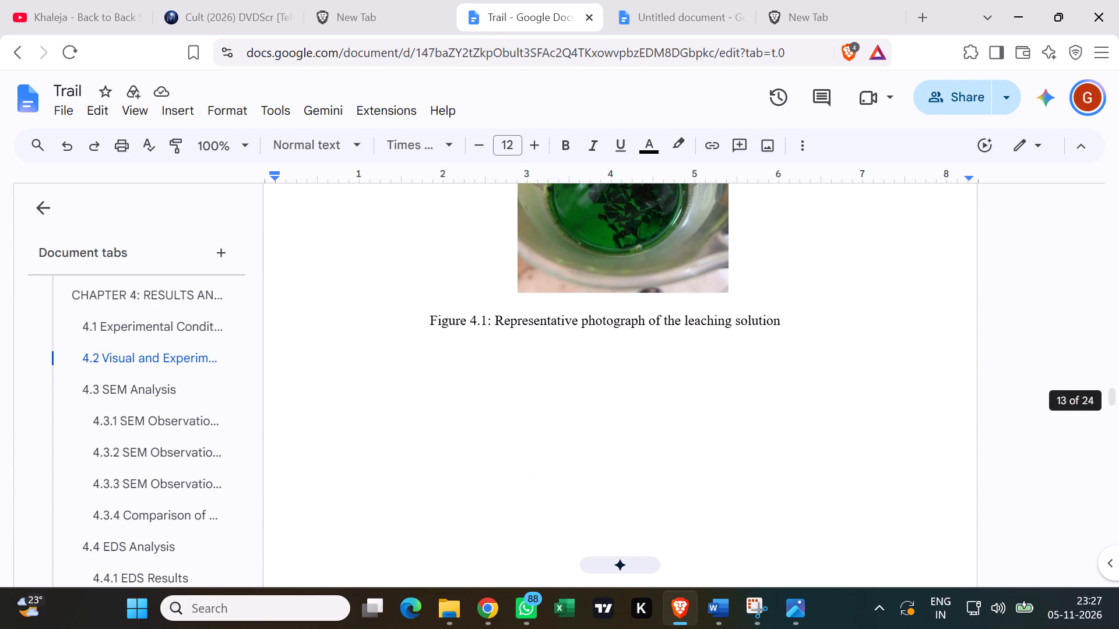
pyautogui.click(511, 441)
pyautogui.click(512, 435)
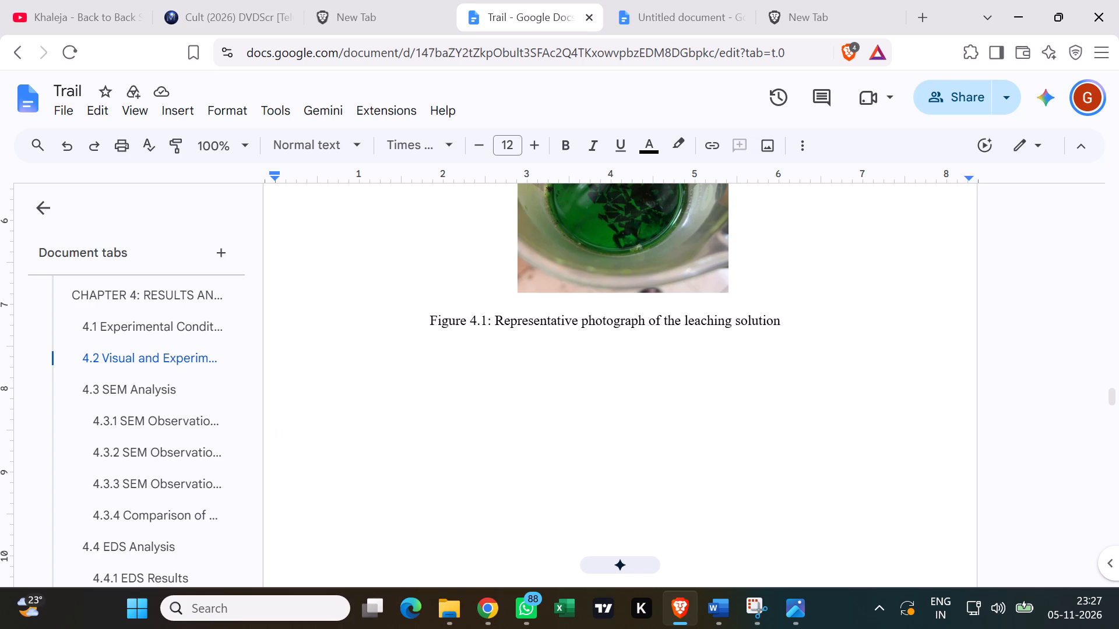
pyautogui.press('BackSpace')
pyautogui.press('BackSpace')
pyautogui.press('BackSpace')
pyautogui.scroll(-2, 486, 448)
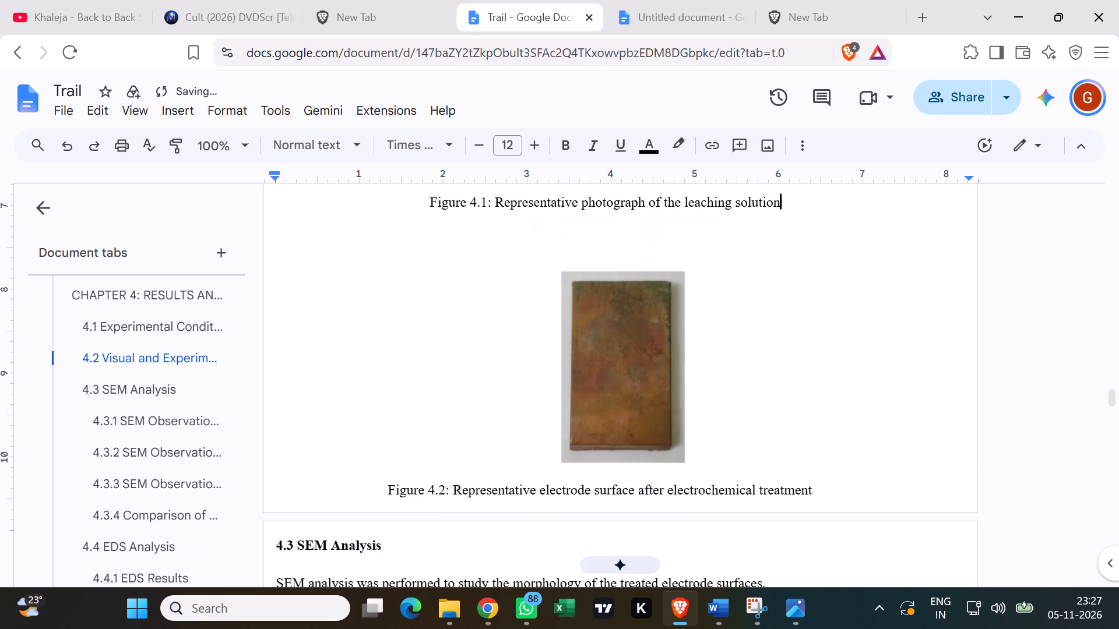
pyautogui.scroll(1, 453, 347)
pyautogui.click(394, 285)
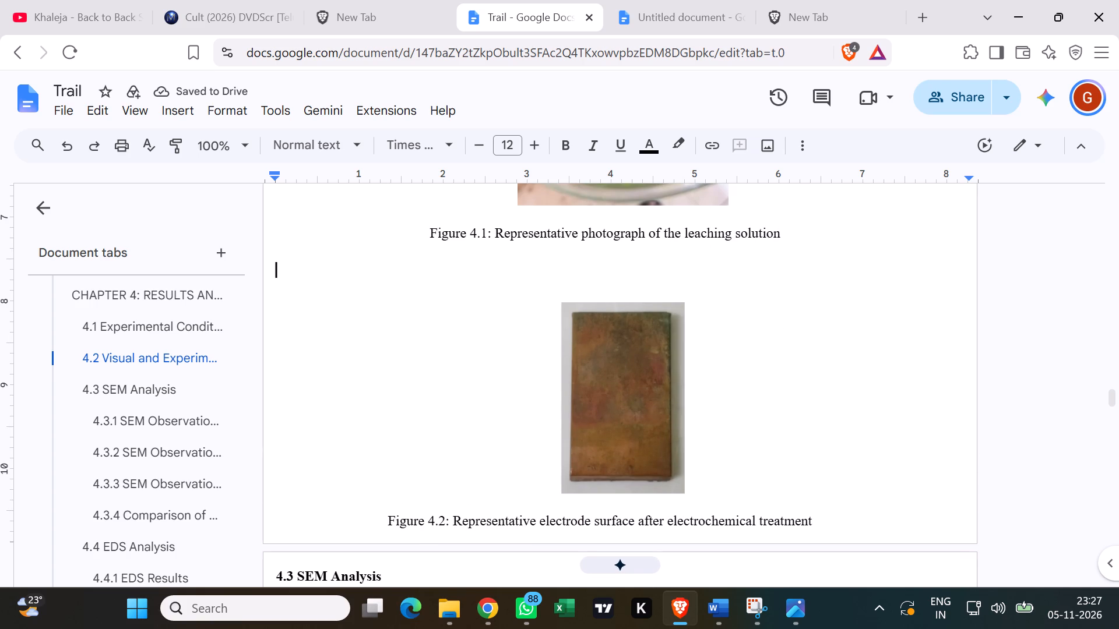
pyautogui.press('BackSpace')
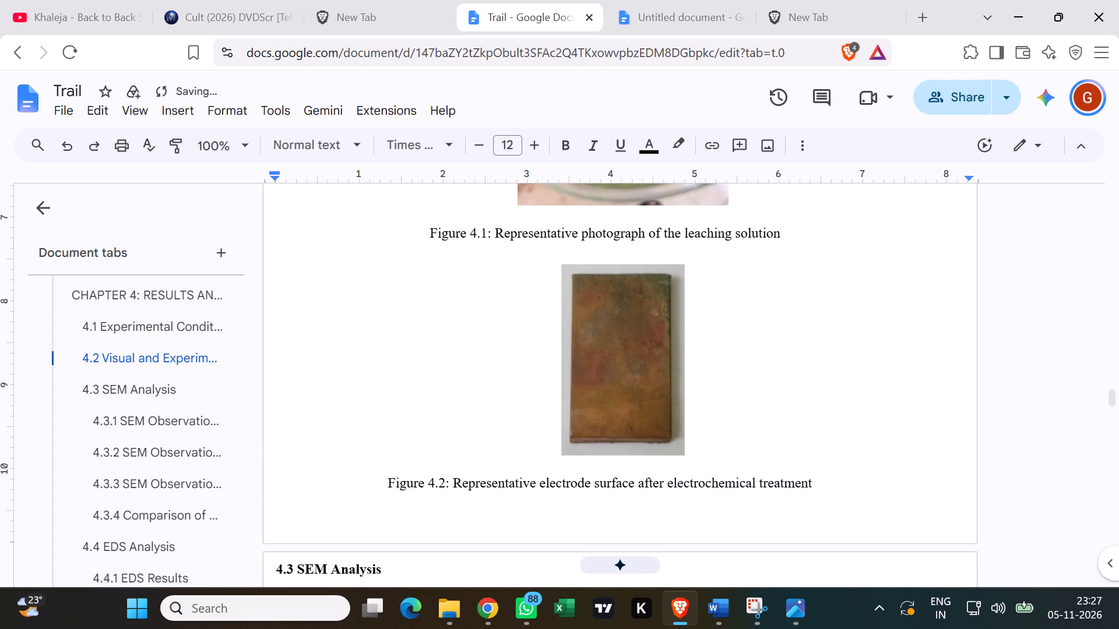
# Review the report's text and page layout from the Abstract through Chapter 1 and into section 2.2 of Chapter 2.
pyautogui.scroll(-3, 550, 366)
pyautogui.scroll(9, 533, 358)
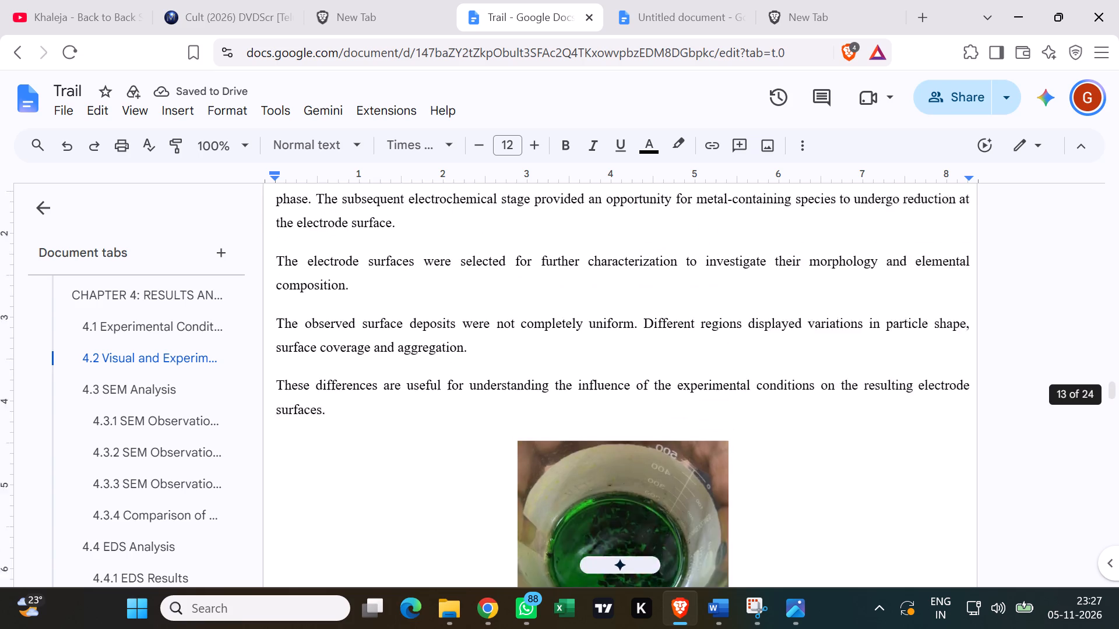
pyautogui.moveTo(1106, 385); pyautogui.dragTo(1118, 230)
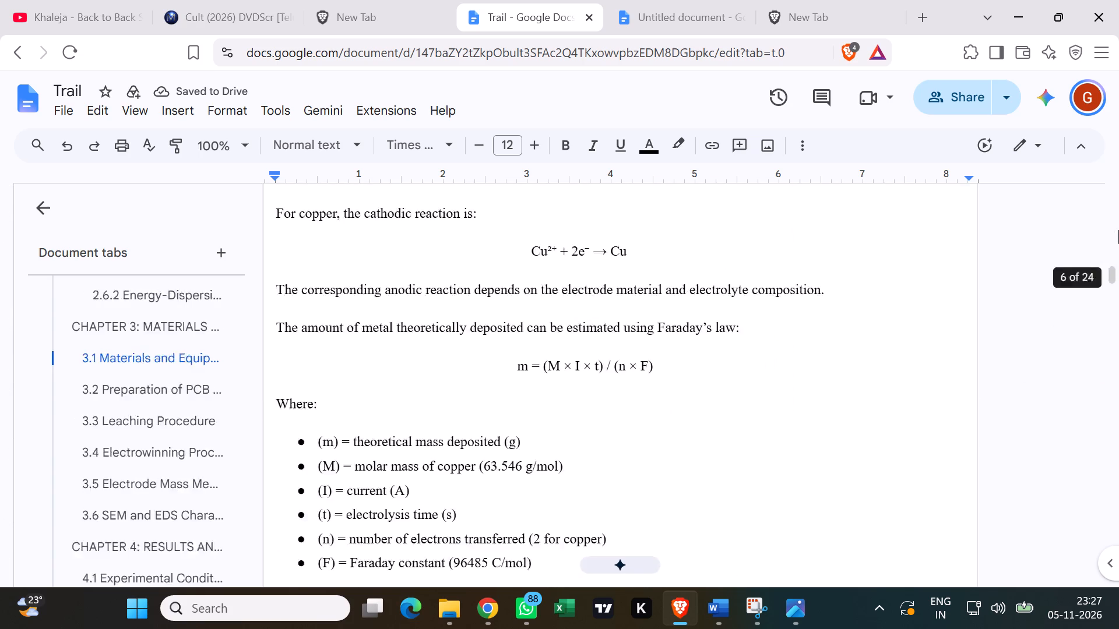
pyautogui.moveTo(1118, 230); pyautogui.dragTo(1107, 125)
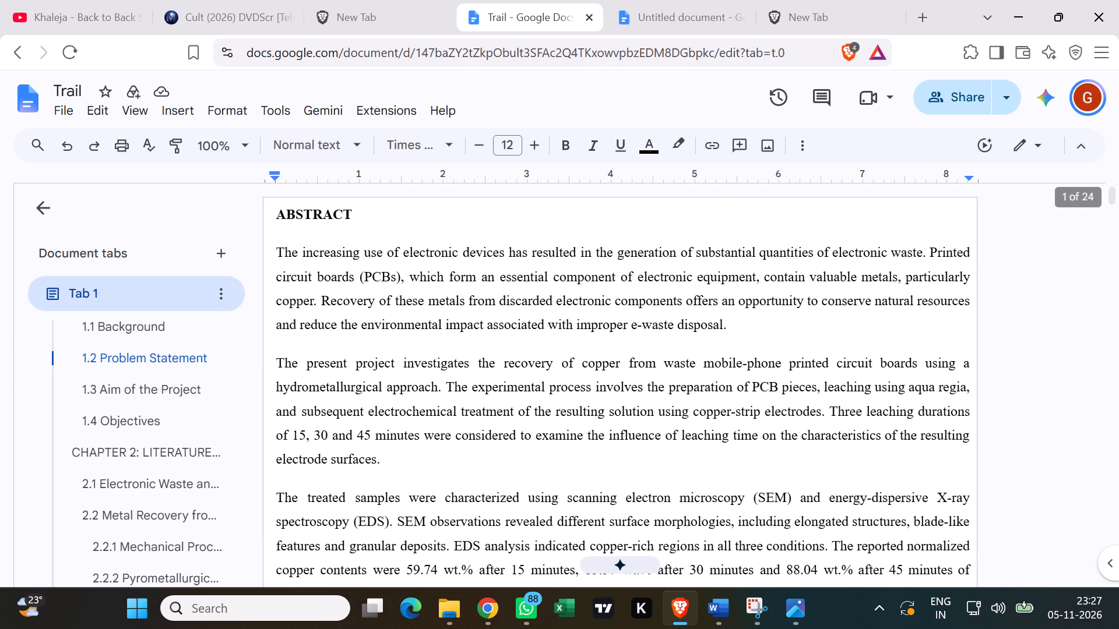
pyautogui.scroll(-1, 494, 384)
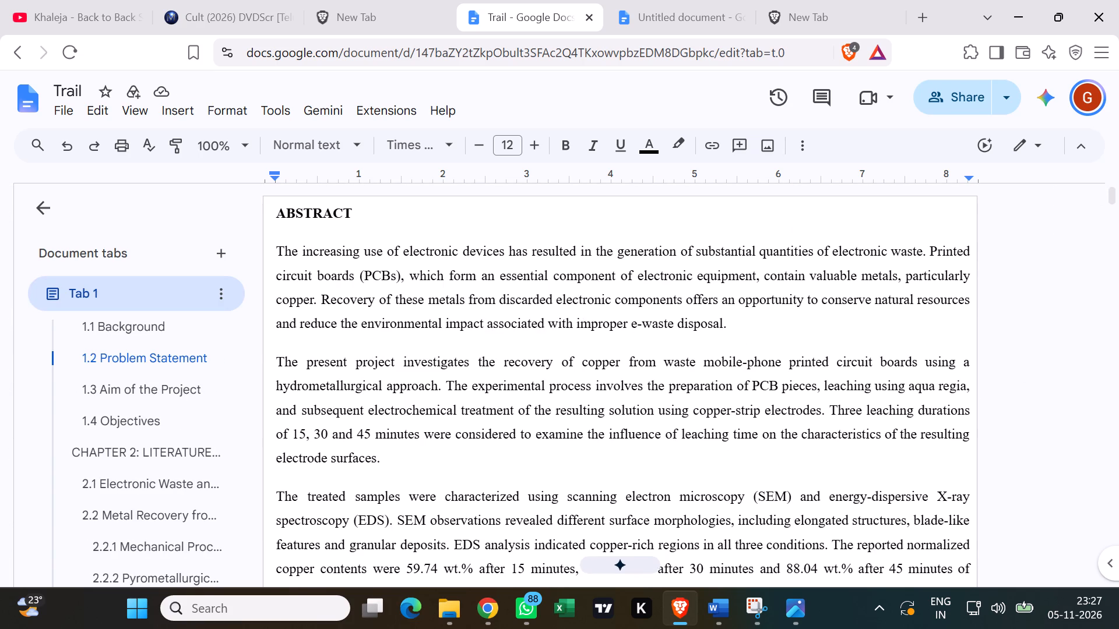
pyautogui.scroll(2, 502, 384)
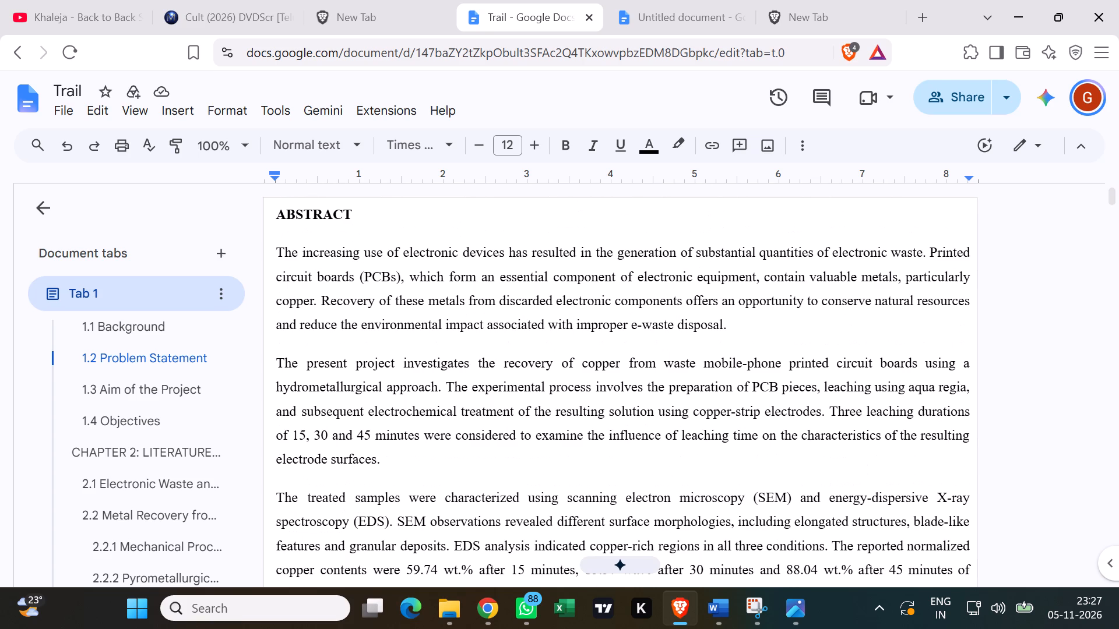
pyautogui.scroll(-2, 491, 331)
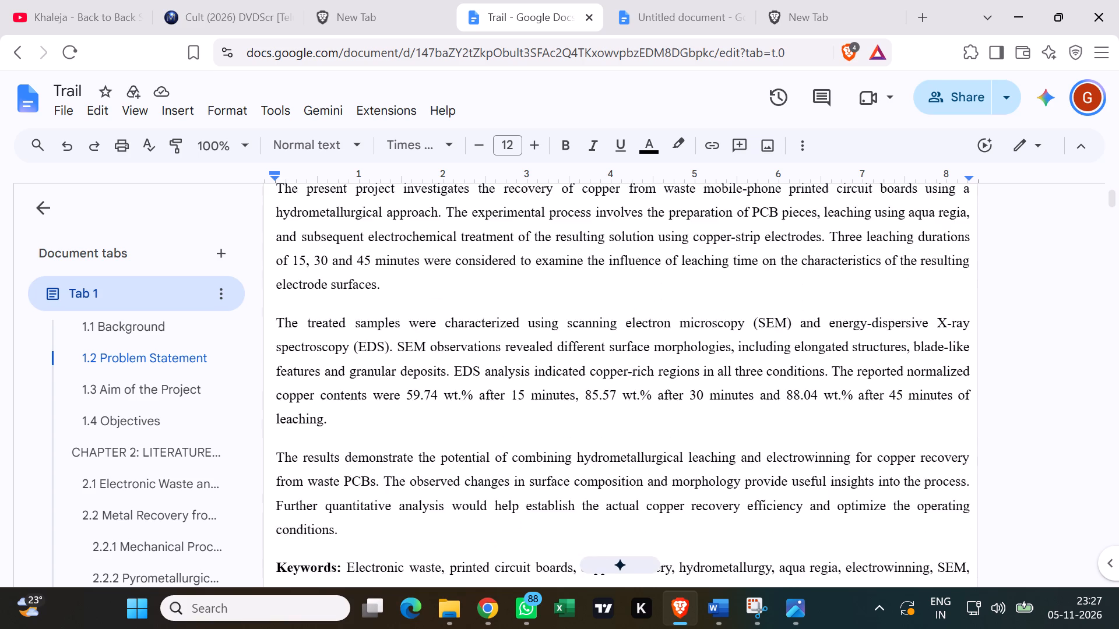
pyautogui.scroll(-6, 491, 332)
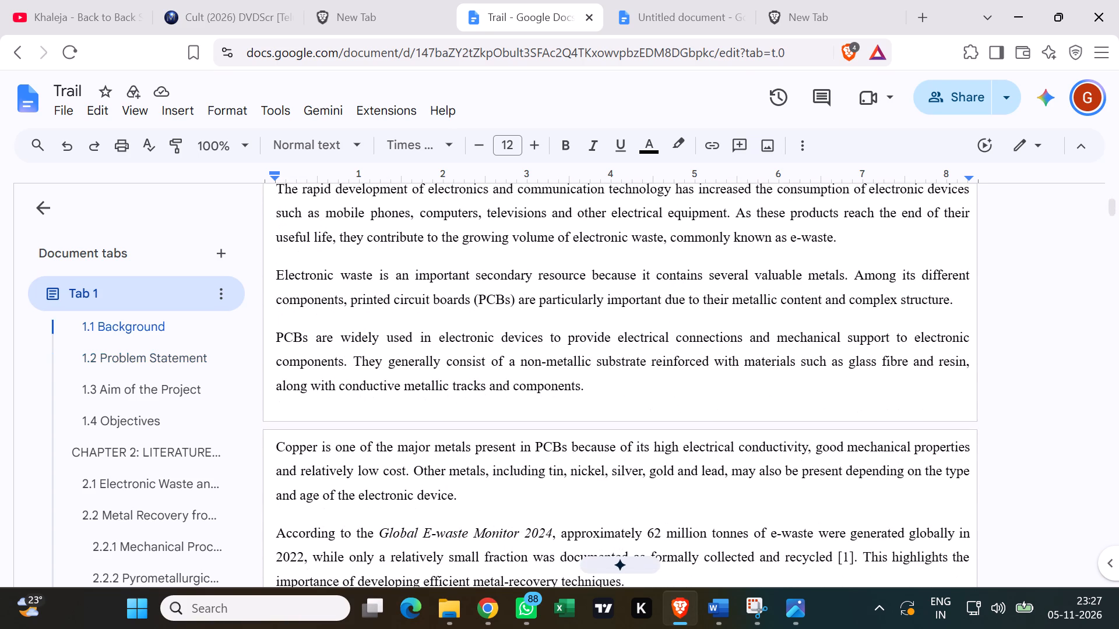
pyautogui.scroll(1, 494, 333)
pyautogui.scroll(-4, 494, 333)
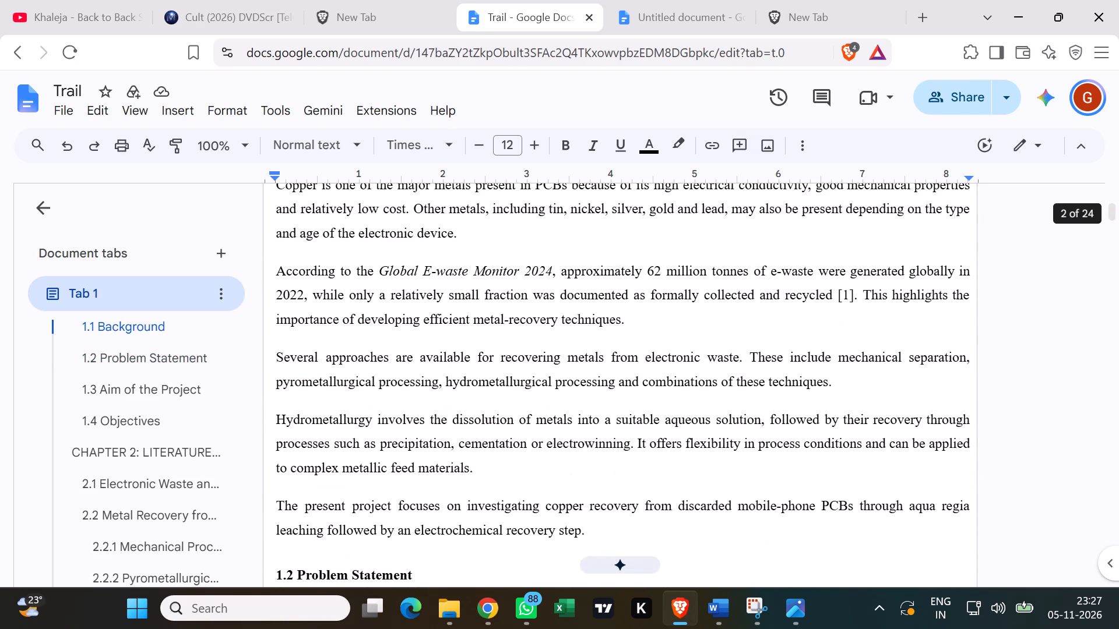
pyautogui.scroll(-5, 494, 330)
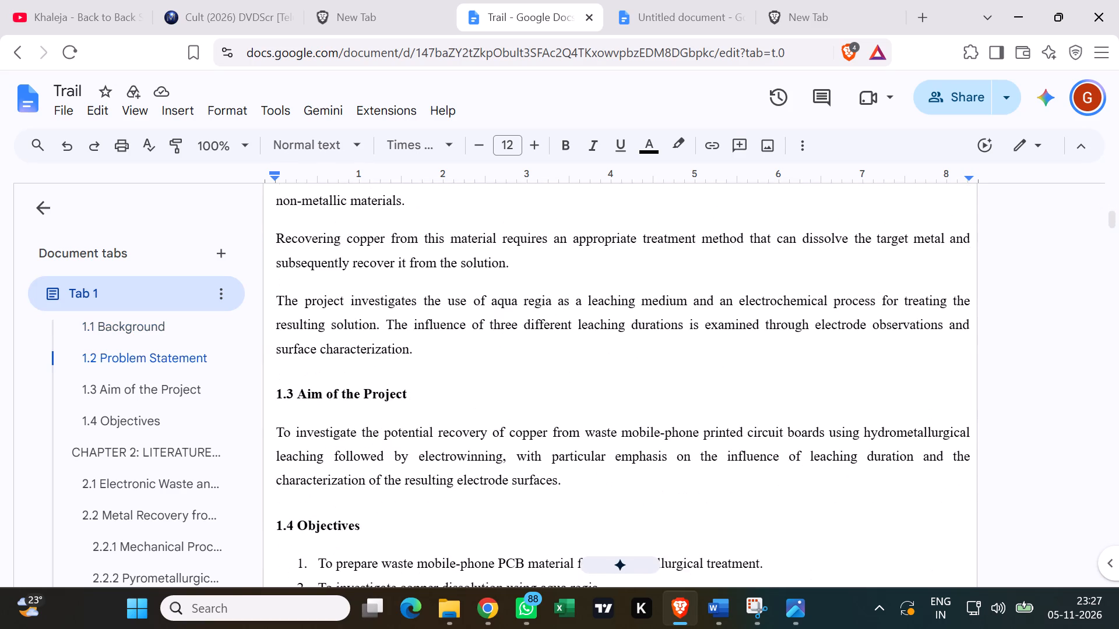
pyautogui.scroll(-5, 484, 328)
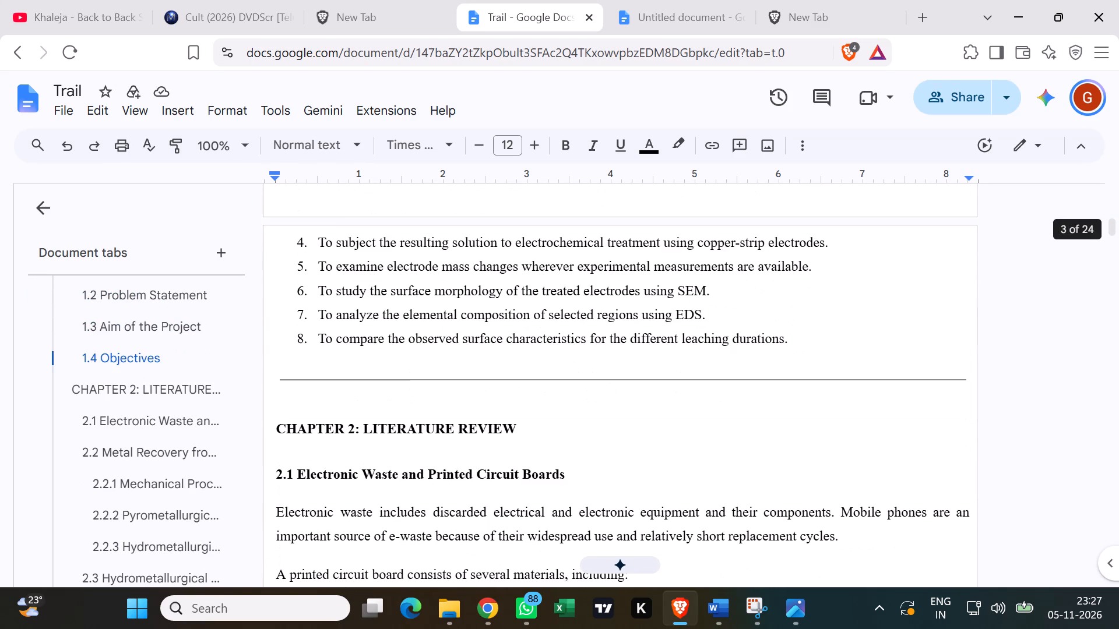
pyautogui.scroll(-3, 484, 328)
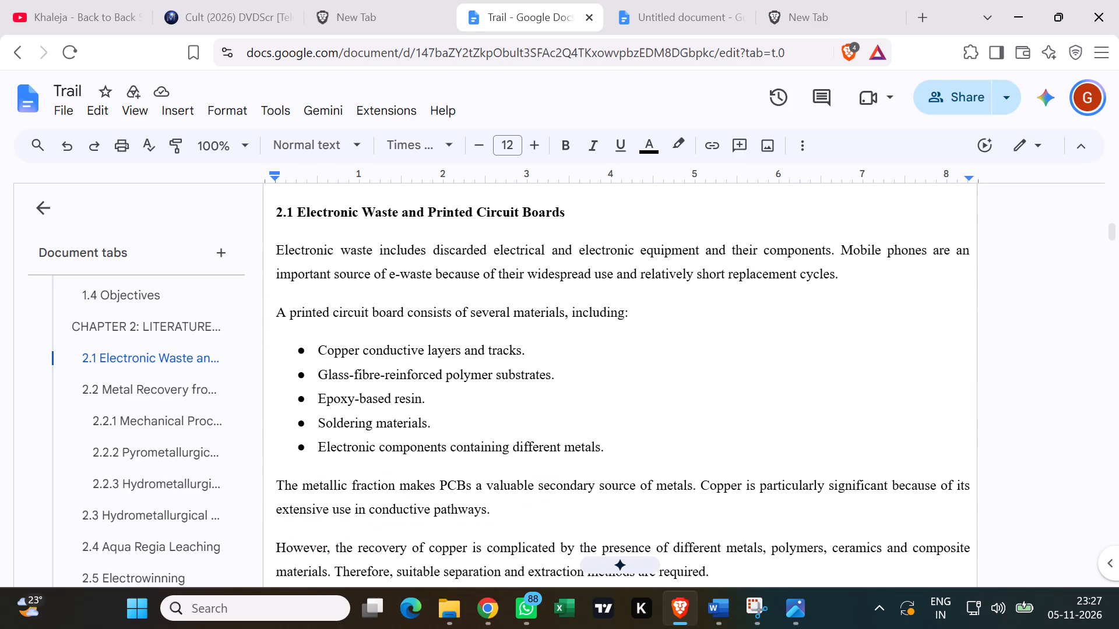
pyautogui.scroll(-6, 481, 333)
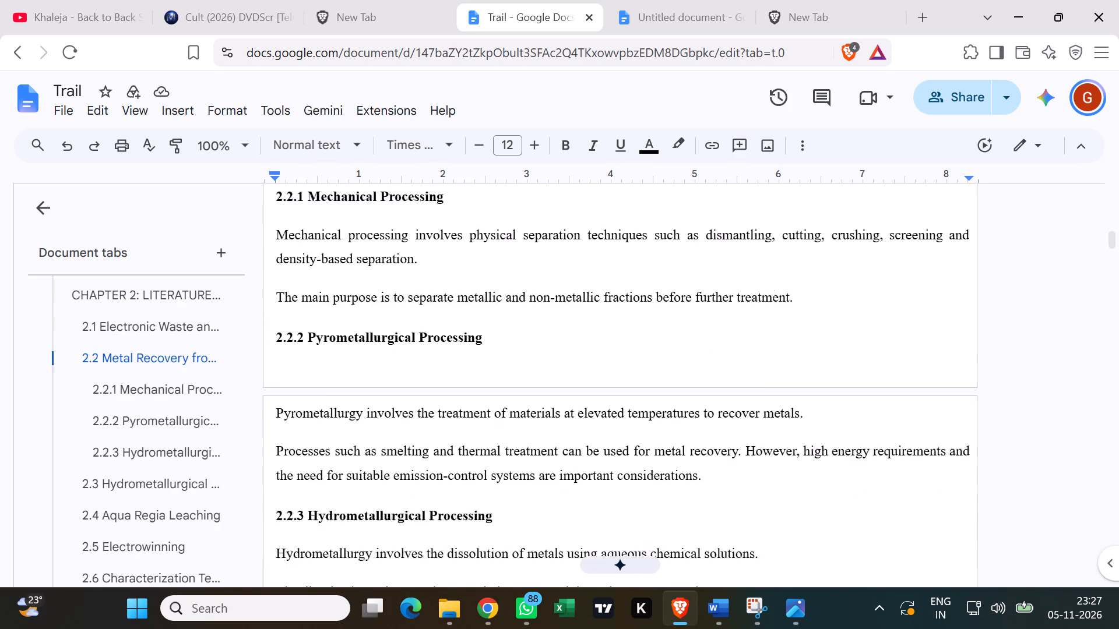
# Insert a blank line before the "2.2.2 Pyrometallurgical Processing" heading so it starts on the next page with its text.
pyautogui.scroll(-1, 481, 328)
pyautogui.scroll(1, 480, 328)
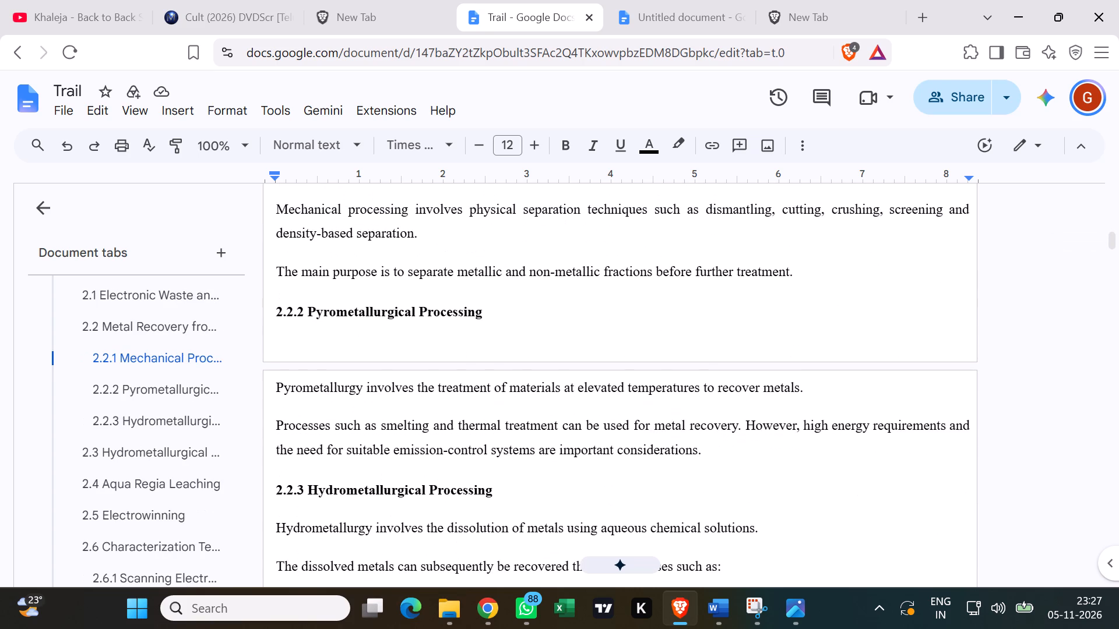
pyautogui.click(269, 308)
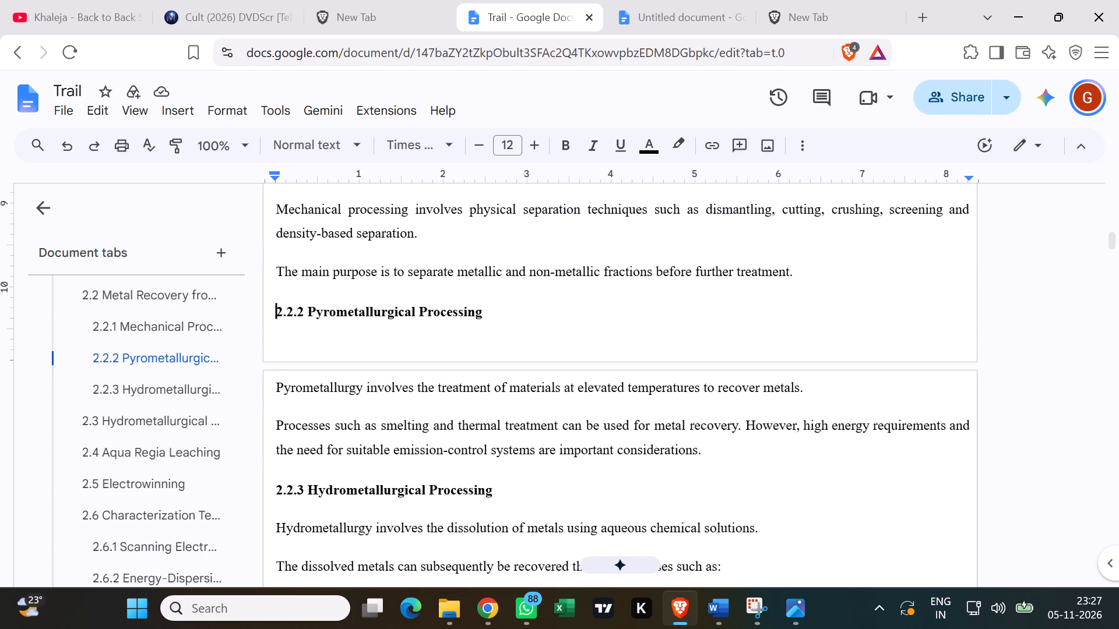
pyautogui.press('Return')
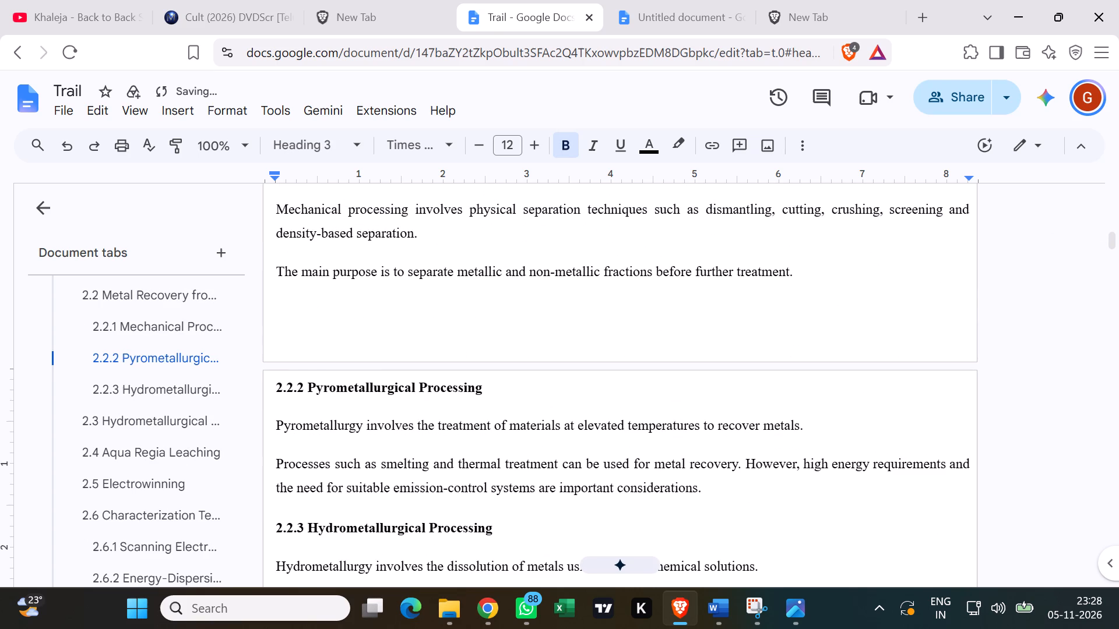
# Insert two blank lines before the "2.4 Aqua Regia Leaching" heading so it moves to the next page with its text.
pyautogui.scroll(-2, 410, 344)
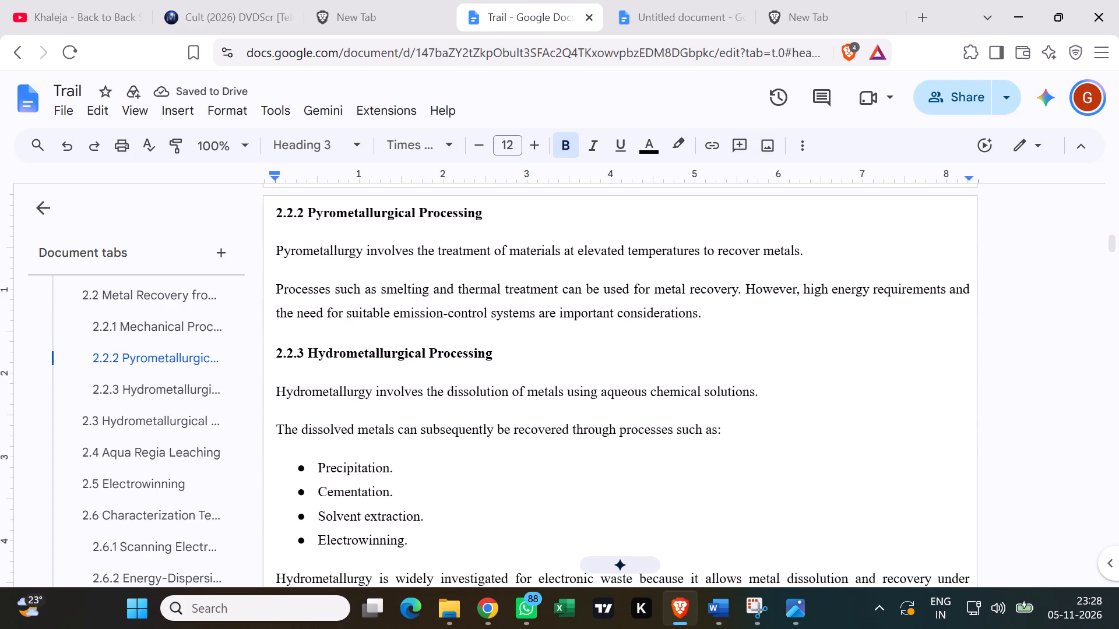
pyautogui.scroll(-5, 409, 345)
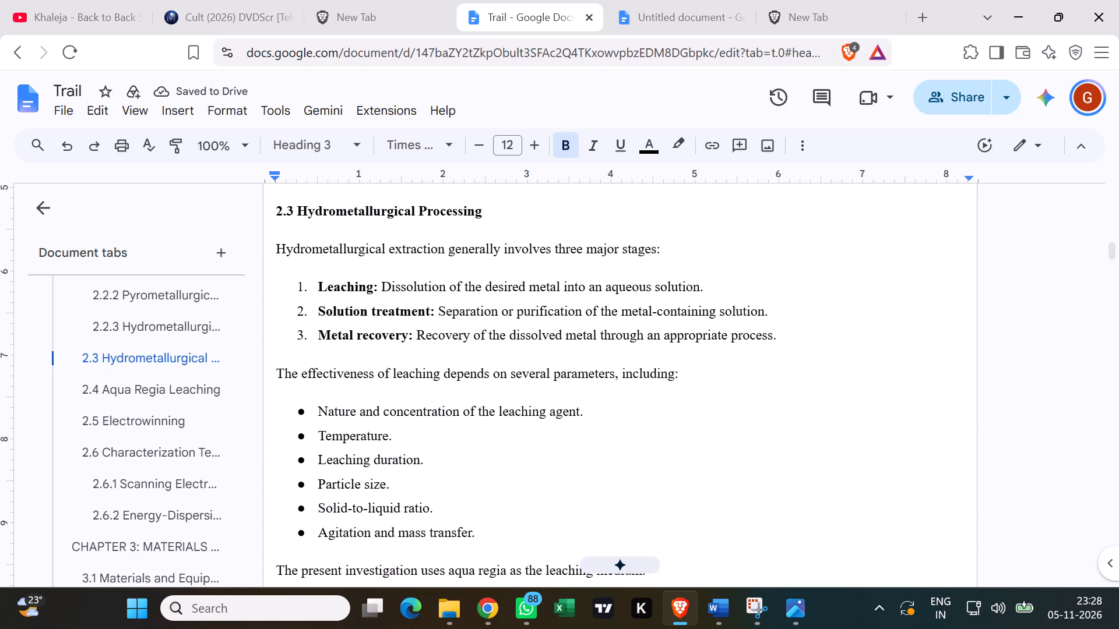
pyautogui.scroll(-3, 411, 386)
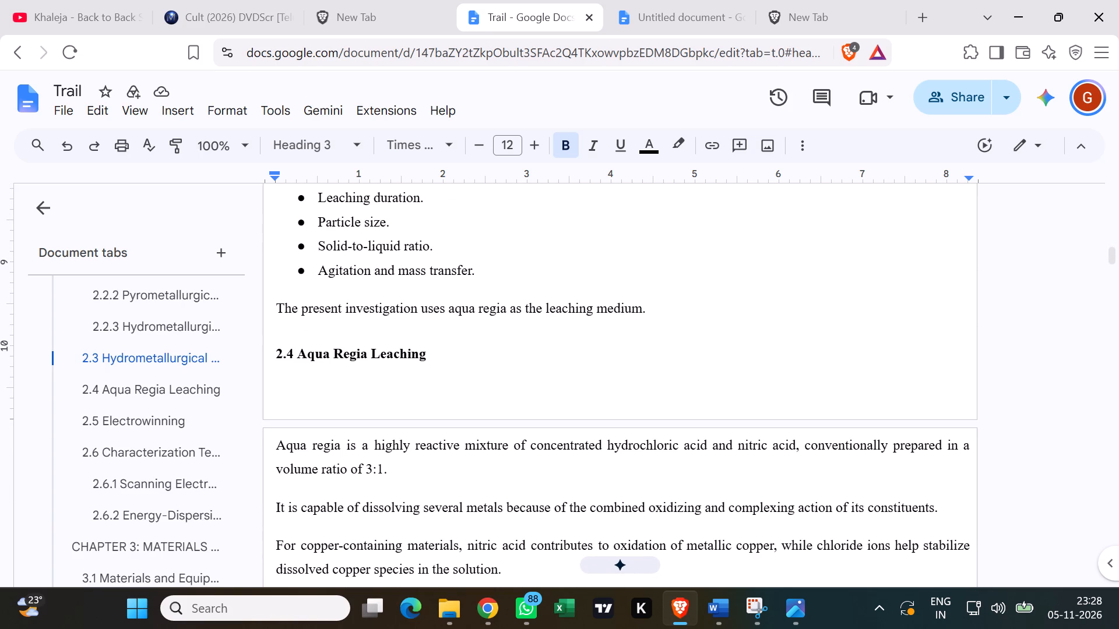
pyautogui.click(267, 352)
pyautogui.press('Return')
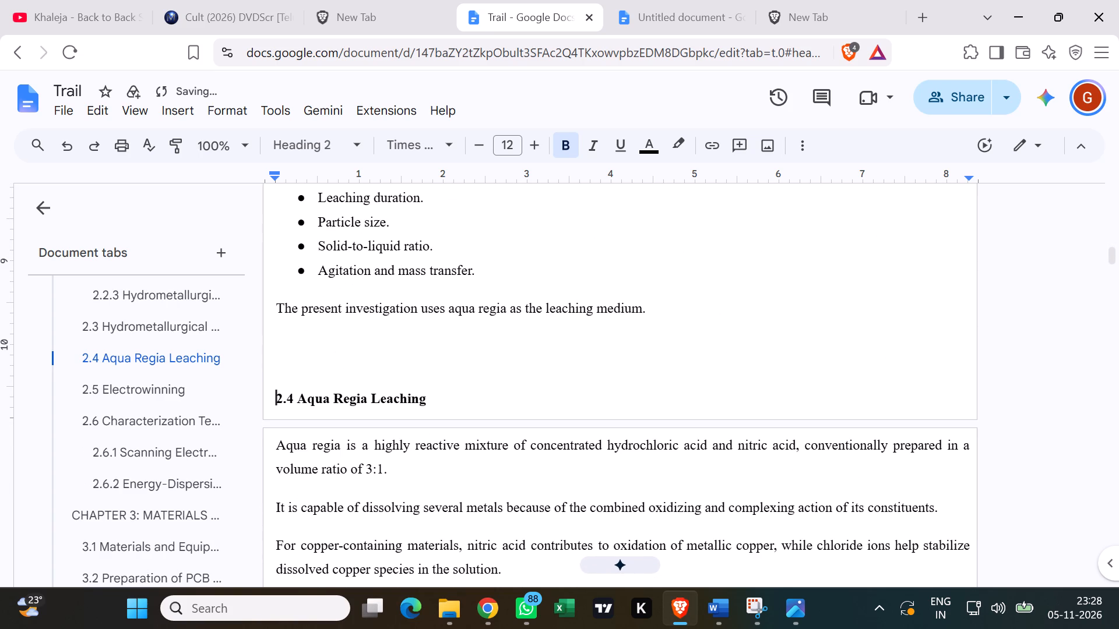
pyautogui.press('Return')
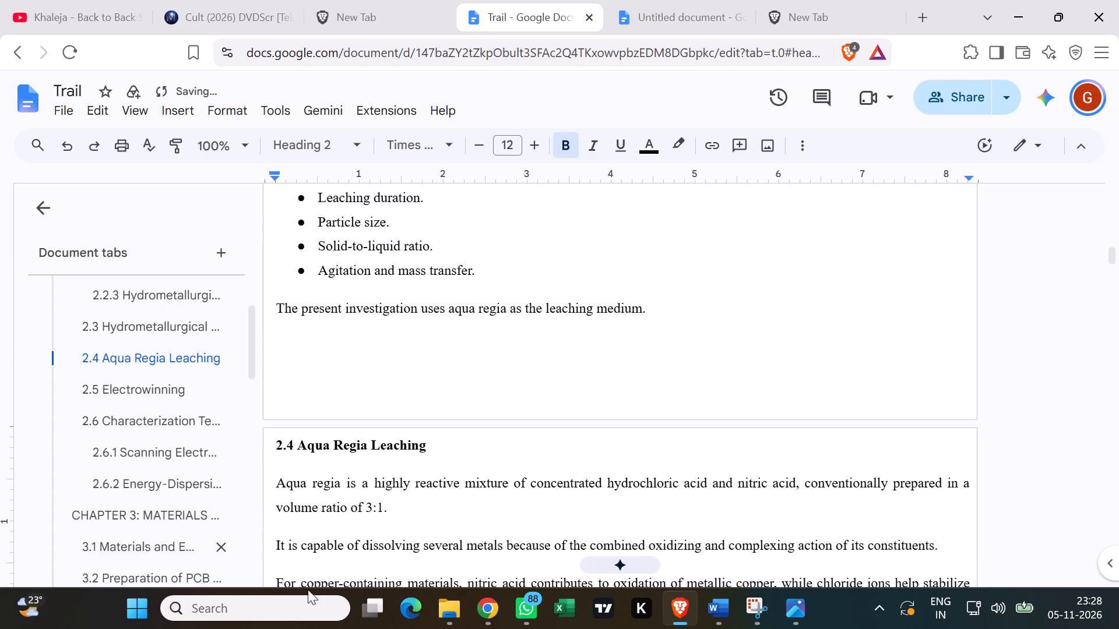
# Review the text, equations and page breaks from section 2.4 through section 2.6.2 to the start of Chapter 3.
pyautogui.scroll(-2, 655, 374)
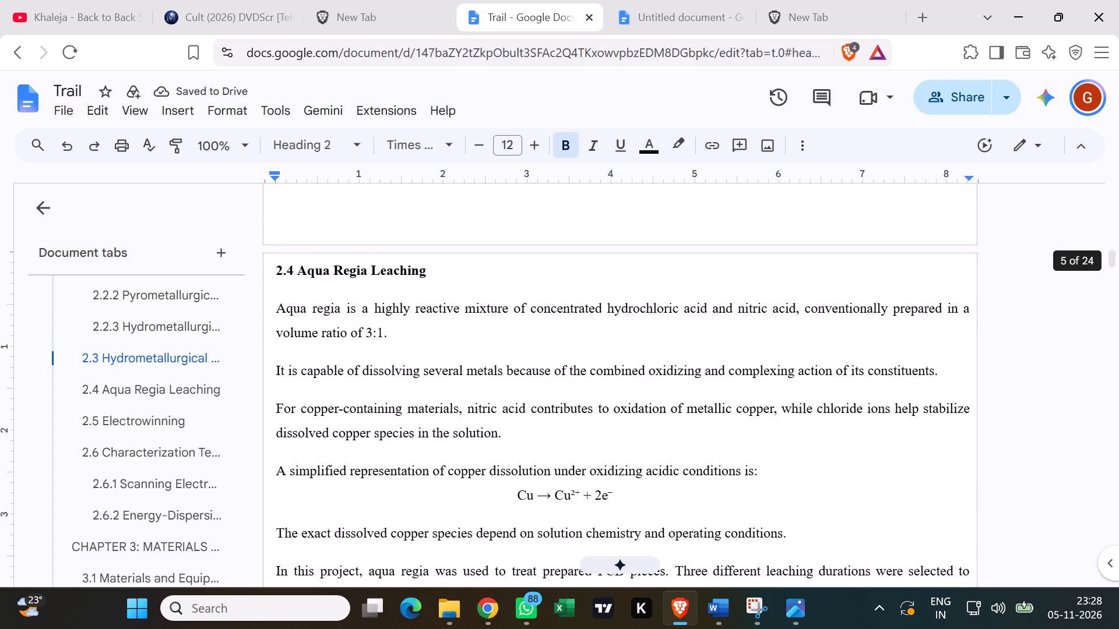
pyautogui.scroll(-6, 698, 394)
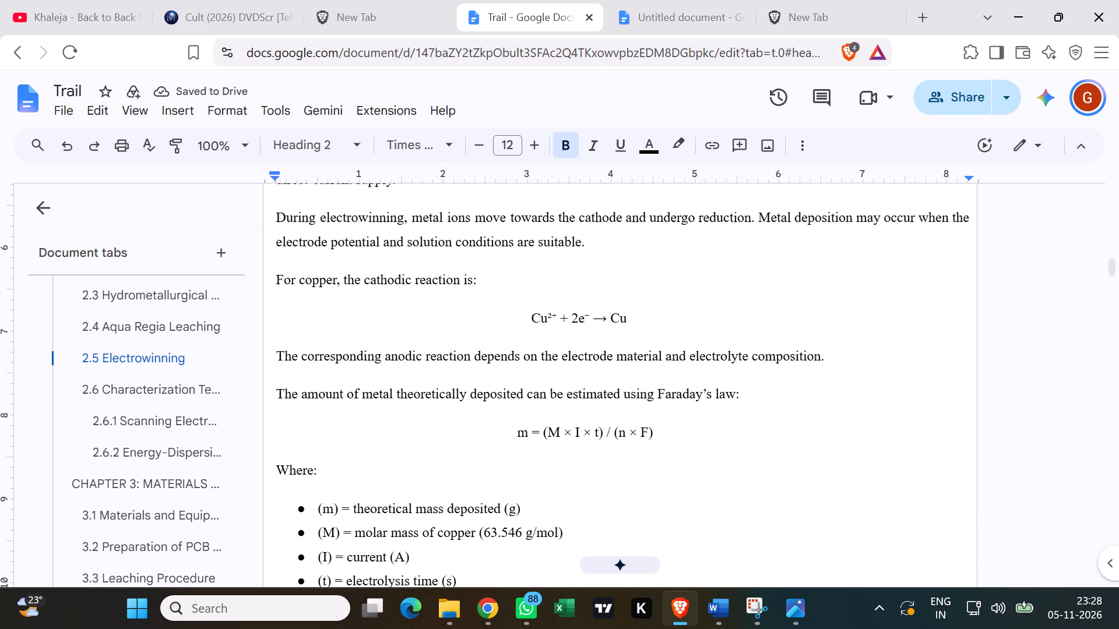
pyautogui.scroll(-2, 689, 406)
pyautogui.scroll(7, 689, 407)
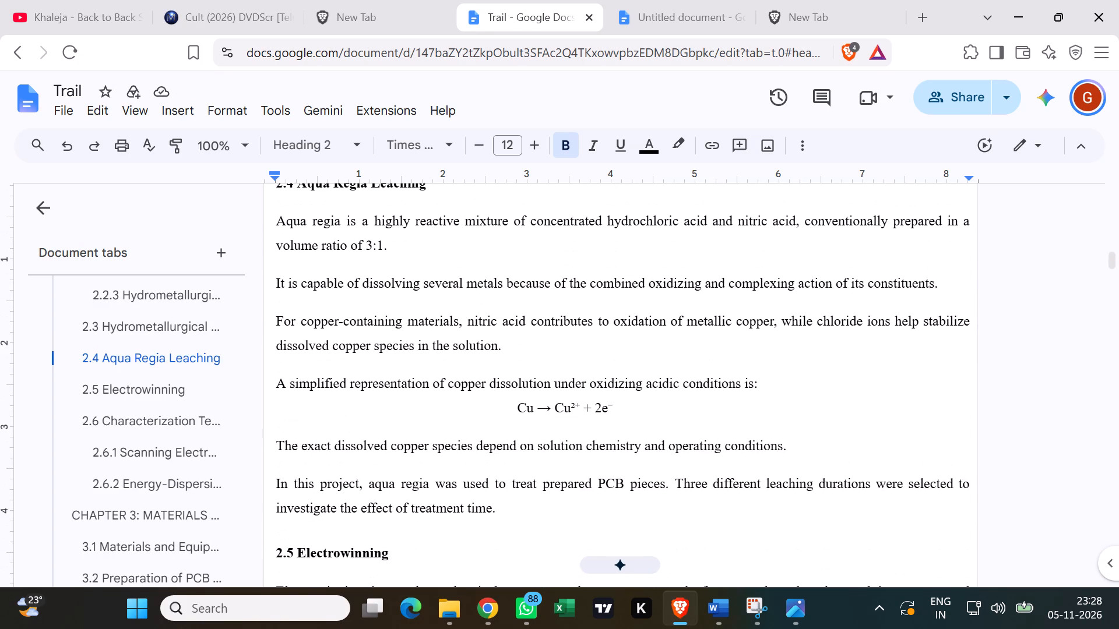
pyautogui.scroll(-3, 674, 358)
pyautogui.scroll(2, 678, 377)
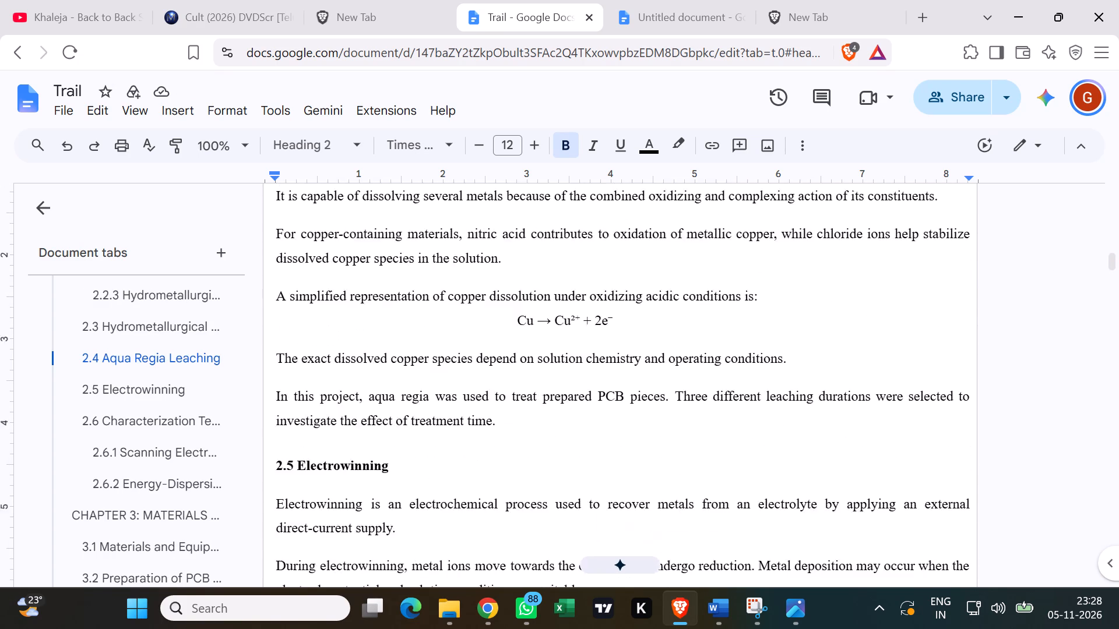
pyautogui.scroll(1, 679, 377)
pyautogui.scroll(-9, 678, 380)
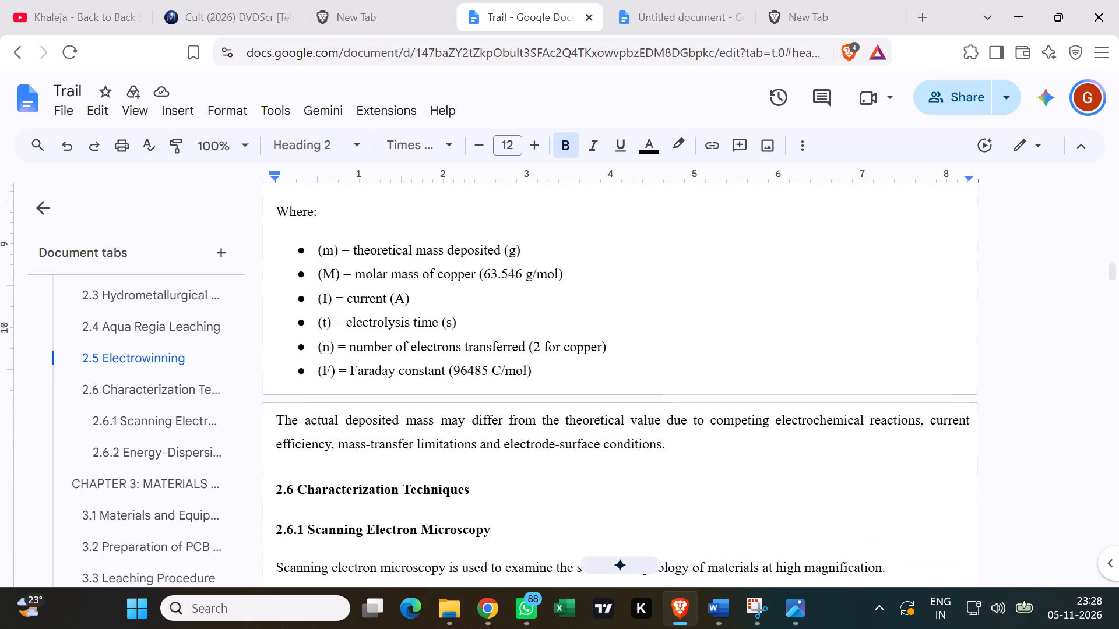
pyautogui.scroll(-3, 678, 385)
pyautogui.scroll(1, 678, 386)
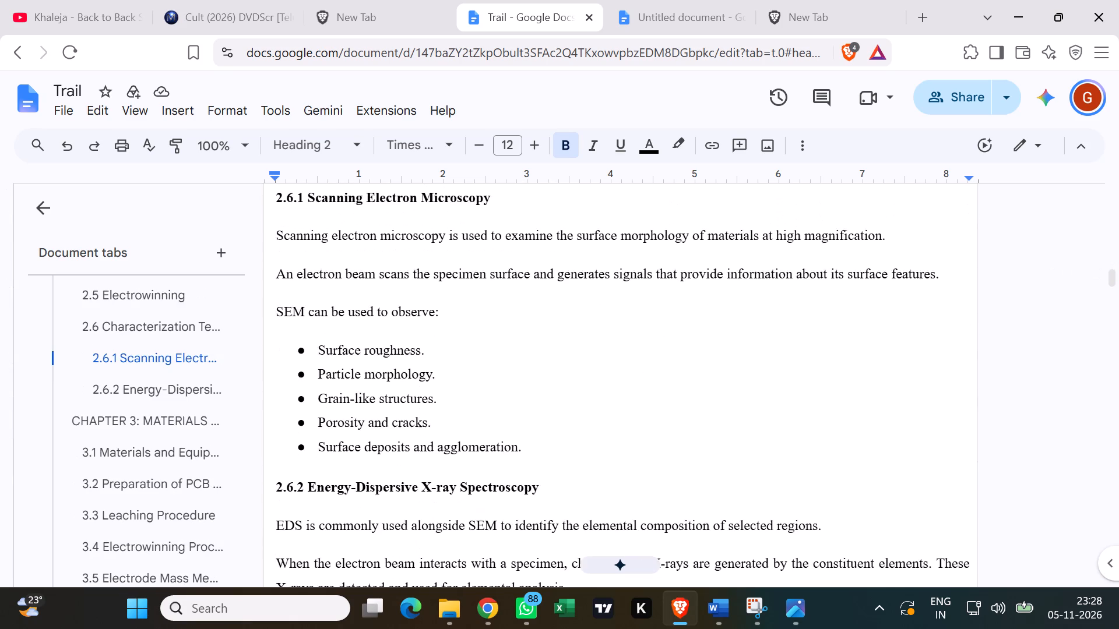
pyautogui.scroll(-6, 678, 386)
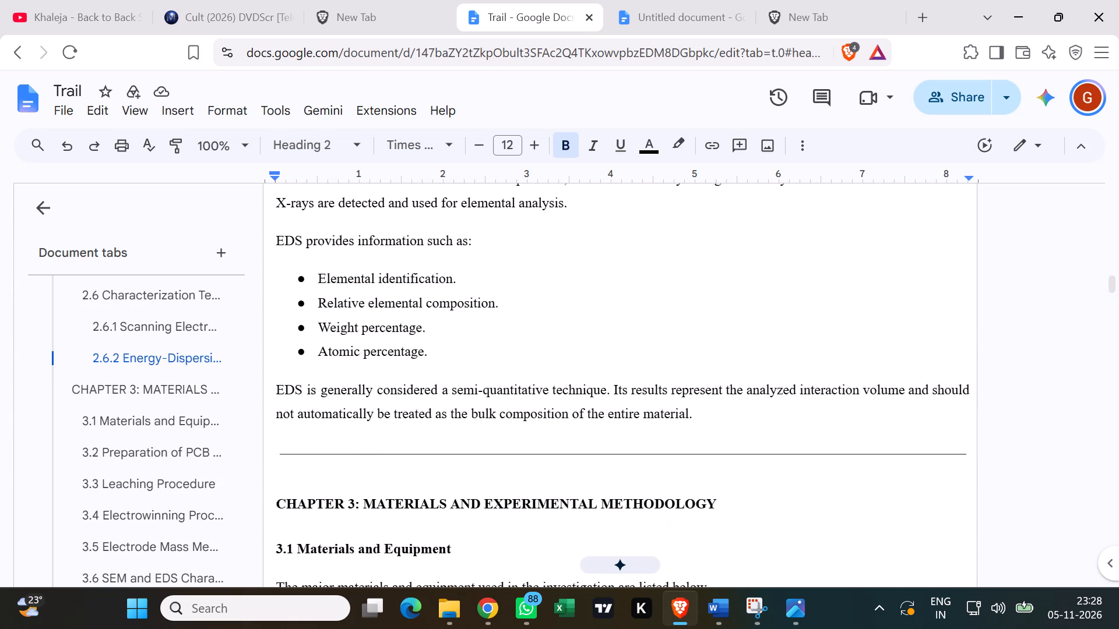
# Review the text, table, figures and page breaks of Chapter 3 from section 3.1 through the electrode photos before section 3.5.
pyautogui.scroll(-4, 678, 386)
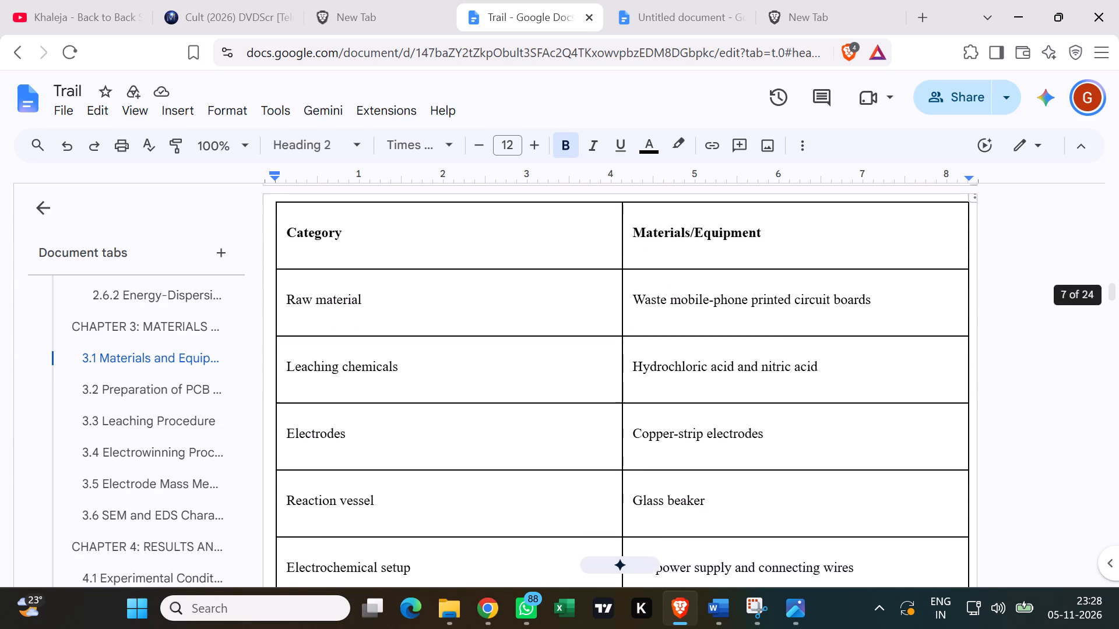
pyautogui.scroll(-1, 679, 386)
pyautogui.scroll(3, 679, 386)
pyautogui.scroll(-6, 679, 386)
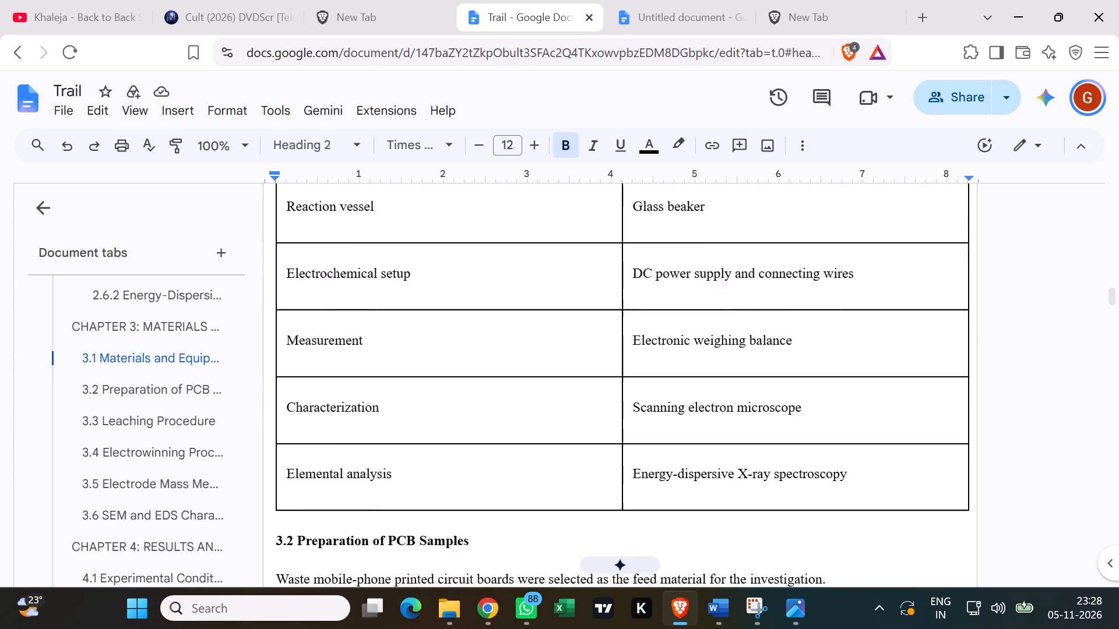
pyautogui.scroll(-4, 682, 386)
pyautogui.scroll(1, 685, 384)
pyautogui.scroll(-1, 684, 386)
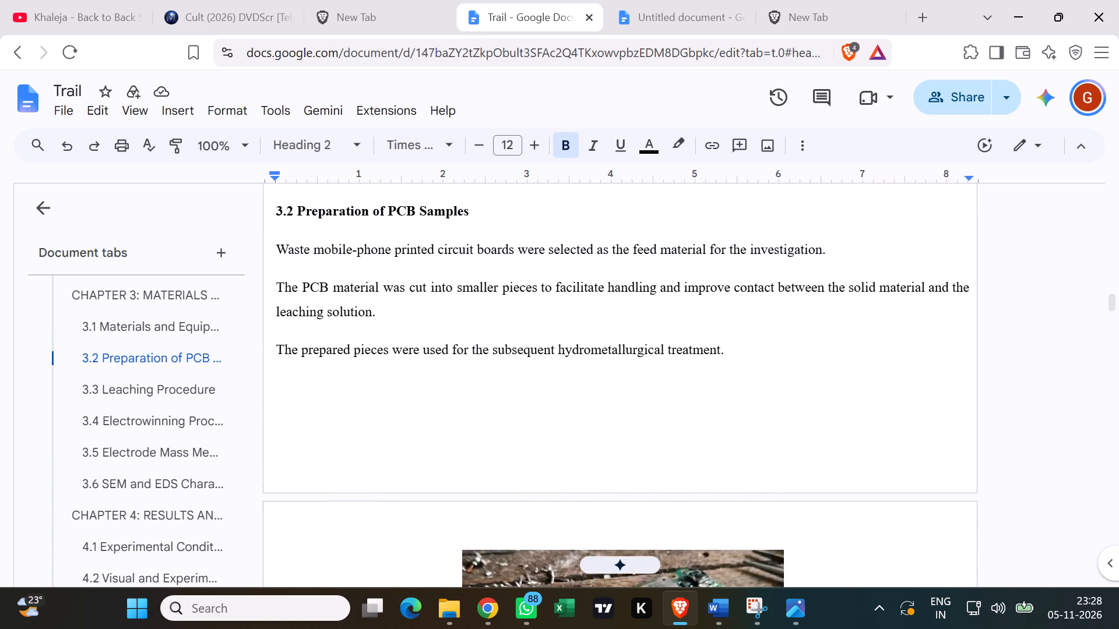
pyautogui.scroll(-4, 683, 388)
pyautogui.scroll(2, 688, 384)
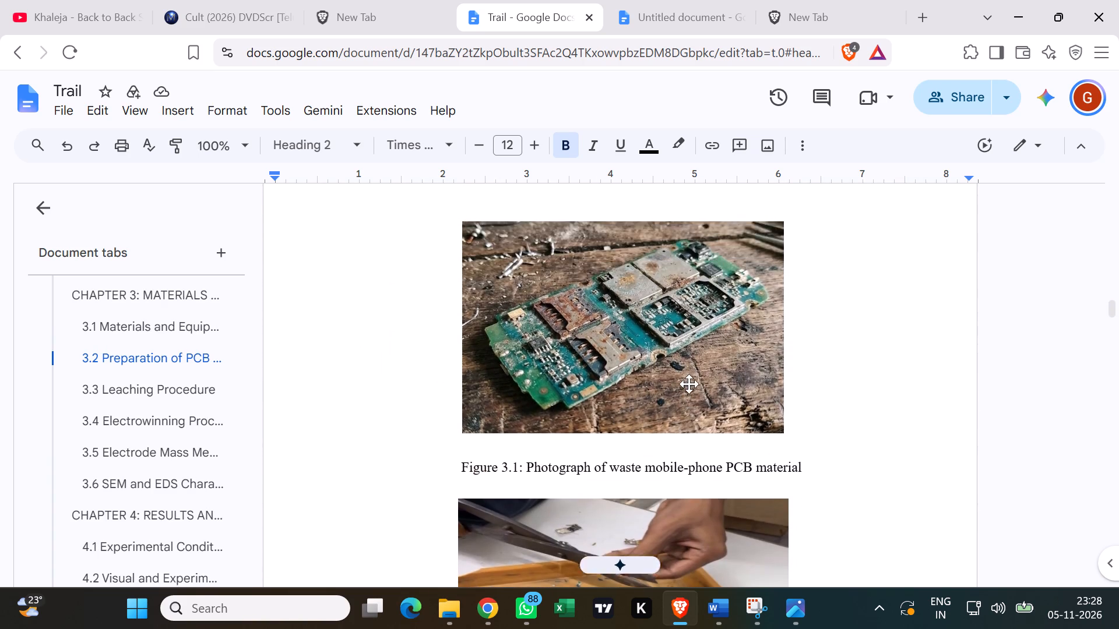
pyautogui.scroll(3, 689, 384)
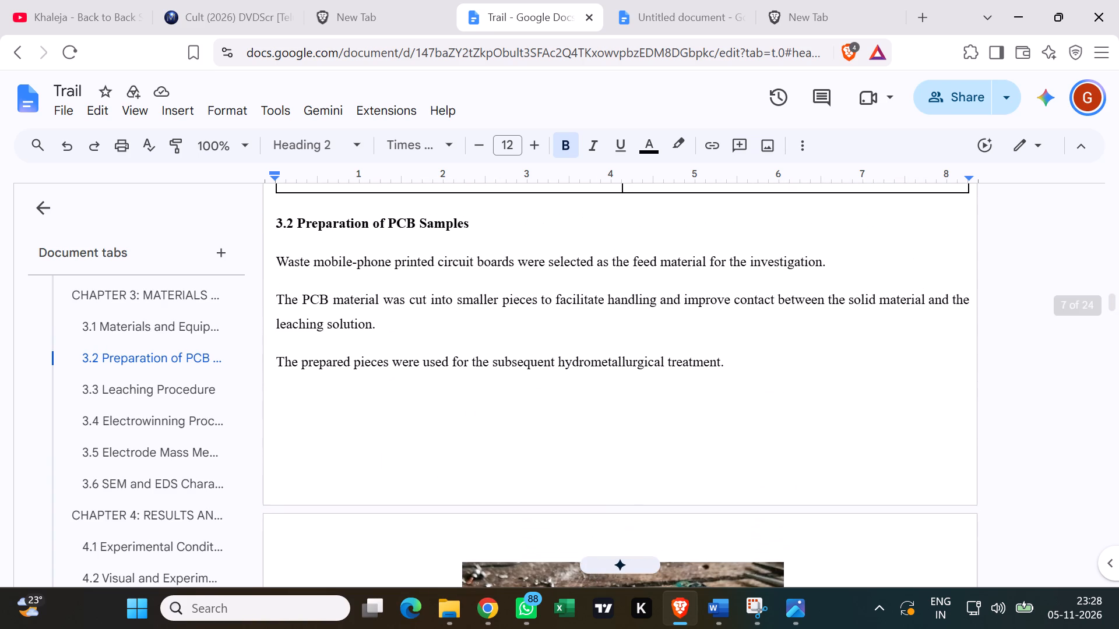
pyautogui.scroll(-7, 627, 469)
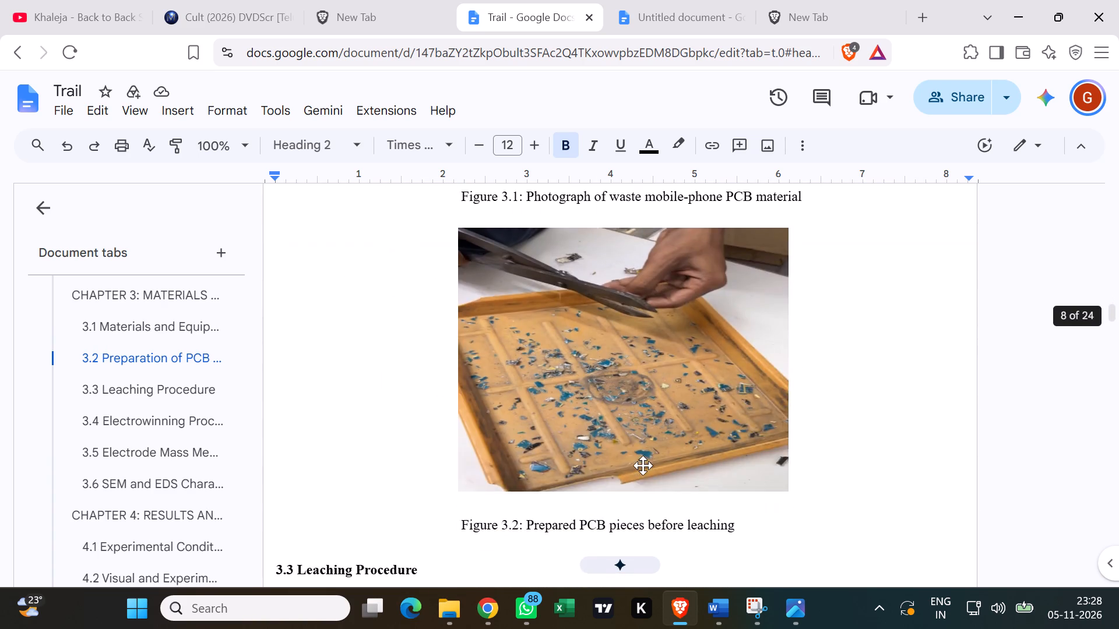
pyautogui.scroll(-3, 643, 465)
pyautogui.scroll(-5, 644, 362)
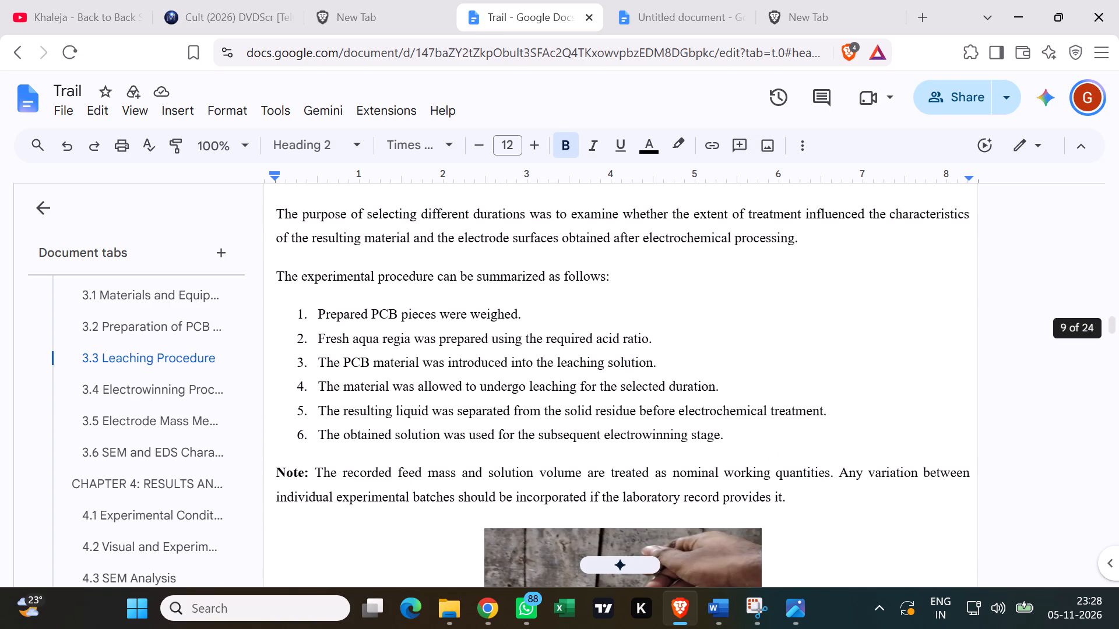
pyautogui.scroll(8, 674, 349)
pyautogui.scroll(2, 615, 361)
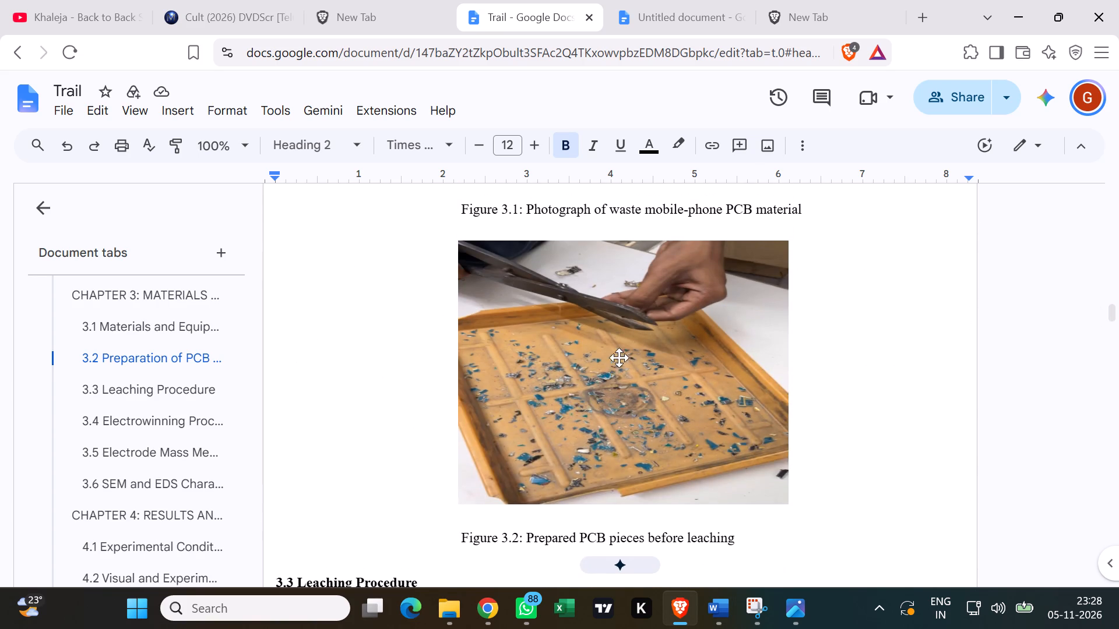
pyautogui.scroll(5, 619, 358)
pyautogui.scroll(-7, 633, 381)
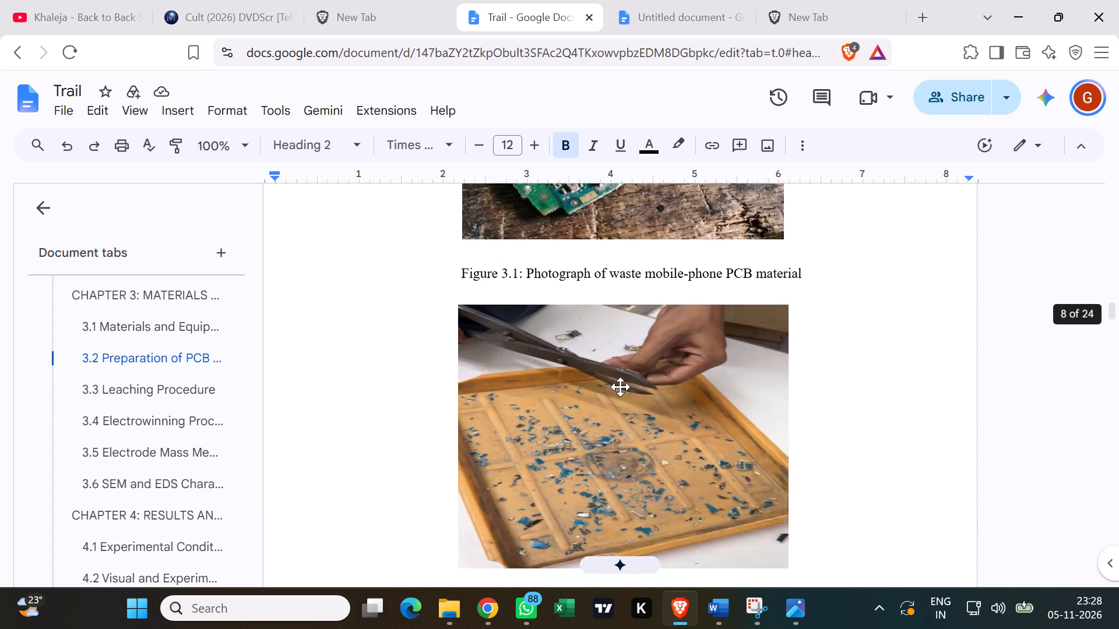
pyautogui.scroll(-6, 639, 386)
pyautogui.scroll(2, 635, 391)
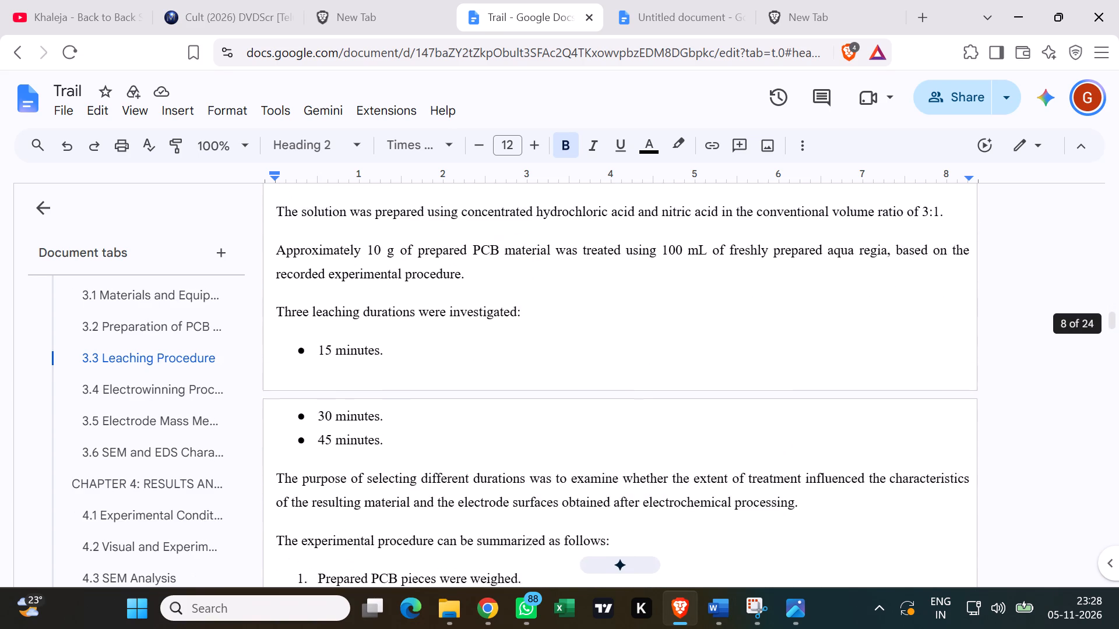
pyautogui.scroll(1, 635, 391)
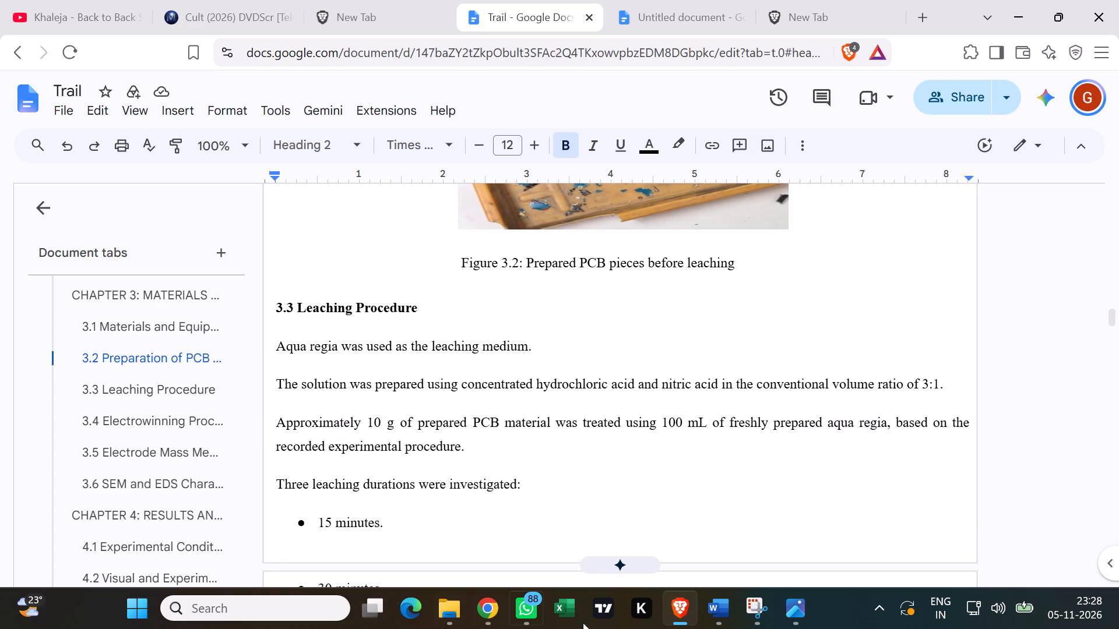
pyautogui.scroll(-6, 595, 451)
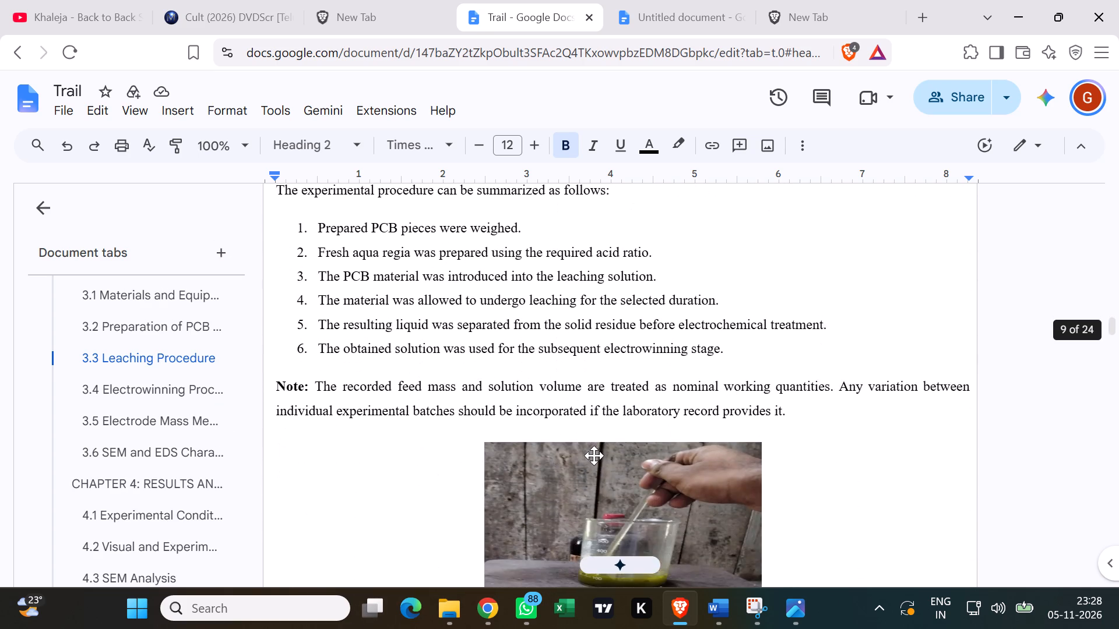
pyautogui.scroll(-8, 604, 448)
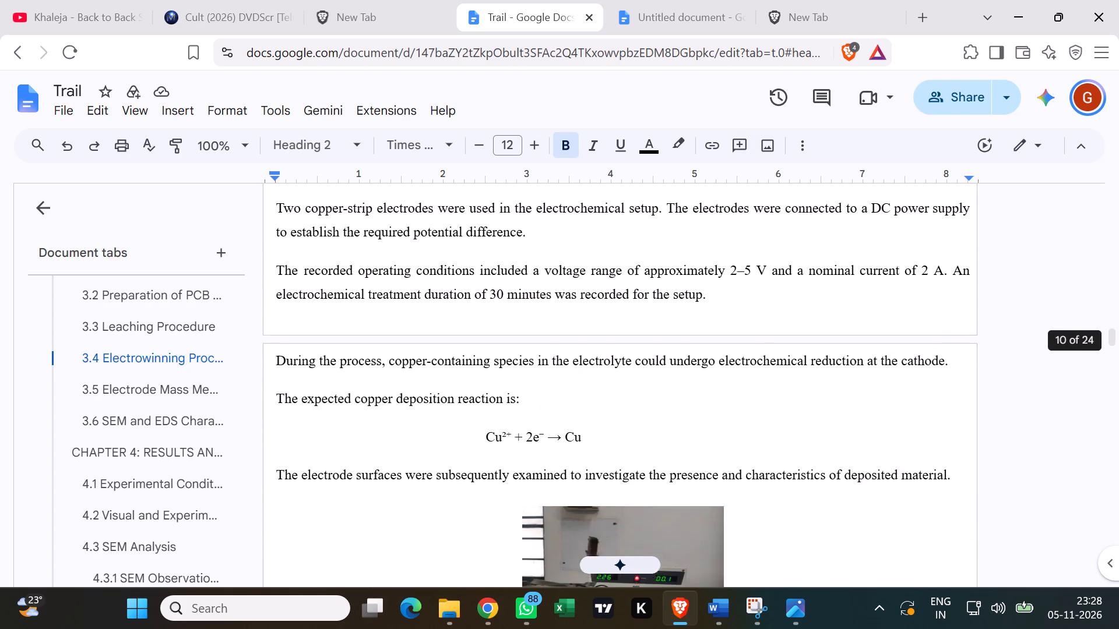
pyautogui.scroll(-7, 604, 457)
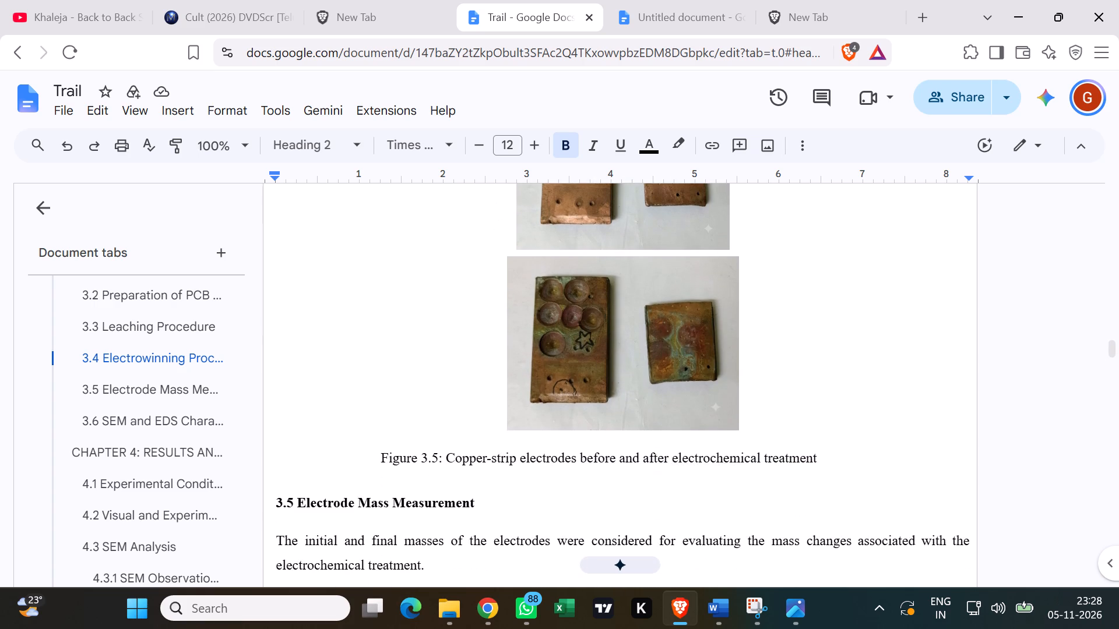
pyautogui.scroll(-1, 607, 455)
pyautogui.scroll(4, 607, 455)
# Make the upper copper-strip electrode photo of Figure 3.5 slightly smaller and check the layout around it.
pyautogui.click(615, 434)
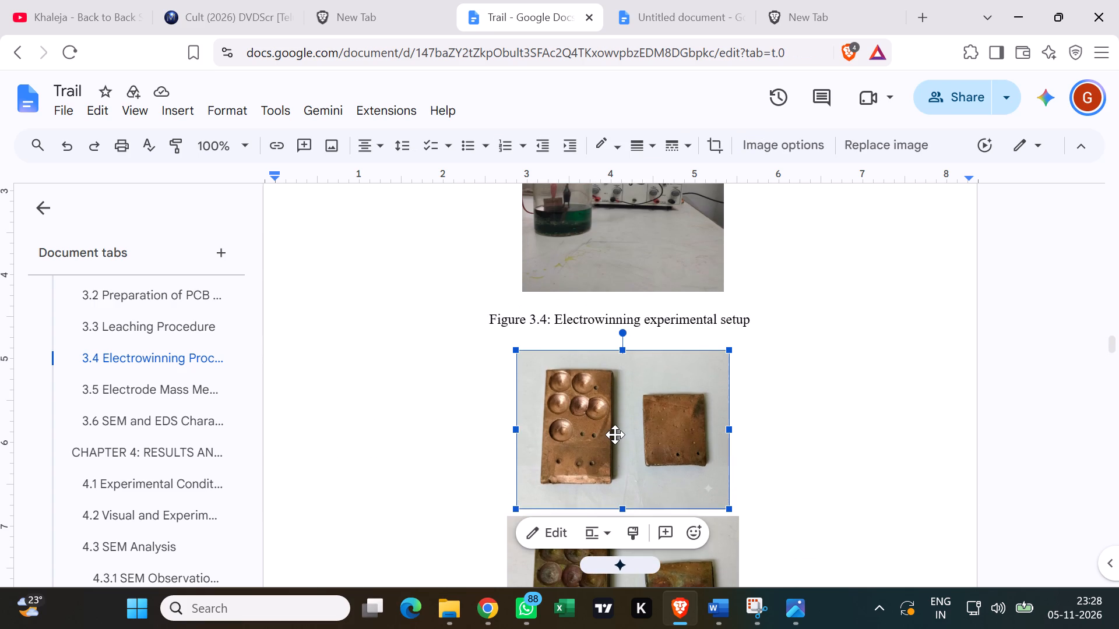
pyautogui.scroll(-2, 627, 430)
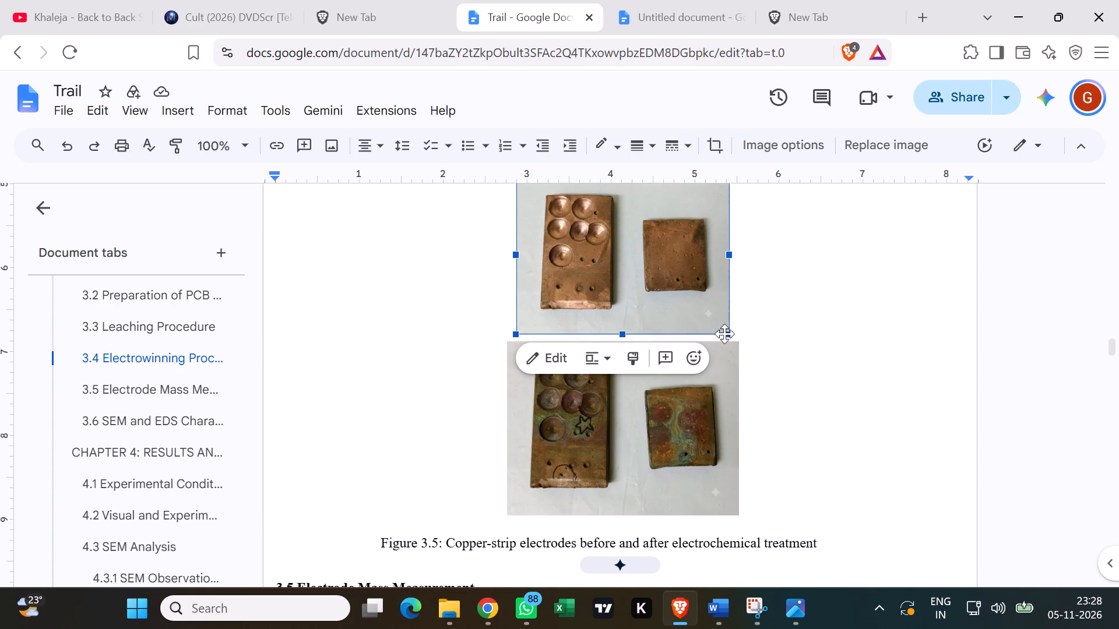
pyautogui.moveTo(729, 334); pyautogui.dragTo(730, 329)
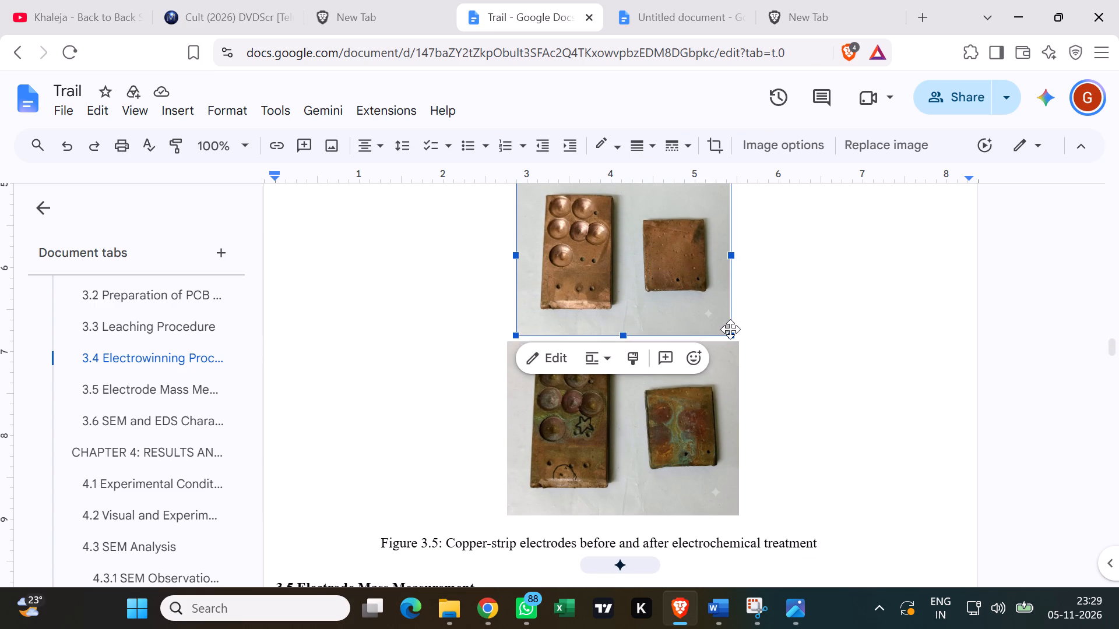
pyautogui.moveTo(730, 329); pyautogui.dragTo(702, 326)
pyautogui.click(833, 333)
pyautogui.scroll(1, 815, 404)
pyautogui.scroll(-3, 814, 404)
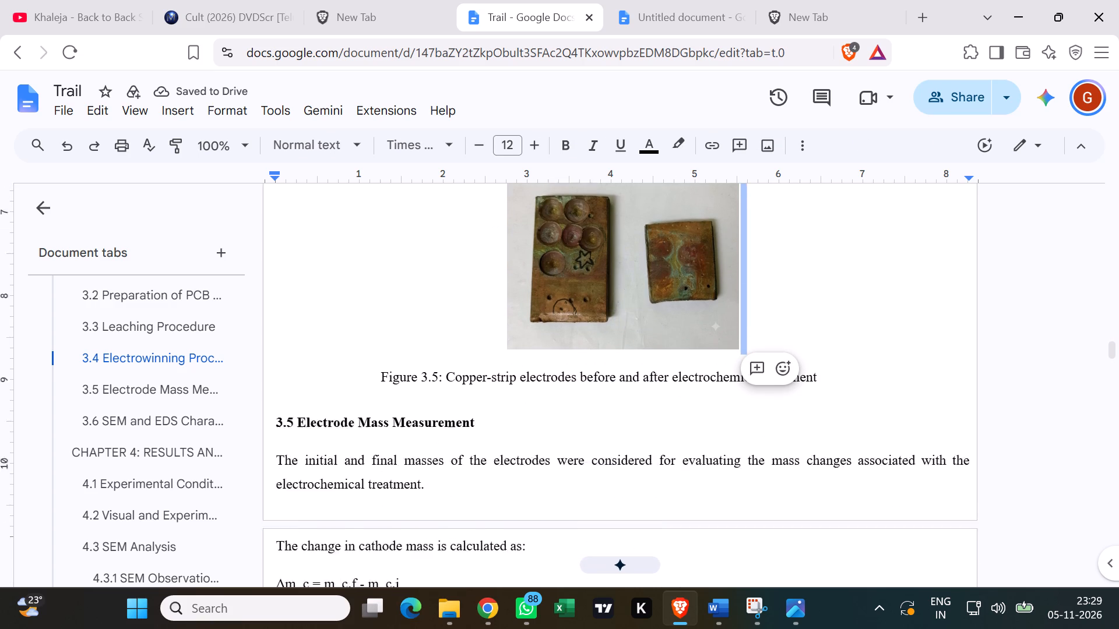
# Insert two blank lines before the "CHAPTER 4: RESULTS AND DISCUSSION" heading so it starts on the next page with section 4.1.
pyautogui.click(889, 393)
pyautogui.scroll(-4, 875, 396)
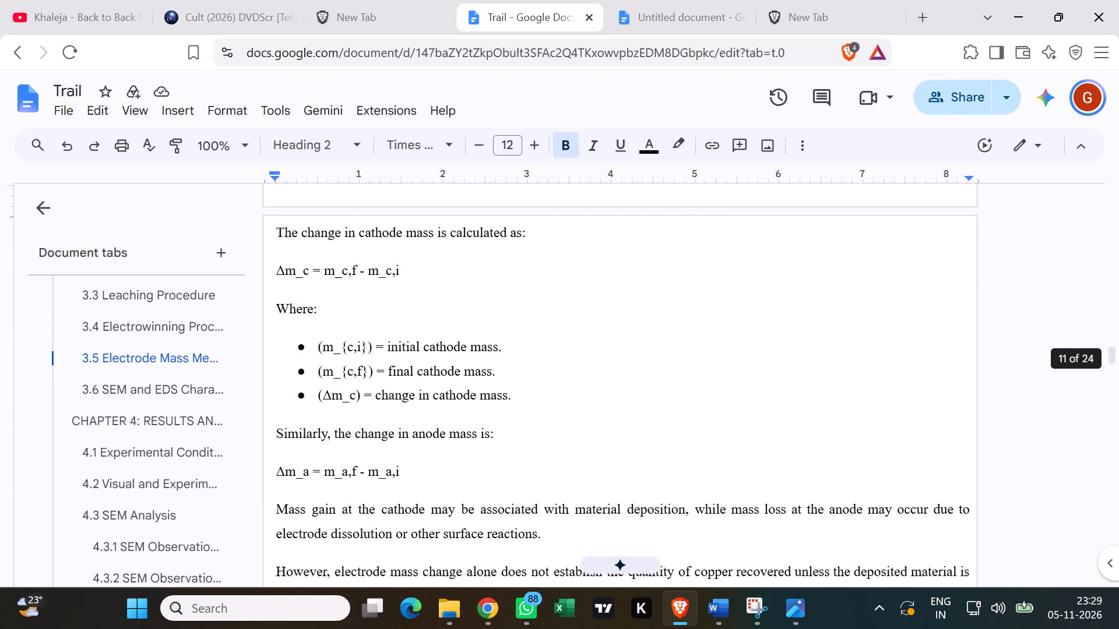
pyautogui.scroll(-7, 875, 397)
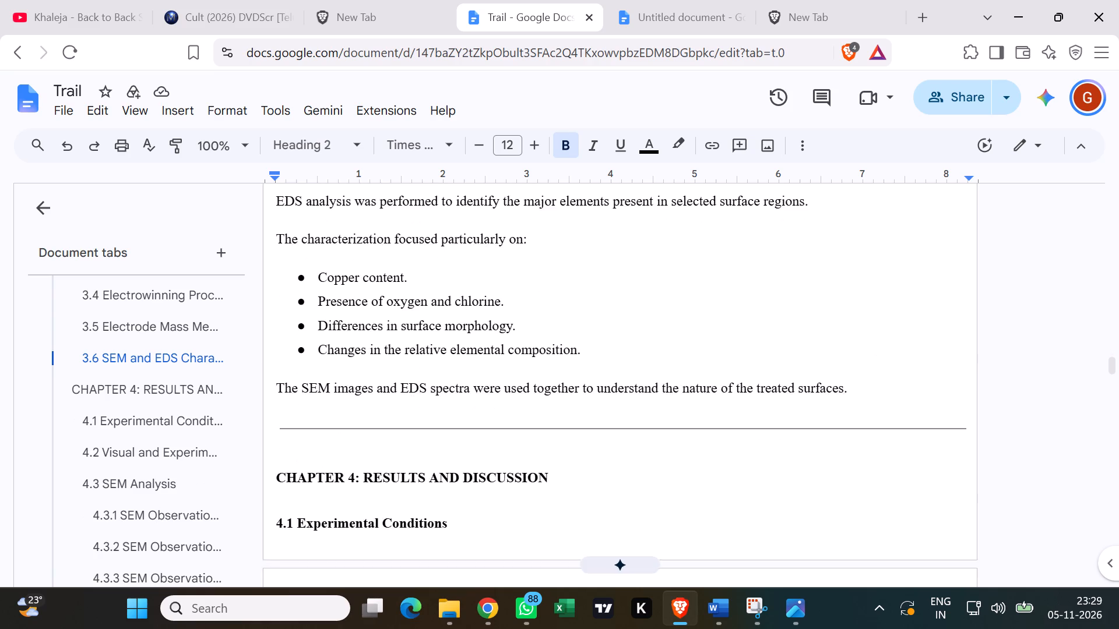
pyautogui.scroll(-1, 873, 400)
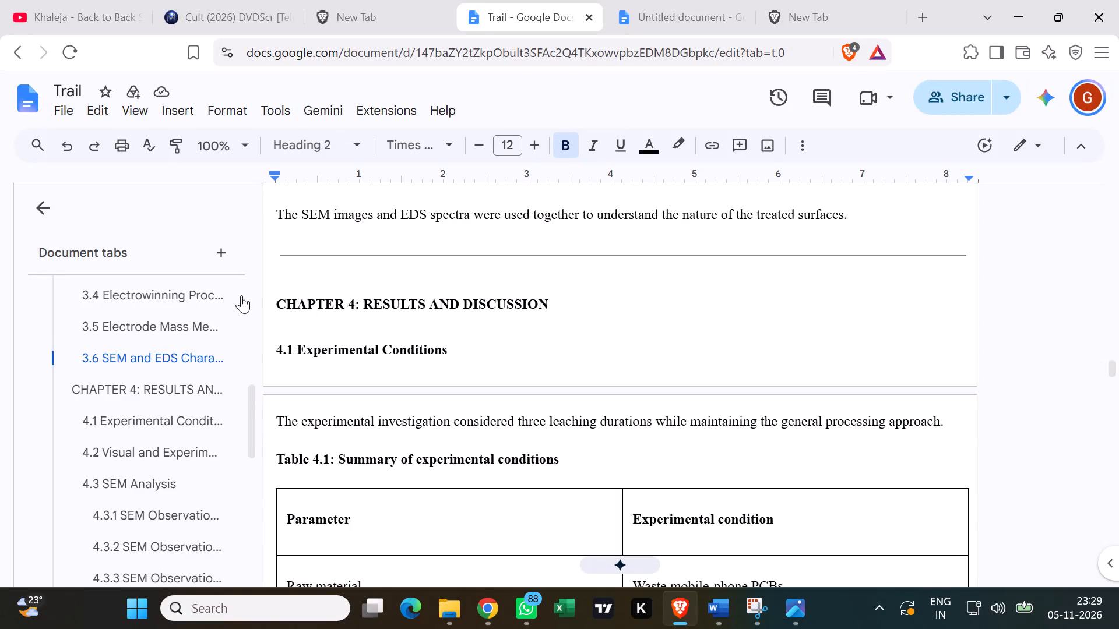
pyautogui.click(271, 301)
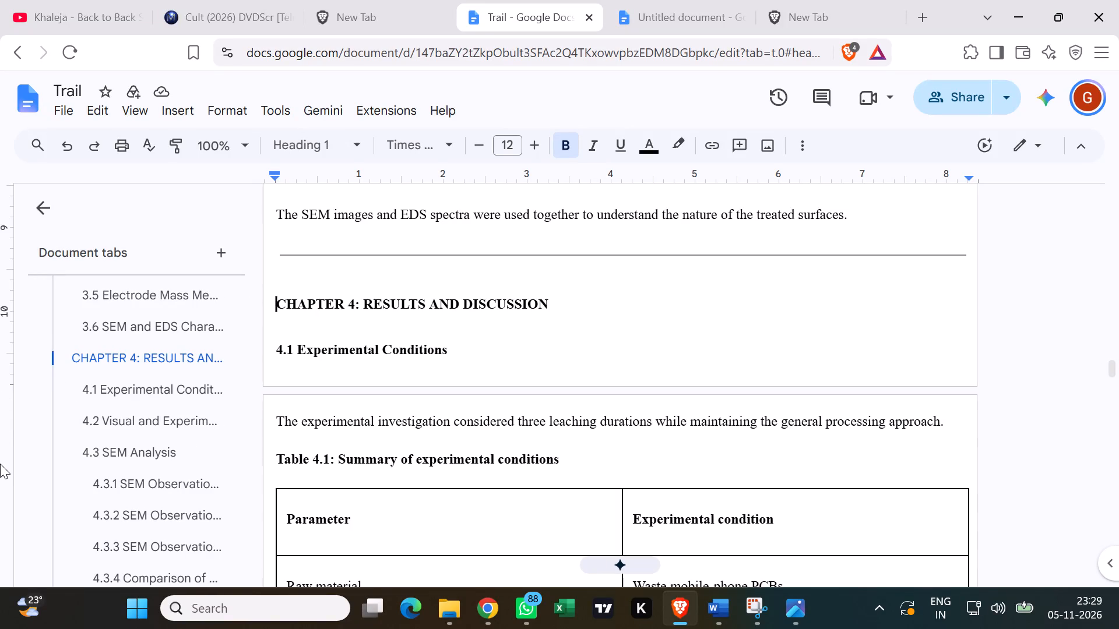
pyautogui.scroll(-9, 560, 457)
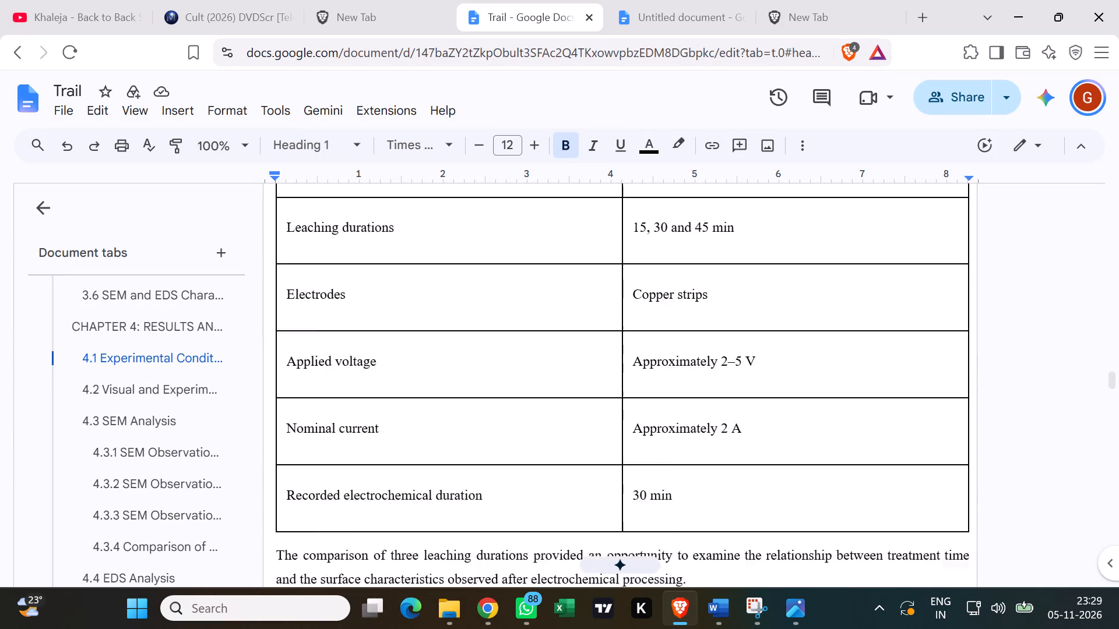
pyautogui.scroll(-1, 589, 450)
pyautogui.scroll(3, 589, 450)
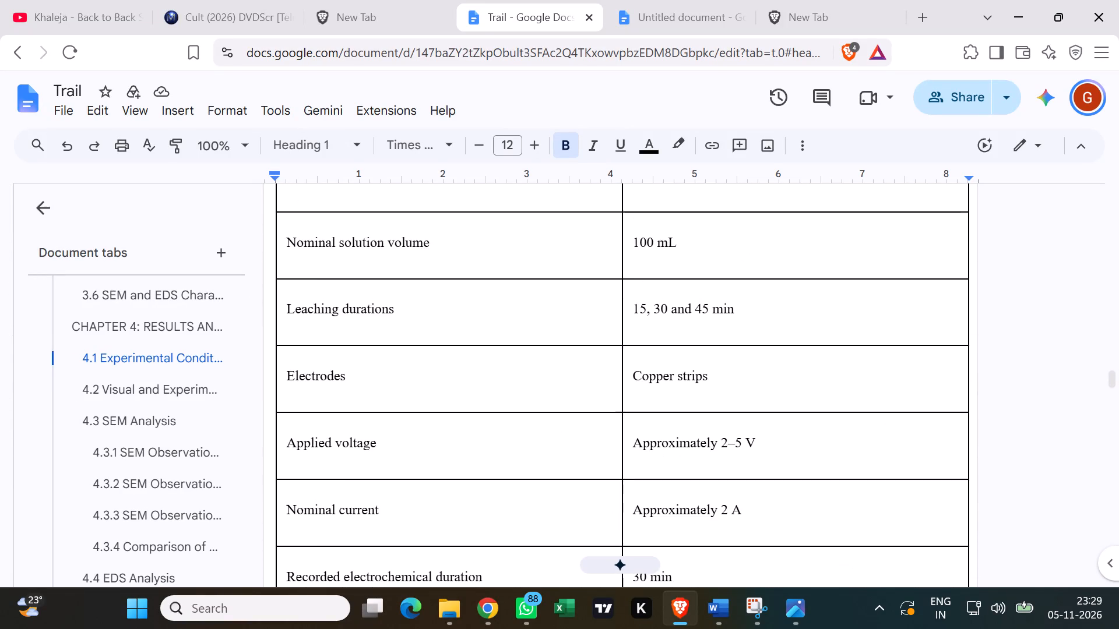
pyautogui.scroll(7, 581, 378)
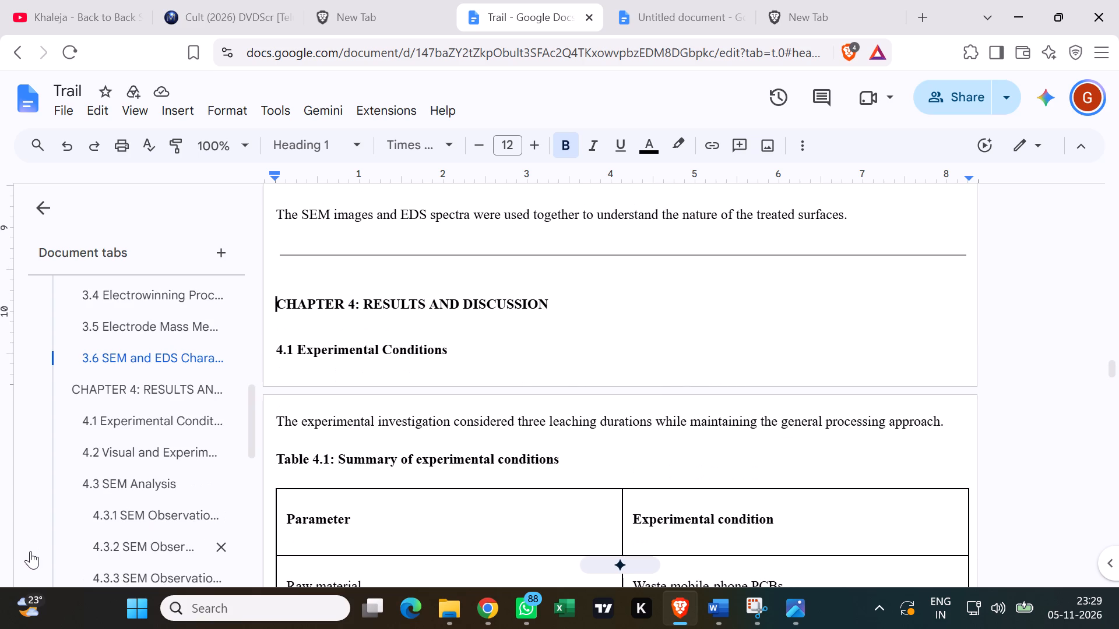
pyautogui.press('Return')
pyautogui.press('Return')
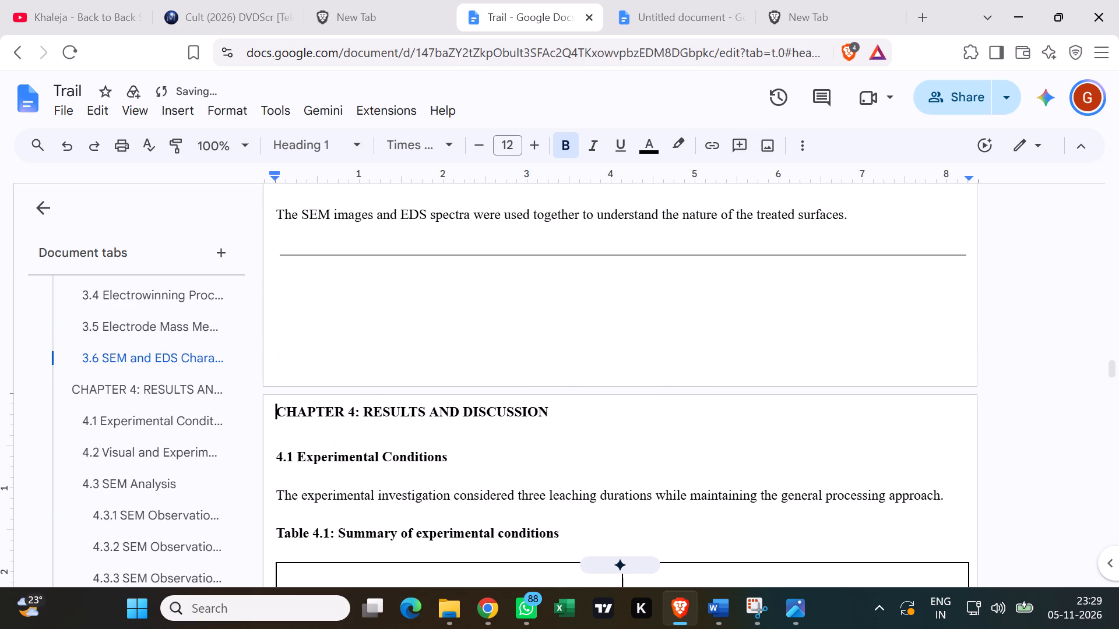
pyautogui.scroll(-1, 627, 444)
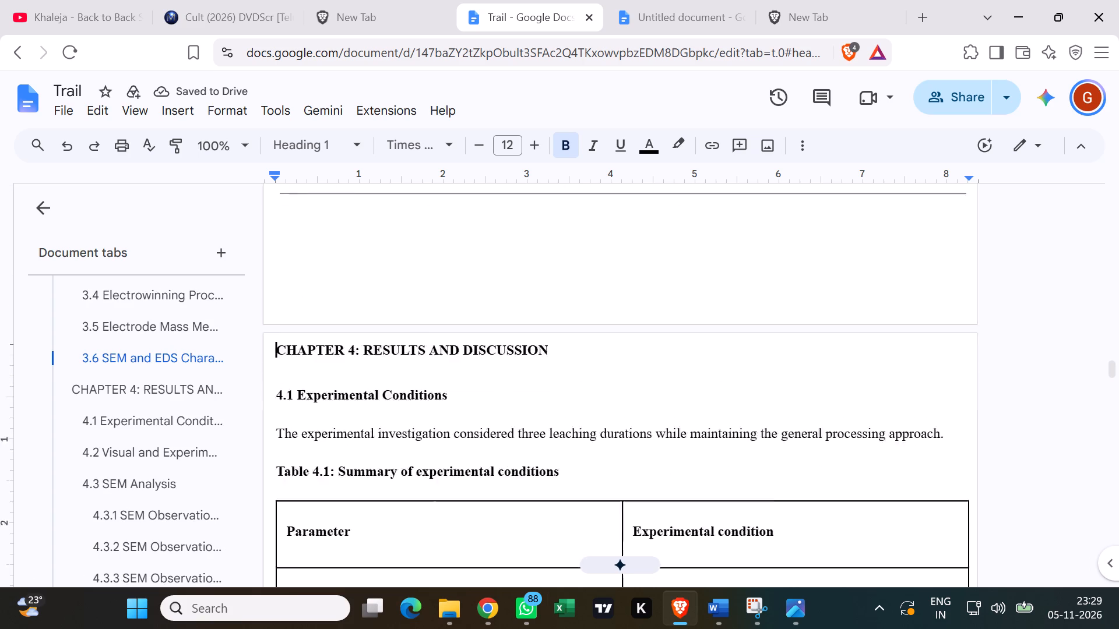
pyautogui.scroll(2, 628, 444)
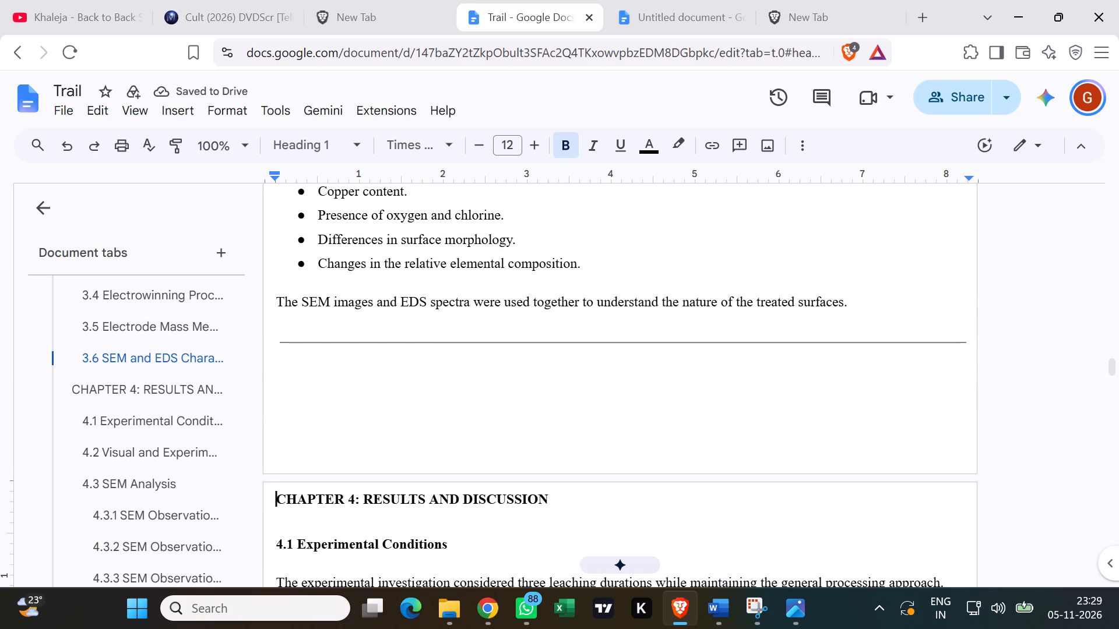
# Check the page flow from section 4.1 and Table 4.1 through the start of section 4.3, and return to the Chapter 4 heading.
pyautogui.scroll(-4, 824, 399)
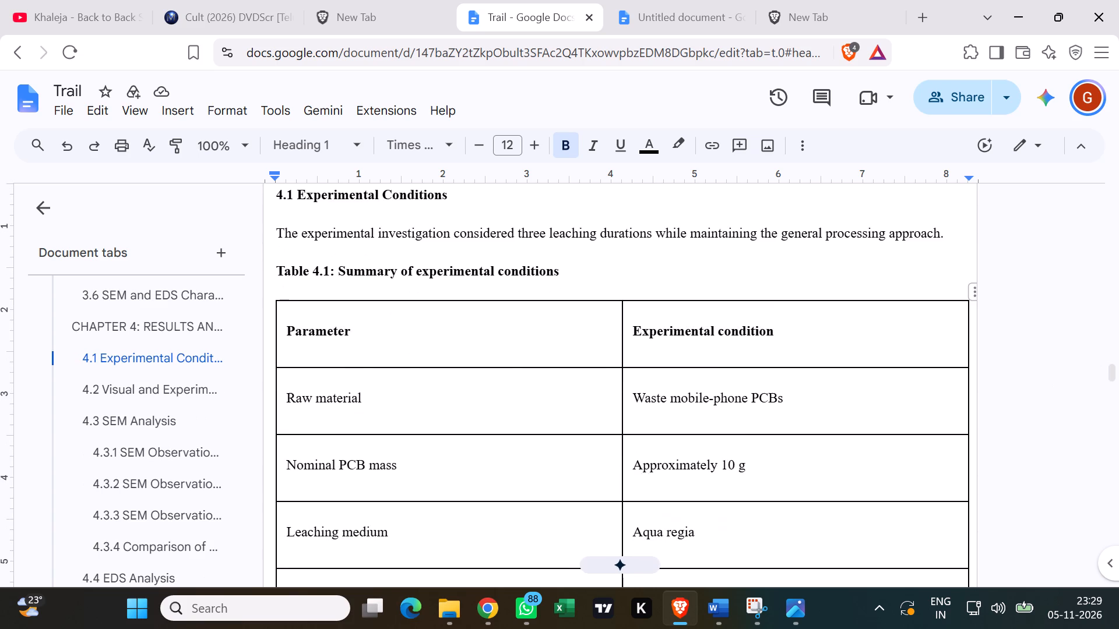
pyautogui.scroll(-9, 821, 423)
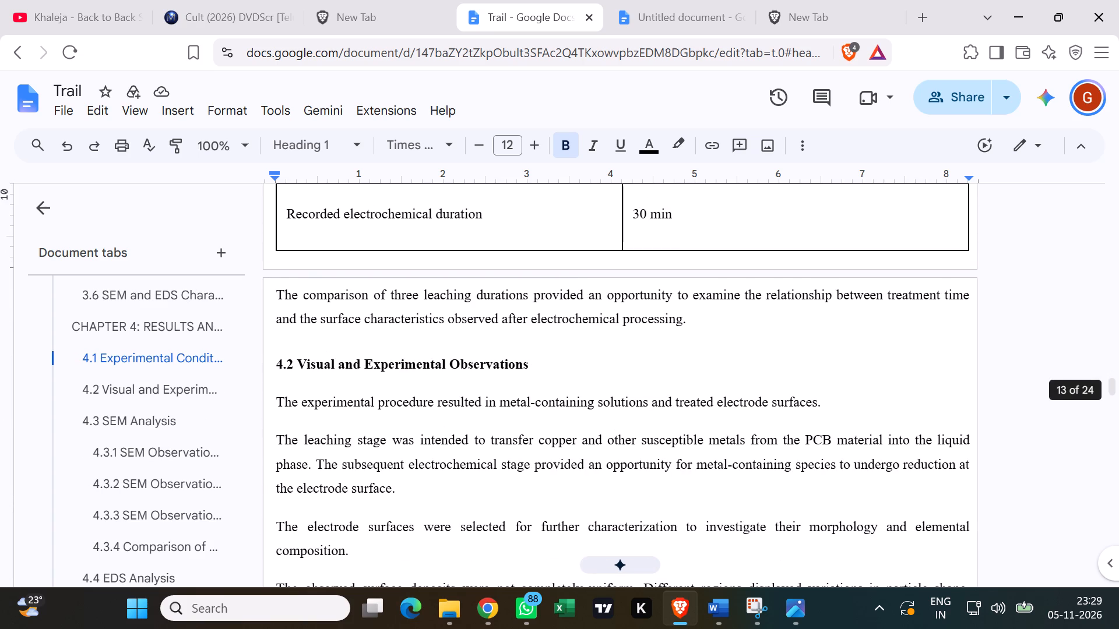
pyautogui.scroll(-4, 598, 319)
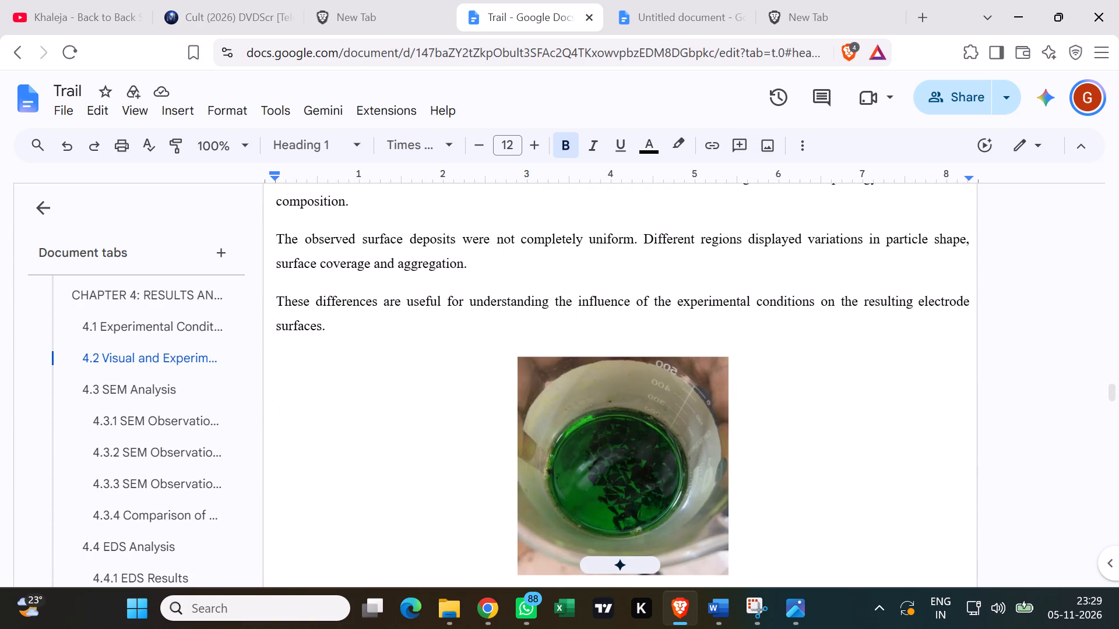
pyautogui.scroll(-6, 611, 326)
pyautogui.scroll(1, 519, 285)
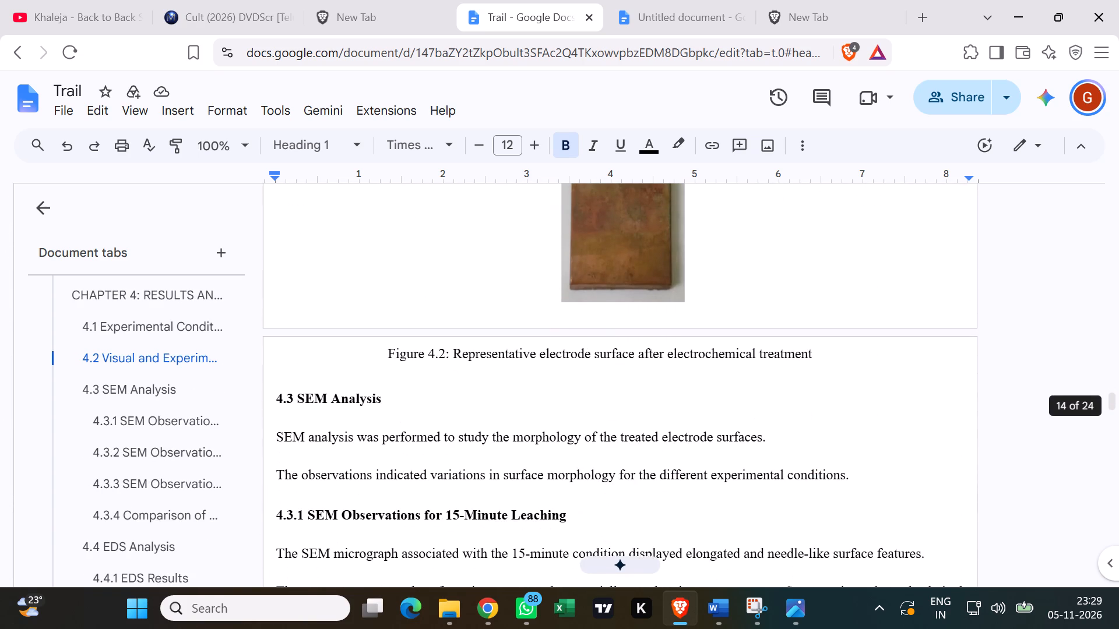
pyautogui.scroll(8, 518, 285)
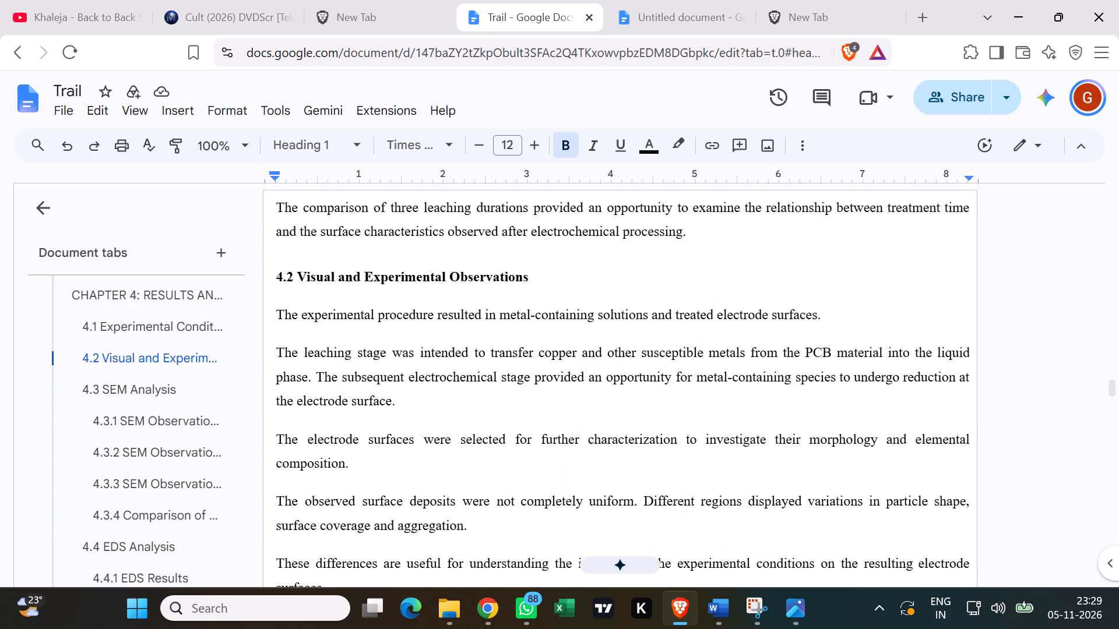
pyautogui.scroll(8, 520, 296)
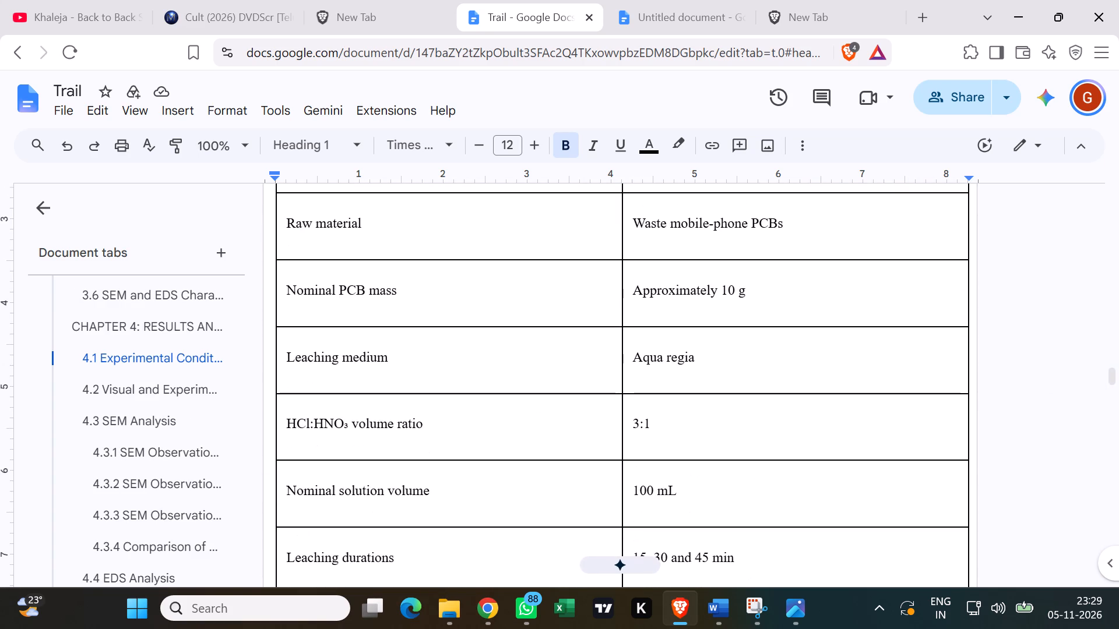
pyautogui.scroll(5, 478, 268)
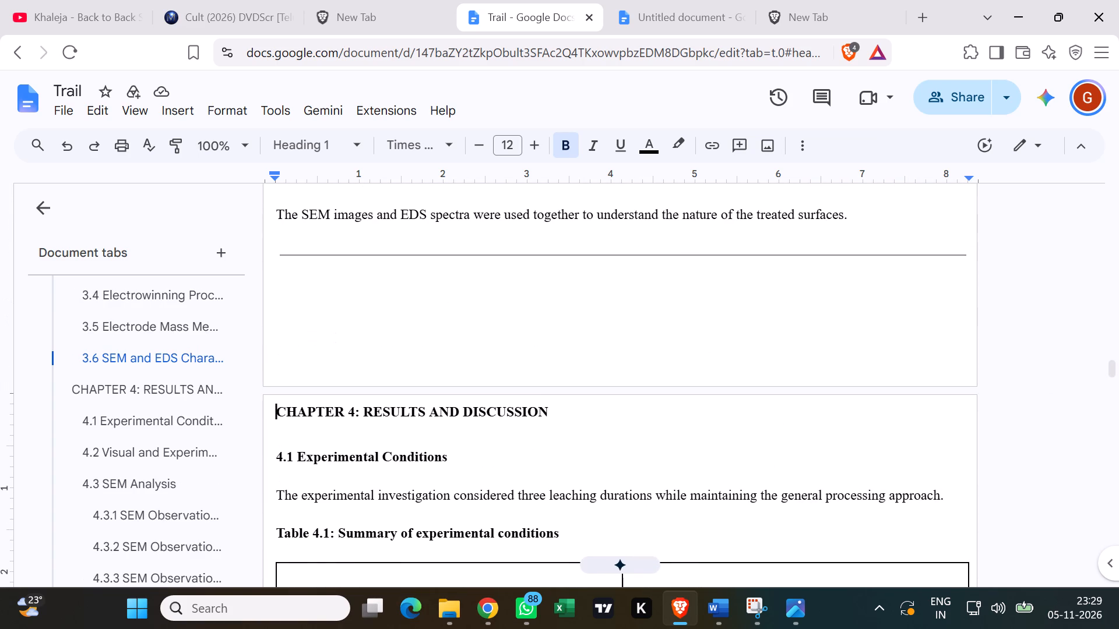
# Check the page break before the Chapter 4 heading and the layout of section 4.1 down to Table 4.1.
pyautogui.scroll(-2, 469, 288)
pyautogui.scroll(2, 465, 288)
pyautogui.scroll(-3, 467, 300)
pyautogui.scroll(1, 456, 303)
pyautogui.scroll(-5, 458, 303)
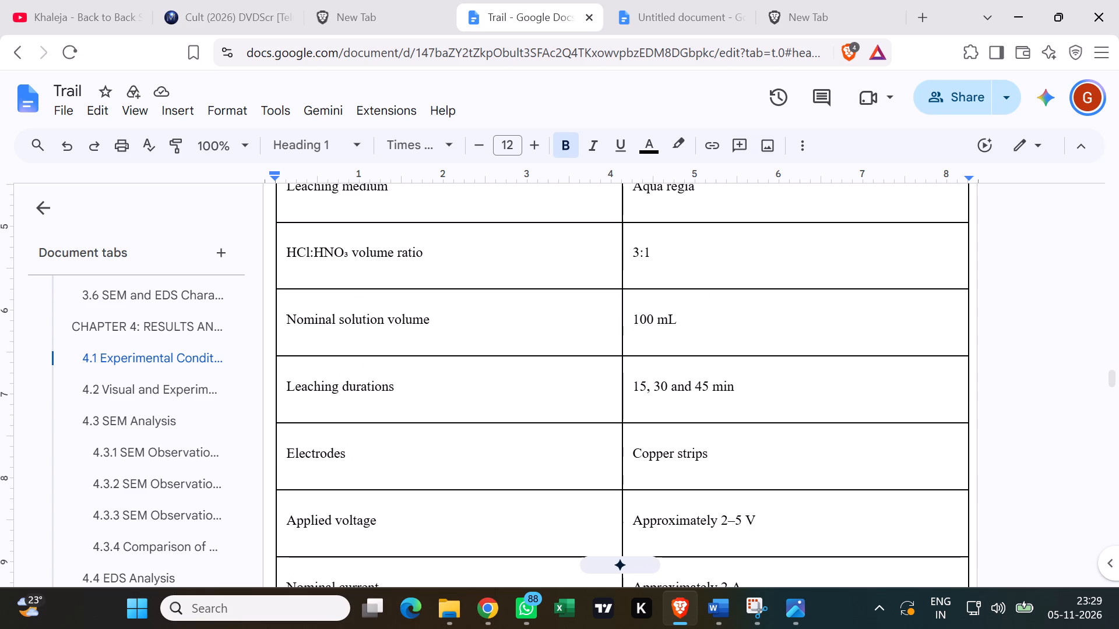
pyautogui.scroll(5, 452, 317)
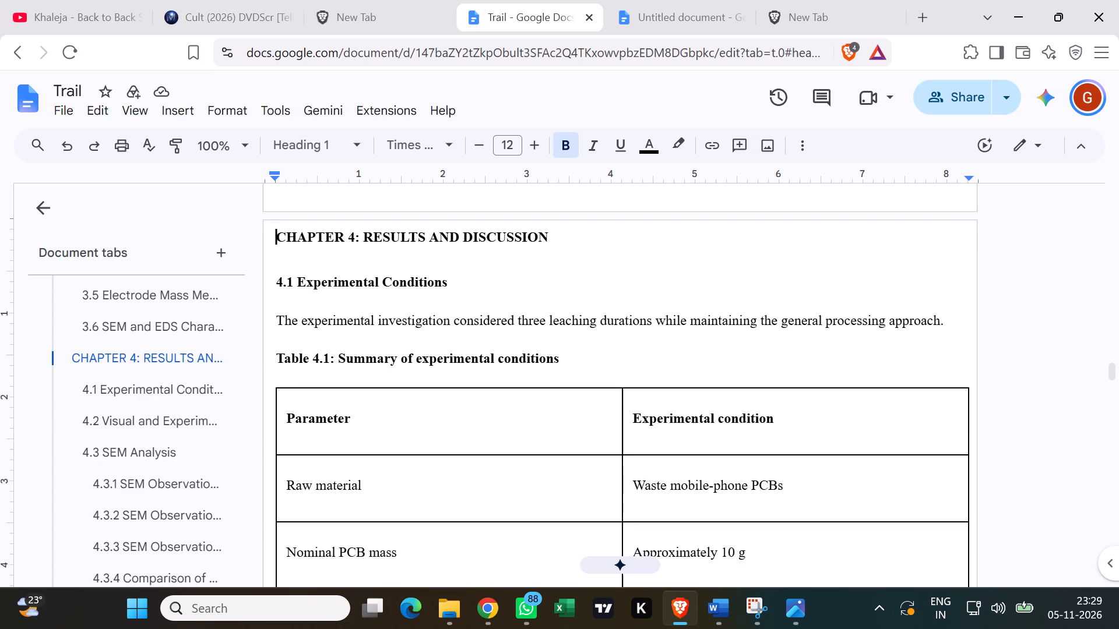
pyautogui.scroll(4, 455, 314)
pyautogui.scroll(-3, 453, 314)
pyautogui.press('Down')
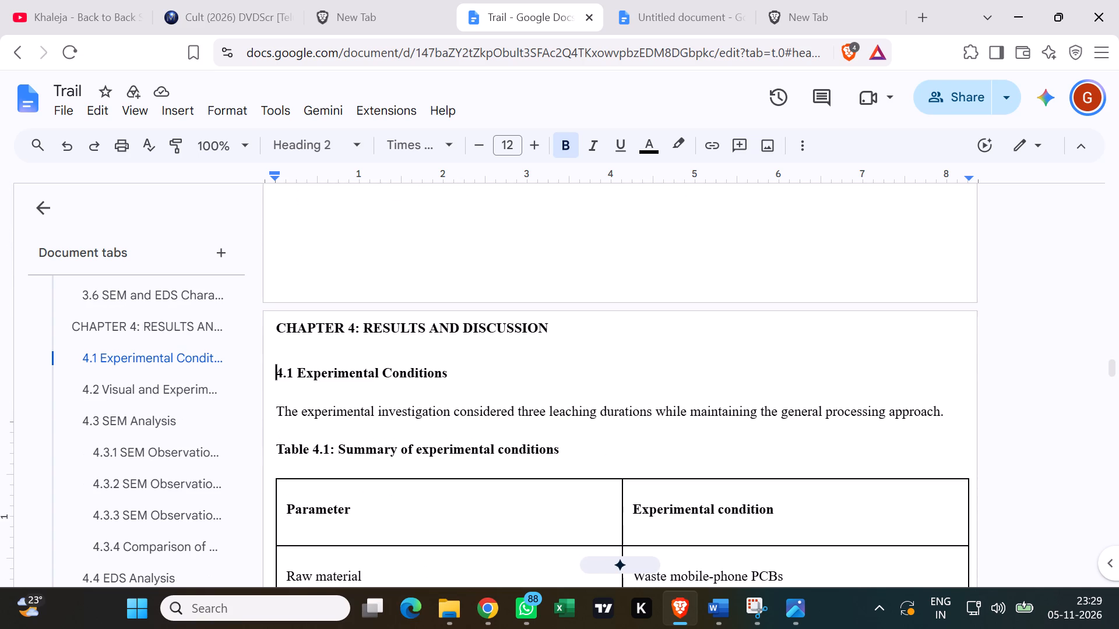
pyautogui.scroll(1, 426, 321)
pyautogui.press('Up')
pyautogui.press('Down')
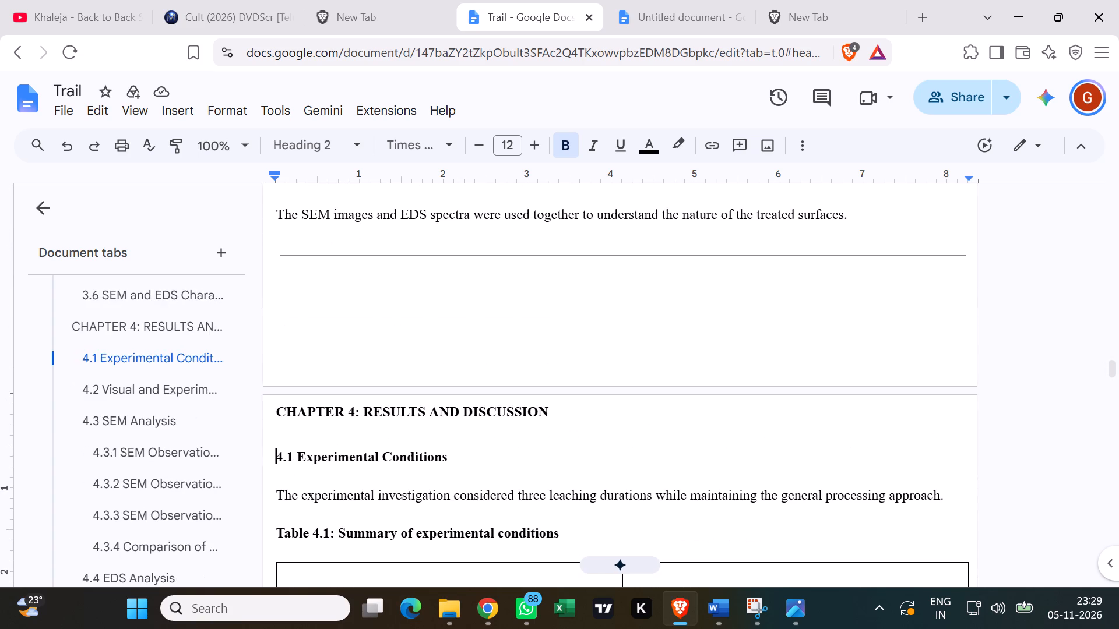
pyautogui.press('Up')
pyautogui.press('Down')
pyautogui.press('Down')
pyautogui.press('Up')
pyautogui.press('Down')
pyautogui.press('Down')
# Review Table 4.1, the section 4.2 text and the placement of Figures 4.1 and 4.2 up to section 4.3.
pyautogui.scroll(-2, 575, 394)
pyautogui.press('Down')
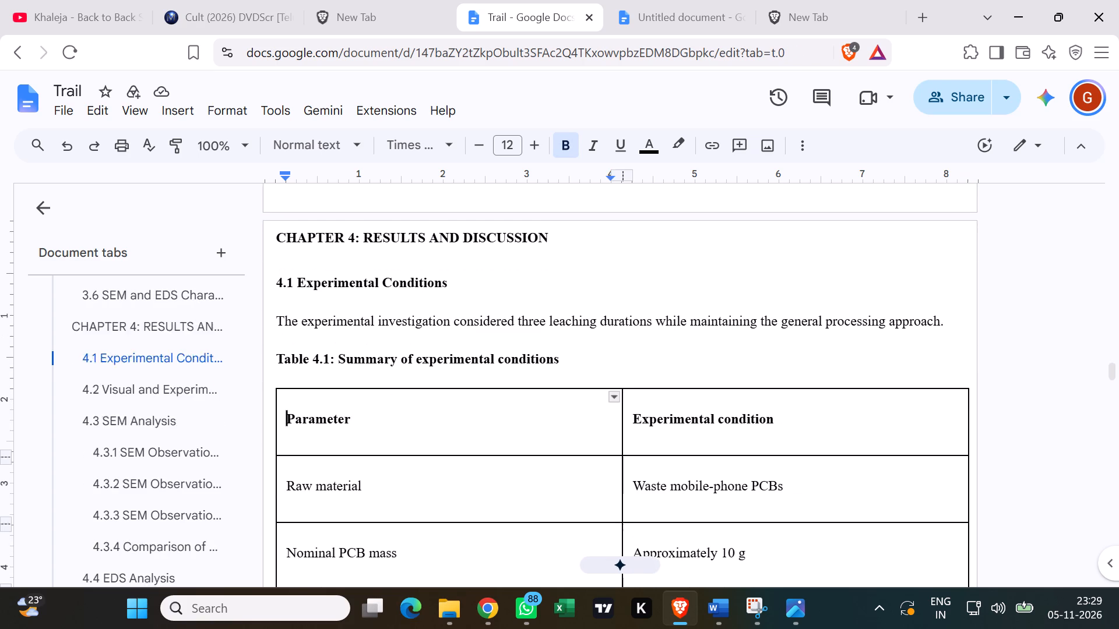
pyautogui.press('Down')
pyautogui.press('Down')
pyautogui.scroll(-1, 591, 395)
pyautogui.press('Down')
pyautogui.press('Down')
pyautogui.scroll(-2, 591, 395)
pyautogui.press('Down')
pyautogui.press('Down')
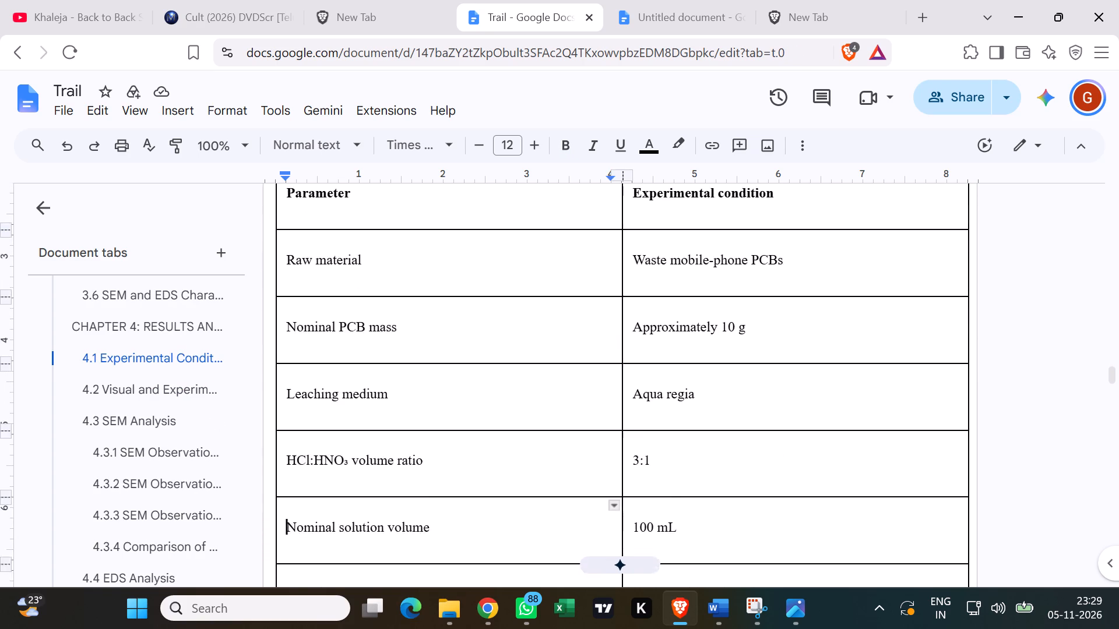
pyautogui.press('Down')
pyautogui.scroll(-4, 591, 395)
pyautogui.press('Down')
pyautogui.press('Down')
pyautogui.press('Down')
pyautogui.scroll(-3, 594, 395)
pyautogui.press('Down')
pyautogui.scroll(1, 598, 395)
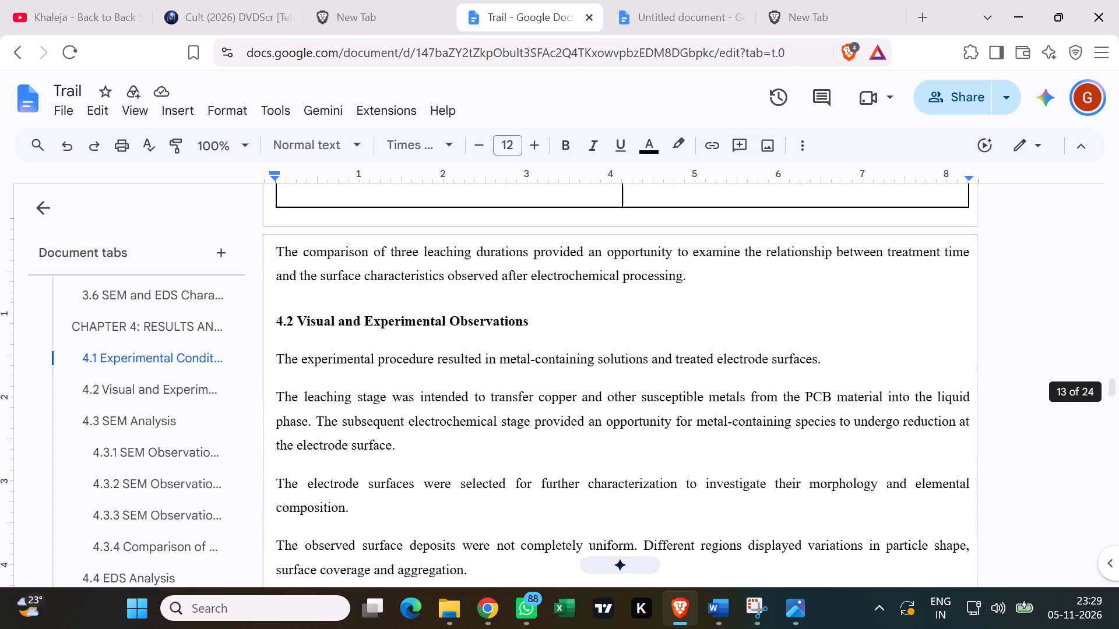
pyautogui.press('Down')
pyautogui.scroll(-3, 605, 391)
pyautogui.press('Down')
pyautogui.press('Down')
pyautogui.scroll(-7, 594, 394)
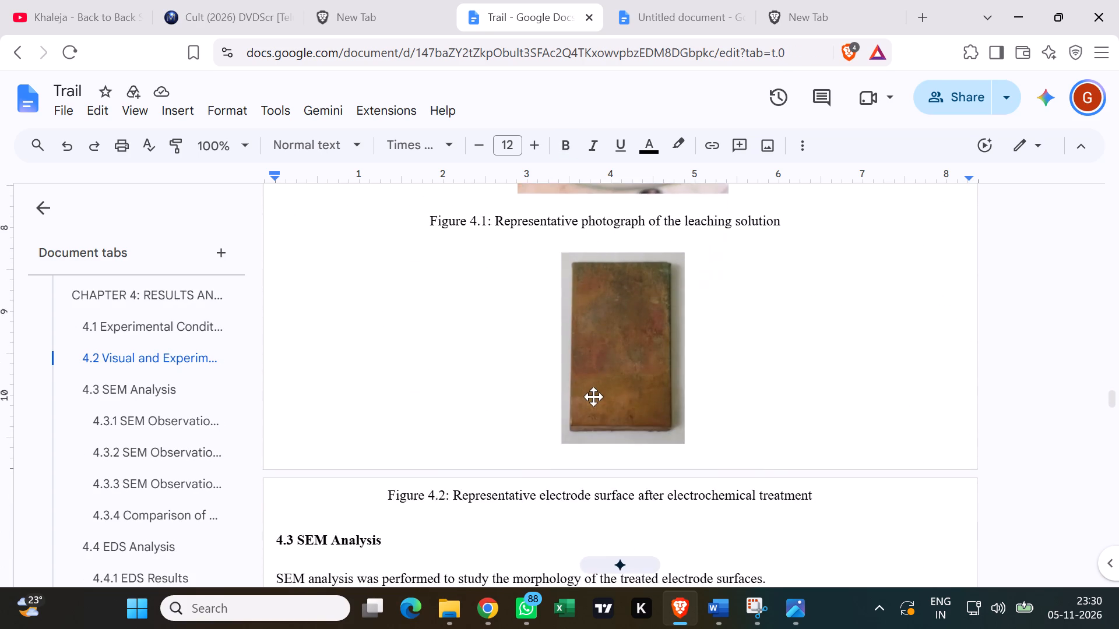
pyautogui.scroll(-1, 597, 397)
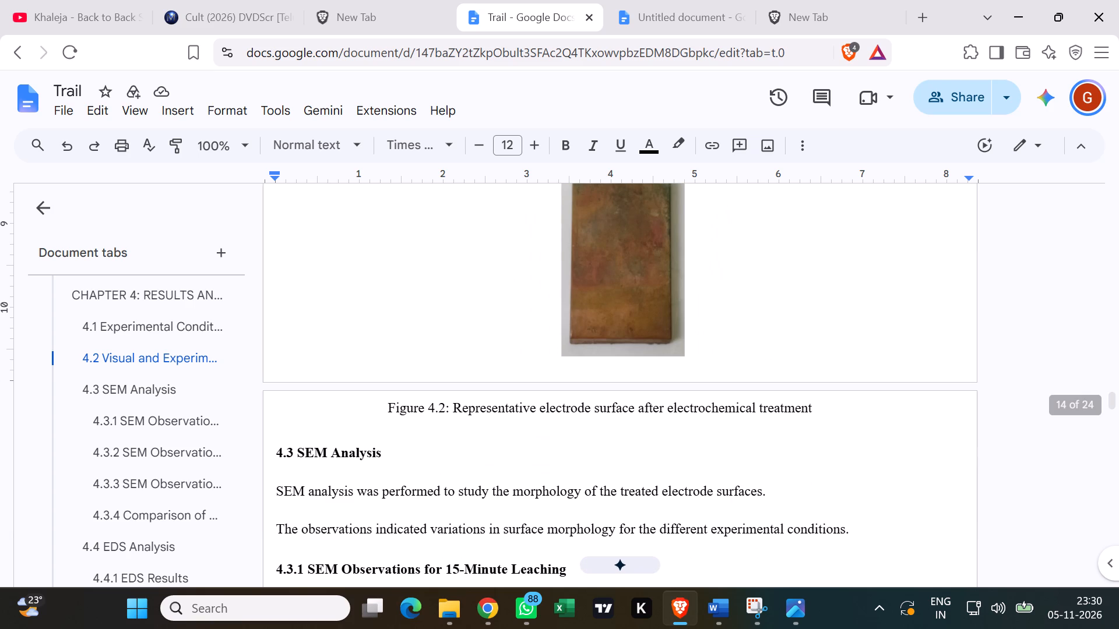
# Make the green leaching solution photo of Figure 4.1 slightly smaller, keeping its proportions.
pyautogui.scroll(3, 647, 422)
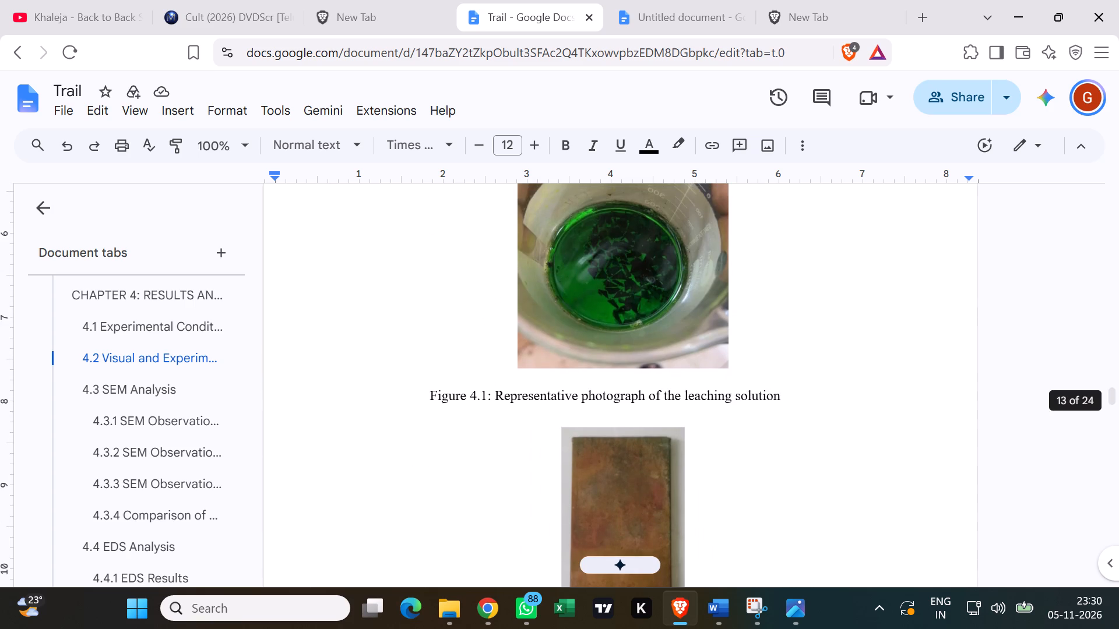
pyautogui.scroll(2, 647, 422)
pyautogui.moveTo(657, 421); pyautogui.dragTo(667, 421)
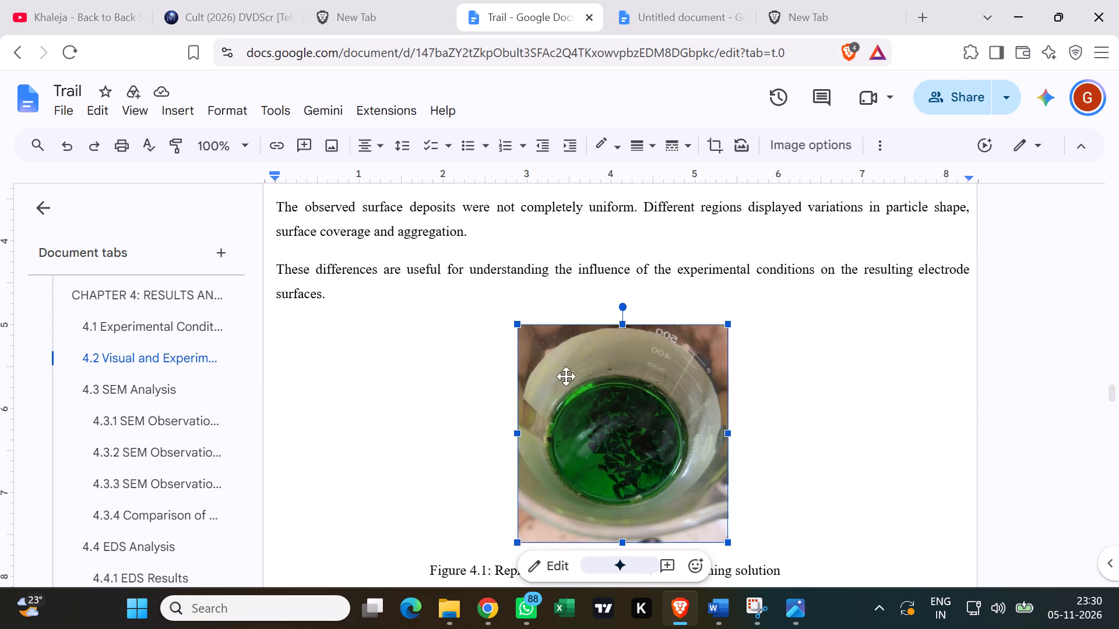
pyautogui.click(729, 536)
pyautogui.moveTo(730, 544); pyautogui.dragTo(672, 500)
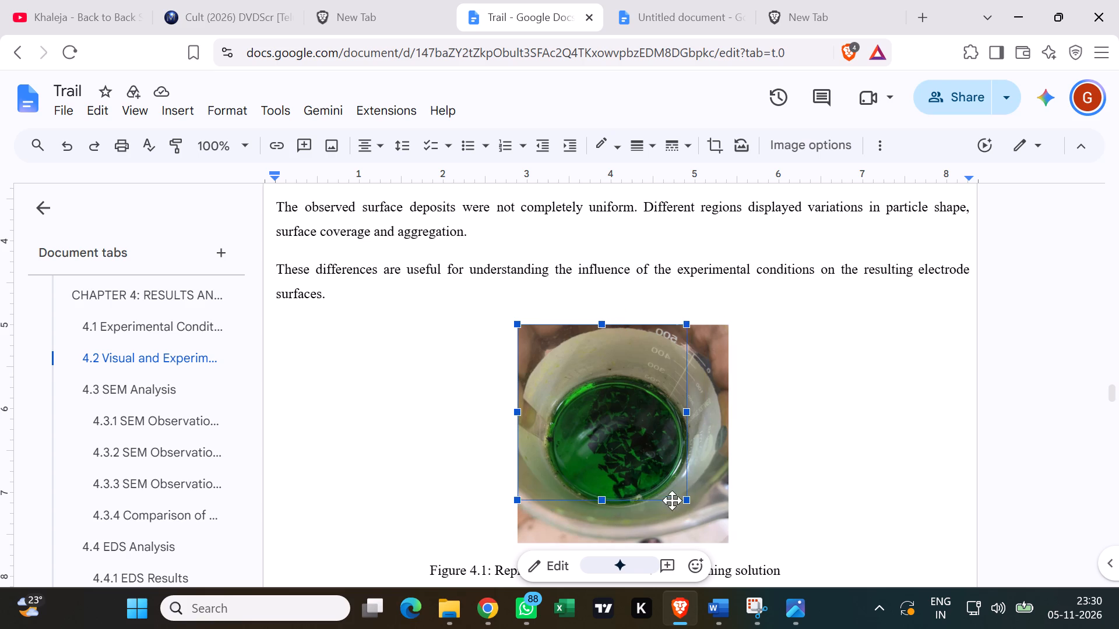
pyautogui.moveTo(672, 500); pyautogui.dragTo(714, 489)
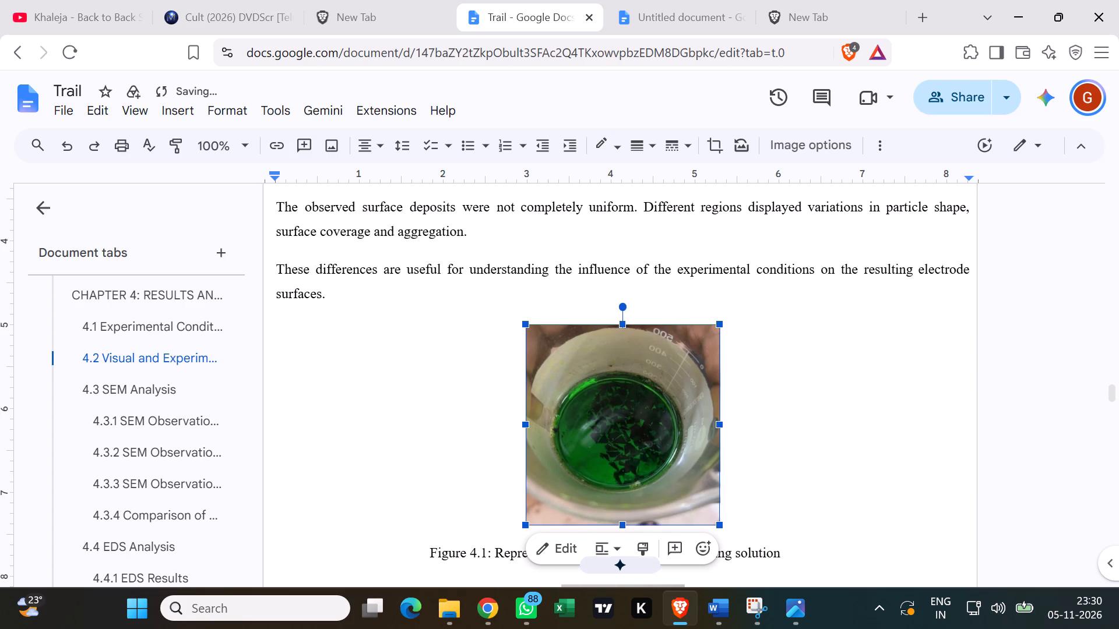
# Shrink the electrode surface photo of Figure 4.2 slightly so its caption fits on the same page.
pyautogui.scroll(-4, 757, 506)
pyautogui.scroll(1, 744, 501)
pyautogui.click(620, 467)
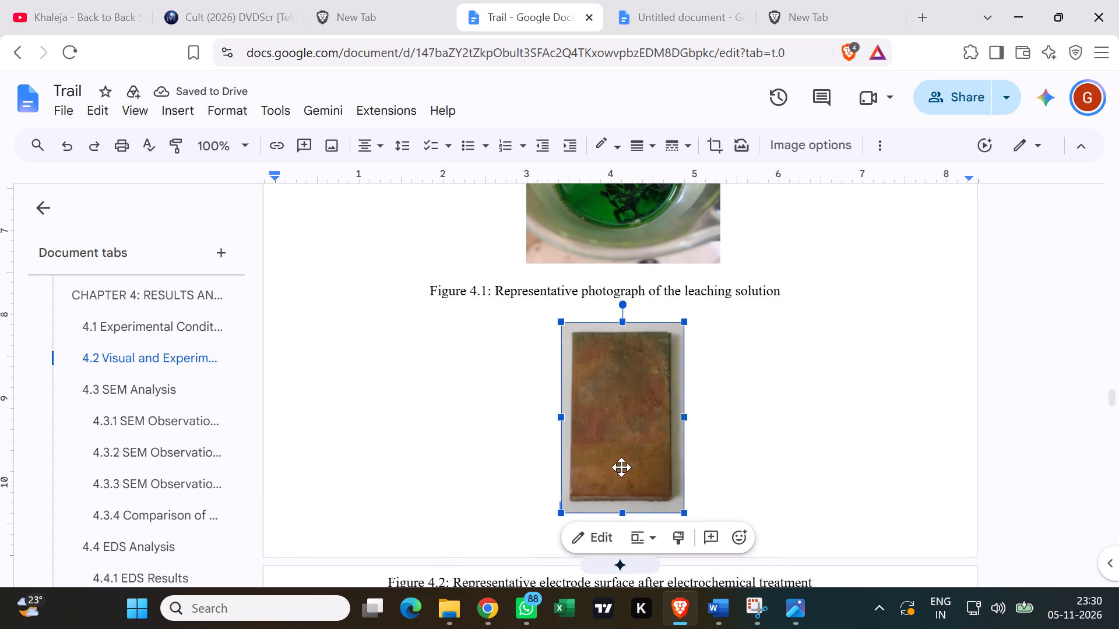
pyautogui.moveTo(685, 511); pyautogui.dragTo(653, 496)
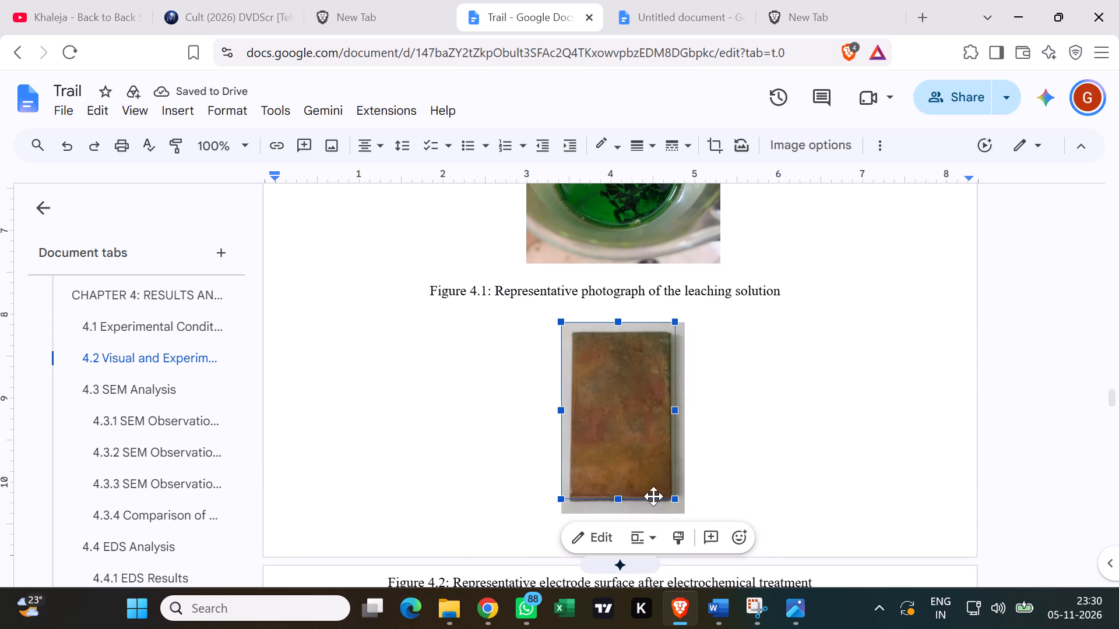
pyautogui.moveTo(653, 496); pyautogui.dragTo(668, 489)
pyautogui.click(818, 481)
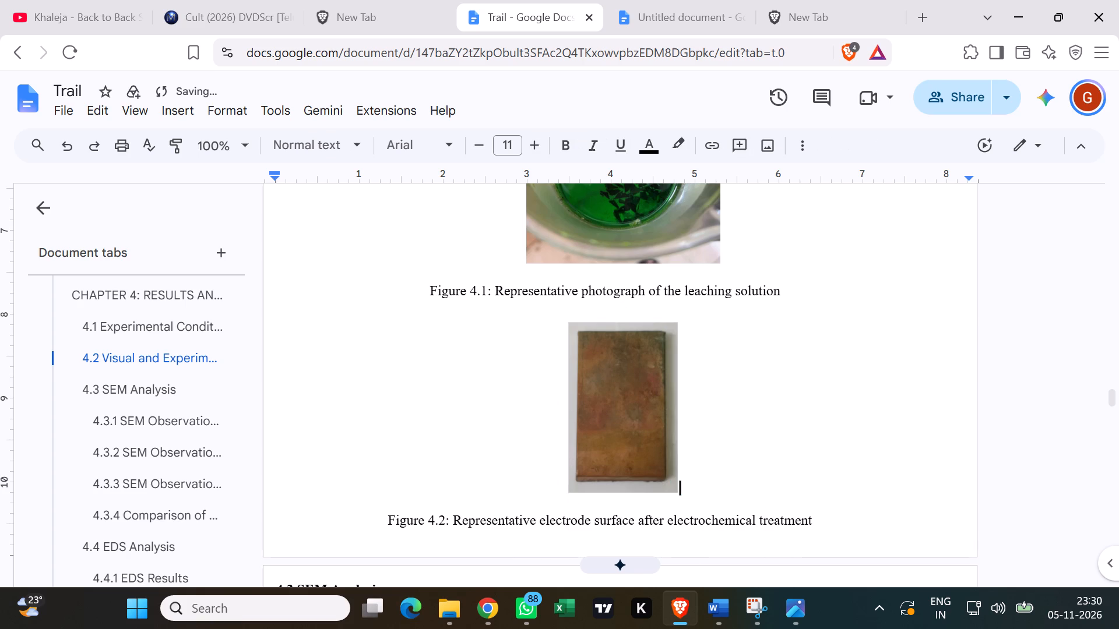
# Review the text, SEM micrographs, captions and page breaks from section 4.3 through Figure 4.5.
pyautogui.scroll(3, 862, 472)
pyautogui.scroll(-9, 871, 474)
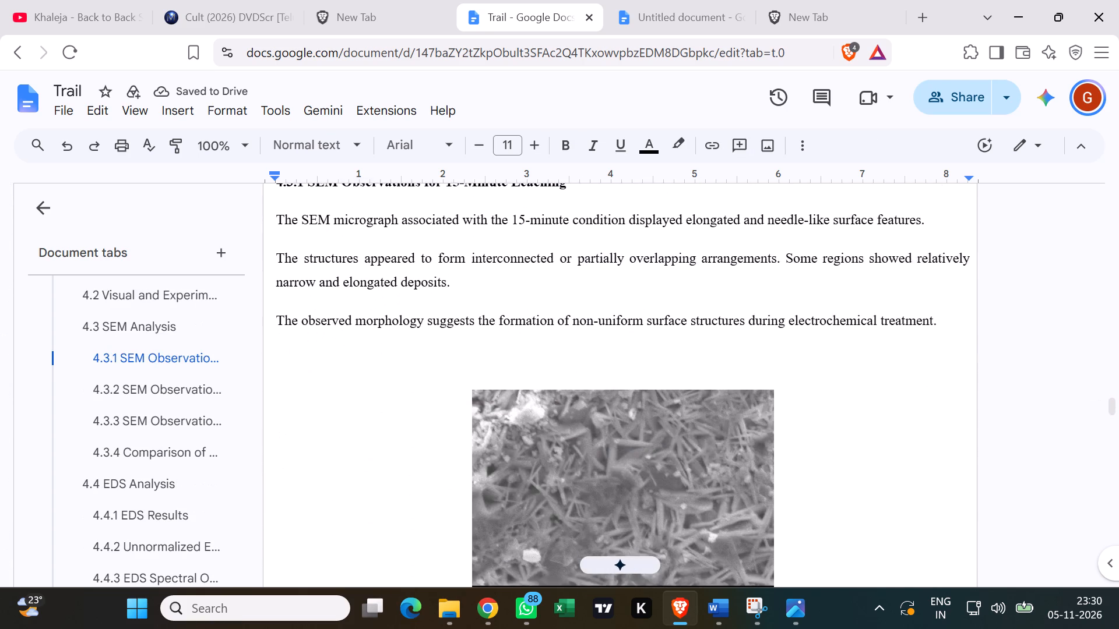
pyautogui.scroll(-8, 861, 473)
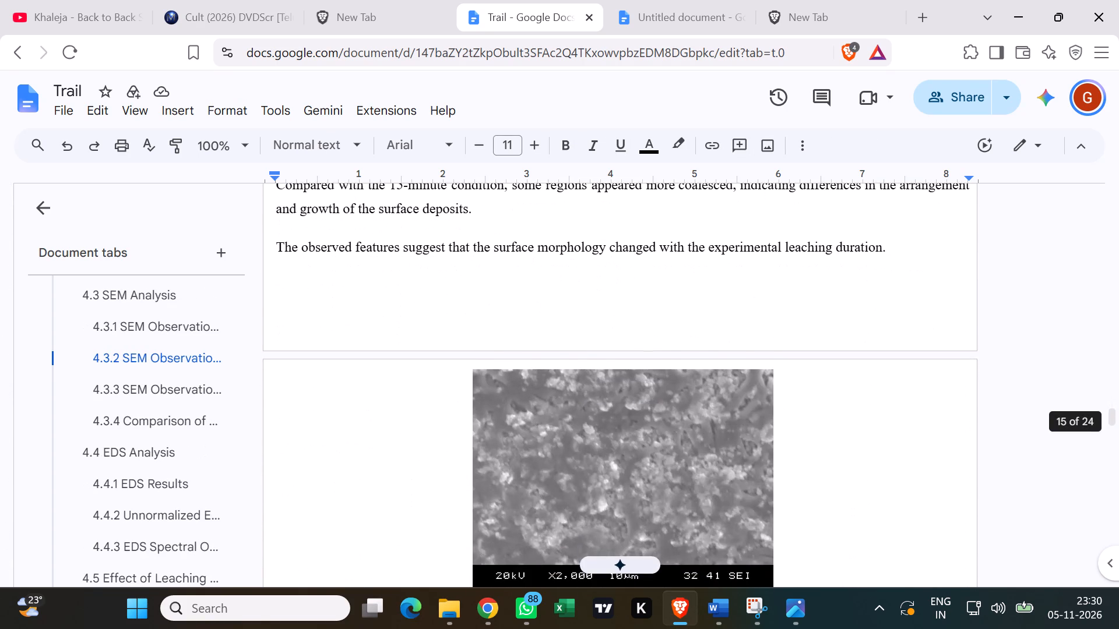
pyautogui.scroll(-2, 862, 472)
pyautogui.scroll(5, 858, 474)
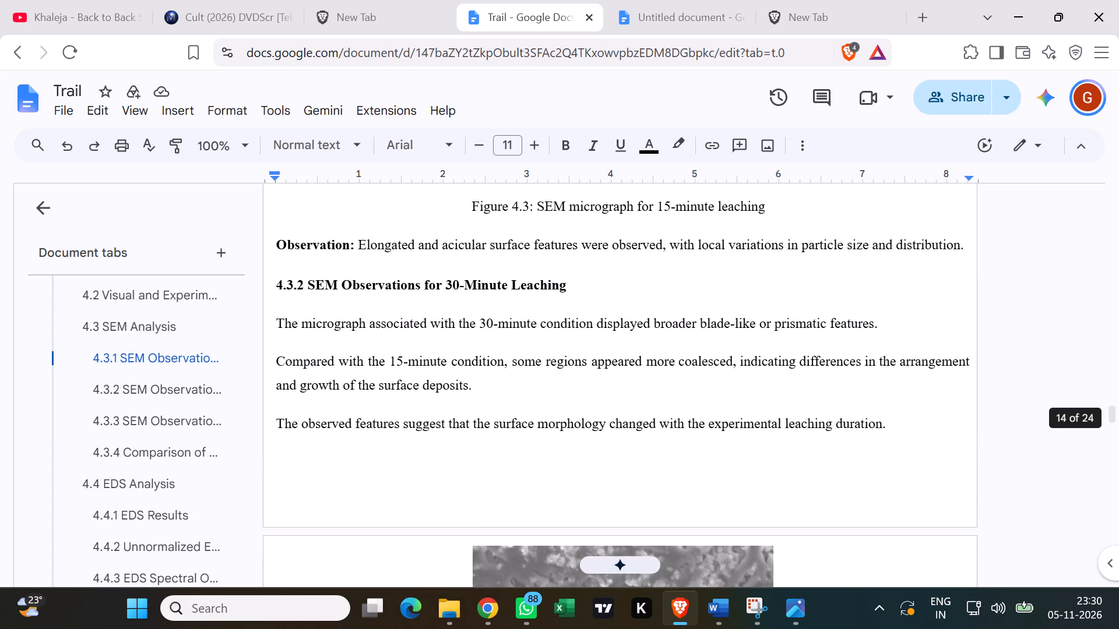
pyautogui.scroll(3, 869, 446)
pyautogui.scroll(-7, 868, 446)
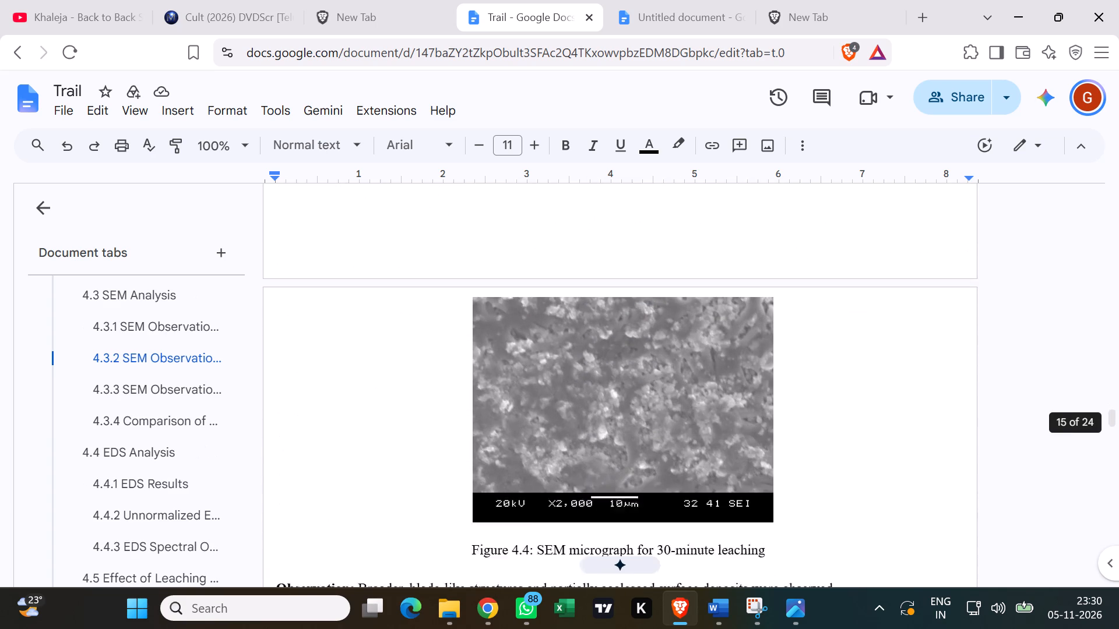
pyautogui.scroll(-6, 858, 451)
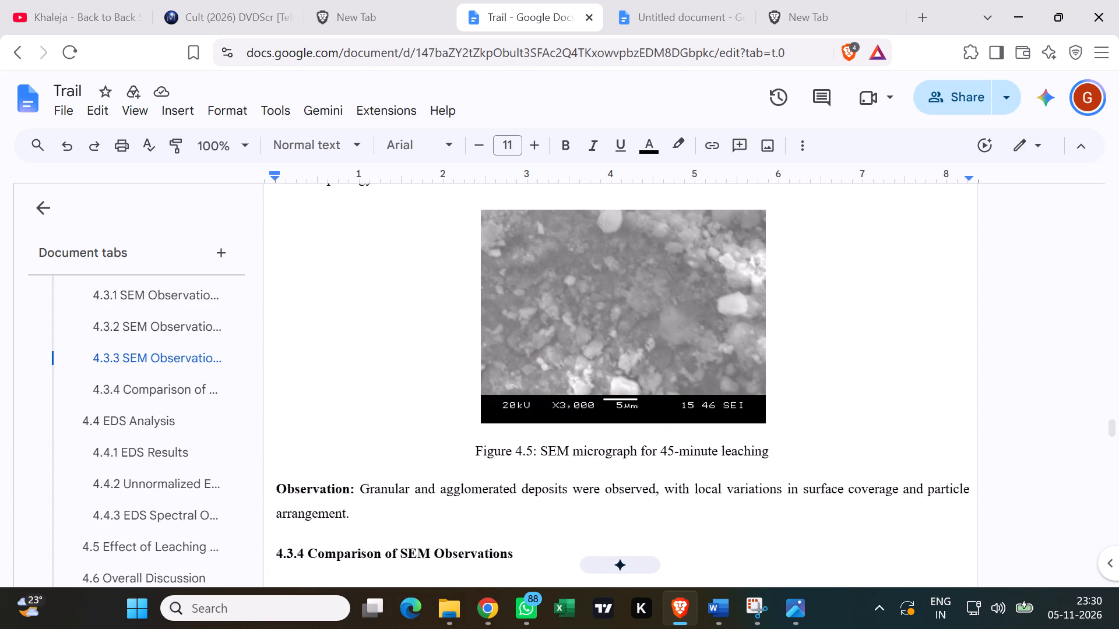
# Insert two blank lines before the "4.3.4 Comparison of SEM Observations" heading so it starts on the next page with Table 4.2.
pyautogui.scroll(-5, 860, 451)
pyautogui.scroll(3, 861, 452)
pyautogui.click(269, 339)
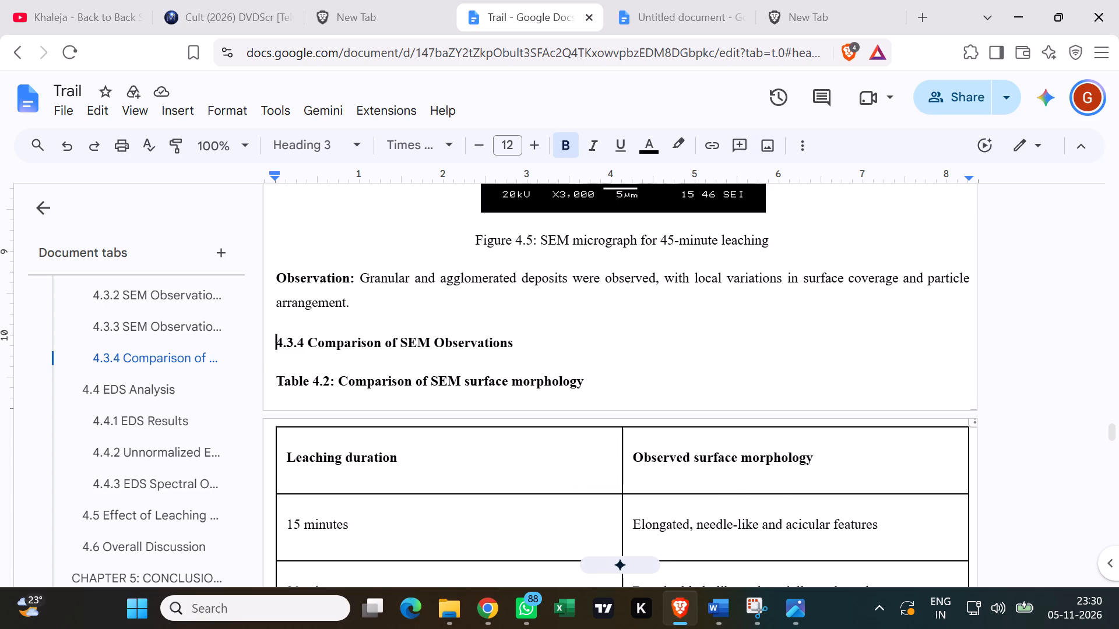
pyautogui.press('Return')
pyautogui.press('Return')
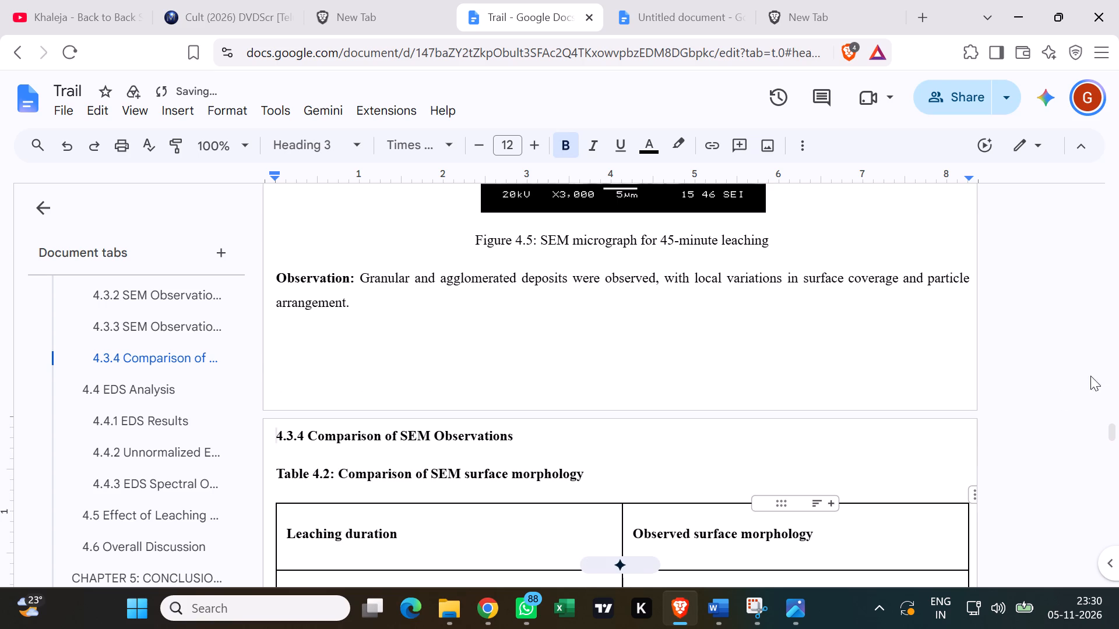
# Check the page flow from Table 4.2 through the EDS results in Table 4.3, and return to the 4.3.4 heading.
pyautogui.scroll(-4, 794, 376)
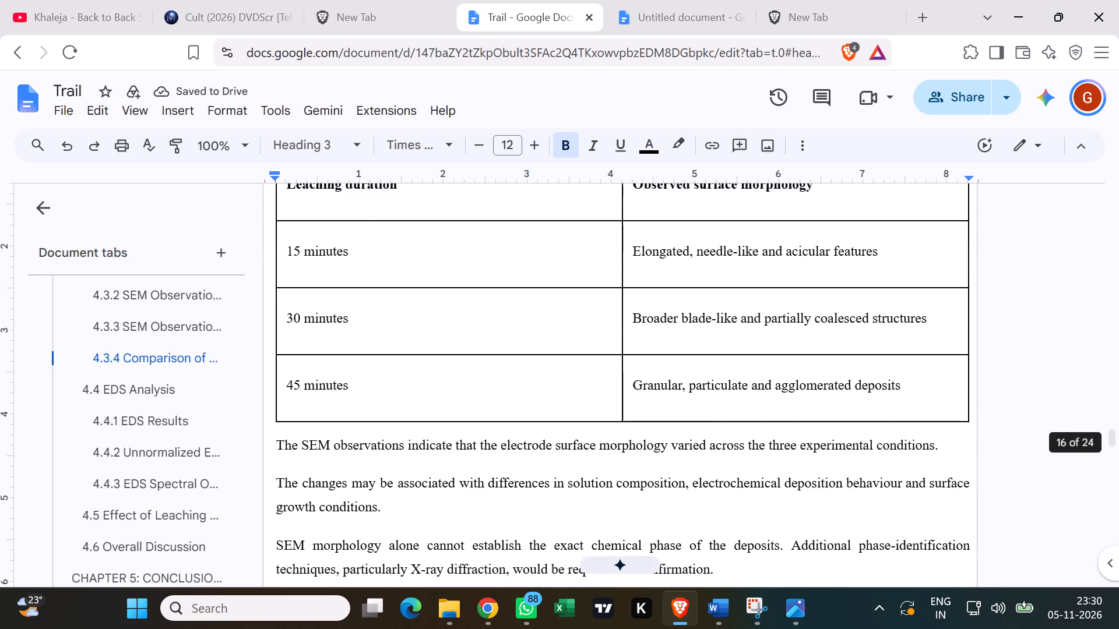
pyautogui.scroll(-6, 810, 369)
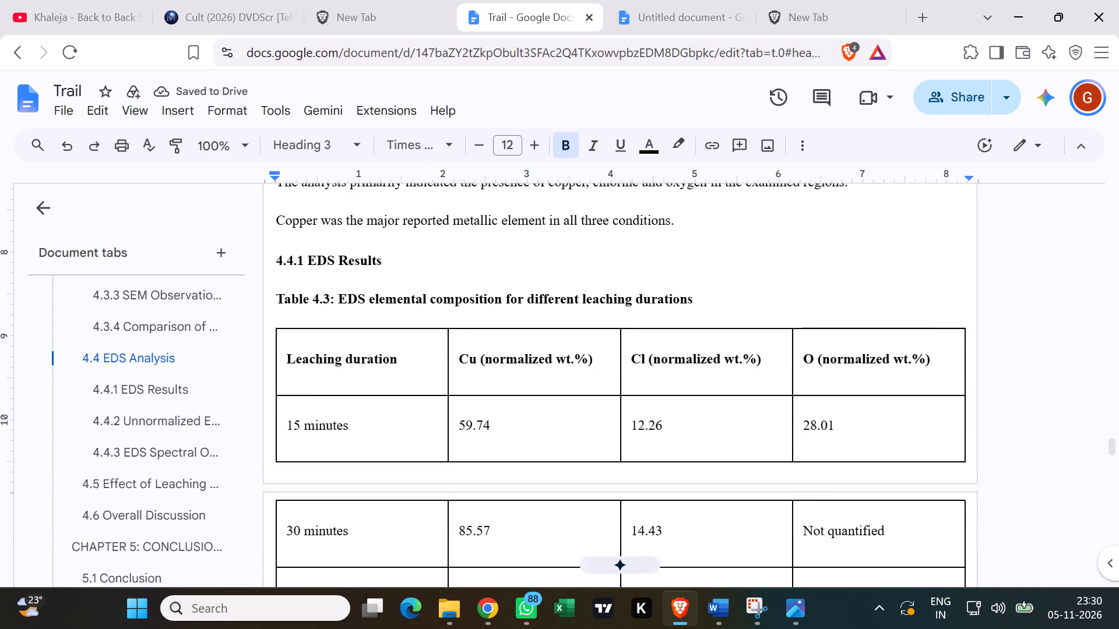
pyautogui.scroll(-2, 815, 379)
pyautogui.scroll(4, 843, 348)
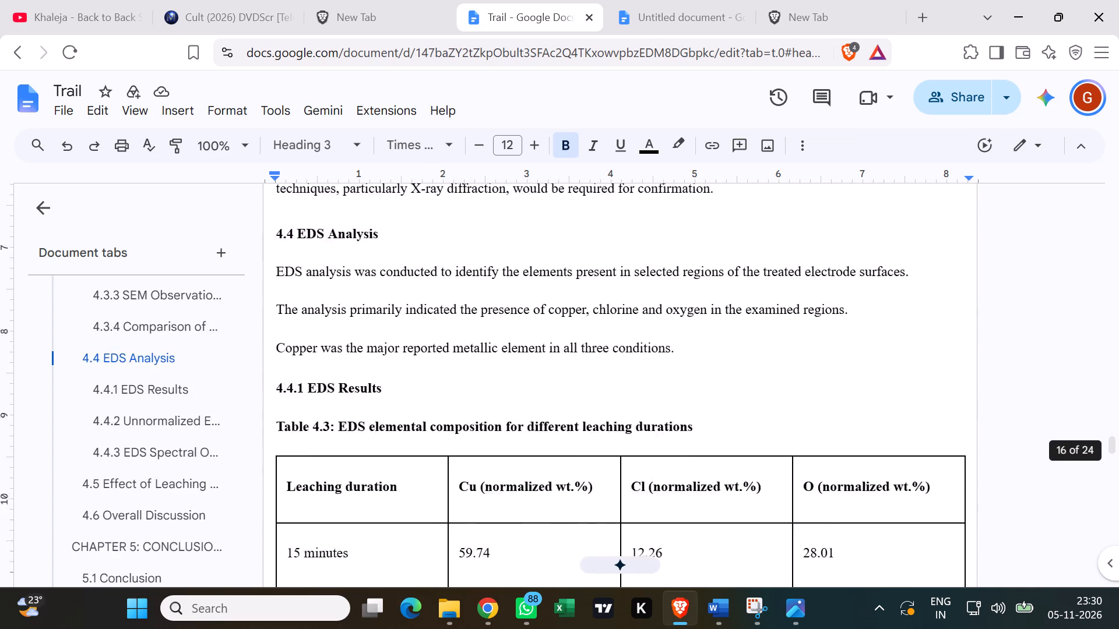
pyautogui.scroll(8, 842, 355)
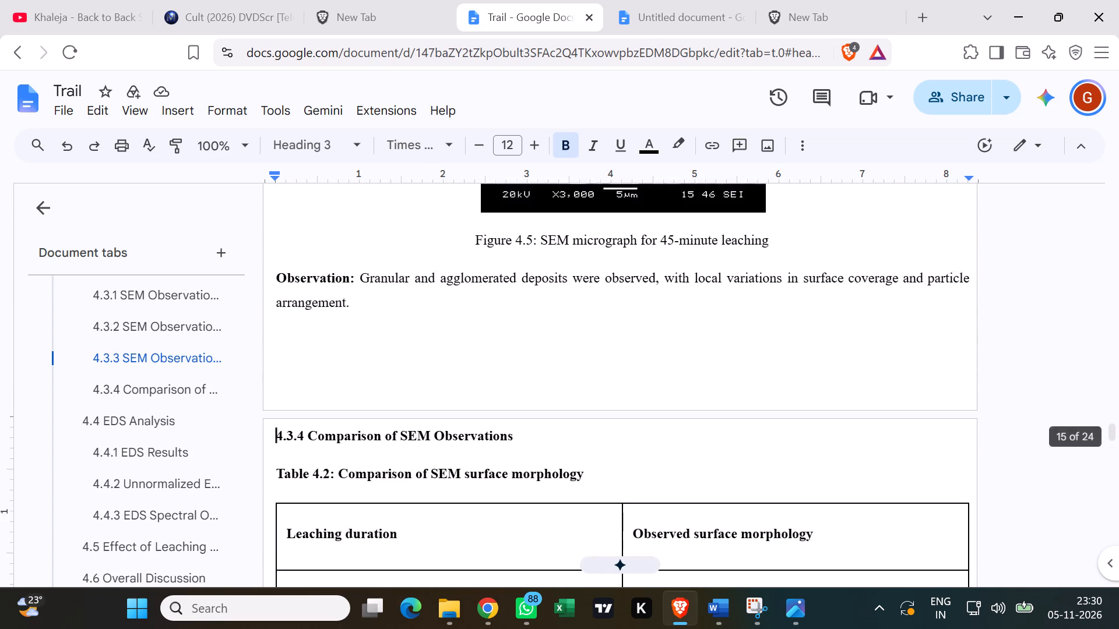
# Review the tables, text and page breaks from section 4.3.4 through Table 4.4 in section 4.4.2.
pyautogui.scroll(-7, 836, 344)
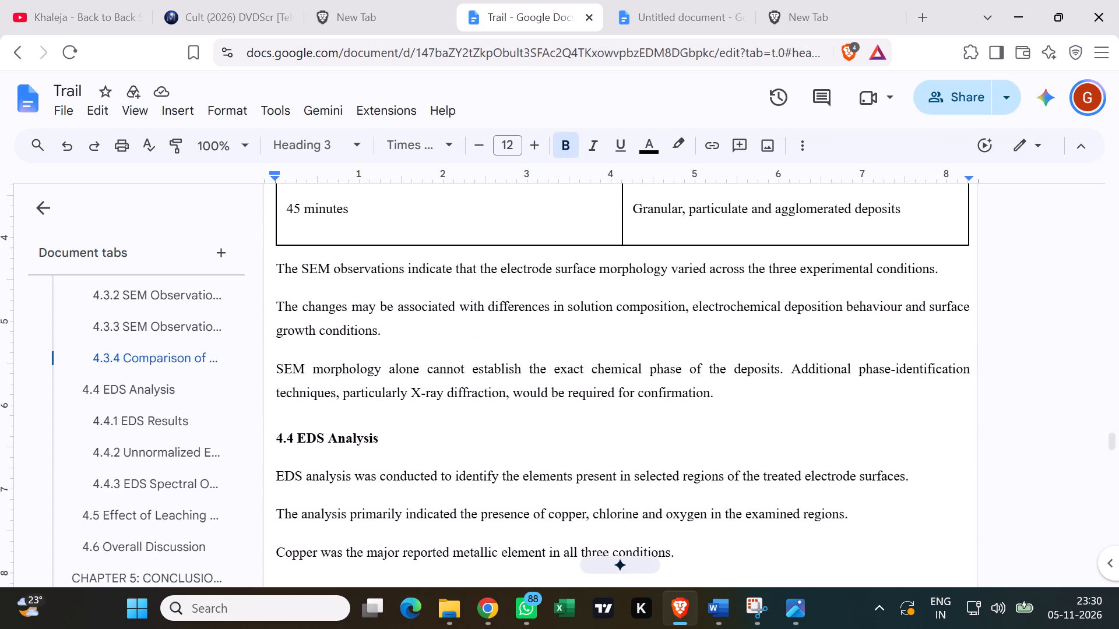
pyautogui.scroll(-4, 846, 372)
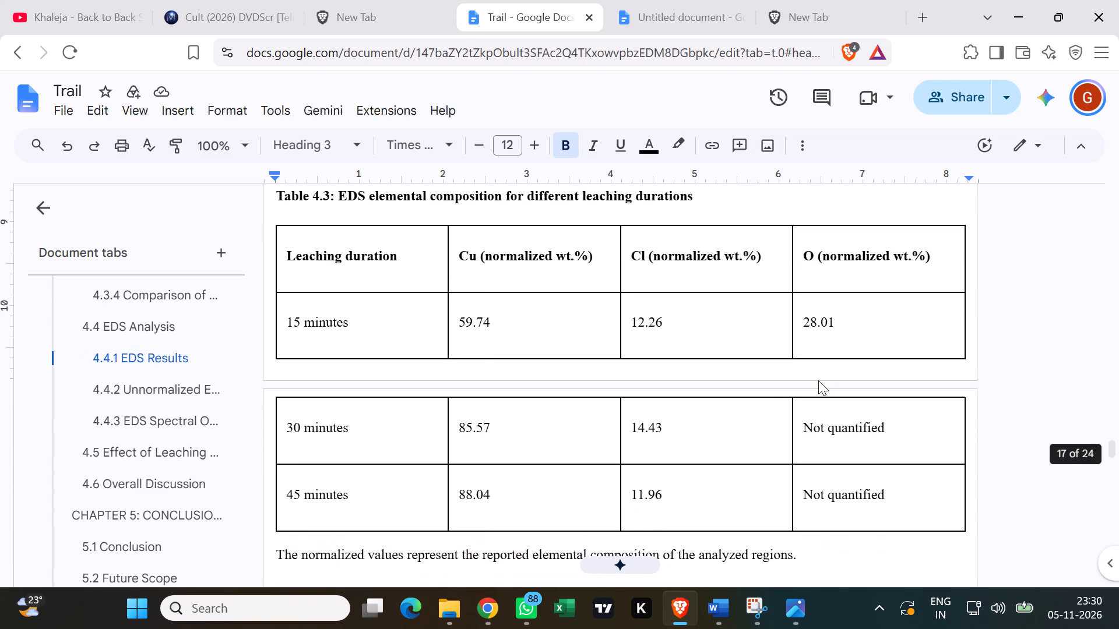
pyautogui.scroll(-1, 824, 381)
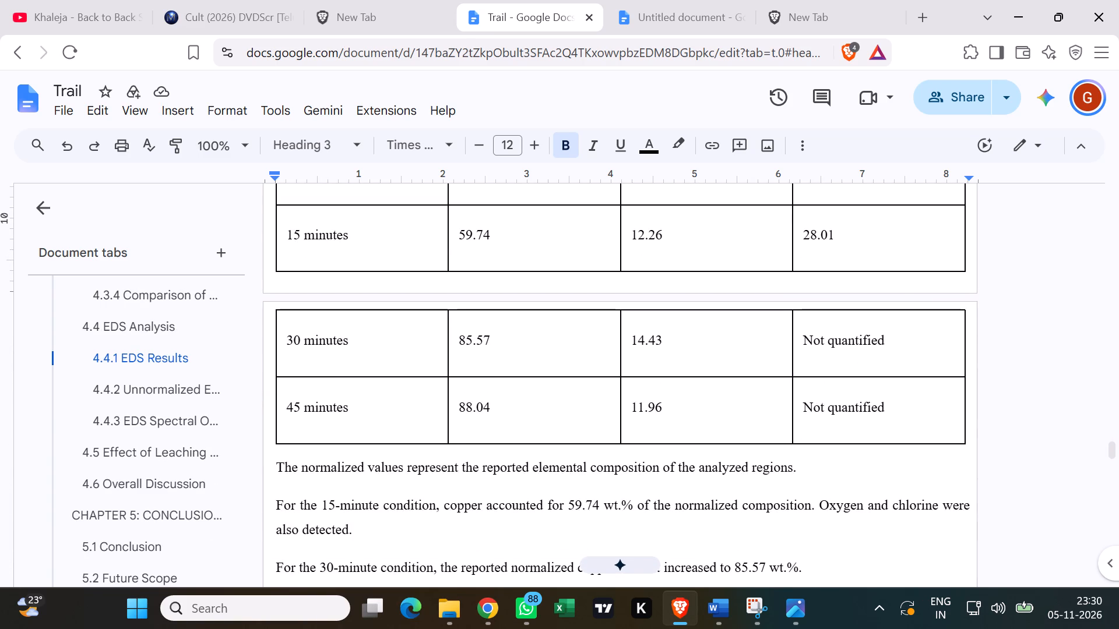
pyautogui.scroll(-1, 844, 378)
pyautogui.scroll(3, 858, 373)
pyautogui.scroll(-3, 867, 381)
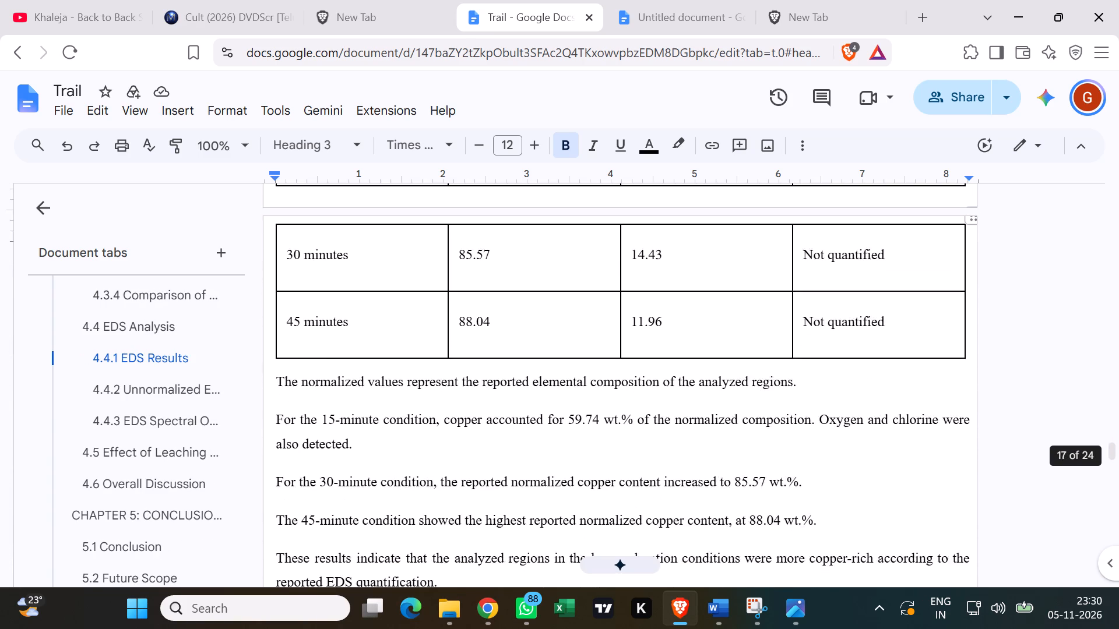
pyautogui.scroll(-3, 859, 383)
pyautogui.scroll(2, 860, 385)
pyautogui.scroll(-2, 861, 387)
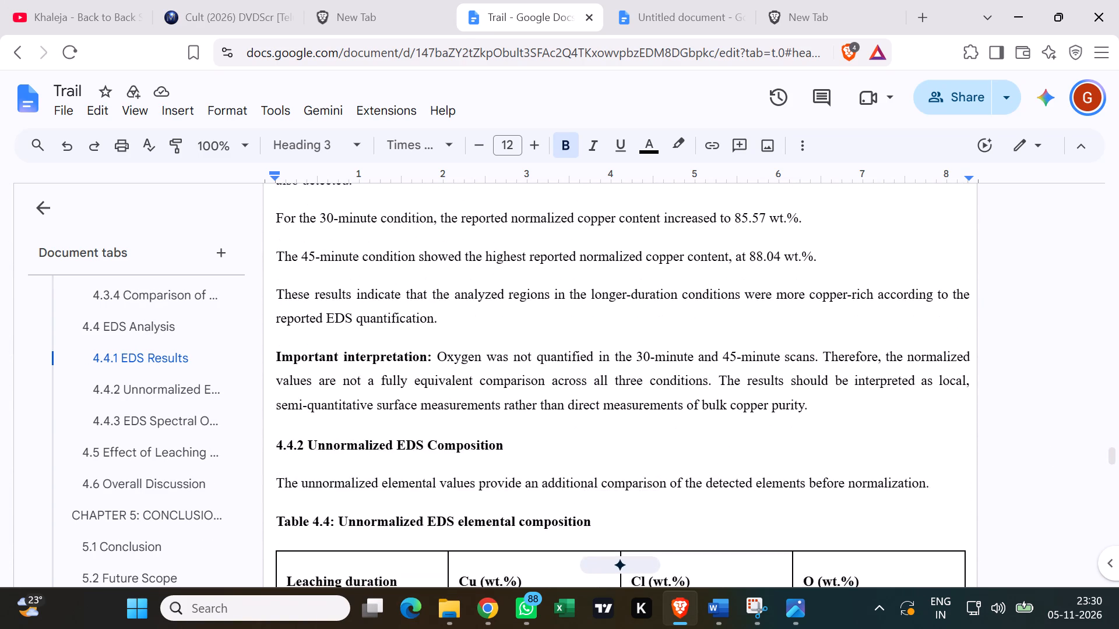
pyautogui.scroll(-6, 857, 390)
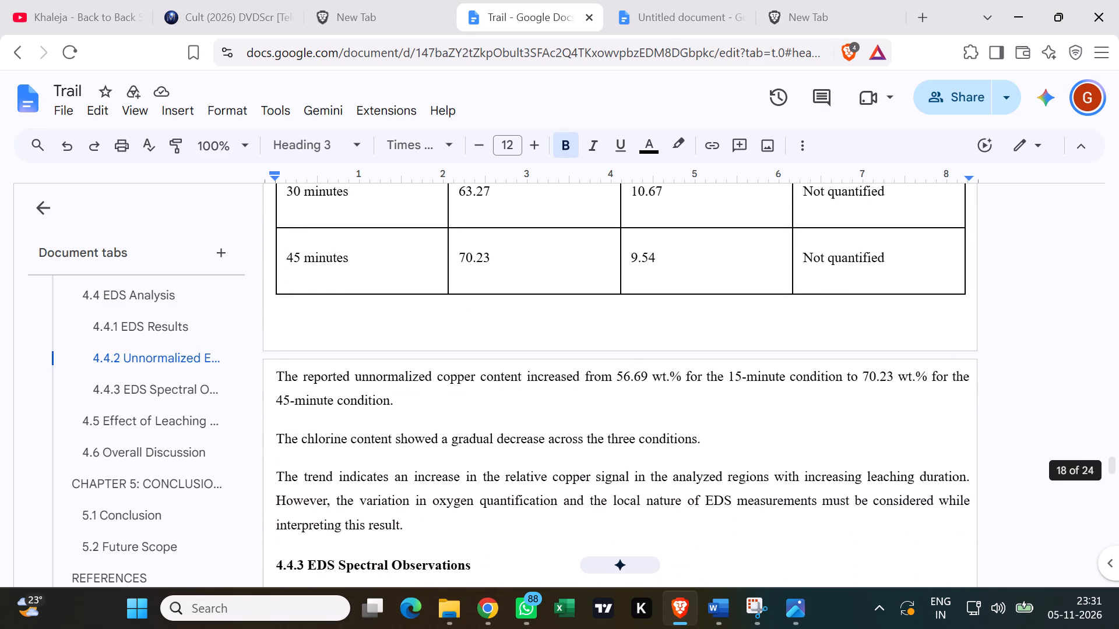
# Review the EDS spectra, captions and page breaks from section 4.4.3 to Table 4.5 in section 4.5.
pyautogui.scroll(-8, 854, 380)
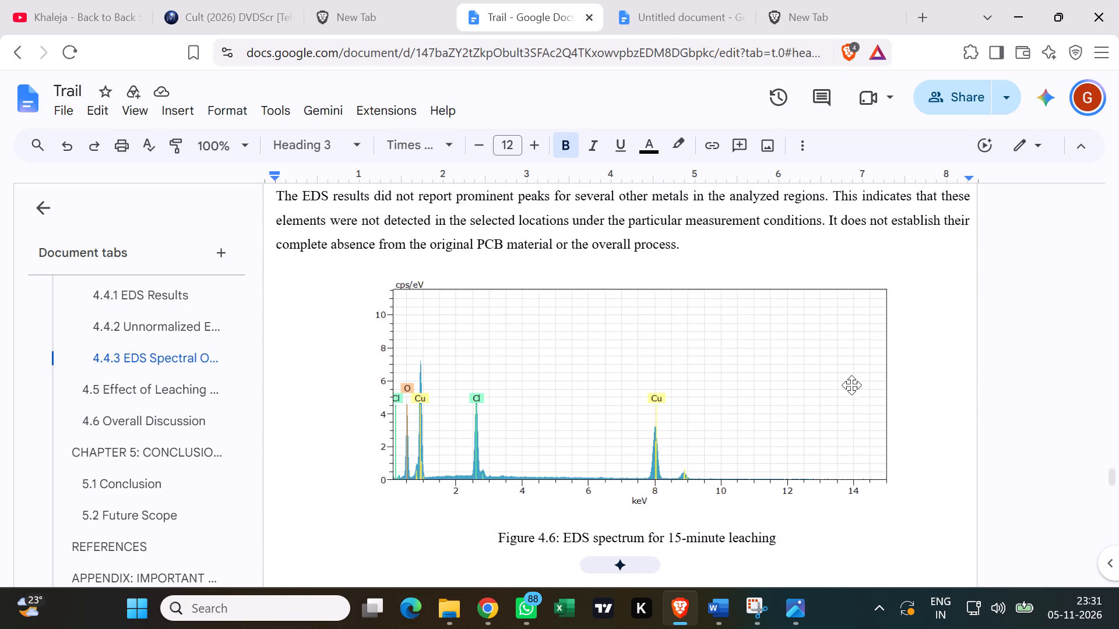
pyautogui.scroll(-6, 851, 385)
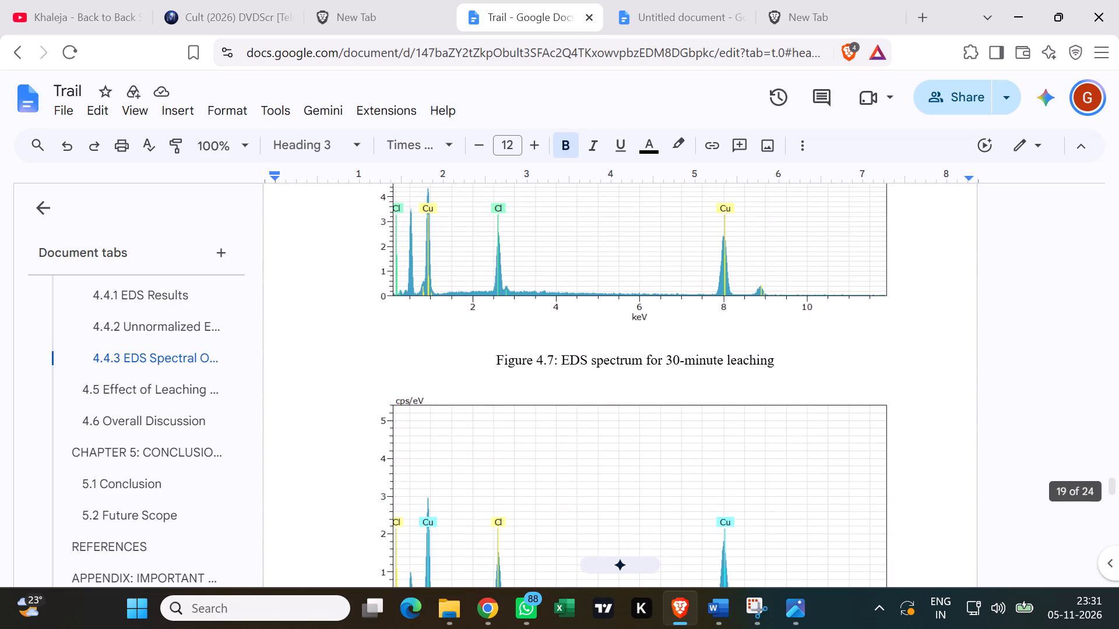
pyautogui.scroll(-7, 864, 377)
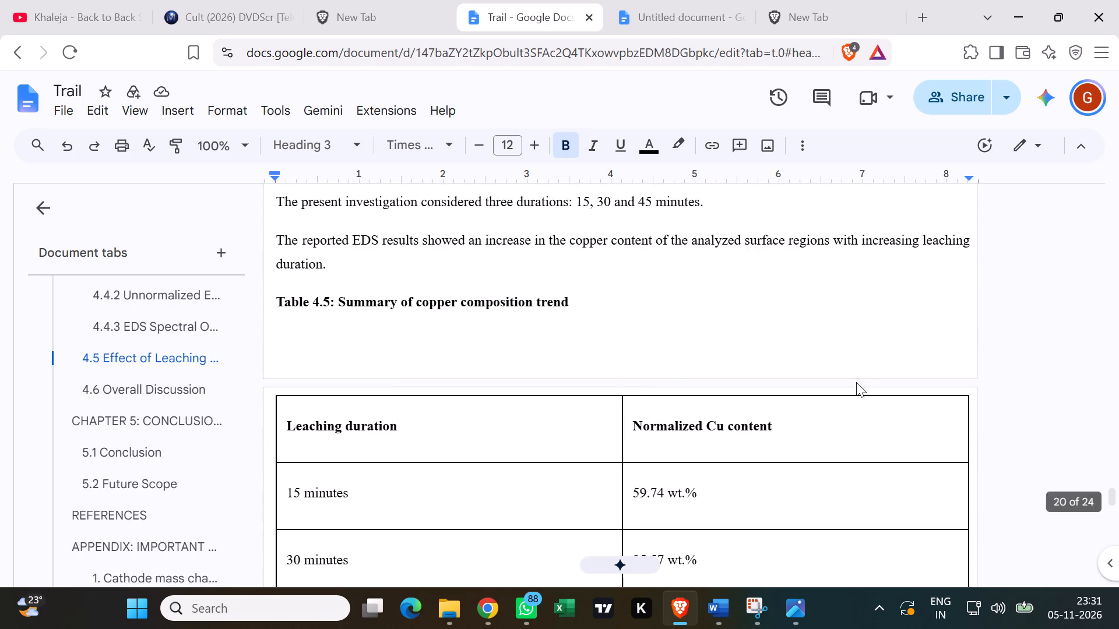
# Insert two blank lines before the "Table 4.5: Summary of copper composition trend" caption so it starts on the next page with its table.
pyautogui.scroll(1, 859, 380)
pyautogui.click(269, 385)
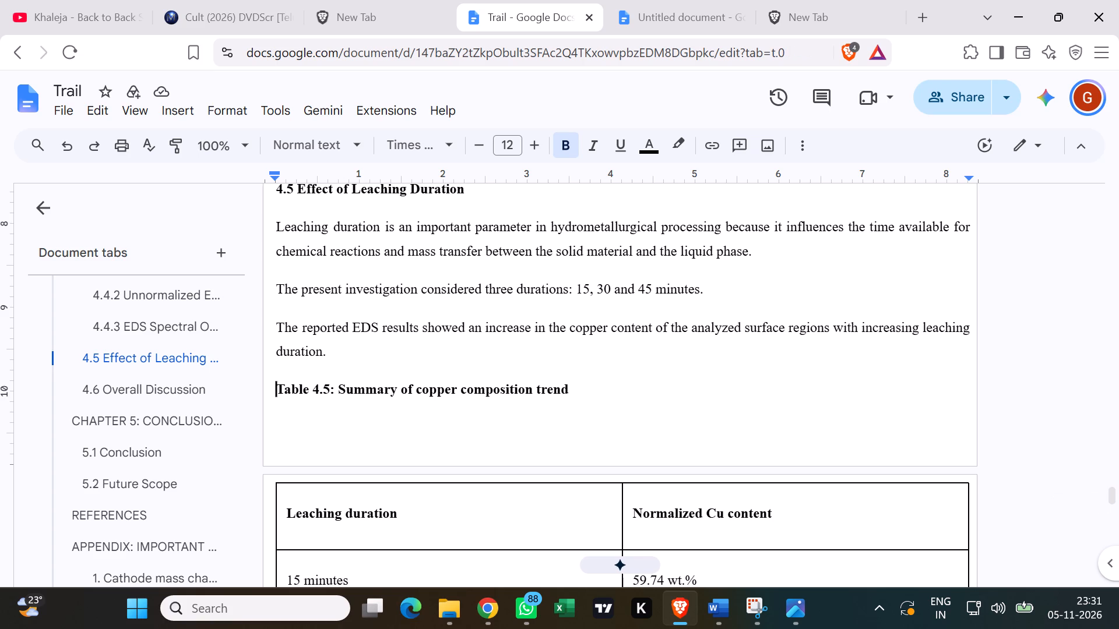
pyautogui.press('Return')
pyautogui.press('Return')
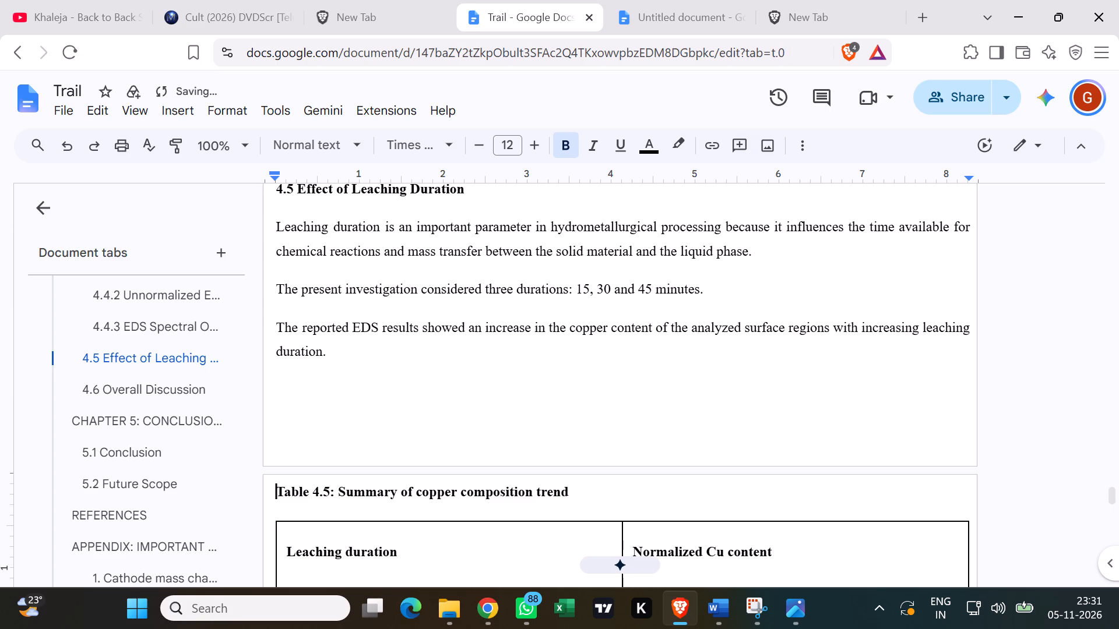
# Check the page flow from Table 4.5 through section 4.6 to the Chapter 5 and 5.1 Conclusion headings.
pyautogui.scroll(-5, 441, 418)
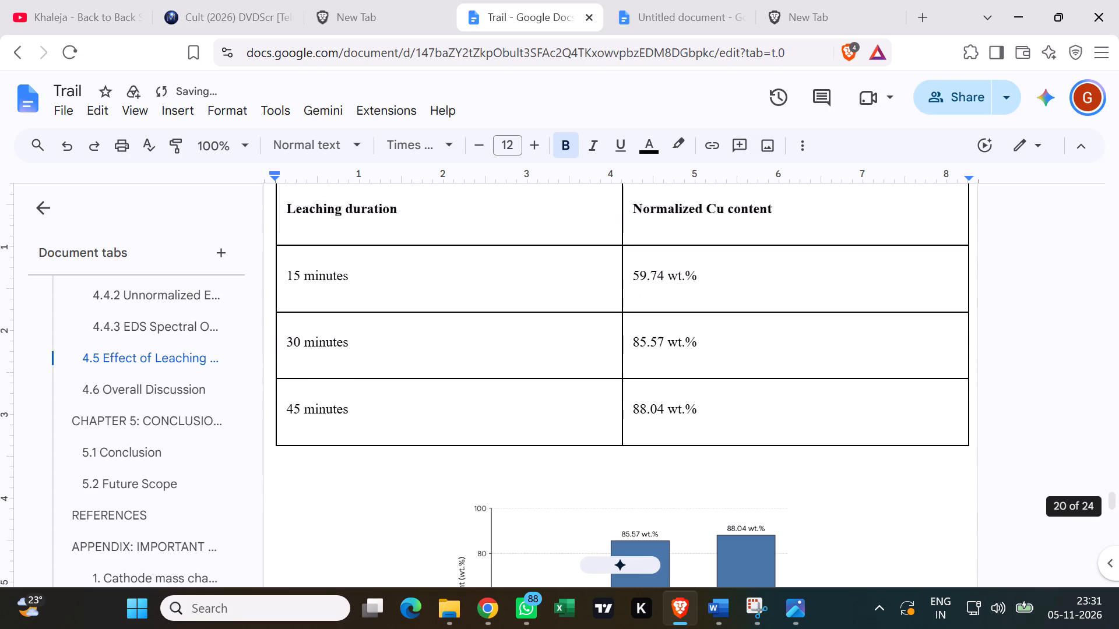
pyautogui.scroll(-3, 562, 381)
pyautogui.scroll(5, 559, 383)
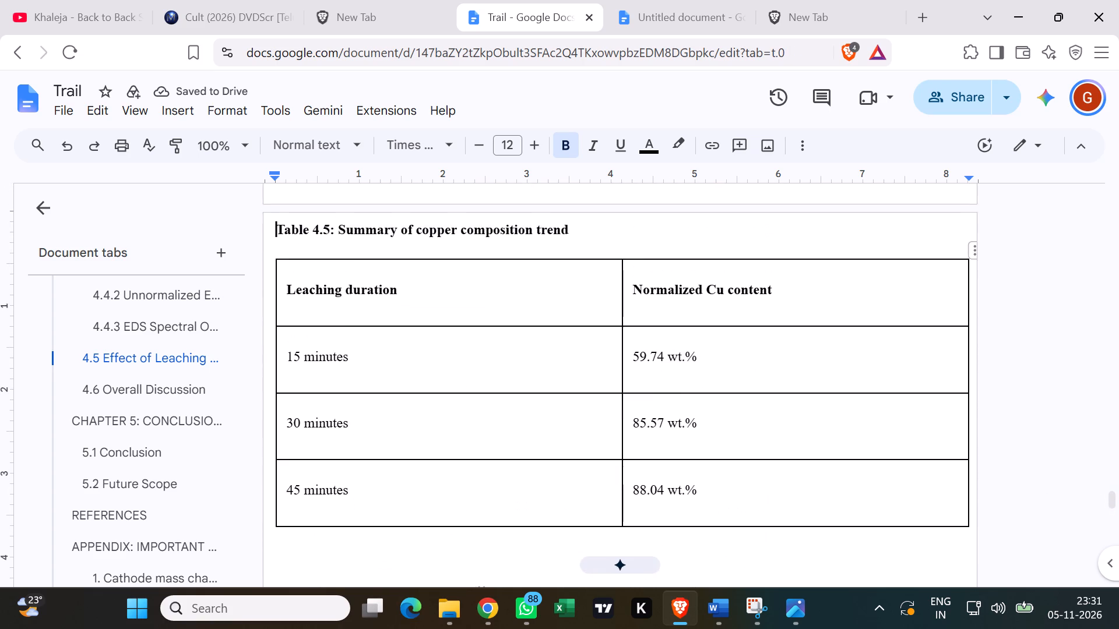
pyautogui.scroll(-18, 576, 388)
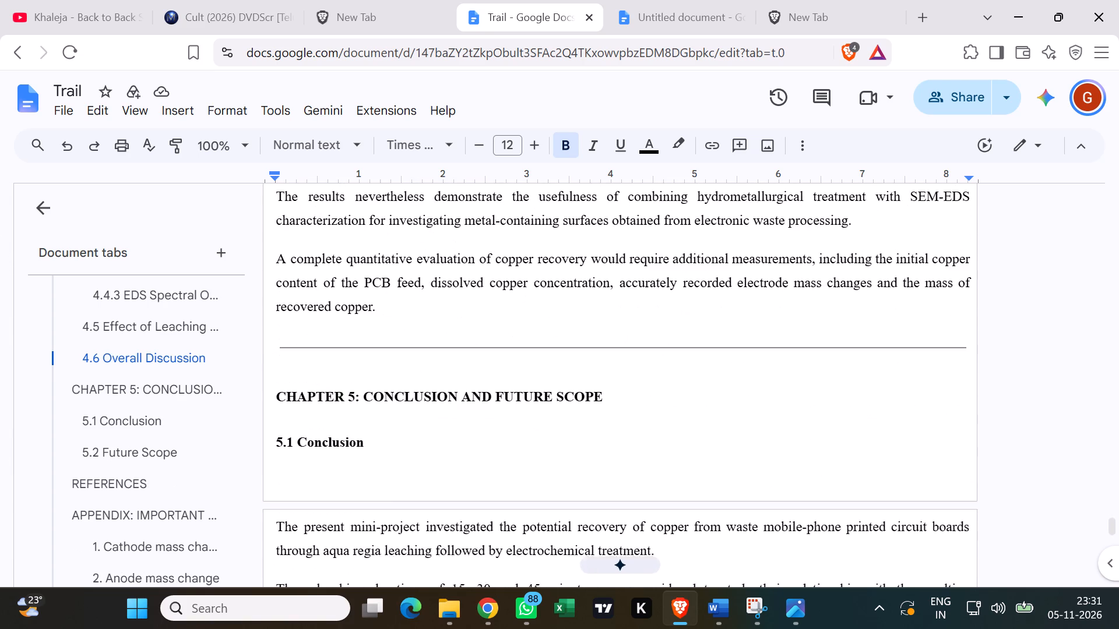
# Insert two blank lines before the "CHAPTER 5: CONCLUSION AND FUTURE SCOPE" heading so the chapter starts on the next page.
pyautogui.scroll(-3, 579, 383)
pyautogui.scroll(2, 573, 385)
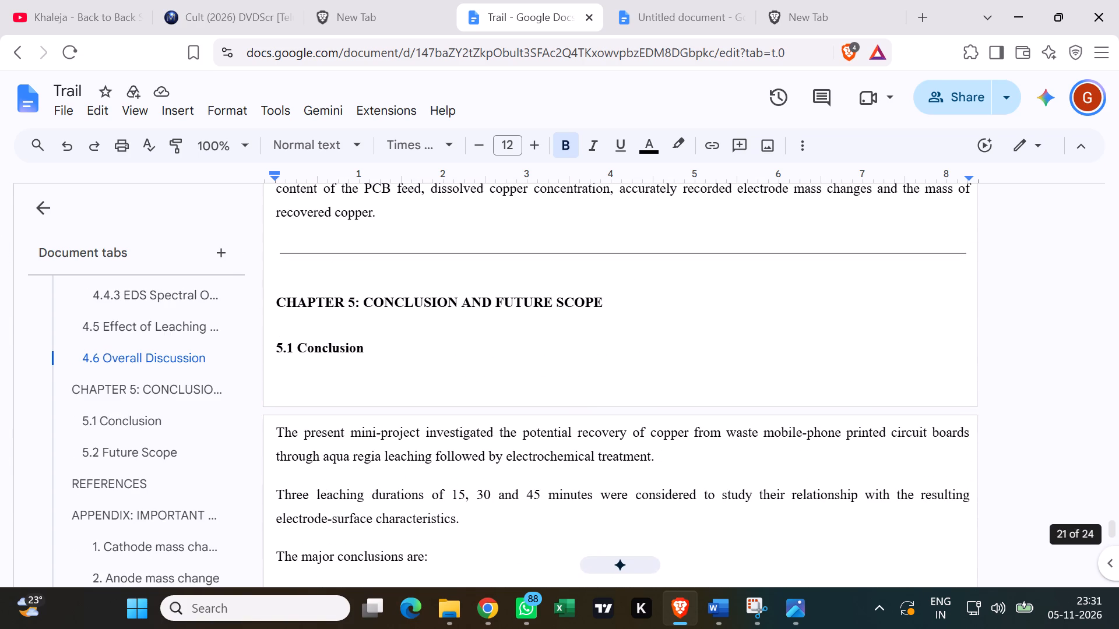
pyautogui.click(270, 305)
pyautogui.press('Return')
pyautogui.press('Return')
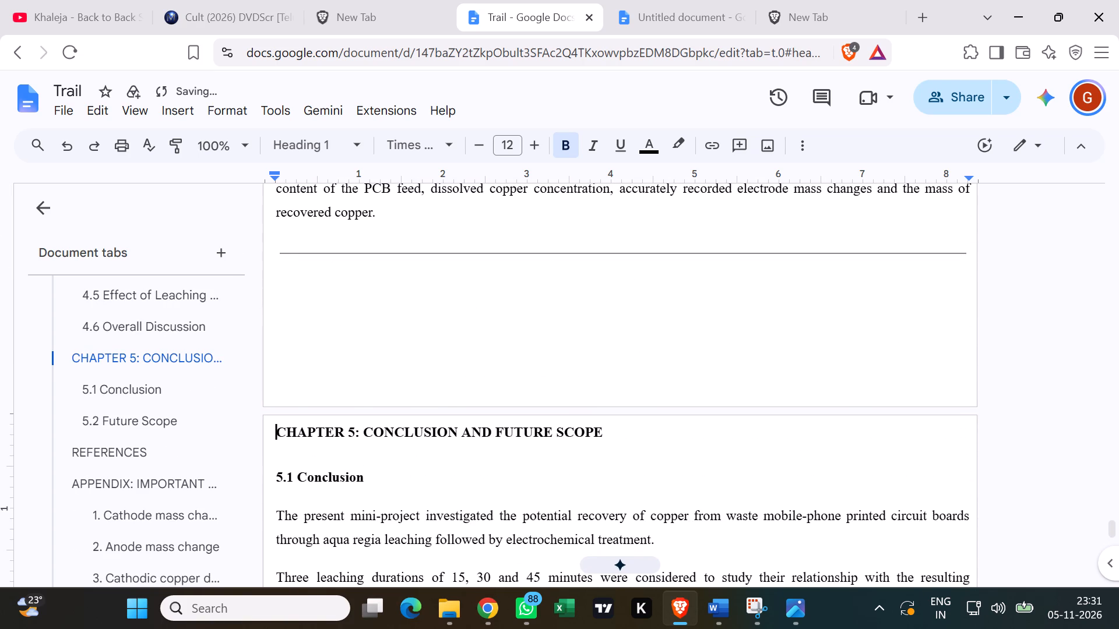
# Check the text and page breaks from 5.1 Conclusion through 5.2 Future Scope to the References list.
pyautogui.scroll(-7, 437, 319)
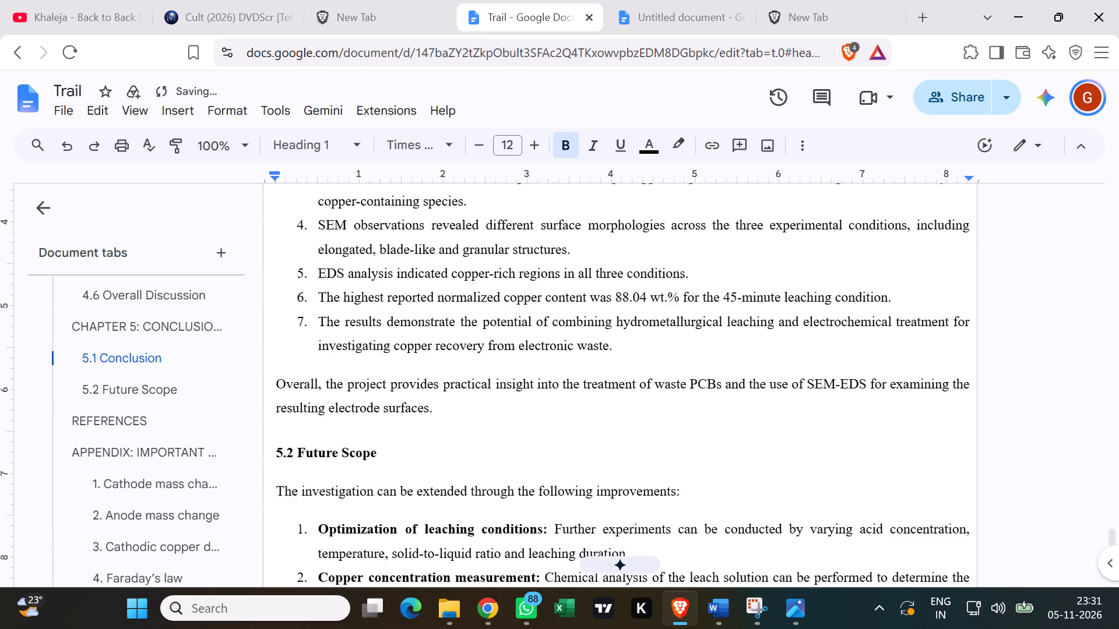
pyautogui.scroll(-5, 455, 341)
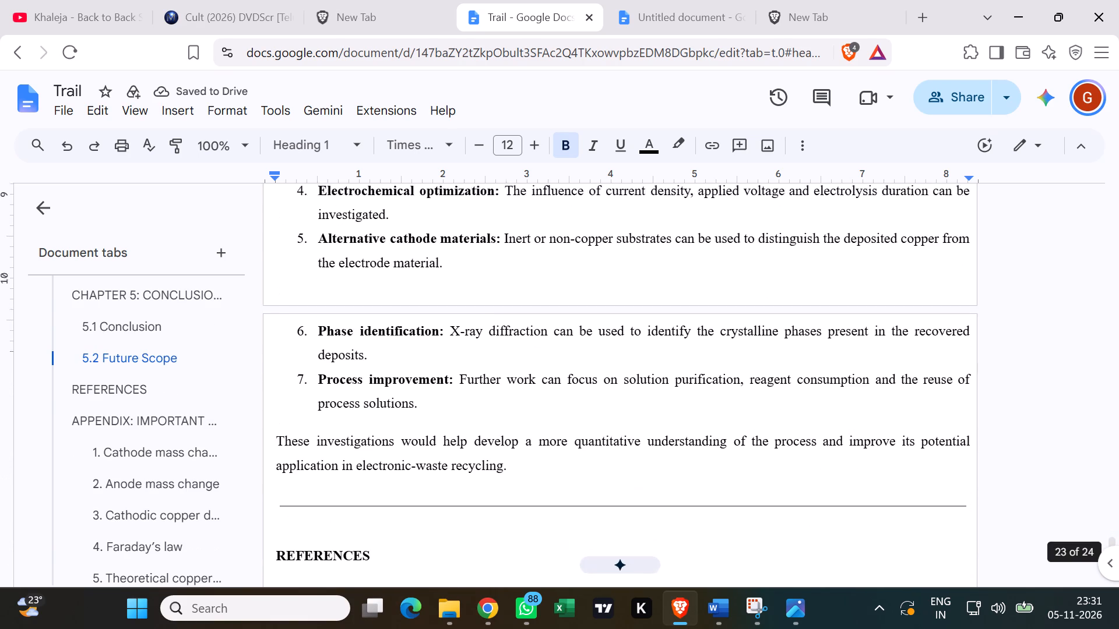
pyautogui.scroll(-6, 453, 347)
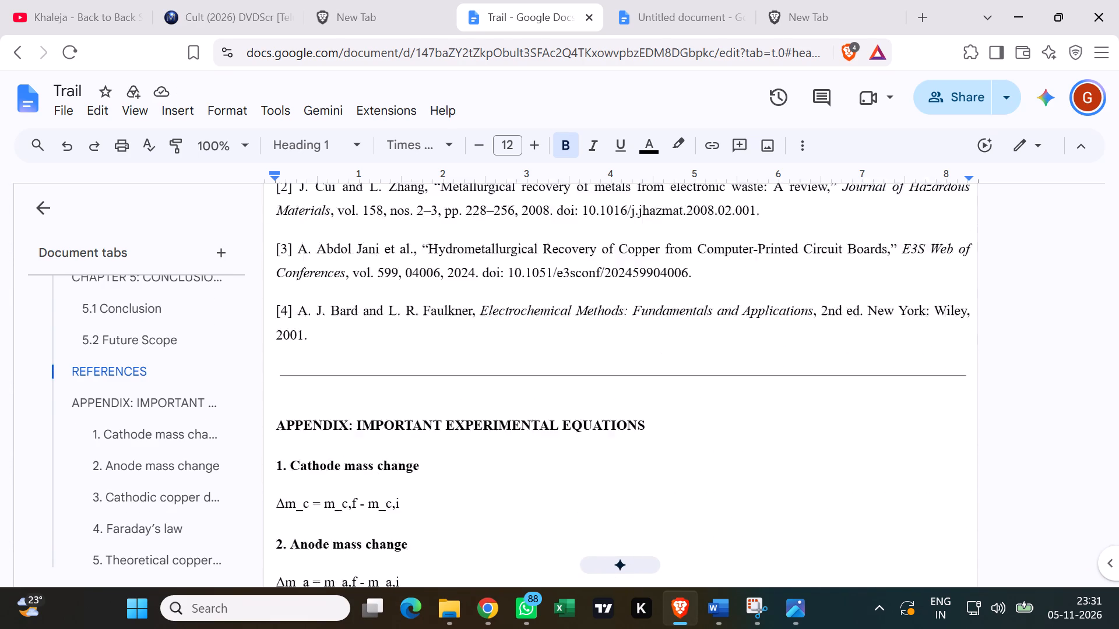
# Review the References and the appendix equations, including their page breaks, through to the end of the document.
pyautogui.scroll(-2, 461, 349)
pyautogui.scroll(4, 458, 351)
pyautogui.scroll(-2, 463, 348)
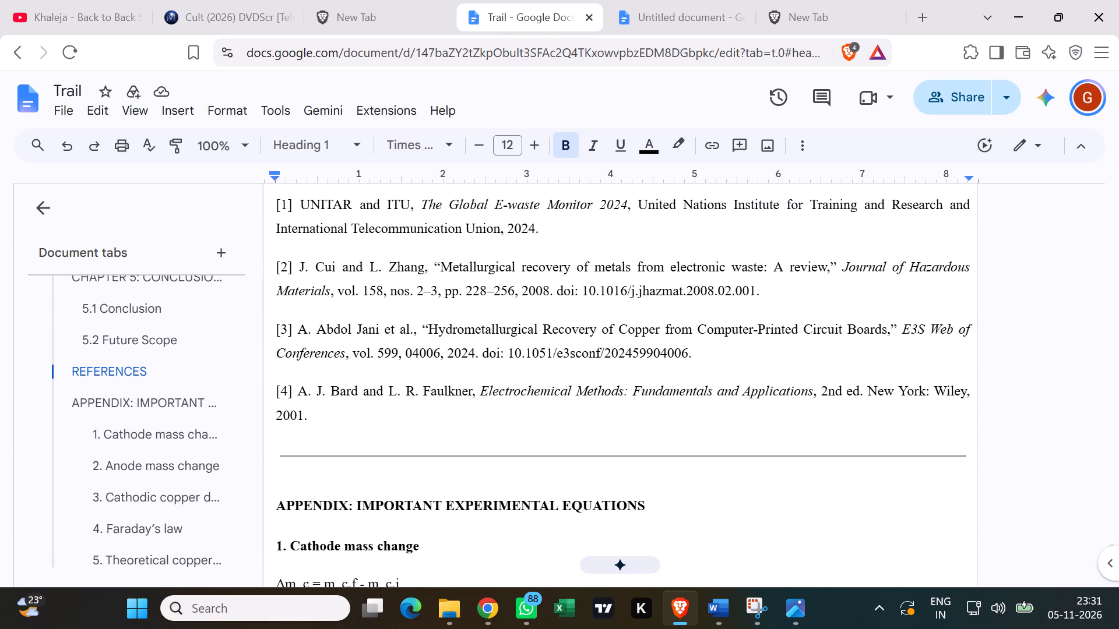
pyautogui.scroll(-2, 463, 349)
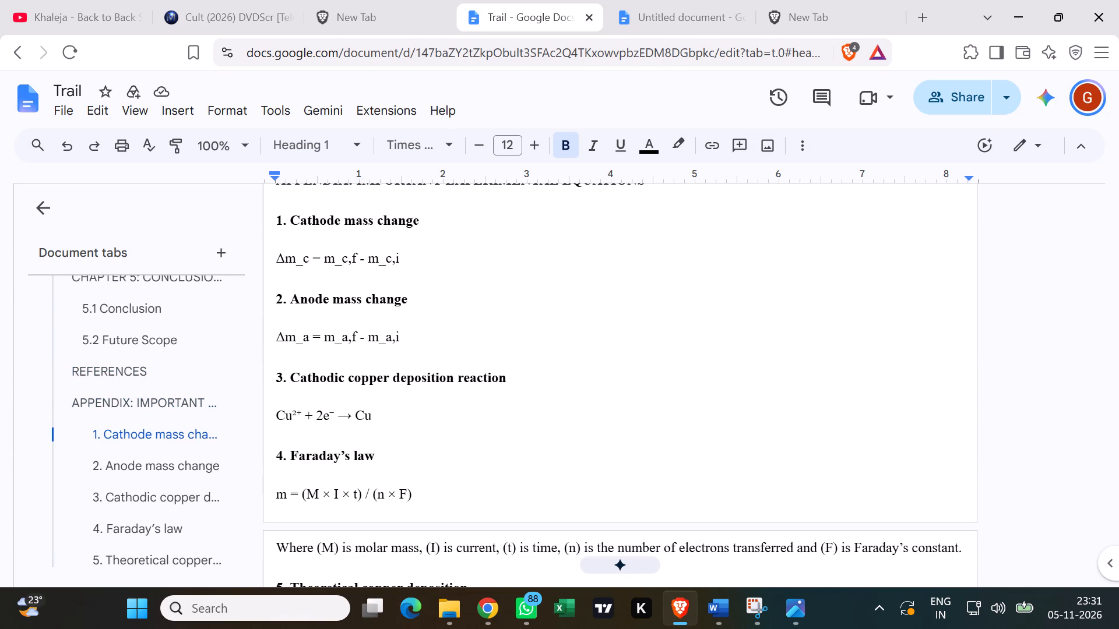
pyautogui.scroll(-9, 462, 349)
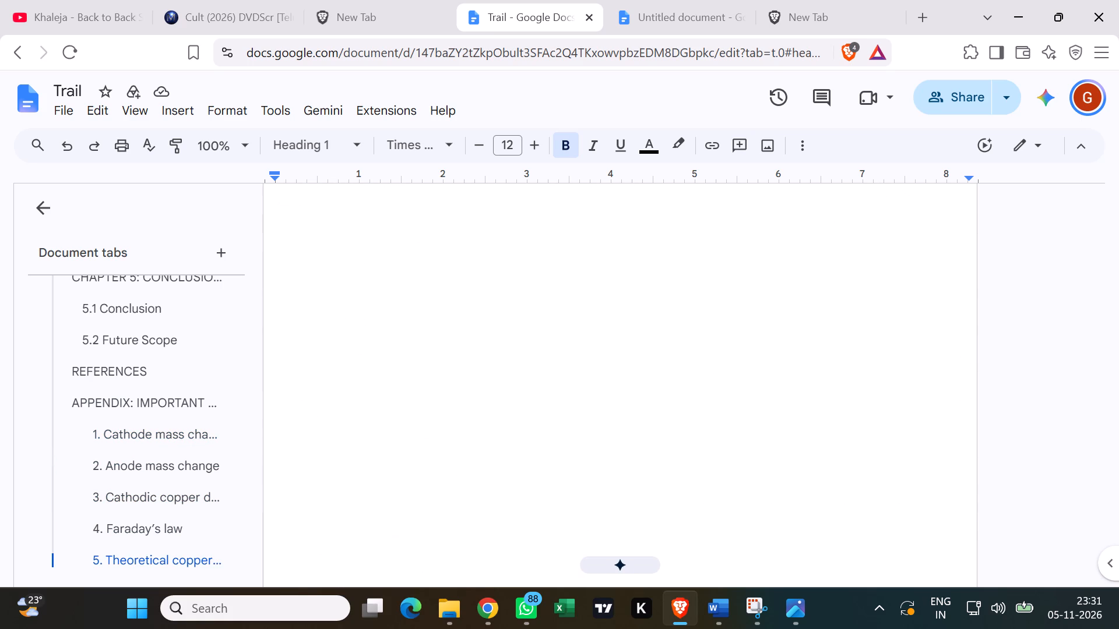
pyautogui.scroll(-4, 467, 349)
# Place the insertion point just before the "APPENDIX: IMPORTANT EXPERIMENTAL EQUATIONS" heading.
pyautogui.scroll(10, 466, 345)
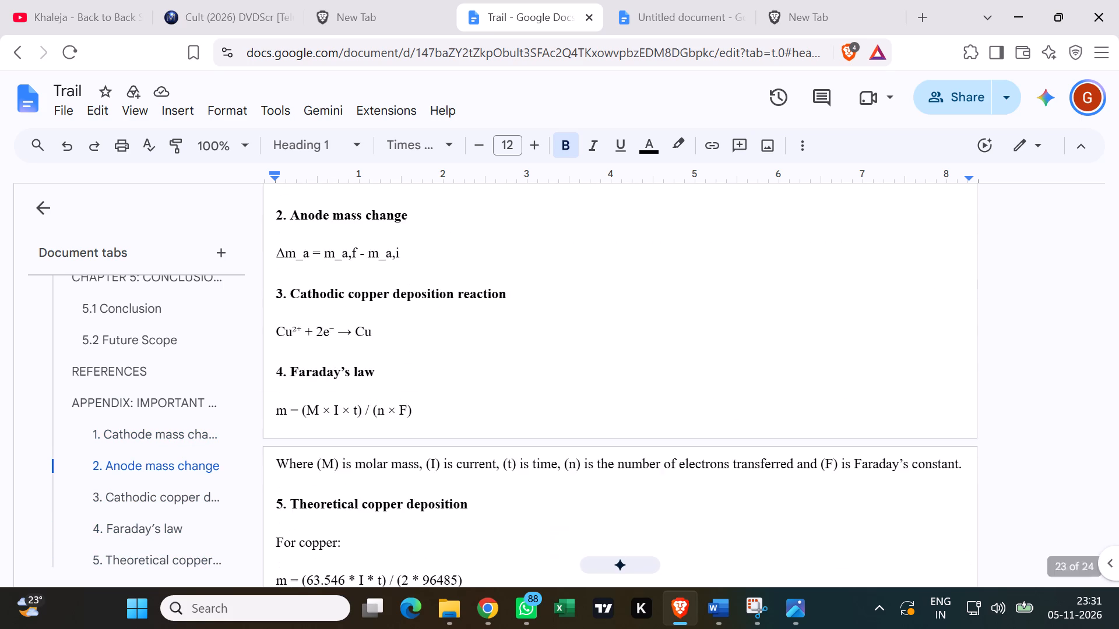
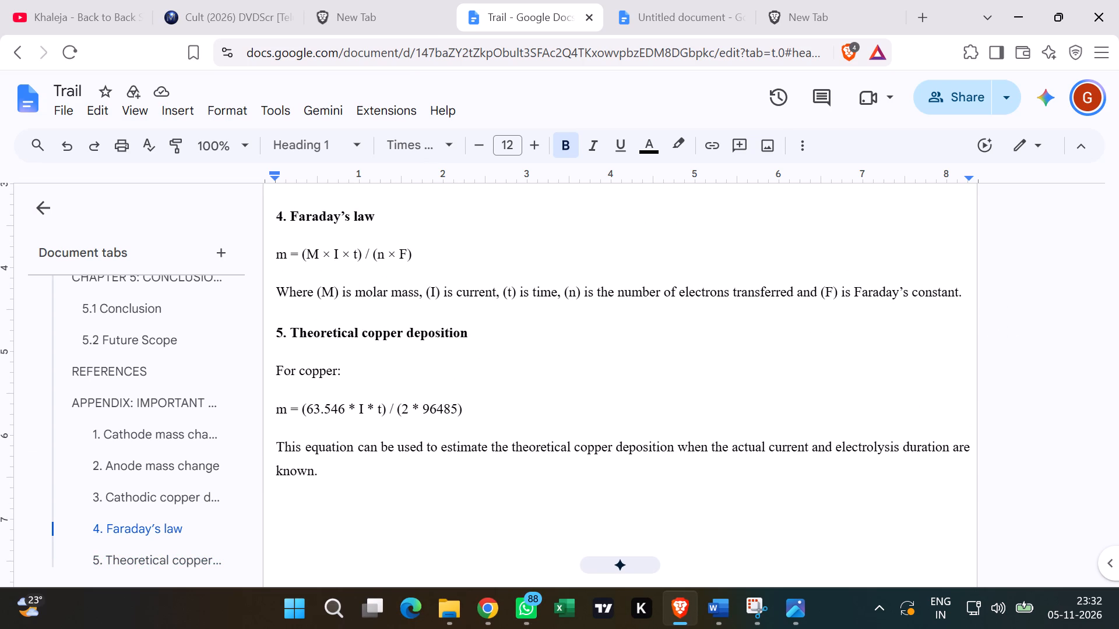
pyautogui.click(961, 294)
pyautogui.click(972, 450)
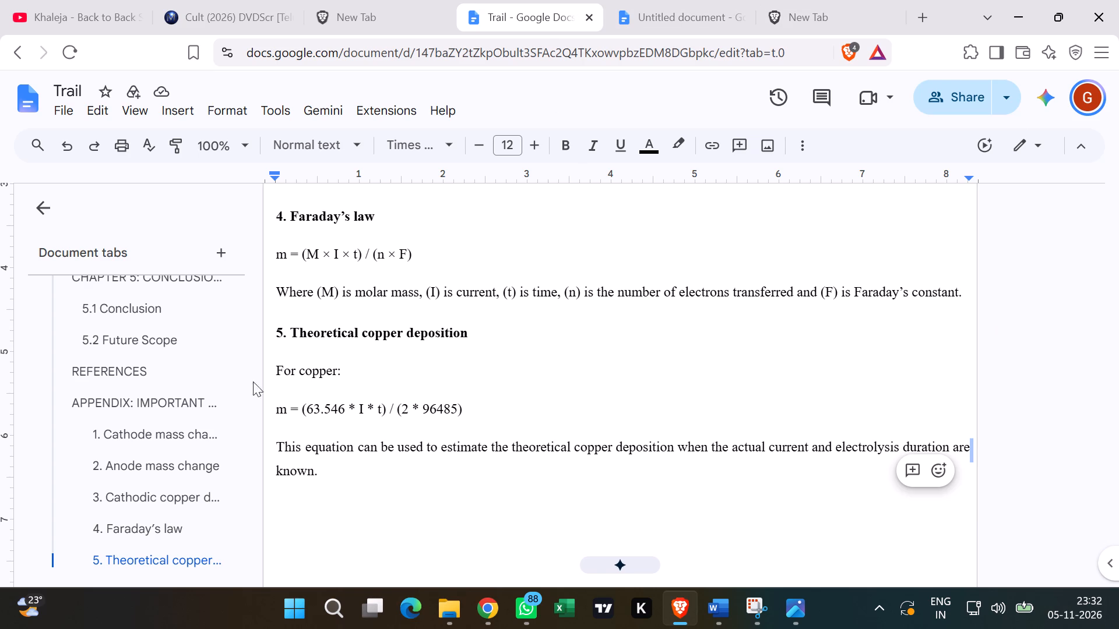
# Save the Trail report with its current edits.
pyautogui.hotkey('ctrl', 's')
pyautogui.click(414, 550)
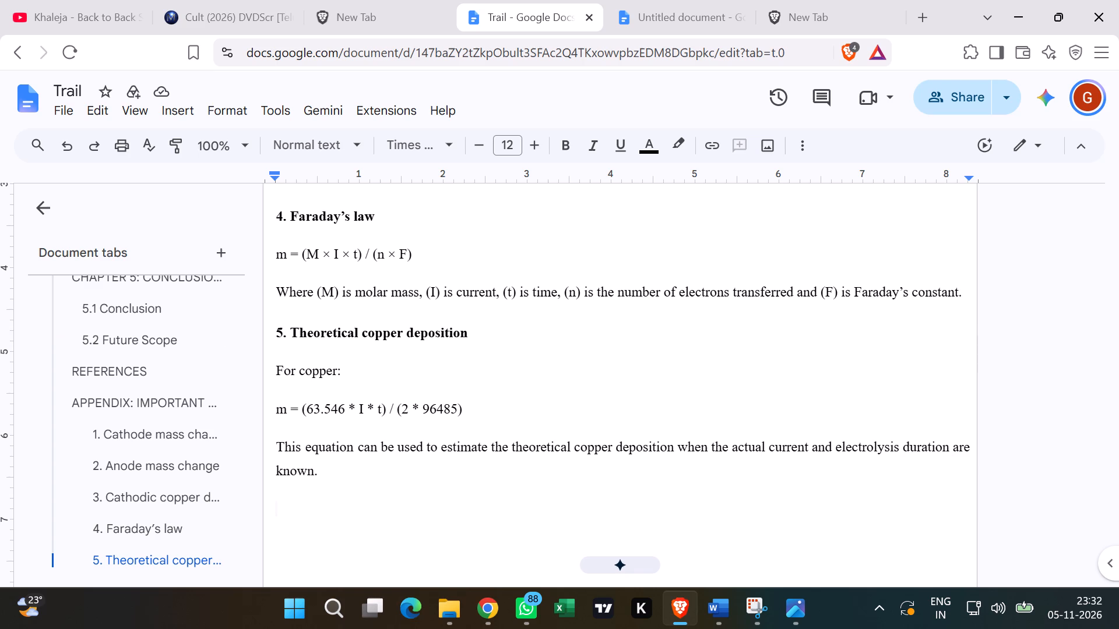
pyautogui.hotkey('ctrl', 's')
pyautogui.click(403, 512)
# Open the sharing settings for the Trail document and copy its link, keeping general access Restricted.
pyautogui.click(71, 105)
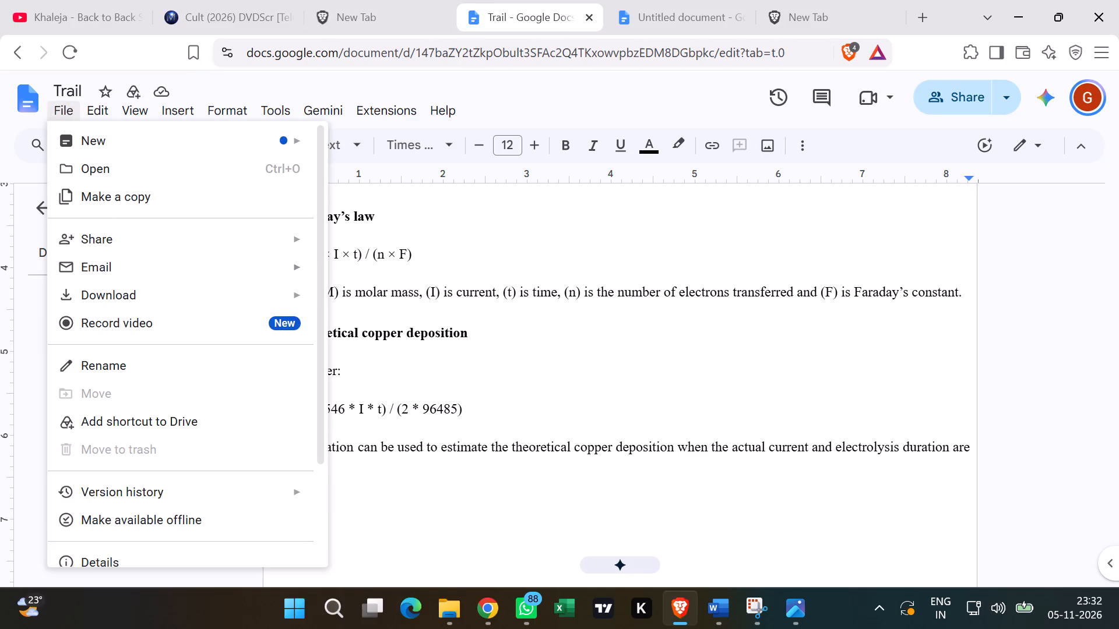
pyautogui.click(366, 257)
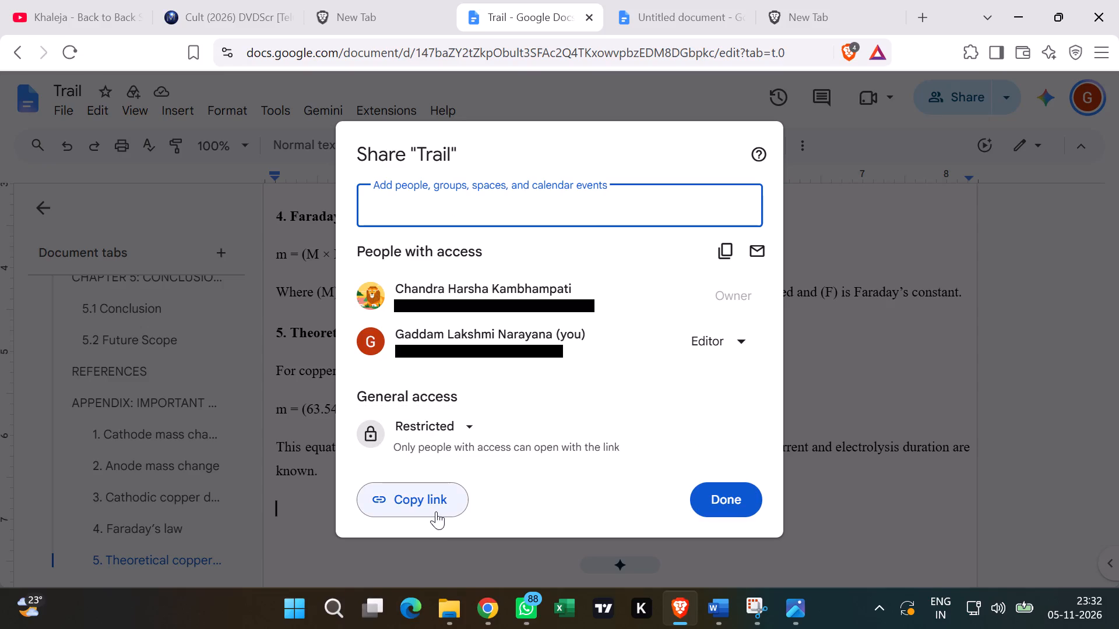
pyautogui.click(436, 514)
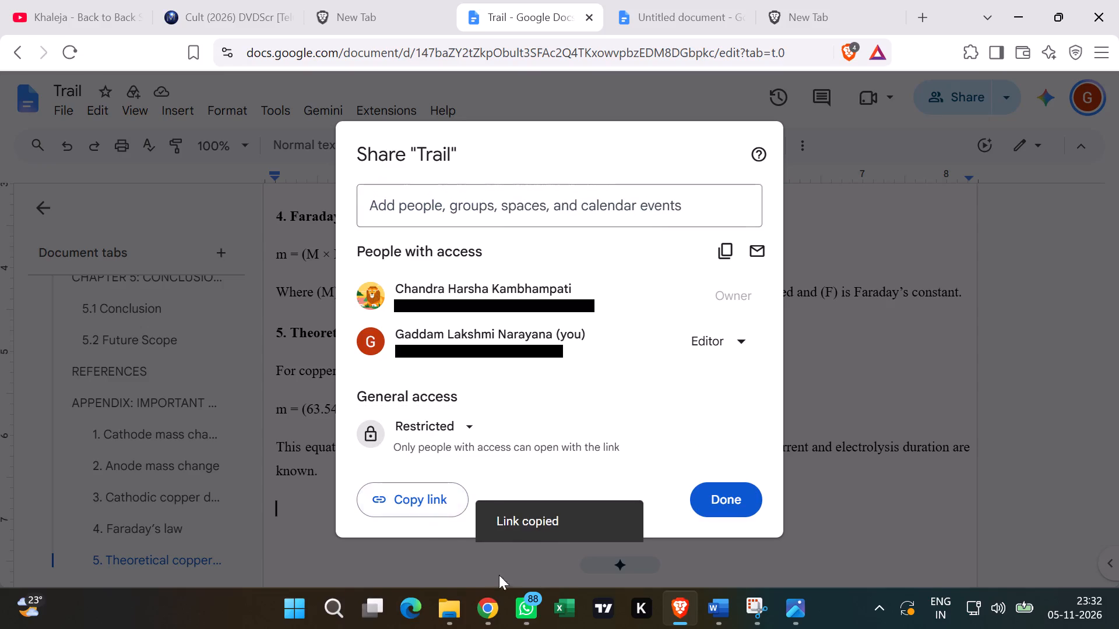
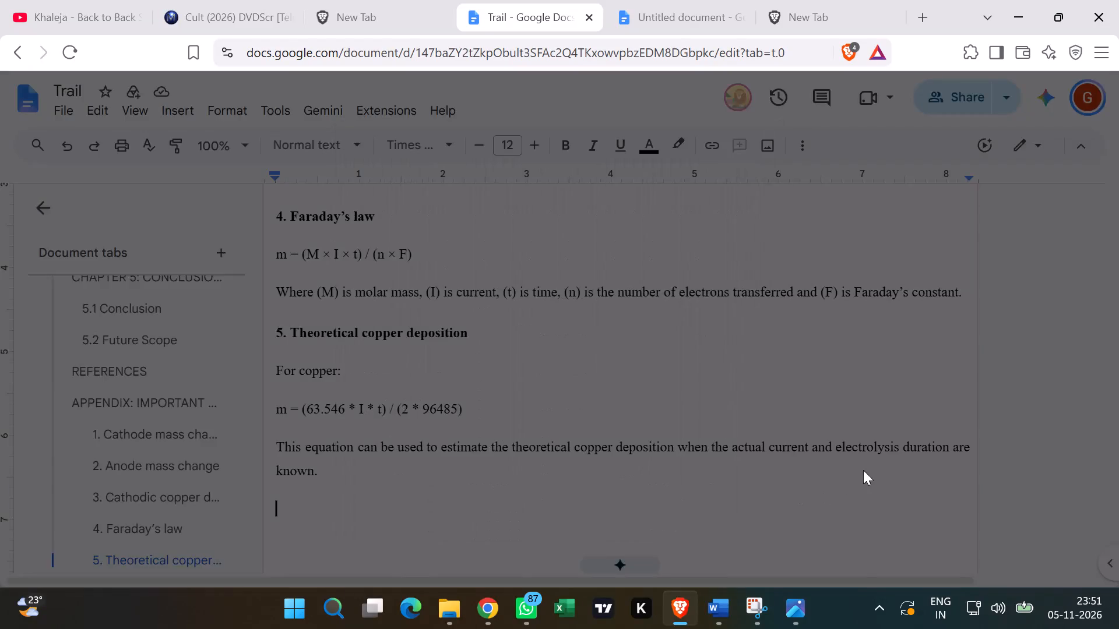
# Examine the page flow from section 5.2 Future Scope through the References and the appendix of experimental equations.
pyautogui.scroll(5, 780, 471)
pyautogui.scroll(-8, 783, 447)
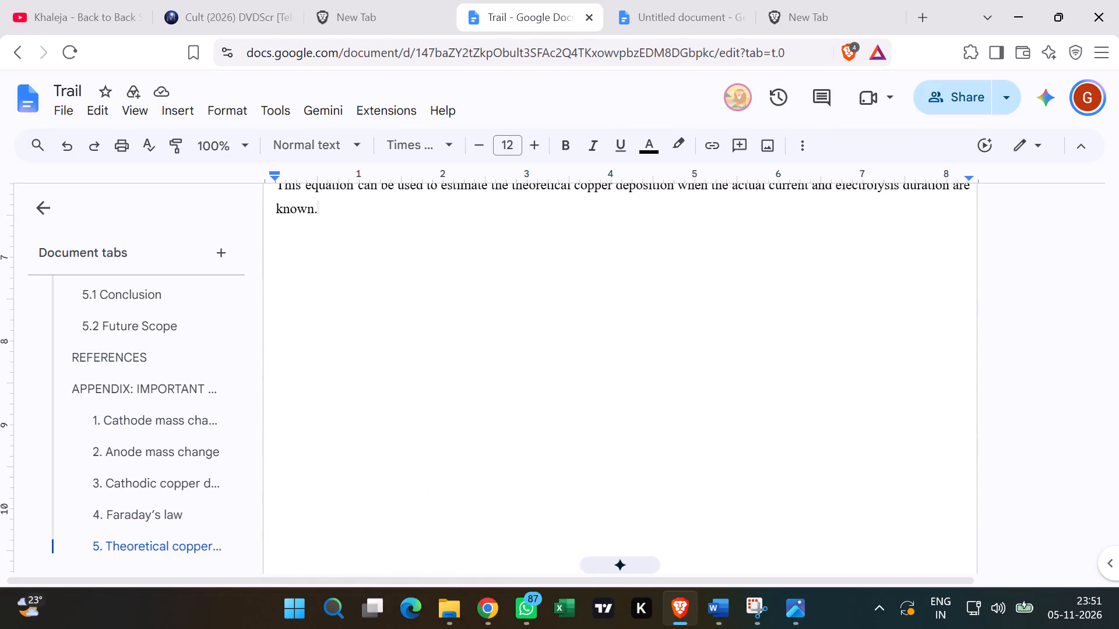
pyautogui.scroll(-6, 778, 508)
pyautogui.scroll(9, 796, 504)
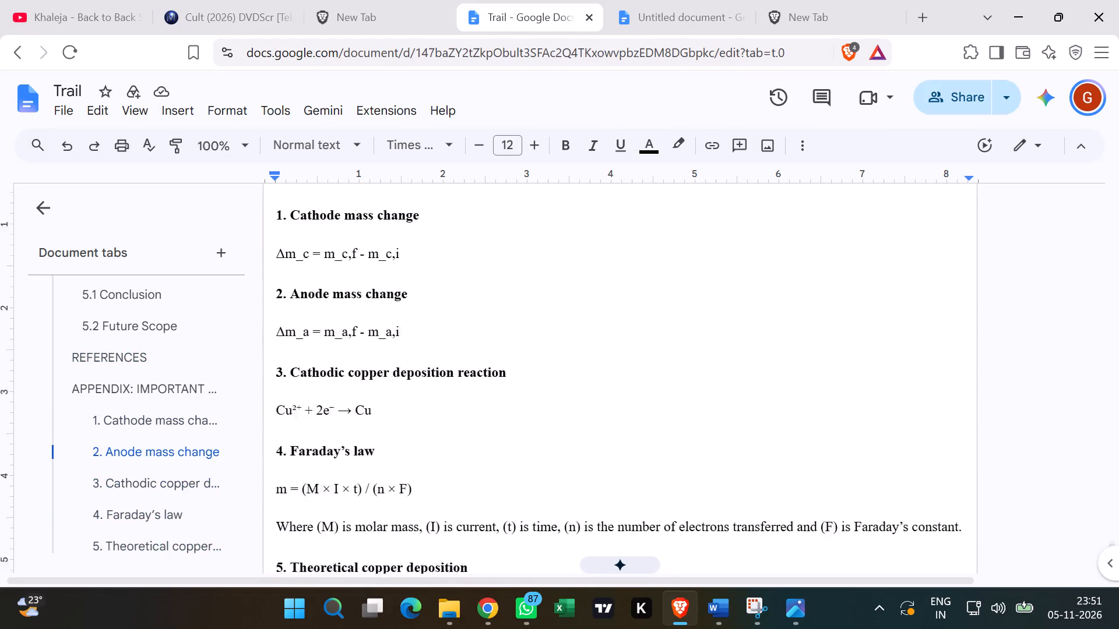
pyautogui.scroll(8, 801, 469)
pyautogui.scroll(-3, 810, 480)
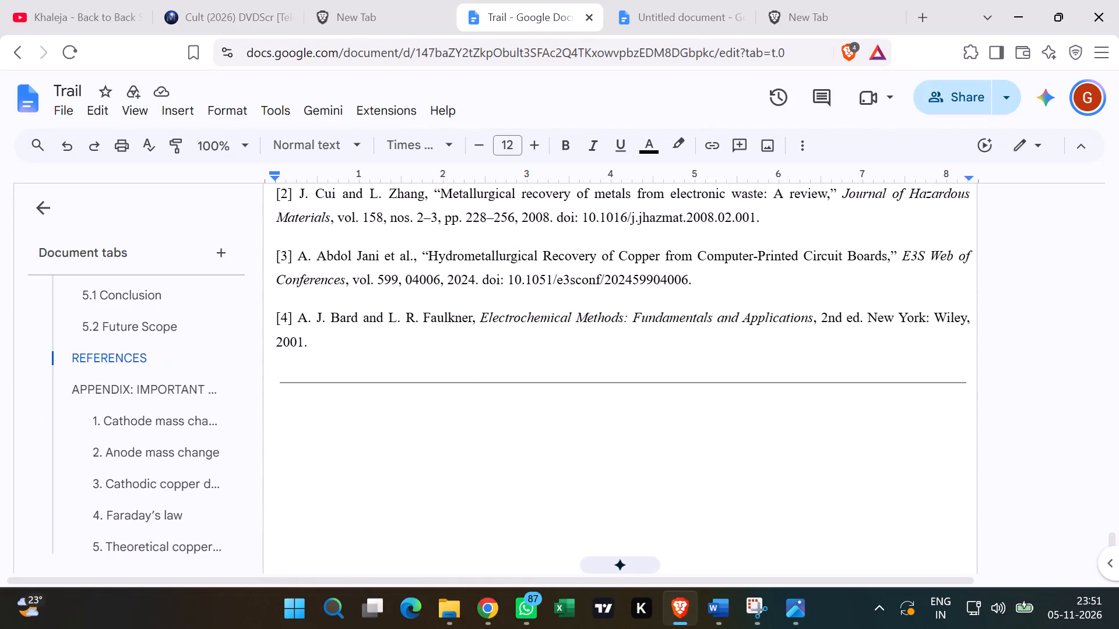
pyautogui.scroll(8, 810, 480)
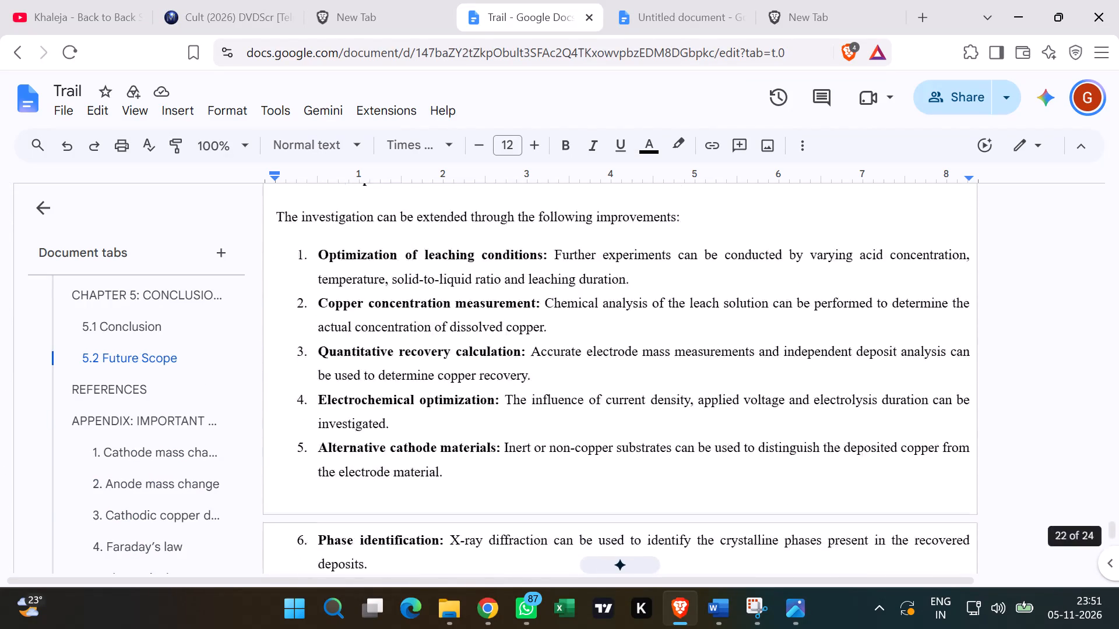
pyautogui.scroll(2, 805, 472)
pyautogui.scroll(-5, 806, 486)
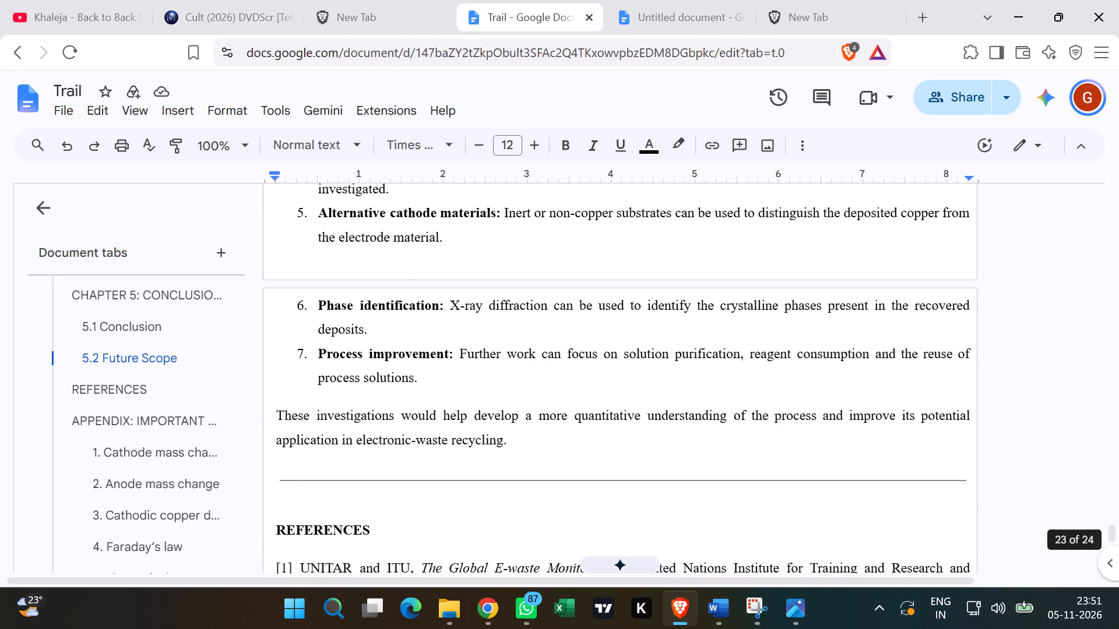
pyautogui.scroll(-6, 807, 489)
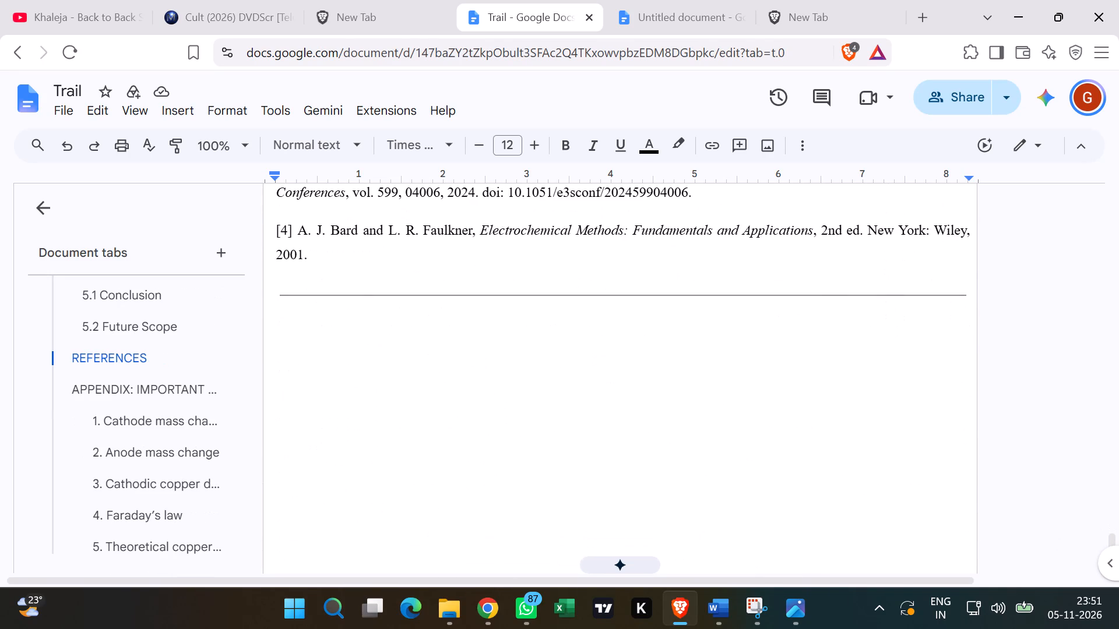
pyautogui.scroll(-5, 805, 490)
pyautogui.scroll(6, 805, 490)
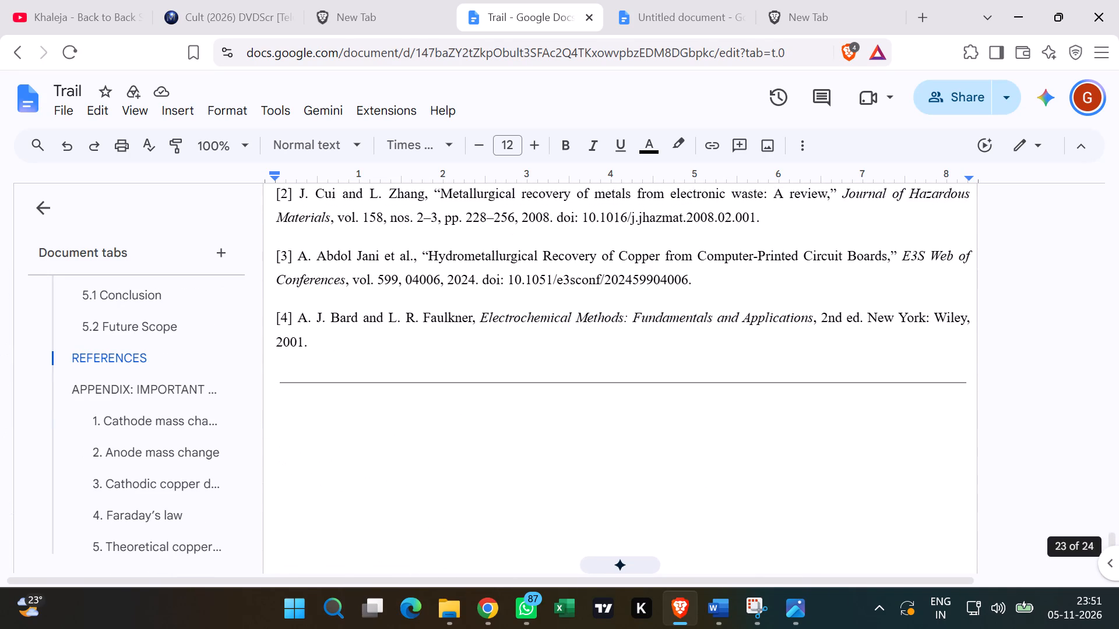
pyautogui.scroll(6, 791, 486)
pyautogui.scroll(-4, 786, 477)
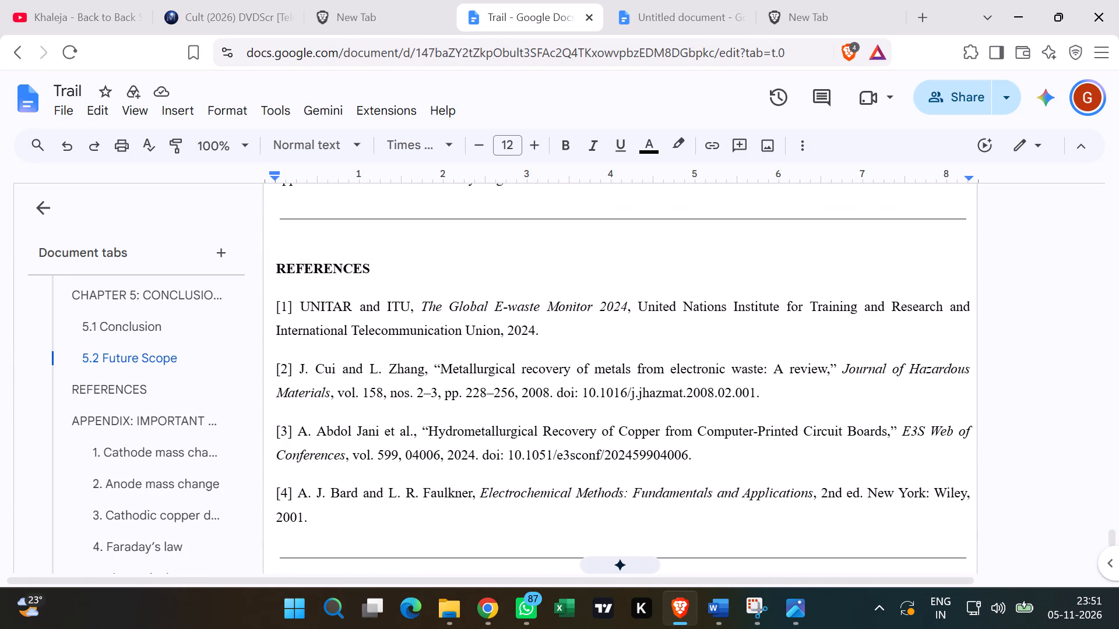
pyautogui.scroll(-11, 784, 481)
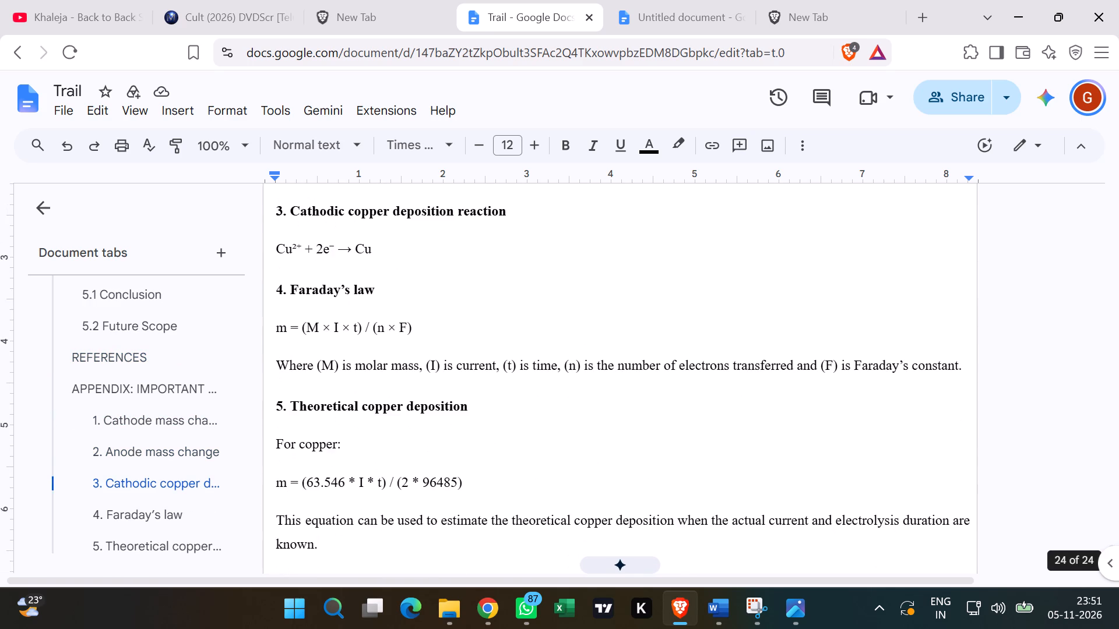
pyautogui.scroll(-5, 779, 499)
pyautogui.scroll(6, 776, 506)
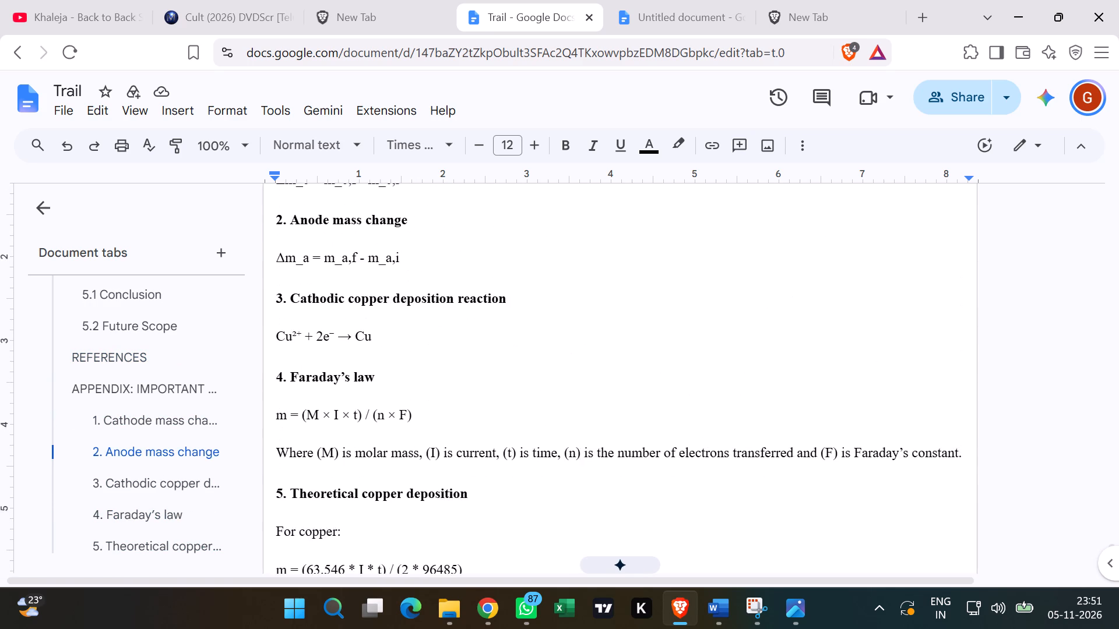
pyautogui.scroll(7, 769, 489)
pyautogui.scroll(-2, 769, 488)
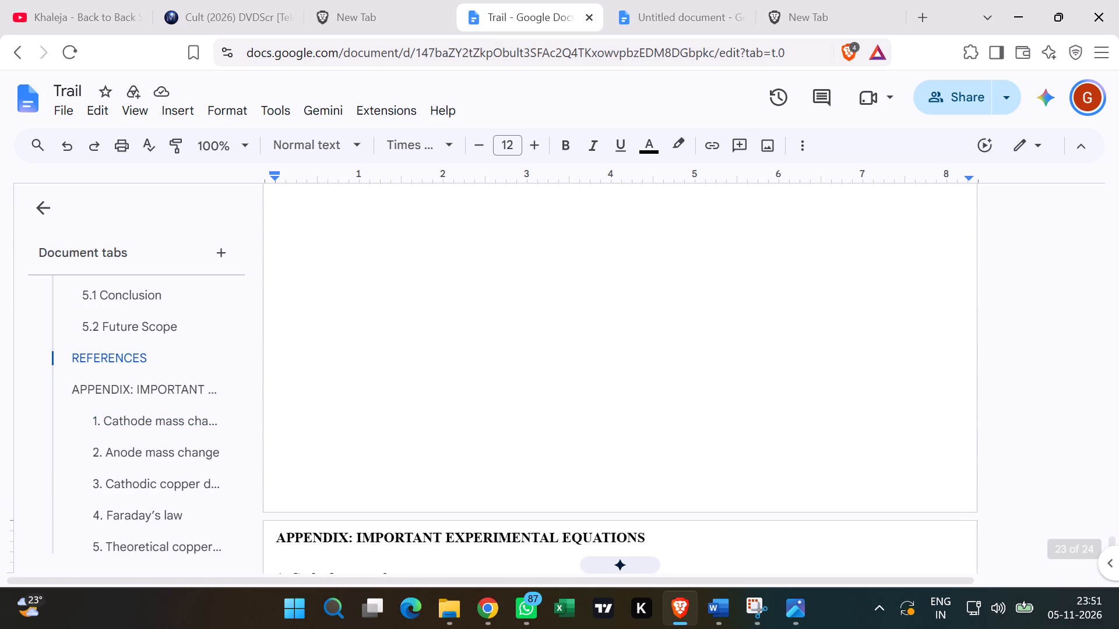
# Delete the blank lines between the References divider and the appendix heading so the appendix directly follows the divider.
pyautogui.scroll(1, 769, 488)
pyautogui.scroll(-1, 681, 467)
pyautogui.click(611, 448)
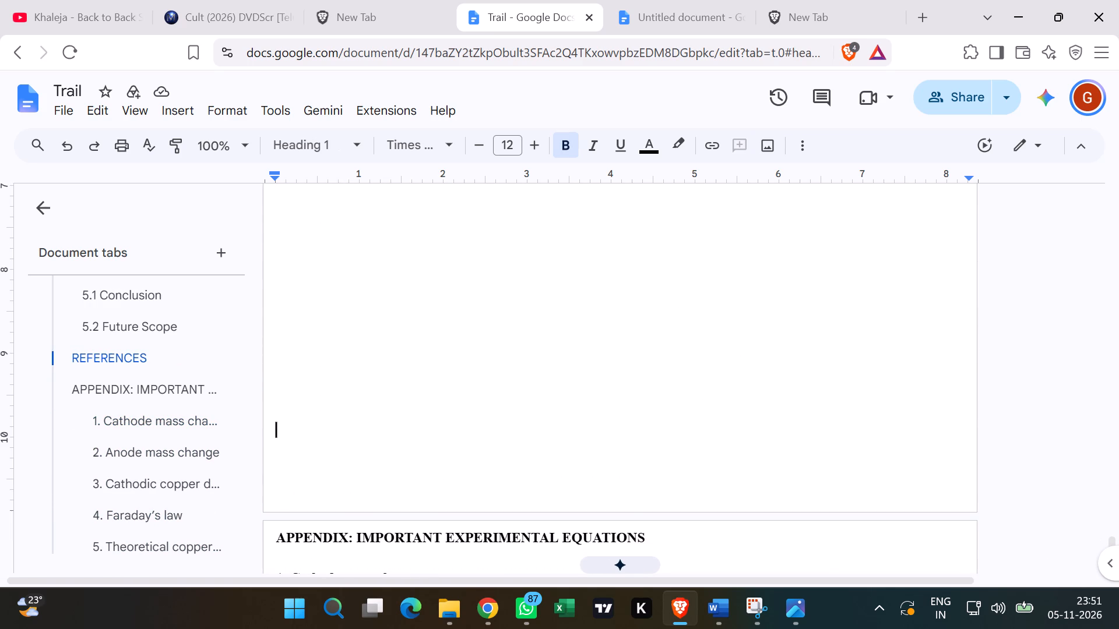
pyautogui.click(525, 483)
pyautogui.press('BackSpace')
pyautogui.press('BackSpace')
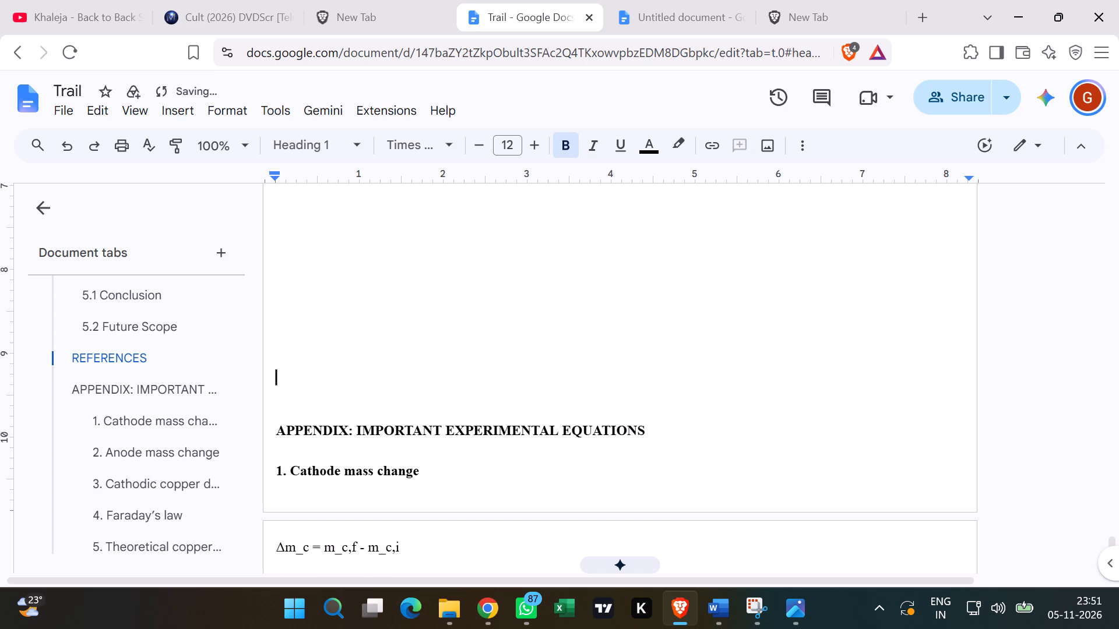
pyautogui.press('BackSpace')
pyautogui.press('BackSpace')
pyautogui.press('BackSpace')
pyautogui.scroll(4, 538, 484)
pyautogui.press('BackSpace')
pyautogui.scroll(-1, 538, 500)
pyautogui.press('BackSpace')
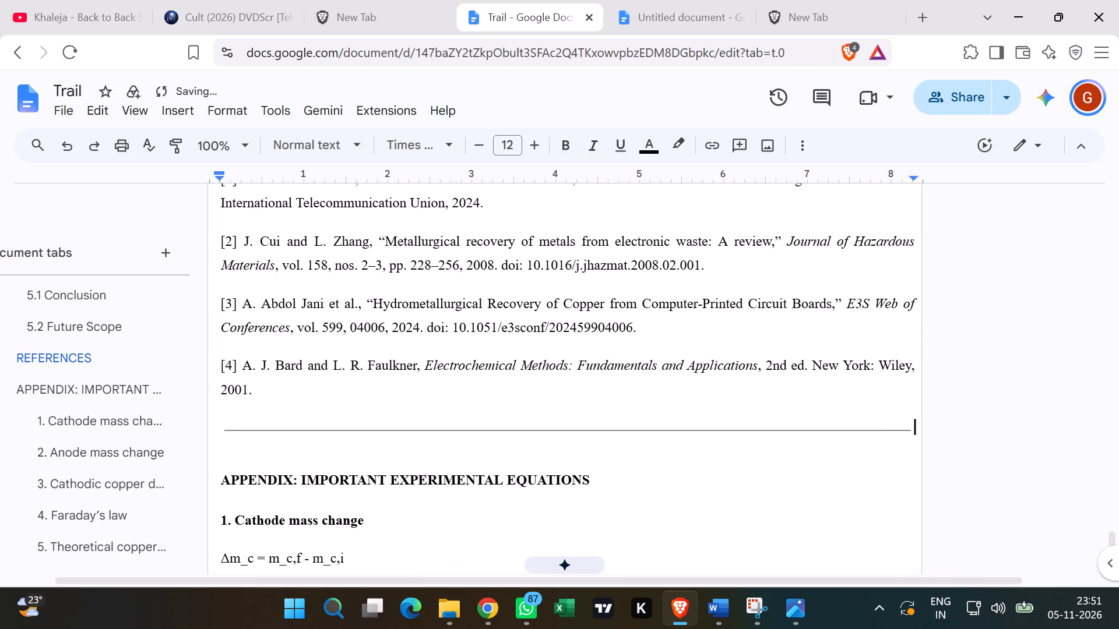
# Download the Trail report as a PDF document into the Downloads folder with the file name 2.
pyautogui.scroll(-8, 537, 507)
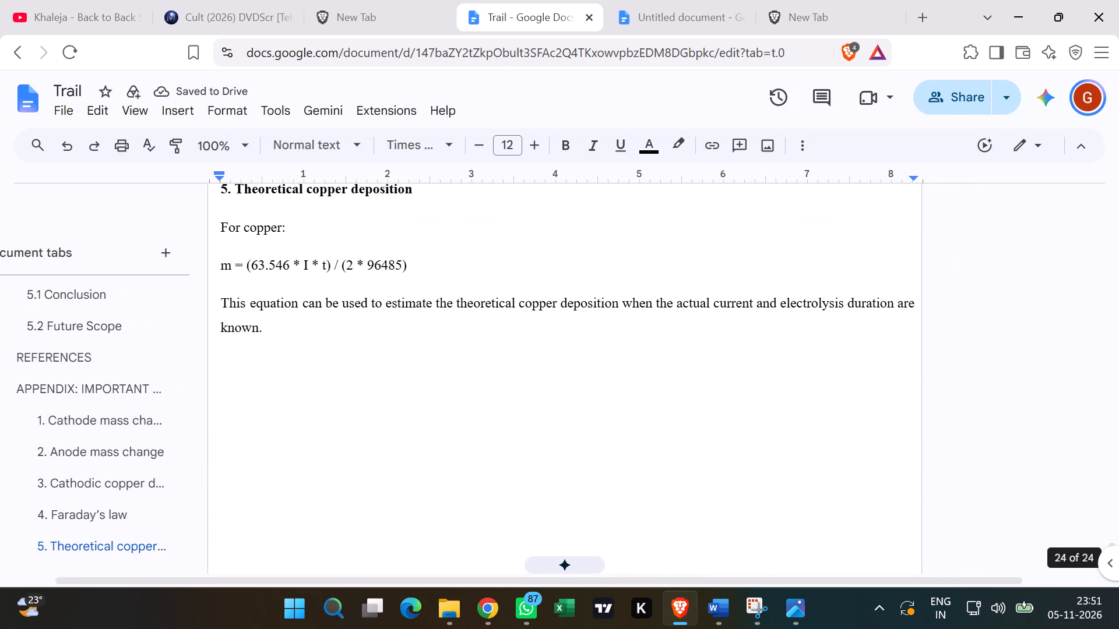
pyautogui.scroll(4, 546, 502)
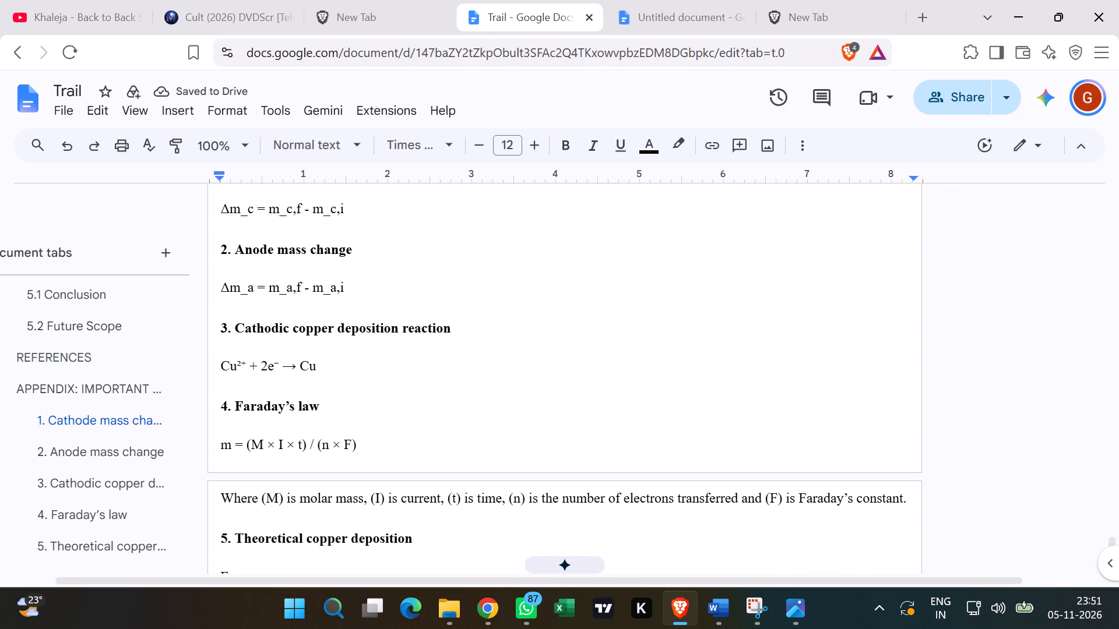
pyautogui.scroll(3, 546, 502)
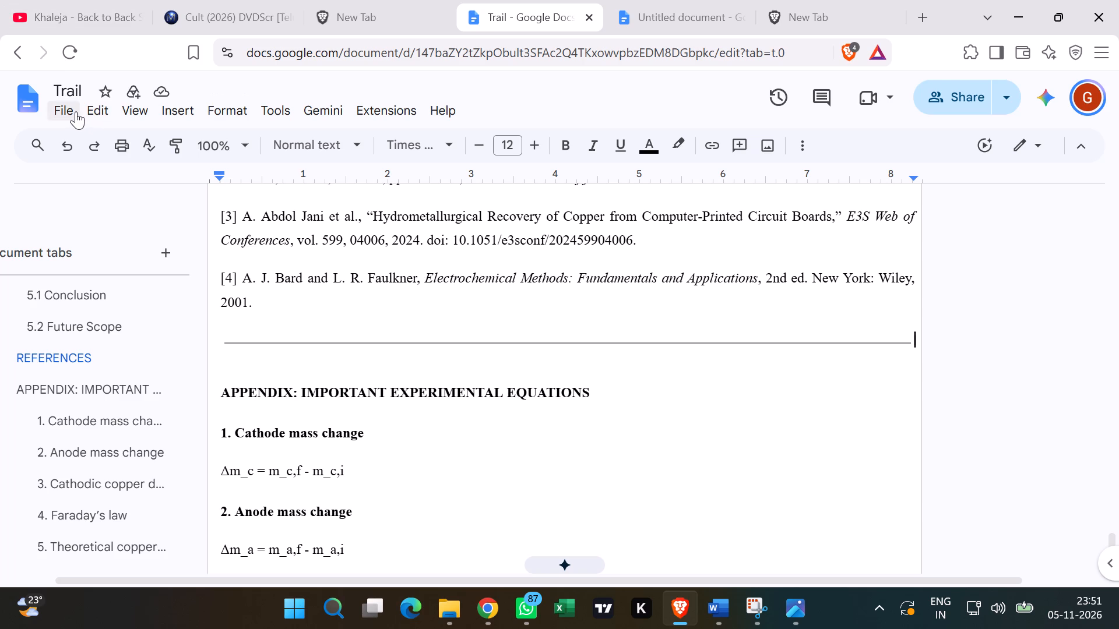
pyautogui.click(76, 111)
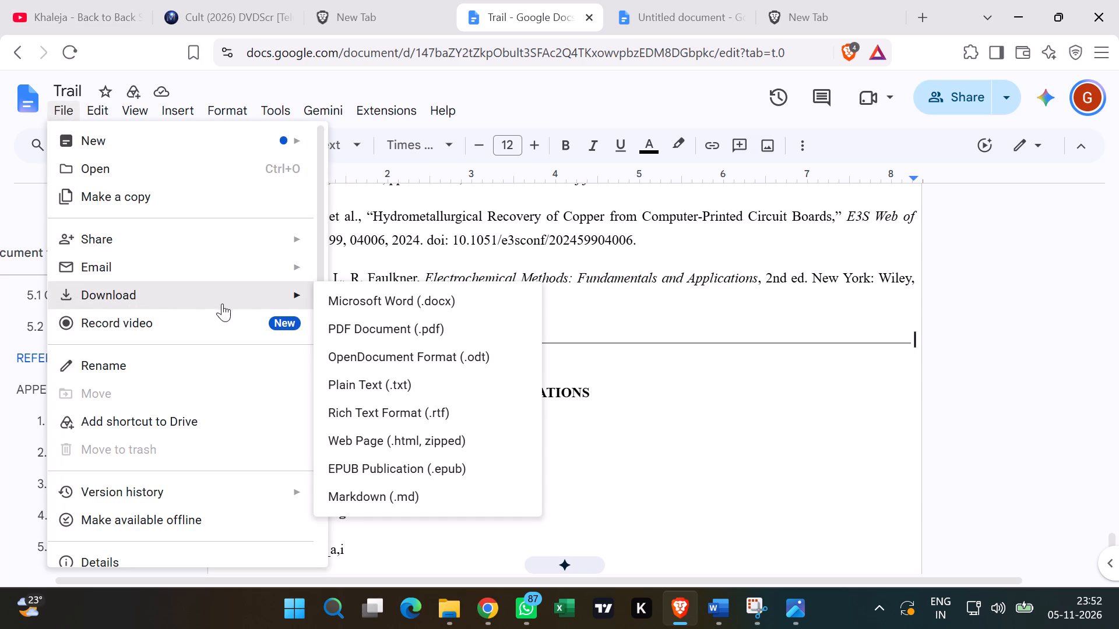
pyautogui.click(330, 333)
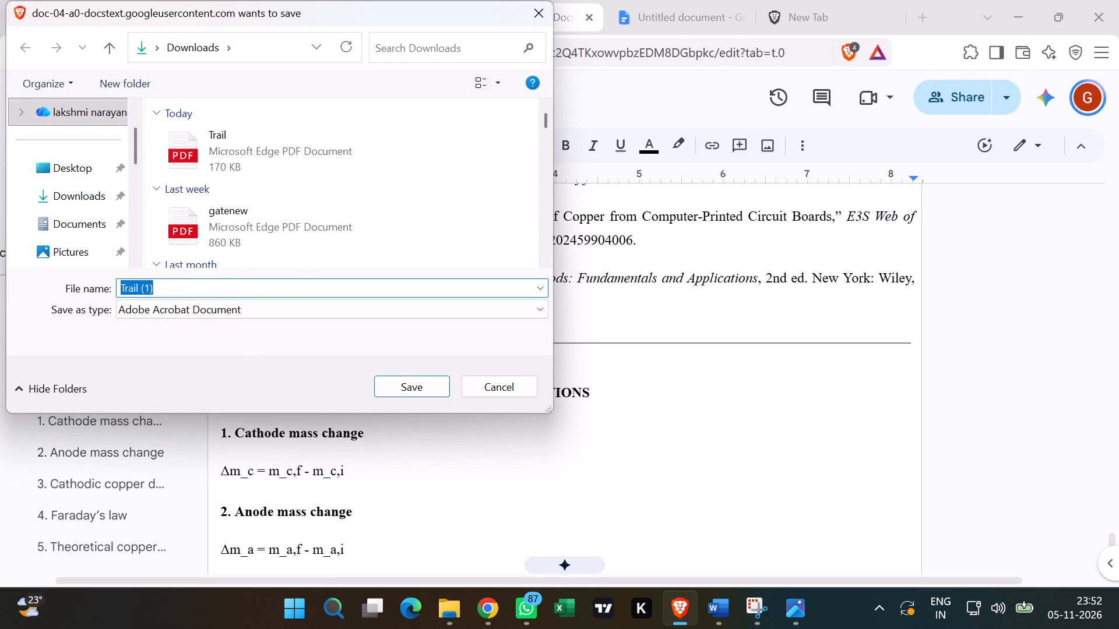
pyautogui.press('BackSpace')
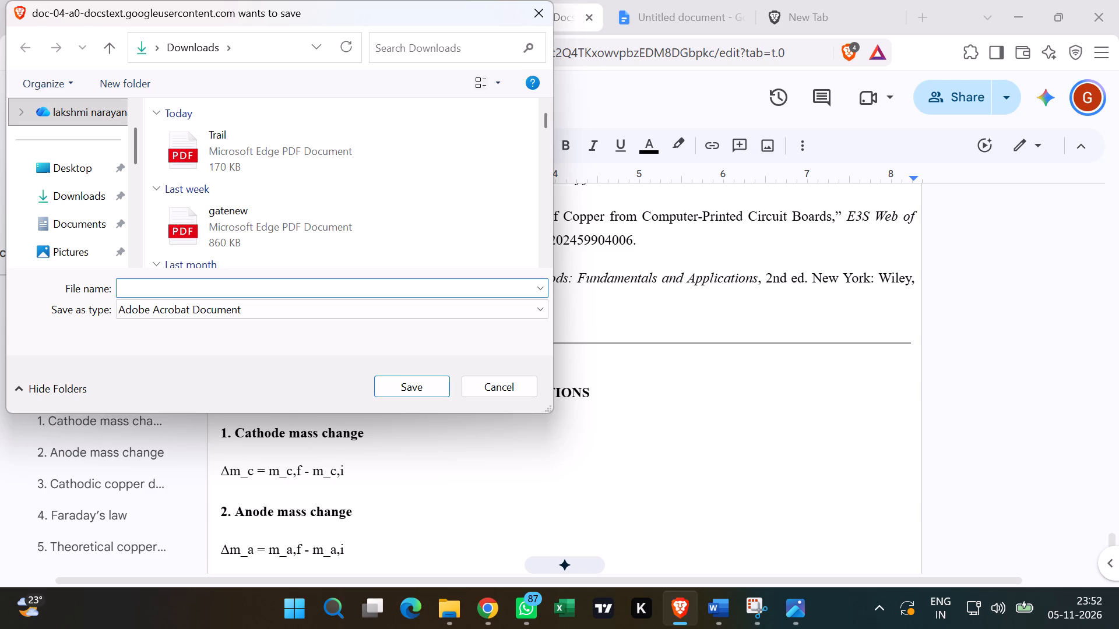
pyautogui.press('2')
pyautogui.press('Return')
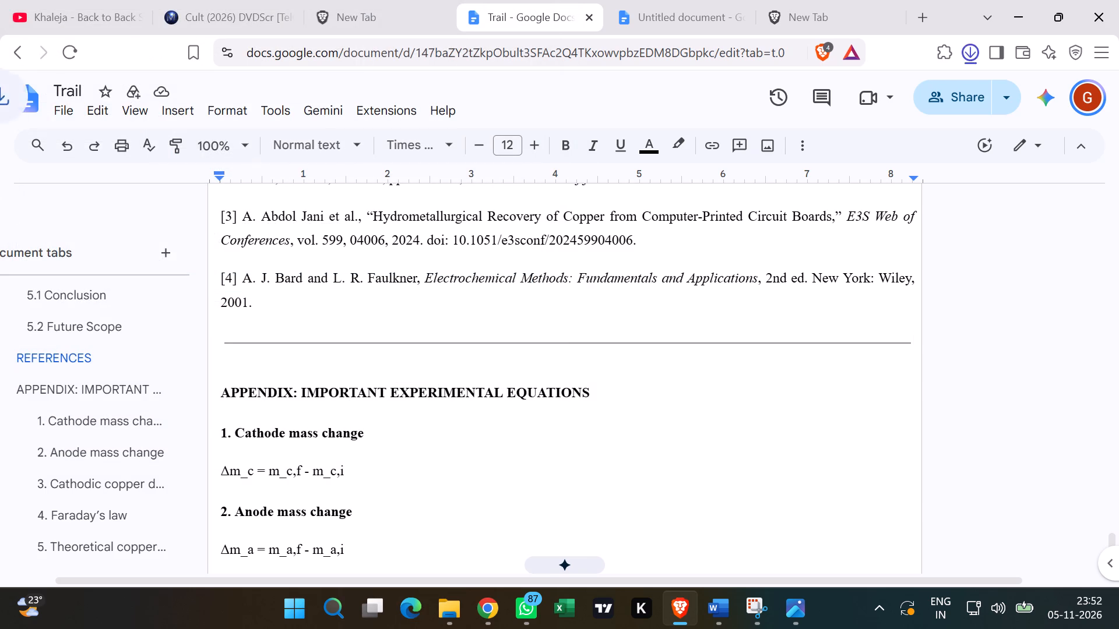
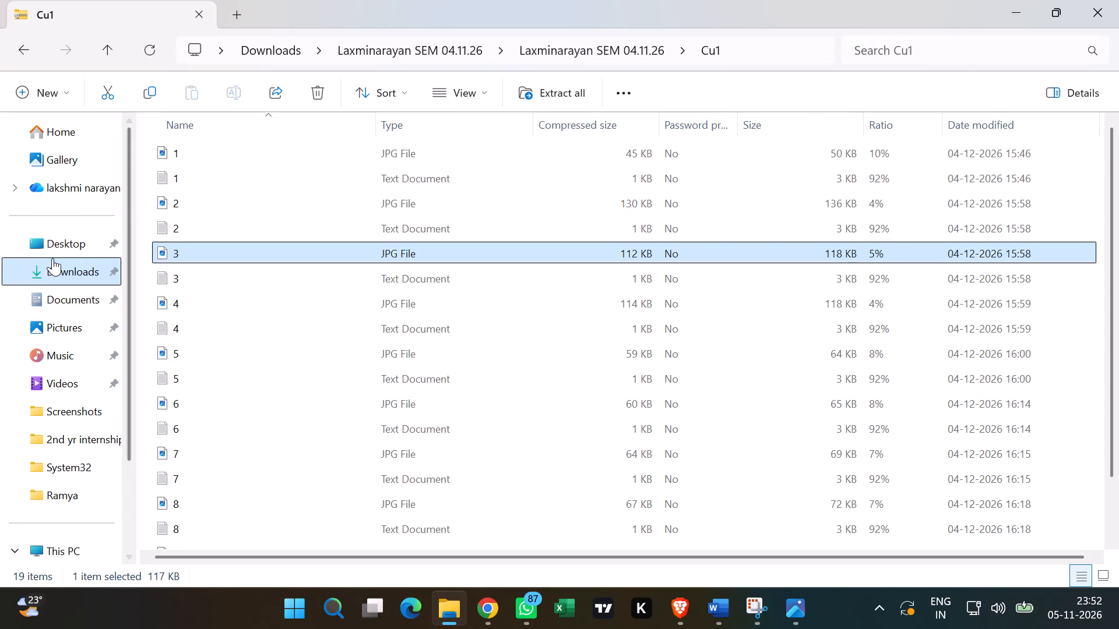
# Switch to File Explorer and open the Downloads folder from the Cu1 folder view.
pyautogui.doubleClick(40, 264)
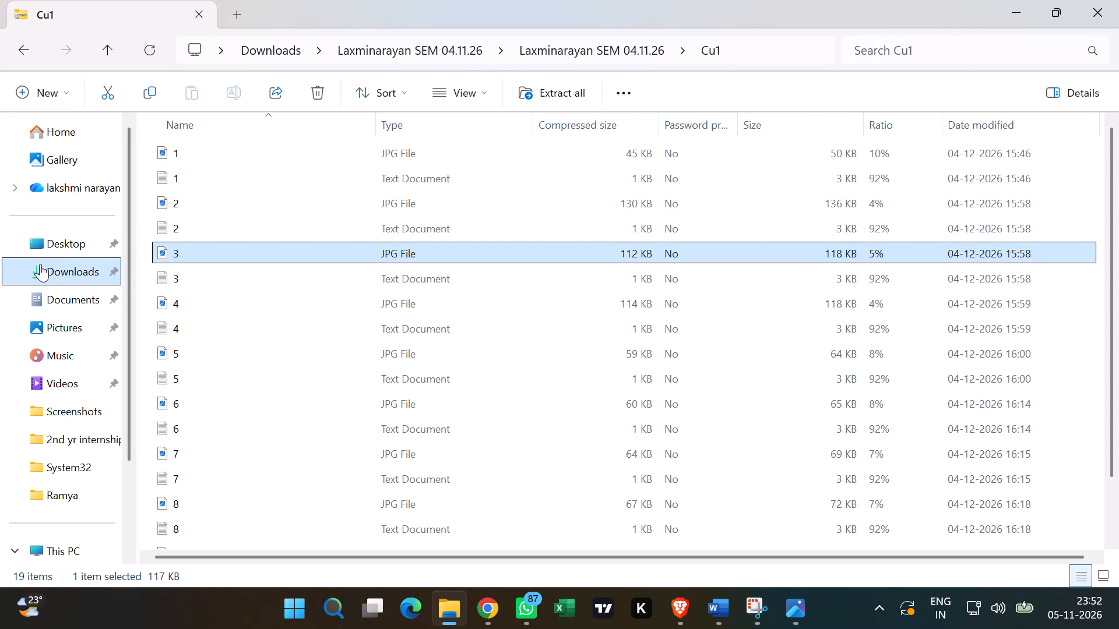
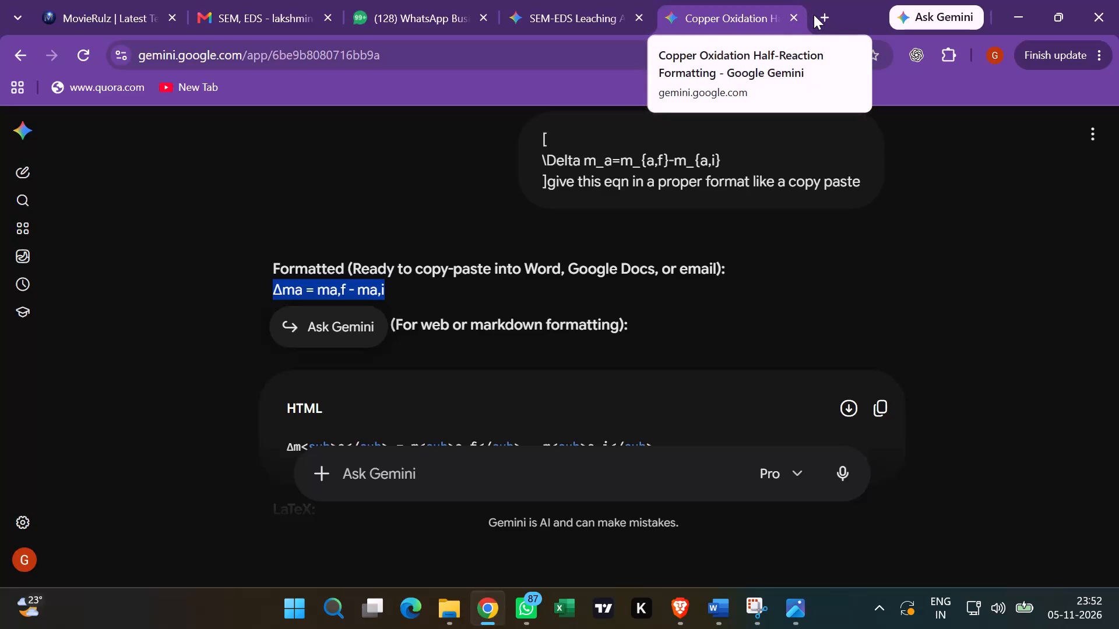
# Search Google in a new Chrome tab for merge pdf and open iLovePDF's Merge PDF page.
pyautogui.click(819, 19)
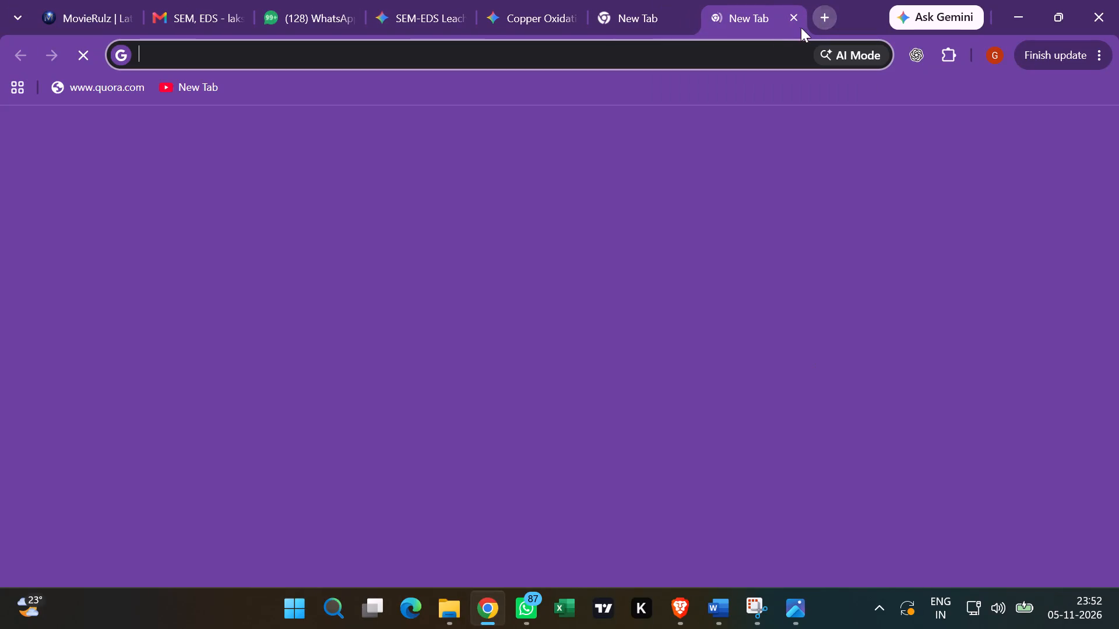
pyautogui.click(791, 19)
pyautogui.click(559, 366)
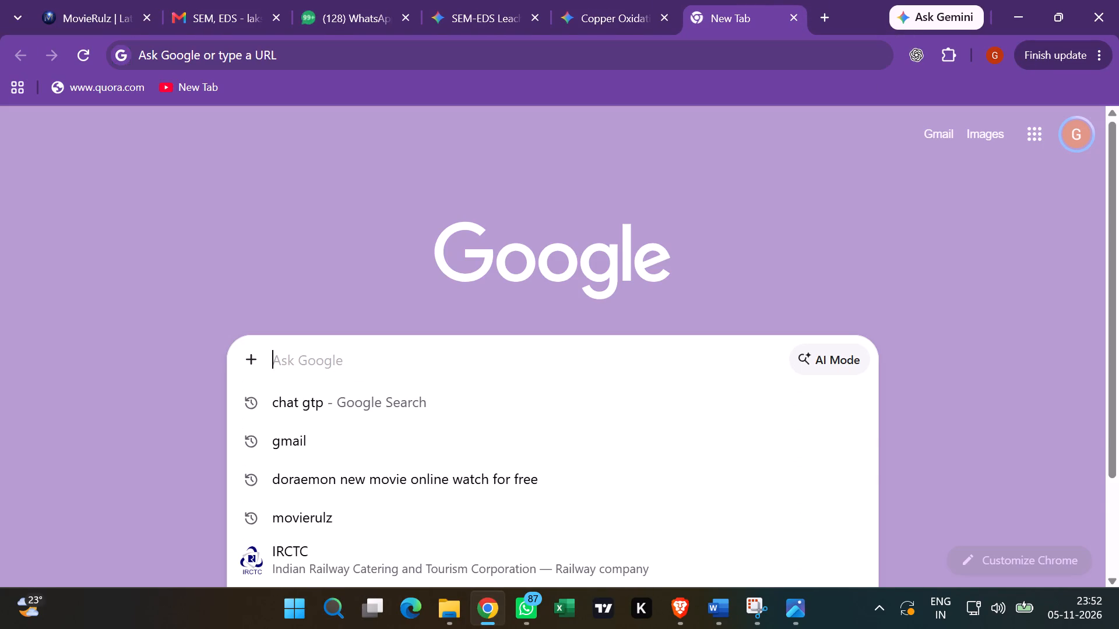
pyautogui.press('m')
pyautogui.write('er')
pyautogui.press('g')
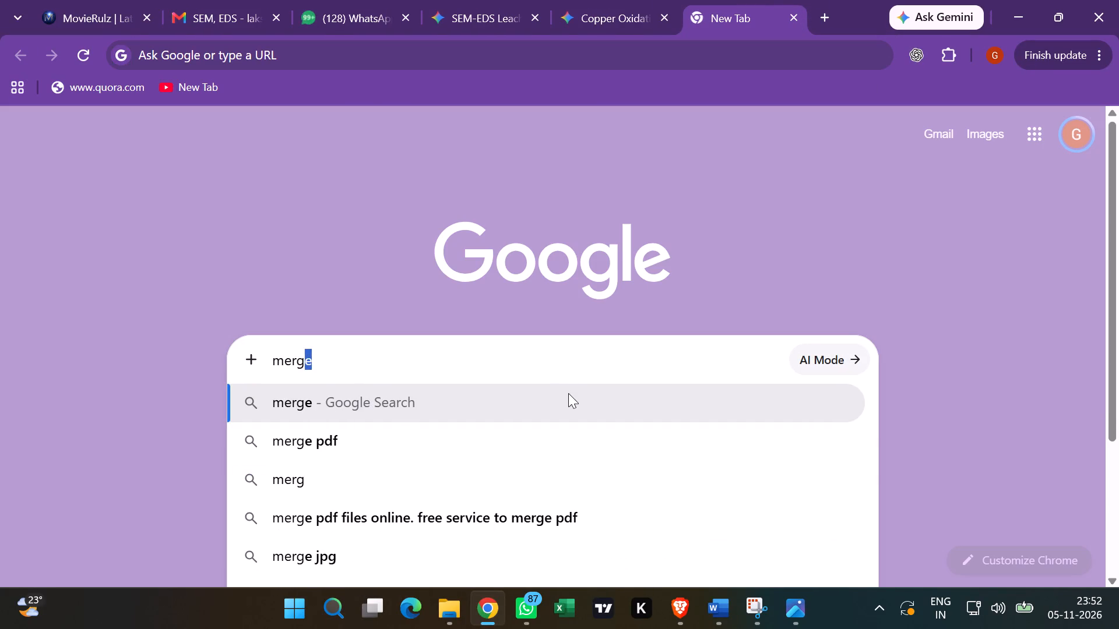
pyautogui.press('e')
pyautogui.click(441, 432)
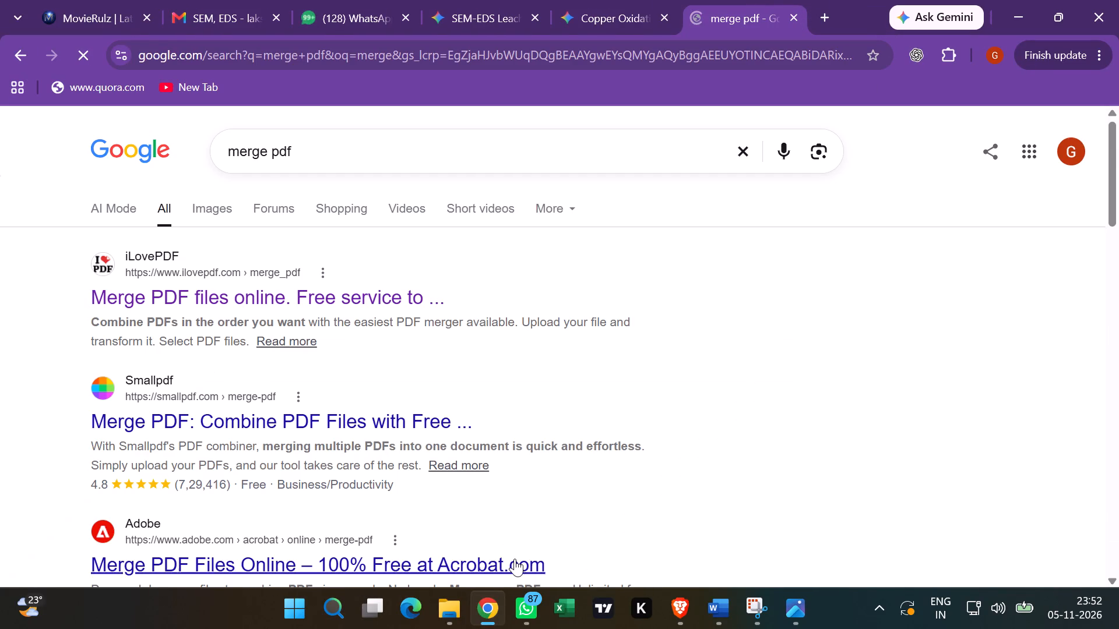
pyautogui.click(240, 281)
pyautogui.click(463, 326)
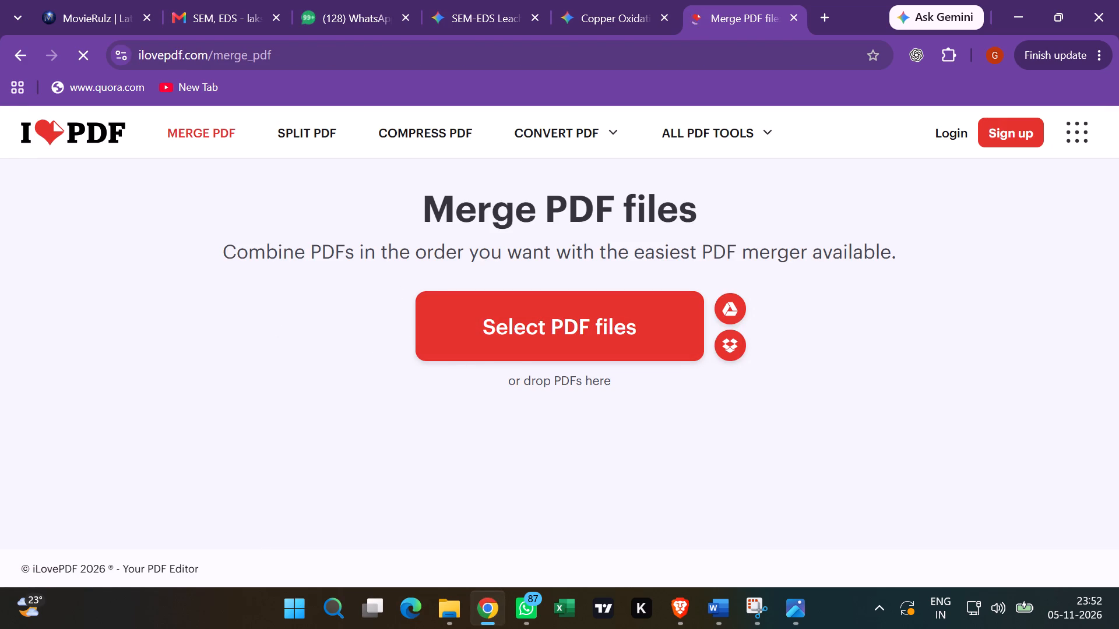
pyautogui.scroll(-1, 325, 252)
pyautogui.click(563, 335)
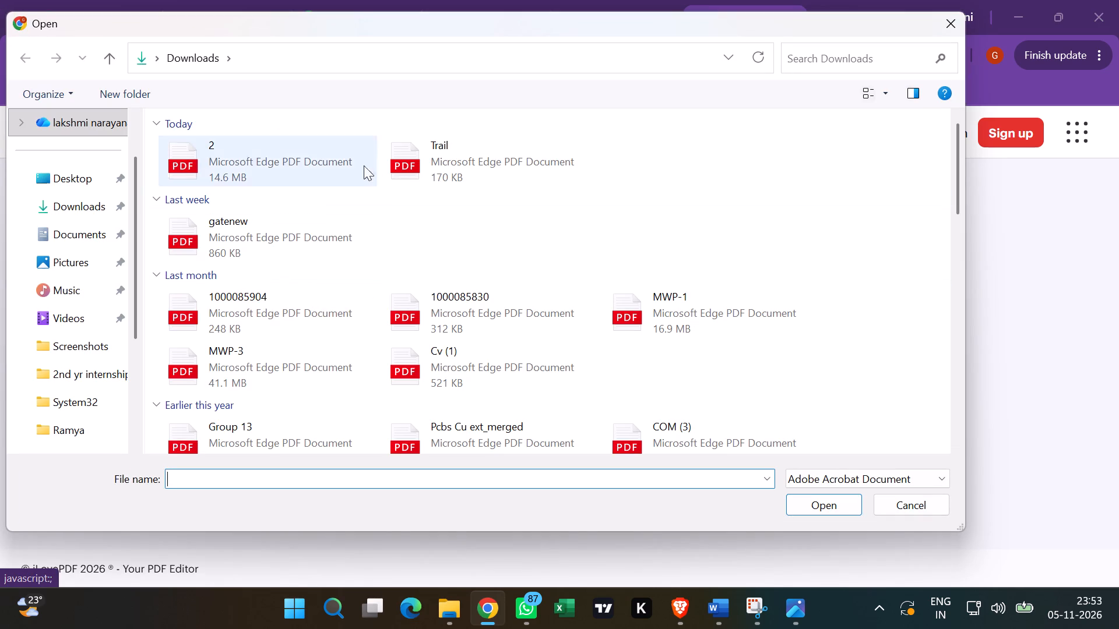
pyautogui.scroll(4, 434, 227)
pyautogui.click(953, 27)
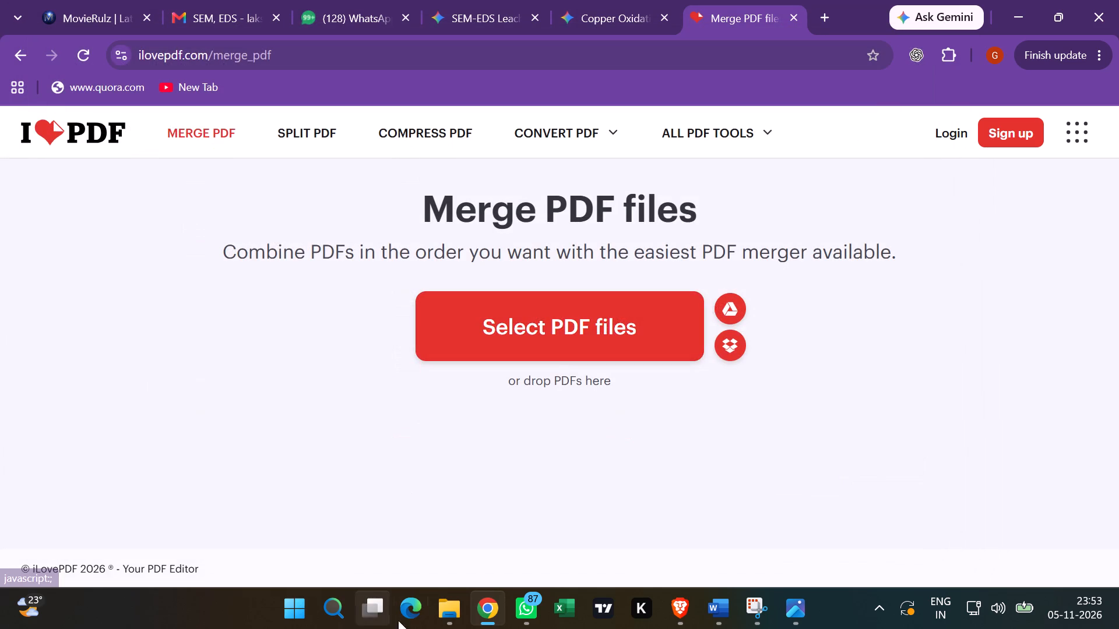
# Switch to File Explorer, open the PDF named 1 from the Desktop folder, and examine its opening pages.
pyautogui.click(444, 609)
pyautogui.scroll(5, 347, 475)
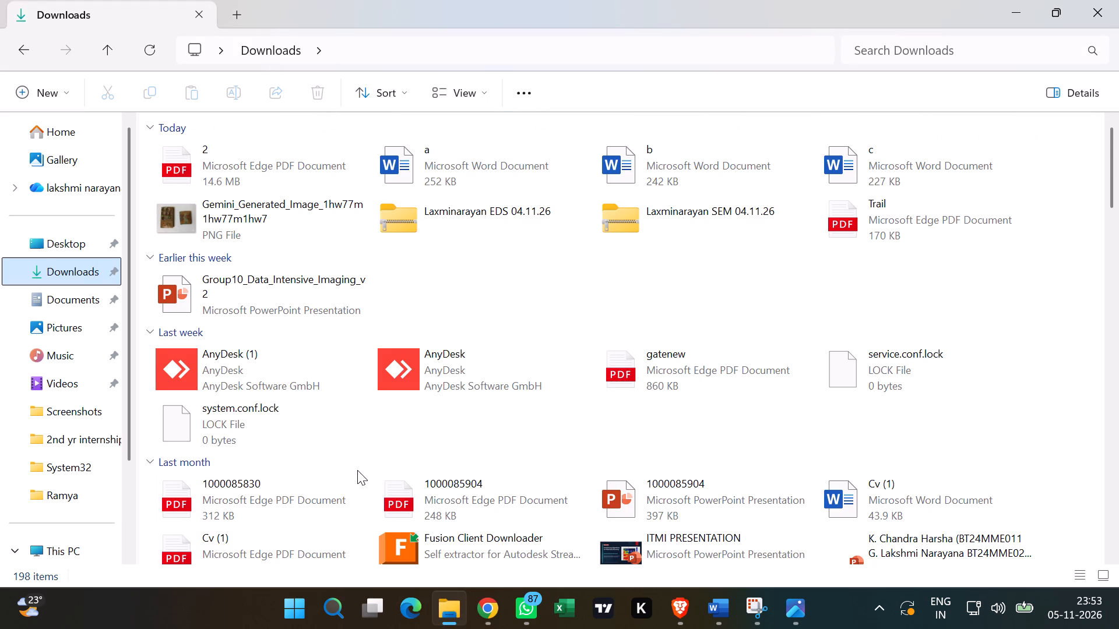
pyautogui.click(87, 275)
pyautogui.click(50, 235)
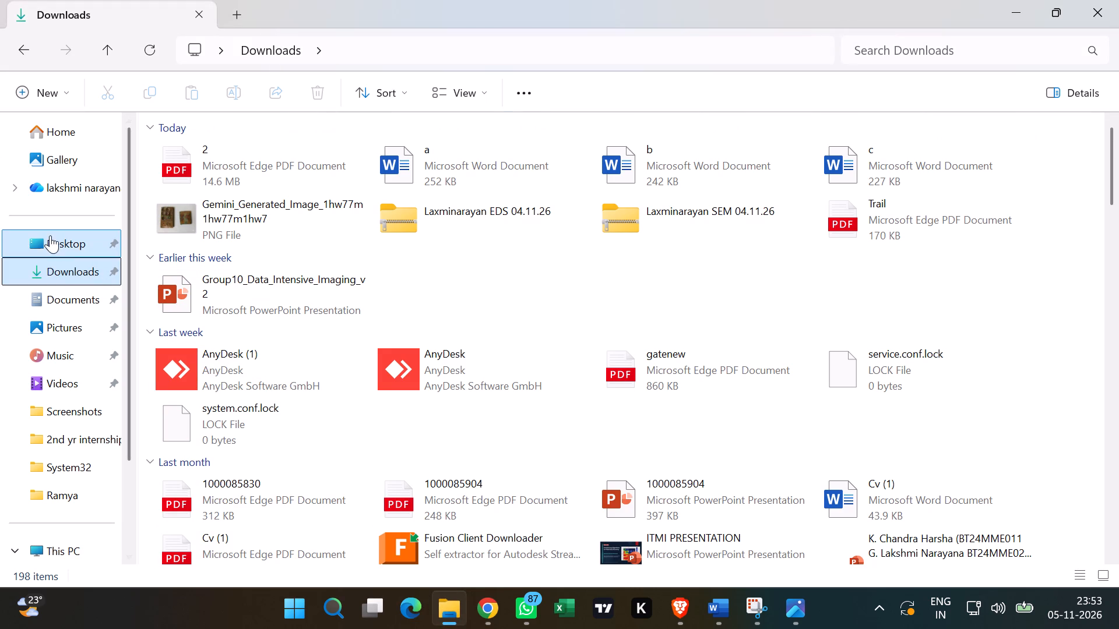
pyautogui.click(64, 259)
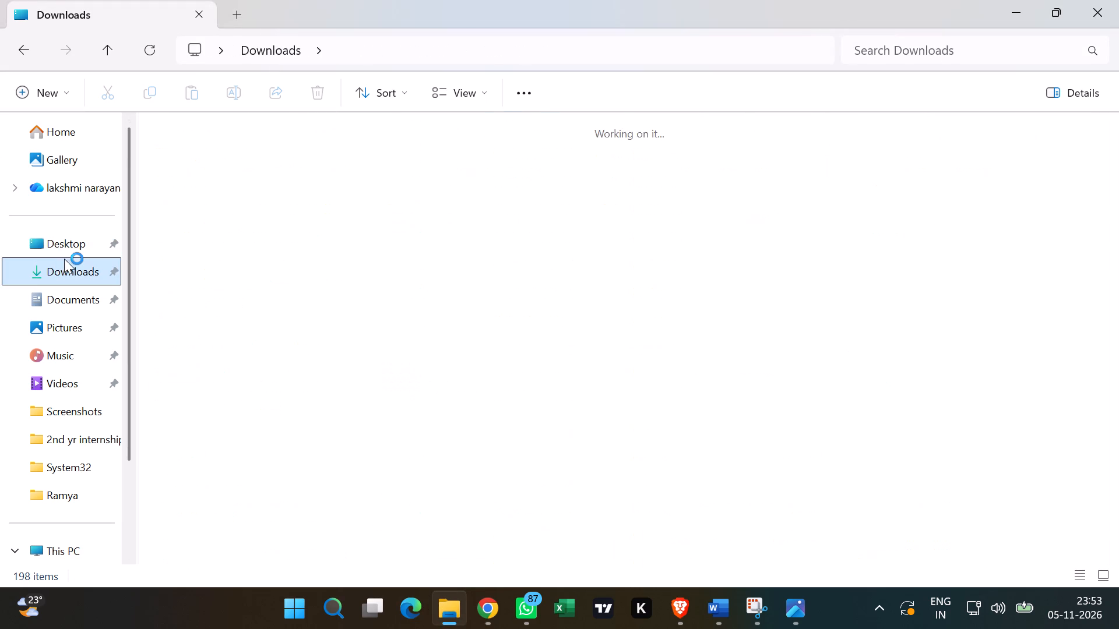
pyautogui.scroll(4, 245, 241)
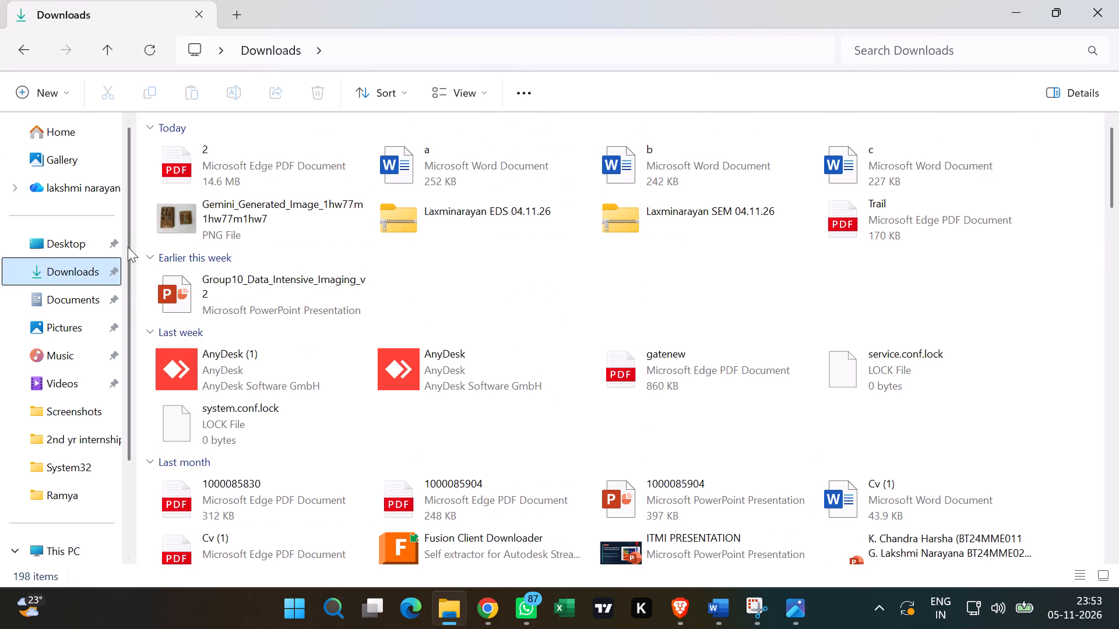
pyautogui.click(57, 247)
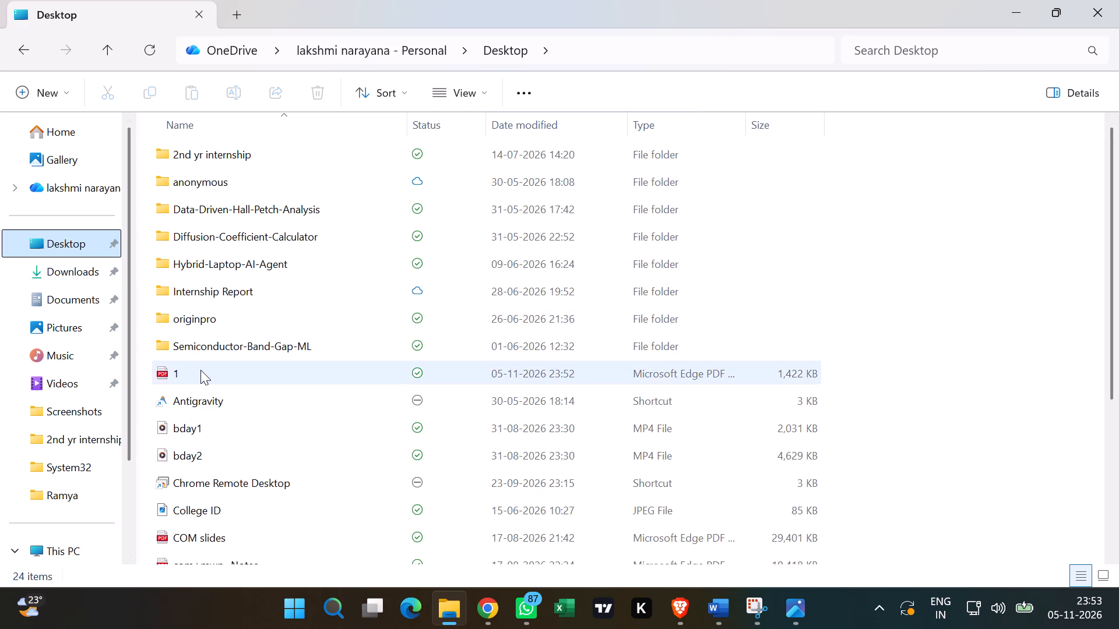
pyautogui.doubleClick(200, 370)
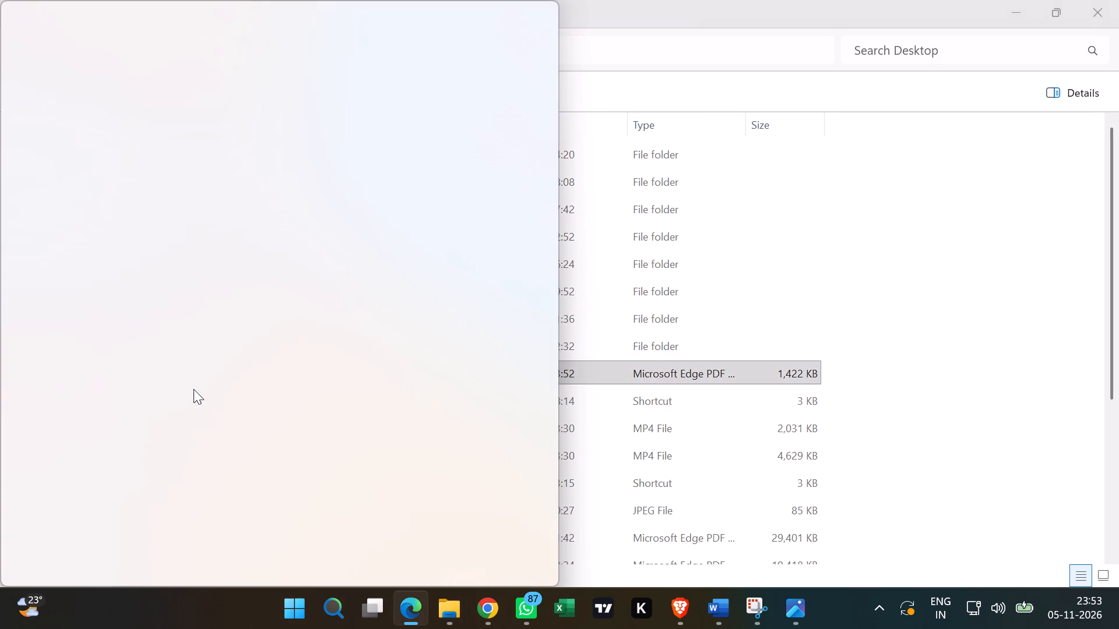
pyautogui.scroll(-2, 198, 249)
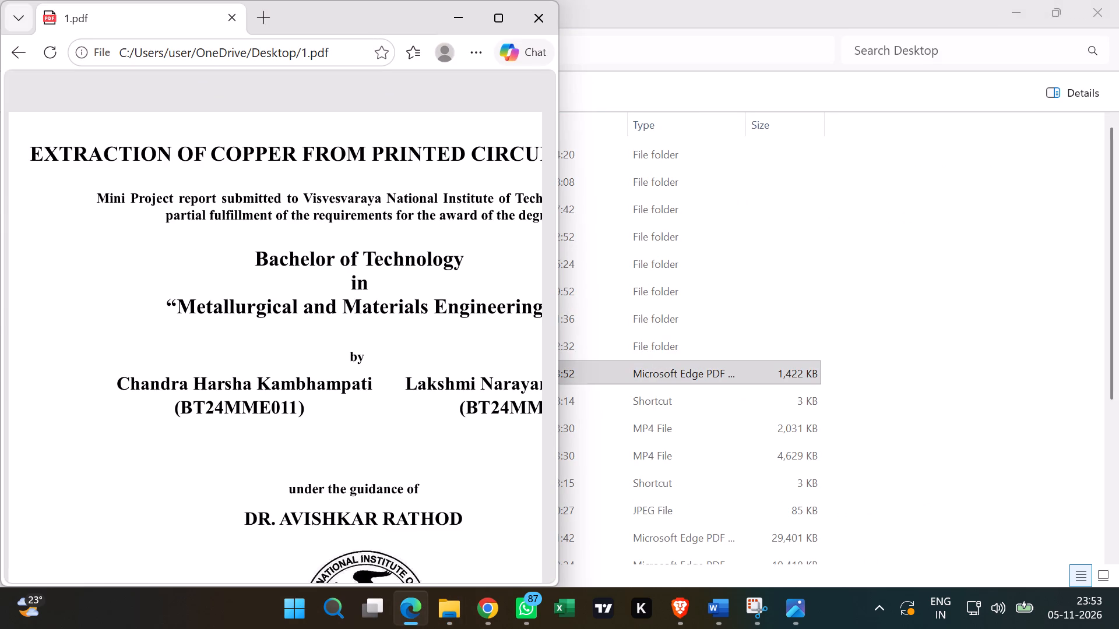
pyautogui.scroll(-12, 198, 250)
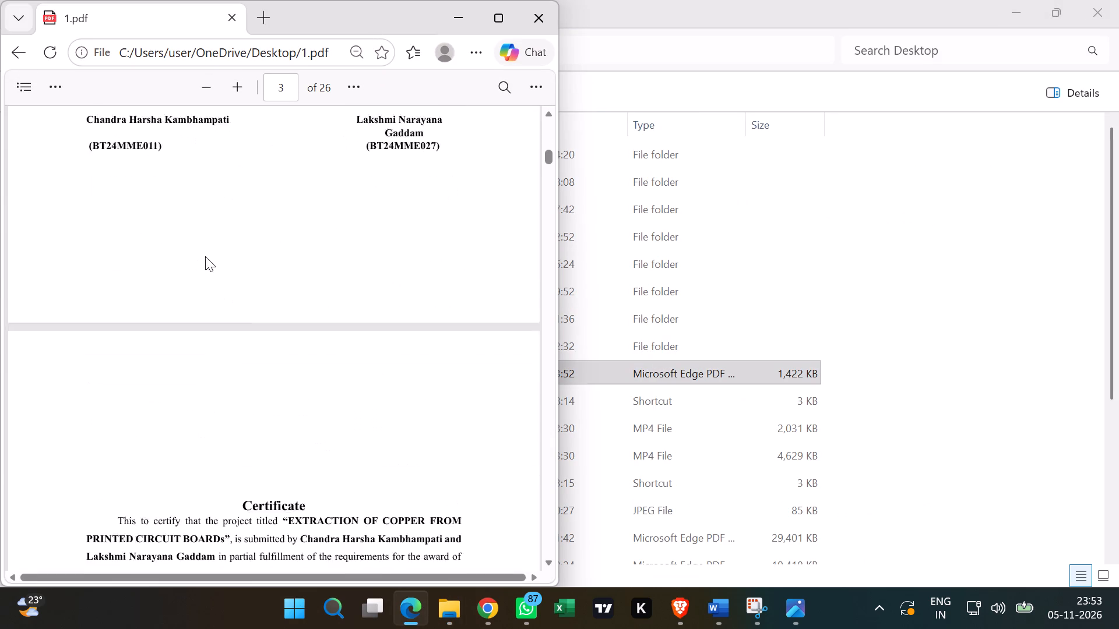
pyautogui.click(540, 13)
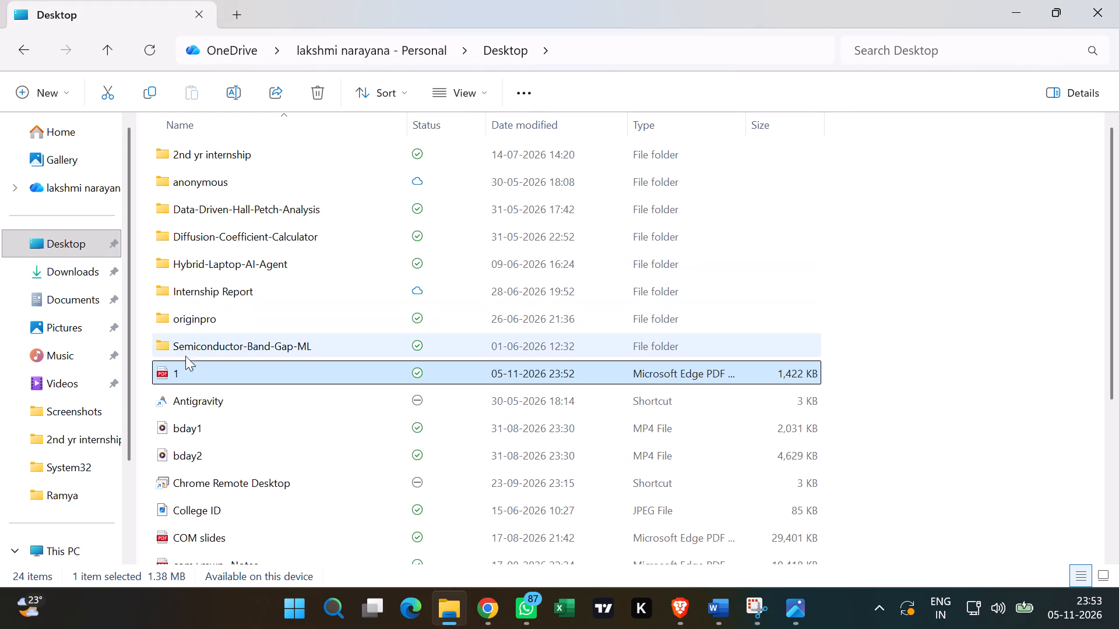
# Move the PDF named 1 from the Desktop folder to Downloads and open the Downloads folder.
pyautogui.moveTo(183, 374); pyautogui.dragTo(50, 252)
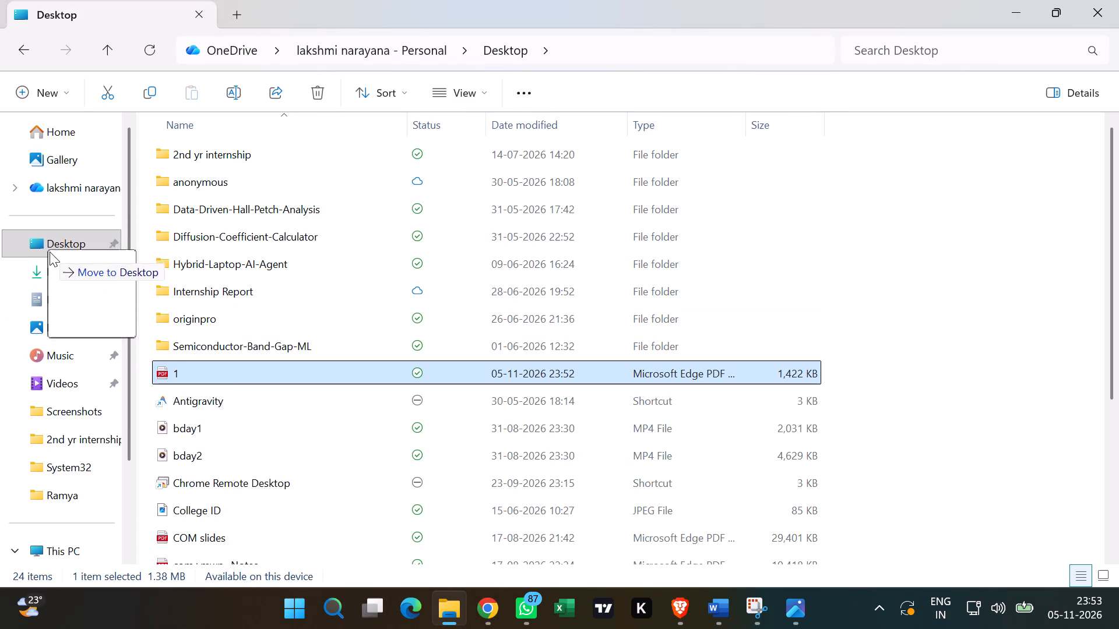
pyautogui.moveTo(50, 252); pyautogui.dragTo(48, 267)
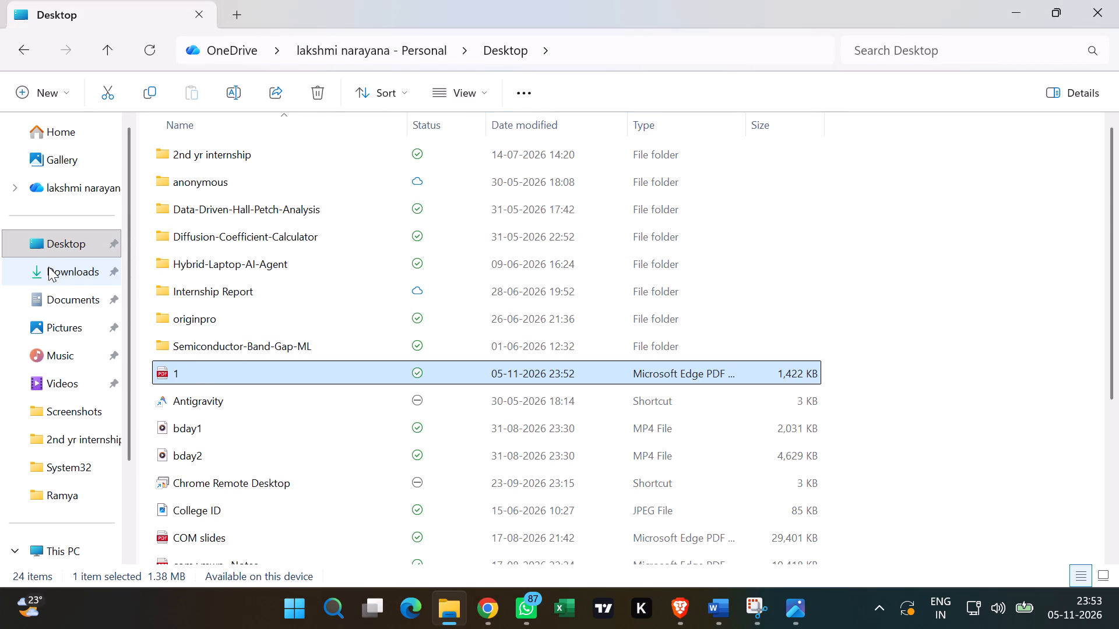
pyautogui.click(55, 269)
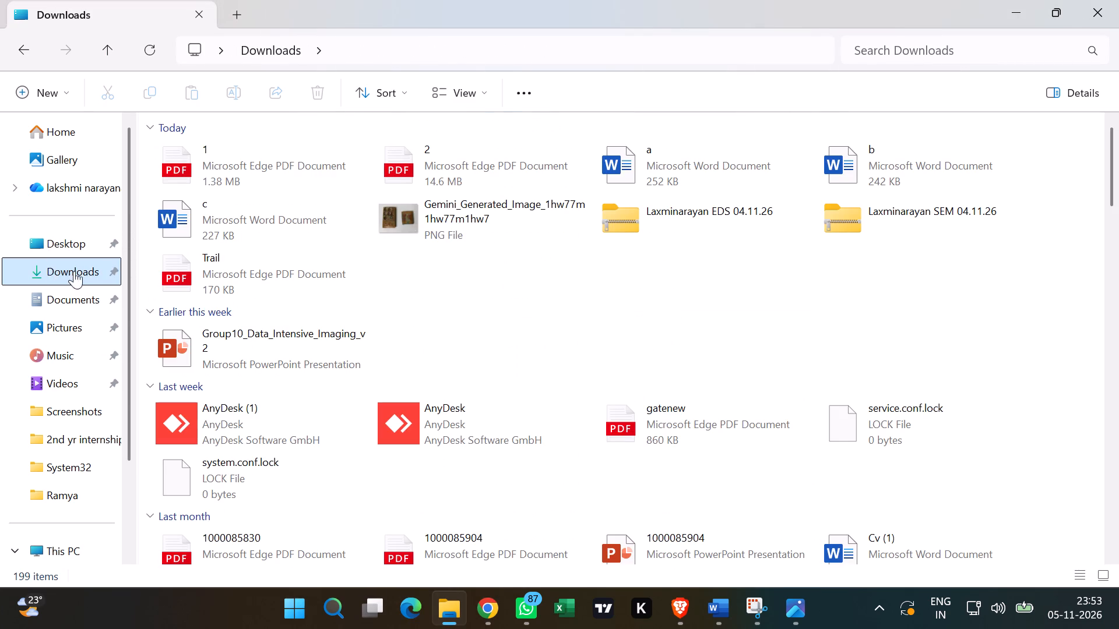
# Check the PDFs named 1 and 2 in Downloads by opening each one, and return to the merge page.
pyautogui.doubleClick(245, 175)
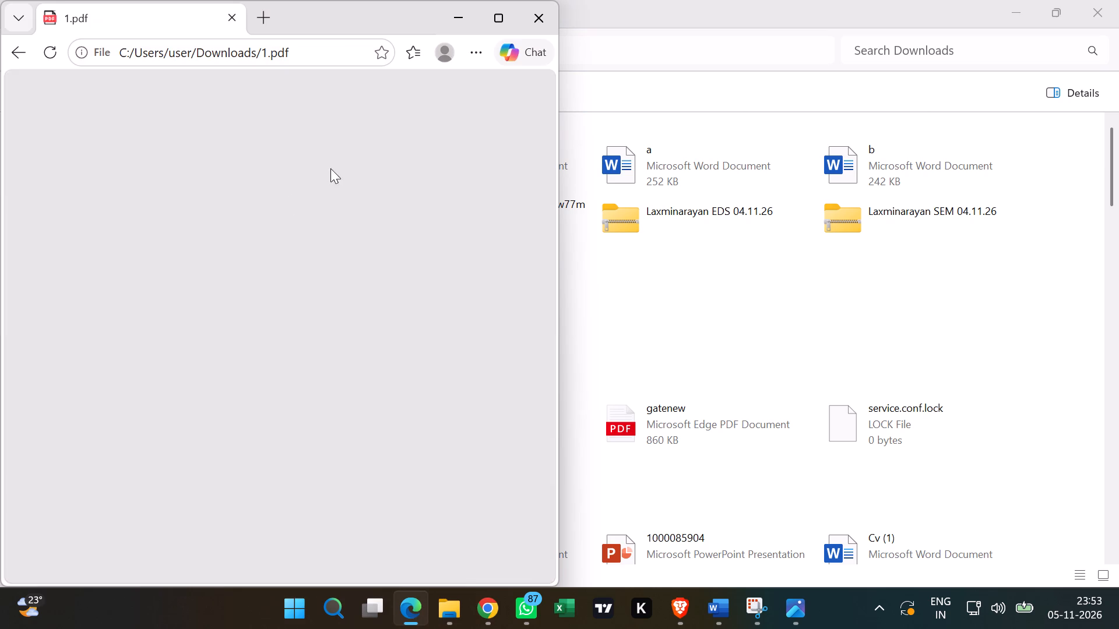
pyautogui.click(526, 16)
pyautogui.doubleClick(431, 188)
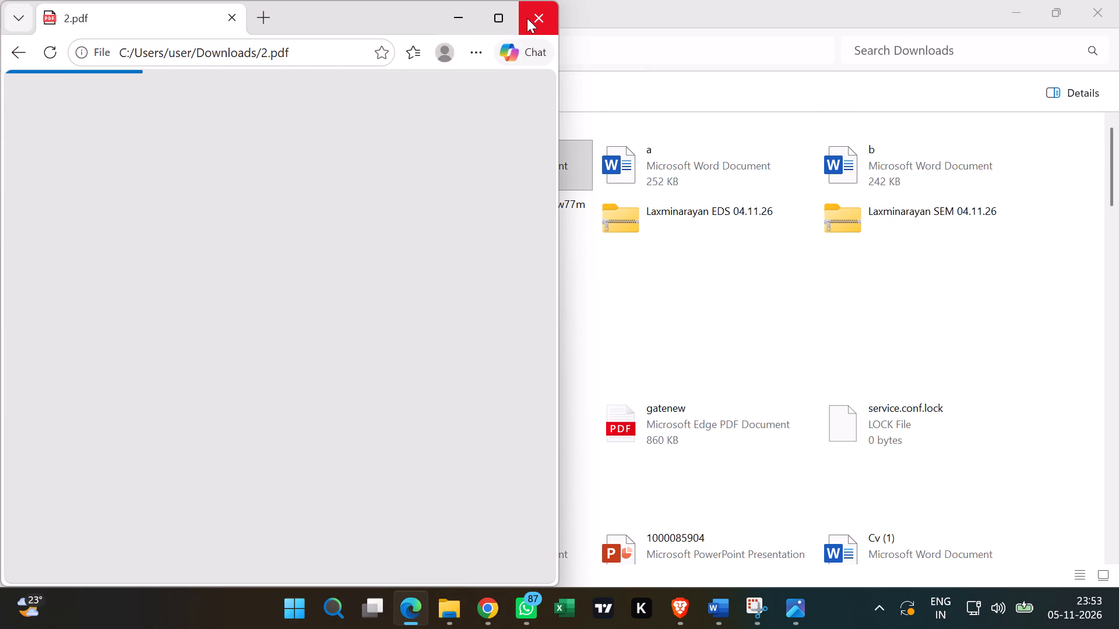
pyautogui.click(527, 18)
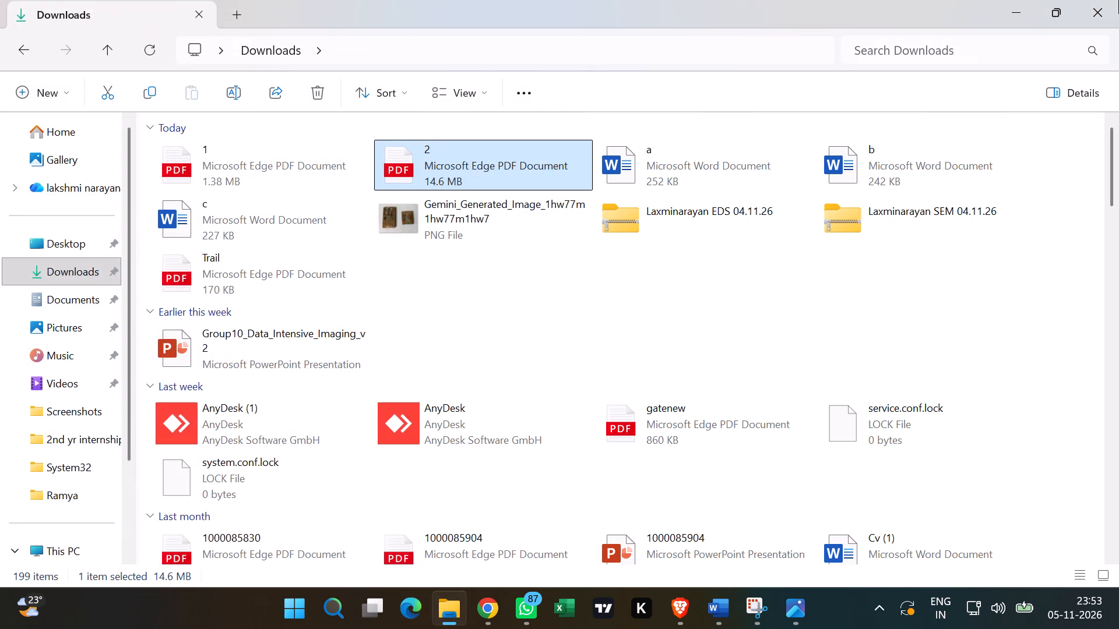
pyautogui.click(1015, 15)
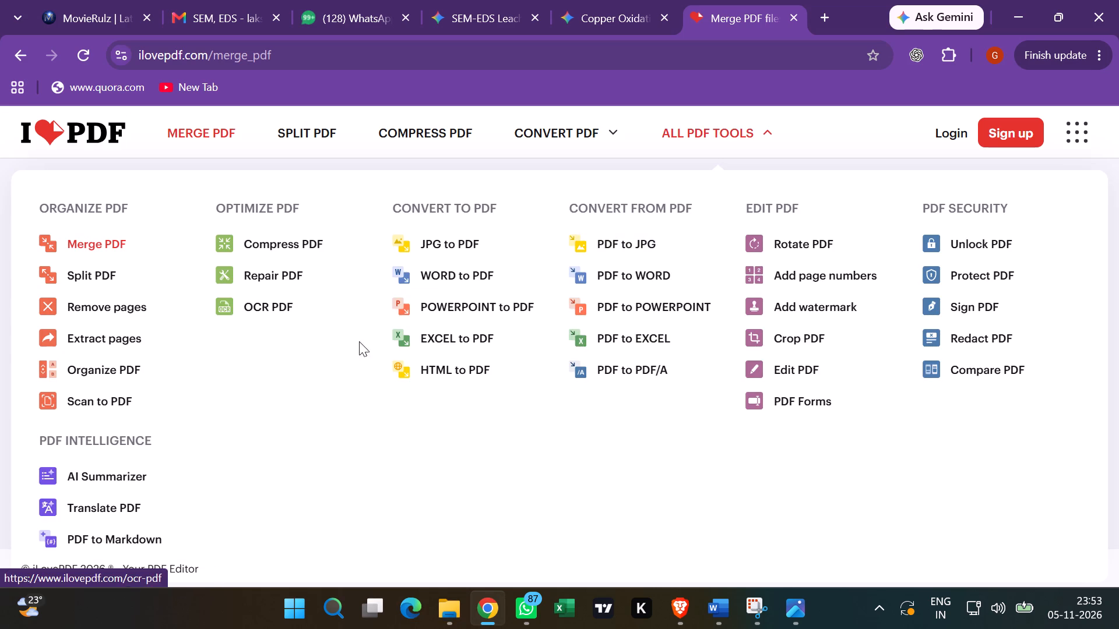
# Add 1.pdf followed by 2.pdf from the Downloads folder to iLovePDF and merge them into one PDF.
pyautogui.scroll(1, 374, 416)
pyautogui.click(504, 306)
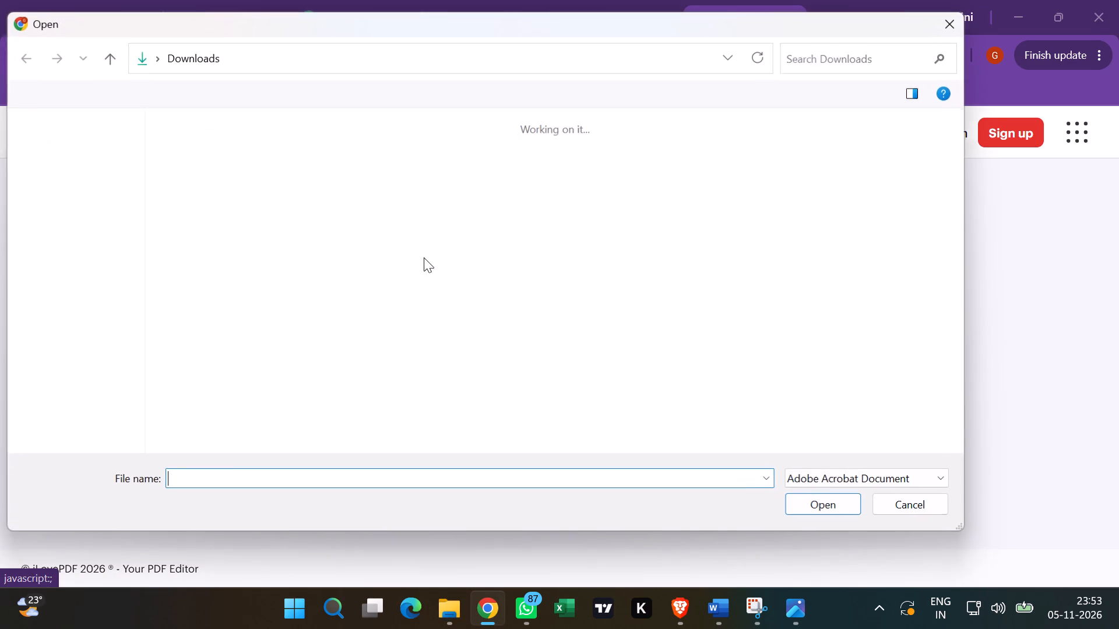
pyautogui.click(208, 168)
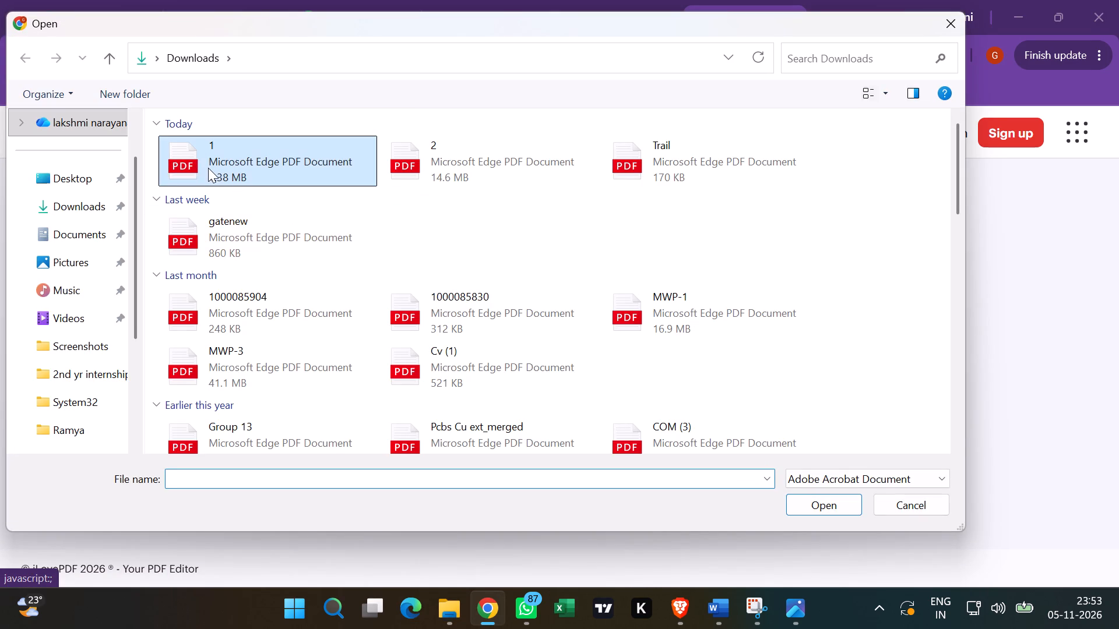
pyautogui.click(443, 158)
pyautogui.doubleClick(308, 175)
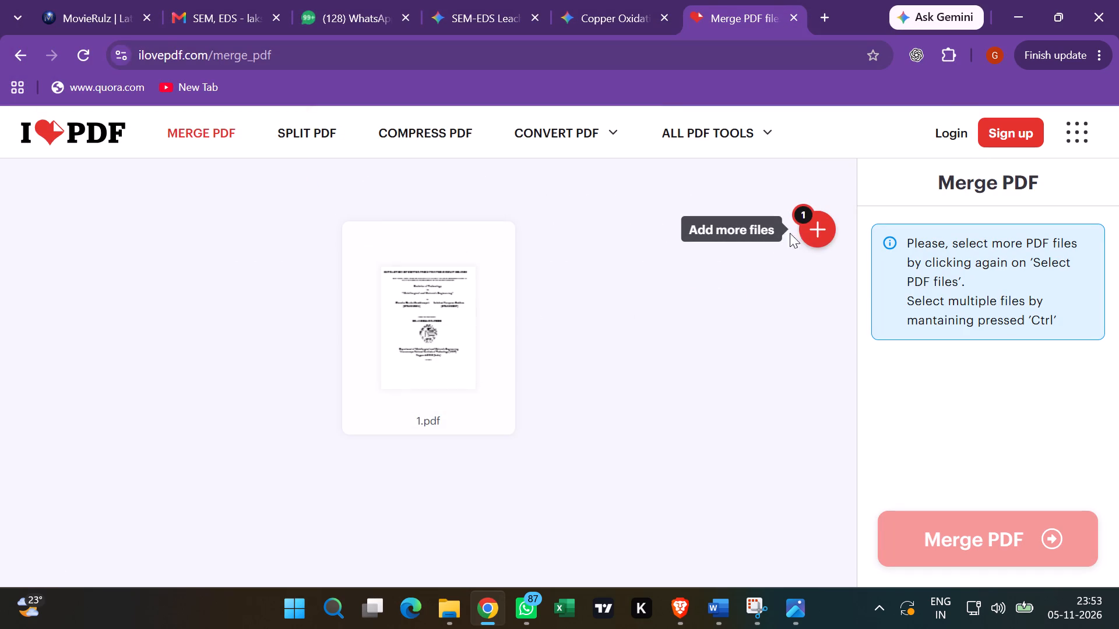
pyautogui.click(808, 235)
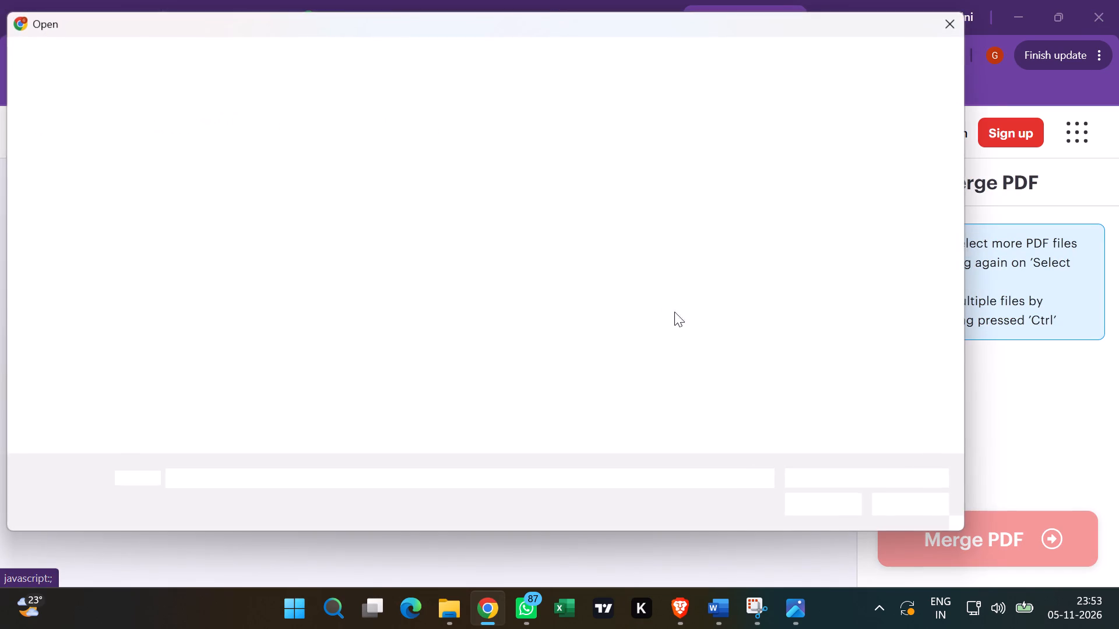
pyautogui.doubleClick(522, 170)
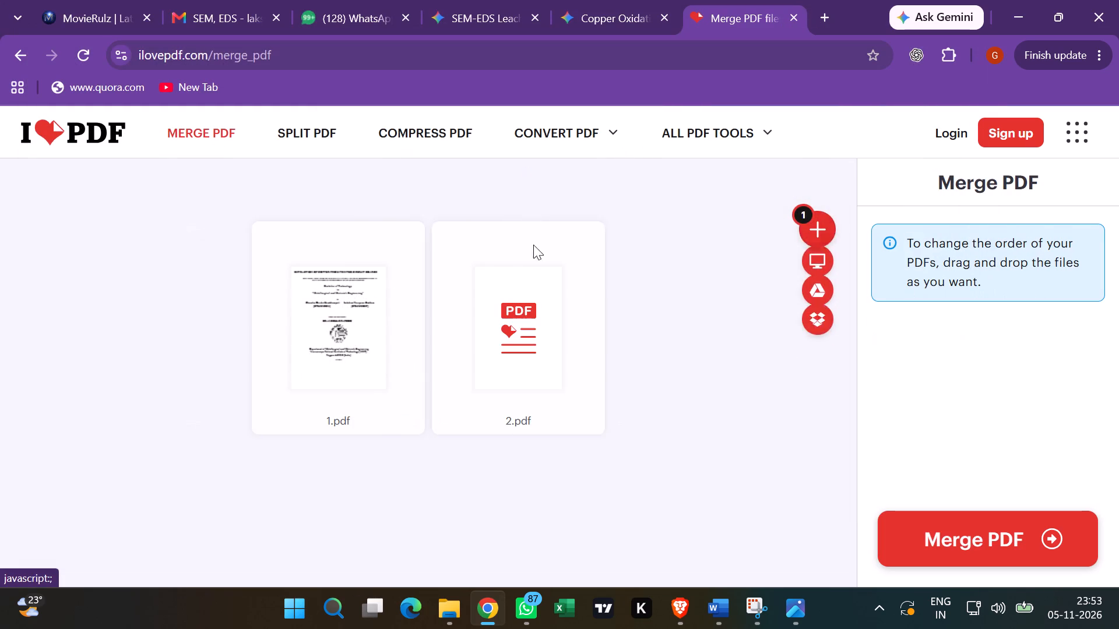
pyautogui.click(965, 531)
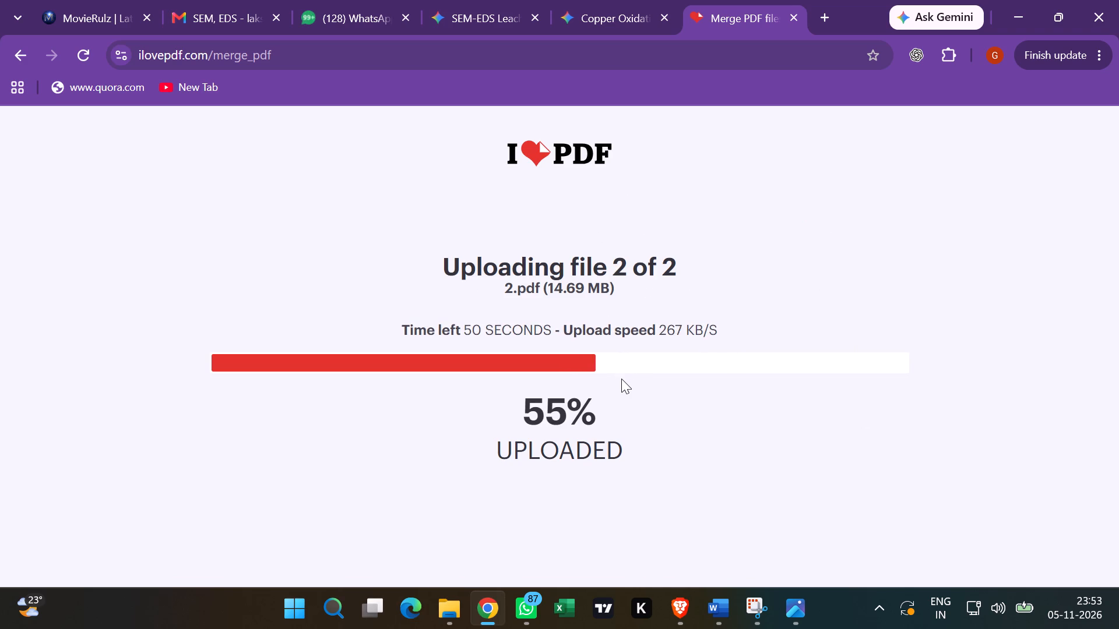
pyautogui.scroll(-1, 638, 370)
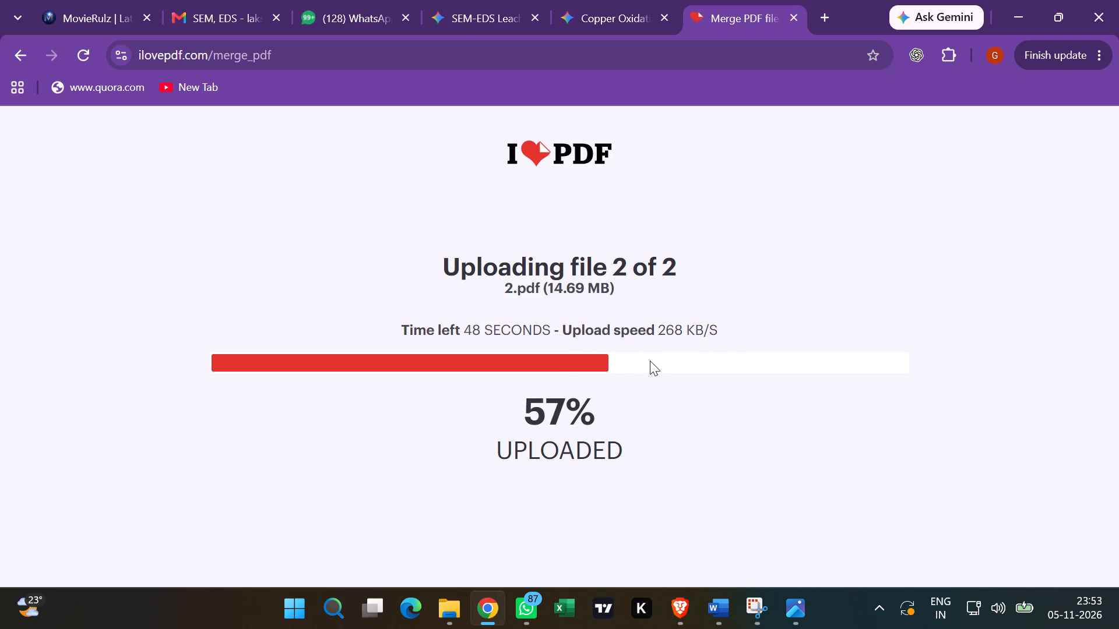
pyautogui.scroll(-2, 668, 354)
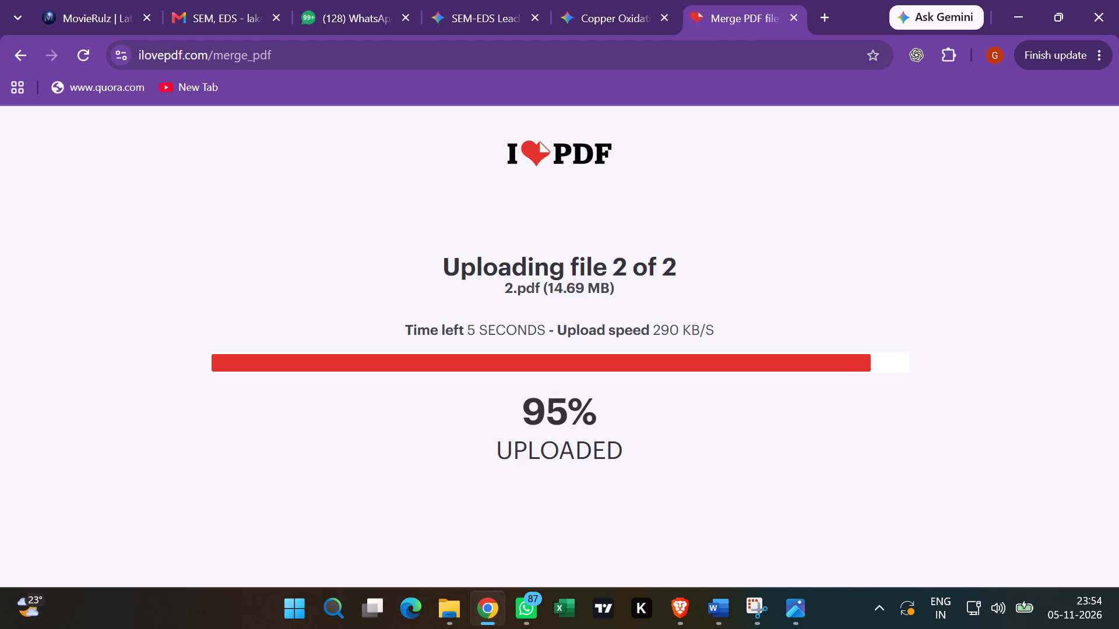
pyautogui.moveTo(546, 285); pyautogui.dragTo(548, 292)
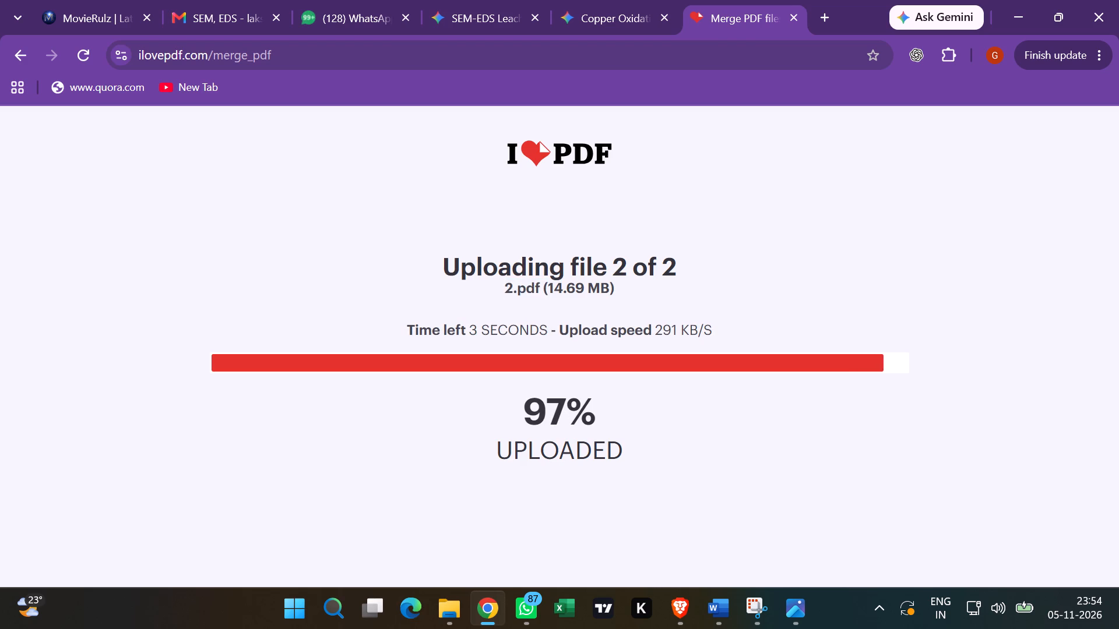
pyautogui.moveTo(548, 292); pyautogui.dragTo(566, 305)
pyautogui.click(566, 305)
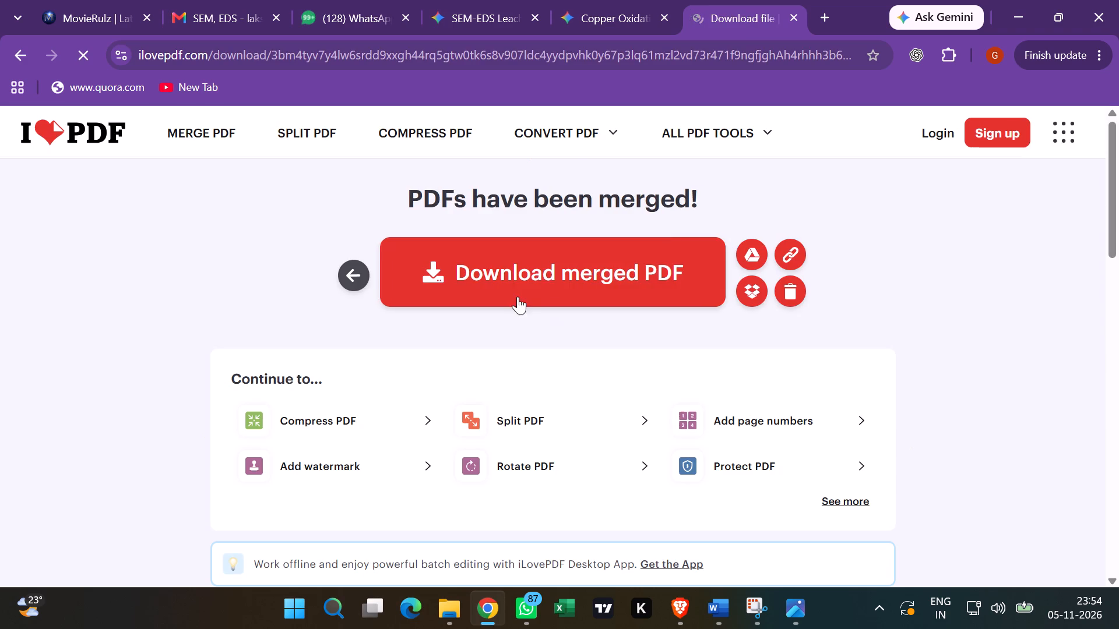
# Download the merged PDF from iLovePDF.
pyautogui.click(512, 273)
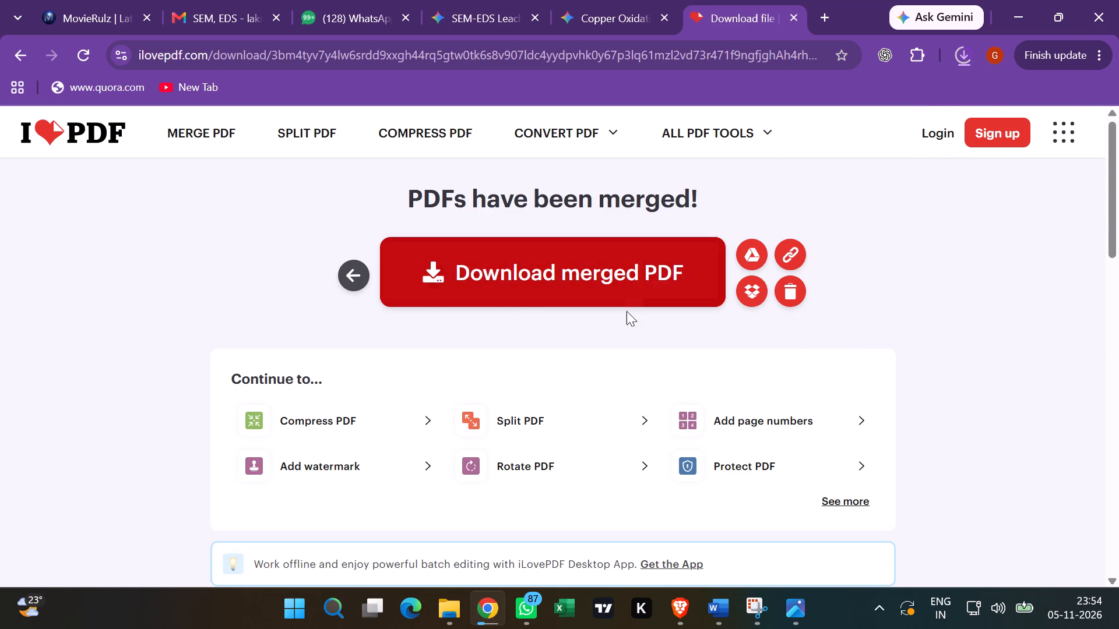
# Open the downloaded 1_2_merged.pdf in the browser and check its title page.
pyautogui.click(963, 56)
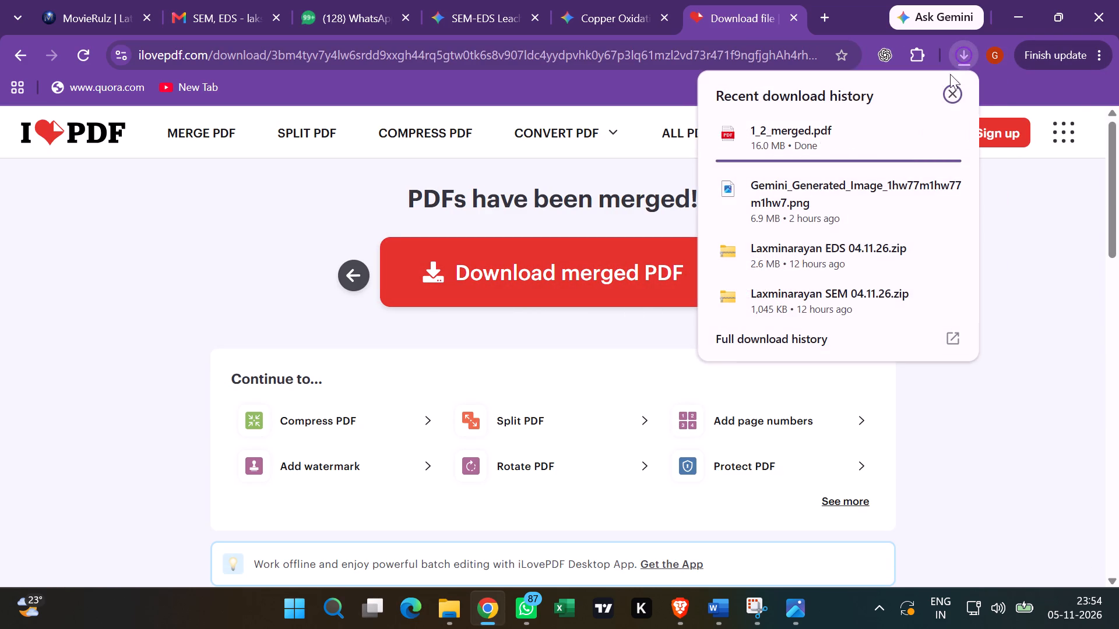
pyautogui.click(945, 137)
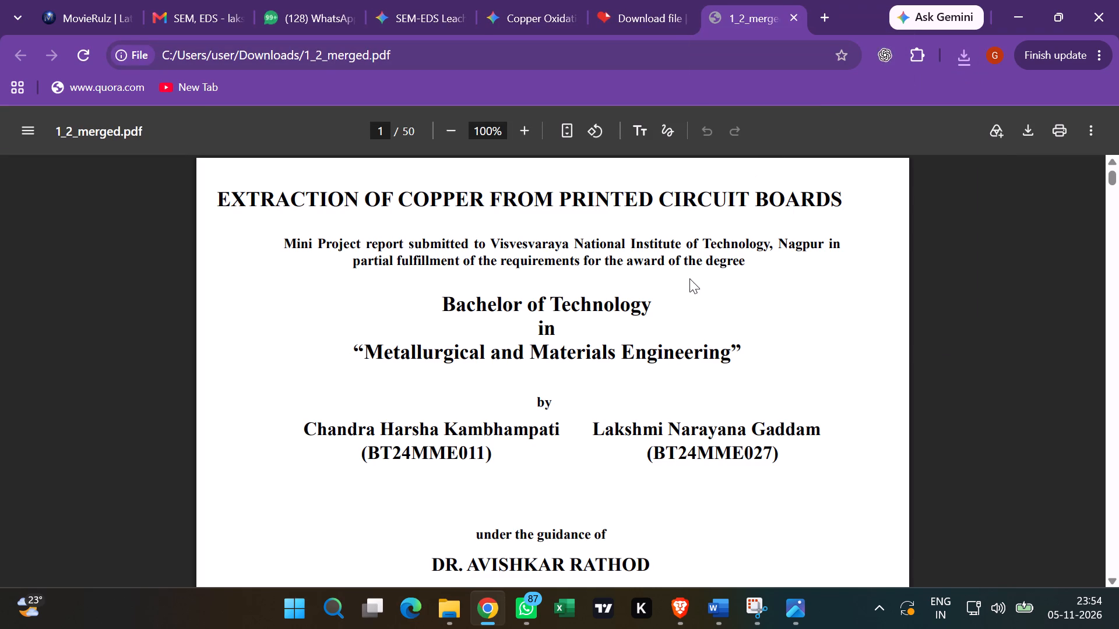
pyautogui.scroll(-1, 678, 290)
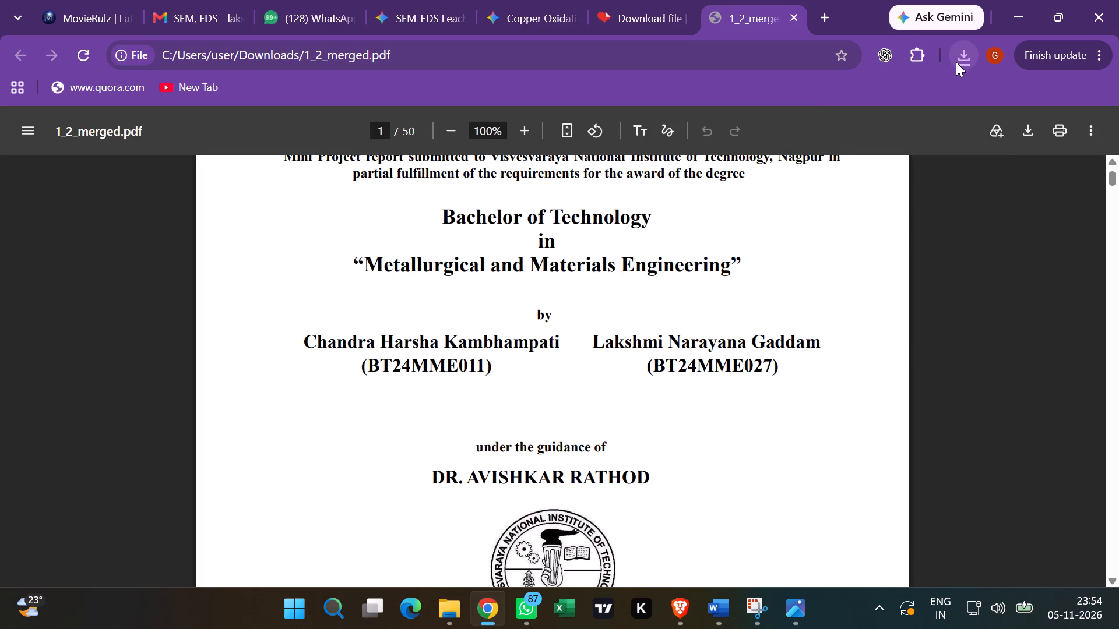
# Show 1_2_merged.pdf in the Downloads folder in File Explorer, and return to the browser to close its preview.
pyautogui.click(959, 59)
pyautogui.click(914, 128)
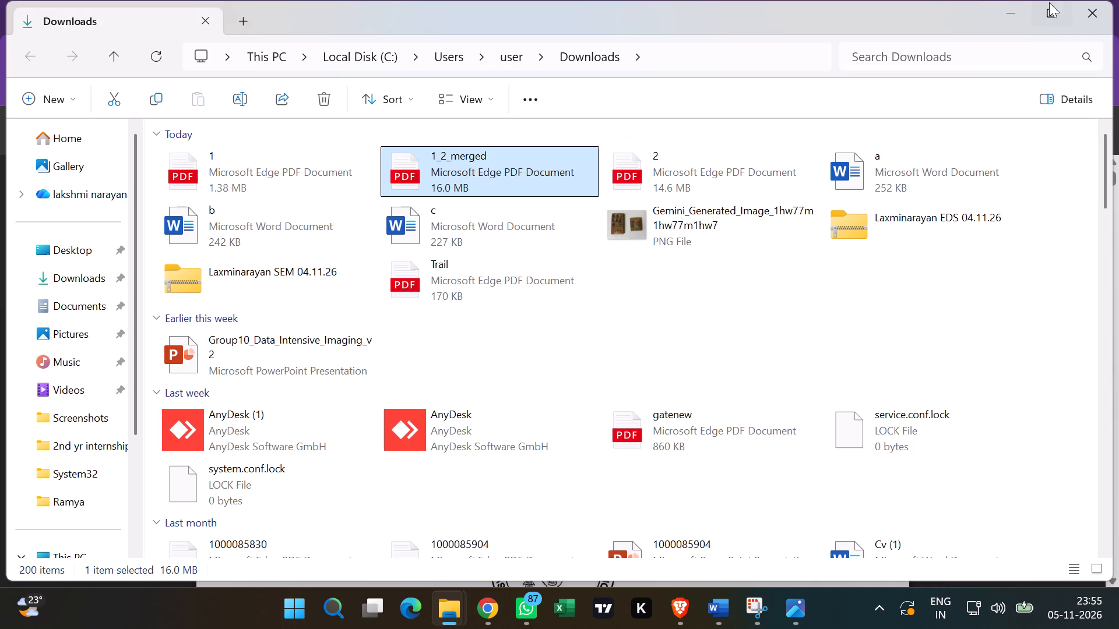
pyautogui.click(979, 0)
pyautogui.click(1016, 0)
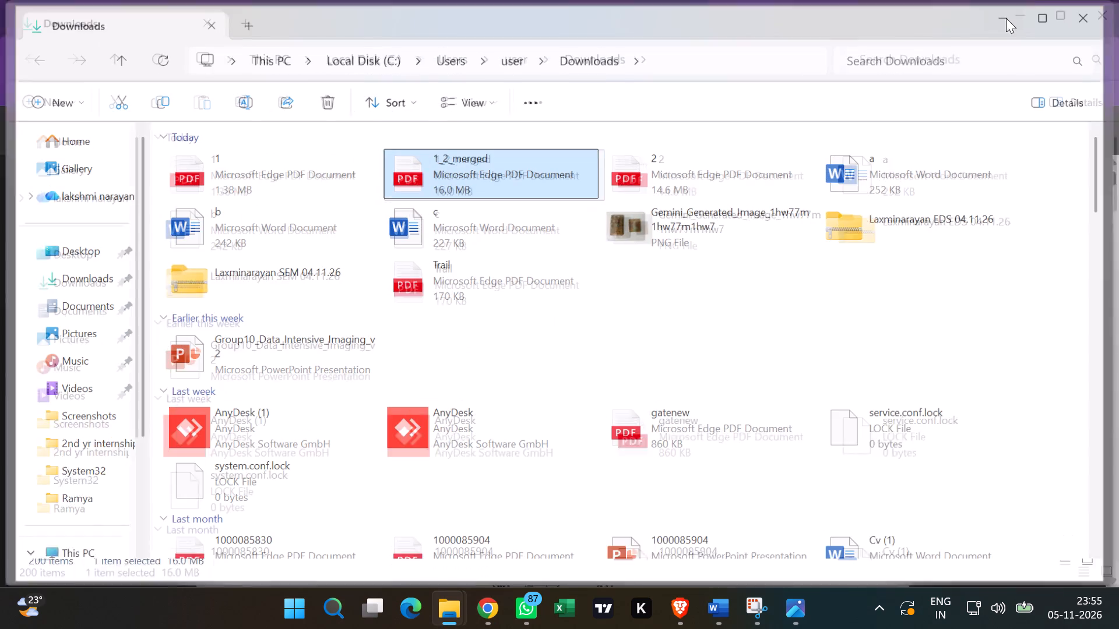
pyautogui.click(1008, 21)
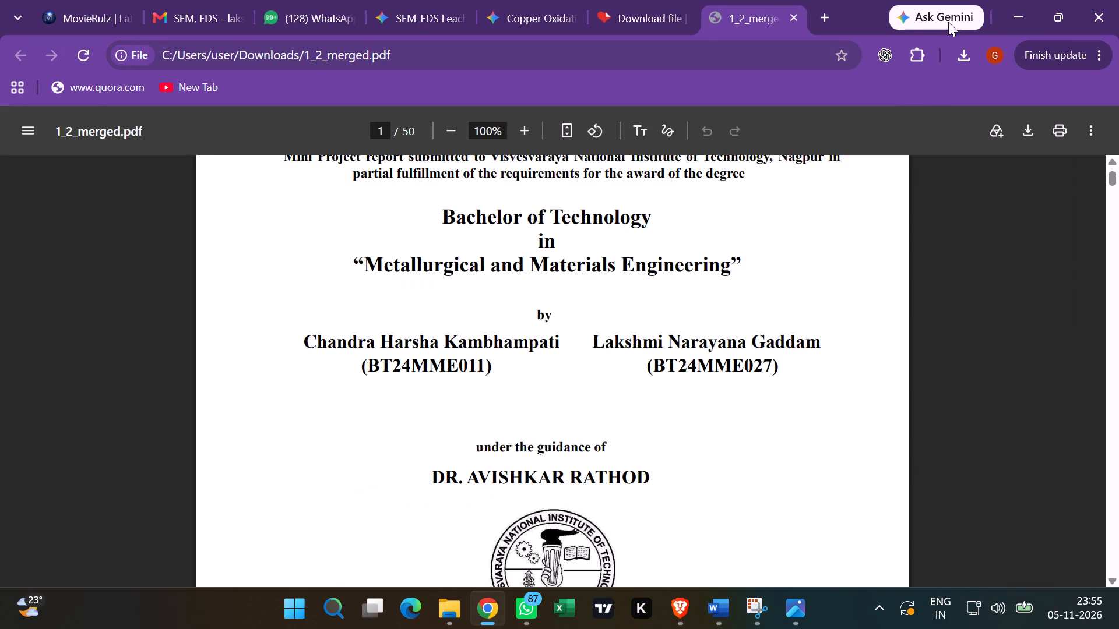
pyautogui.click(794, 16)
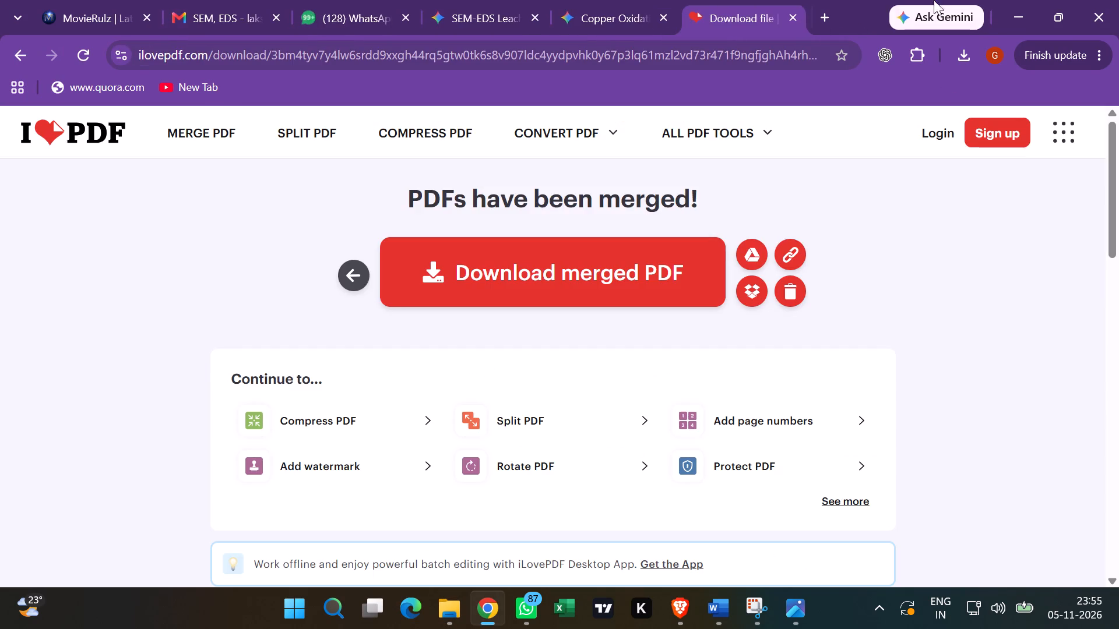
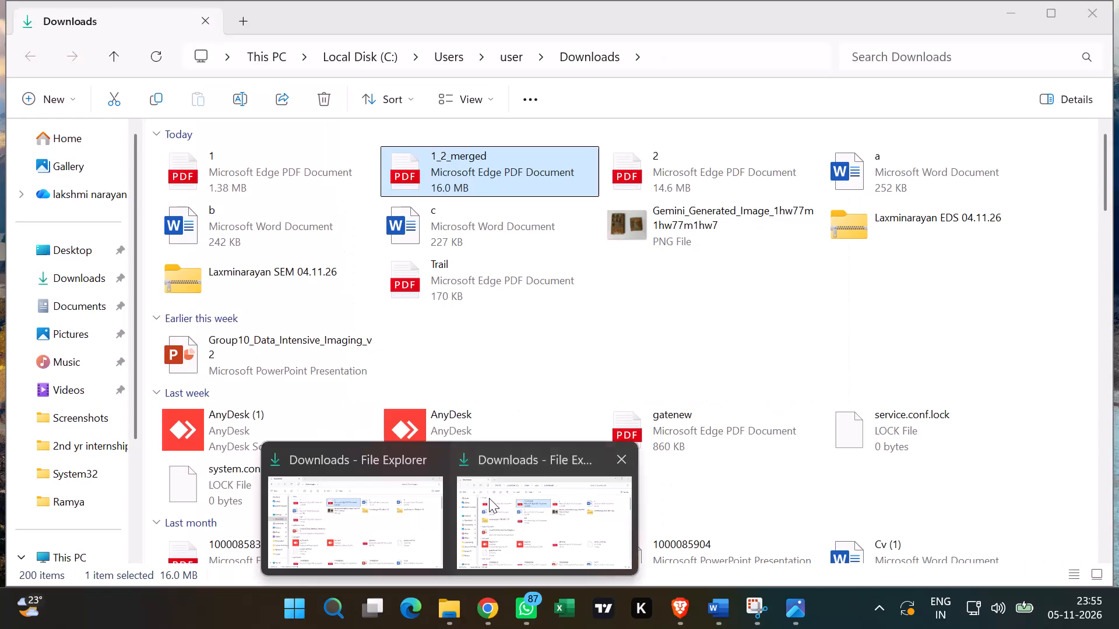
# Open 1_2_merged.pdf from the Downloads folder in Microsoft Edge and check the whole title page.
pyautogui.doubleClick(448, 181)
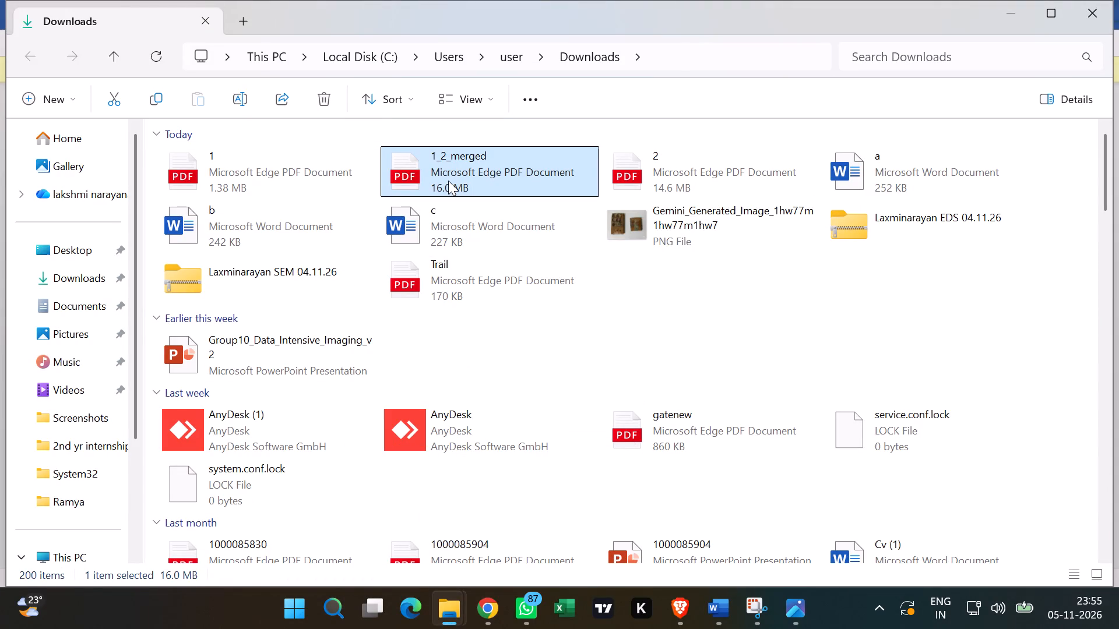
pyautogui.click(487, 15)
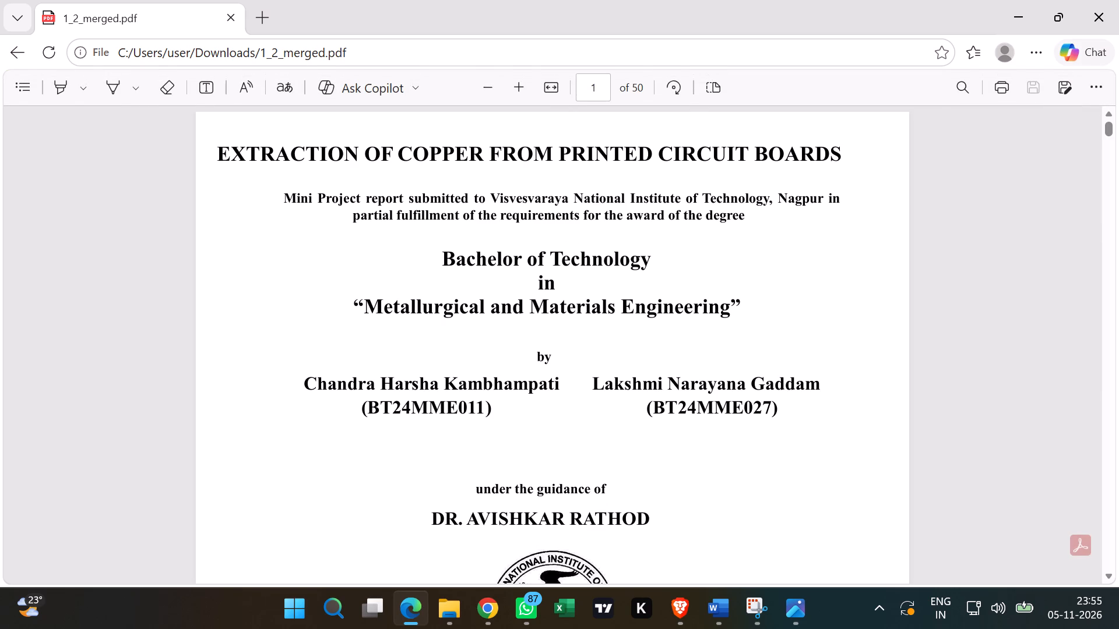
pyautogui.scroll(-2, 560, 249)
pyautogui.scroll(1, 555, 247)
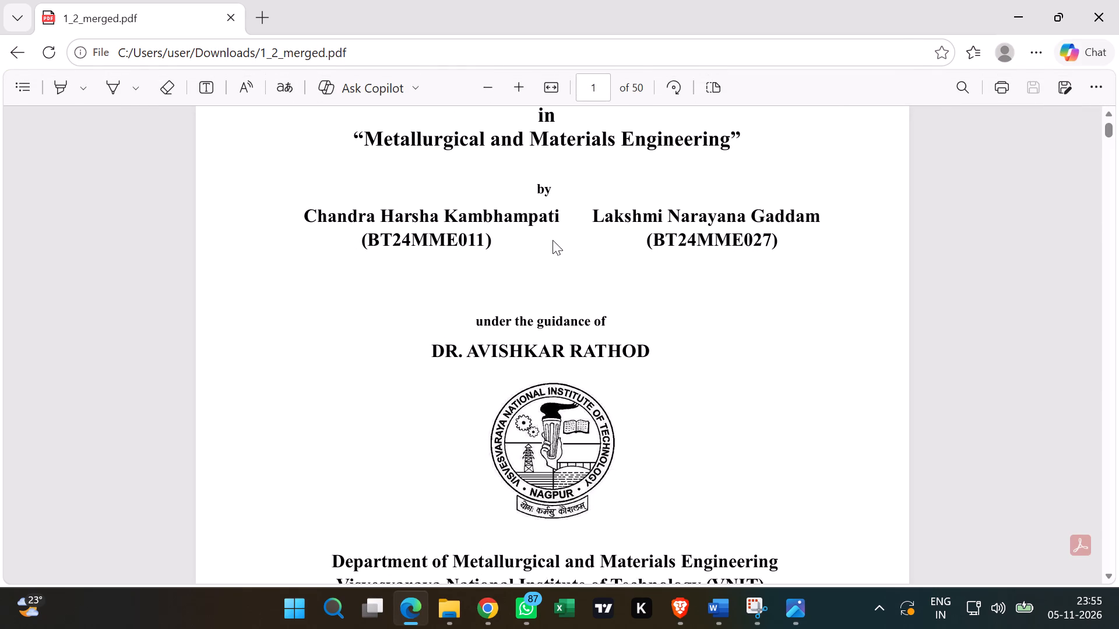
pyautogui.scroll(2, 553, 240)
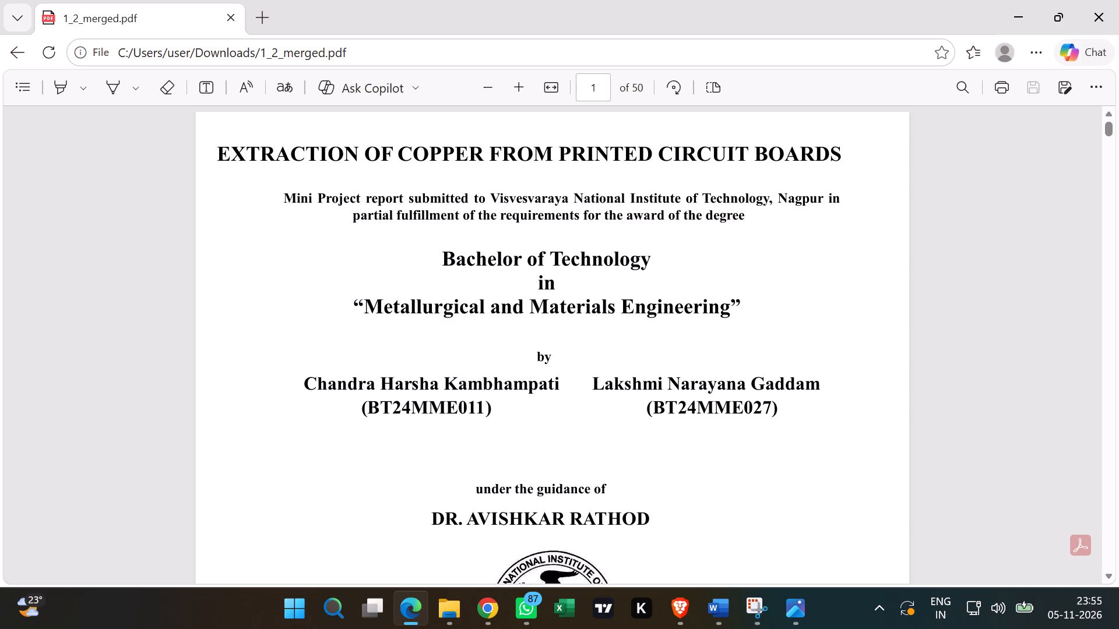
pyautogui.scroll(-3, 690, 225)
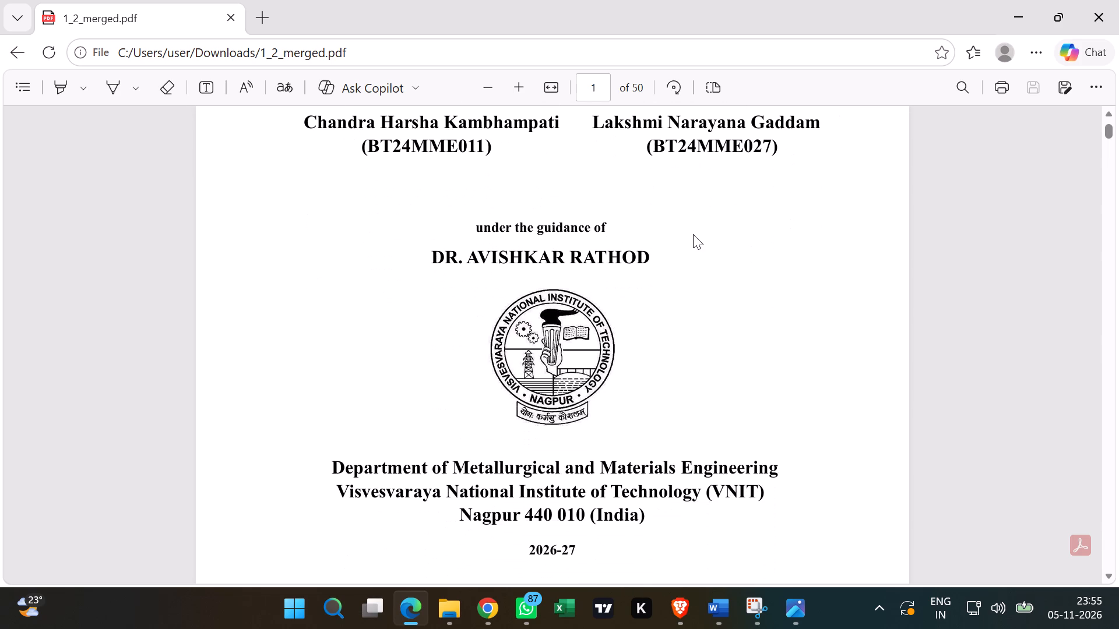
pyautogui.scroll(-1, 694, 235)
pyautogui.scroll(1, 681, 224)
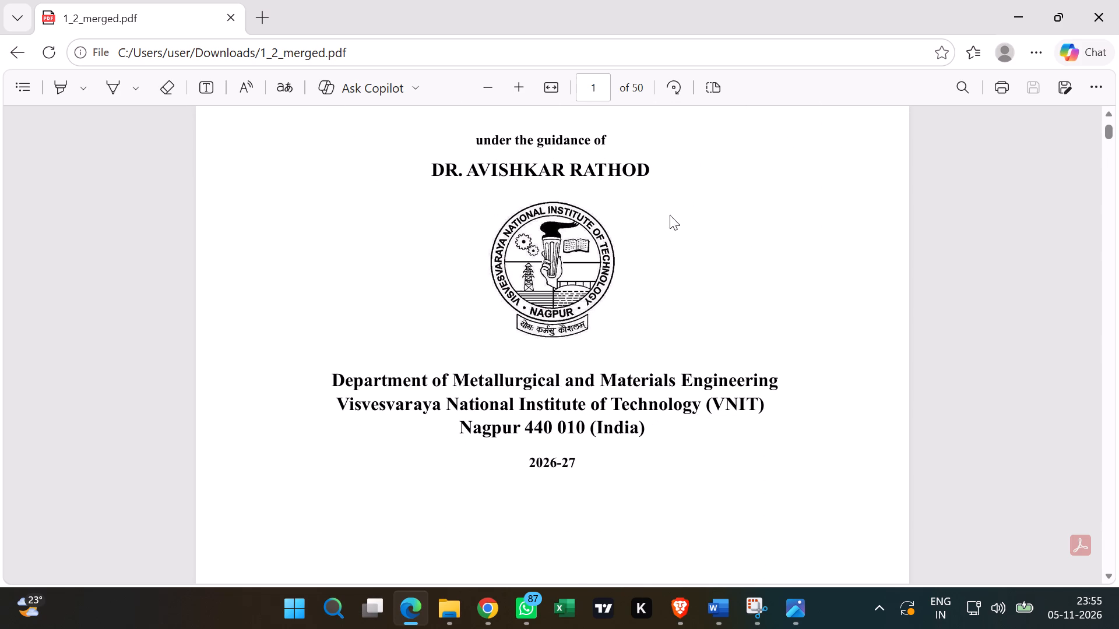
pyautogui.scroll(1, 668, 214)
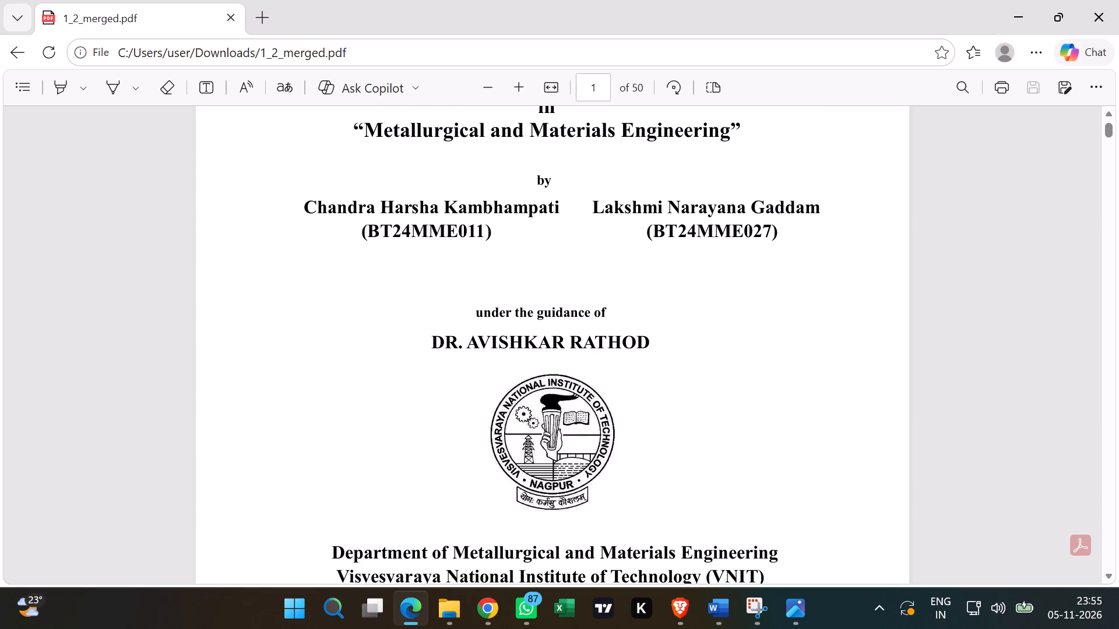
pyautogui.scroll(-1, 674, 237)
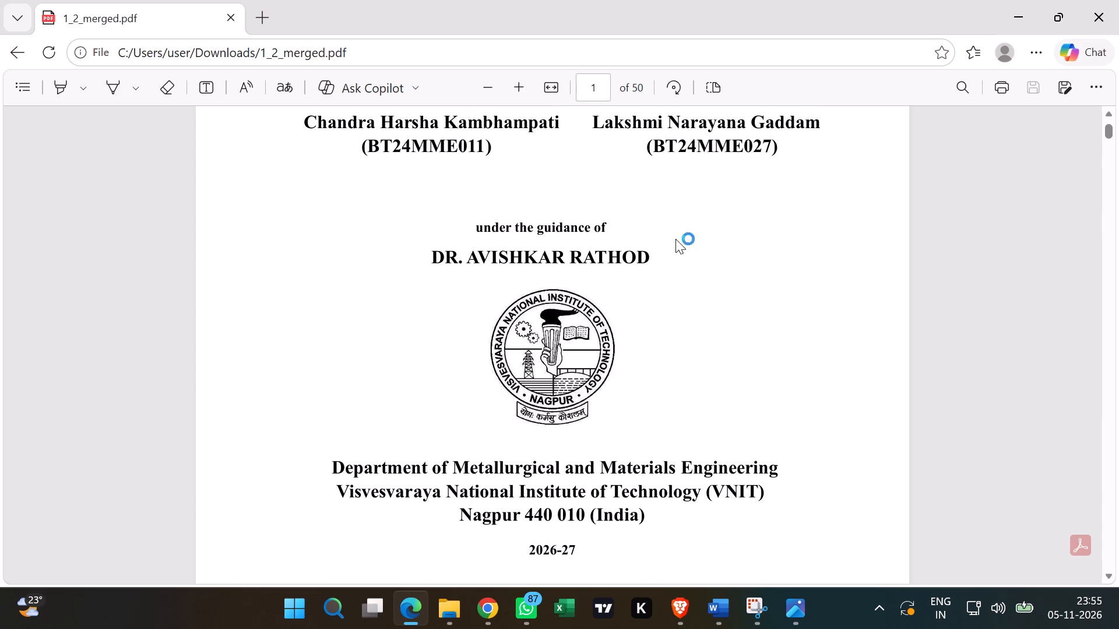
pyautogui.scroll(-2, 675, 241)
pyautogui.scroll(1, 675, 241)
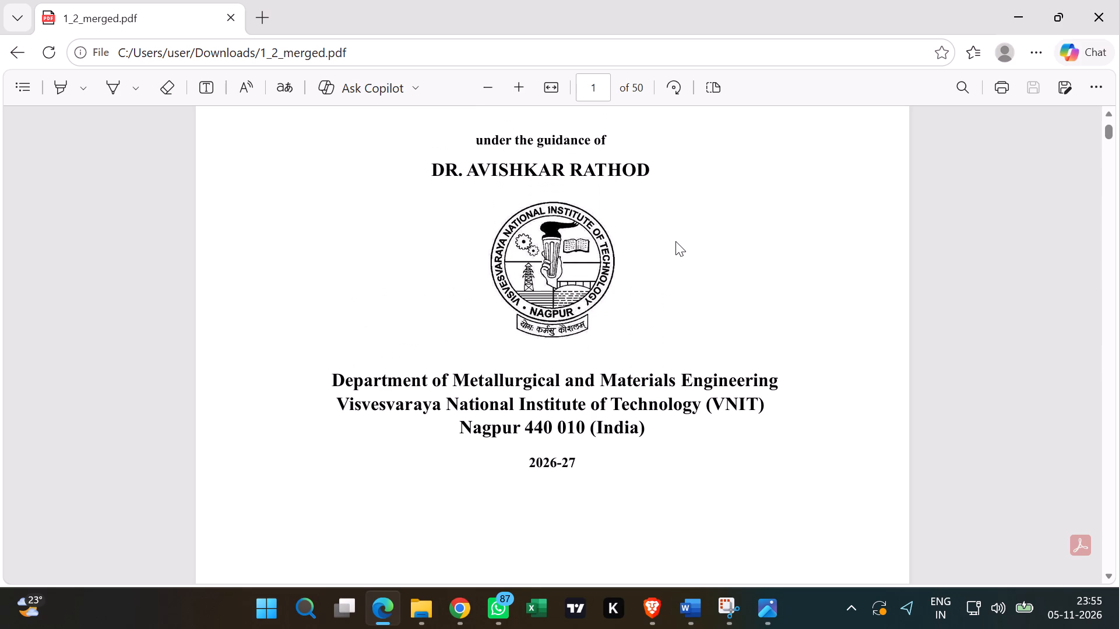
pyautogui.scroll(-3, 675, 241)
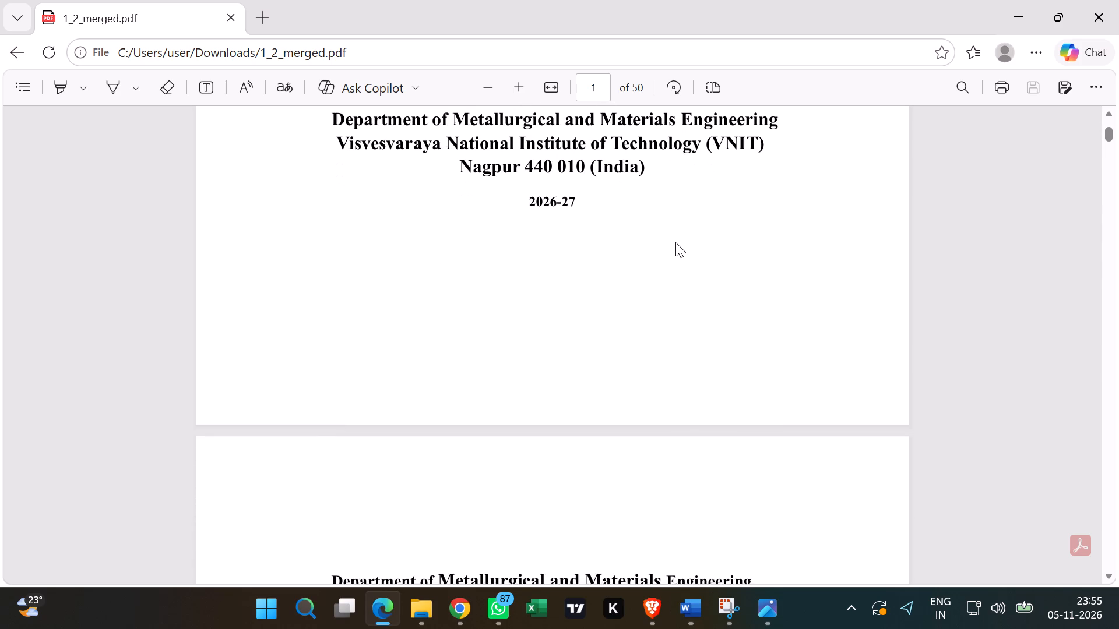
# Review the Declaration page of the merged report, including its text and the signature block.
pyautogui.scroll(-6, 675, 242)
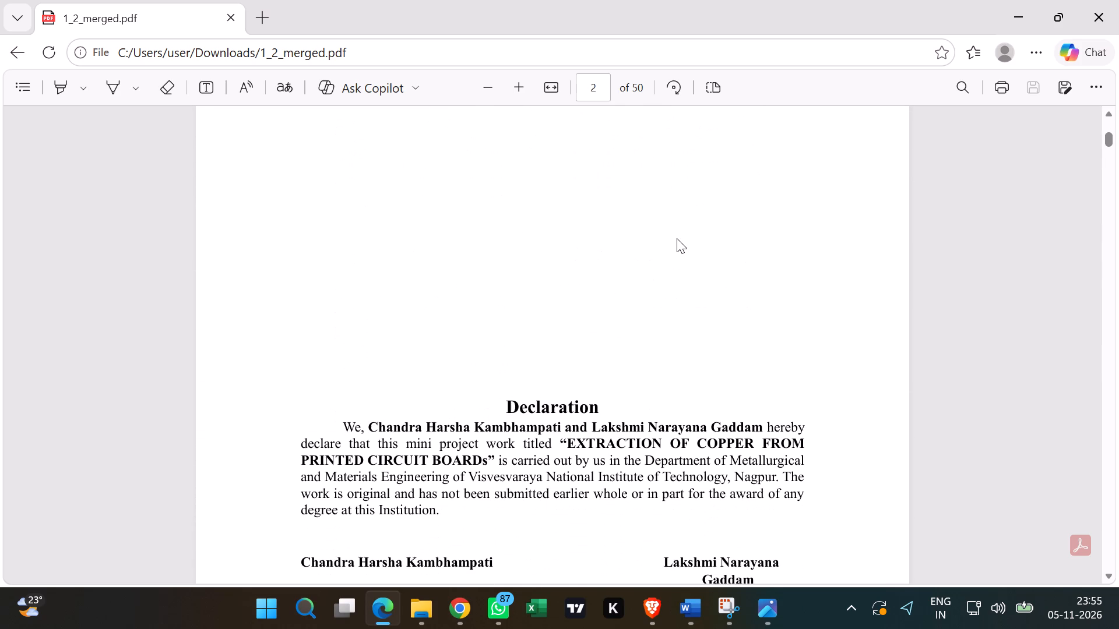
pyautogui.scroll(3, 677, 238)
pyautogui.scroll(-6, 677, 238)
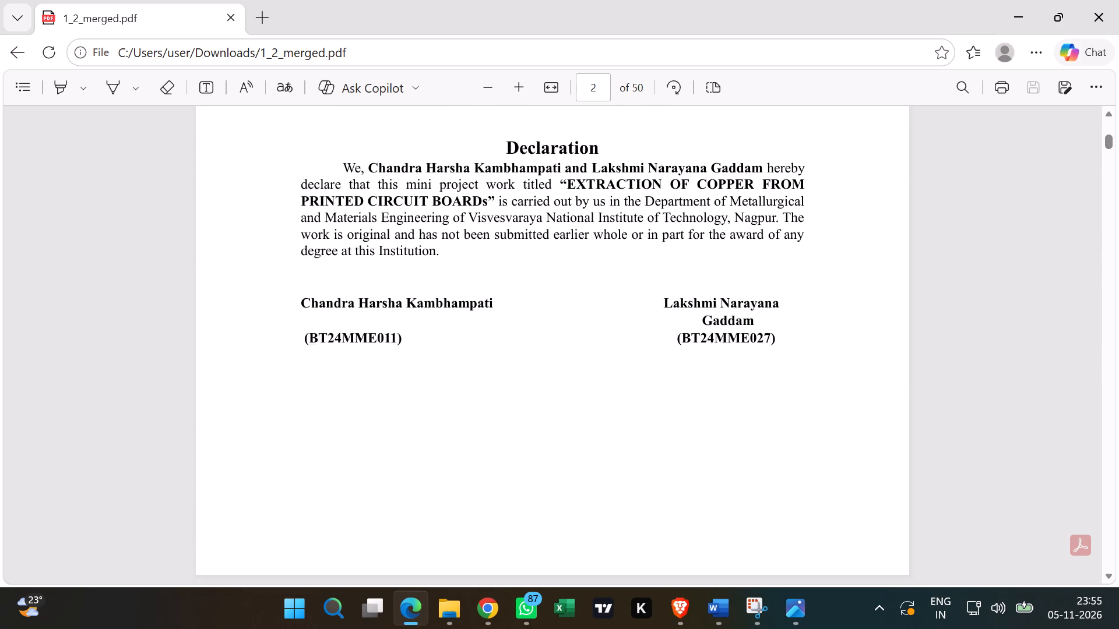
pyautogui.scroll(-6, 674, 229)
pyautogui.scroll(5, 671, 228)
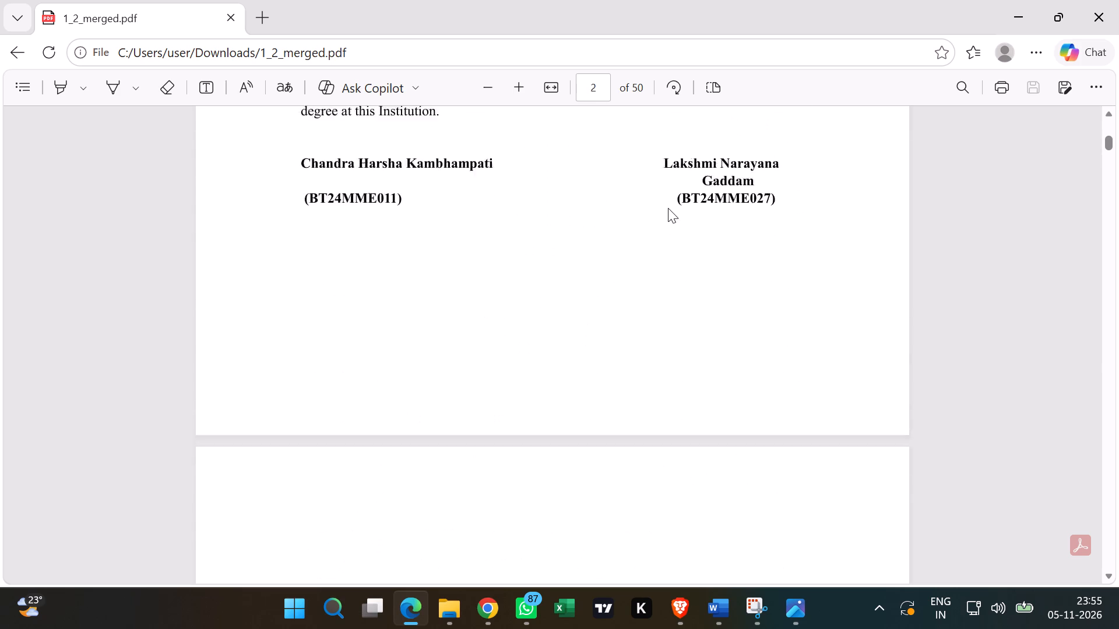
pyautogui.scroll(1, 677, 213)
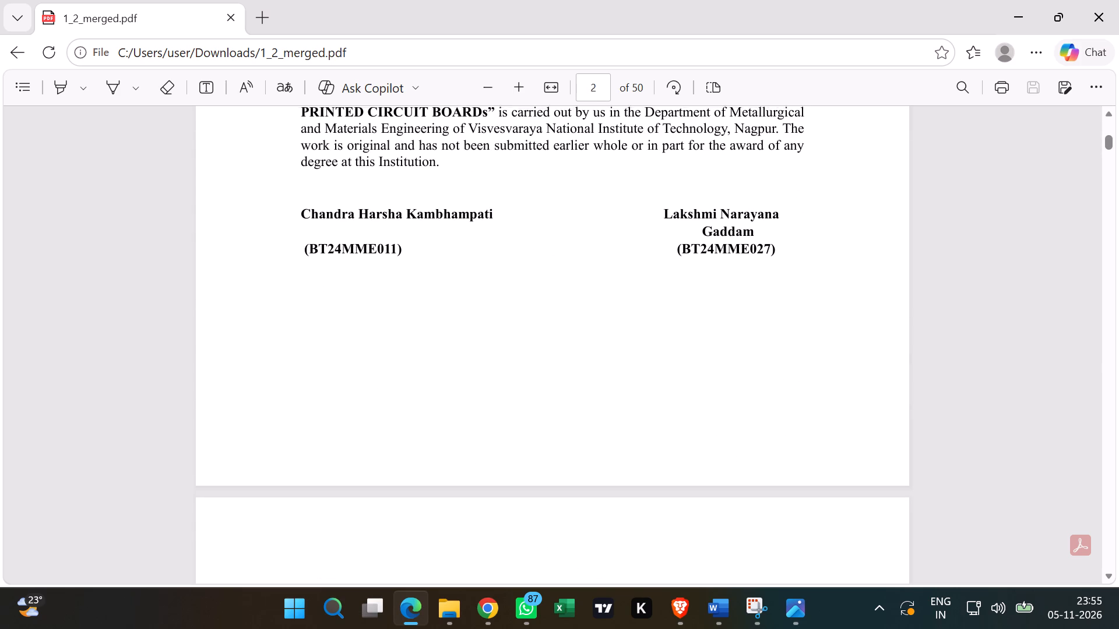
pyautogui.scroll(1, 677, 213)
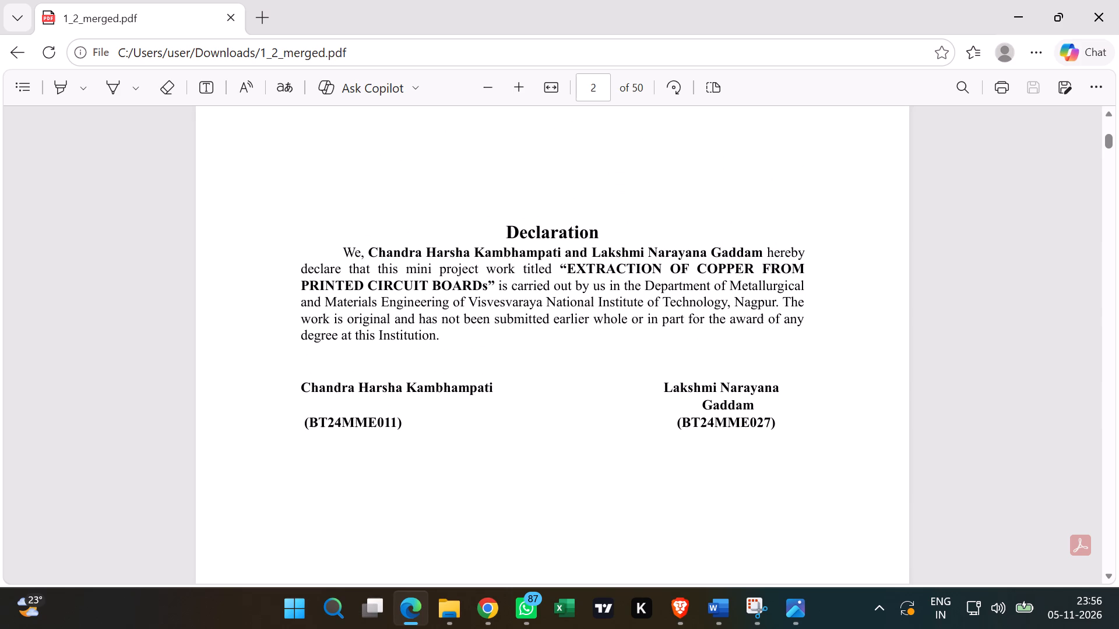
pyautogui.scroll(-1, 639, 335)
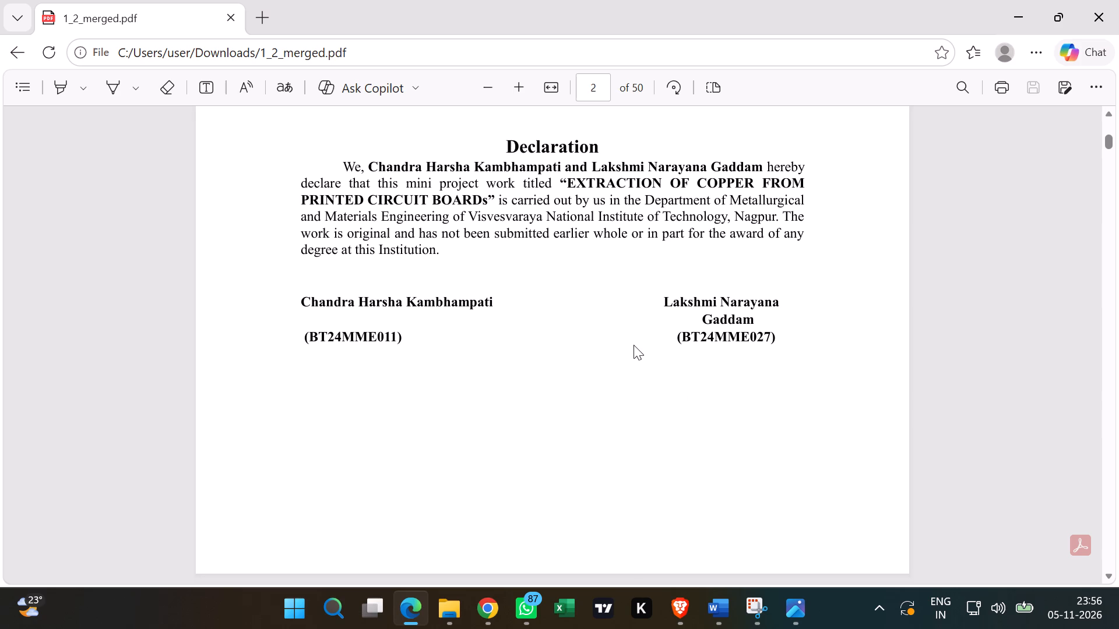
# Skim the certificate, abstract with keywords, and acknowledgement pages of the merged report.
pyautogui.scroll(-3, 635, 348)
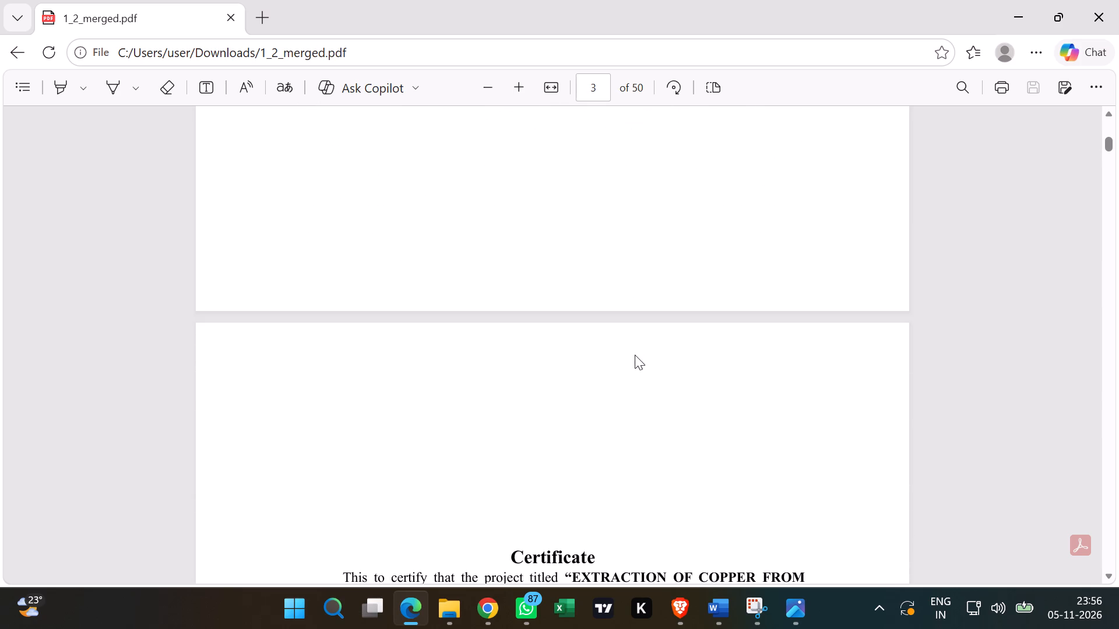
pyautogui.scroll(-7, 627, 340)
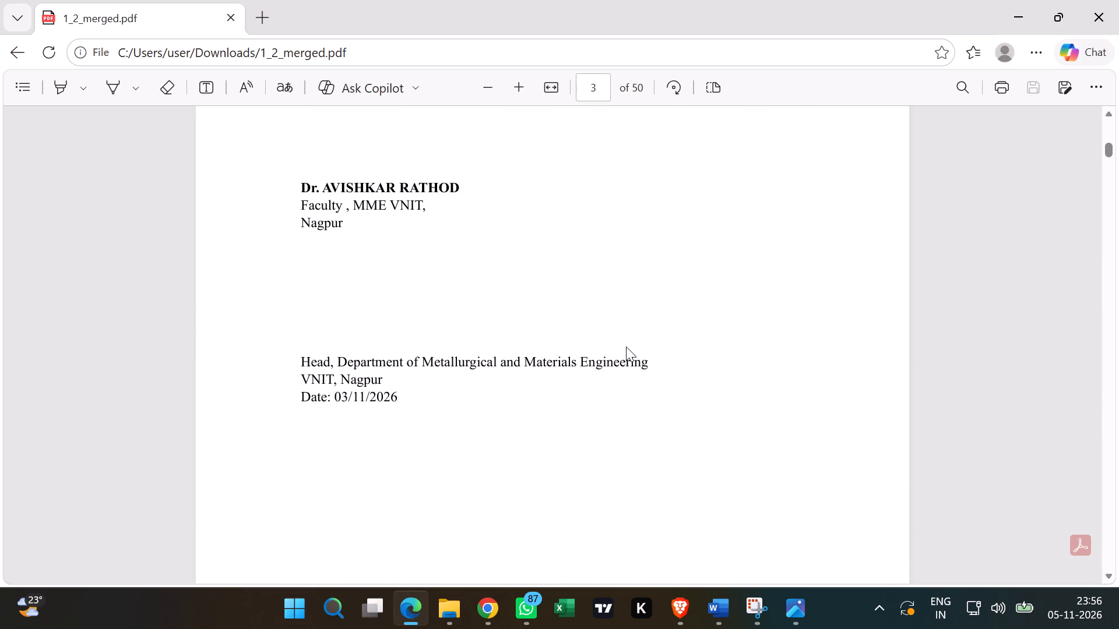
pyautogui.scroll(-11, 626, 347)
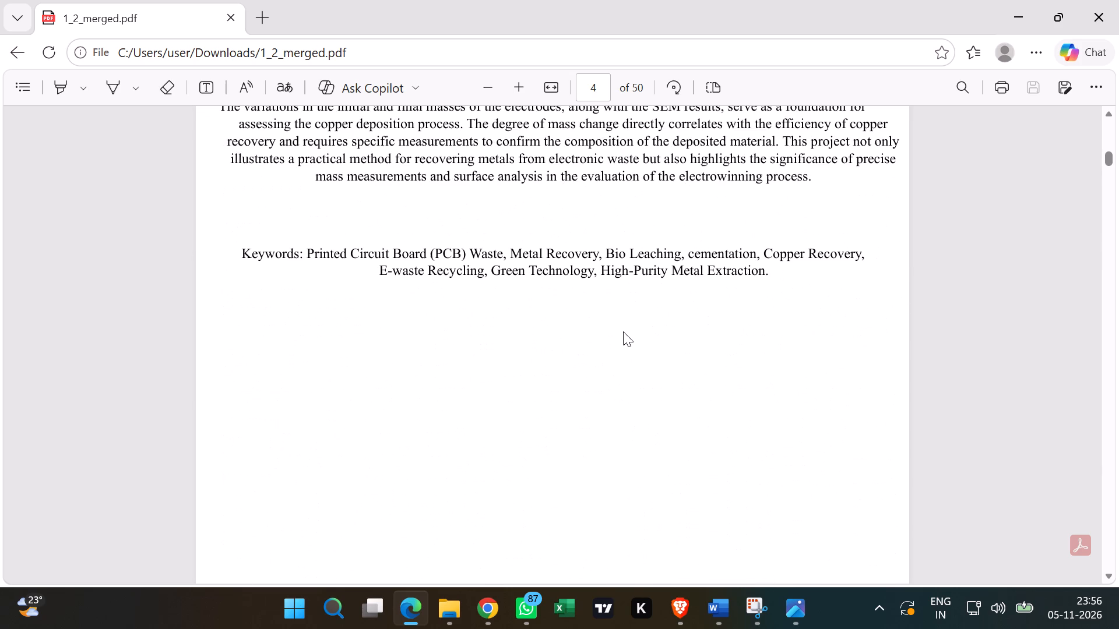
pyautogui.scroll(-12, 623, 326)
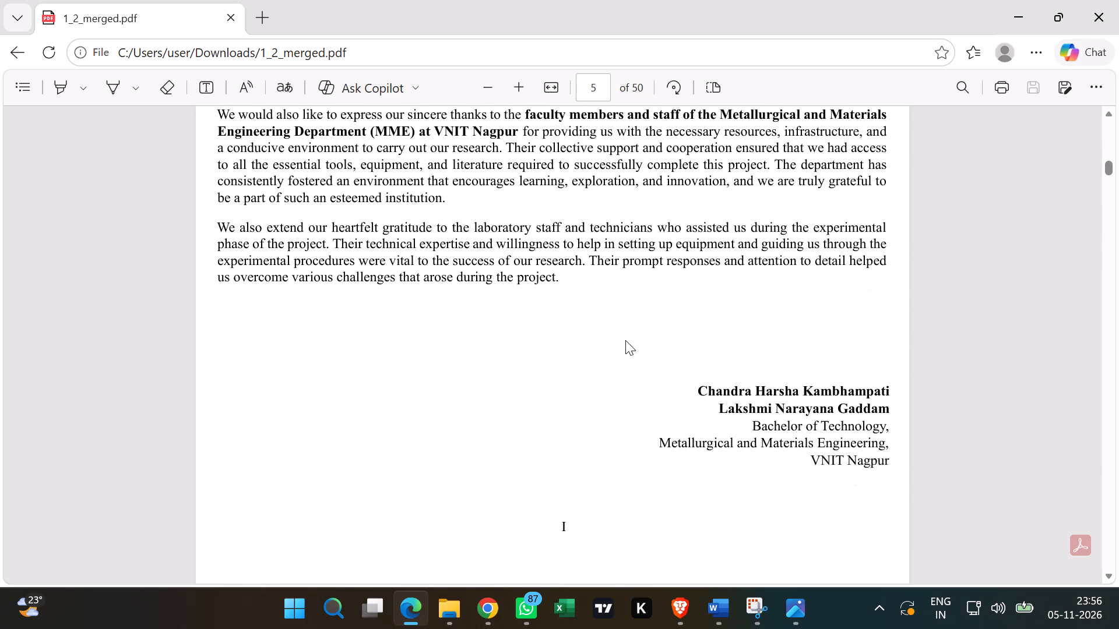
pyautogui.scroll(-1, 624, 328)
pyautogui.scroll(-2, 717, 317)
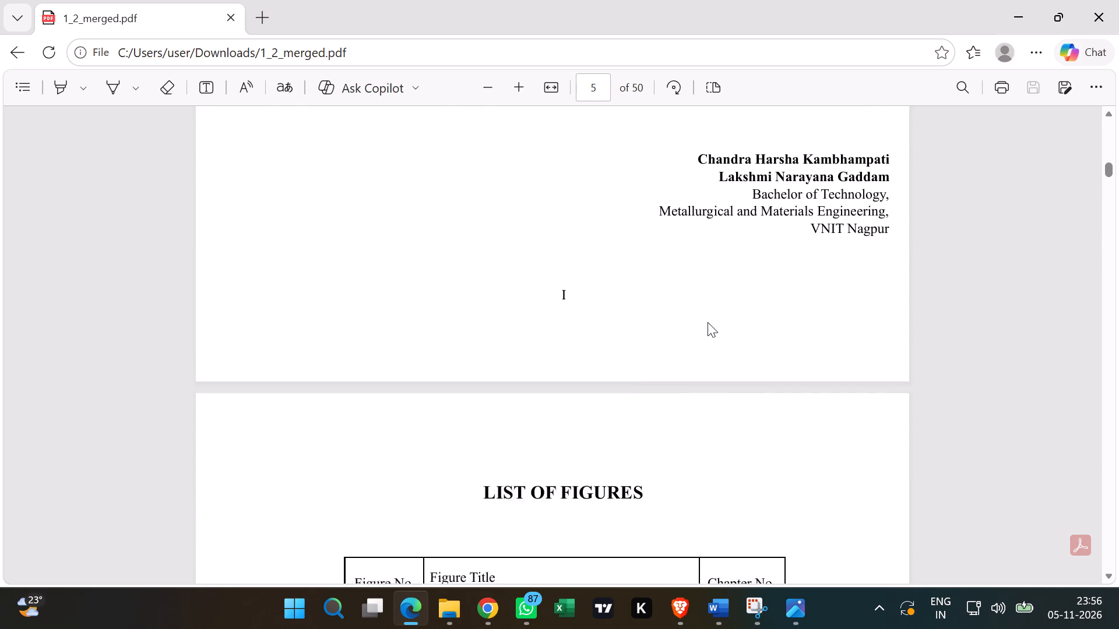
# Review the List of Figures table in the merged report, including its figure titles and chapter numbers.
pyautogui.scroll(-1, 708, 322)
pyautogui.scroll(2, 703, 324)
pyautogui.scroll(-4, 697, 321)
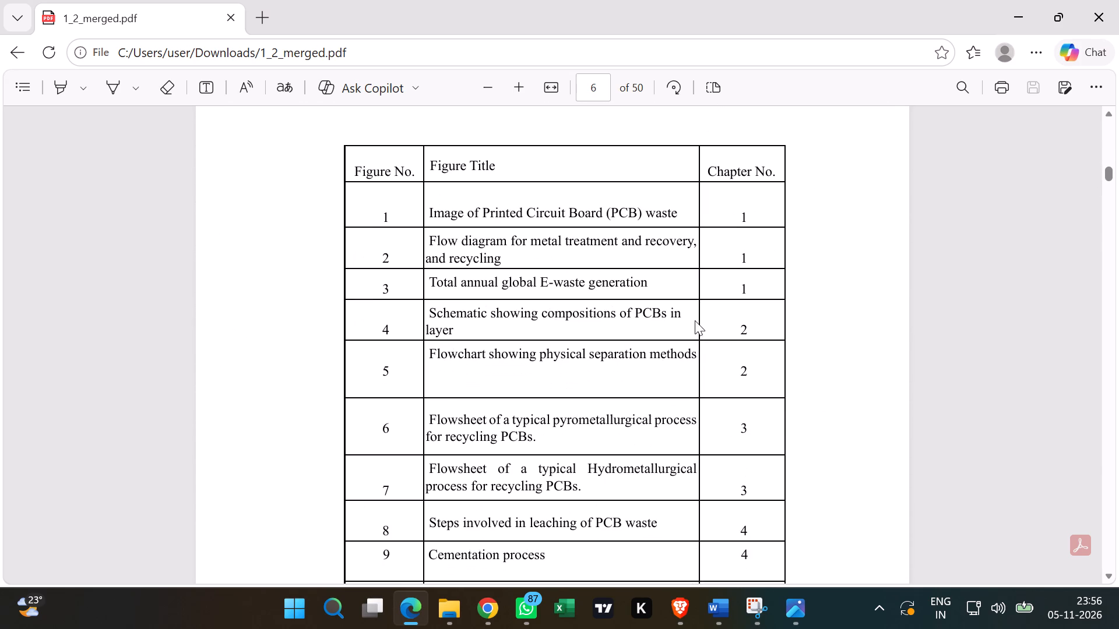
pyautogui.scroll(-2, 694, 319)
pyautogui.scroll(3, 691, 317)
pyautogui.scroll(-2, 684, 312)
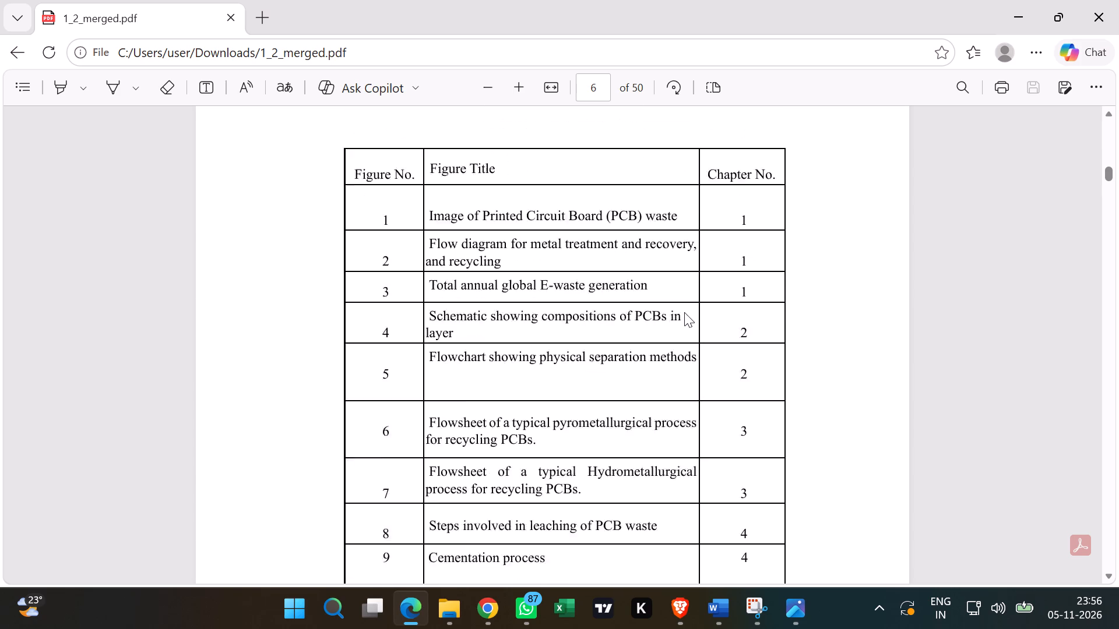
pyautogui.scroll(-3, 684, 312)
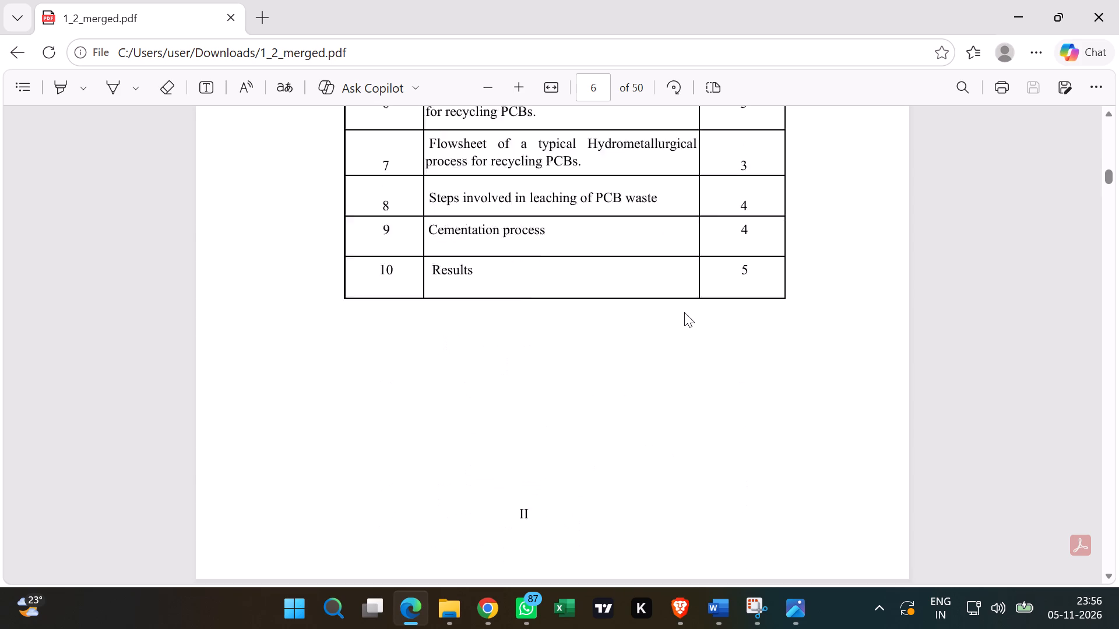
# Review the List of Publications and the chapter contents page, continuing to the start of Chapter 1.
pyautogui.scroll(-6, 684, 312)
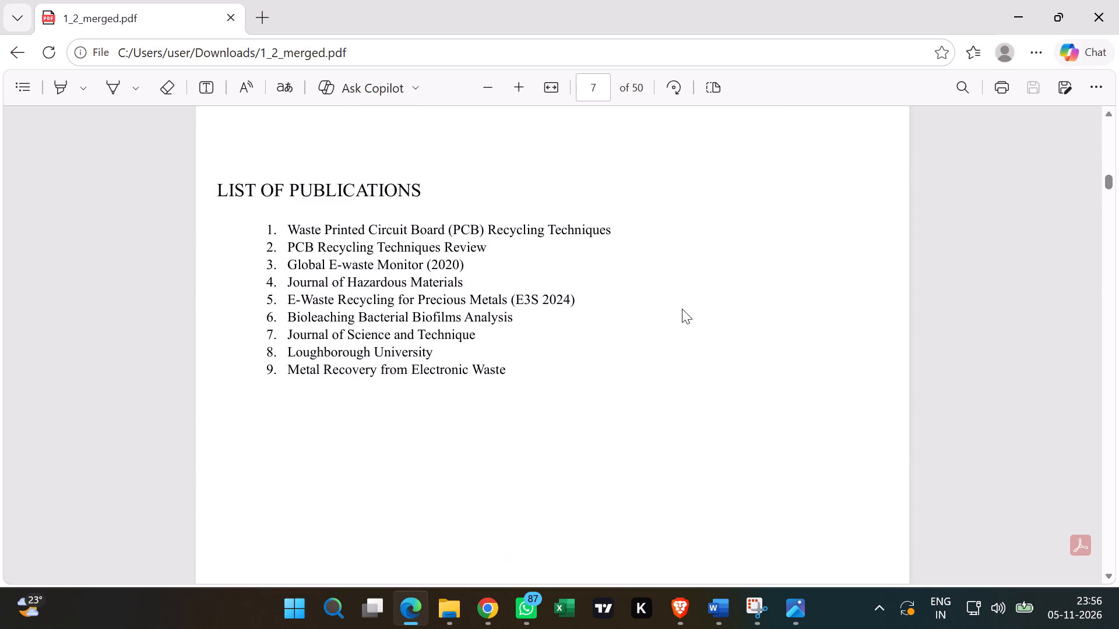
pyautogui.scroll(-3, 682, 309)
pyautogui.scroll(4, 681, 309)
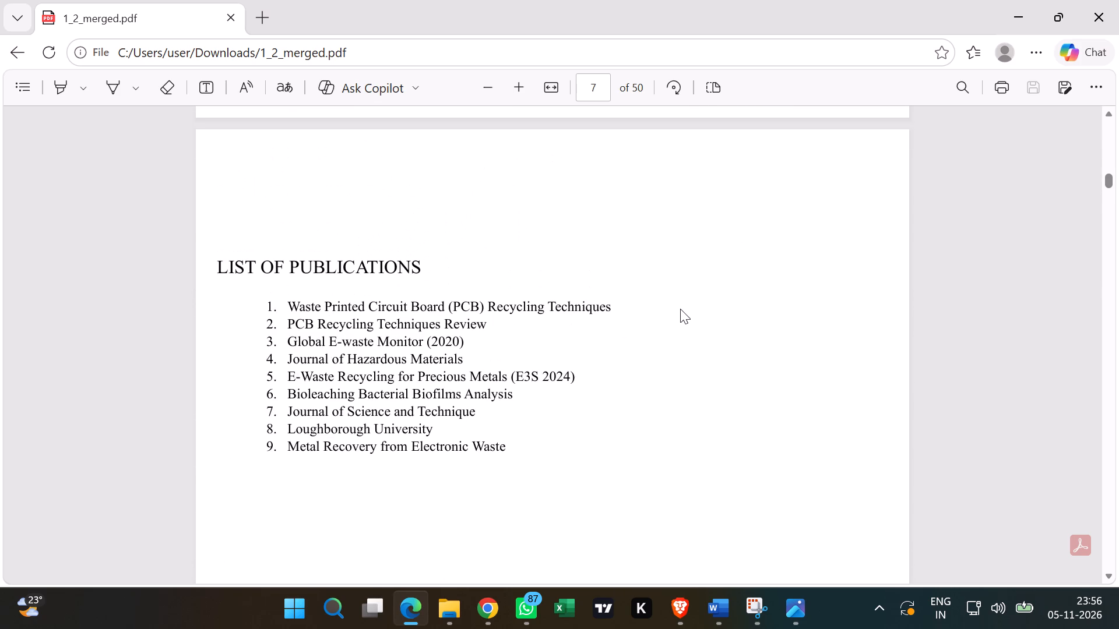
pyautogui.scroll(-4, 678, 308)
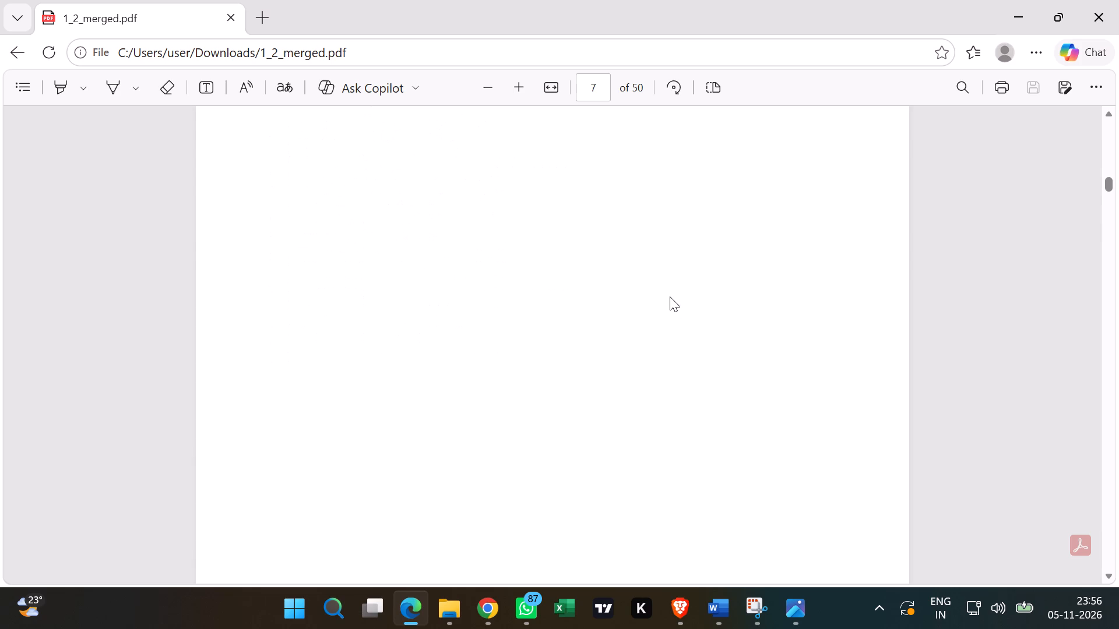
pyautogui.scroll(-9, 670, 296)
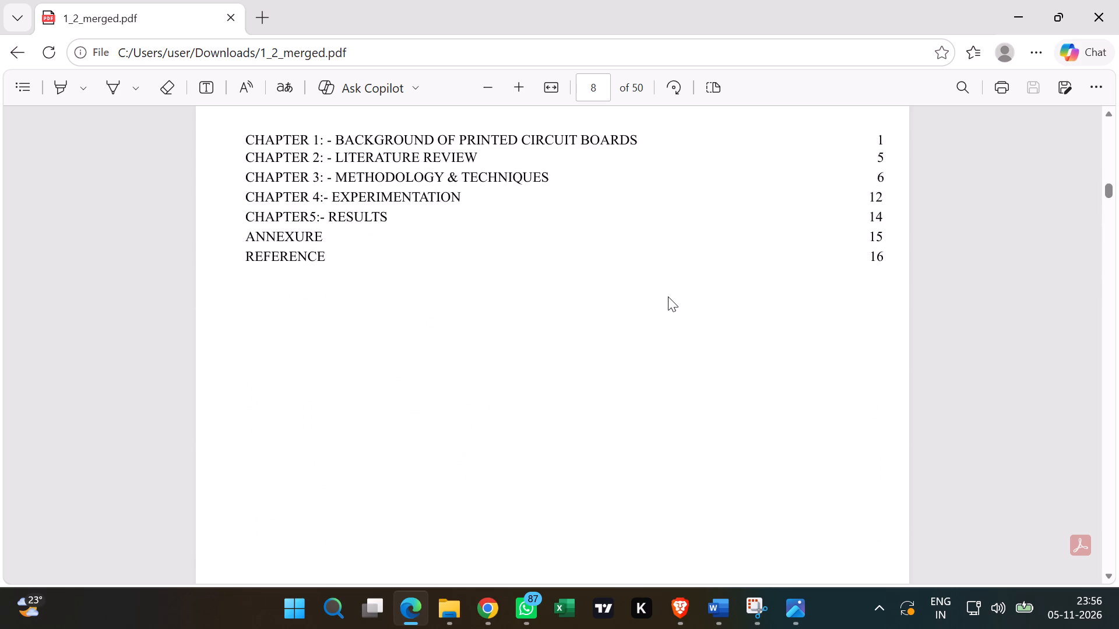
pyautogui.scroll(-8, 668, 296)
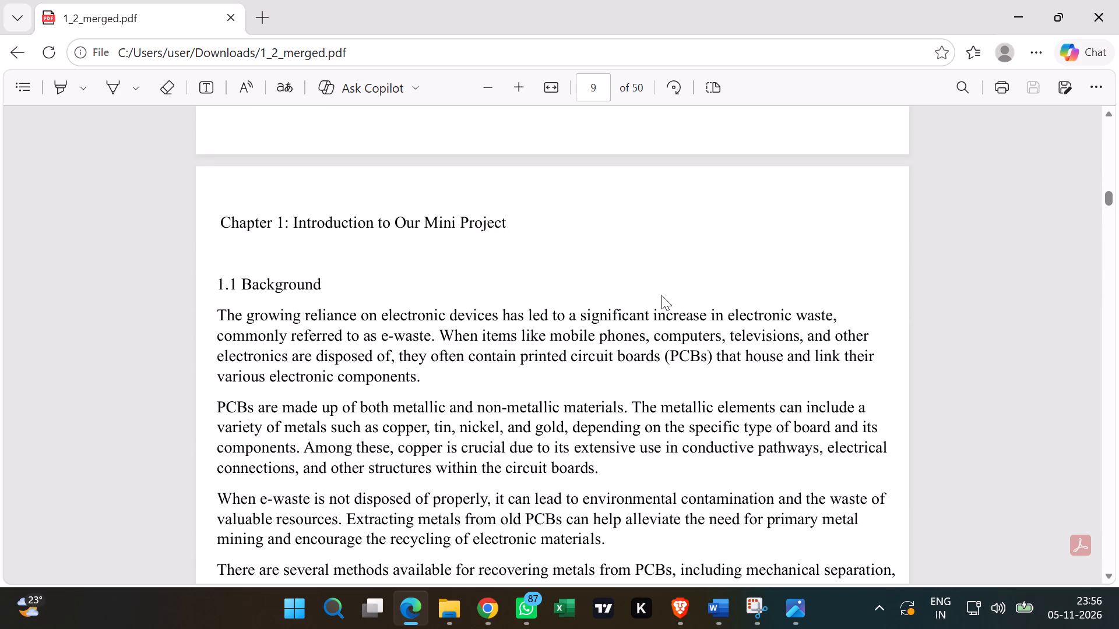
# Go back through the chapter contents and List of Publications pages to recheck the List of Figures table.
pyautogui.scroll(9, 661, 295)
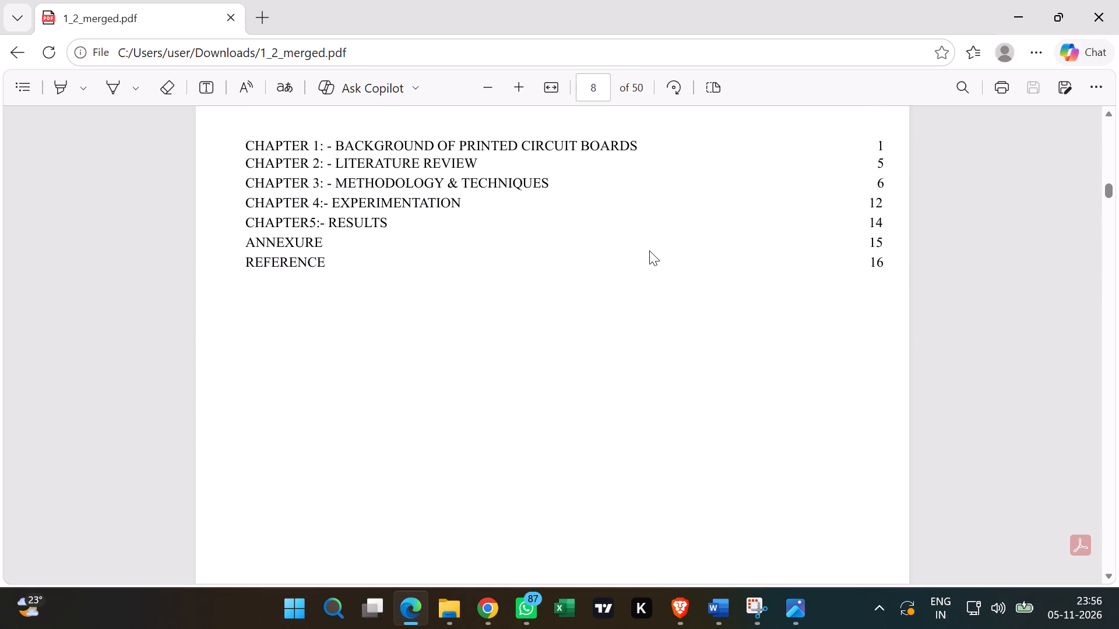
pyautogui.scroll(10, 649, 250)
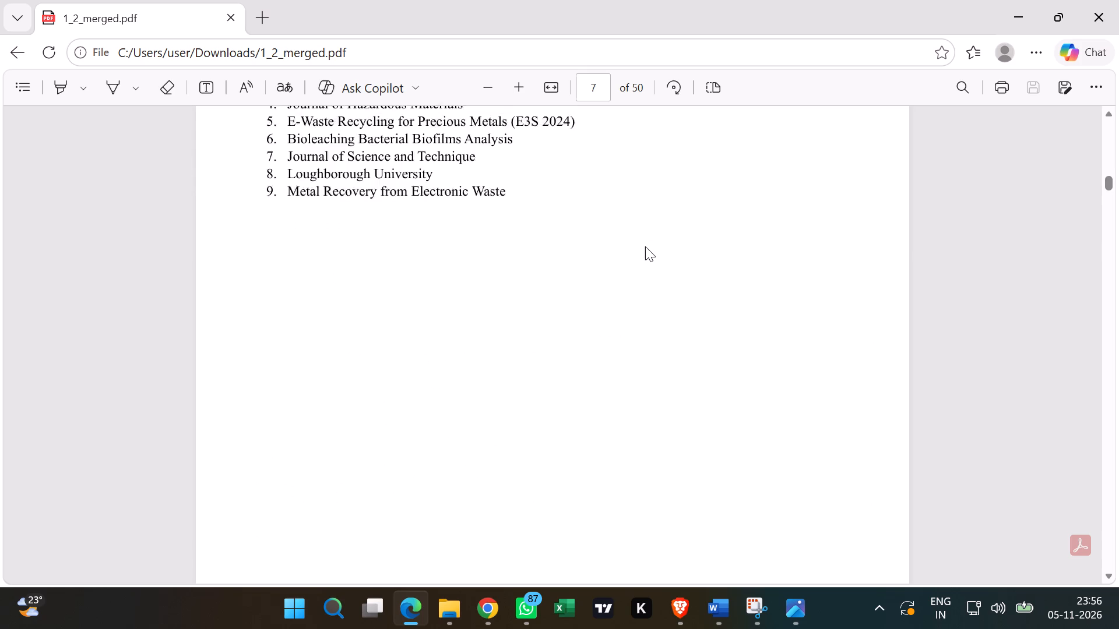
pyautogui.scroll(4, 645, 246)
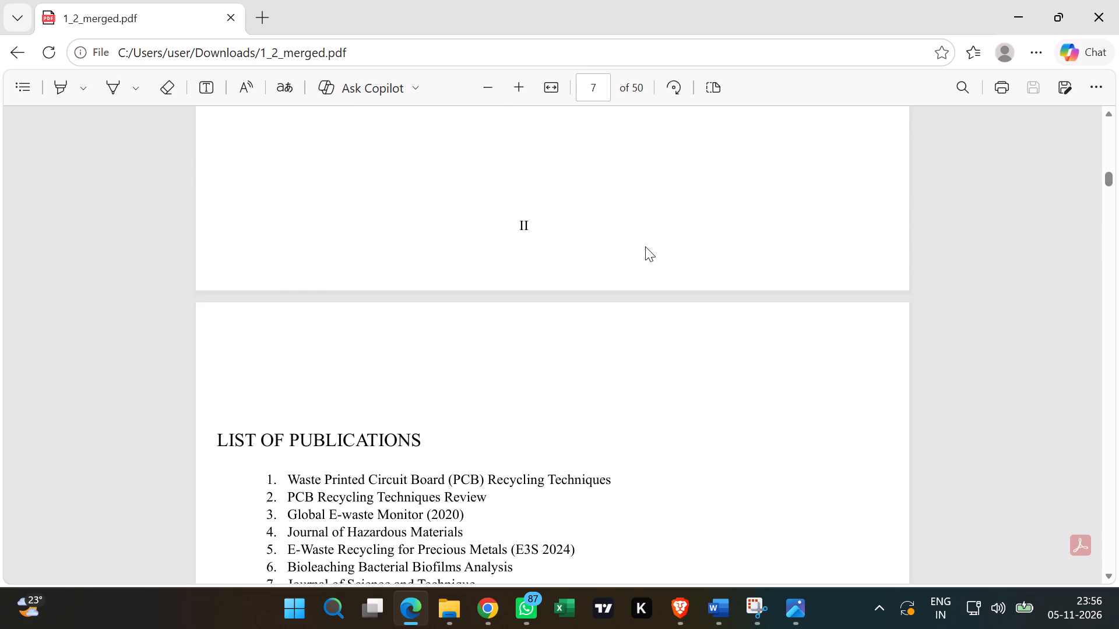
pyautogui.scroll(7, 645, 246)
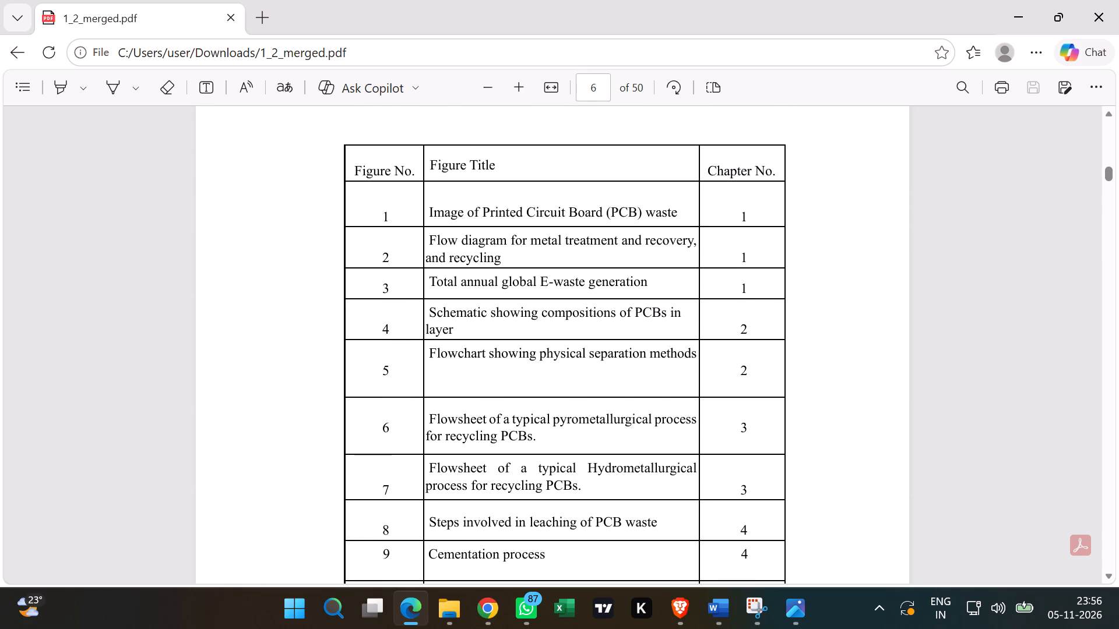
pyautogui.scroll(3, 637, 209)
# Recheck the List of Publications and chapter contents pages, continuing to the start of Chapter 1.
pyautogui.scroll(-11, 637, 209)
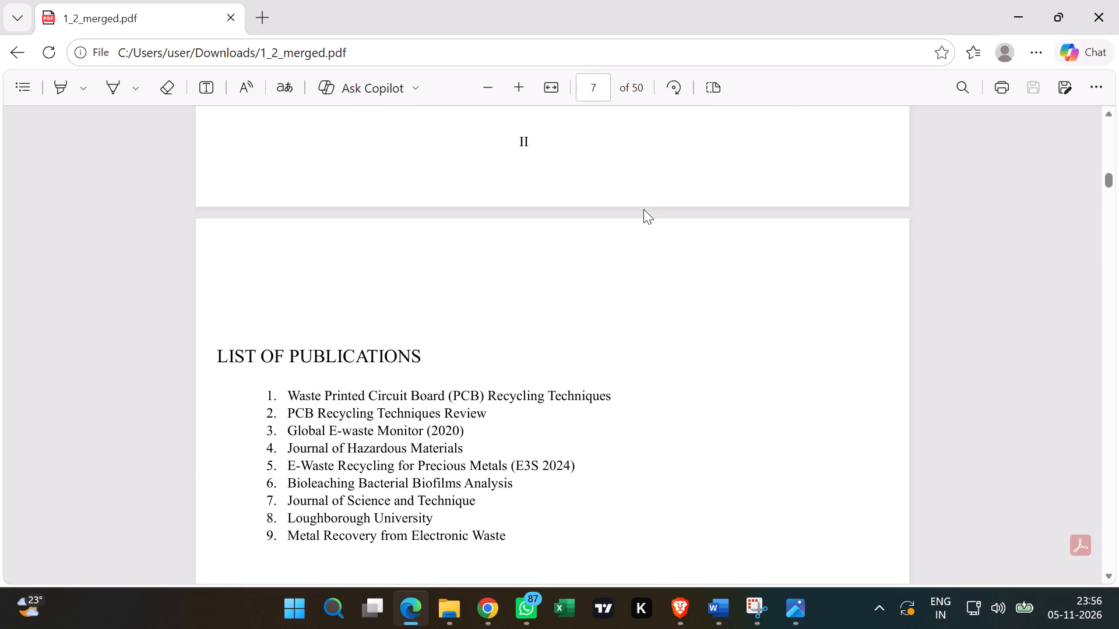
pyautogui.scroll(-8, 643, 209)
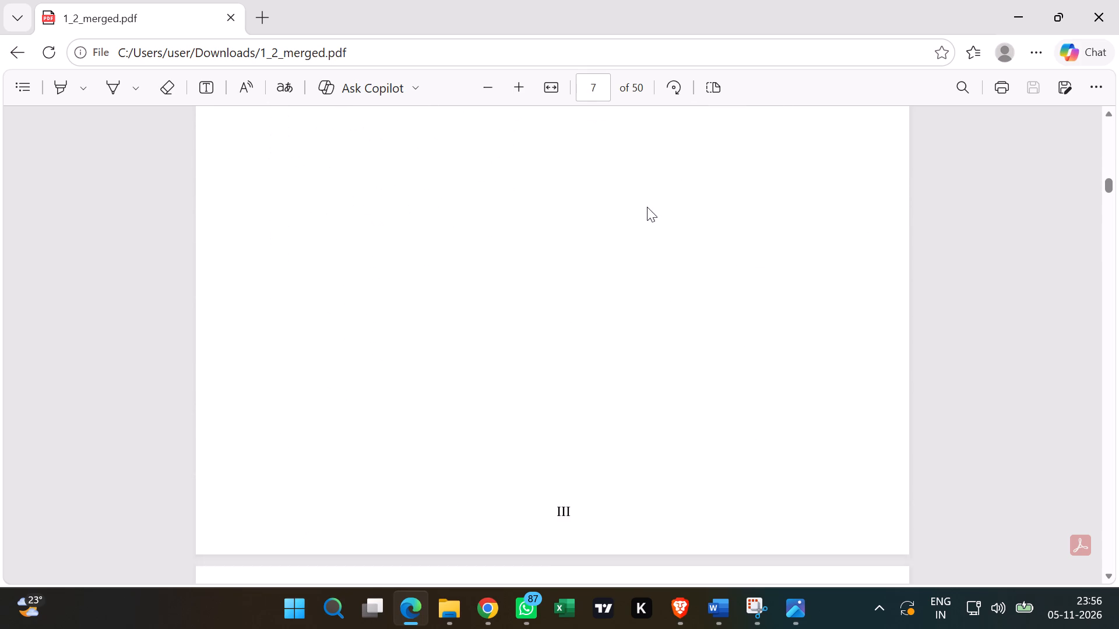
pyautogui.scroll(-6, 652, 200)
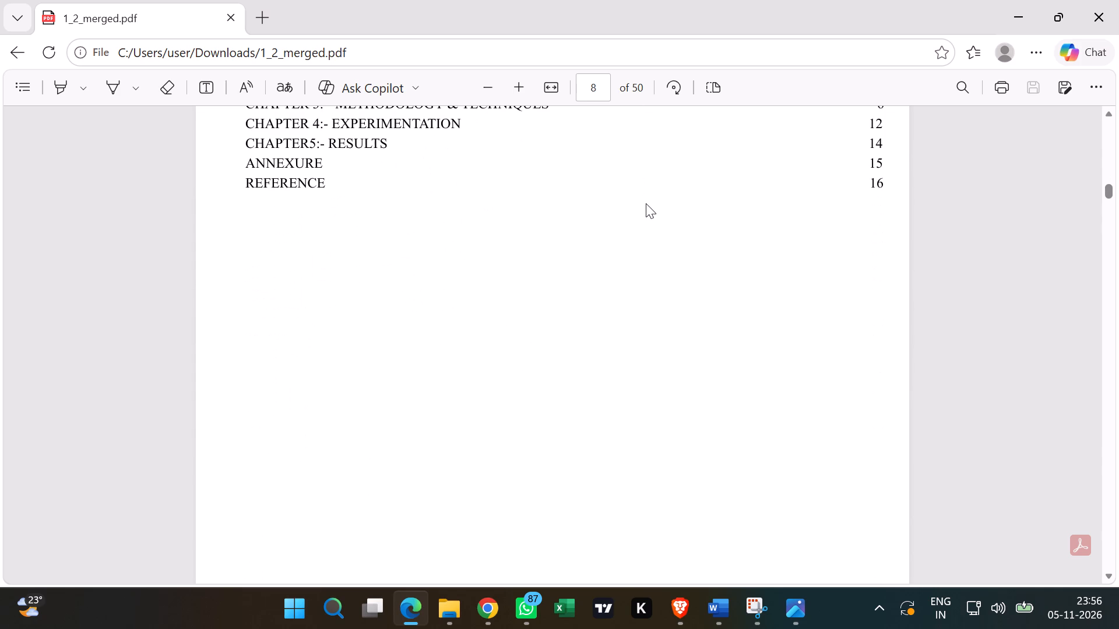
pyautogui.scroll(-6, 644, 200)
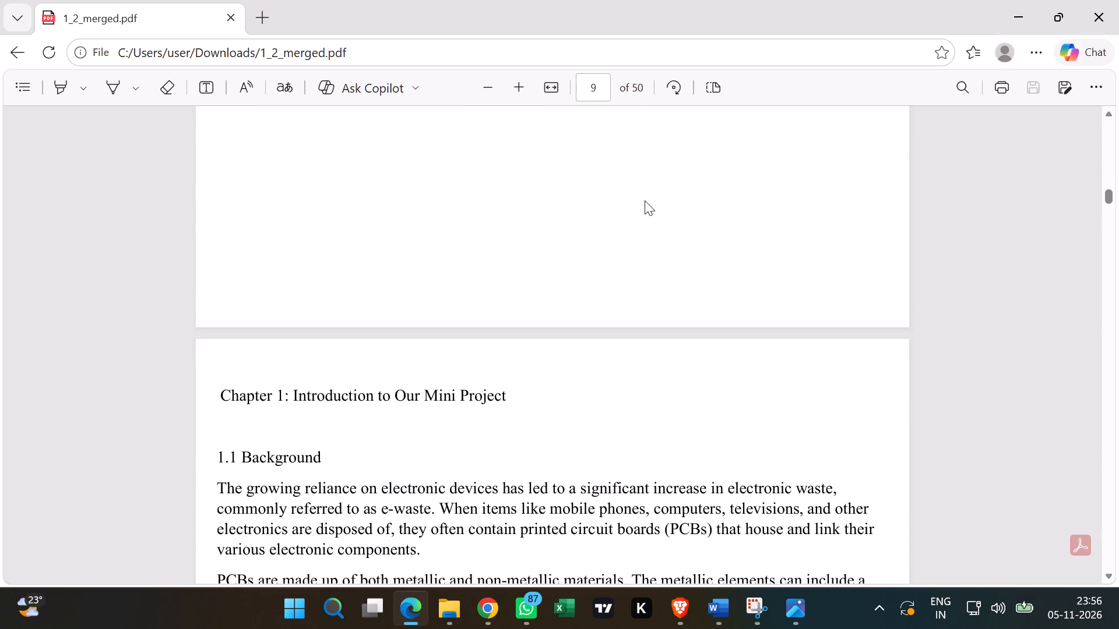
# Review the Chapter 1 sections on page 9, from 1.1 Background to the start of 1.4 Objectives.
pyautogui.scroll(-3, 645, 197)
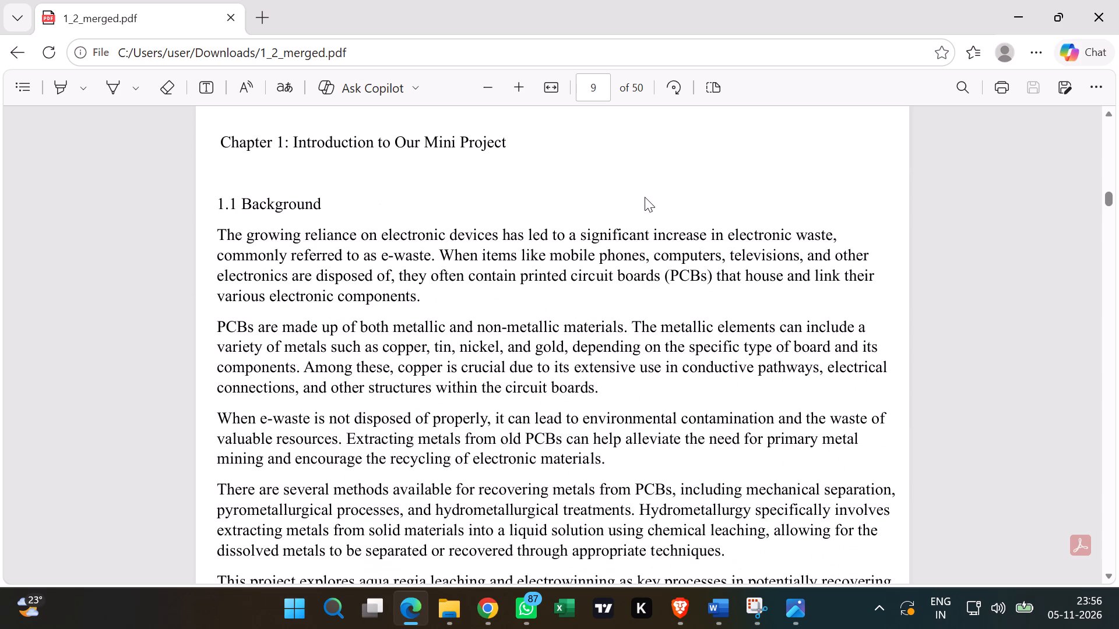
pyautogui.scroll(-1, 644, 197)
pyautogui.scroll(2, 644, 197)
pyautogui.scroll(-2, 644, 197)
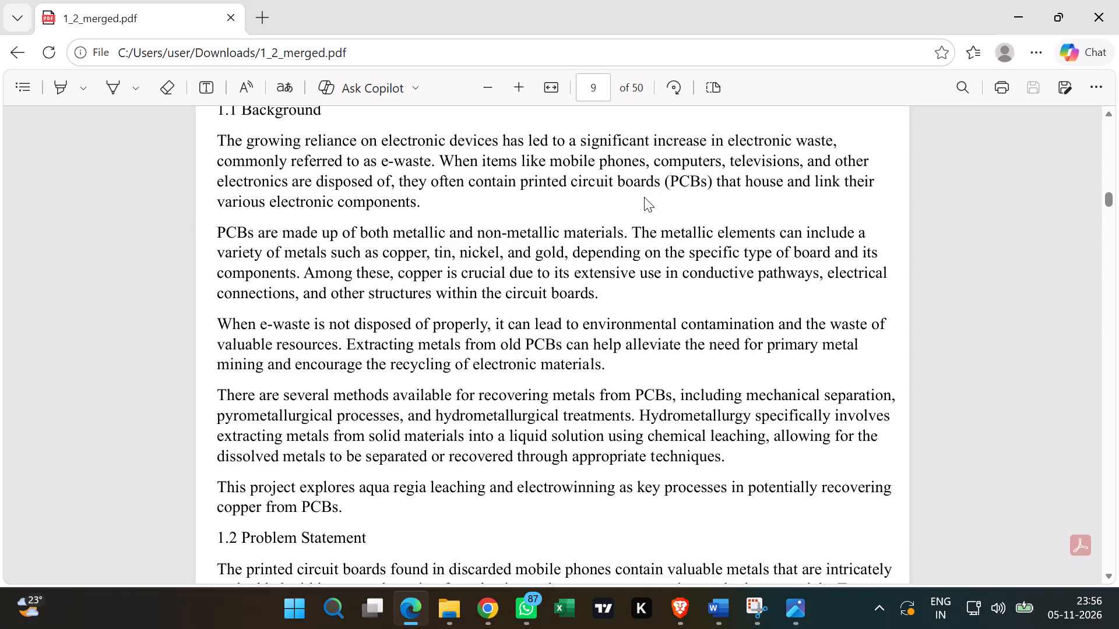
pyautogui.scroll(2, 644, 197)
pyautogui.scroll(-2, 643, 194)
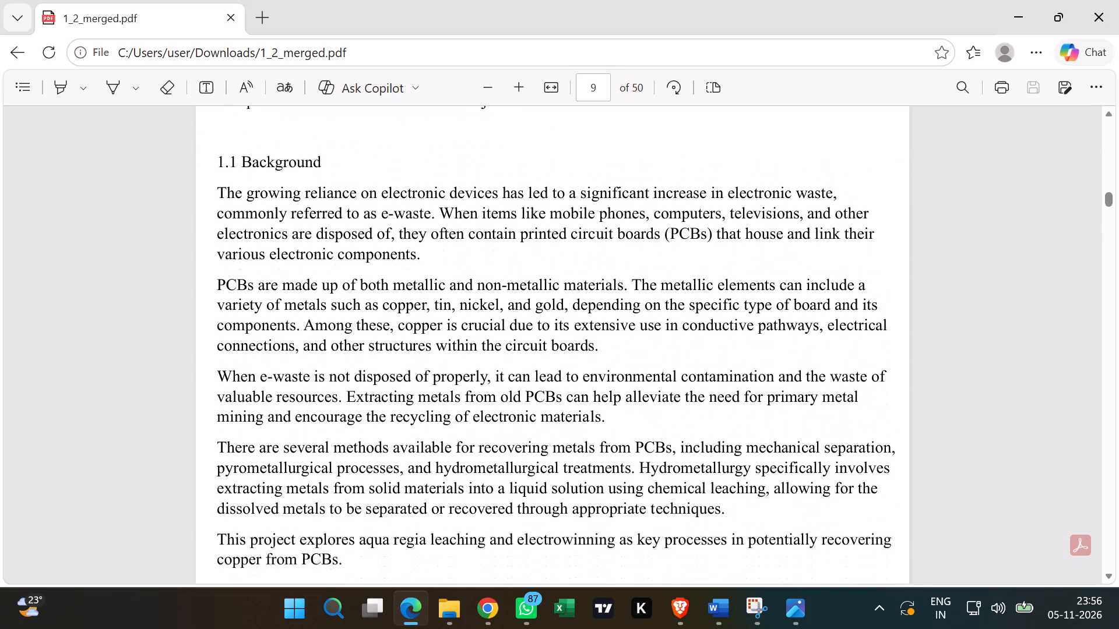
pyautogui.scroll(-6, 643, 194)
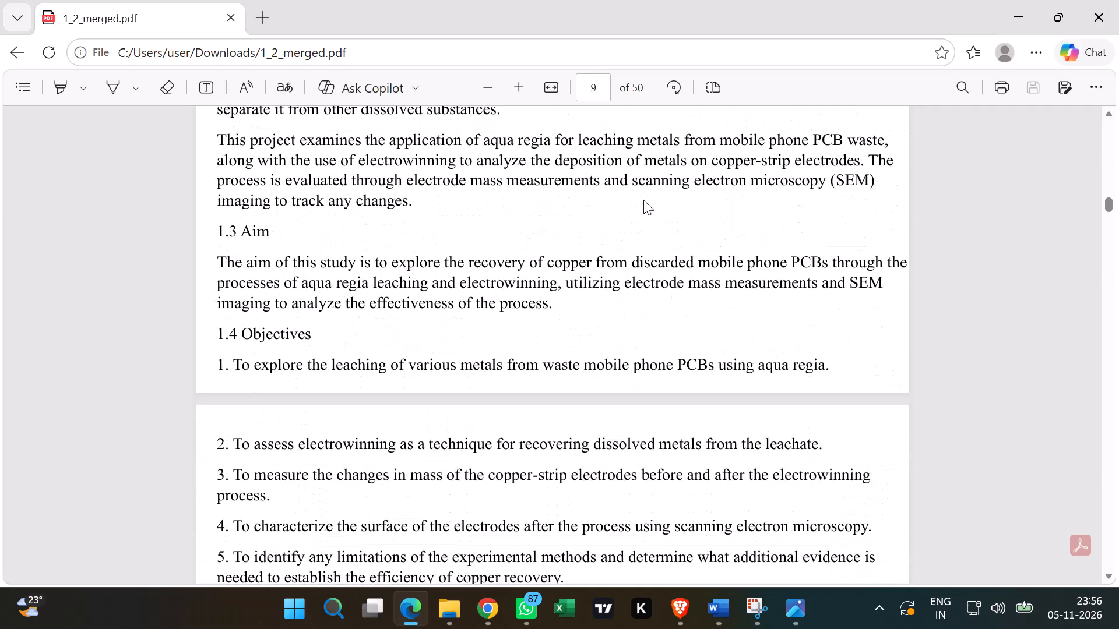
# Review the remaining objectives, section 1.5 Scope of the Project, and the Fig 1 PCB waste image with its caption.
pyautogui.scroll(-2, 643, 198)
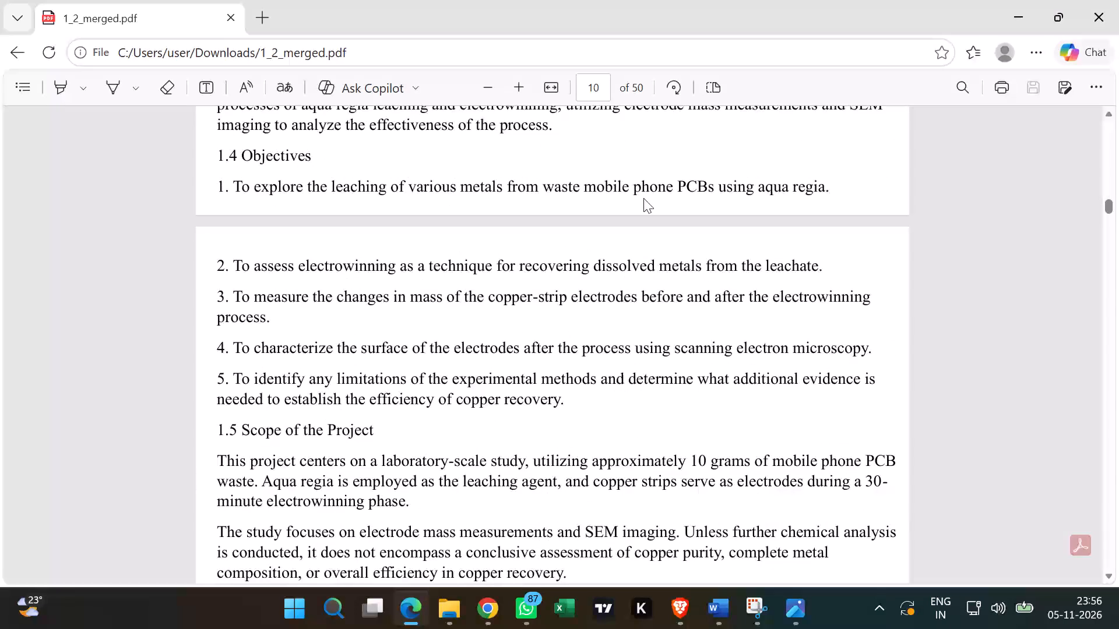
pyautogui.scroll(-2, 643, 198)
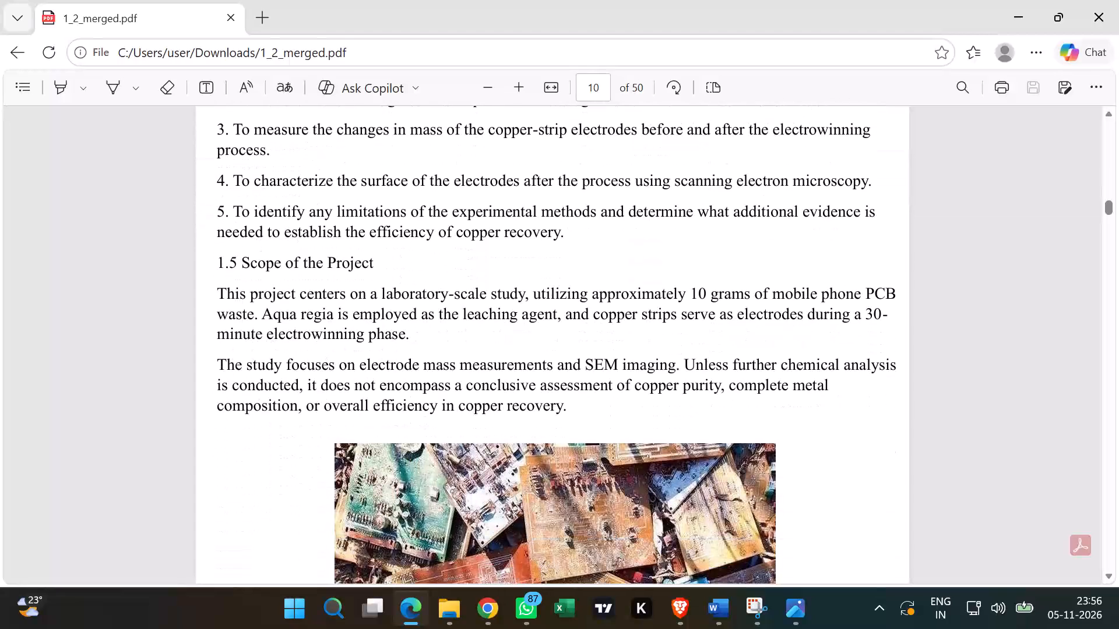
pyautogui.scroll(-3, 641, 200)
pyautogui.scroll(2, 639, 200)
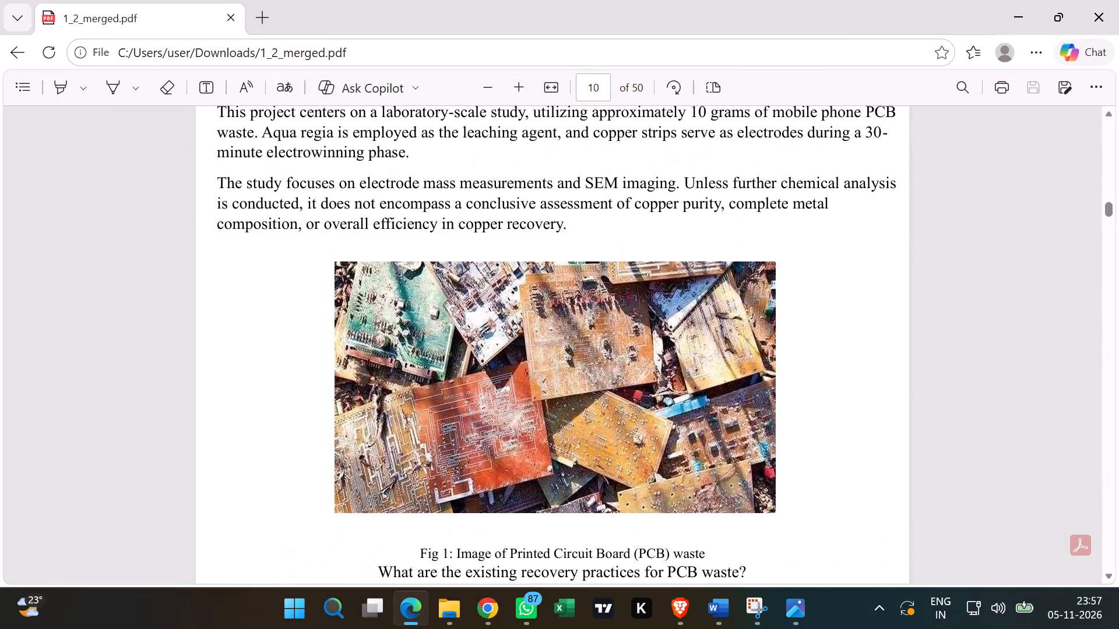
pyautogui.scroll(-1, 639, 199)
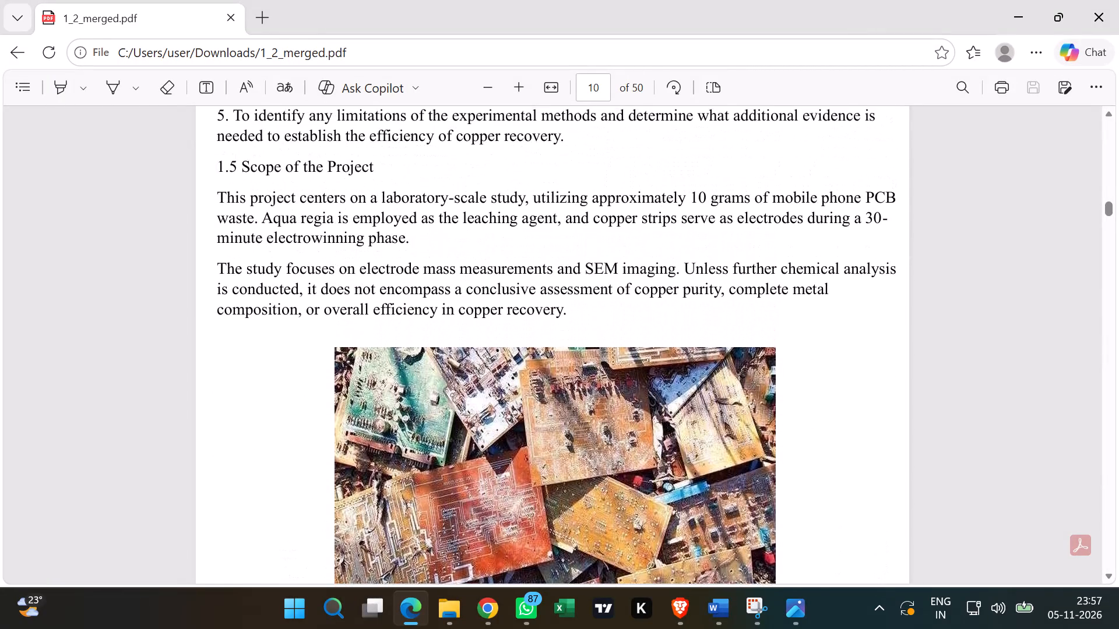
pyautogui.scroll(-2, 639, 199)
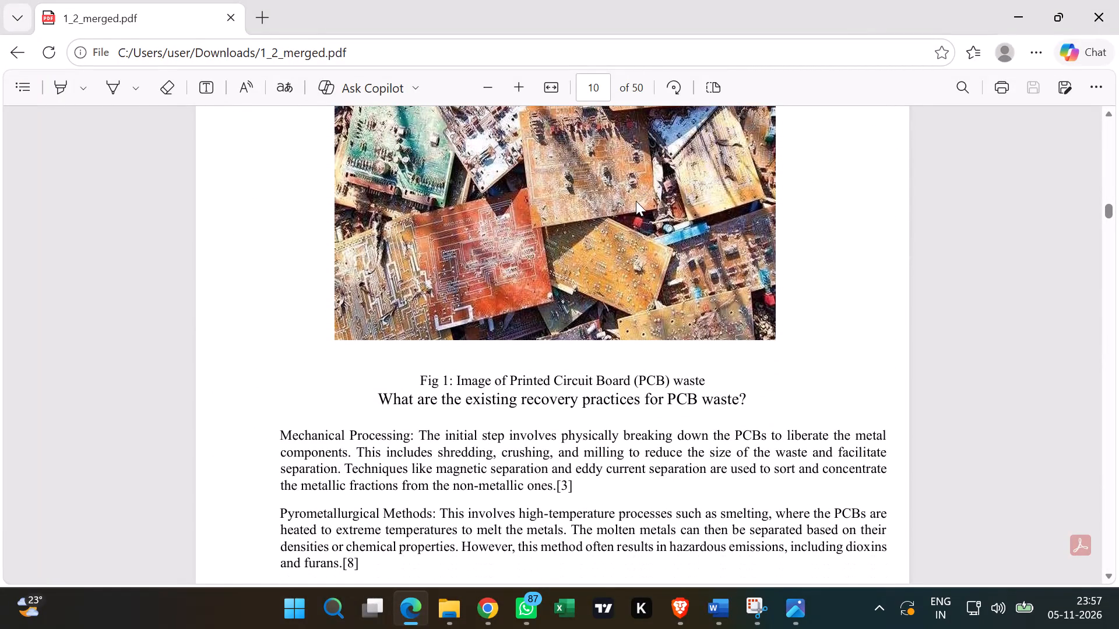
pyautogui.scroll(1, 685, 257)
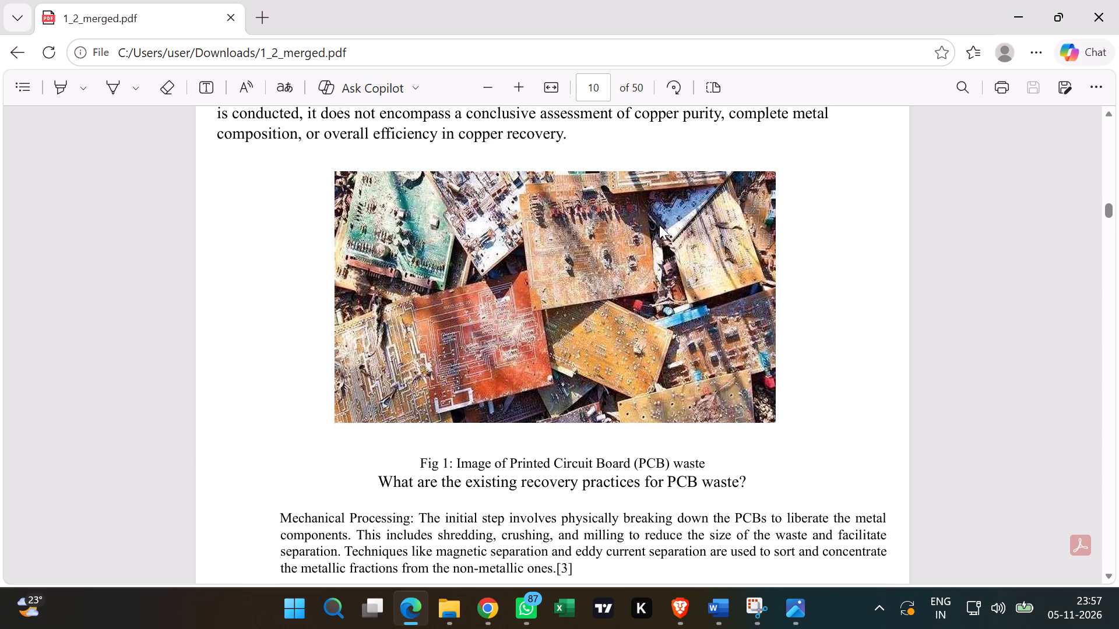
pyautogui.scroll(-3, 681, 218)
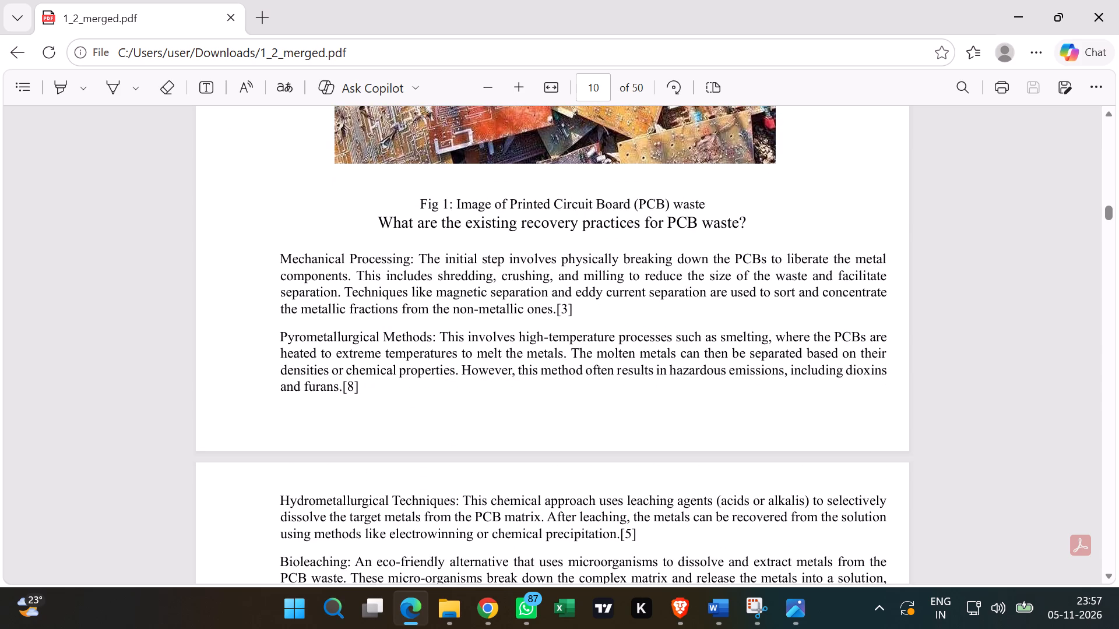
# Review the PCB waste recovery practices, the Environmental and Economic Imperatives table, and the Fig 3 e-waste generation chart.
pyautogui.scroll(-3, 590, 244)
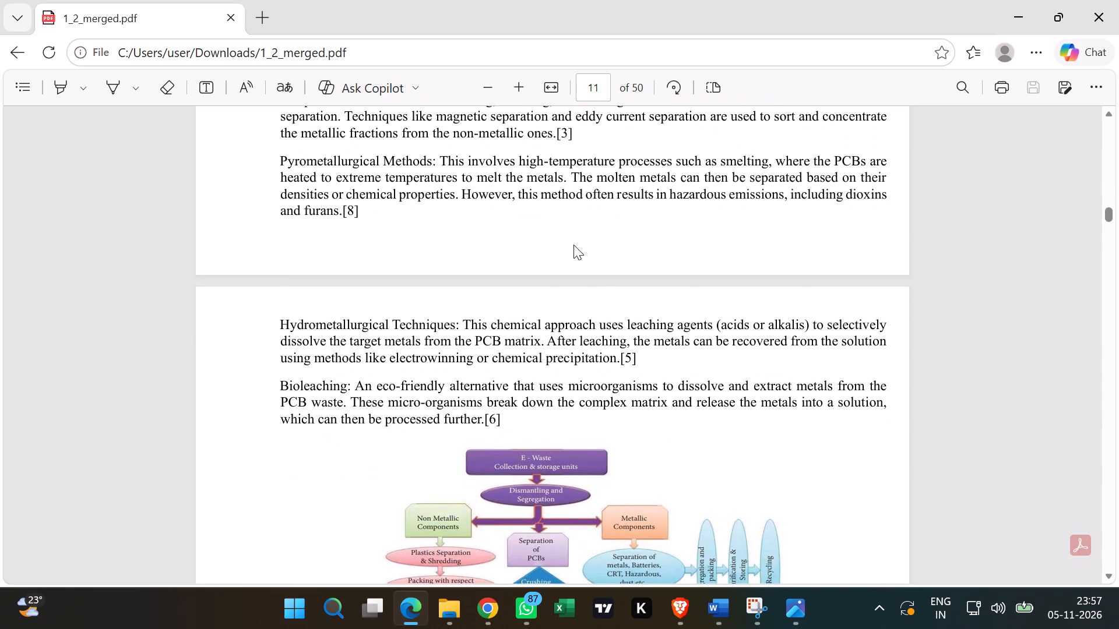
pyautogui.scroll(-8, 573, 245)
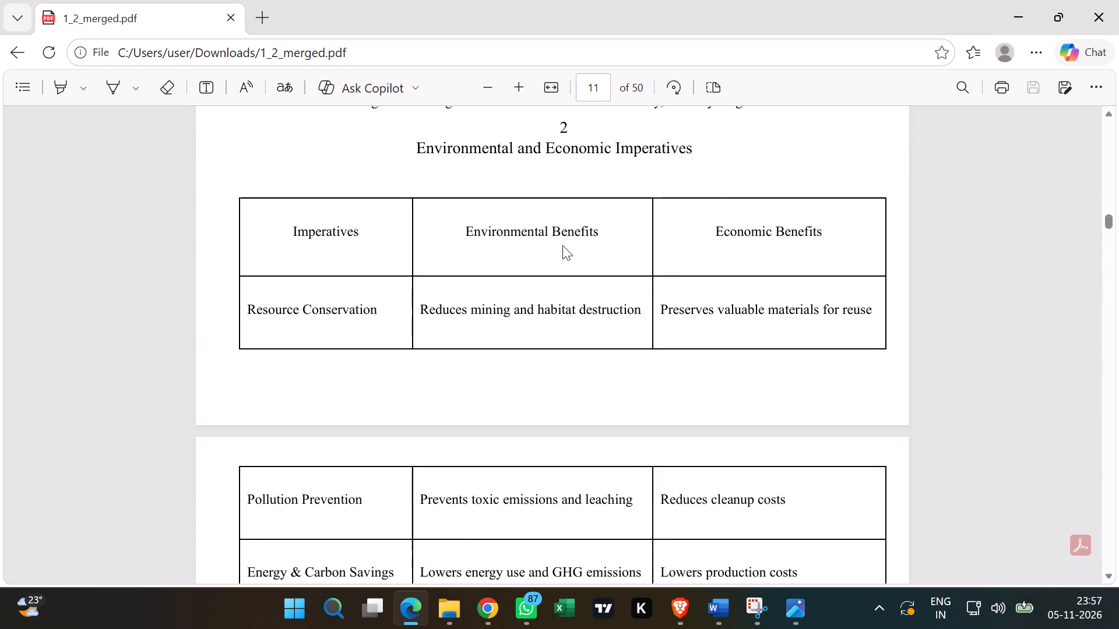
pyautogui.scroll(-8, 562, 245)
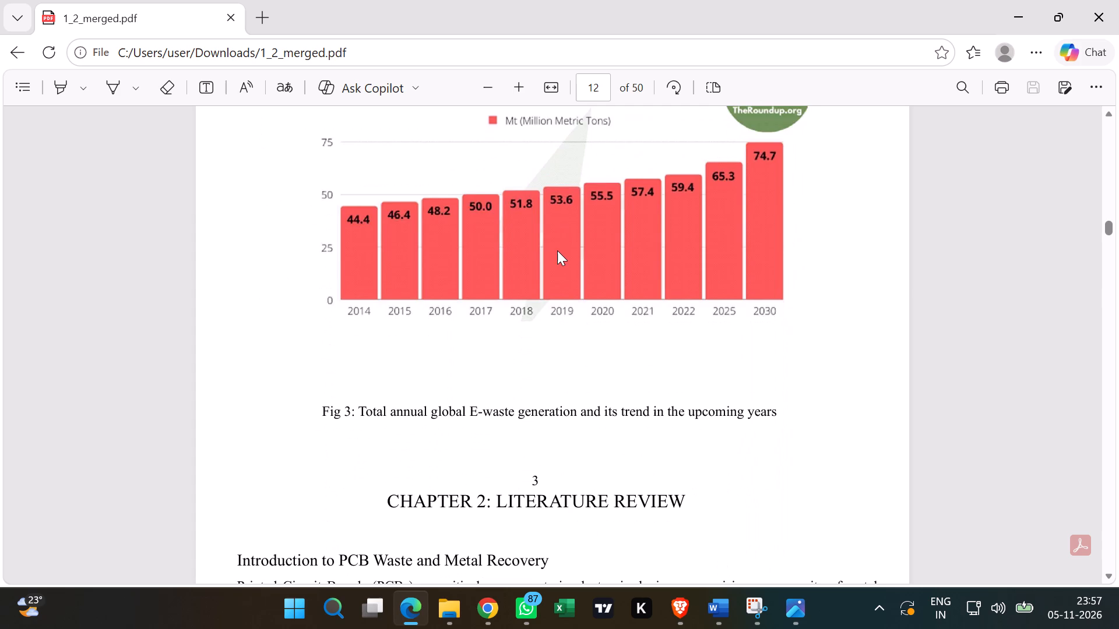
# Review the start of Chapter 2, covering the introduction, PCB composition, core layers and the Fig 4 layer schematic.
pyautogui.scroll(-5, 557, 250)
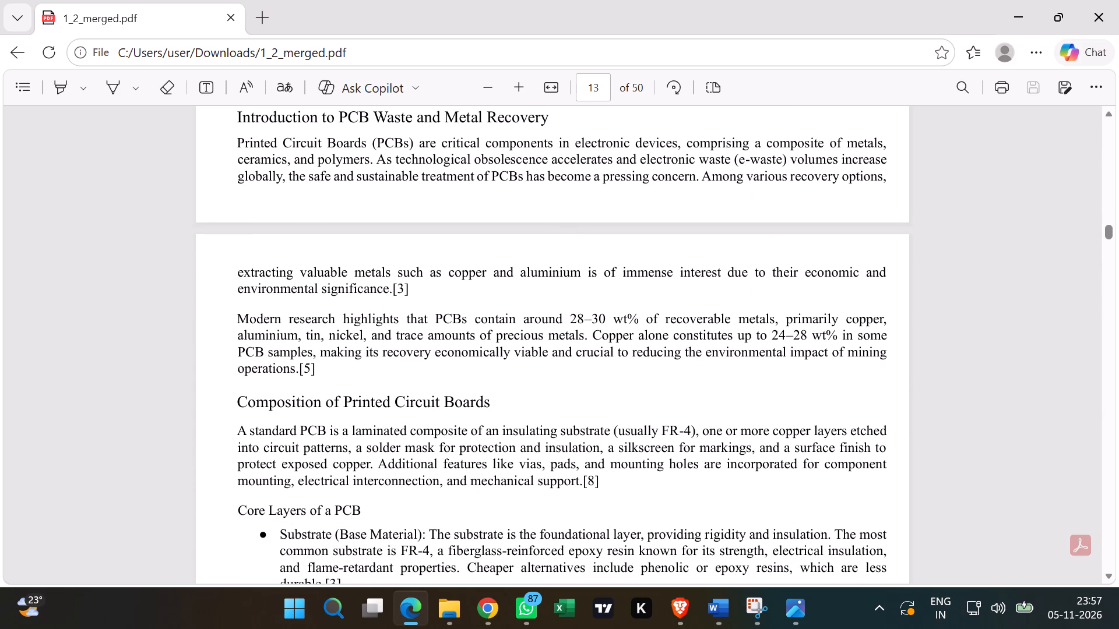
pyautogui.scroll(-3, 387, 315)
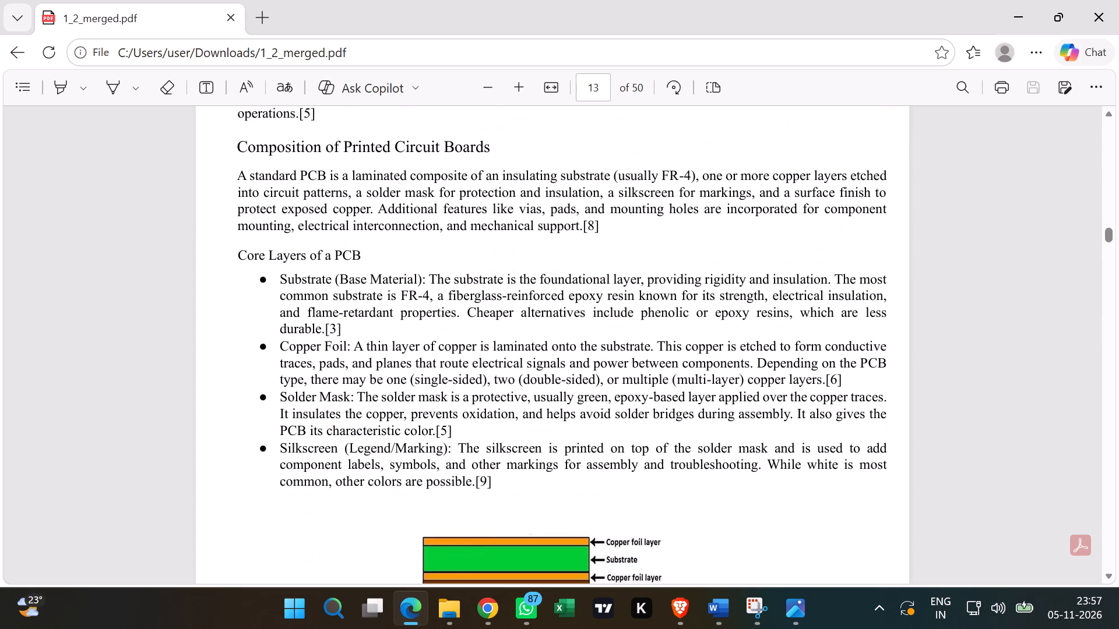
pyautogui.scroll(-4, 384, 338)
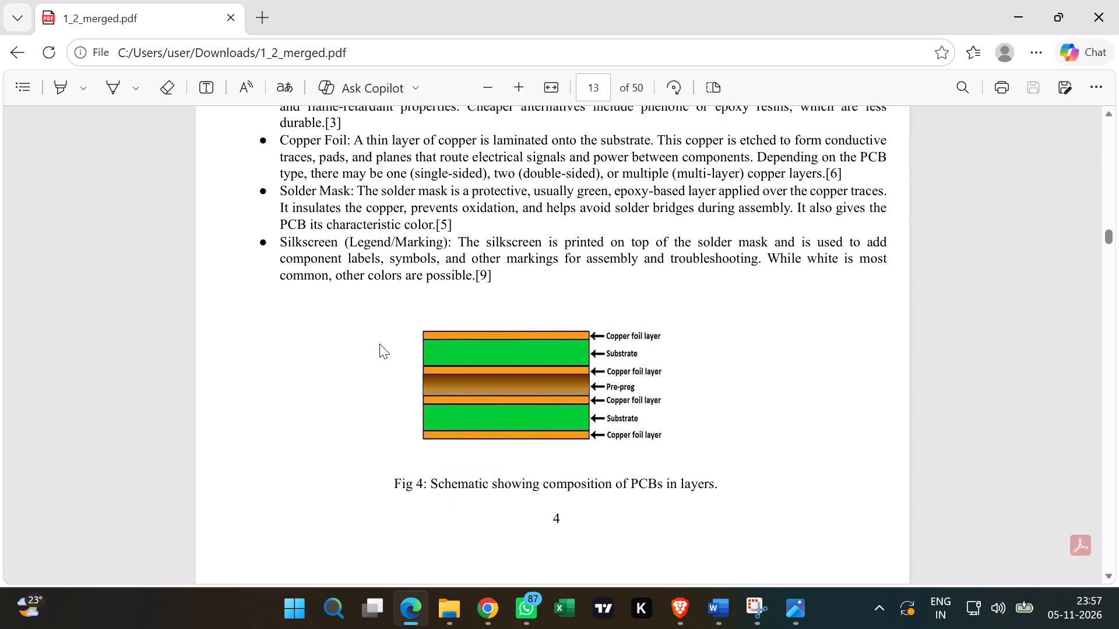
# Review the physical separation, pyrometallurgical and hydrometallurgical process diagrams in Figs 5 to 7.
pyautogui.scroll(-10, 379, 344)
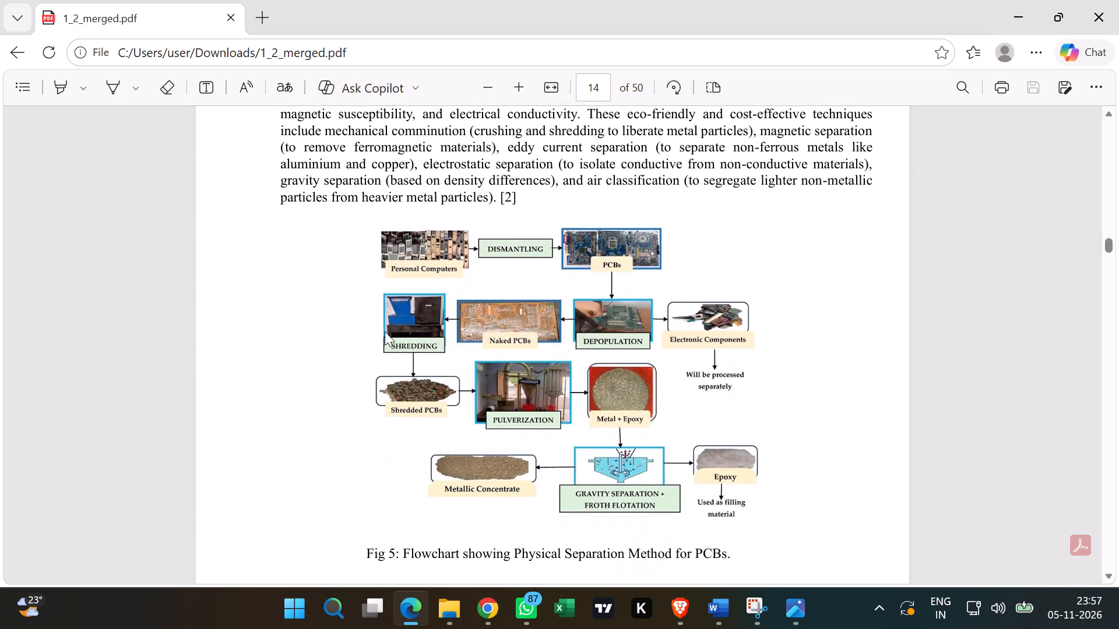
pyautogui.scroll(-9, 385, 331)
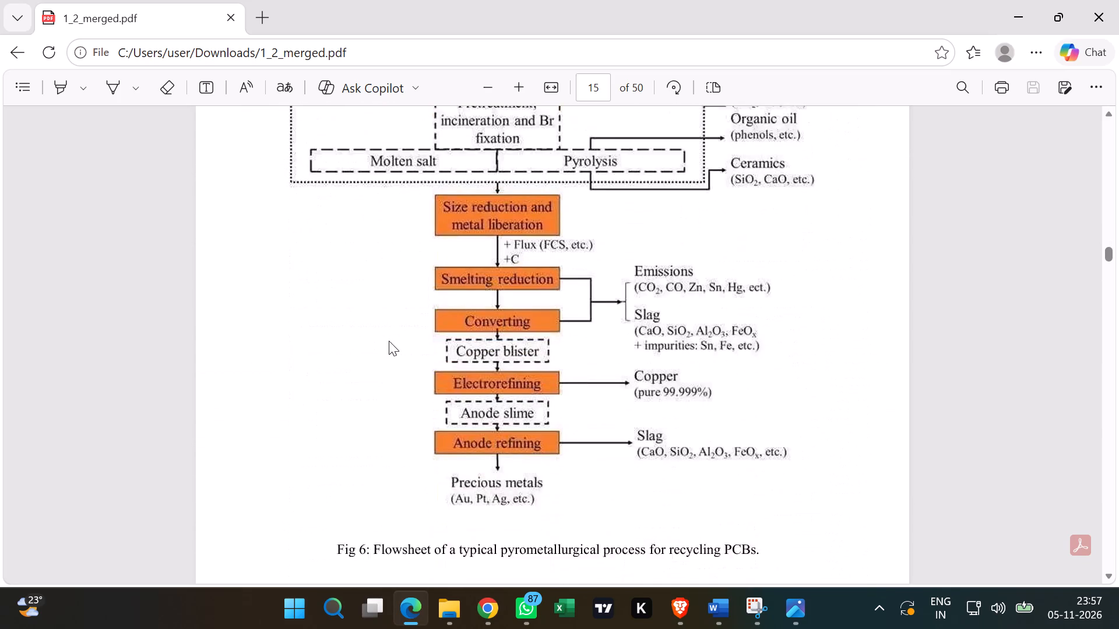
pyautogui.scroll(-12, 389, 341)
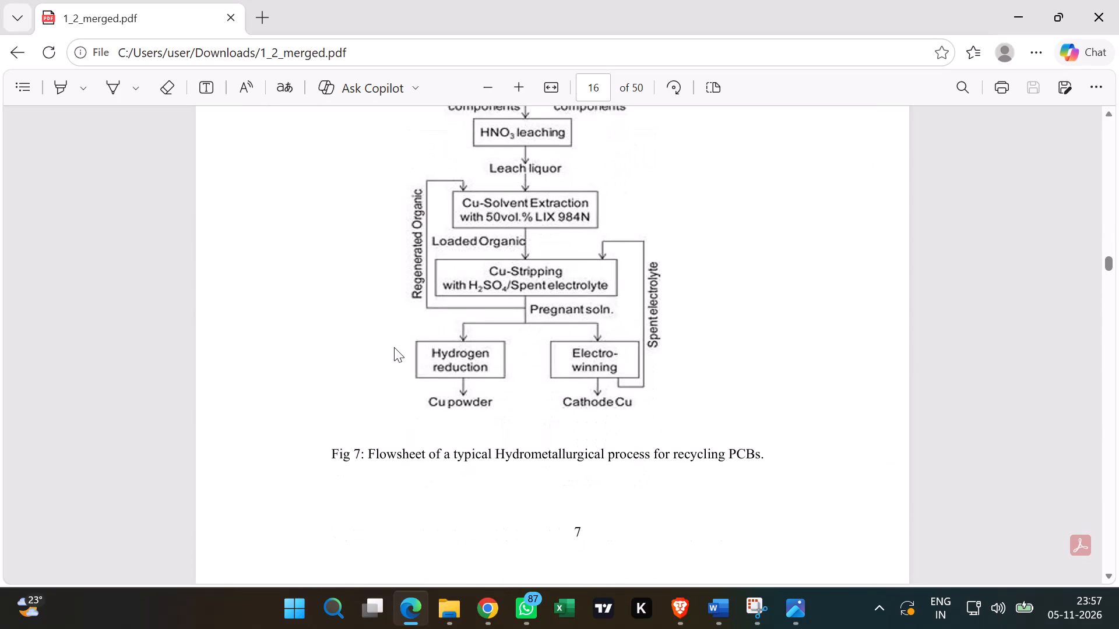
# Glance at the Bioleaching page, and return to examine the Fig 7 hydrometallurgical flowsheet and its caption.
pyautogui.scroll(-6, 395, 346)
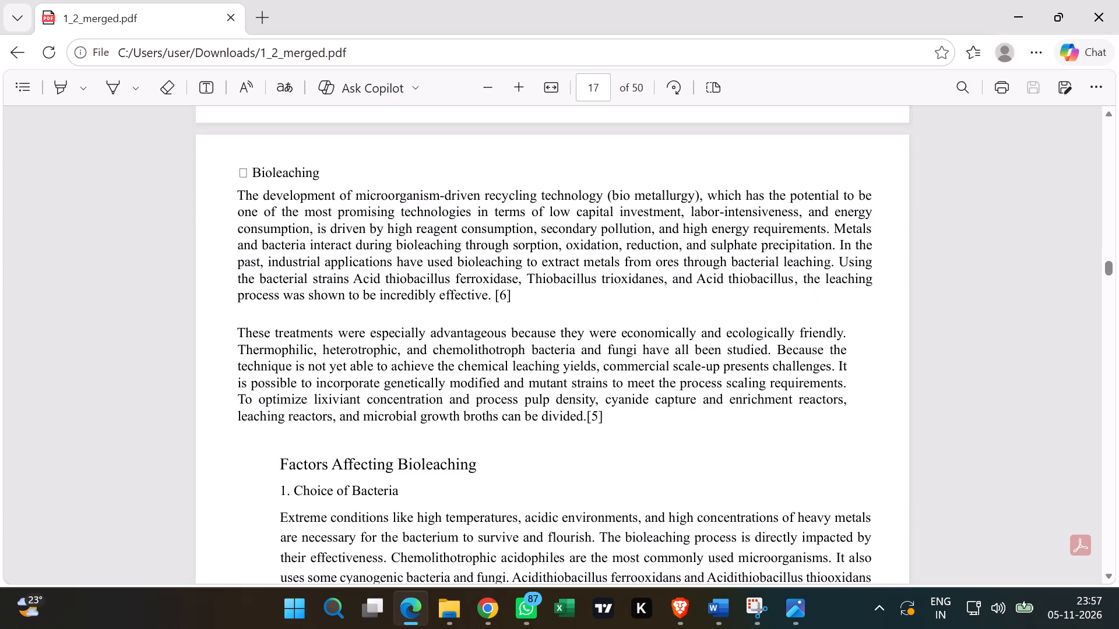
pyautogui.scroll(5, 398, 342)
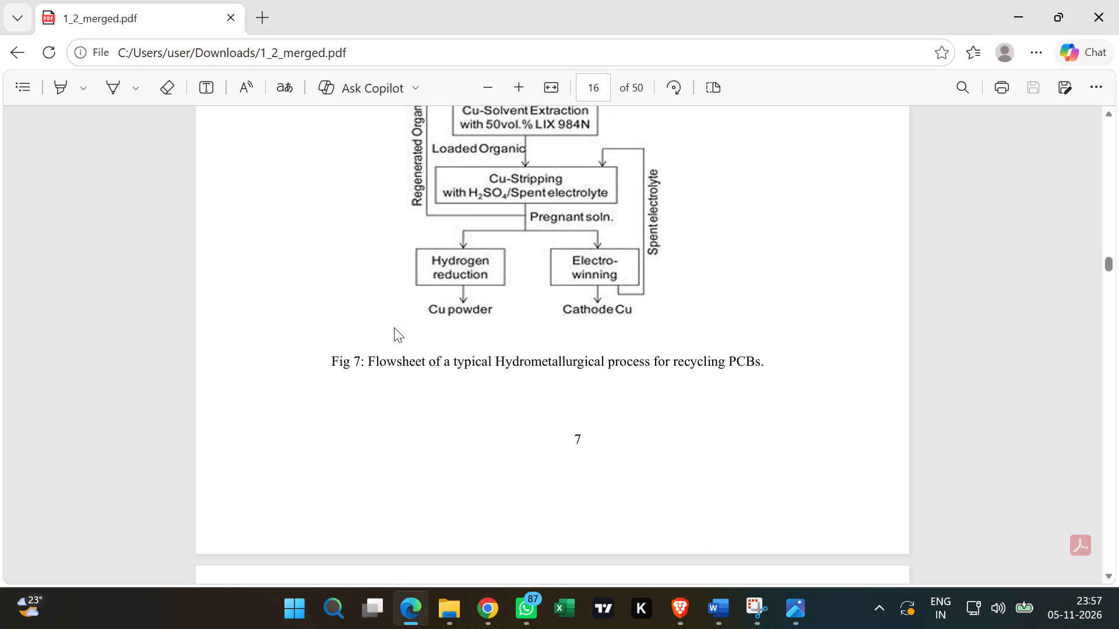
pyautogui.scroll(2, 394, 327)
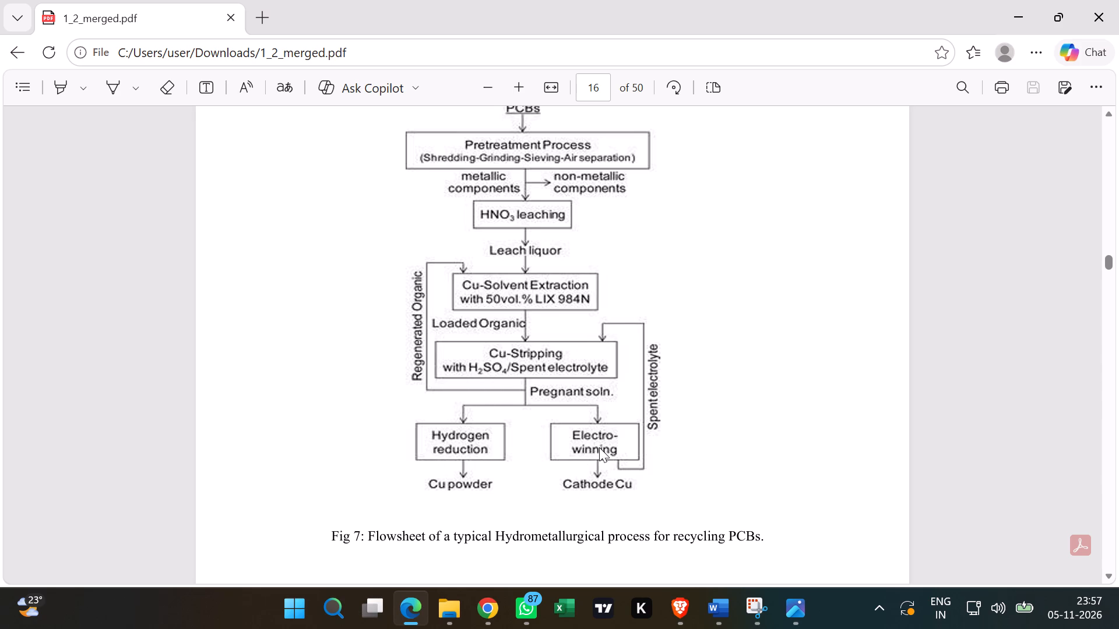
pyautogui.scroll(-4, 601, 454)
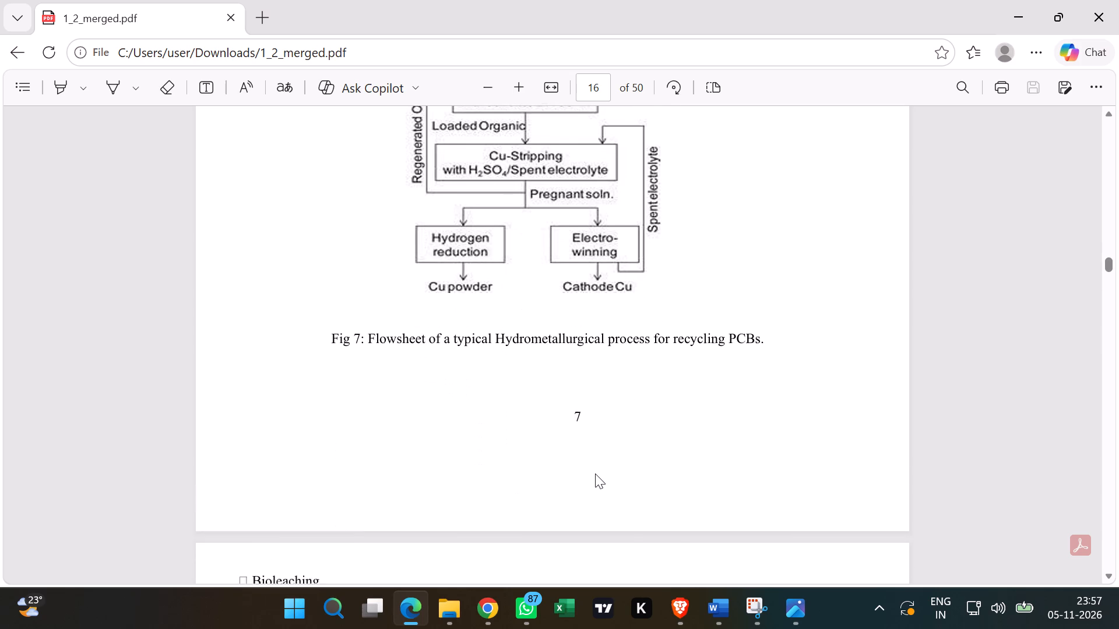
# Examine the Bioleaching section on page 17 and select its heading line together with the box-shaped bullet symbol.
pyautogui.scroll(-5, 595, 473)
pyautogui.scroll(2, 601, 468)
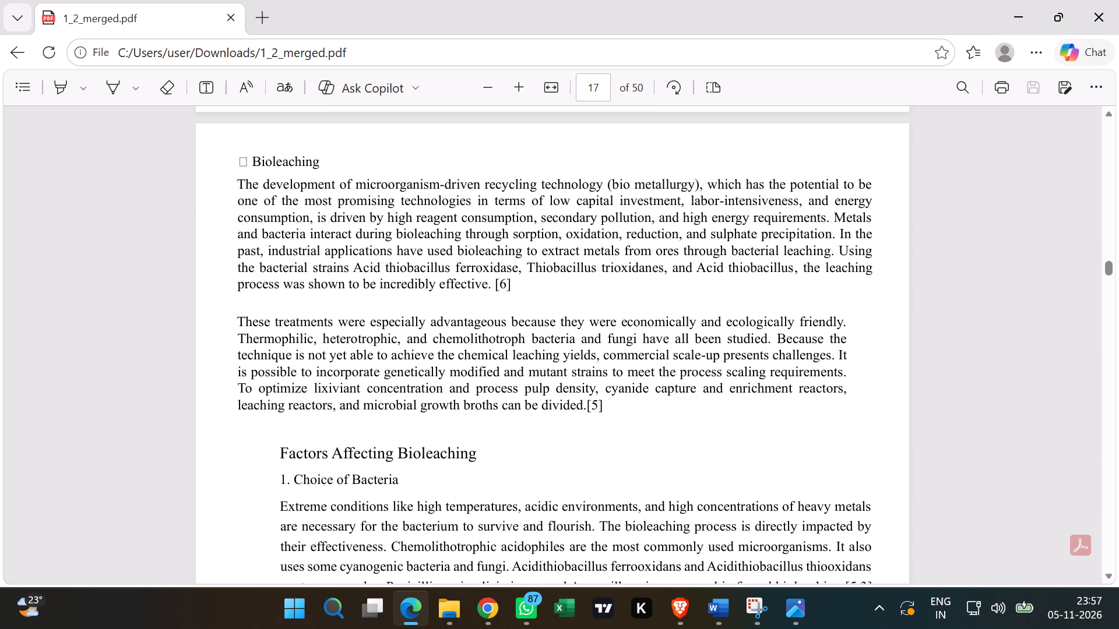
pyautogui.moveTo(250, 160); pyautogui.dragTo(250, 168)
pyautogui.click(252, 175)
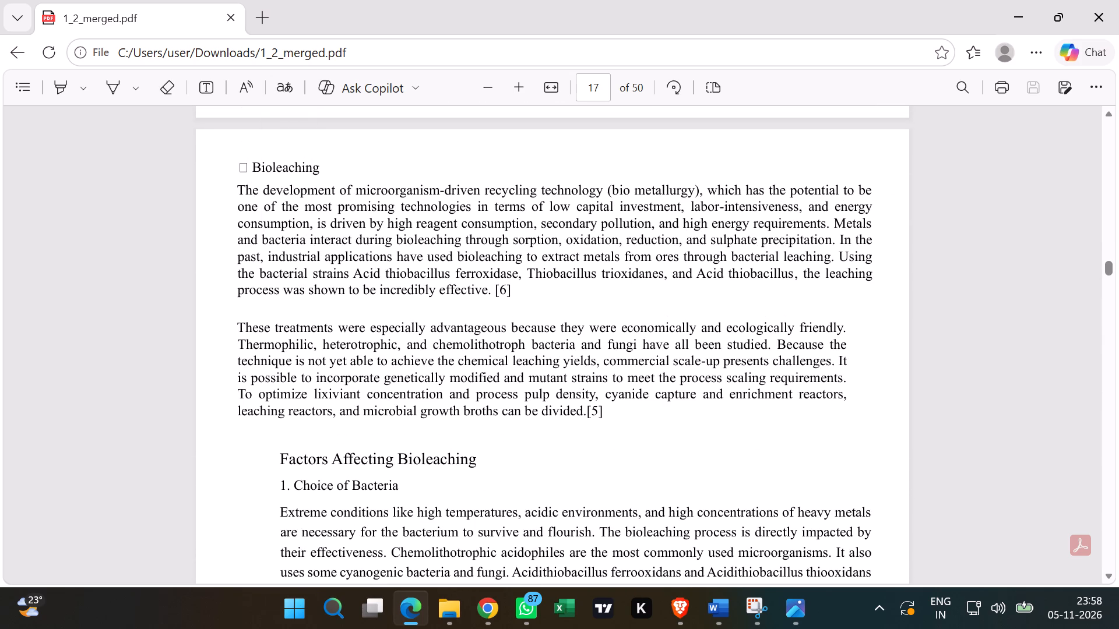
pyautogui.click(247, 168)
pyautogui.doubleClick(247, 168)
pyautogui.click(247, 168)
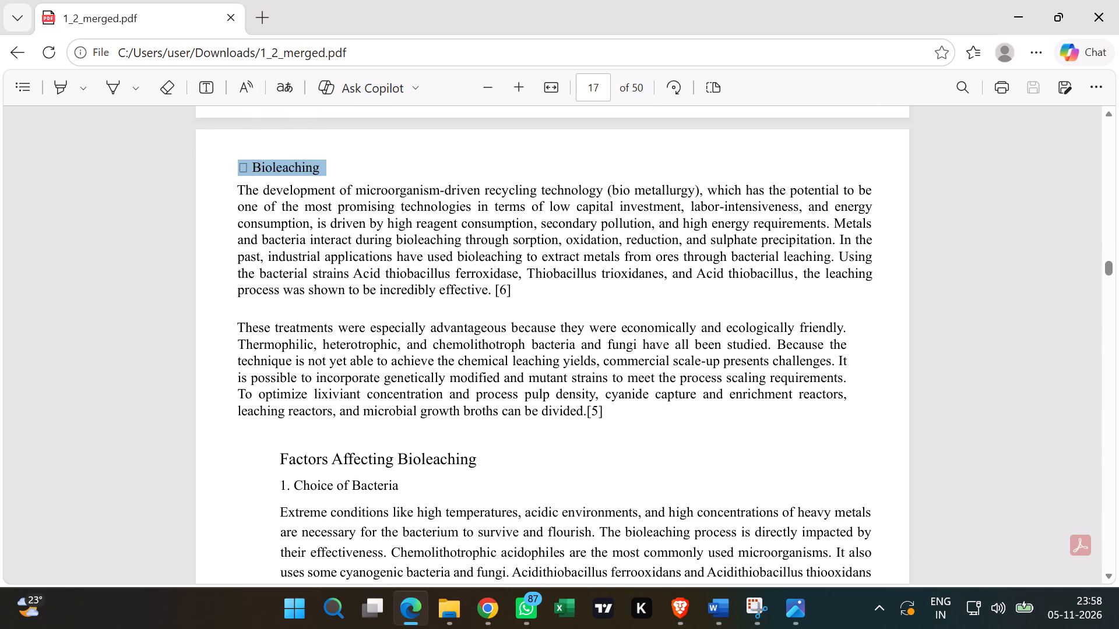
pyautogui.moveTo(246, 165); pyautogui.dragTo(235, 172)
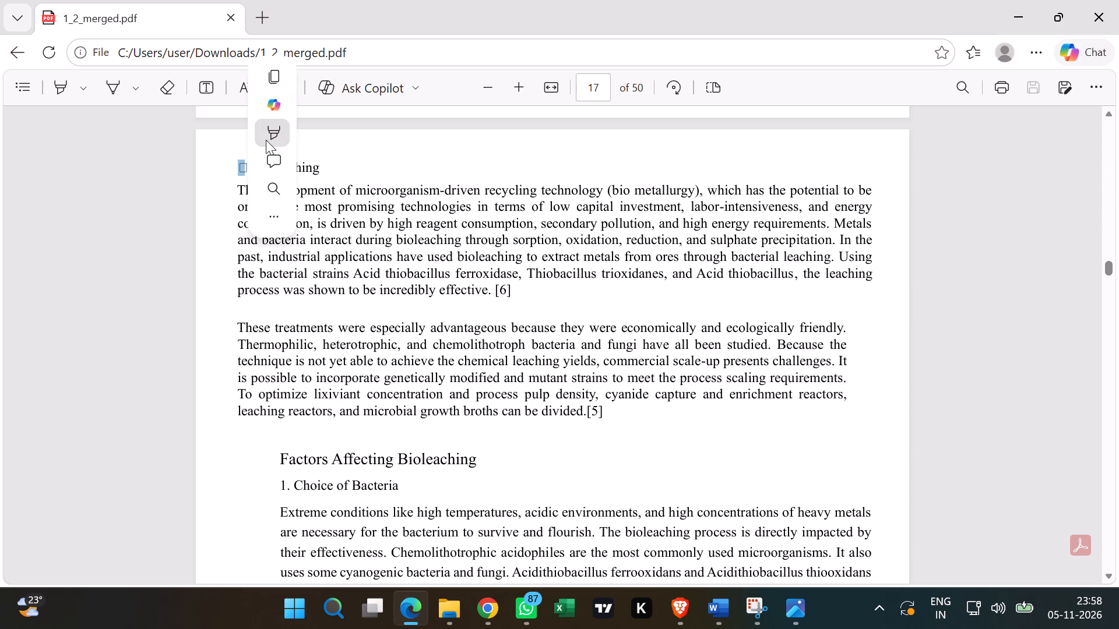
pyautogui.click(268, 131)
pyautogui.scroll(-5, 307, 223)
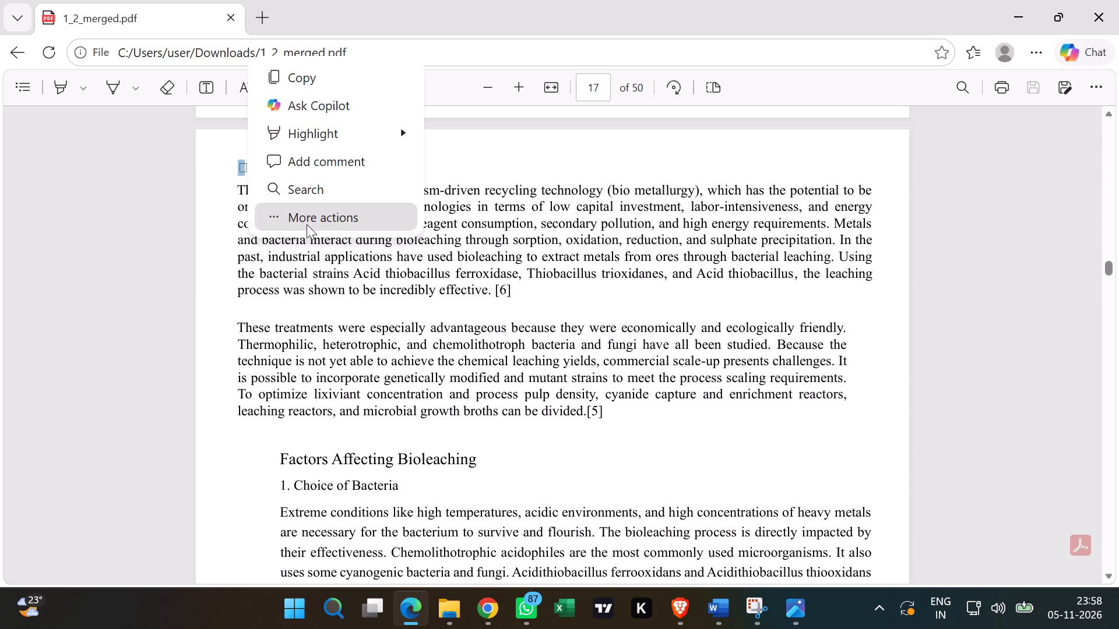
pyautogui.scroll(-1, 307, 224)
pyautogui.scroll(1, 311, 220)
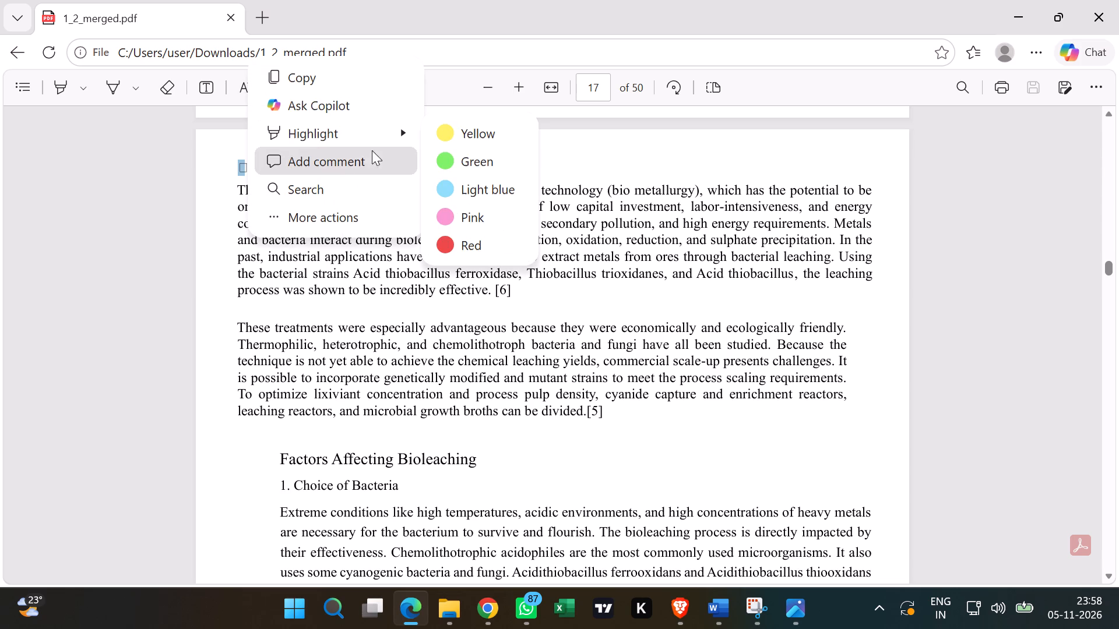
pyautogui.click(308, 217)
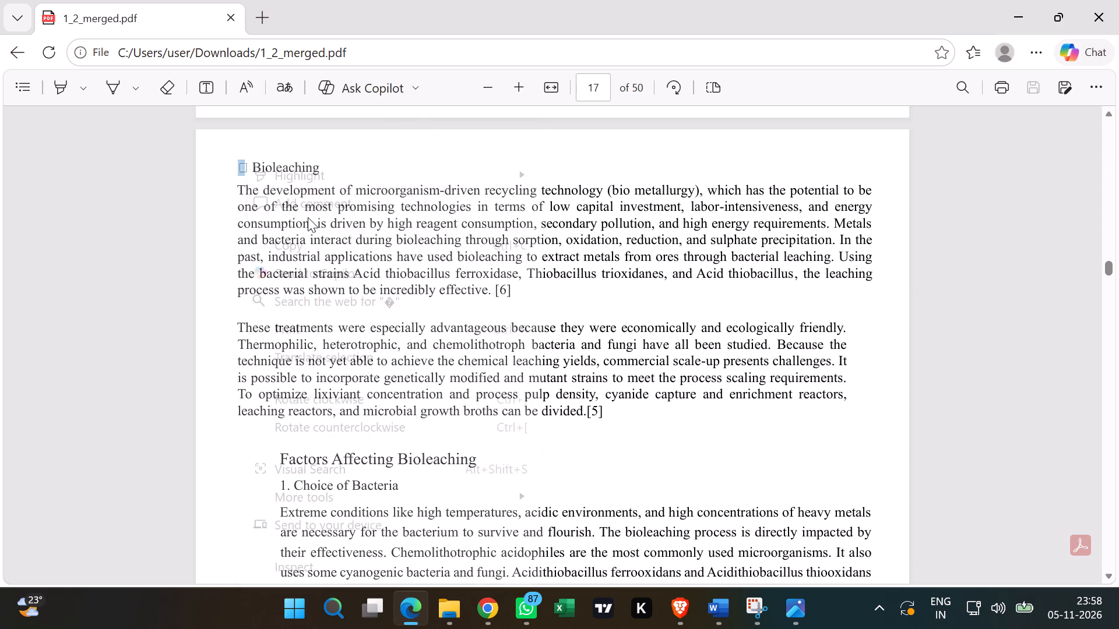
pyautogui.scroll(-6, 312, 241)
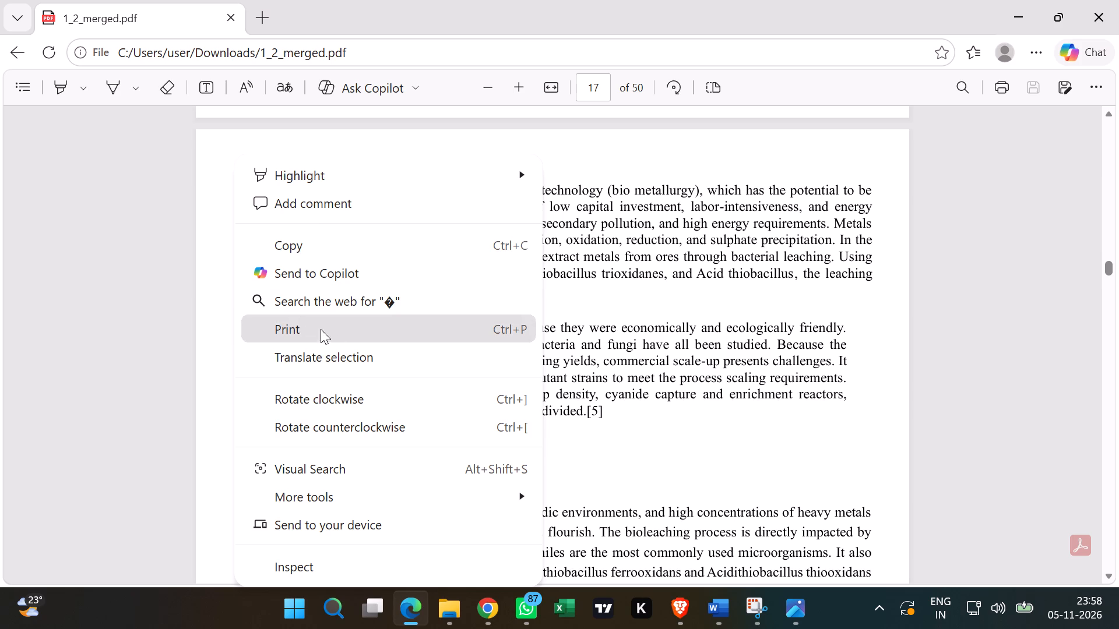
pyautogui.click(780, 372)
# Compare the Bioleaching heading's bullet and layout on page 17 with the Hydrometallurgical Methods section and Fig 7 on page 16.
pyautogui.scroll(4, 618, 328)
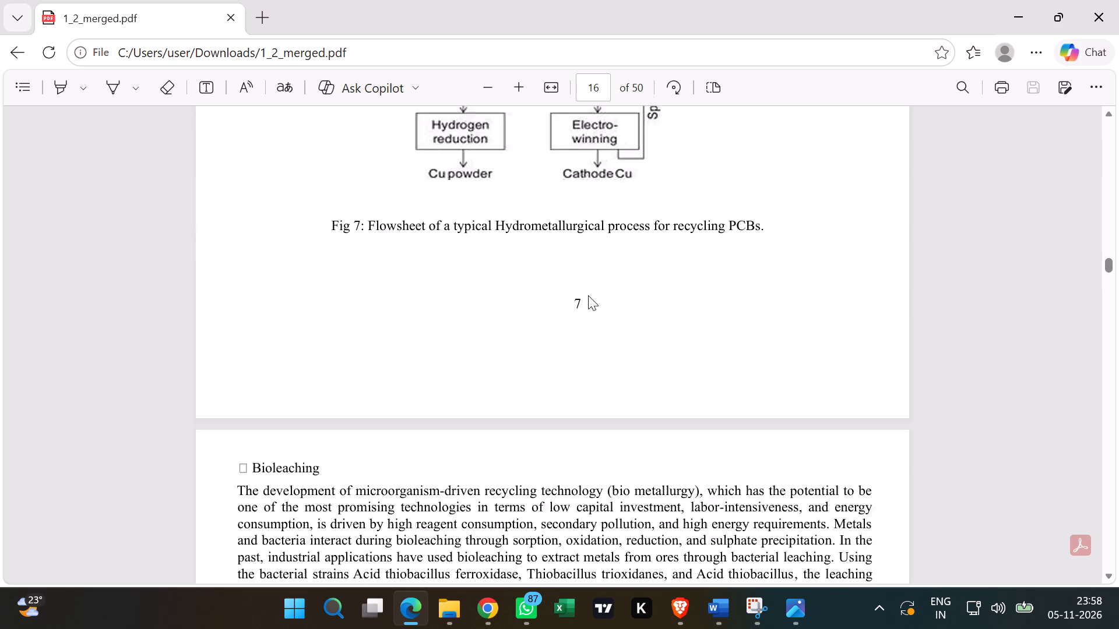
pyautogui.scroll(1, 588, 295)
pyautogui.scroll(-9, 588, 284)
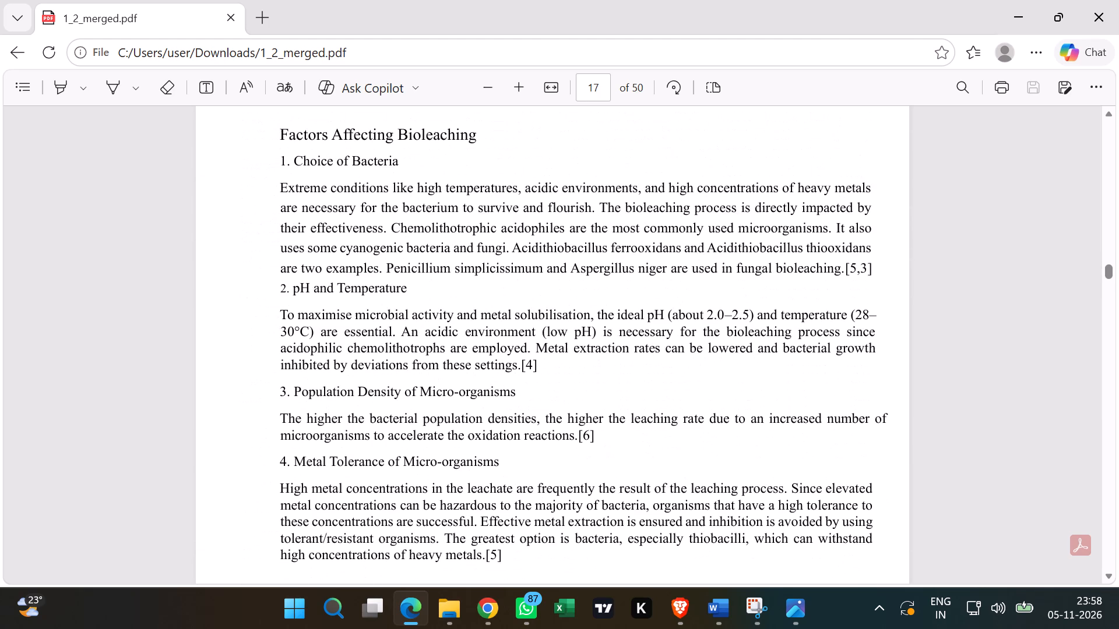
pyautogui.scroll(3, 590, 262)
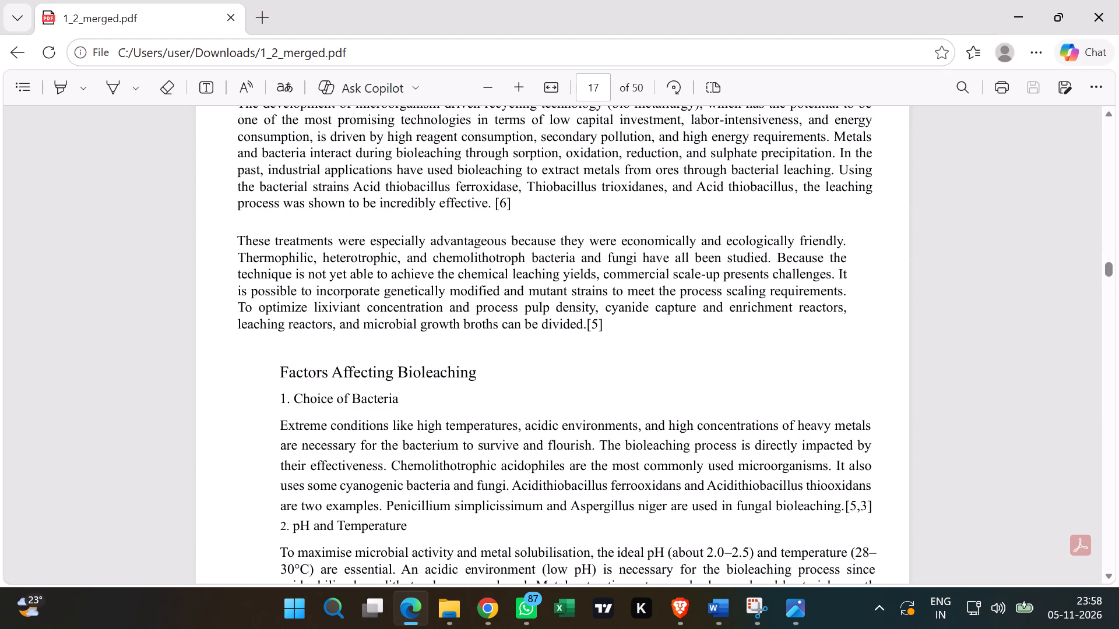
pyautogui.scroll(7, 594, 339)
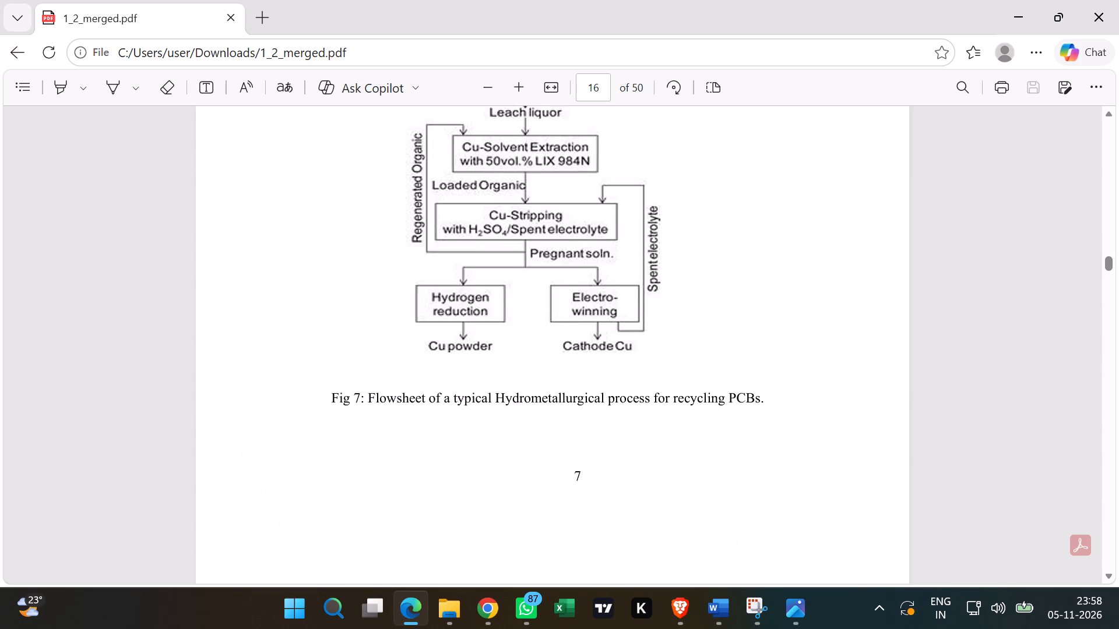
pyautogui.scroll(7, 587, 352)
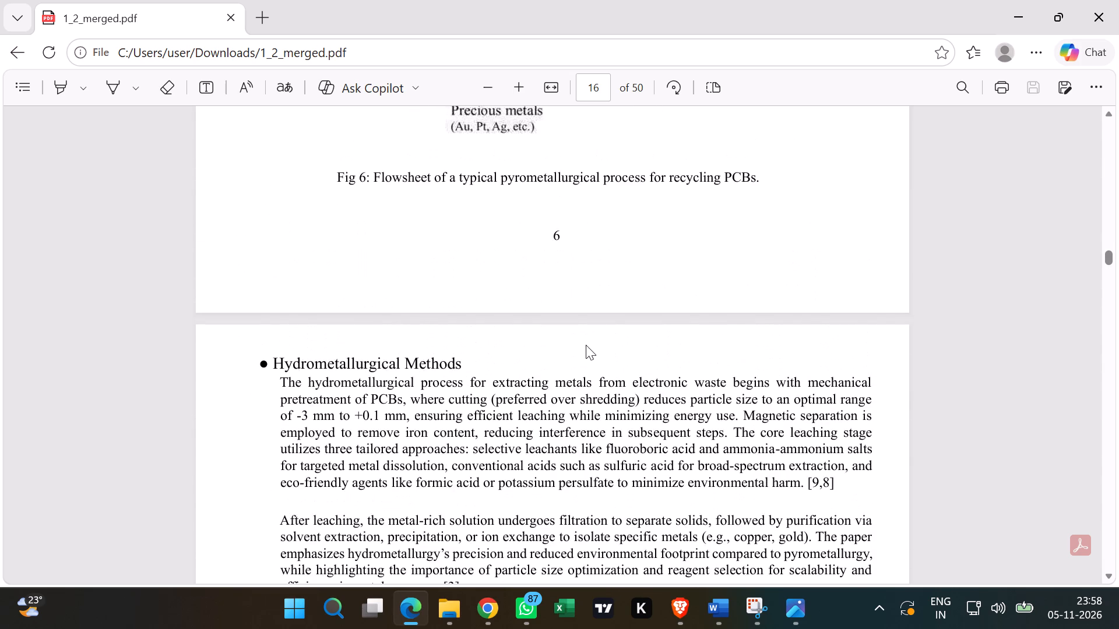
pyautogui.scroll(-1, 587, 351)
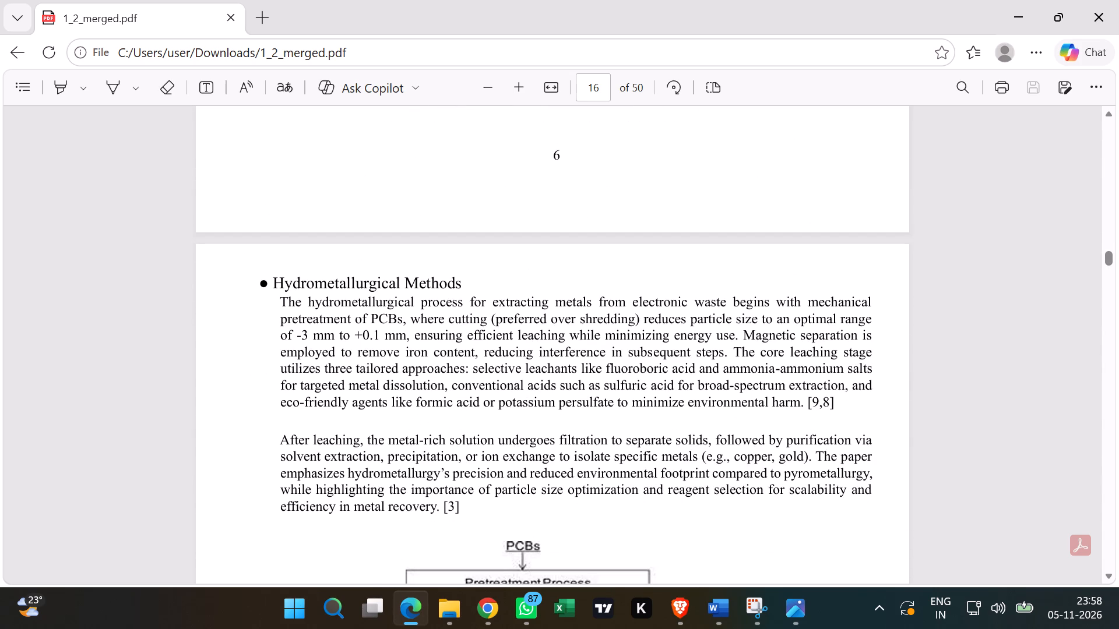
pyautogui.scroll(-7, 837, 407)
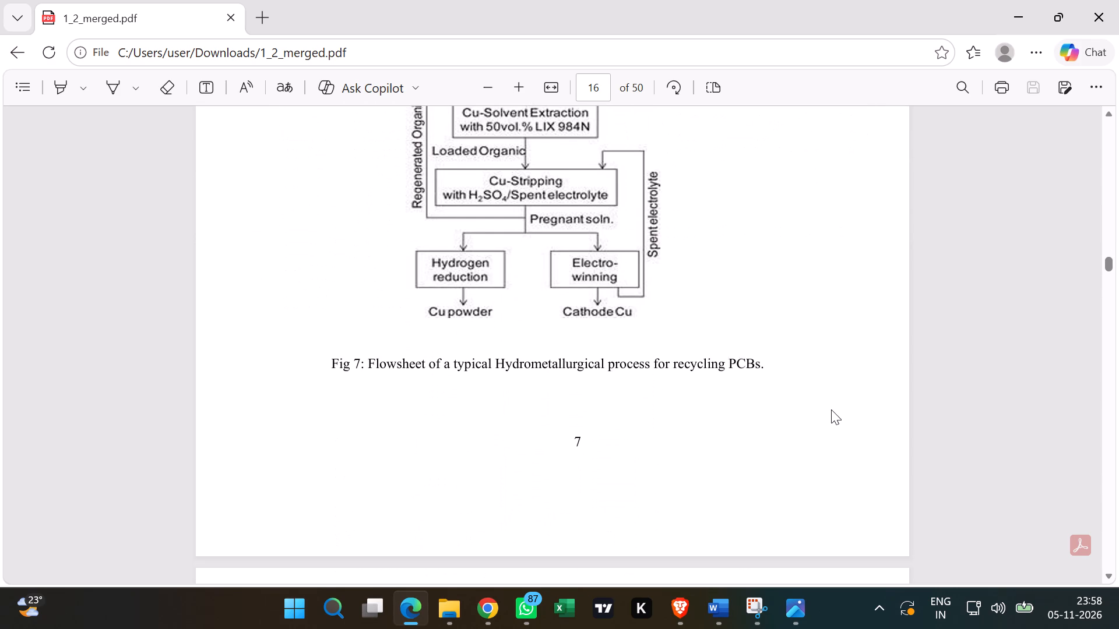
# Review the Factors Affecting Bioleaching section on page 17, including the closing citation under Metal Tolerance of Micro-organisms.
pyautogui.scroll(-8, 833, 404)
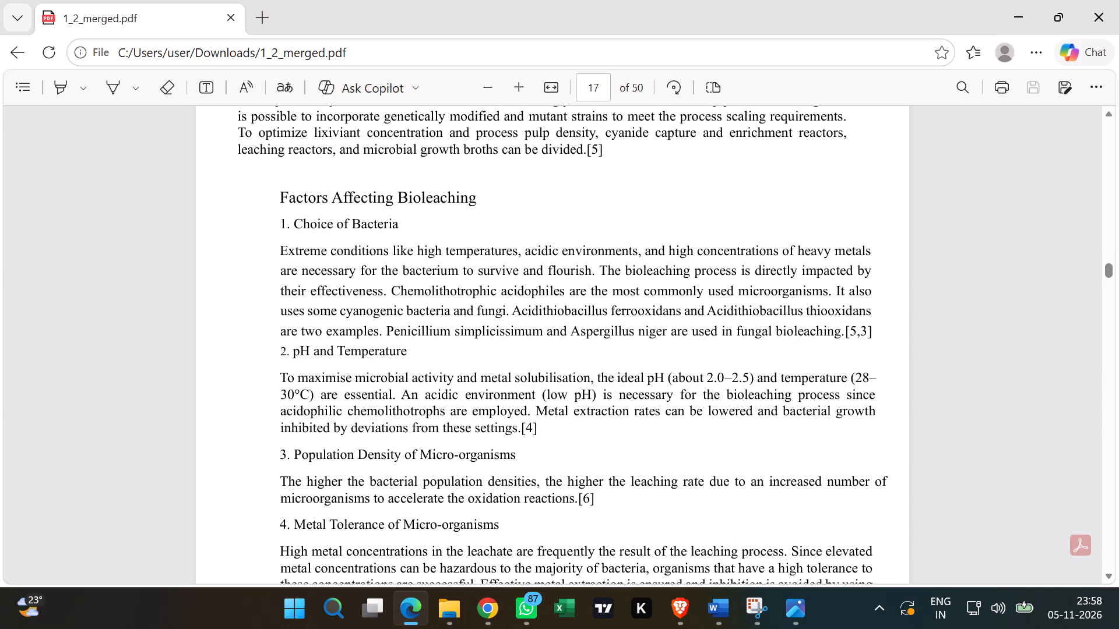
pyautogui.scroll(-3, 824, 405)
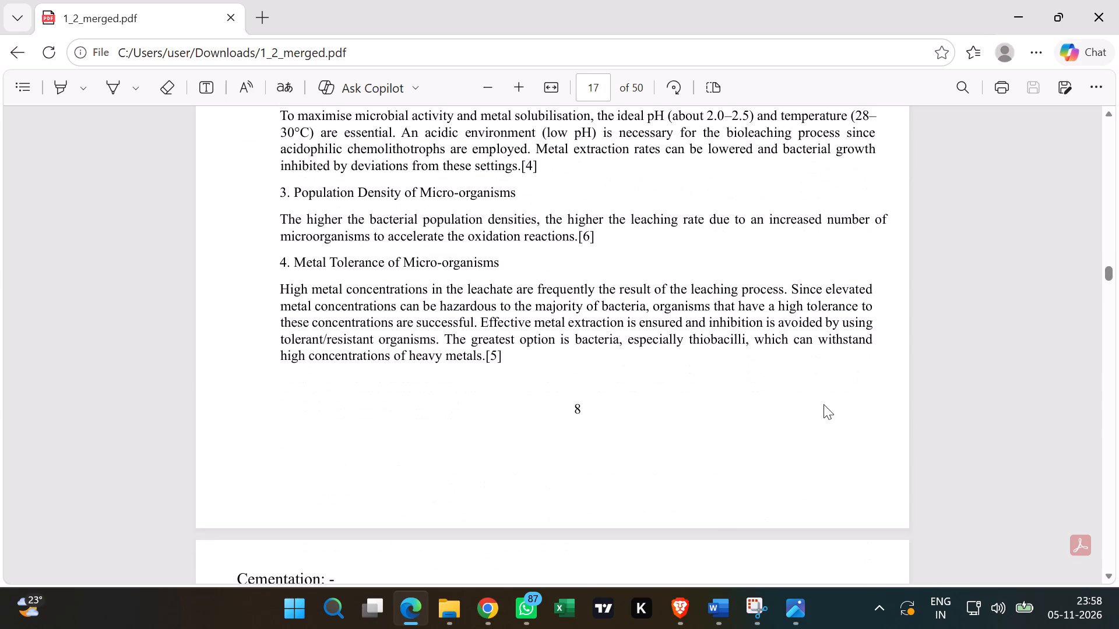
pyautogui.scroll(2, 824, 404)
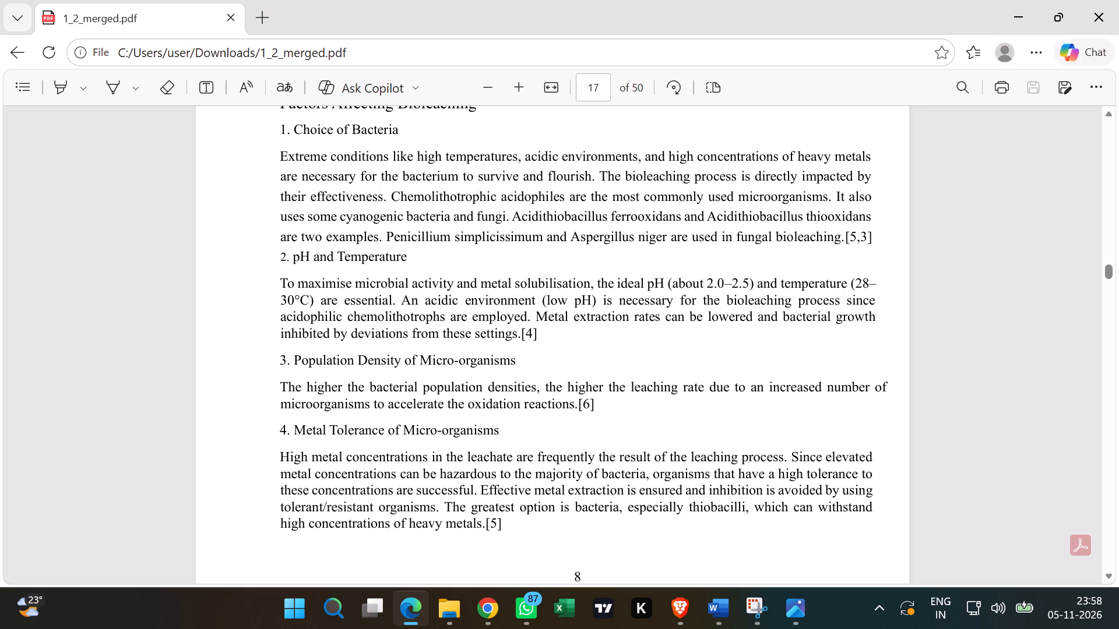
pyautogui.scroll(-2, 586, 426)
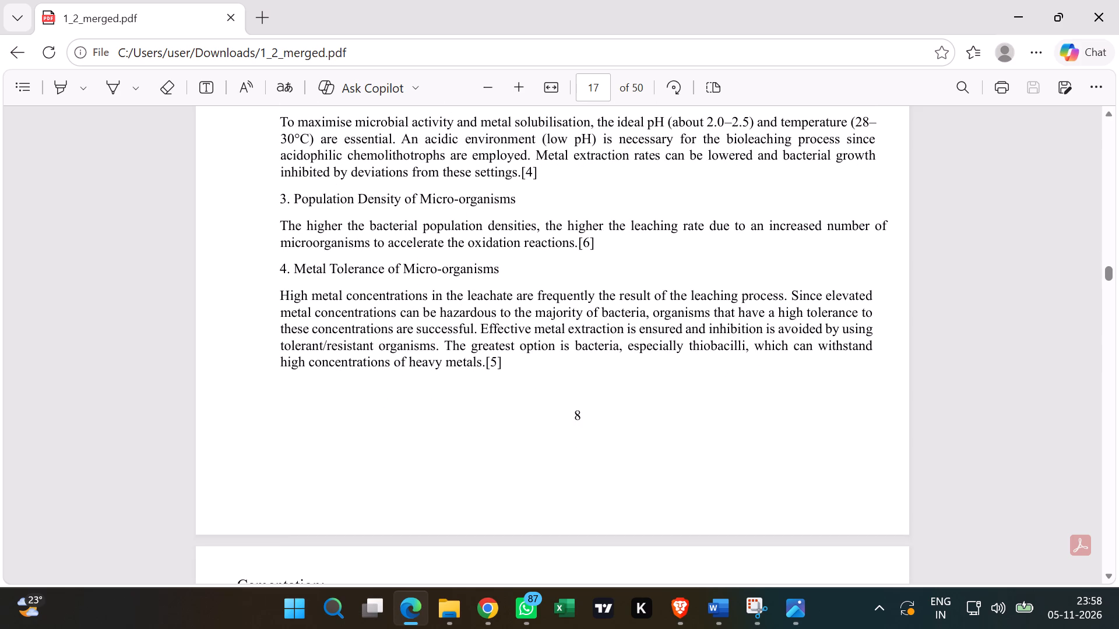
pyautogui.moveTo(503, 358); pyautogui.dragTo(485, 356)
pyautogui.click(485, 356)
# Review the Cementation section on pages 18 and 19, from its principle and EMF calculation to the conclusion on cementation.
pyautogui.scroll(-5, 502, 394)
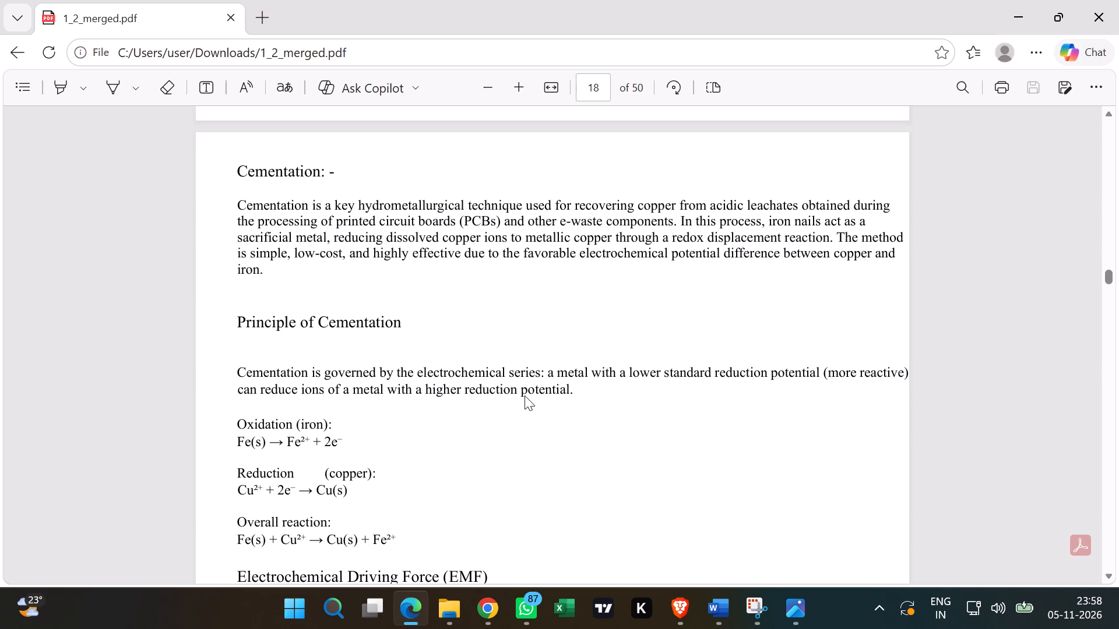
pyautogui.scroll(2, 523, 409)
pyautogui.scroll(-2, 520, 402)
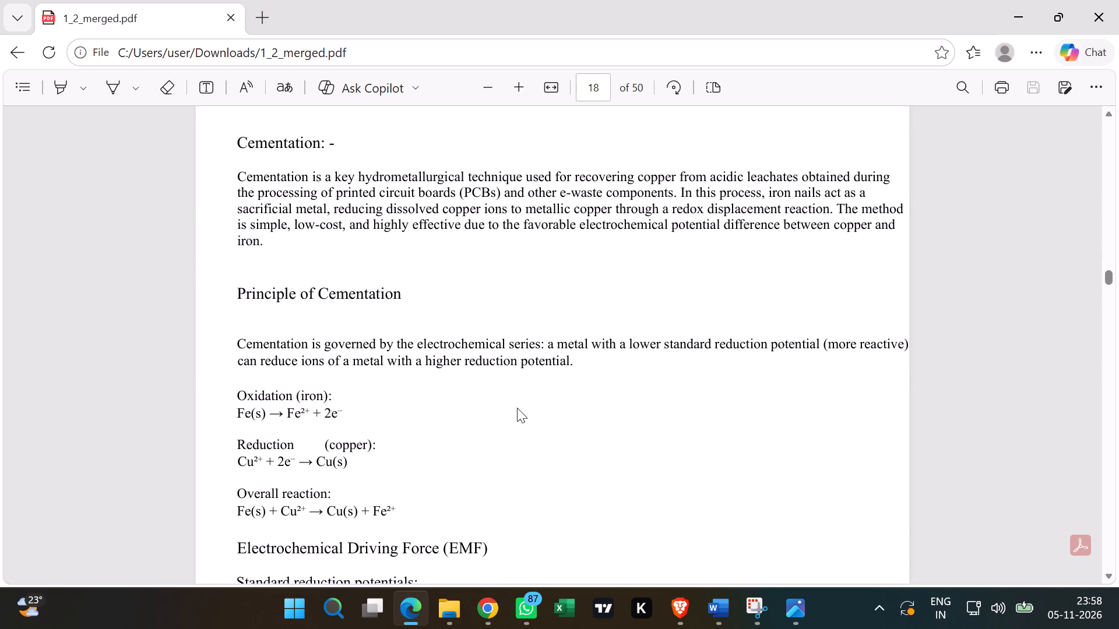
pyautogui.scroll(-2, 516, 411)
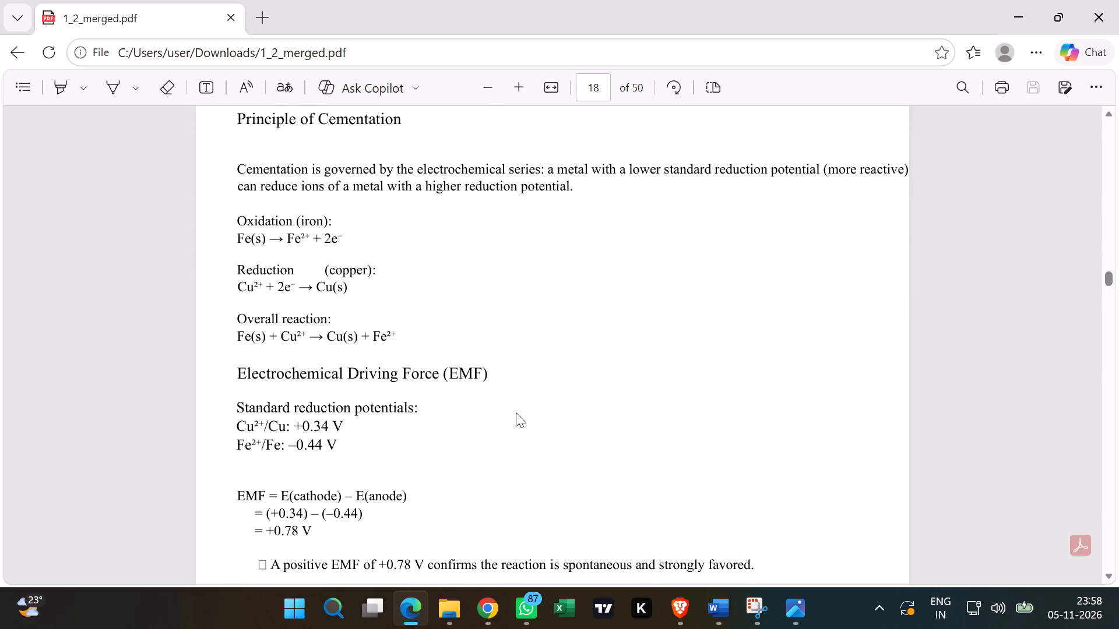
pyautogui.scroll(-2, 515, 415)
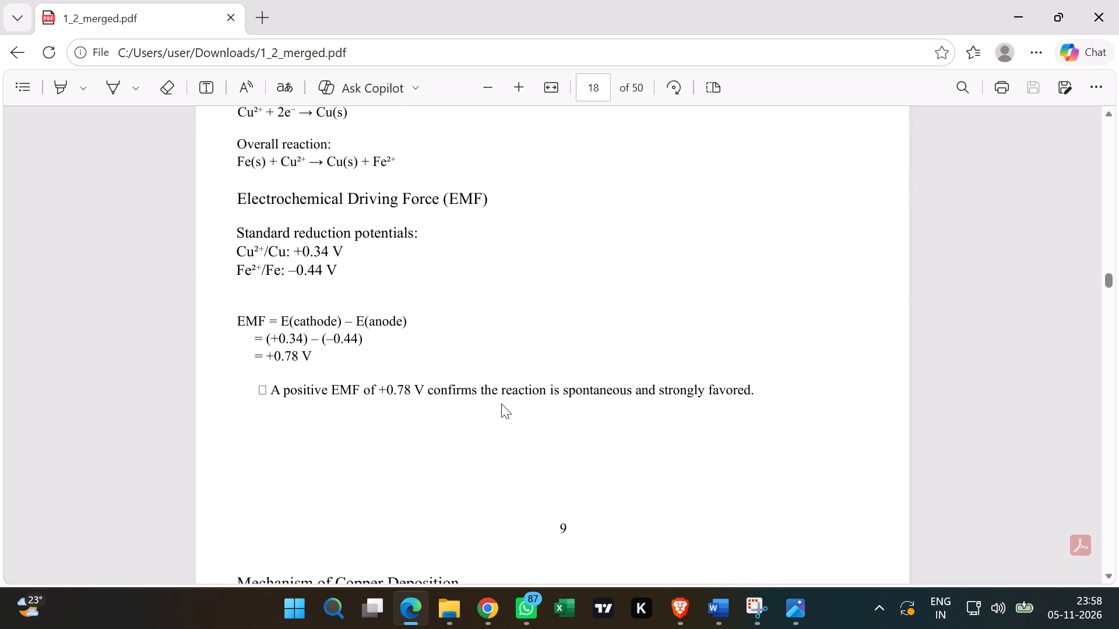
pyautogui.scroll(-2, 462, 405)
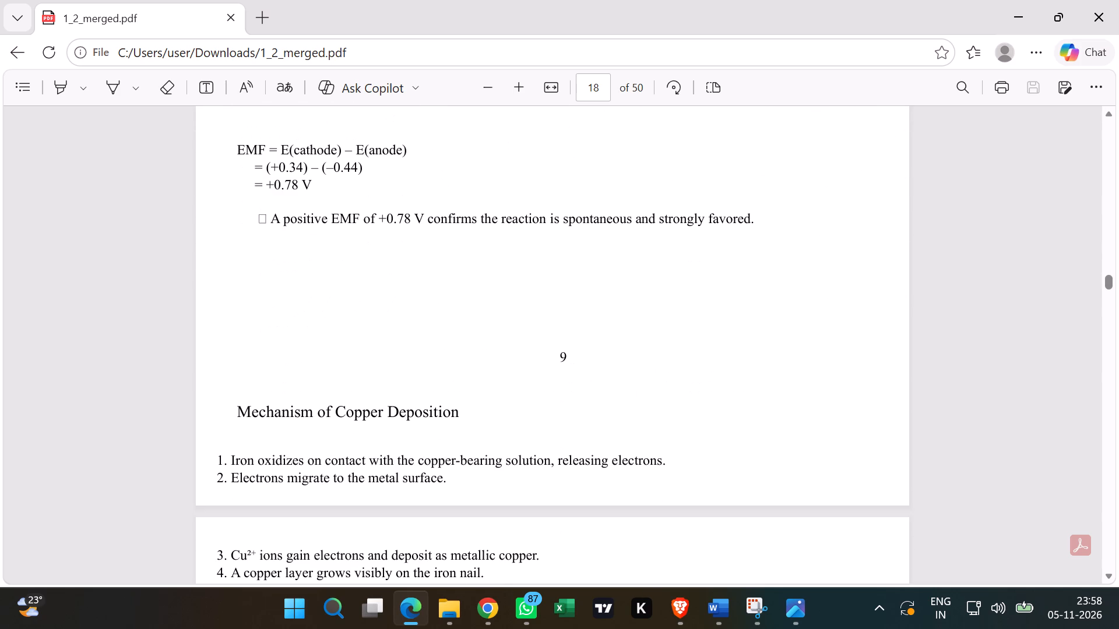
pyautogui.scroll(-2, 594, 411)
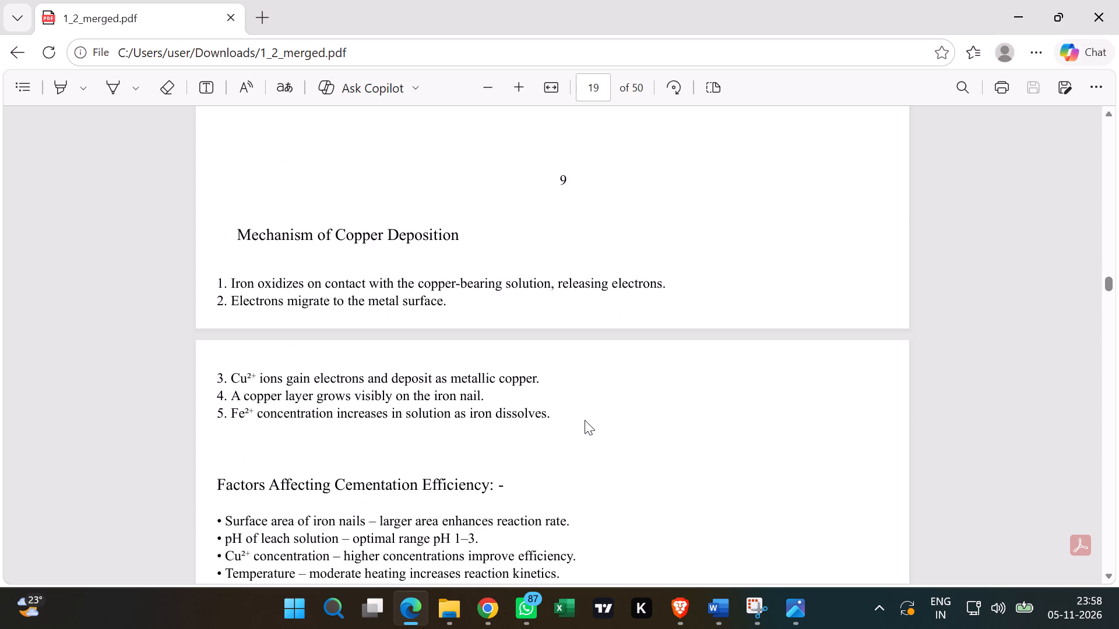
pyautogui.scroll(-6, 582, 421)
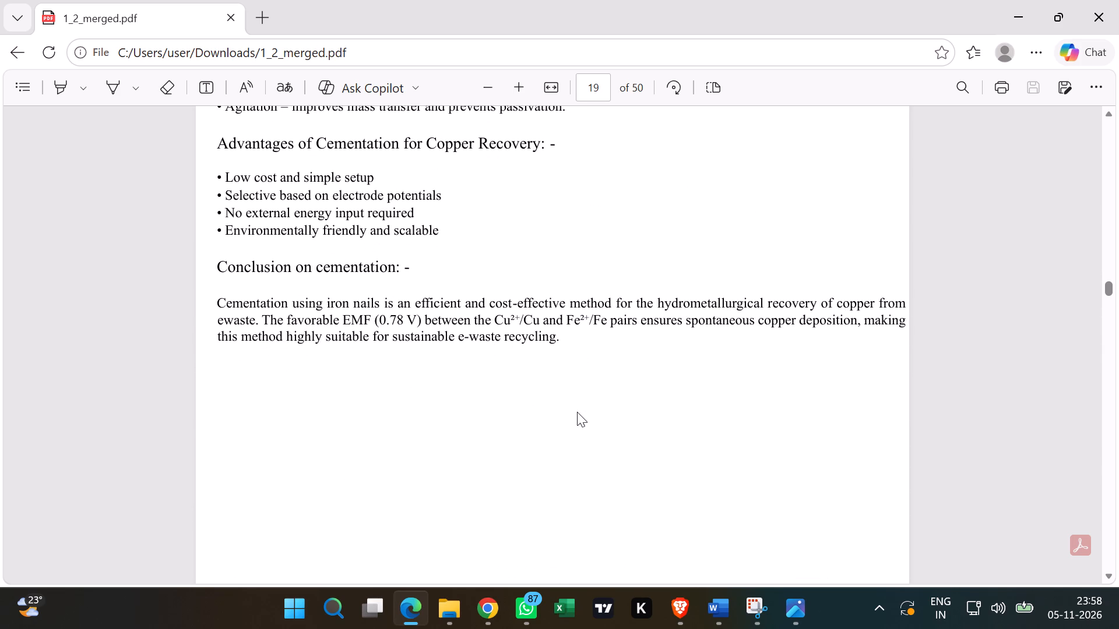
# Review the start of Chapter 4: Experimentation, checking its heading placement and the seven-part Procedure for Dissolving PCB Waste.
pyautogui.scroll(-4, 576, 410)
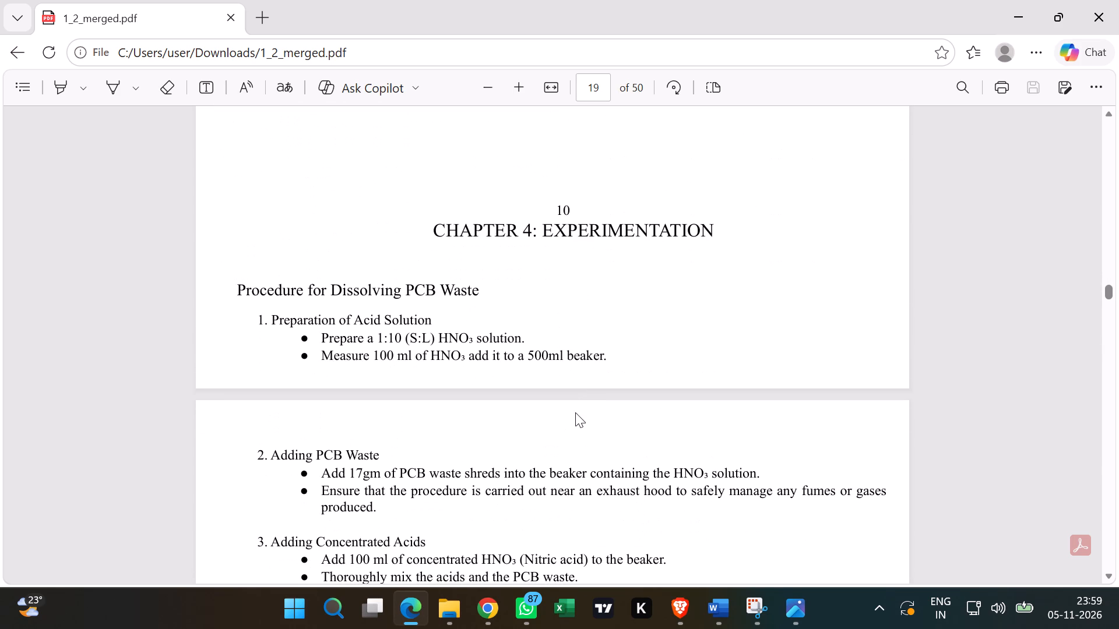
pyautogui.scroll(-2, 576, 411)
pyautogui.scroll(2, 576, 413)
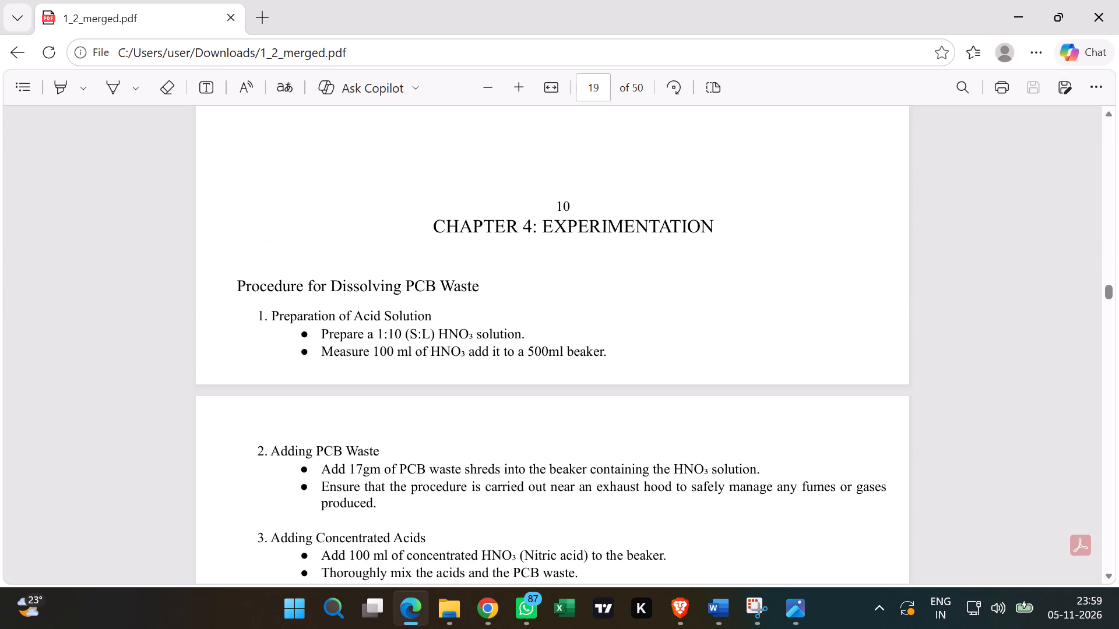
pyautogui.scroll(-6, 573, 412)
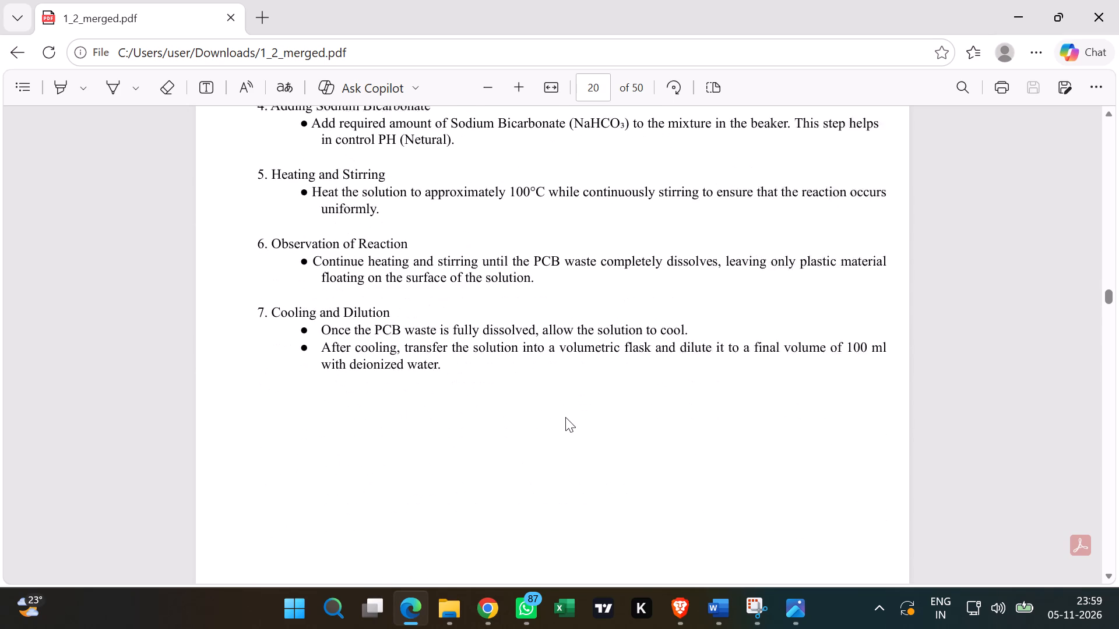
pyautogui.scroll(-6, 565, 417)
# Examine the experiment photos on page 21 and the placement of the captions for Figs 8, 9, 10 and 12.
pyautogui.scroll(-1, 566, 420)
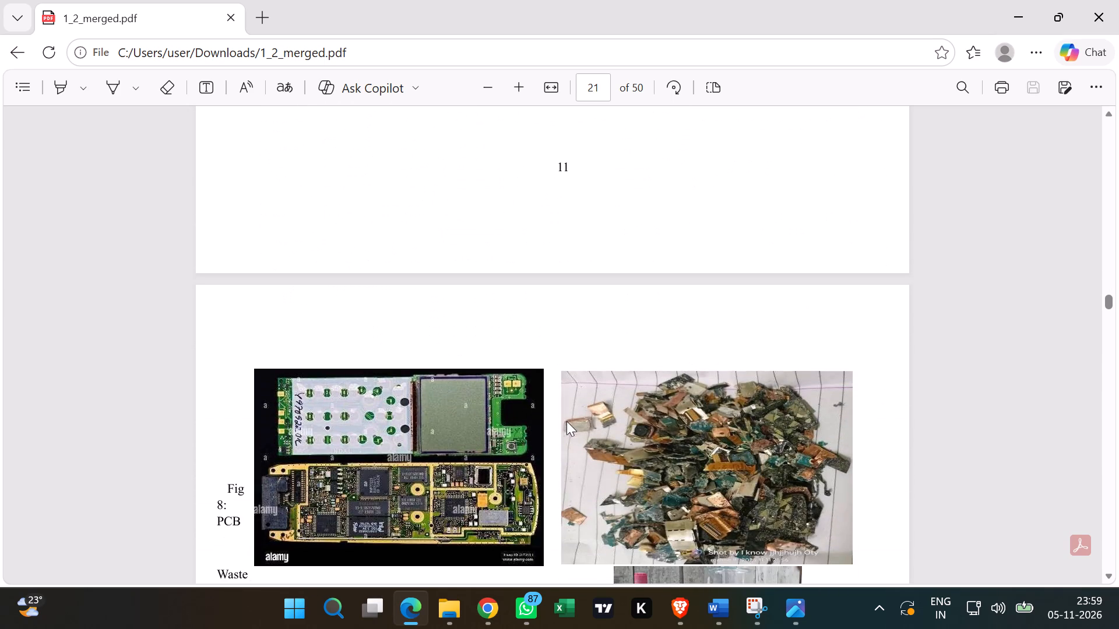
pyautogui.scroll(-4, 566, 421)
pyautogui.scroll(3, 568, 424)
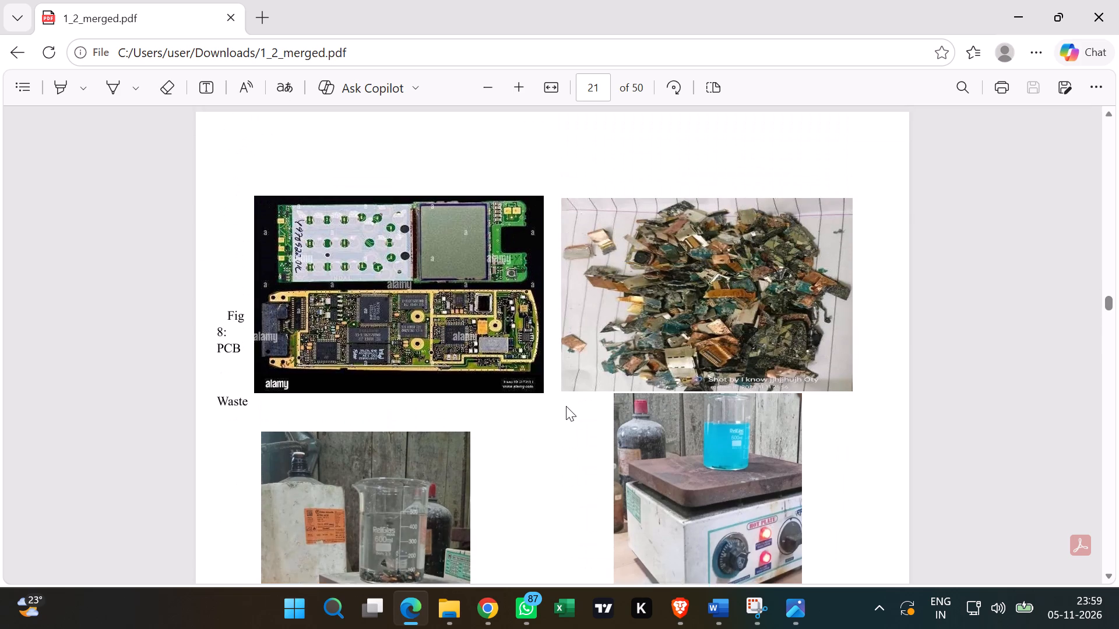
pyautogui.scroll(-1, 566, 406)
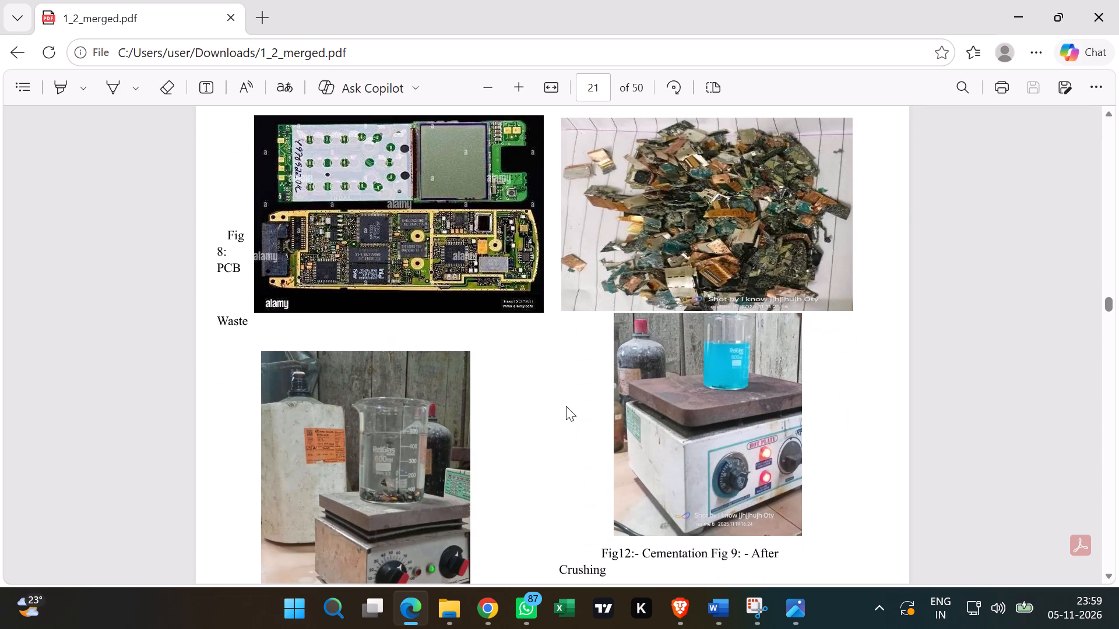
pyautogui.scroll(-3, 566, 406)
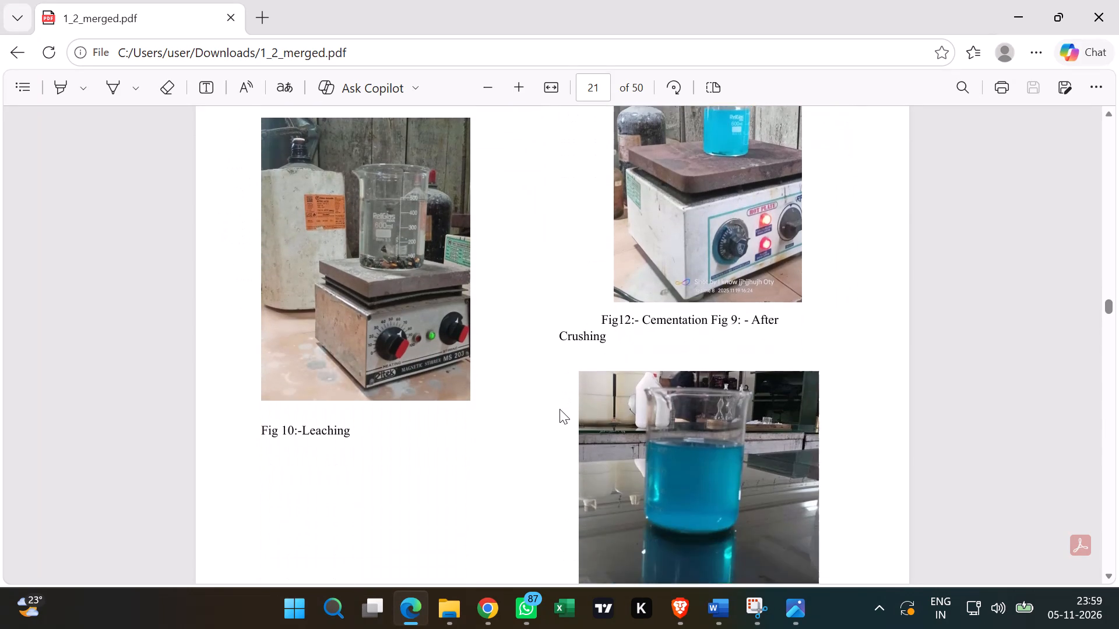
pyautogui.scroll(-1, 559, 409)
pyautogui.scroll(3, 564, 374)
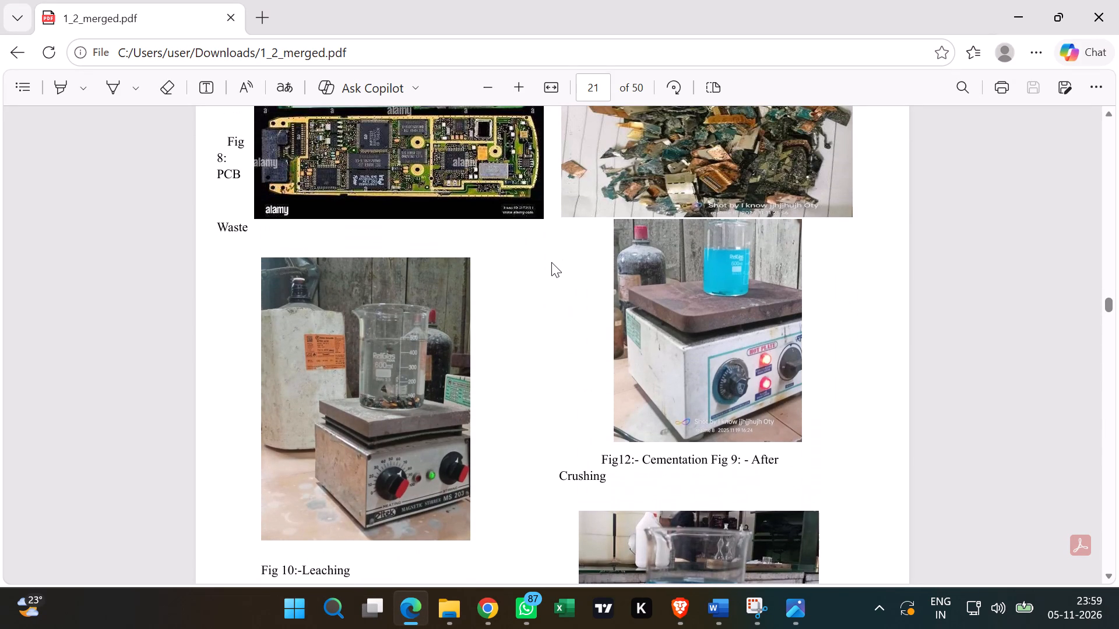
pyautogui.scroll(3, 551, 262)
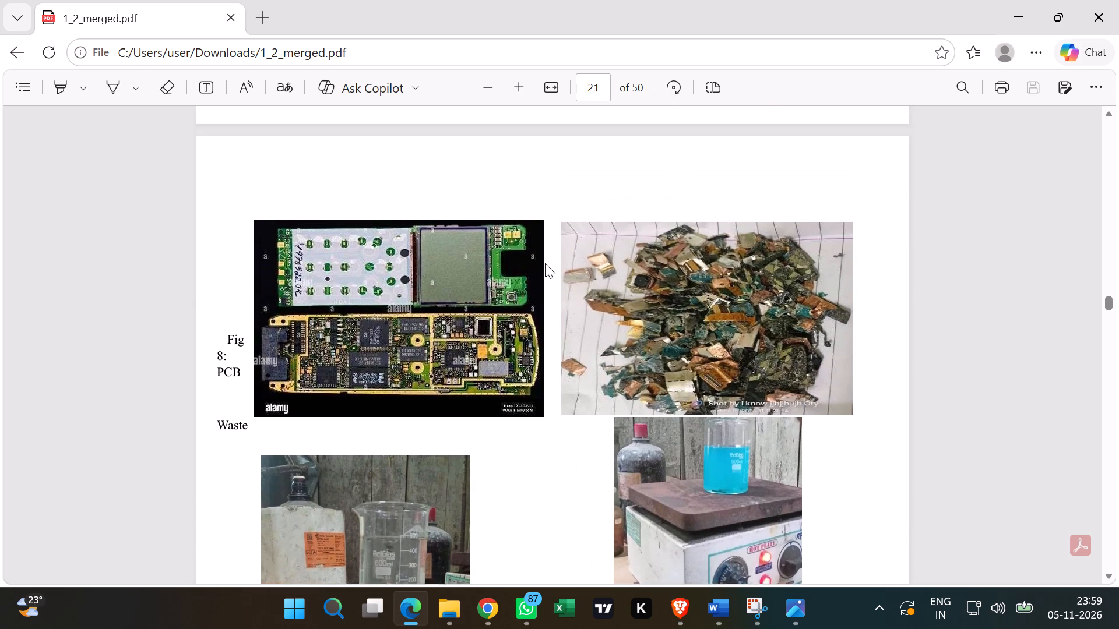
pyautogui.scroll(2, 545, 263)
pyautogui.scroll(-5, 545, 263)
pyautogui.scroll(2, 551, 271)
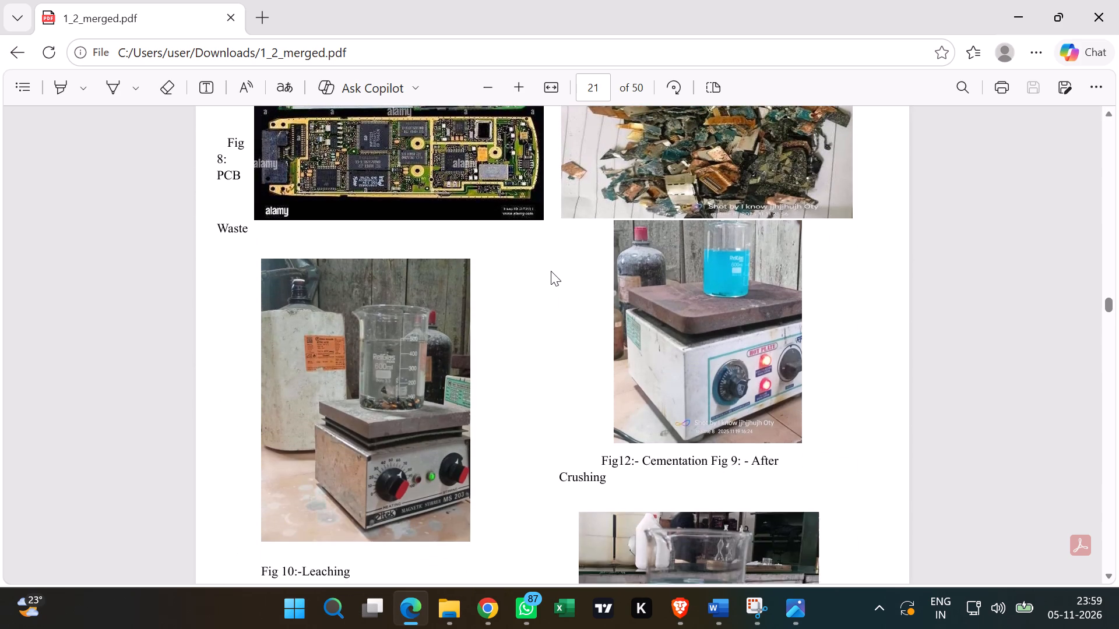
# Examine page 22, covering the Fig 11 and Fig 13 captions, the nails photo and the Procedure for Cementation.
pyautogui.scroll(-12, 551, 271)
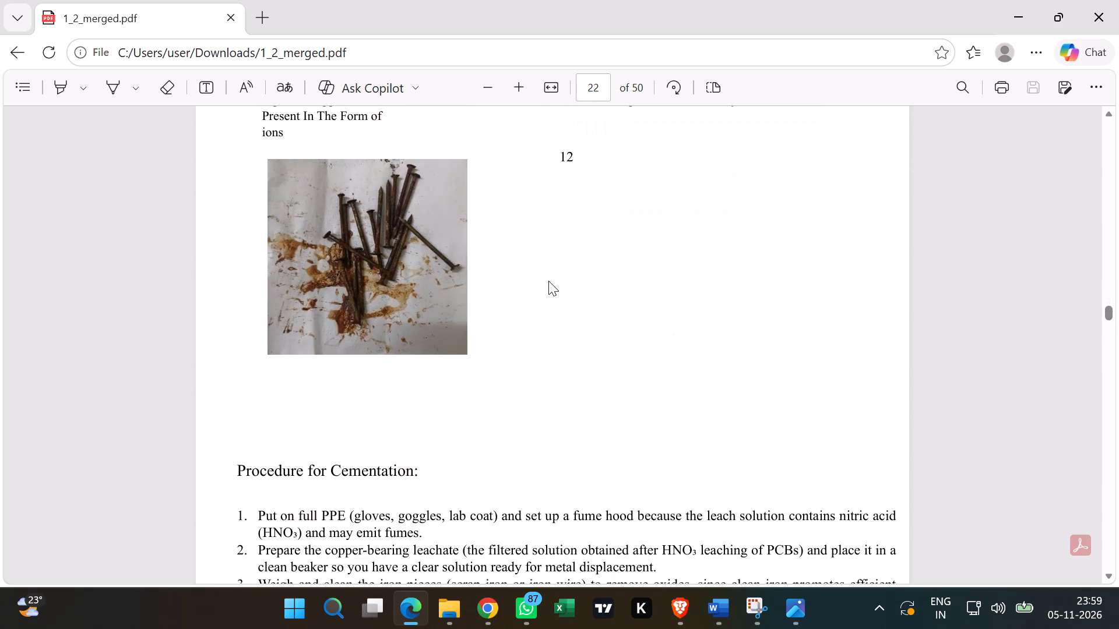
pyautogui.scroll(2, 548, 281)
pyautogui.scroll(-2, 548, 281)
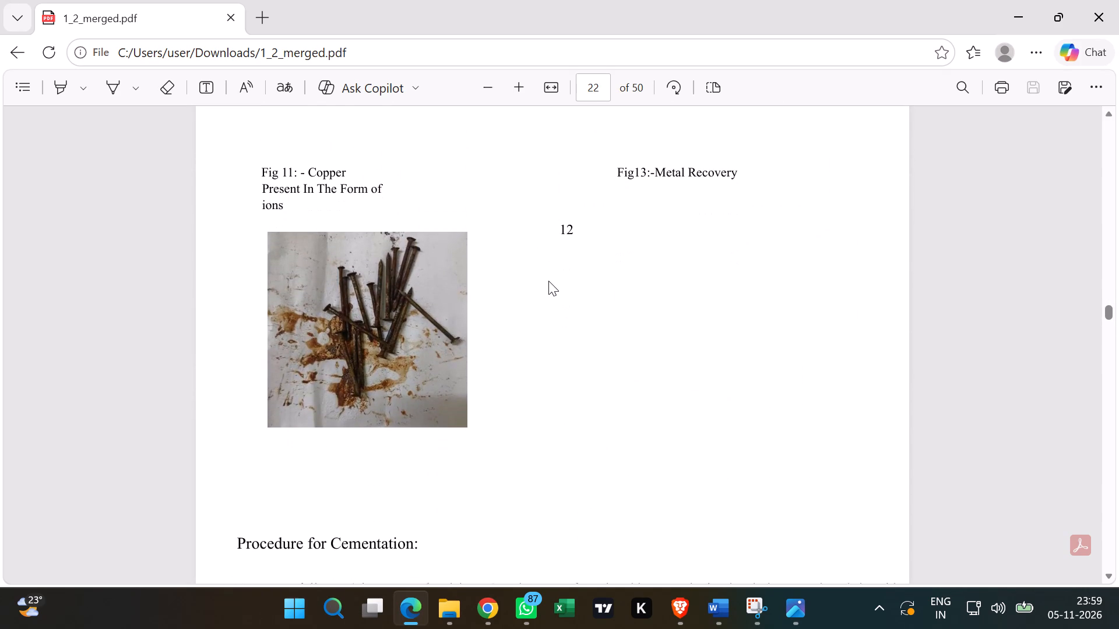
pyautogui.scroll(-1, 548, 281)
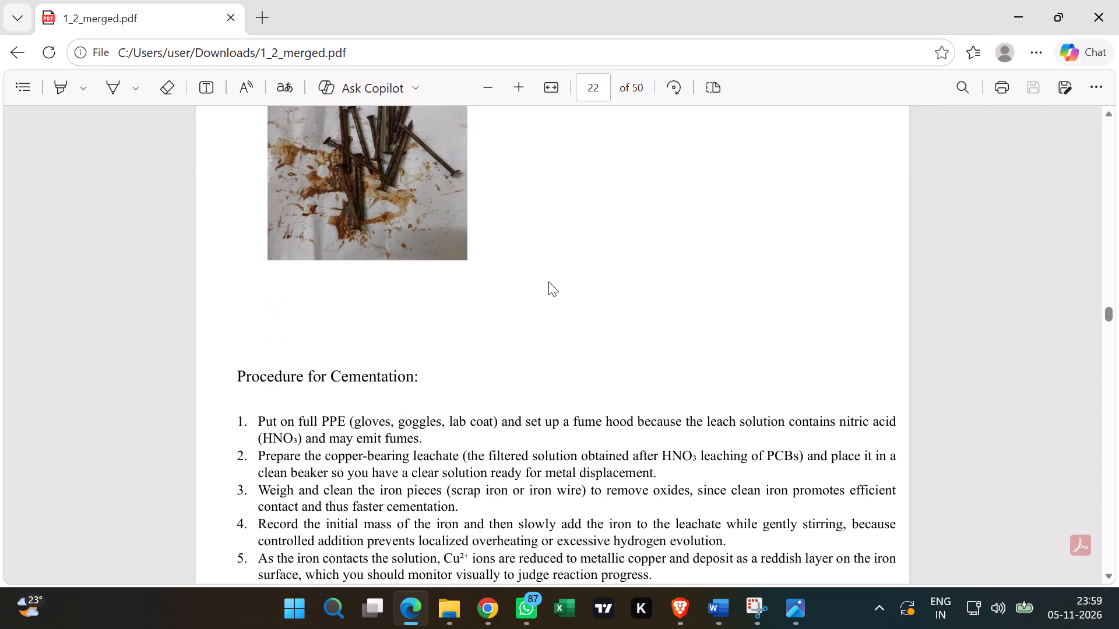
pyautogui.scroll(-3, 548, 281)
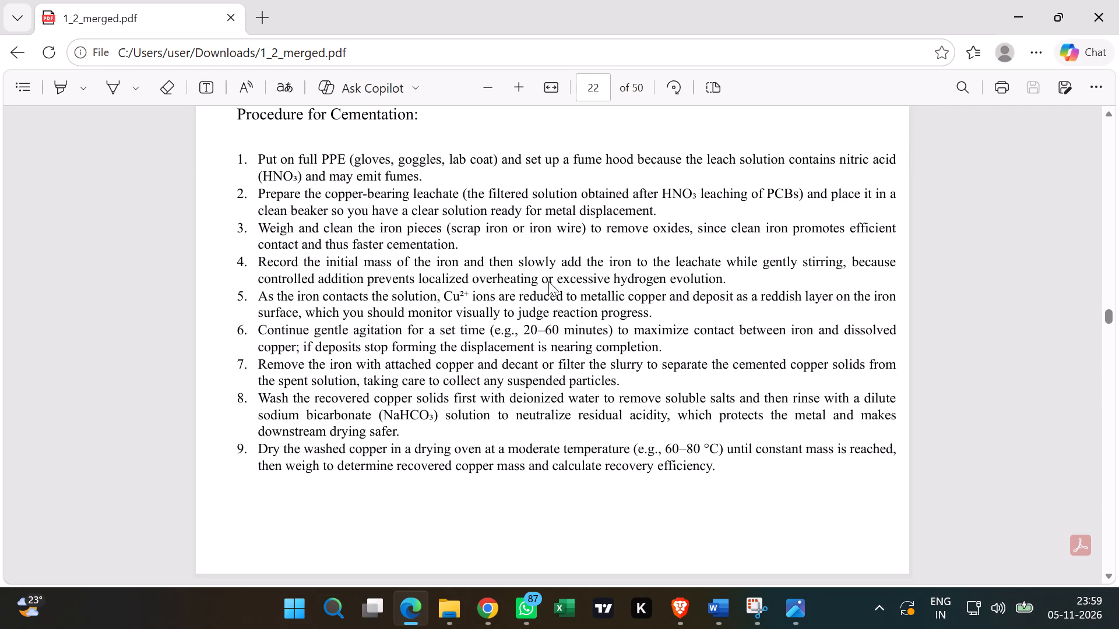
# Review Chapter 5: Results on page 23, including the PCB Copper Recovery table and the Conclusion points running onto page 24.
pyautogui.scroll(-9, 548, 281)
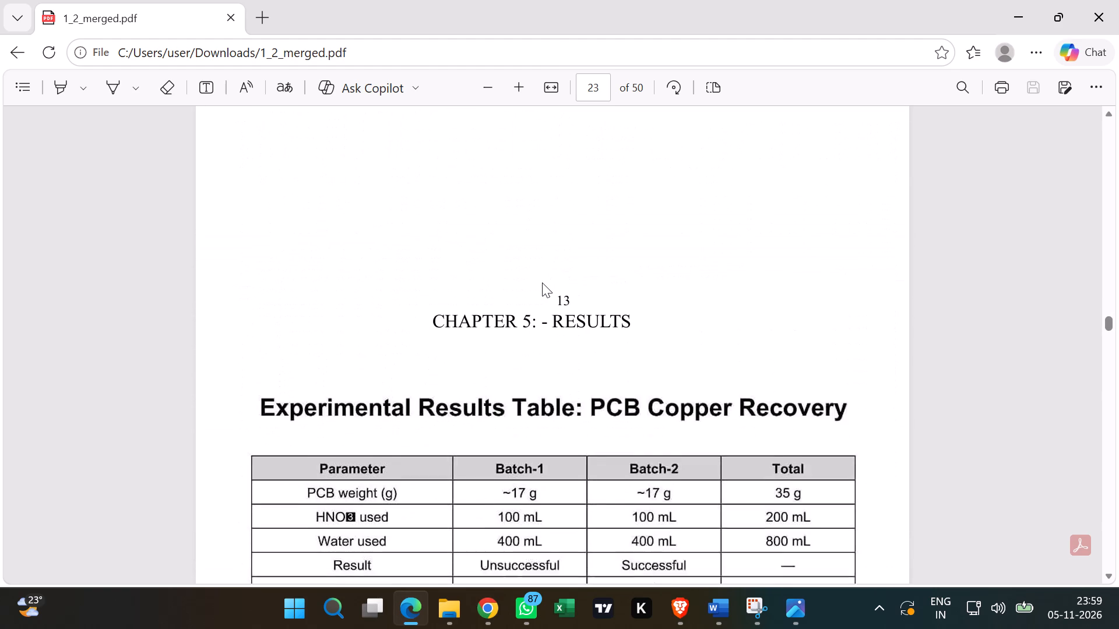
pyautogui.scroll(-3, 542, 282)
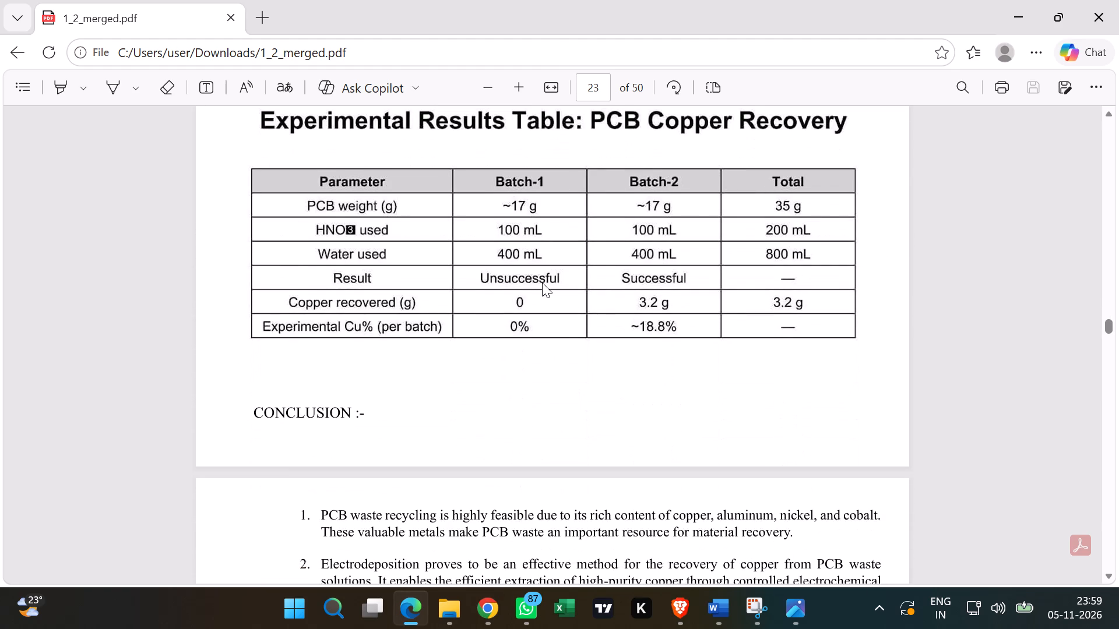
pyautogui.scroll(-3, 542, 282)
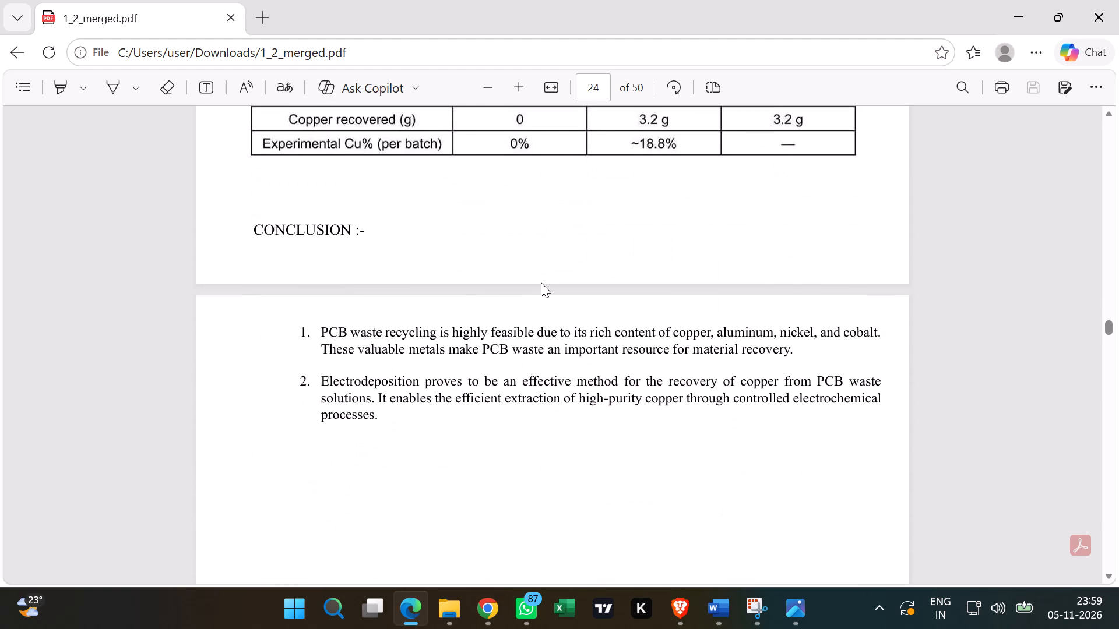
pyautogui.scroll(-1, 541, 282)
pyautogui.scroll(5, 541, 282)
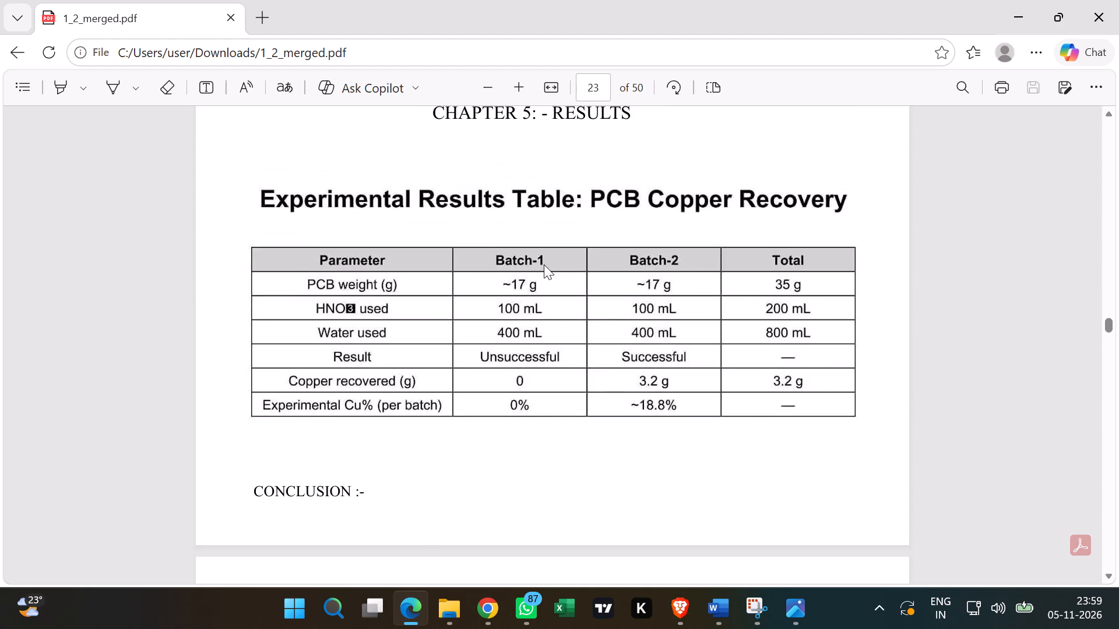
pyautogui.scroll(-2, 544, 264)
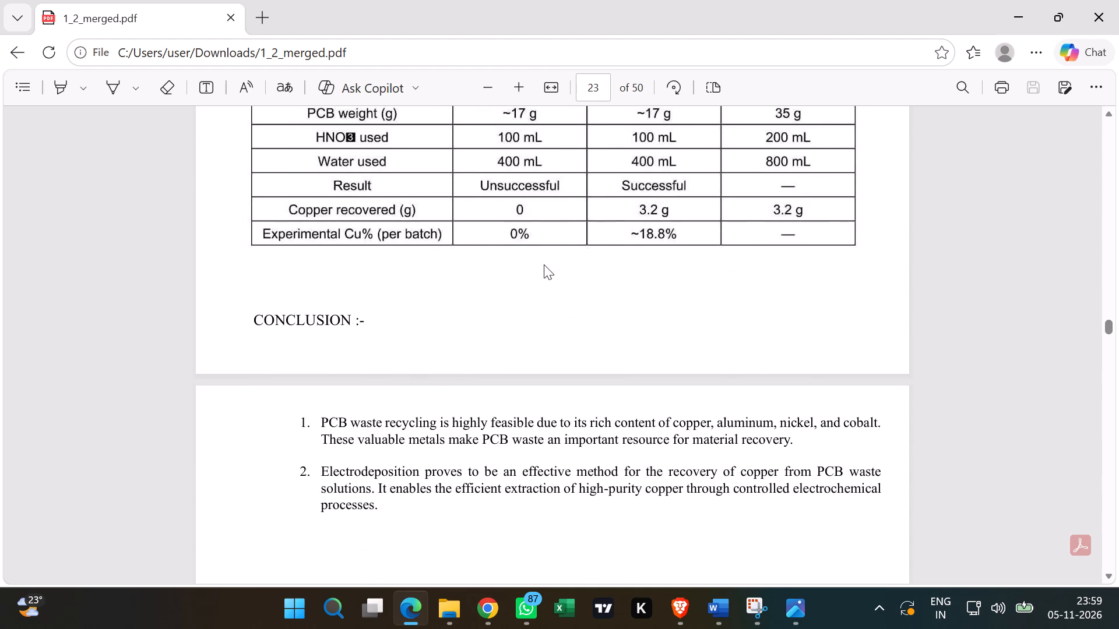
# Review Annexures A to C on pages 24 and 25, covering materials, procedures and laboratory safety precautions.
pyautogui.scroll(-8, 544, 264)
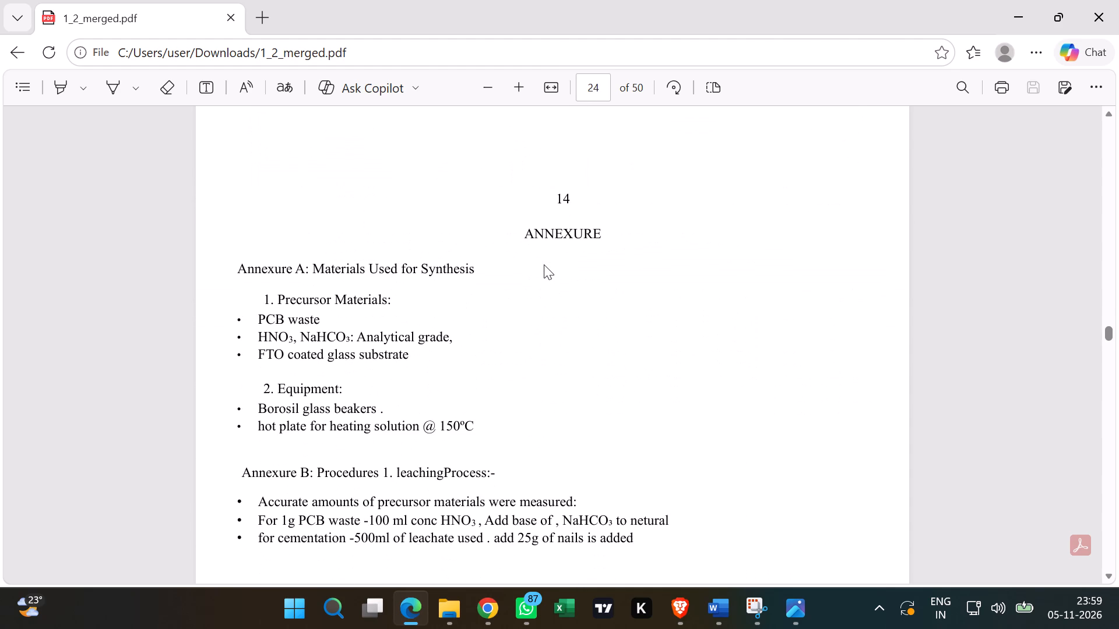
pyautogui.scroll(-4, 544, 264)
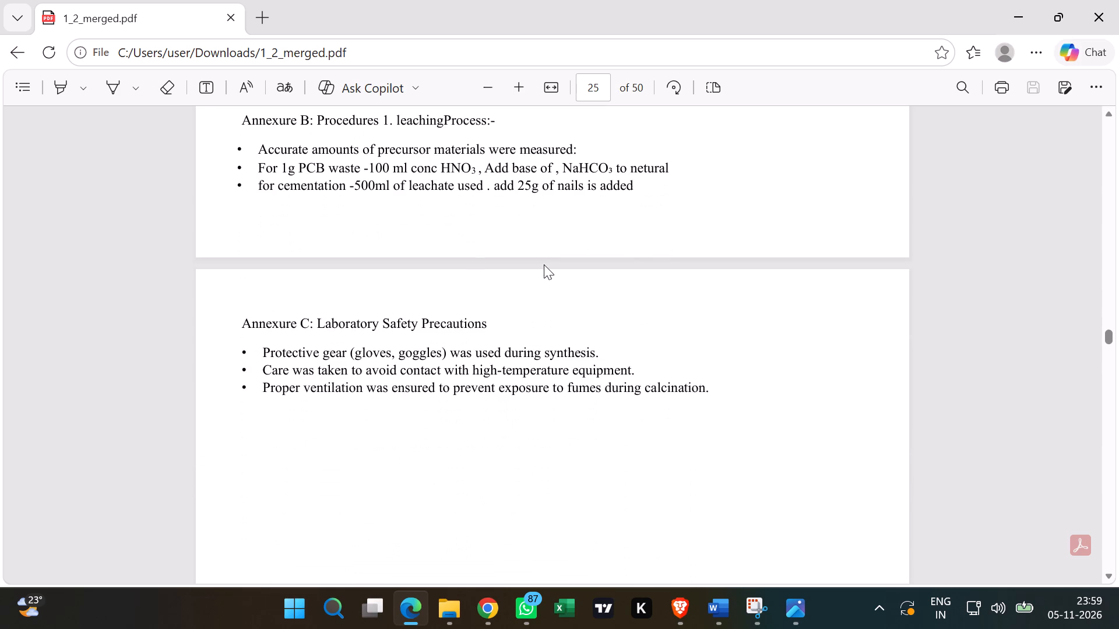
# Check the References list on pages 25 and 26 and the transition to the Abstract that opens the second part.
pyautogui.scroll(-19, 544, 264)
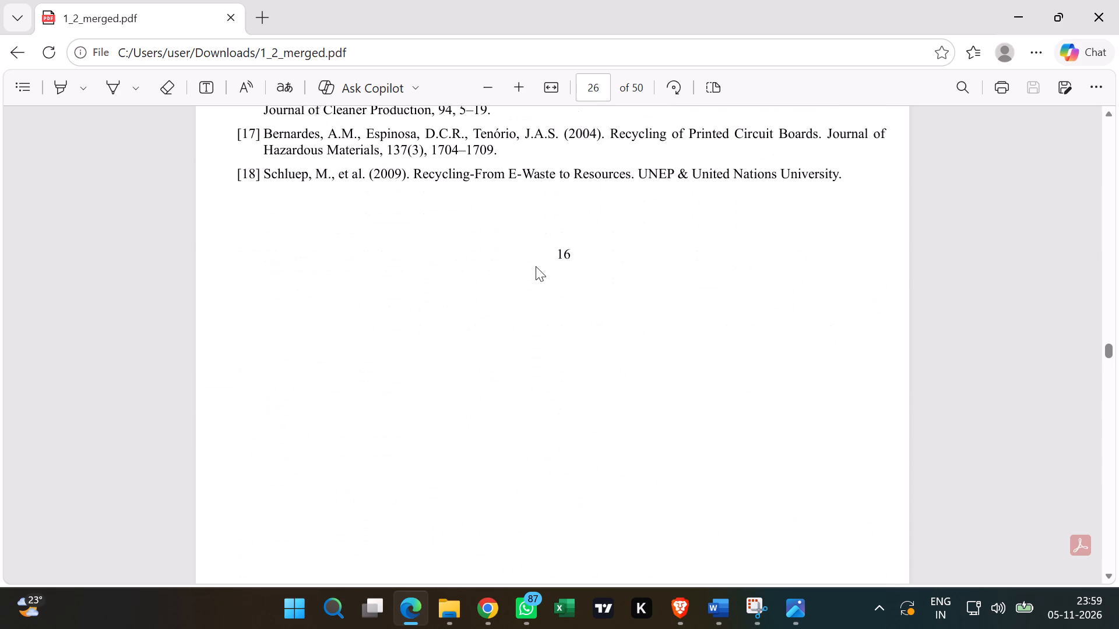
pyautogui.scroll(-2, 536, 266)
pyautogui.scroll(2, 536, 266)
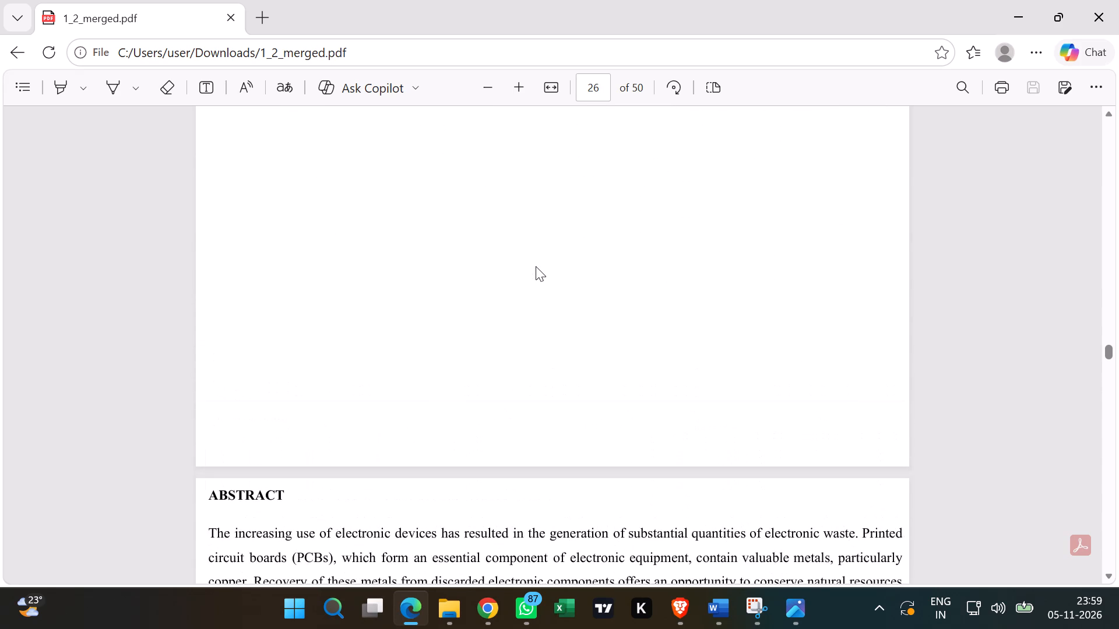
pyautogui.scroll(12, 536, 266)
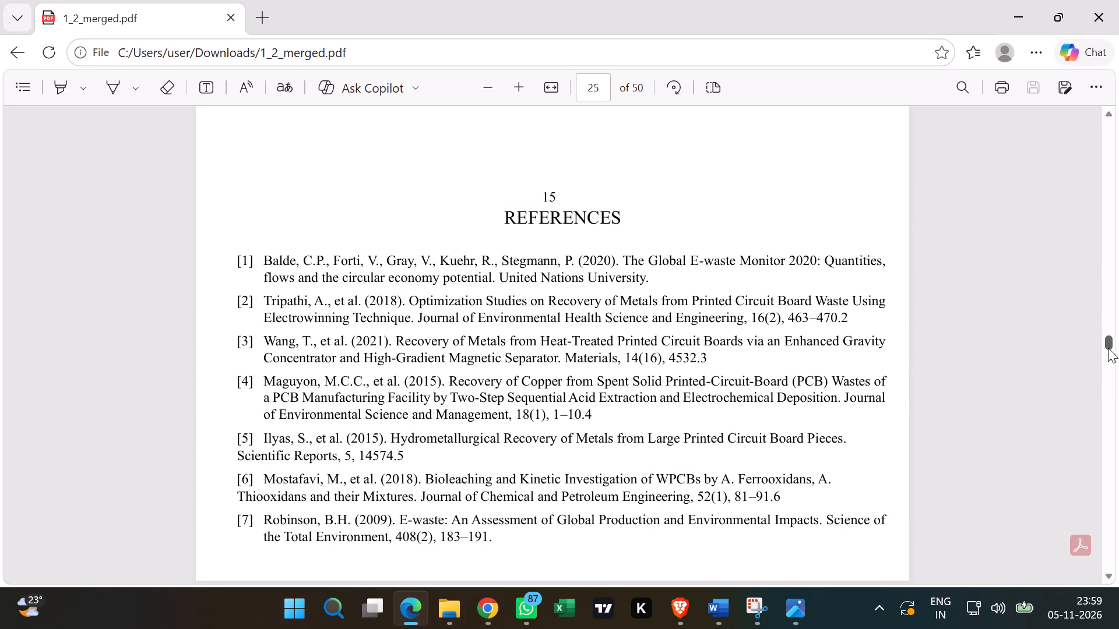
# Return to the start of the report and check the title page, Certificate and the Abstract with keywords on page 4.
pyautogui.moveTo(1109, 341); pyautogui.dragTo(1070, 88)
pyautogui.scroll(-5, 689, 349)
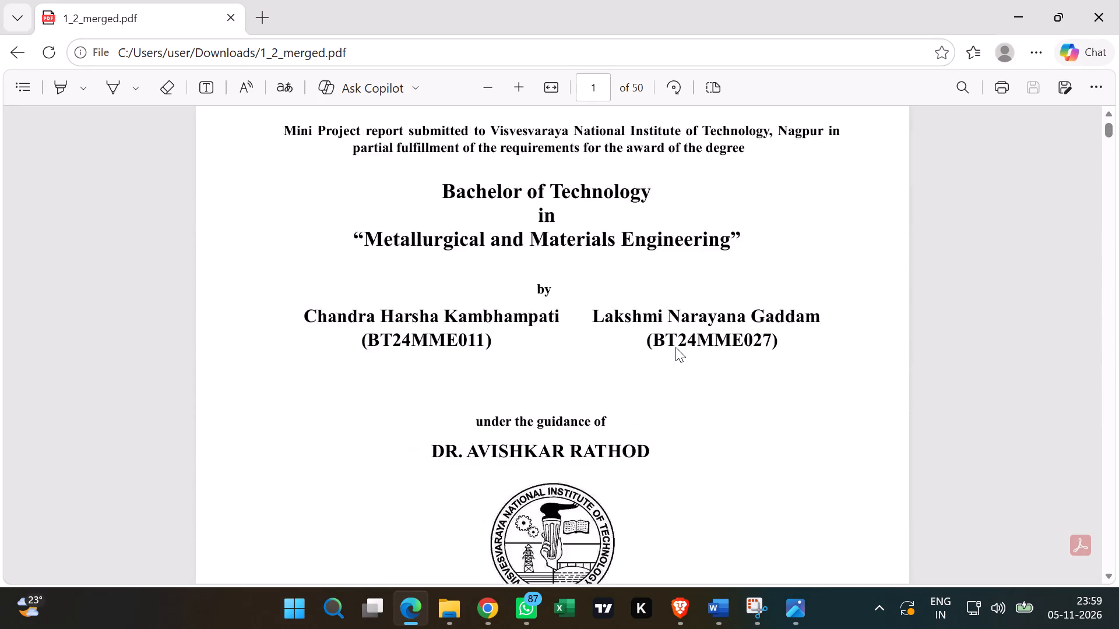
pyautogui.scroll(-15, 673, 343)
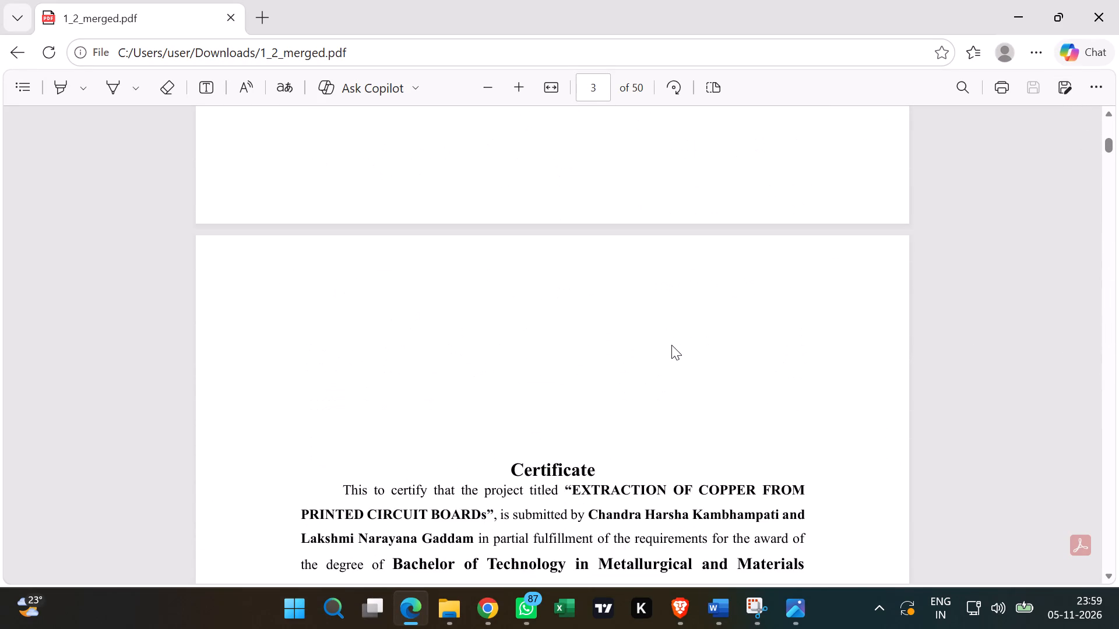
pyautogui.scroll(-14, 671, 345)
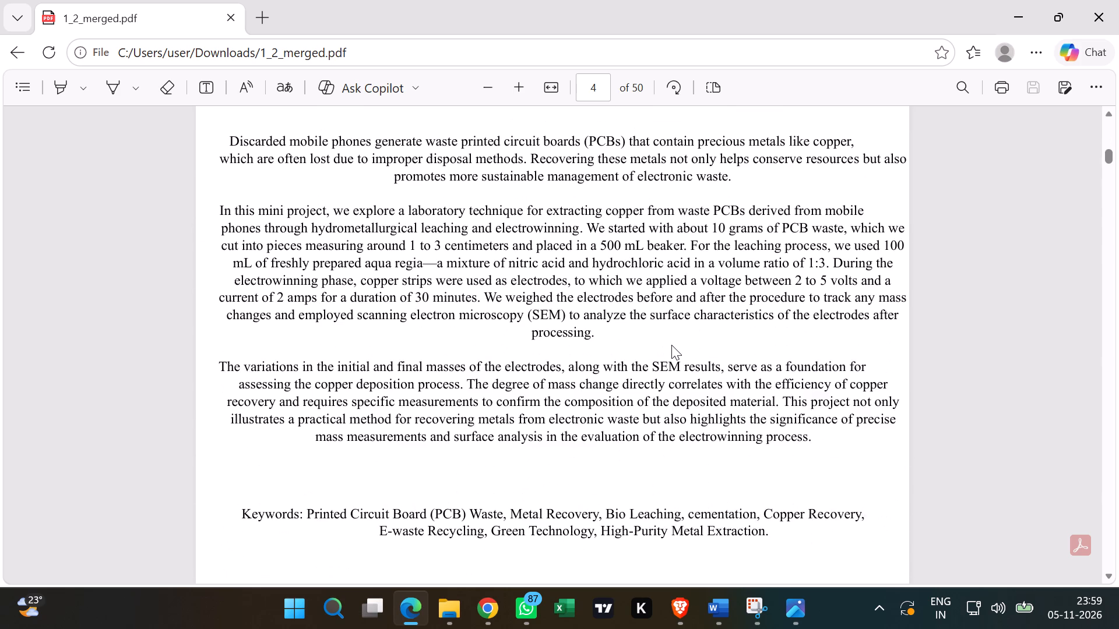
pyautogui.scroll(2, 671, 345)
pyautogui.scroll(-3, 671, 345)
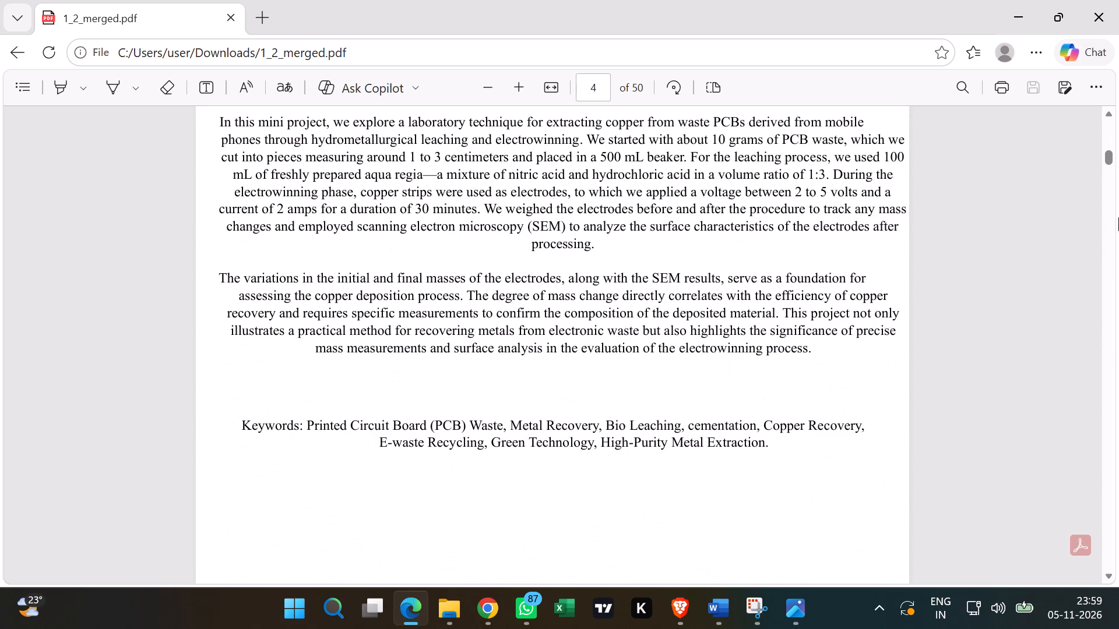
# Skim from page 4 to page 27 and examine where the part 1 references meet the part 2 Abstract.
pyautogui.moveTo(1114, 163); pyautogui.dragTo(1107, 227)
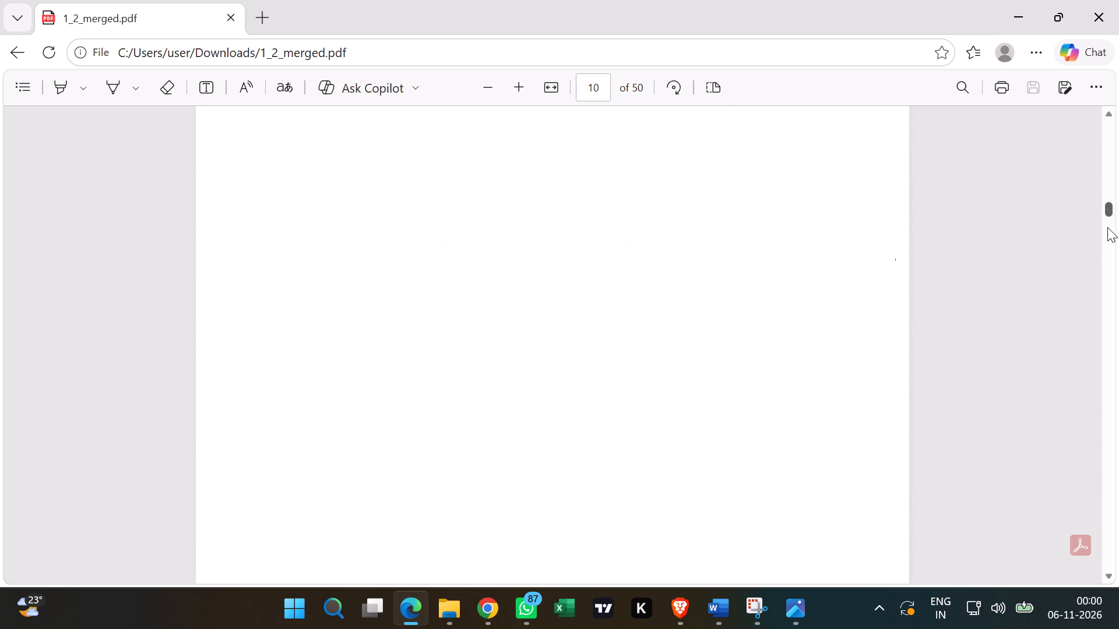
pyautogui.moveTo(1107, 227); pyautogui.dragTo(1089, 278)
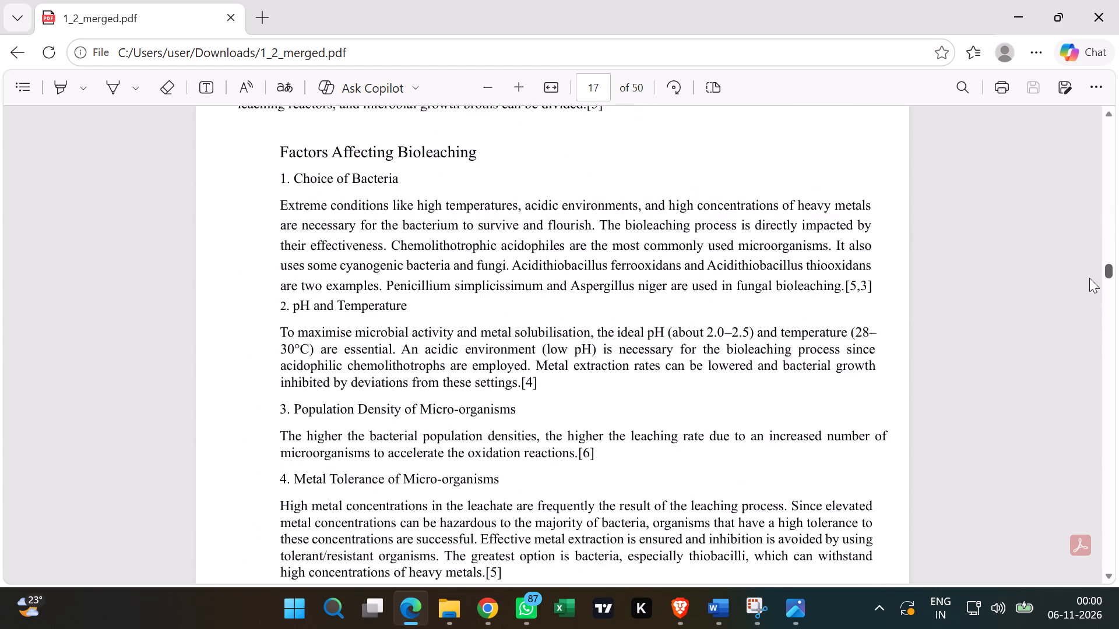
pyautogui.moveTo(1089, 278); pyautogui.dragTo(1087, 326)
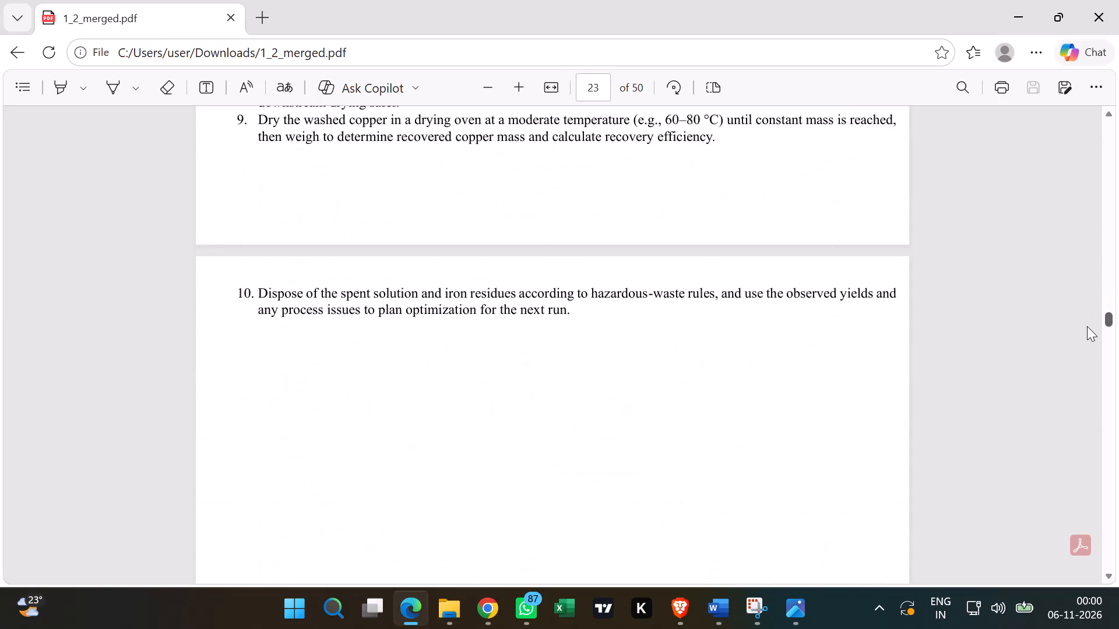
pyautogui.moveTo(1087, 326); pyautogui.dragTo(1088, 347)
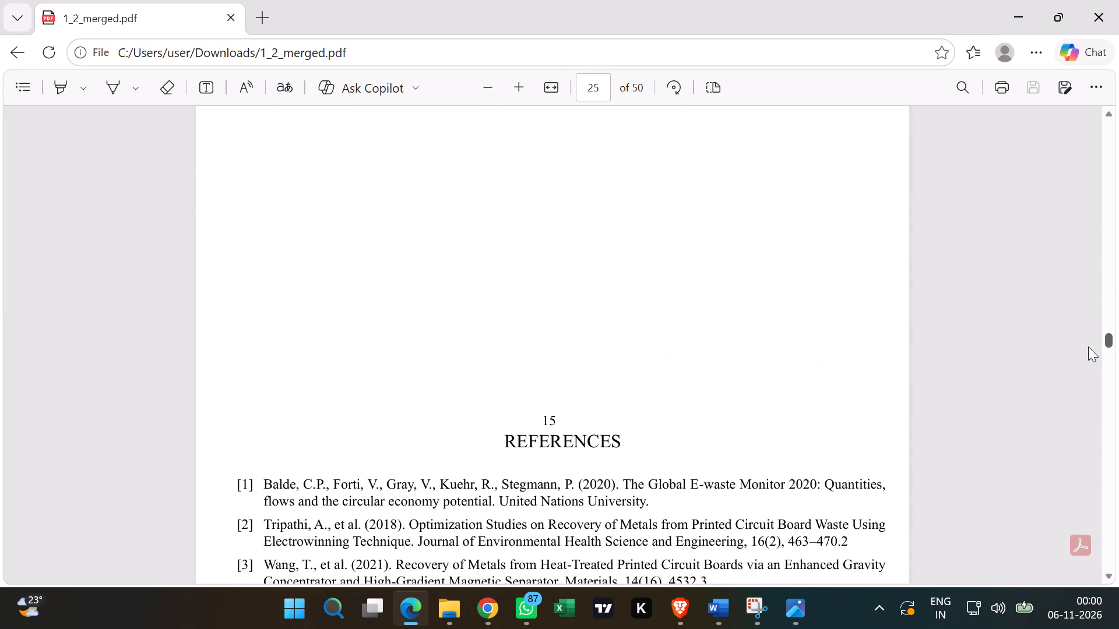
pyautogui.moveTo(1088, 347); pyautogui.dragTo(1093, 363)
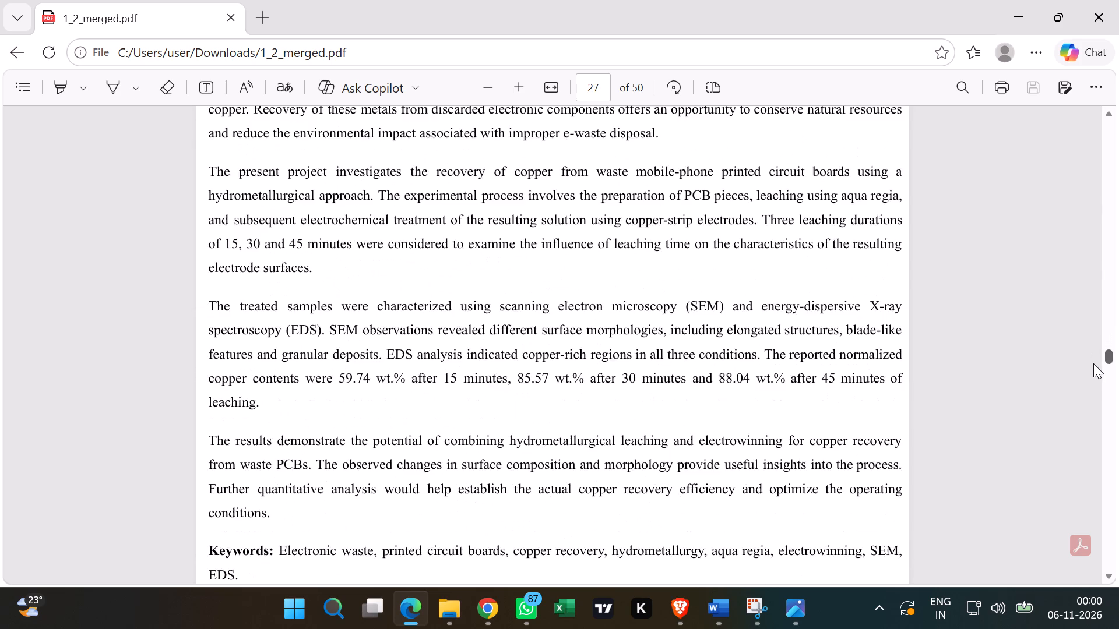
pyautogui.moveTo(1093, 363); pyautogui.dragTo(1095, 358)
pyautogui.scroll(4, 901, 313)
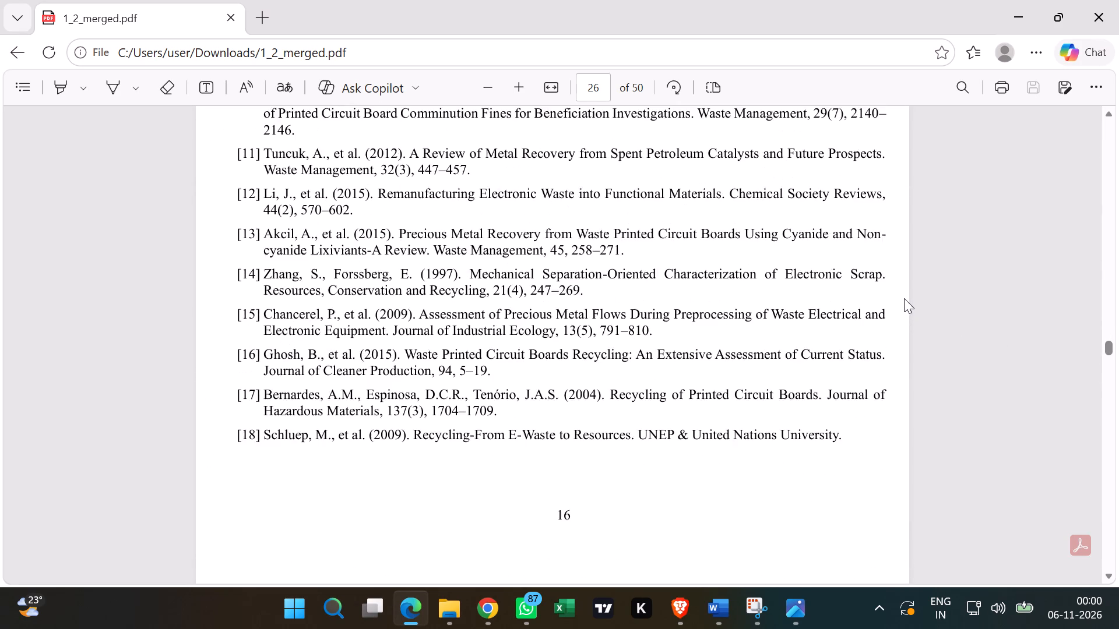
pyautogui.scroll(-7, 904, 302)
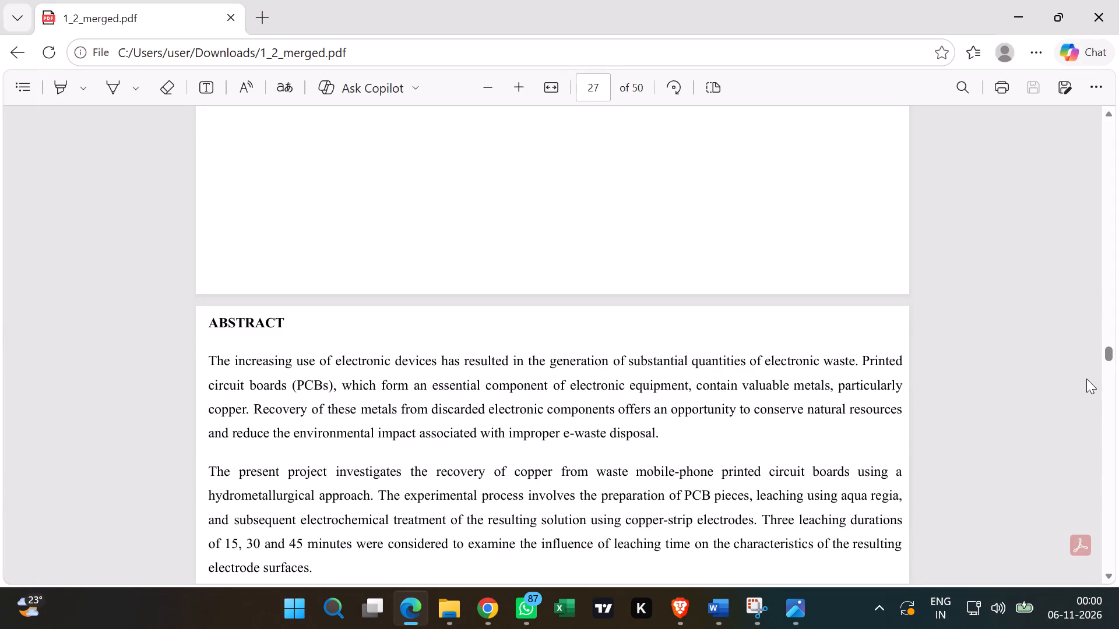
# Recheck the front matter on pages 1 to 3: the title page, Declaration and Certificate.
pyautogui.moveTo(1108, 354); pyautogui.dragTo(1076, 107)
pyautogui.scroll(-6, 783, 167)
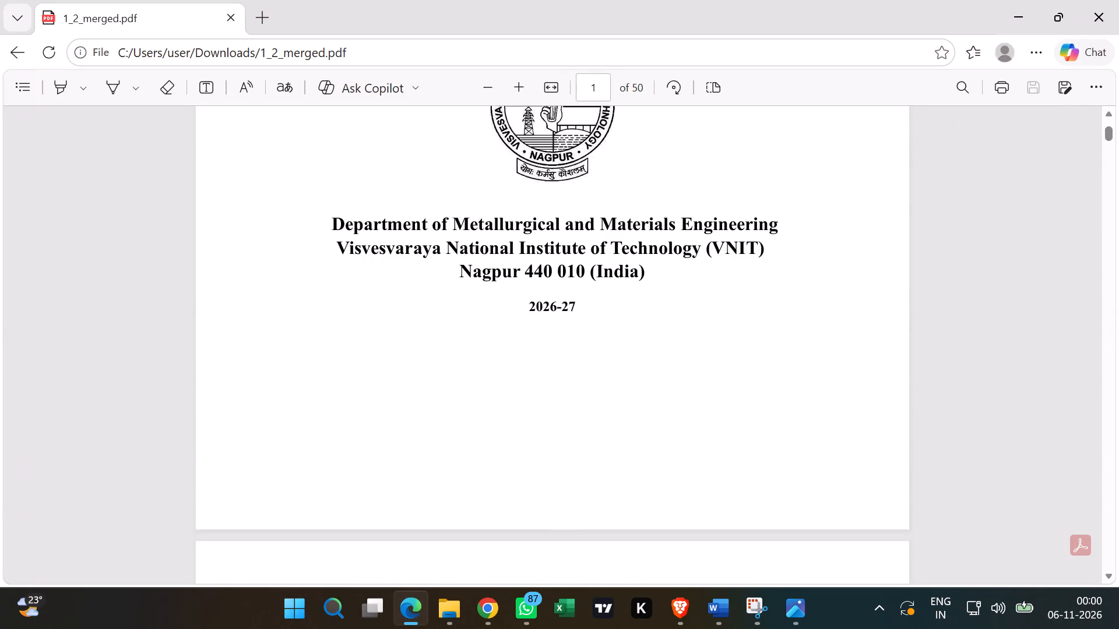
pyautogui.scroll(-10, 743, 222)
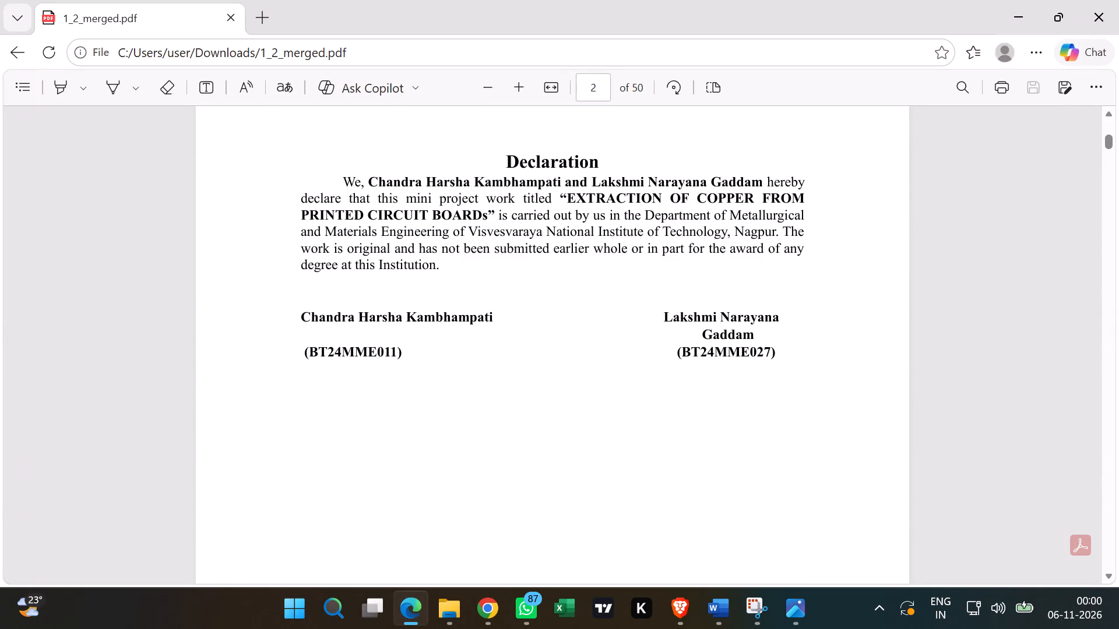
pyautogui.scroll(-12, 749, 236)
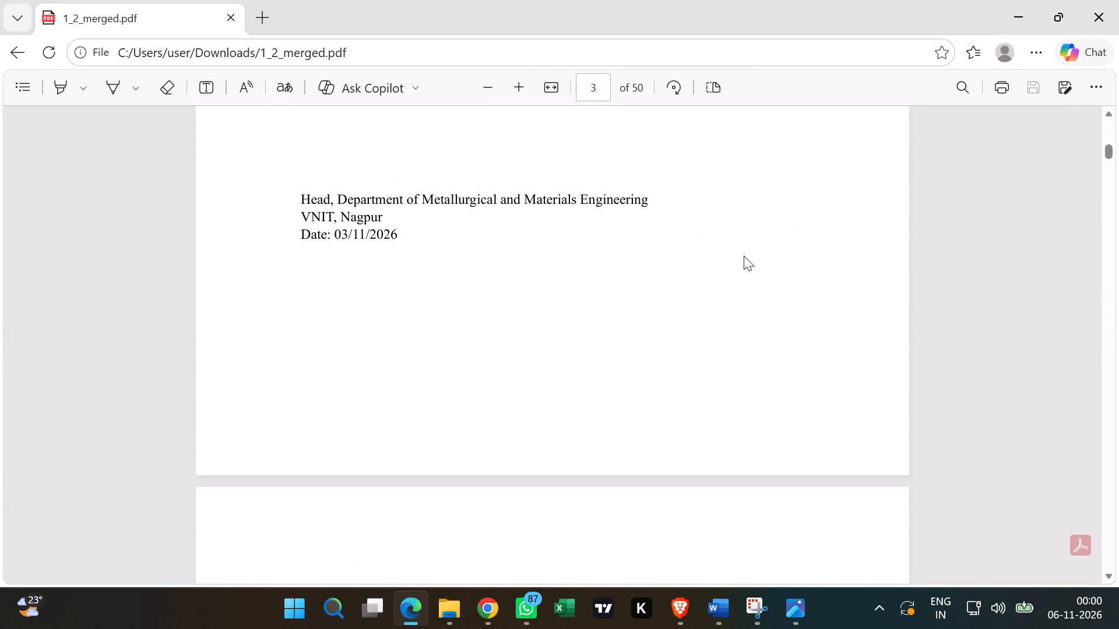
# Examine the Abstract's heading and text on page 4 and how it follows the Certificate page.
pyautogui.scroll(-8, 744, 252)
pyautogui.scroll(4, 740, 259)
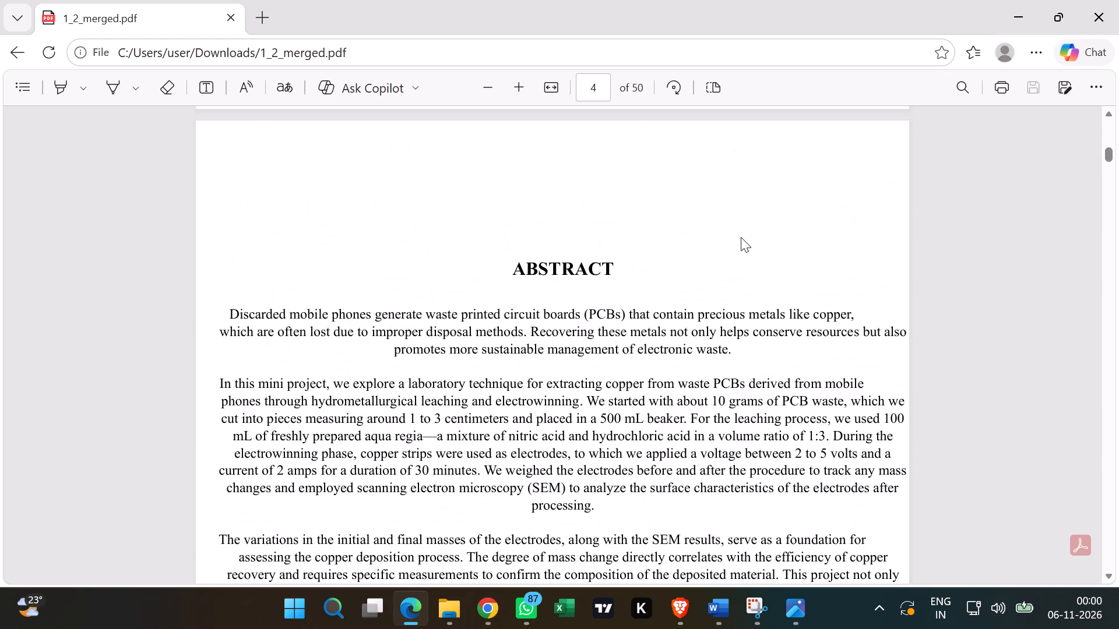
pyautogui.scroll(7, 741, 236)
pyautogui.scroll(-7, 741, 188)
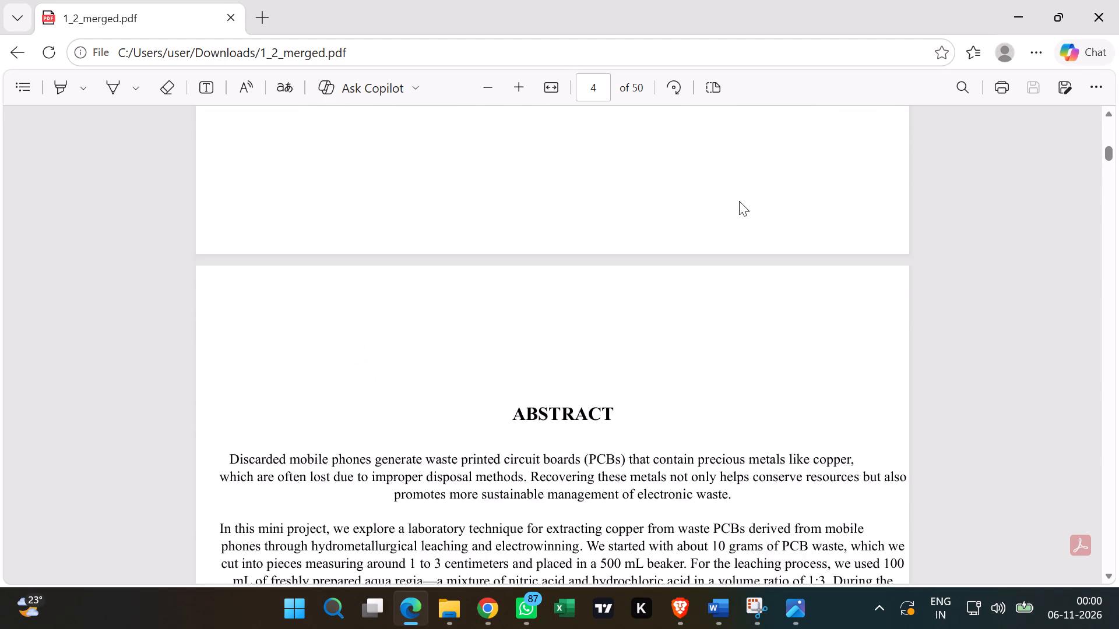
pyautogui.scroll(-6, 739, 201)
# Review the acknowledgement text and sign-off on page 5 and the List of Figures table on page 6.
pyautogui.scroll(-8, 703, 256)
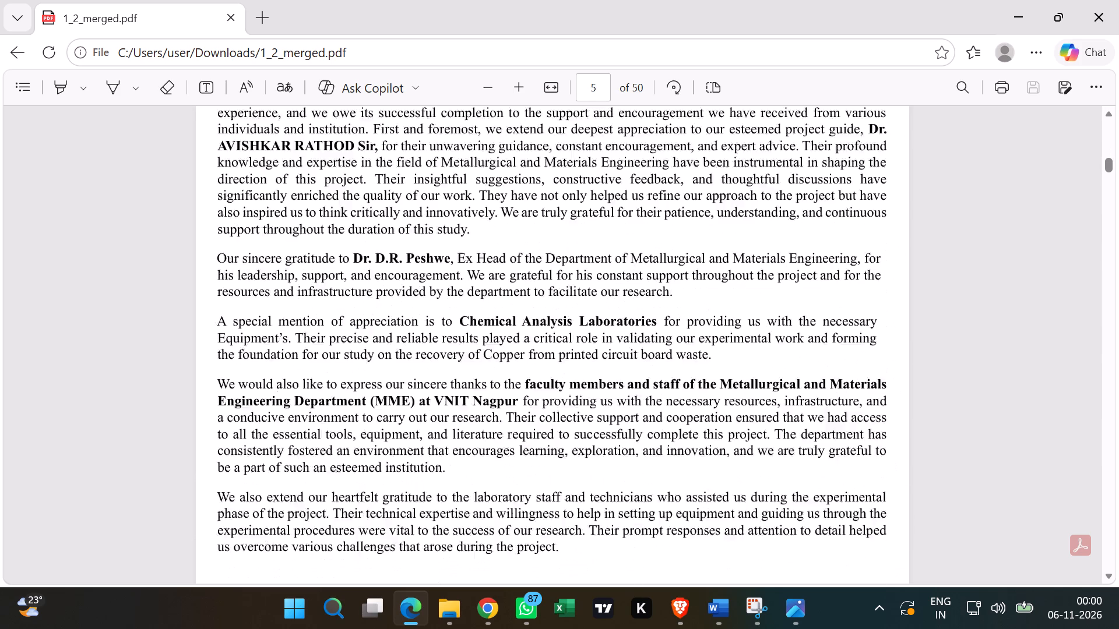
pyautogui.scroll(-6, 706, 258)
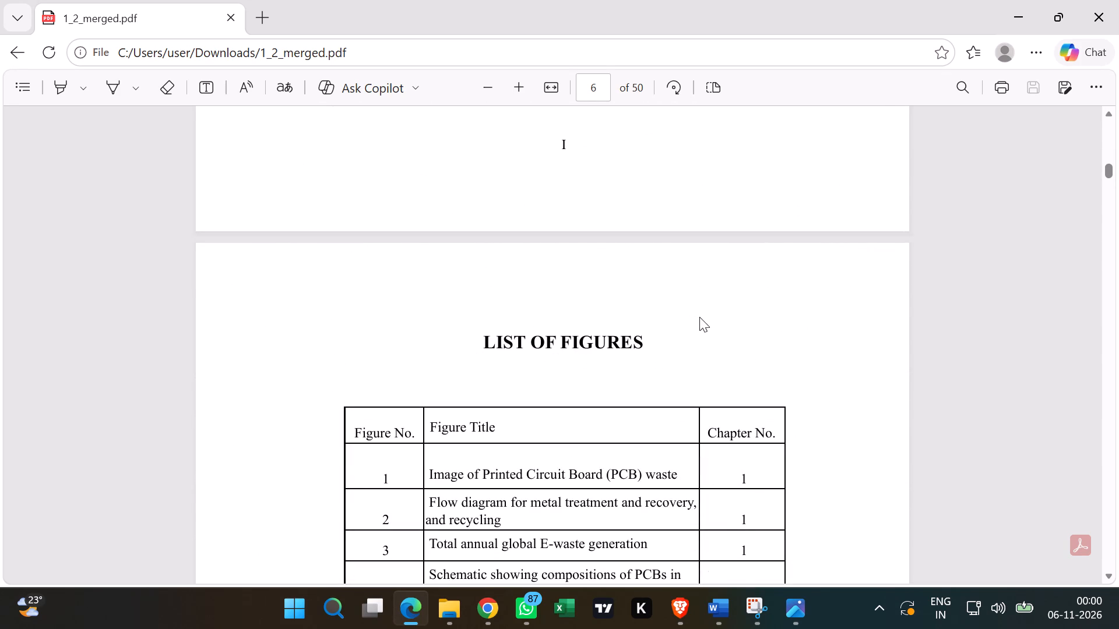
pyautogui.scroll(-2, 694, 330)
pyautogui.scroll(7, 693, 339)
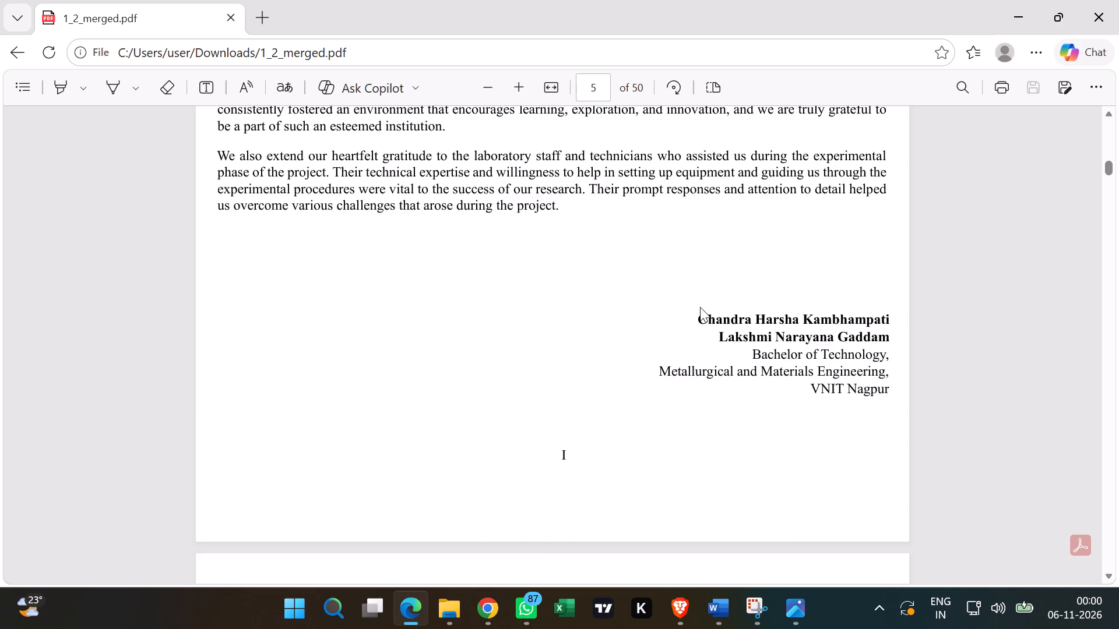
pyautogui.scroll(9, 700, 307)
pyautogui.scroll(-7, 699, 282)
pyautogui.scroll(-9, 648, 308)
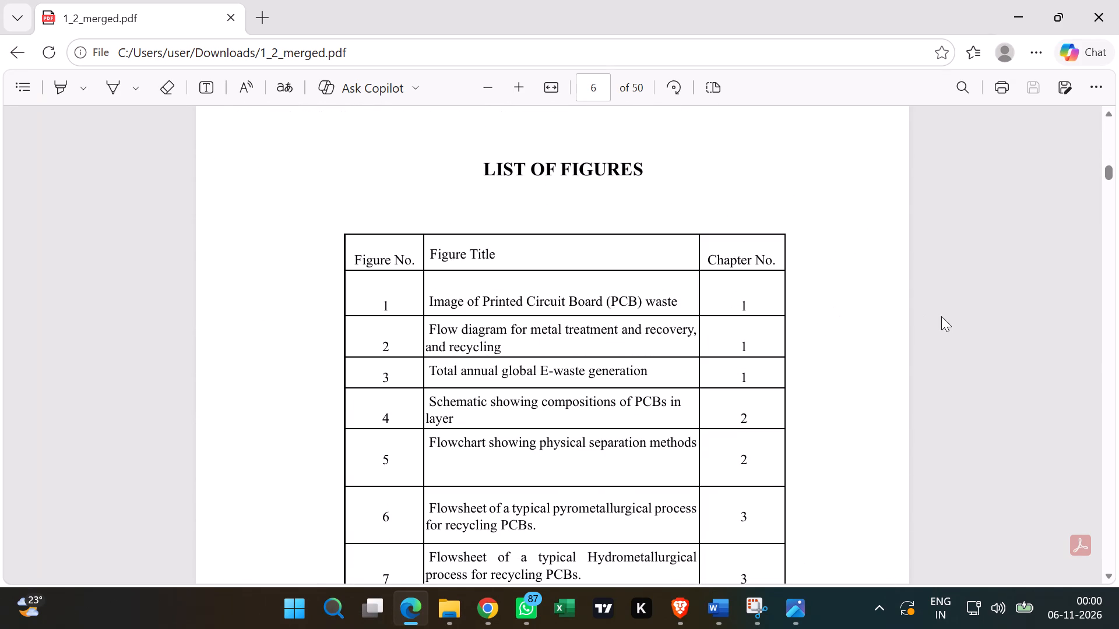
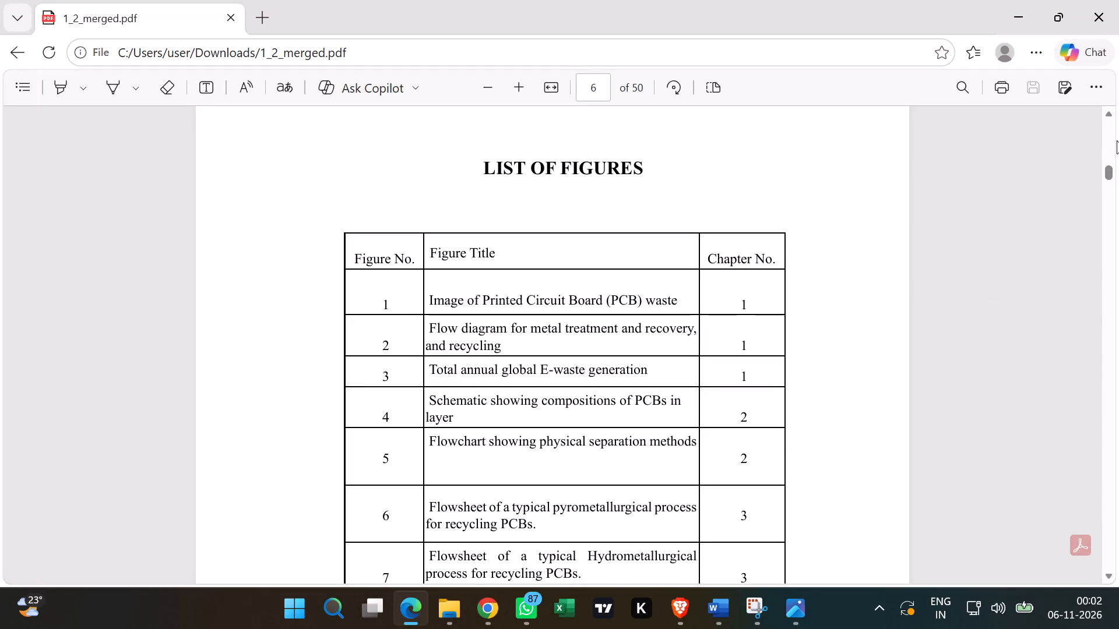
# Return to the title page of 1_2_merged.pdf to check it, and minimize the document window.
pyautogui.moveTo(1106, 174); pyautogui.dragTo(1118, 125)
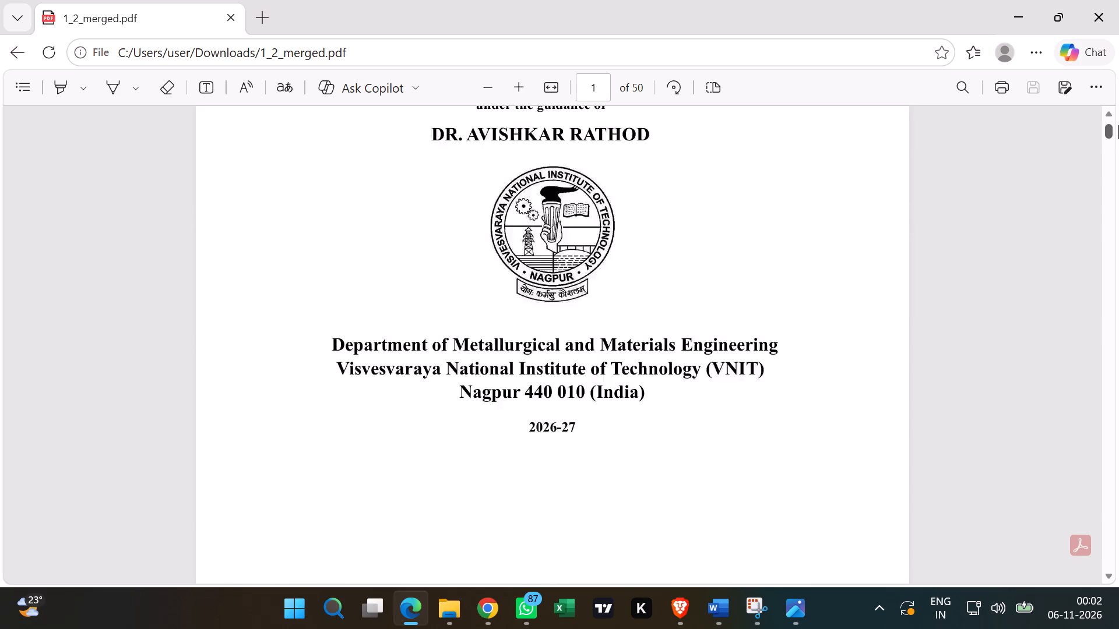
pyautogui.moveTo(1118, 125); pyautogui.dragTo(1118, 115)
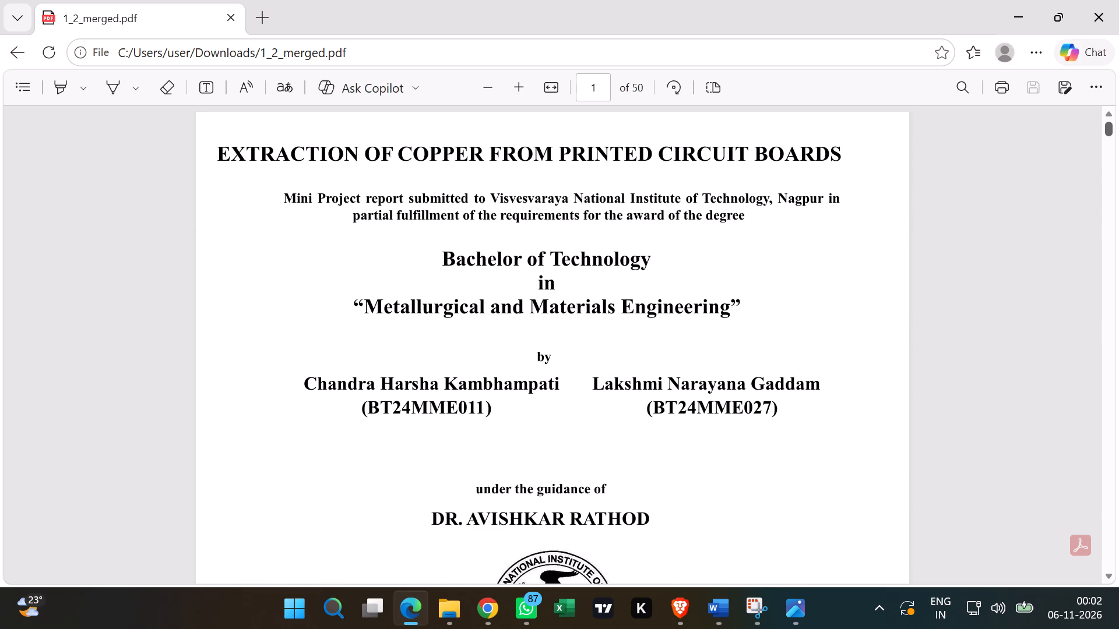
pyautogui.scroll(4, 733, 319)
pyautogui.click(1005, 9)
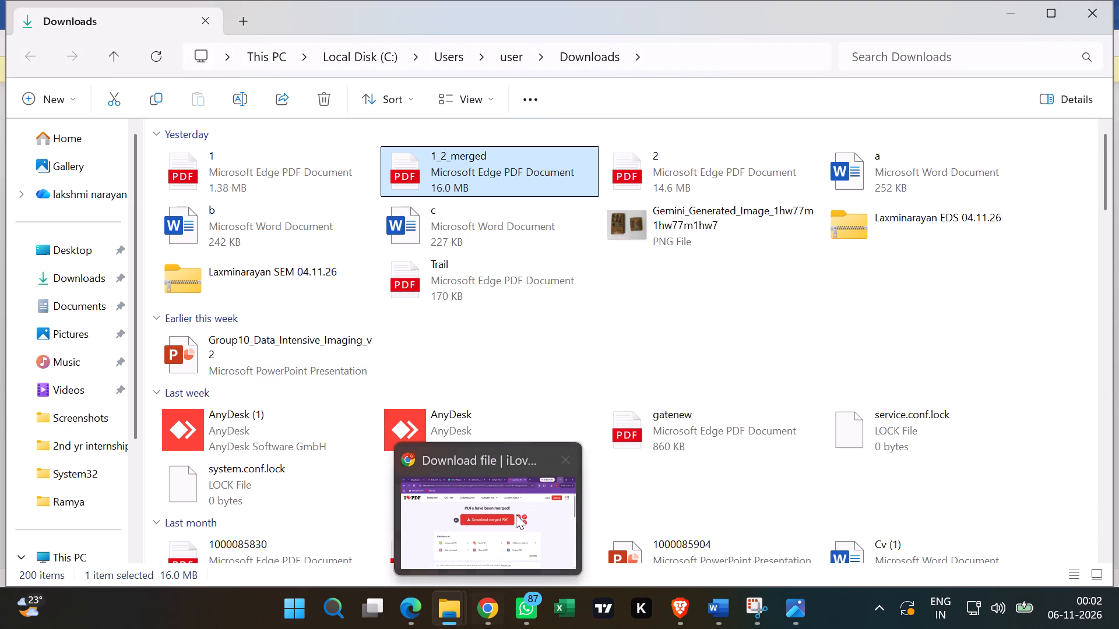
# Switch to Chrome and search Google for "pdf to word converter" in a new tab.
pyautogui.click(516, 514)
pyautogui.click(823, 5)
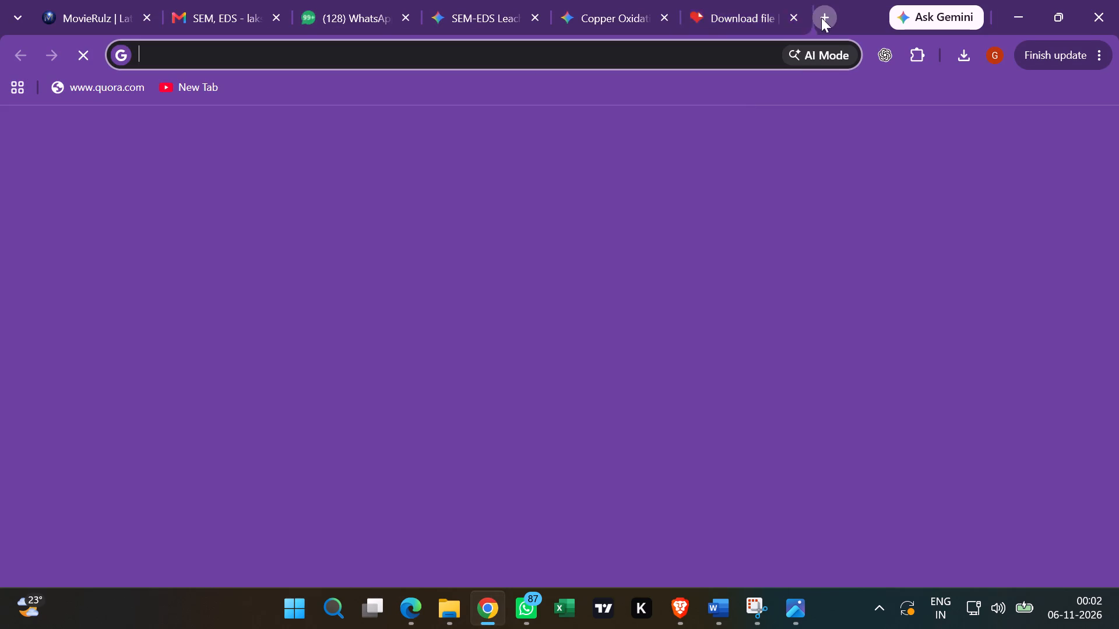
pyautogui.click(425, 365)
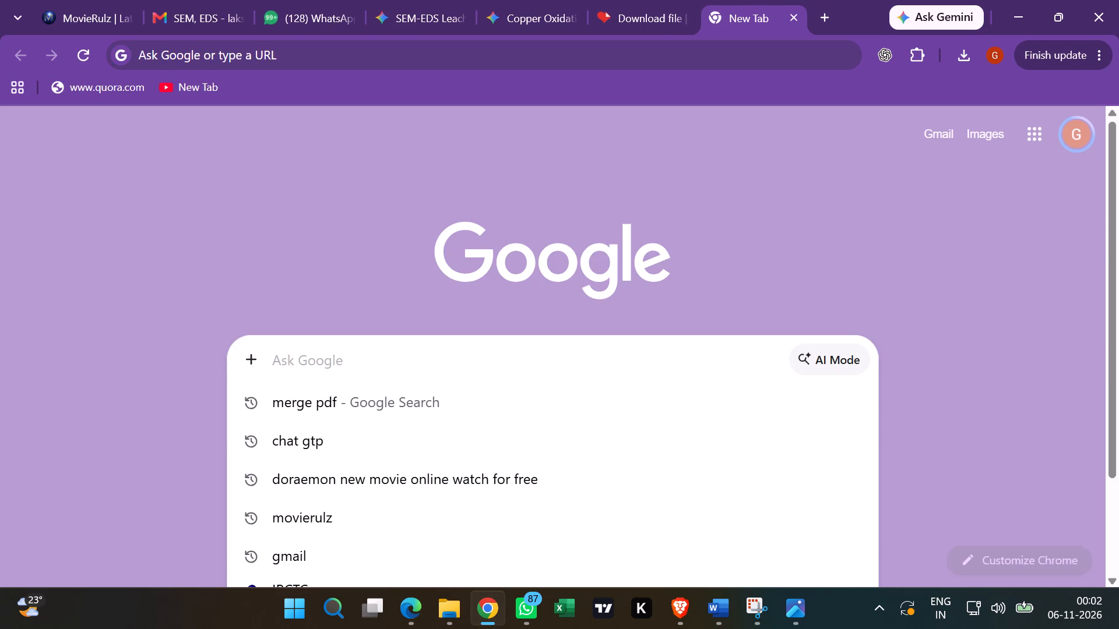
pyautogui.write('pdf to')
pyautogui.press('space')
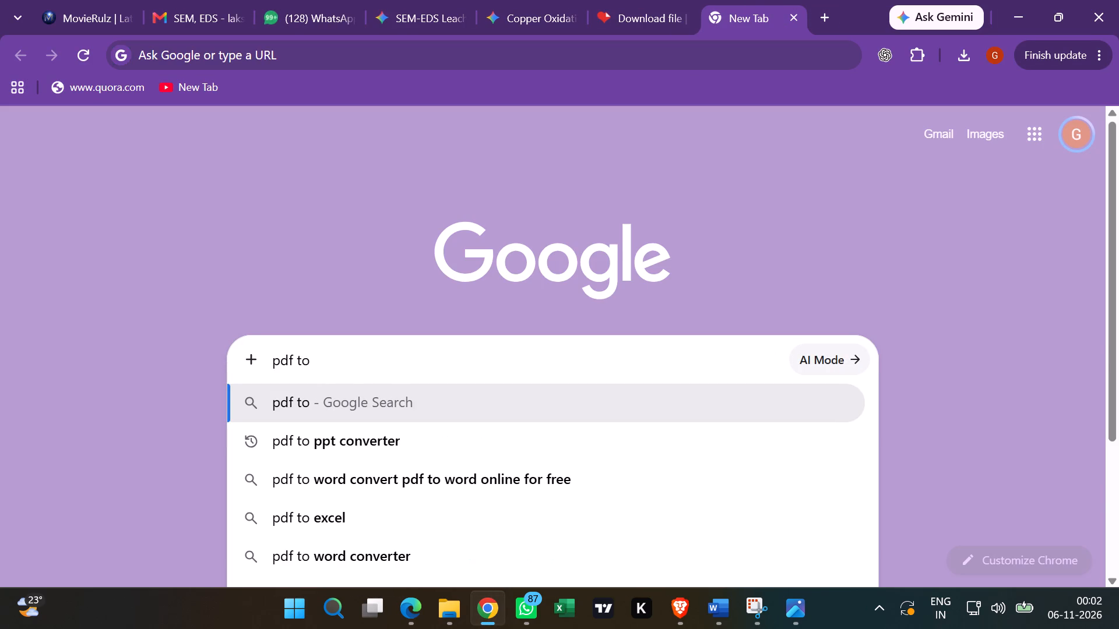
pyautogui.click(354, 567)
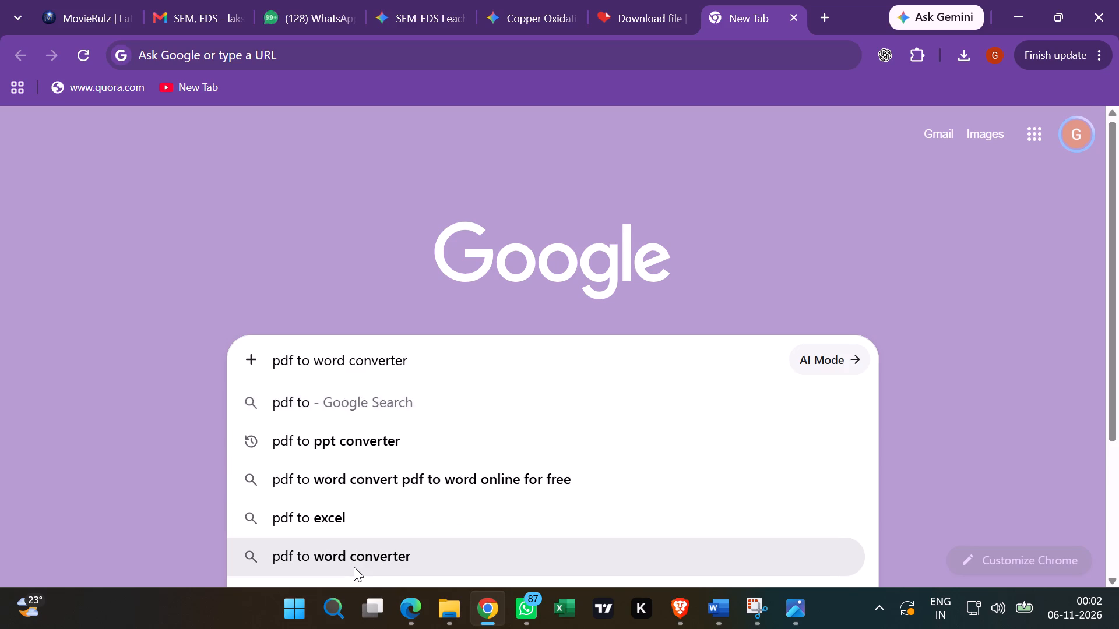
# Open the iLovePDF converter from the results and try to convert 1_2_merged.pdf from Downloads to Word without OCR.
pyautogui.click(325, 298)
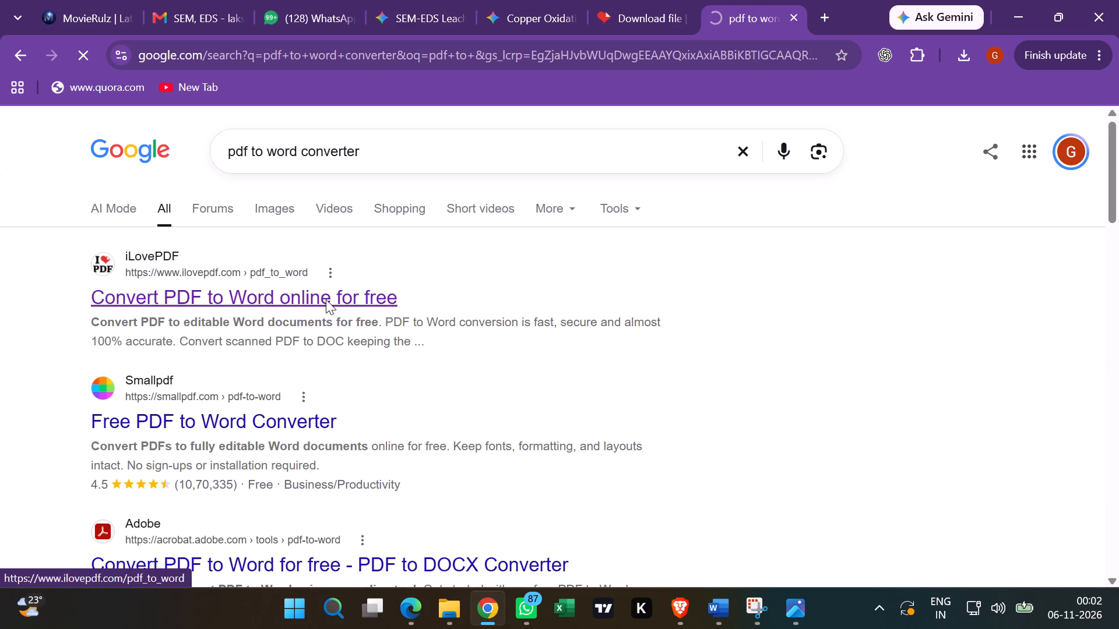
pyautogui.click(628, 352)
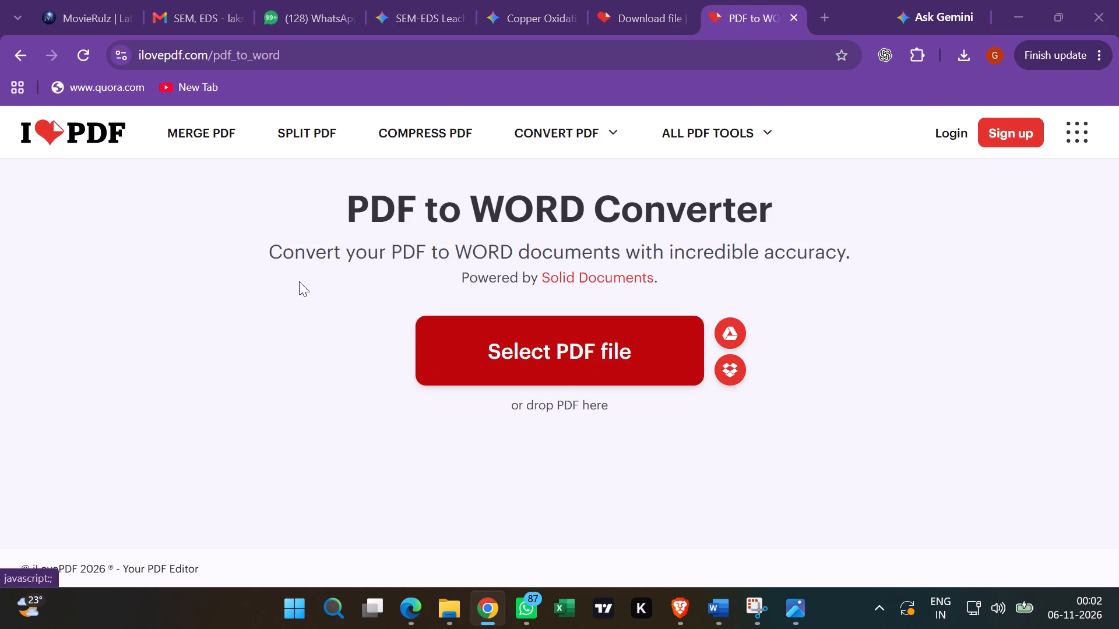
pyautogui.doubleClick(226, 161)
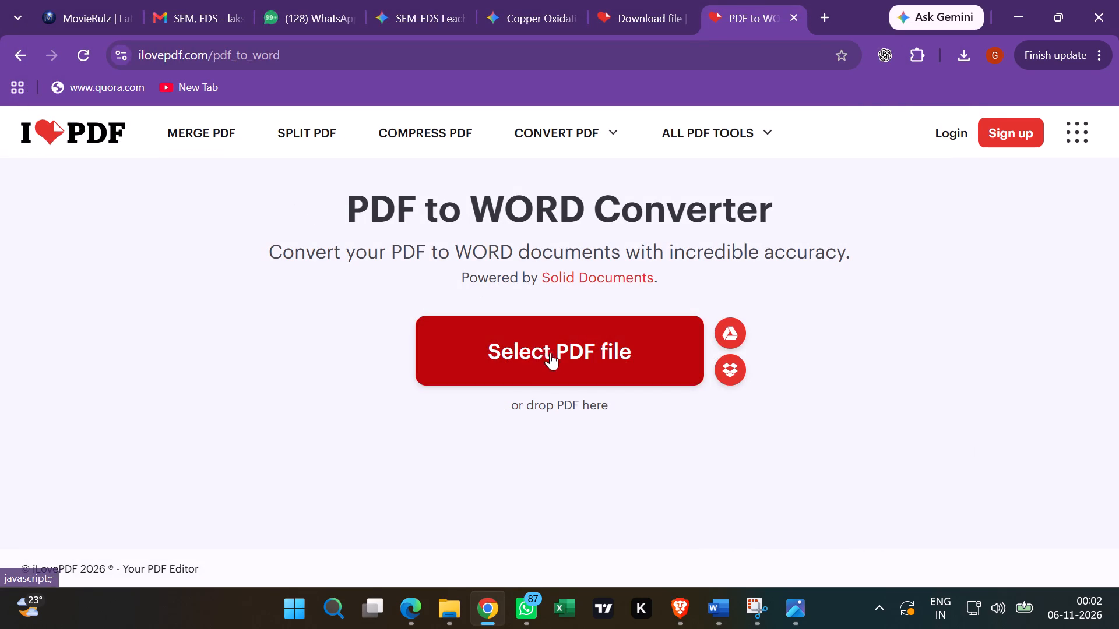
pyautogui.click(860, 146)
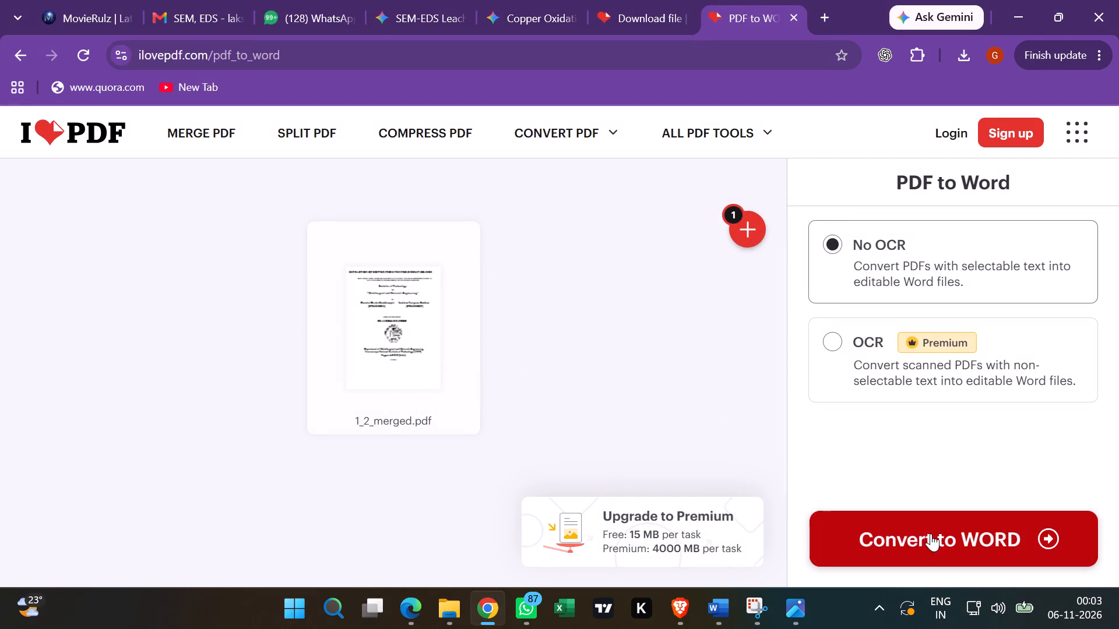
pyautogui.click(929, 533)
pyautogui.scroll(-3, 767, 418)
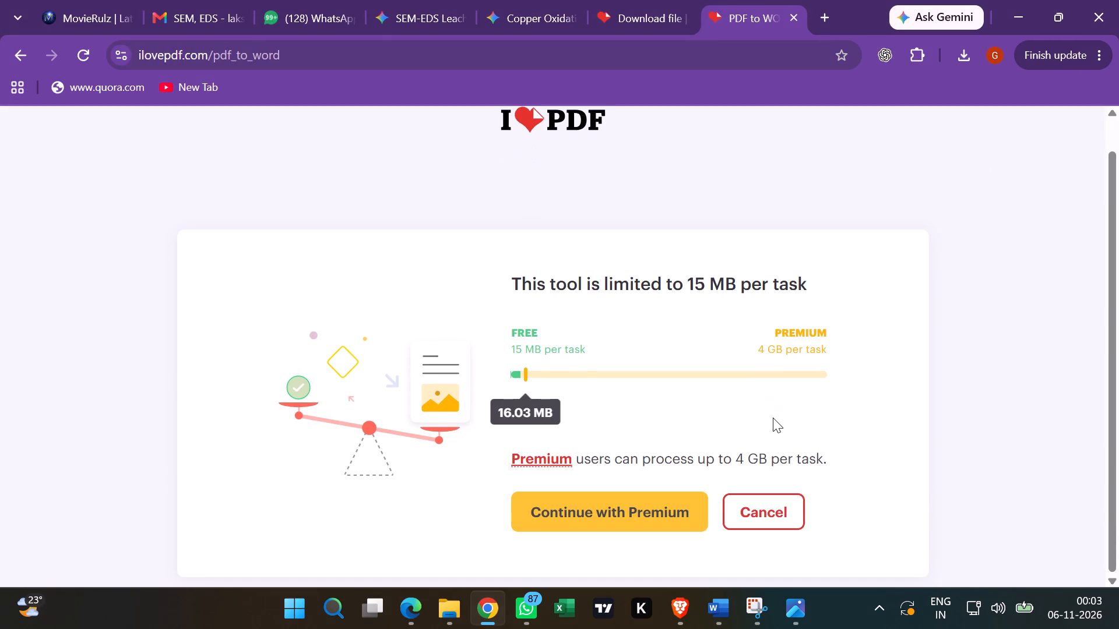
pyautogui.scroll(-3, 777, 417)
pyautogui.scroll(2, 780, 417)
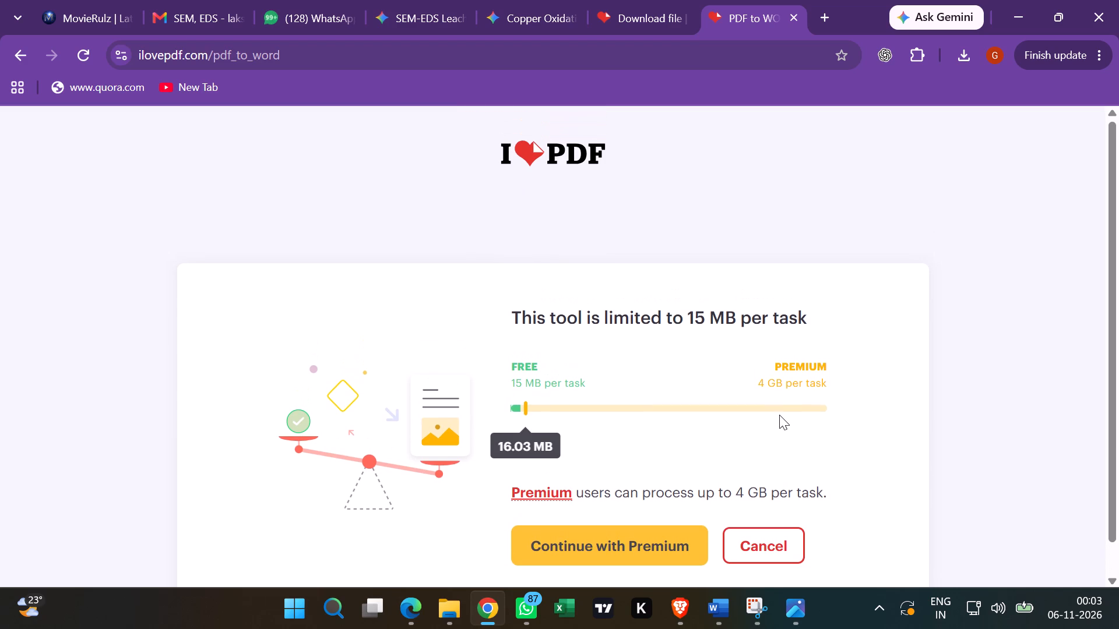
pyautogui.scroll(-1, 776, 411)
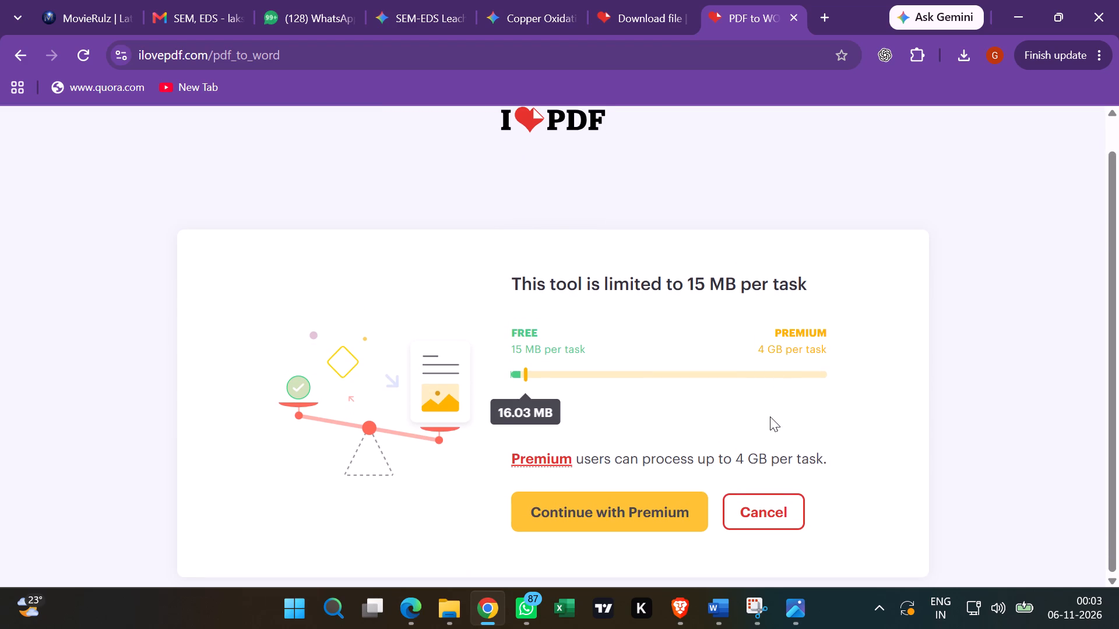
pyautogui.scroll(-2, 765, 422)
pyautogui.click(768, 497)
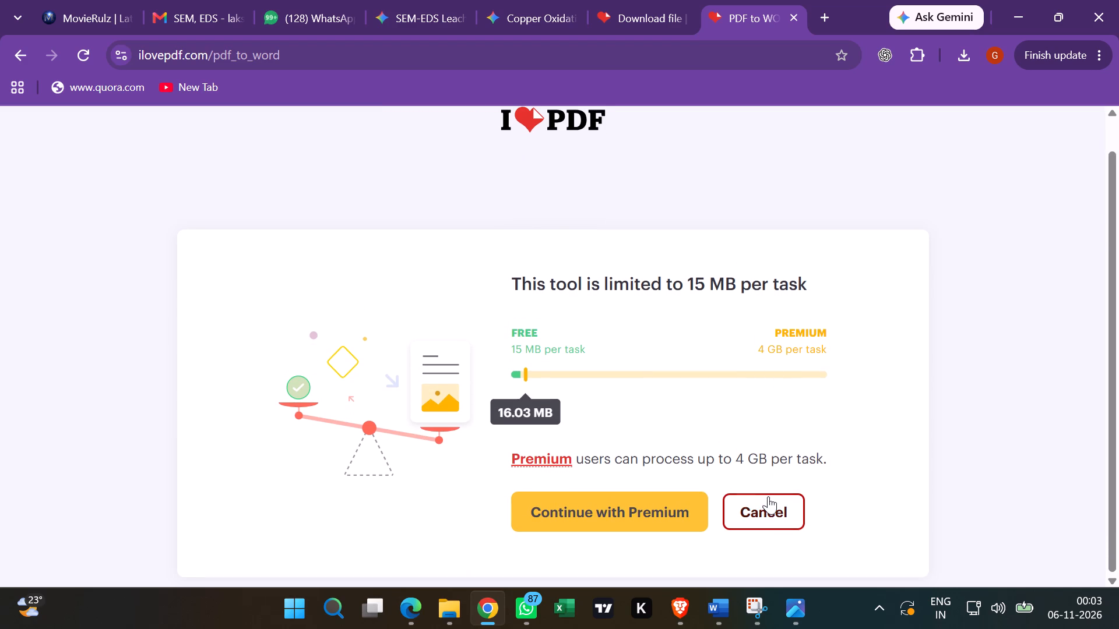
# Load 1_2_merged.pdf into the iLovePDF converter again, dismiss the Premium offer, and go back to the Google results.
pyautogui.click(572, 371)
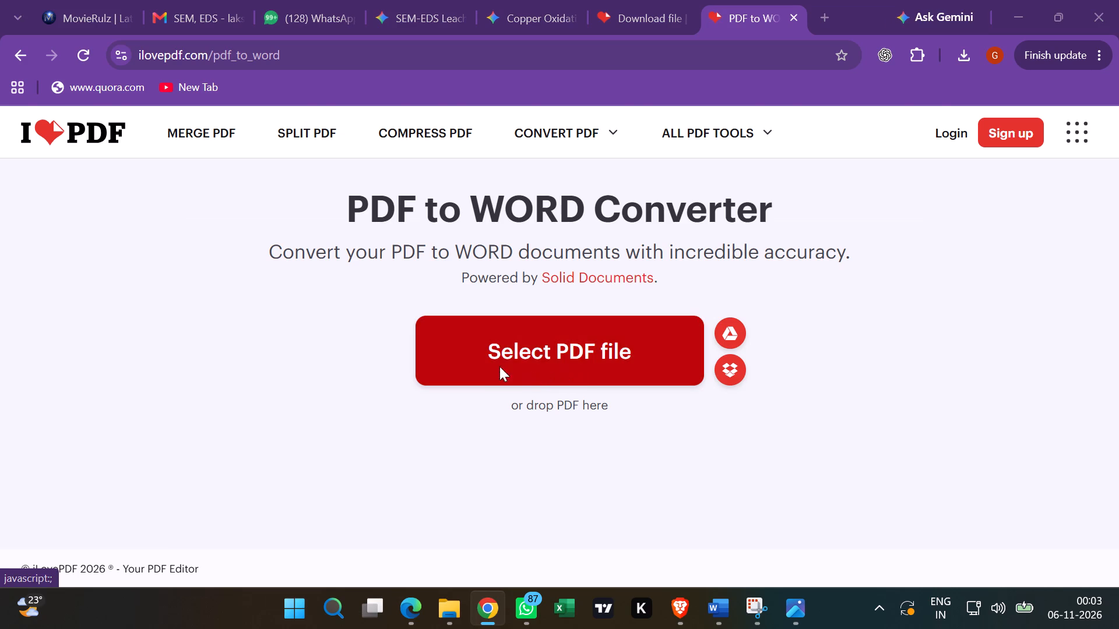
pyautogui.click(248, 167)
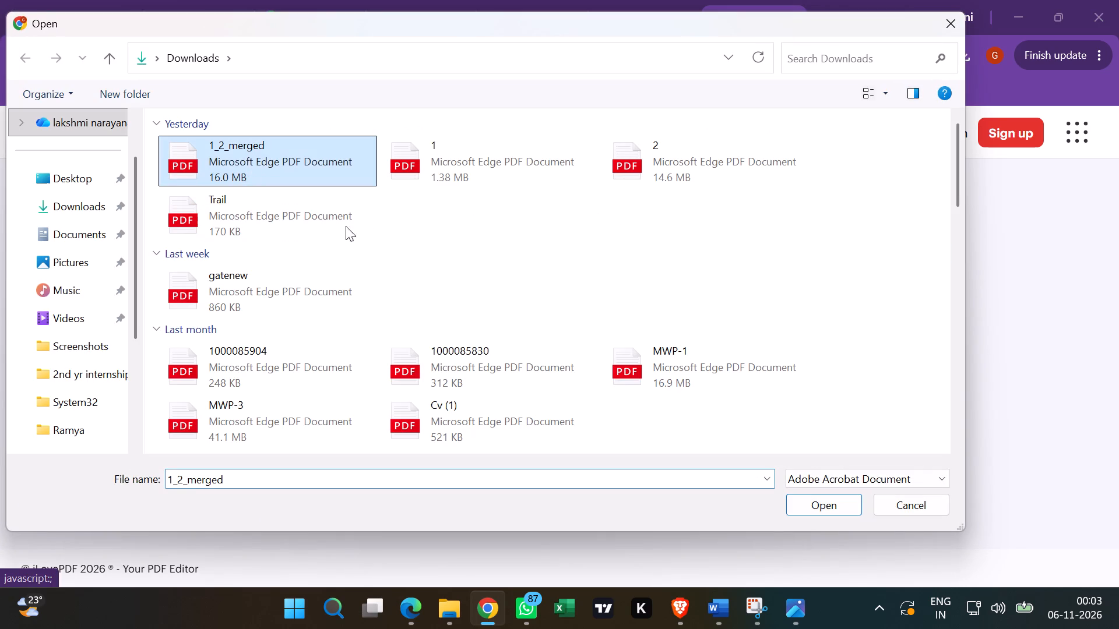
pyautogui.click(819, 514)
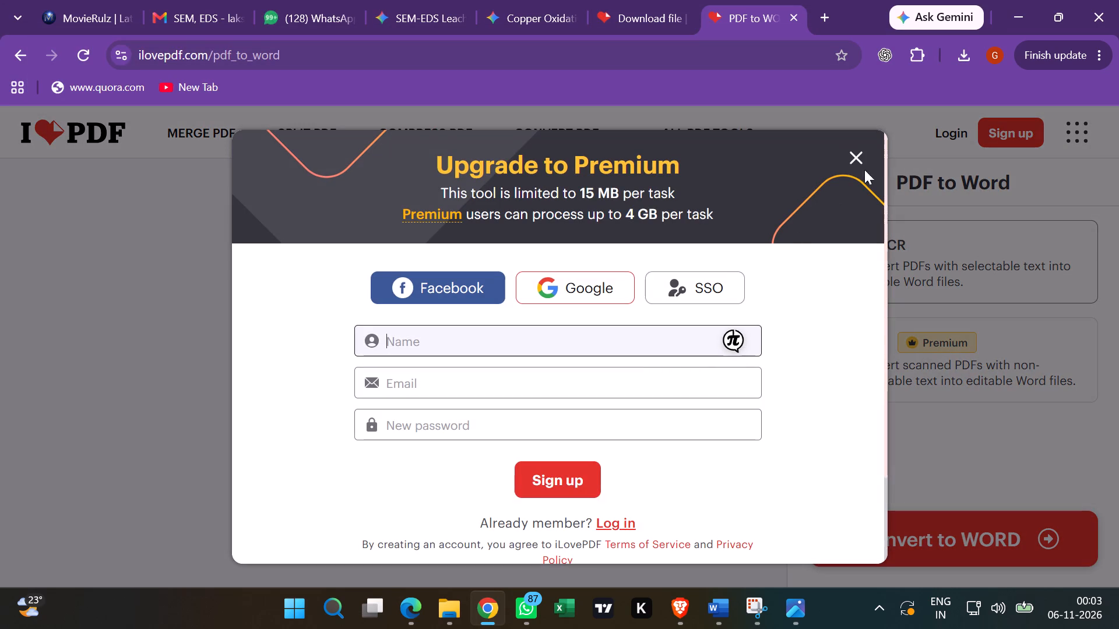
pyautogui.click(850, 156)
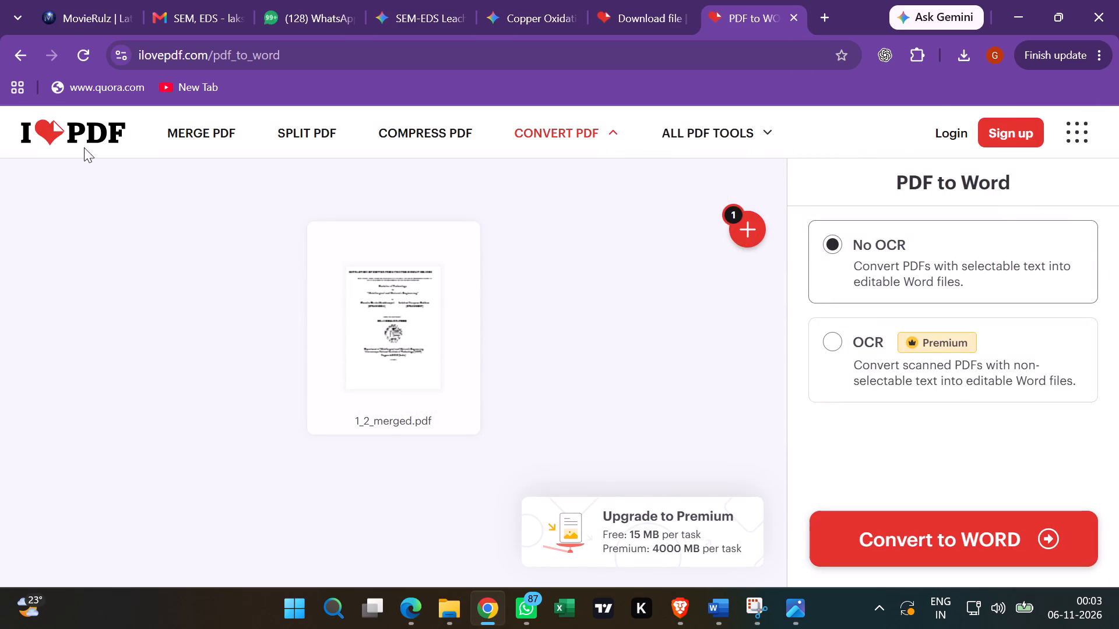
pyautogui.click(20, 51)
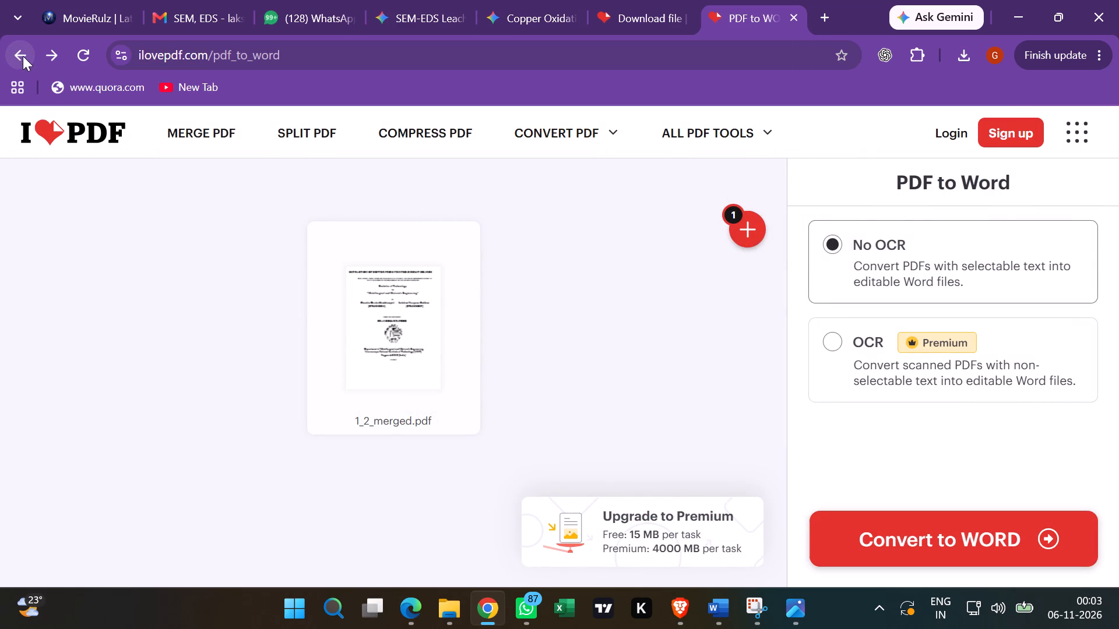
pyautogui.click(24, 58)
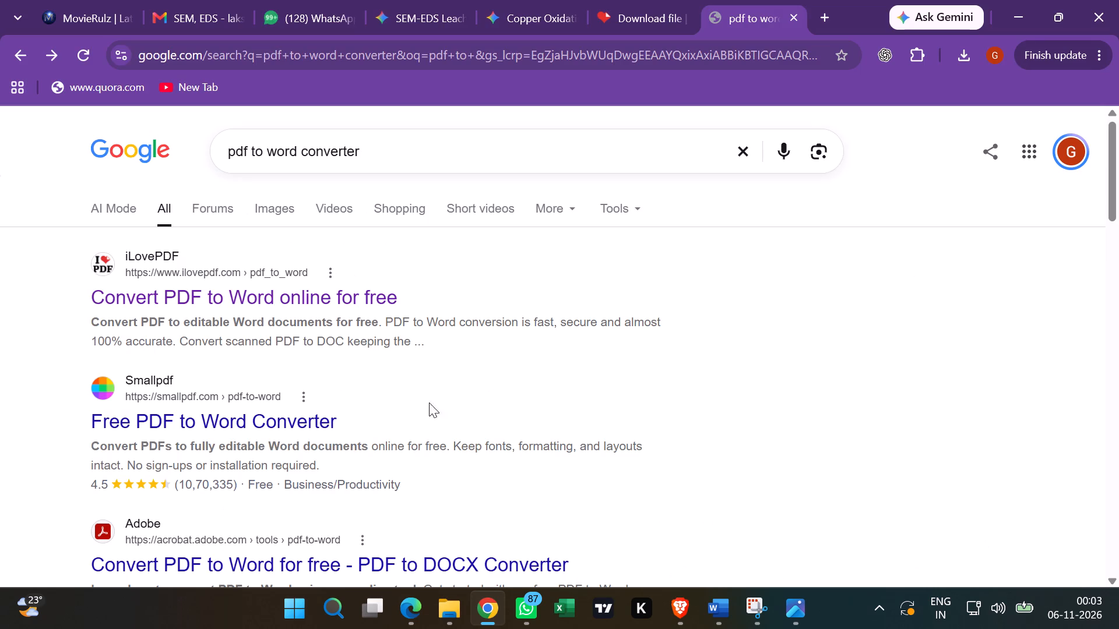
# Open the pdfFiller PDF-to-Word converter from the search results, accepting its cookies and dismissing the Google sign-in offer.
pyautogui.scroll(-3, 338, 369)
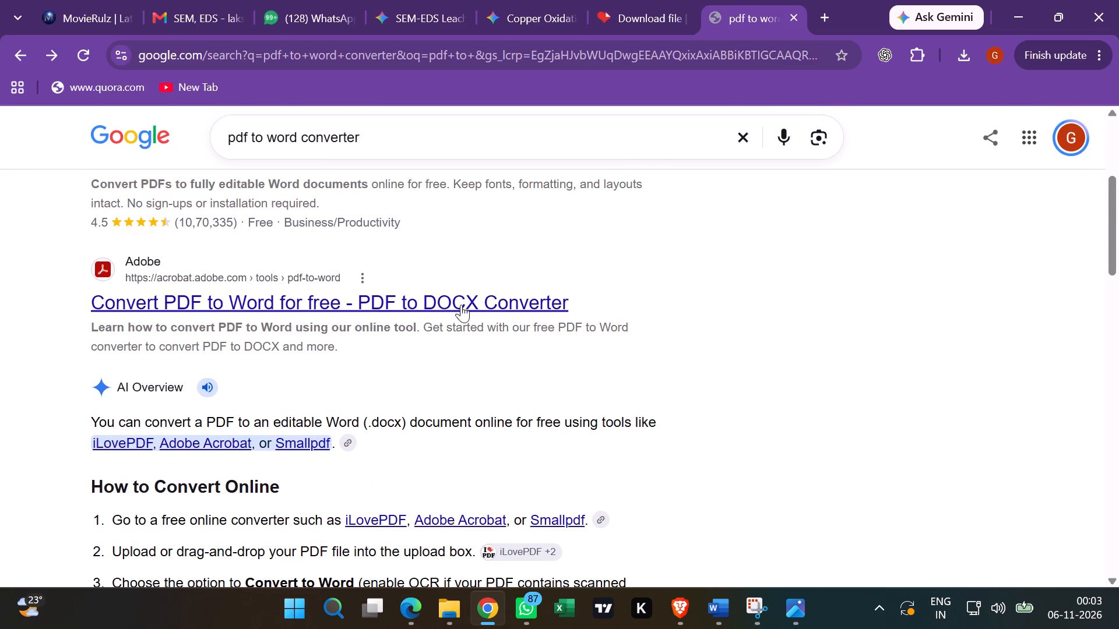
pyautogui.scroll(-5, 487, 318)
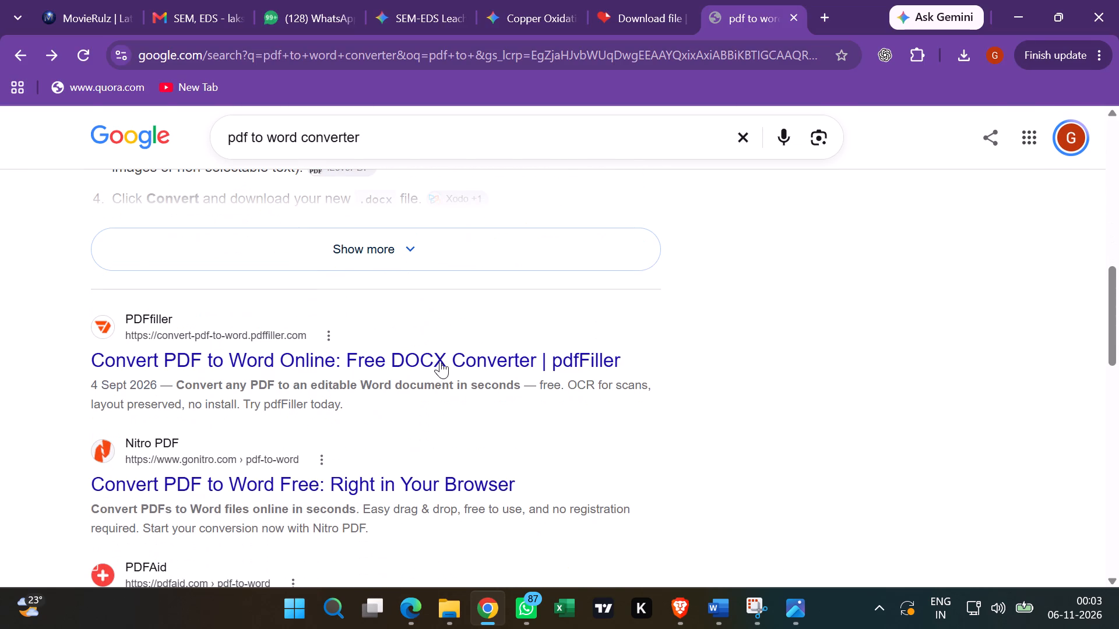
pyautogui.click(438, 364)
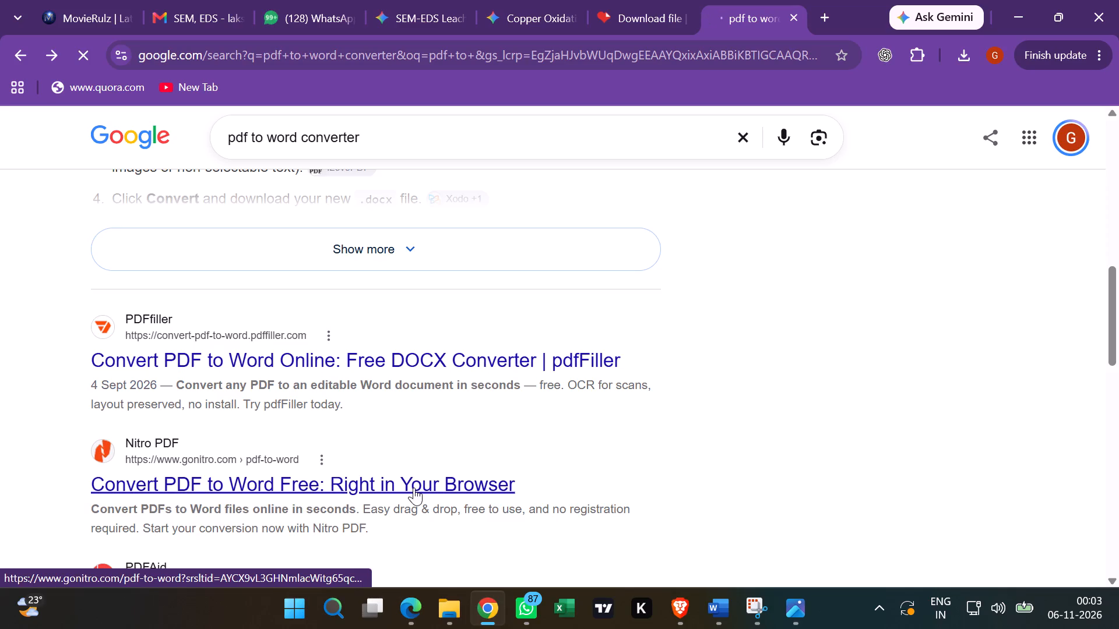
pyautogui.click(505, 474)
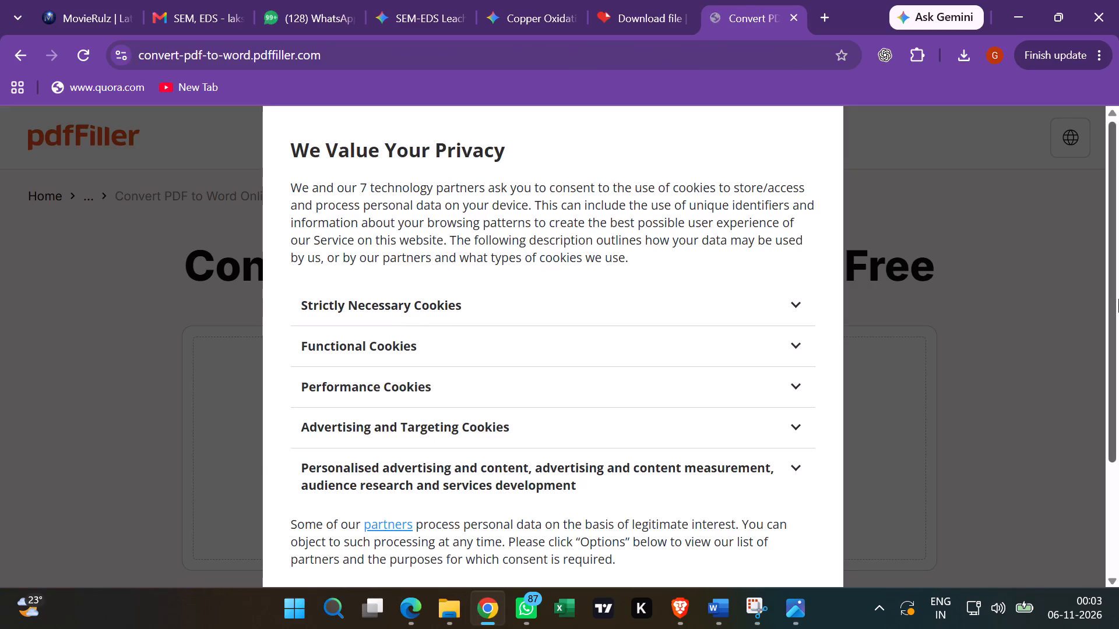
pyautogui.click(1116, 300)
pyautogui.scroll(-3, 811, 368)
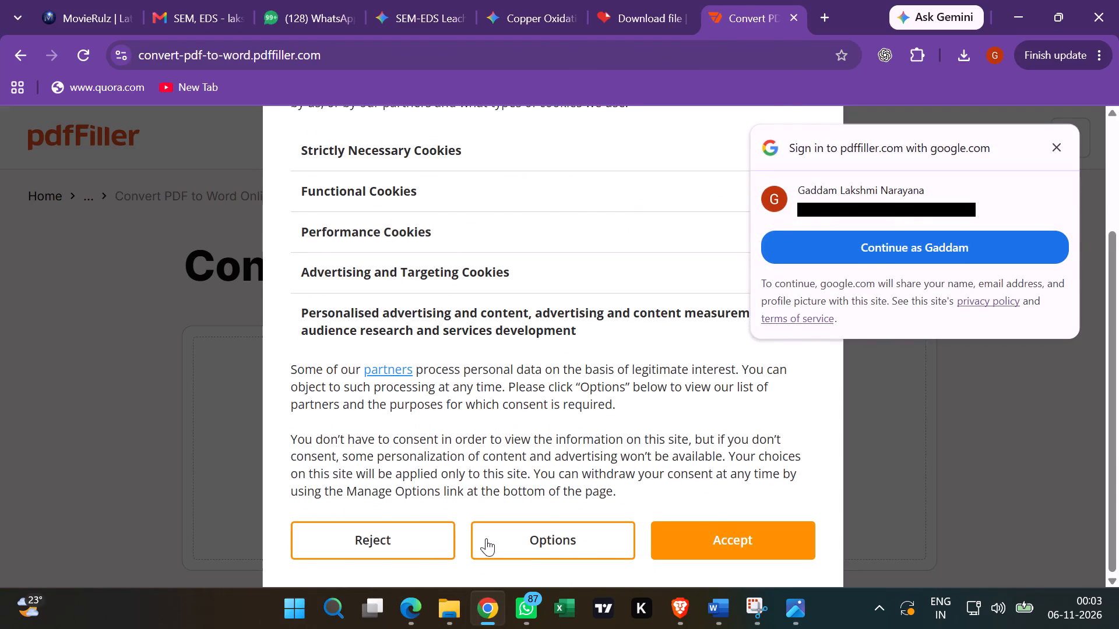
pyautogui.click(720, 536)
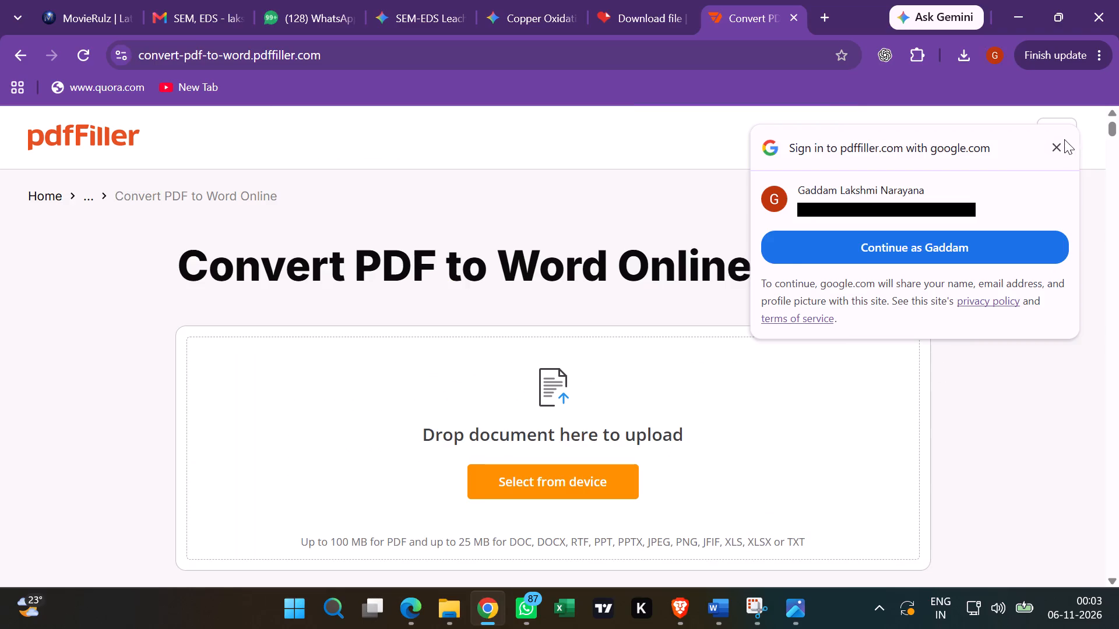
pyautogui.click(1061, 139)
# Upload 1_2_merged.pdf from Downloads to pdfFiller and start editing it.
pyautogui.click(564, 479)
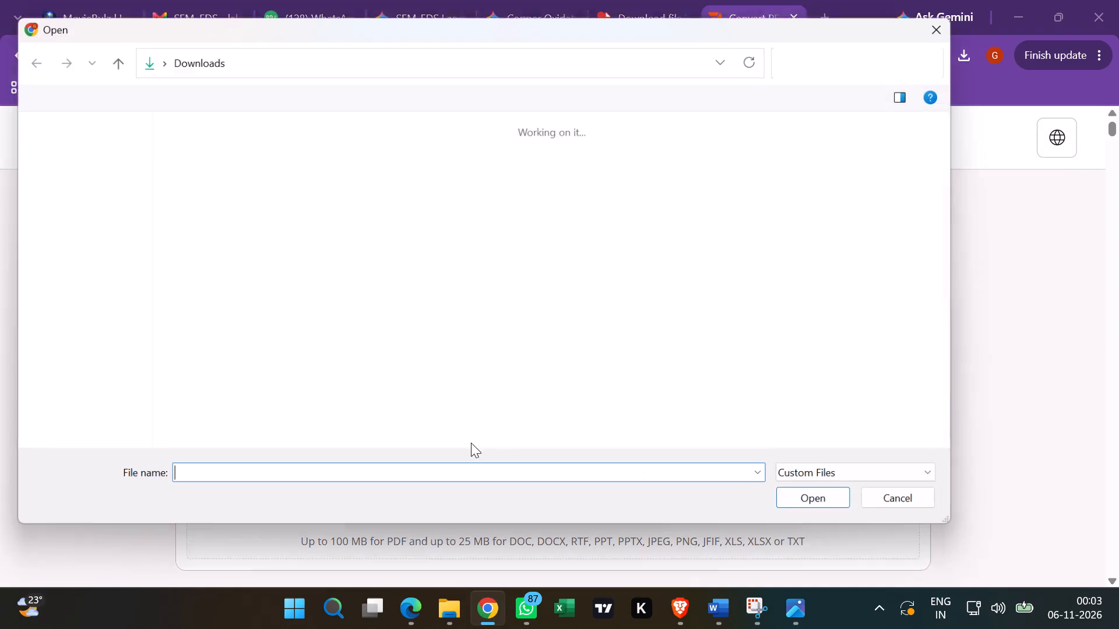
pyautogui.doubleClick(200, 165)
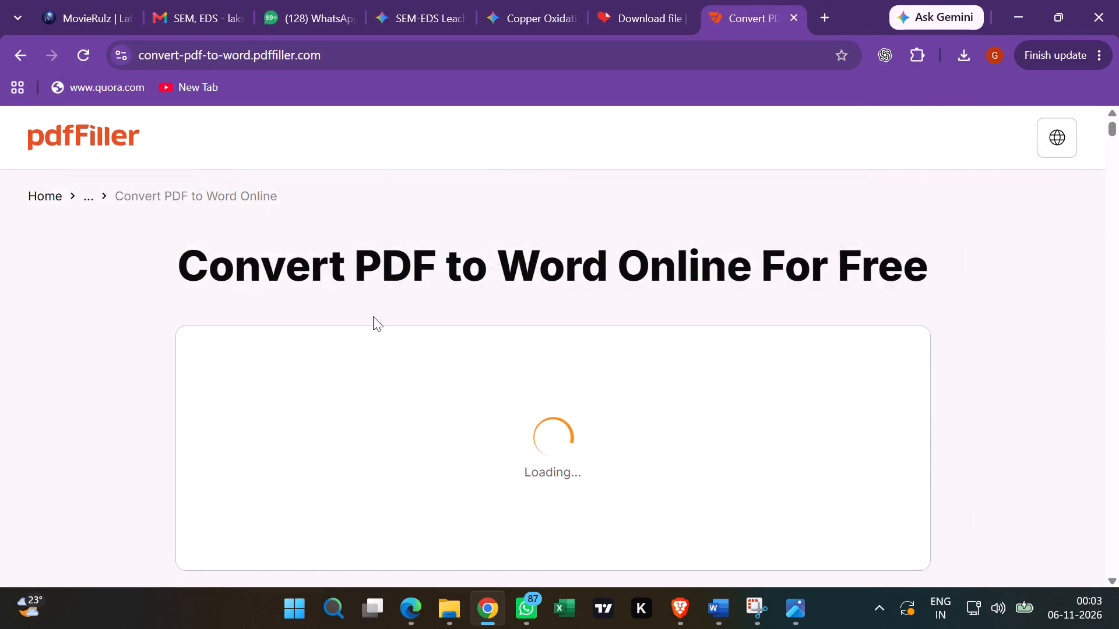
pyautogui.scroll(-3, 459, 373)
pyautogui.scroll(1, 463, 371)
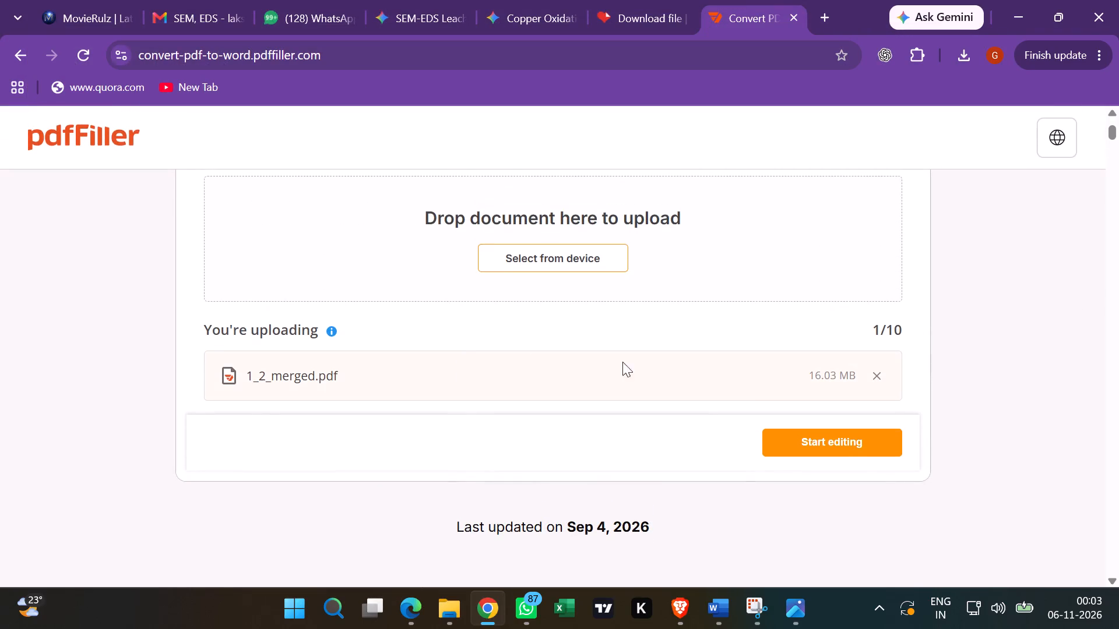
pyautogui.scroll(2, 733, 416)
pyautogui.scroll(-1, 725, 409)
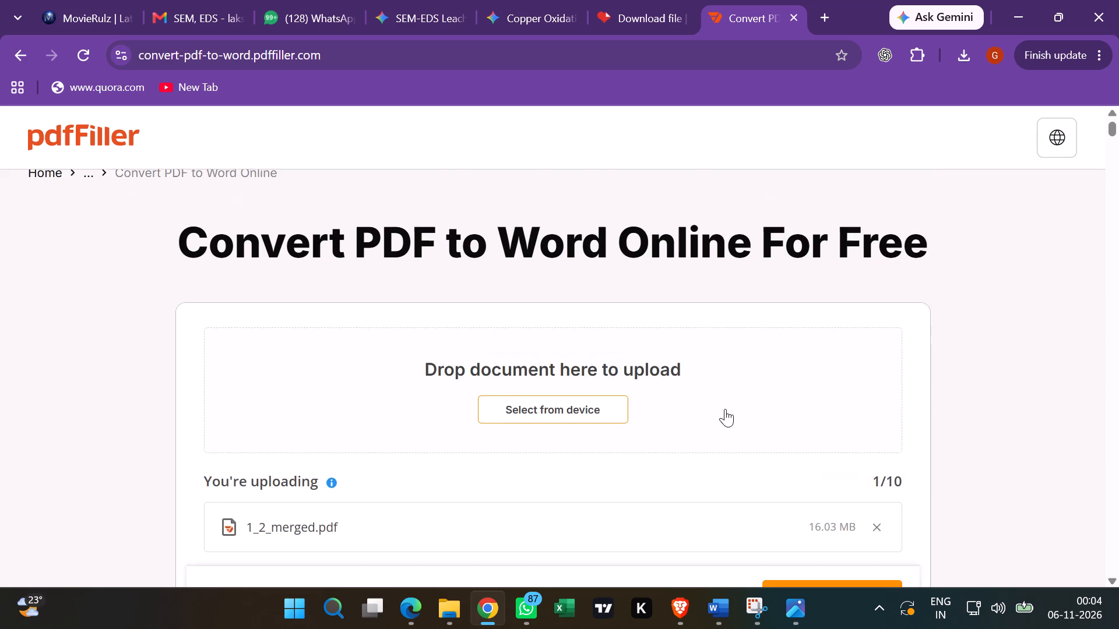
pyautogui.click(830, 533)
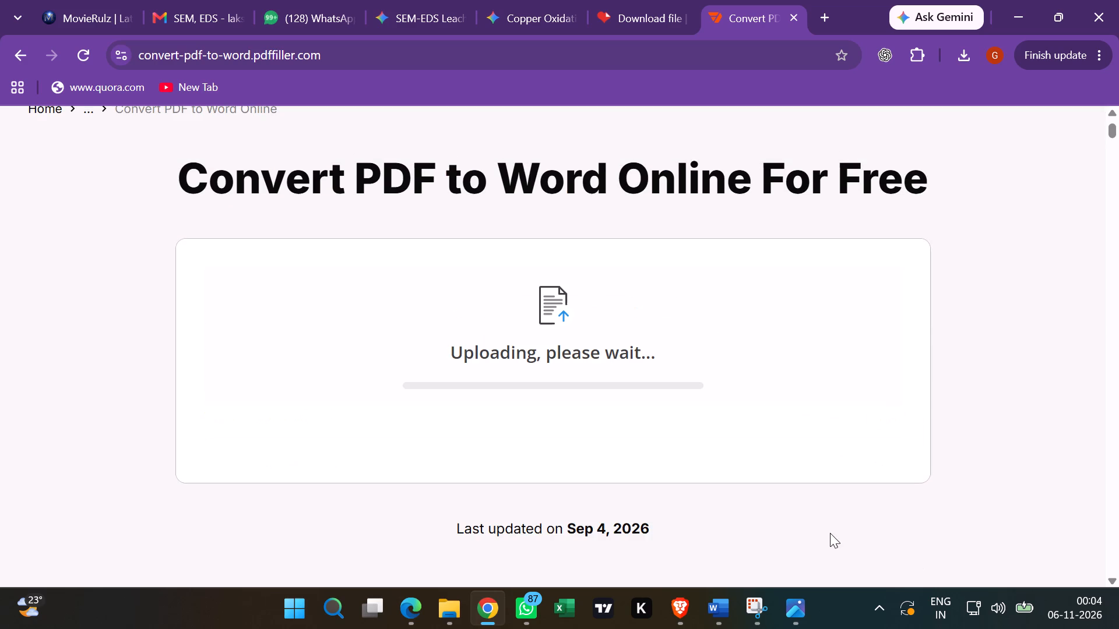
pyautogui.scroll(-2, 674, 453)
pyautogui.scroll(2, 660, 450)
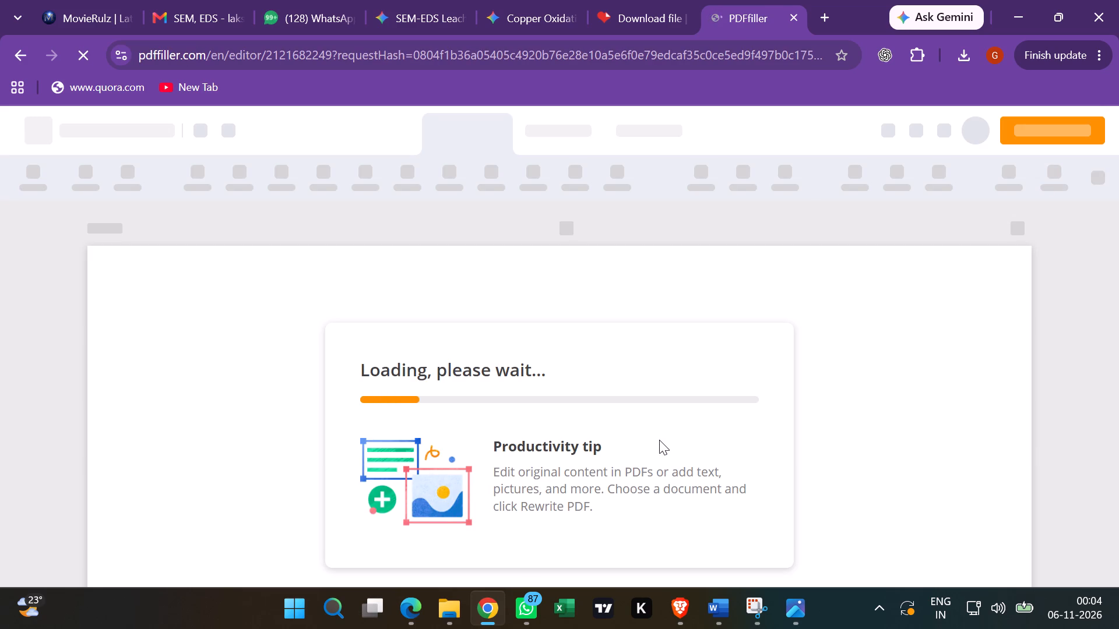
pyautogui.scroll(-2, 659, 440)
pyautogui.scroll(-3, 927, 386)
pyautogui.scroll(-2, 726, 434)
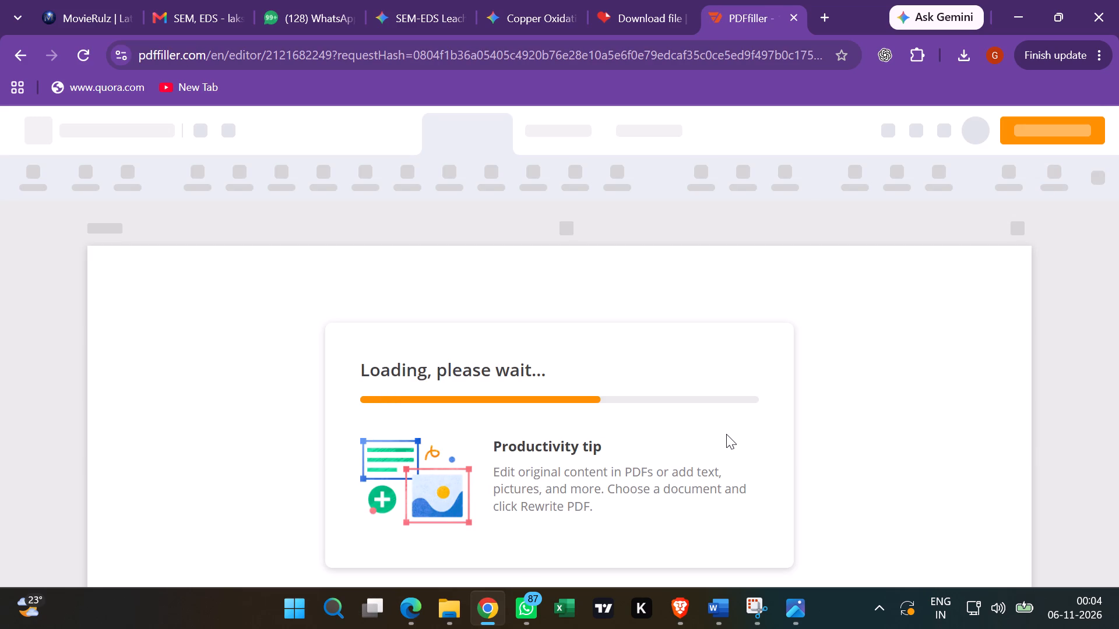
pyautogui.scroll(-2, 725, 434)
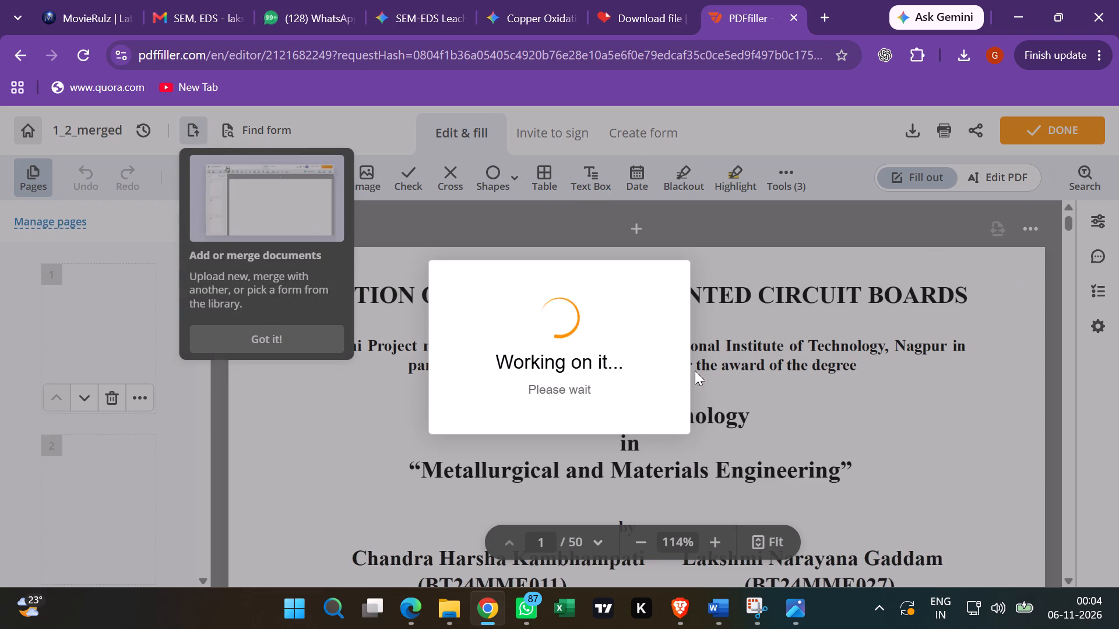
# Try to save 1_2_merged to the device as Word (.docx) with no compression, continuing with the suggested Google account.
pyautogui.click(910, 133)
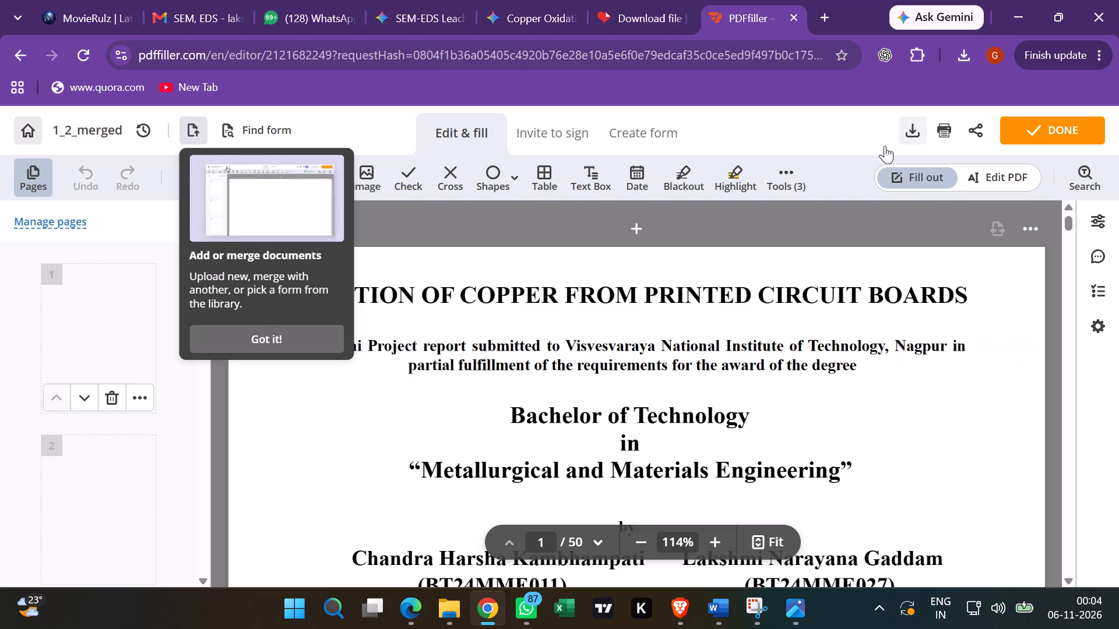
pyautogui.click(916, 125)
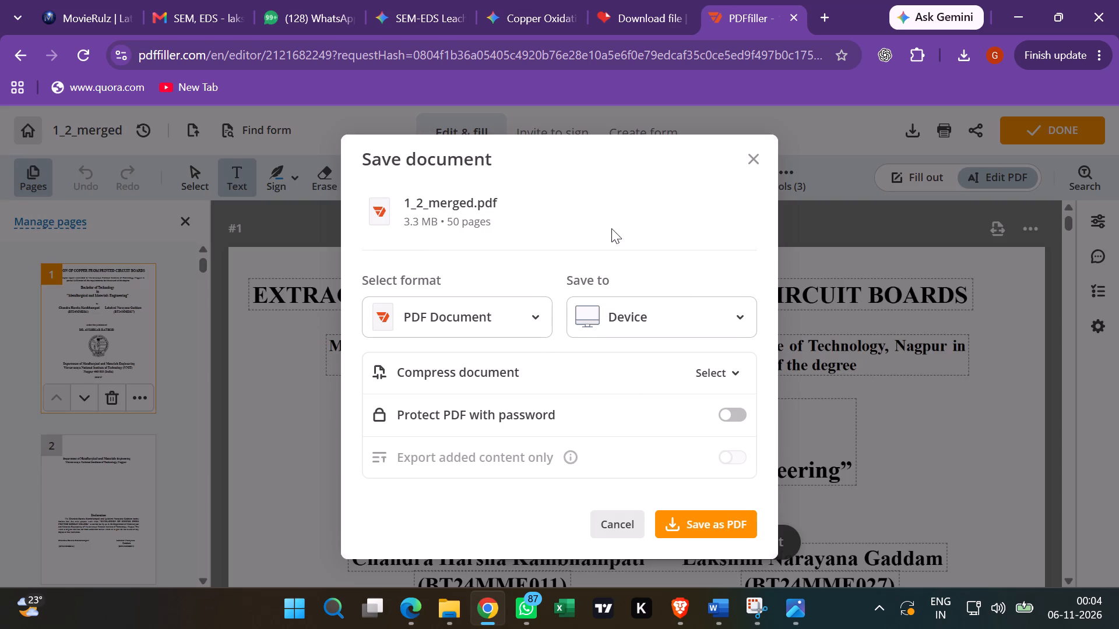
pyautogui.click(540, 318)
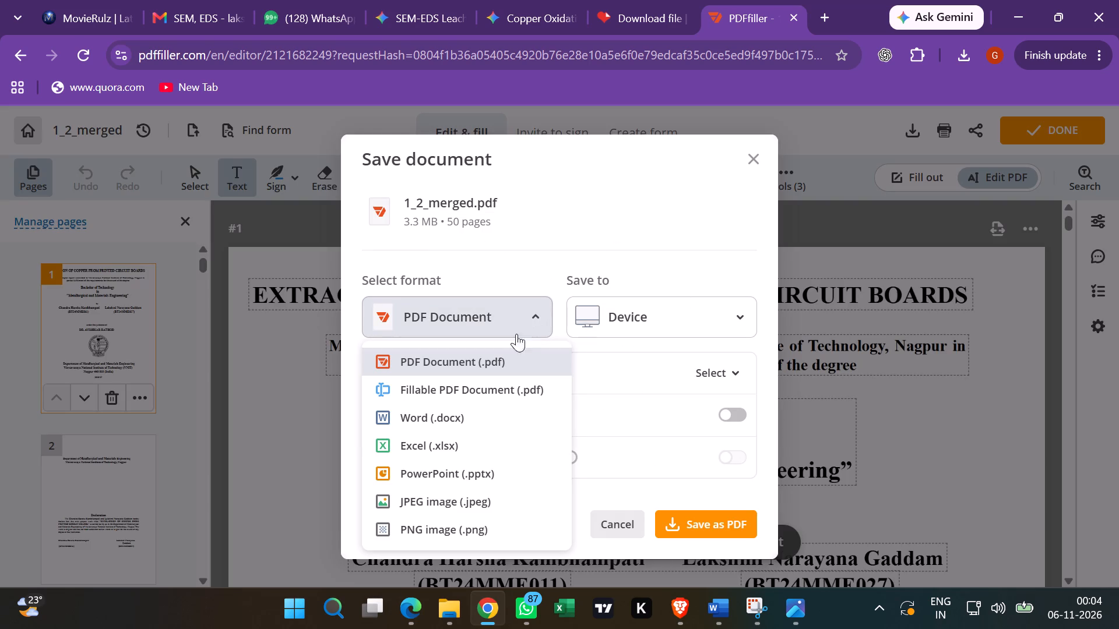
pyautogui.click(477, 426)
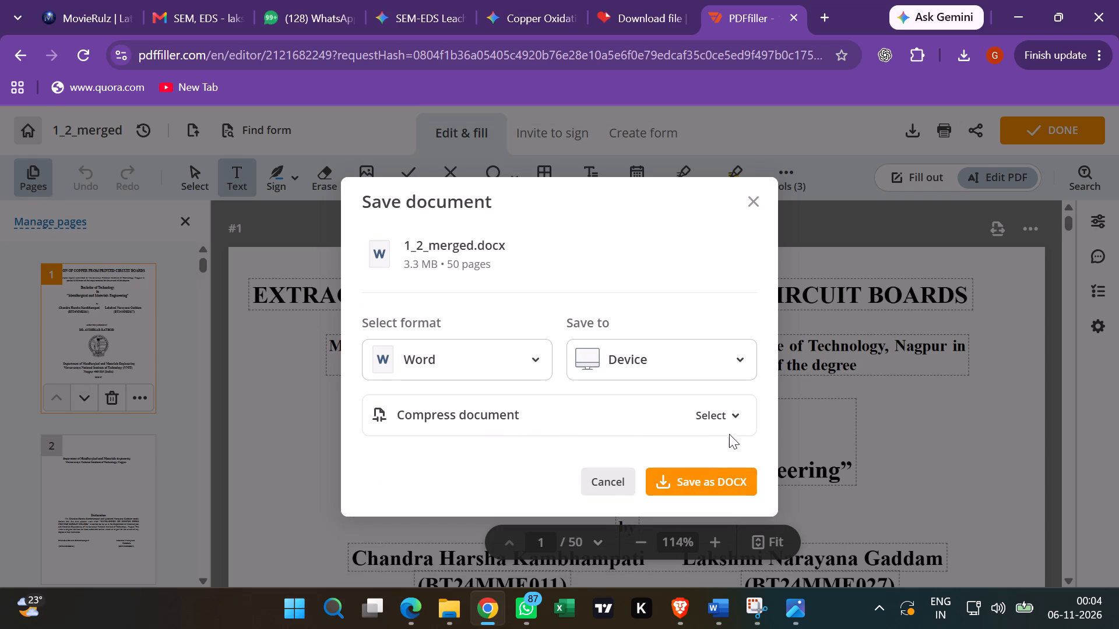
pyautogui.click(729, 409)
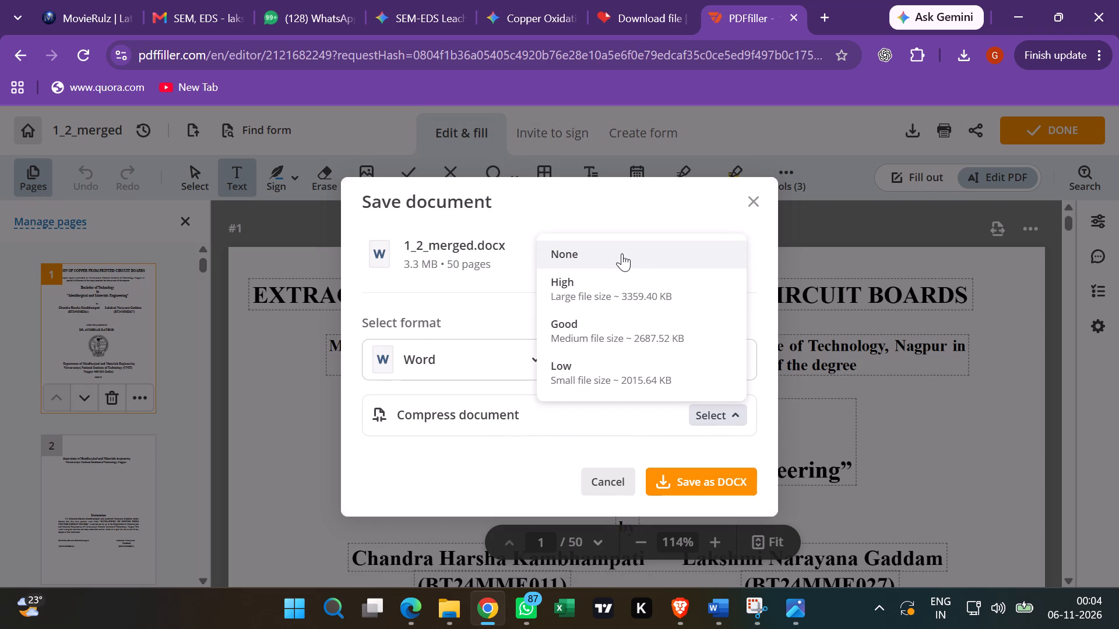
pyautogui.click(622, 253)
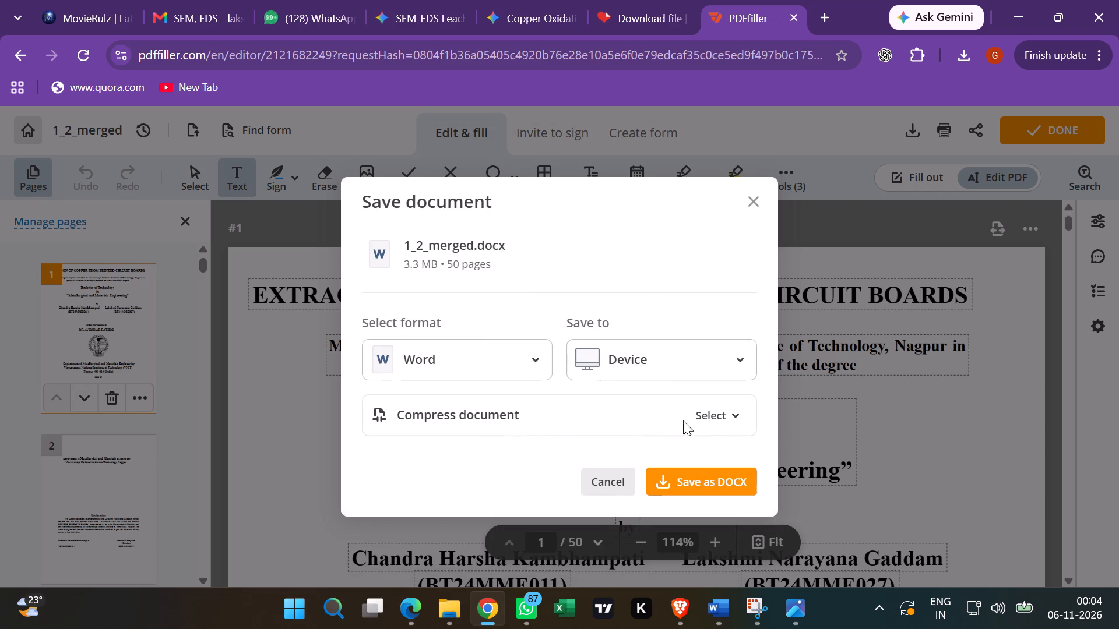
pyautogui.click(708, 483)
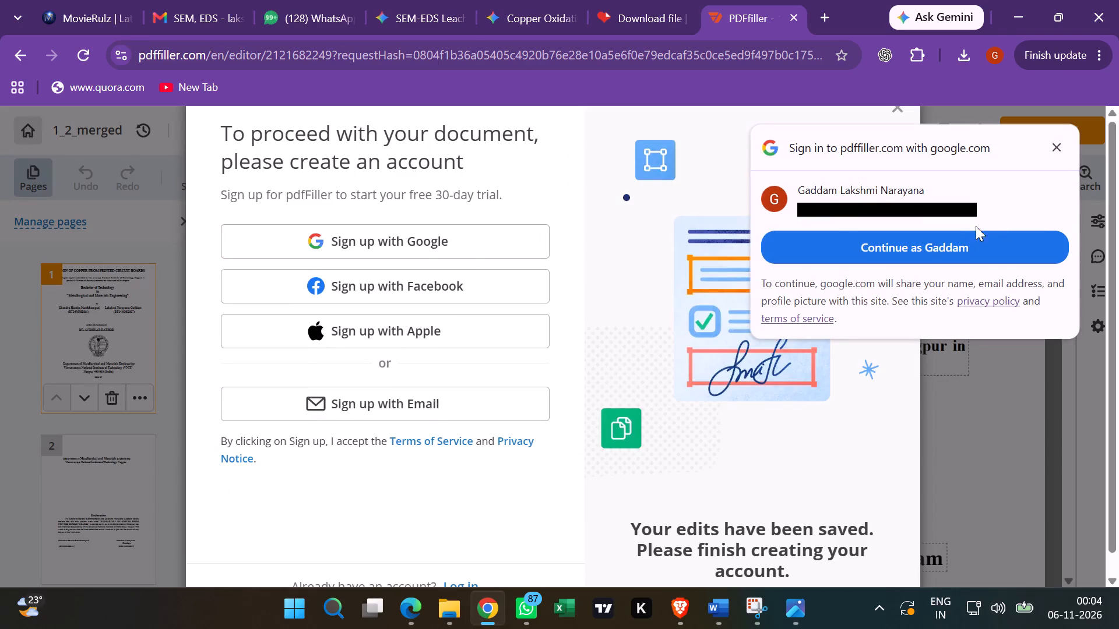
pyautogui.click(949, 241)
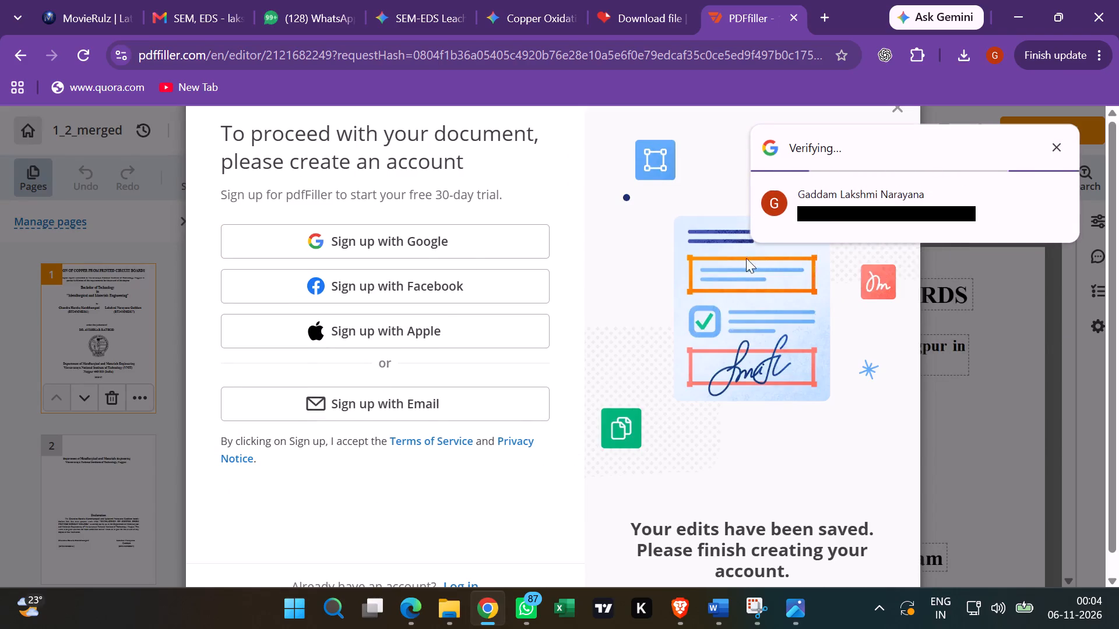
# Look through pdfFiller's Basic, Plus and Premium trial plans and dismiss the offer without choosing one.
pyautogui.scroll(-3, 755, 248)
pyautogui.scroll(-4, 681, 324)
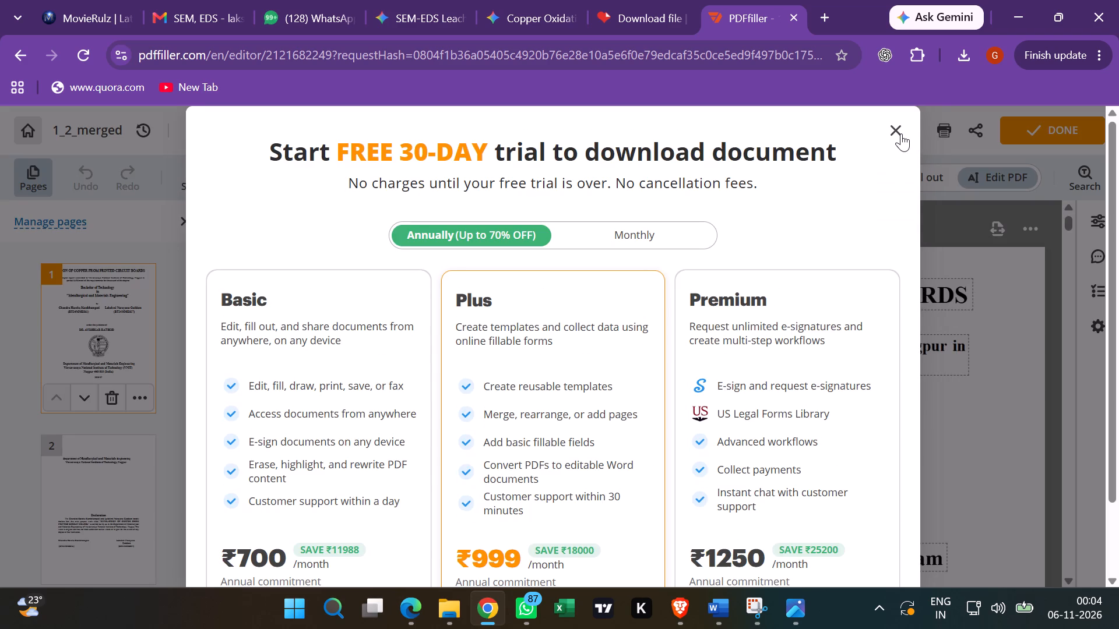
pyautogui.rightClick(717, 292)
pyautogui.scroll(-3, 717, 292)
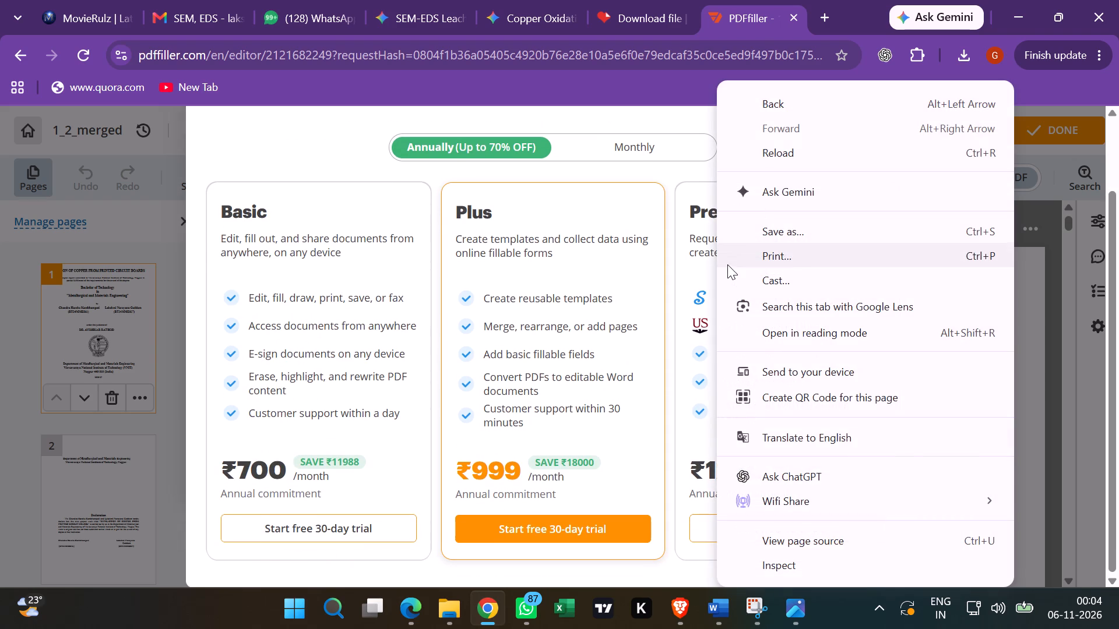
pyautogui.scroll(-3, 727, 264)
pyautogui.click(671, 216)
pyautogui.scroll(-4, 678, 211)
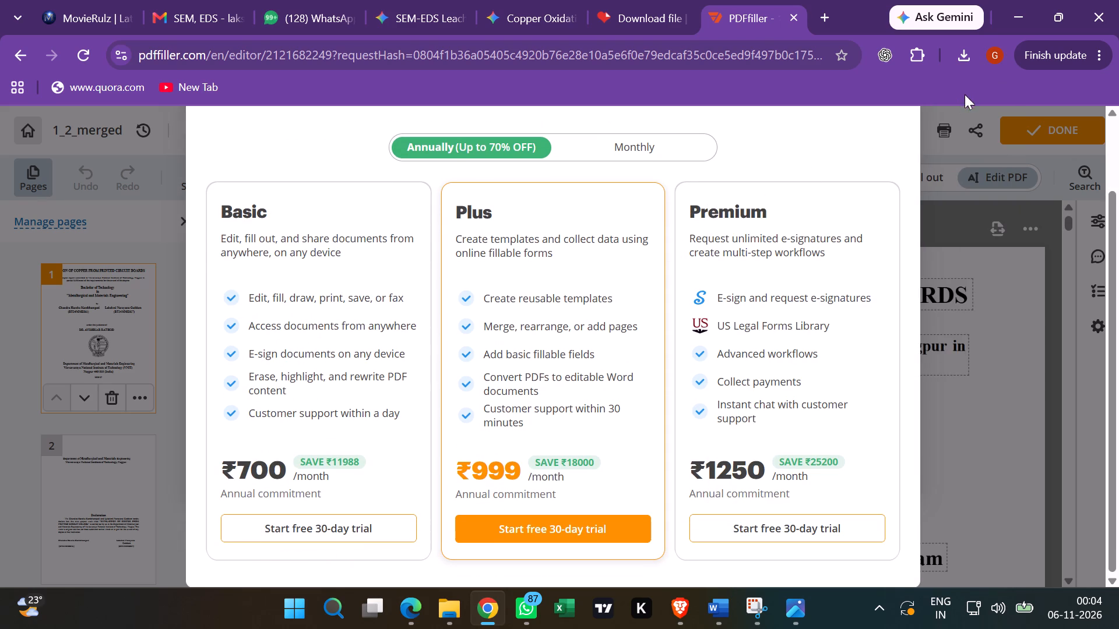
pyautogui.scroll(4, 903, 128)
pyautogui.click(898, 136)
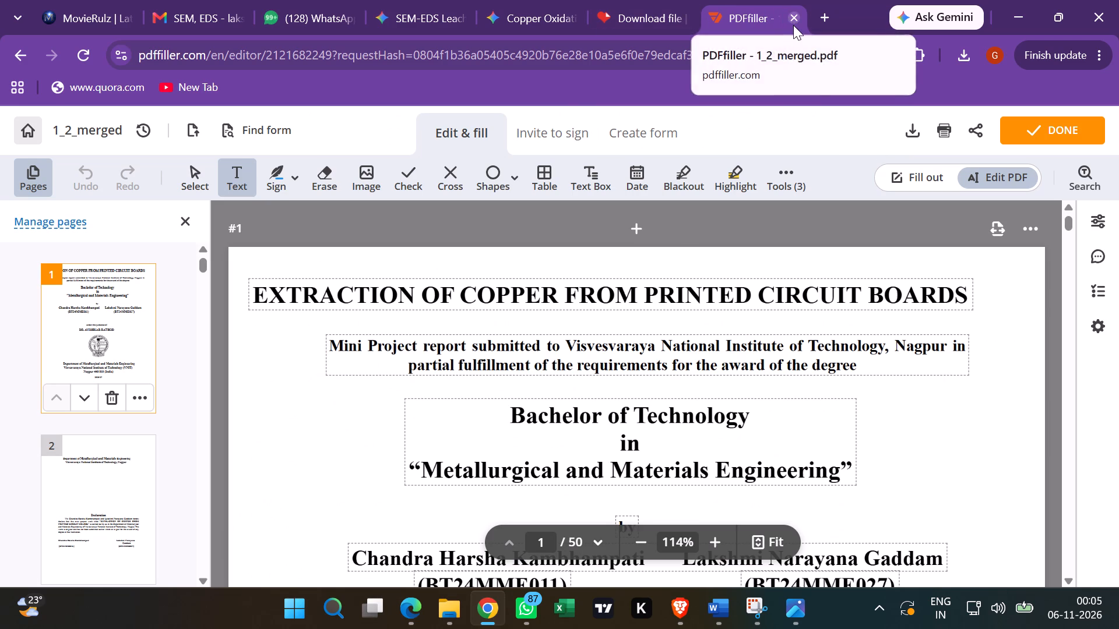
# Close the pdfFiller editor tab and leave the site without saving changes.
pyautogui.click(793, 25)
pyautogui.click(790, 15)
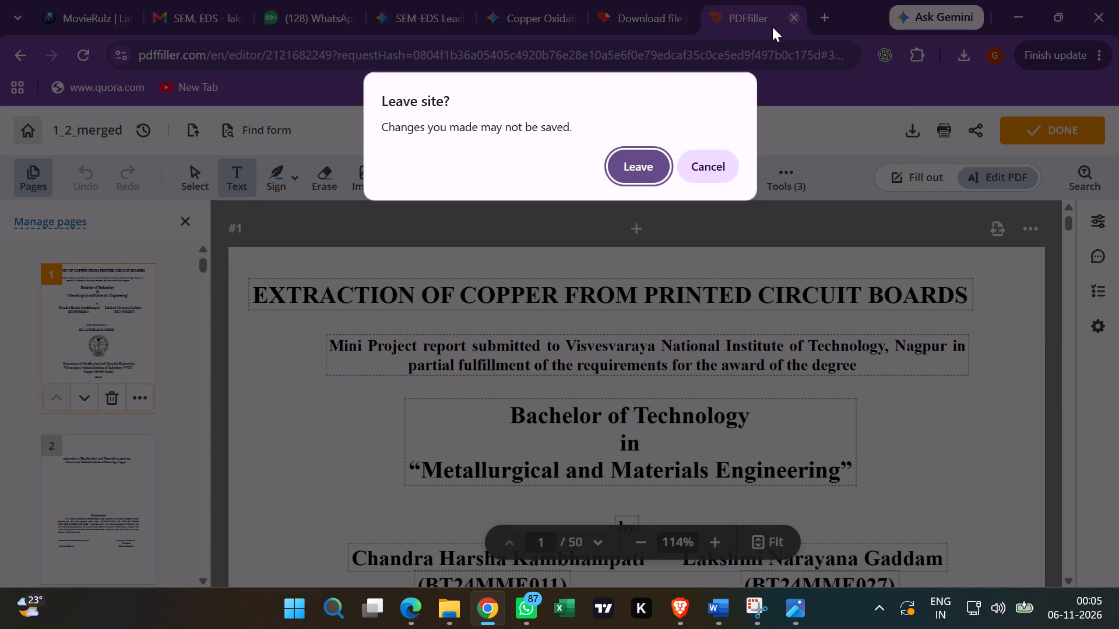
pyautogui.click(641, 153)
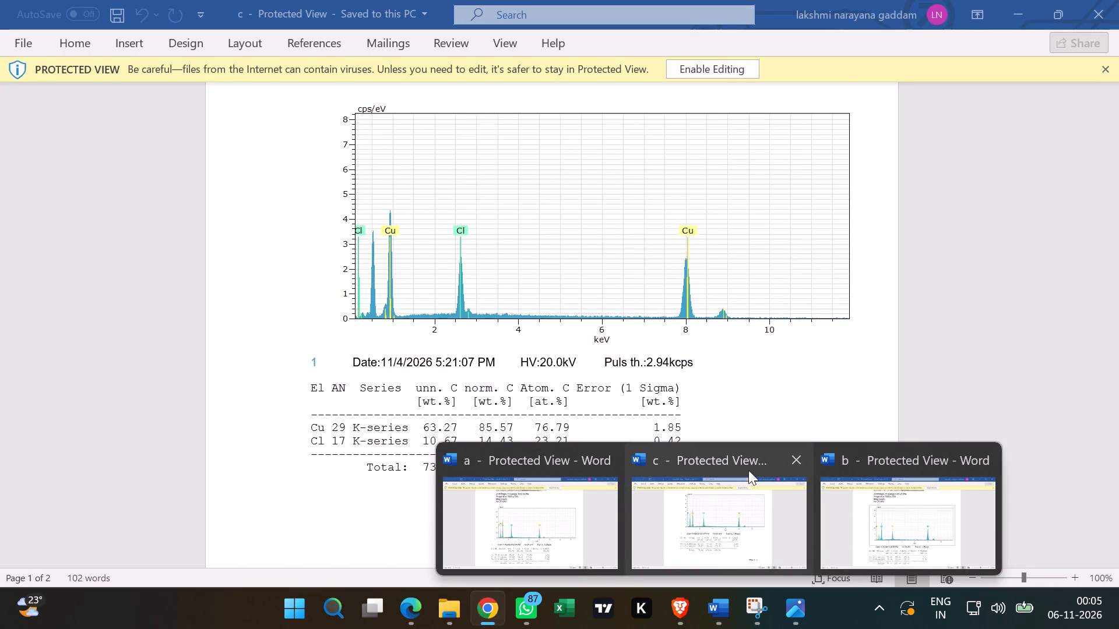
# Close the Protected View Word documents c, a and b.
pyautogui.click(790, 461)
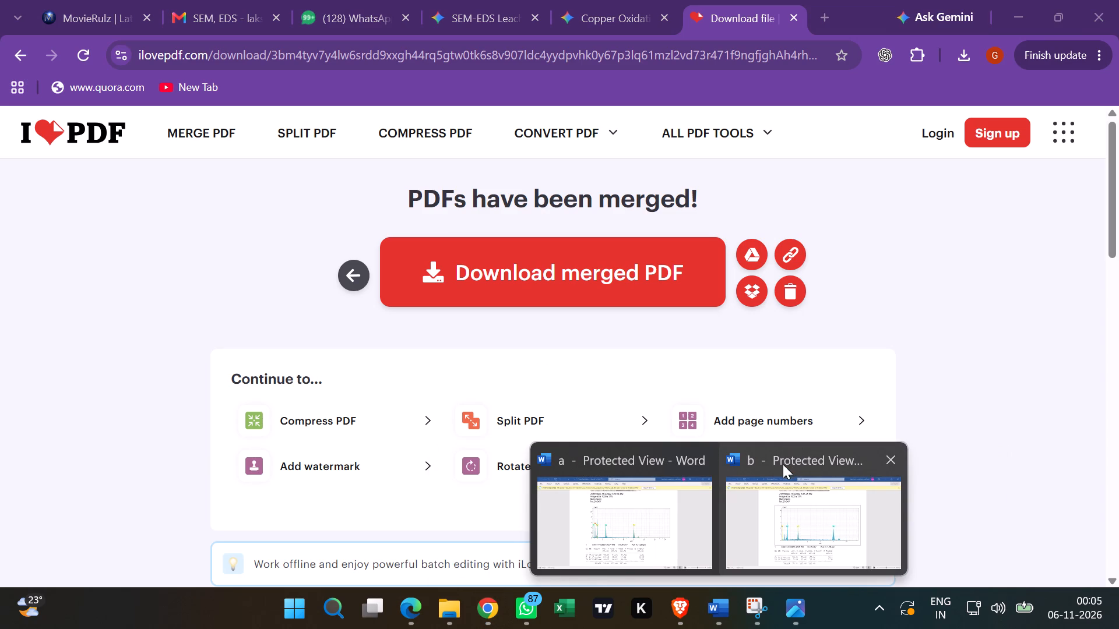
pyautogui.click(703, 461)
pyautogui.moveTo(807, 458); pyautogui.dragTo(802, 462)
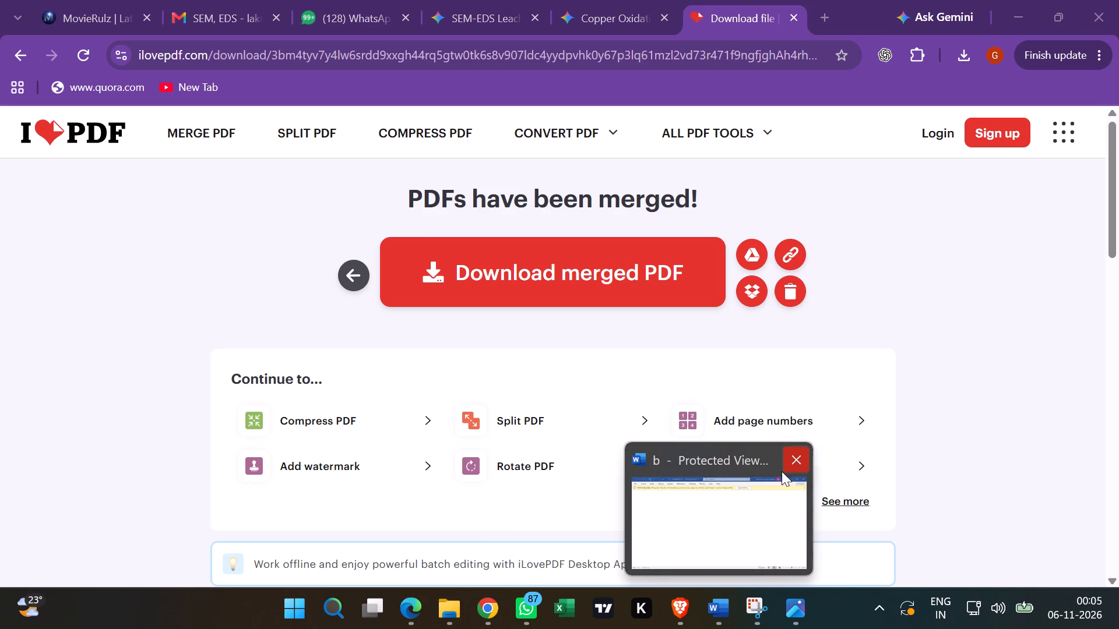
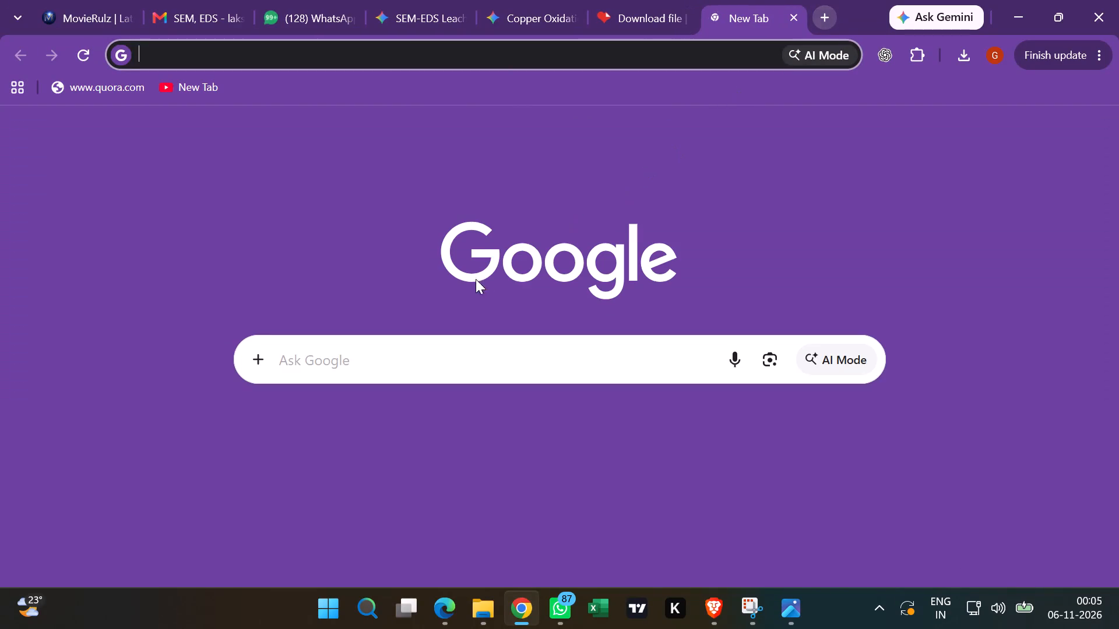
# Close the leftover iLovePDF "Download file" tab.
pyautogui.click(682, 20)
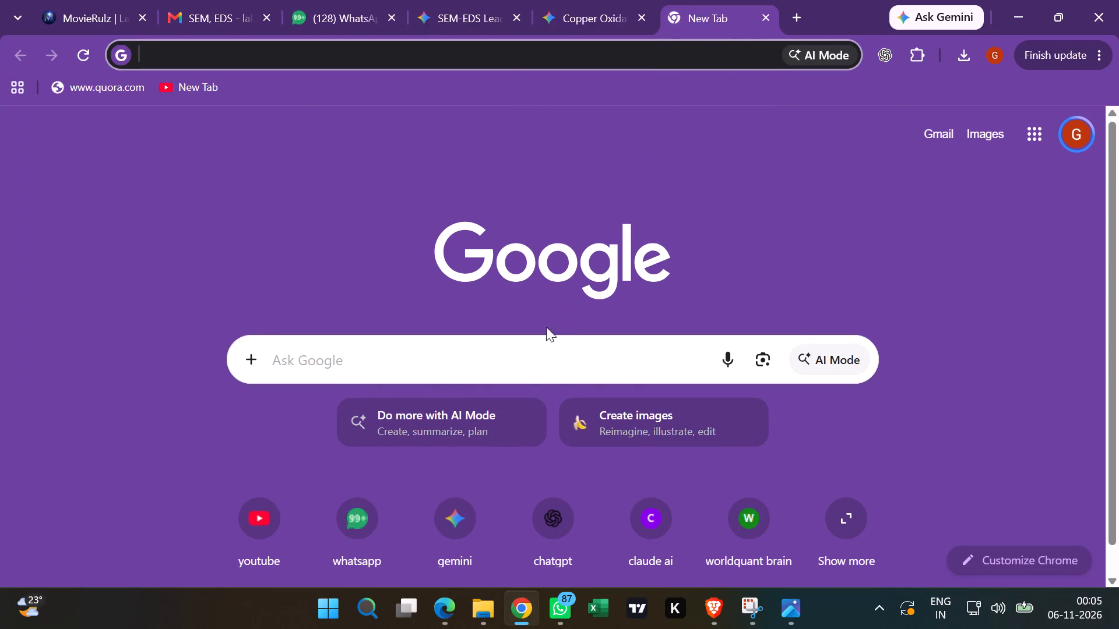
# Search Google for "page remove from pdf" and open iLovePDF's Remove PDF pages tool.
pyautogui.click(516, 338)
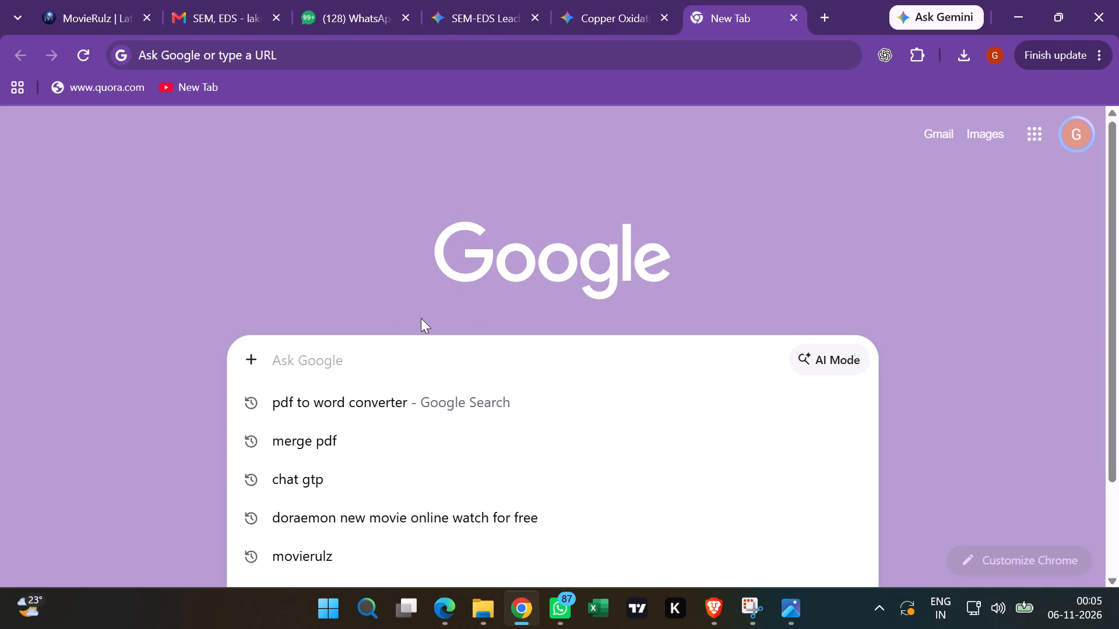
pyautogui.press('p')
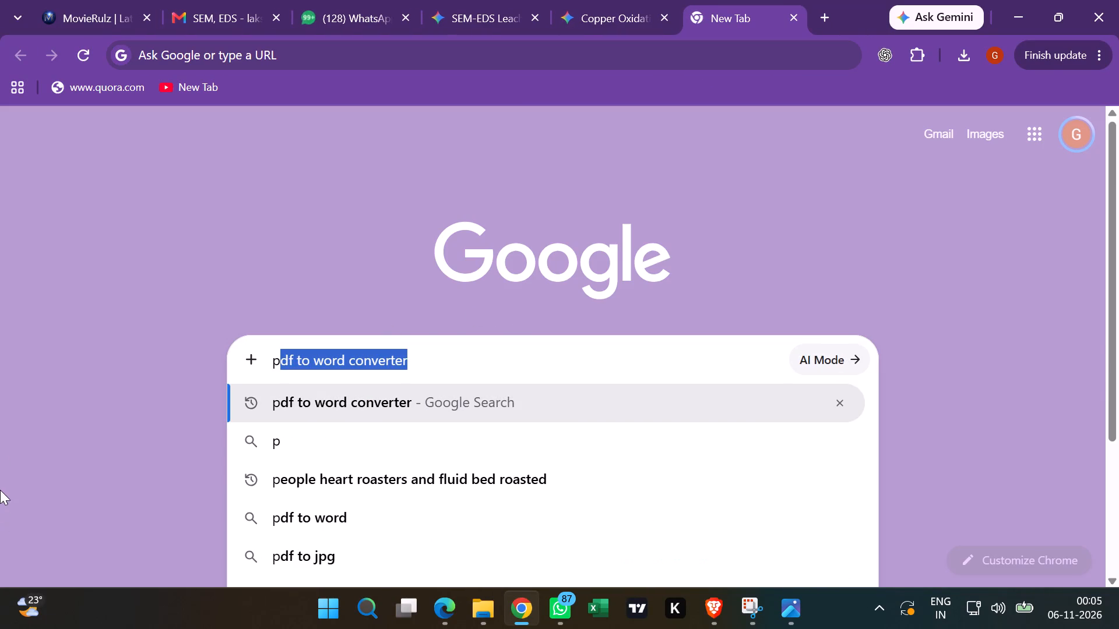
pyautogui.write('ge')
pyautogui.press('space')
pyautogui.press('BackSpace')
pyautogui.press('BackSpace')
pyautogui.press('BackSpace')
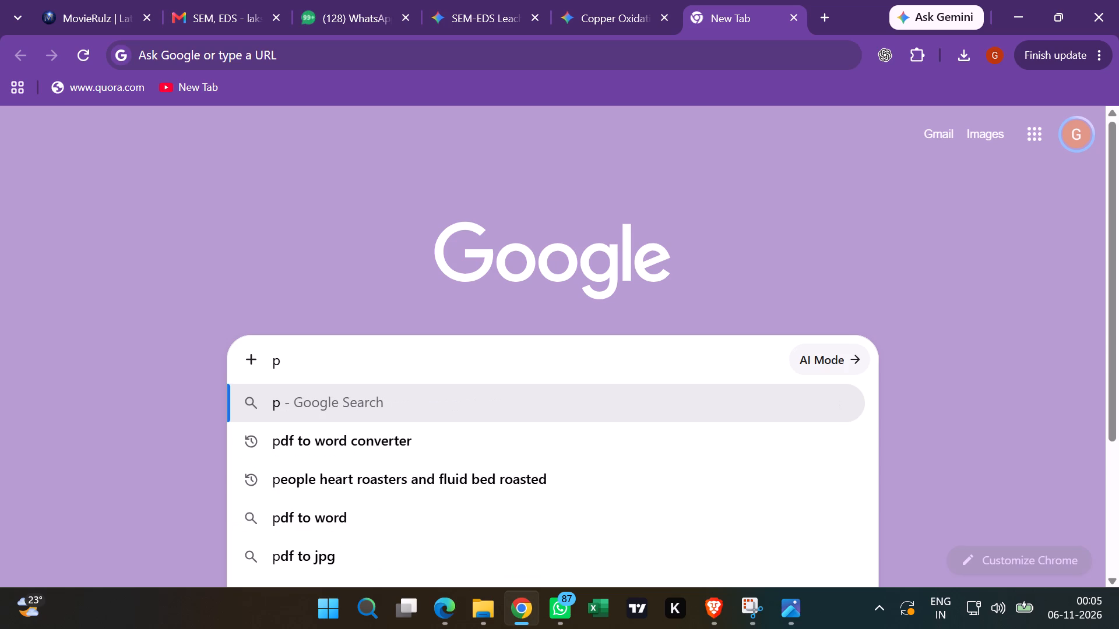
pyautogui.write('age')
pyautogui.press('space')
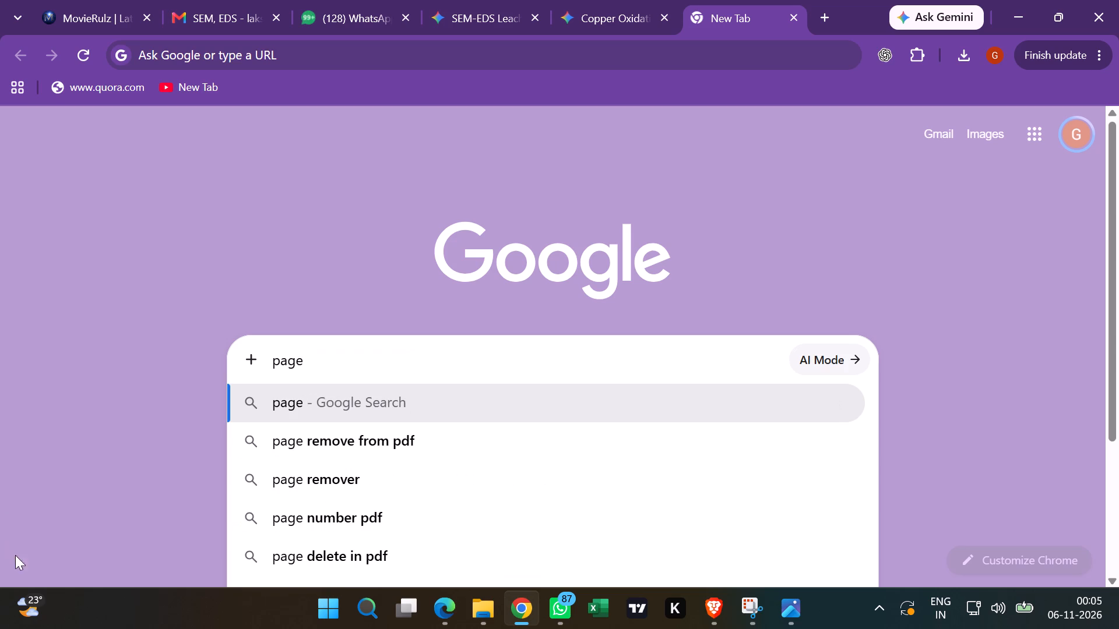
pyautogui.click(291, 446)
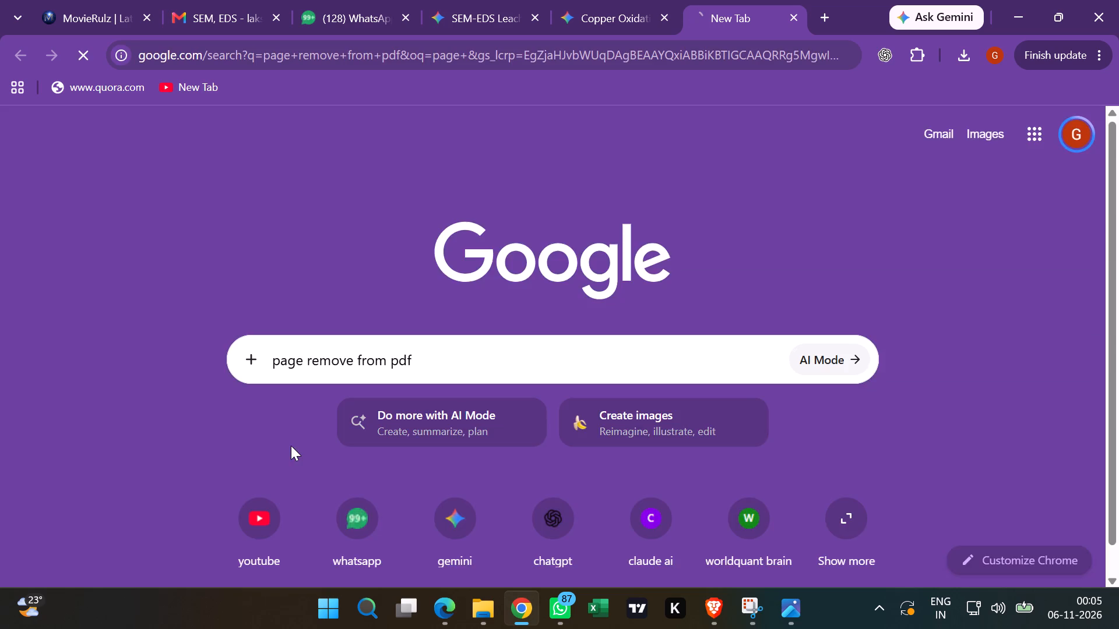
pyautogui.click(202, 305)
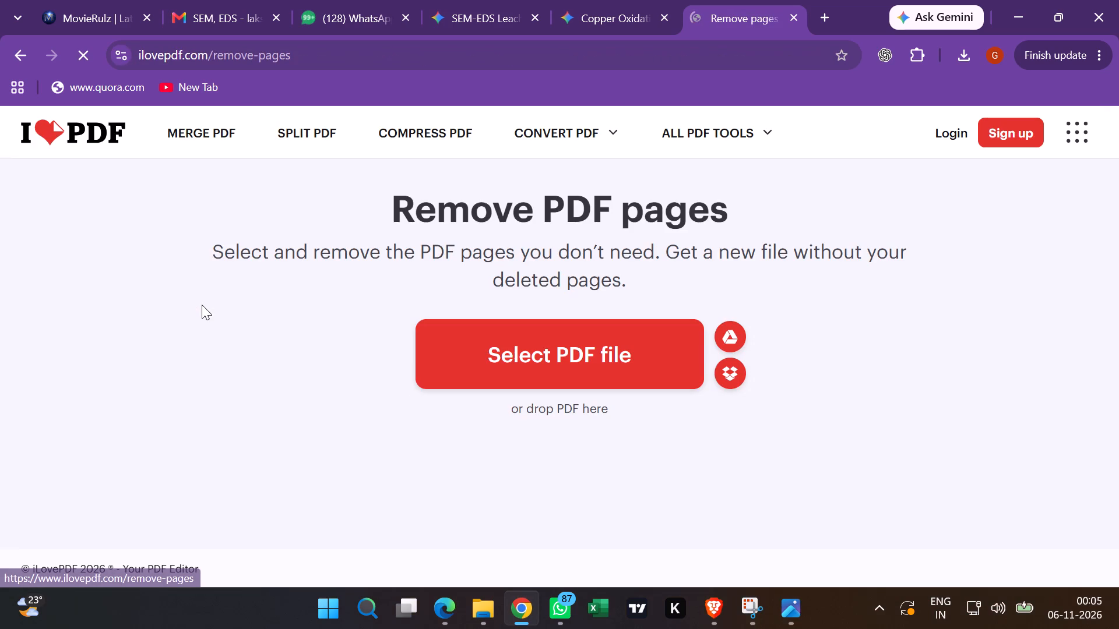
# Load 1.pdf from Downloads into the page-removal tool.
pyautogui.click(487, 340)
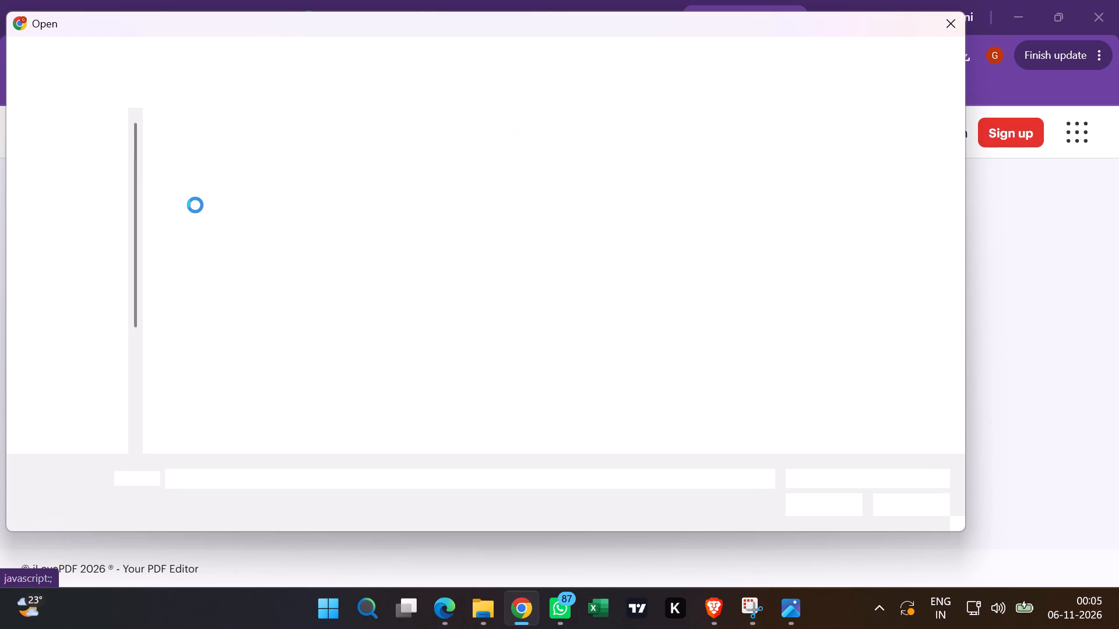
pyautogui.doubleClick(462, 162)
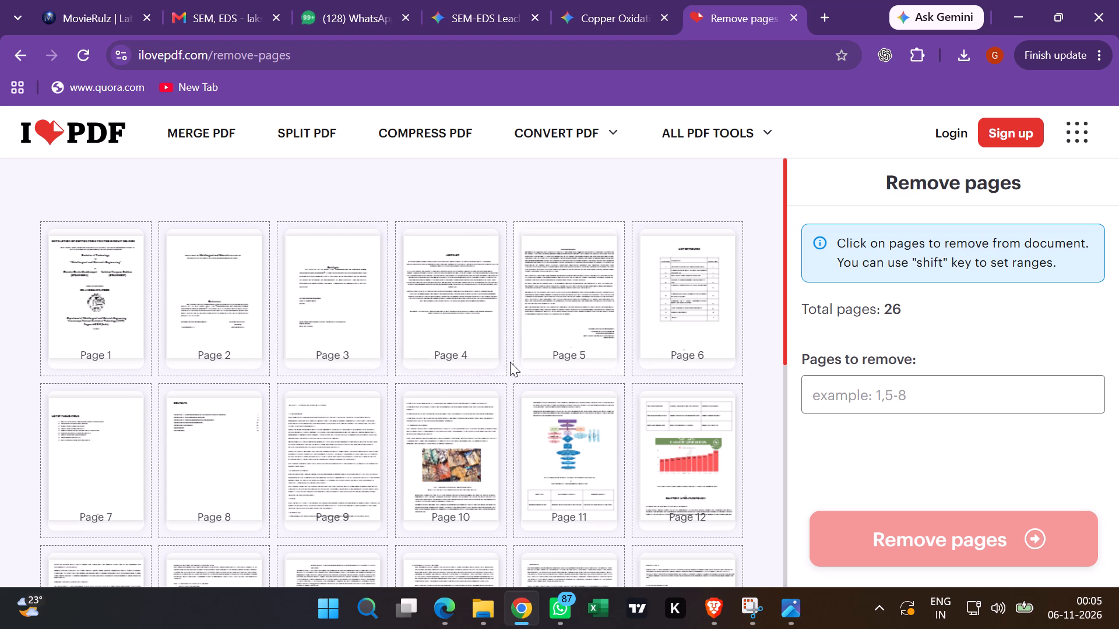
# Mark pages 19 to 26 of the loaded PDF for removal.
pyautogui.scroll(-8, 510, 362)
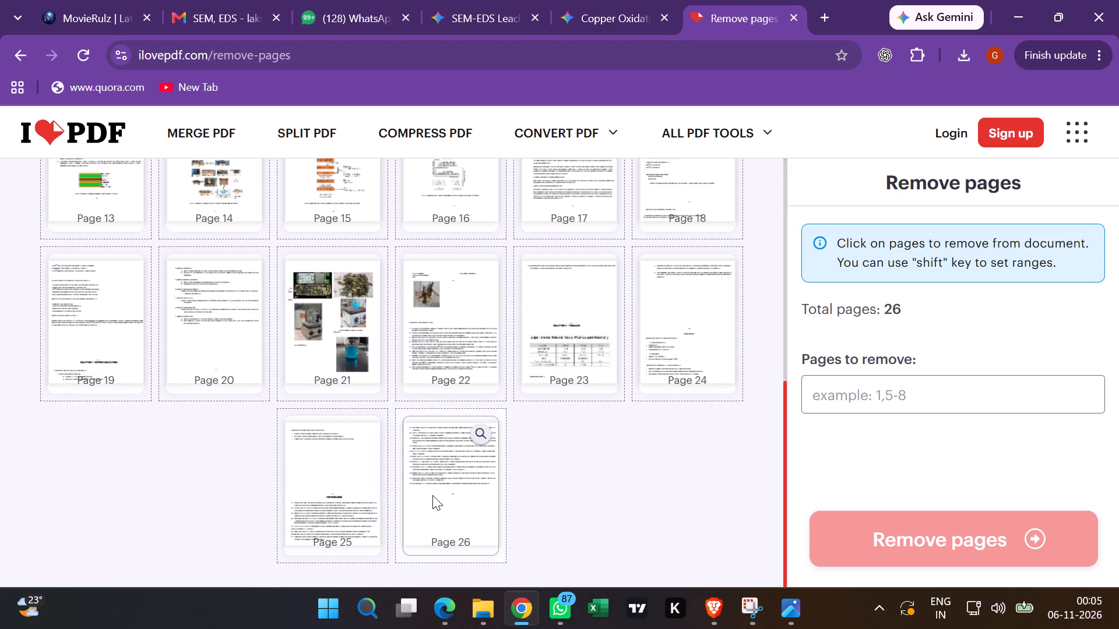
pyautogui.click(432, 495)
pyautogui.click(348, 500)
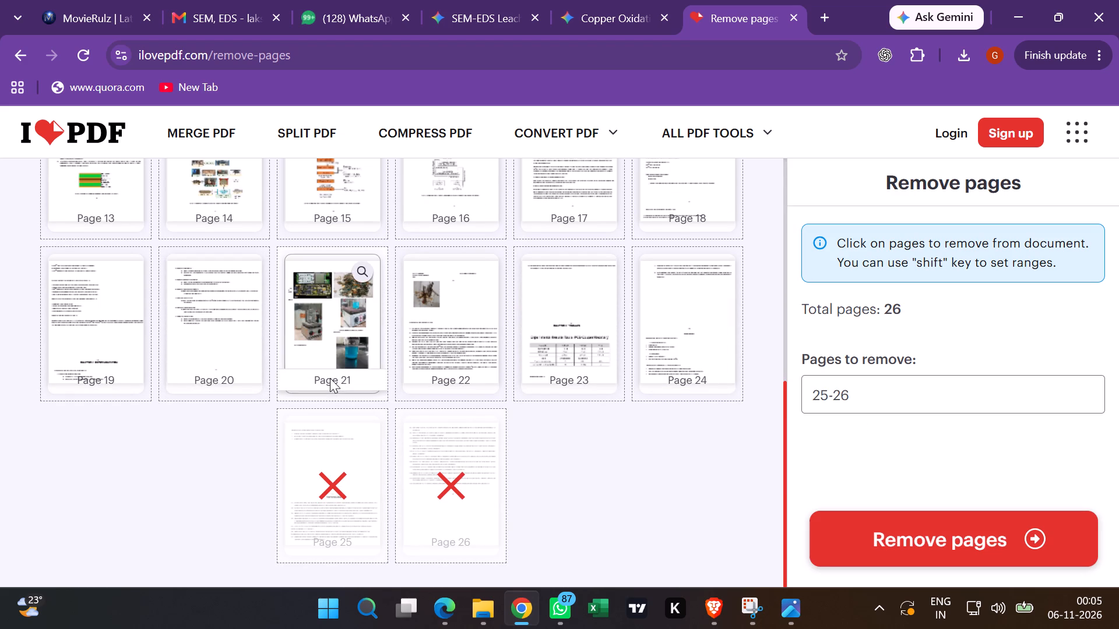
pyautogui.click(330, 378)
pyautogui.click(495, 369)
pyautogui.click(567, 362)
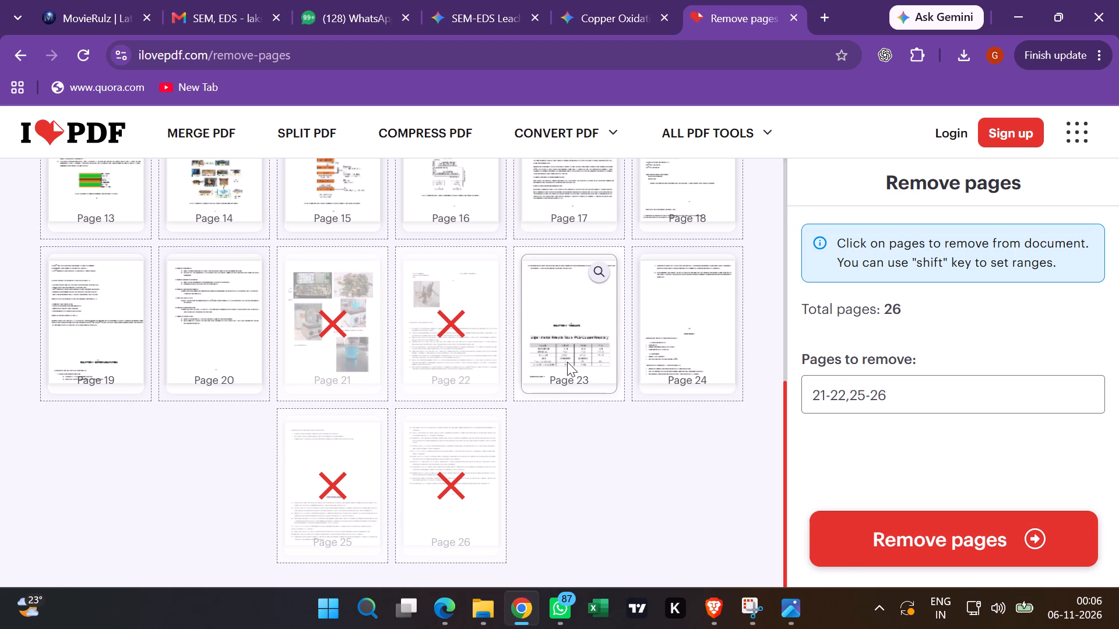
pyautogui.click(701, 349)
pyautogui.scroll(1, 0, 418)
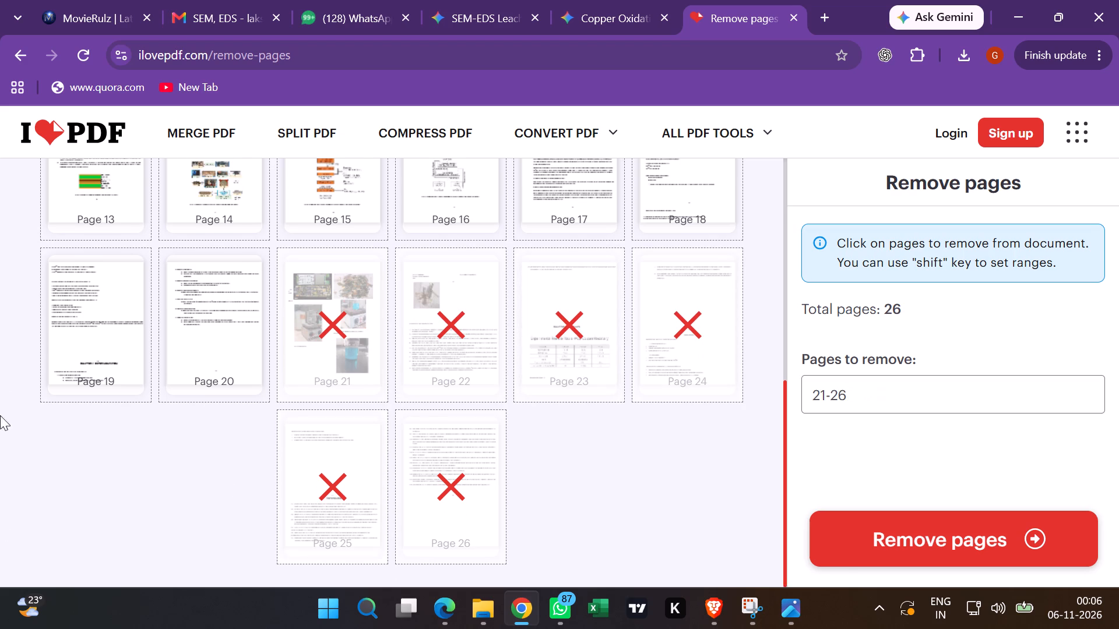
pyautogui.click(221, 457)
pyautogui.click(69, 422)
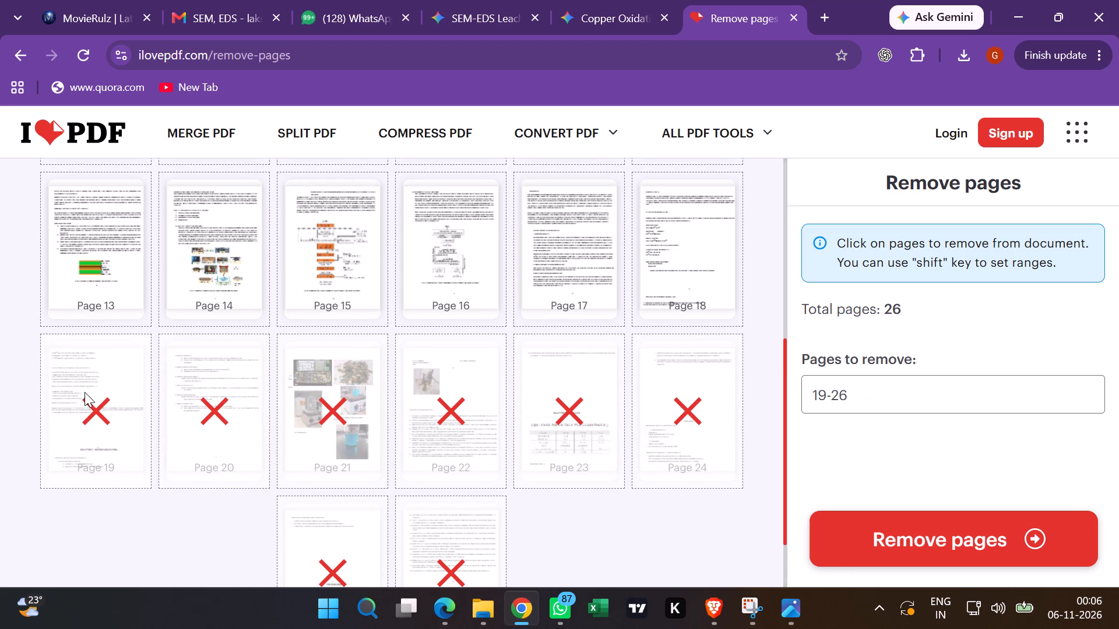
# Mark pages 9 to 18 for removal as well.
pyautogui.click(103, 293)
pyautogui.click(175, 305)
pyautogui.click(327, 281)
pyautogui.click(425, 287)
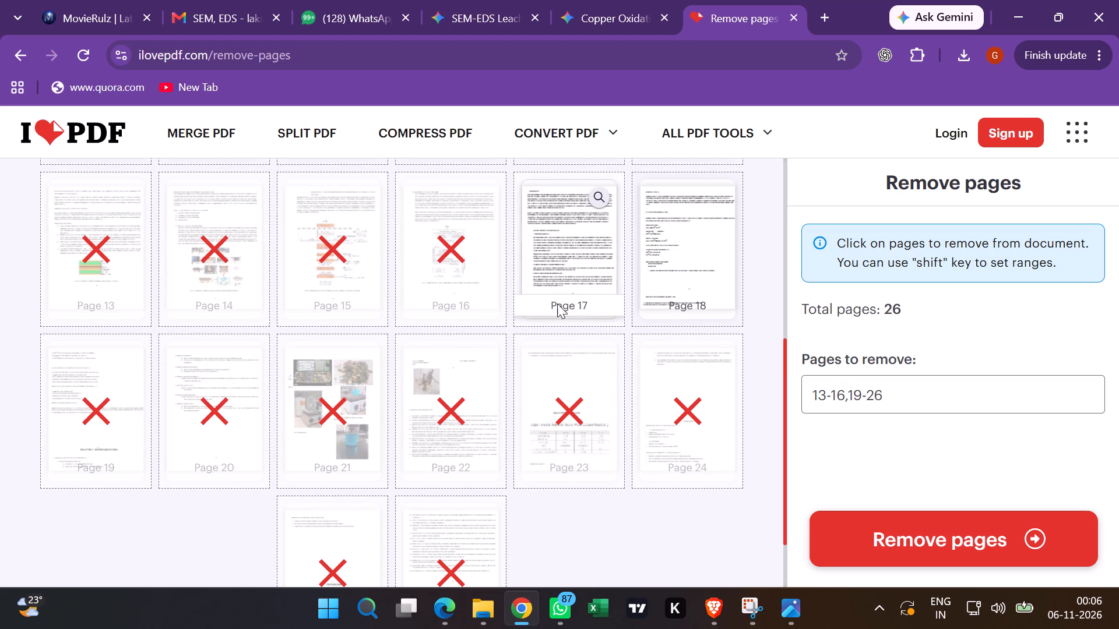
pyautogui.click(586, 296)
pyautogui.click(724, 299)
pyautogui.scroll(3, 538, 326)
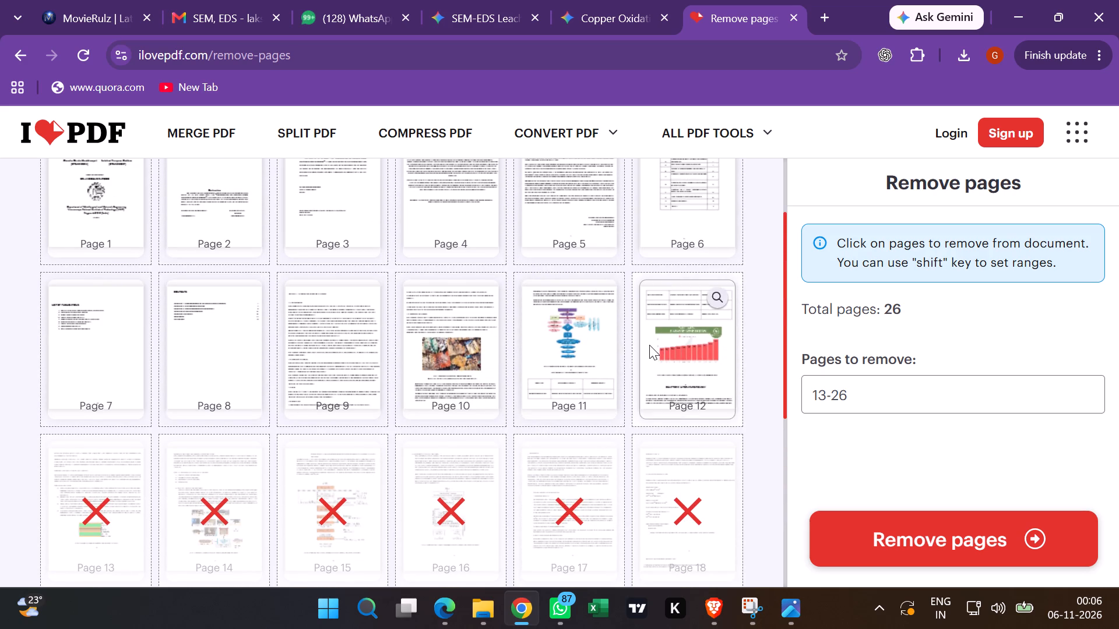
pyautogui.click(649, 345)
pyautogui.moveTo(589, 347); pyautogui.dragTo(582, 347)
pyautogui.click(417, 345)
pyautogui.click(341, 345)
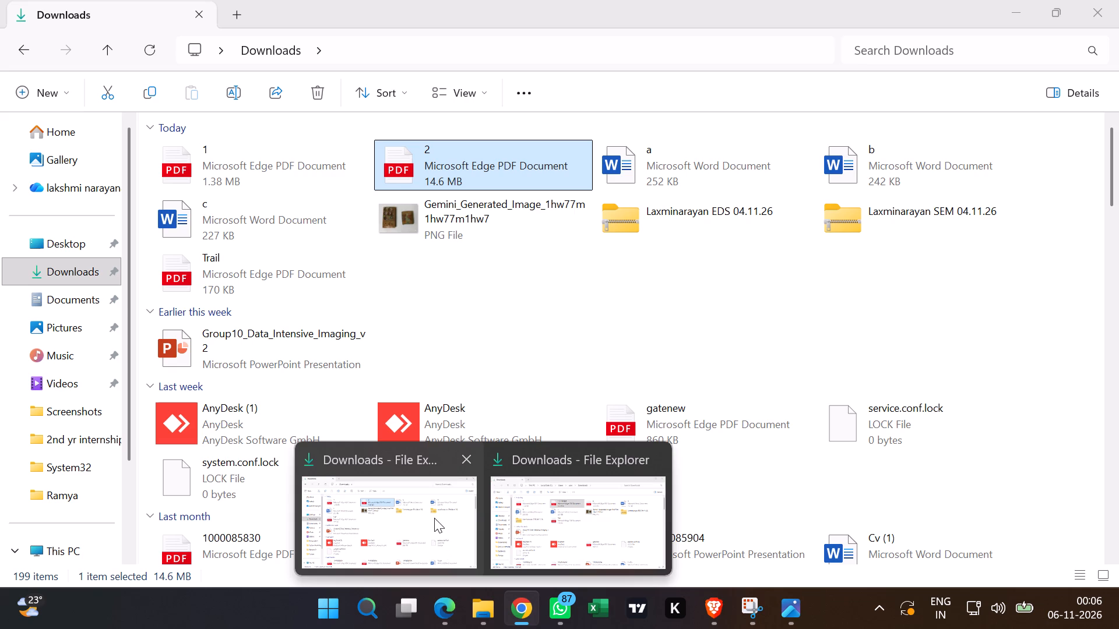
# Switch to the Downloads folder in File Explorer and open 1.pdf in Microsoft Edge.
pyautogui.click(645, 454)
pyautogui.click(494, 508)
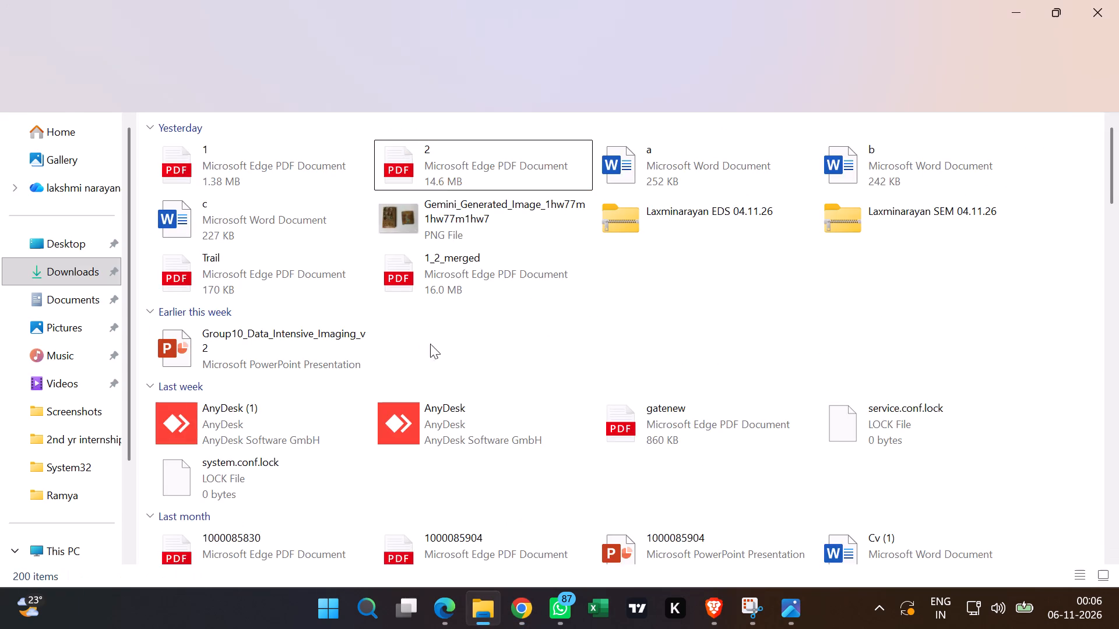
pyautogui.doubleClick(323, 154)
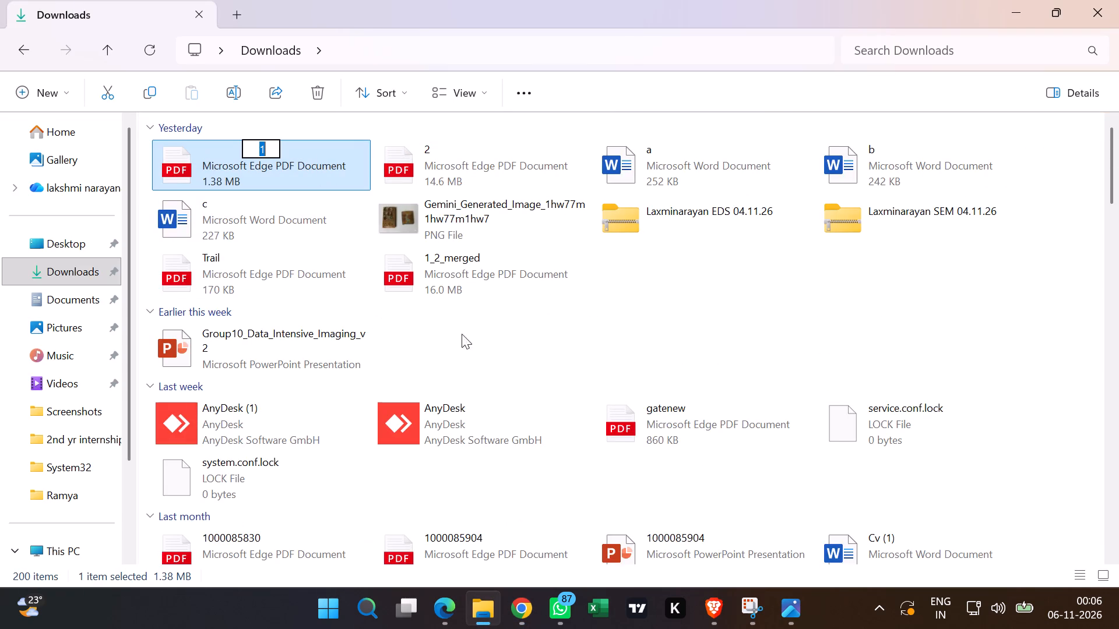
pyautogui.doubleClick(242, 172)
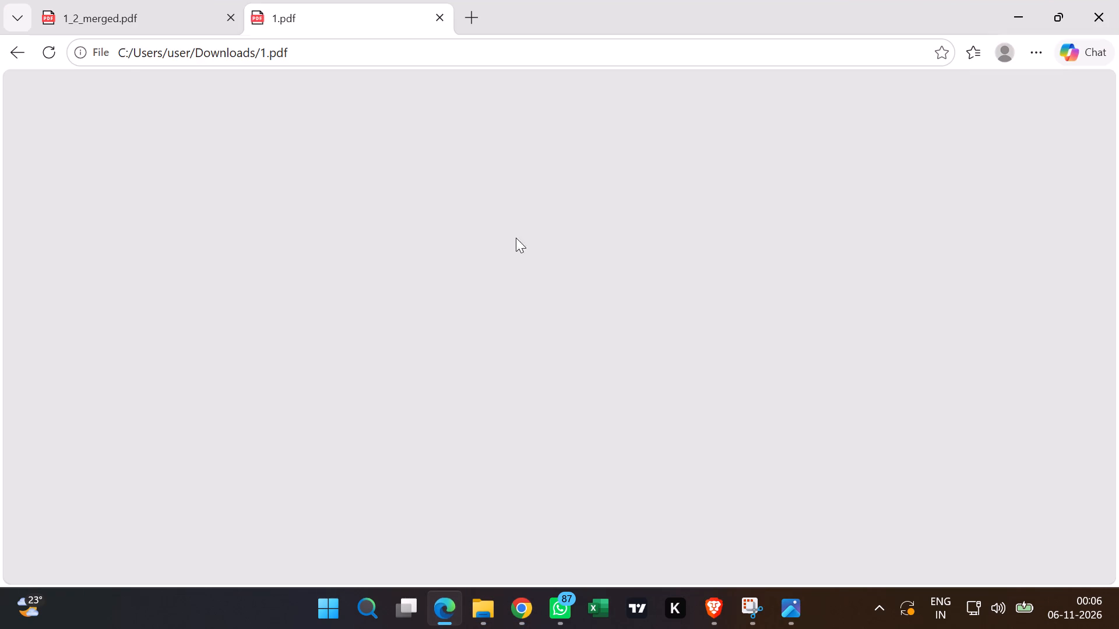
# Close the 1_2_merged.pdf tab, keeping 1.pdf open.
pyautogui.click(222, 16)
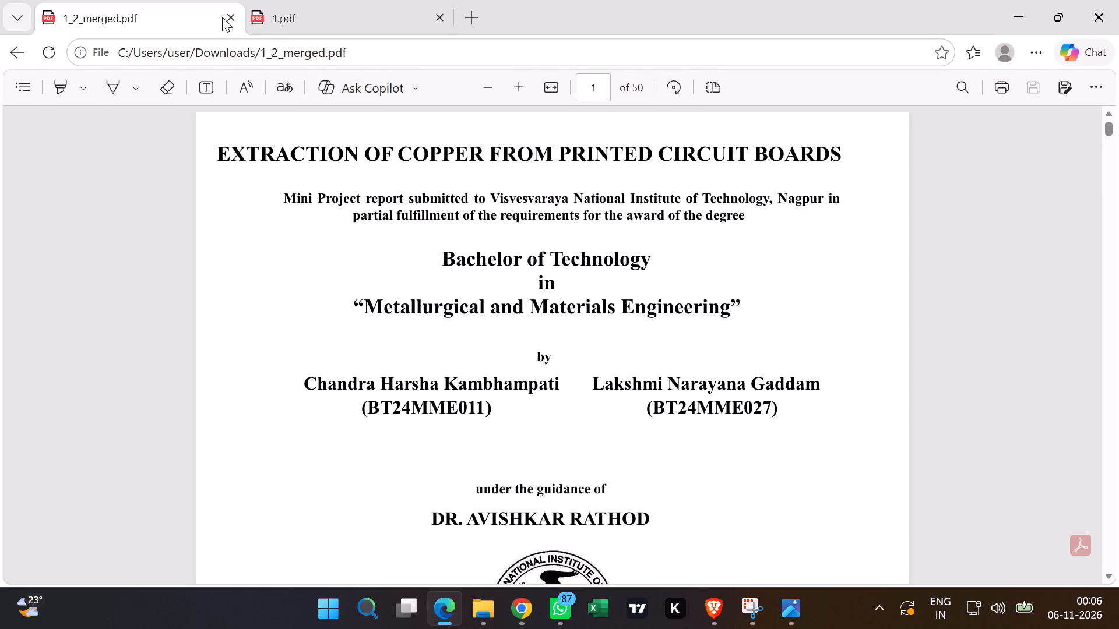
pyautogui.click(229, 17)
# Examine the opening pages of 1.pdf, from the title page through the declaration, certificate and abstract.
pyautogui.scroll(-6, 353, 259)
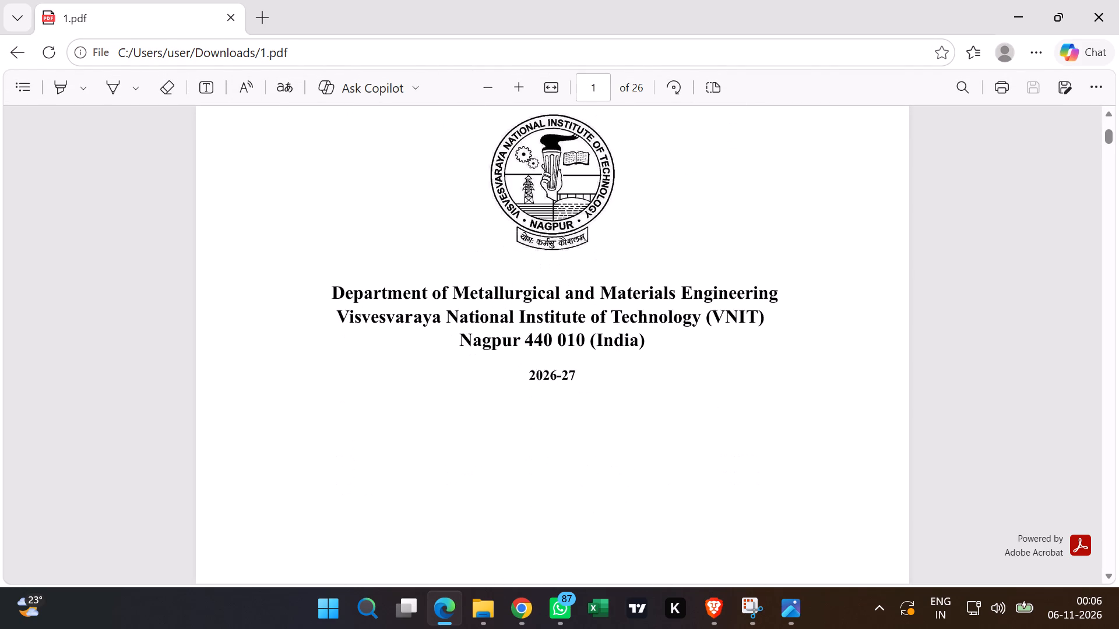
pyautogui.scroll(-7, 361, 285)
pyautogui.scroll(1, 364, 287)
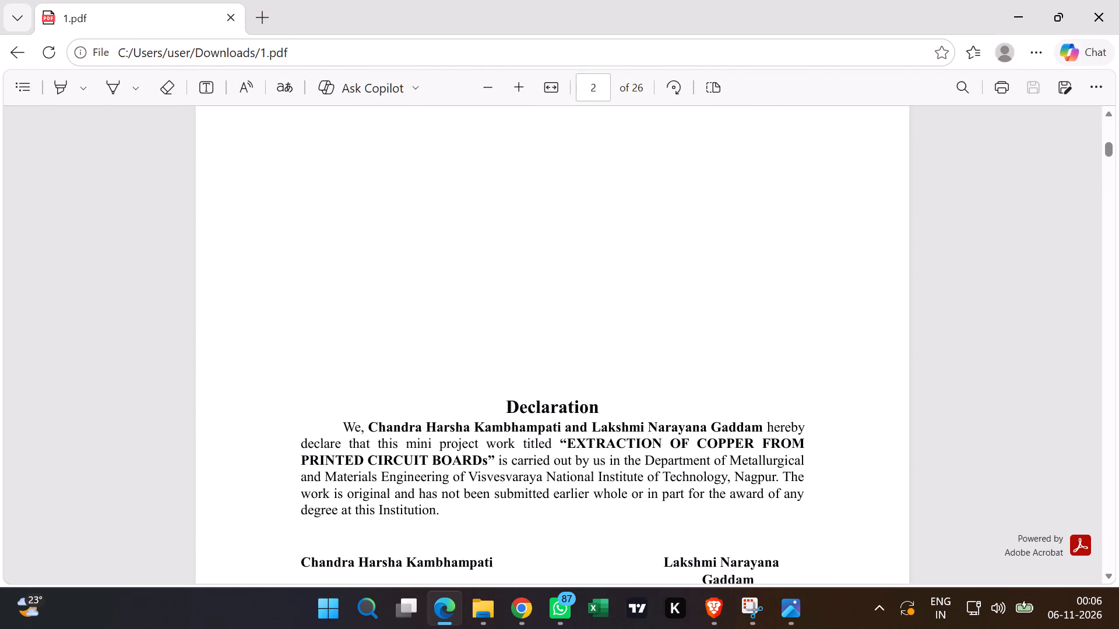
pyautogui.scroll(2, 364, 287)
pyautogui.scroll(-5, 364, 287)
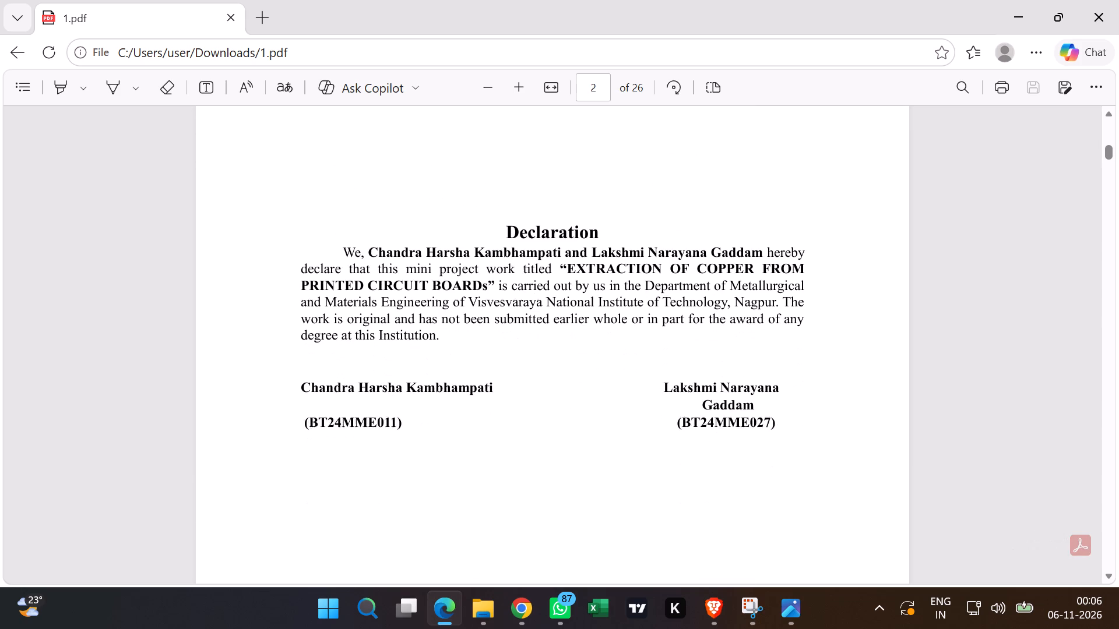
pyautogui.scroll(-9, 364, 287)
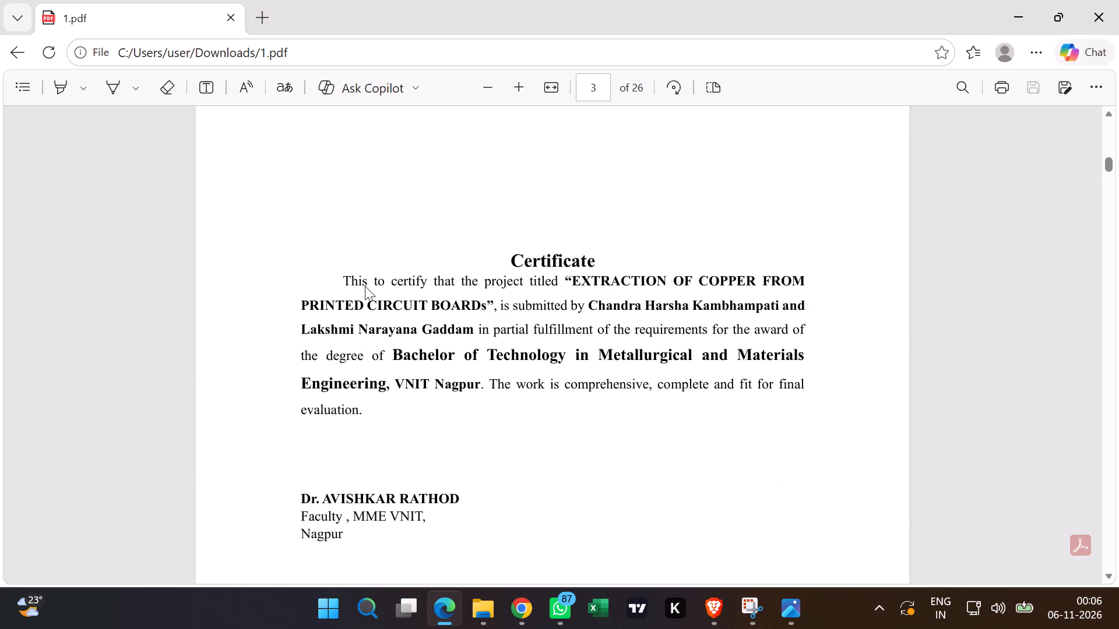
pyautogui.scroll(-10, 365, 286)
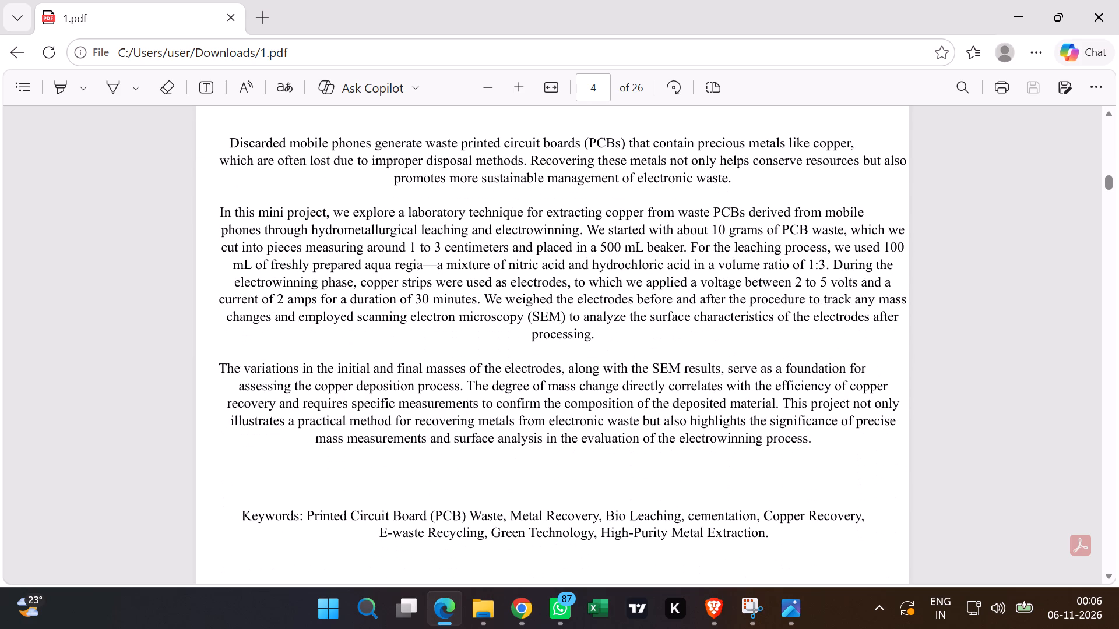
pyautogui.scroll(5, 363, 286)
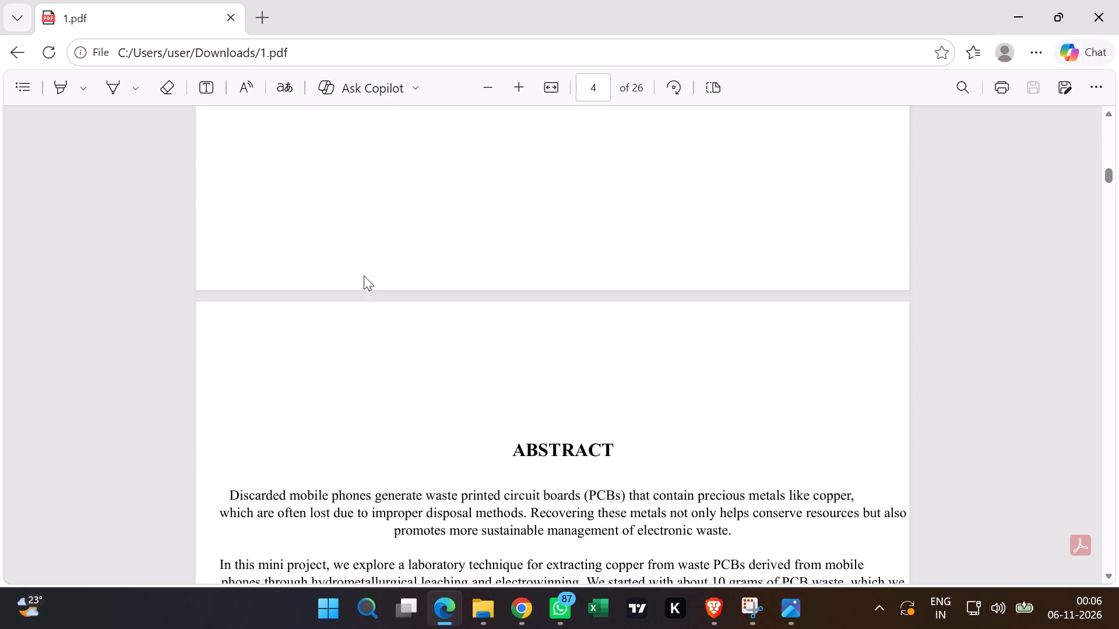
pyautogui.scroll(6, 364, 275)
pyautogui.scroll(-6, 370, 257)
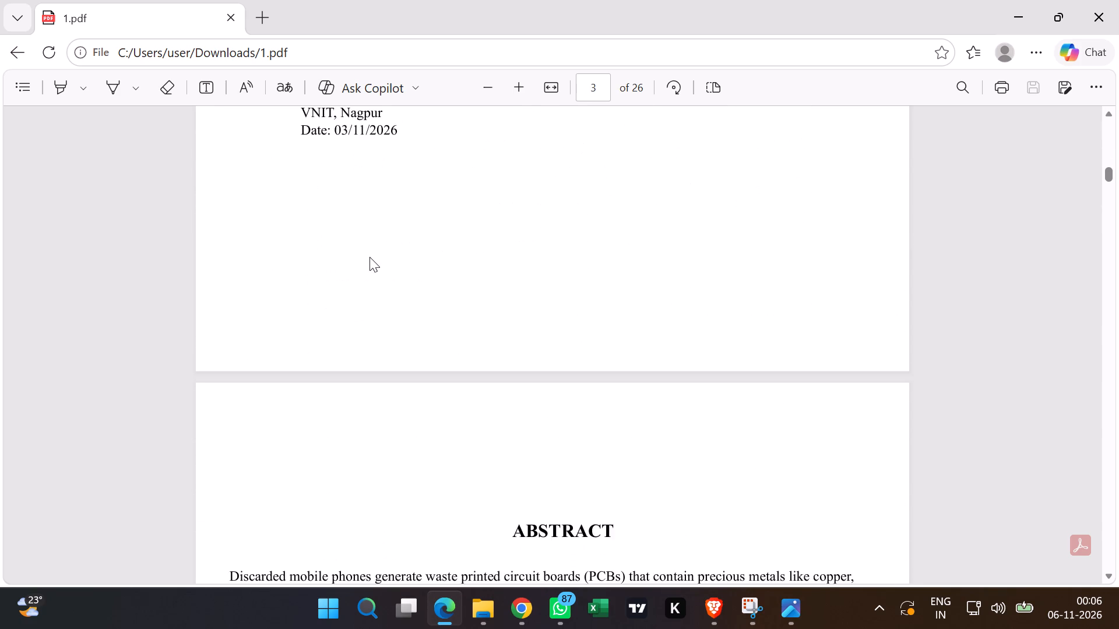
pyautogui.scroll(-9, 370, 257)
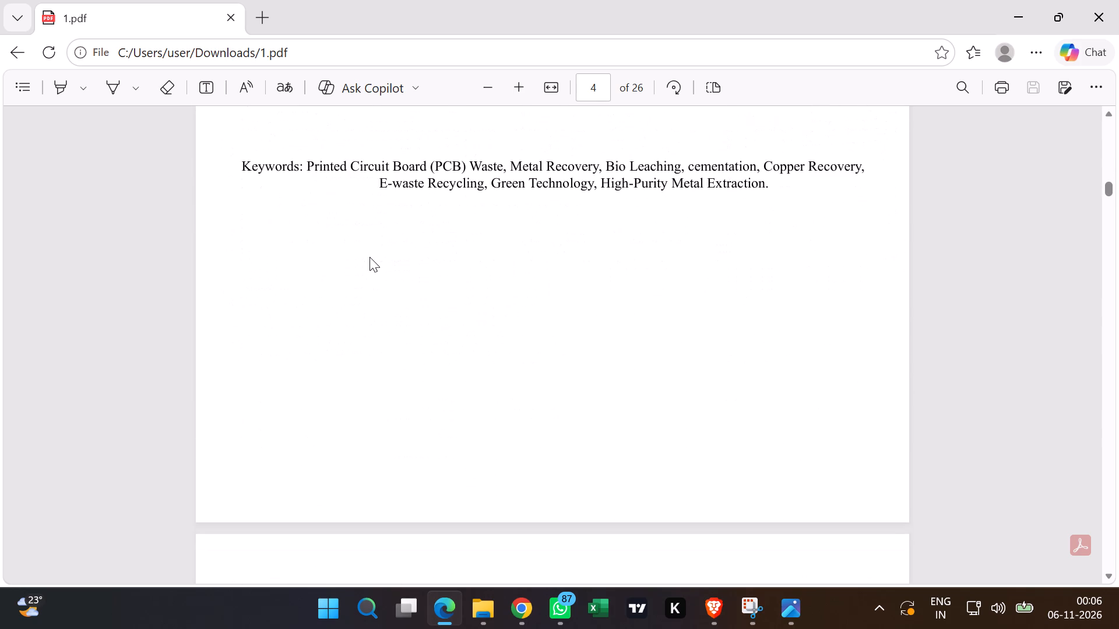
# Examine the pages after the abstract in 1.pdf, through the List of Figures and the List of Publications.
pyautogui.scroll(-14, 370, 257)
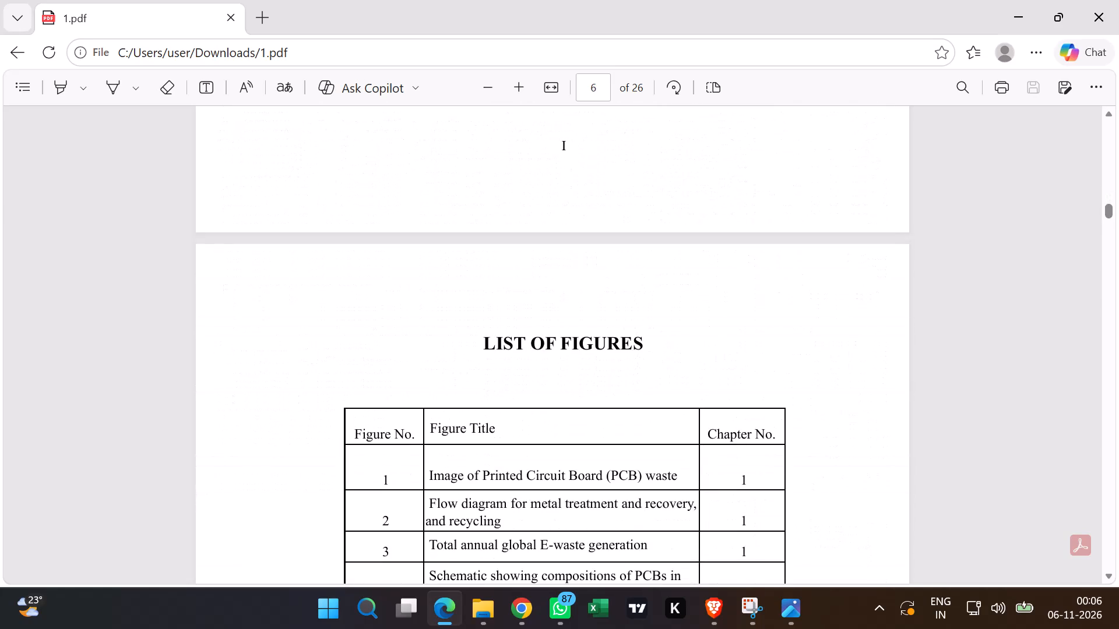
pyautogui.scroll(-6, 367, 257)
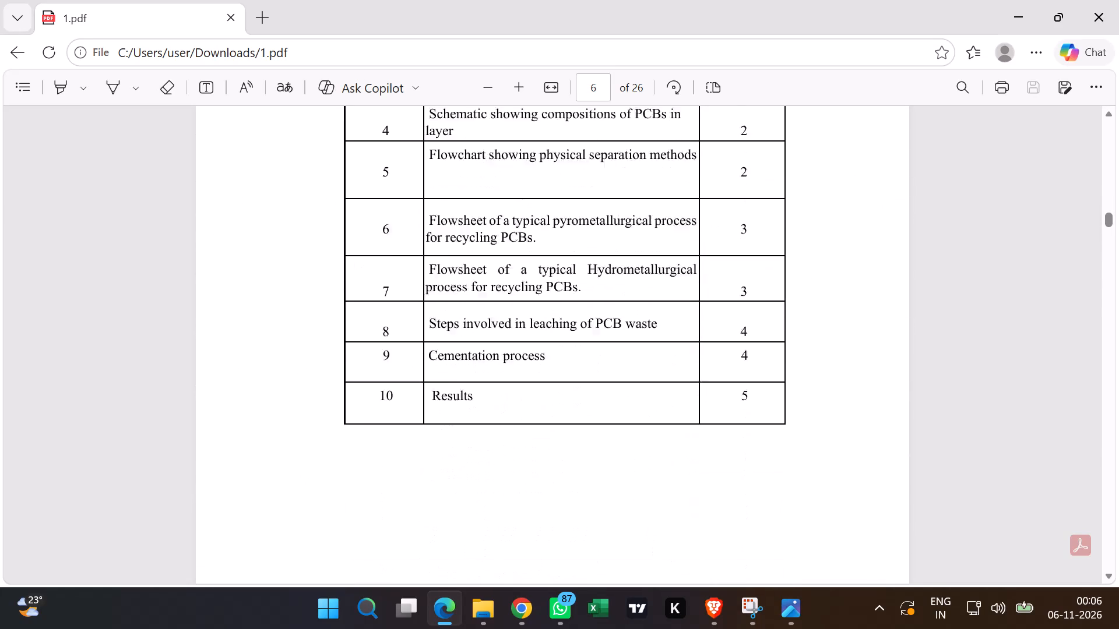
pyautogui.scroll(-7, 367, 257)
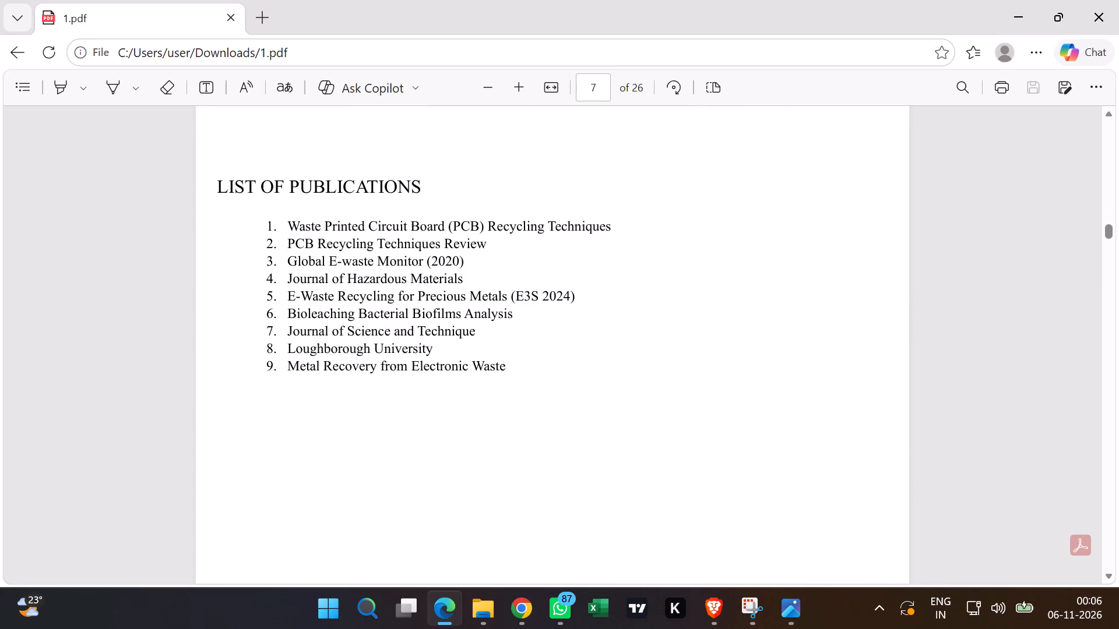
pyautogui.scroll(2, 367, 257)
pyautogui.scroll(-1, 367, 257)
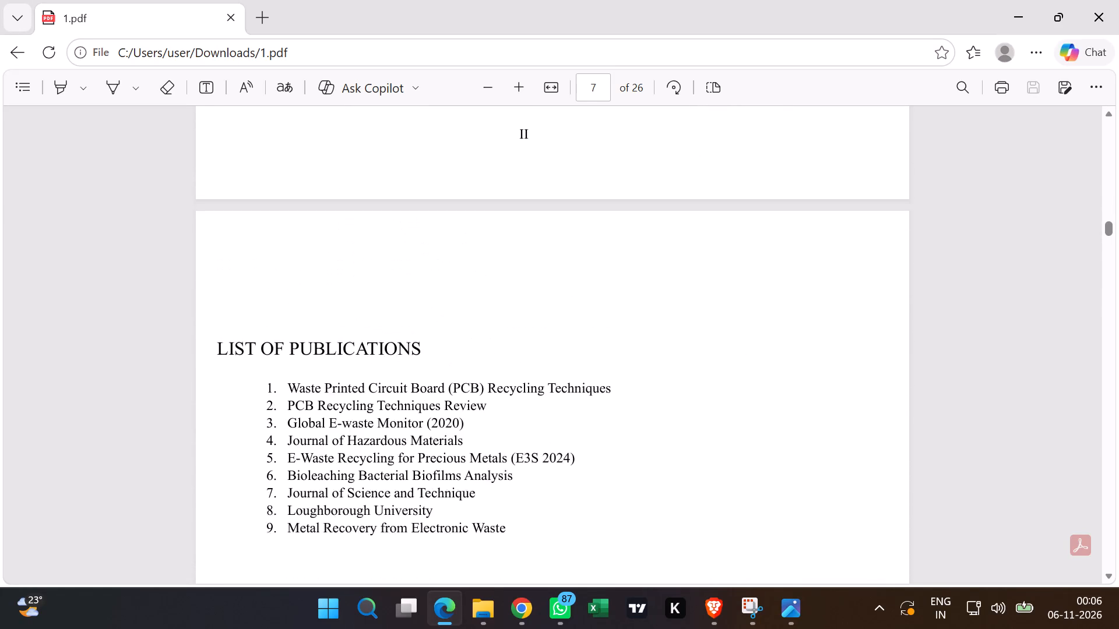
pyautogui.scroll(-1, 367, 257)
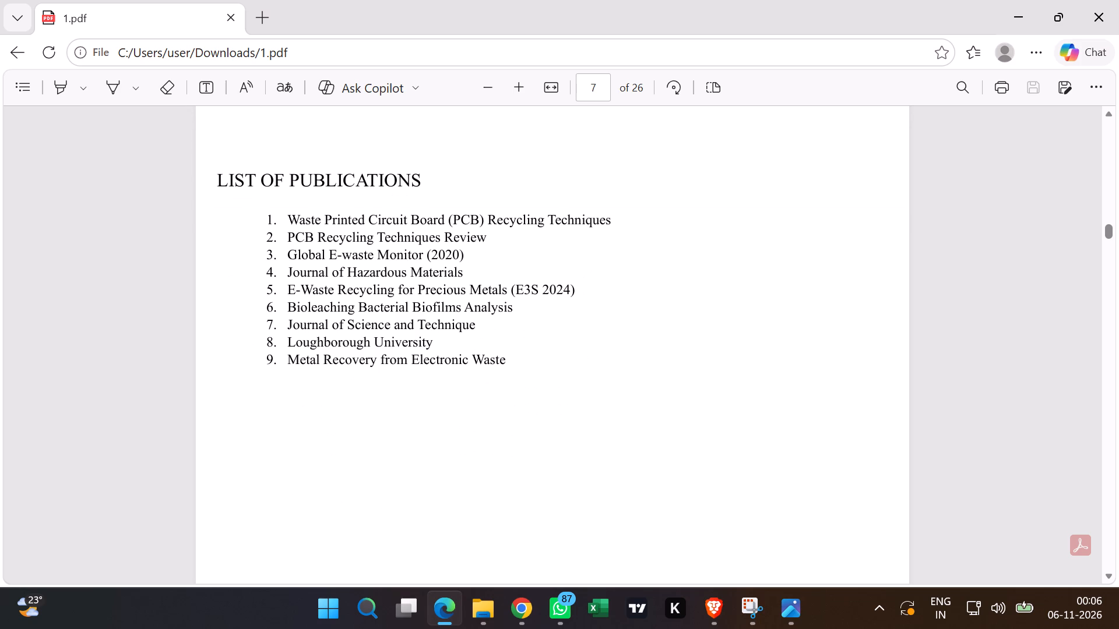
# Review the front pages of 1.pdf in reverse, from the List of Publications back to the title page.
pyautogui.scroll(14, 360, 256)
pyautogui.scroll(15, 328, 228)
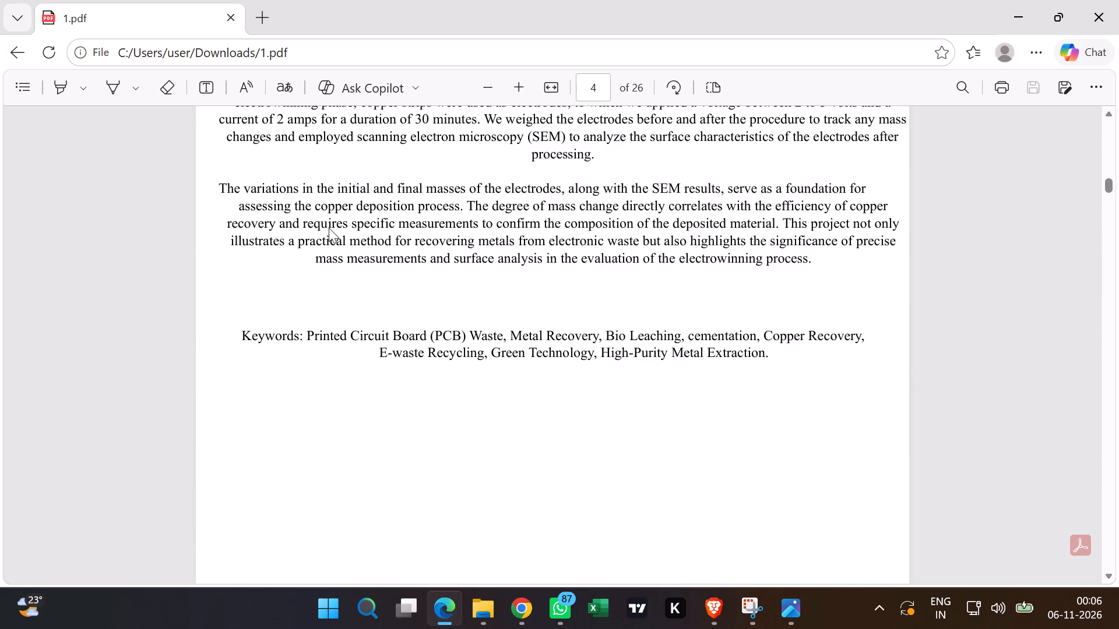
pyautogui.scroll(19, 329, 228)
pyautogui.scroll(18, 329, 228)
pyautogui.scroll(5, 329, 224)
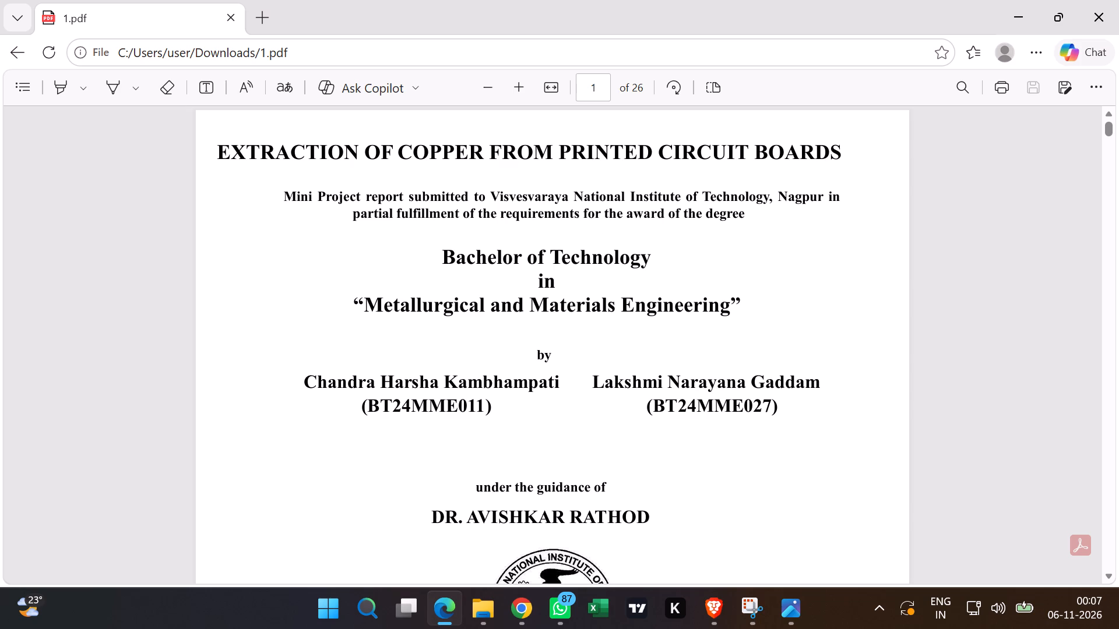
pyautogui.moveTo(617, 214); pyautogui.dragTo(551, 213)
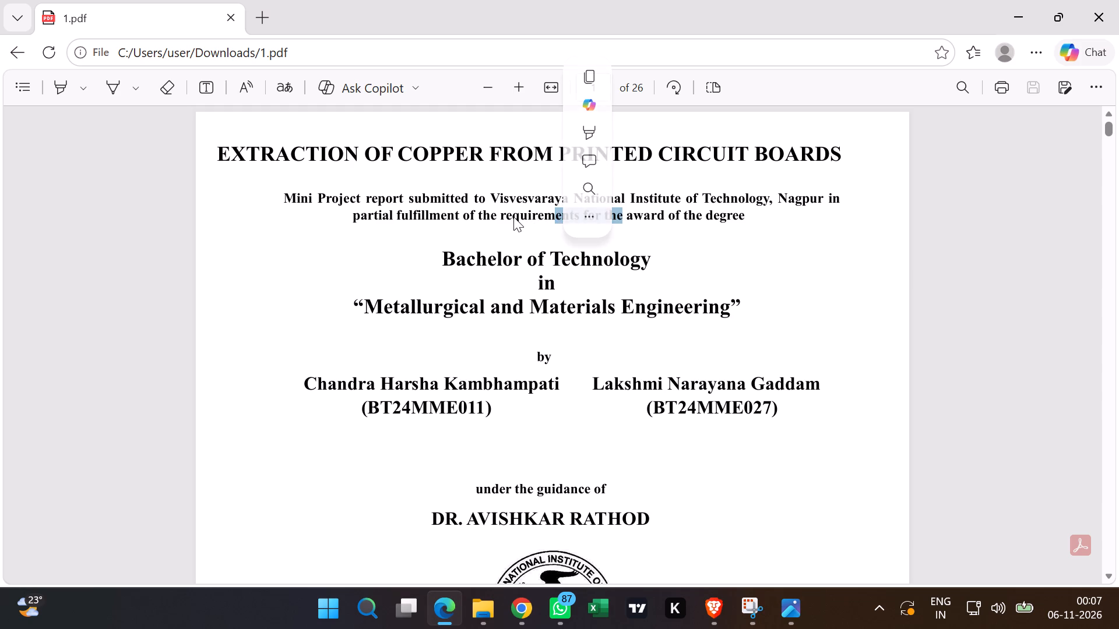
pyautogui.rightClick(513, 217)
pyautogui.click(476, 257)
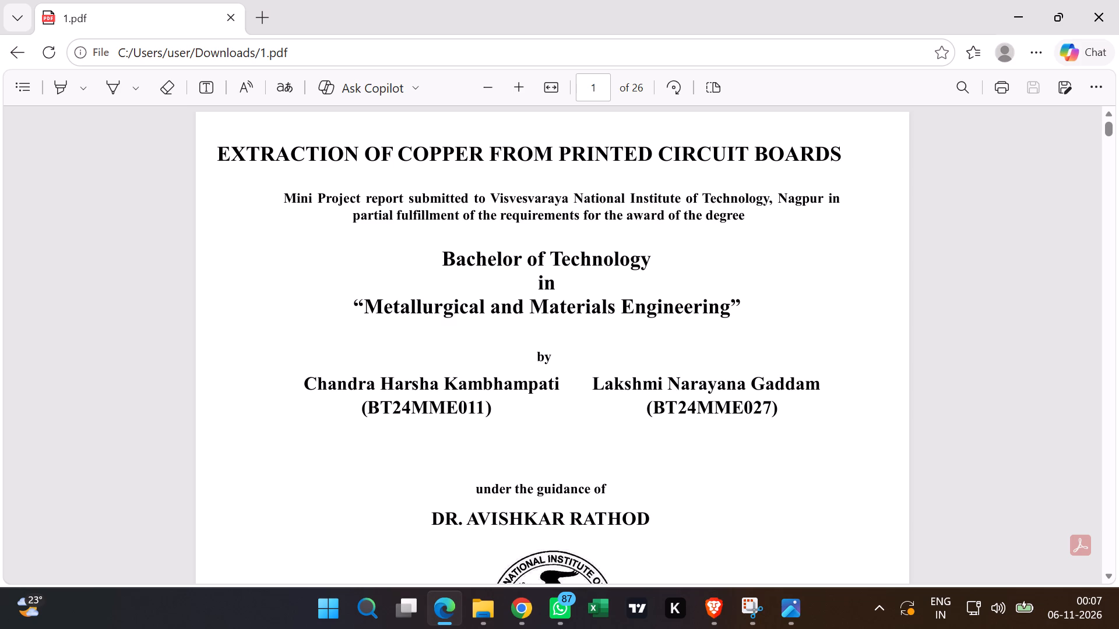
# Examine the title page's guide, logo, department and year lines, and the department heading that opens page 2.
pyautogui.scroll(-5, 617, 542)
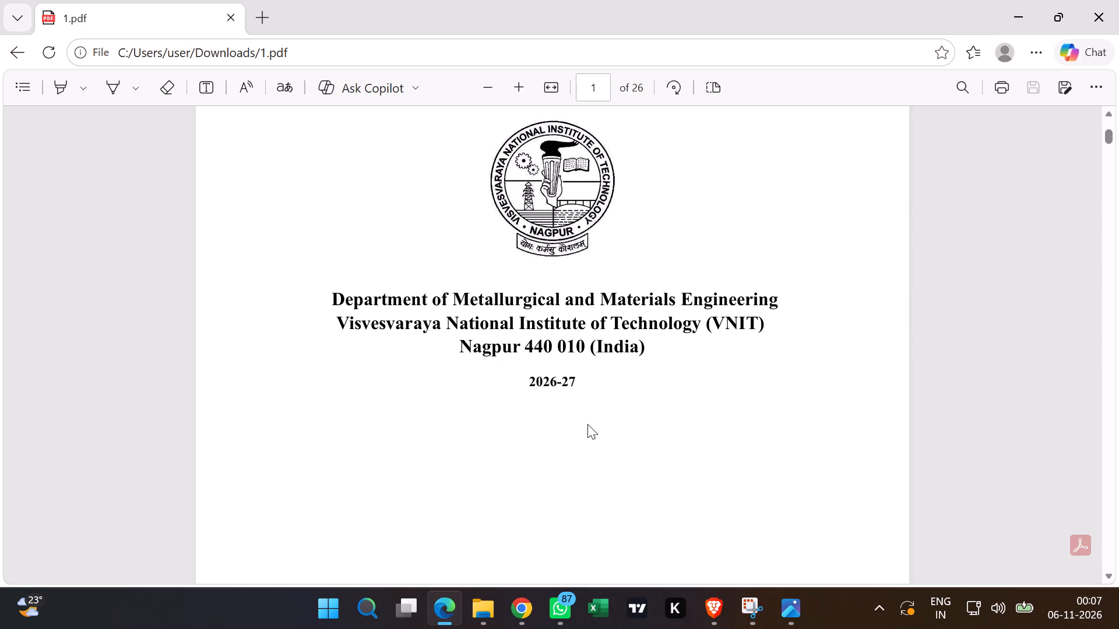
pyautogui.scroll(1, 587, 424)
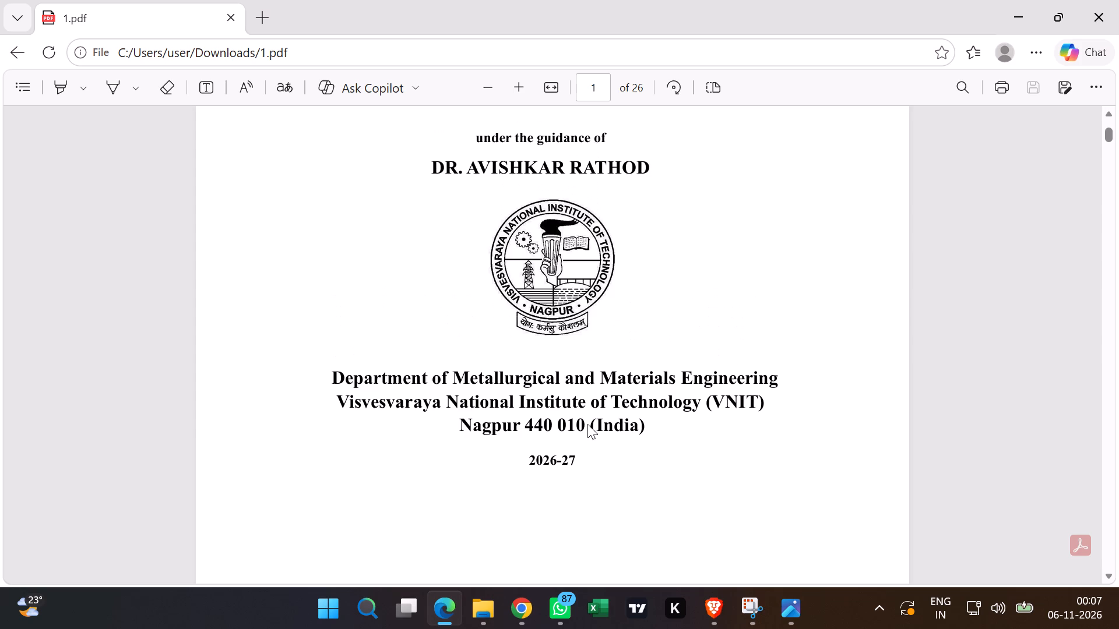
pyautogui.click(584, 427)
pyautogui.scroll(-1, 476, 516)
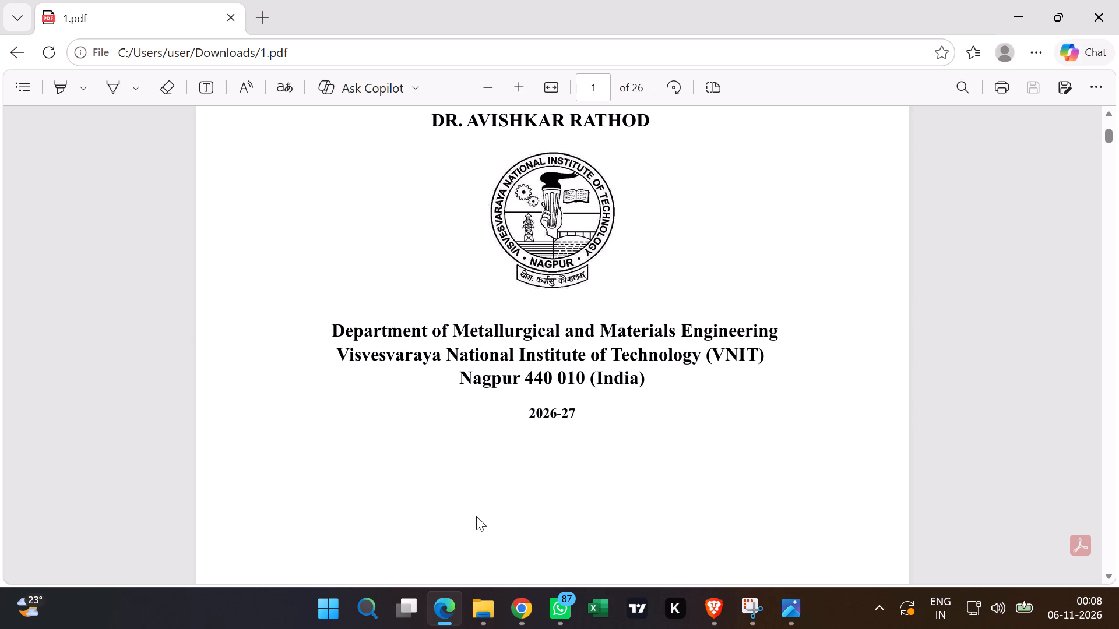
pyautogui.scroll(-2, 476, 516)
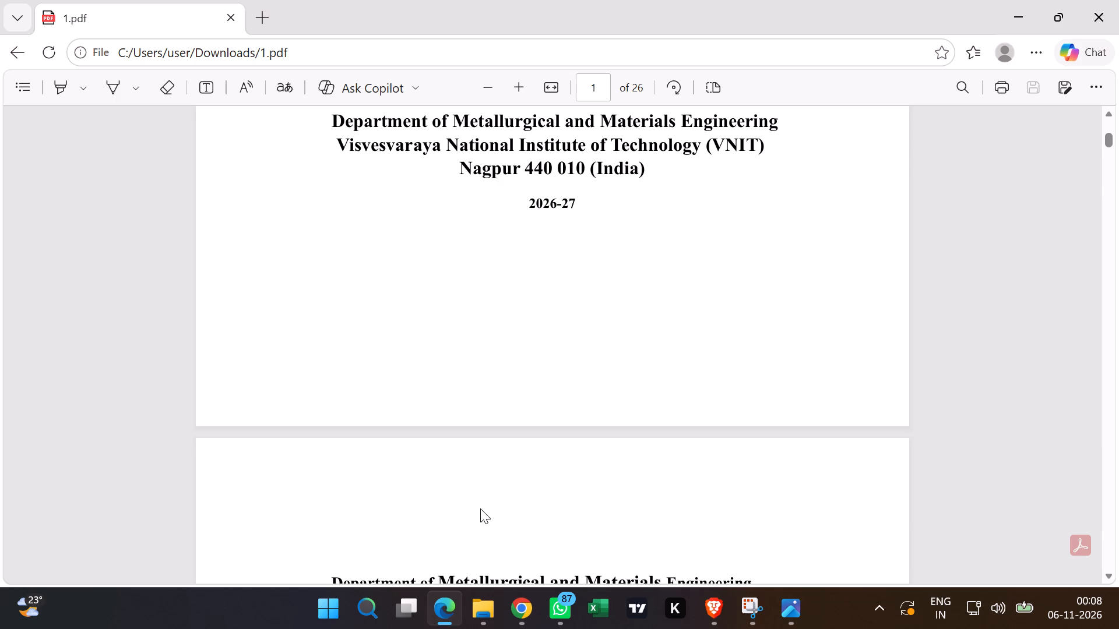
pyautogui.scroll(1, 480, 508)
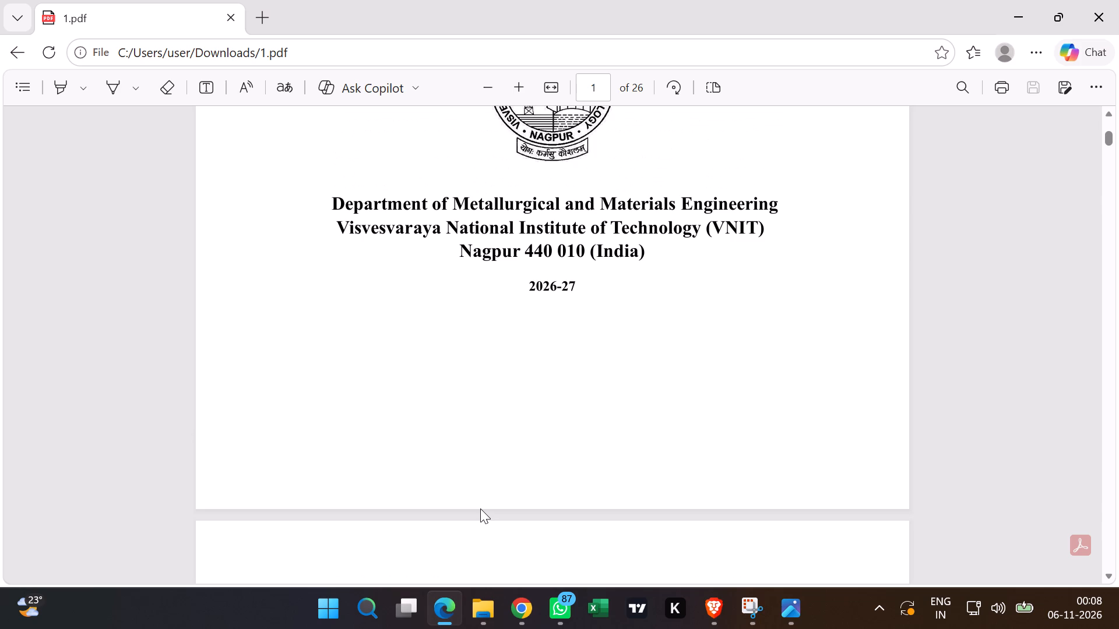
pyautogui.scroll(-4, 477, 513)
pyautogui.scroll(1, 475, 514)
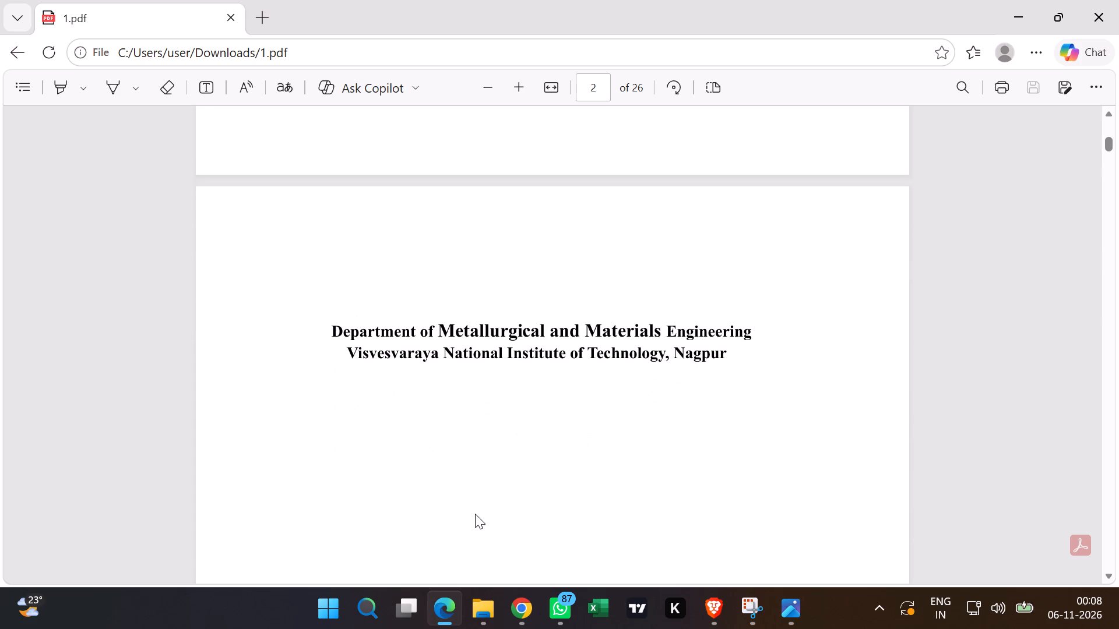
pyautogui.scroll(1, 475, 512)
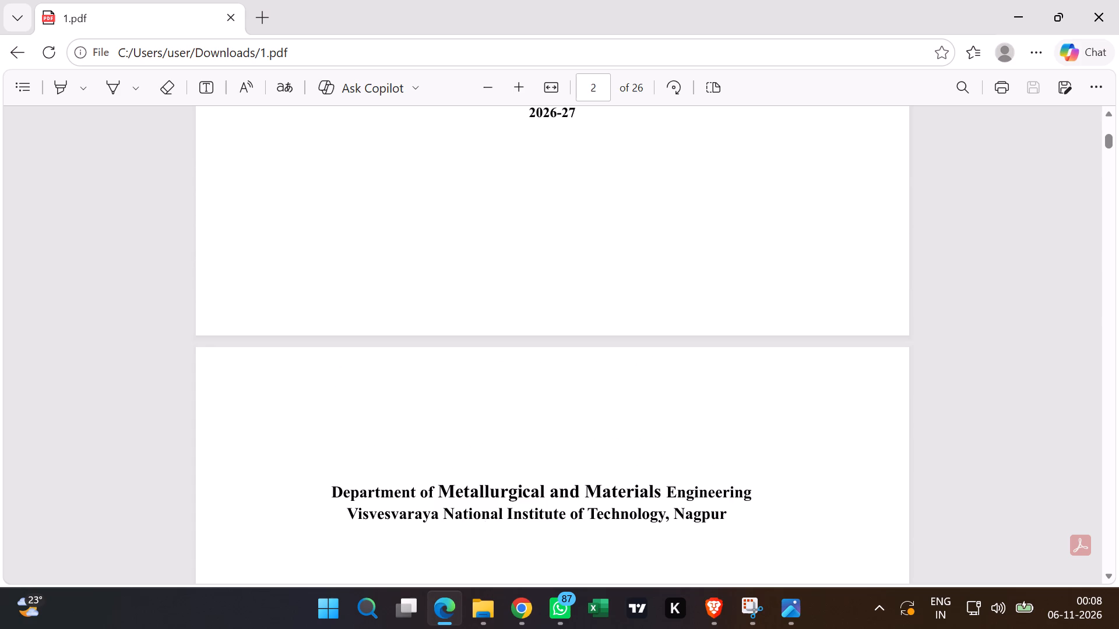
pyautogui.scroll(-4, 476, 509)
pyautogui.scroll(4, 468, 501)
pyautogui.scroll(-1, 468, 497)
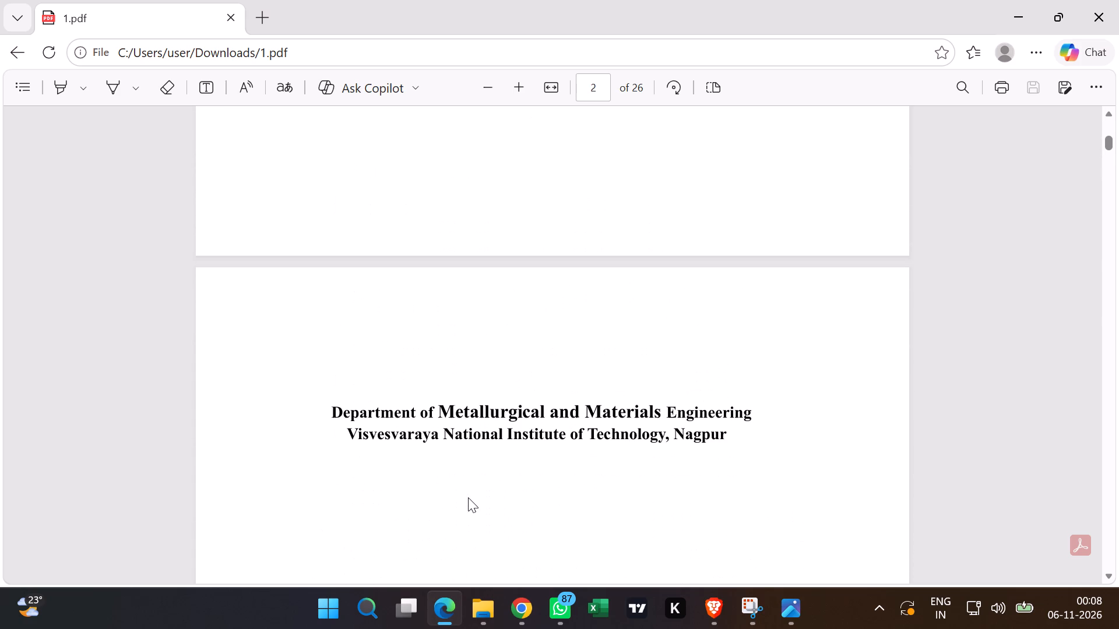
# Examine the declaration page, from its department heading down to the declaration text and the two student signature entries.
pyautogui.scroll(-1, 468, 497)
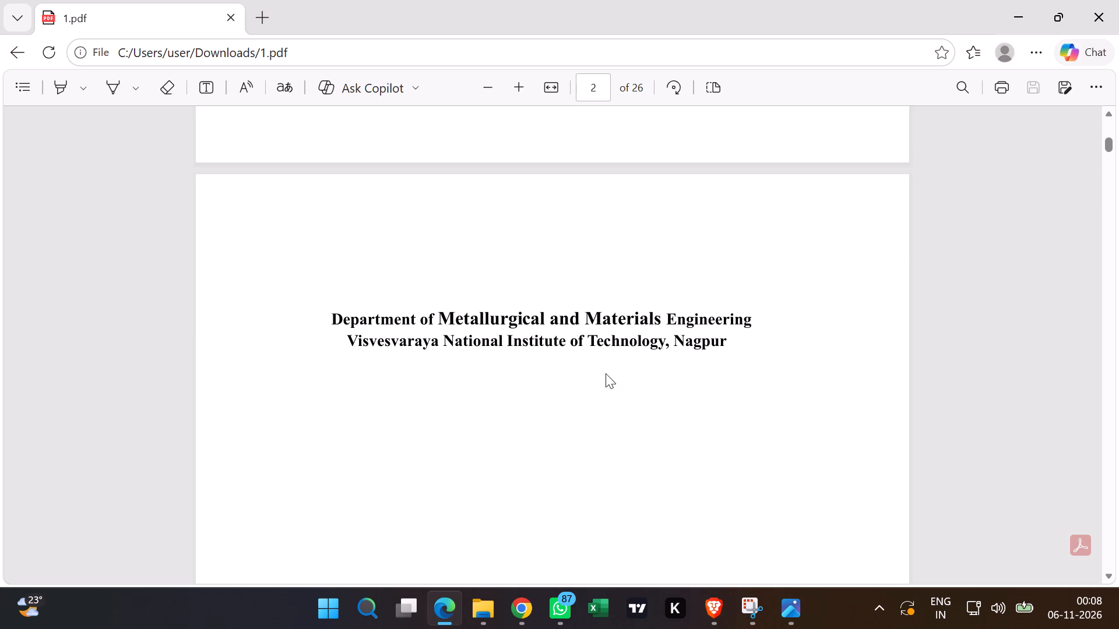
pyautogui.scroll(-5, 614, 396)
pyautogui.scroll(4, 600, 402)
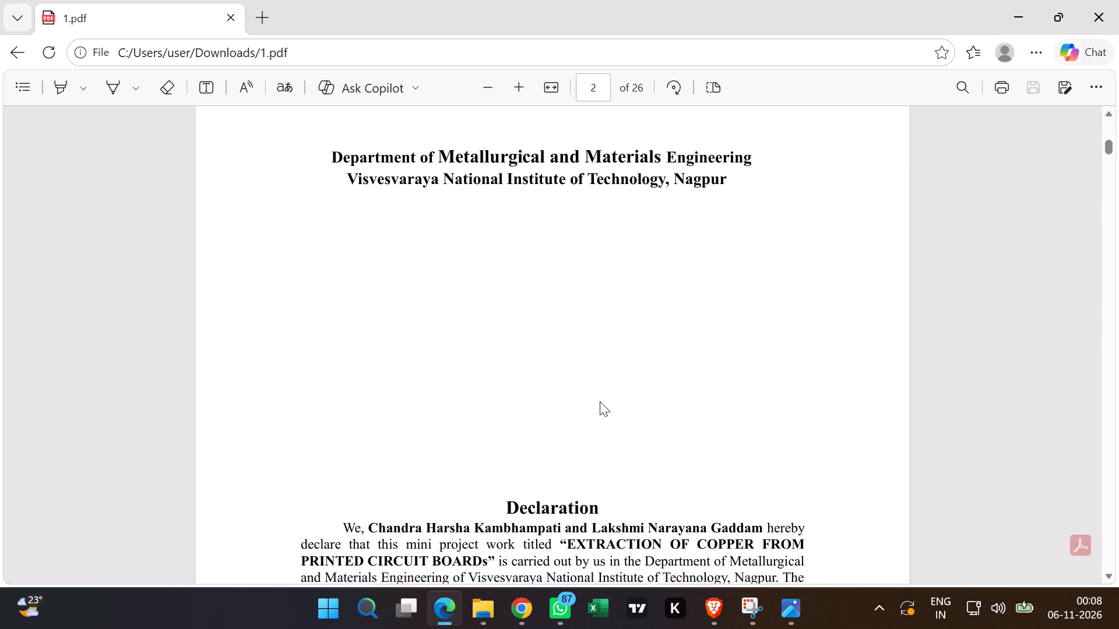
pyautogui.scroll(-2, 593, 407)
pyautogui.scroll(1, 584, 406)
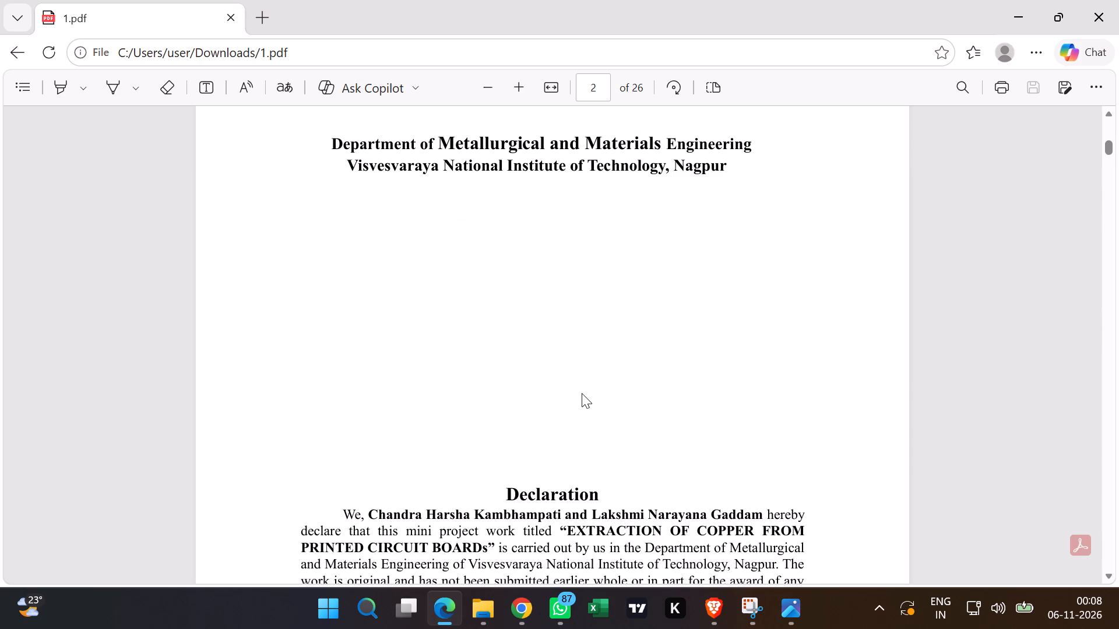
pyautogui.scroll(1, 582, 386)
pyautogui.scroll(-3, 570, 370)
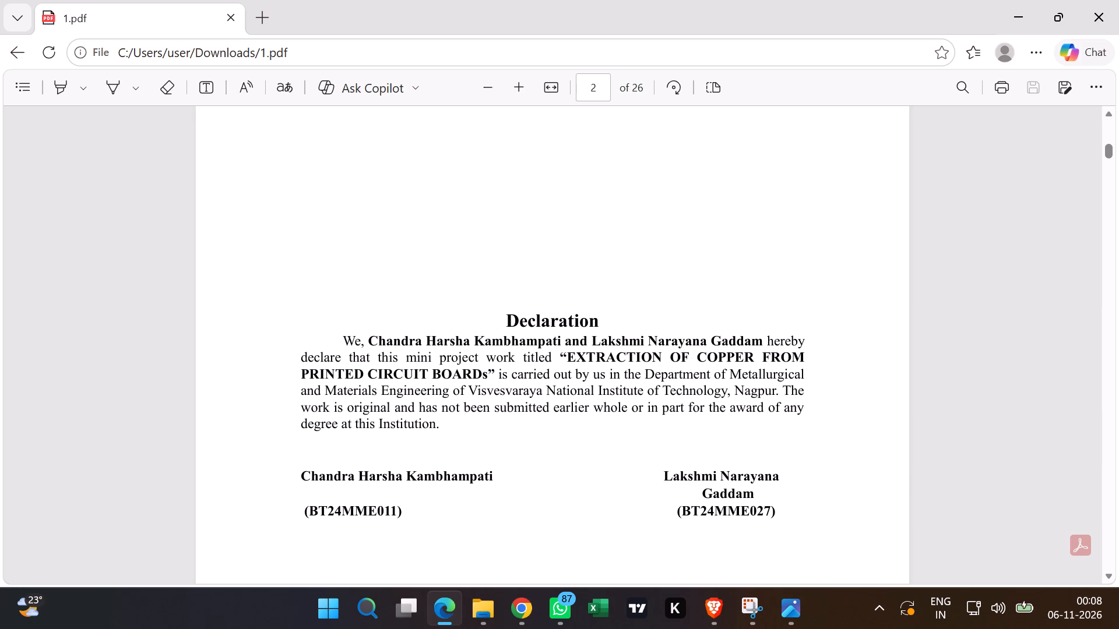
pyautogui.scroll(-2, 647, 391)
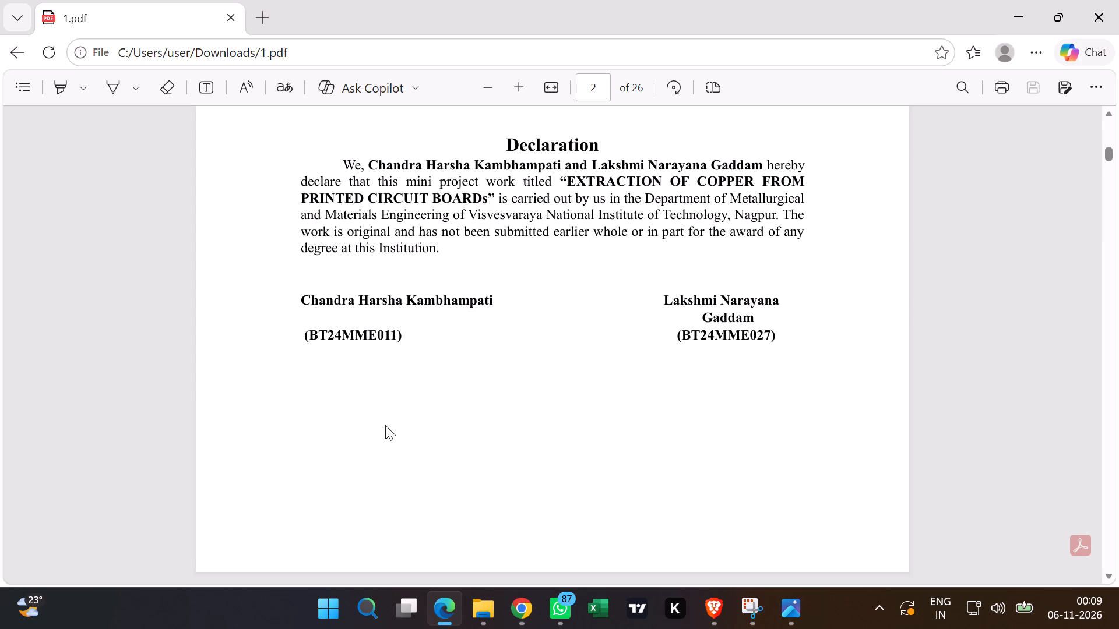
pyautogui.scroll(5, 385, 425)
pyautogui.scroll(-2, 392, 423)
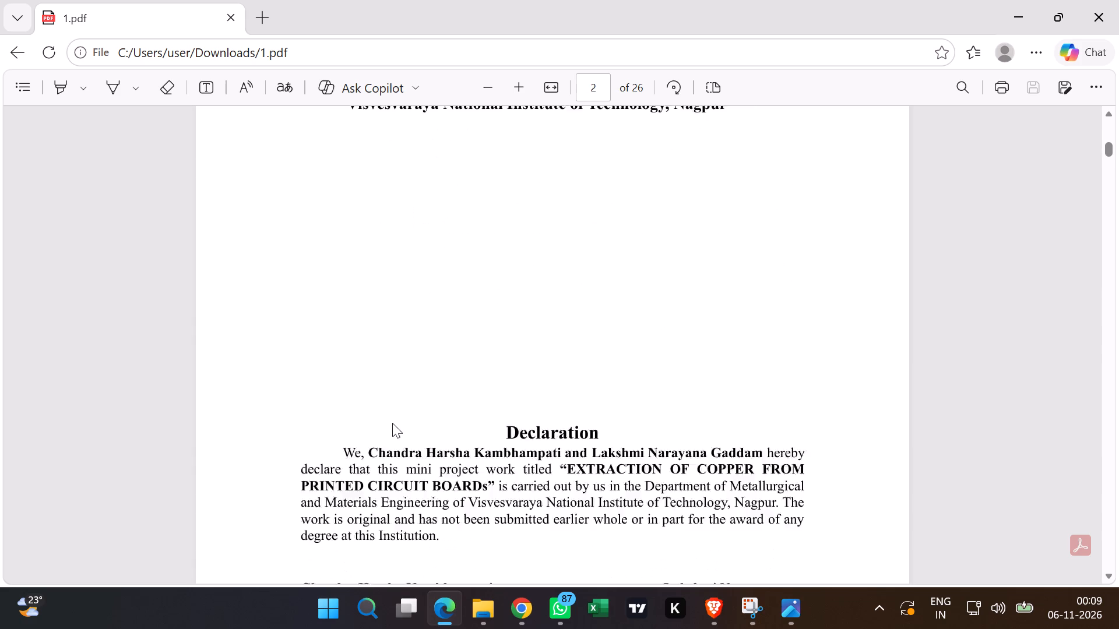
pyautogui.scroll(-3, 392, 423)
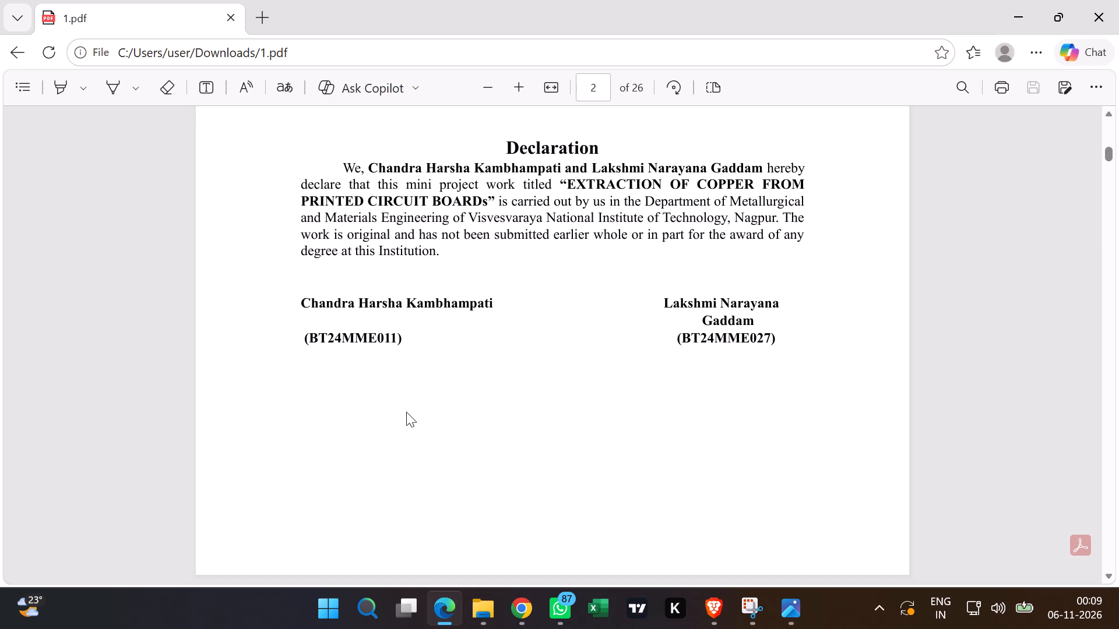
pyautogui.scroll(-2, 478, 380)
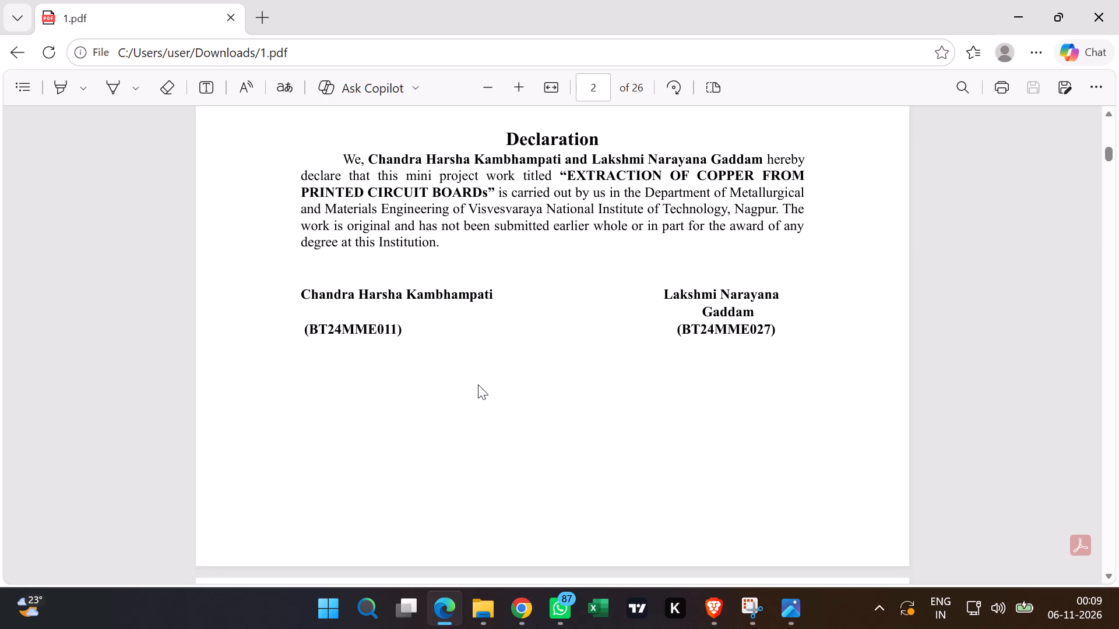
# Read the certificate on page 3 and recheck the declaration page and its department heading.
pyautogui.scroll(-5, 478, 384)
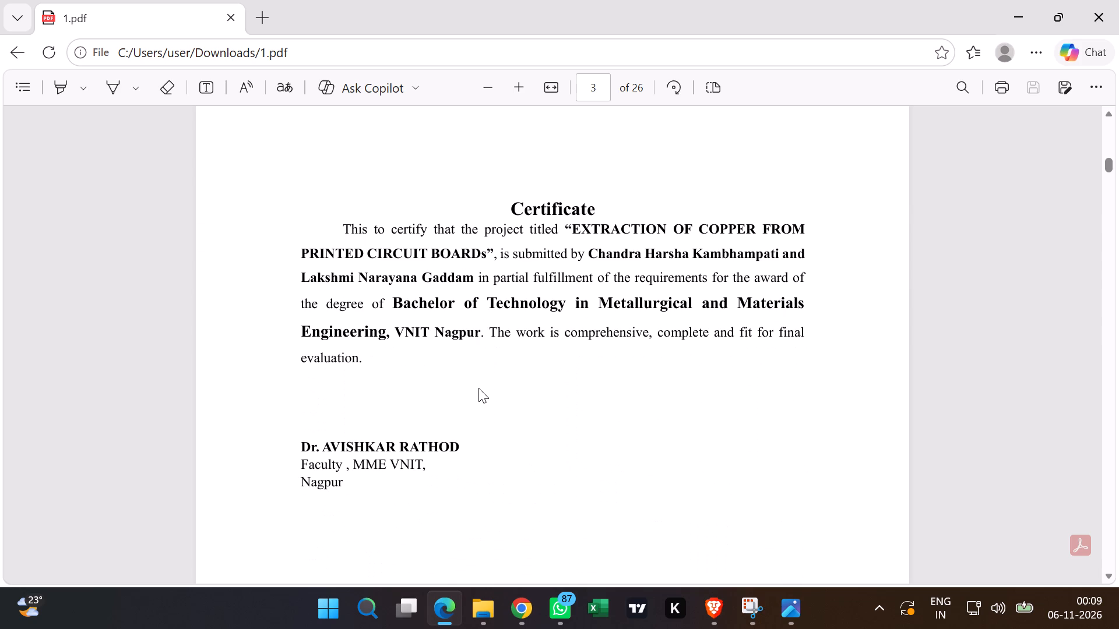
pyautogui.scroll(10, 491, 363)
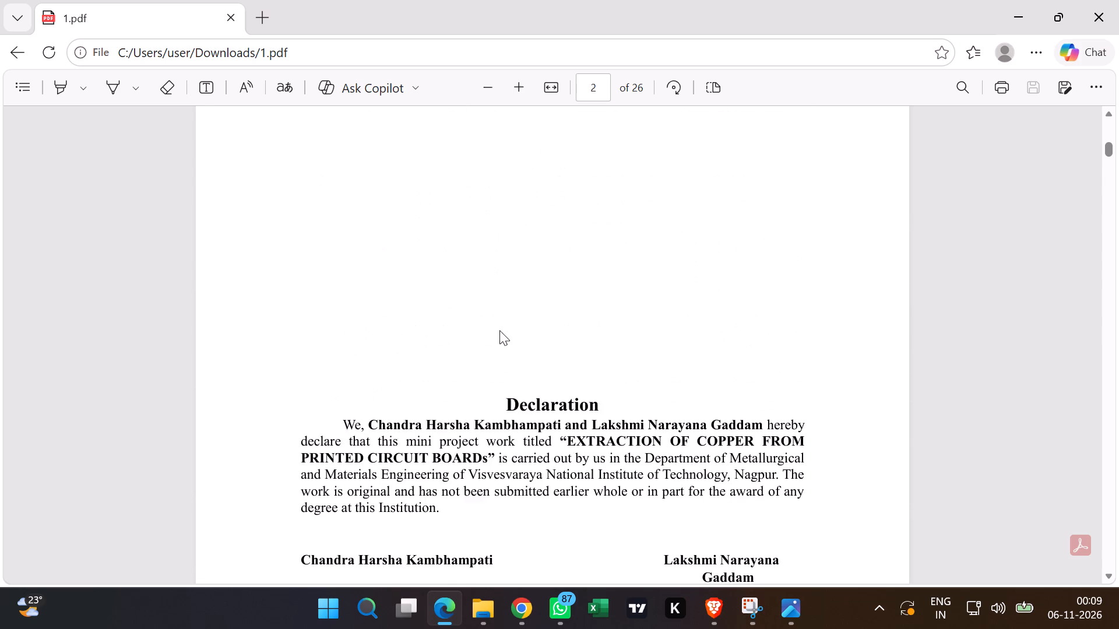
pyautogui.scroll(2, 499, 330)
pyautogui.scroll(2, 361, 406)
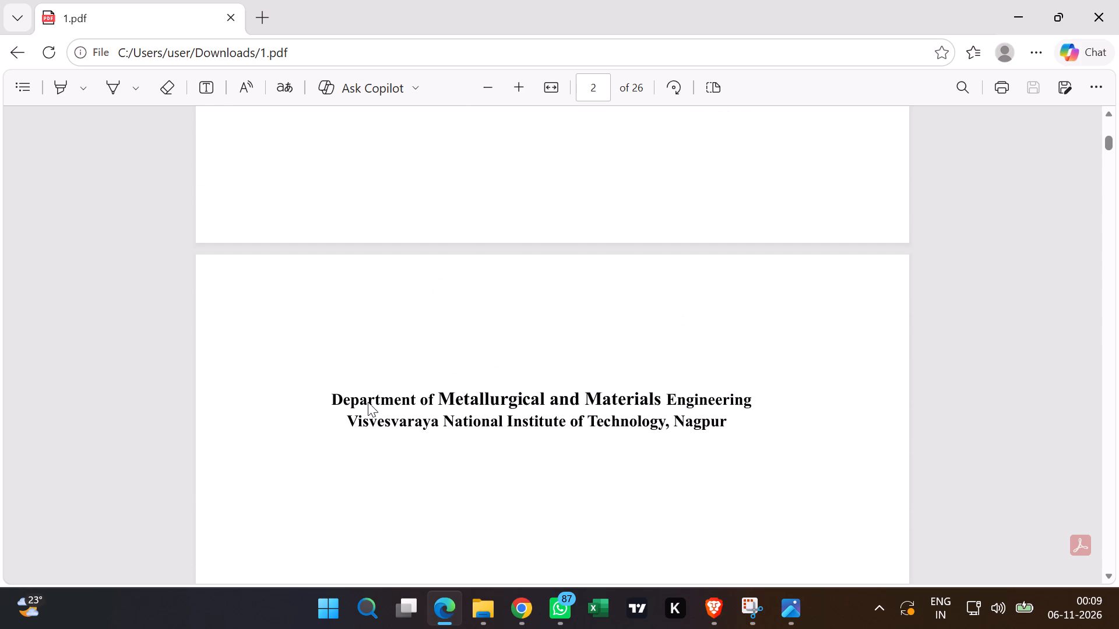
pyautogui.scroll(-1, 367, 402)
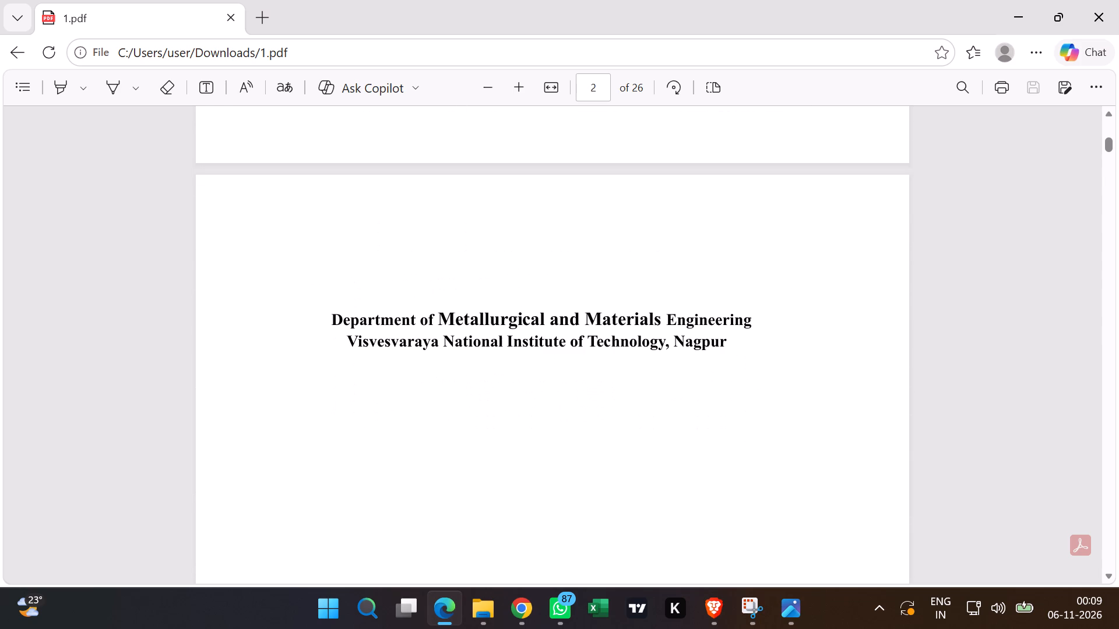
# Review the title page from the degree lines to the year, and the declaration on page 2 once more.
pyautogui.scroll(9, 367, 402)
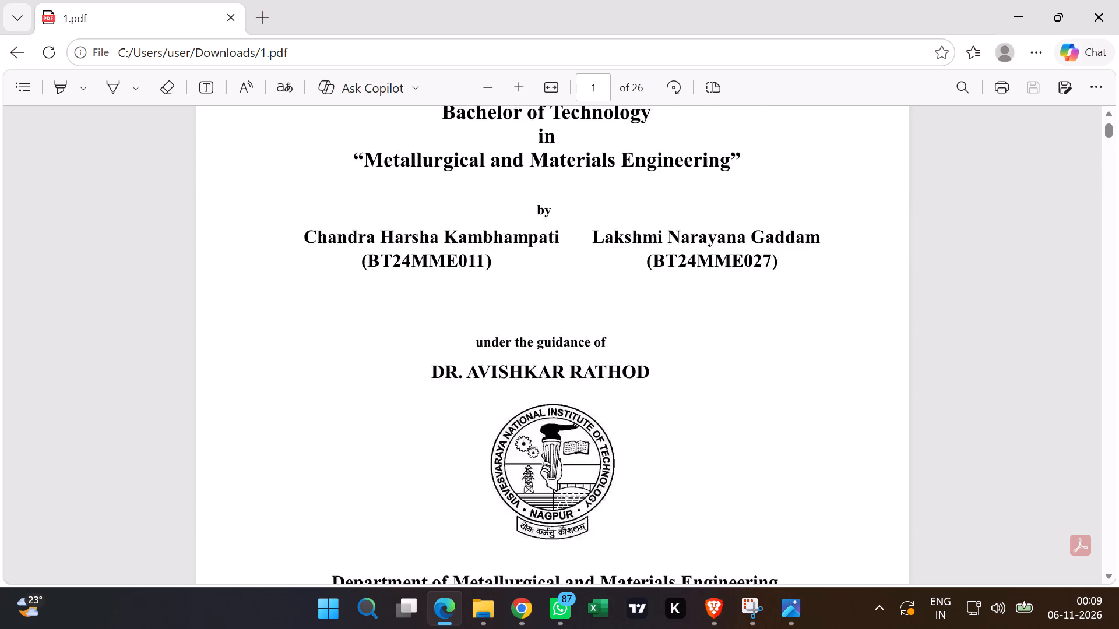
pyautogui.scroll(4, 364, 386)
pyautogui.scroll(-1, 362, 386)
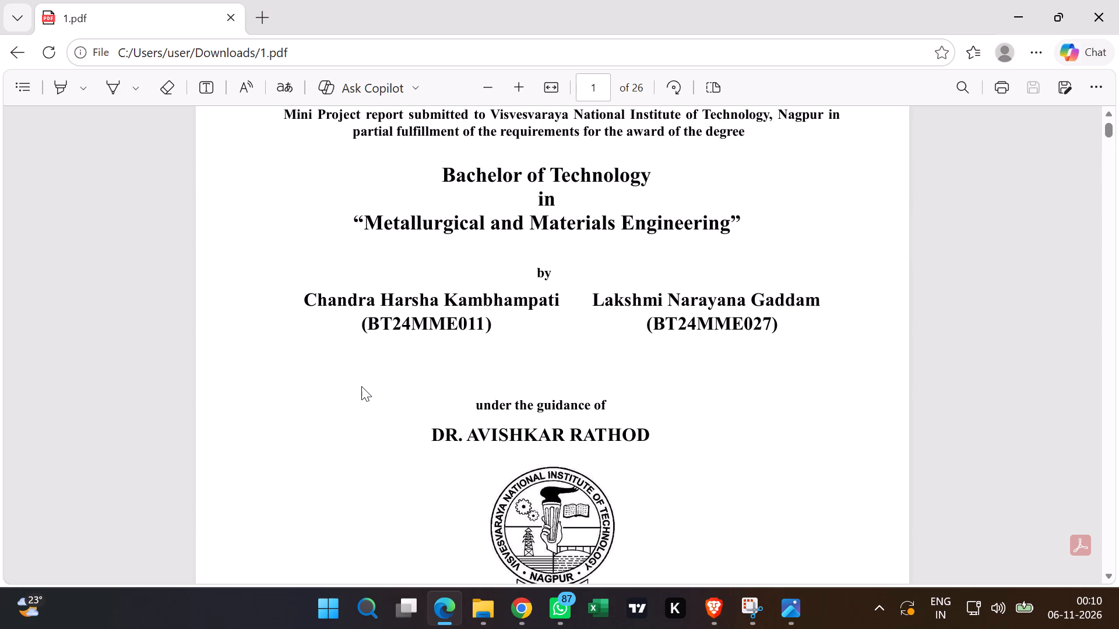
pyautogui.scroll(-3, 385, 442)
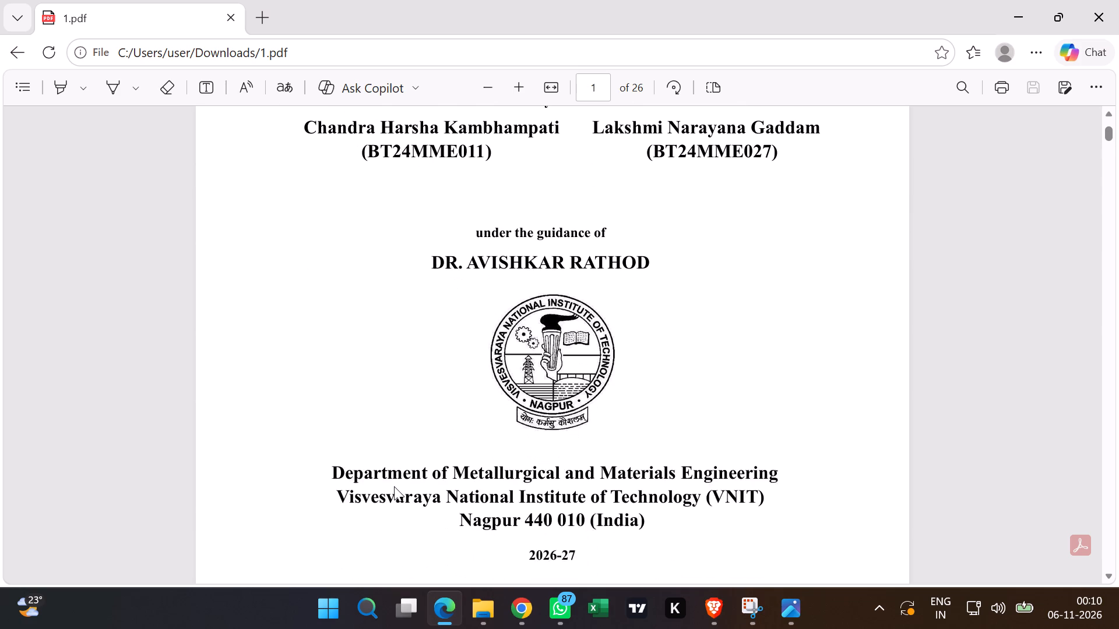
pyautogui.scroll(-2, 394, 486)
pyautogui.scroll(4, 388, 490)
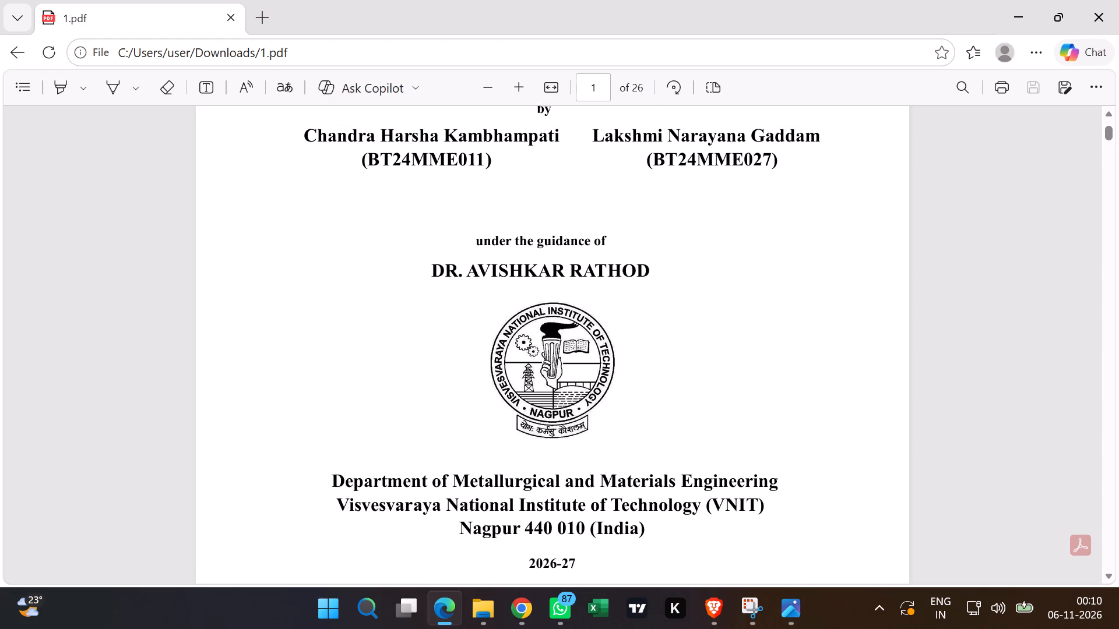
pyautogui.scroll(-8, 382, 479)
pyautogui.scroll(1, 377, 475)
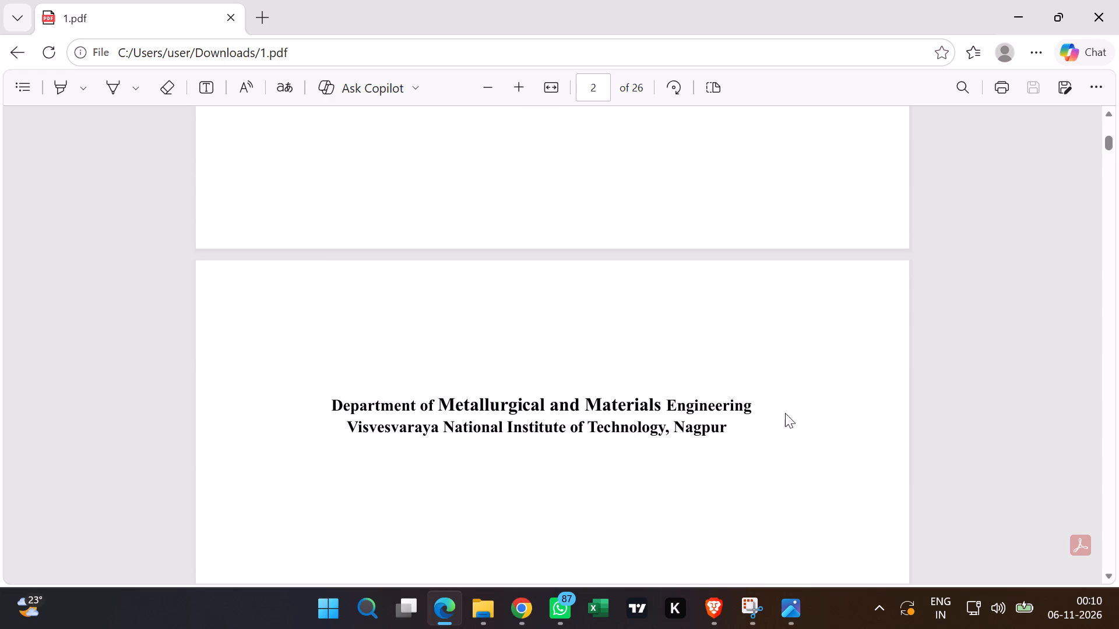
# Read through the declaration on page 2 and the certificate on page 3, down to the department head's signature block and date.
pyautogui.scroll(-3, 747, 415)
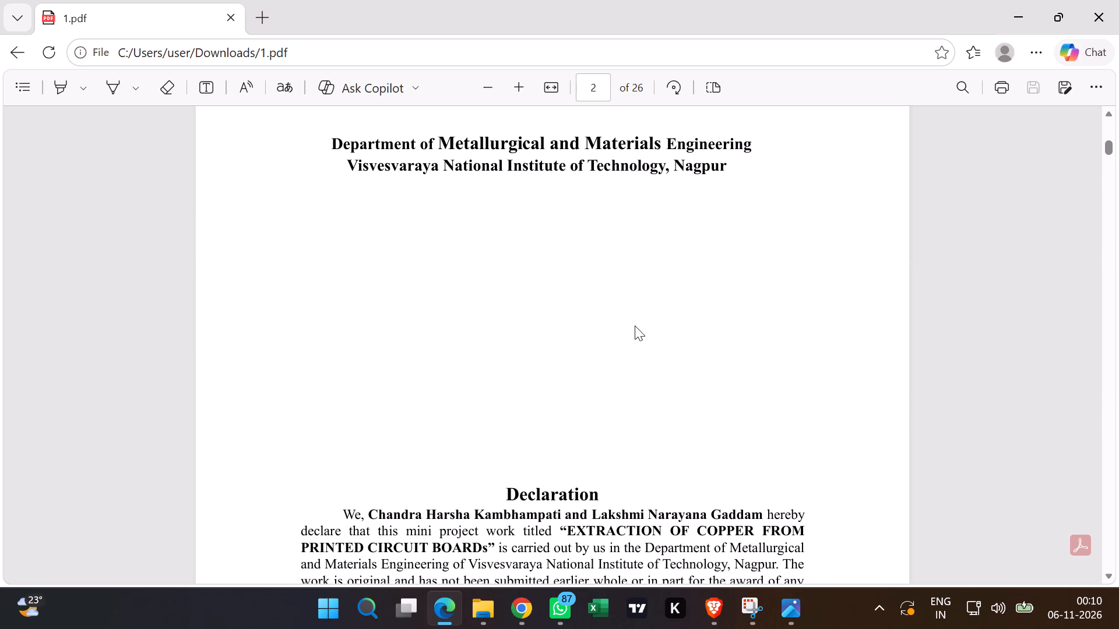
pyautogui.scroll(-4, 549, 367)
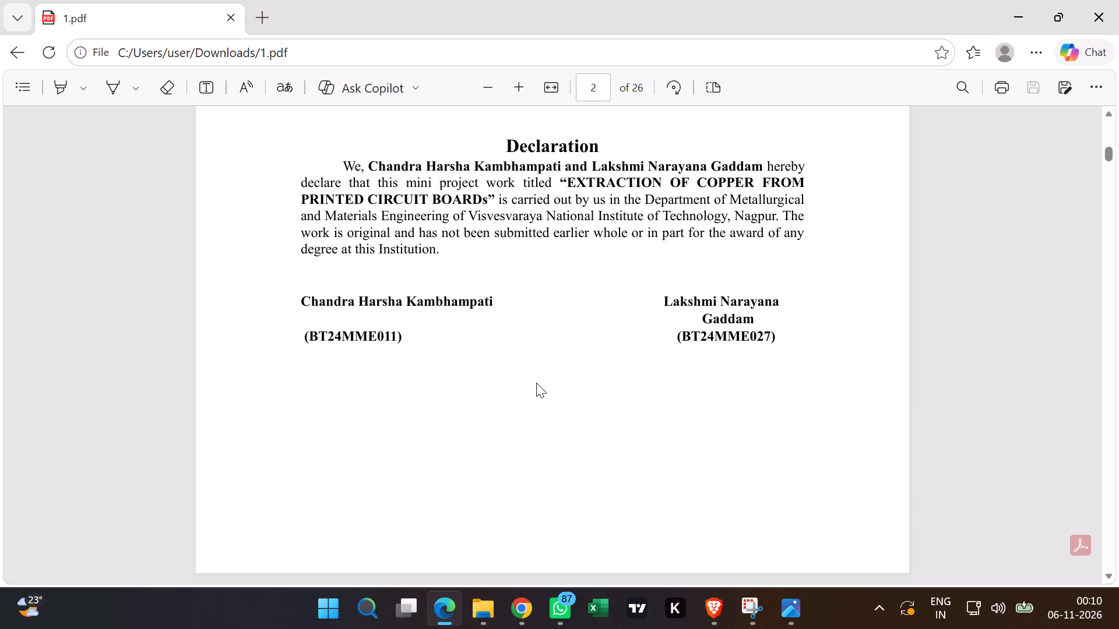
pyautogui.scroll(-7, 537, 377)
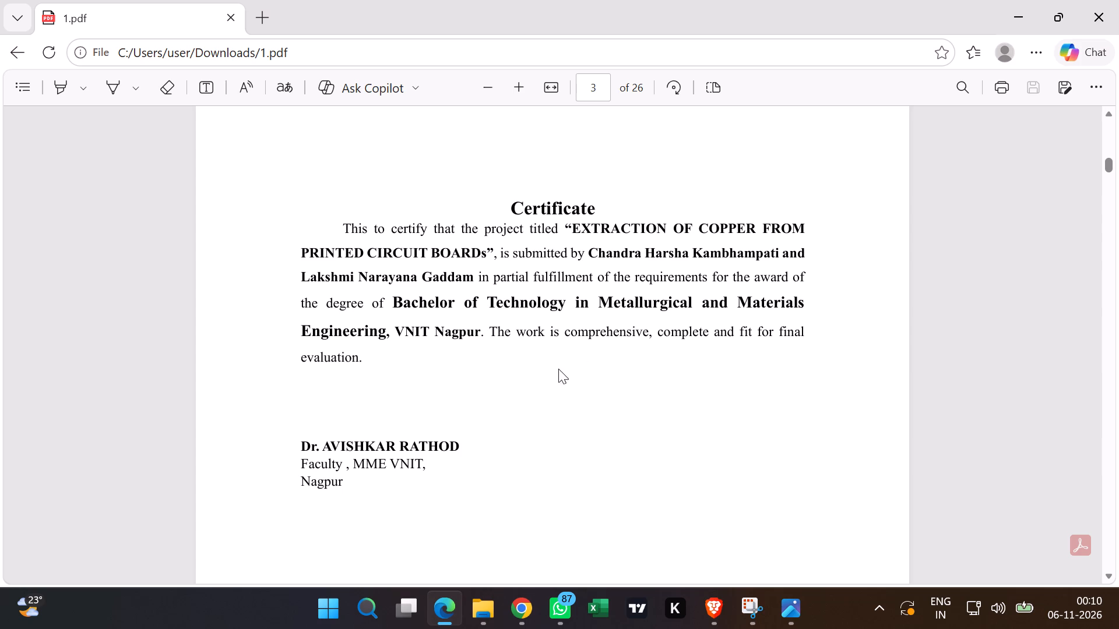
pyautogui.scroll(-2, 521, 402)
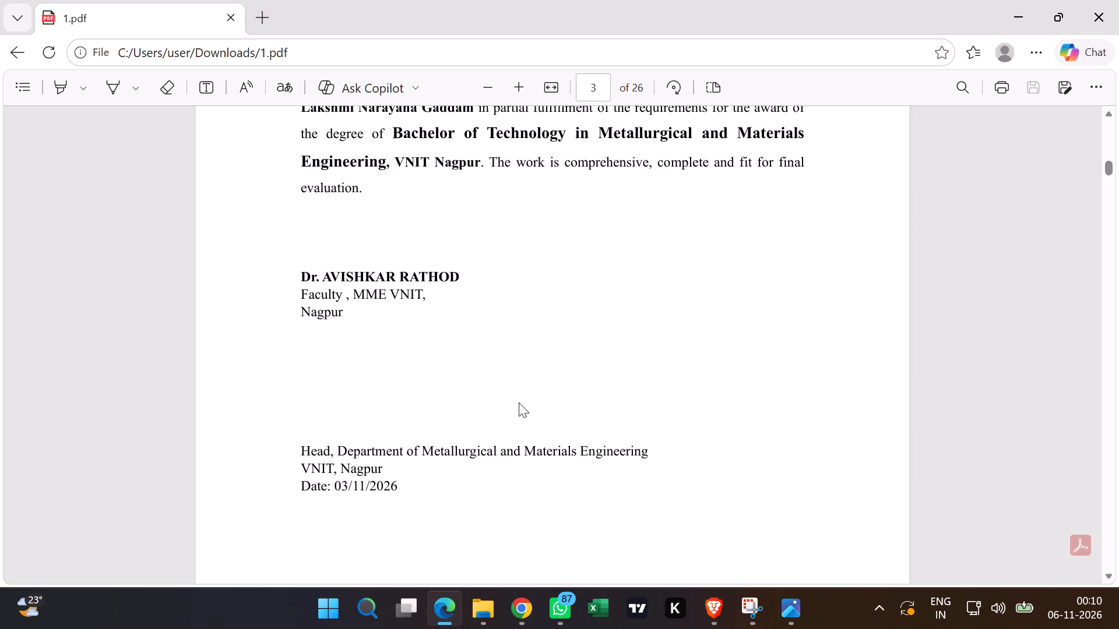
pyautogui.scroll(-2, 517, 404)
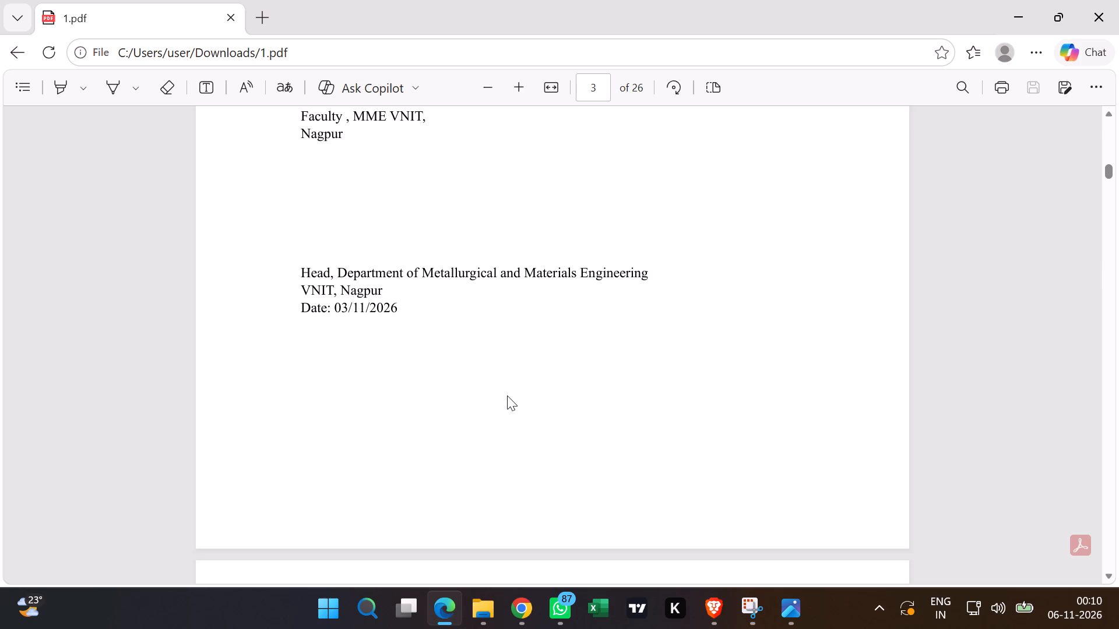
pyautogui.scroll(2, 484, 393)
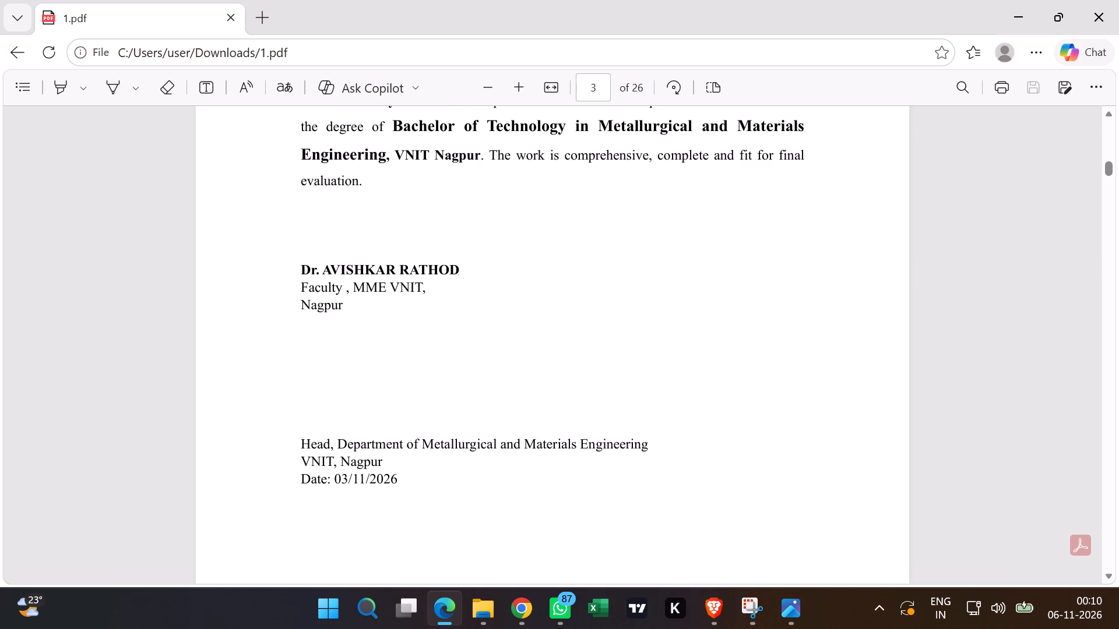
pyautogui.scroll(-3, 329, 238)
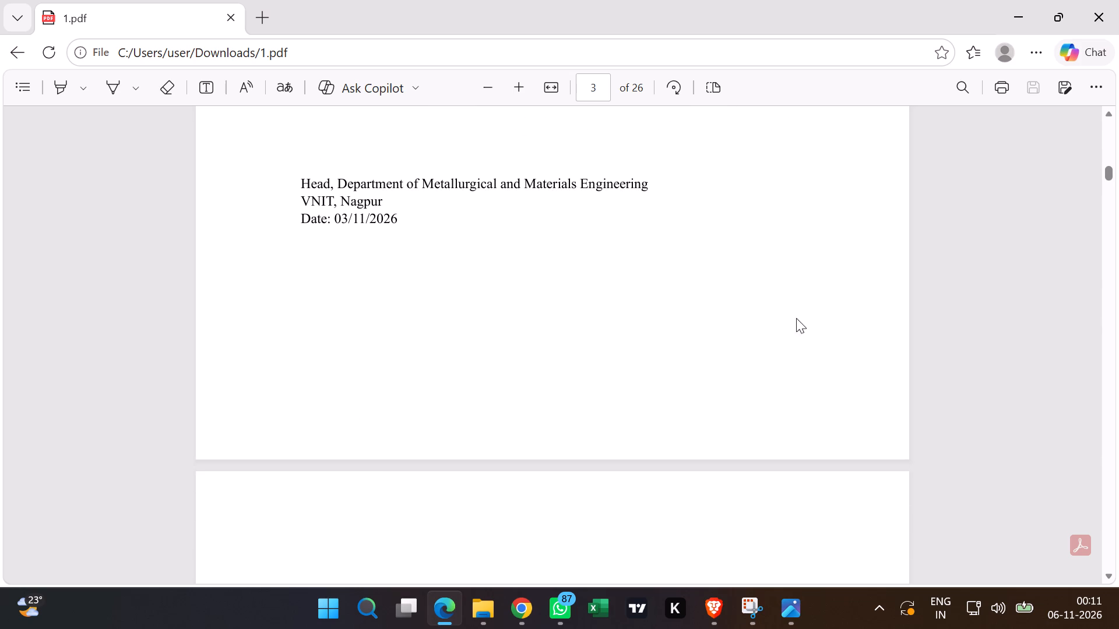
# Recheck the declaration page, from the department heading down to the declaration text and the two student signature entries.
pyautogui.scroll(2, 793, 298)
pyautogui.scroll(5, 842, 241)
pyautogui.scroll(6, 774, 264)
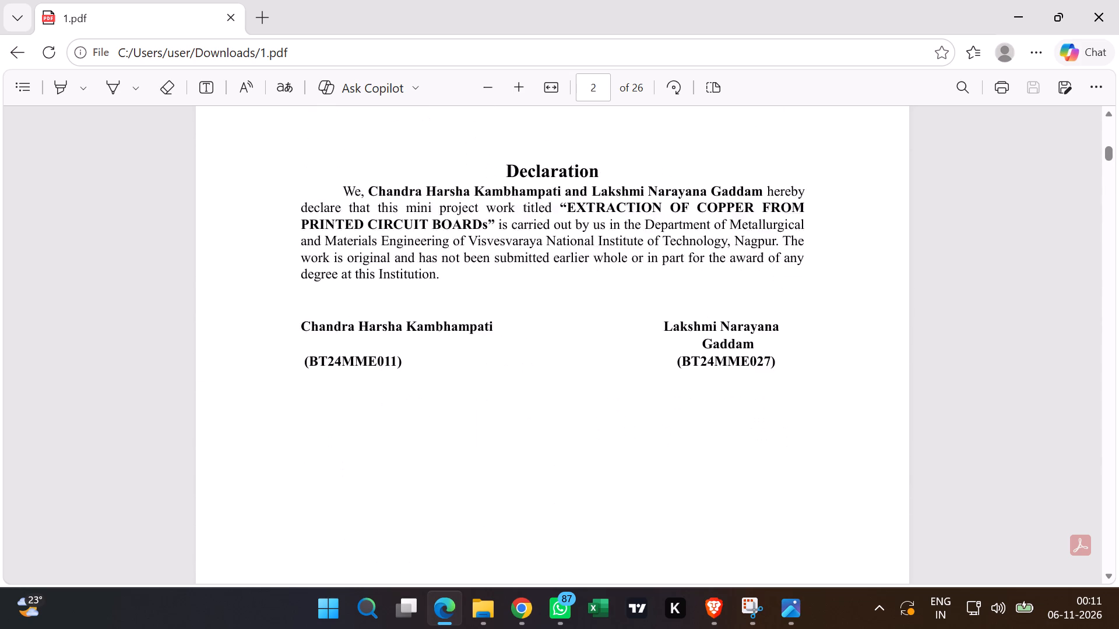
pyautogui.scroll(6, 730, 288)
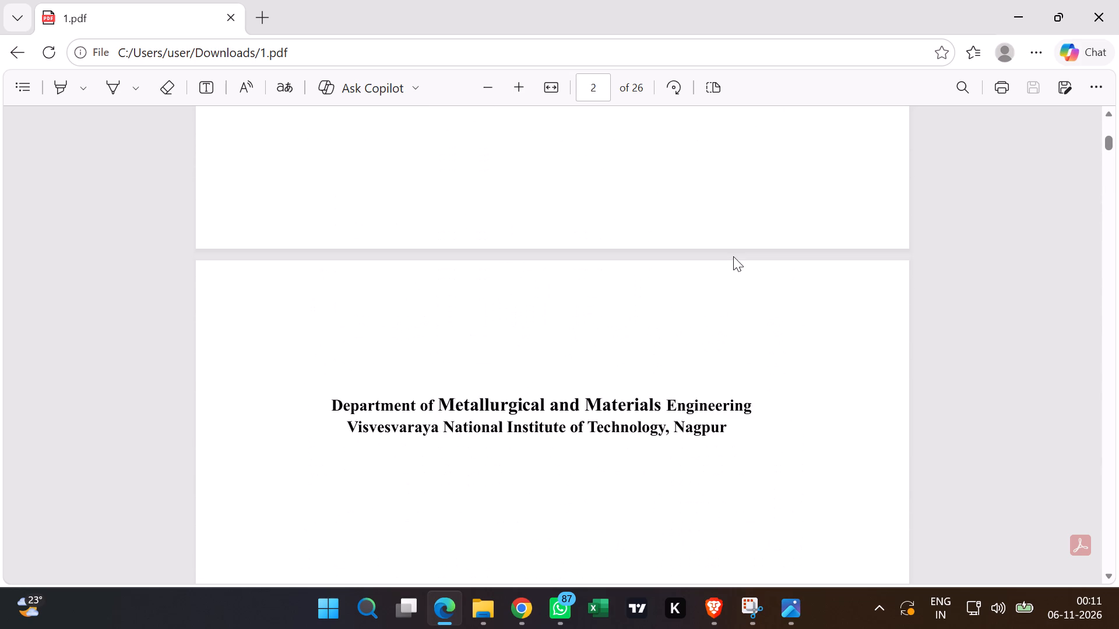
pyautogui.scroll(-5, 732, 256)
pyautogui.scroll(-1, 652, 312)
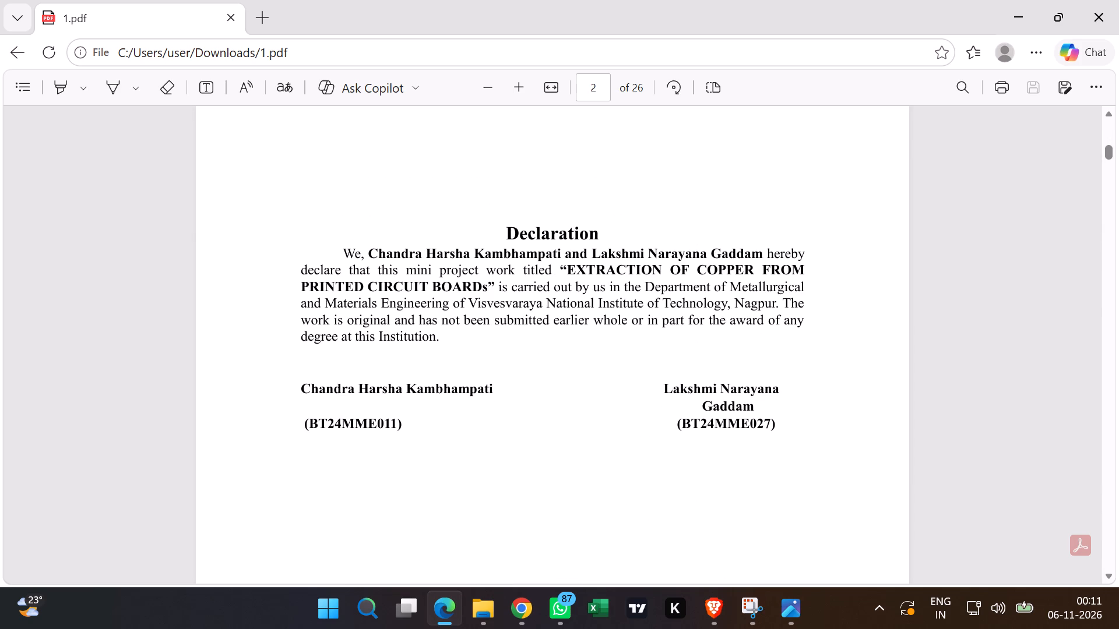
# Compare the certificate on page 3 with the declaration and the department heading on page 2.
pyautogui.scroll(-8, 515, 247)
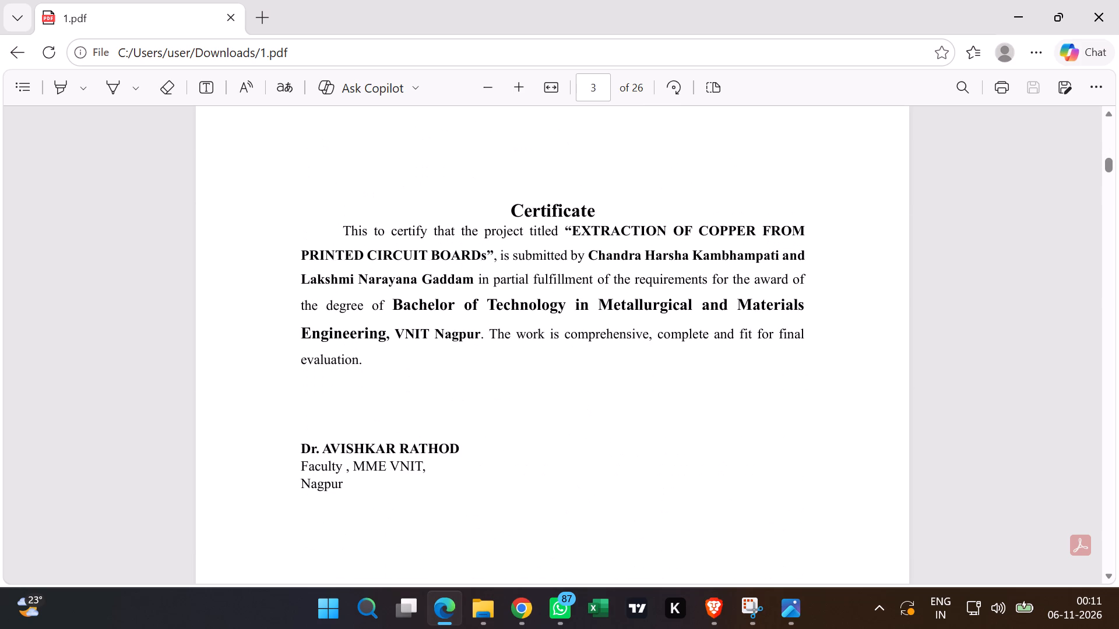
pyautogui.scroll(4, 513, 287)
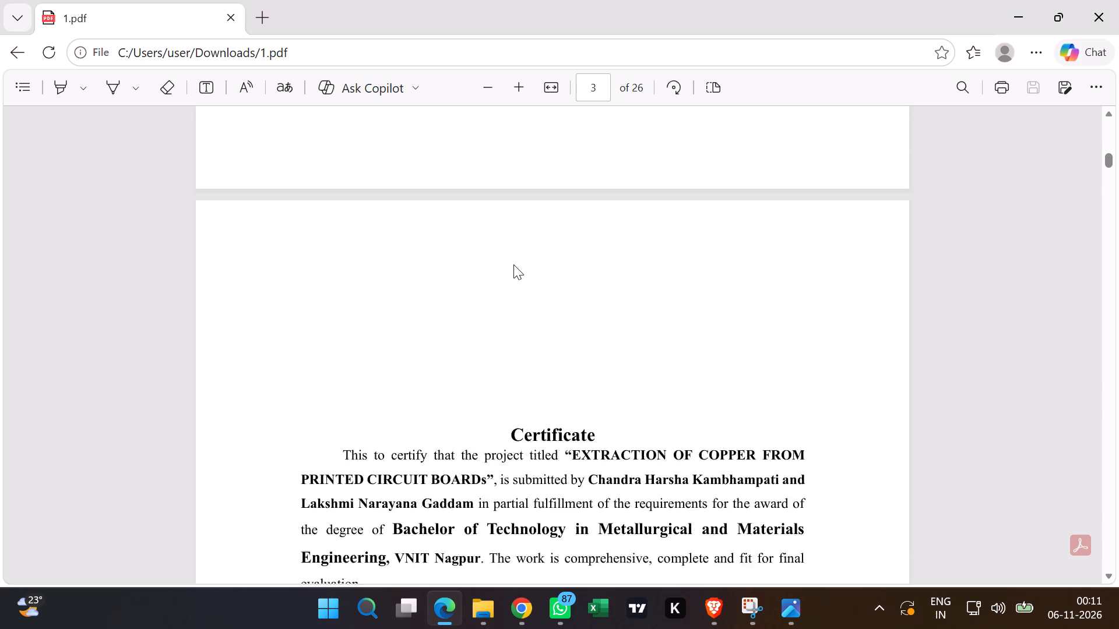
pyautogui.scroll(5, 513, 264)
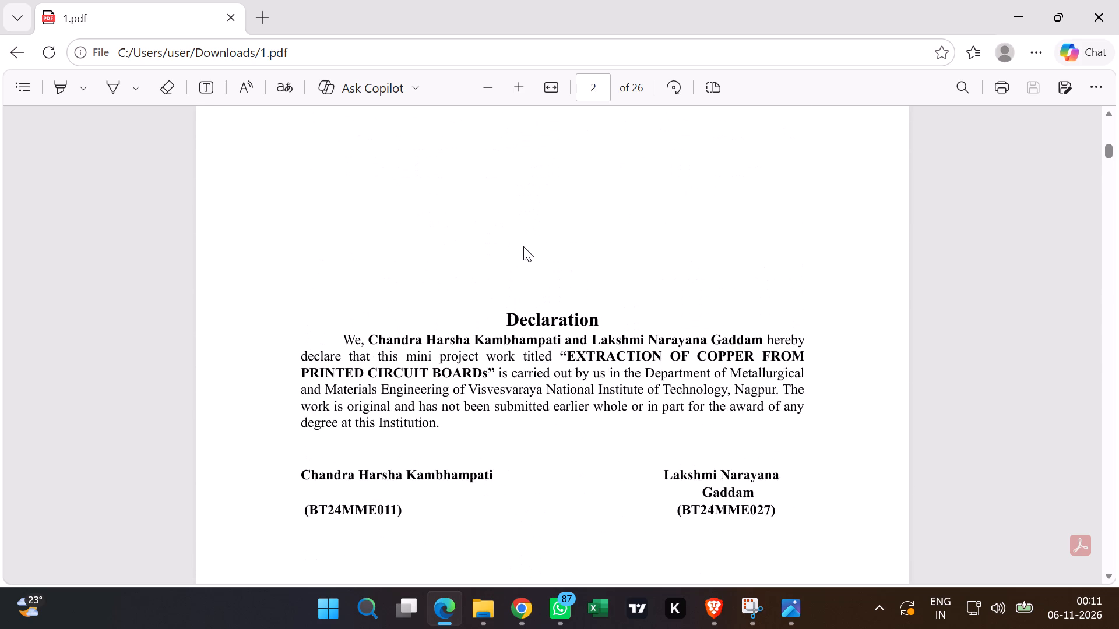
pyautogui.scroll(10, 526, 222)
pyautogui.scroll(-6, 551, 181)
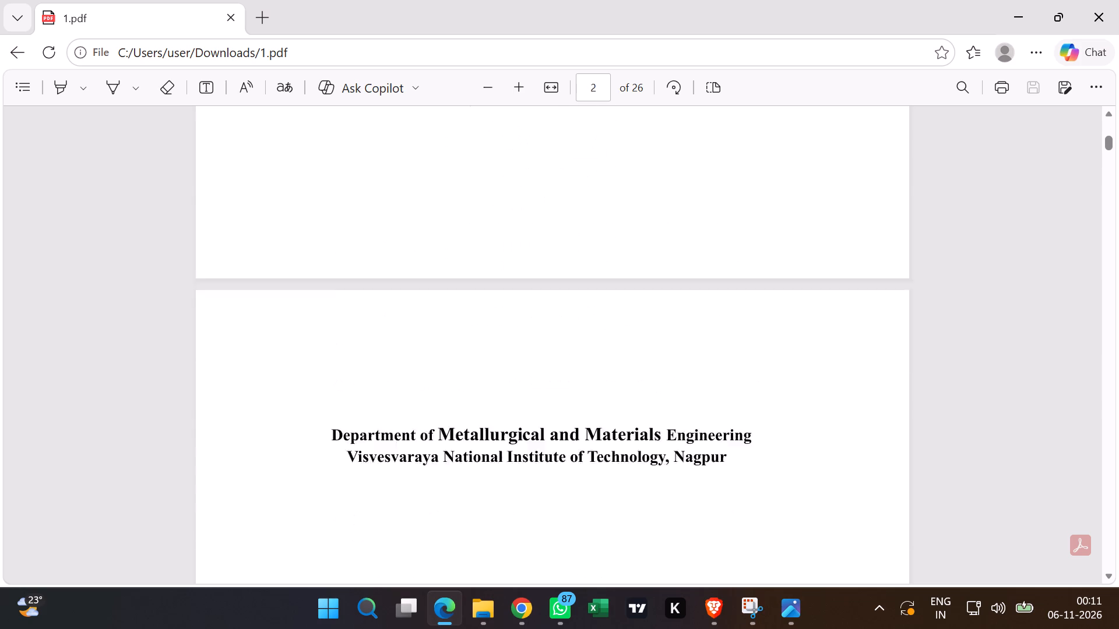
pyautogui.scroll(-14, 550, 178)
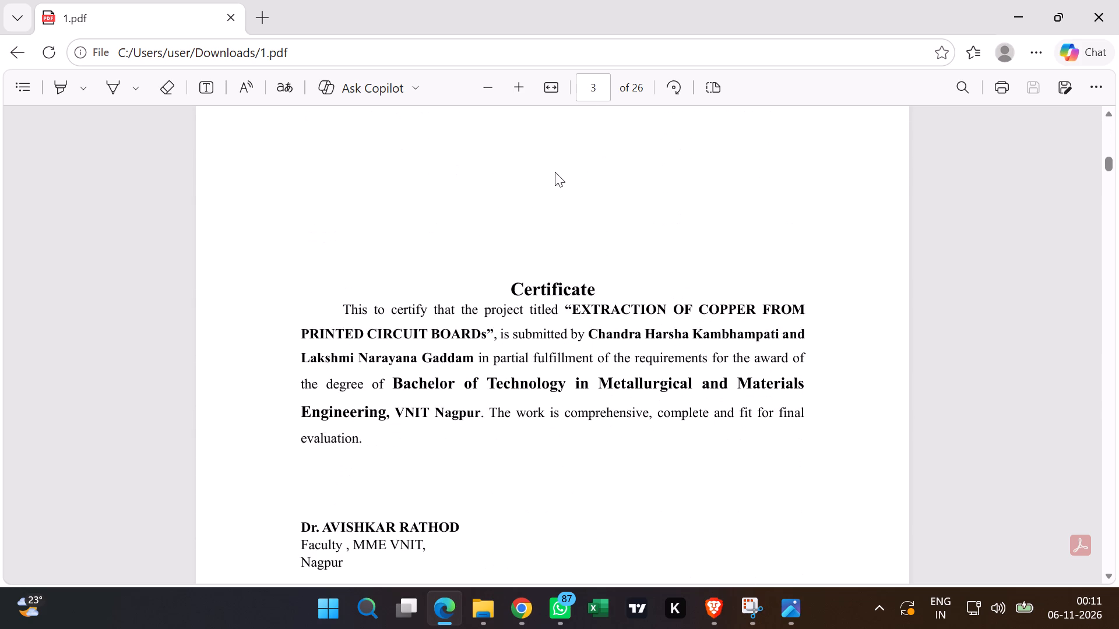
# Examine the abstract and keywords on page 4 and the opening of the acknowledgment on page 5.
pyautogui.scroll(-14, 555, 172)
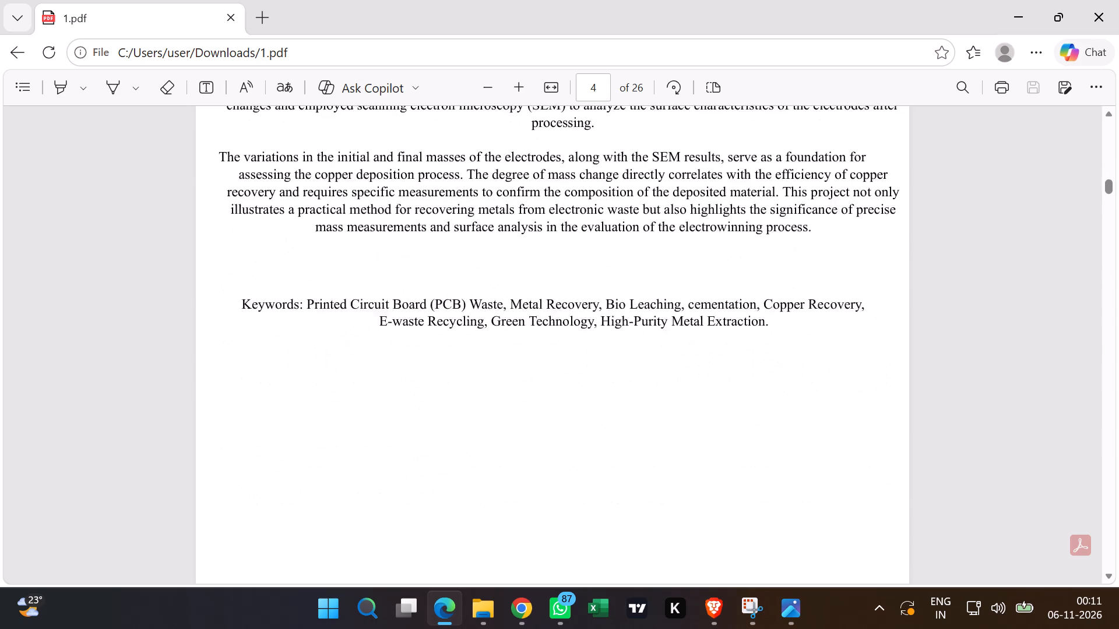
pyautogui.scroll(-5, 557, 157)
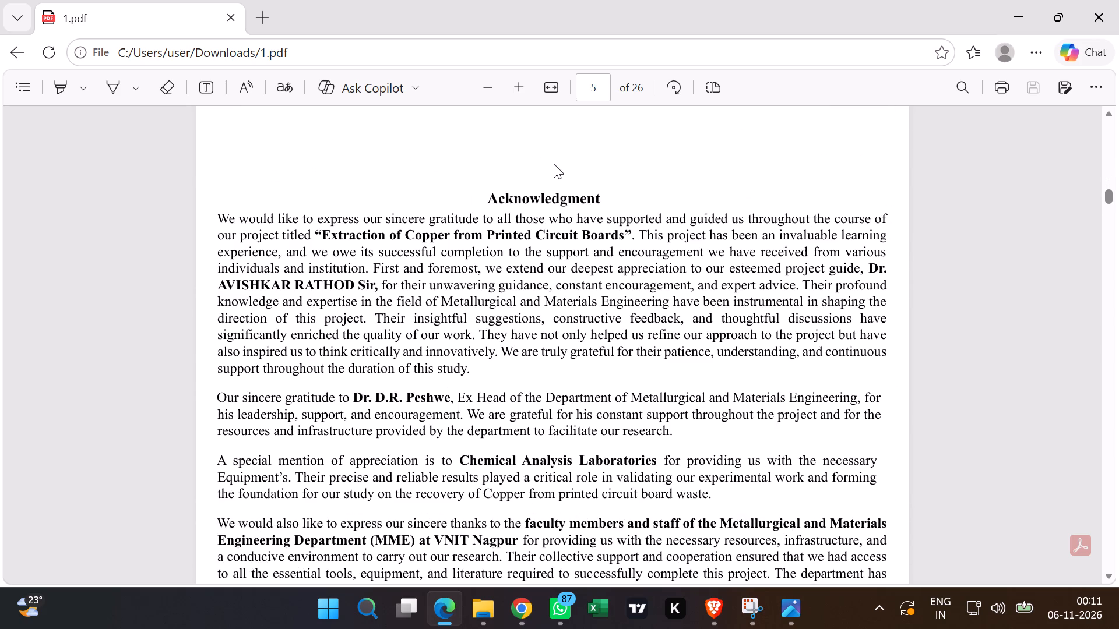
pyautogui.scroll(1, 558, 163)
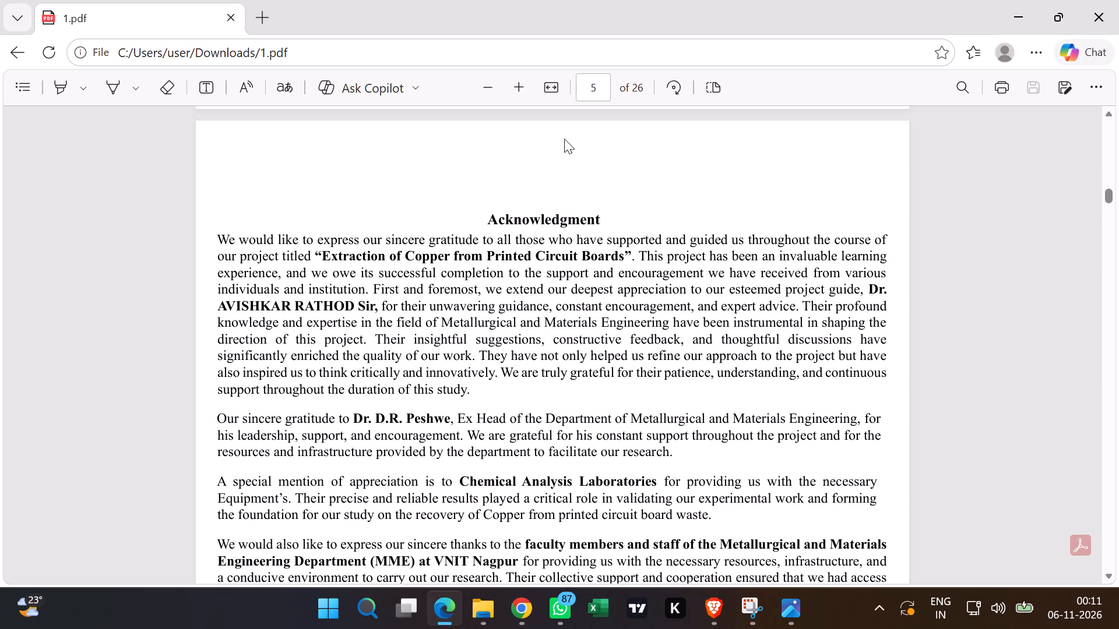
pyautogui.scroll(9, 549, 184)
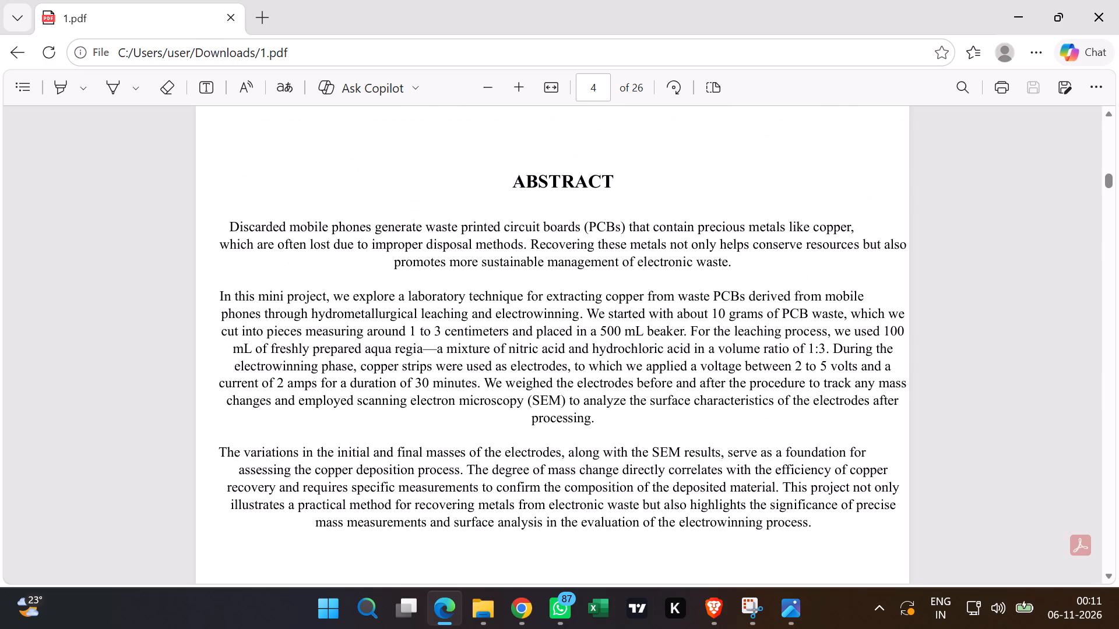
pyautogui.scroll(3, 543, 169)
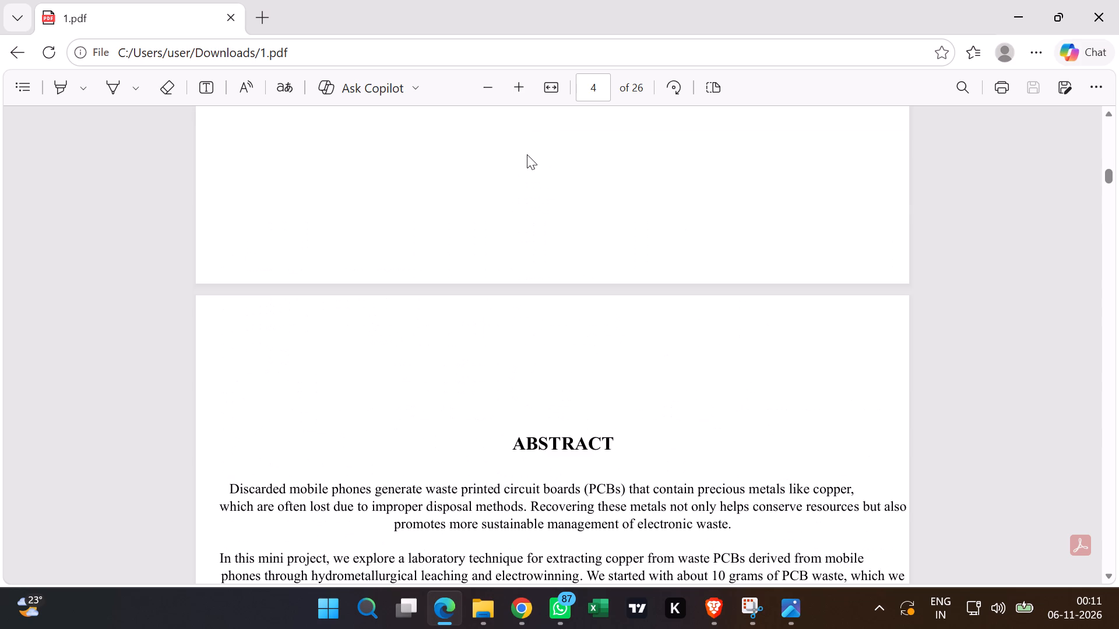
# Recheck the certificate on page 3, especially the faculty and department head signature blocks and the date line.
pyautogui.scroll(10, 527, 154)
pyautogui.scroll(-6, 517, 134)
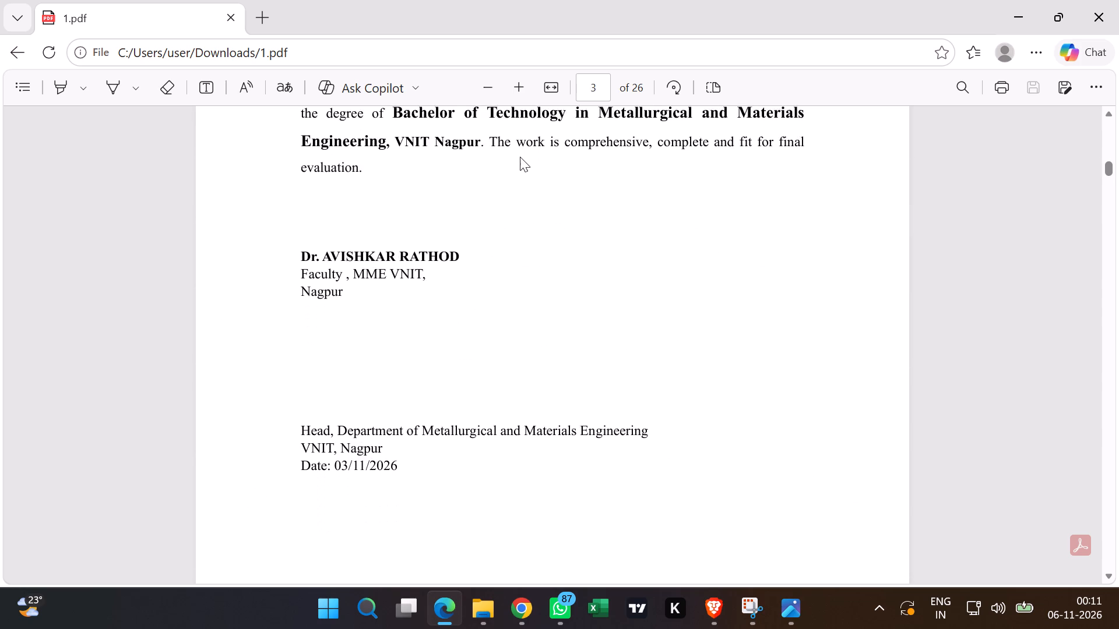
pyautogui.scroll(-1, 520, 157)
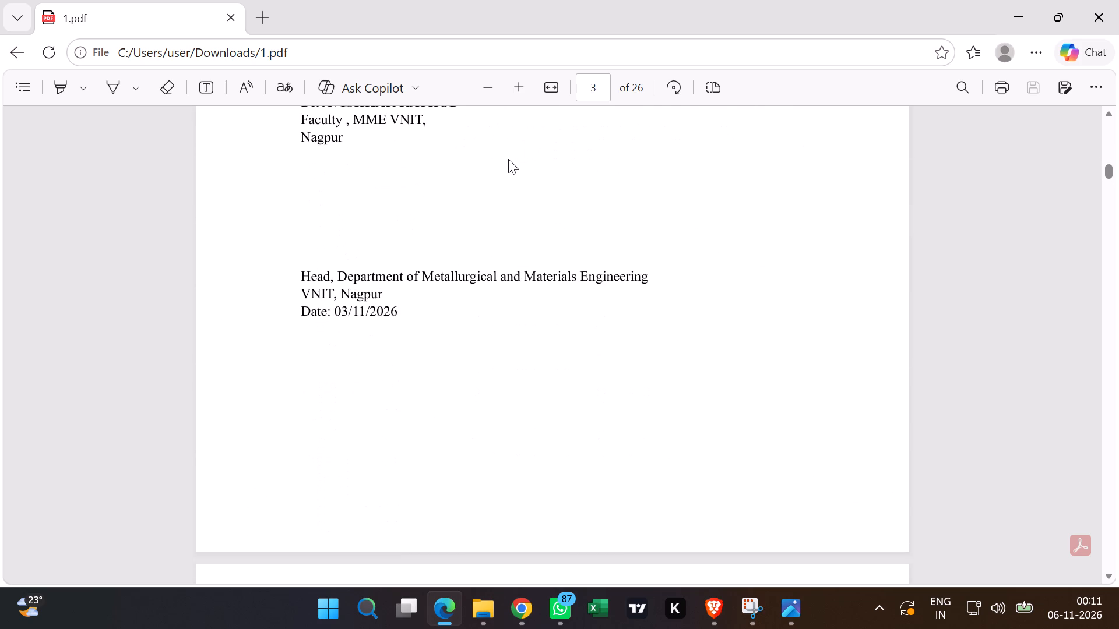
pyautogui.scroll(7, 500, 160)
pyautogui.scroll(-4, 515, 156)
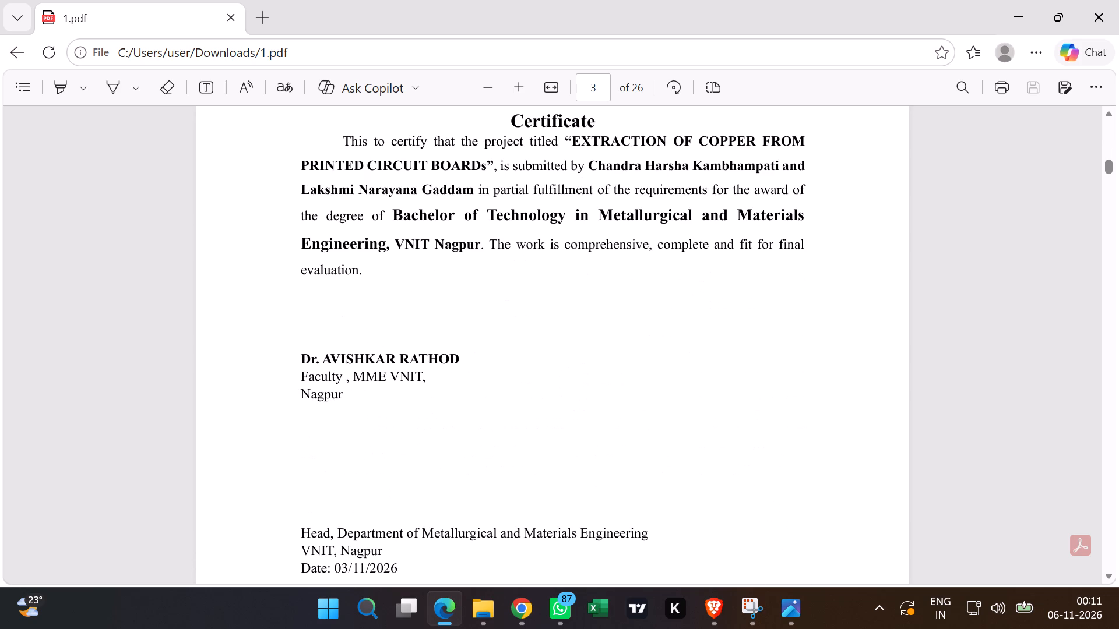
pyautogui.scroll(1, 506, 160)
pyautogui.scroll(-3, 504, 170)
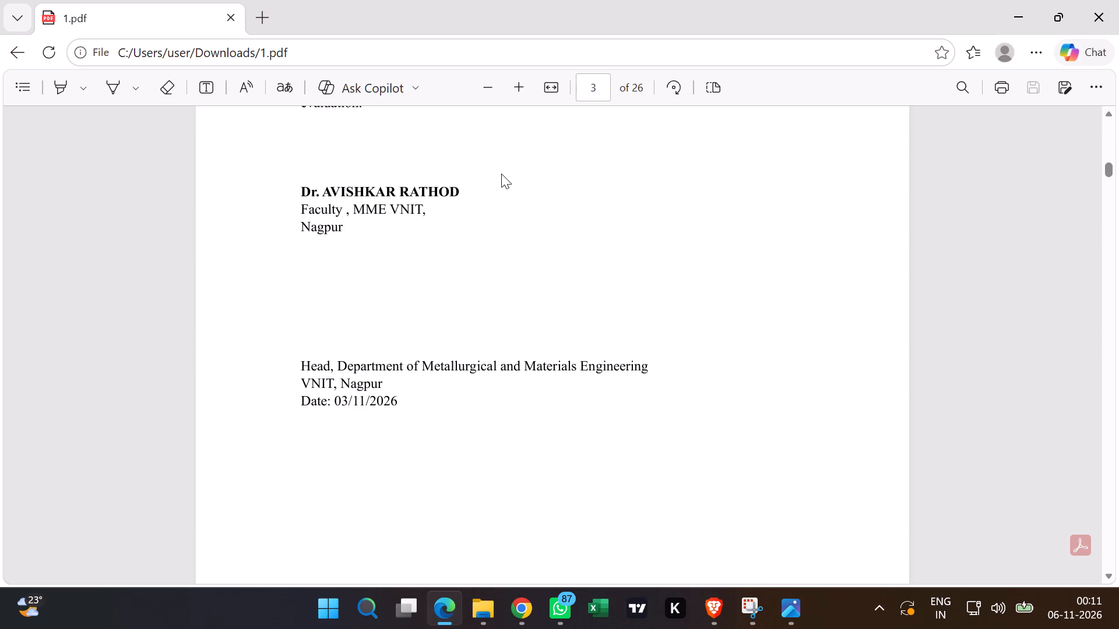
# Review the abstract page again, from its heading down to the keywords, against the end of the certificate page.
pyautogui.scroll(-6, 501, 174)
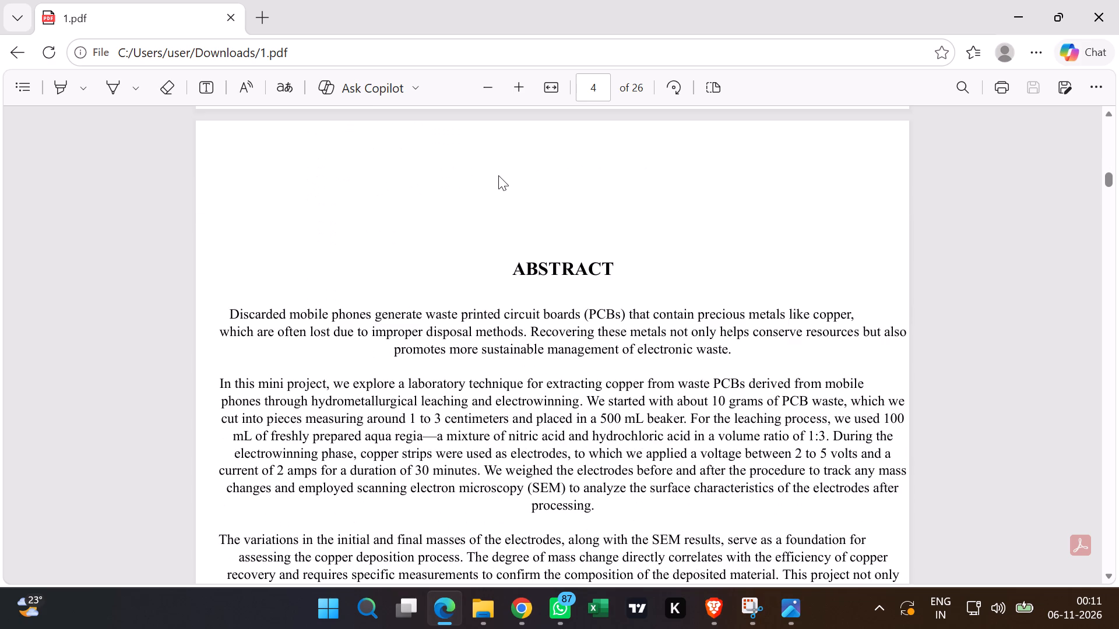
pyautogui.scroll(-3, 499, 175)
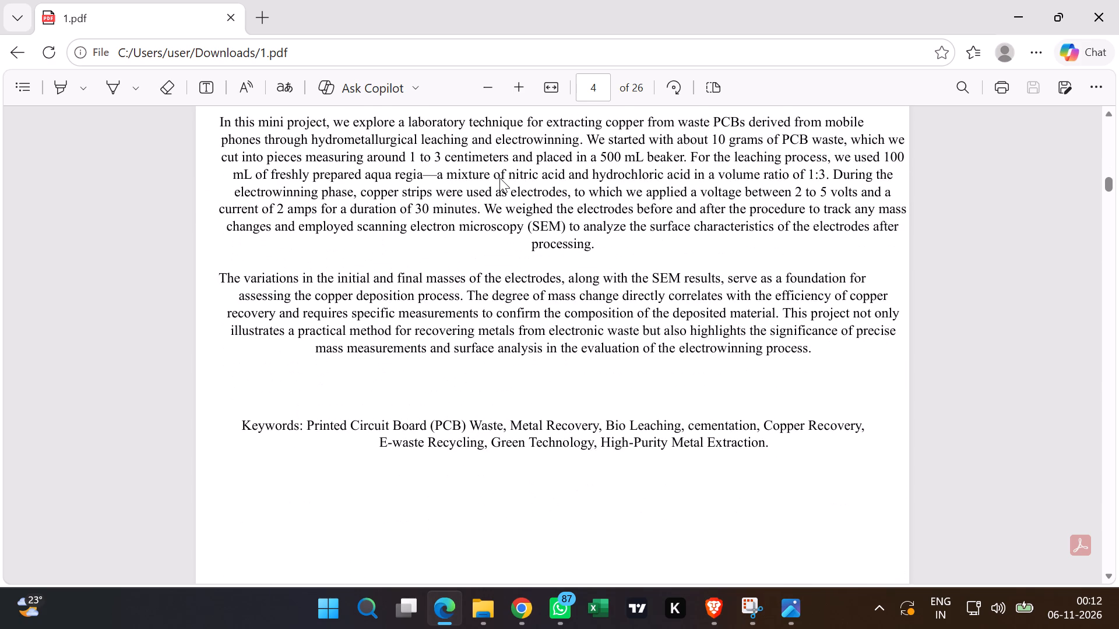
pyautogui.scroll(7, 499, 178)
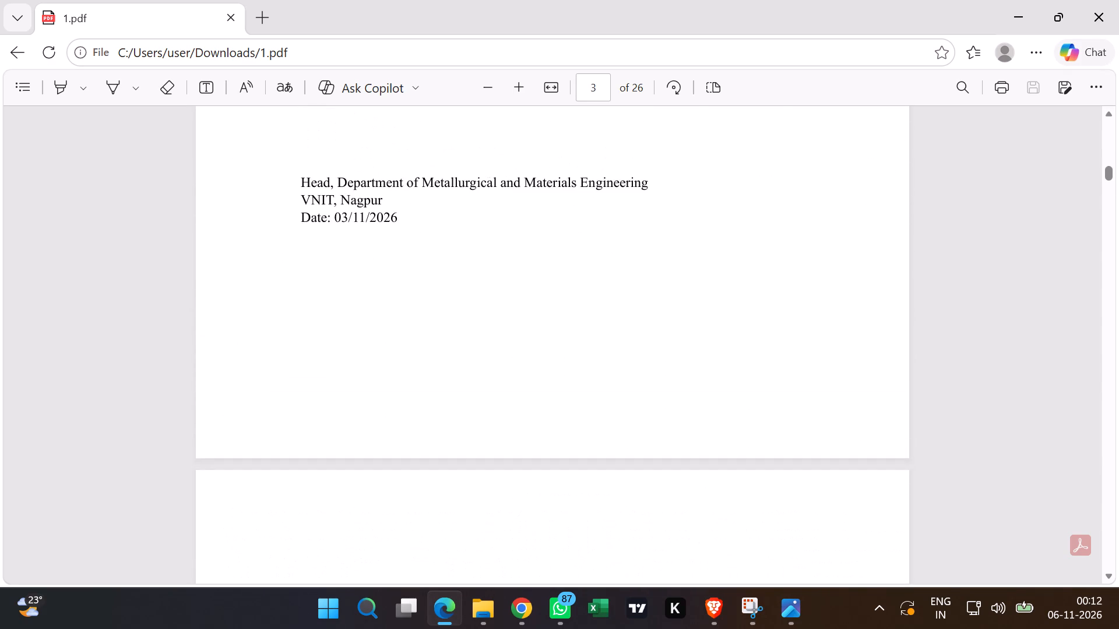
pyautogui.scroll(-16, 474, 174)
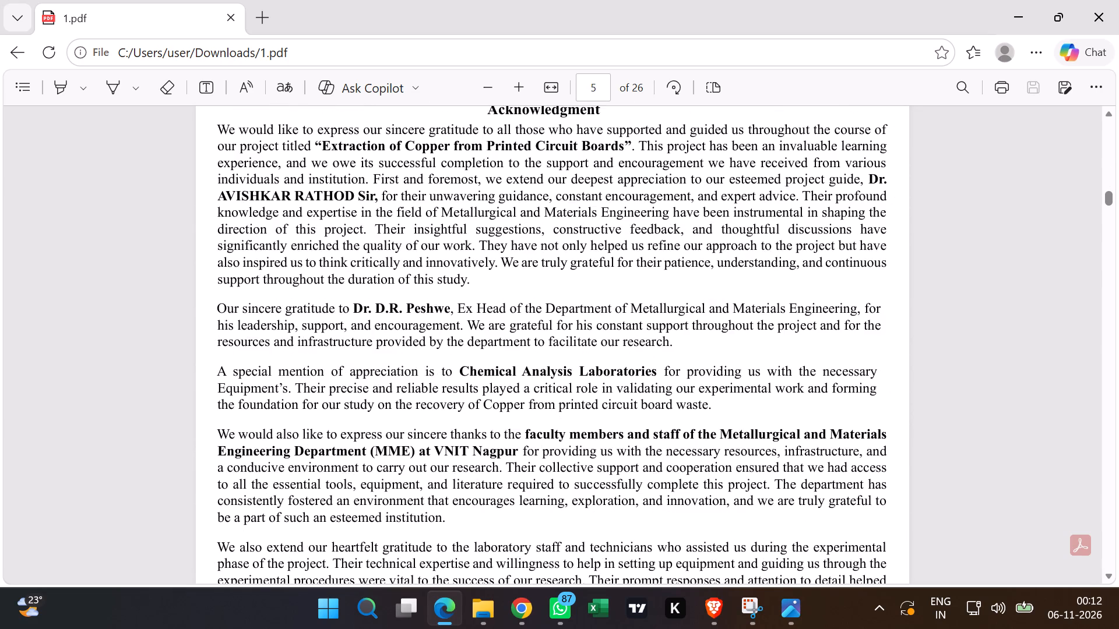
# Read through the acknowledgment on page 5, from its heading to the student signature block and page number.
pyautogui.scroll(-5, 472, 190)
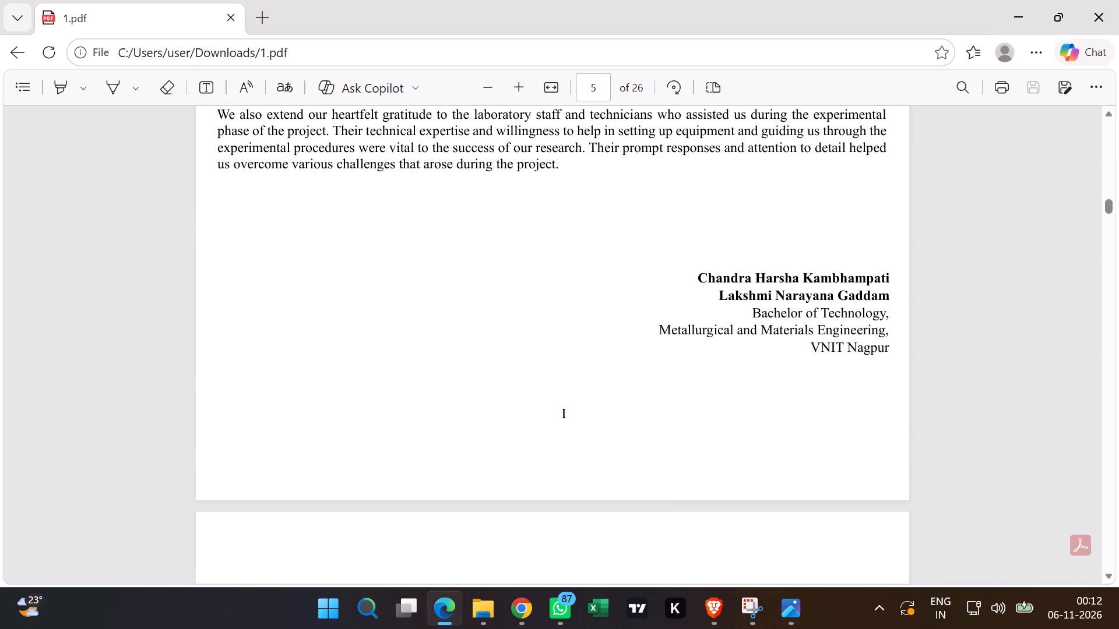
pyautogui.scroll(6, 478, 208)
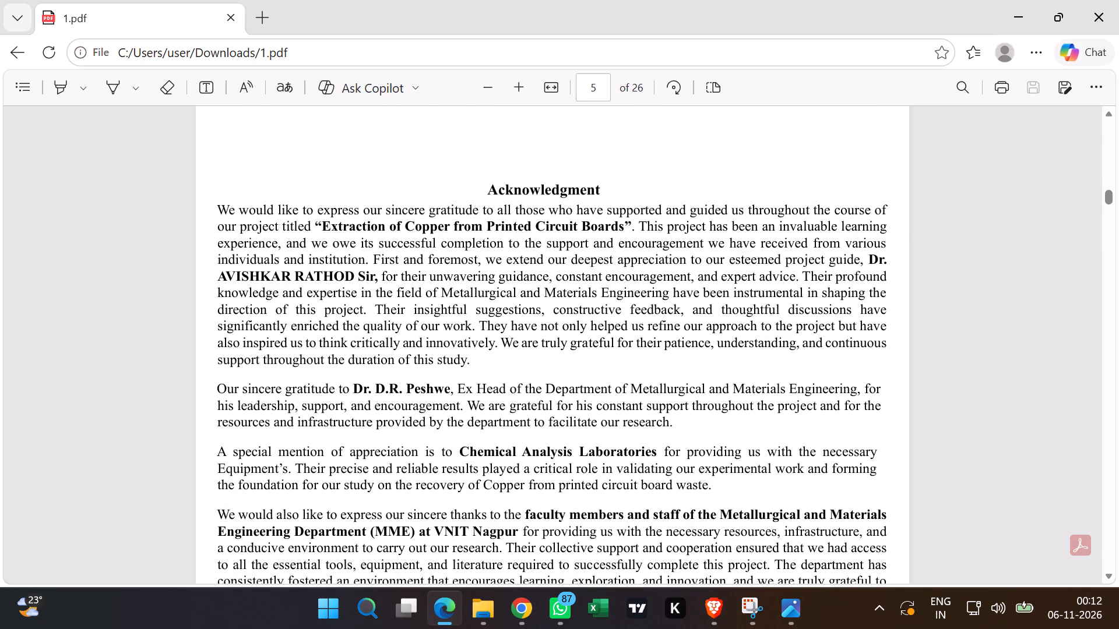
pyautogui.scroll(-3, 464, 207)
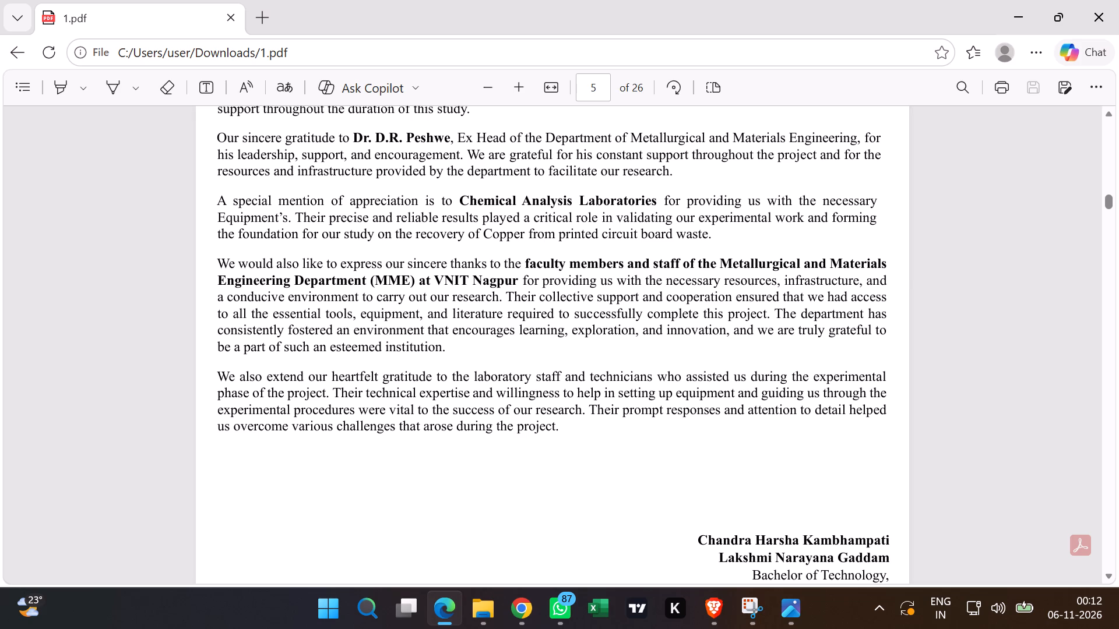
pyautogui.scroll(-2, 504, 236)
pyautogui.scroll(4, 505, 238)
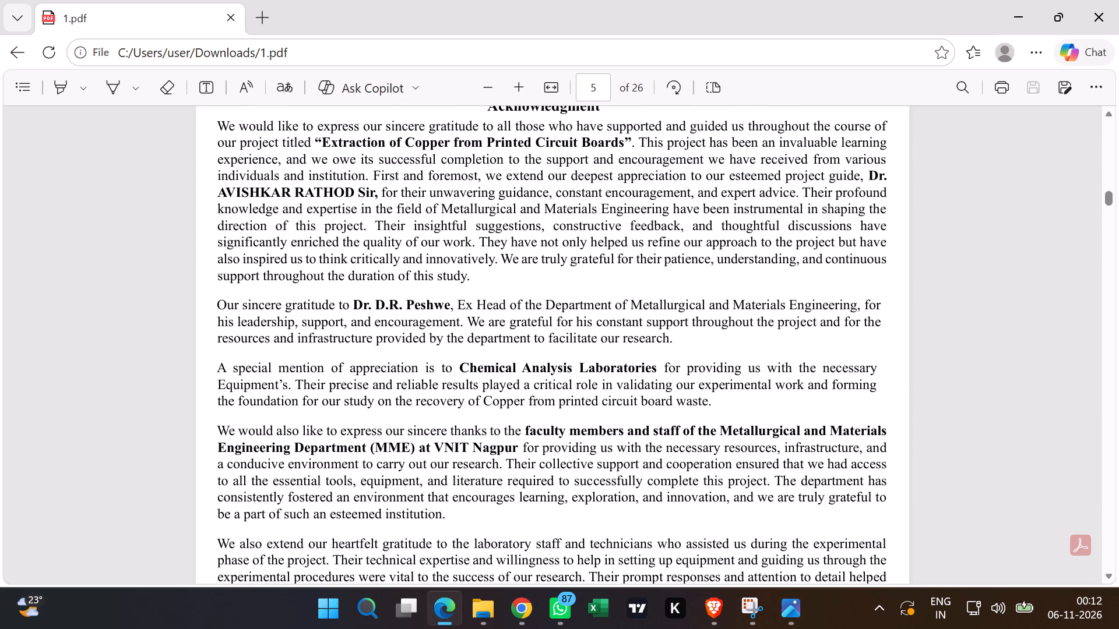
pyautogui.scroll(1, 710, 203)
pyautogui.scroll(-1, 446, 281)
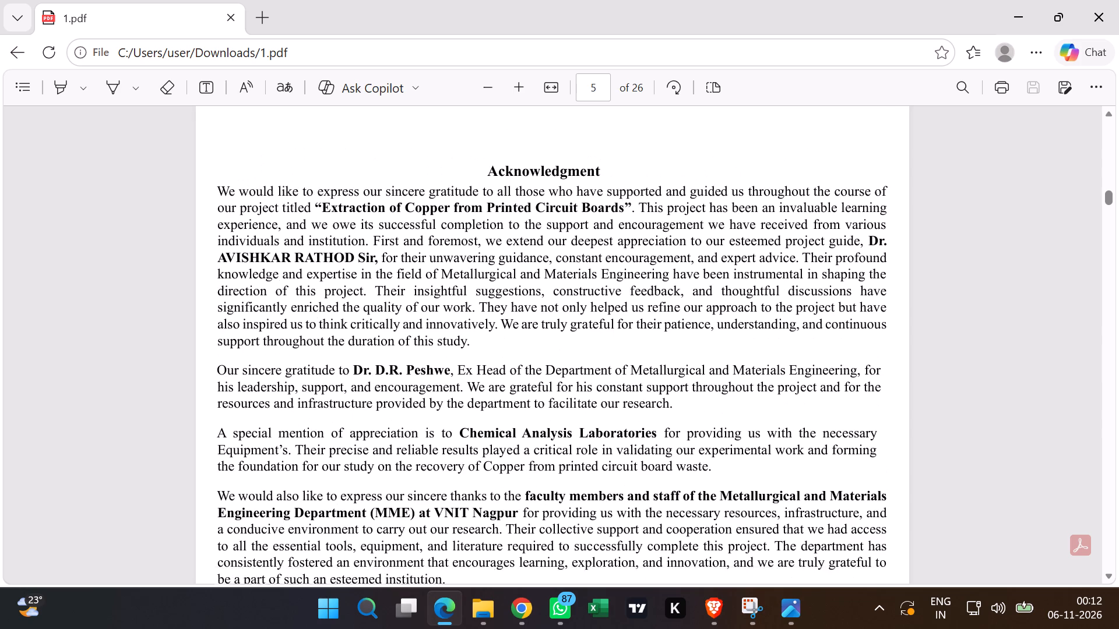
pyautogui.scroll(-1, 446, 284)
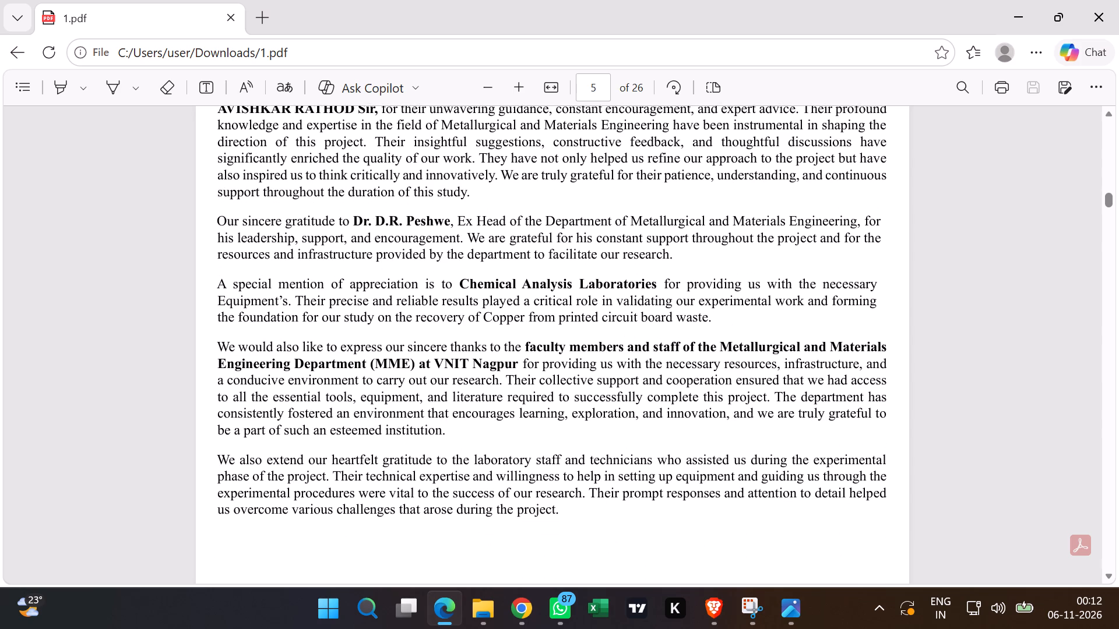
pyautogui.scroll(-1, 729, 363)
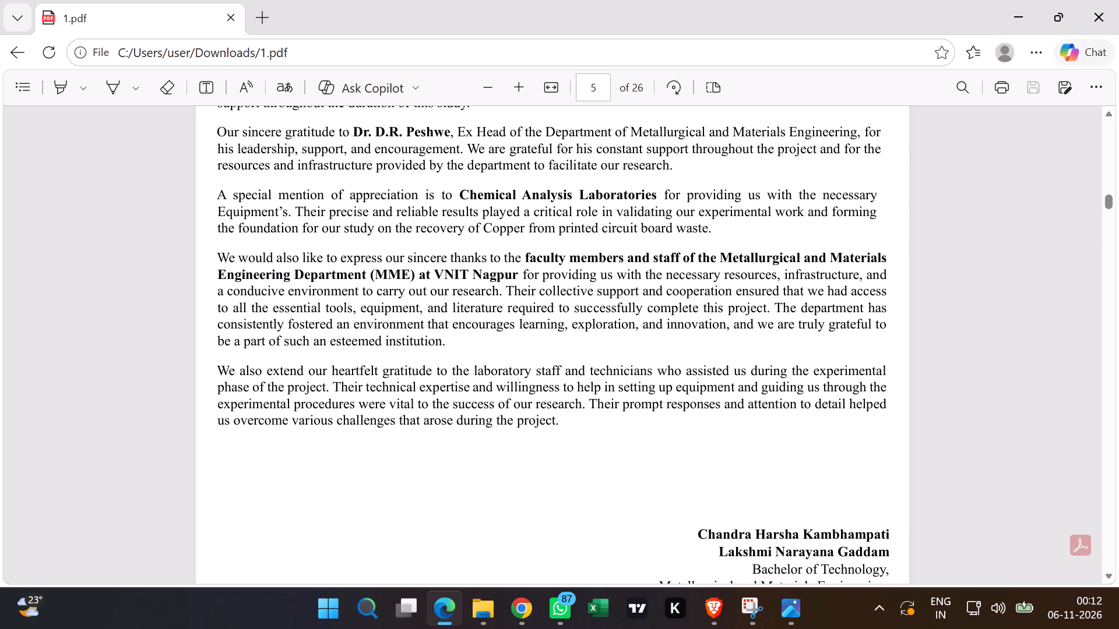
pyautogui.scroll(-2, 634, 378)
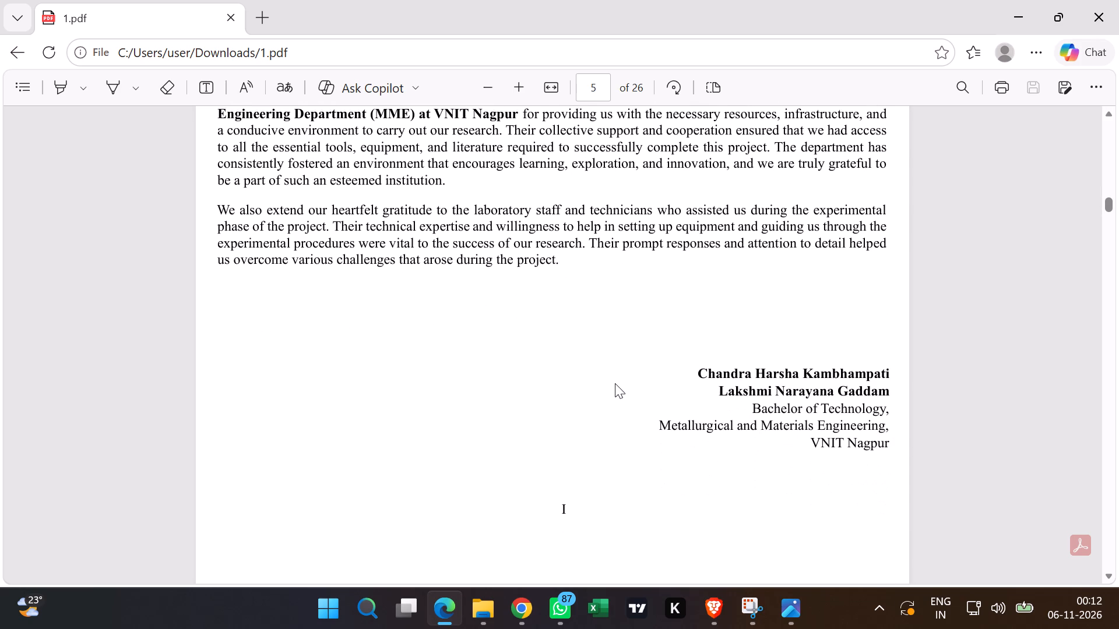
# Examine the list of figures table on page 6 and the list of publications on page 7.
pyautogui.scroll(-2, 613, 379)
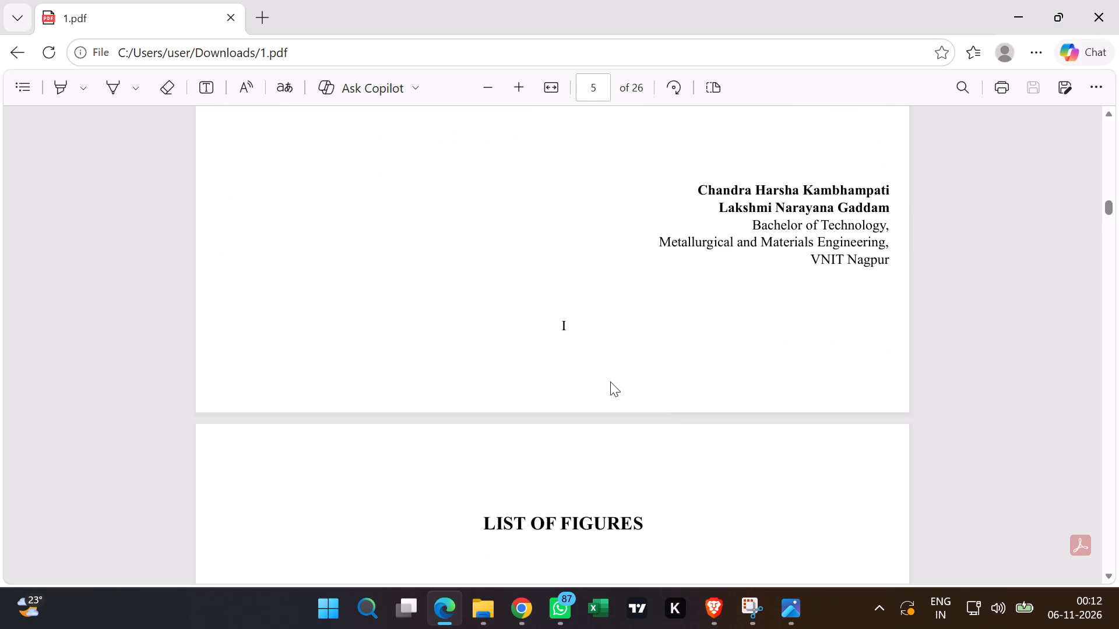
pyautogui.scroll(-7, 610, 381)
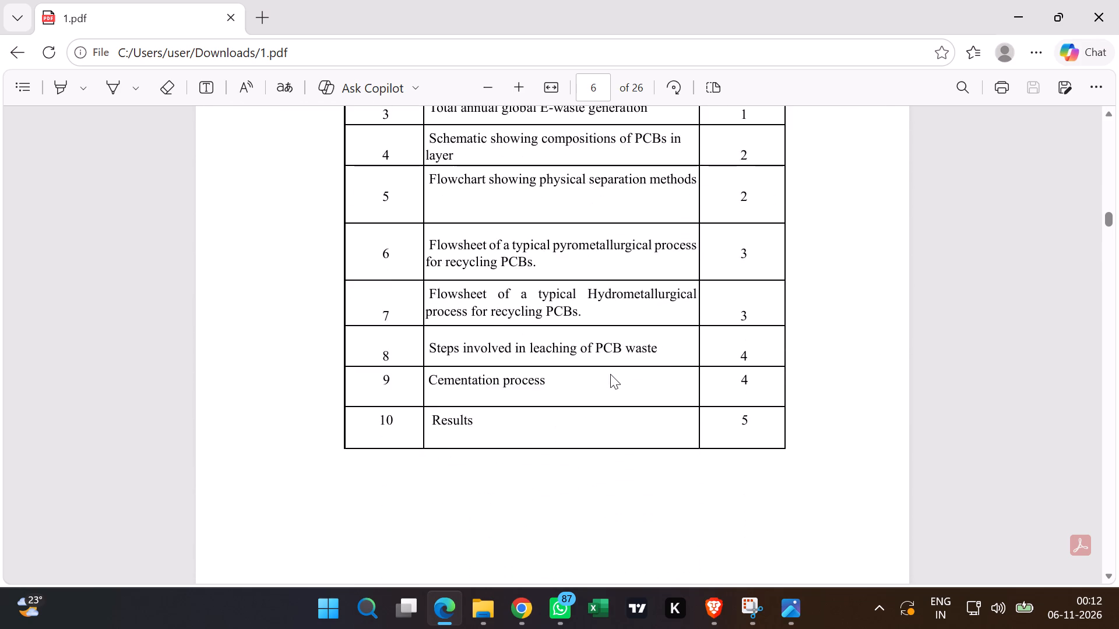
pyautogui.scroll(3, 610, 374)
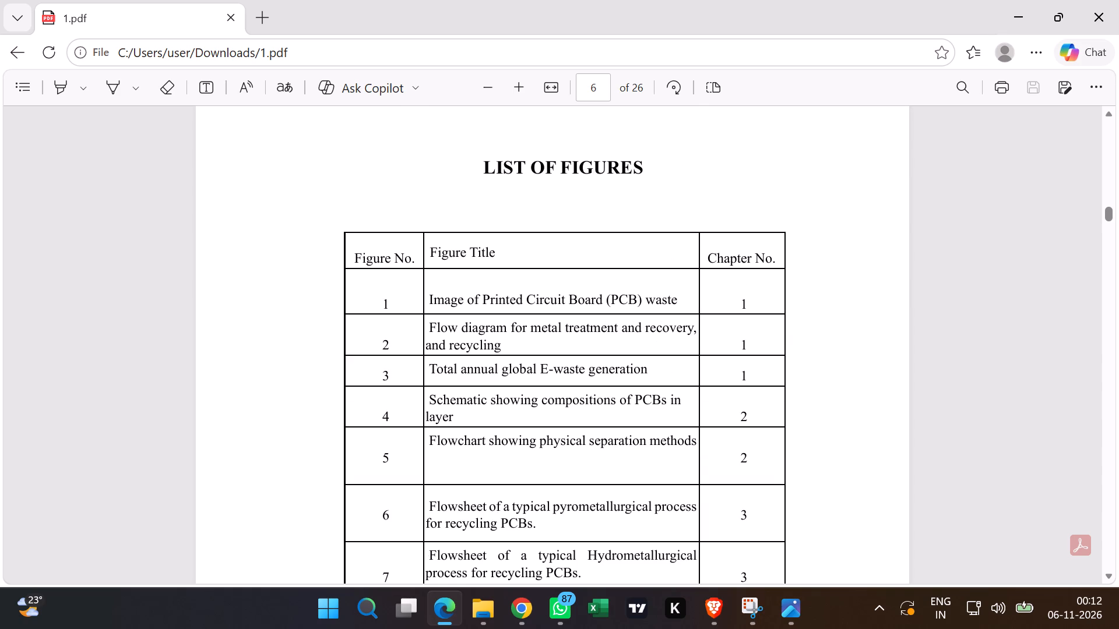
pyautogui.scroll(-5, 589, 376)
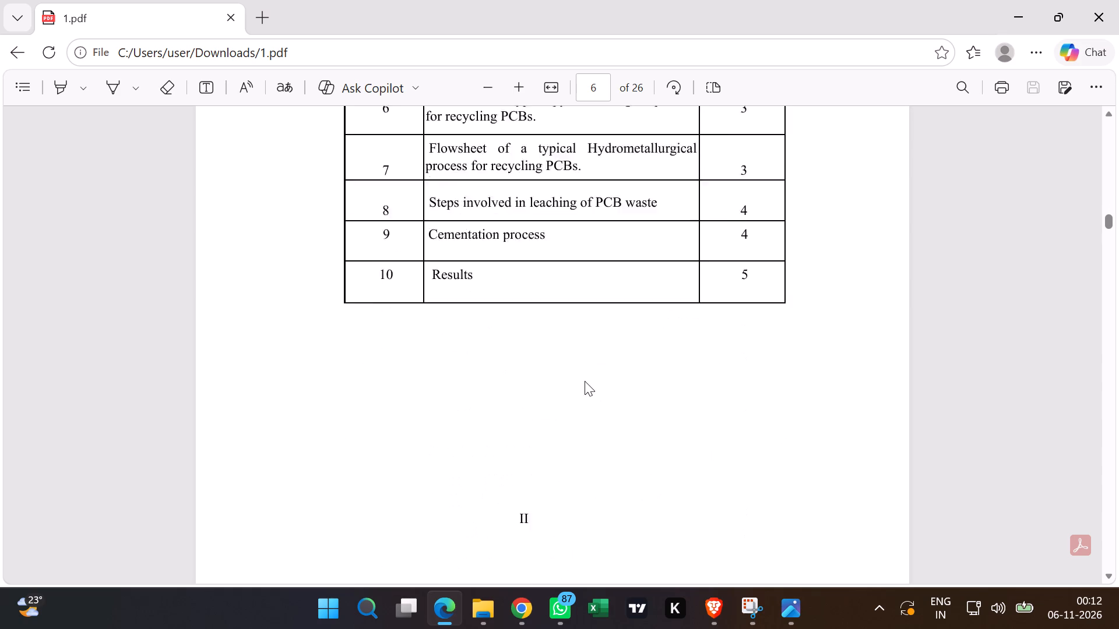
pyautogui.scroll(-6, 582, 371)
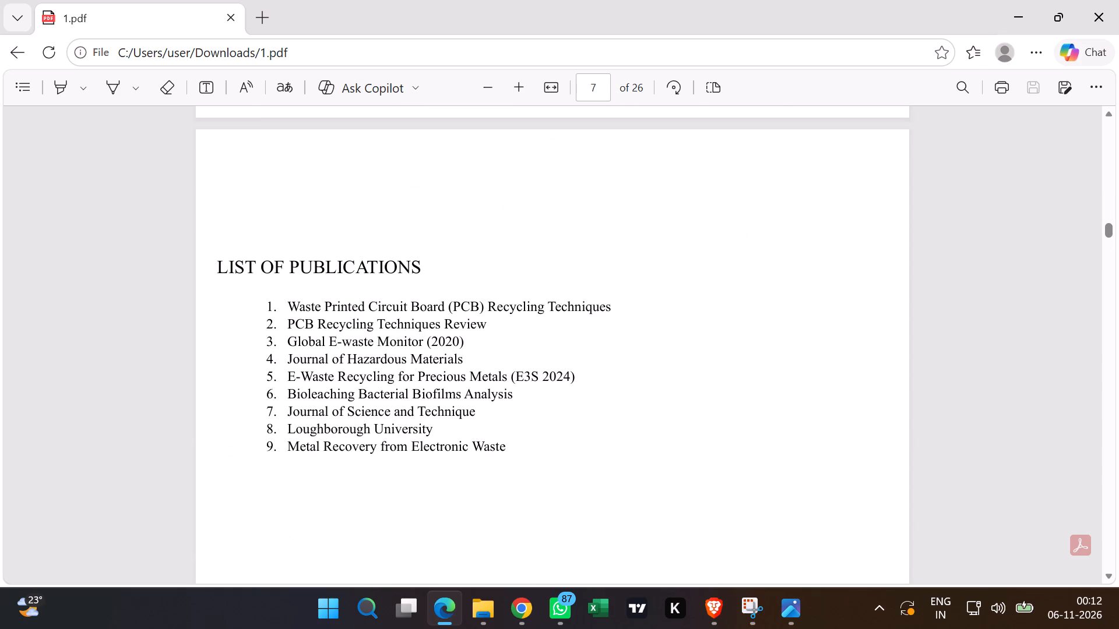
pyautogui.scroll(-1, 570, 368)
pyautogui.scroll(5, 592, 479)
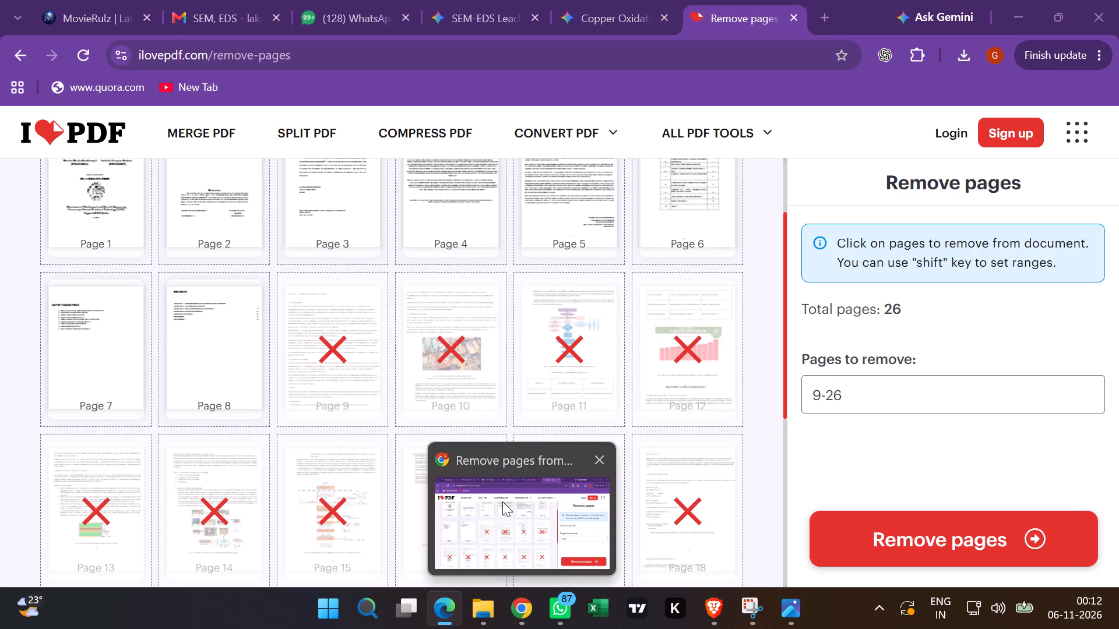
# Switch to iLovePDF's Remove pages in Chrome to check the front-page thumbnails, and return to 1.pdf in Edge.
pyautogui.click(502, 501)
pyautogui.scroll(3, 481, 458)
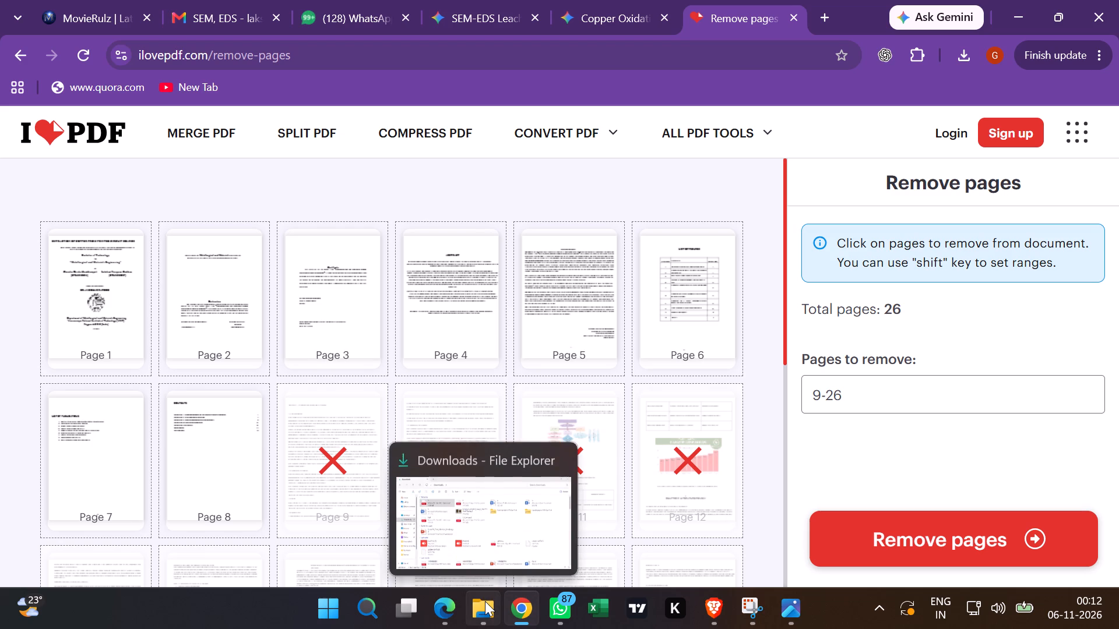
pyautogui.click(451, 520)
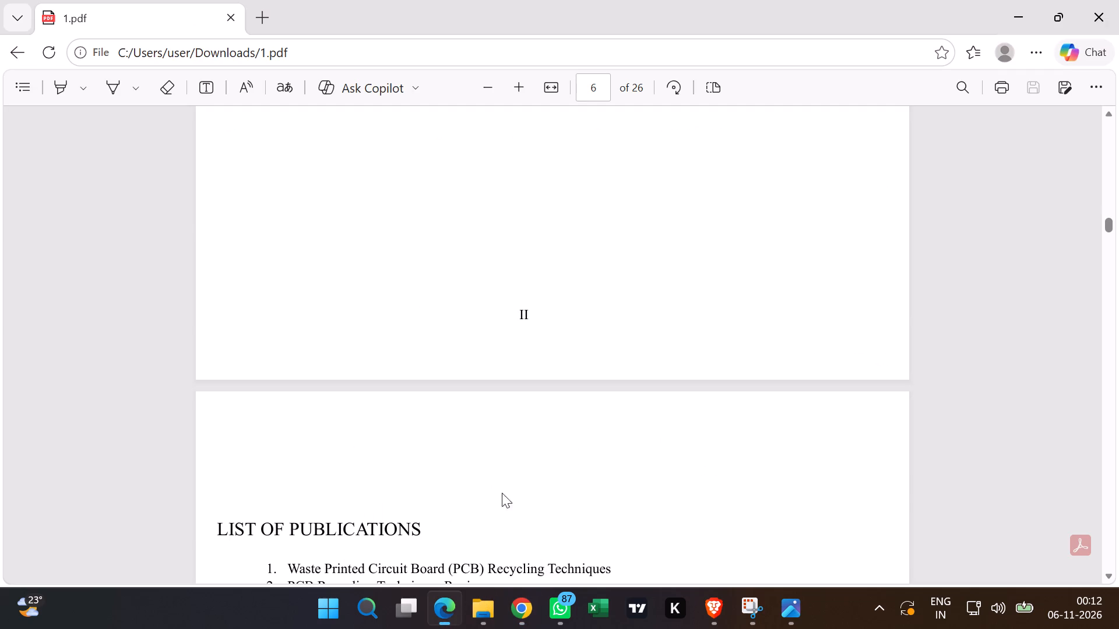
# Recheck the abstract in 1.pdf and mark page 4 for removal in Chrome's iLovePDF Remove pages tool.
pyautogui.scroll(16, 532, 444)
pyautogui.scroll(7, 573, 424)
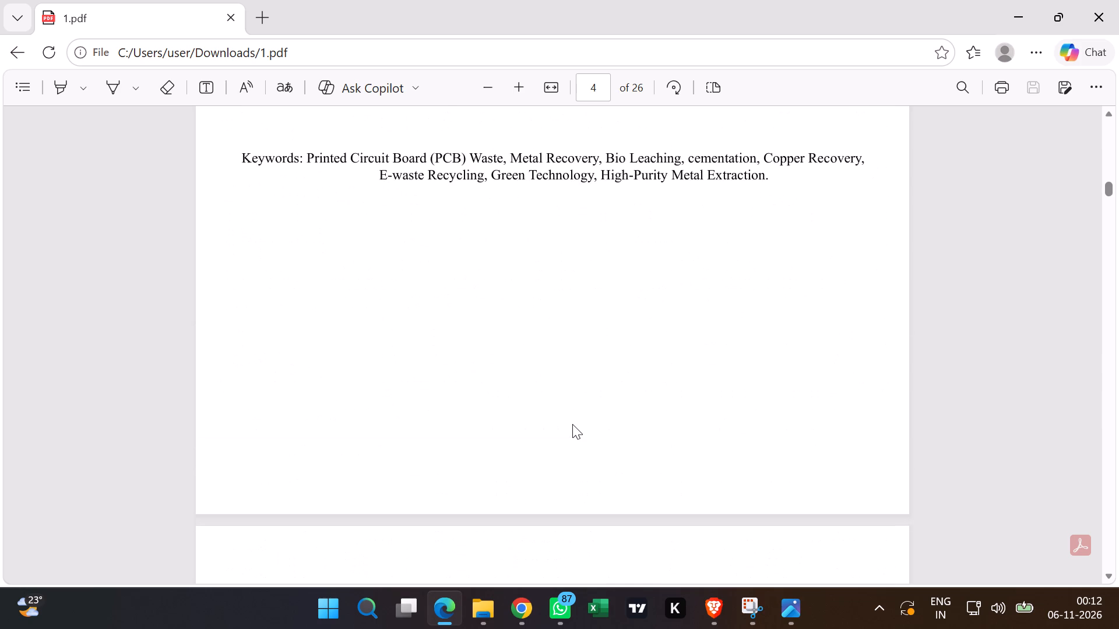
pyautogui.scroll(7, 572, 424)
pyautogui.scroll(-3, 576, 420)
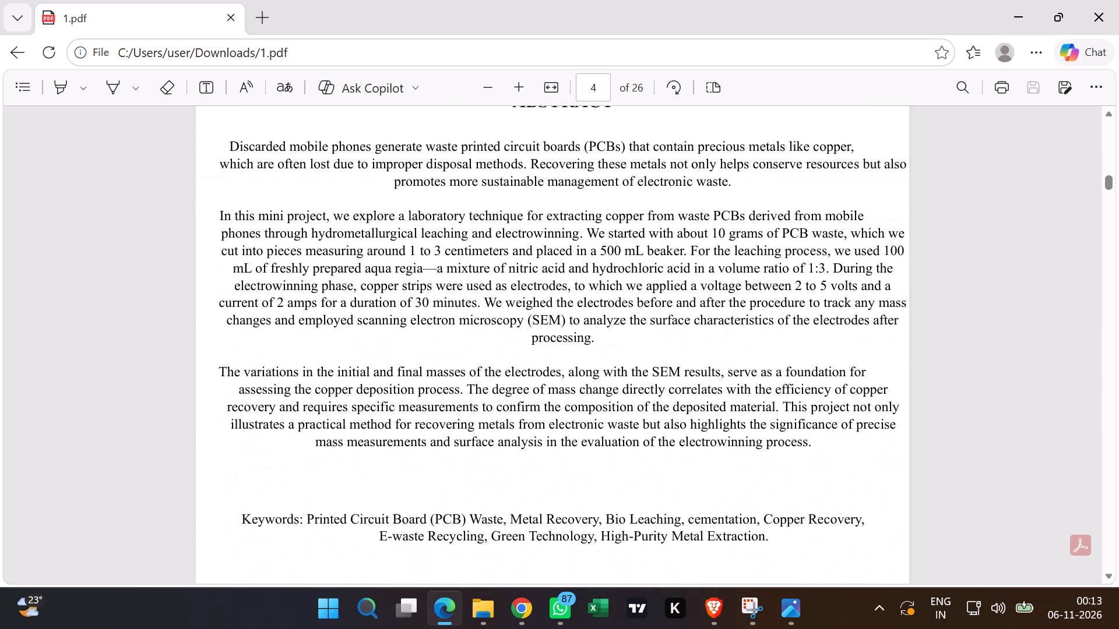
pyautogui.scroll(8, 572, 420)
pyautogui.scroll(-8, 550, 383)
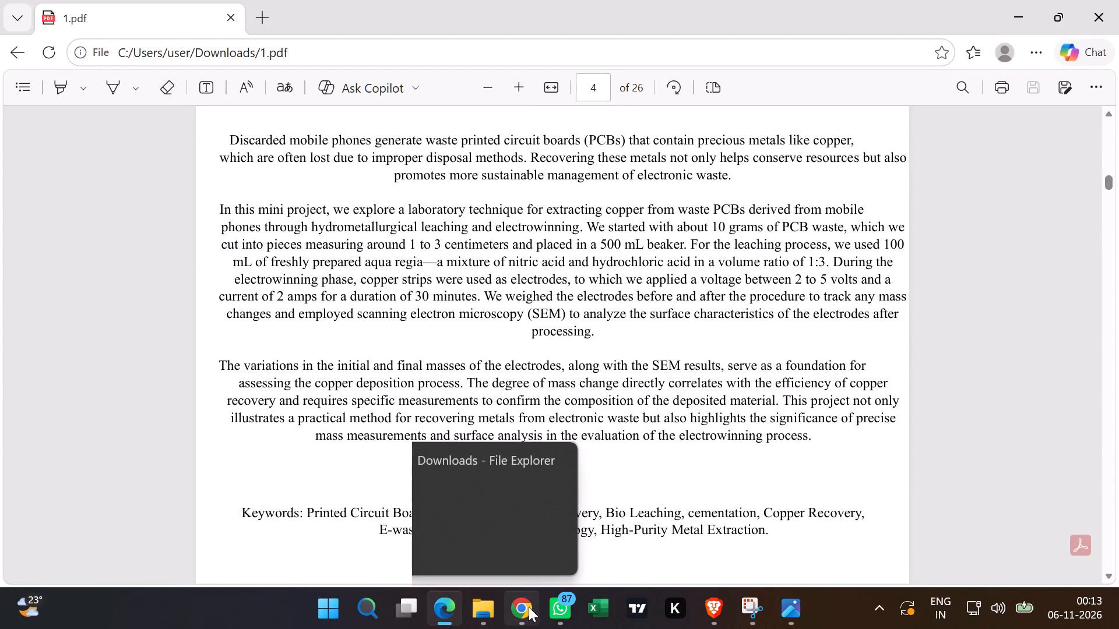
pyautogui.click(516, 507)
pyautogui.click(451, 329)
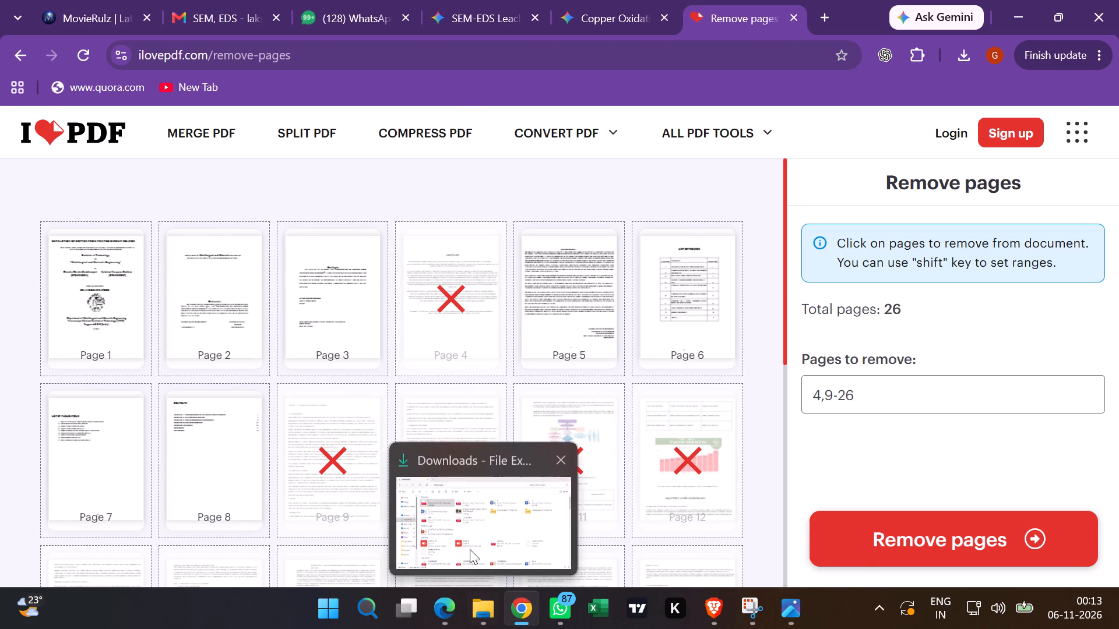
# Return to 1.pdf in Edge and read from the abstract through the acknowledgment to the end of page 5.
pyautogui.click(463, 535)
pyautogui.scroll(2, 489, 318)
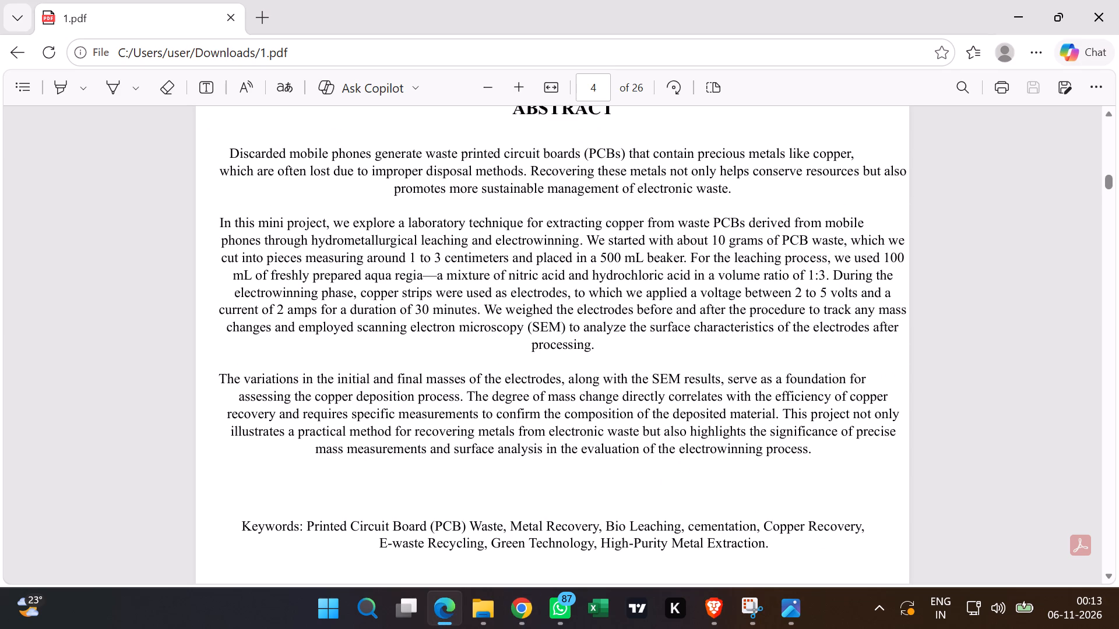
pyautogui.scroll(3, 489, 318)
pyautogui.scroll(-10, 494, 330)
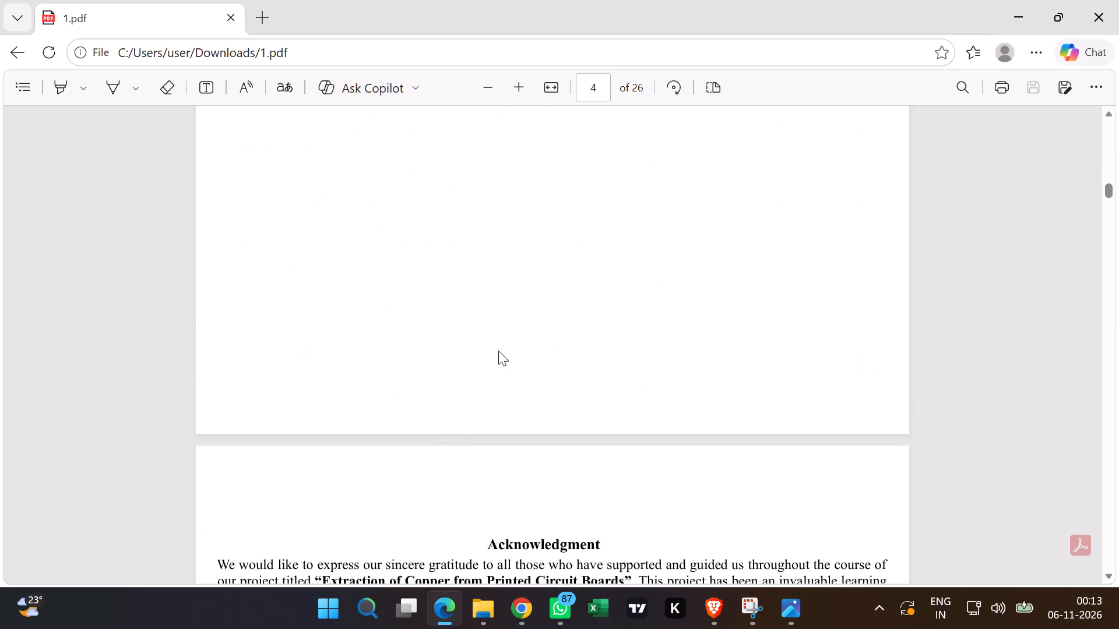
pyautogui.scroll(-3, 498, 351)
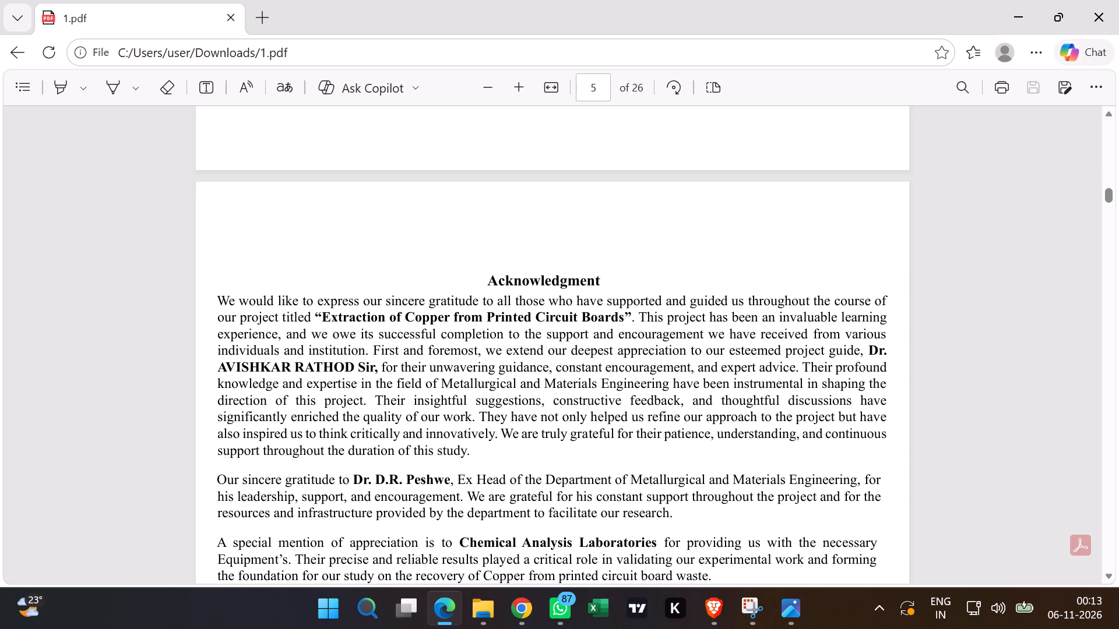
pyautogui.scroll(-1, 453, 363)
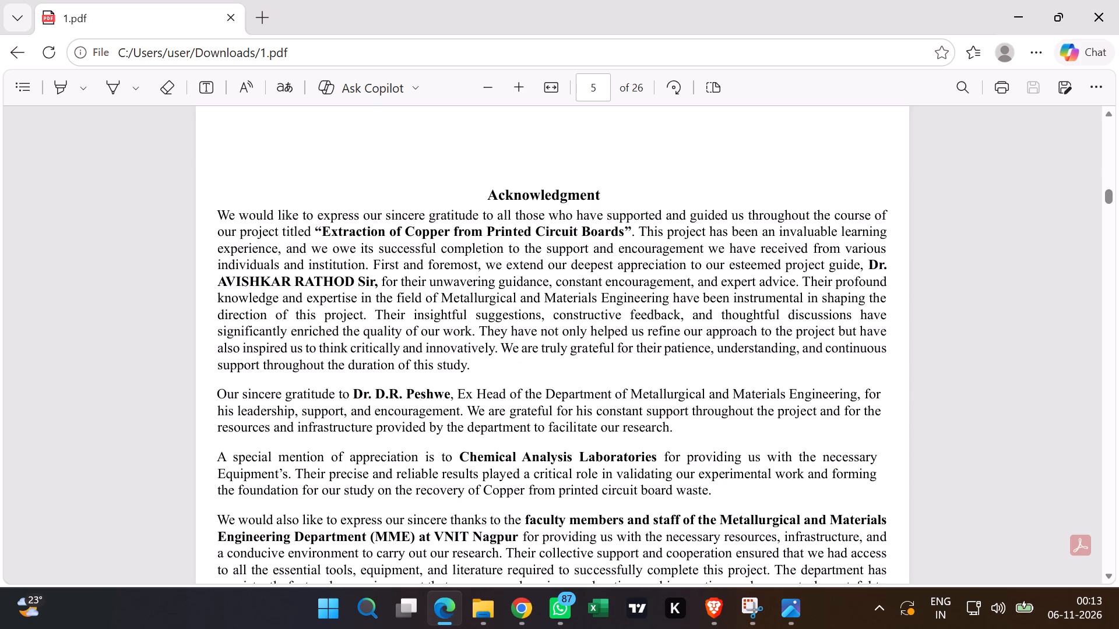
pyautogui.scroll(-8, 453, 373)
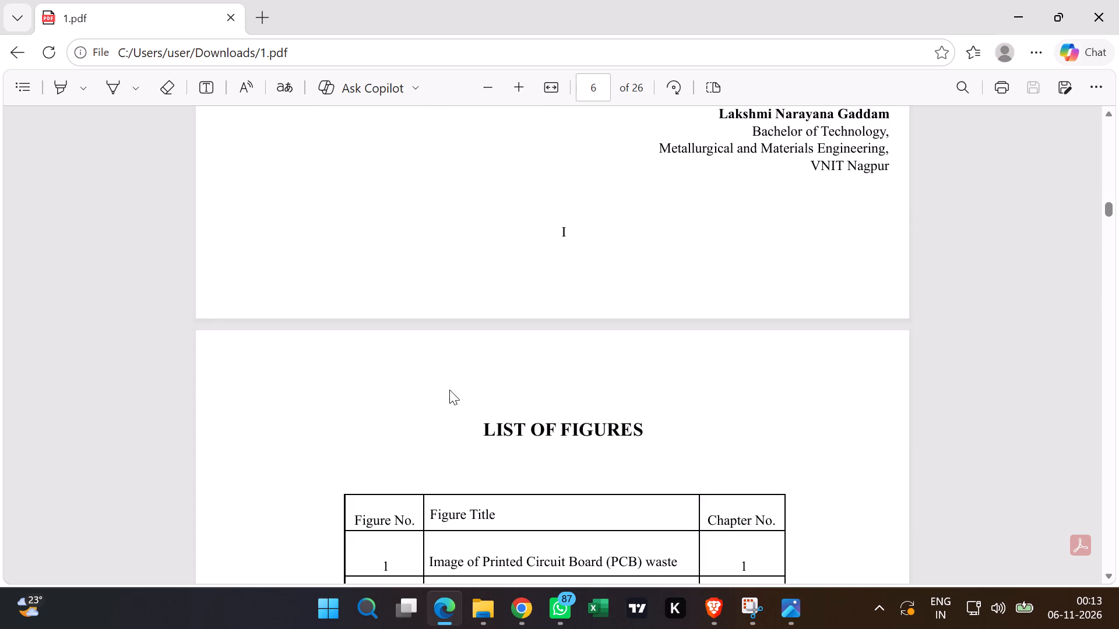
# Examine the list of figures, the list of publications and the contents page on pages 6 to 8.
pyautogui.scroll(-1, 450, 390)
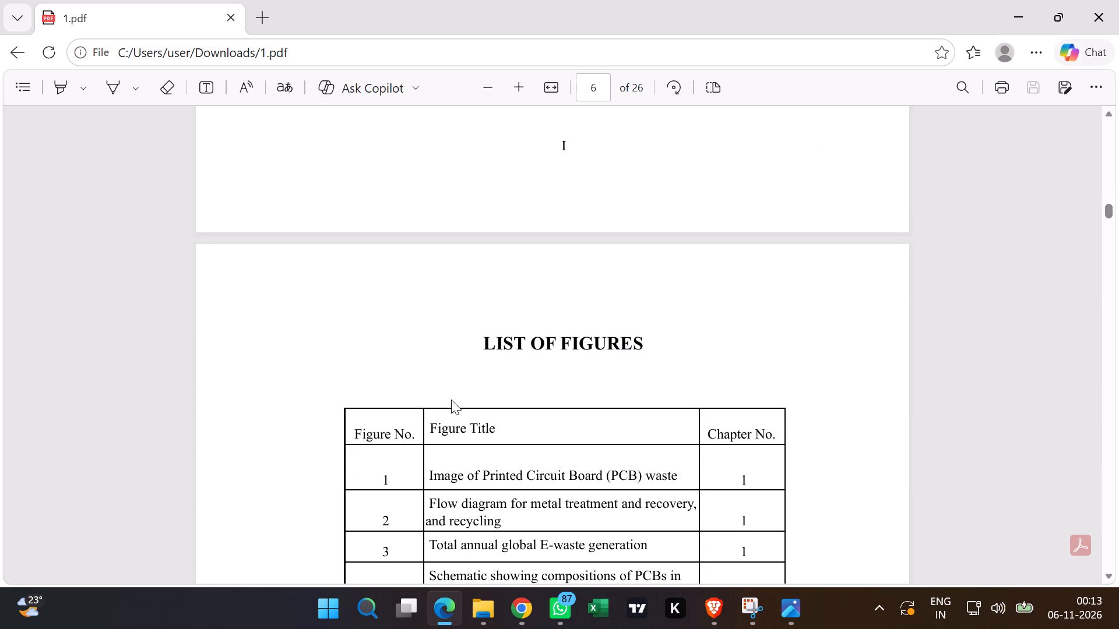
pyautogui.scroll(-3, 451, 400)
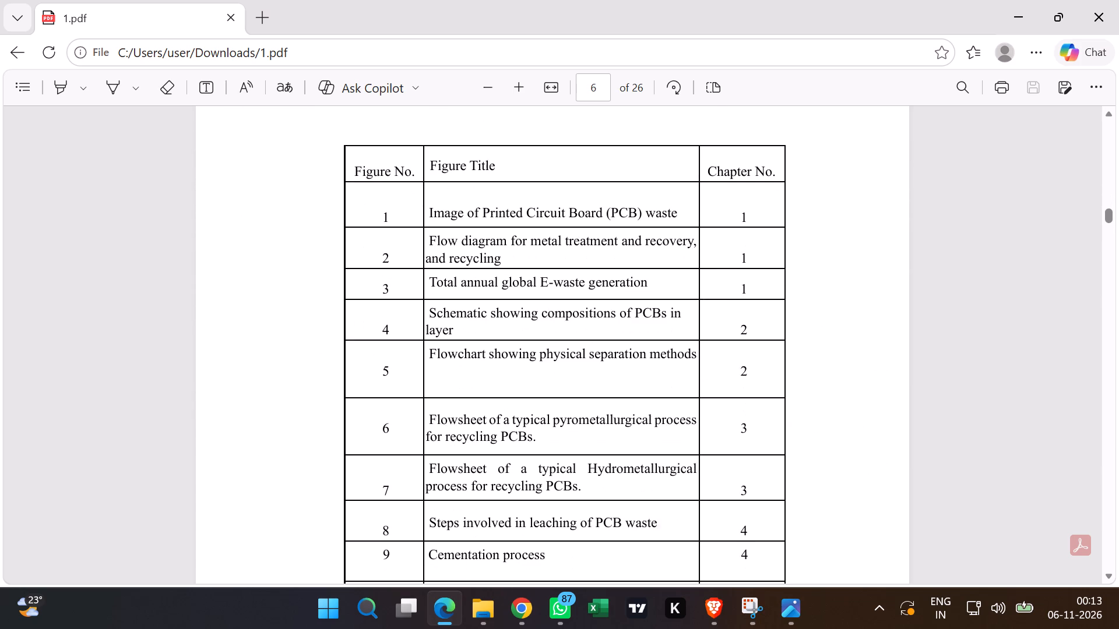
pyautogui.scroll(-4, 449, 407)
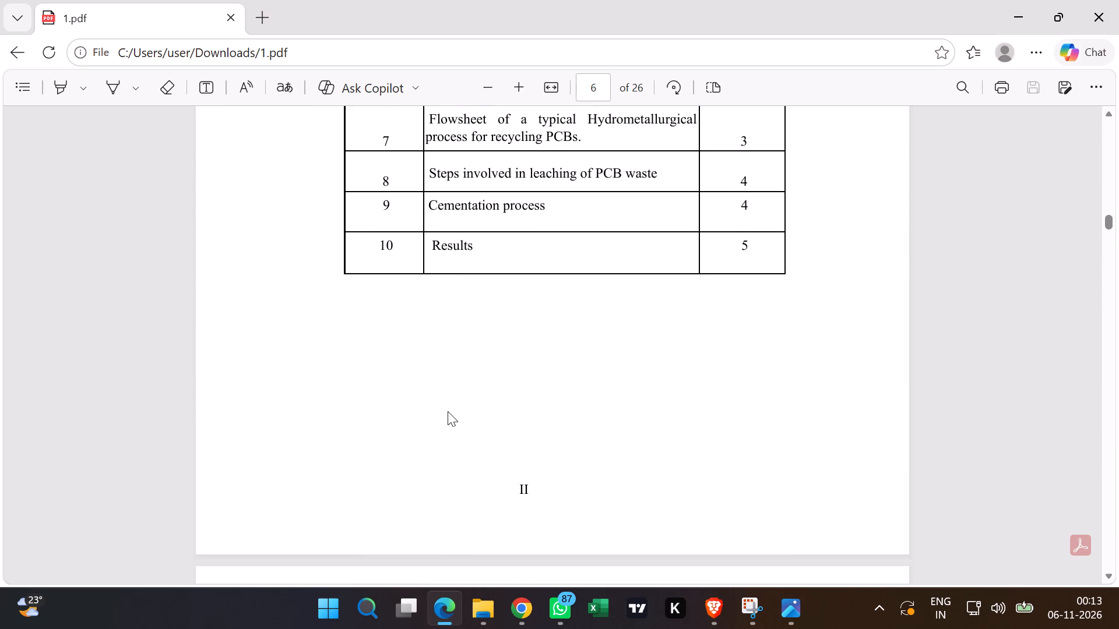
pyautogui.scroll(-6, 448, 409)
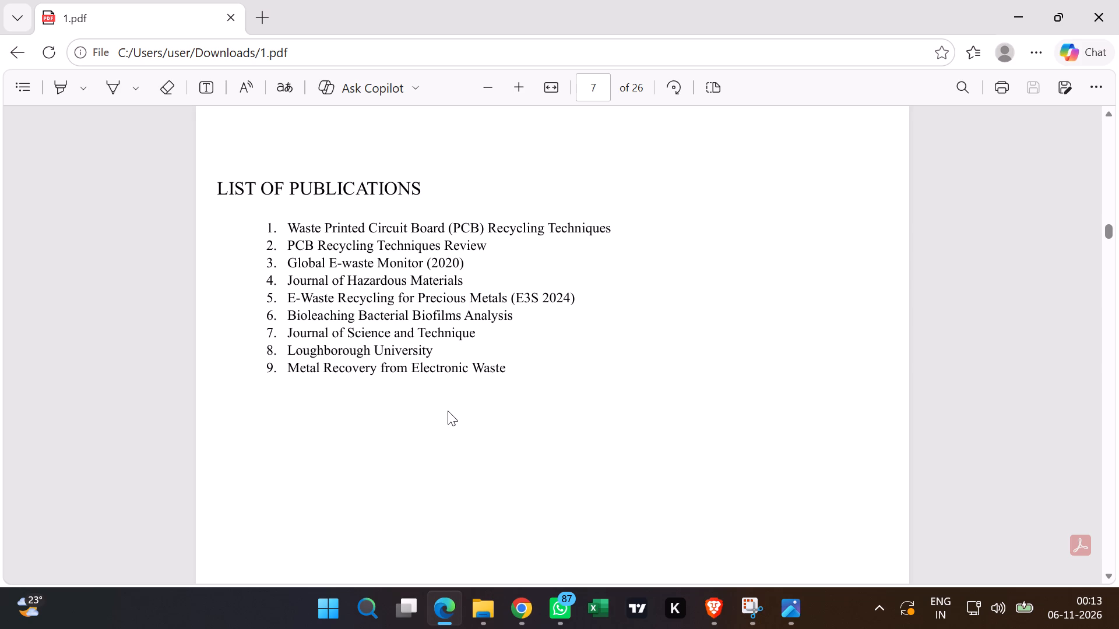
pyautogui.scroll(-3, 448, 411)
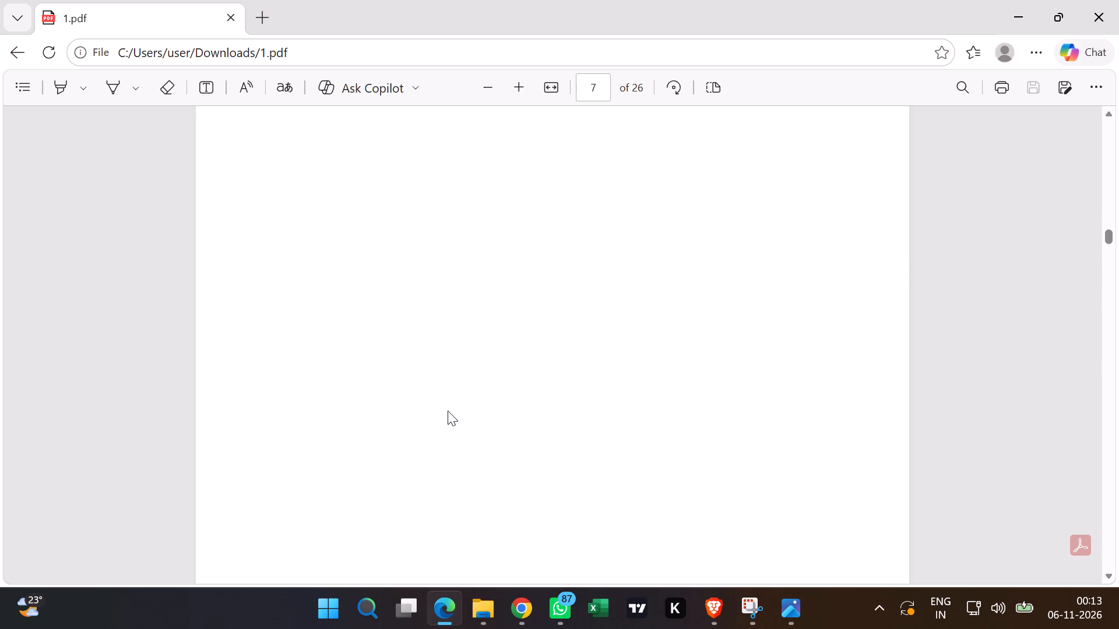
pyautogui.scroll(-6, 448, 422)
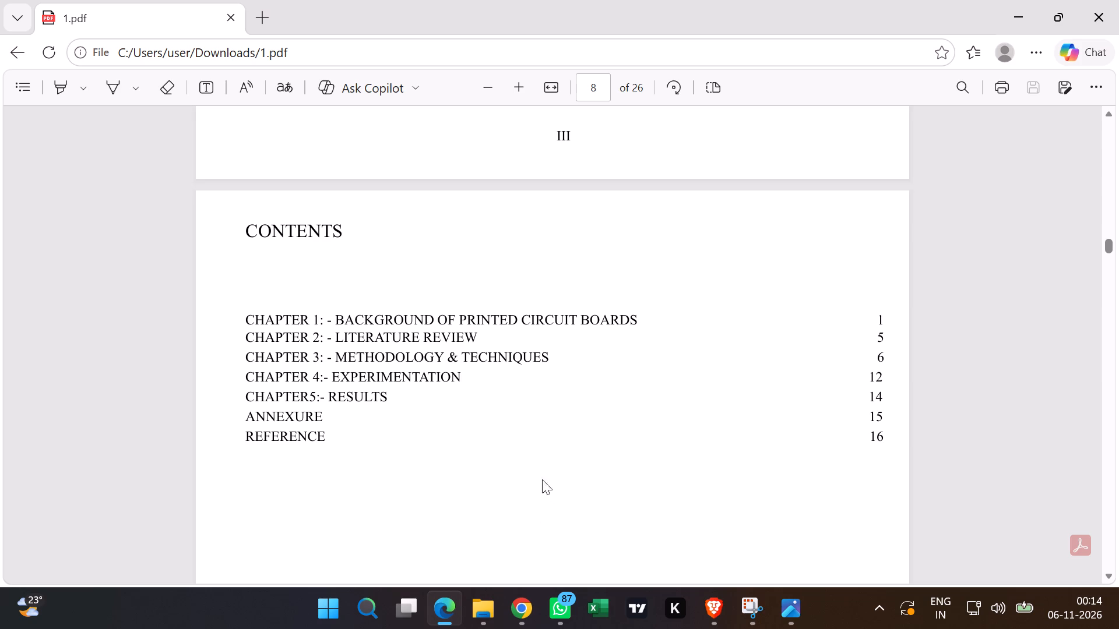
# Review the front pages in reverse, from the contents page back to the start of the abstract.
pyautogui.scroll(12, 513, 473)
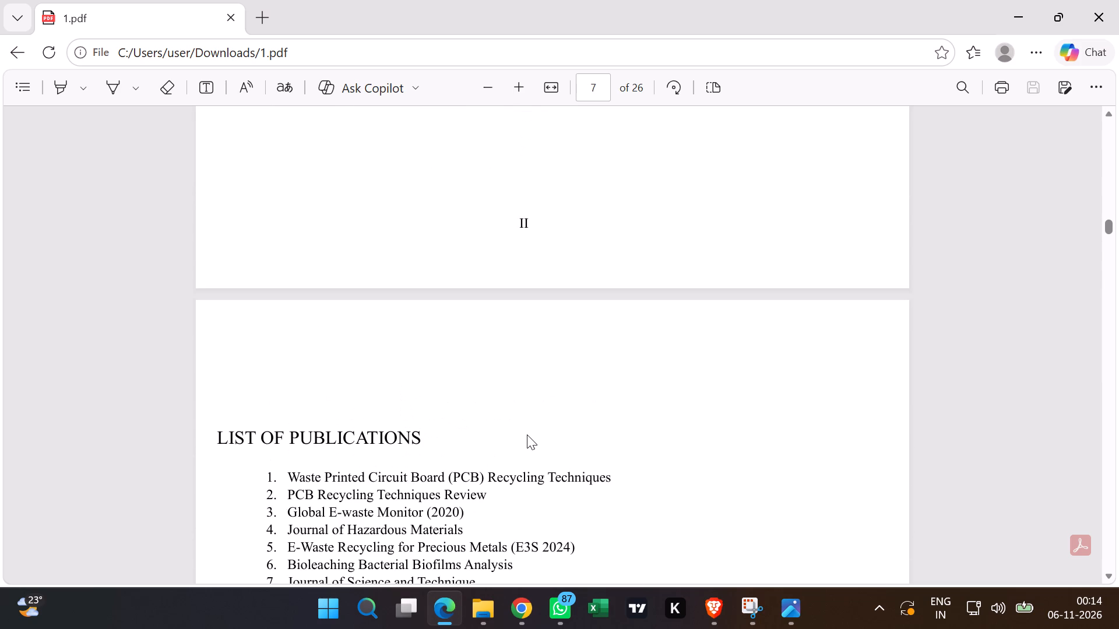
pyautogui.scroll(12, 526, 434)
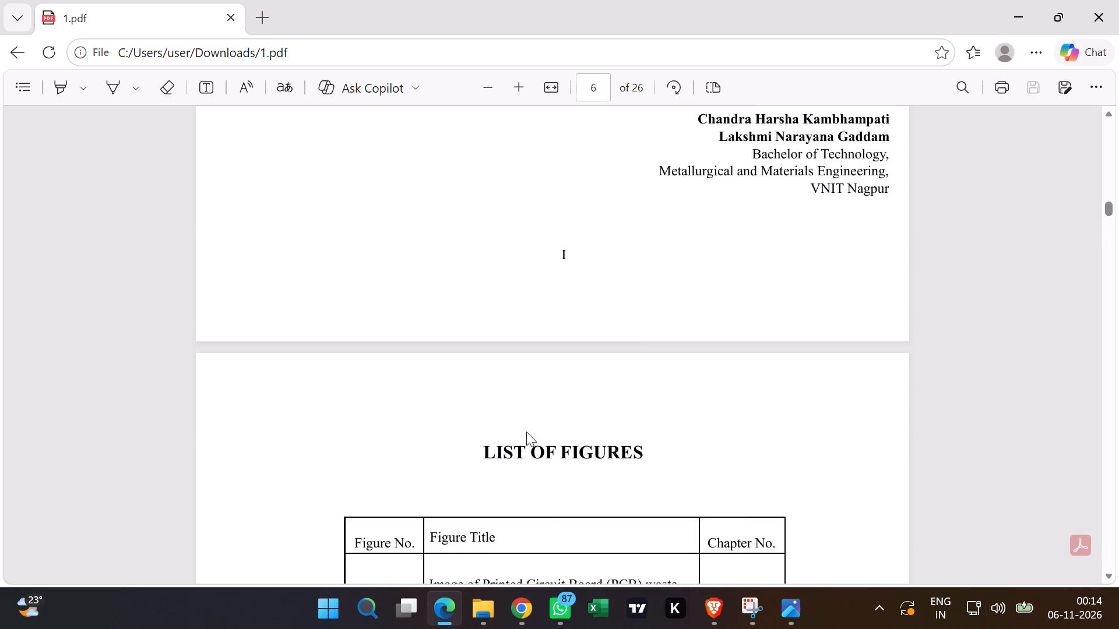
pyautogui.scroll(9, 526, 432)
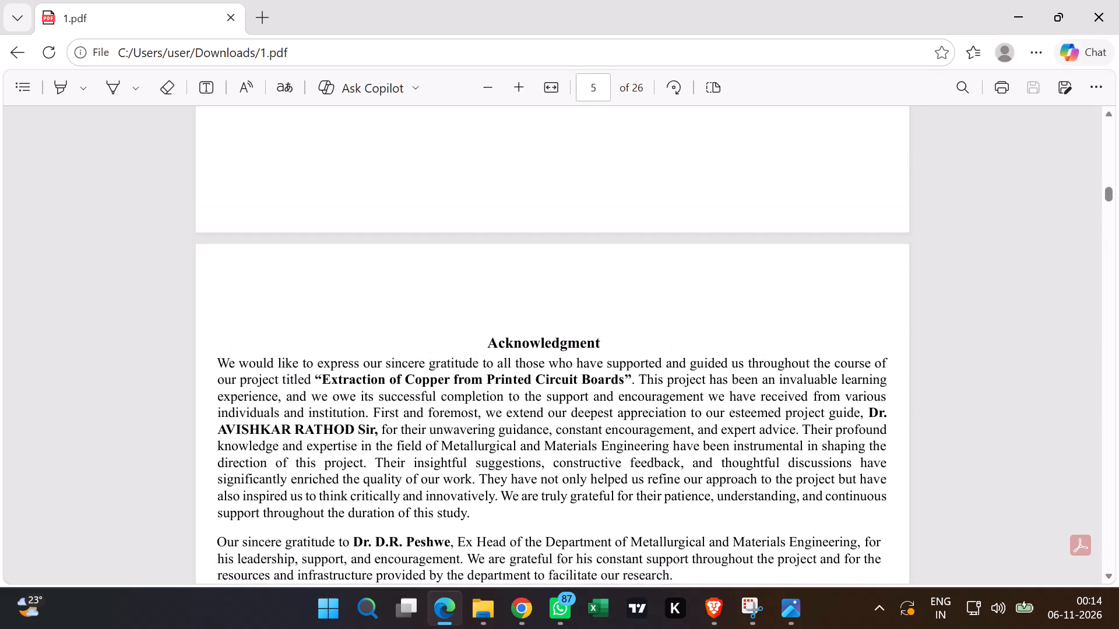
pyautogui.scroll(12, 532, 424)
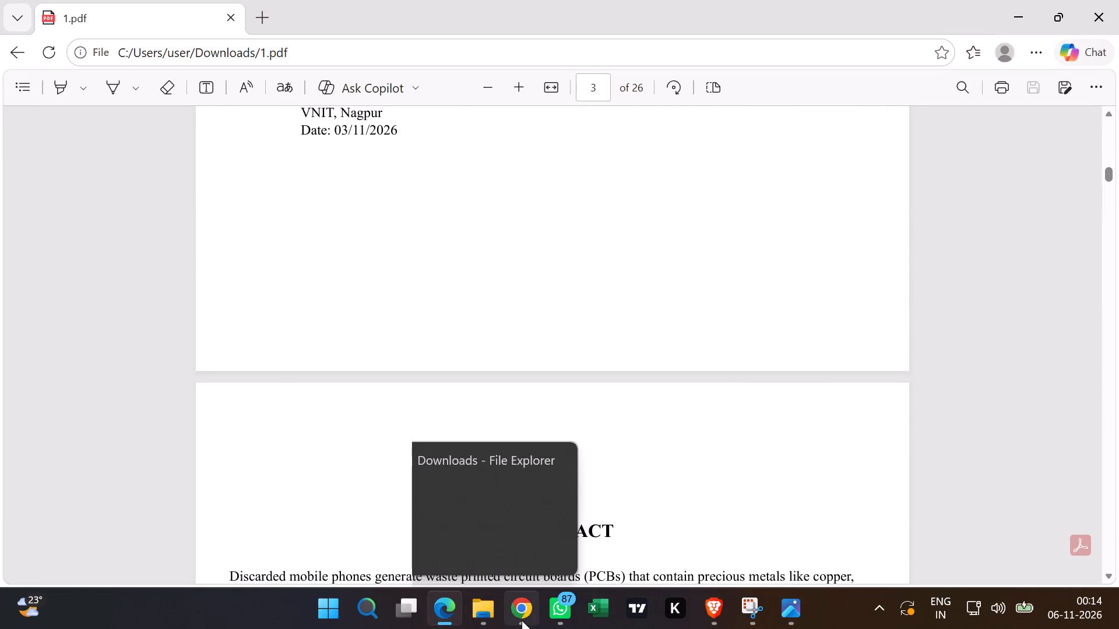
# Switch to iLovePDF in Chrome, add pages 6, 7 and 8 to the removal selection, and remove the selected pages.
pyautogui.click(529, 531)
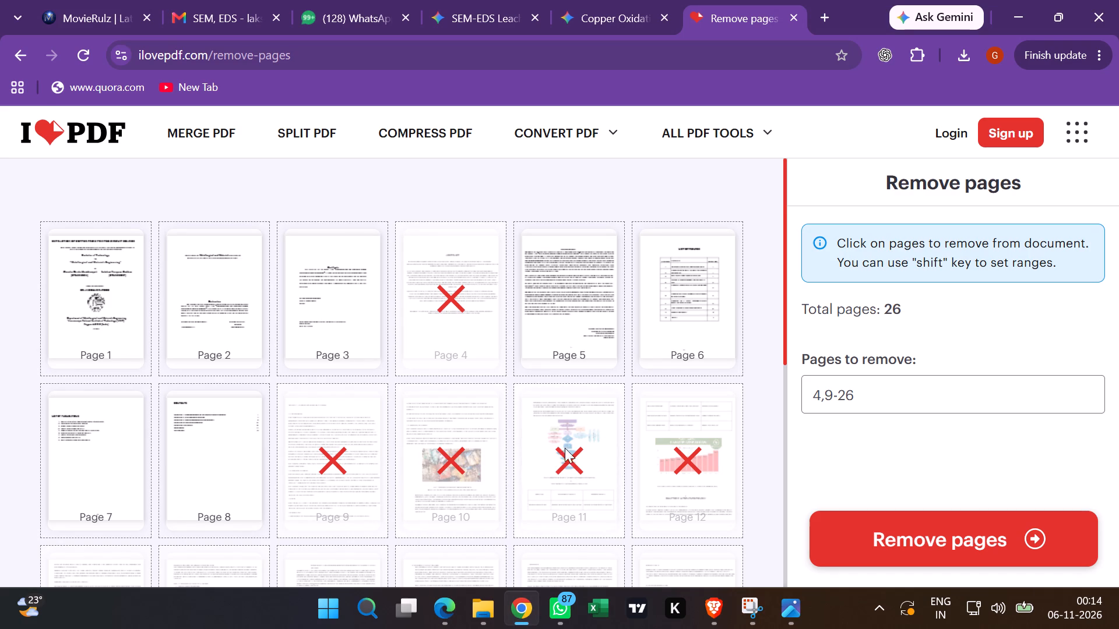
pyautogui.click(580, 333)
pyautogui.click(566, 331)
pyautogui.click(656, 327)
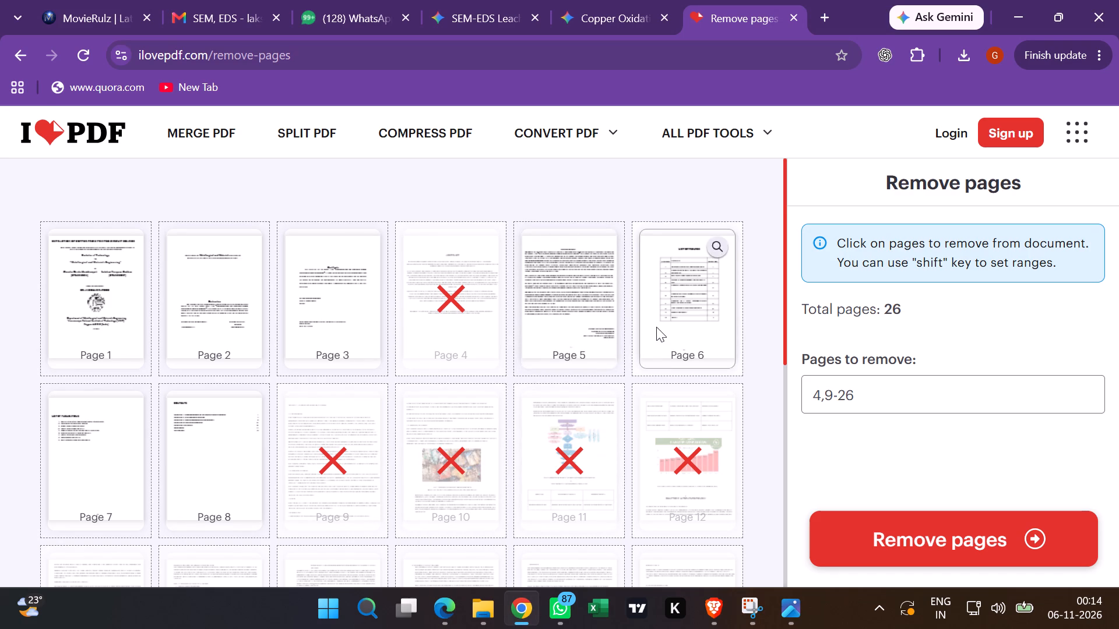
pyautogui.click(202, 485)
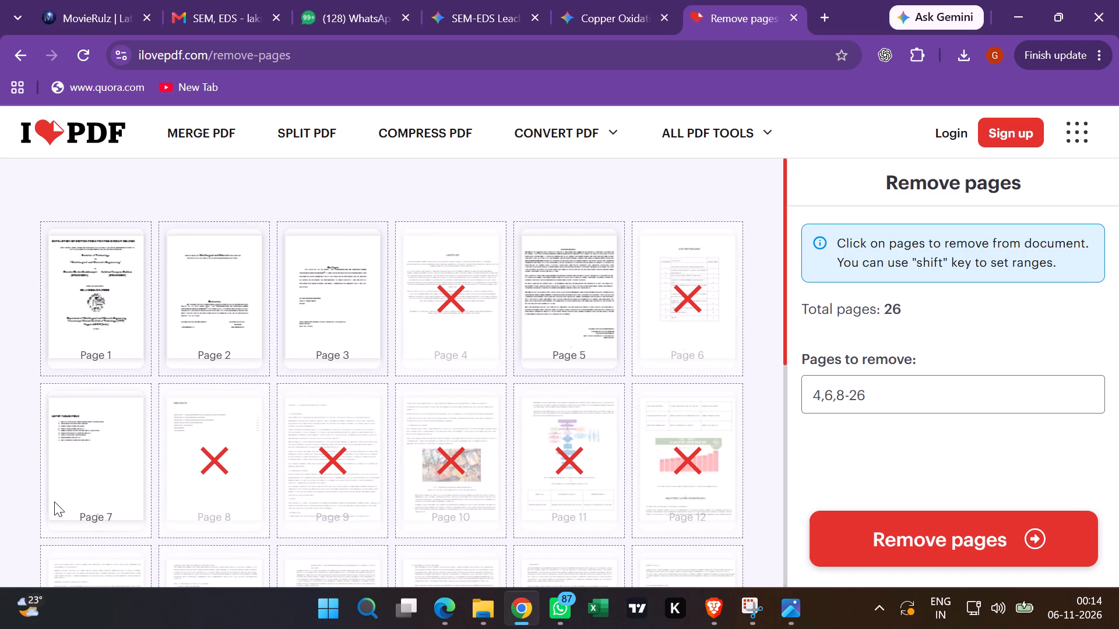
pyautogui.click(58, 507)
pyautogui.click(917, 538)
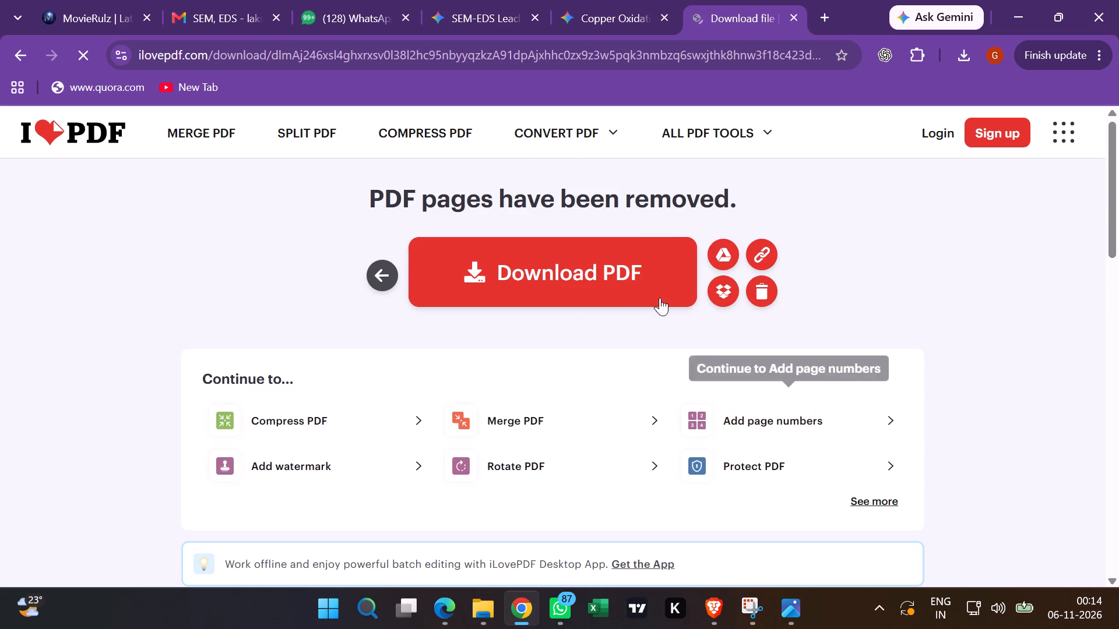
# Download the trimmed PDF and open 1_removed.pdf in the browser.
pyautogui.click(600, 282)
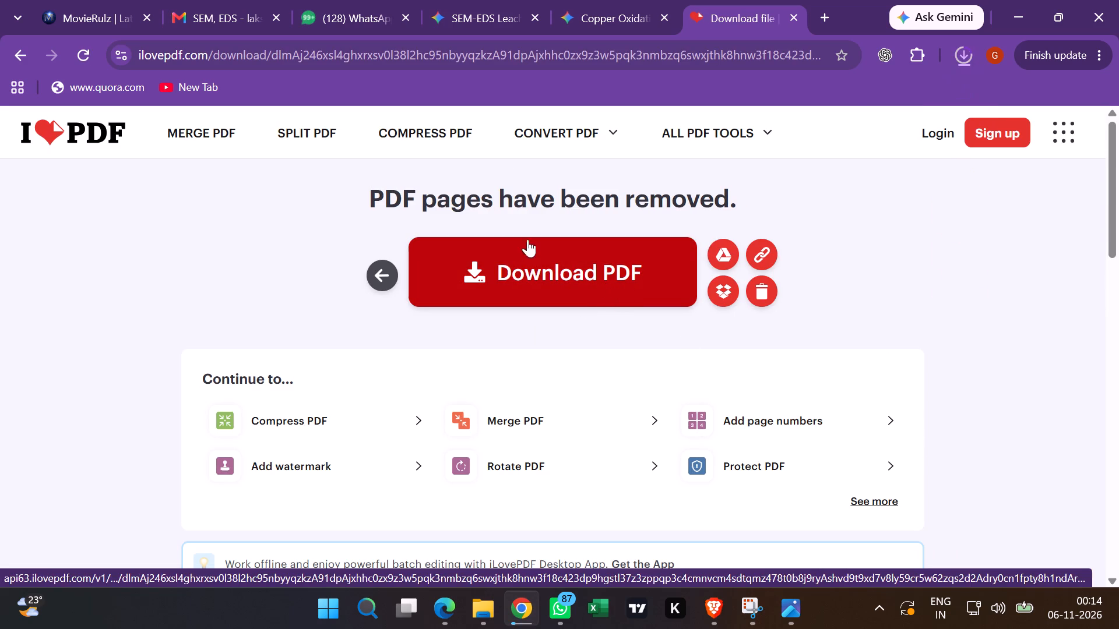
pyautogui.click(943, 104)
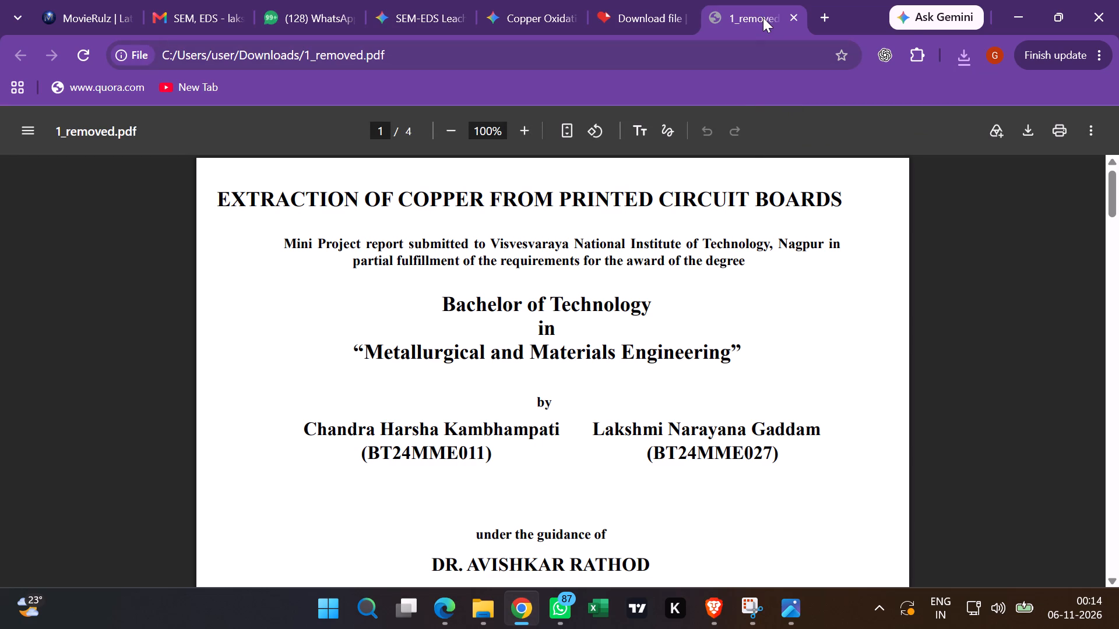
# Search Google for "pdf to word converter" in a new tab.
pyautogui.click(819, 22)
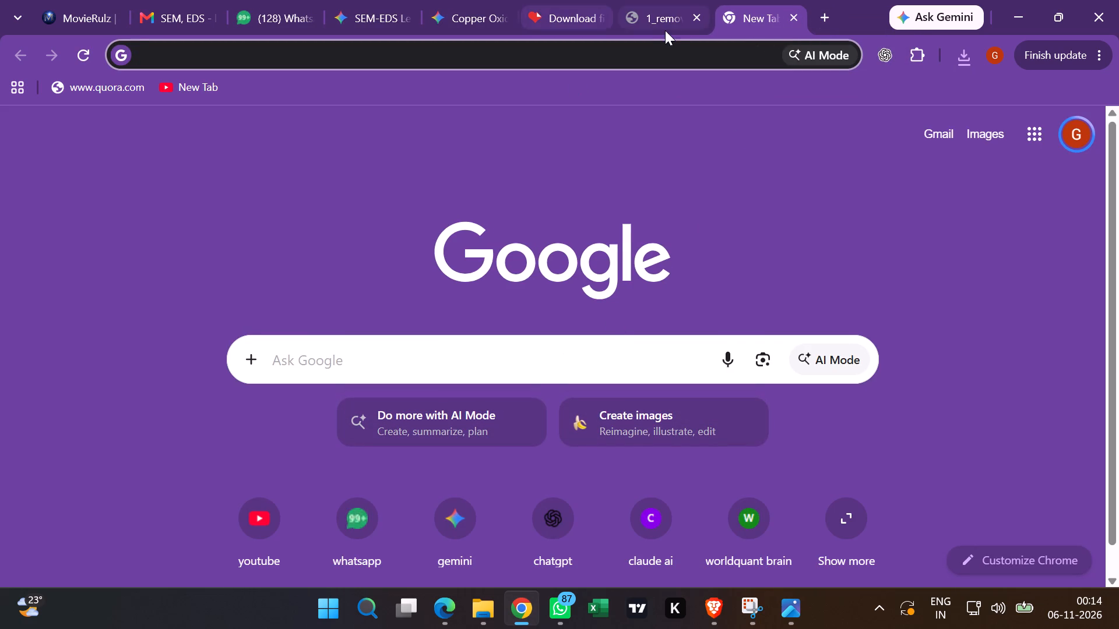
pyautogui.click(446, 354)
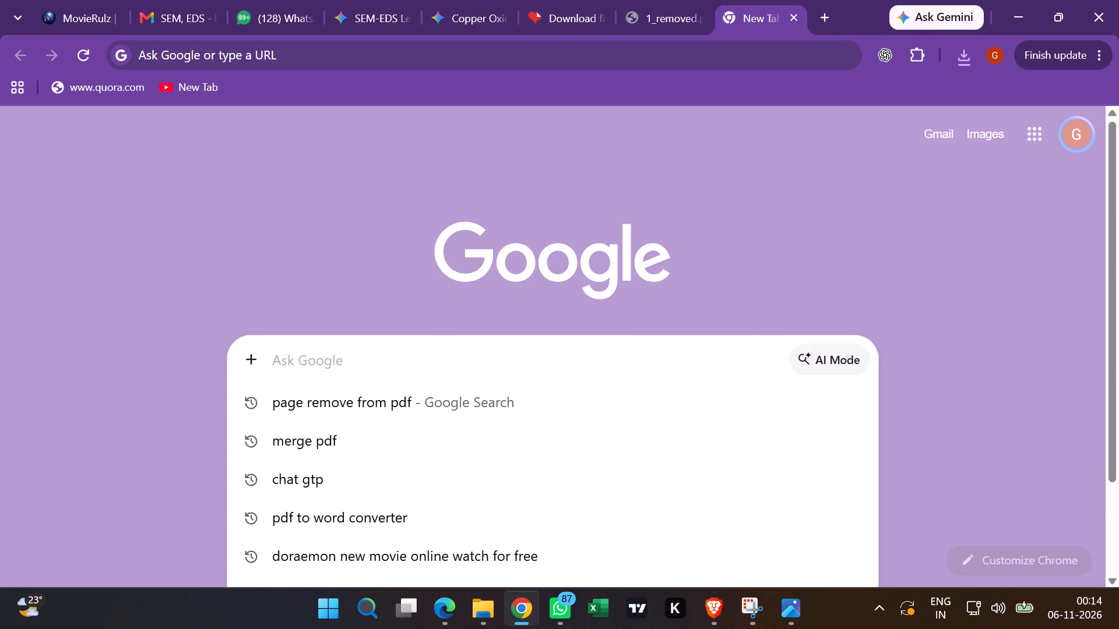
pyautogui.write('pdf to')
pyautogui.press('space')
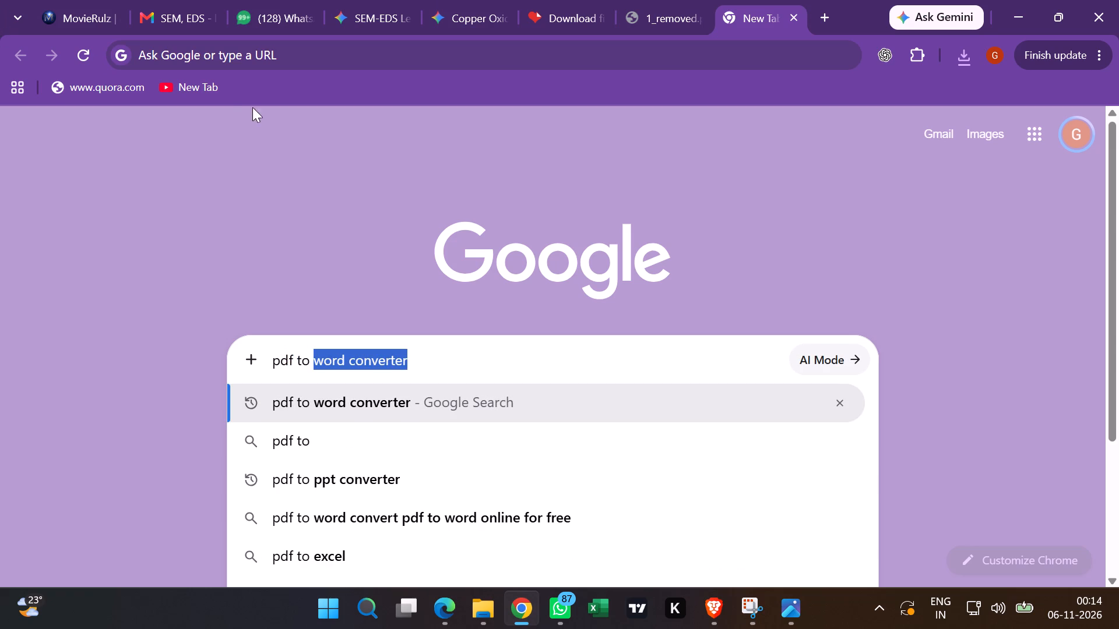
pyautogui.moveTo(458, 368); pyautogui.dragTo(450, 362)
pyautogui.click(427, 354)
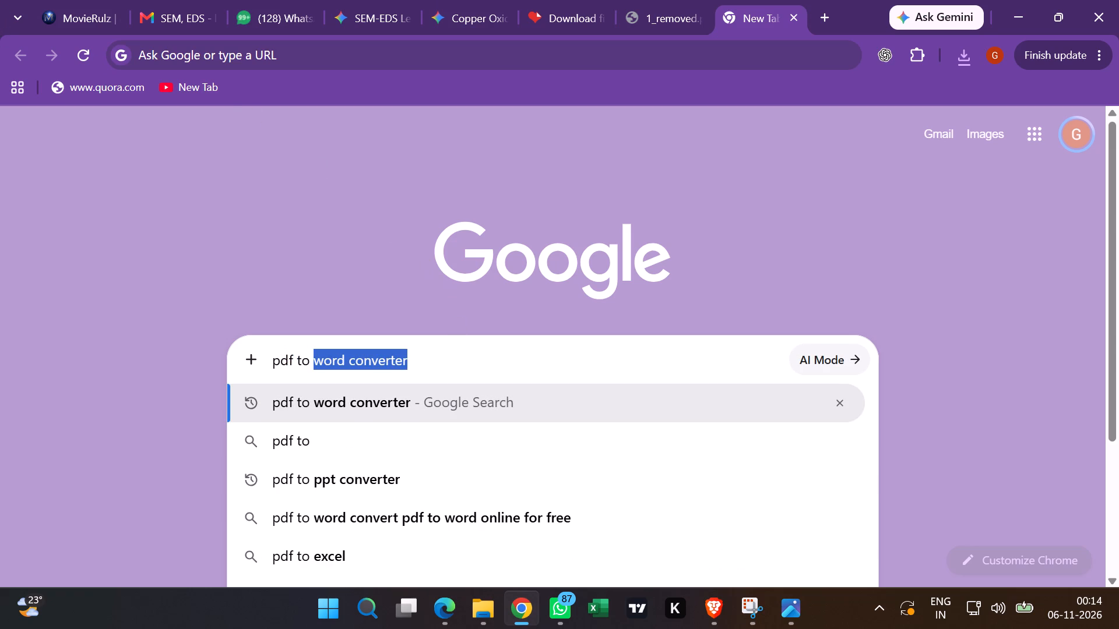
pyautogui.click(427, 355)
pyautogui.click(427, 355)
pyautogui.click(427, 355)
pyautogui.press('Return')
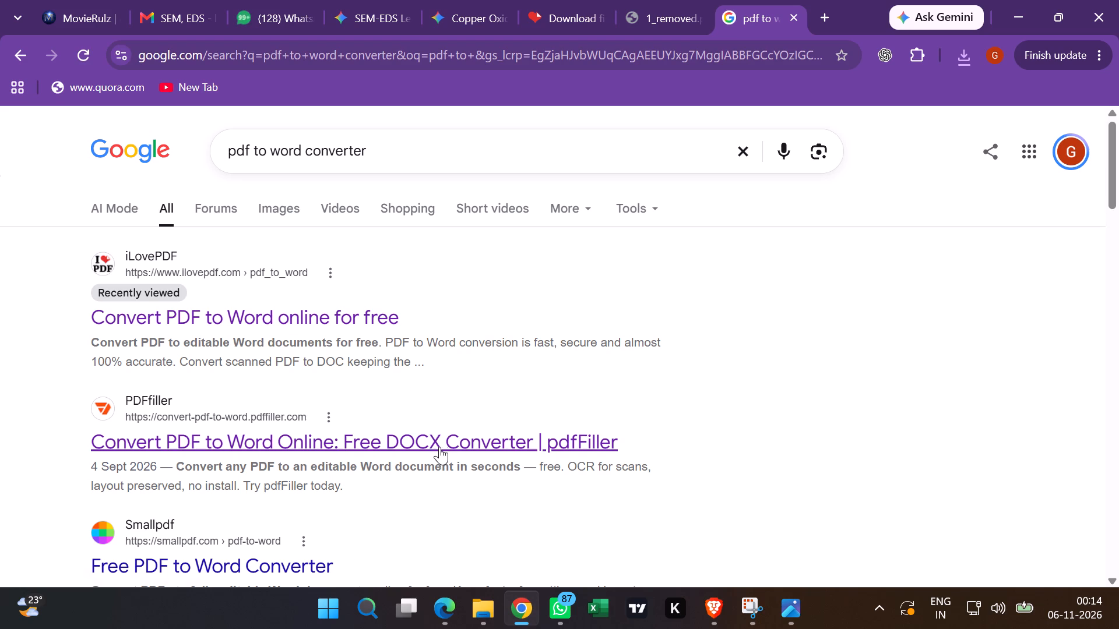
# Look through the search results and open Adobe's "Convert PDF to Word for free" page.
pyautogui.scroll(-1, 439, 446)
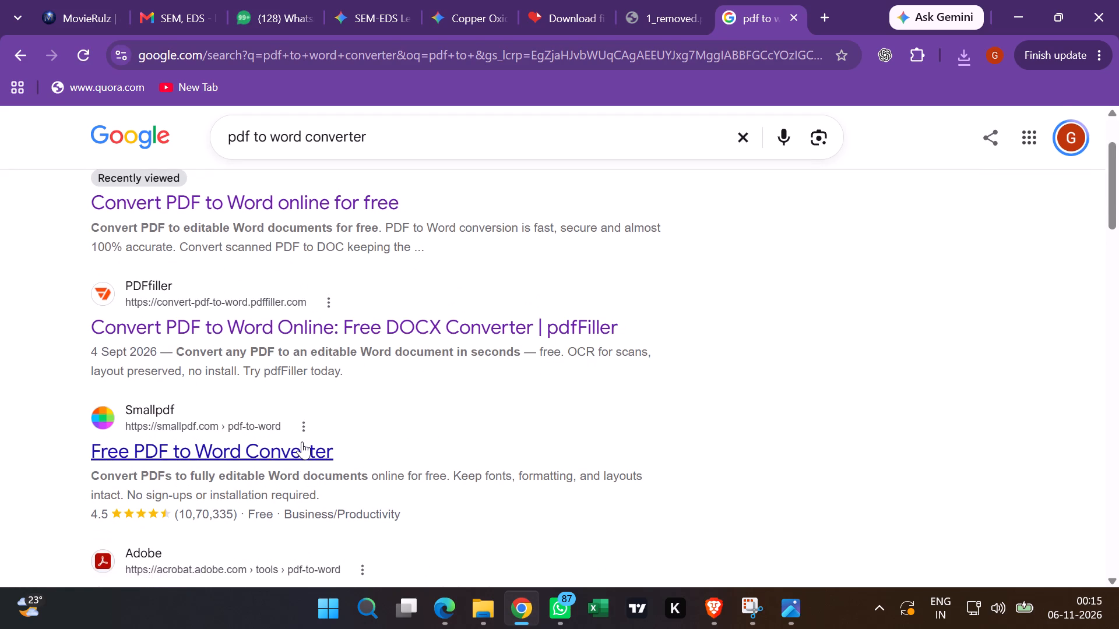
pyautogui.scroll(-5, 302, 441)
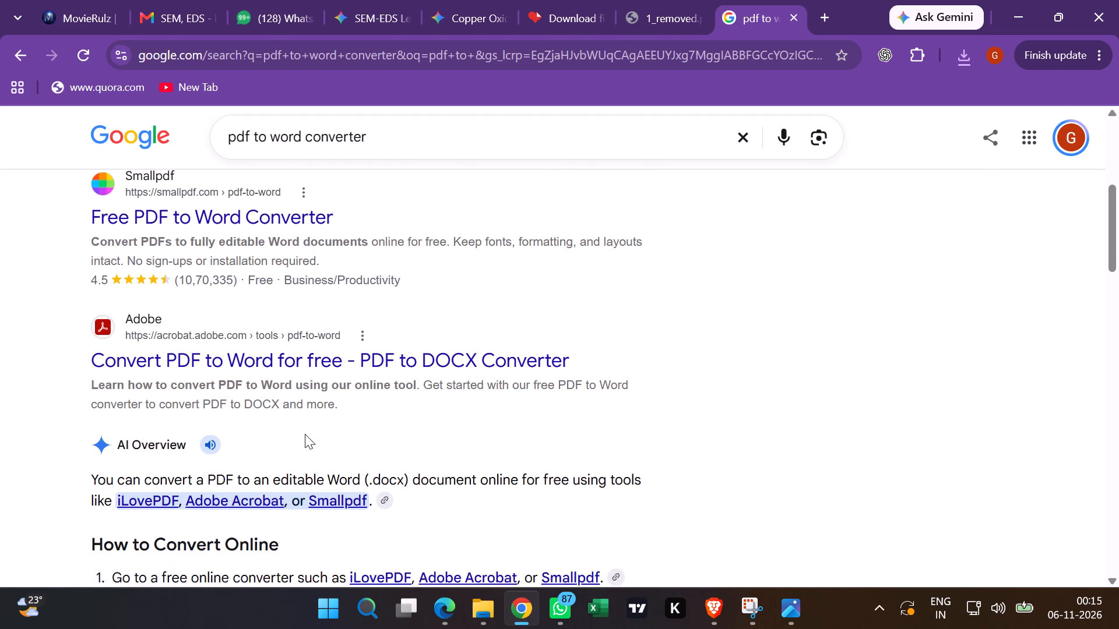
pyautogui.scroll(-1, 305, 434)
pyautogui.click(389, 315)
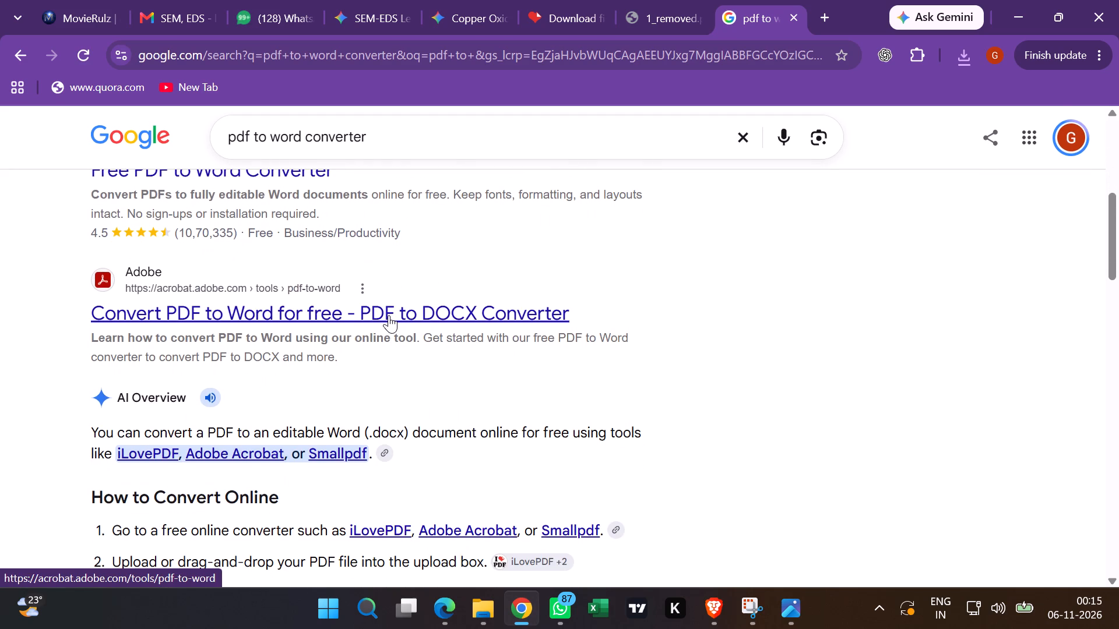
# Upload the trimmed 1_removed PDF from Downloads to Adobe's PDF to Word converter.
pyautogui.scroll(-1, 384, 308)
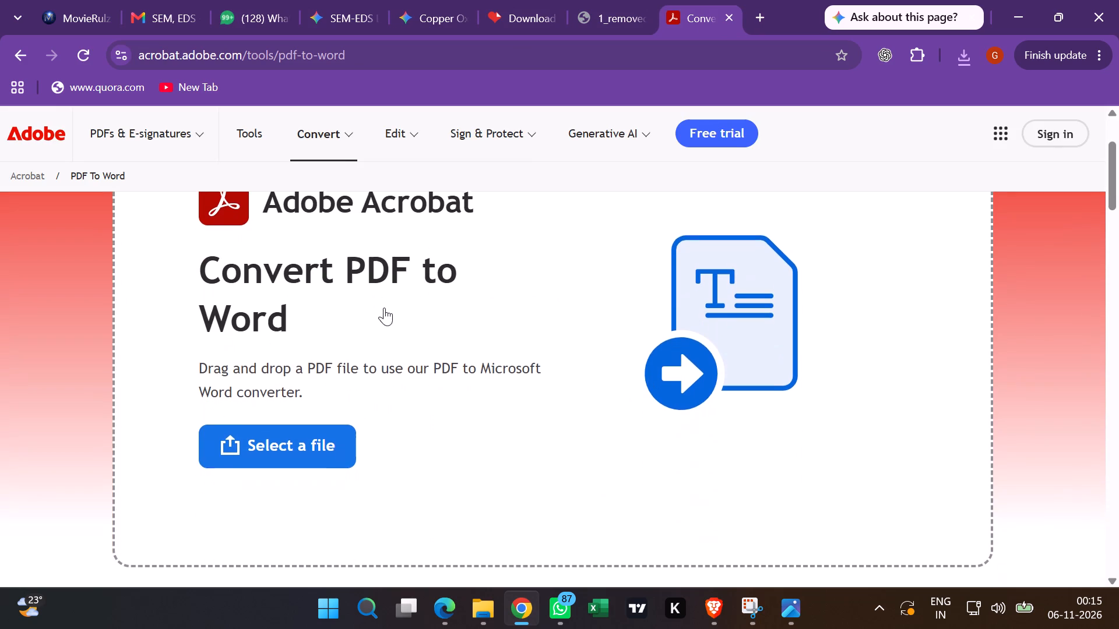
pyautogui.click(315, 443)
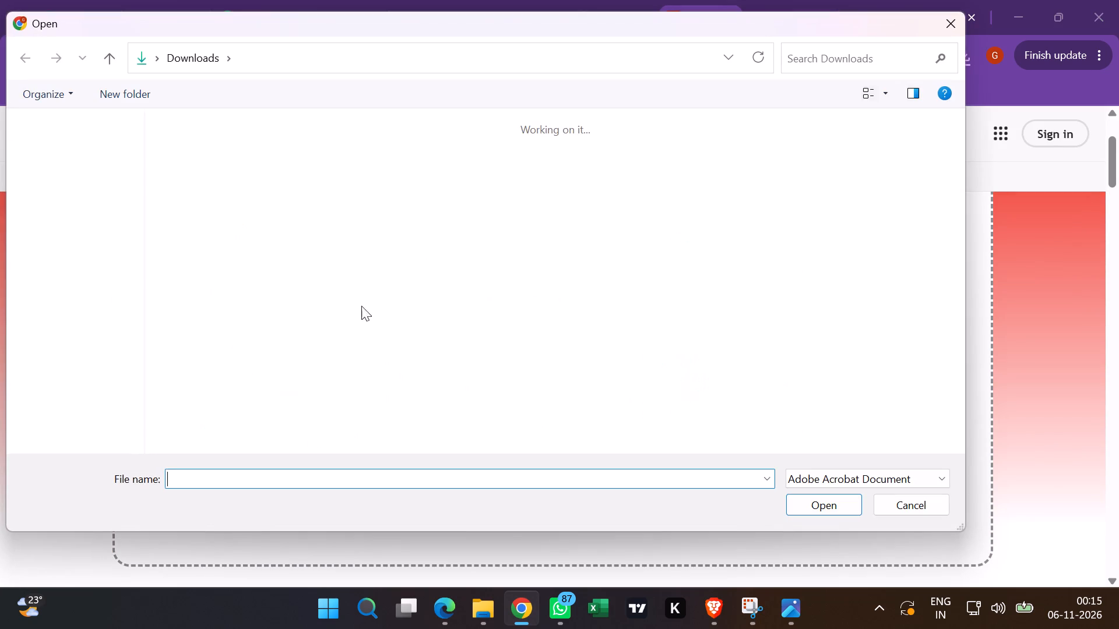
pyautogui.doubleClick(269, 182)
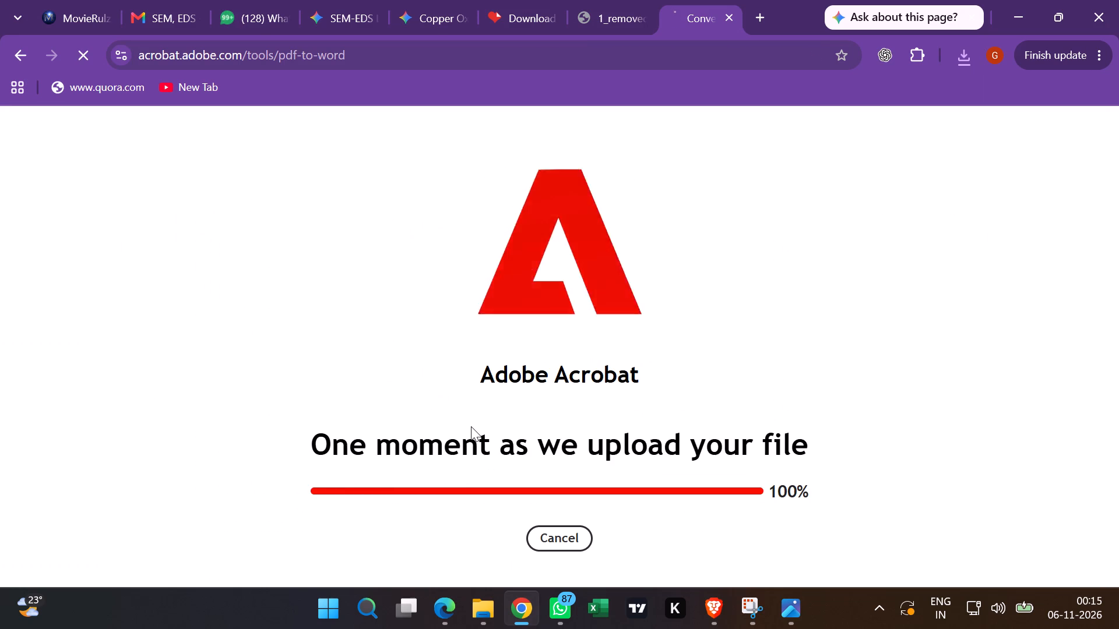
pyautogui.scroll(-2, 469, 424)
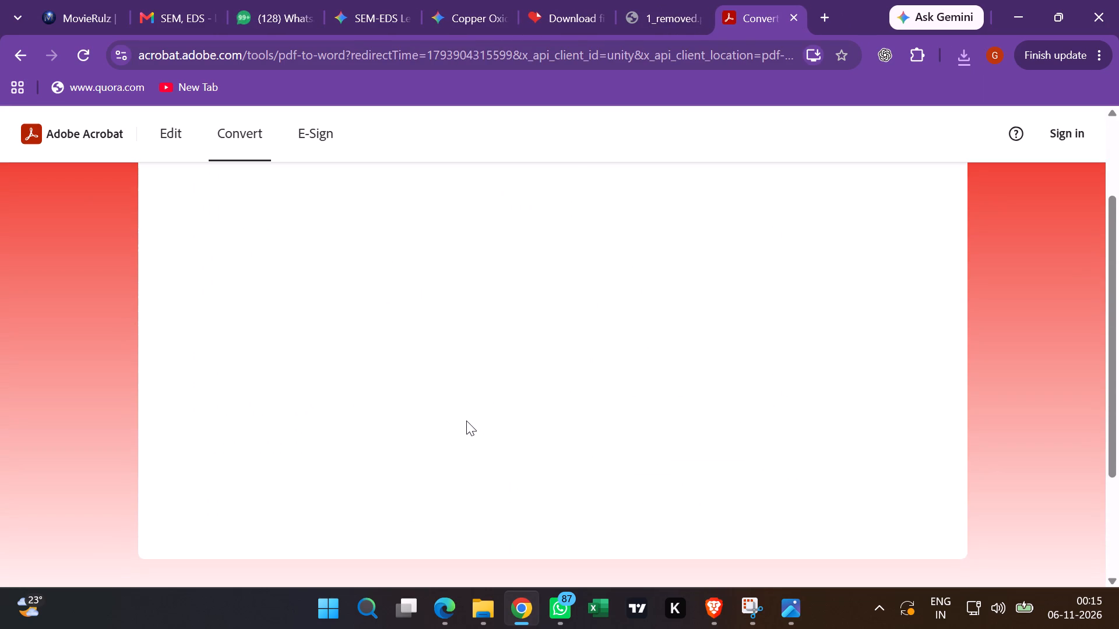
pyautogui.scroll(3, 466, 420)
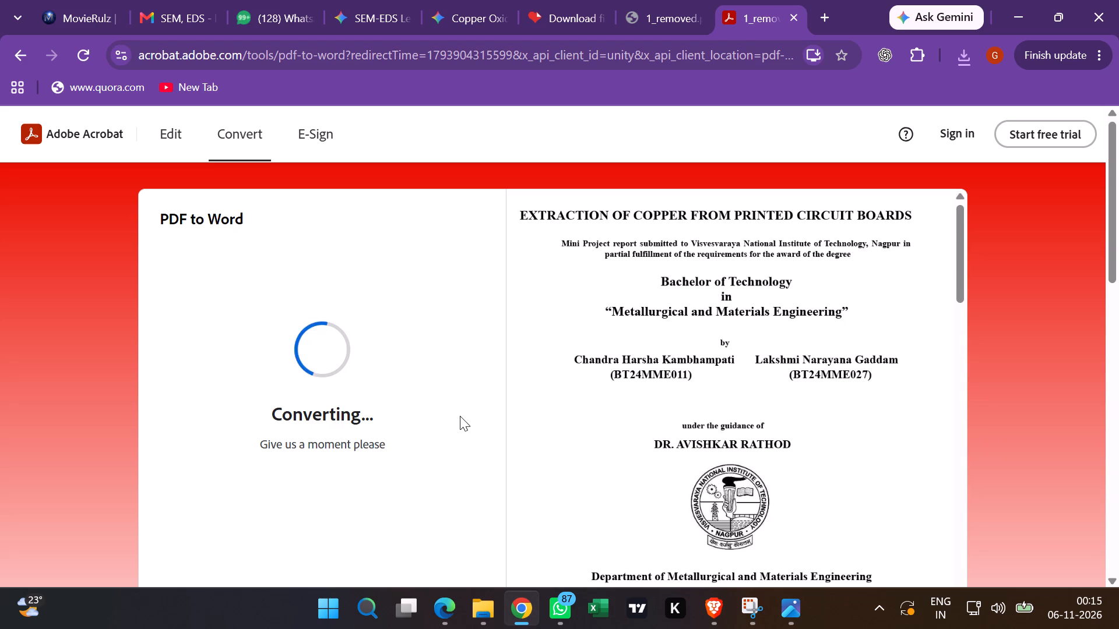
# Look through the preview of the report's front pages, from the title page to the acknowledgement.
pyautogui.scroll(-14, 719, 431)
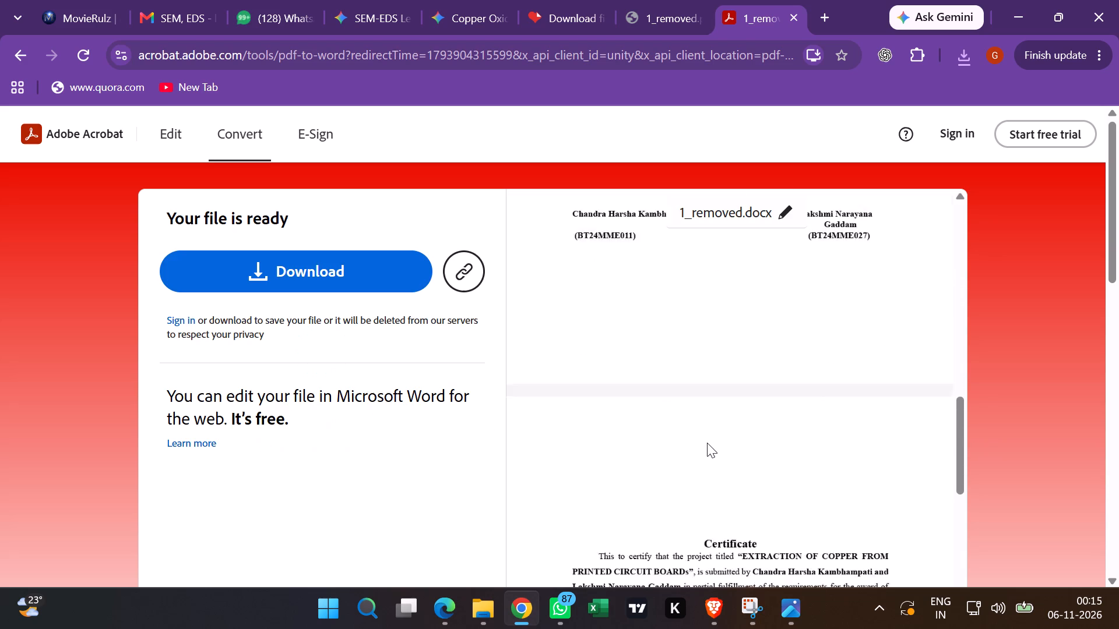
pyautogui.scroll(-12, 707, 443)
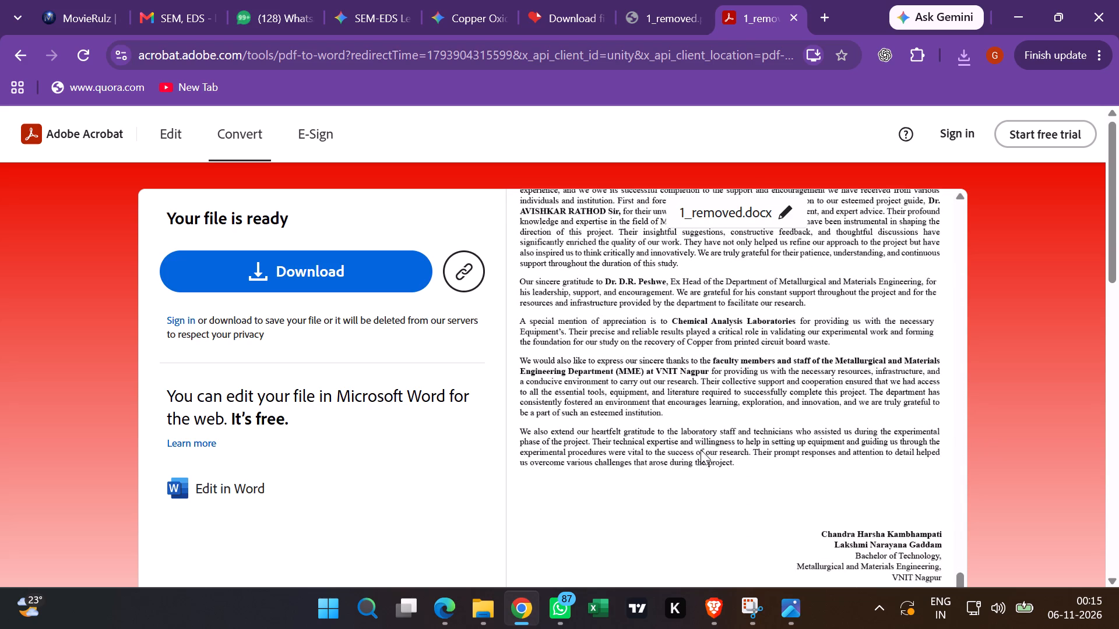
pyautogui.scroll(-4, 701, 450)
pyautogui.scroll(16, 701, 450)
pyautogui.scroll(15, 700, 451)
pyautogui.scroll(14, 699, 450)
# Download the converted 1_removed.docx and open it from the Downloads folder in Word.
pyautogui.click(291, 266)
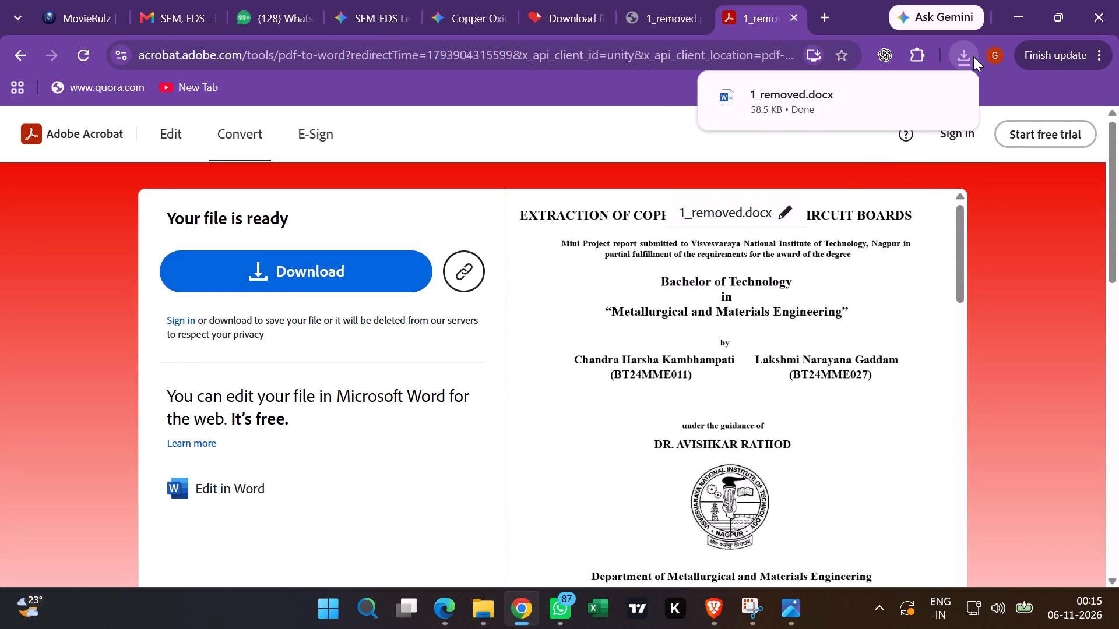
pyautogui.click(914, 100)
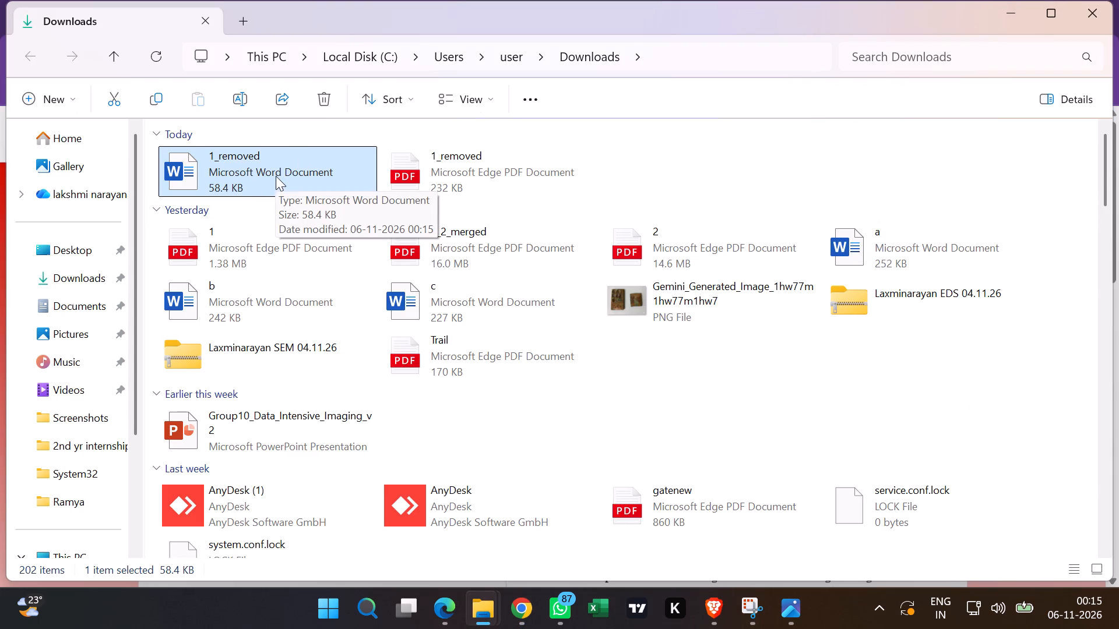
pyautogui.doubleClick(309, 170)
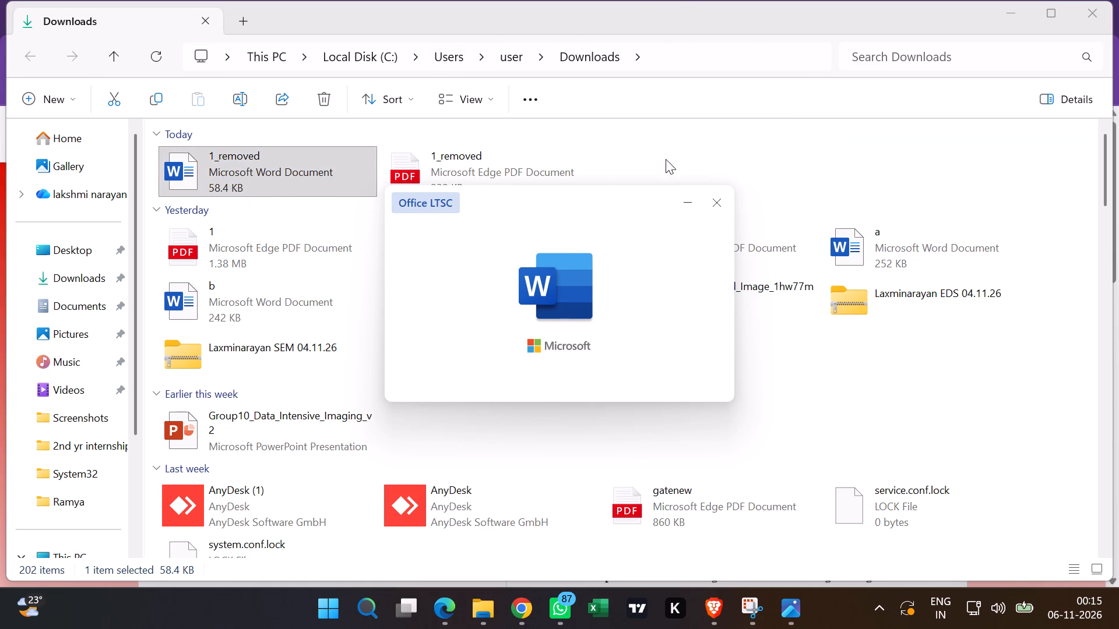
pyautogui.click(713, 65)
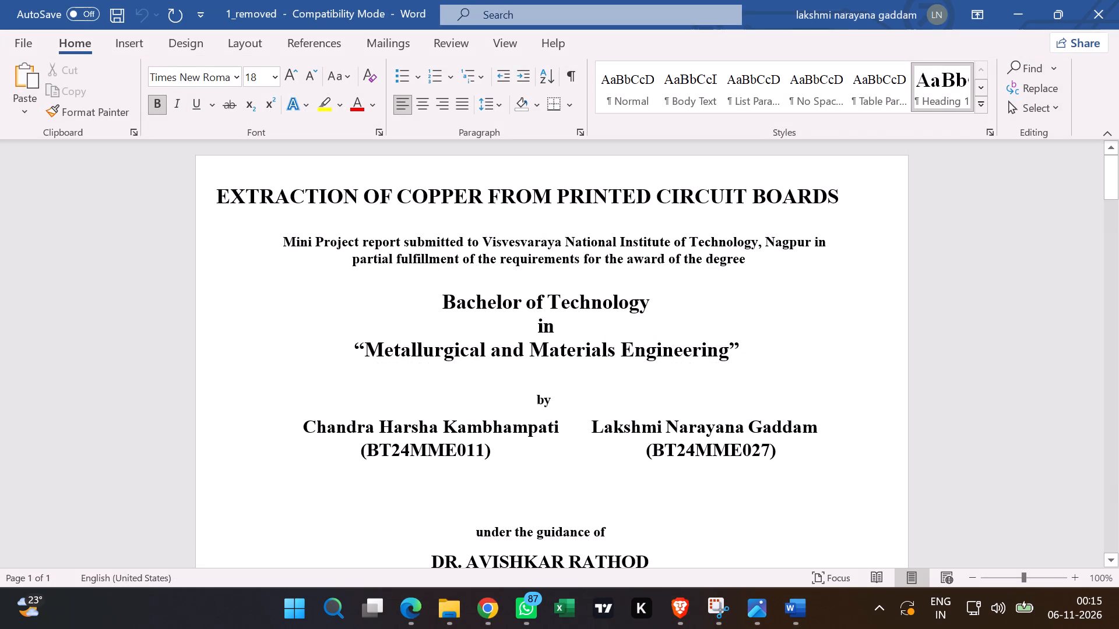
# Look over the title page and declaration page of the converted Word document.
pyautogui.click(227, 167)
pyautogui.click(210, 167)
pyautogui.click(138, 169)
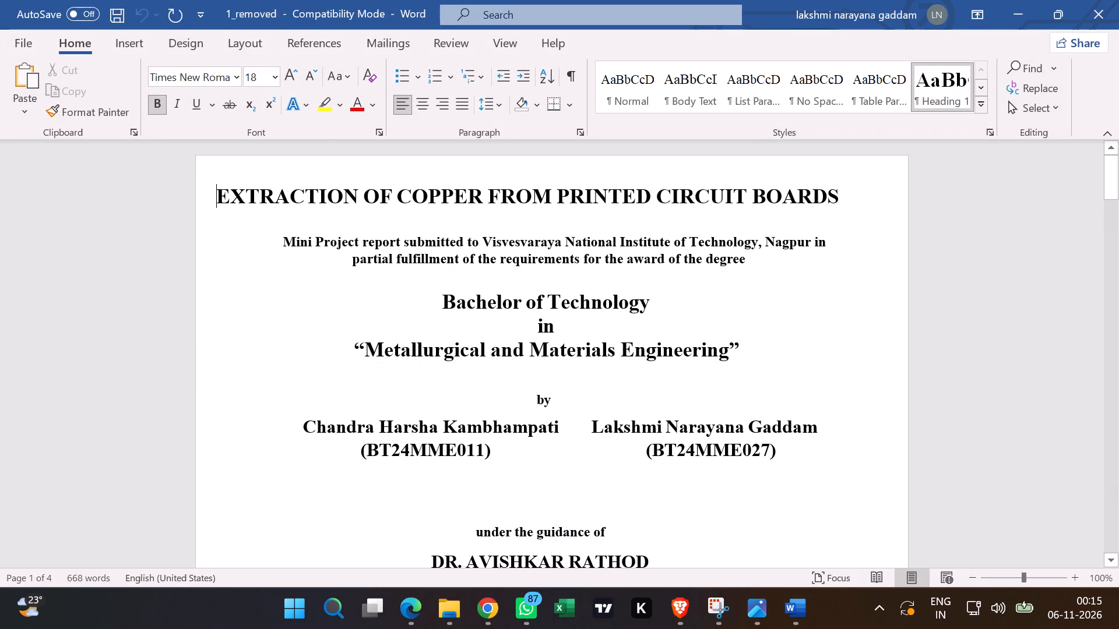
pyautogui.scroll(-4, 117, 226)
pyautogui.scroll(3, 167, 352)
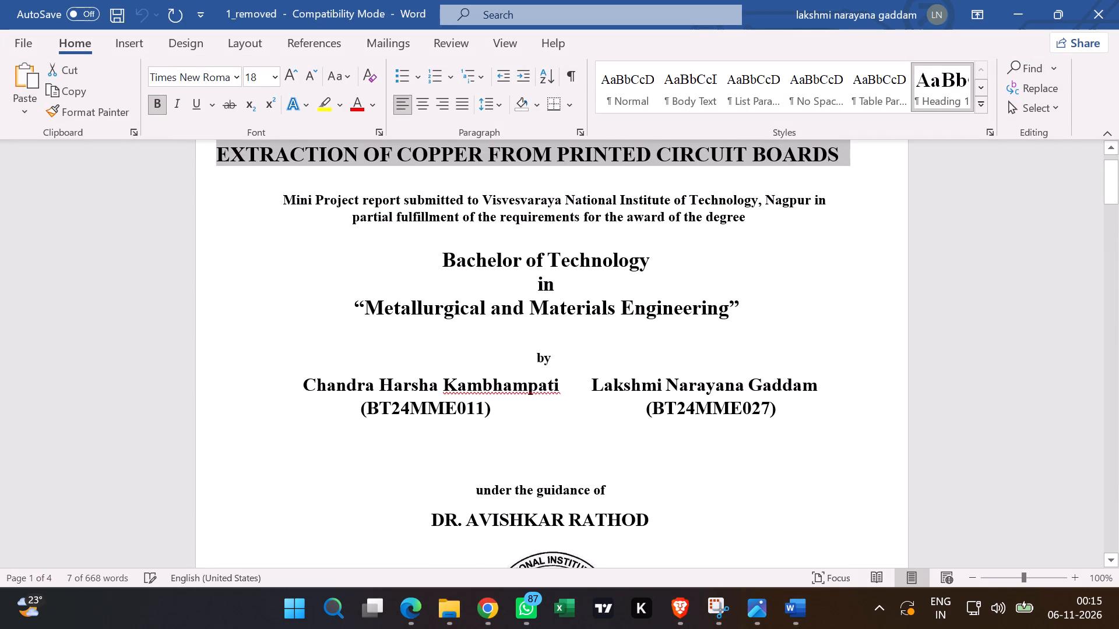
pyautogui.click(1085, 195)
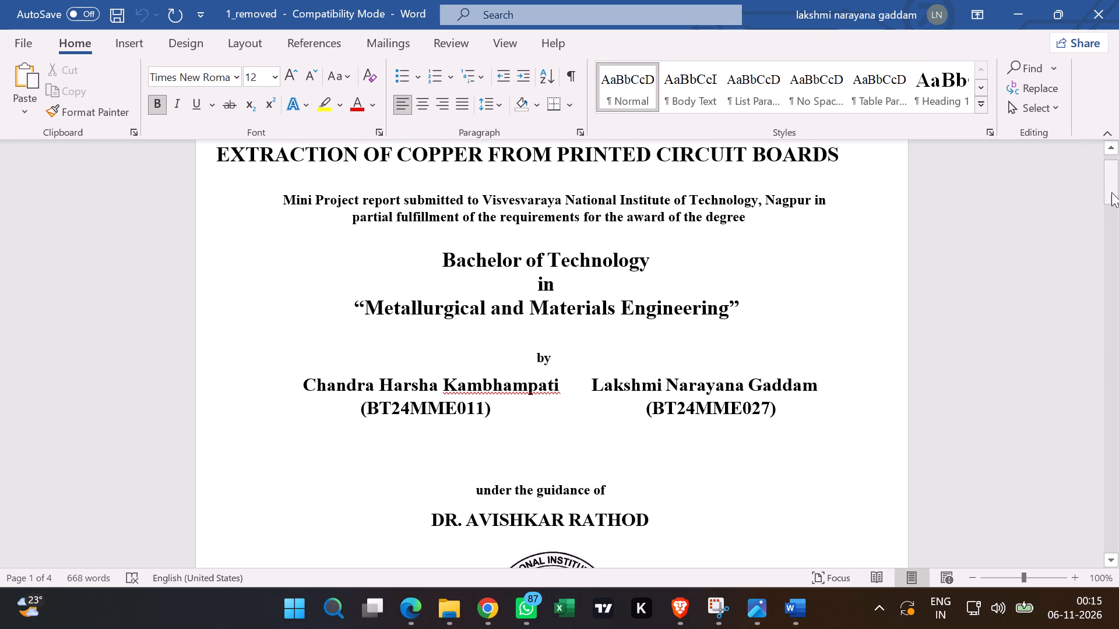
pyautogui.moveTo(1114, 189); pyautogui.dragTo(1035, 306)
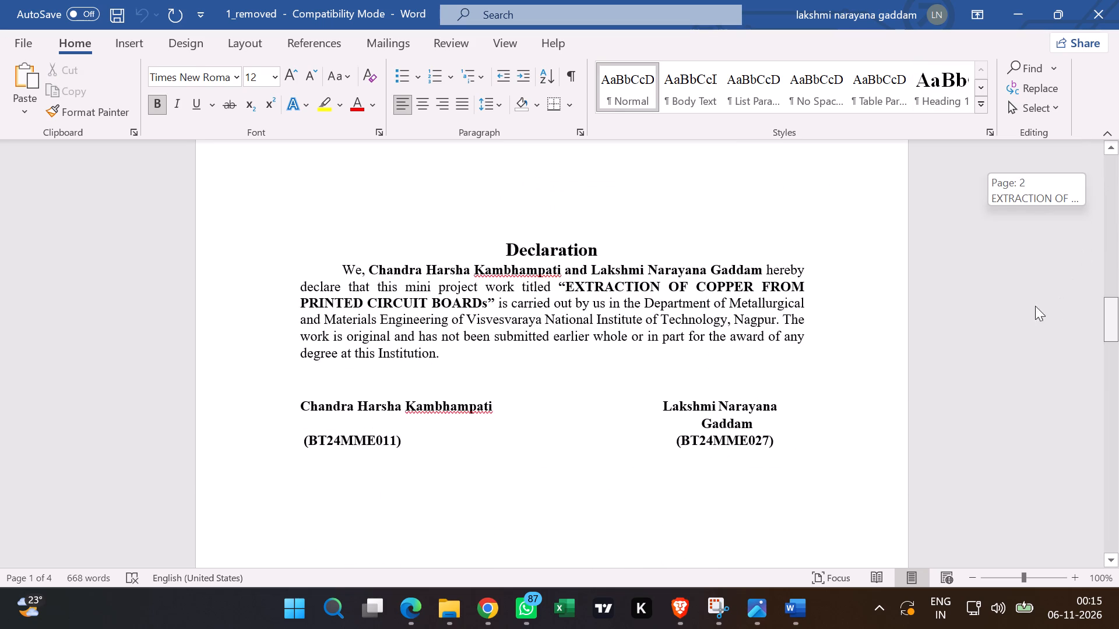
pyautogui.moveTo(1035, 306); pyautogui.dragTo(1000, 123)
pyautogui.click(57, 90)
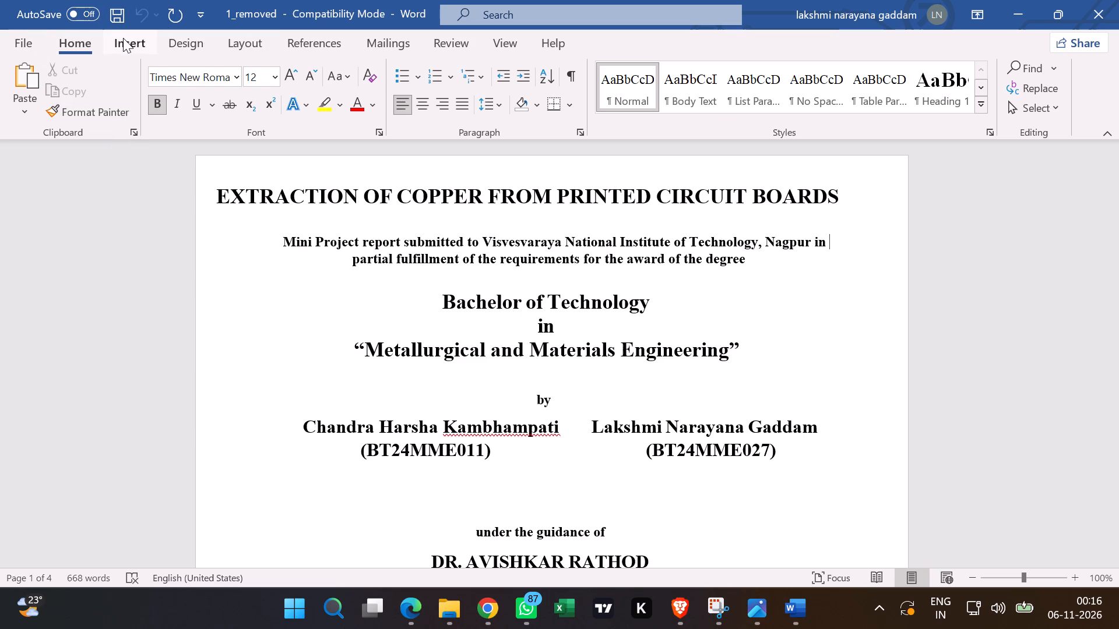
pyautogui.moveTo(953, 294); pyautogui.dragTo(950, 289)
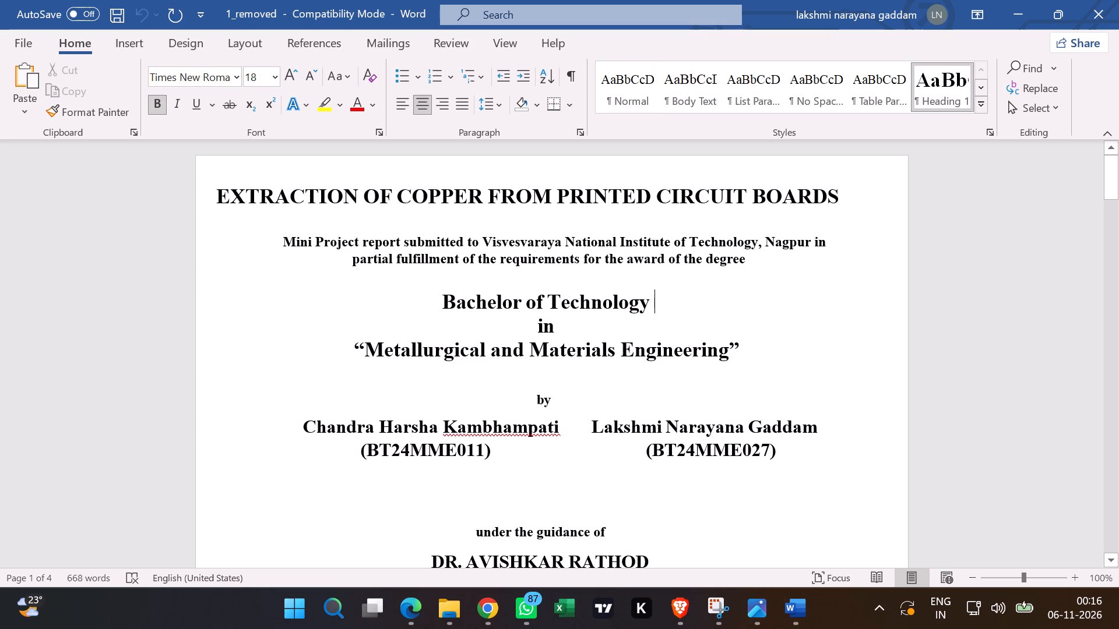
# Switch to the Trail document in Brave and look through its contents, from the abstract to the references and appendix.
pyautogui.click(1006, 10)
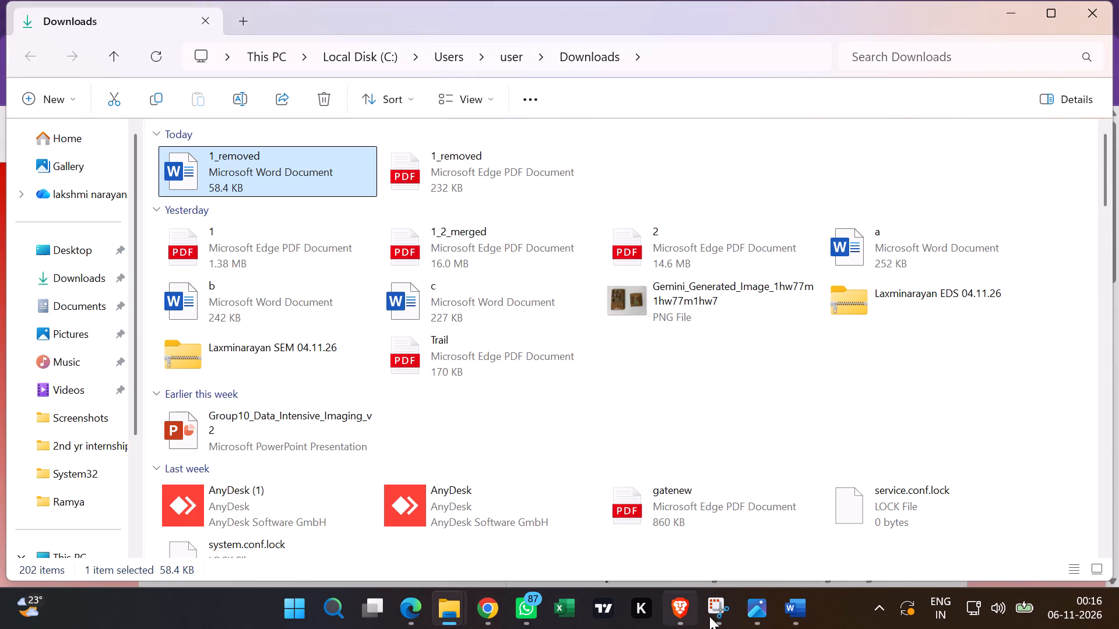
pyautogui.click(681, 612)
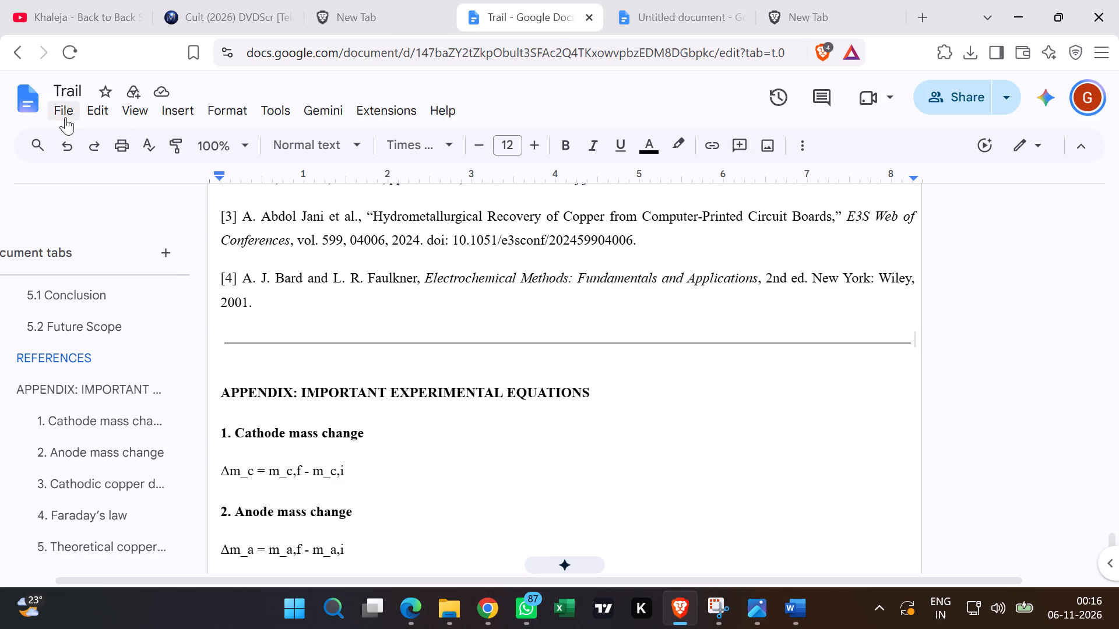
pyautogui.scroll(4, 290, 330)
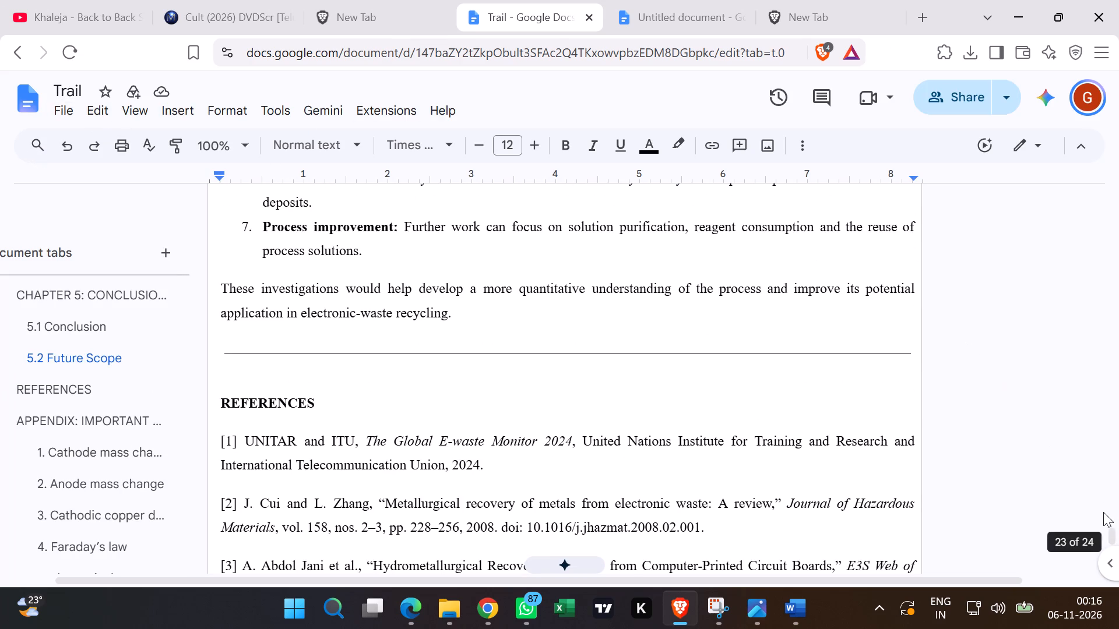
pyautogui.moveTo(1114, 536); pyautogui.dragTo(1113, 571)
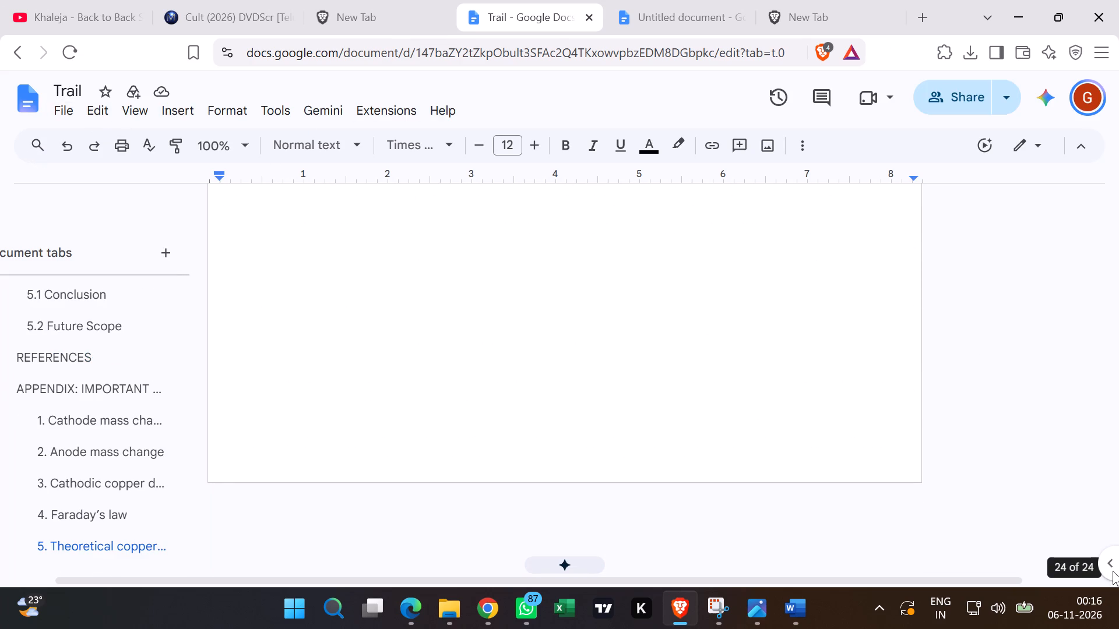
pyautogui.moveTo(1113, 571); pyautogui.dragTo(1117, 395)
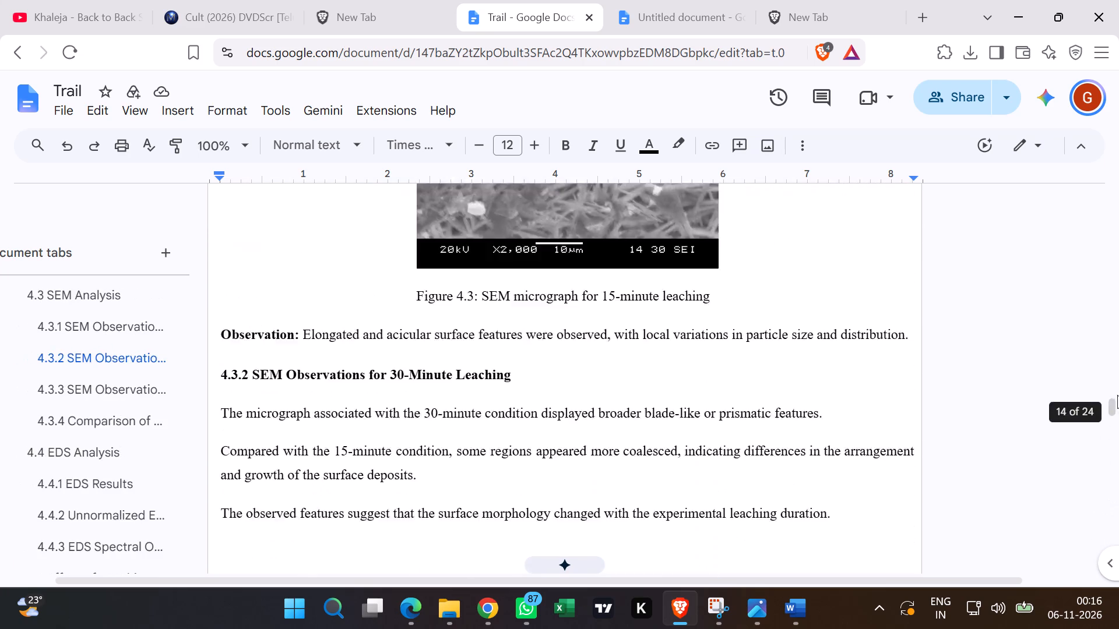
pyautogui.moveTo(1117, 395); pyautogui.dragTo(1085, 153)
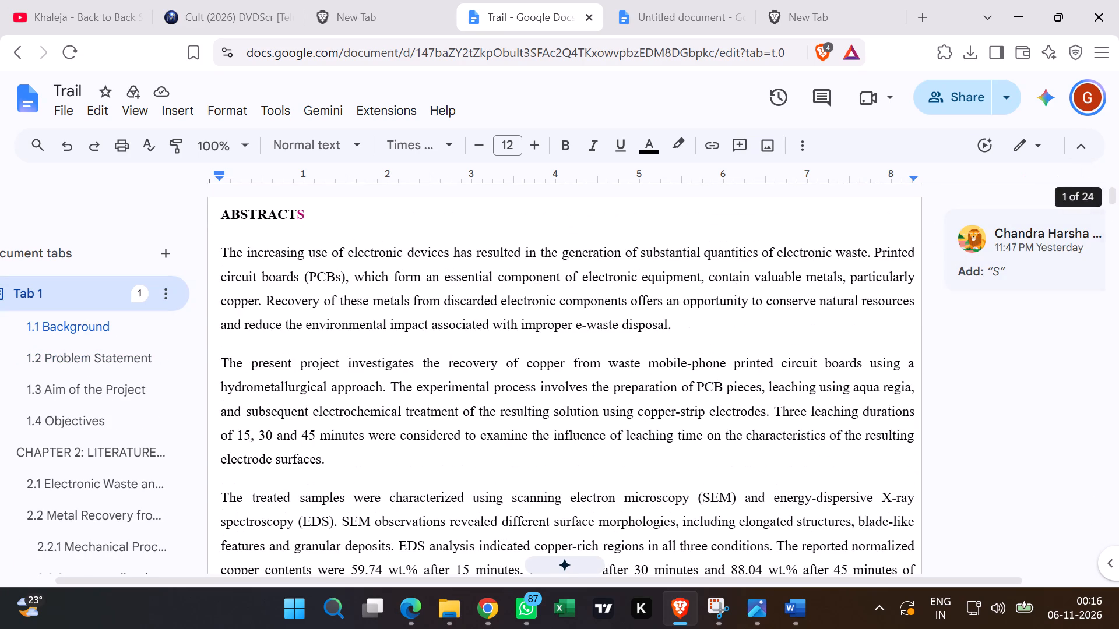
pyautogui.scroll(2, 902, 260)
pyautogui.scroll(-2, 900, 269)
pyautogui.scroll(-5, 840, 458)
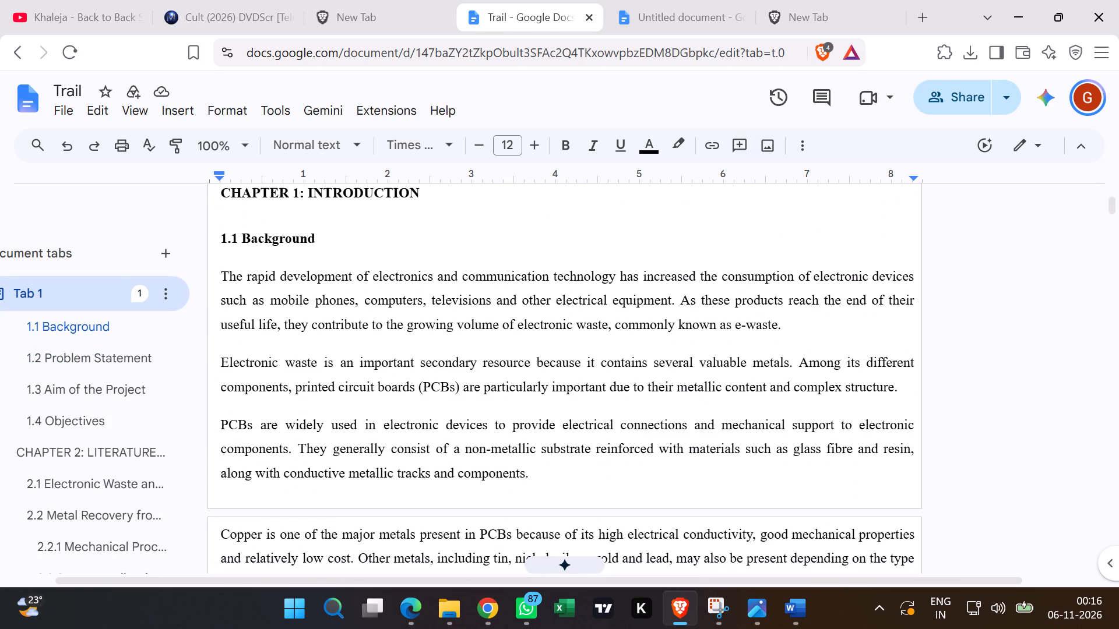
pyautogui.scroll(-15, 835, 451)
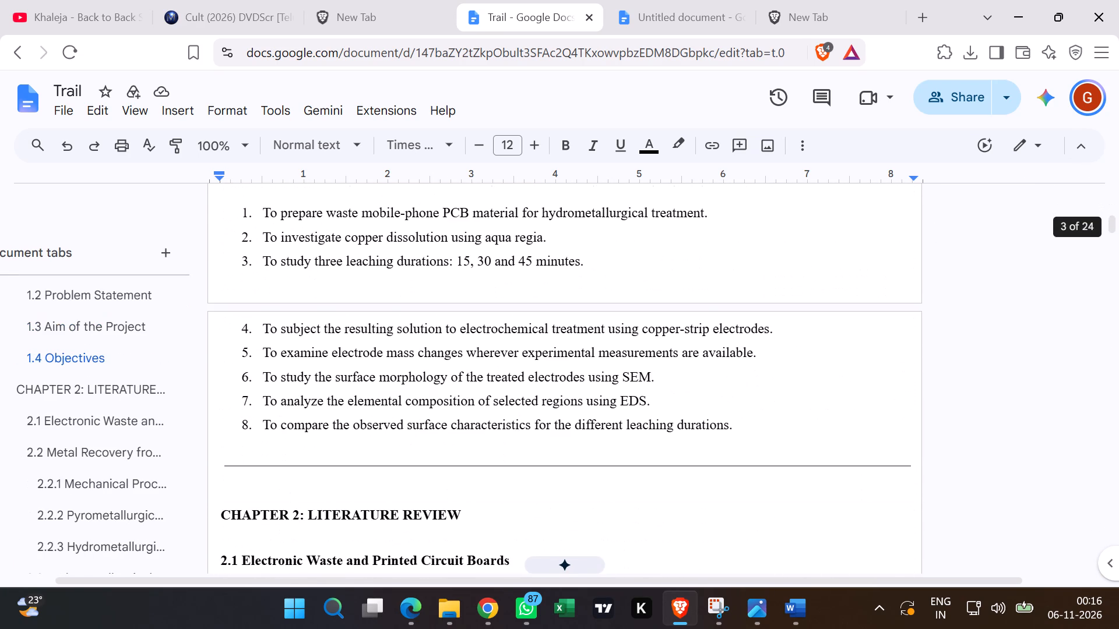
pyautogui.scroll(-10, 821, 458)
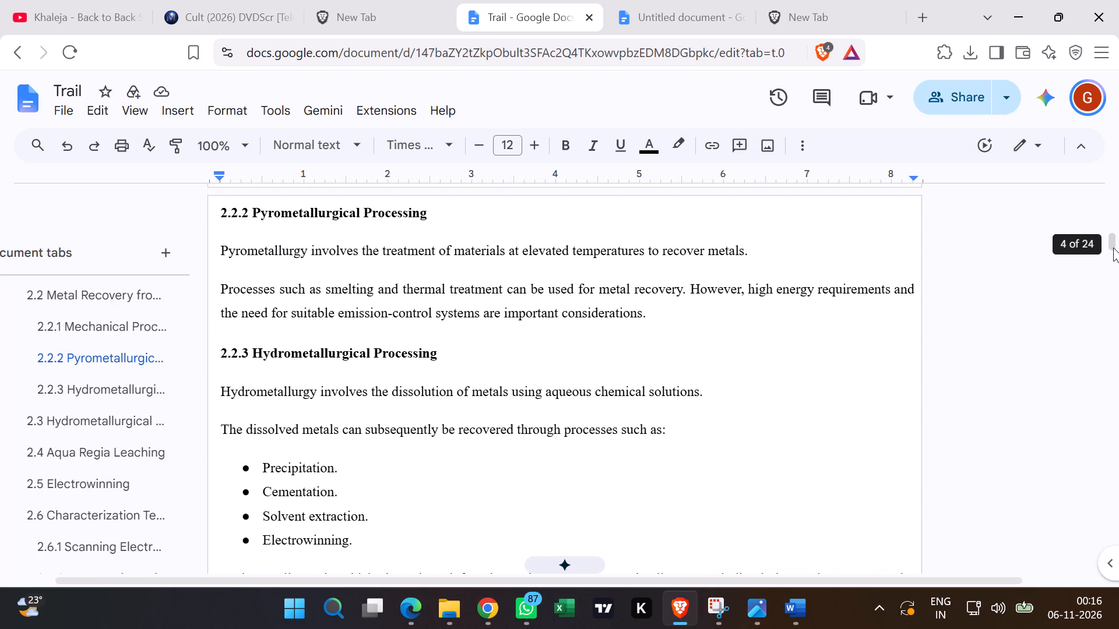
pyautogui.moveTo(1113, 248); pyautogui.dragTo(1112, 179)
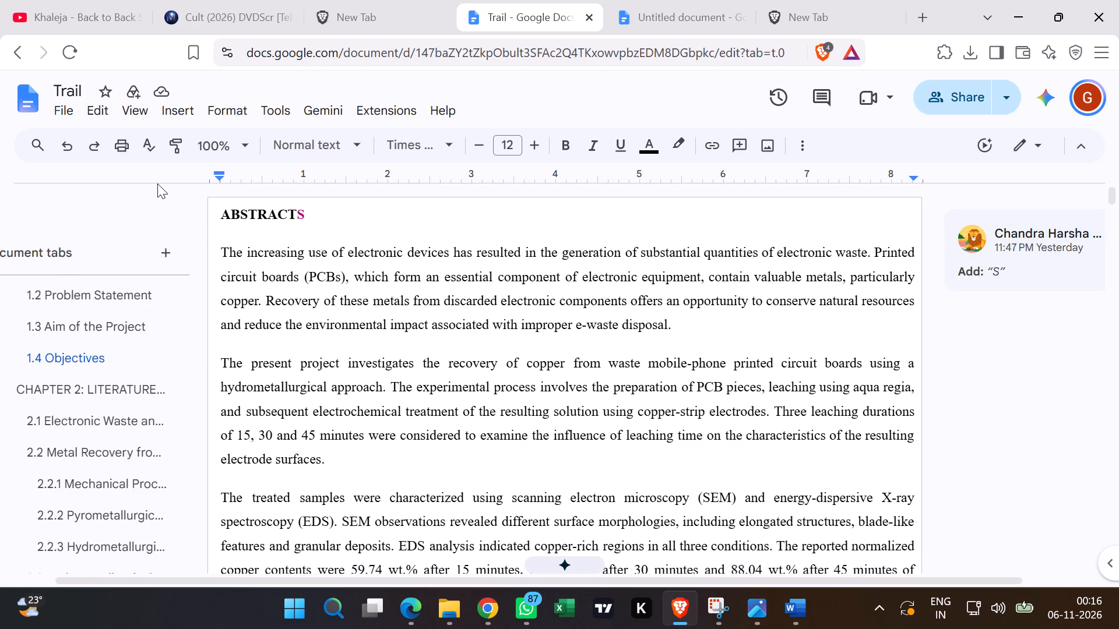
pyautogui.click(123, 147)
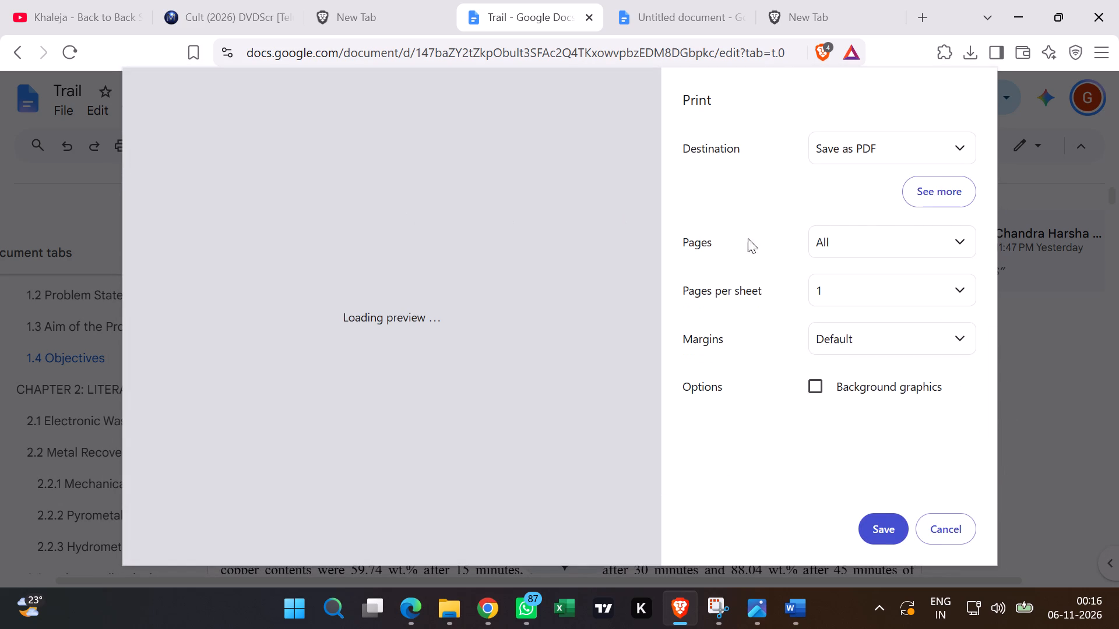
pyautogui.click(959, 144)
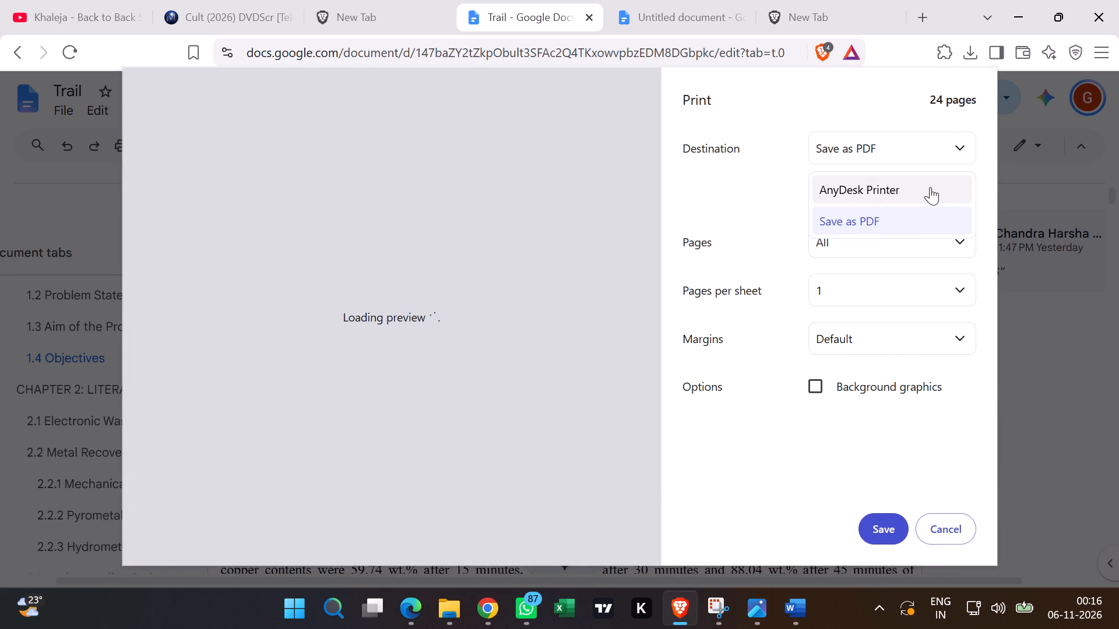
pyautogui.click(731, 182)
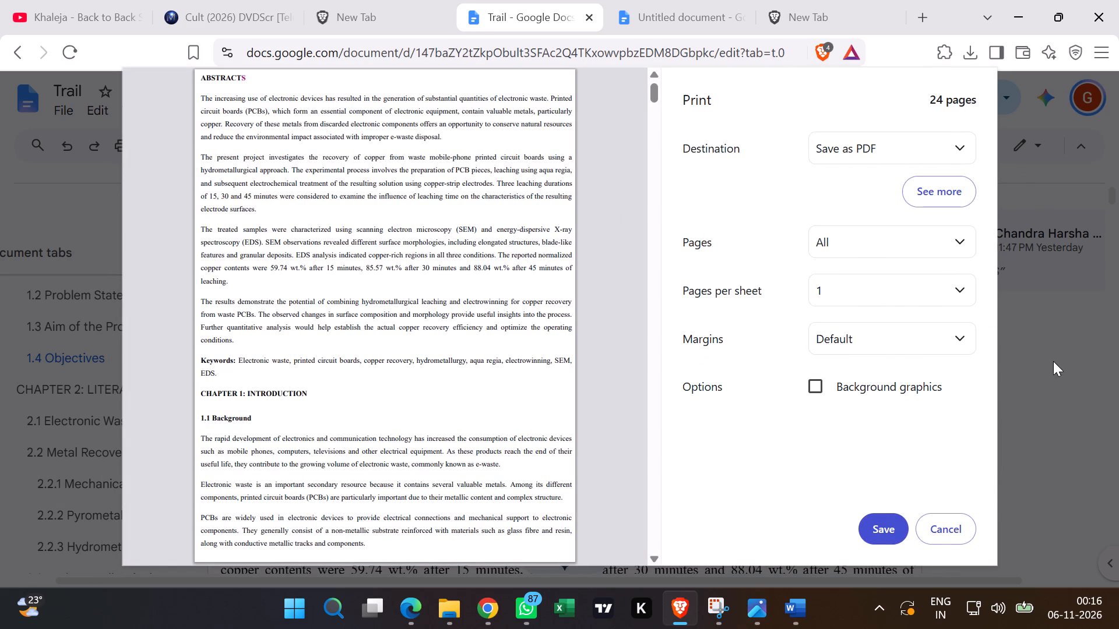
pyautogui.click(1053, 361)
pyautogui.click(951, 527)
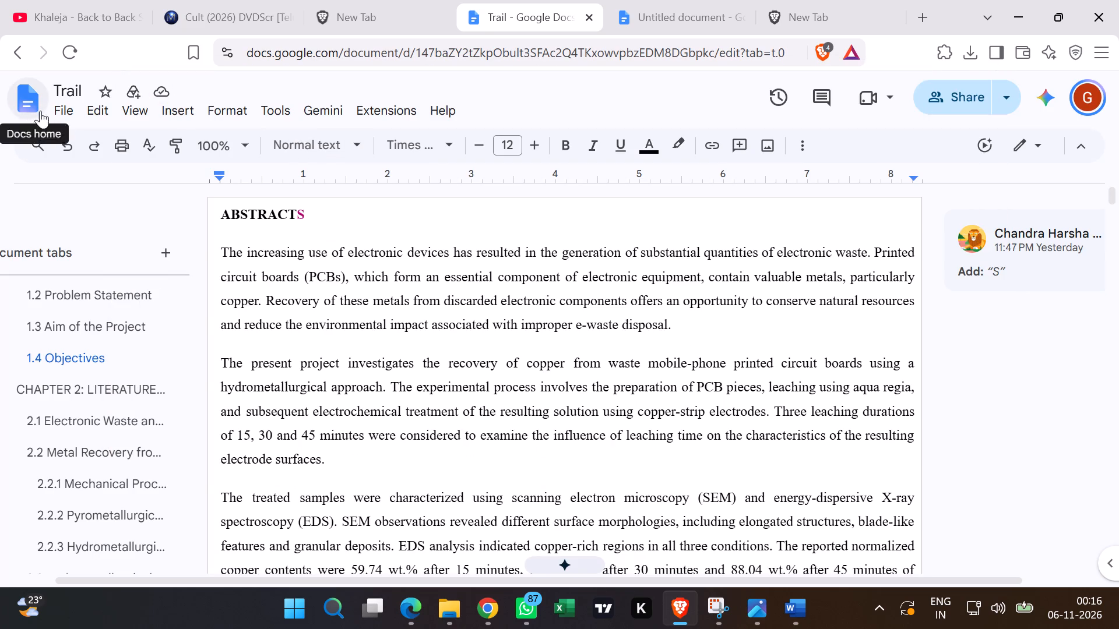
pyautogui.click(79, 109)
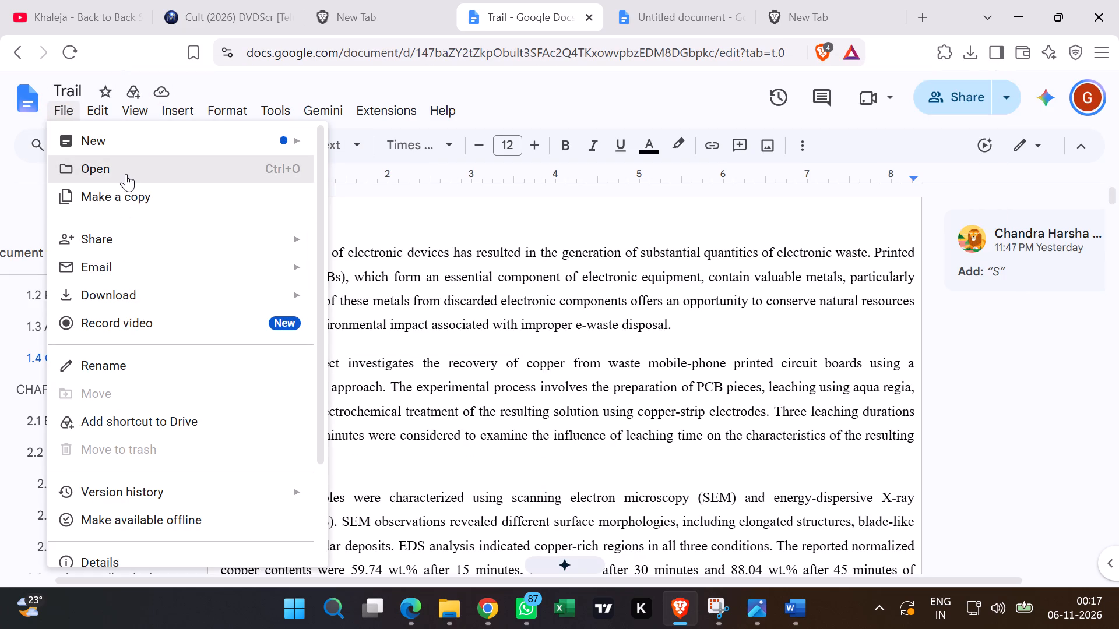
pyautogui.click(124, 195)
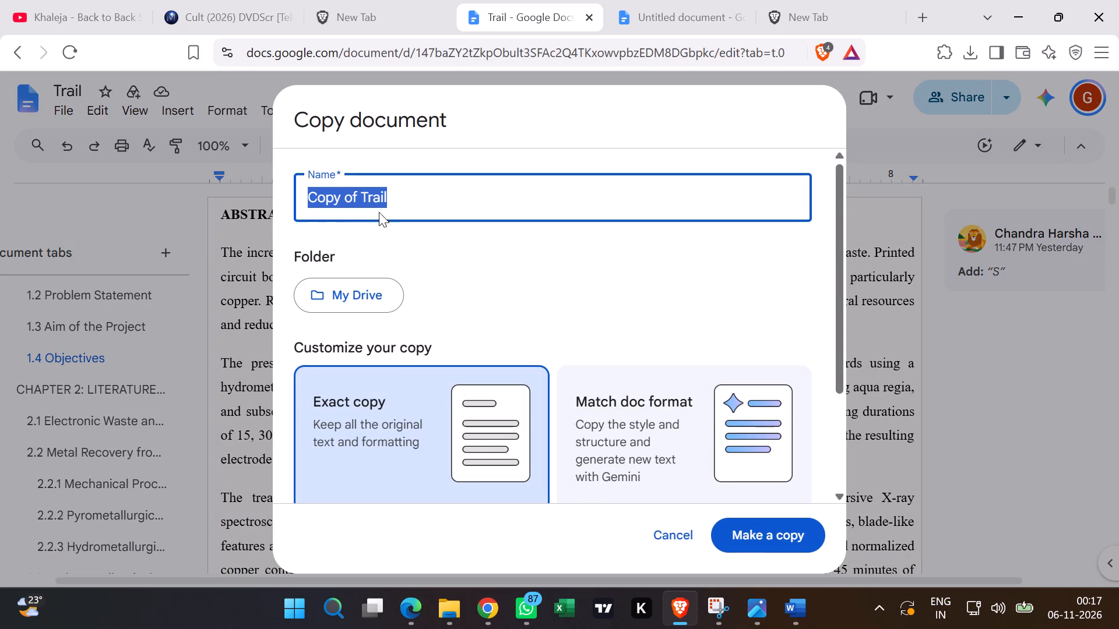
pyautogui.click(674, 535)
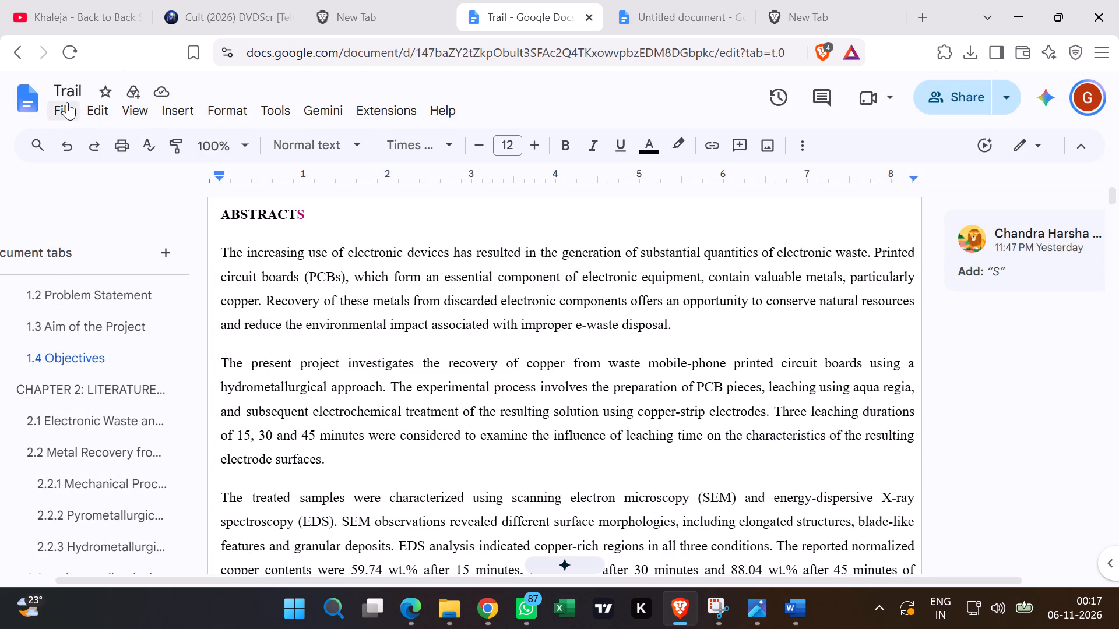
# Download the Trail document in Microsoft Word format to the Downloads folder with the file name 22.
pyautogui.click(60, 103)
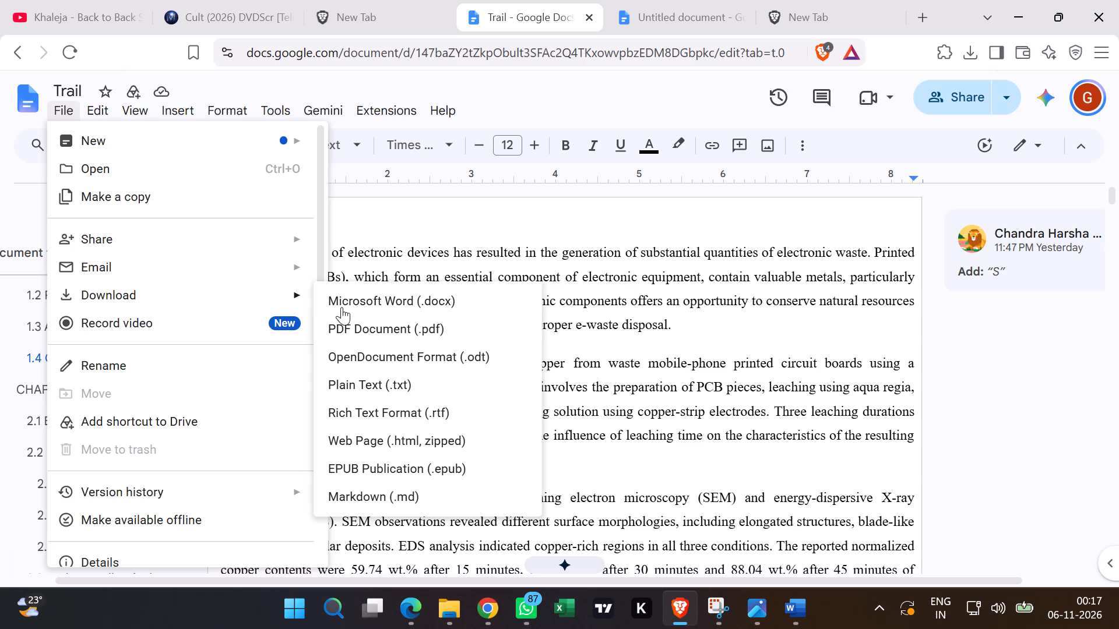
pyautogui.click(346, 308)
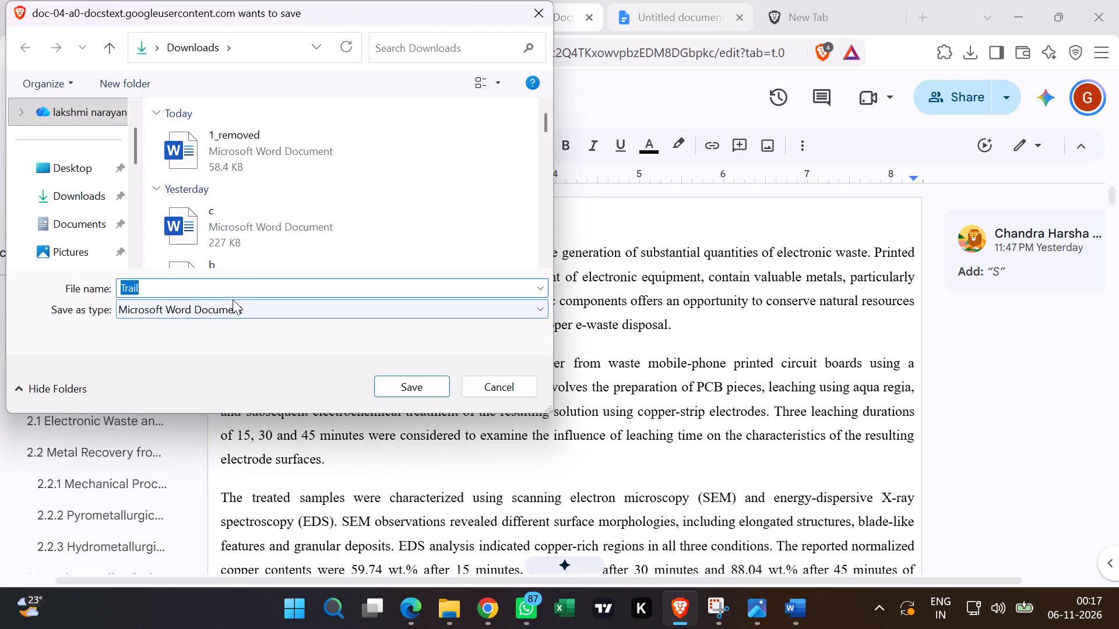
pyautogui.press('BackSpace')
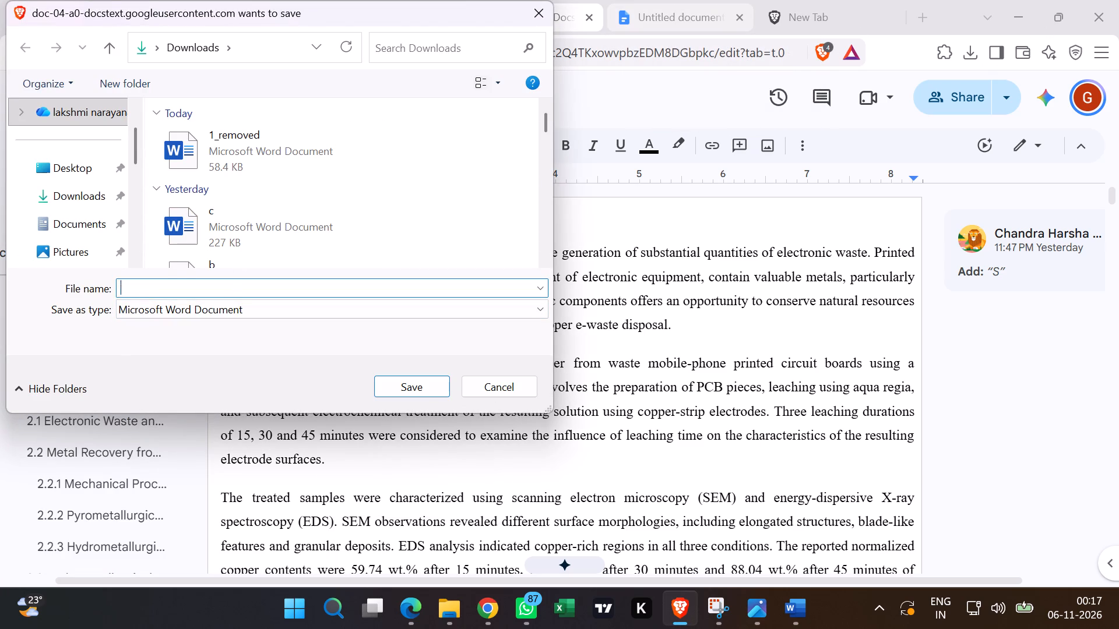
pyautogui.write('22')
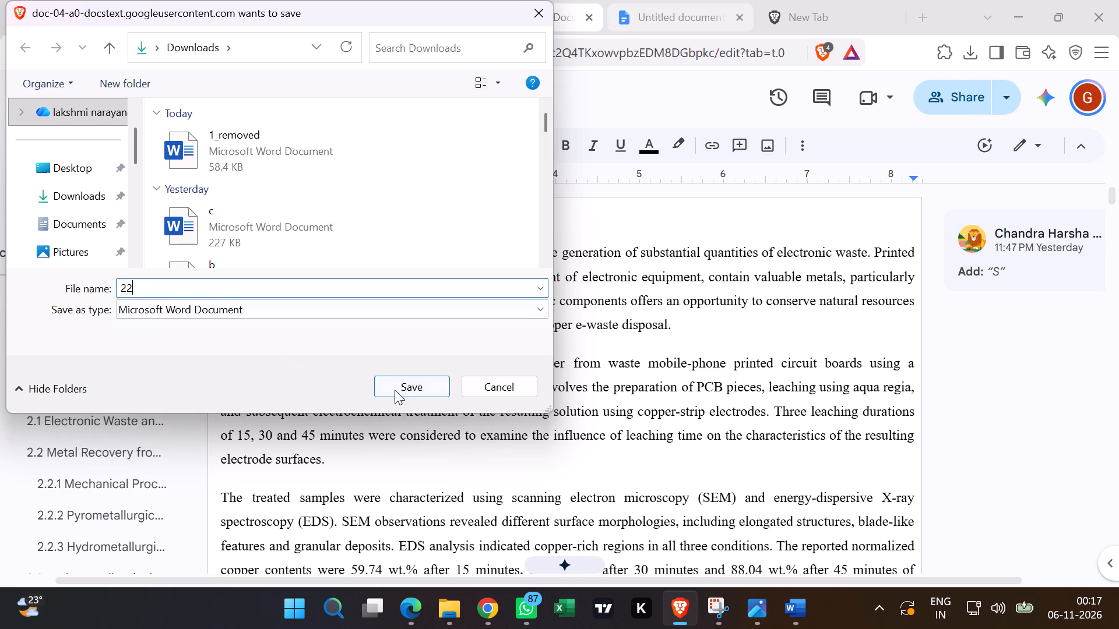
pyautogui.click(399, 387)
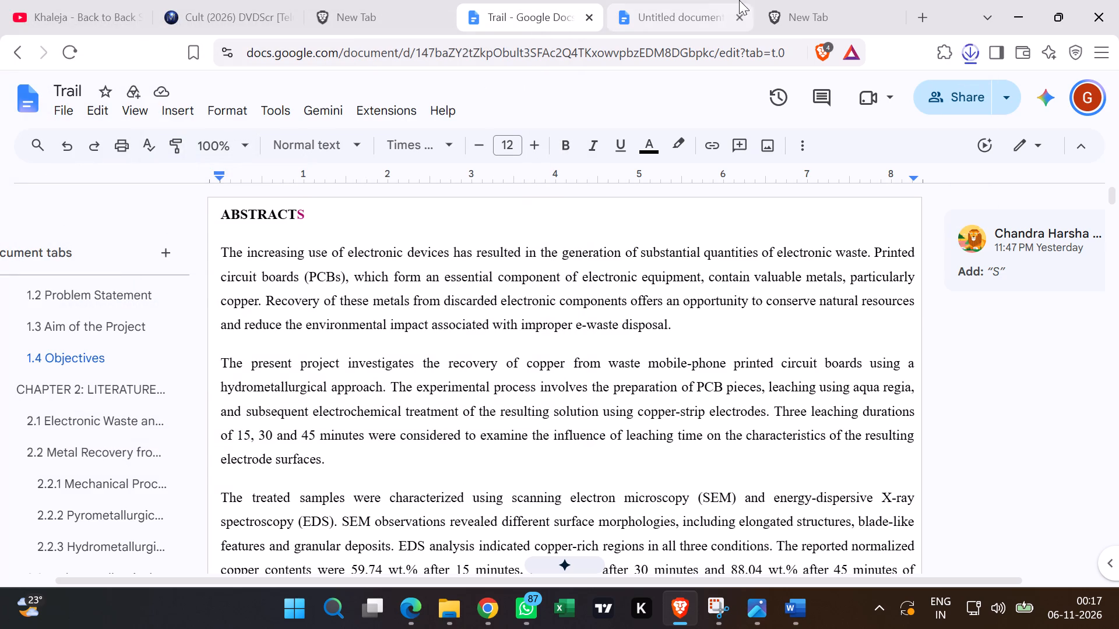
# Switch to the Downloads folder, bring up the 1_removed Word document and close it in Word.
pyautogui.click(1021, 13)
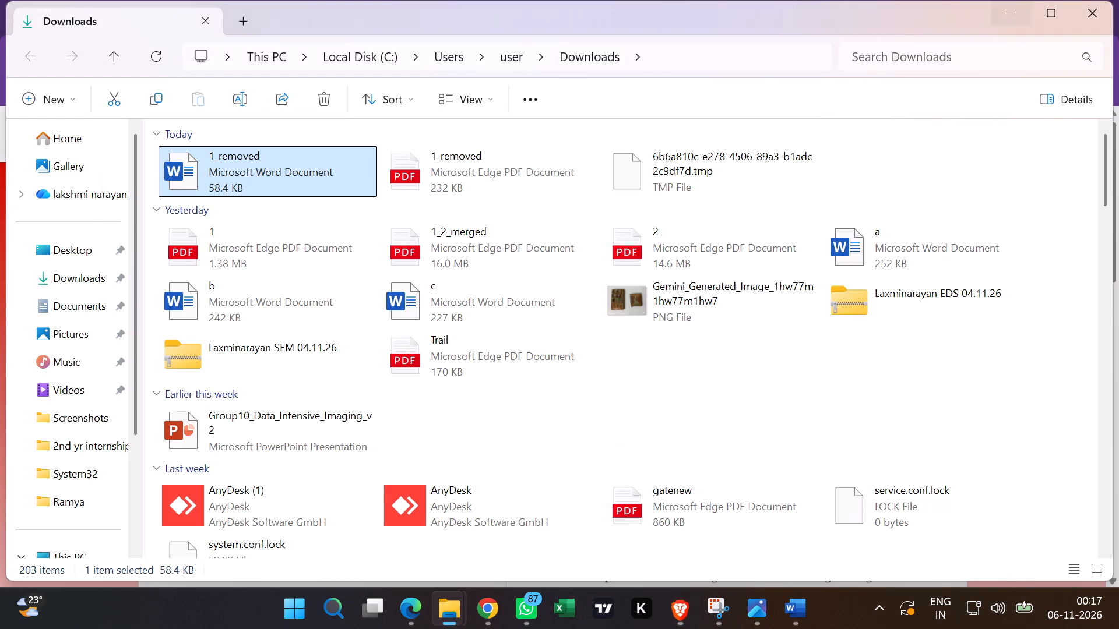
pyautogui.scroll(3, 298, 236)
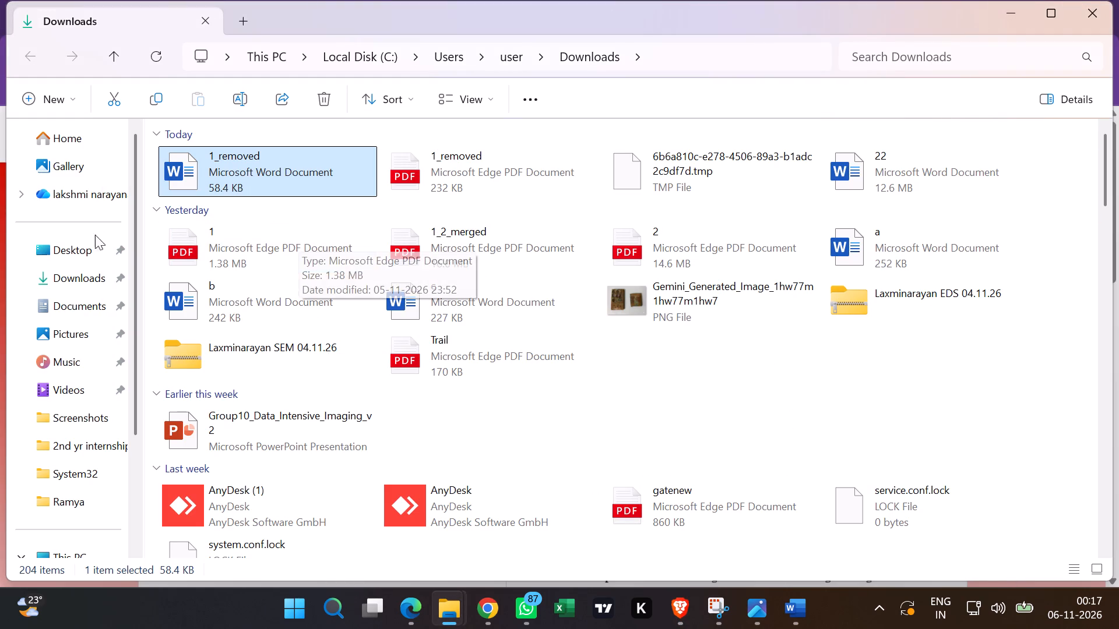
pyautogui.click(69, 274)
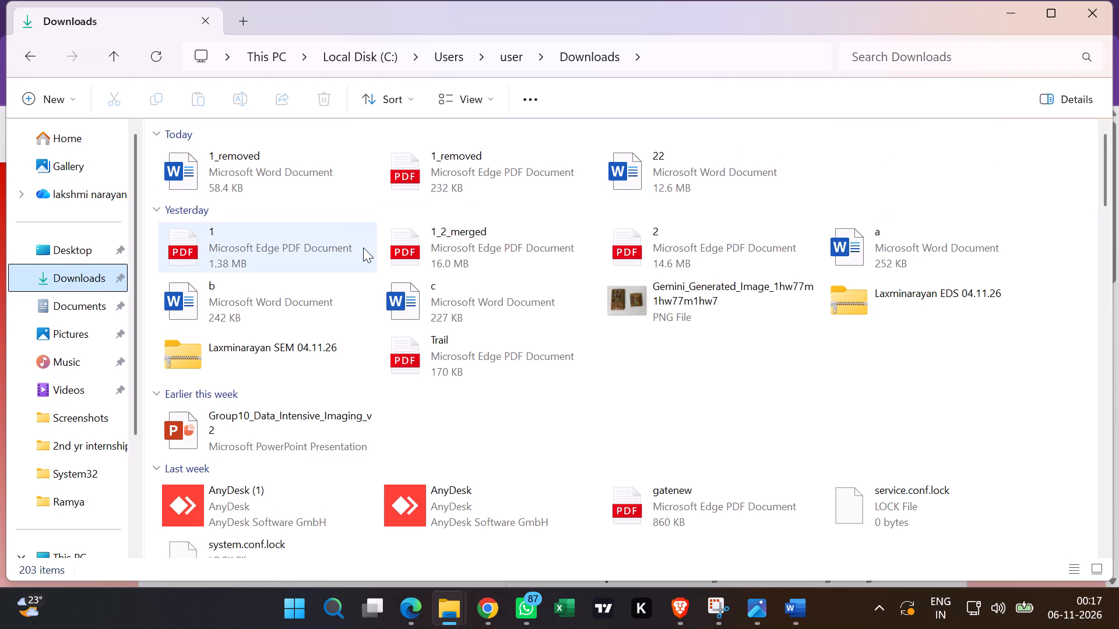
pyautogui.scroll(2, 366, 249)
pyautogui.click(289, 182)
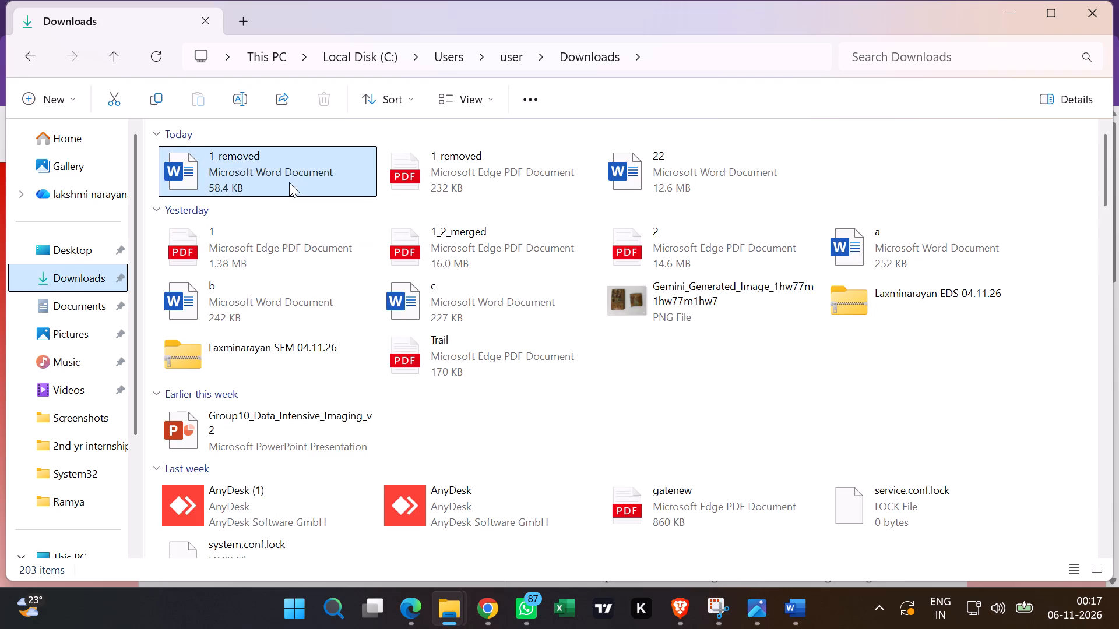
pyautogui.doubleClick(228, 156)
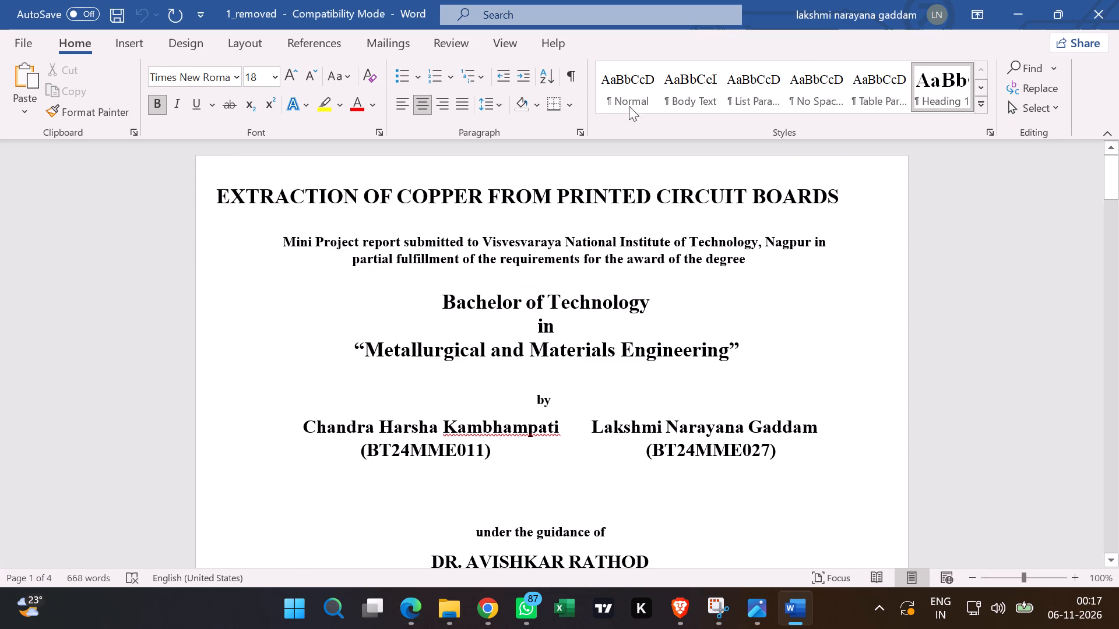
pyautogui.click(1095, 3)
# Rename the 1_removed Word document in the Downloads folder as 11.
pyautogui.rightClick(182, 164)
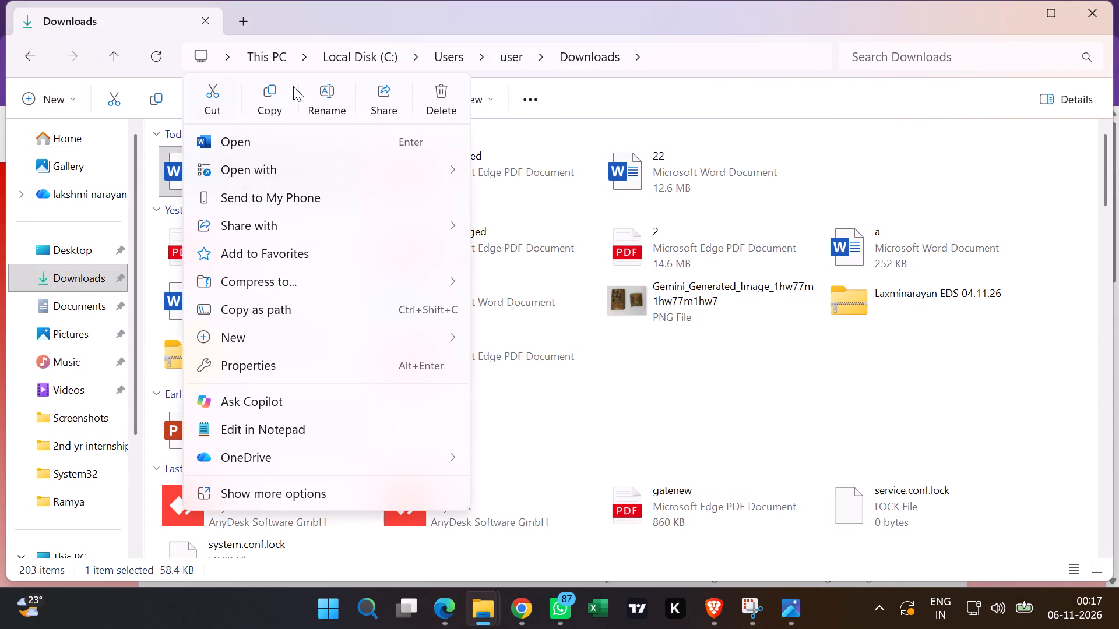
pyautogui.click(319, 94)
pyautogui.press('BackSpace')
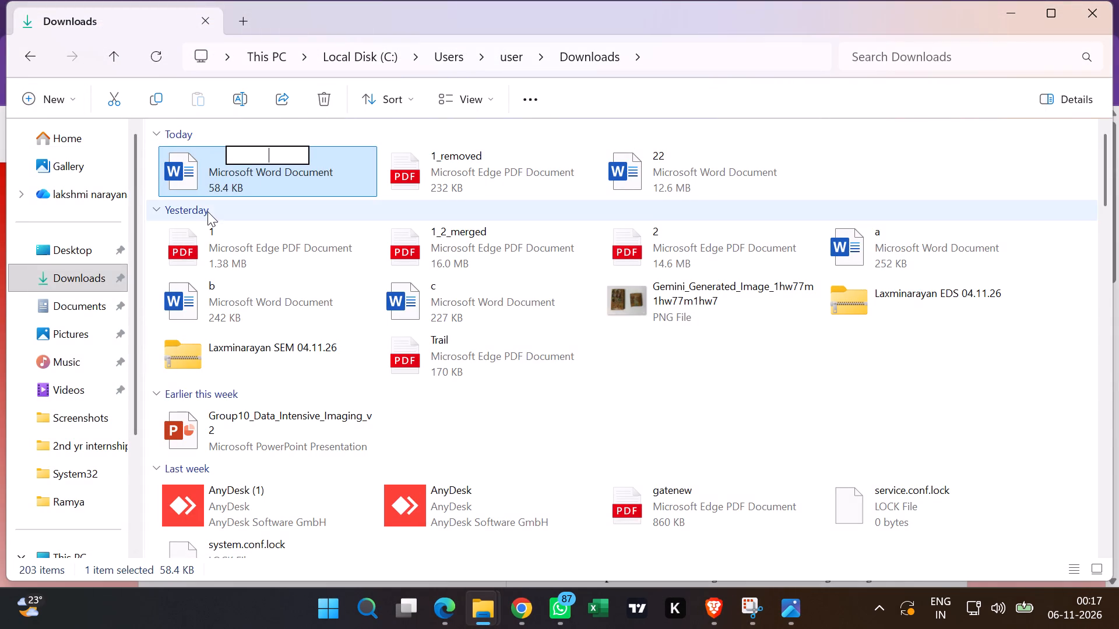
pyautogui.press('1')
pyautogui.press('1')
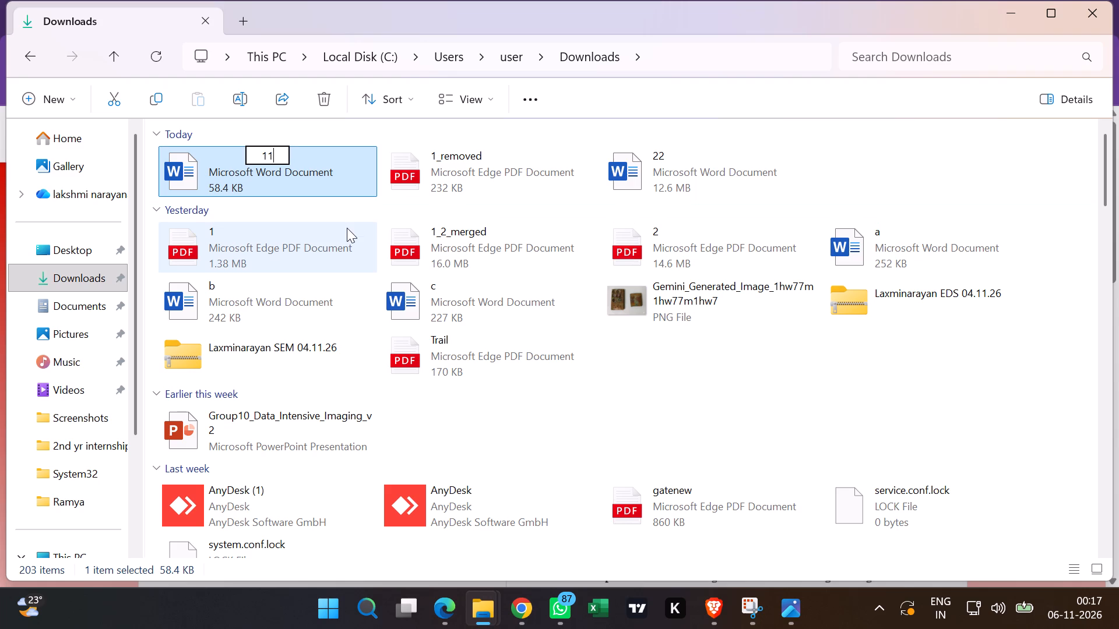
pyautogui.press('Return')
# Delete the PDF files 1_removed, 1, 2 and 1_2_merged from the Downloads folder.
pyautogui.click(435, 182)
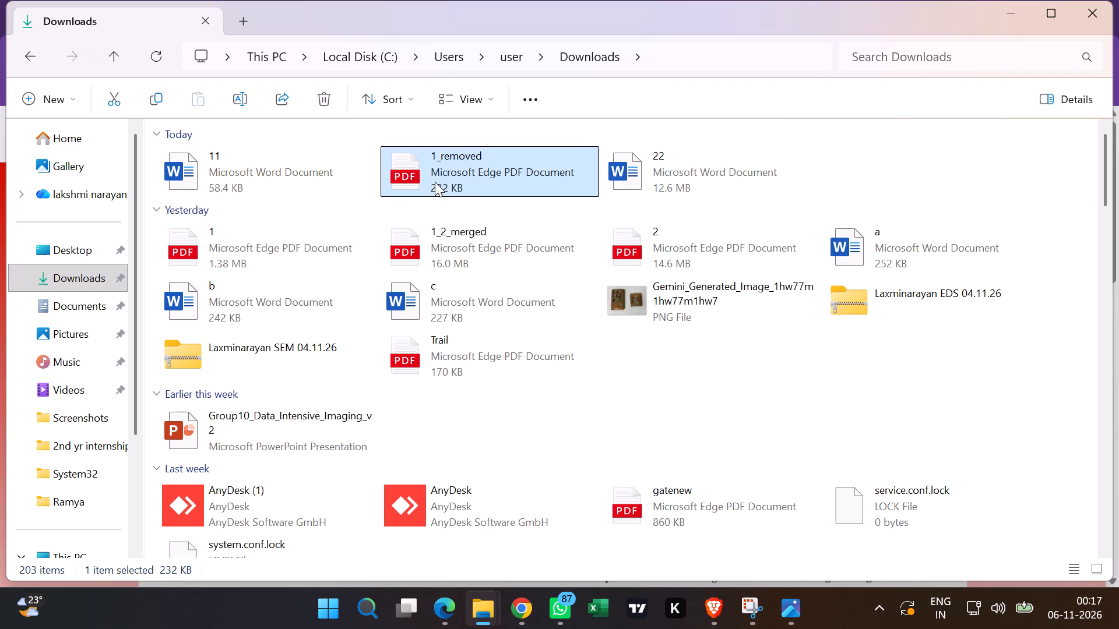
pyautogui.press('Delete')
pyautogui.click(268, 248)
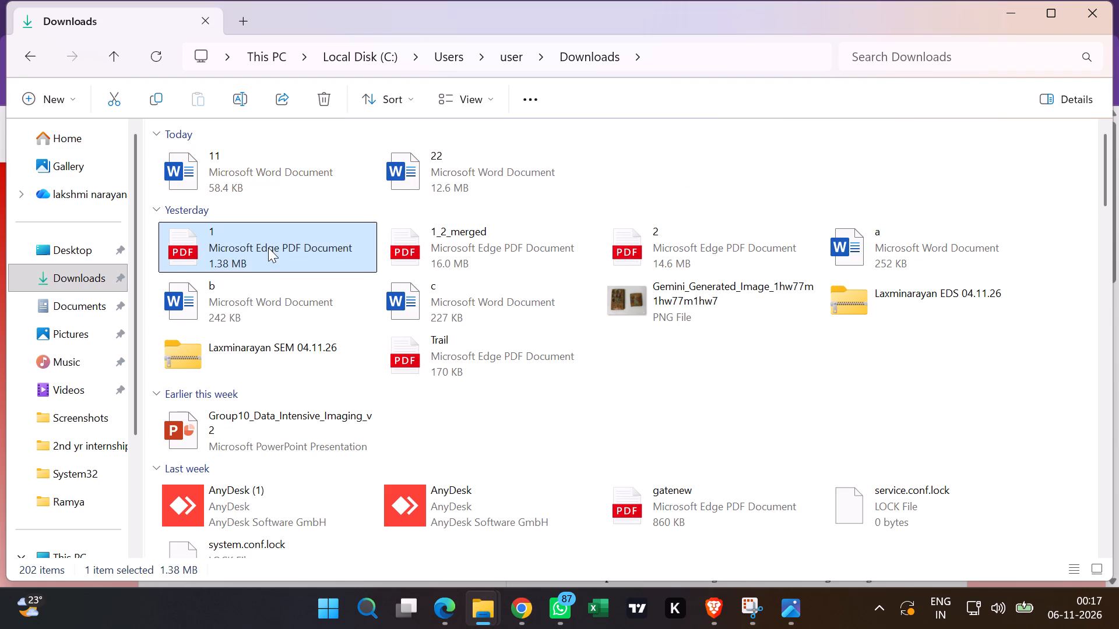
pyautogui.press('Delete')
pyautogui.click(437, 249)
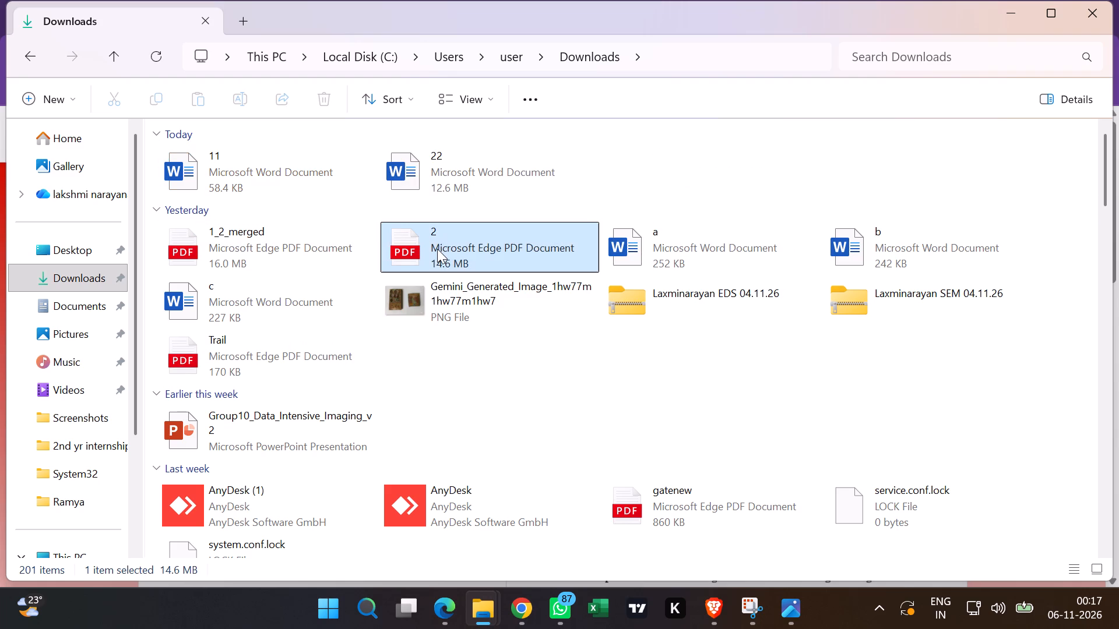
pyautogui.press('Delete')
pyautogui.click(269, 245)
pyautogui.press('Delete')
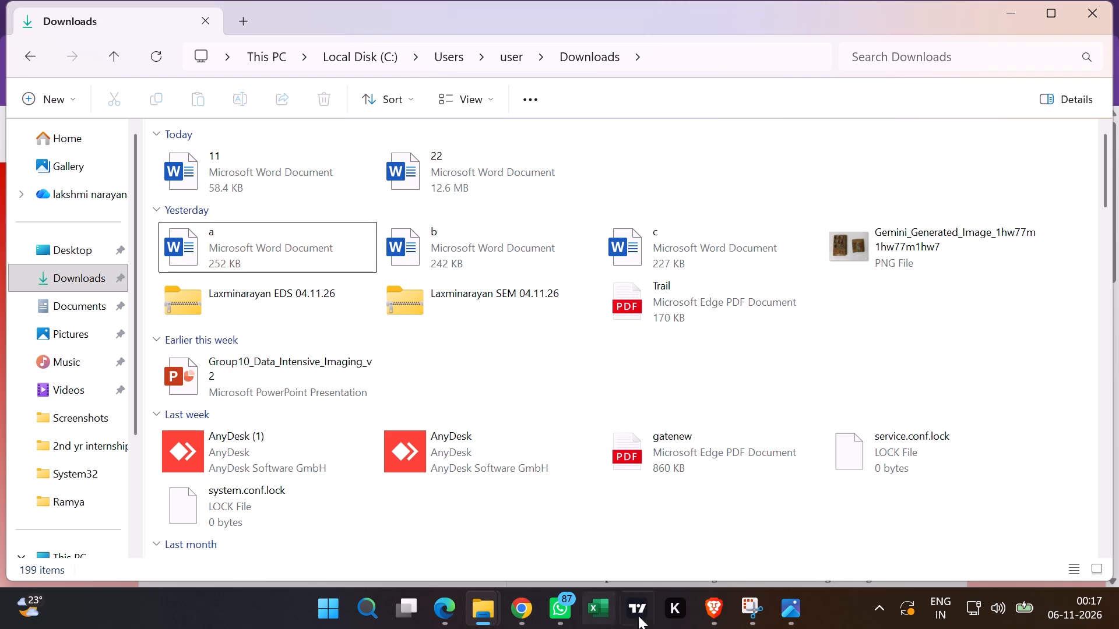
# Switch to Chrome, search Google for "merge word" in a new tab and read the instructions for combining Word files.
pyautogui.click(512, 607)
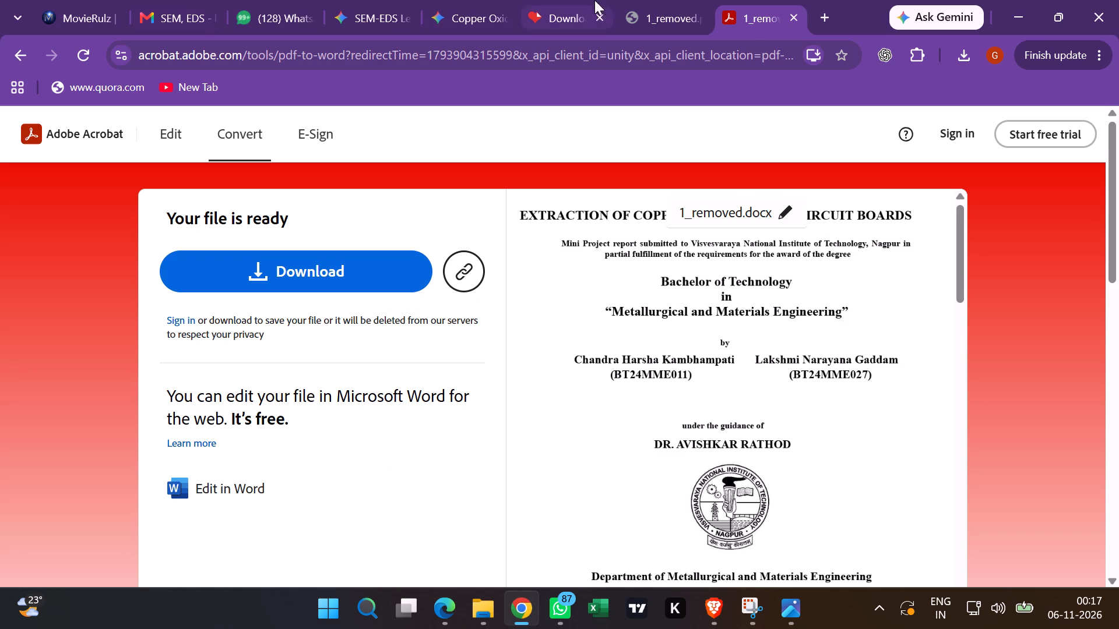
pyautogui.click(822, 12)
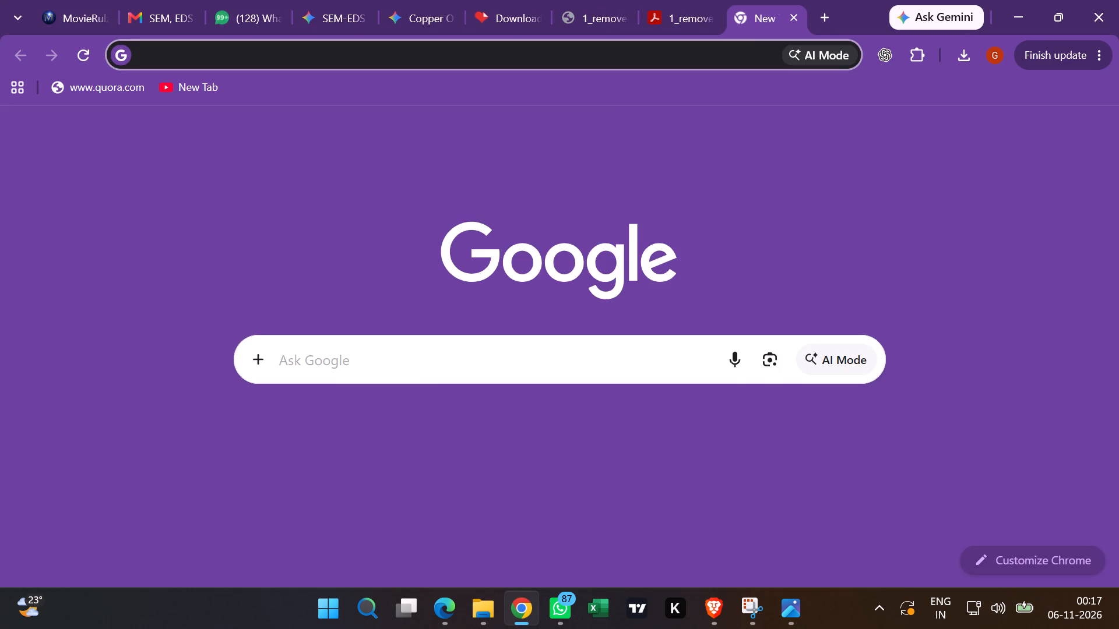
pyautogui.click(416, 372)
pyautogui.press('m')
pyautogui.write('erg')
pyautogui.press('e')
pyautogui.press('space')
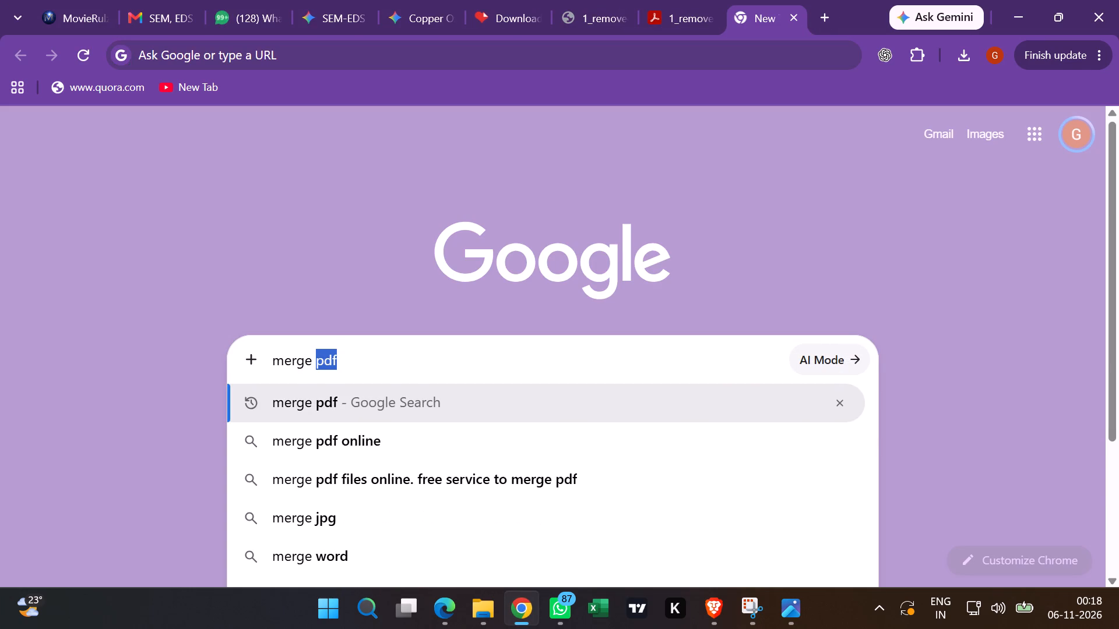
pyautogui.press('w')
pyautogui.write('ord')
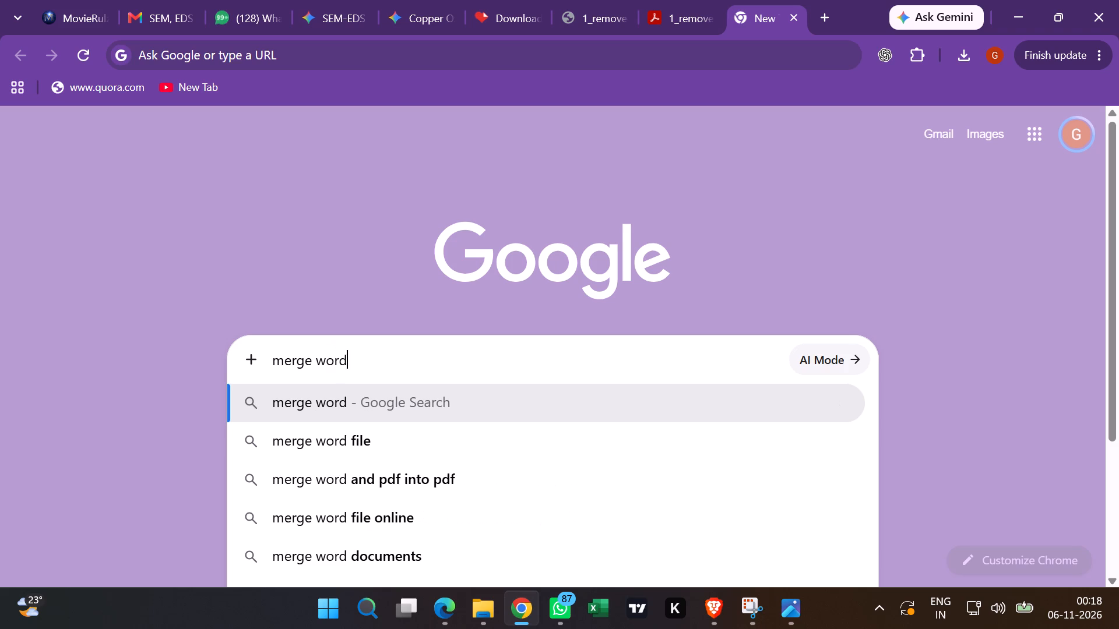
pyautogui.press('Return')
pyautogui.scroll(-2, 232, 386)
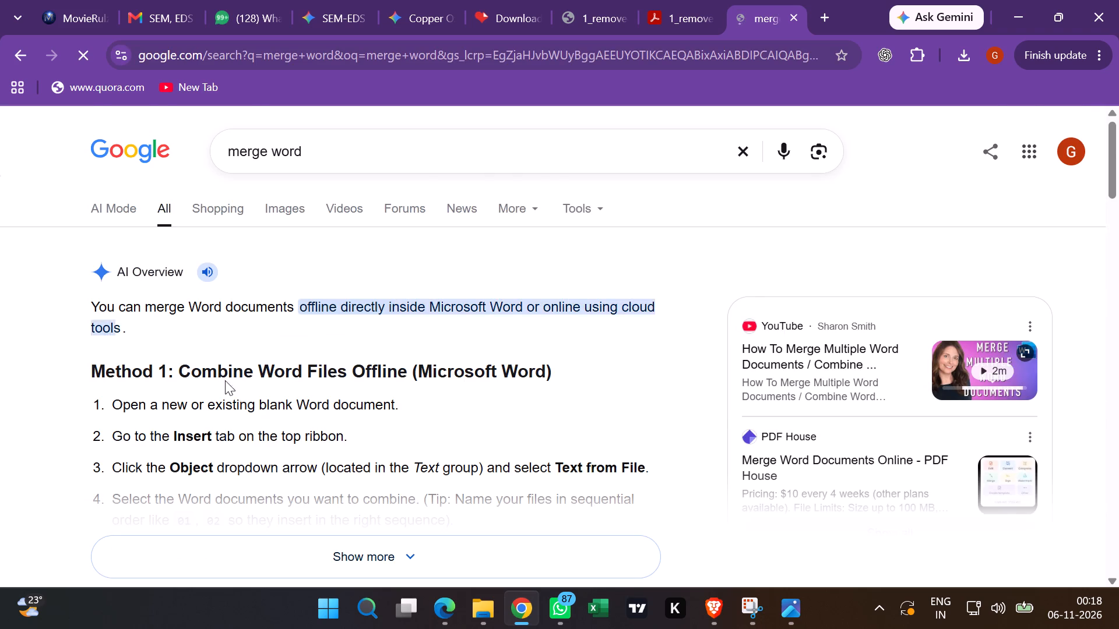
pyautogui.scroll(-3, 225, 380)
pyautogui.scroll(4, 248, 355)
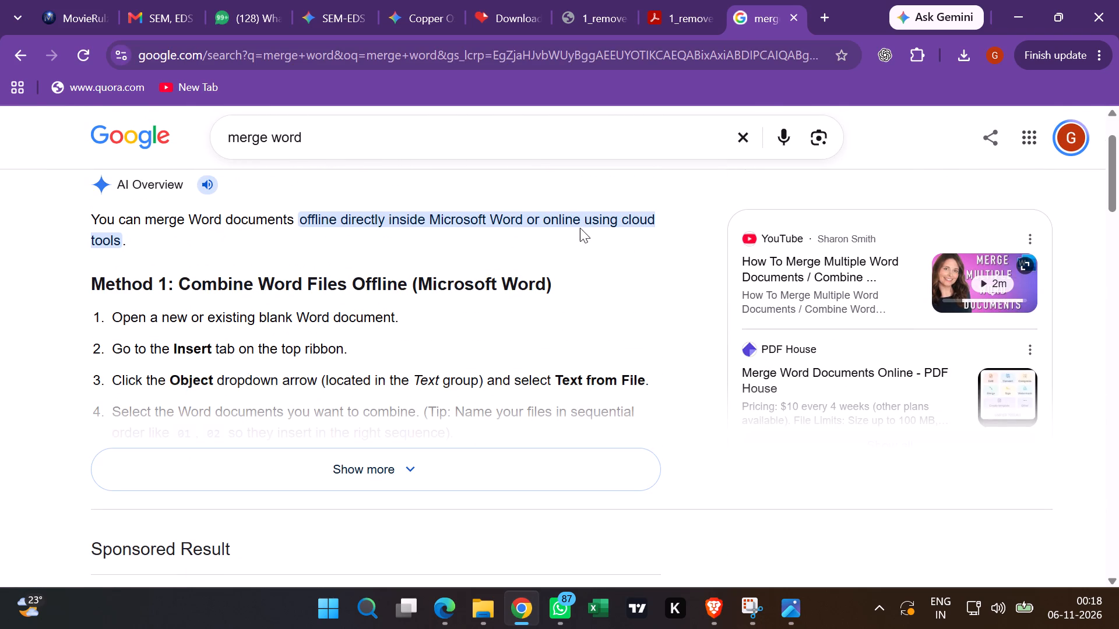
pyautogui.click(237, 462)
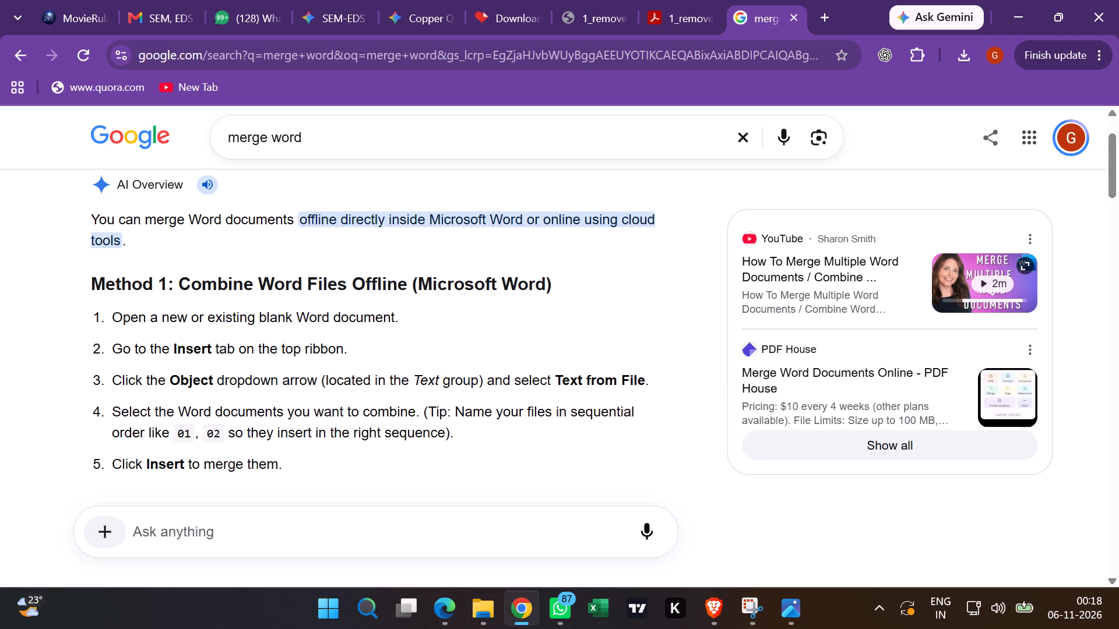
pyautogui.scroll(-1, 372, 451)
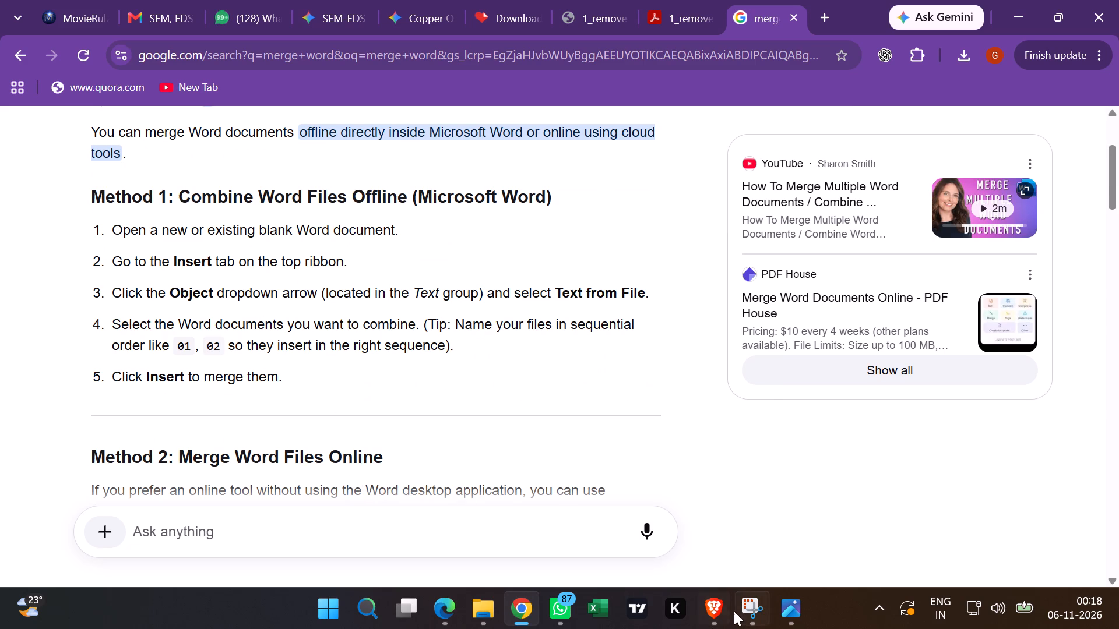
# Switch to the Trail document in Brave and look through its insert options for a way to add another file's content.
pyautogui.click(716, 612)
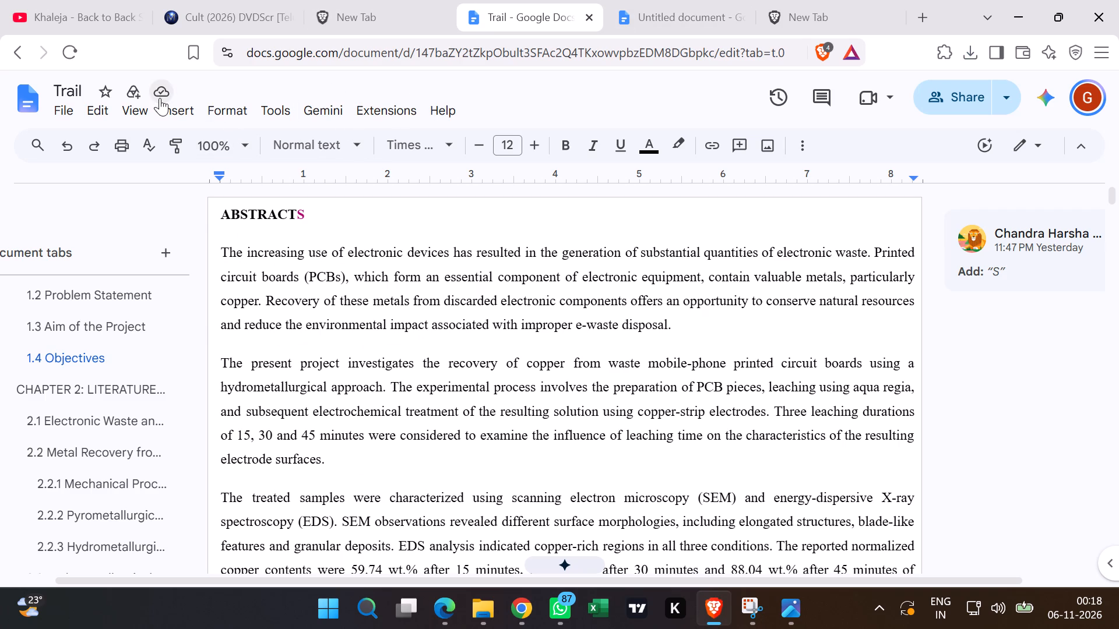
pyautogui.click(178, 114)
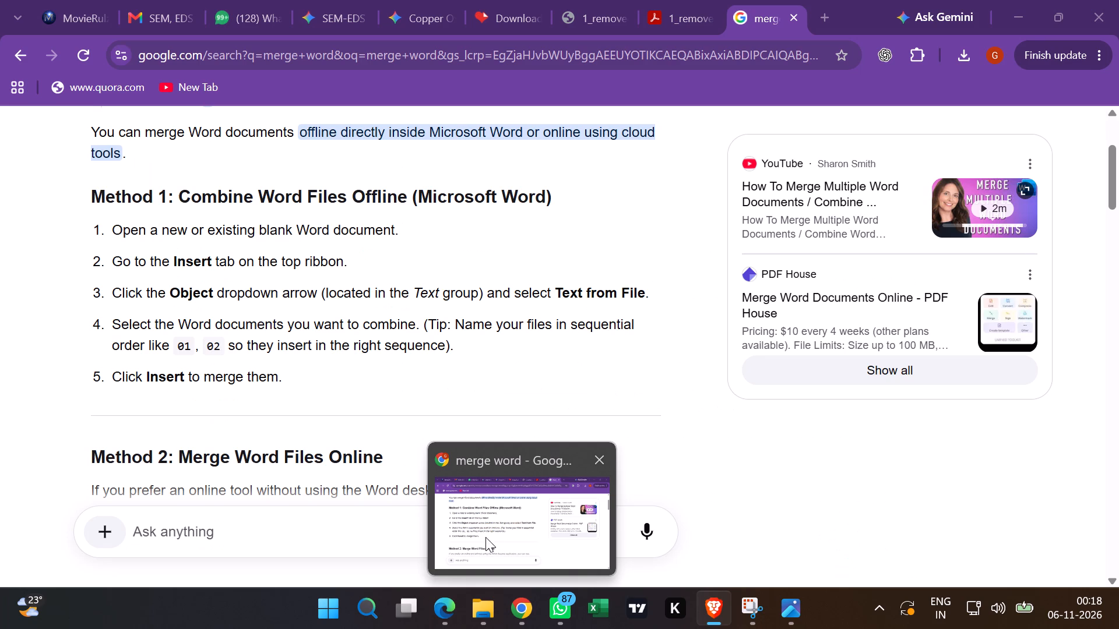
pyautogui.scroll(-4, 257, 386)
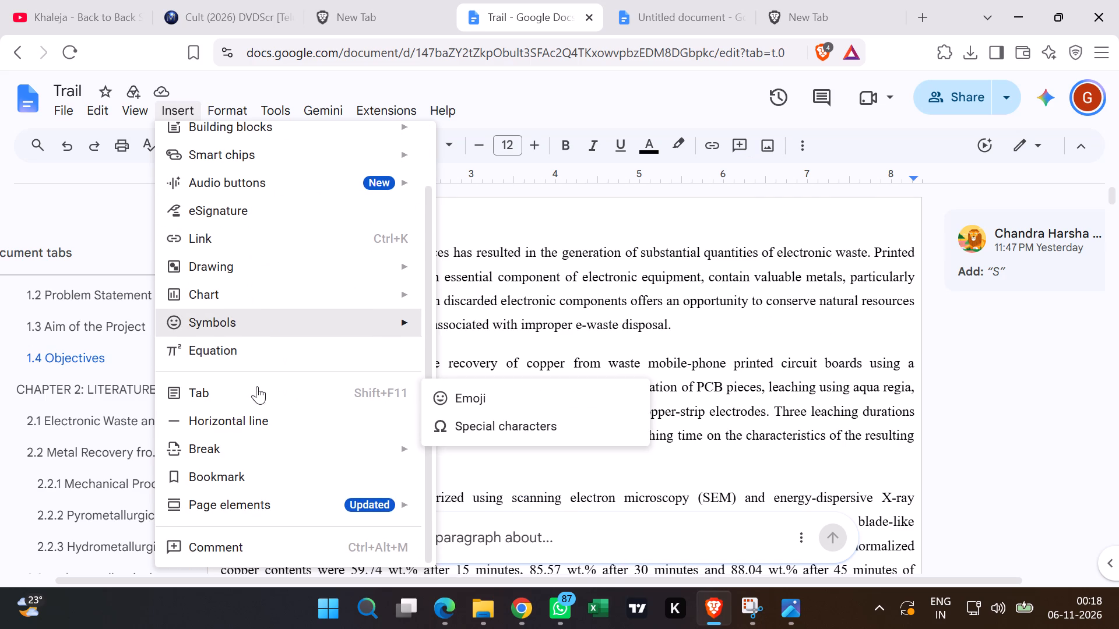
pyautogui.scroll(-2, 257, 386)
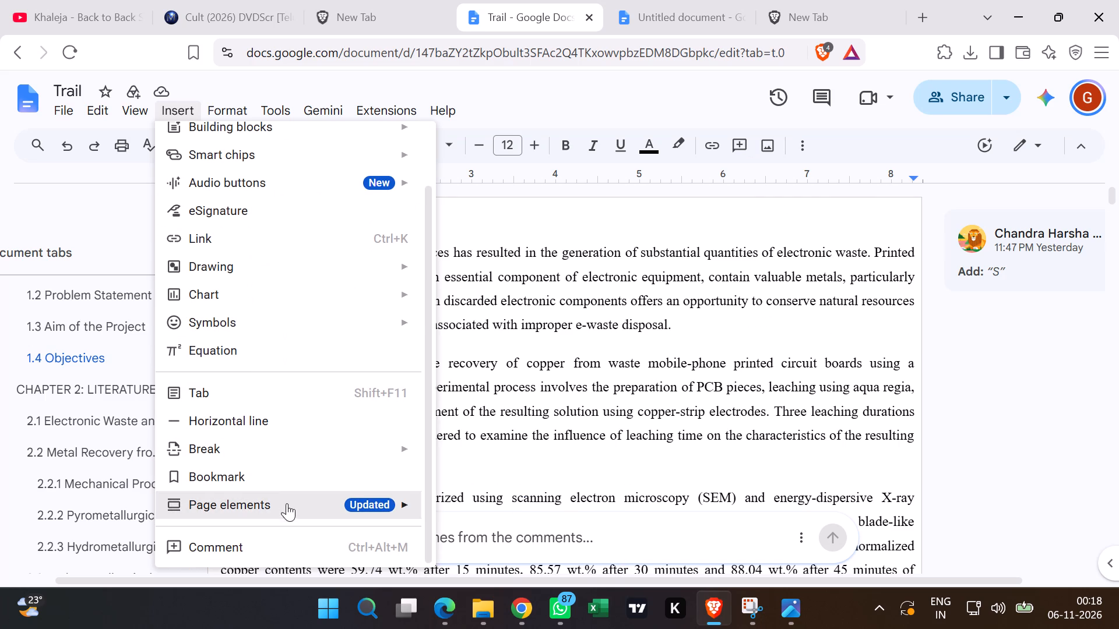
pyautogui.scroll(5, 276, 455)
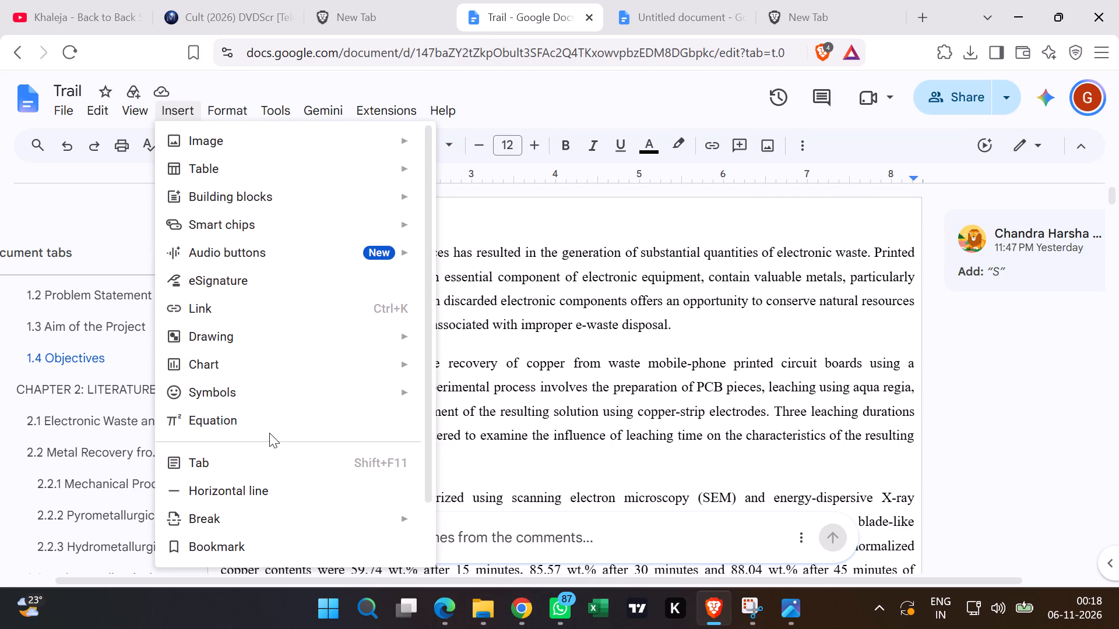
pyautogui.scroll(1, 268, 429)
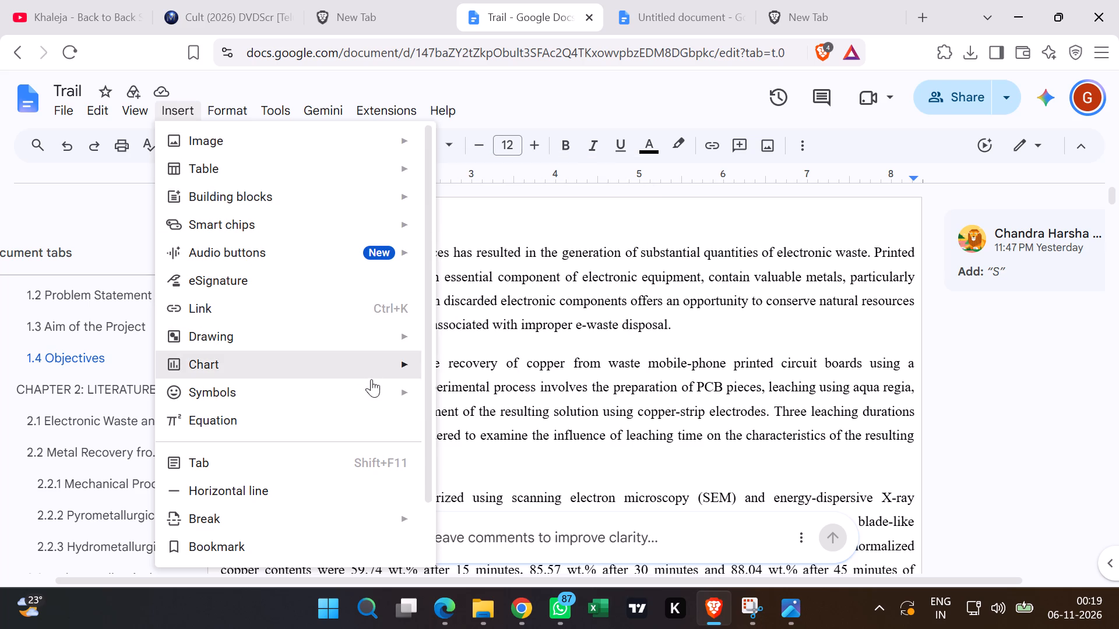
pyautogui.scroll(-3, 397, 427)
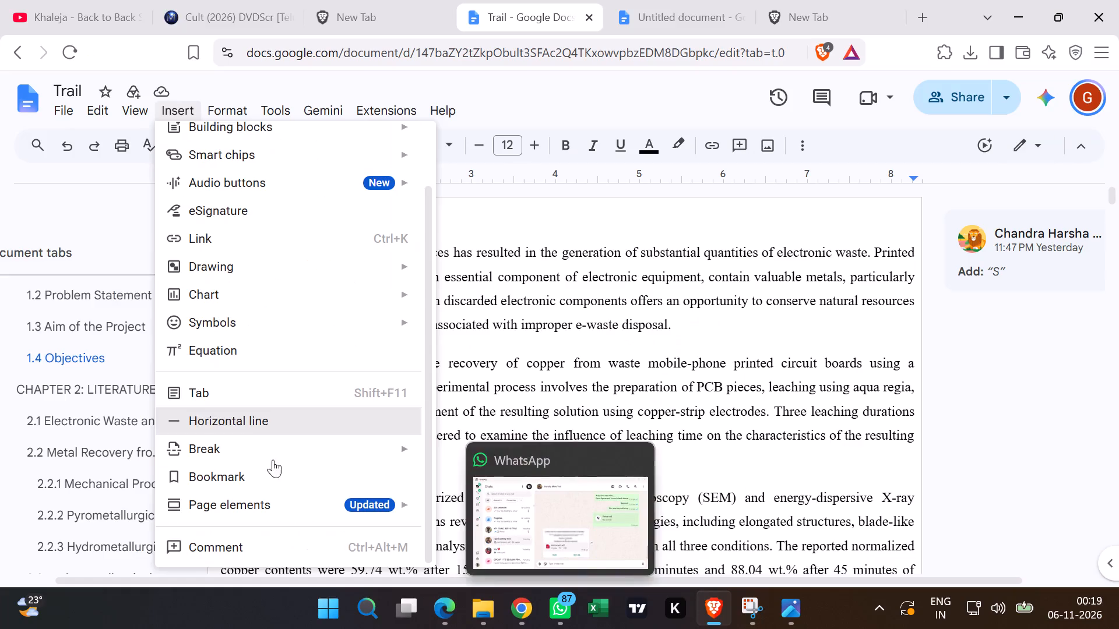
pyautogui.scroll(5, 237, 383)
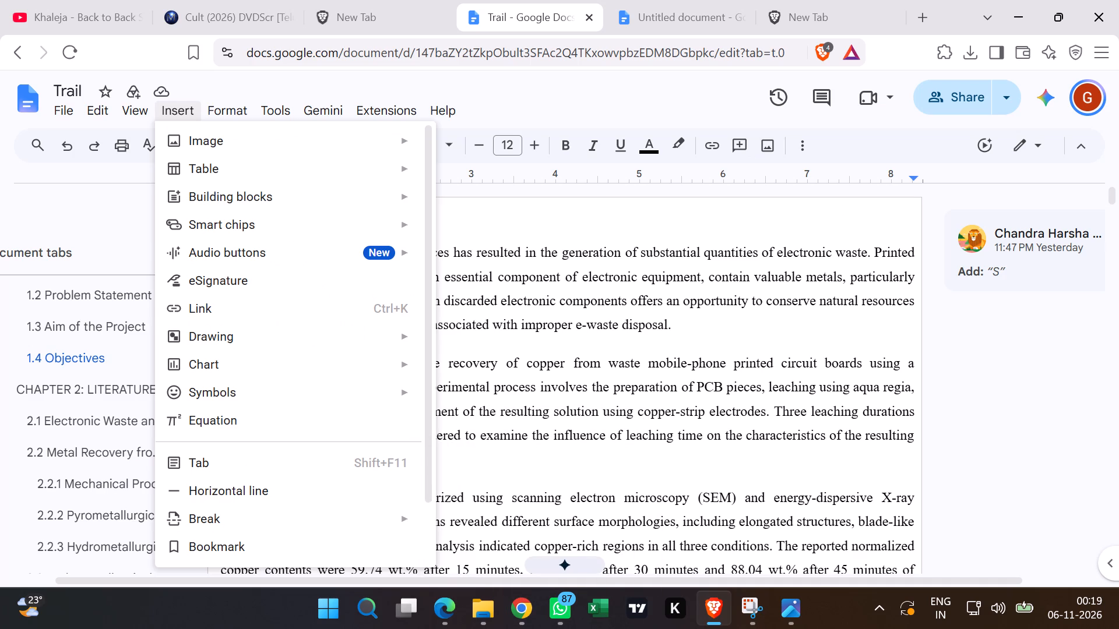
pyautogui.scroll(-2, 329, 452)
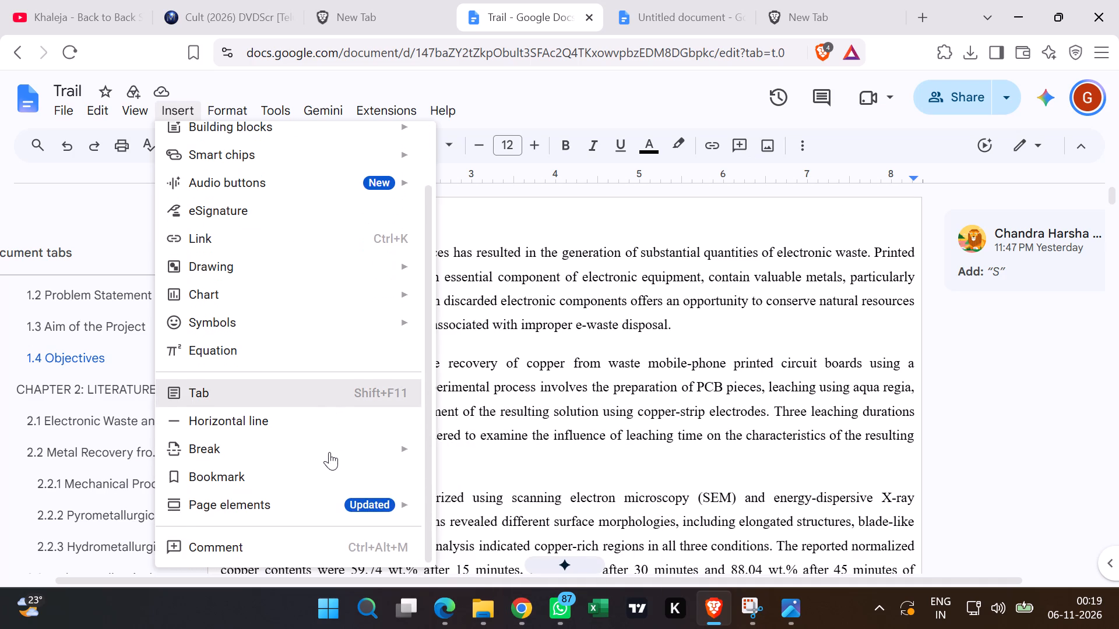
pyautogui.scroll(-1, 329, 452)
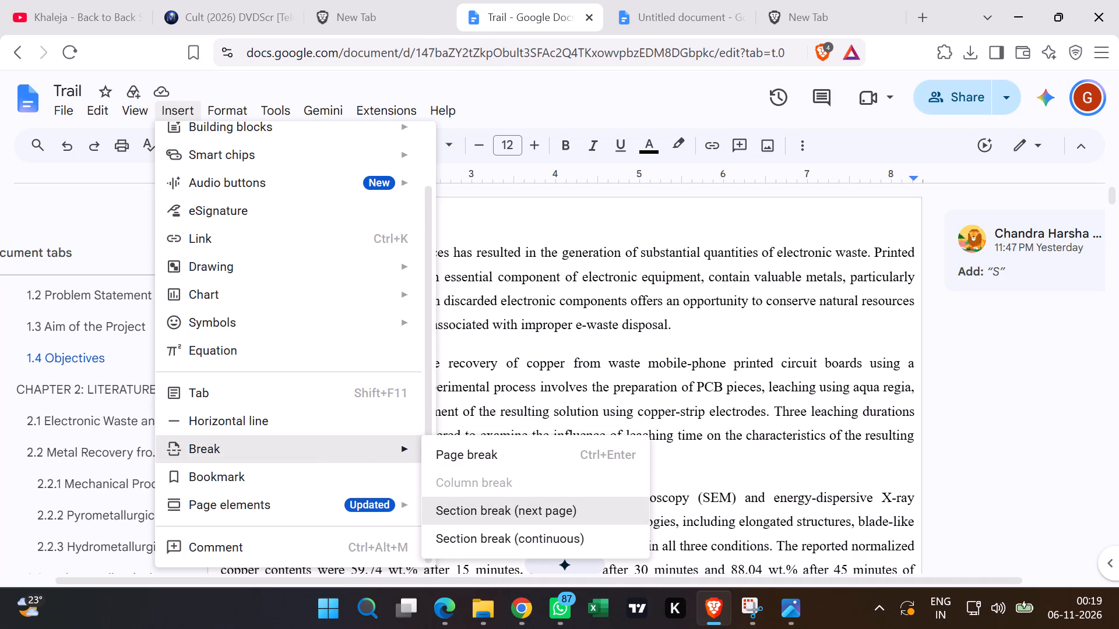
pyautogui.click(490, 214)
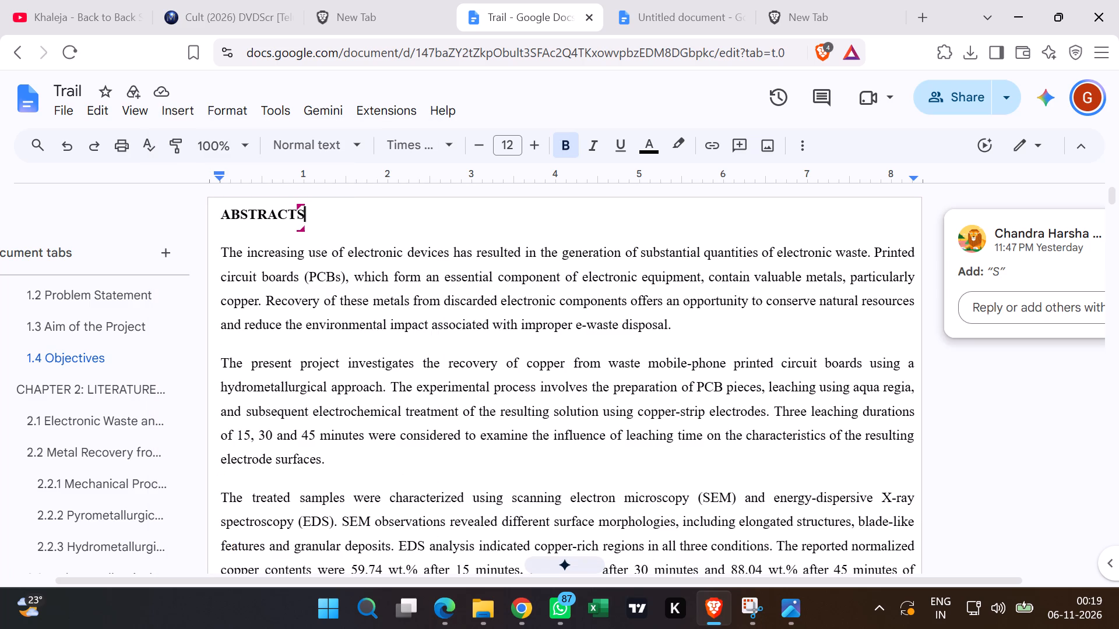
pyautogui.click(177, 103)
pyautogui.click(177, 103)
pyautogui.scroll(6, 446, 324)
pyautogui.click(1009, 454)
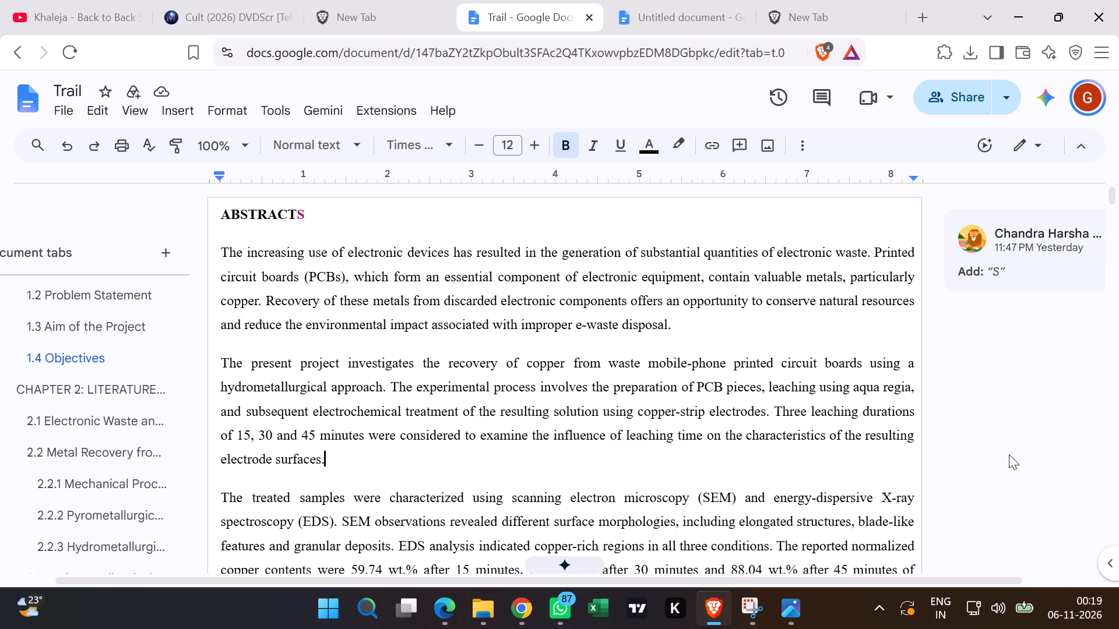
pyautogui.scroll(4, 636, 356)
pyautogui.scroll(-5, 632, 366)
pyautogui.scroll(6, 630, 369)
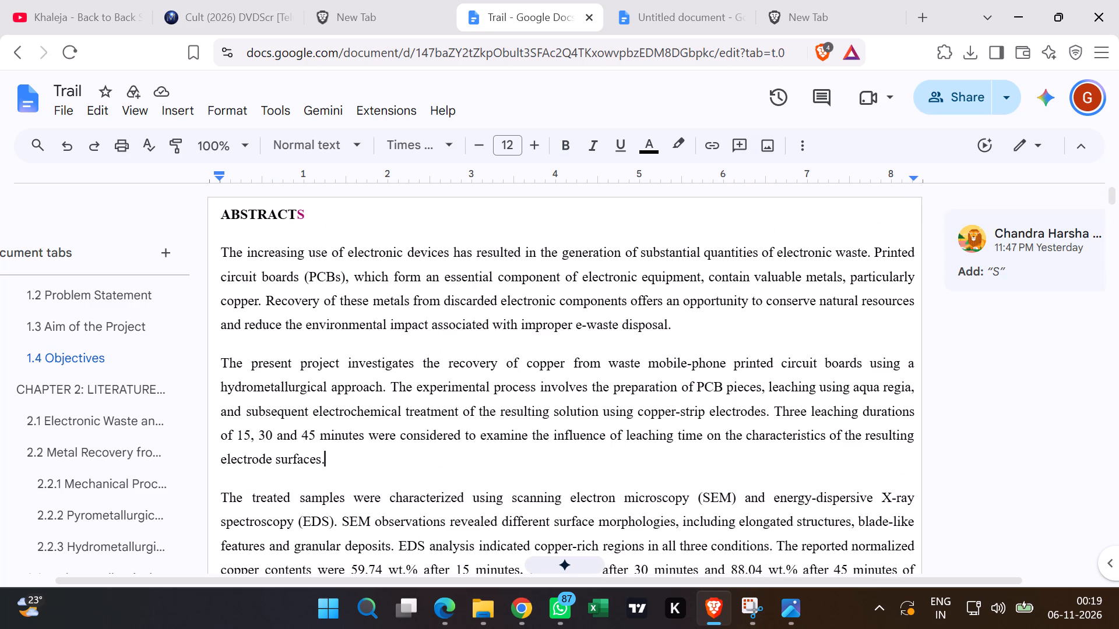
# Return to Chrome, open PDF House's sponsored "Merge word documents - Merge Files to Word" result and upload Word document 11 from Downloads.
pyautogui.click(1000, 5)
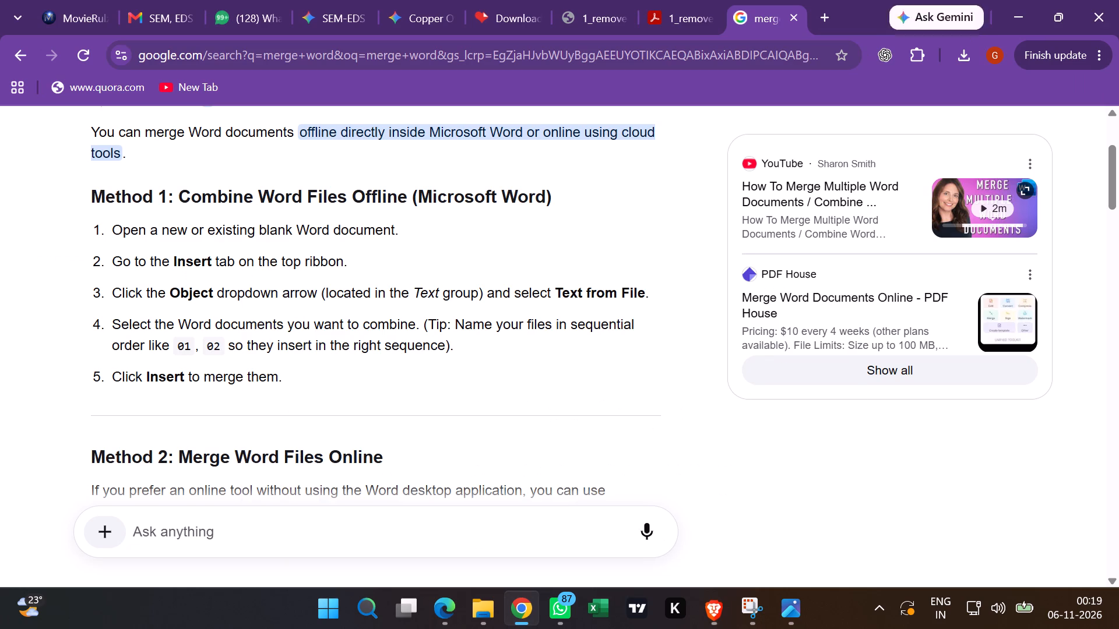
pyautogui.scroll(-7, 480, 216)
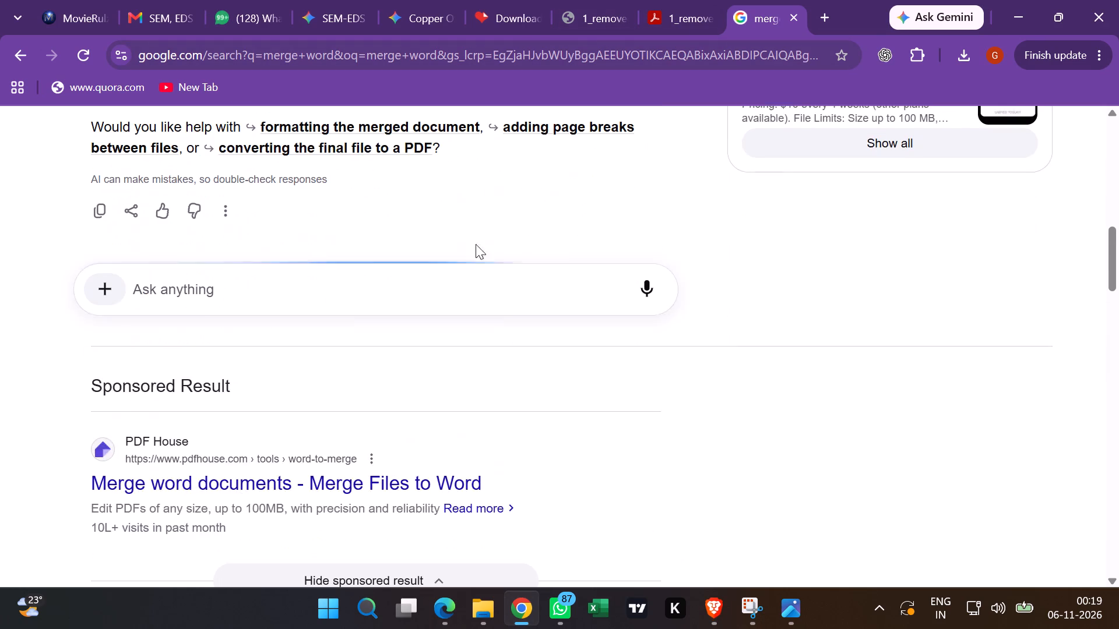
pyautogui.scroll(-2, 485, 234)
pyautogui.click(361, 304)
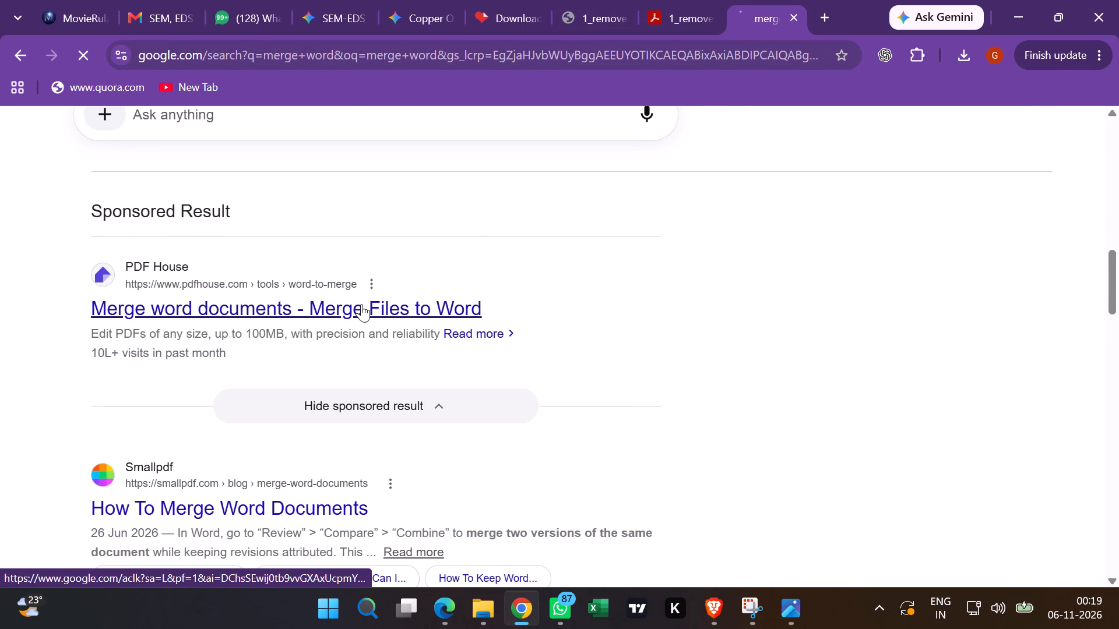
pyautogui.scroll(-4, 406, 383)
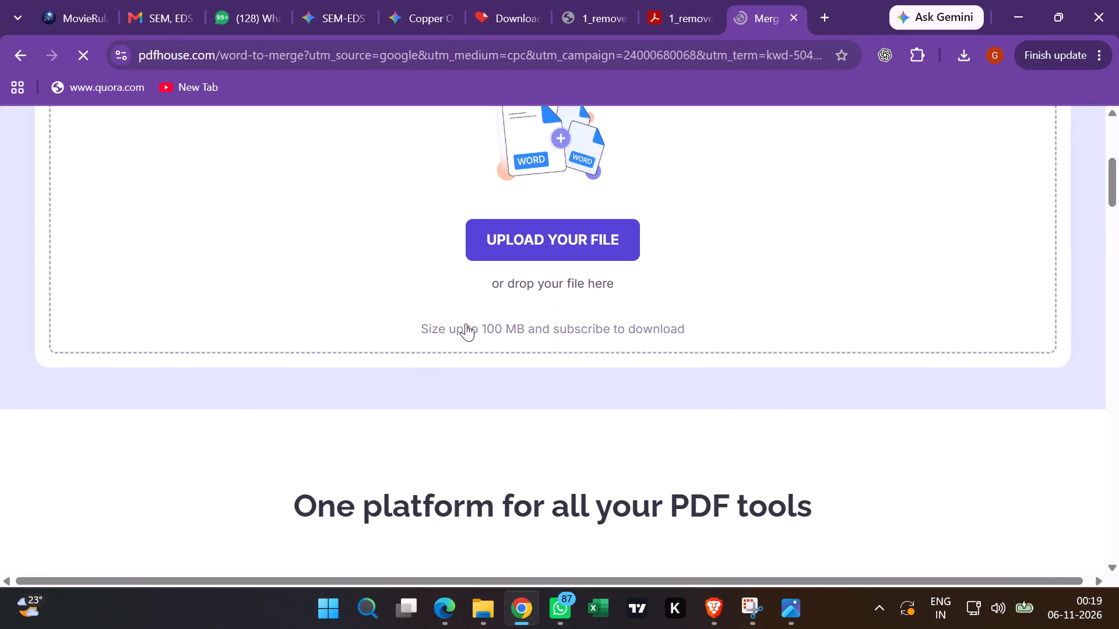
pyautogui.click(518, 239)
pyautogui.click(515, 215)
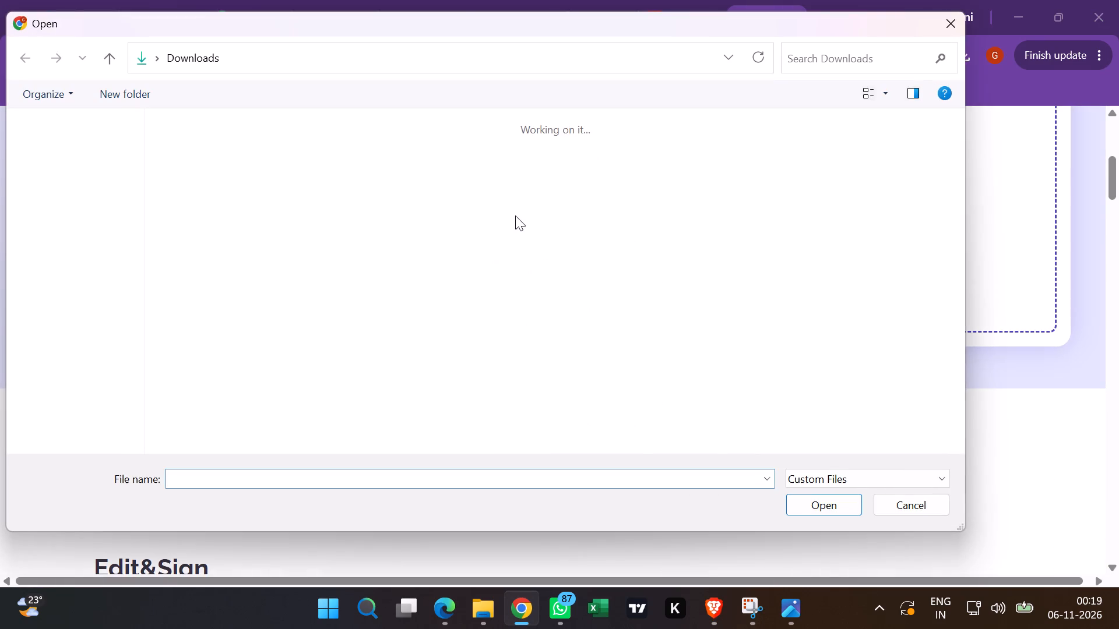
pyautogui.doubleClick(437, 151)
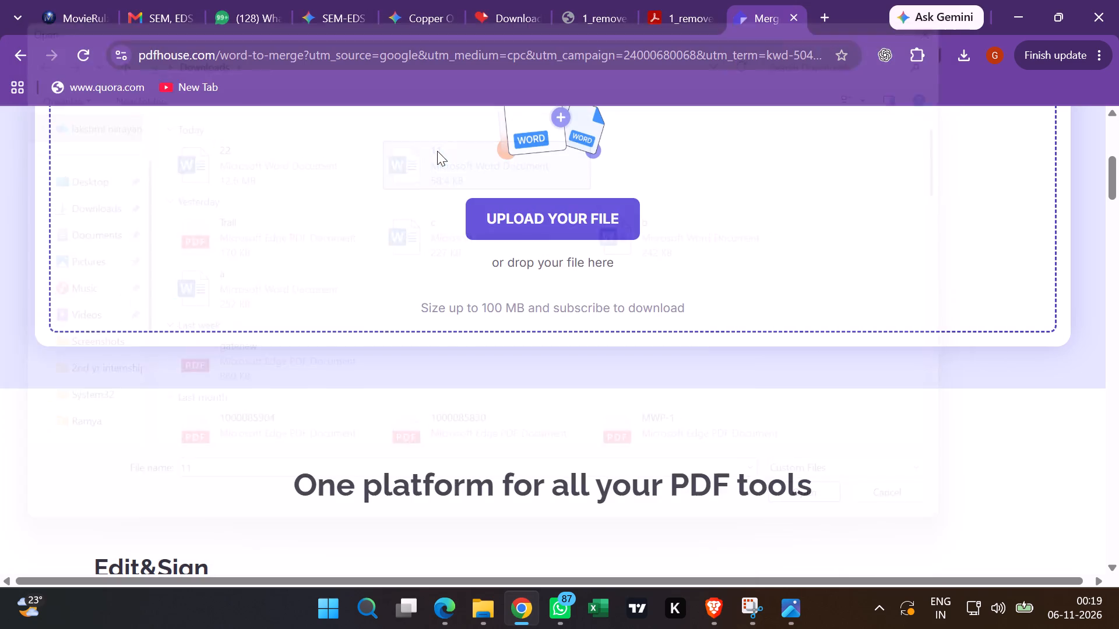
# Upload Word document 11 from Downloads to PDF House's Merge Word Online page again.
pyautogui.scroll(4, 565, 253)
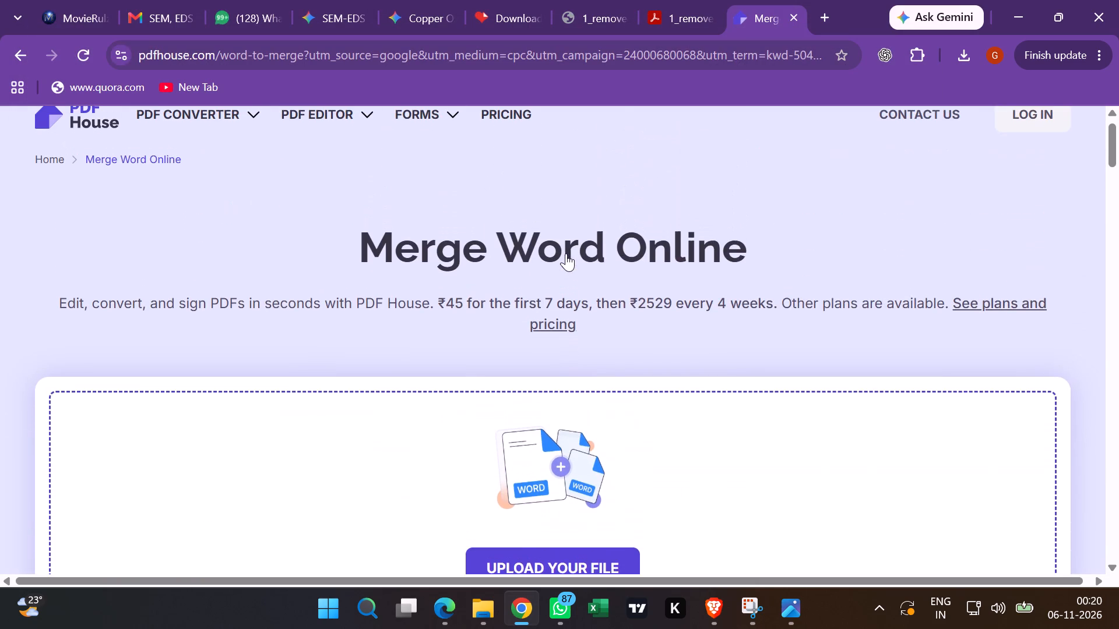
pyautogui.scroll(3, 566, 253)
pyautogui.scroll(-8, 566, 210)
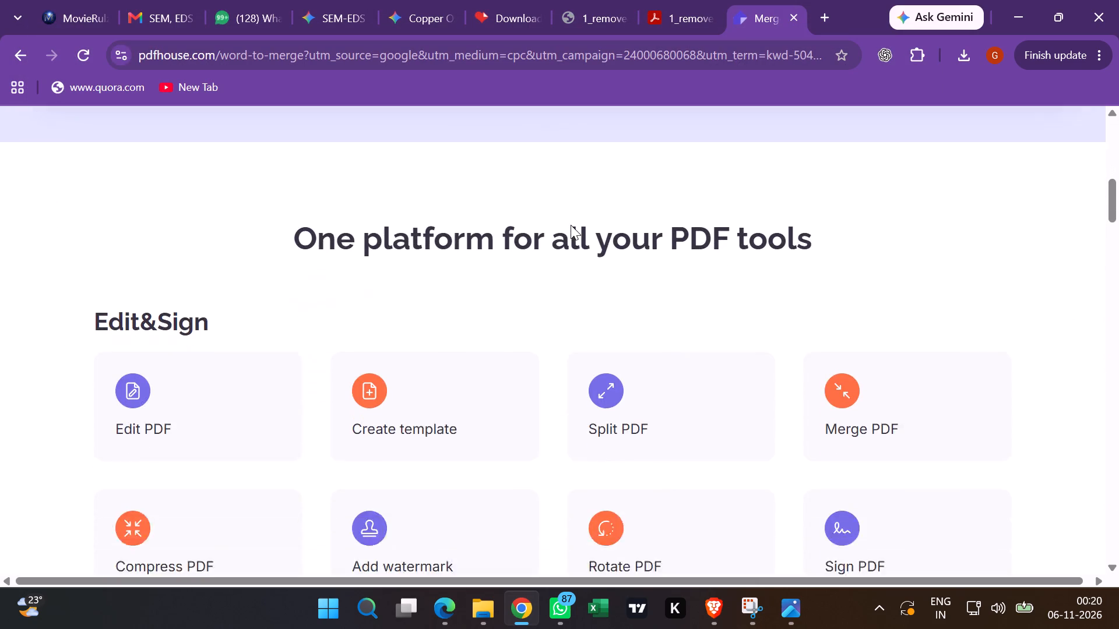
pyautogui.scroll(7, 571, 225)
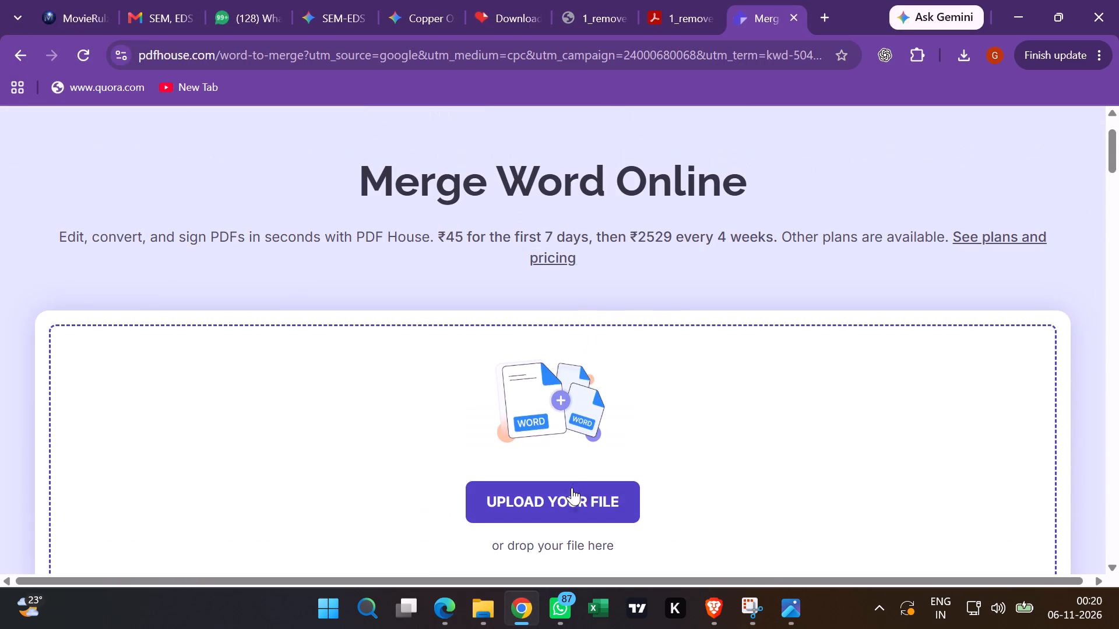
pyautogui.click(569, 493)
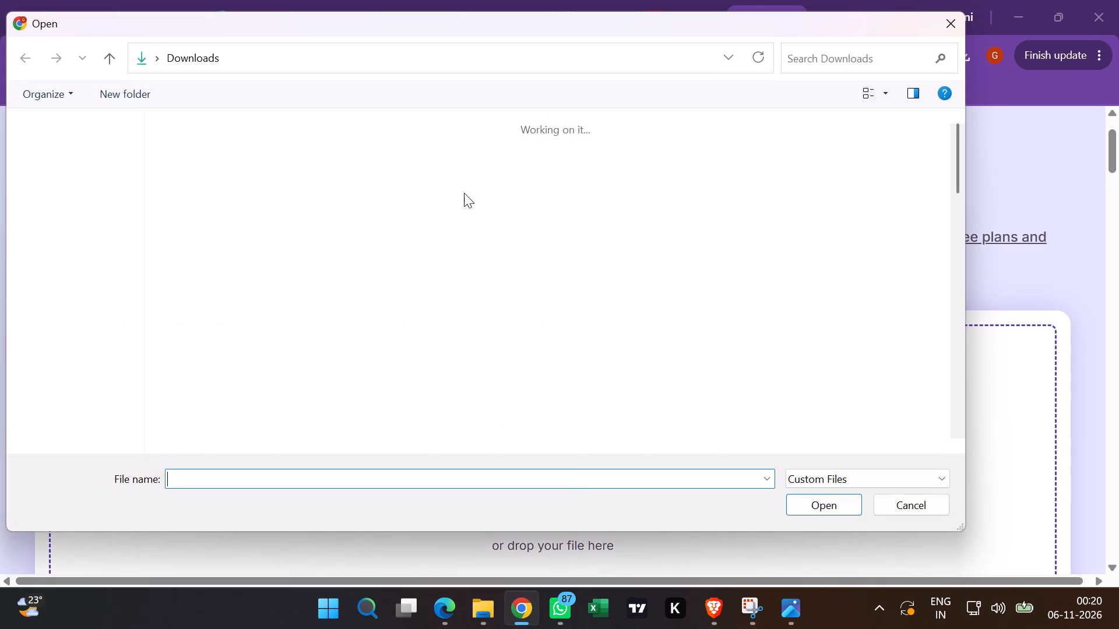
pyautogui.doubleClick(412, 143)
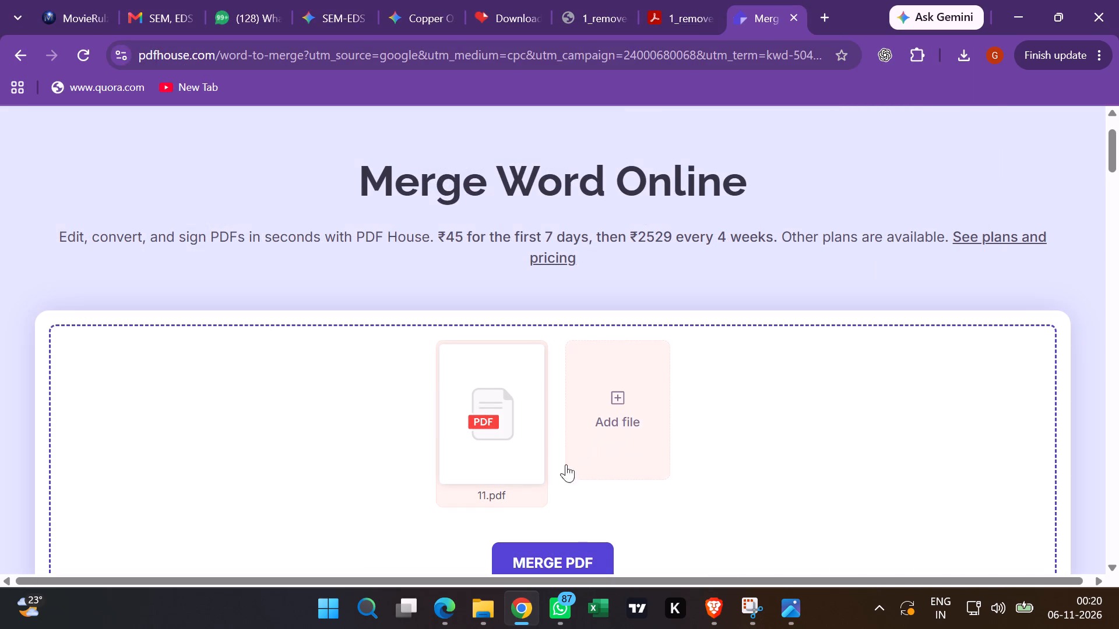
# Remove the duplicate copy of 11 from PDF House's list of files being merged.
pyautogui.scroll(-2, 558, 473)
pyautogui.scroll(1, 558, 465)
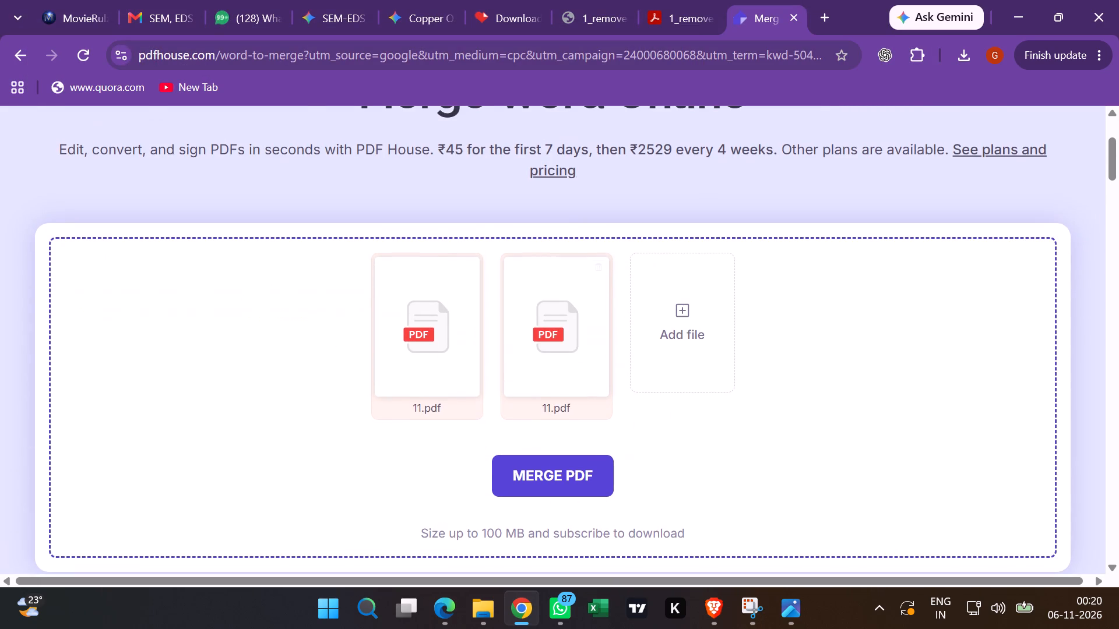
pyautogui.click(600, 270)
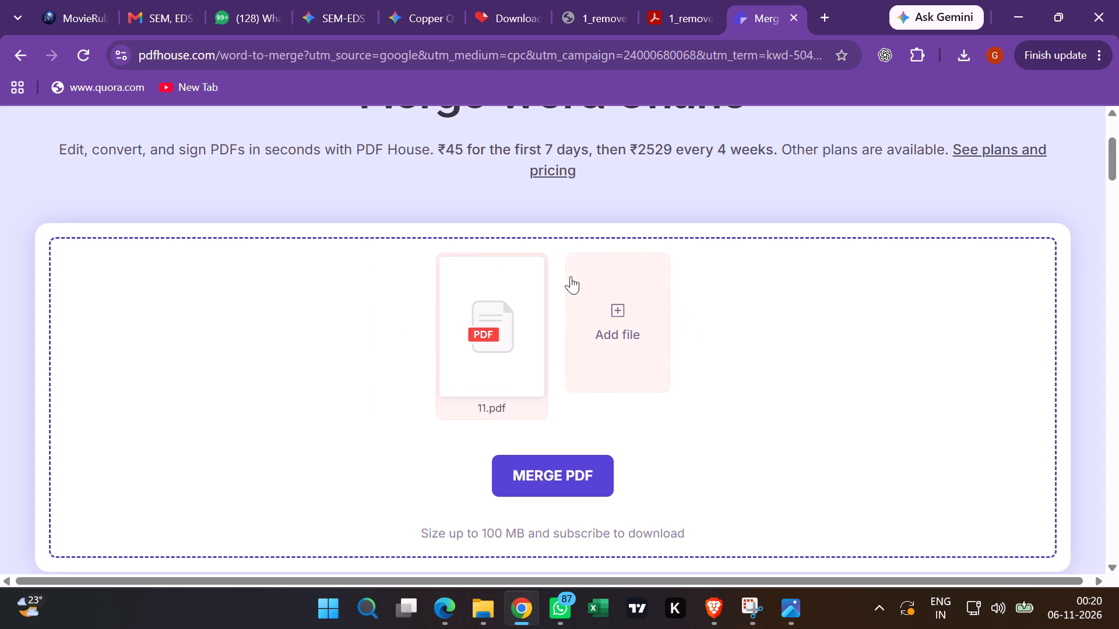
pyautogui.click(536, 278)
# Go back to the "merge word" search results and open PDF House's non-sponsored "Merge Word Documents Online" result.
pyautogui.click(22, 61)
pyautogui.scroll(-3, 255, 287)
pyautogui.scroll(2, 255, 290)
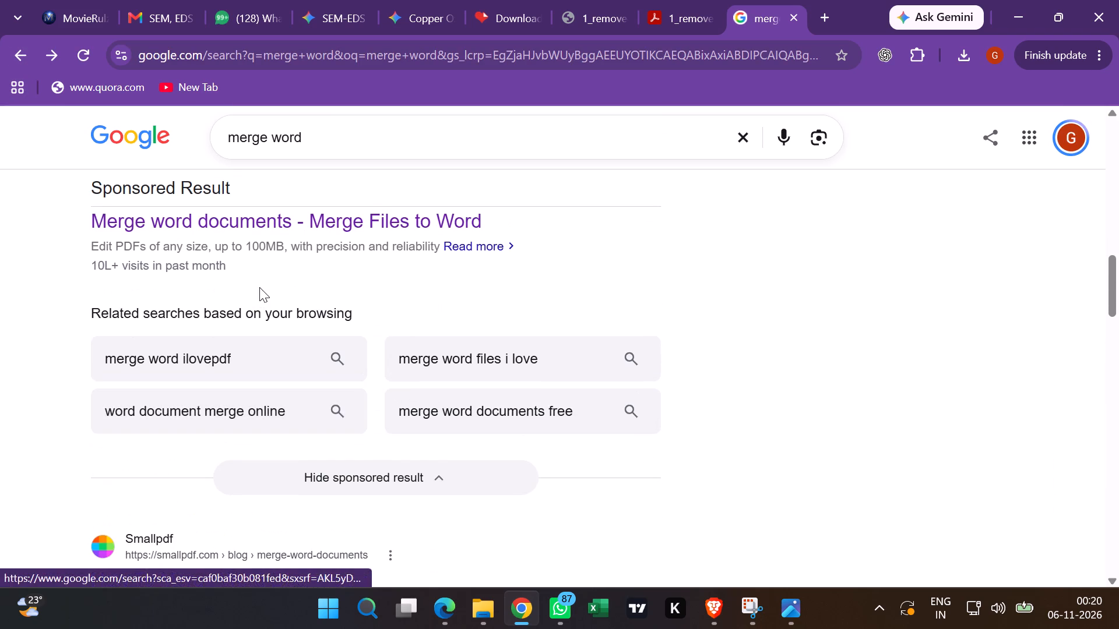
pyautogui.scroll(-4, 265, 298)
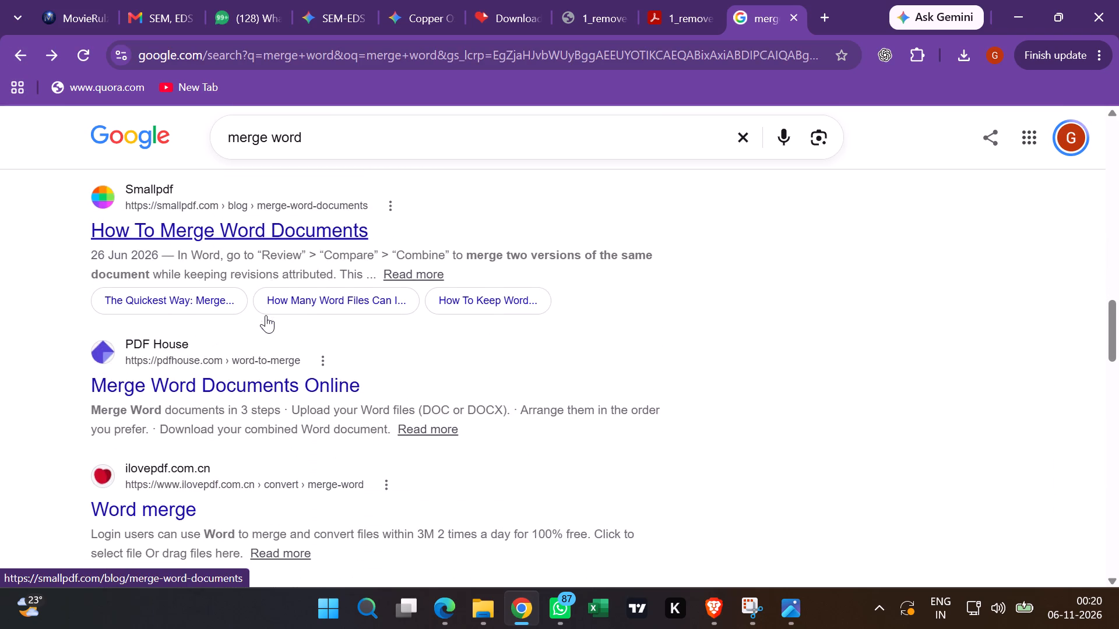
pyautogui.scroll(-1, 265, 321)
pyautogui.click(247, 306)
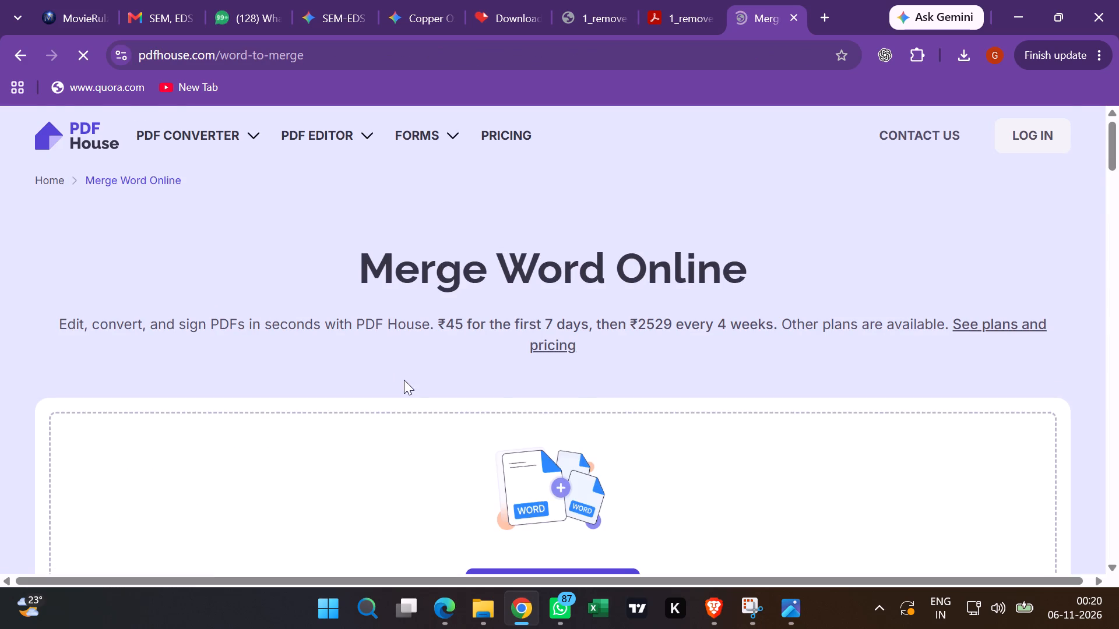
# Upload Word document 11 from the Downloads folder to the Merge Word Online tool.
pyautogui.scroll(-4, 405, 381)
pyautogui.scroll(1, 458, 354)
pyautogui.click(513, 338)
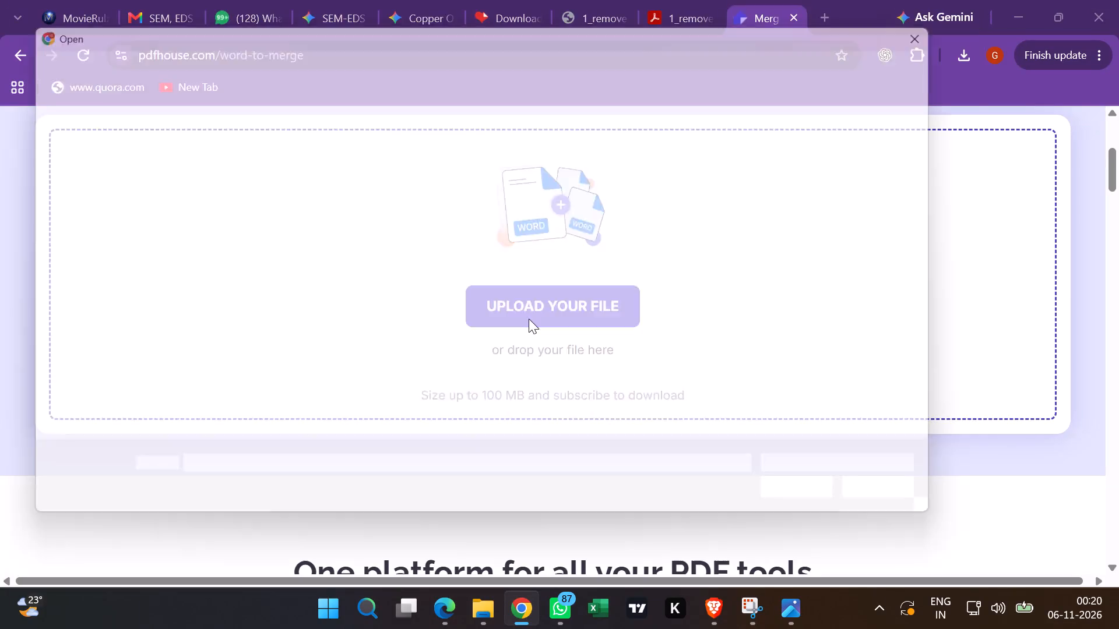
pyautogui.click(420, 174)
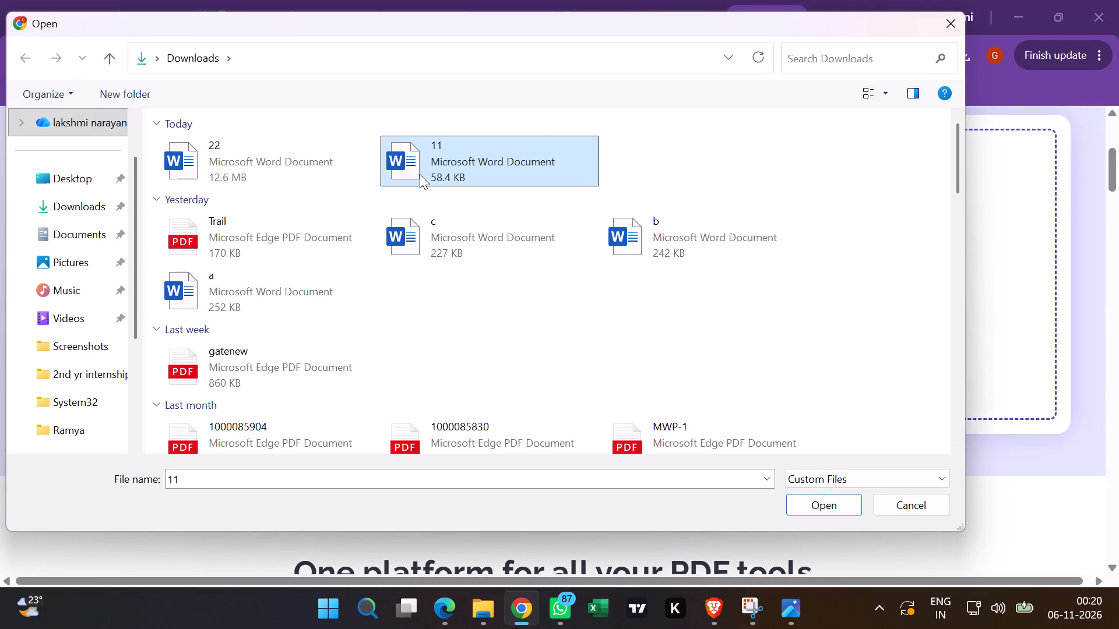
pyautogui.doubleClick(420, 174)
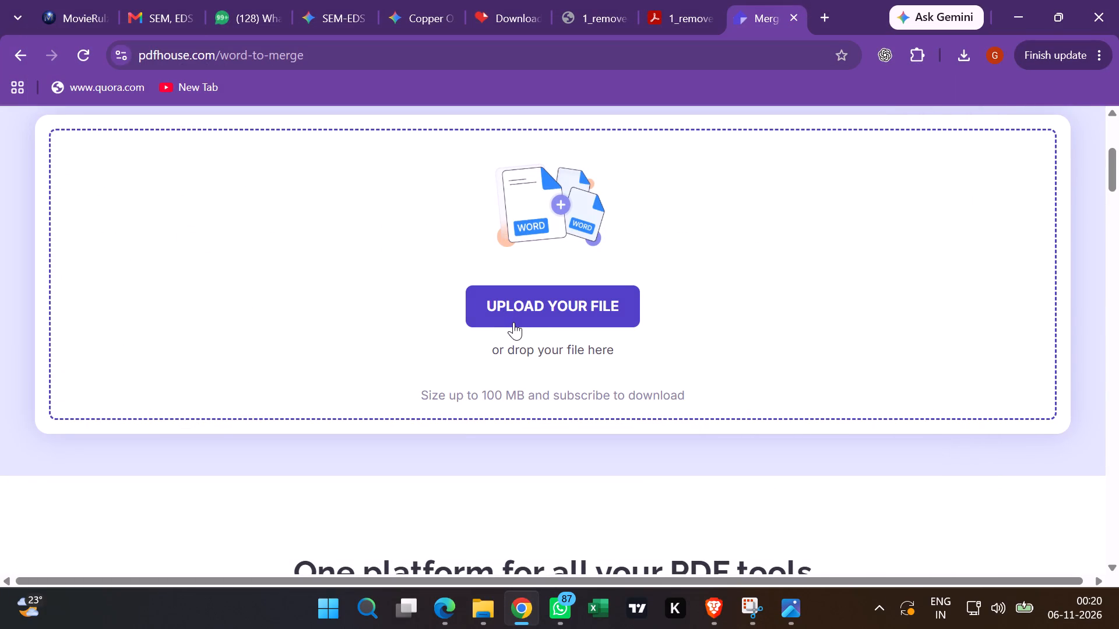
pyautogui.scroll(2, 526, 325)
pyautogui.scroll(-1, 531, 335)
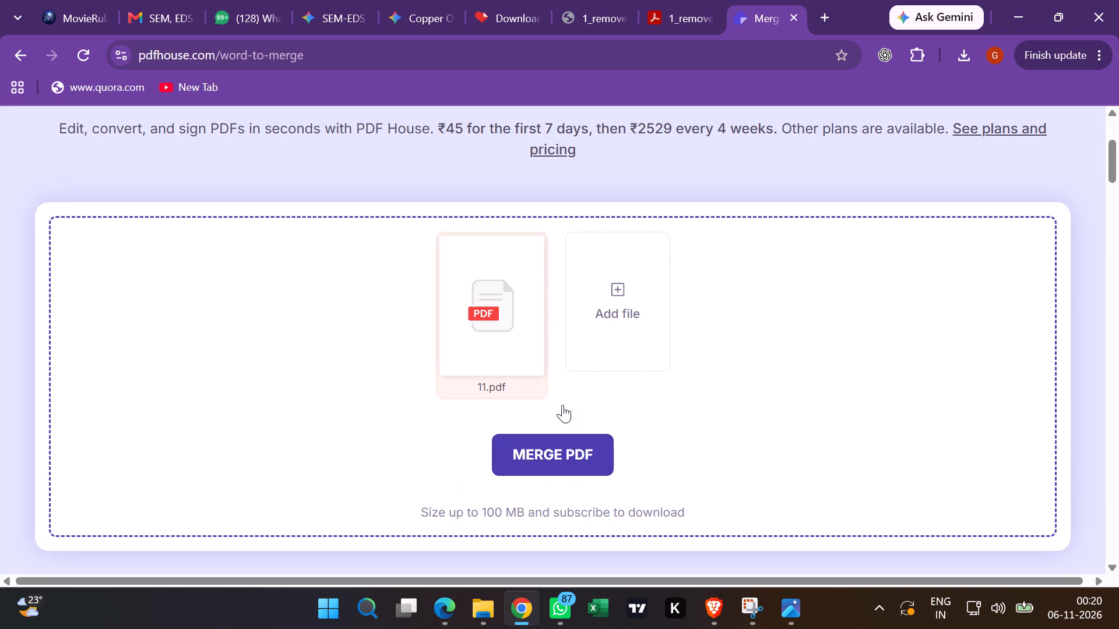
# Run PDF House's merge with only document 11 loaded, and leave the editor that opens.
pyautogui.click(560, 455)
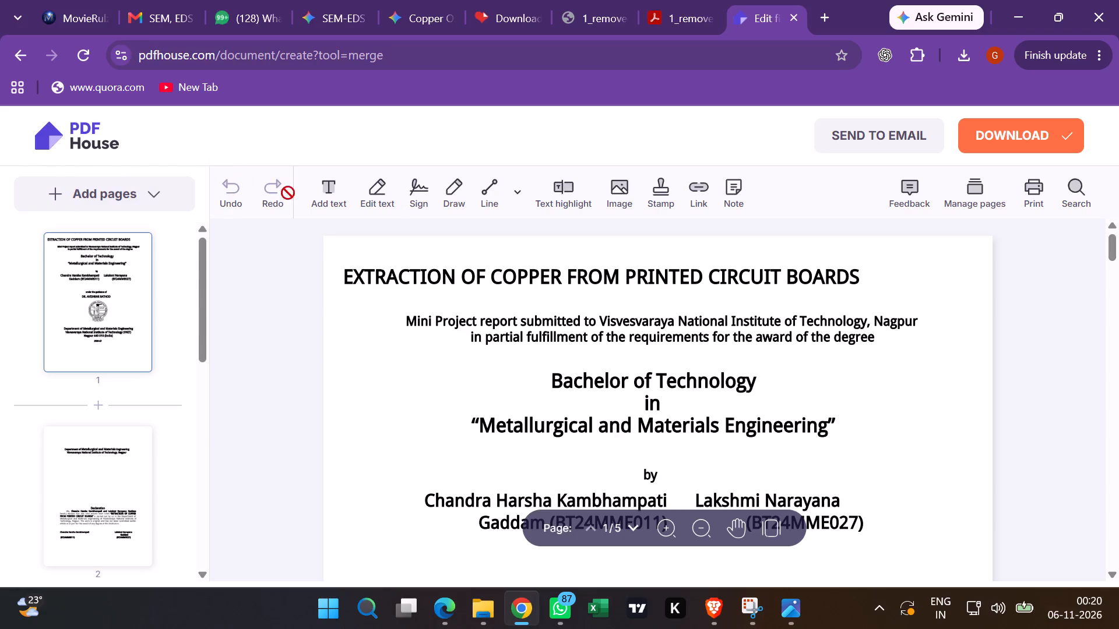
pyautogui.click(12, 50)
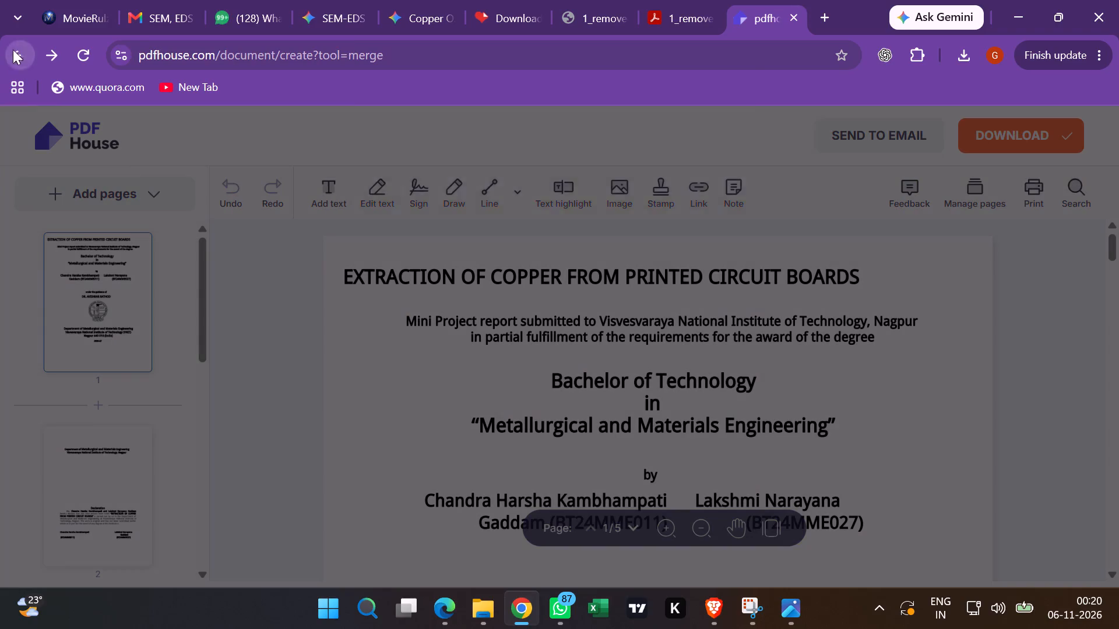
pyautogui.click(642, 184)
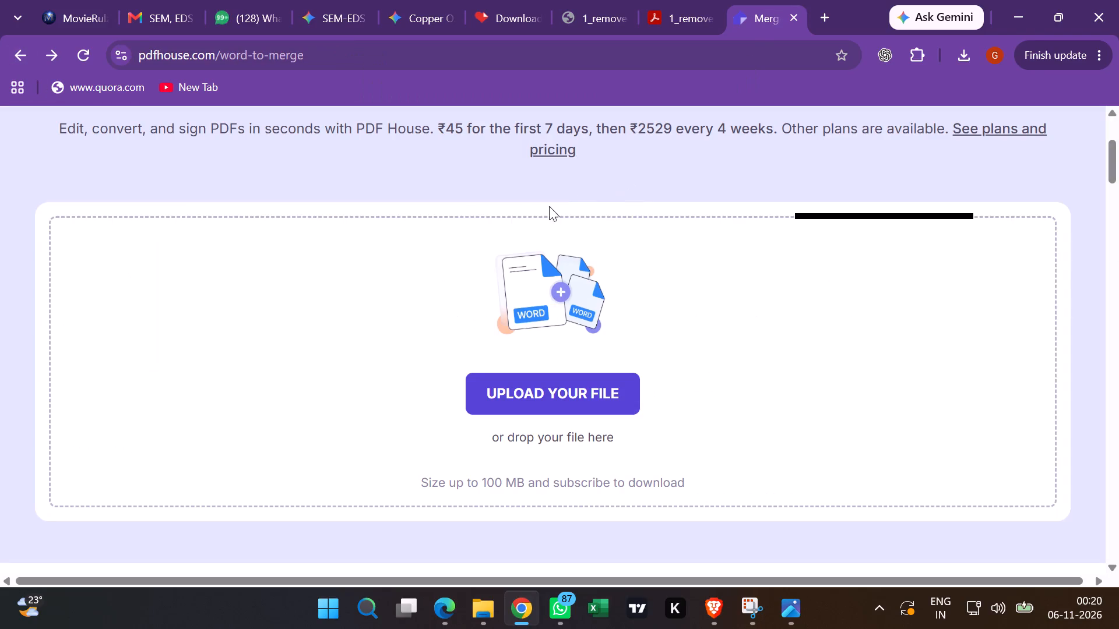
# Go back to the "merge word" search results and read the overview's offline and online methods for merging Word files.
pyautogui.click(22, 52)
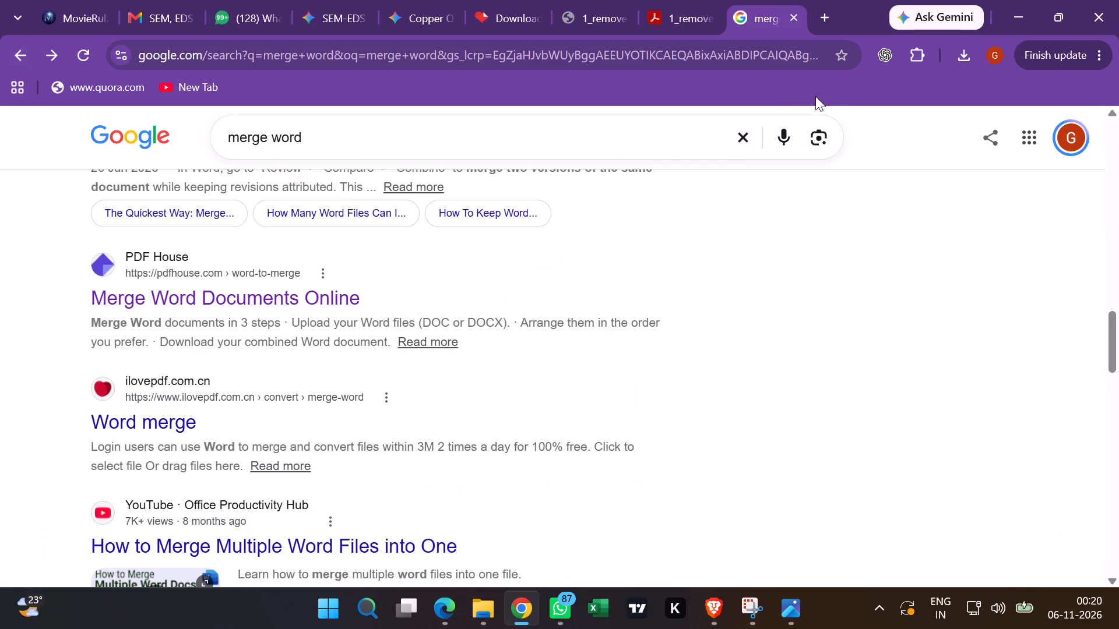
pyautogui.scroll(5, 229, 259)
pyautogui.scroll(5, 316, 316)
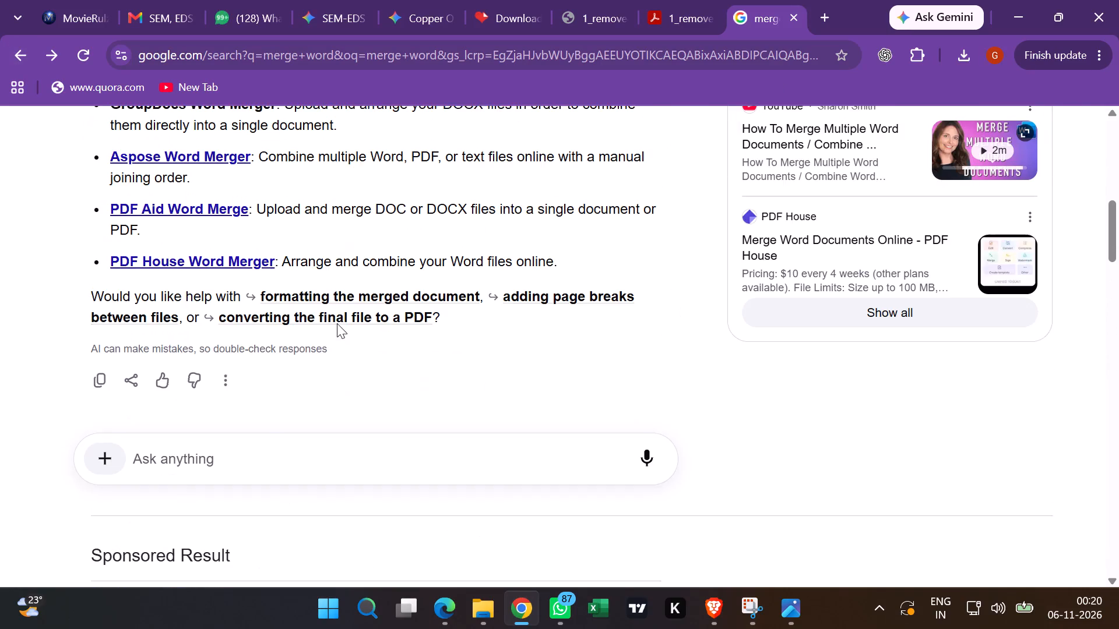
pyautogui.scroll(4, 341, 362)
pyautogui.scroll(-1, 350, 367)
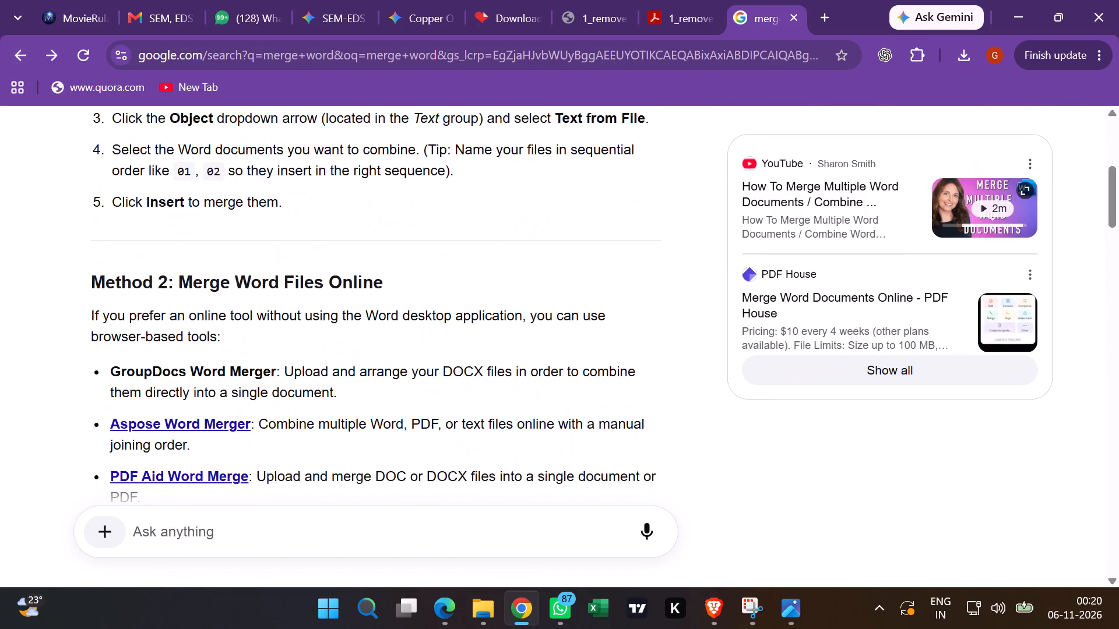
pyautogui.scroll(-2, 351, 380)
pyautogui.scroll(1, 349, 386)
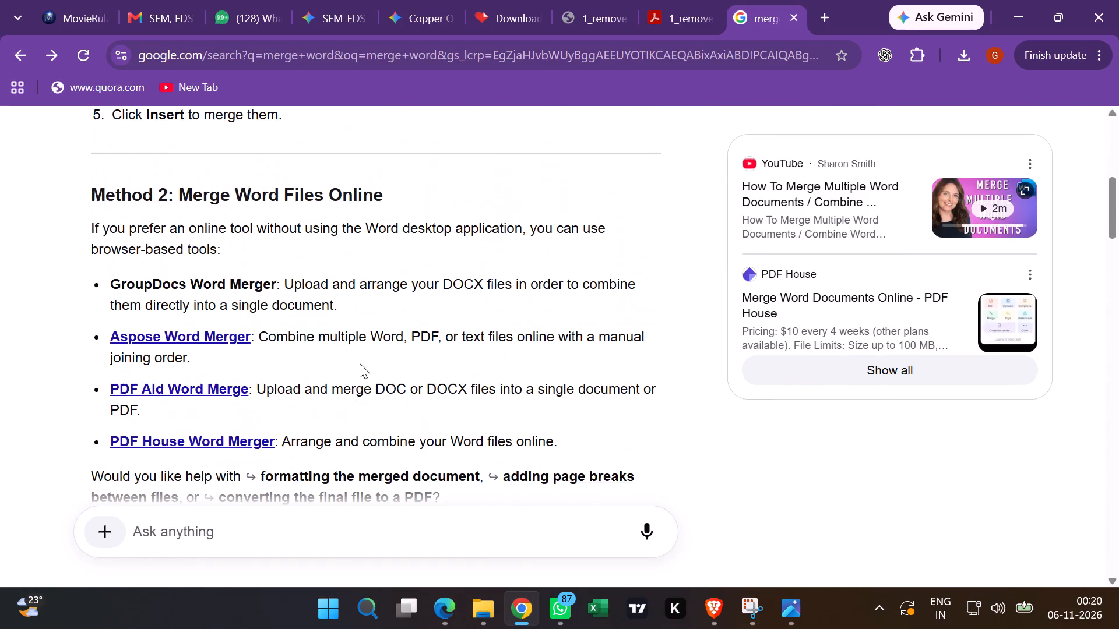
pyautogui.scroll(4, 365, 344)
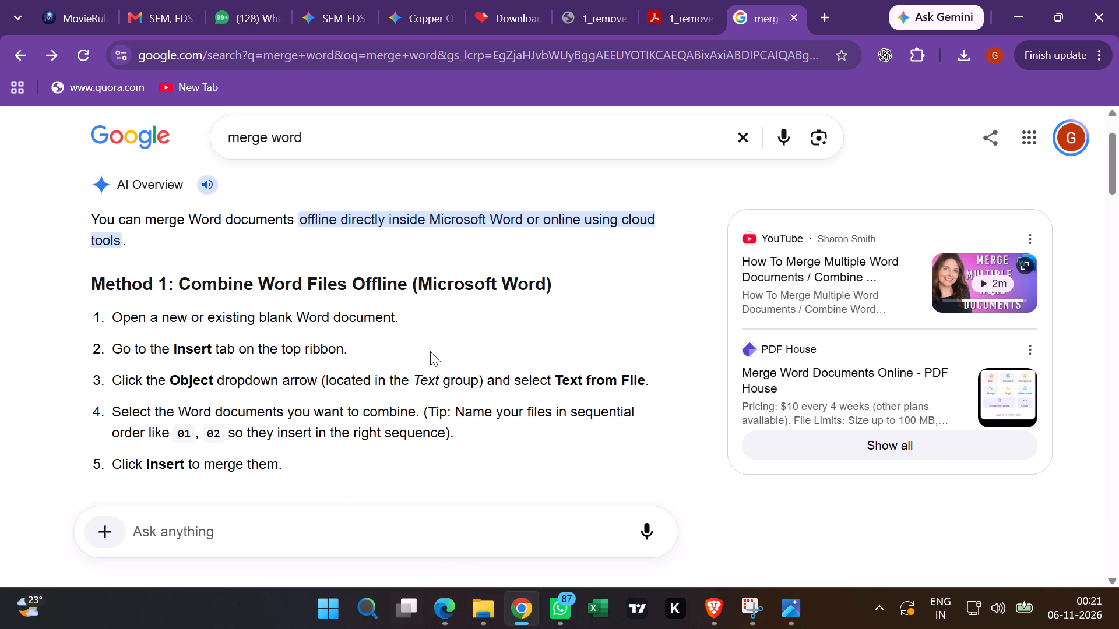
pyautogui.scroll(-10, 430, 327)
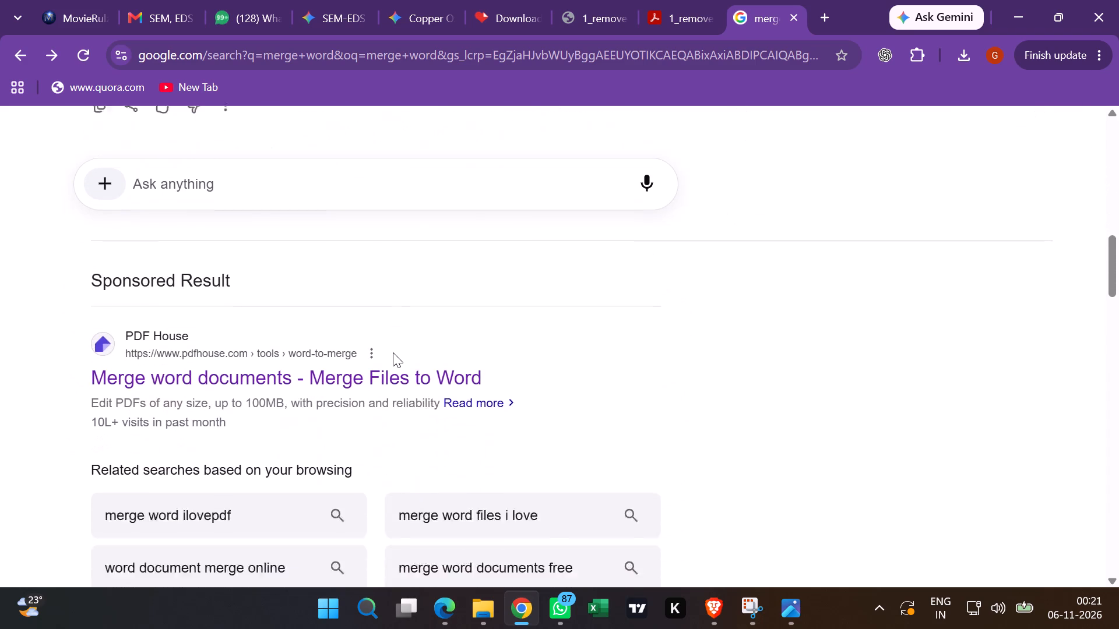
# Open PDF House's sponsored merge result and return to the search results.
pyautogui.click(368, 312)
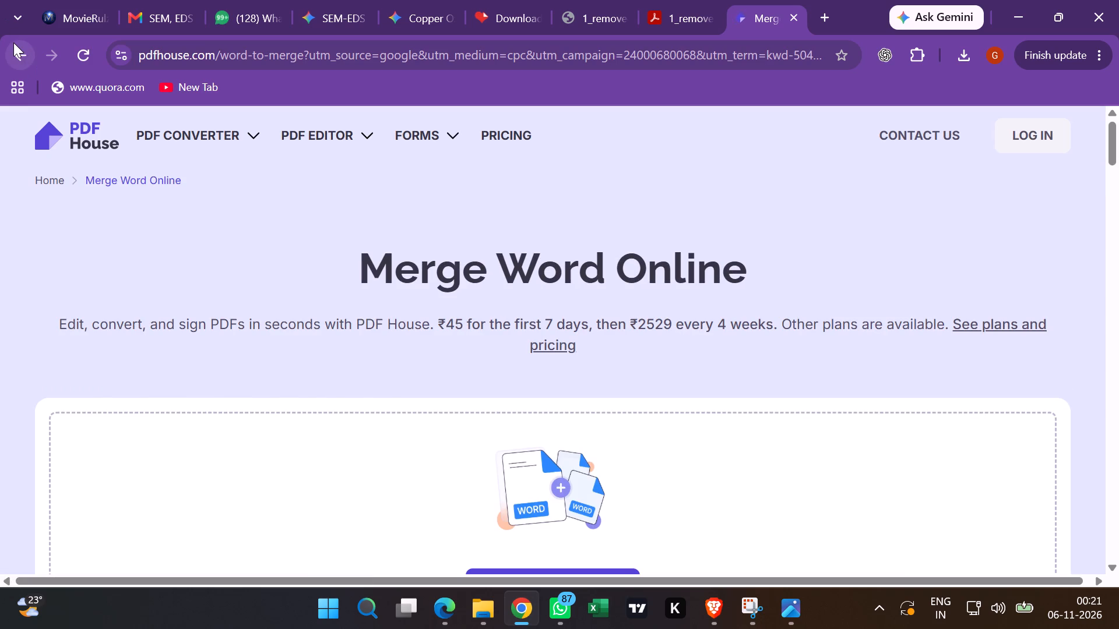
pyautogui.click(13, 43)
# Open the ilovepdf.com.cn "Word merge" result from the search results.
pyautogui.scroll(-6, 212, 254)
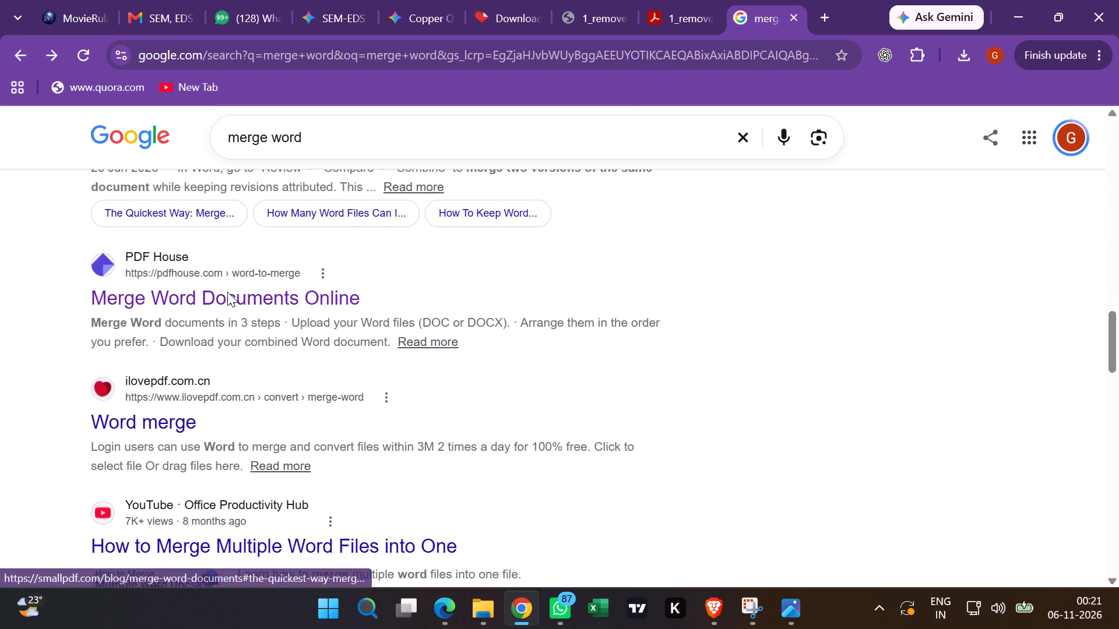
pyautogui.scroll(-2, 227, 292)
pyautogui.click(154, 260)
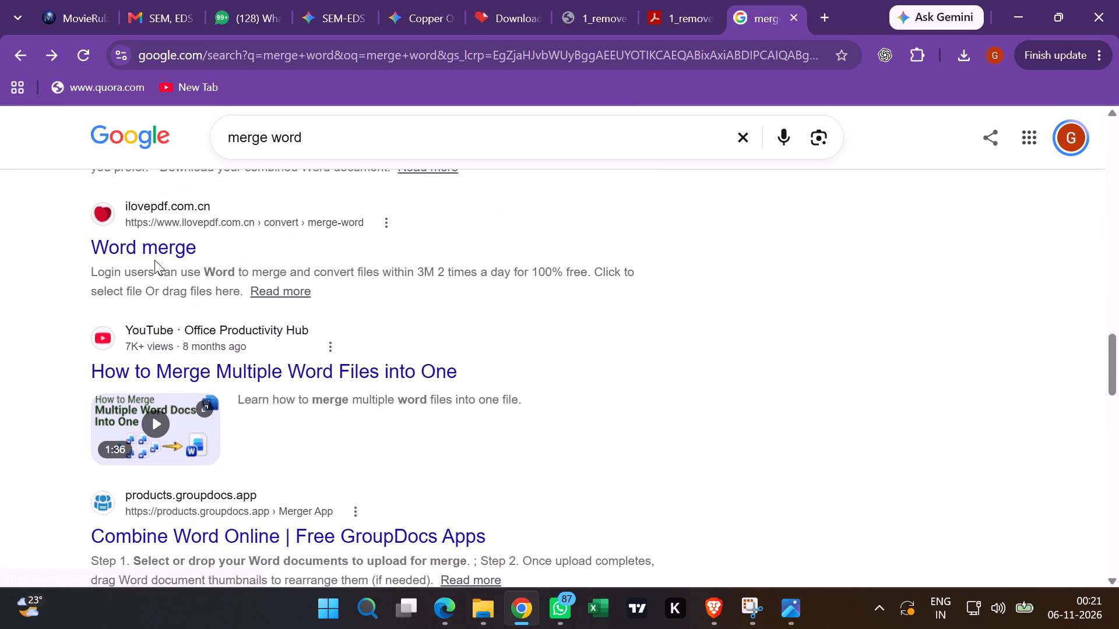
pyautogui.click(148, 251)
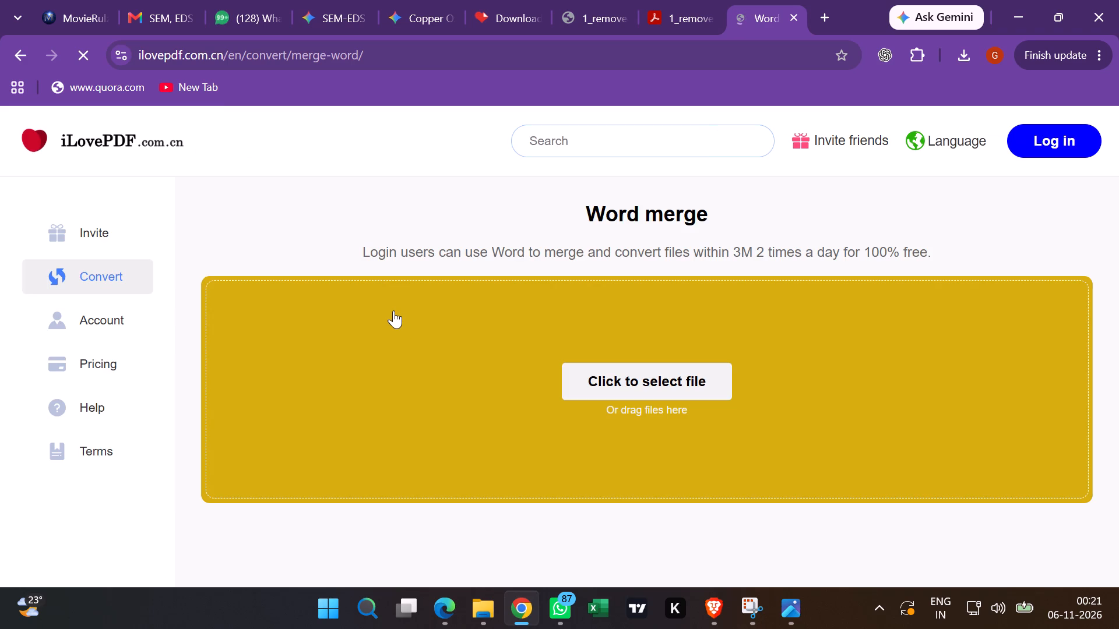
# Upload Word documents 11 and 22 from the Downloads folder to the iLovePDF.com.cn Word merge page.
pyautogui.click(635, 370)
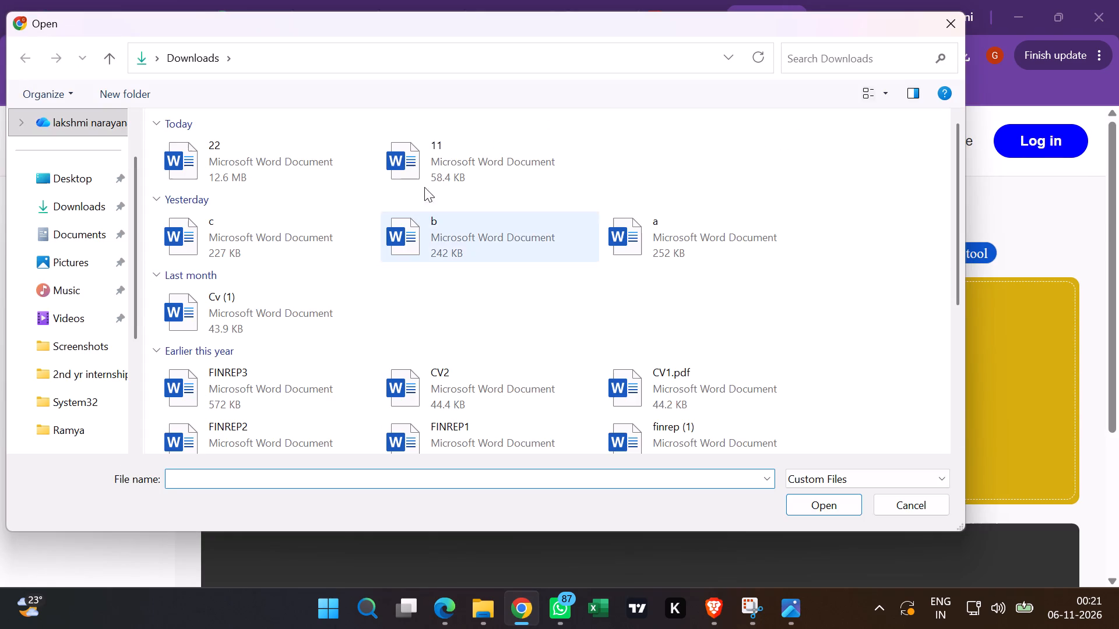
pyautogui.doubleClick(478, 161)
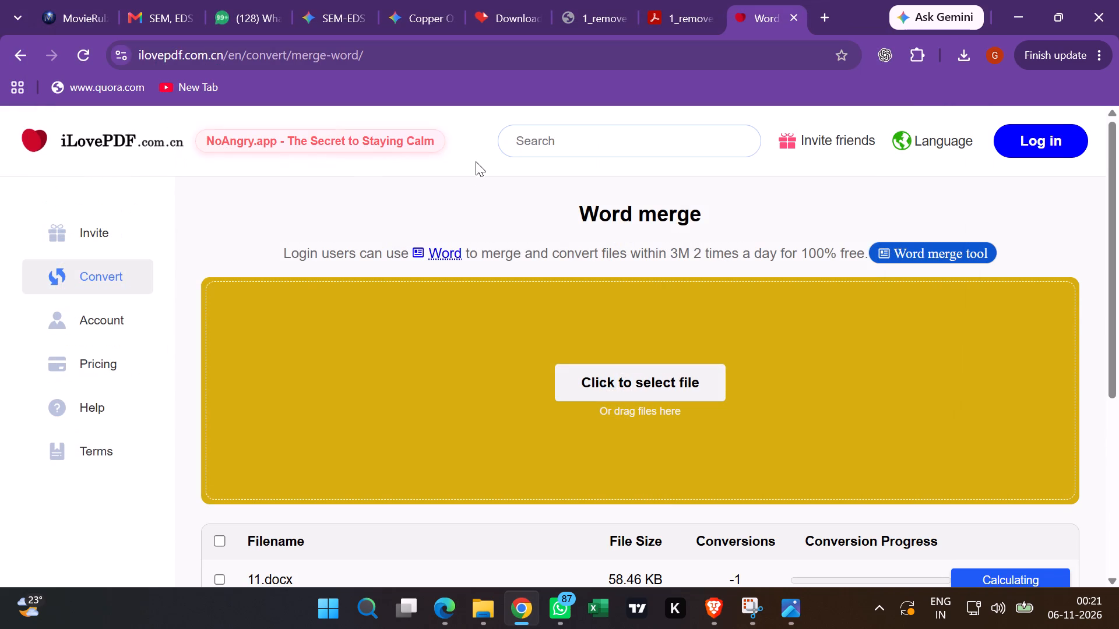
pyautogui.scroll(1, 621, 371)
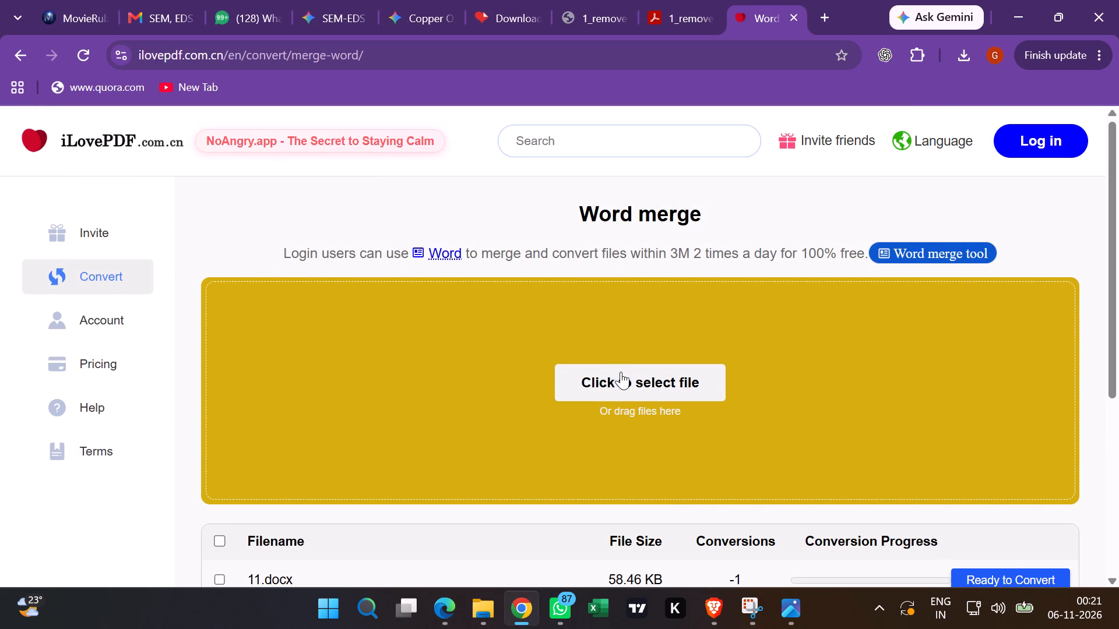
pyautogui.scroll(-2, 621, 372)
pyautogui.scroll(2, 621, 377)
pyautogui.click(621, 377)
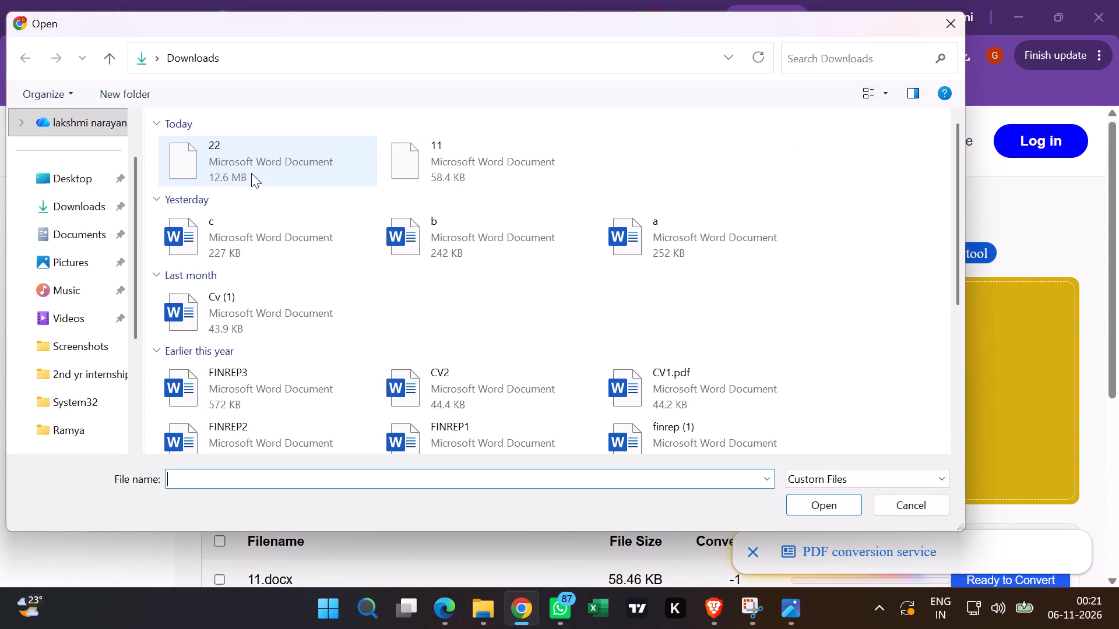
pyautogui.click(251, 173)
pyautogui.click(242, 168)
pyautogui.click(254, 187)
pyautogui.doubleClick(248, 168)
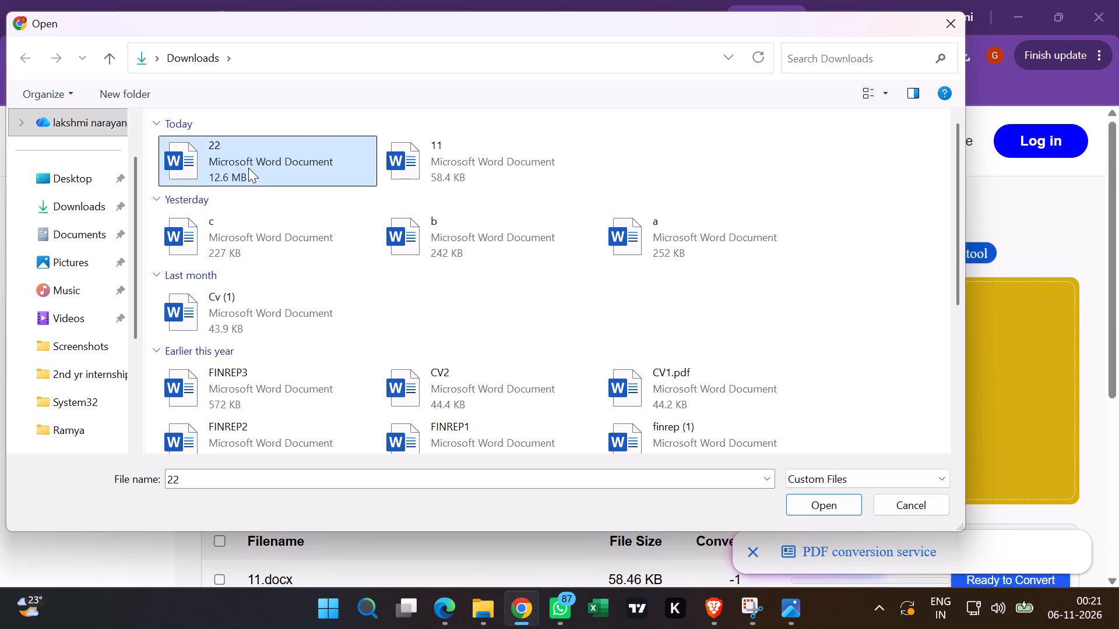
# Examine the list of uploaded files and their conversion options for a way to merge them, dismissing the PDF conversion service pop-up.
pyautogui.scroll(-4, 336, 266)
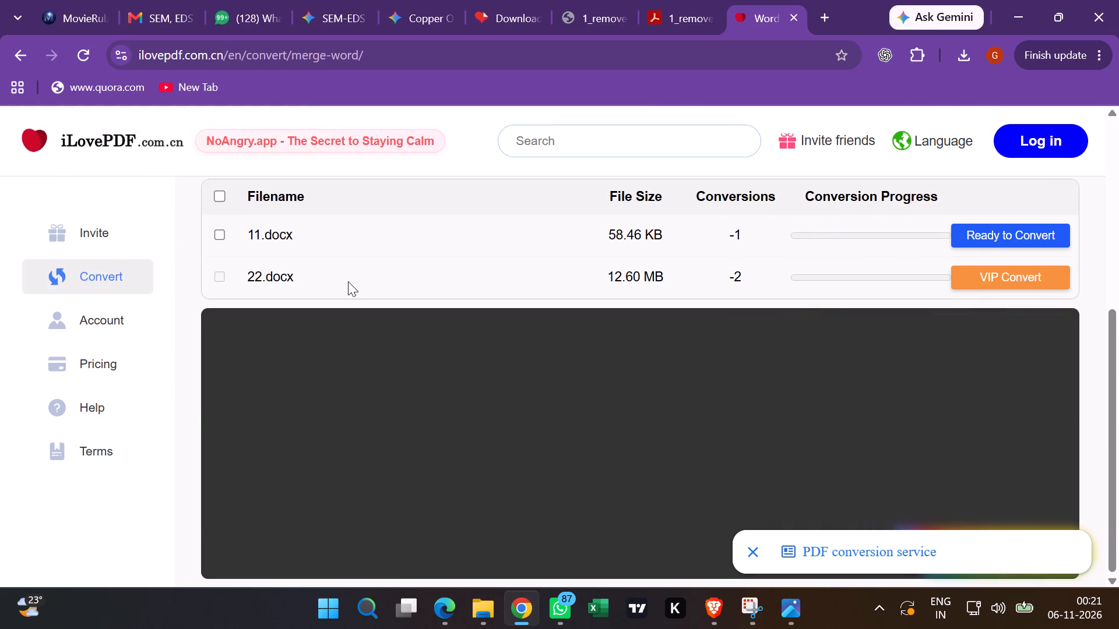
pyautogui.scroll(1, 348, 281)
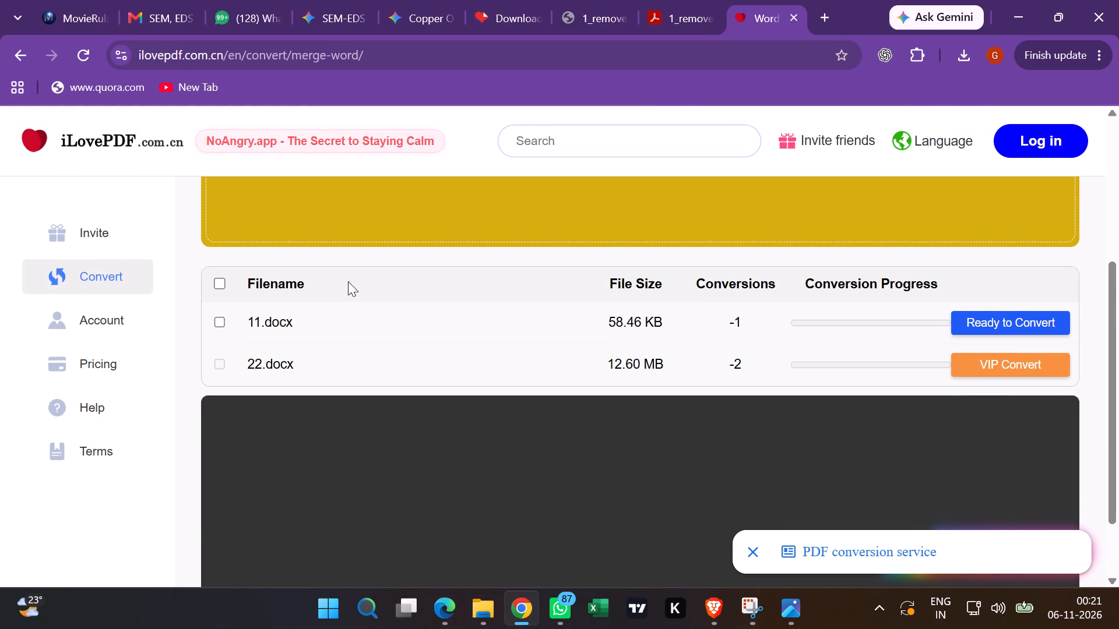
pyautogui.scroll(1, 348, 281)
pyautogui.scroll(-3, 355, 292)
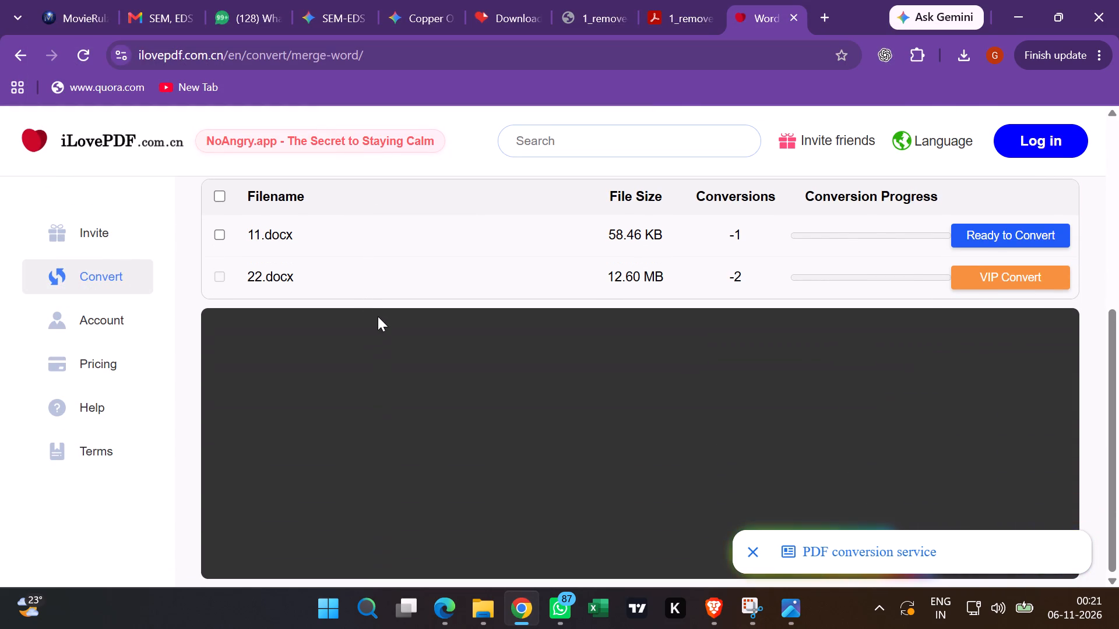
pyautogui.scroll(-4, 377, 319)
pyautogui.scroll(7, 379, 326)
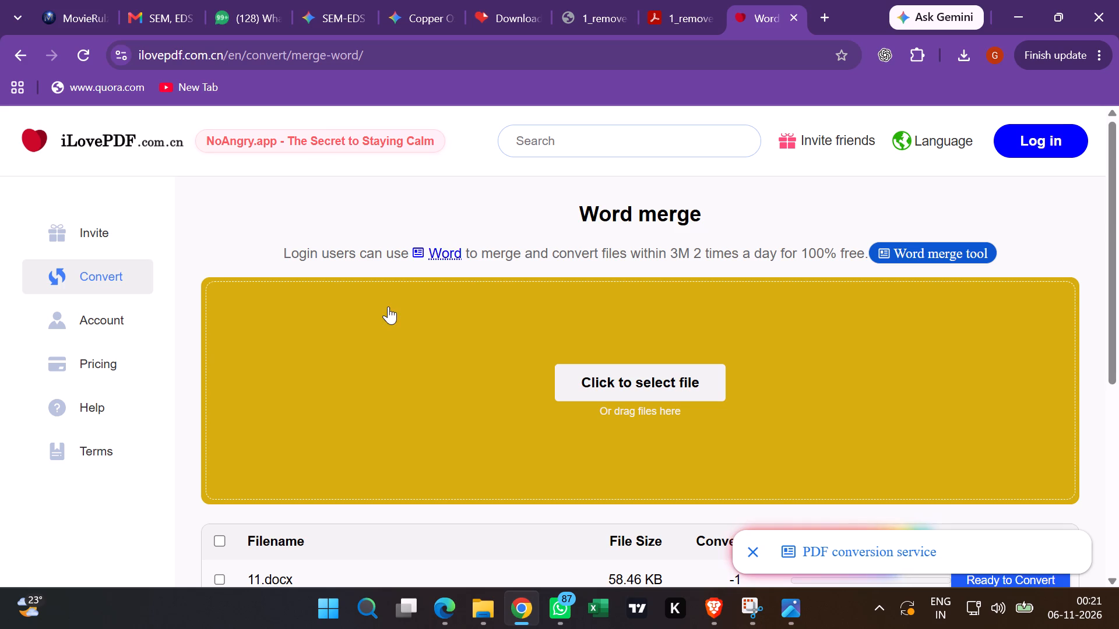
pyautogui.scroll(-12, 429, 422)
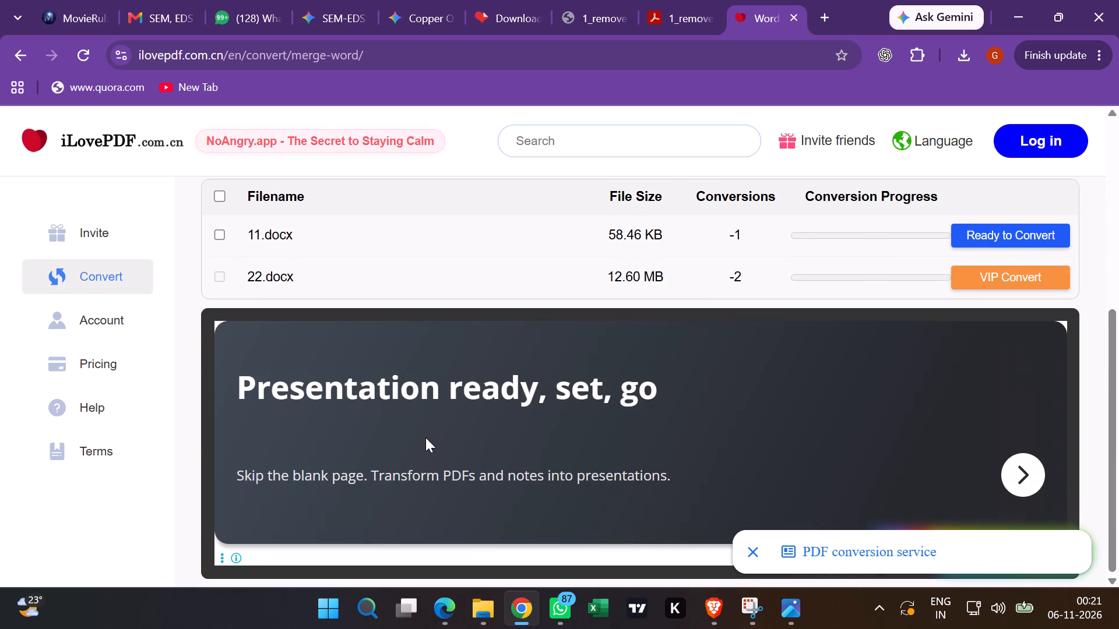
pyautogui.scroll(-7, 424, 439)
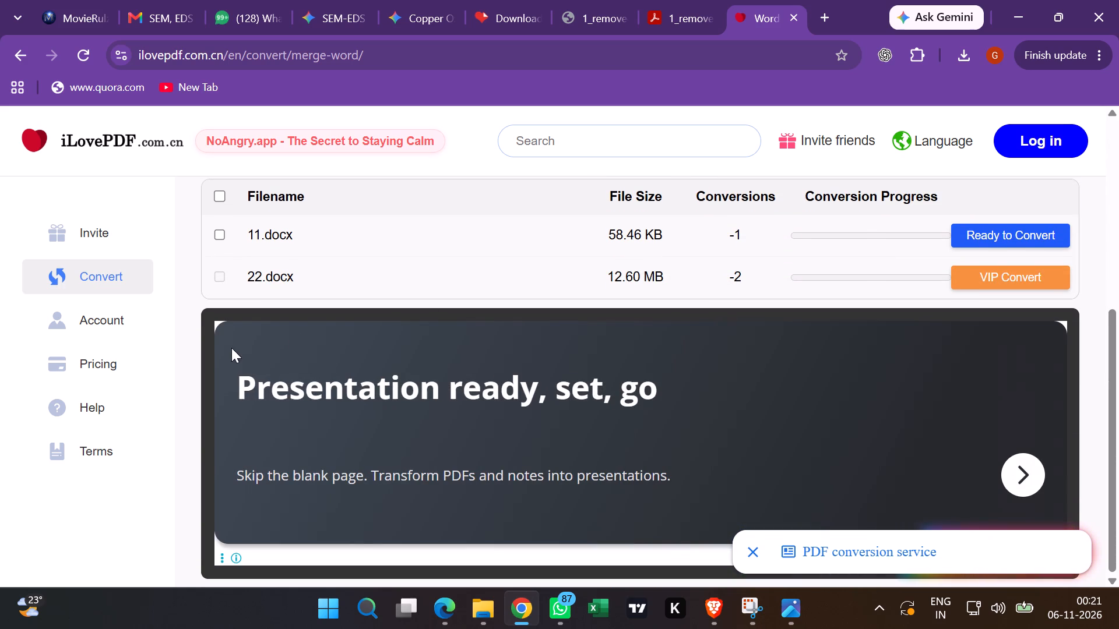
pyautogui.scroll(-5, 232, 348)
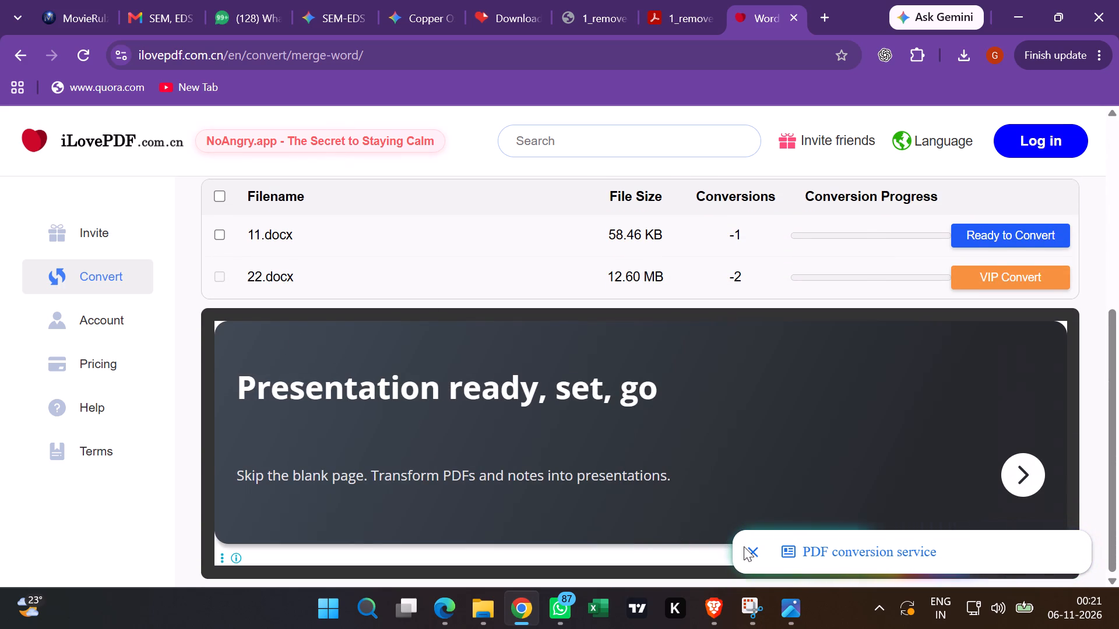
pyautogui.click(758, 547)
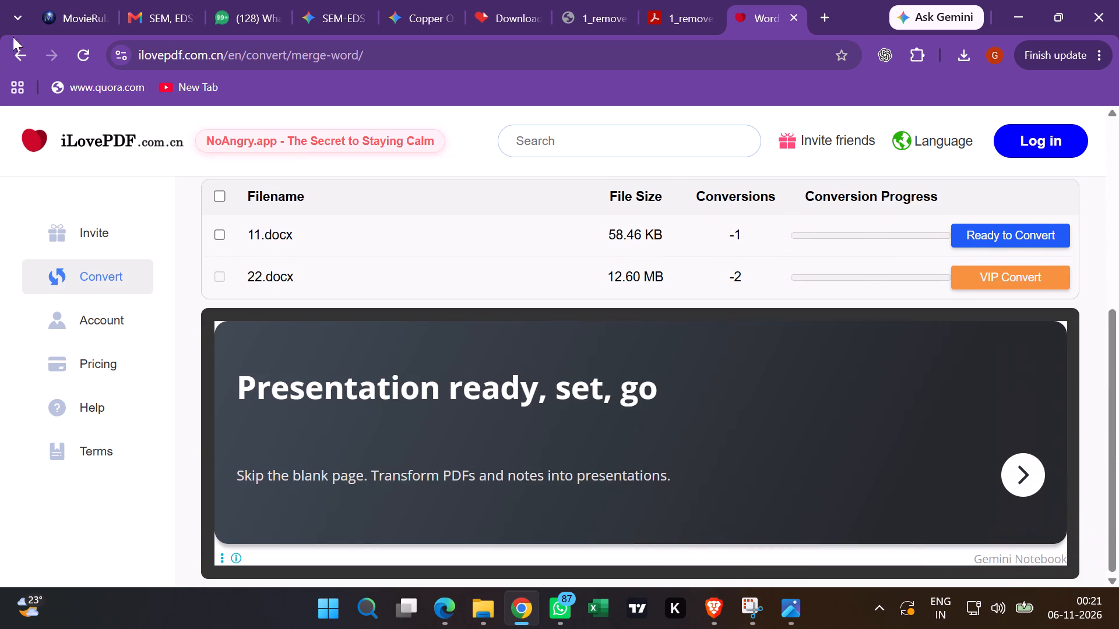
# Go back to the "merge word" search results and open PDFAid's "Merge Word documents in seconds" result.
pyautogui.click(28, 53)
pyautogui.scroll(-1, 186, 221)
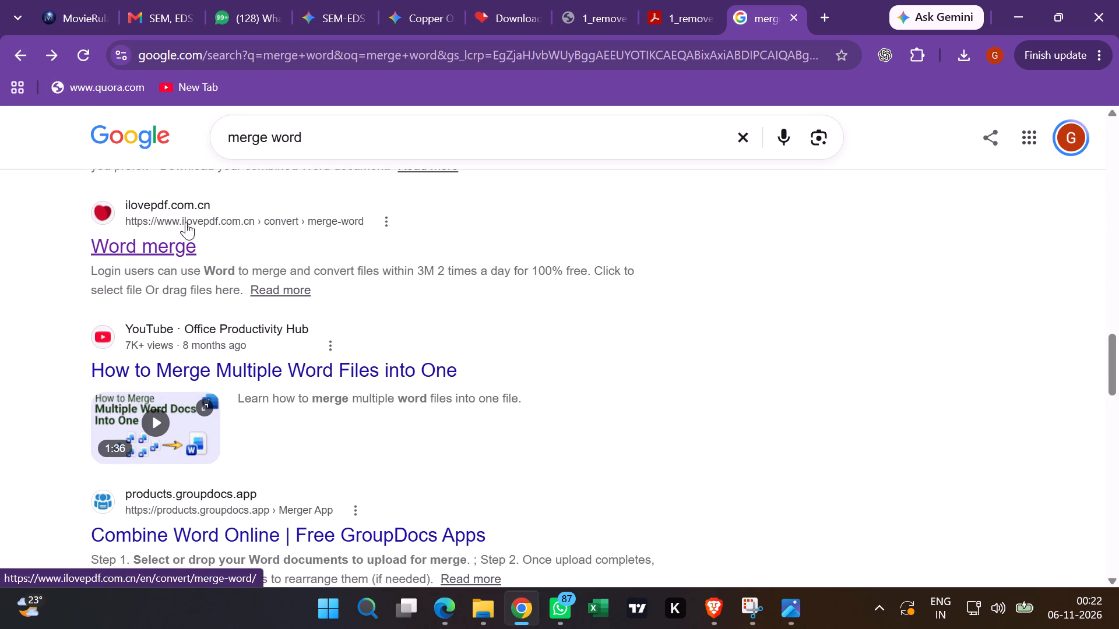
pyautogui.scroll(-2, 186, 222)
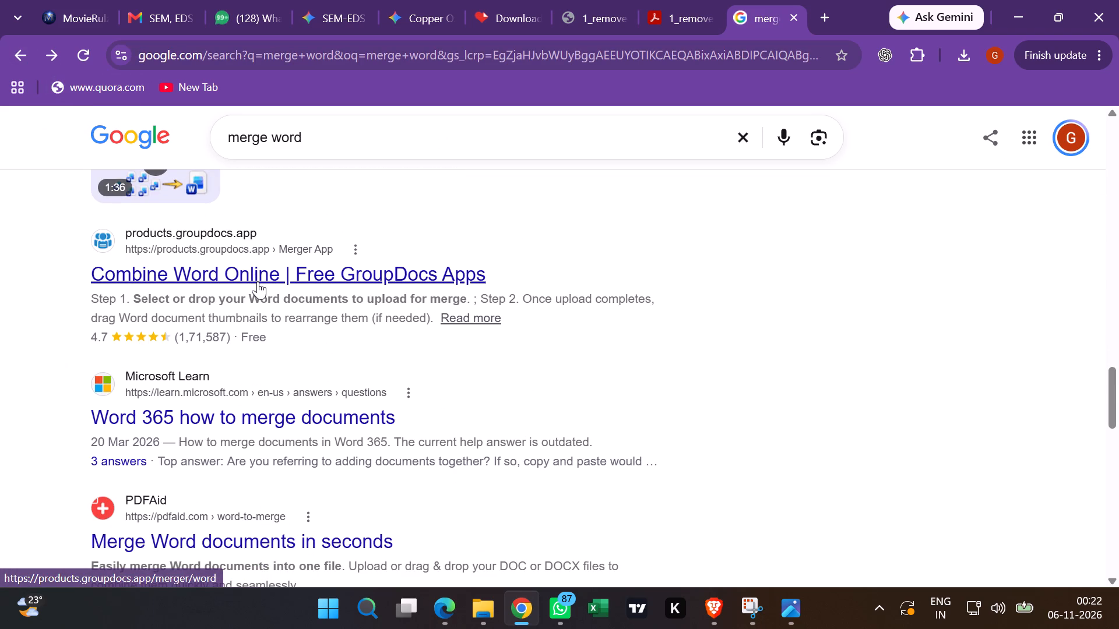
pyautogui.scroll(-2, 257, 280)
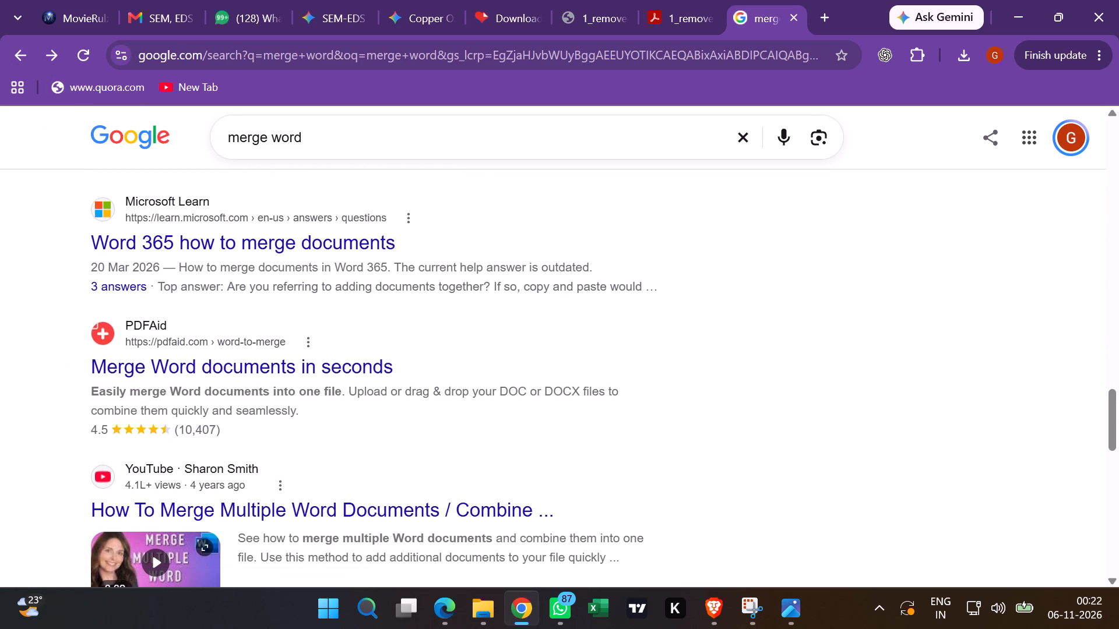
pyautogui.click(315, 363)
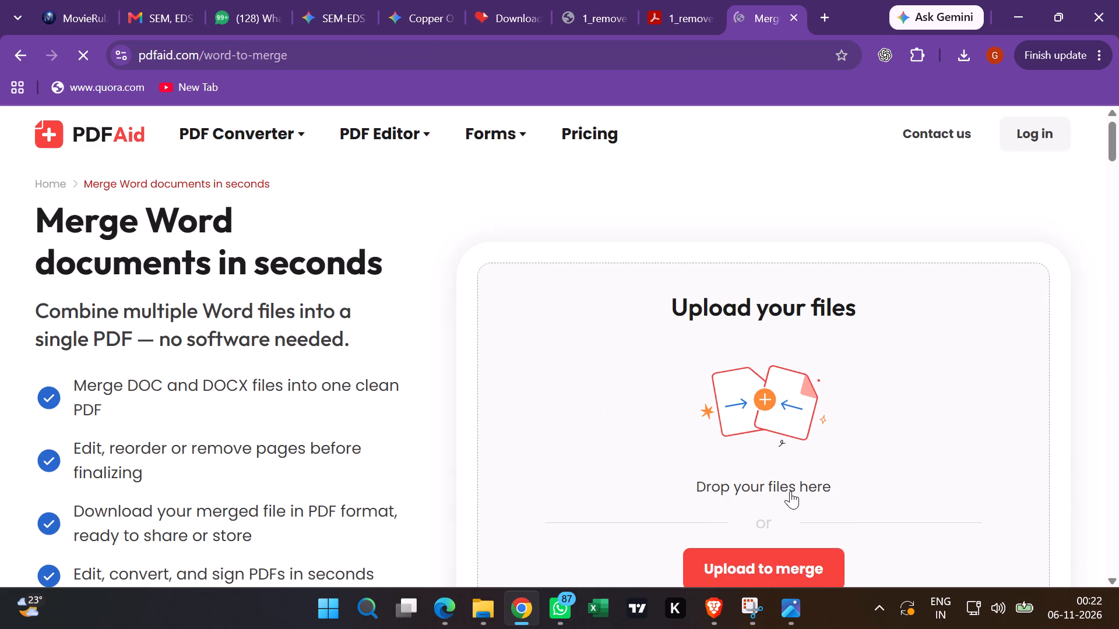
# Upload Word document 11 from the Downloads folder to PDFAid's Word merge page.
pyautogui.scroll(-2, 790, 491)
pyautogui.click(714, 402)
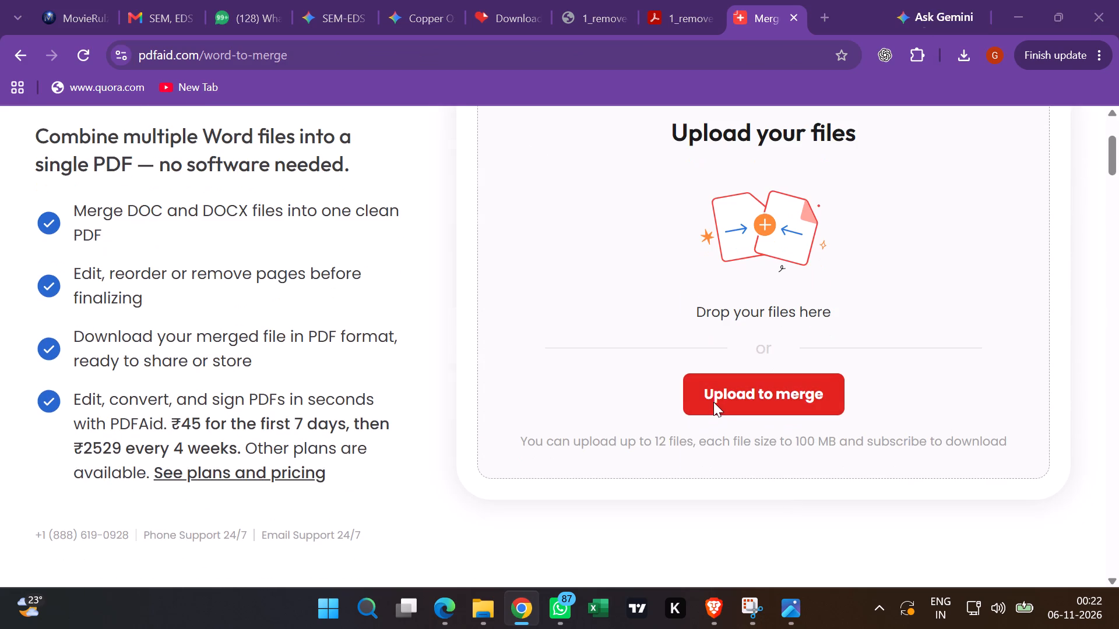
pyautogui.doubleClick(416, 152)
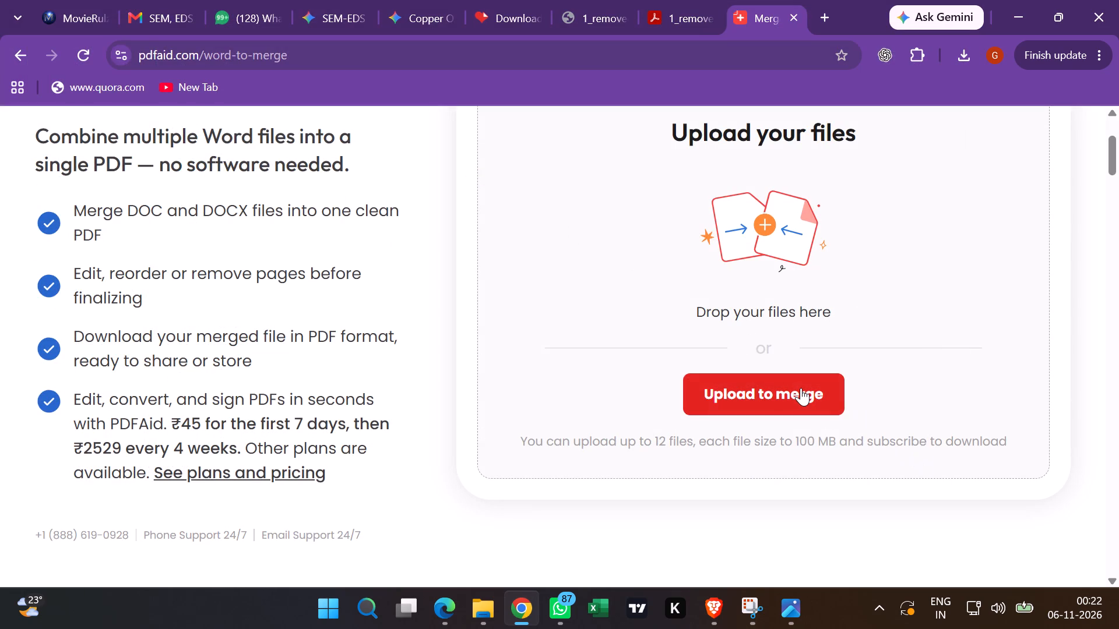
pyautogui.scroll(3, 801, 391)
pyautogui.scroll(-1, 804, 408)
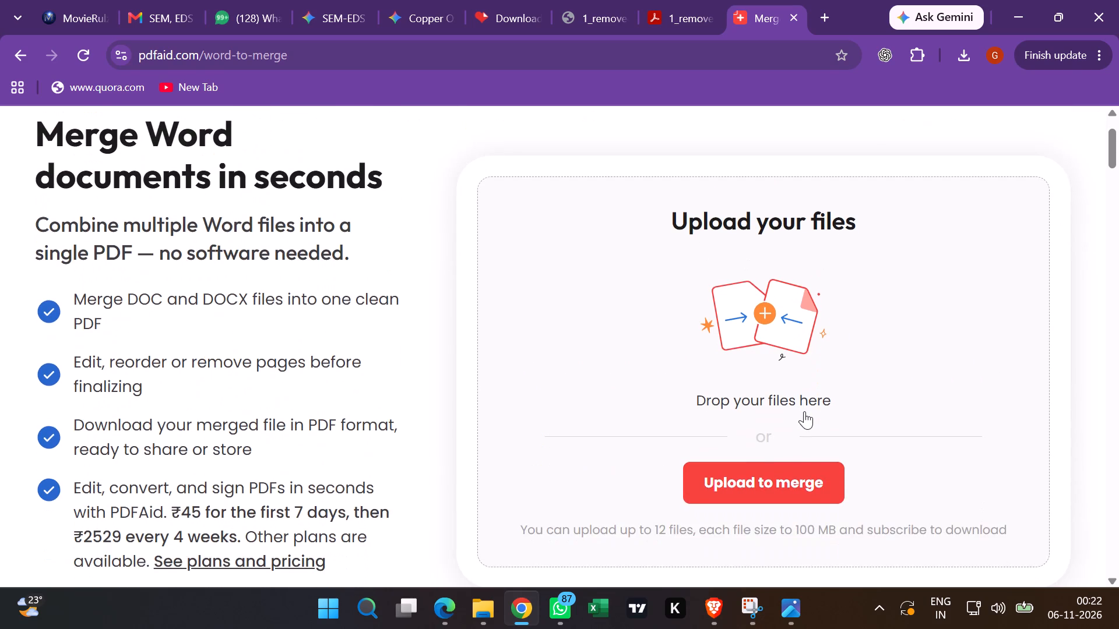
pyautogui.scroll(-1, 804, 411)
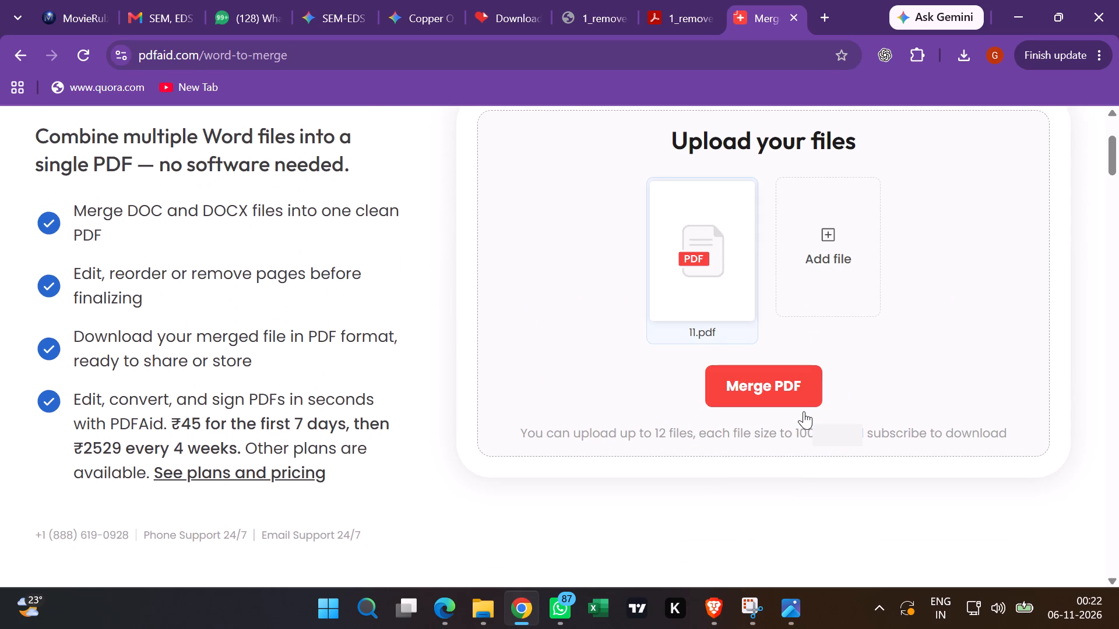
# Add Word document 22 to the upload alongside 11 and merge the two files.
pyautogui.click(804, 411)
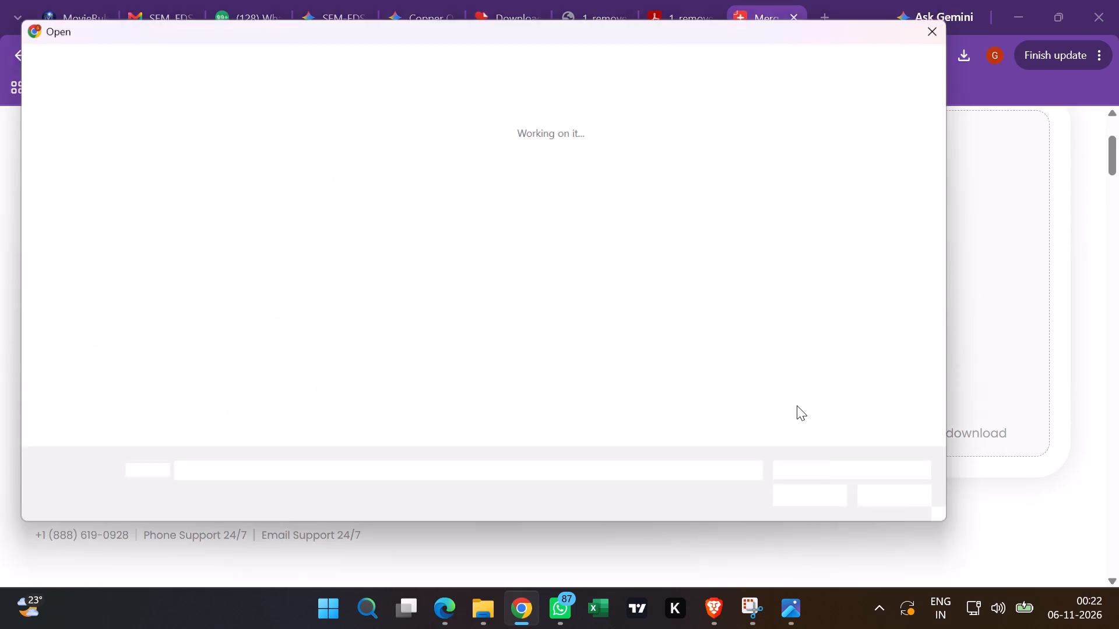
pyautogui.doubleClick(277, 174)
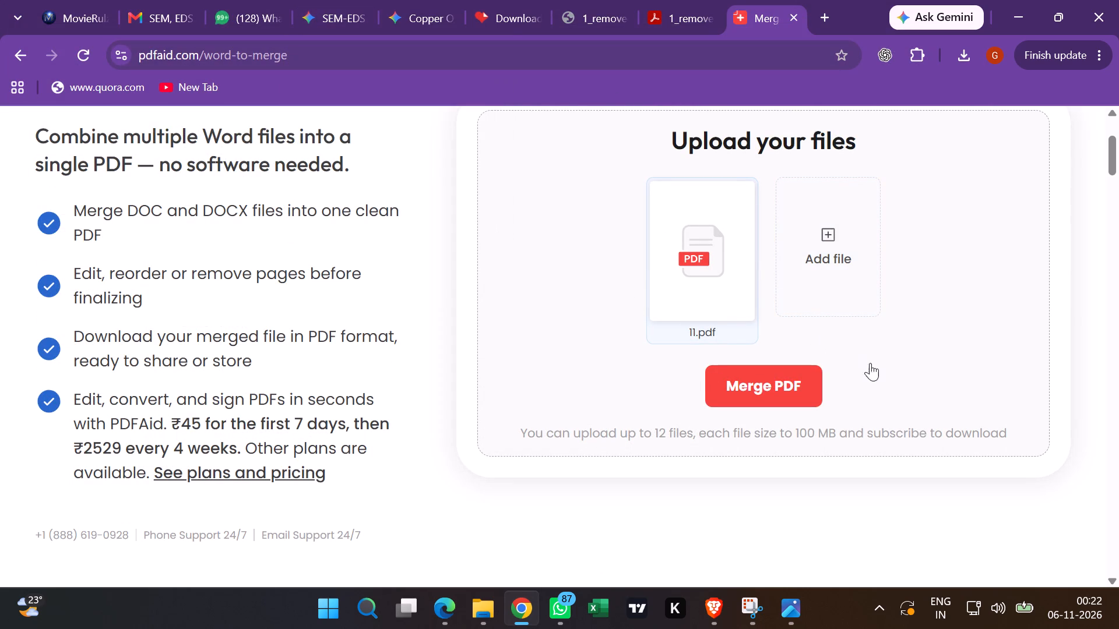
pyautogui.click(755, 391)
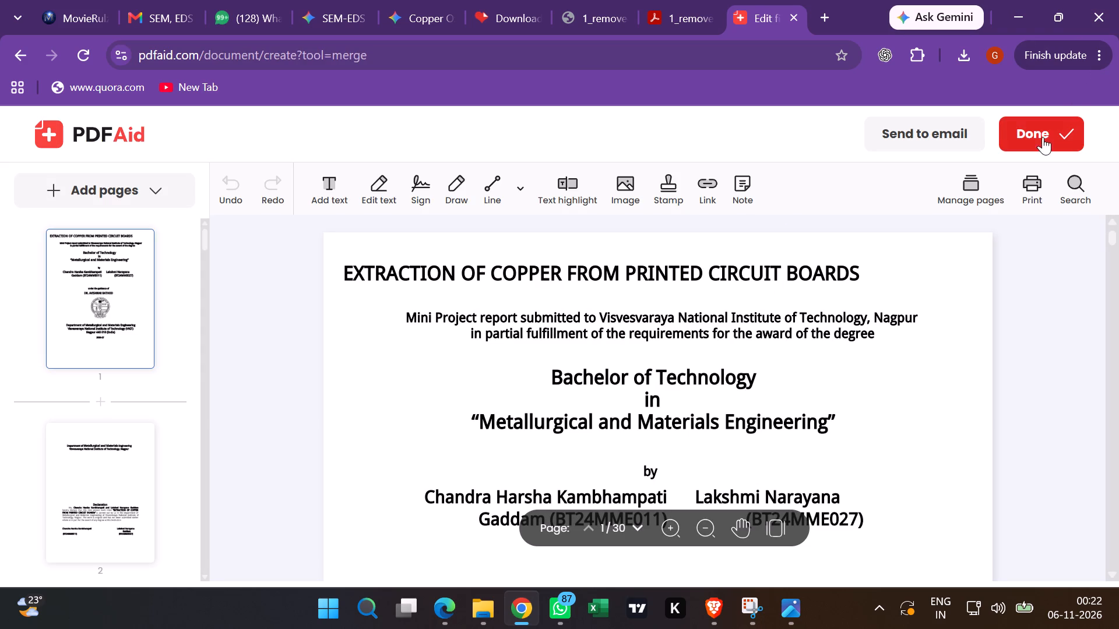
# Look through the merged document from the title page to the Abstract to check how the two files were joined.
pyautogui.scroll(-6, 1030, 153)
pyautogui.scroll(-8, 1081, 384)
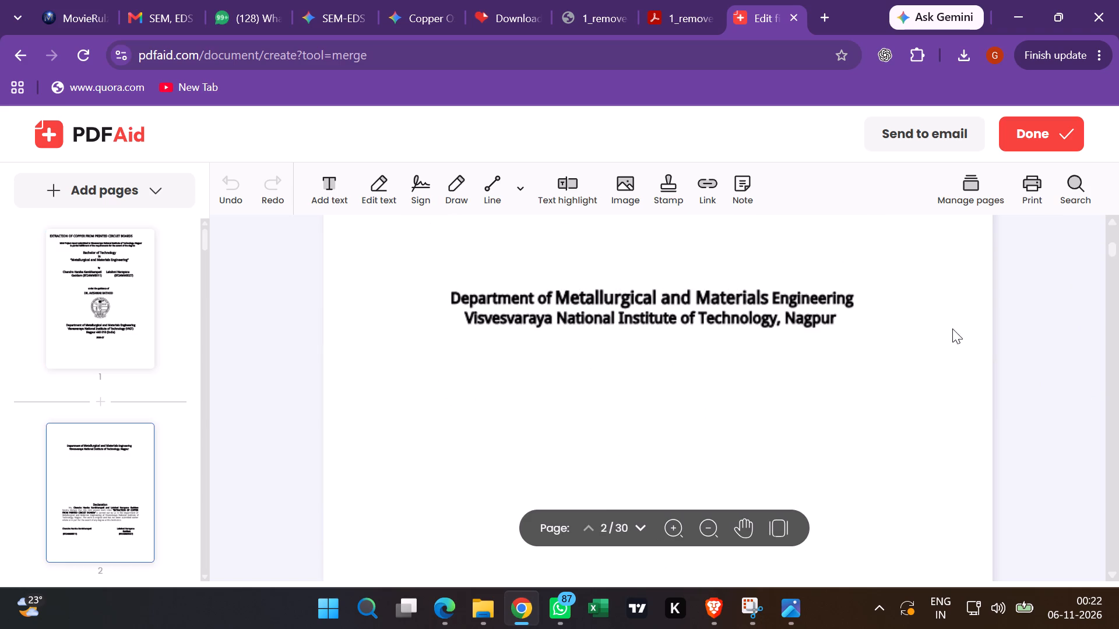
pyautogui.scroll(-16, 952, 321)
pyautogui.scroll(-17, 950, 324)
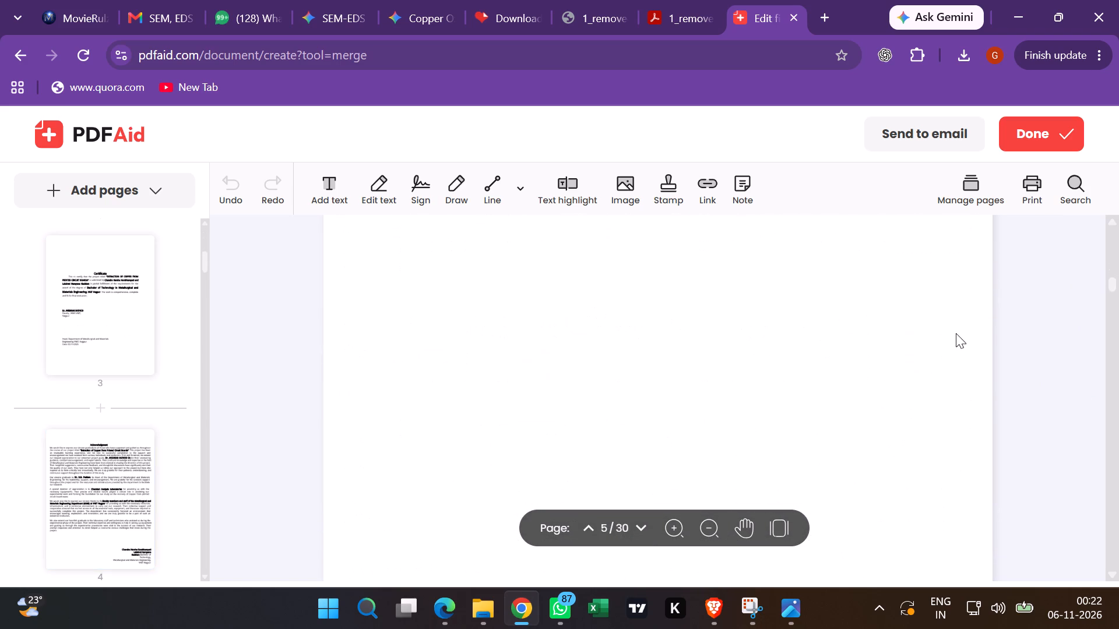
pyautogui.scroll(-7, 956, 328)
# Finish the merged document and download it in DOC format, glancing at the Trail document in Brave before choosing the format.
pyautogui.click(1021, 129)
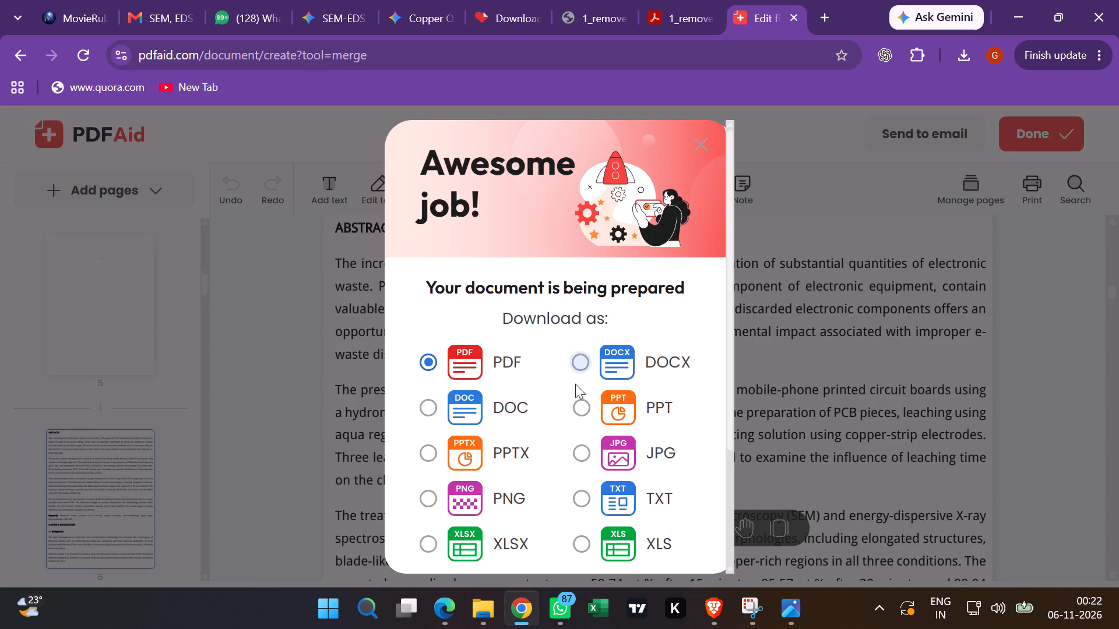
pyautogui.scroll(-1, 513, 362)
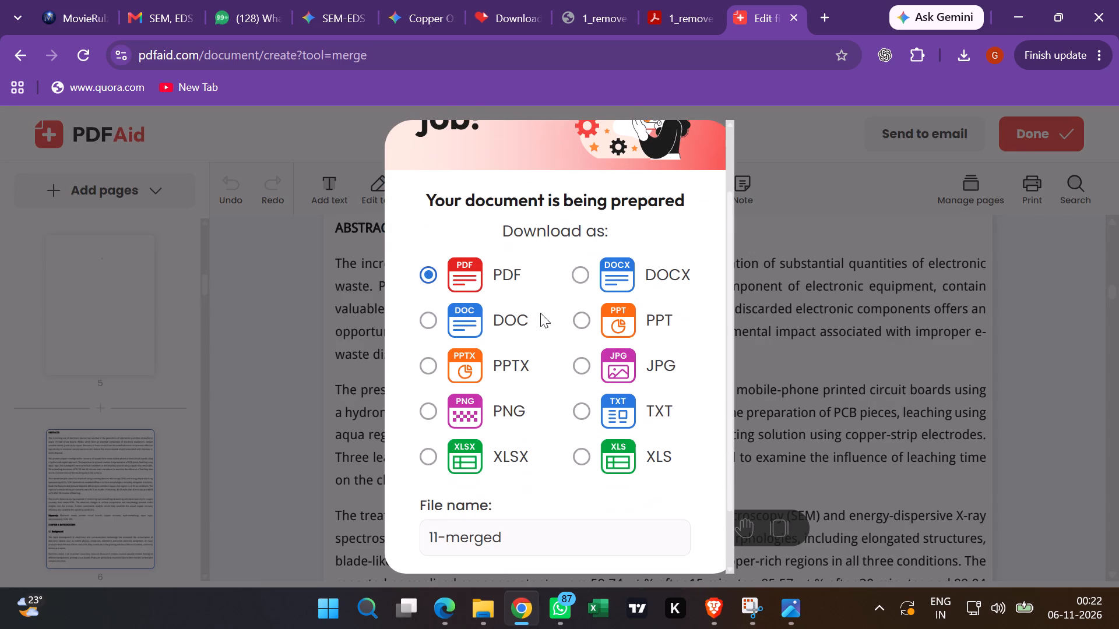
pyautogui.scroll(-1, 541, 296)
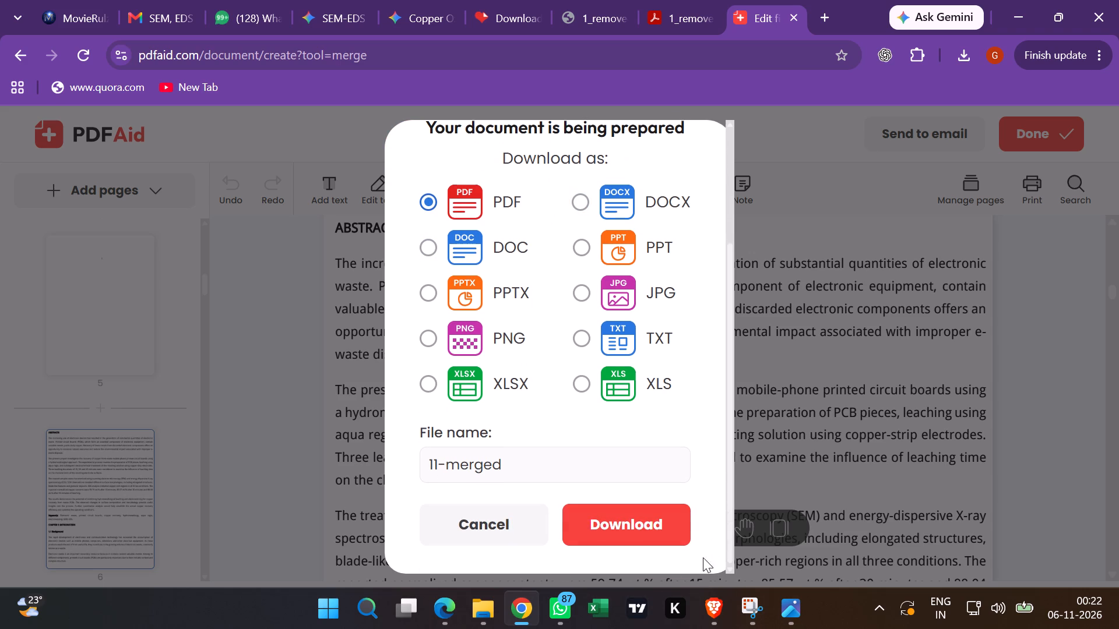
pyautogui.click(683, 539)
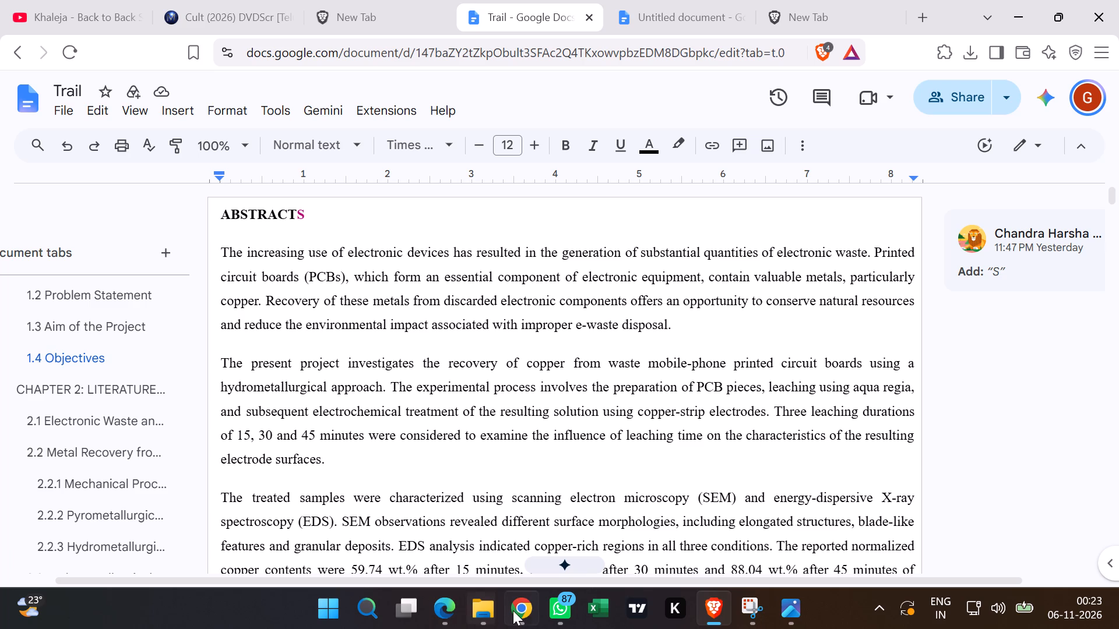
pyautogui.click(467, 499)
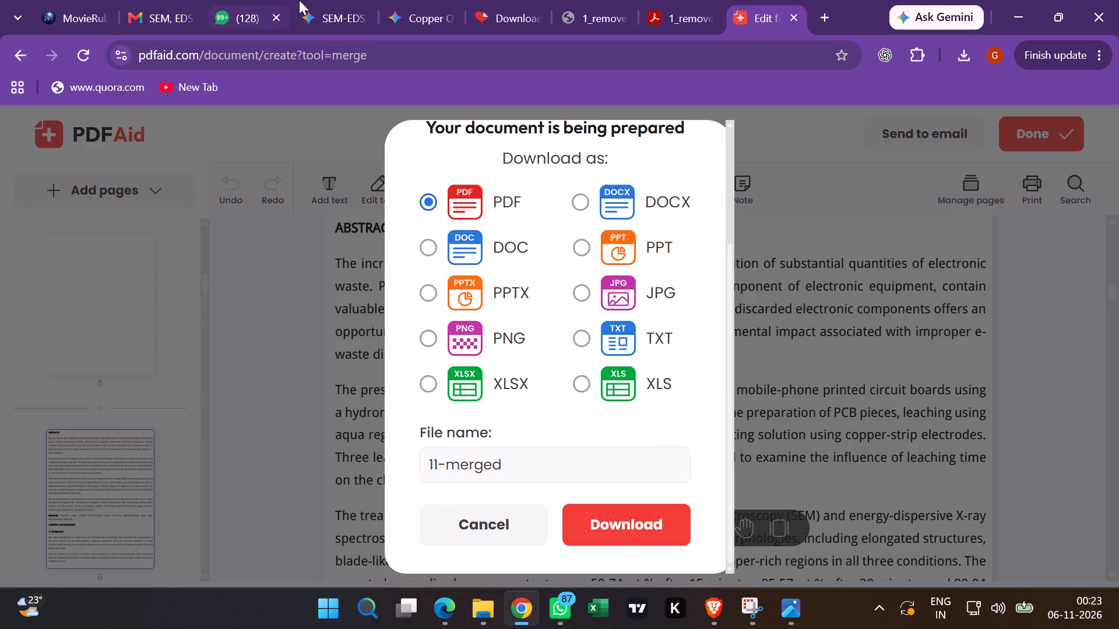
pyautogui.click(423, 250)
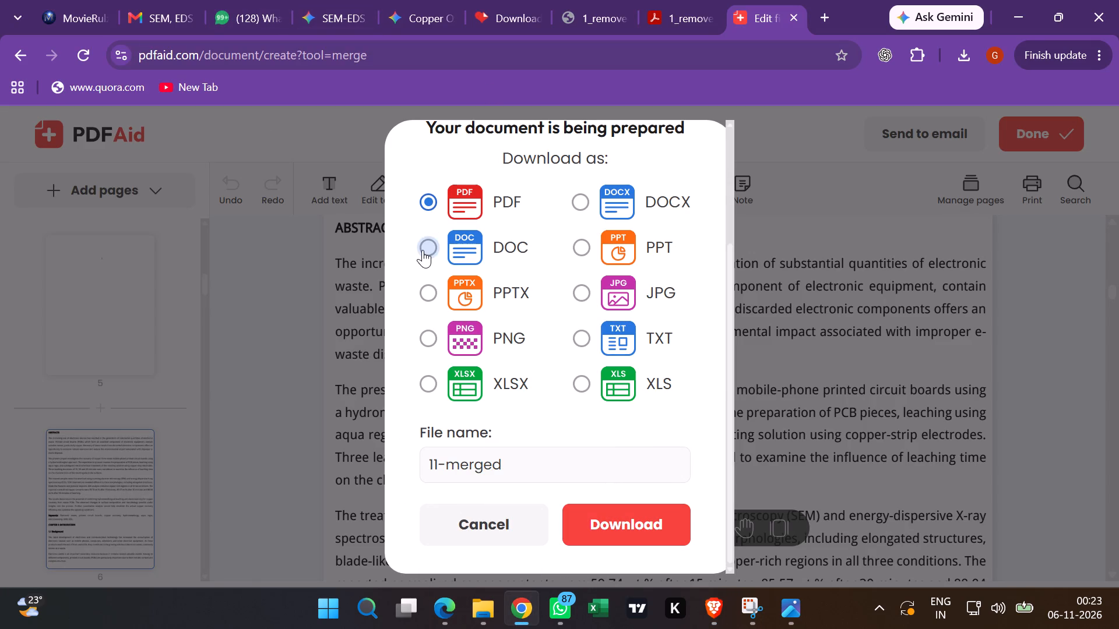
pyautogui.click(643, 519)
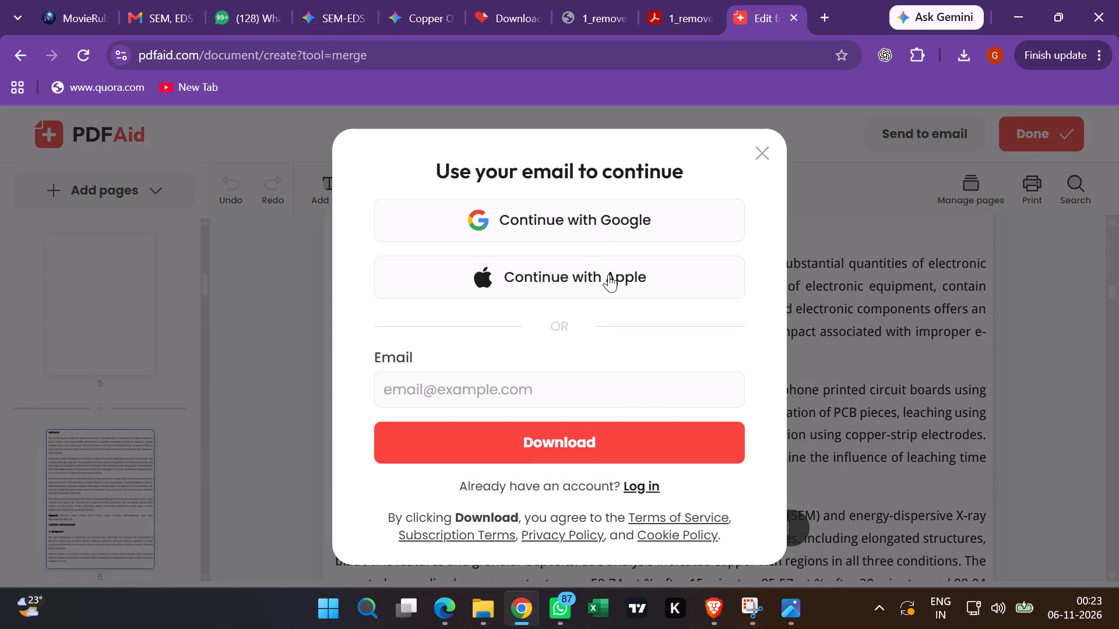
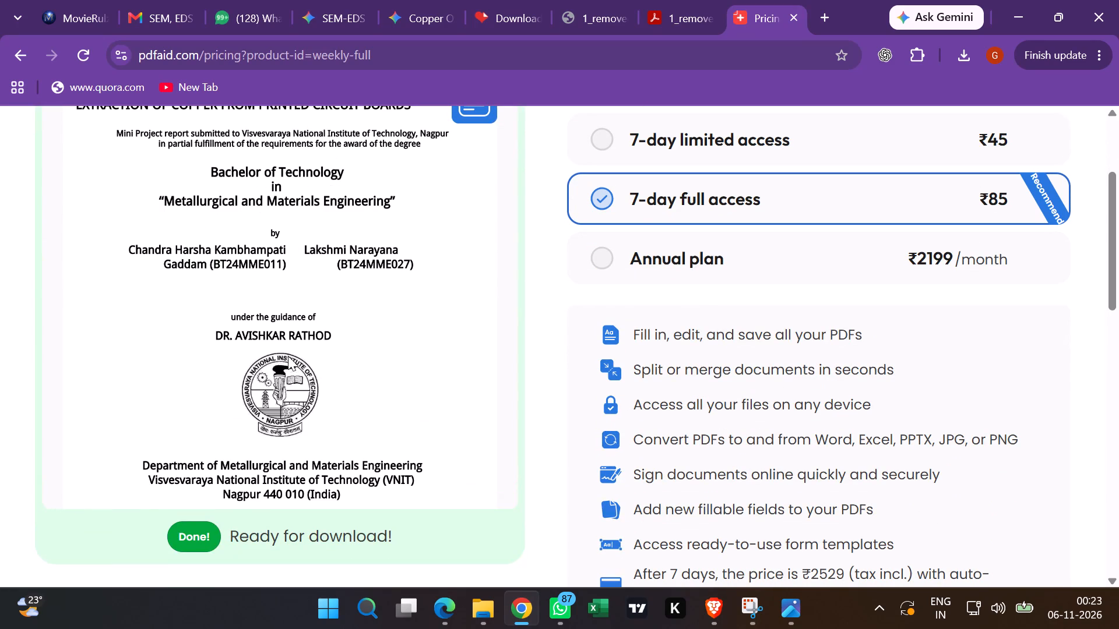
# Leave PDFAid's pricing page and editor, discarding changes, and return to the Google results for merge word.
pyautogui.moveTo(189, 542); pyautogui.dragTo(189, 537)
pyautogui.click(16, 55)
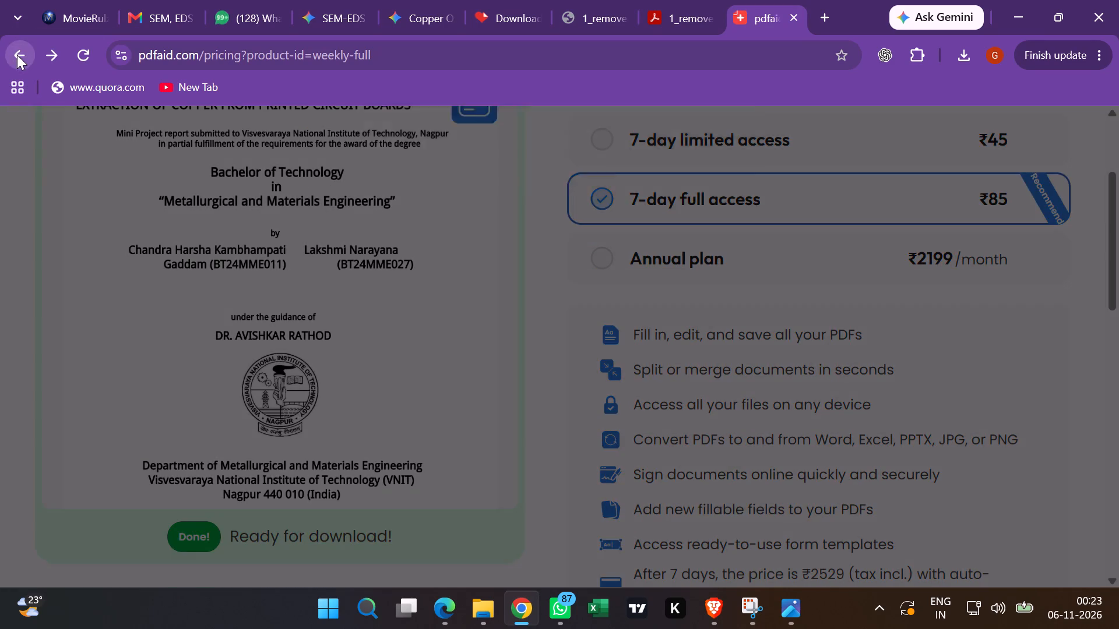
pyautogui.click(17, 55)
pyautogui.click(17, 55)
pyautogui.click(17, 55)
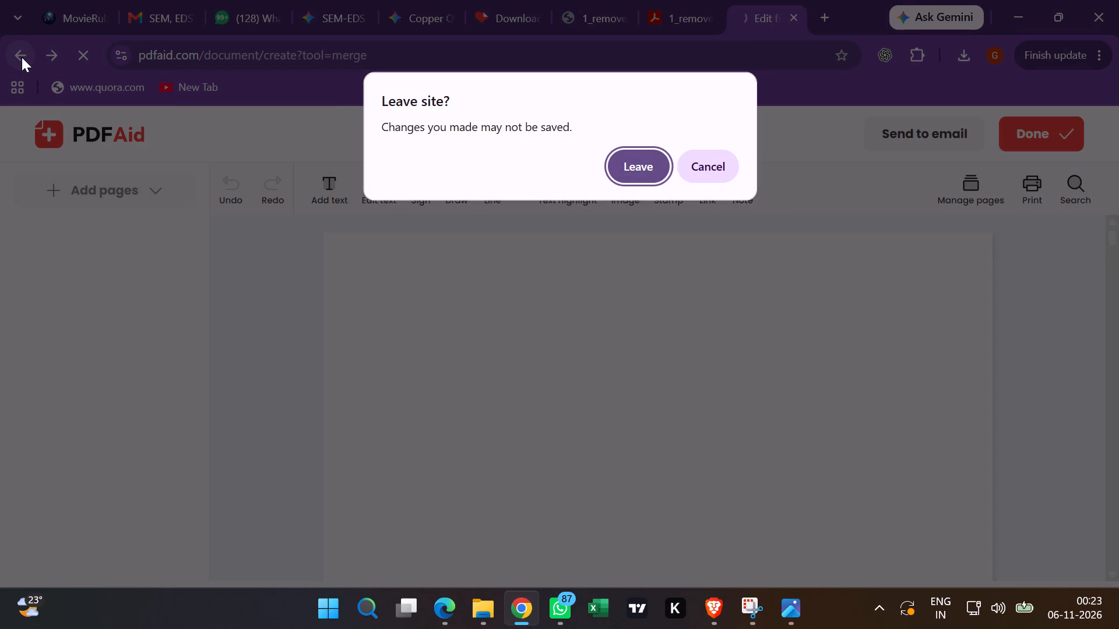
pyautogui.click(629, 161)
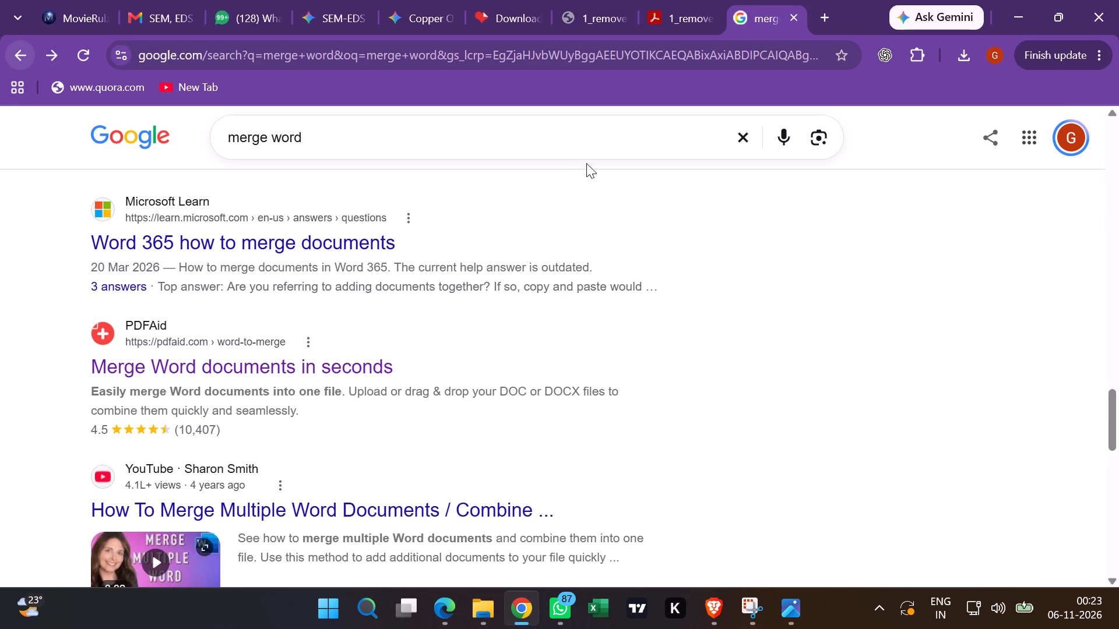
# Look through the merge word results and check PDF House's Merge Word Online page as an alternative.
pyautogui.scroll(4, 544, 180)
pyautogui.scroll(12, 502, 153)
pyautogui.scroll(-6, 497, 145)
pyautogui.scroll(6, 526, 185)
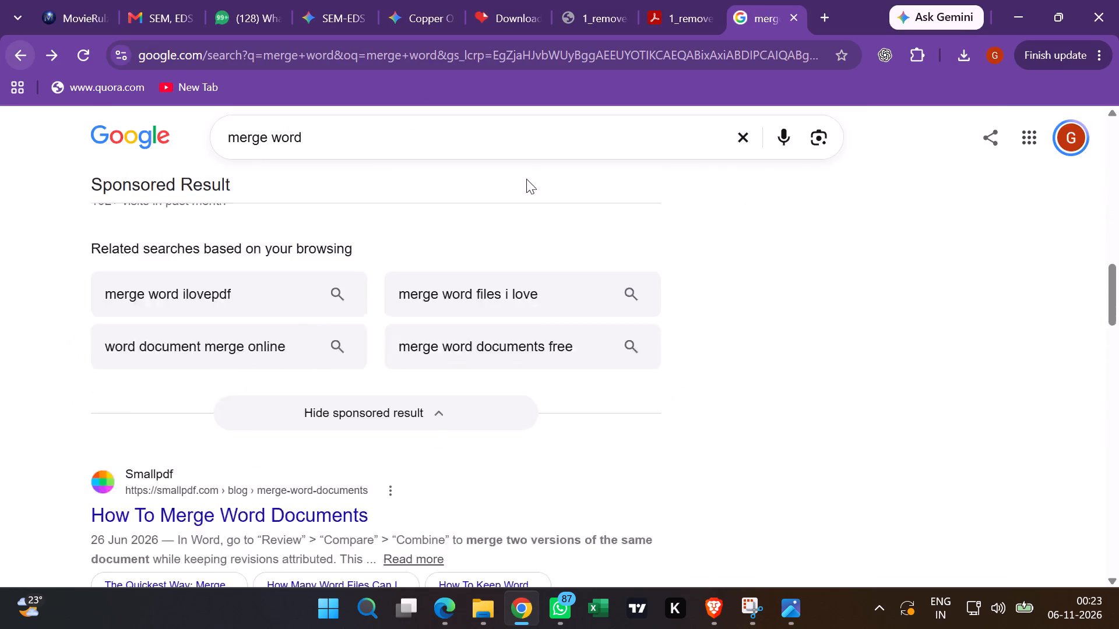
pyautogui.scroll(8, 526, 179)
pyautogui.scroll(-8, 527, 171)
pyautogui.scroll(1, 575, 219)
pyautogui.scroll(-6, 576, 219)
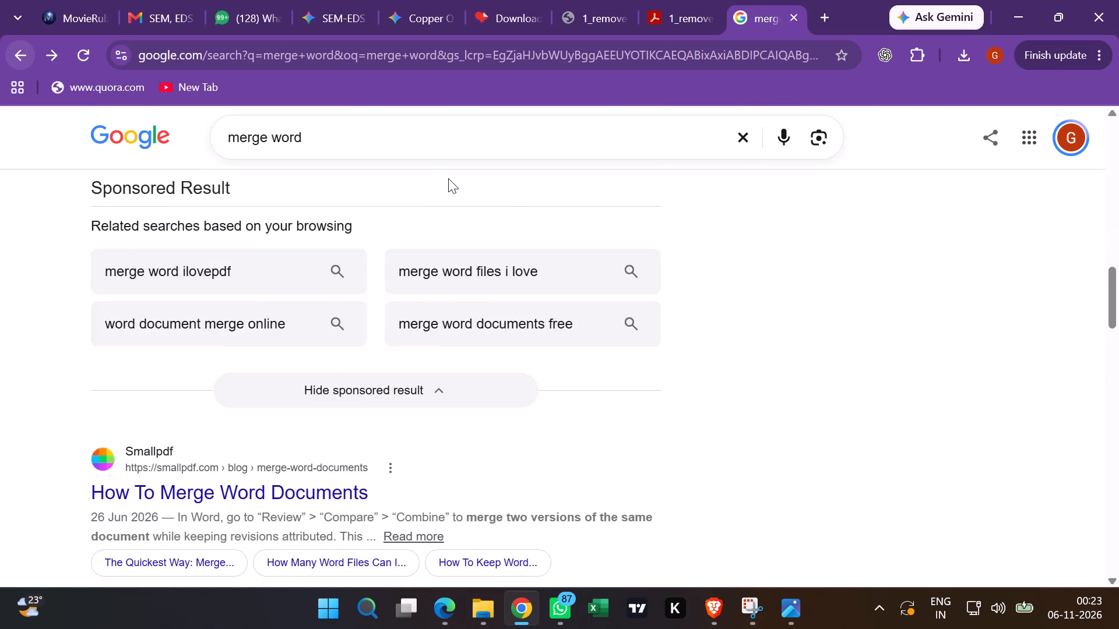
pyautogui.scroll(4, 444, 175)
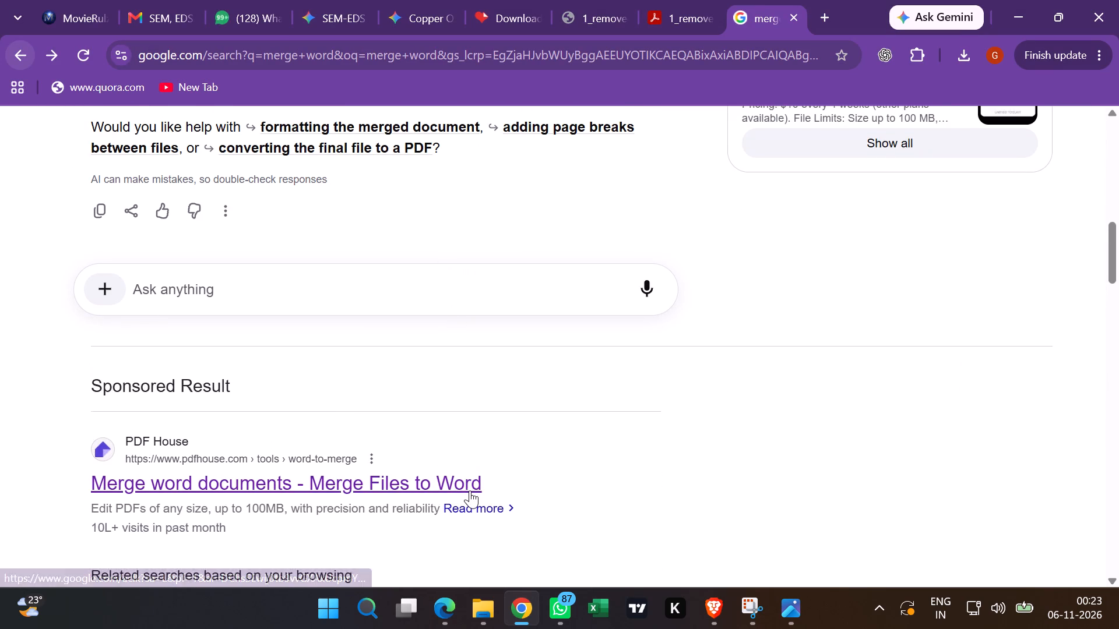
pyautogui.click(470, 490)
pyautogui.scroll(-3, 465, 446)
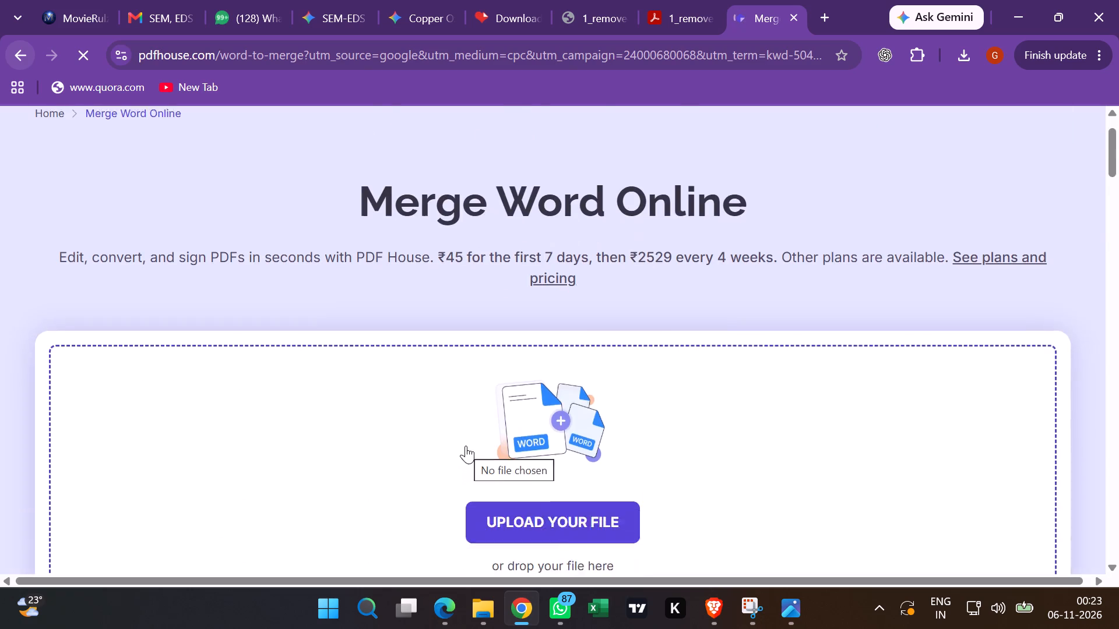
pyautogui.scroll(2, 488, 425)
pyautogui.scroll(-1, 580, 365)
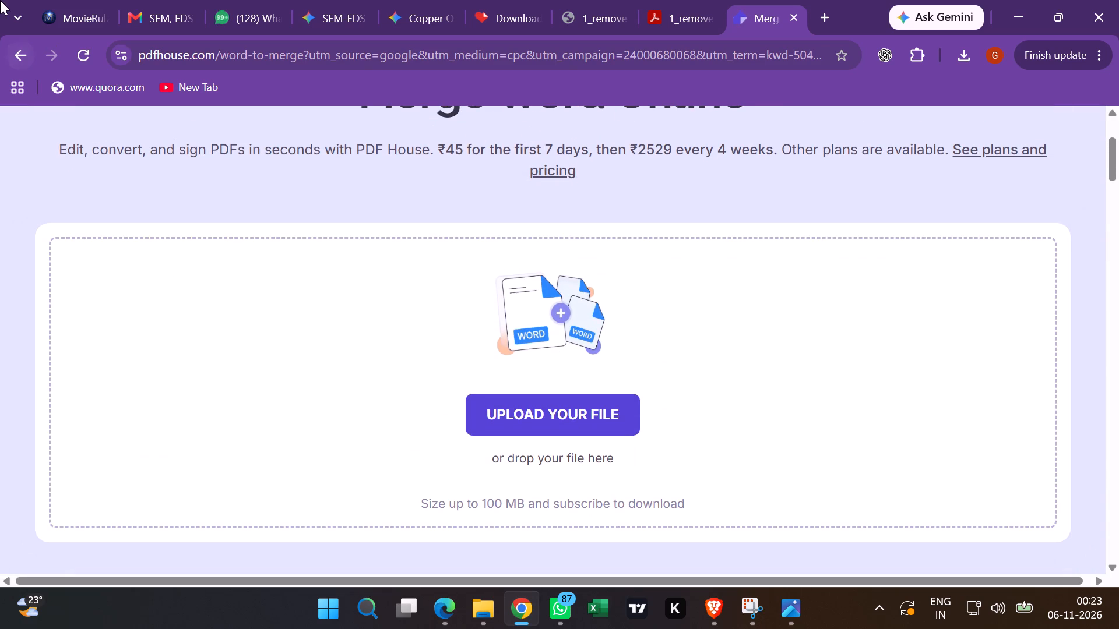
pyautogui.click(29, 62)
# Search Google for merge word files i love and check ilovepdf.com.cn's Word merge page.
pyautogui.scroll(-4, 209, 218)
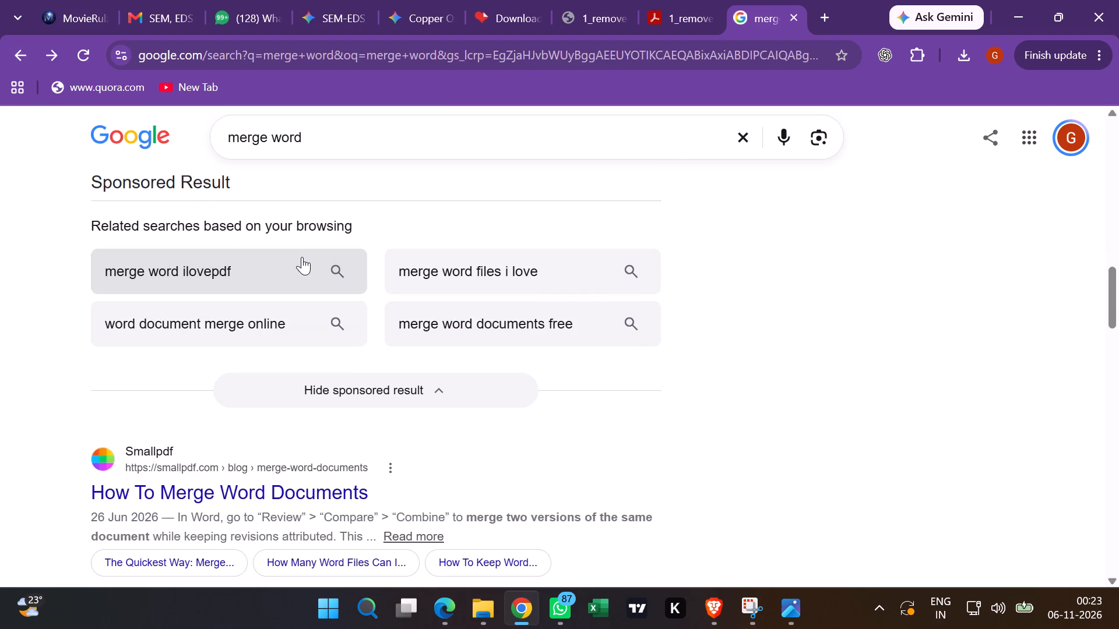
pyautogui.scroll(-4, 302, 257)
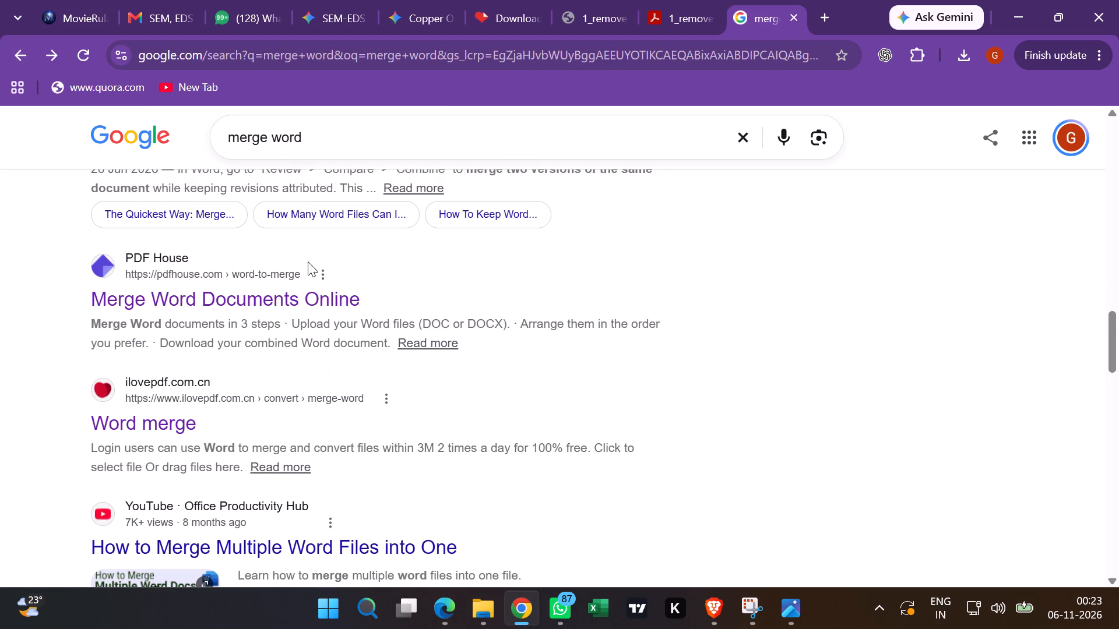
pyautogui.click(412, 139)
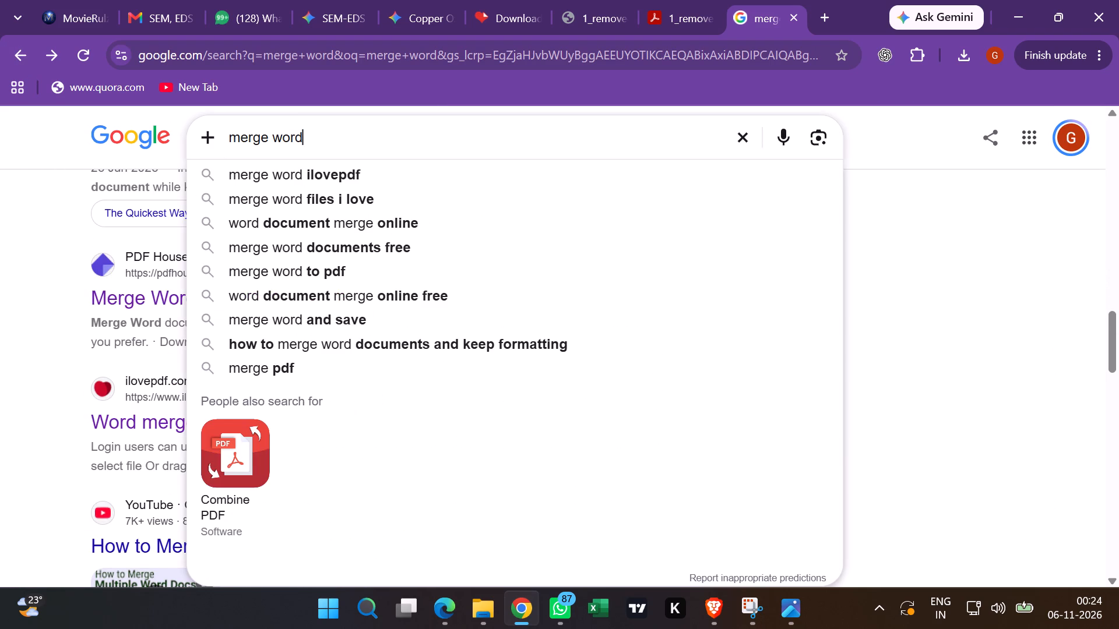
pyautogui.click(351, 206)
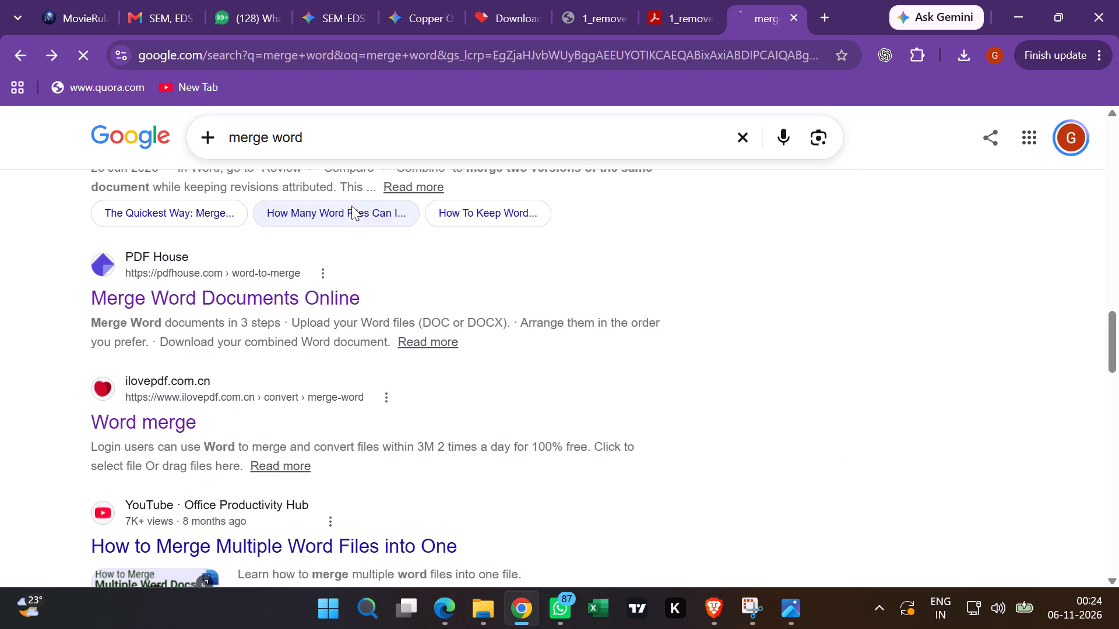
pyautogui.click(182, 294)
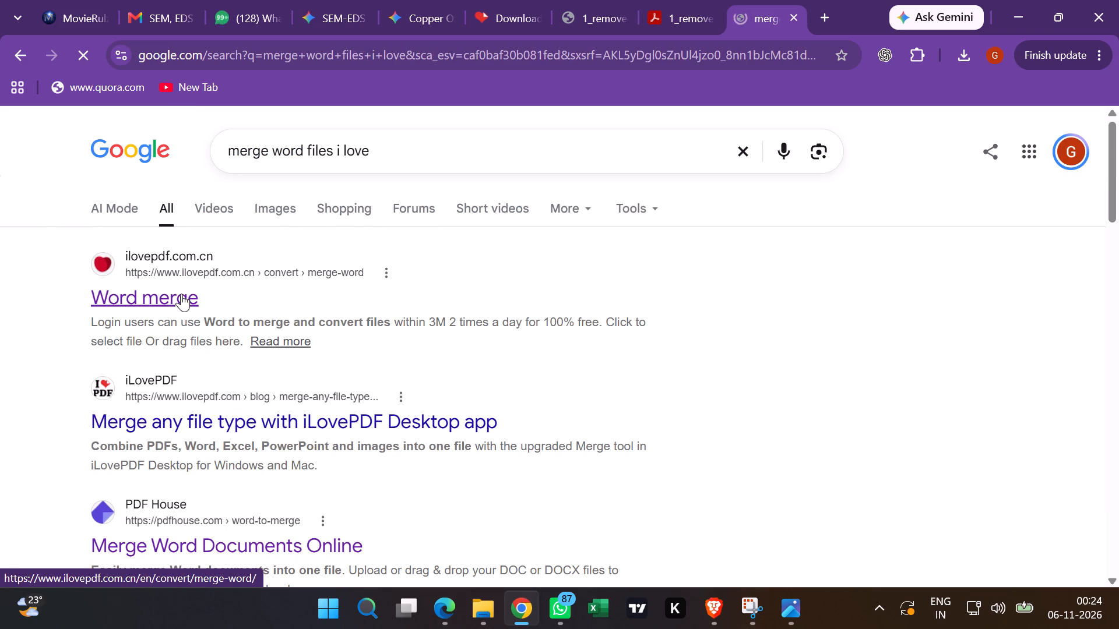
pyautogui.scroll(2, 228, 182)
pyautogui.scroll(-4, 220, 176)
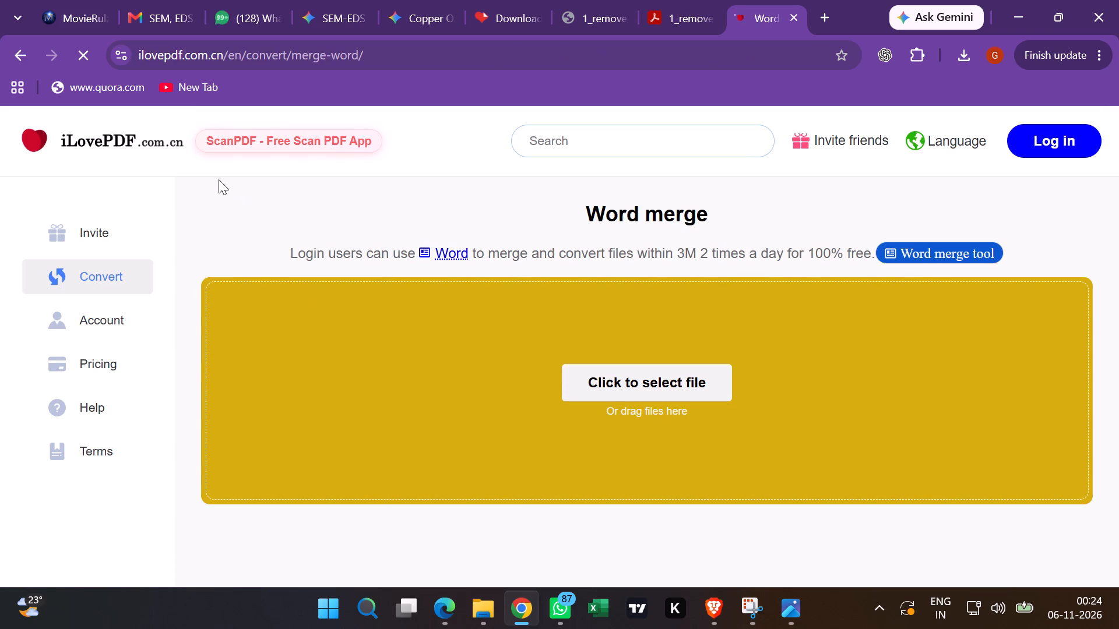
pyautogui.click(13, 55)
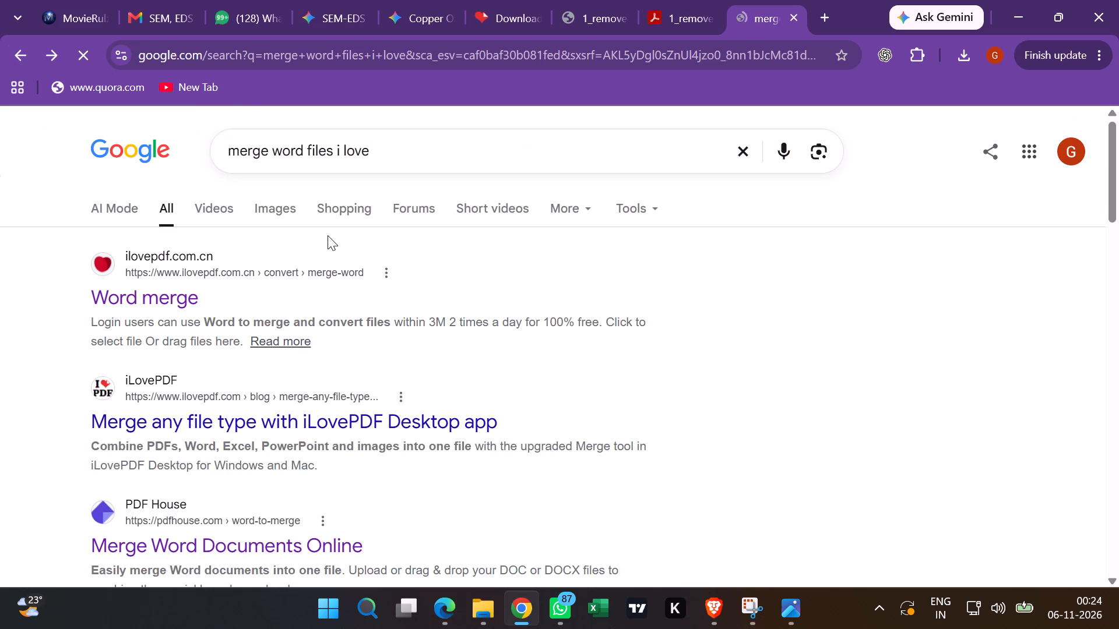
# Search Google for merge word files i love free and open iLovePDF's Merge PDF page from the results.
pyautogui.scroll(-2, 328, 235)
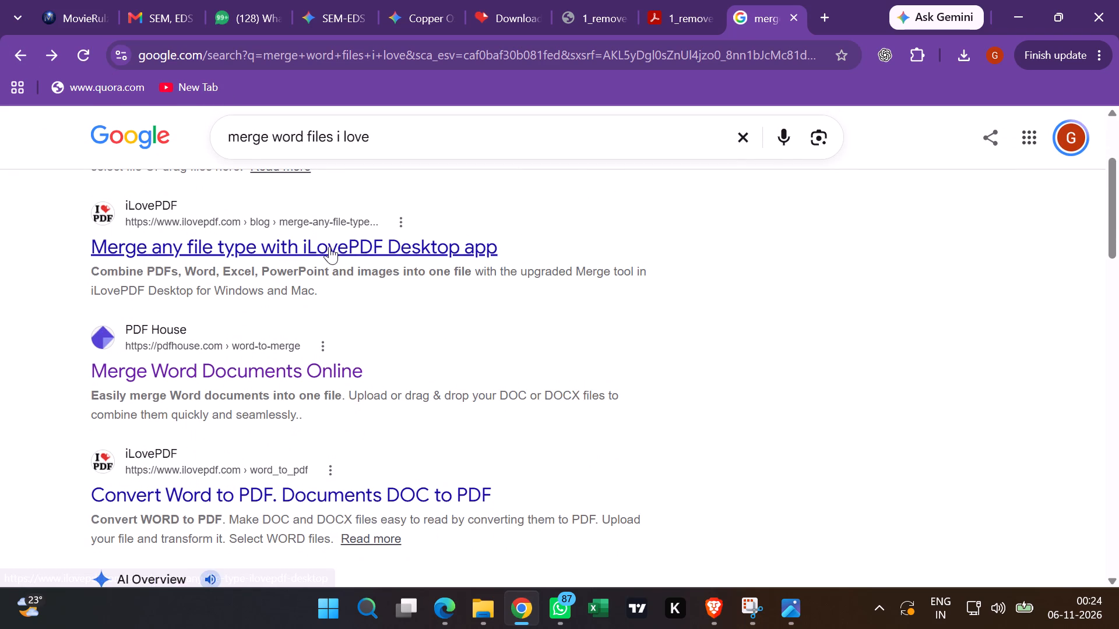
pyautogui.scroll(-1, 316, 249)
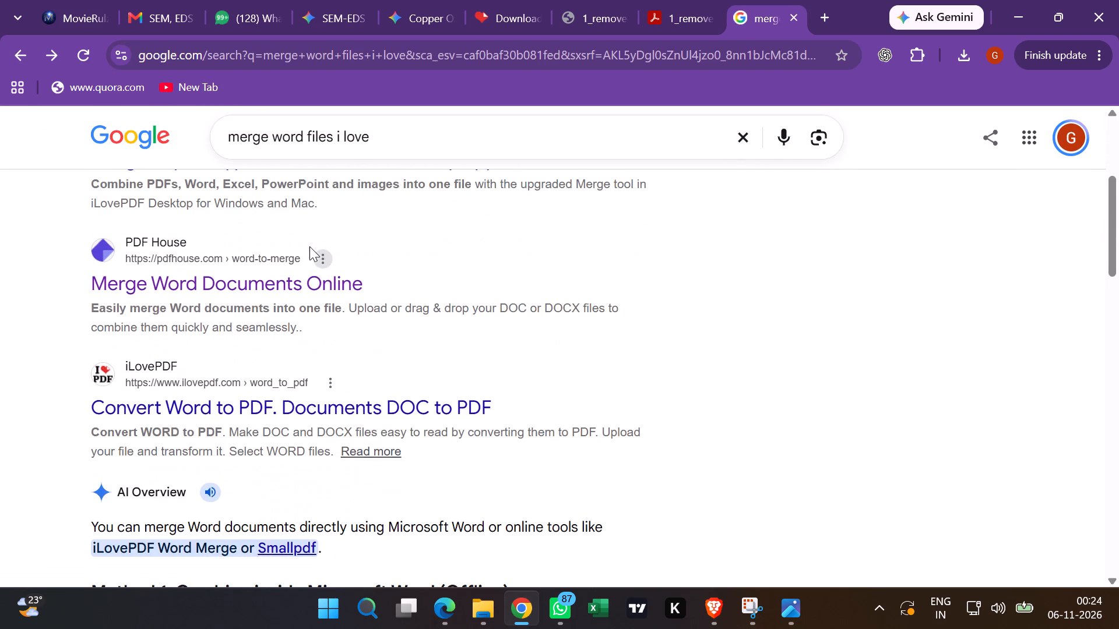
pyautogui.click(406, 128)
pyautogui.press('space')
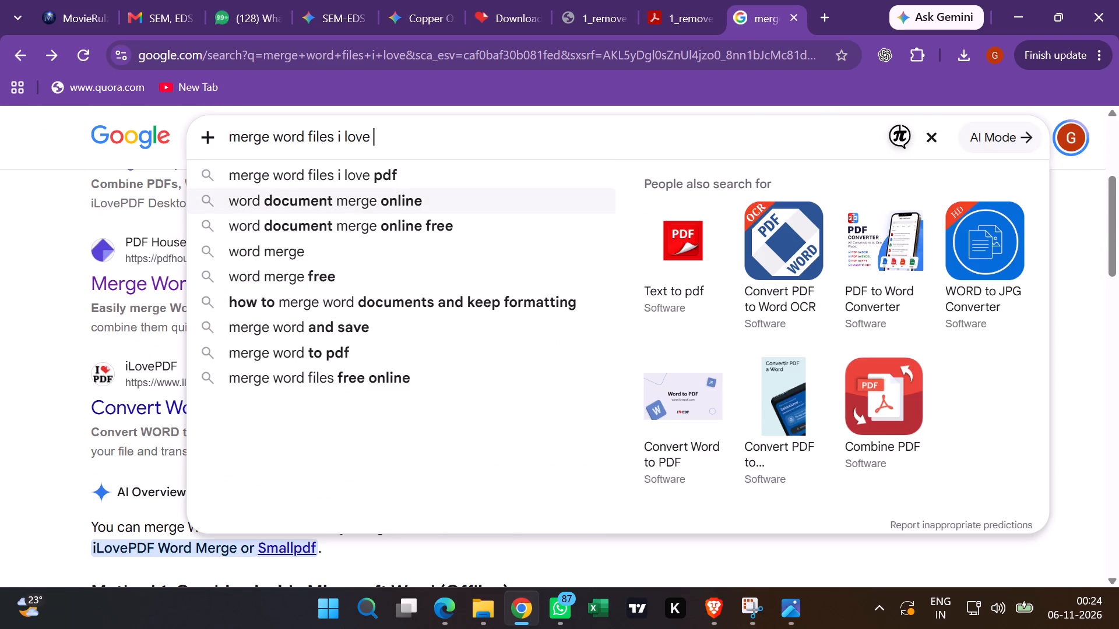
pyautogui.write('free')
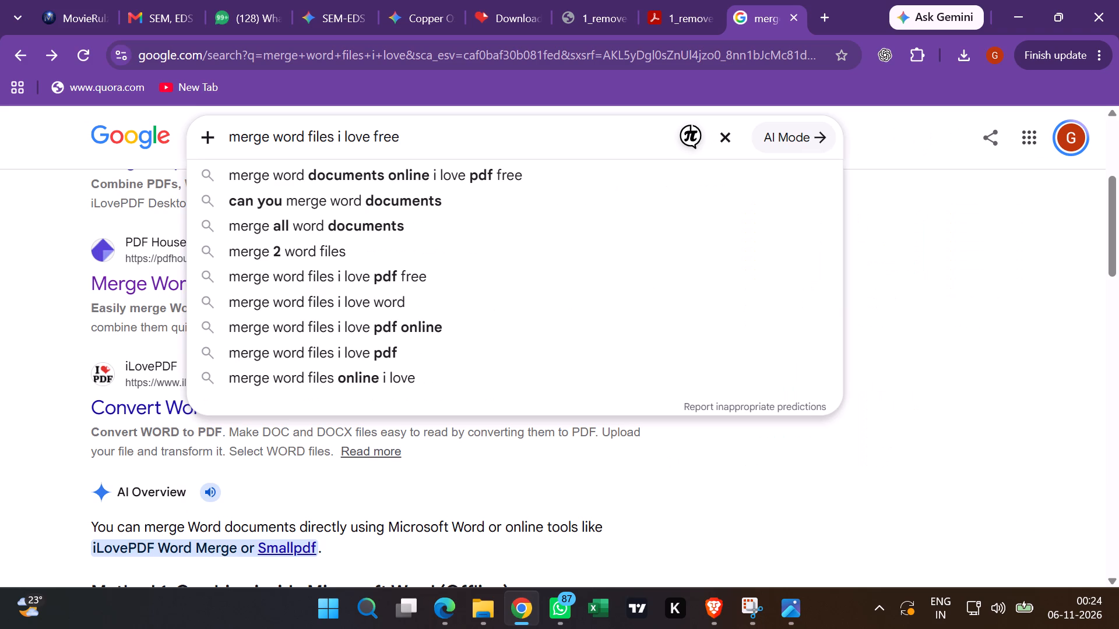
pyautogui.press('Return')
pyautogui.scroll(-1, 471, 485)
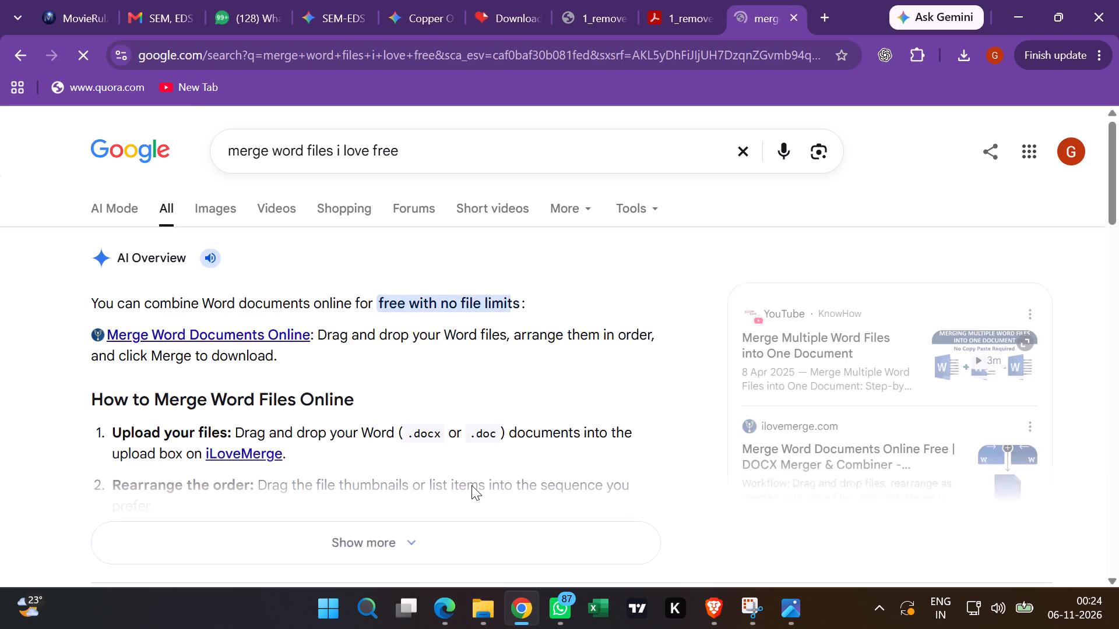
pyautogui.scroll(-2, 471, 469)
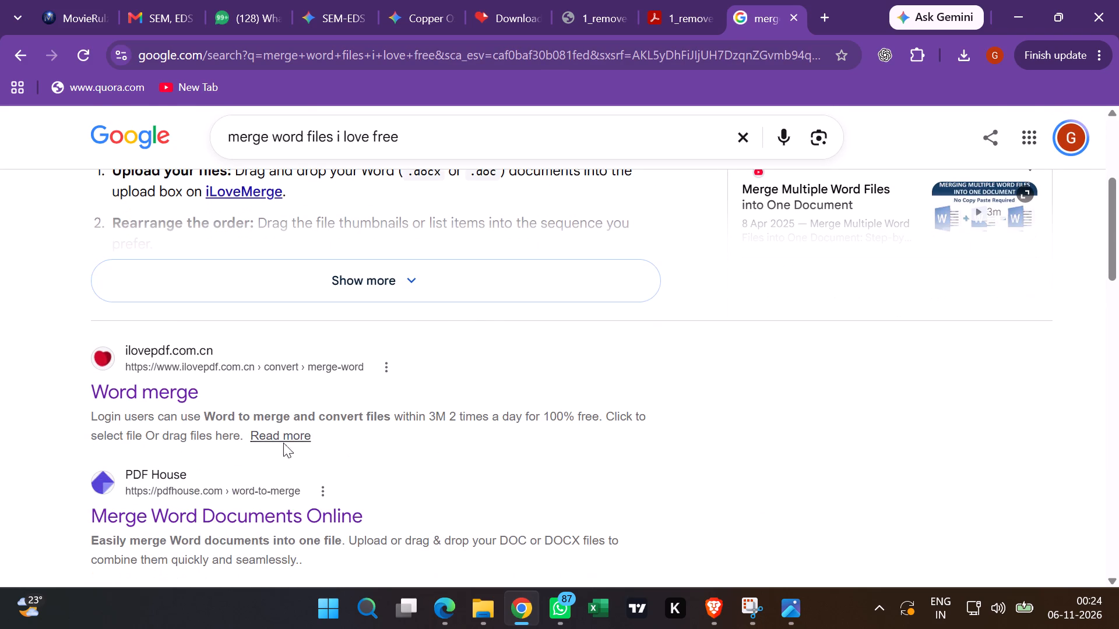
pyautogui.scroll(-3, 227, 460)
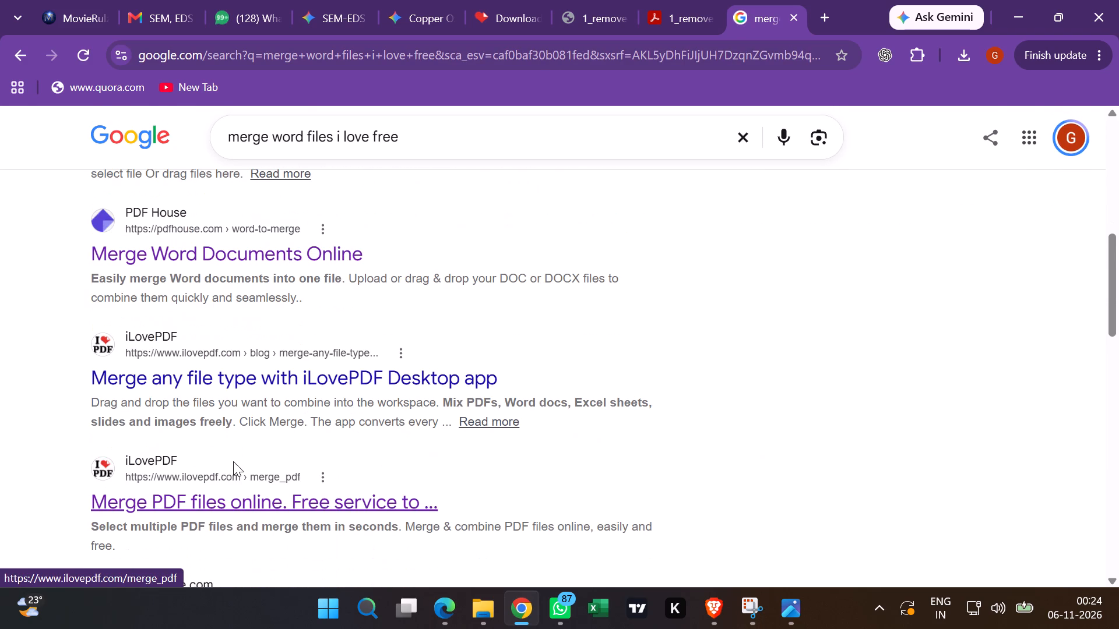
pyautogui.scroll(-1, 237, 436)
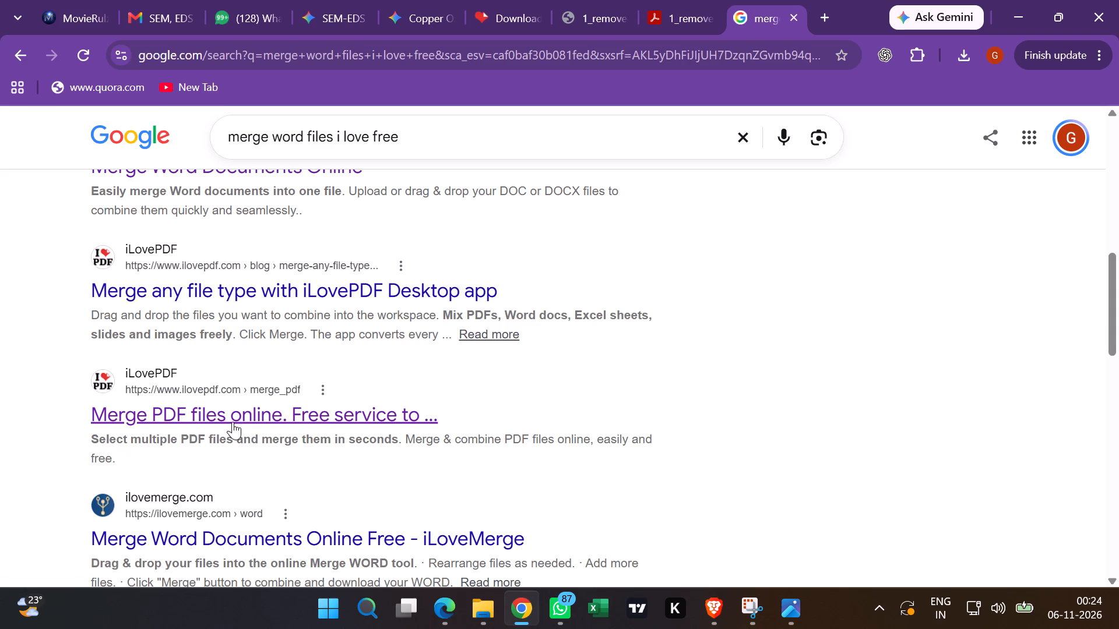
pyautogui.click(227, 412)
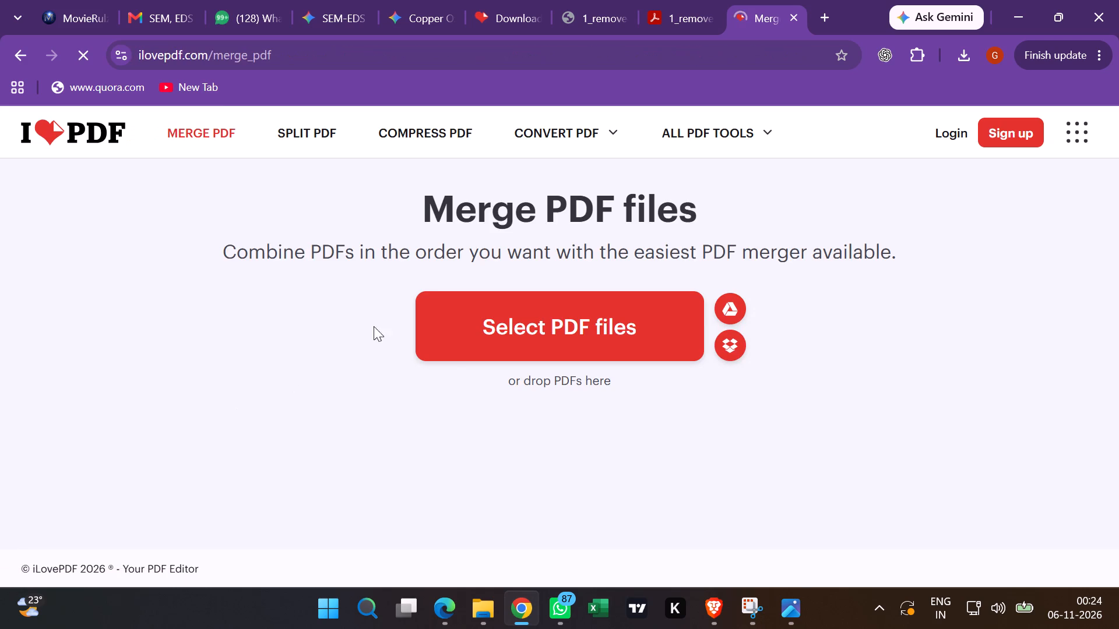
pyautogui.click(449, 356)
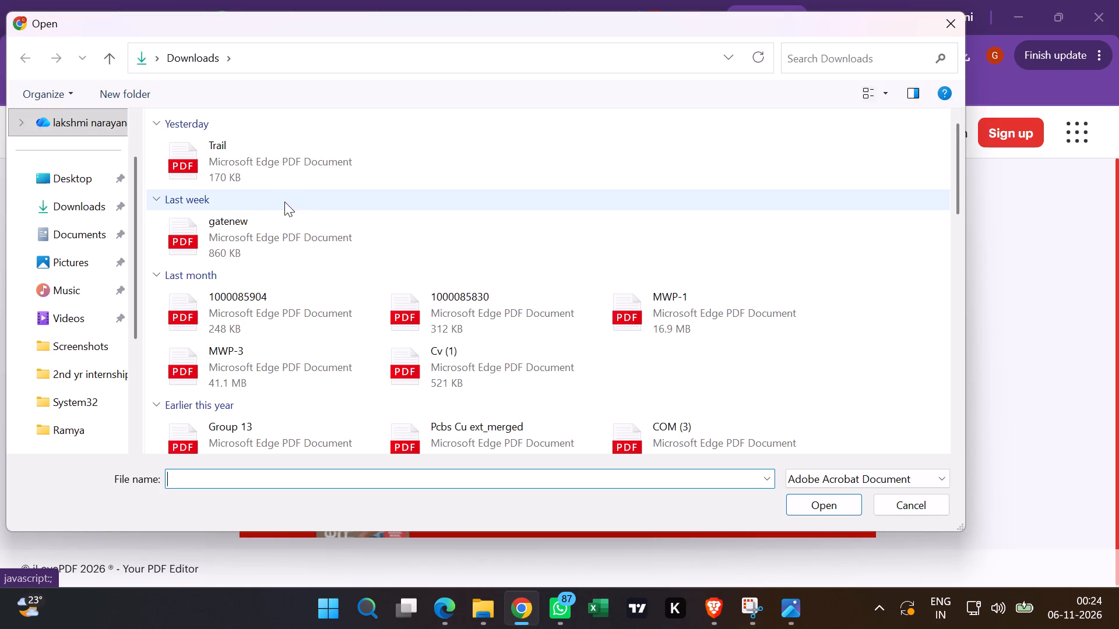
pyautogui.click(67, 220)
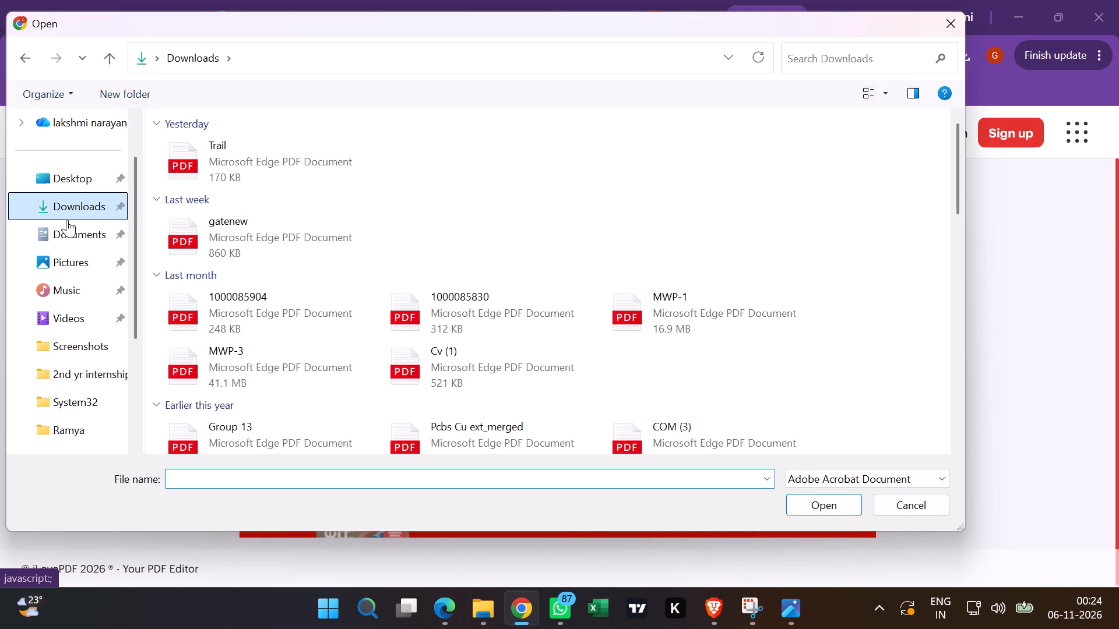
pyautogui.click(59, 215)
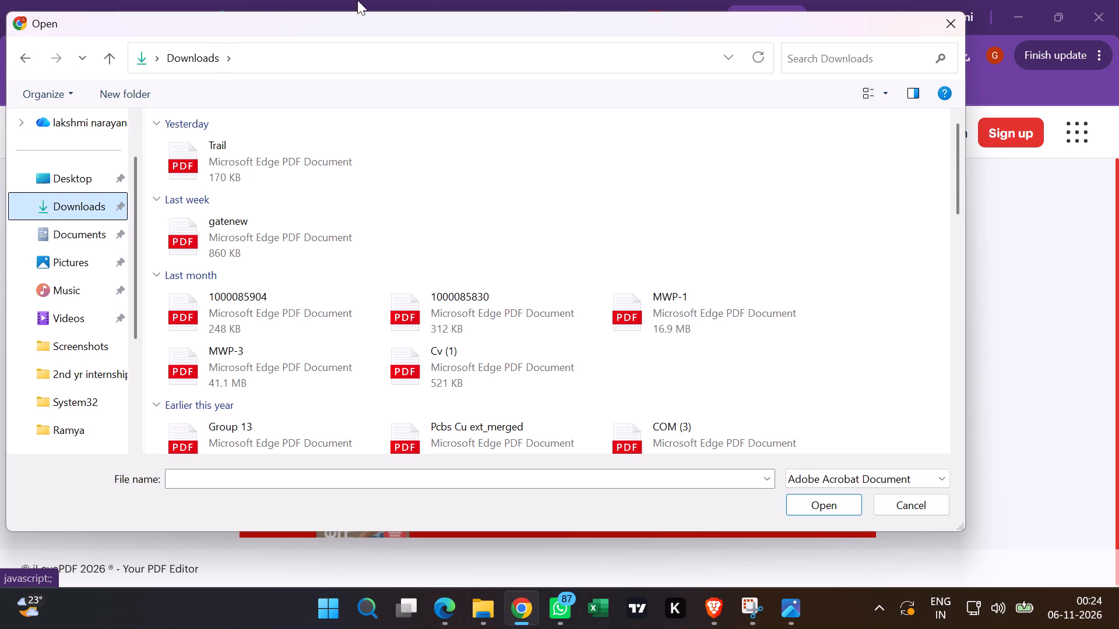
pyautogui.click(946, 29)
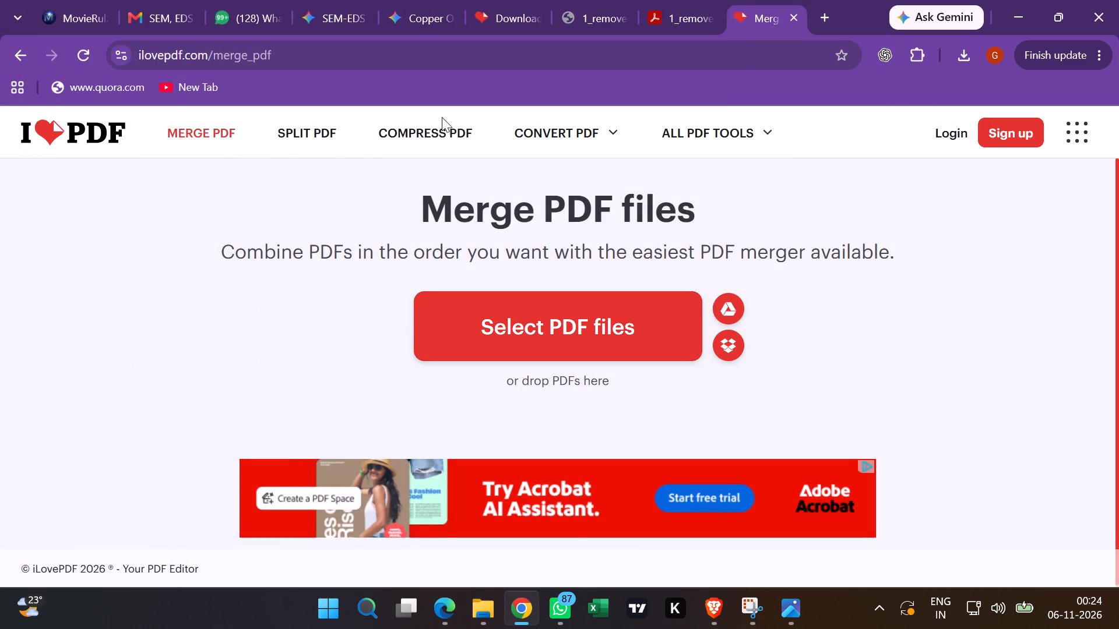
# Switch to iLovePDF's Word to PDF converter and upload Word document 11 from the Downloads folder.
pyautogui.click(583, 128)
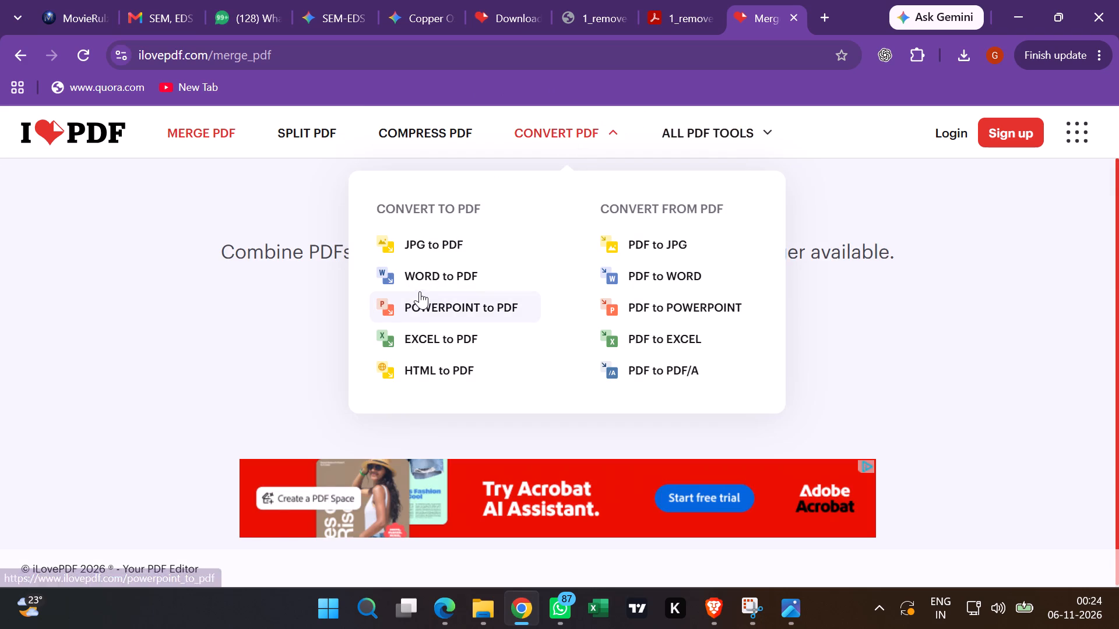
pyautogui.click(420, 271)
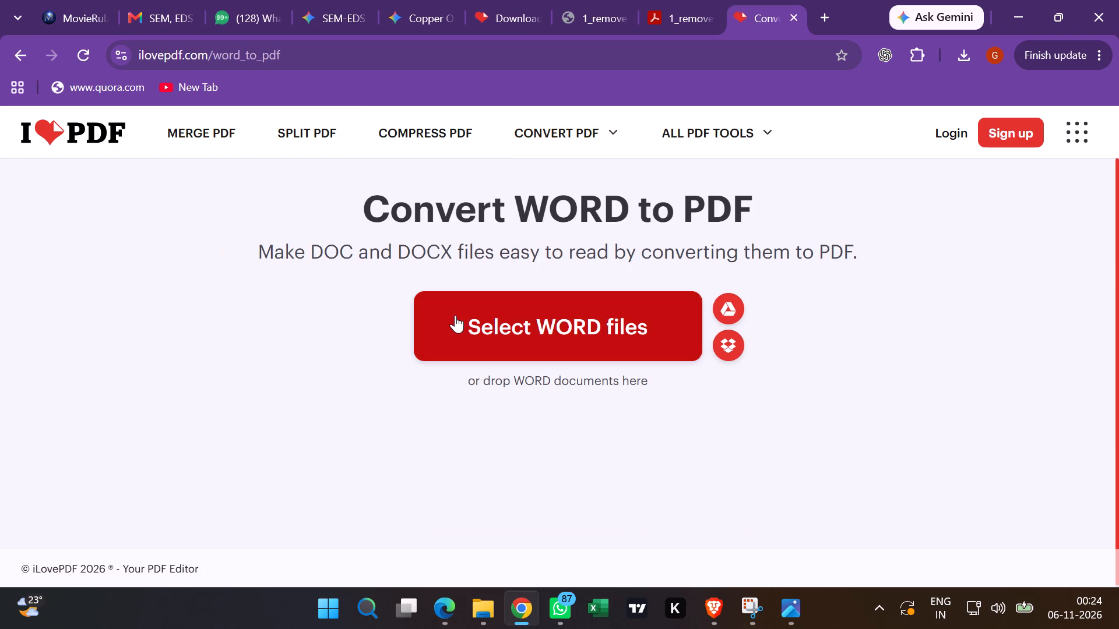
pyautogui.click(456, 316)
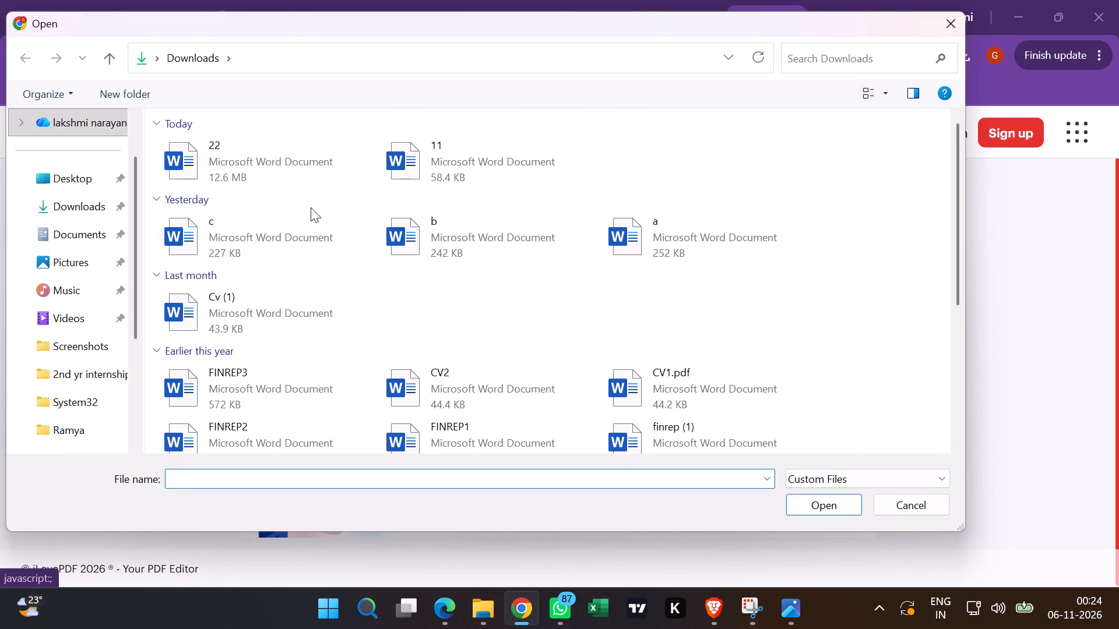
pyautogui.doubleClick(452, 166)
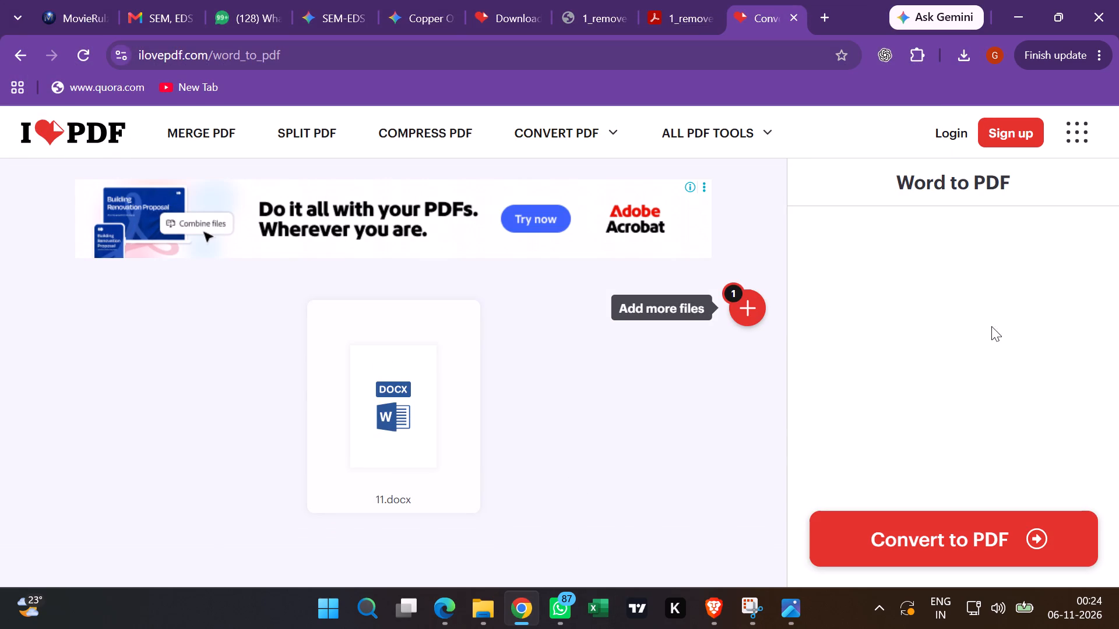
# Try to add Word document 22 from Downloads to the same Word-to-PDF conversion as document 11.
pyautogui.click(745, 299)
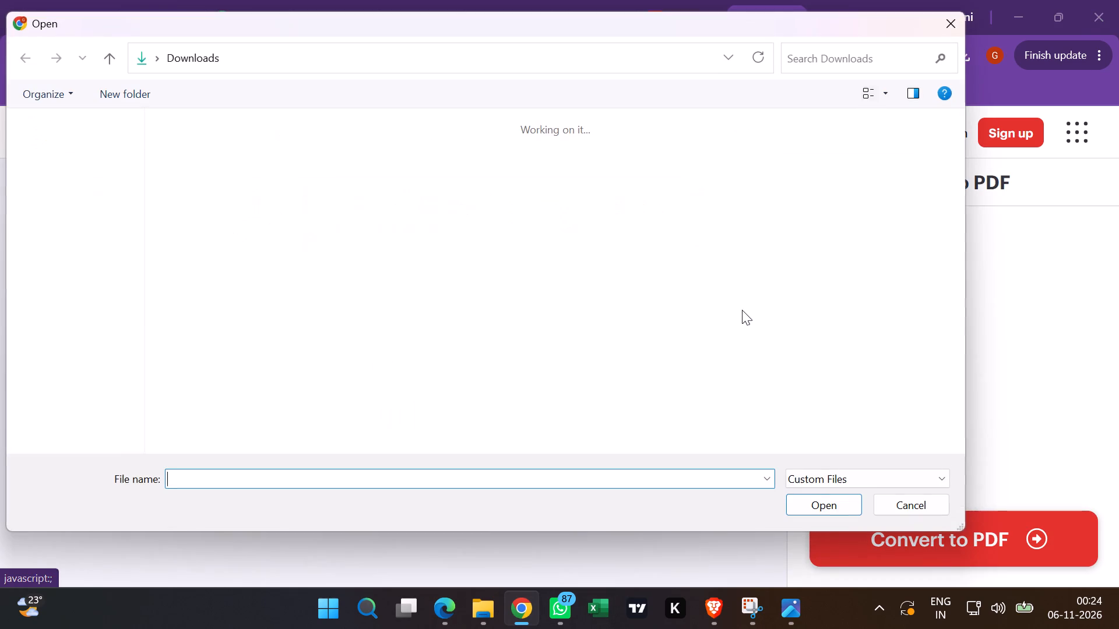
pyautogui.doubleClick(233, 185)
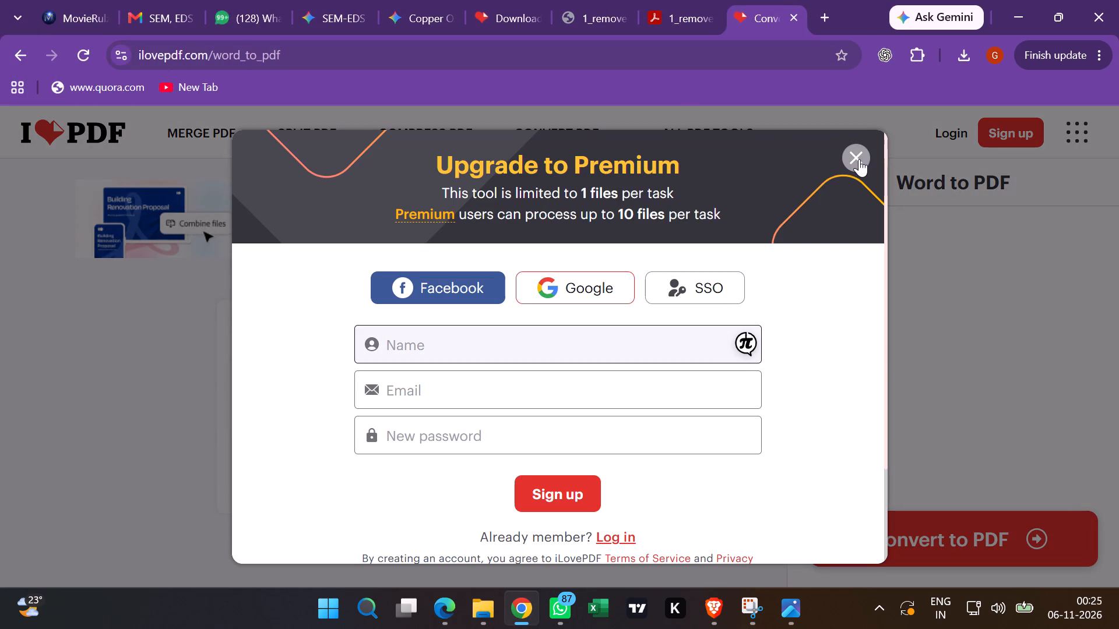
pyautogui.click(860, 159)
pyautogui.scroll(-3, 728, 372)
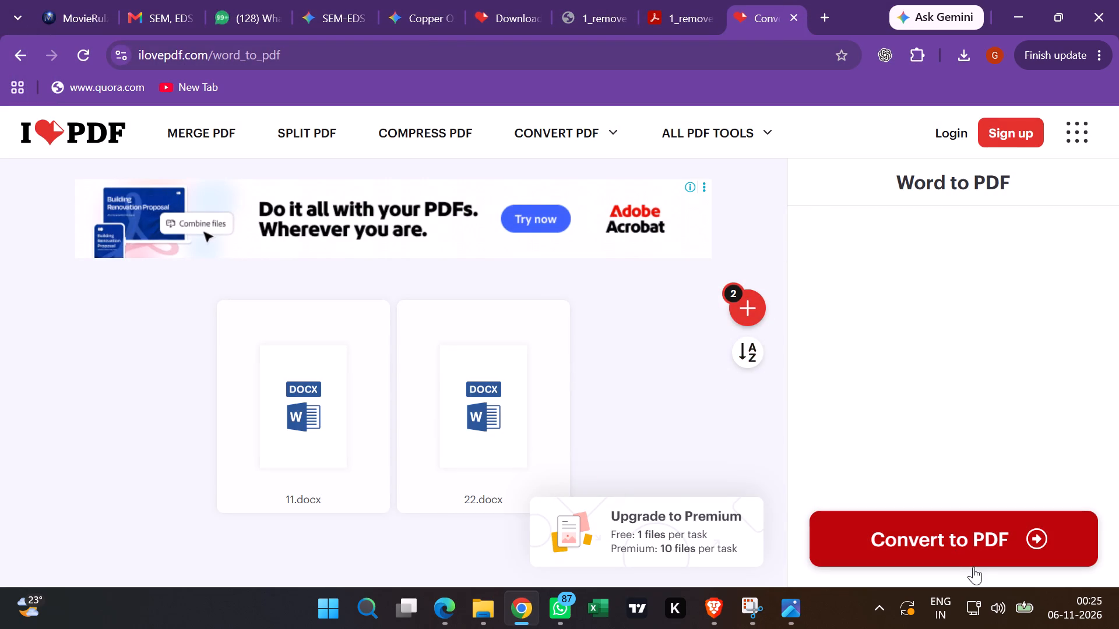
# Convert document 11 to PDF with the free single-file option and download the PDF.
pyautogui.click(941, 539)
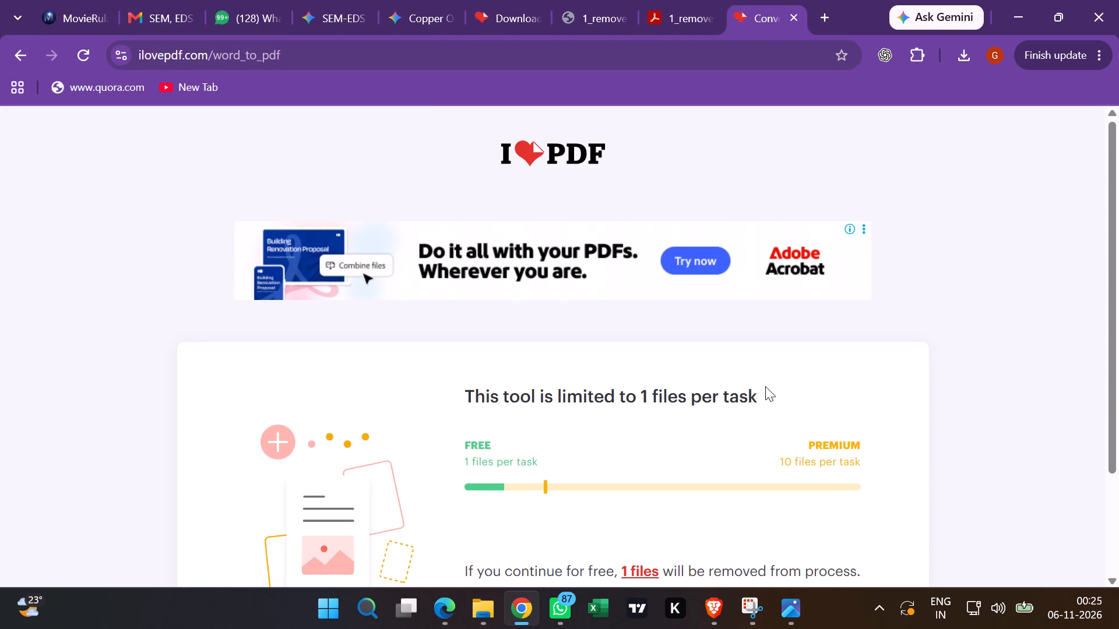
pyautogui.scroll(1, 731, 348)
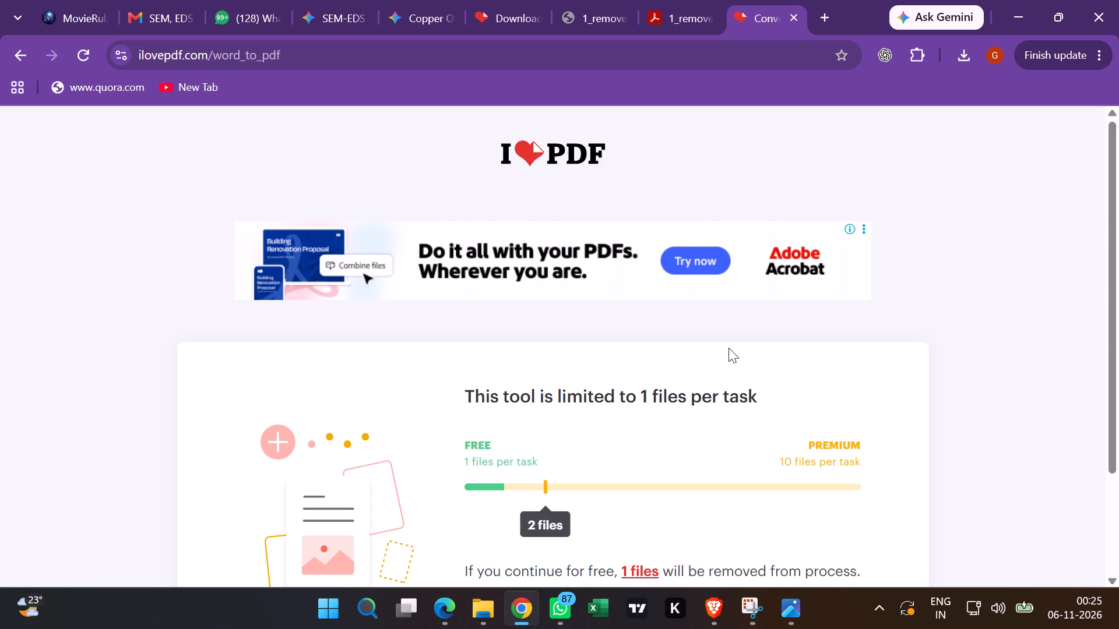
pyautogui.scroll(-8, 735, 358)
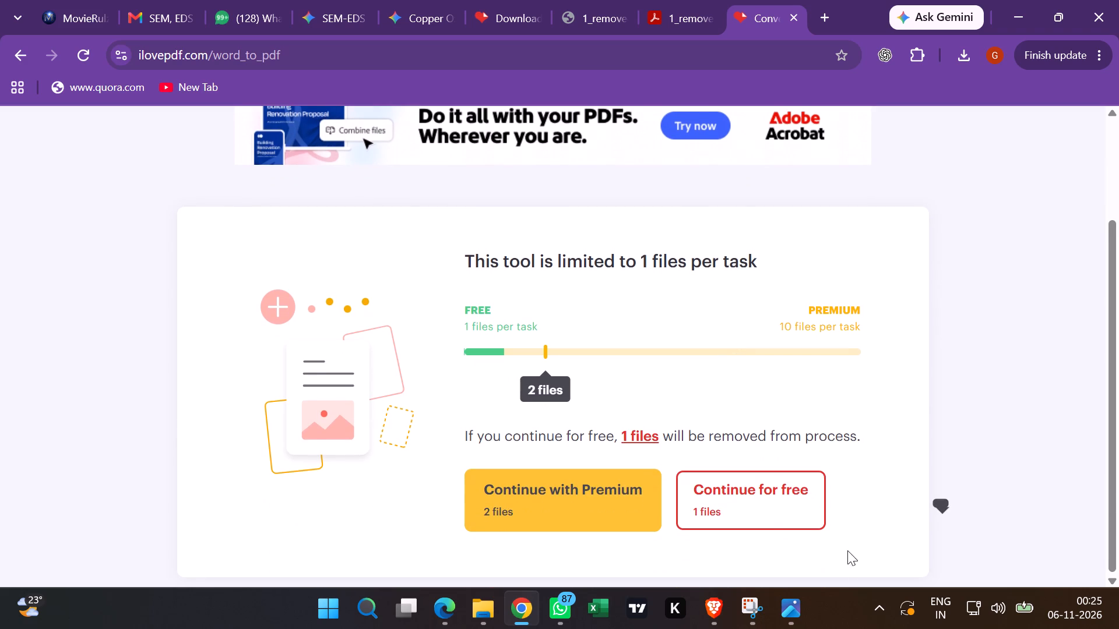
pyautogui.click(765, 498)
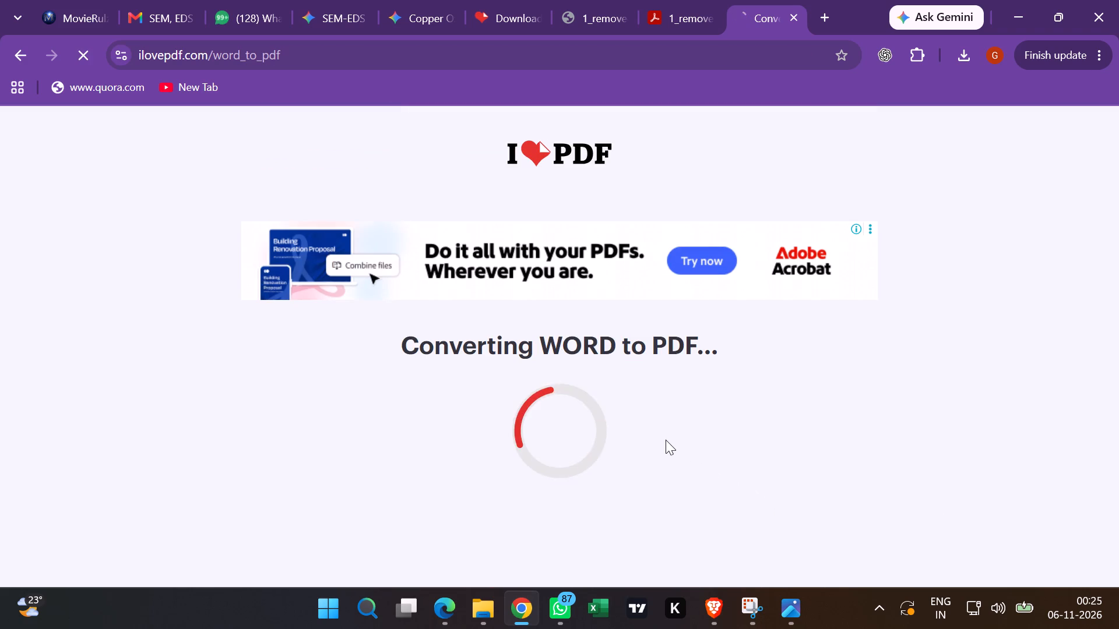
pyautogui.click(561, 293)
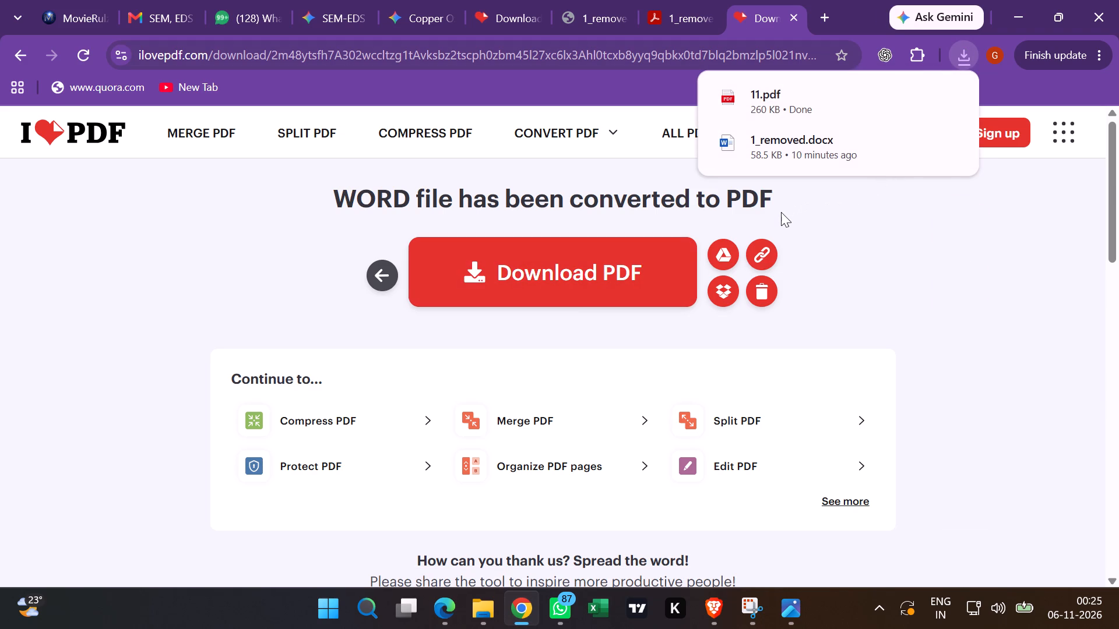
pyautogui.click(86, 46)
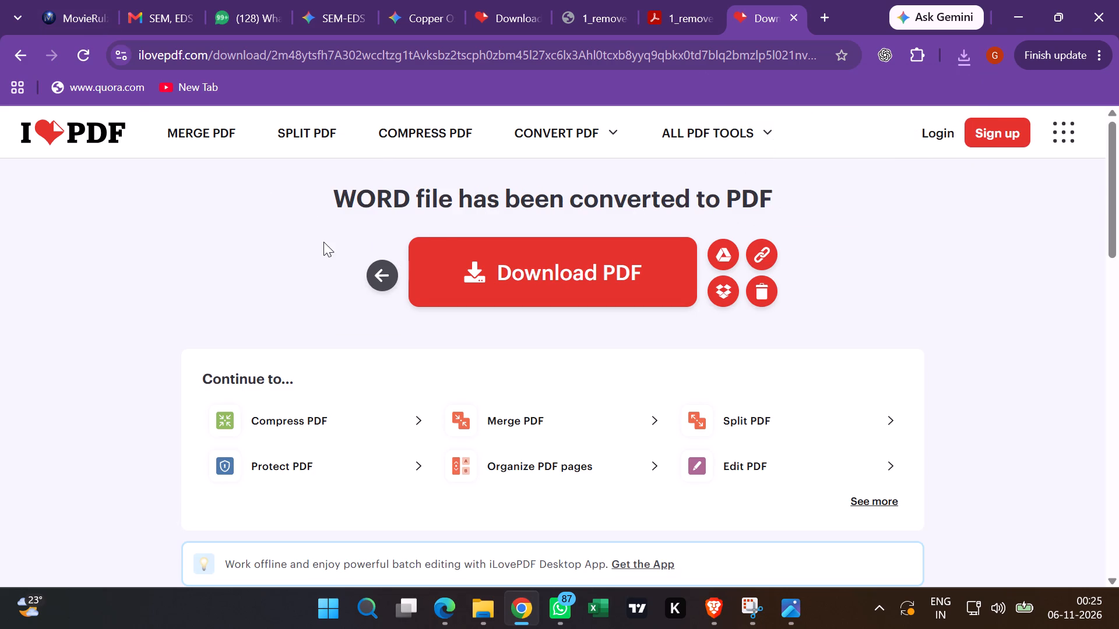
# Convert Word document 22 from Downloads to PDF as a separate task and download the PDF.
pyautogui.click(379, 277)
pyautogui.click(472, 326)
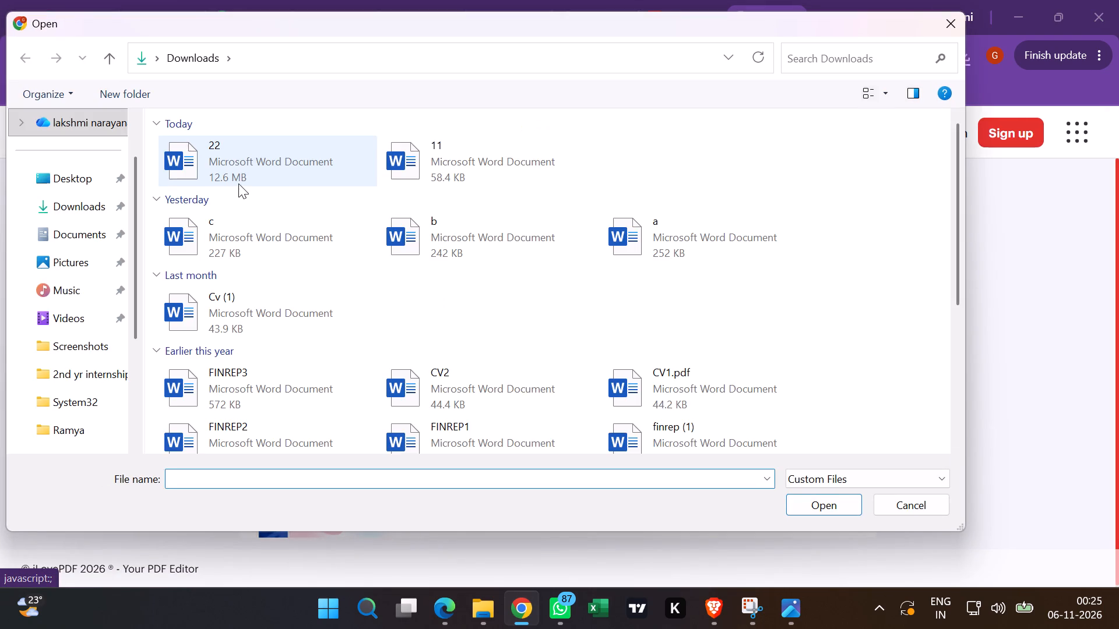
pyautogui.doubleClick(228, 172)
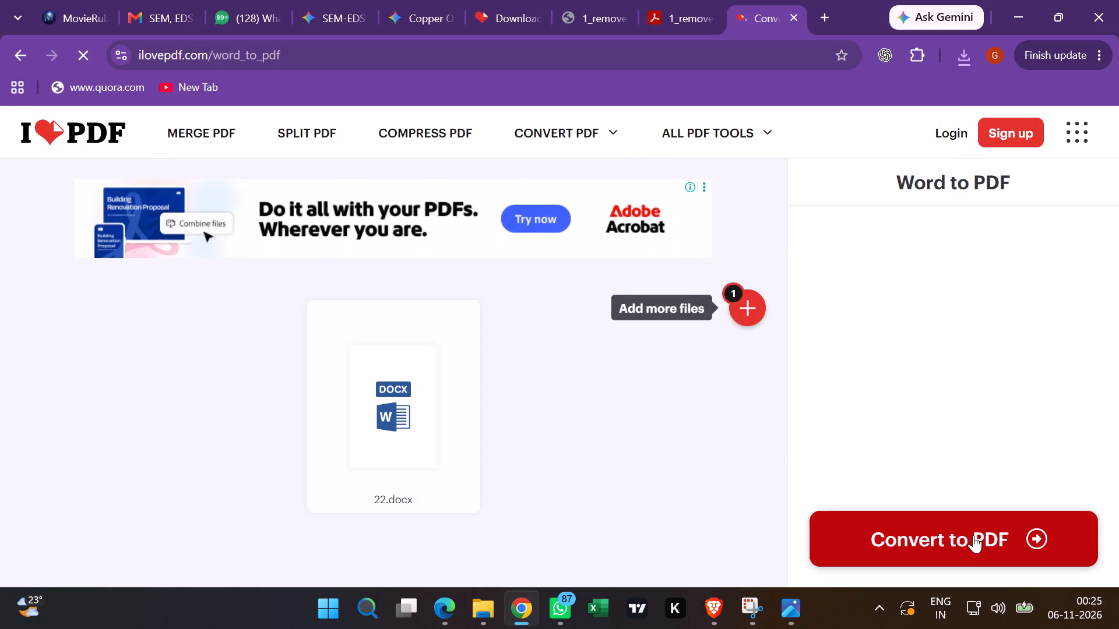
pyautogui.click(972, 535)
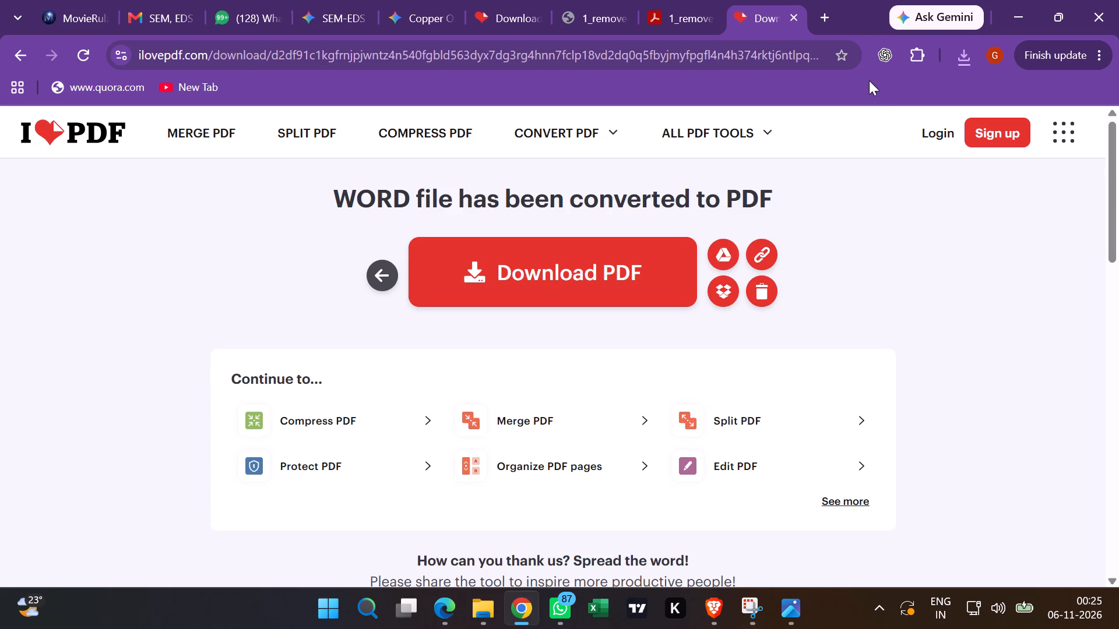
pyautogui.click(968, 57)
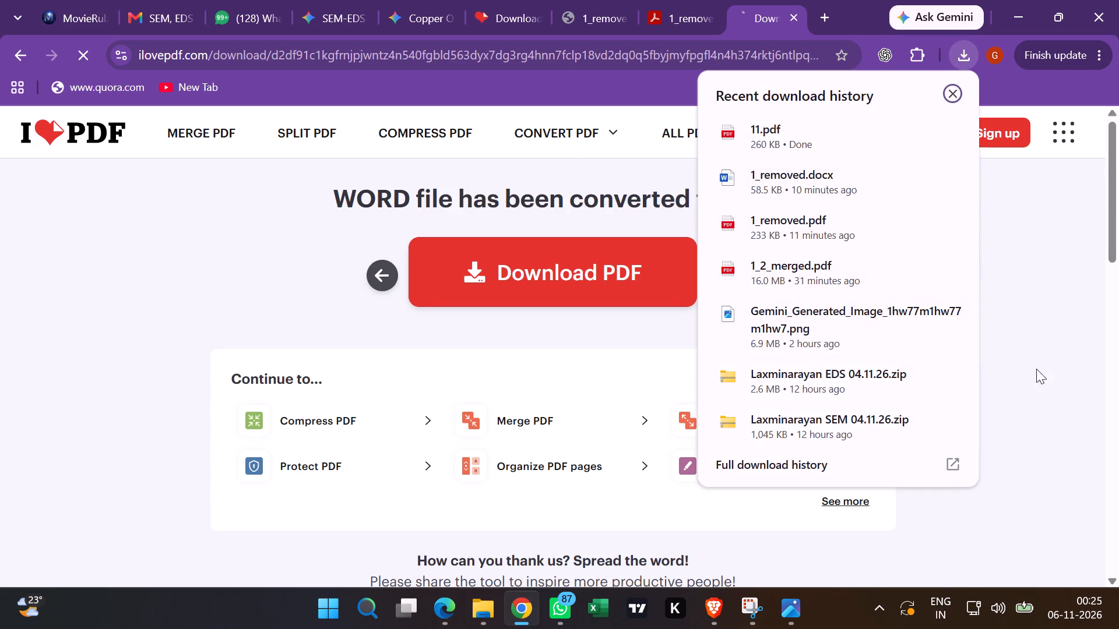
pyautogui.click(1041, 342)
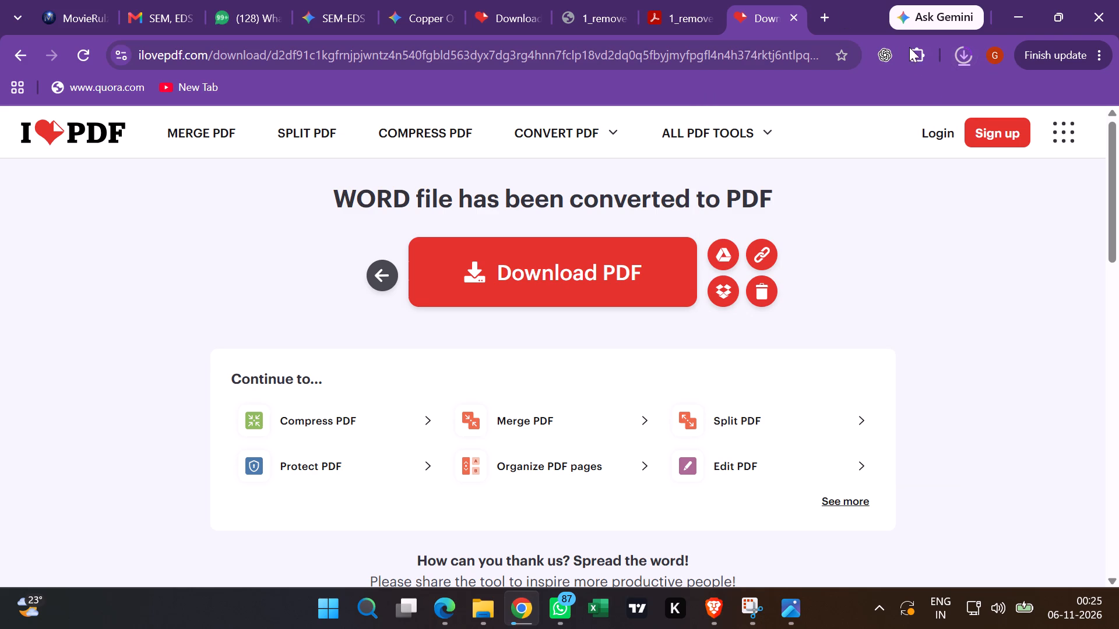
pyautogui.click(907, 345)
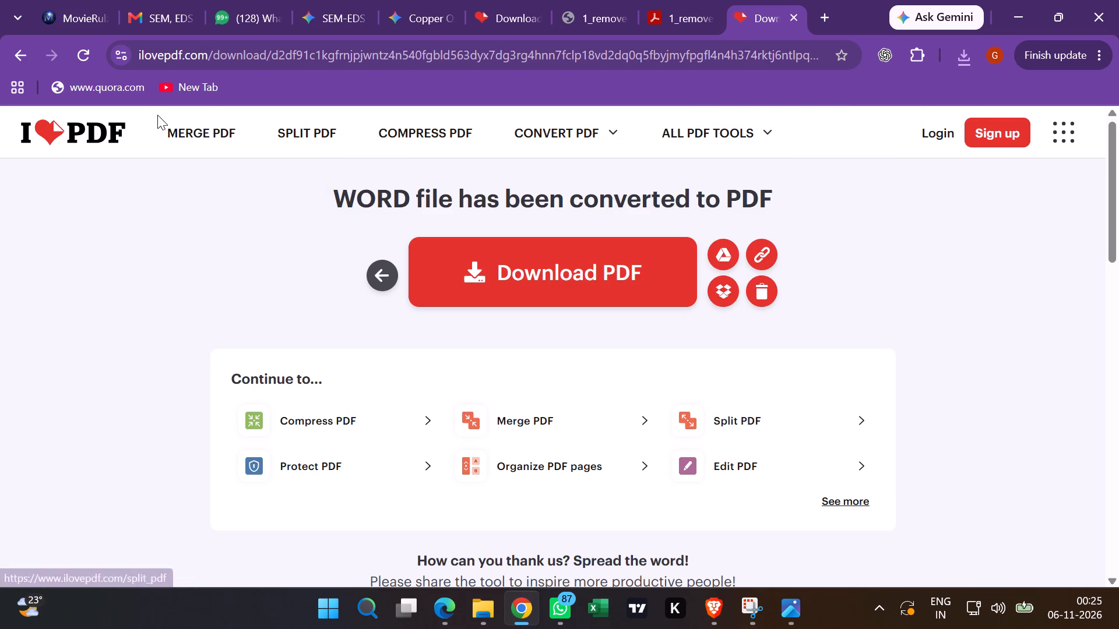
# Merge 11.pdf and 22.pdf, in that order, with iLovePDF's Merge PDF tool and download the merged PDF.
pyautogui.click(199, 134)
pyautogui.click(517, 329)
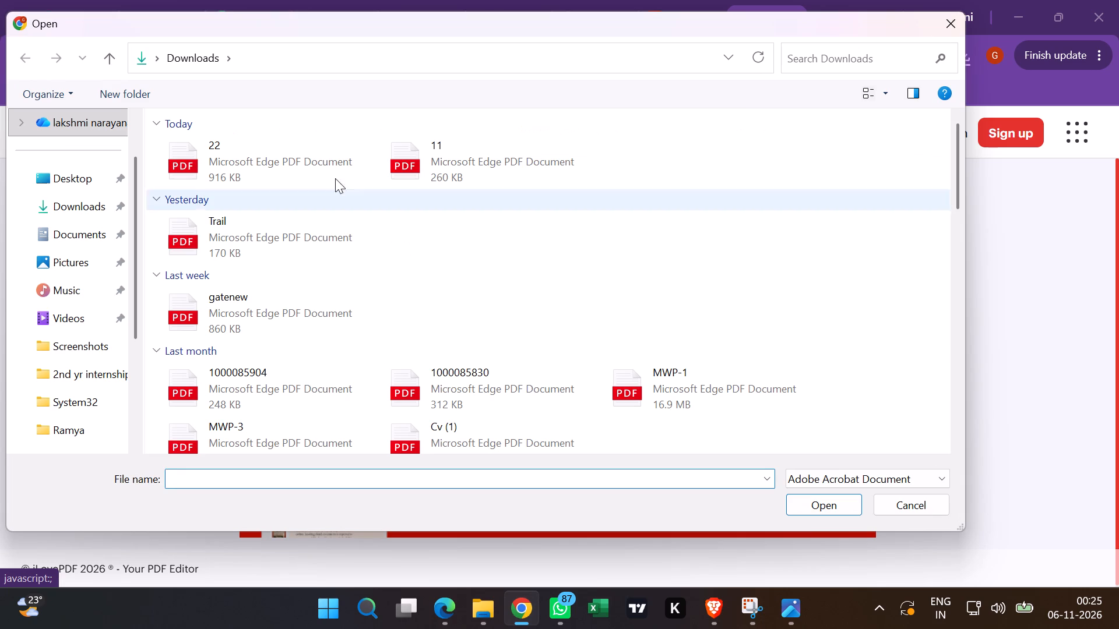
pyautogui.click(428, 178)
pyautogui.click(428, 178)
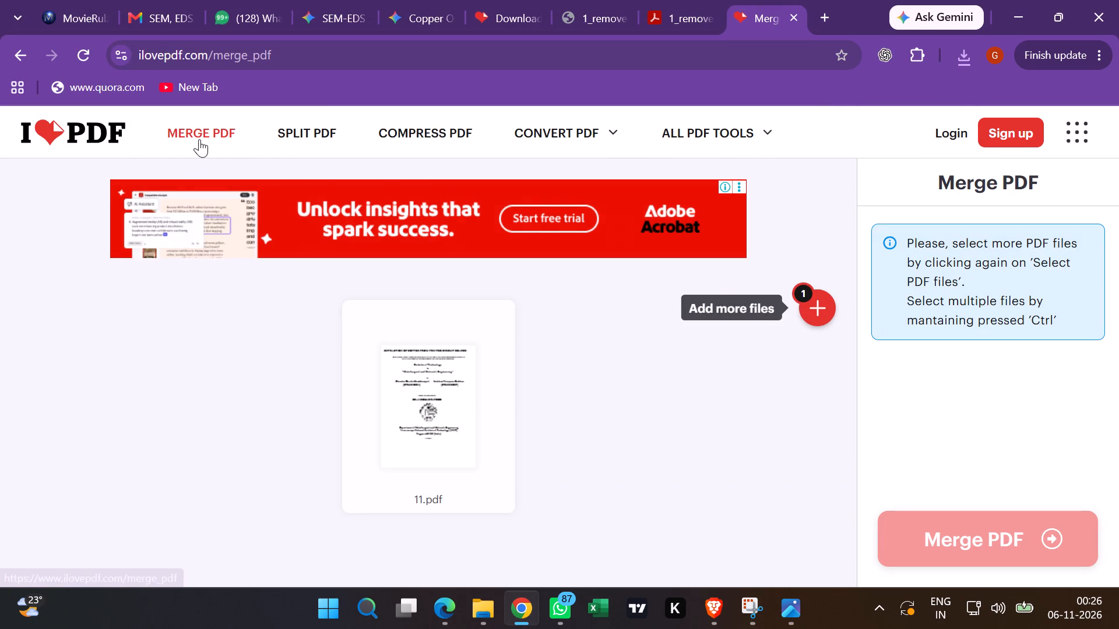
pyautogui.click(814, 288)
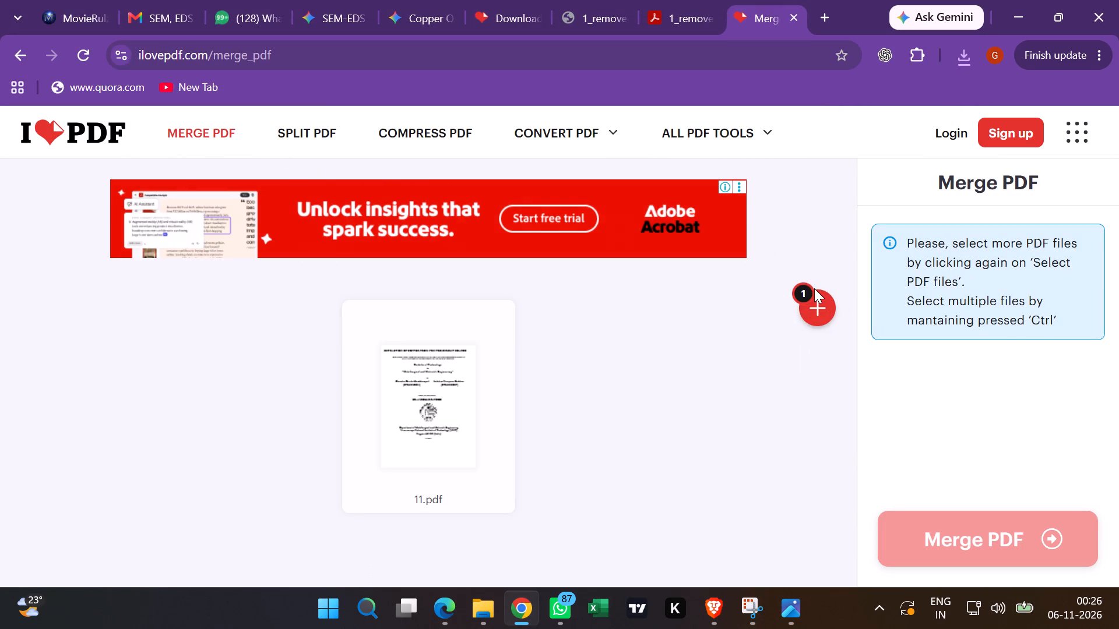
pyautogui.click(812, 310)
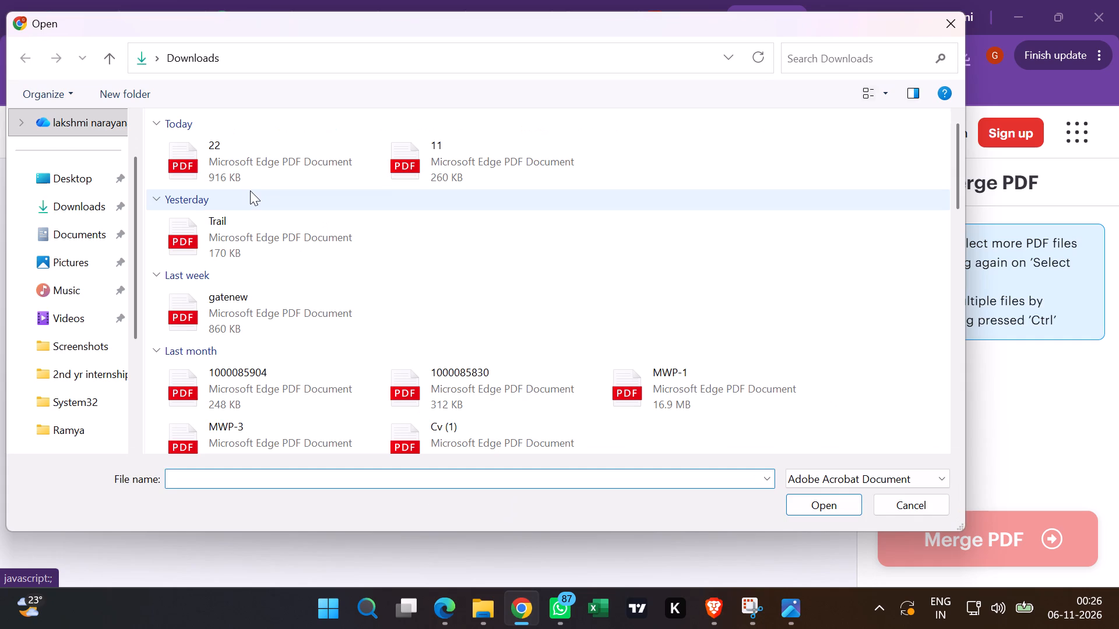
pyautogui.doubleClick(241, 168)
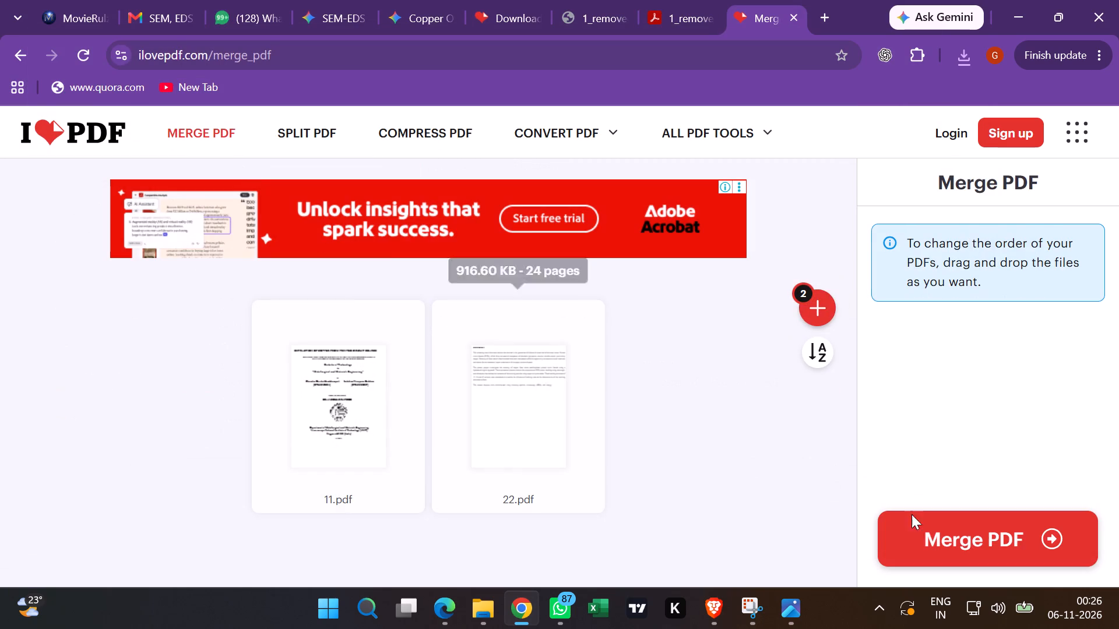
pyautogui.click(980, 519)
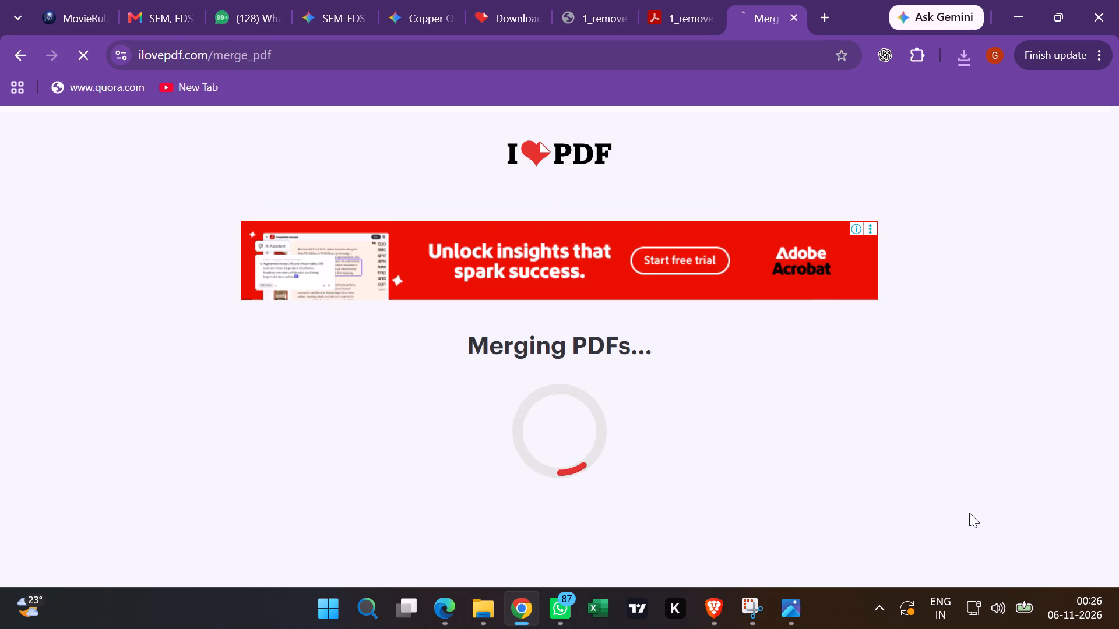
pyautogui.click(528, 285)
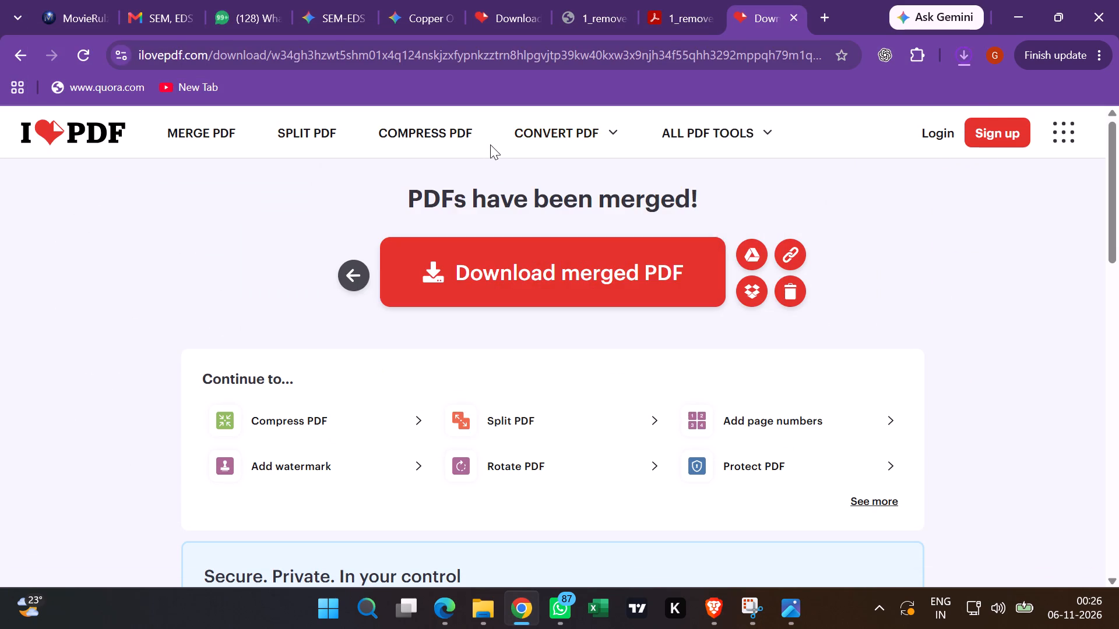
# Convert 22_merged.pdf to an editable Word document with the PDF to Word converter and download it.
pyautogui.click(590, 140)
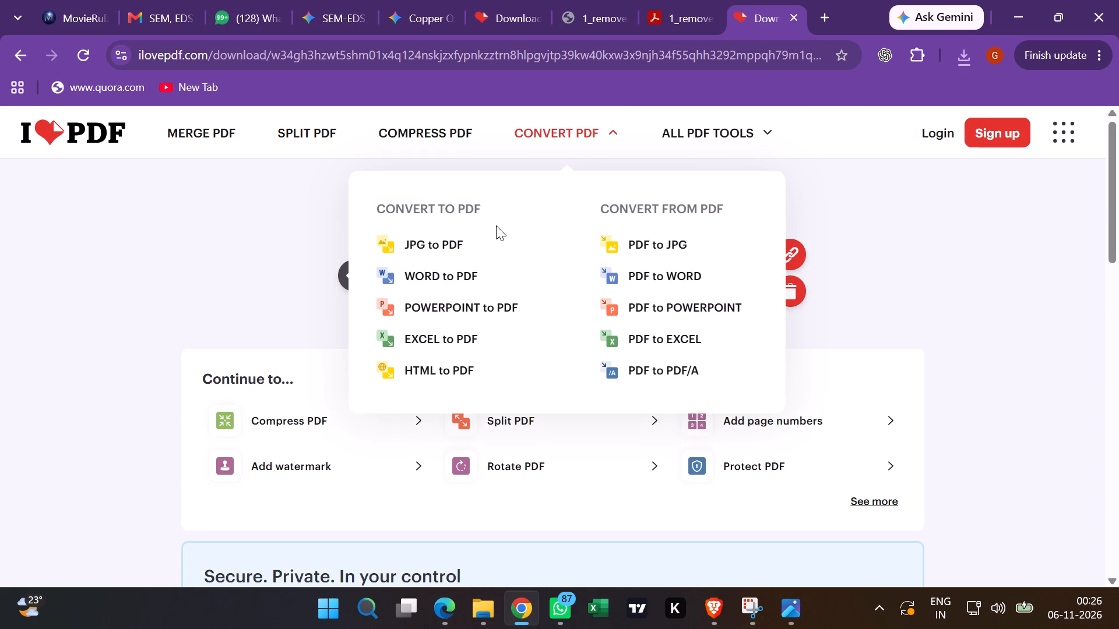
pyautogui.click(618, 267)
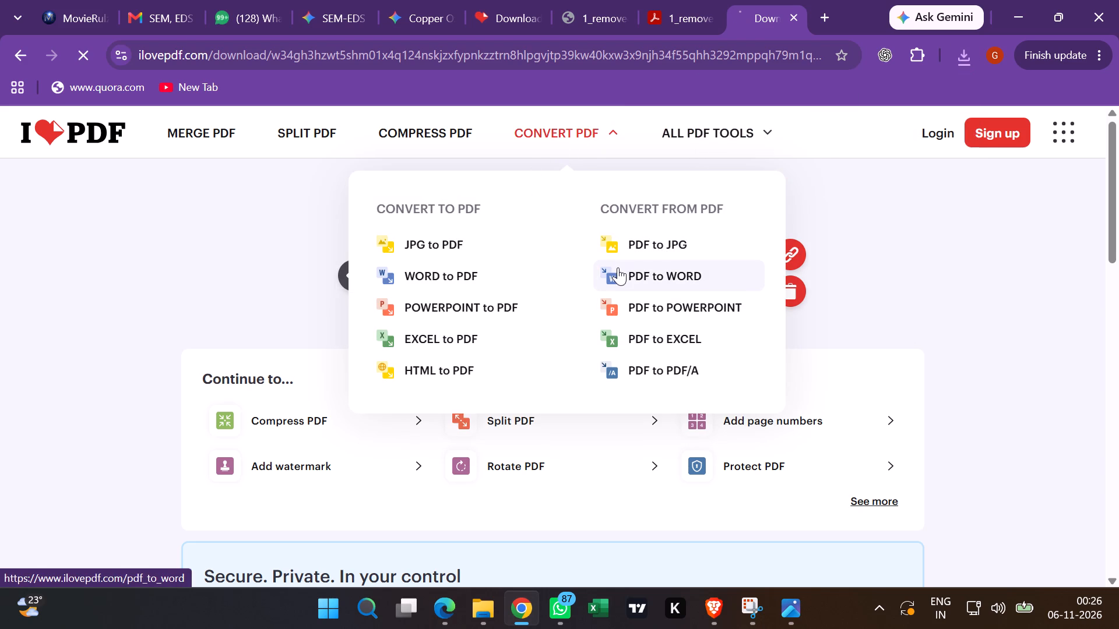
pyautogui.click(613, 347)
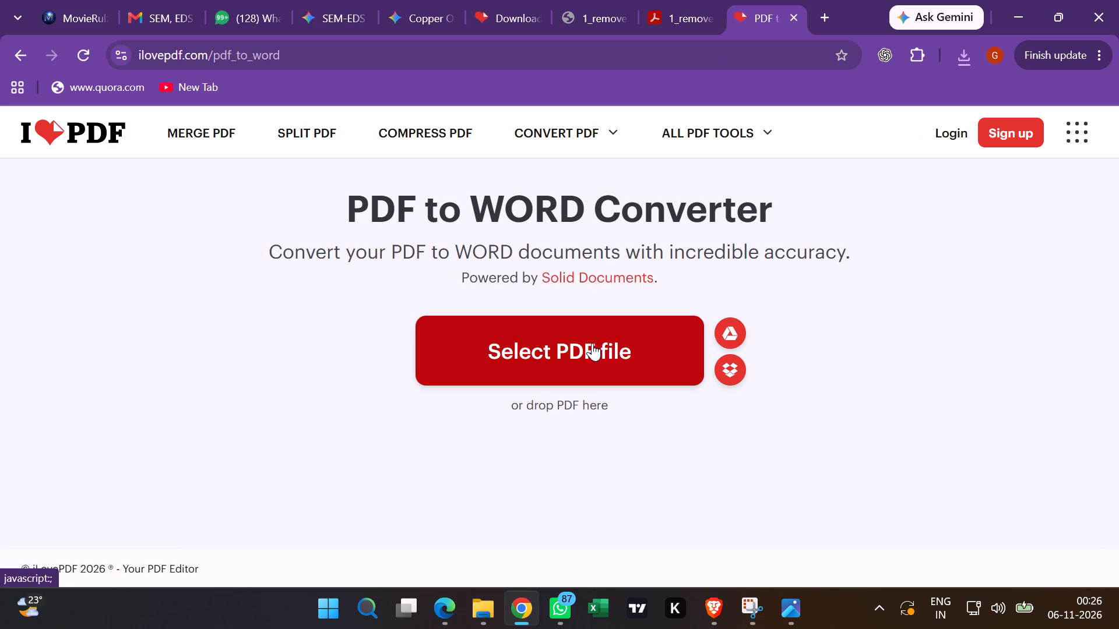
pyautogui.click(566, 347)
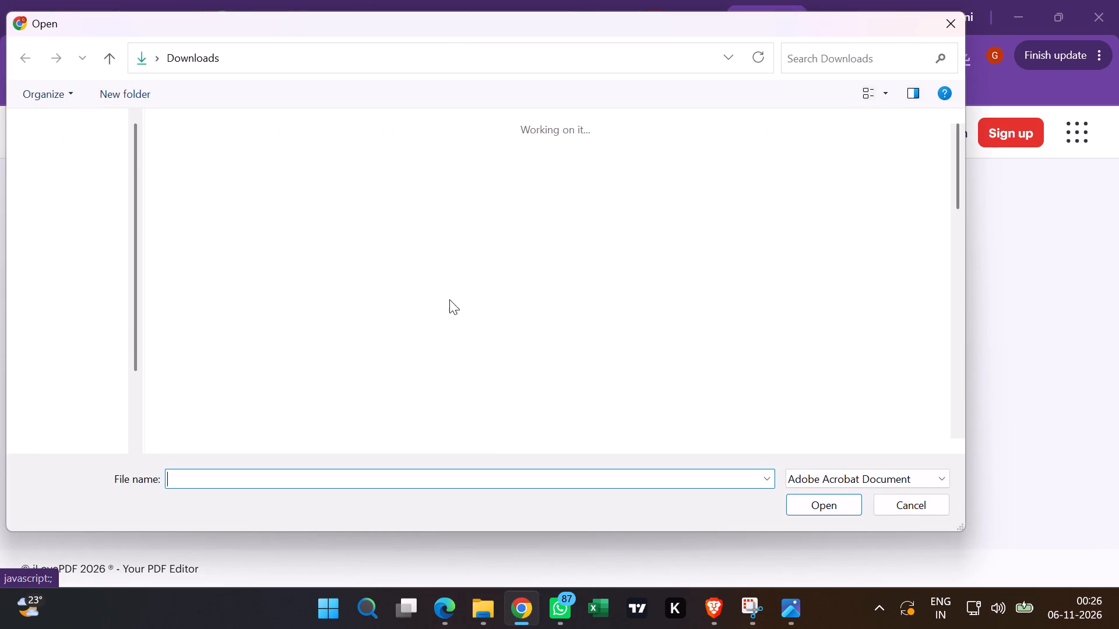
pyautogui.doubleClick(261, 161)
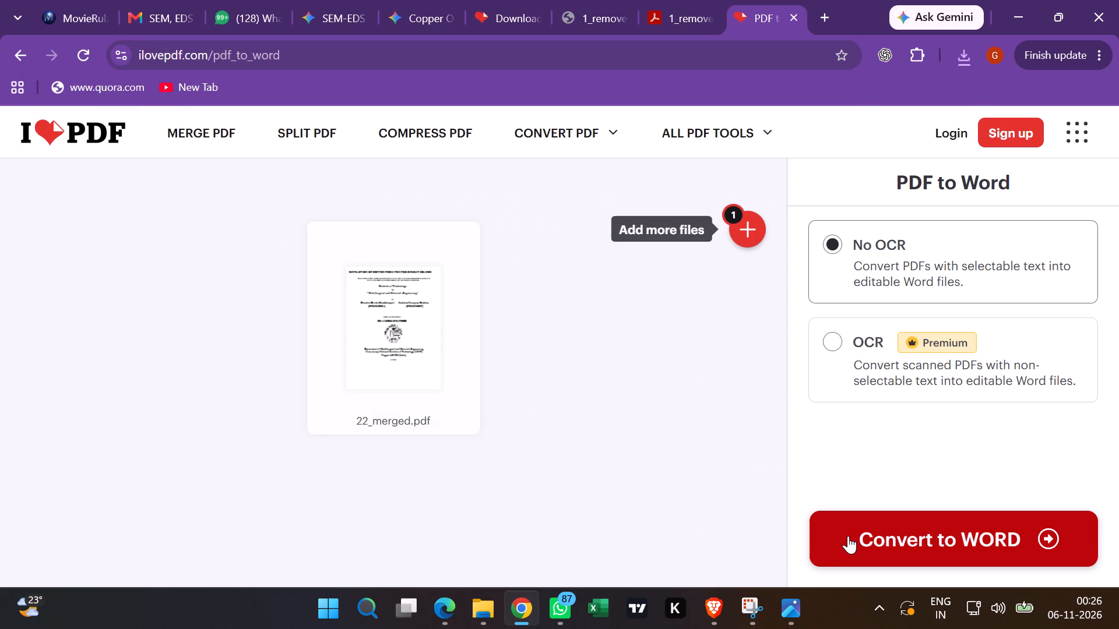
pyautogui.click(848, 536)
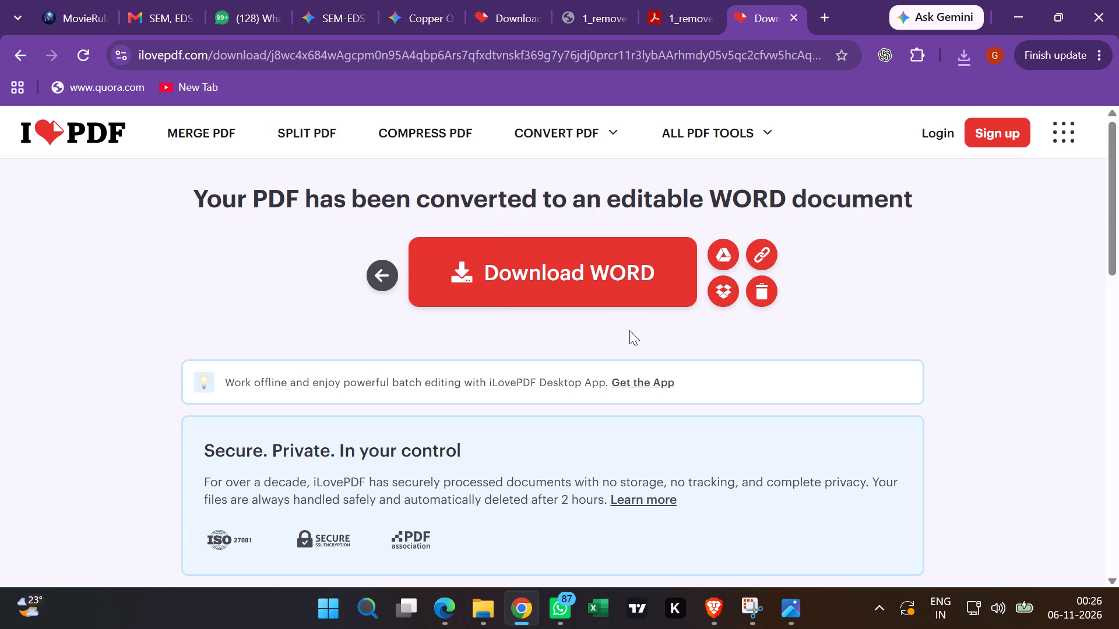
pyautogui.click(554, 282)
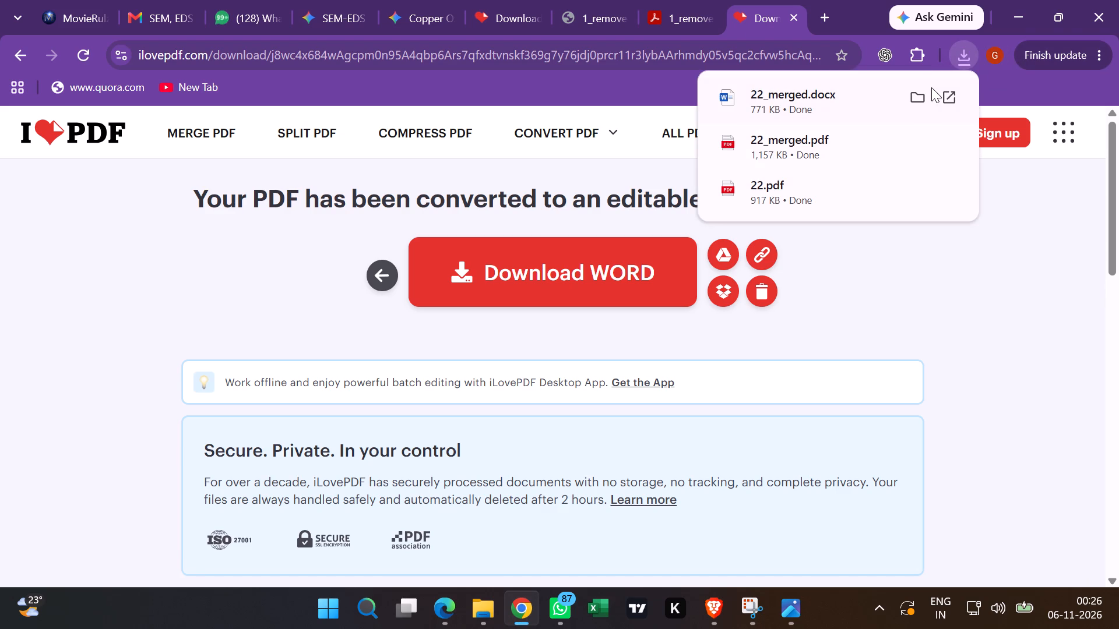
# Open the downloaded 22_merged.docx in Microsoft Word and clear the other windows out of the way.
pyautogui.click(940, 93)
pyautogui.click(1016, 17)
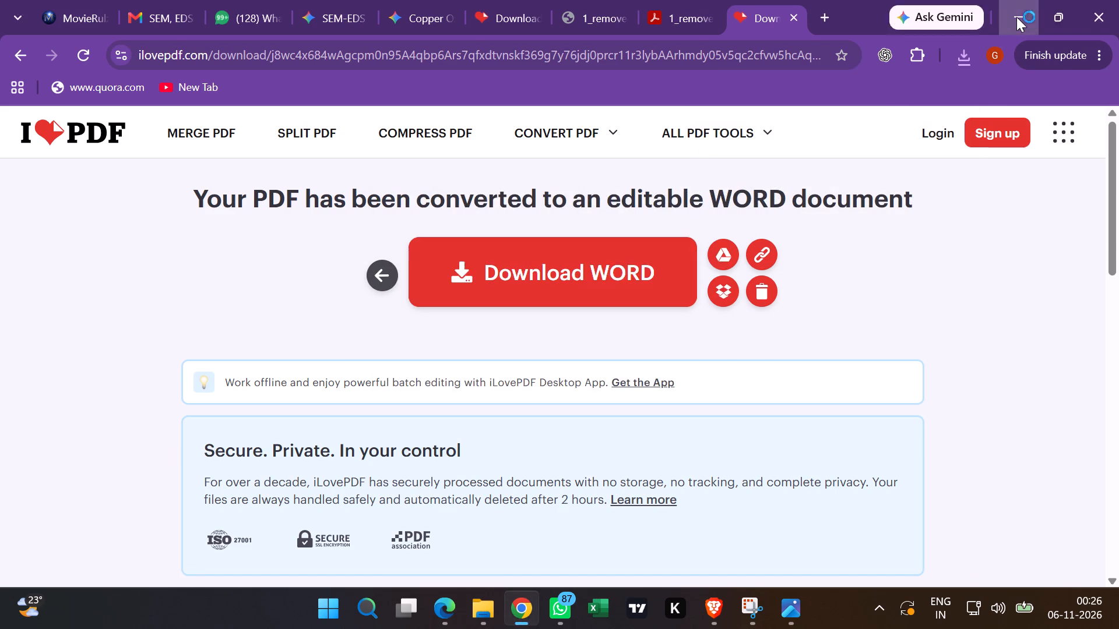
pyautogui.click(1016, 17)
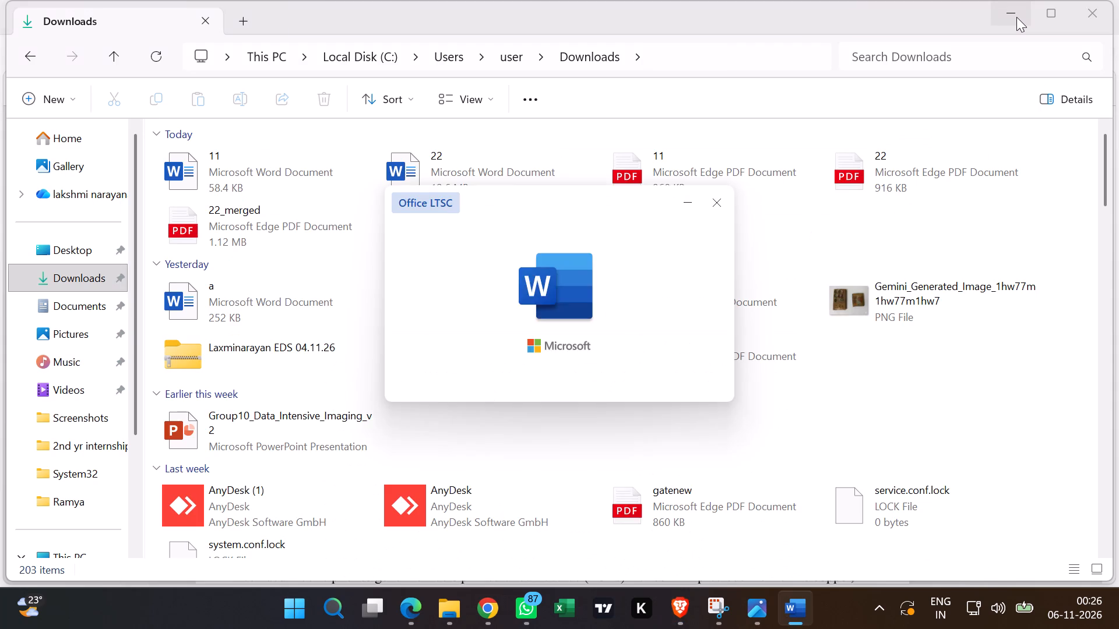
pyautogui.click(1016, 17)
pyautogui.click(1016, 16)
pyautogui.click(1016, 16)
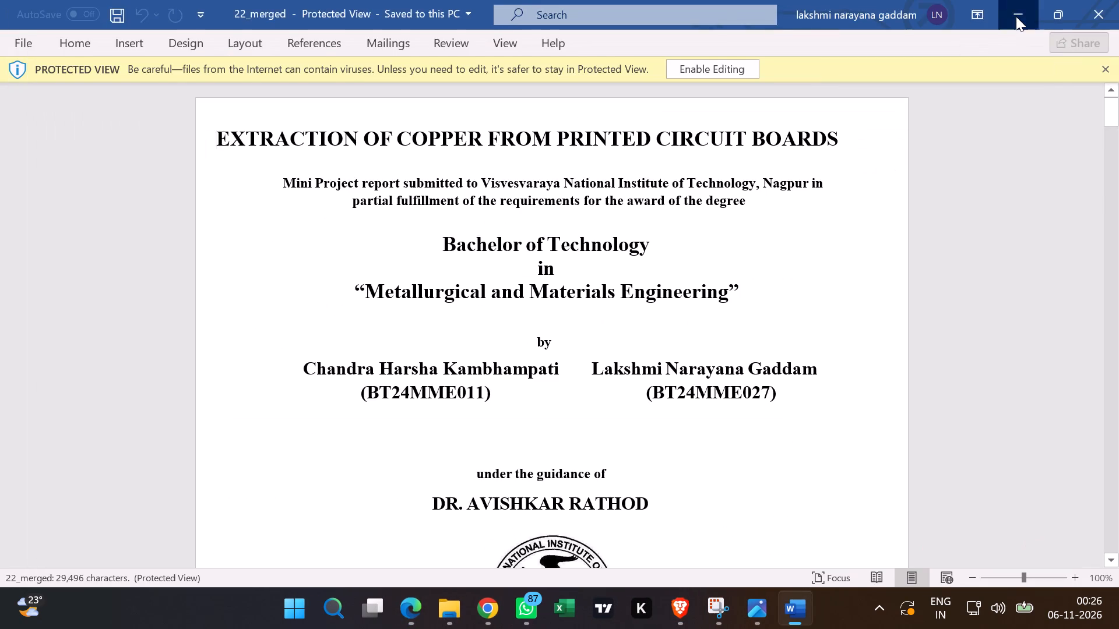
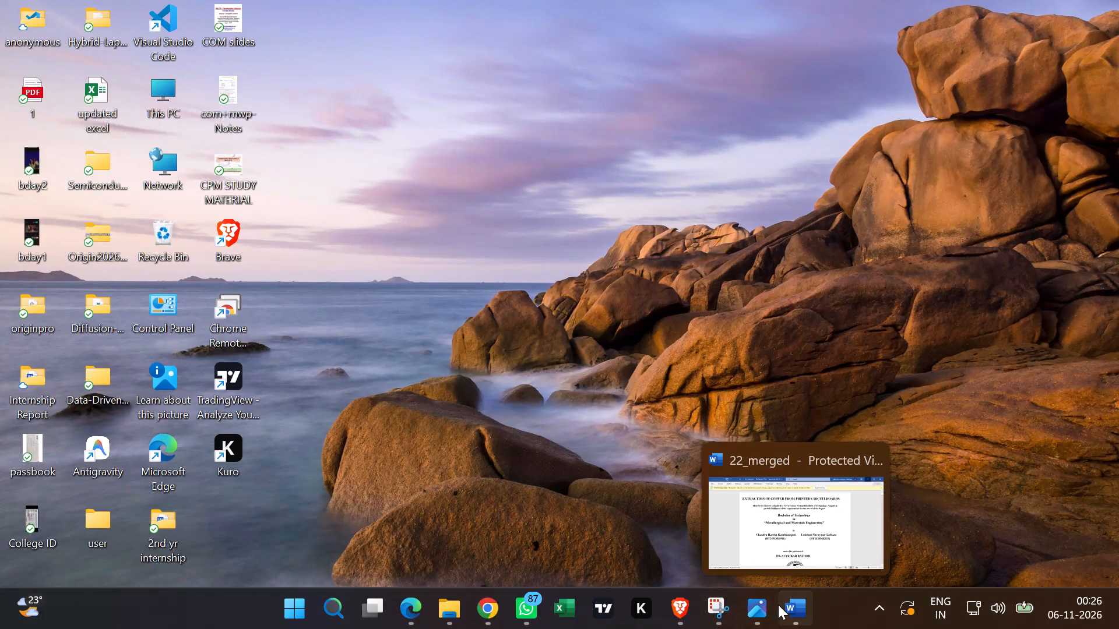
# Bring up the 22_merged Word document and enable editing so it leaves Protected View.
pyautogui.click(749, 519)
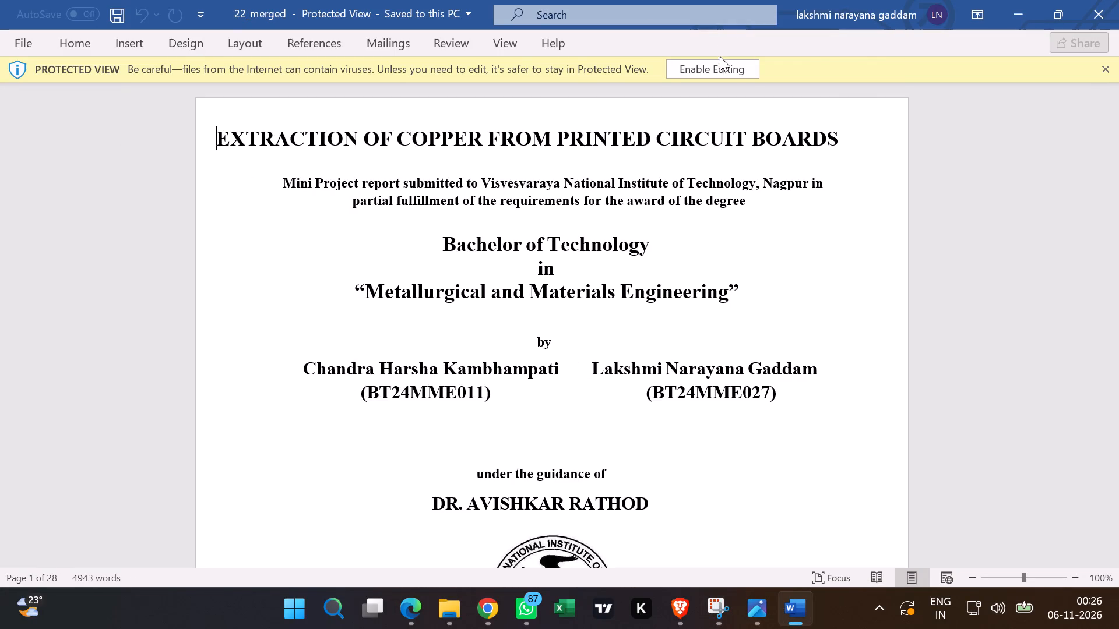
pyautogui.click(718, 73)
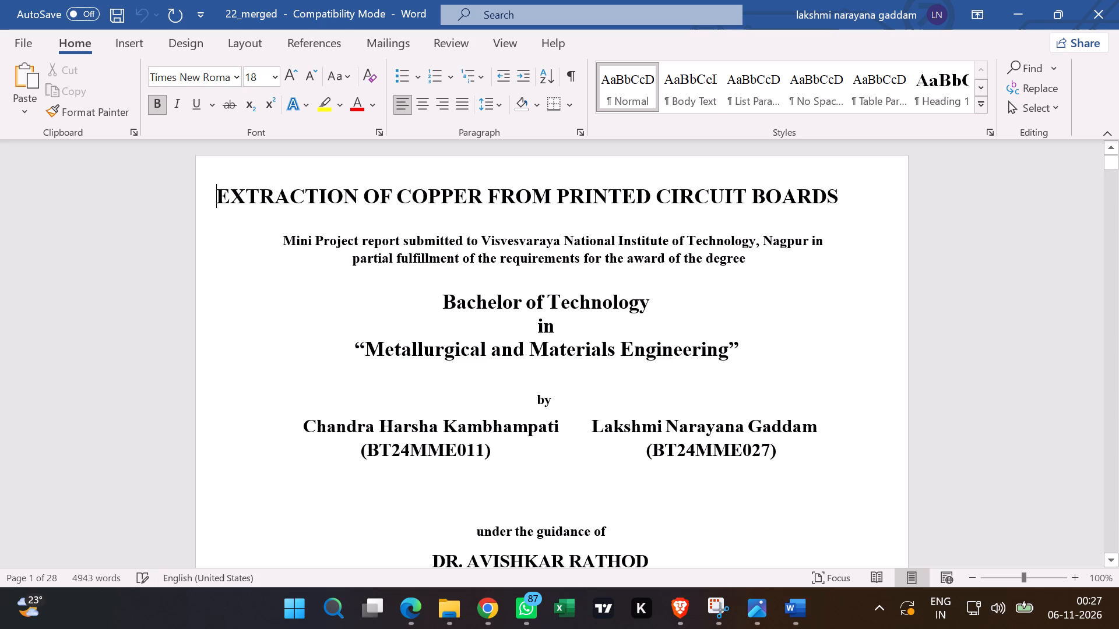
# Examine the layout of the title, Declaration and Certificate pages in the merged report.
pyautogui.scroll(-4, 628, 524)
pyautogui.scroll(-7, 537, 504)
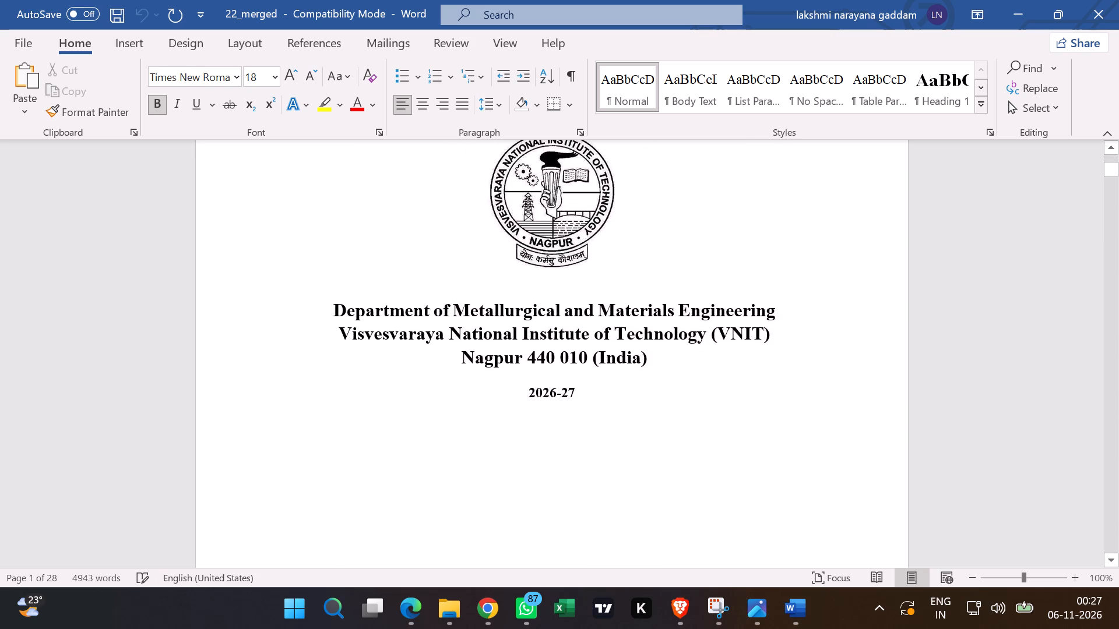
pyautogui.scroll(-12, 537, 504)
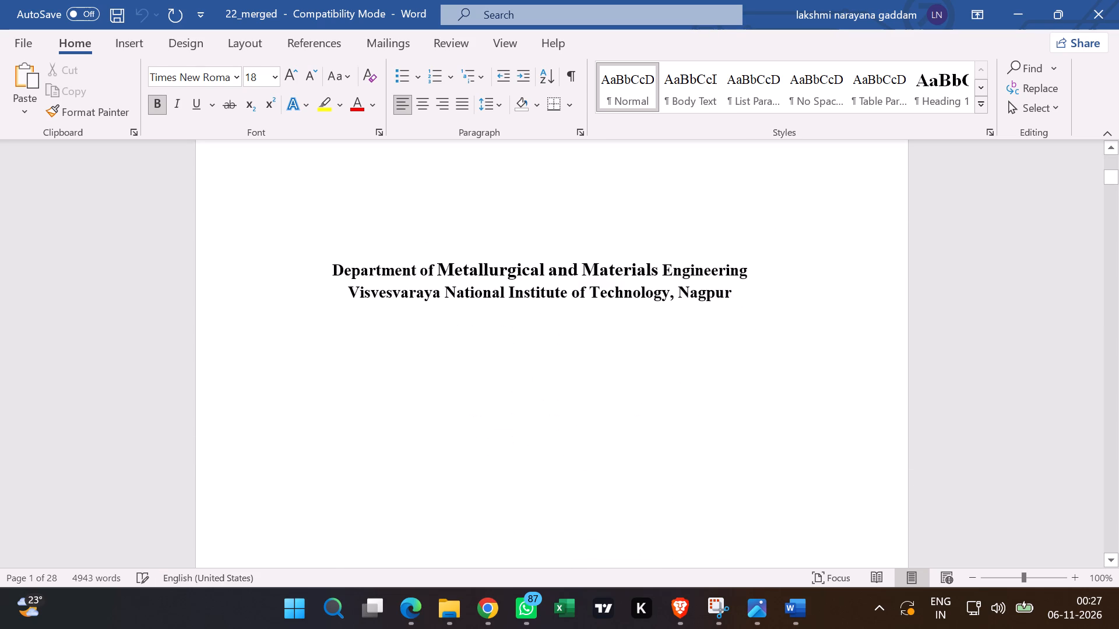
pyautogui.scroll(-16, 537, 504)
pyautogui.scroll(4, 537, 504)
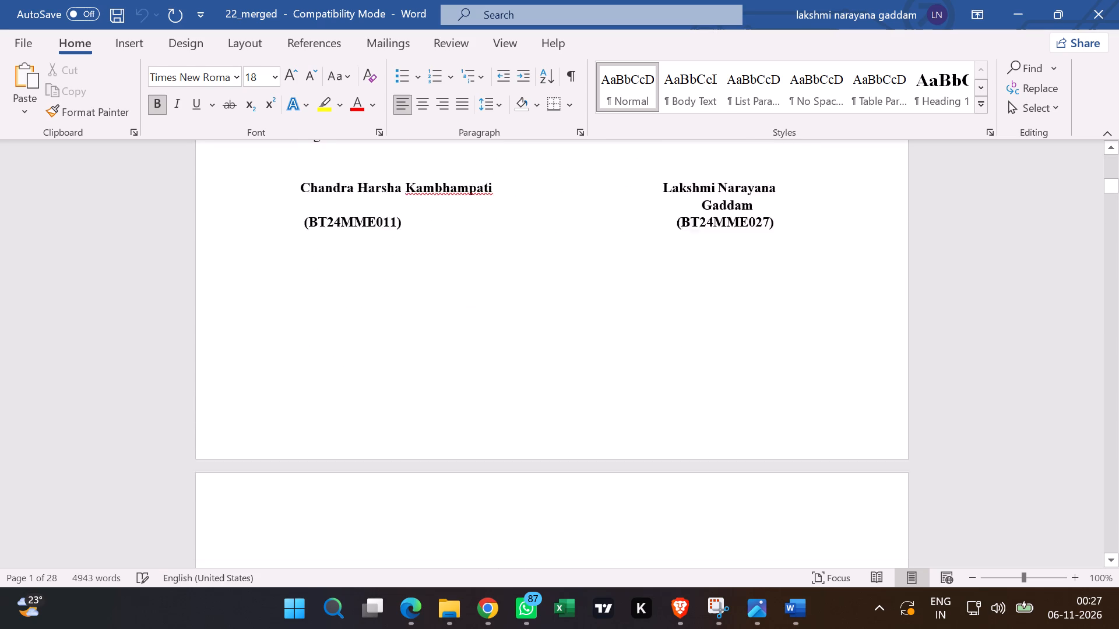
pyautogui.scroll(10, 537, 504)
pyautogui.scroll(-8, 533, 494)
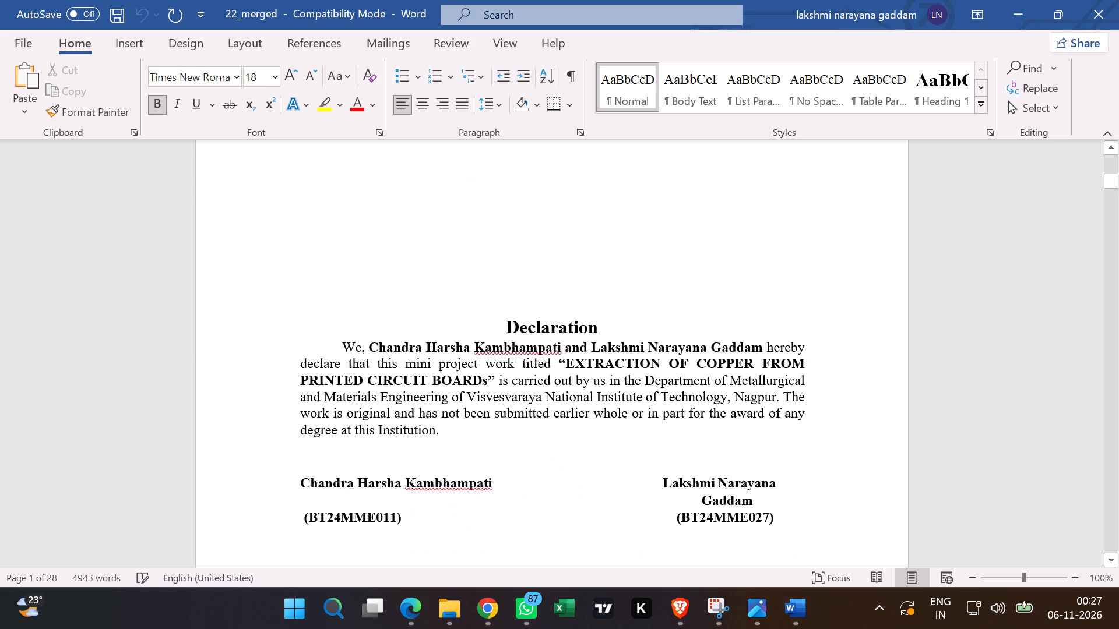
pyautogui.scroll(-14, 537, 488)
pyautogui.scroll(5, 539, 492)
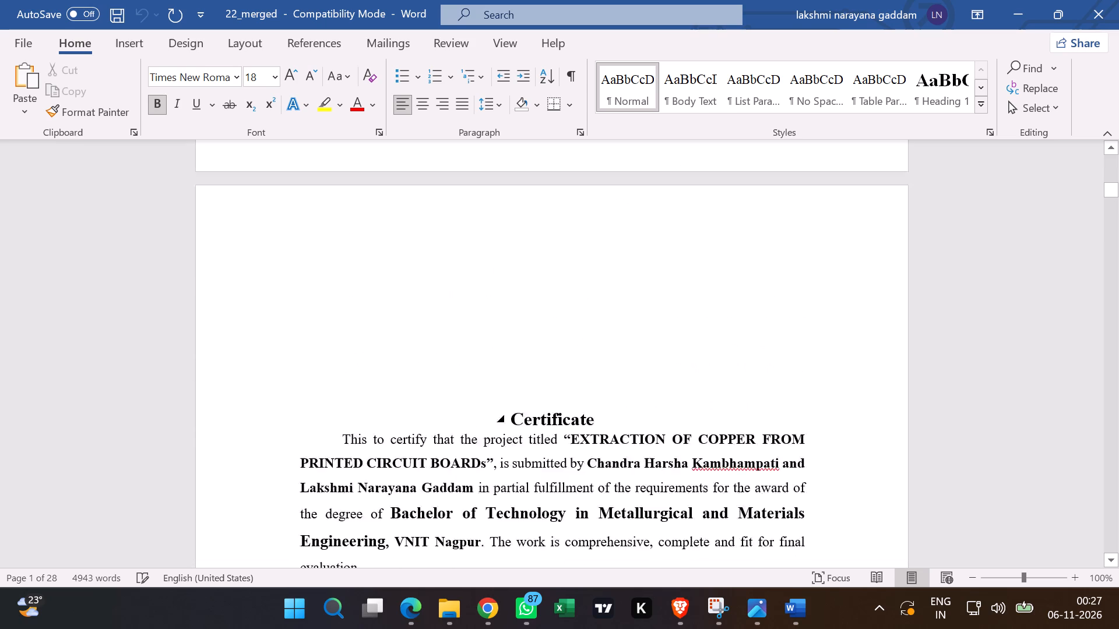
pyautogui.scroll(11, 546, 487)
pyautogui.scroll(6, 516, 450)
pyautogui.scroll(3, 478, 416)
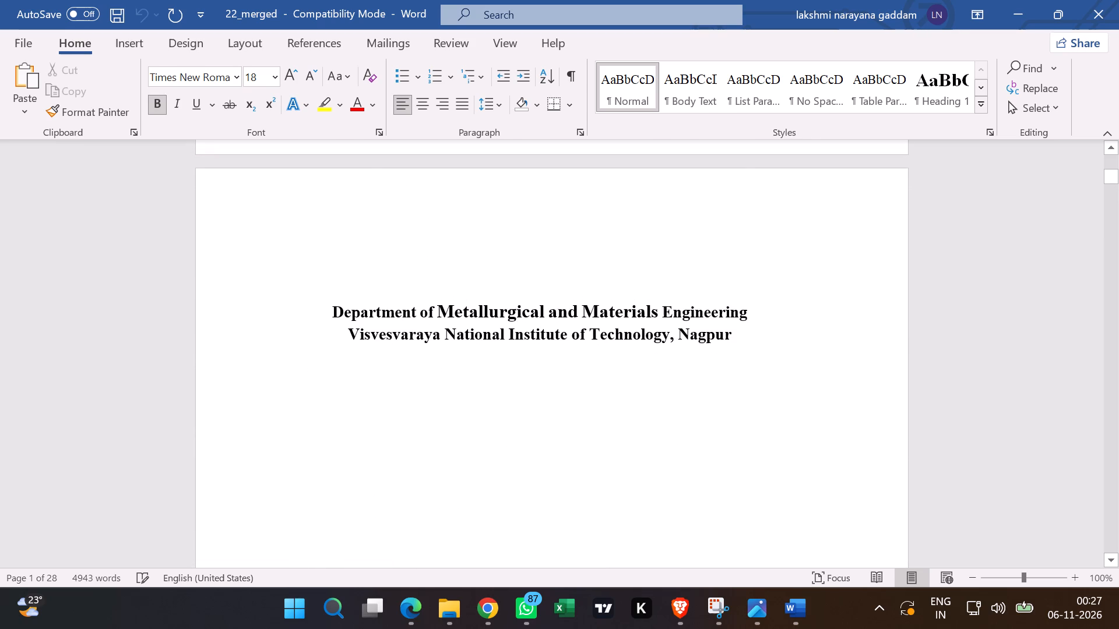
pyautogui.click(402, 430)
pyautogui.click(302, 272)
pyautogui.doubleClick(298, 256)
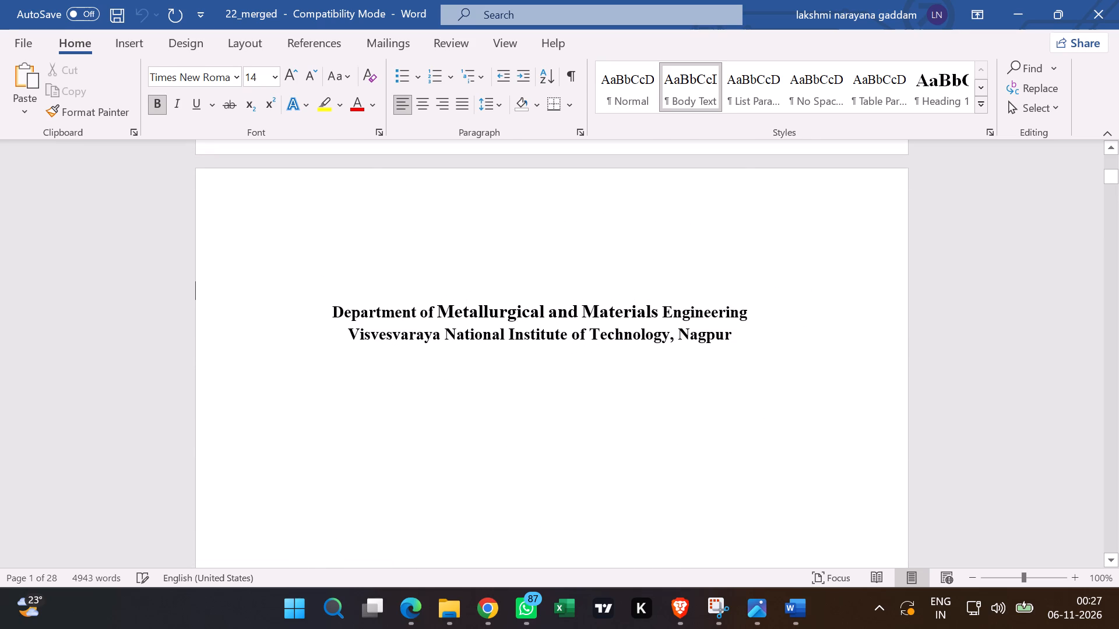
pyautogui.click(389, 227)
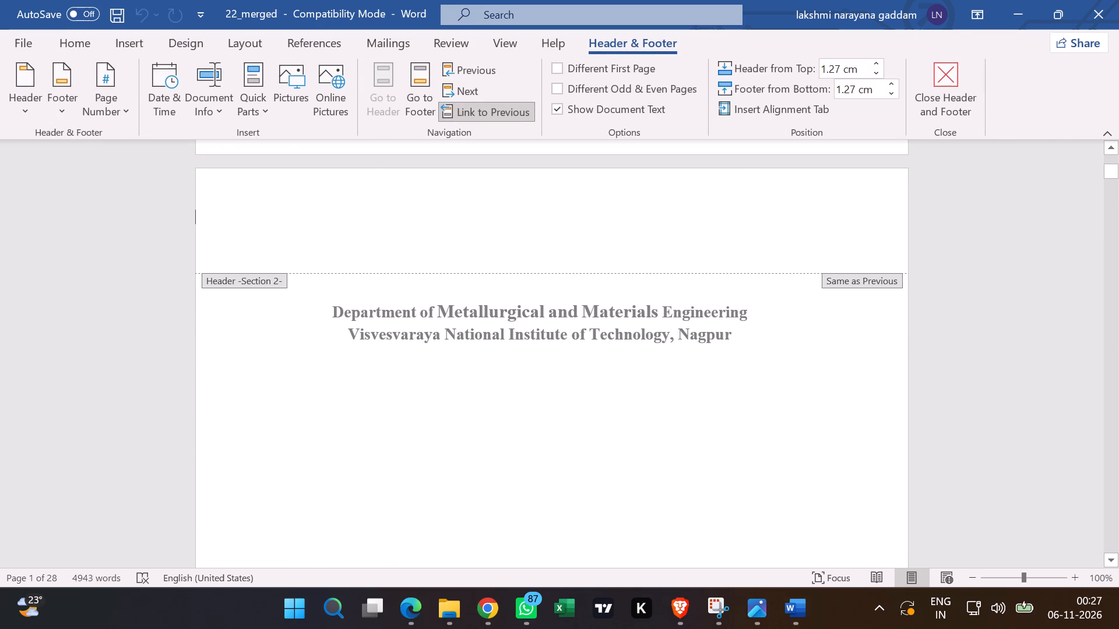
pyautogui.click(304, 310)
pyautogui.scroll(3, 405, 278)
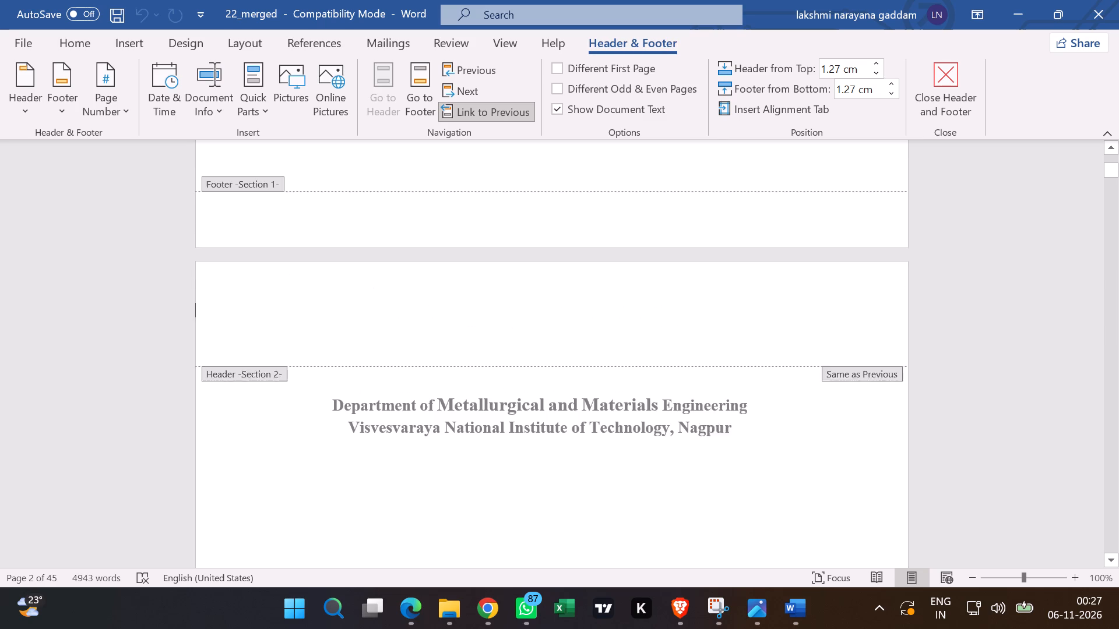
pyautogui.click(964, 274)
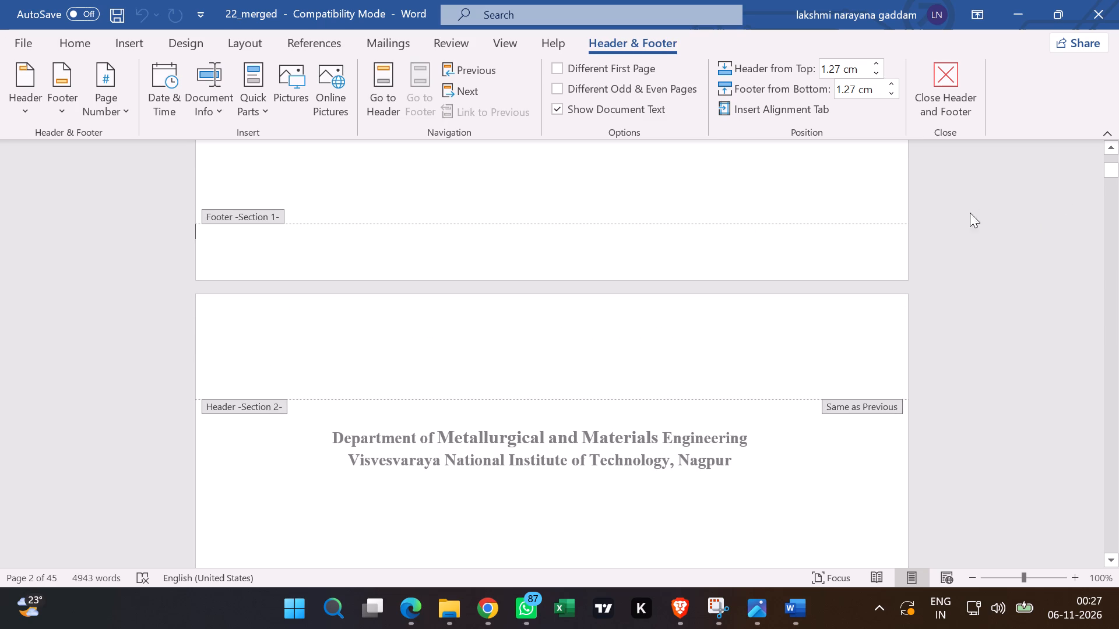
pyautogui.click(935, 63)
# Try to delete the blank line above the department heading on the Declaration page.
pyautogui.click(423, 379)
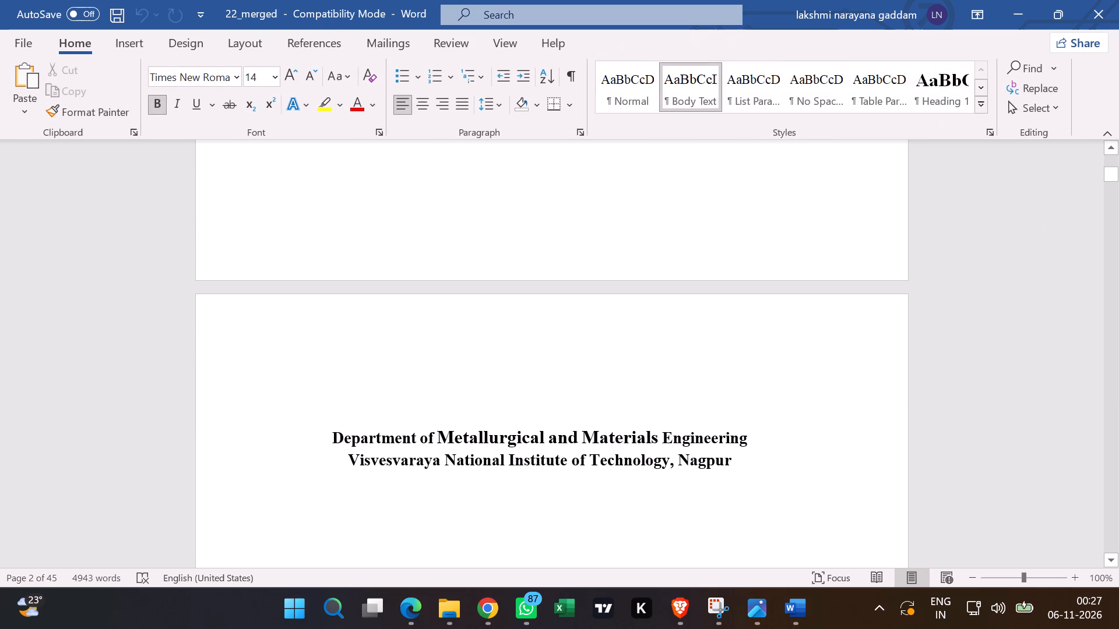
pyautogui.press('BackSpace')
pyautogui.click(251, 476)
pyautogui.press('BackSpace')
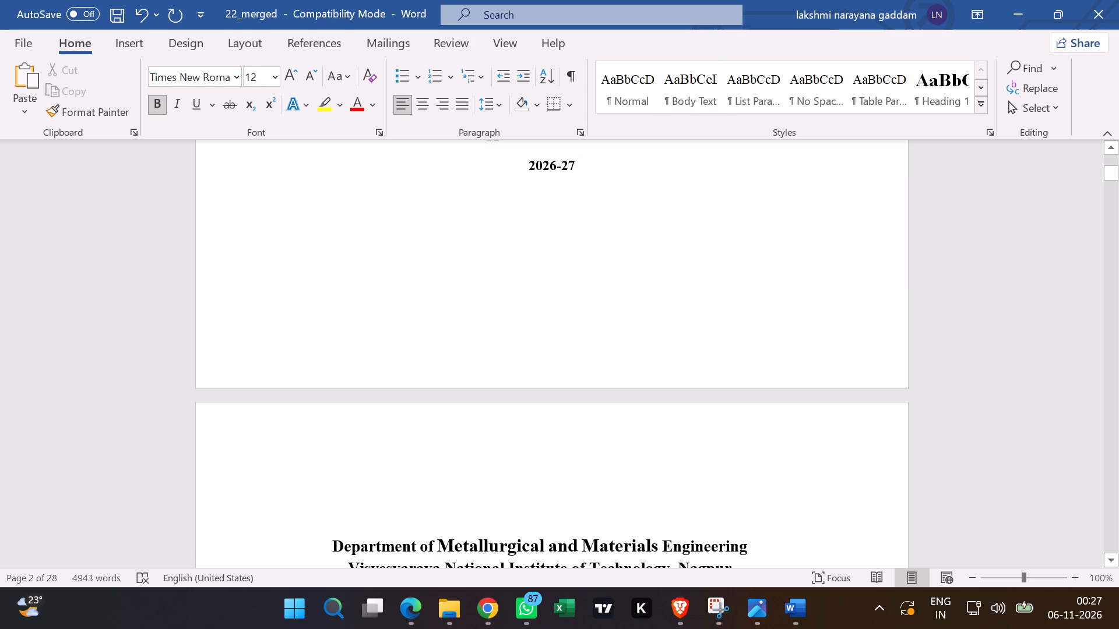
# Check the title page layout and its spacing before the Declaration page.
pyautogui.click(388, 358)
pyautogui.scroll(-1, 626, 351)
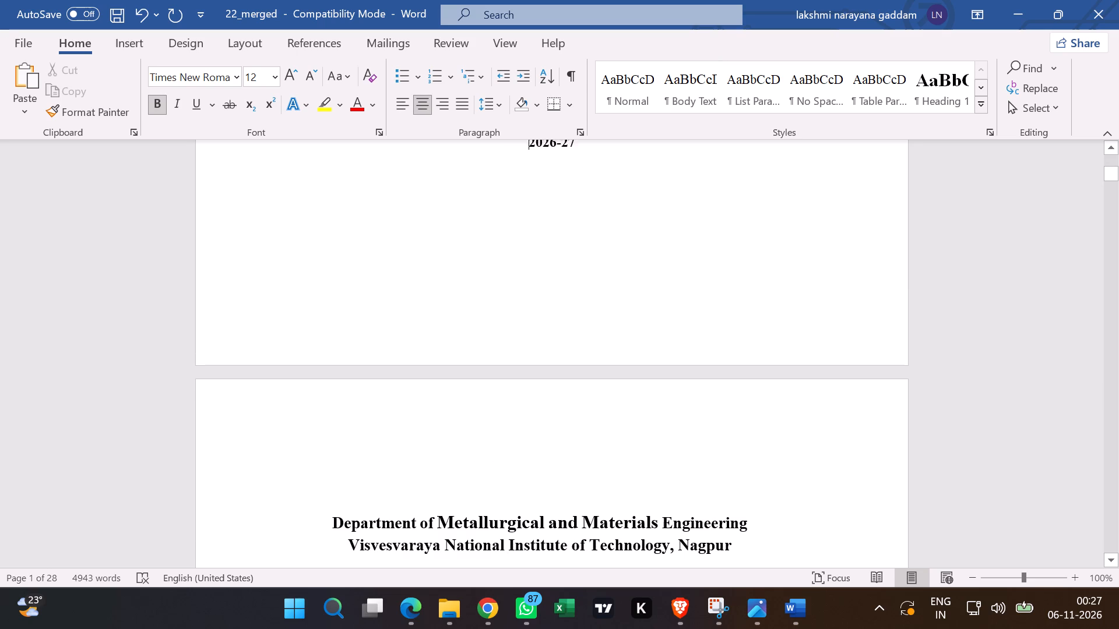
pyautogui.scroll(11, 625, 347)
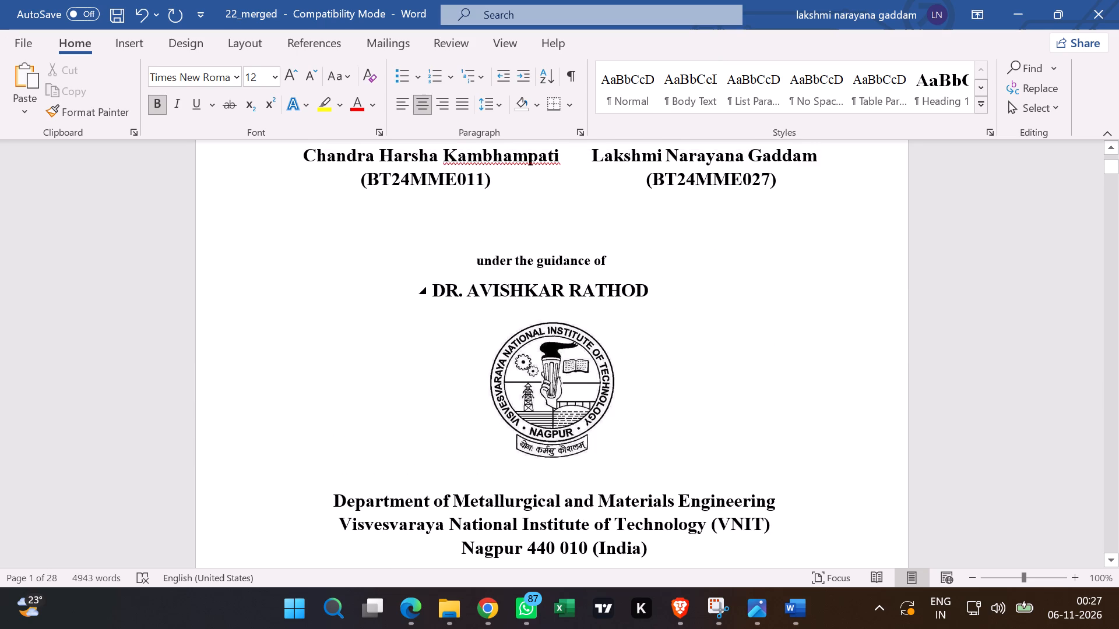
pyautogui.scroll(10, 592, 287)
pyautogui.scroll(-4, 585, 268)
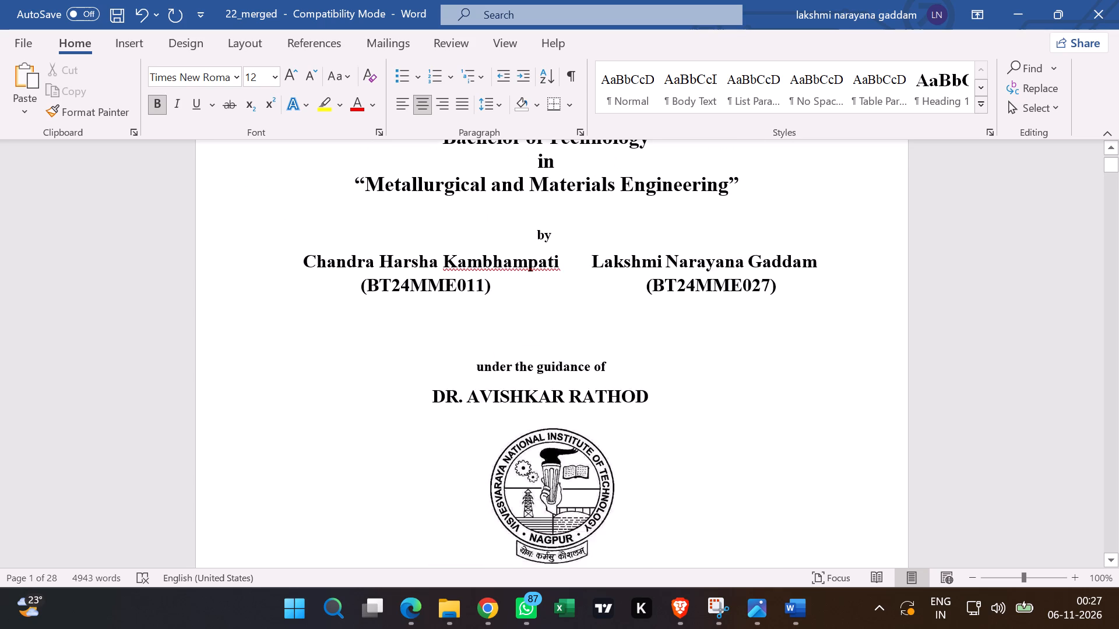
pyautogui.scroll(-16, 597, 303)
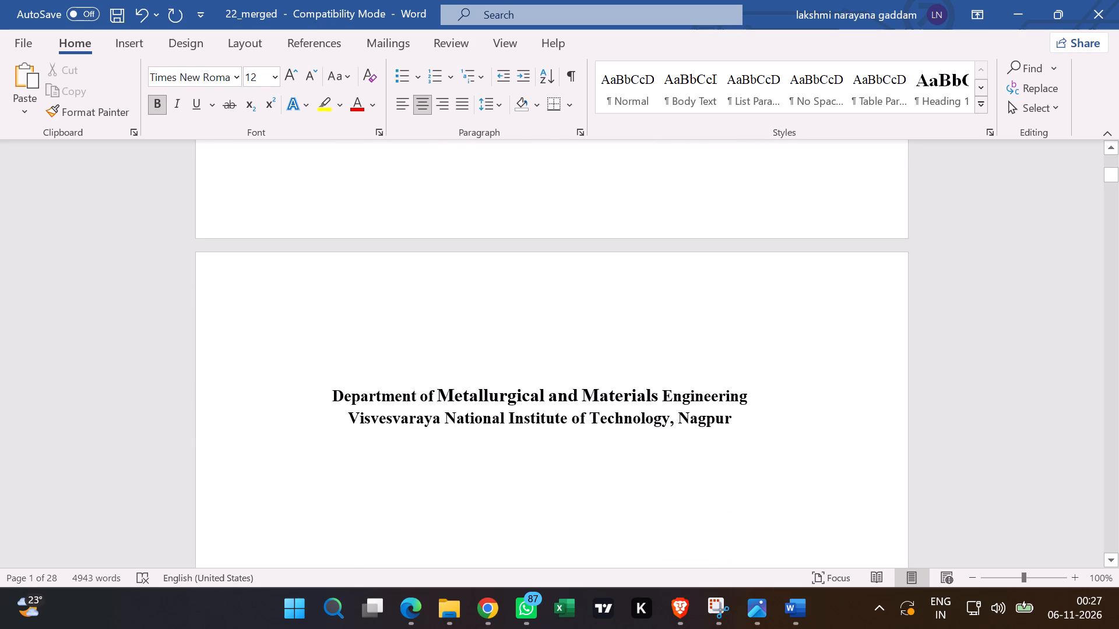
# Apply the Normal style to the blank line above the department heading on the Declaration page.
pyautogui.click(579, 302)
pyautogui.click(570, 317)
pyautogui.click(570, 317)
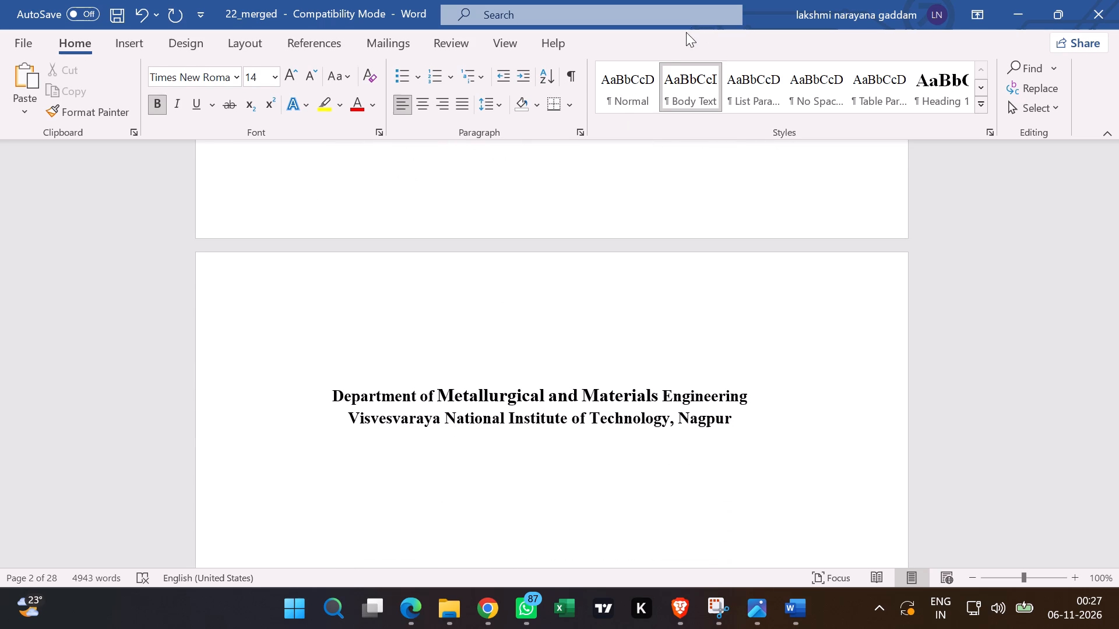
pyautogui.click(637, 85)
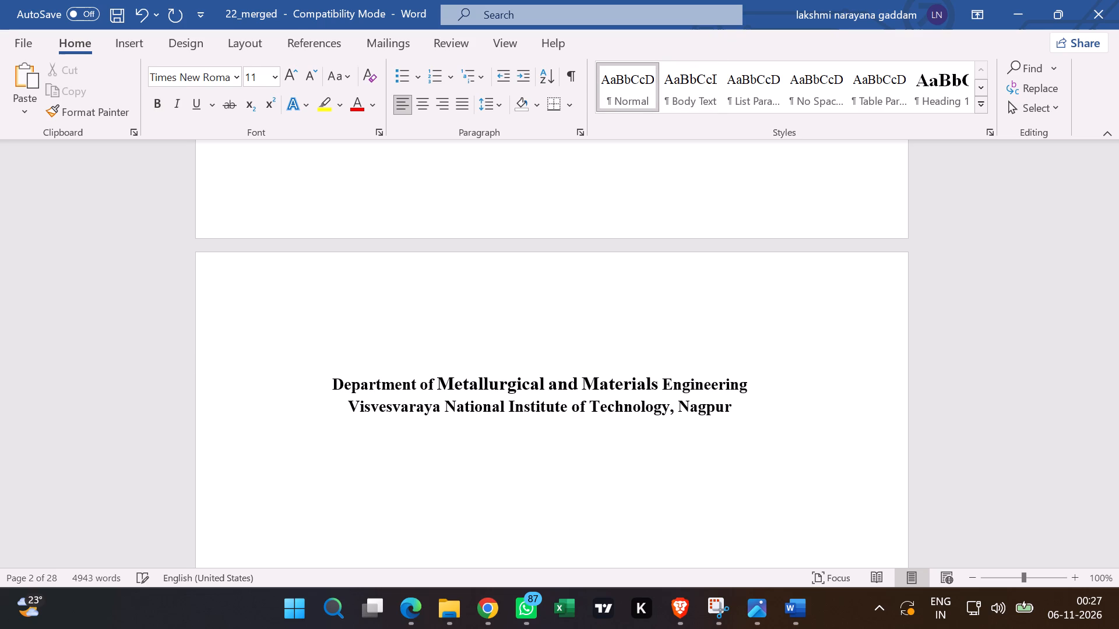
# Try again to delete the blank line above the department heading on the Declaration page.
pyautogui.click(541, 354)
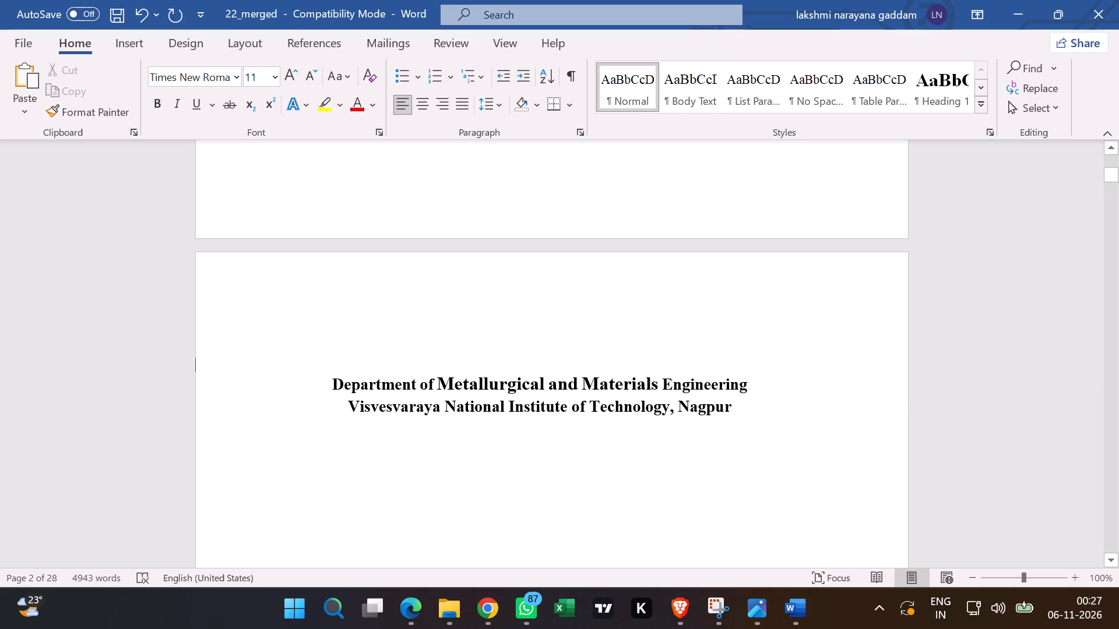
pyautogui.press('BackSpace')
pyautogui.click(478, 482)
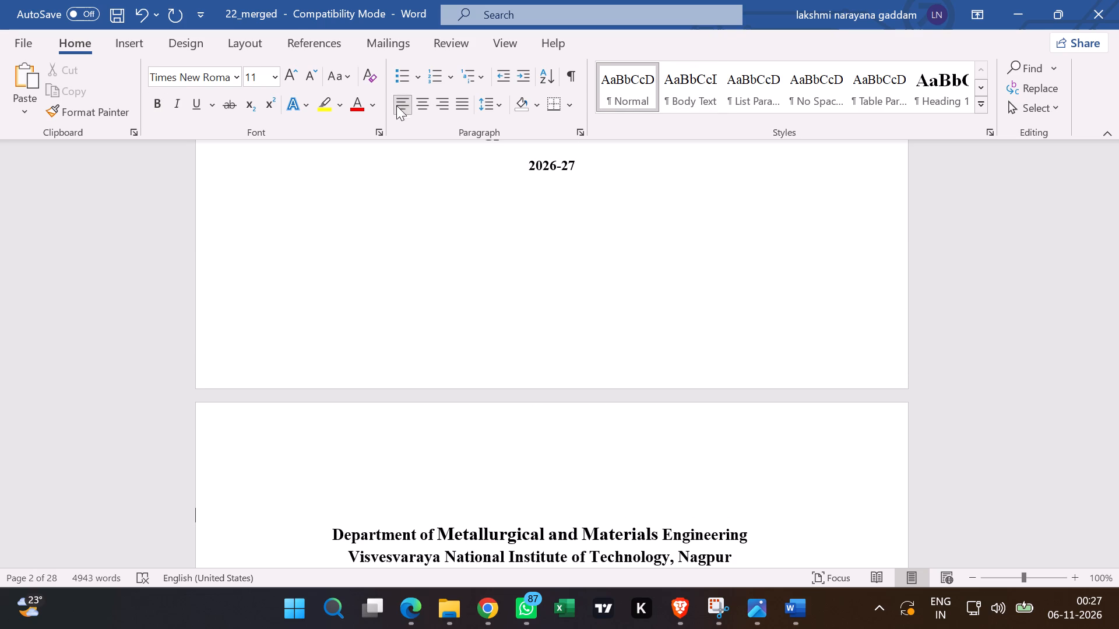
# Delete the excess blank lines between the department heading and the Declaration title, leaving only a short gap of about two lines.
pyautogui.scroll(-2, 631, 288)
pyautogui.scroll(-2, 627, 358)
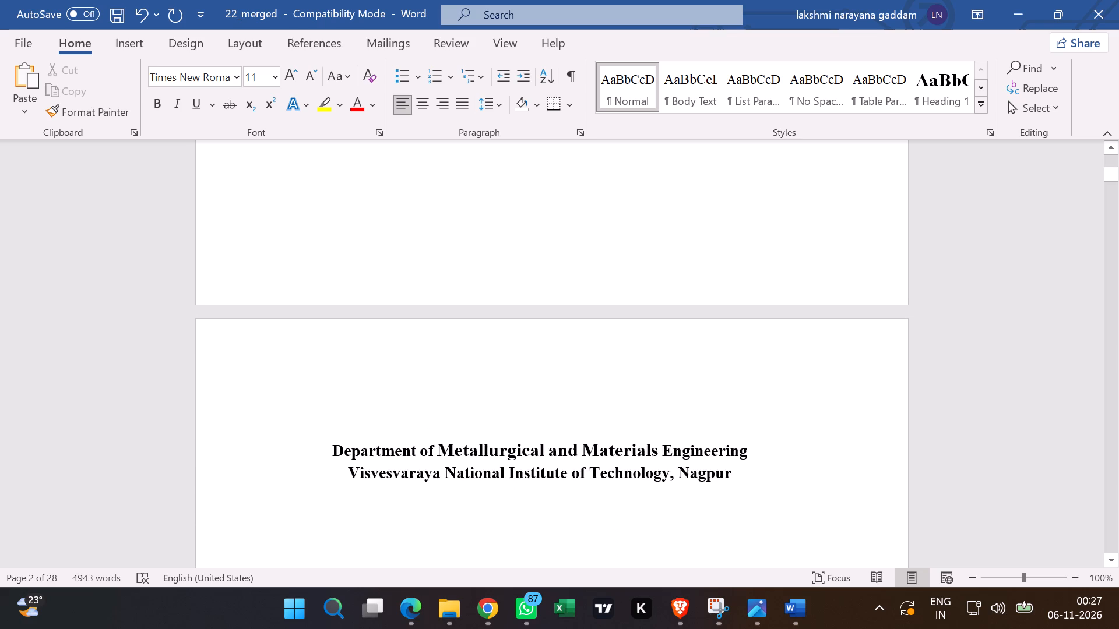
pyautogui.scroll(-1, 627, 358)
pyautogui.scroll(-3, 536, 448)
pyautogui.click(536, 448)
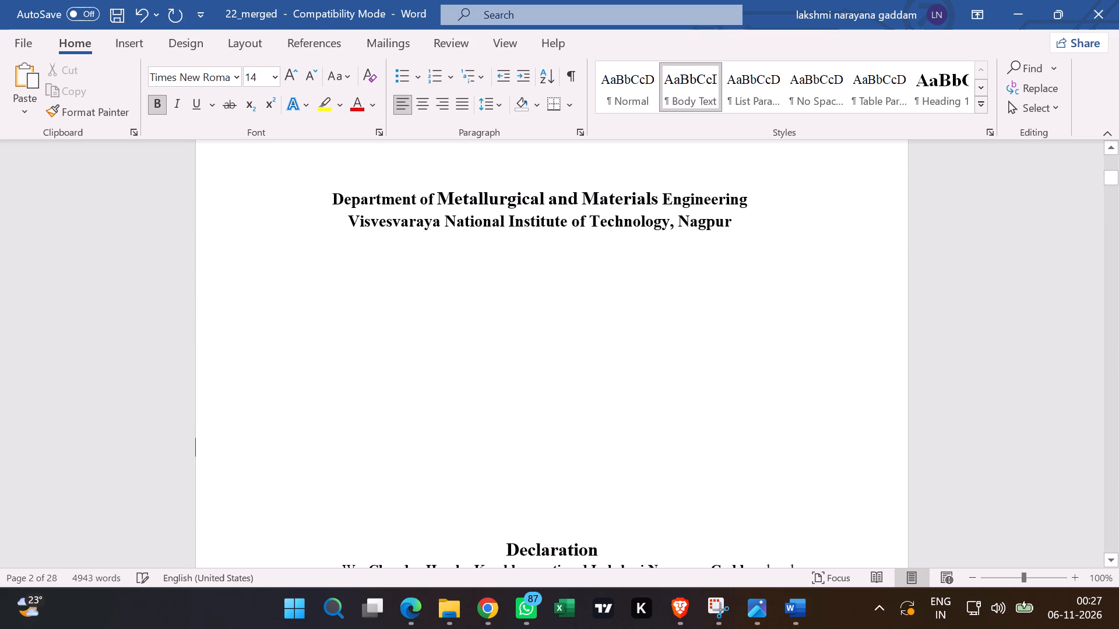
pyautogui.click(502, 508)
pyautogui.press('BackSpace')
pyautogui.press('BackSpace')
pyautogui.press('BackSpace')
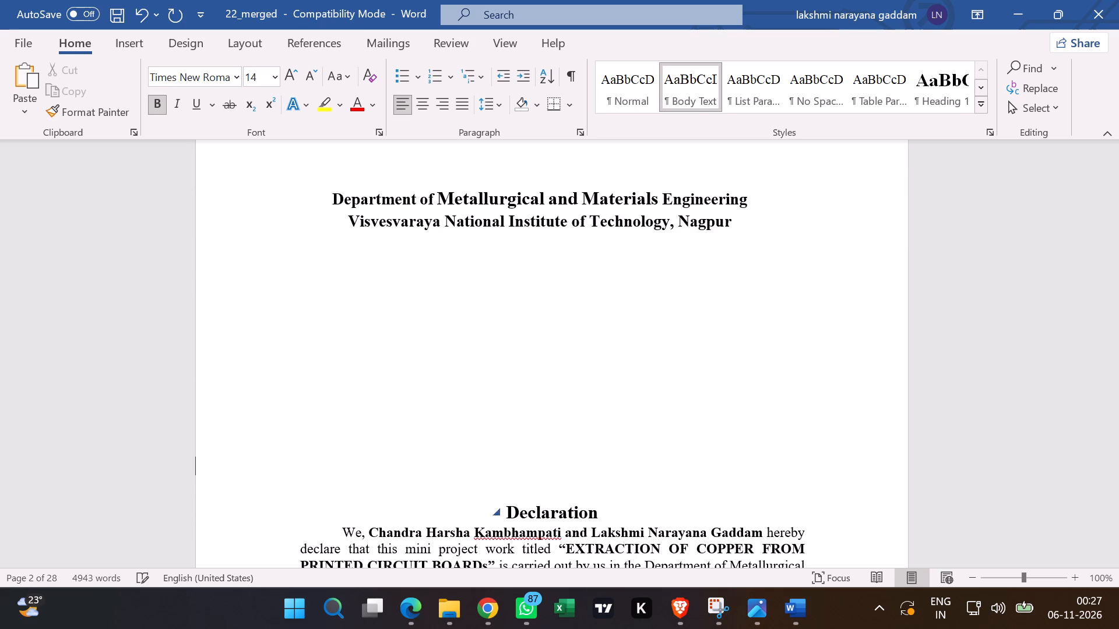
pyautogui.press('BackSpace')
pyautogui.press('BackSpace')
pyautogui.press('BackSpace')
pyautogui.press('BackSpace')
pyautogui.press('BackSpace')
pyautogui.press('BackSpace')
pyautogui.press('BackSpace')
pyautogui.press('BackSpace')
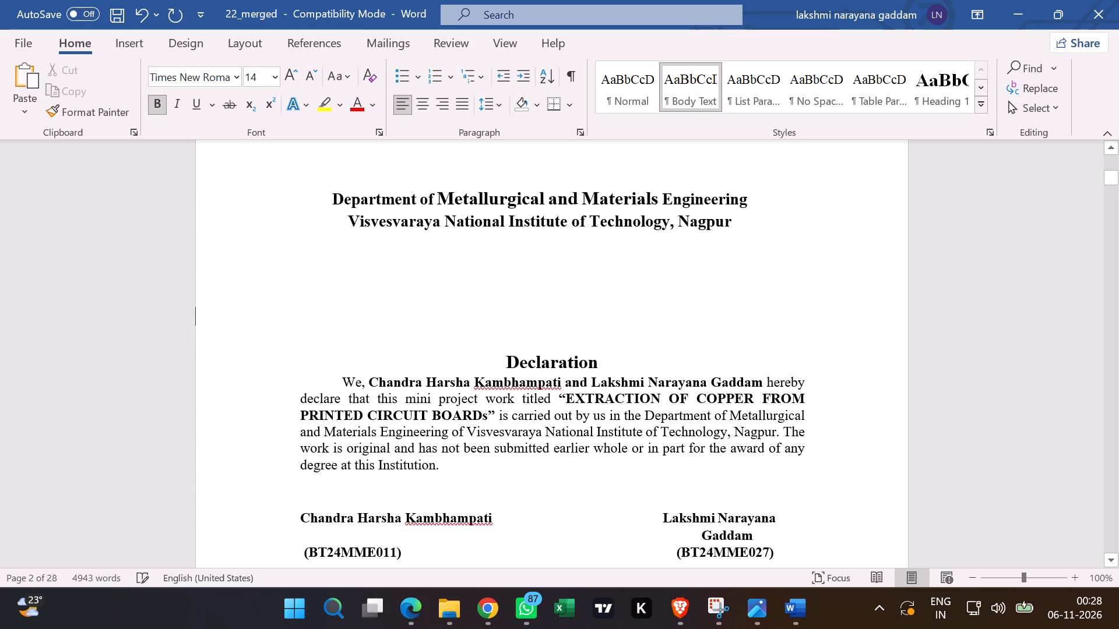
pyautogui.press('BackSpace')
pyautogui.press('BackSpace')
pyautogui.press('BackSpace')
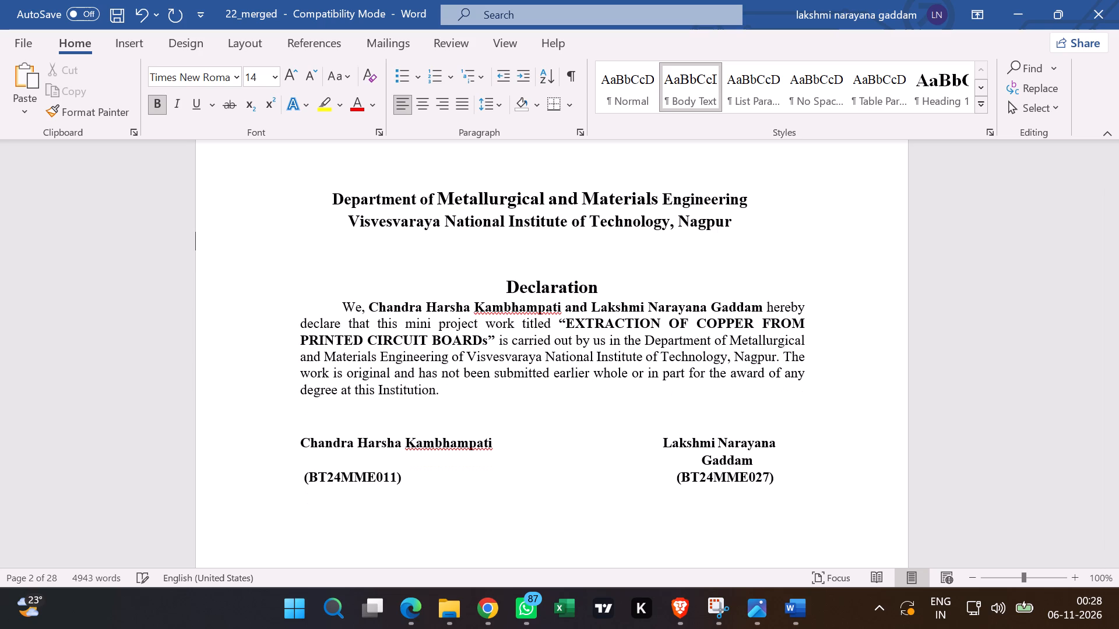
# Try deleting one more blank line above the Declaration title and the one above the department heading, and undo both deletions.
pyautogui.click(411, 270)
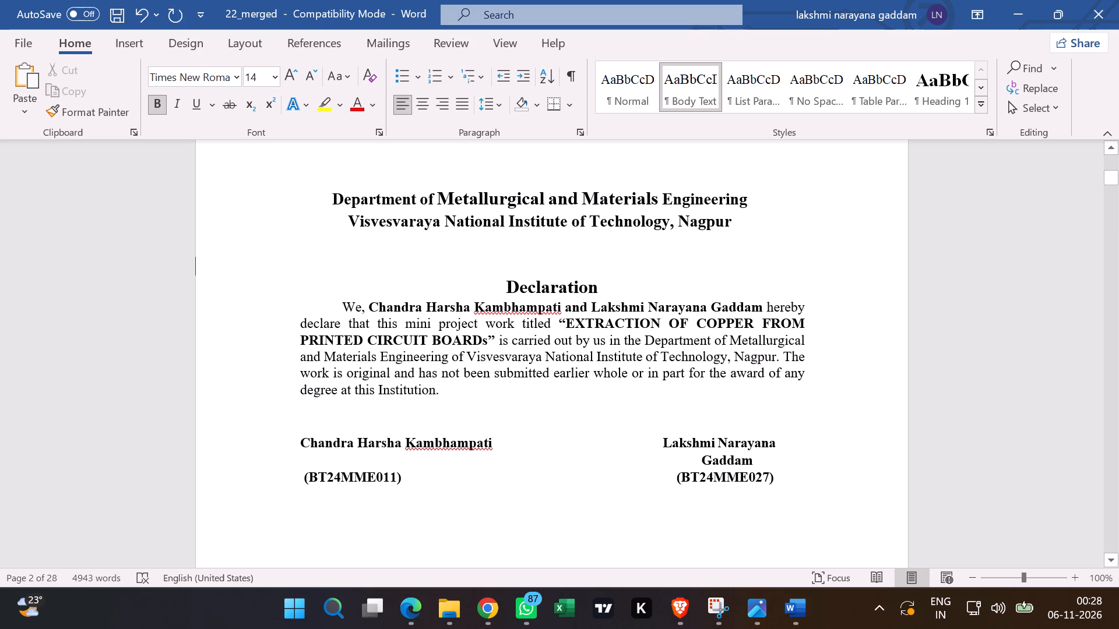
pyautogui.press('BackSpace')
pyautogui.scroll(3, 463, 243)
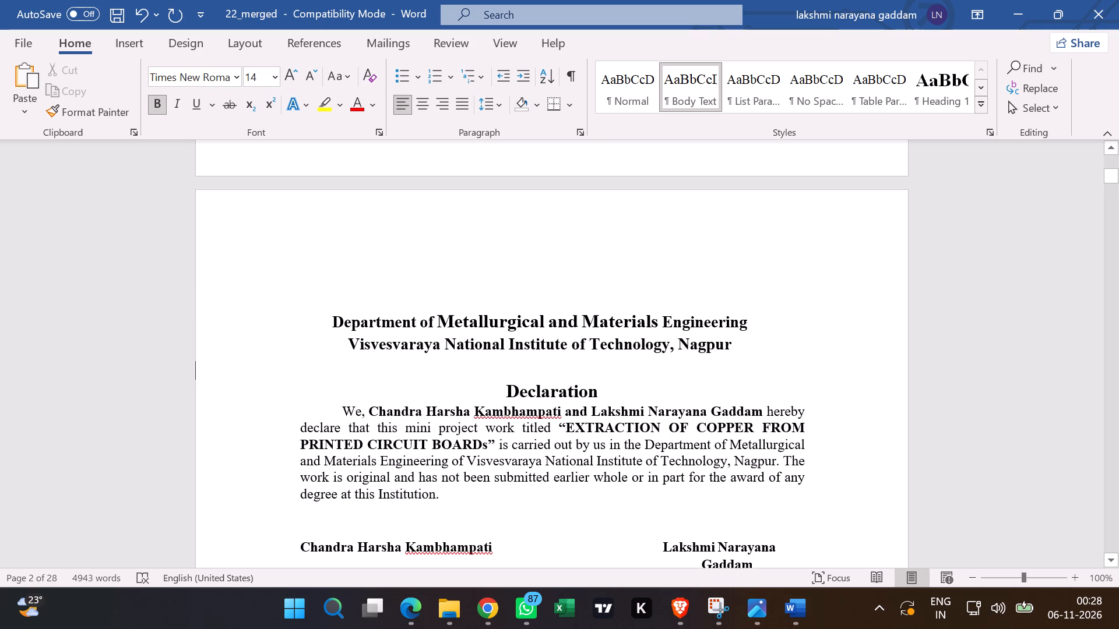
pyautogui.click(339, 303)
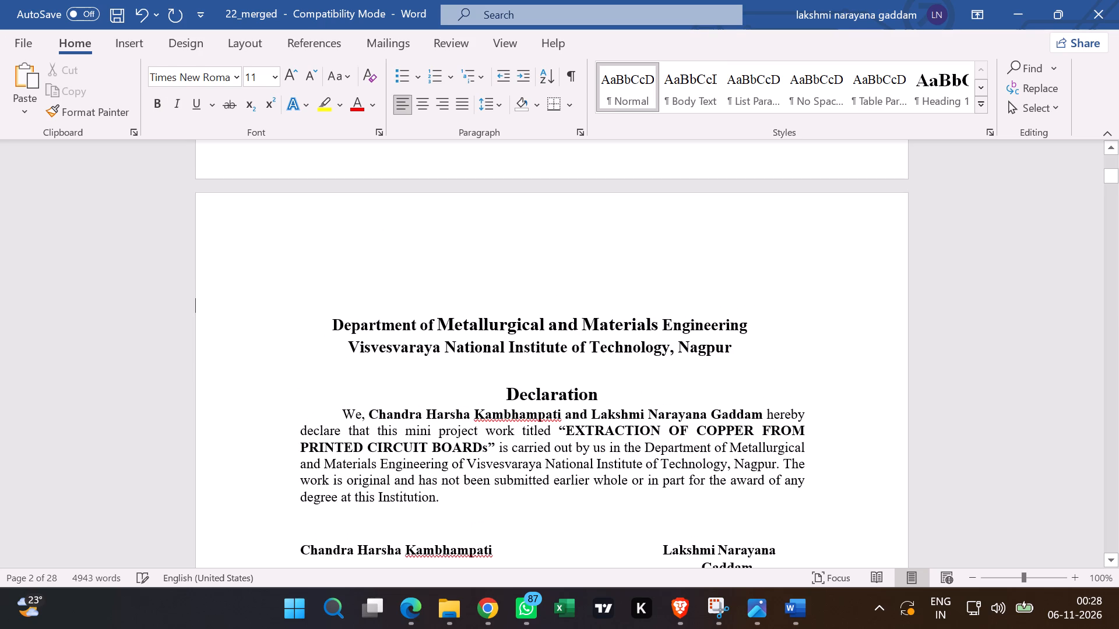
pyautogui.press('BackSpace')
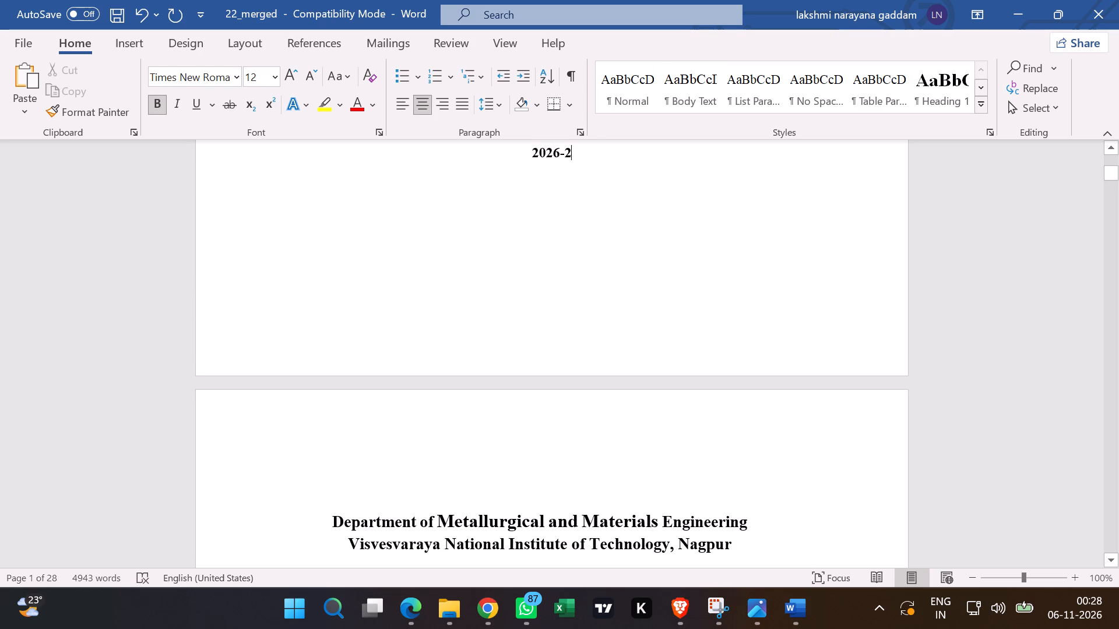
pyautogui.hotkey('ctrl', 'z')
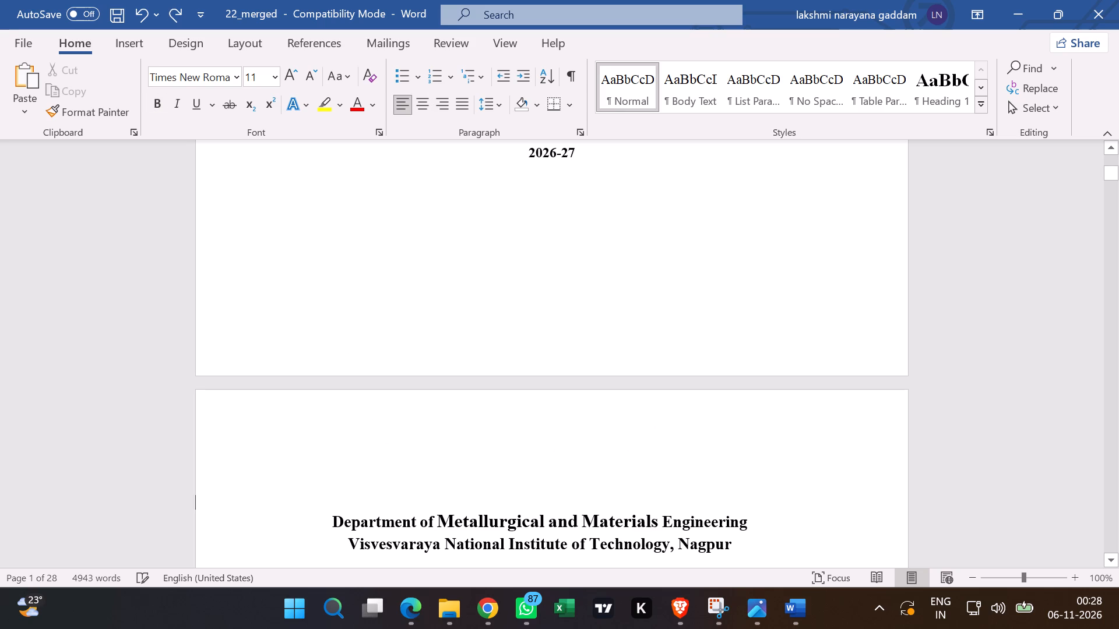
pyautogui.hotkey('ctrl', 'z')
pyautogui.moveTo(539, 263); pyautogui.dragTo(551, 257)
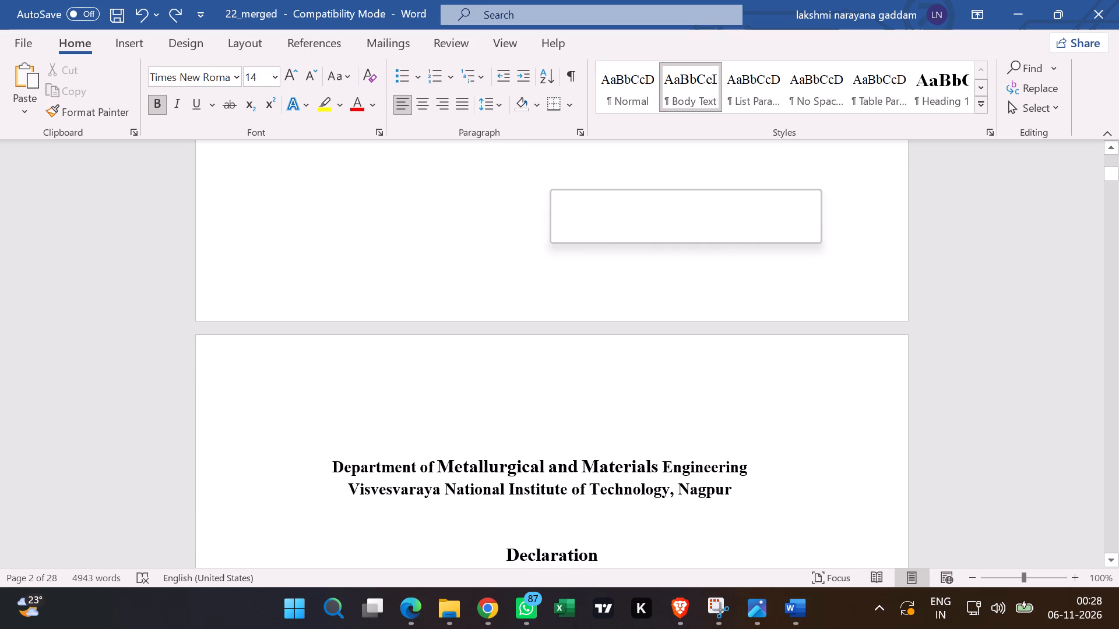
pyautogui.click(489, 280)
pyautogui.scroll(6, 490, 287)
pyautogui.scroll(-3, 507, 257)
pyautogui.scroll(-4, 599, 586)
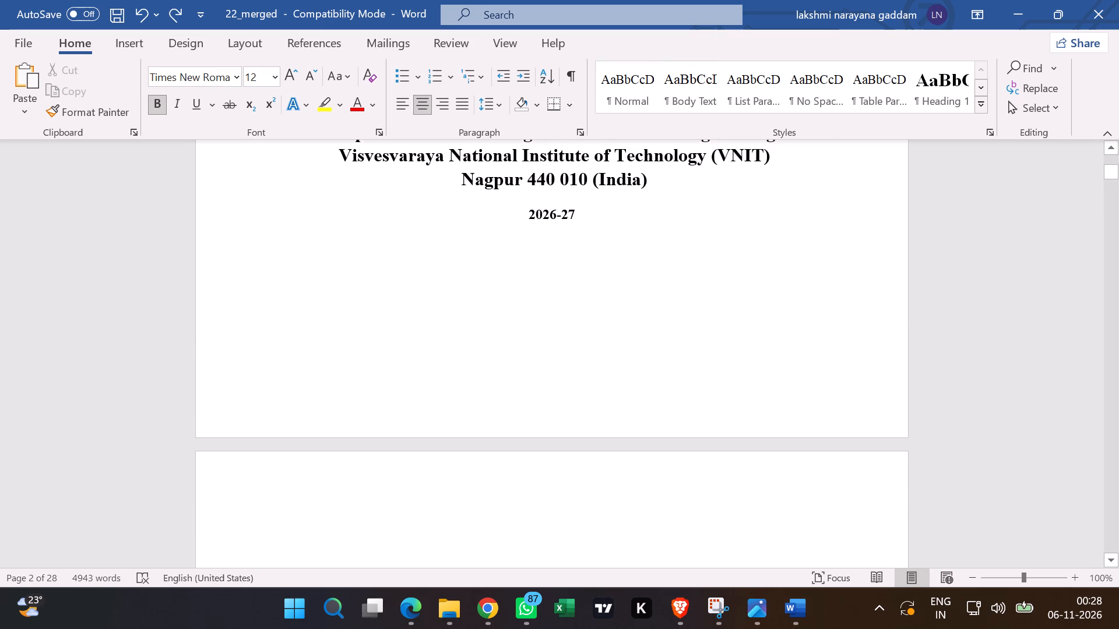
# Delete three blank lines above the Certificate title to move it higher on its page.
pyautogui.scroll(-11, 603, 485)
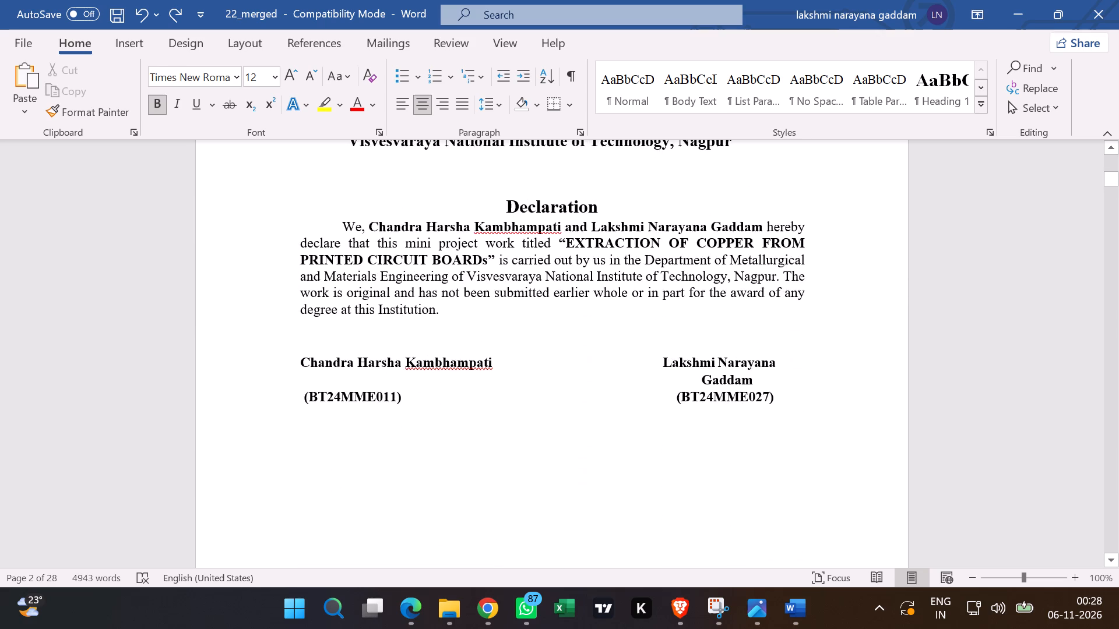
pyautogui.scroll(-10, 597, 486)
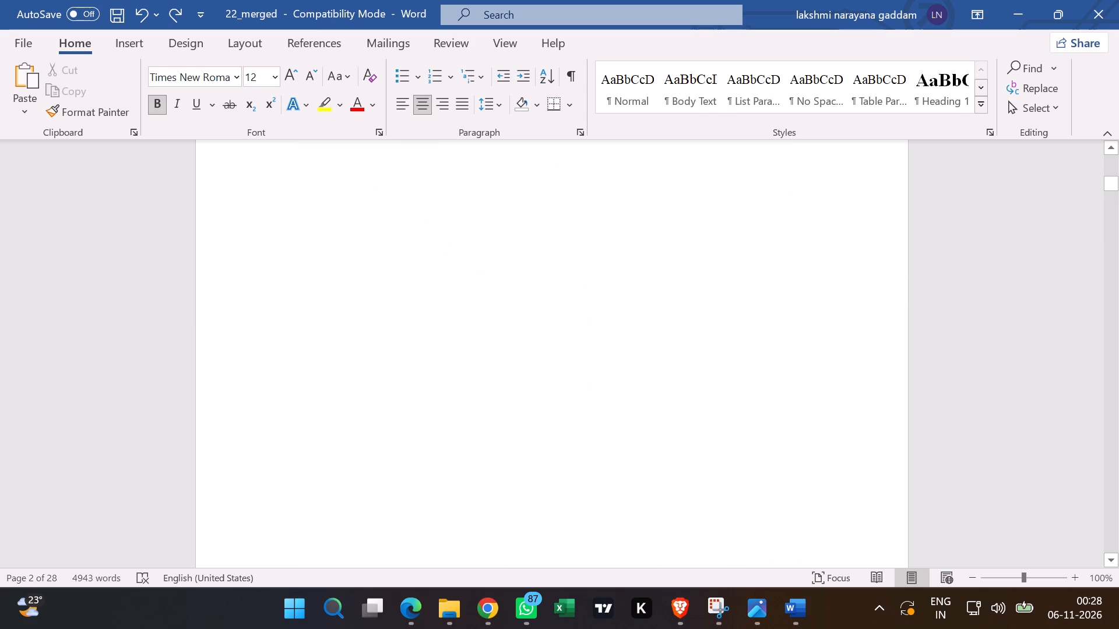
pyautogui.scroll(-7, 597, 486)
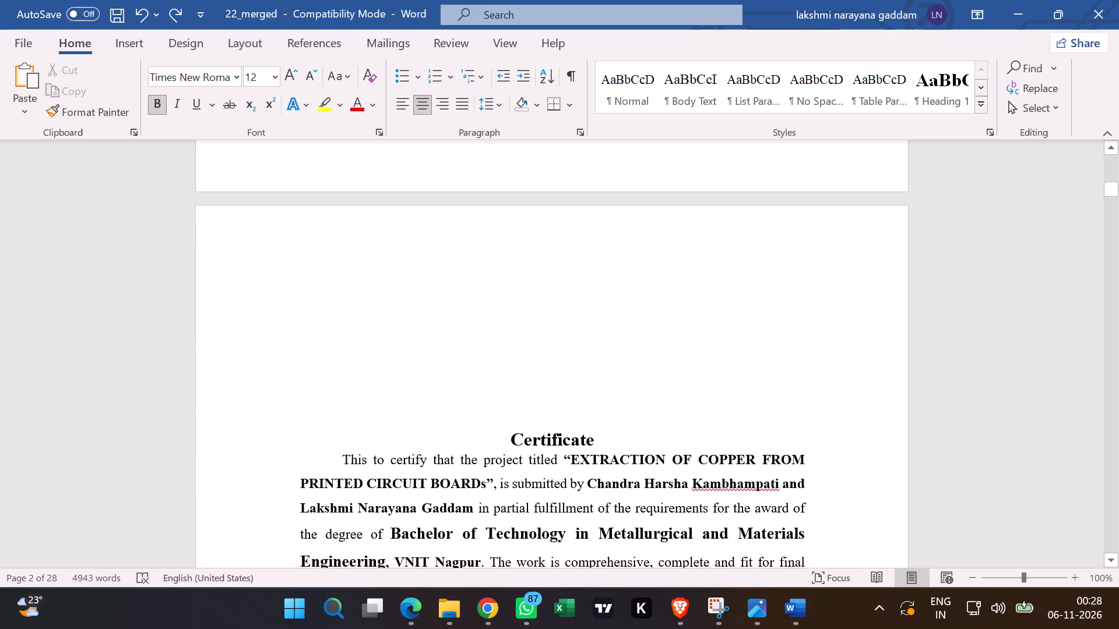
pyautogui.click(269, 392)
pyautogui.click(230, 414)
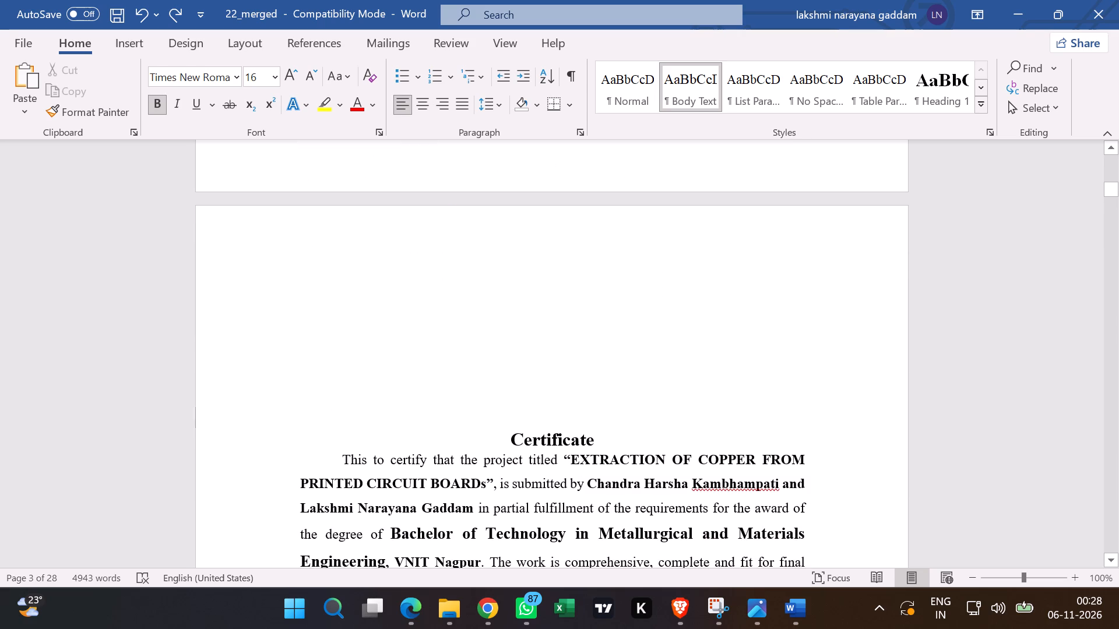
pyautogui.press('BackSpace')
pyautogui.press('BackSpace')
pyautogui.press('BackSpace')
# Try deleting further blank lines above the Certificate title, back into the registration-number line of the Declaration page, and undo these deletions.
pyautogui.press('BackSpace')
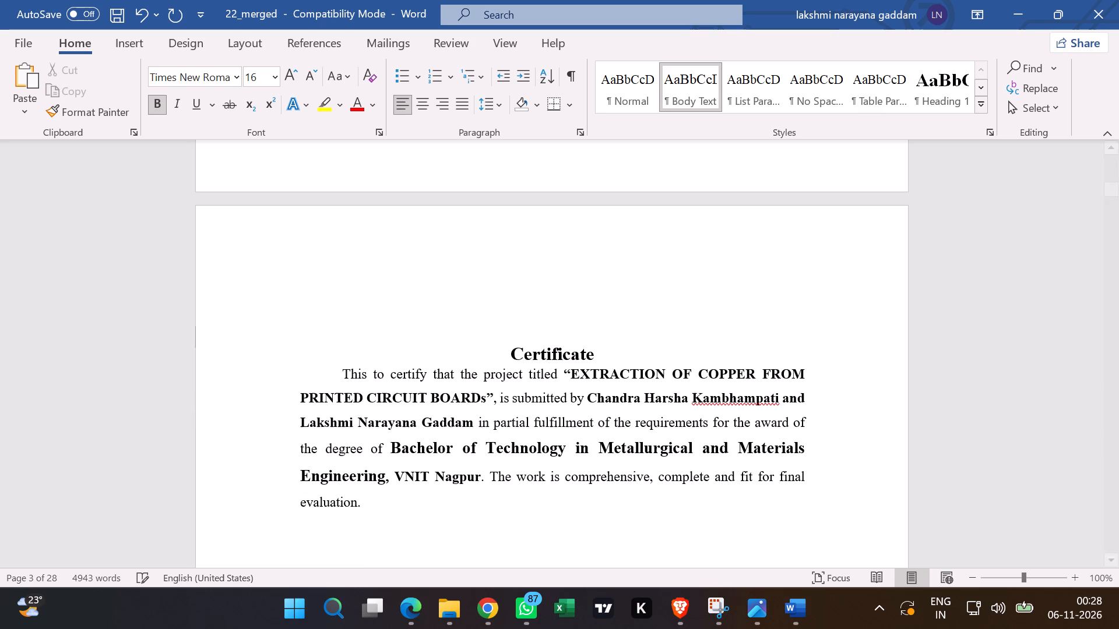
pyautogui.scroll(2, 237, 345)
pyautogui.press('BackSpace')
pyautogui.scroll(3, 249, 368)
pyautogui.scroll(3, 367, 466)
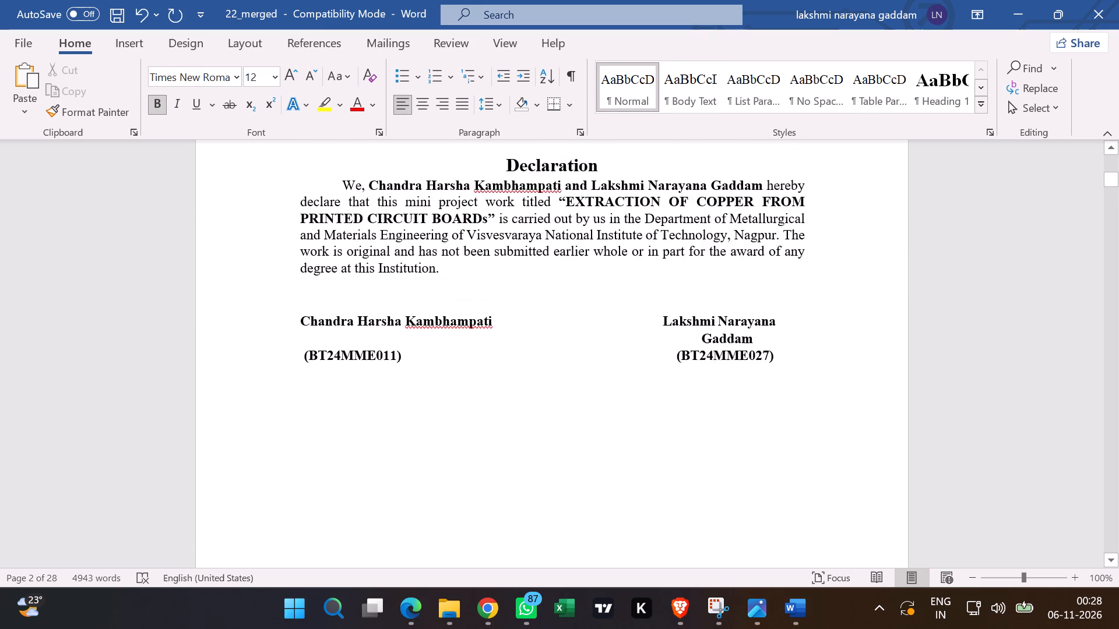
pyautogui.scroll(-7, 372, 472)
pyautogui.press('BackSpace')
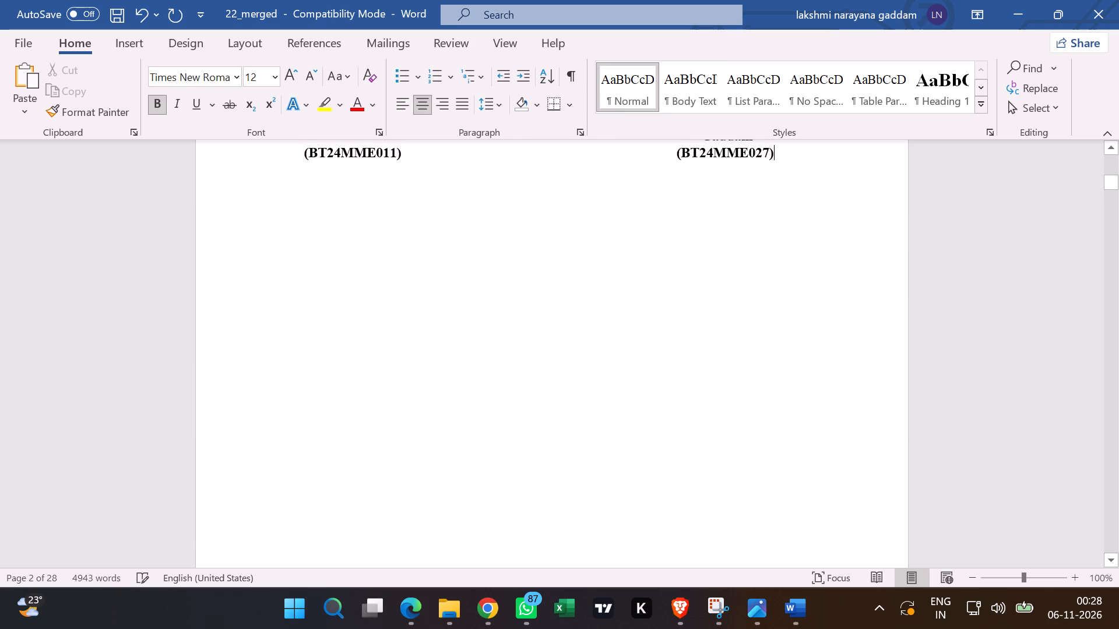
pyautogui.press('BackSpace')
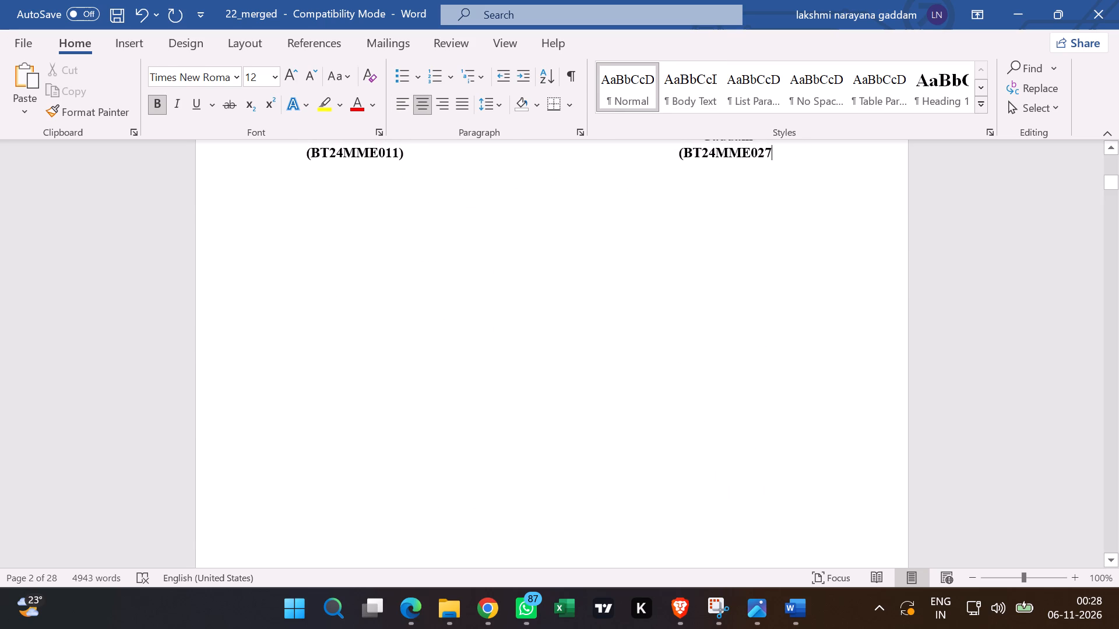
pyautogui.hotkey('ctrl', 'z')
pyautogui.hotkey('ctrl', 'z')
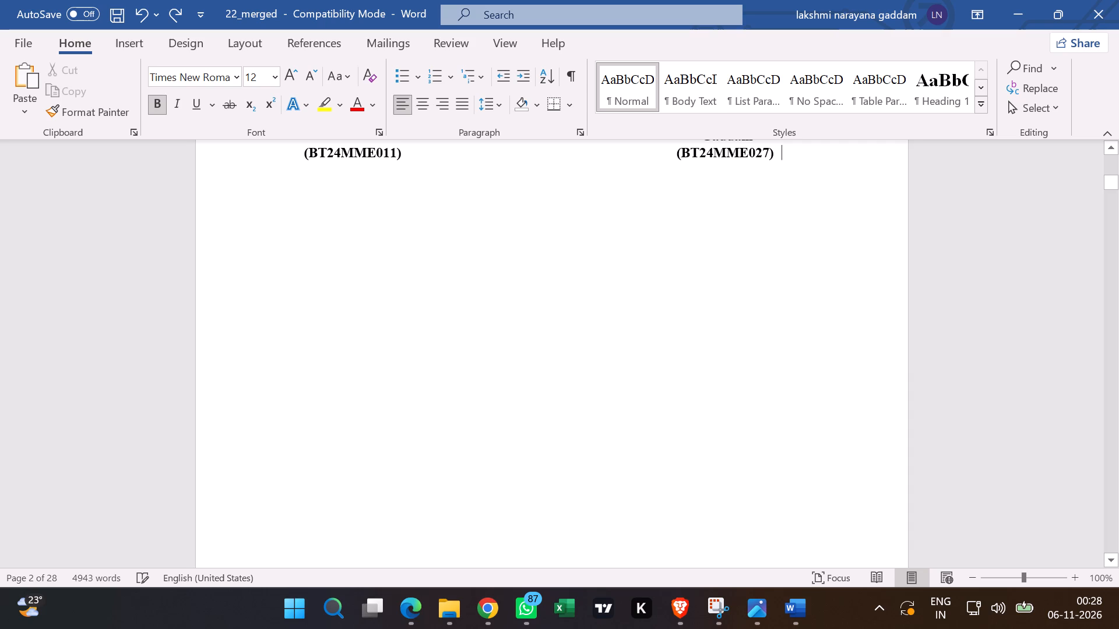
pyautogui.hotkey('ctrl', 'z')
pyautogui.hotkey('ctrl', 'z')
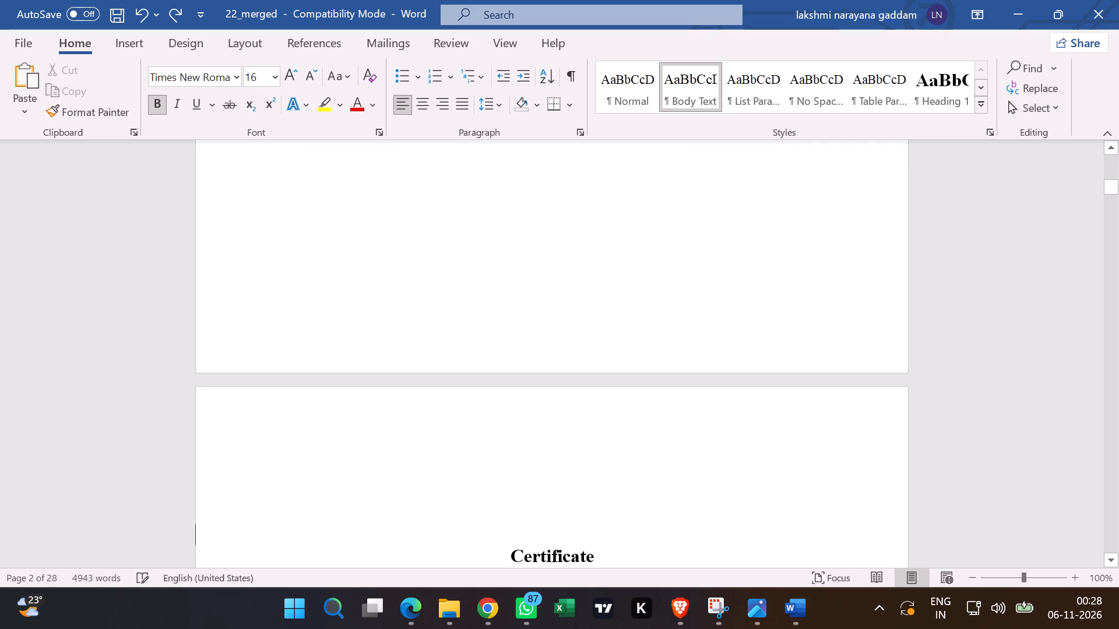
# Try deleting another blank line at the top of the Certificate page.
pyautogui.scroll(-3, 384, 467)
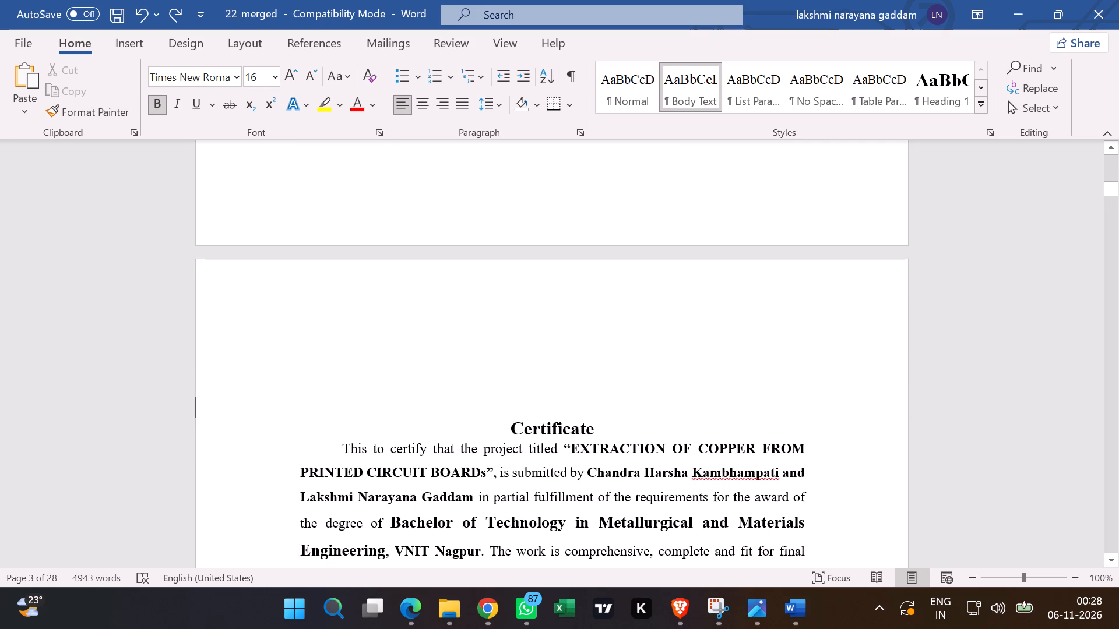
pyautogui.click(340, 371)
pyautogui.press('BackSpace')
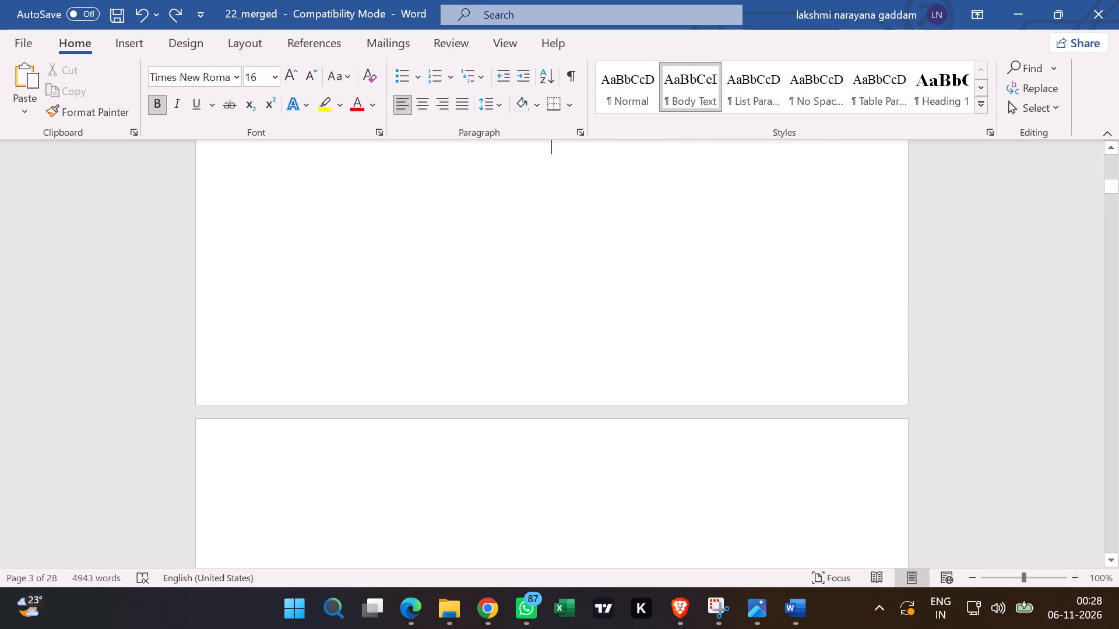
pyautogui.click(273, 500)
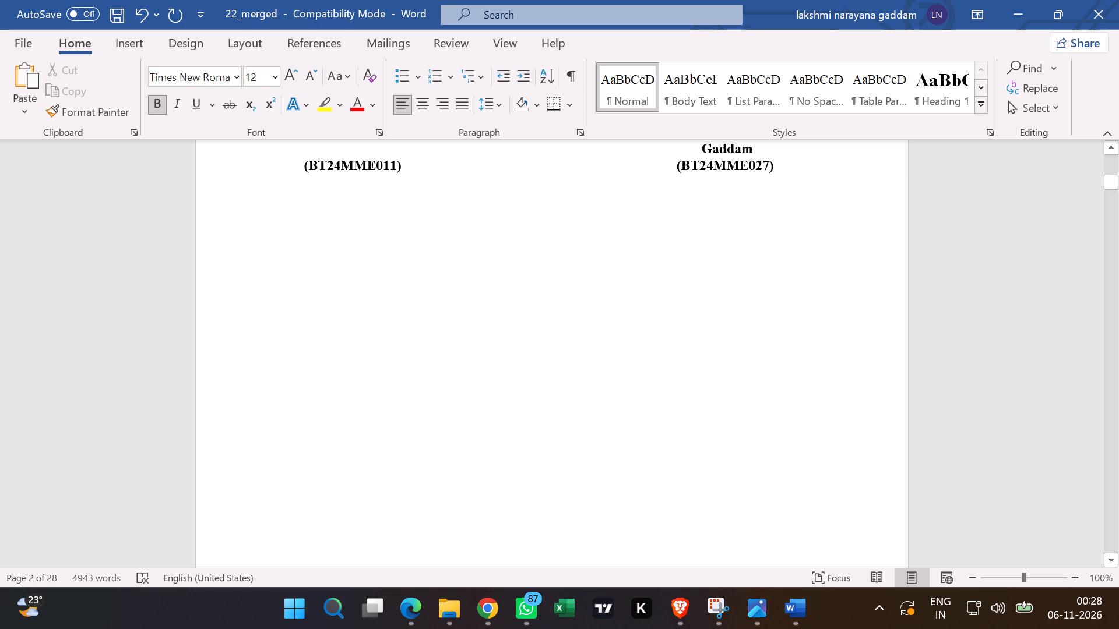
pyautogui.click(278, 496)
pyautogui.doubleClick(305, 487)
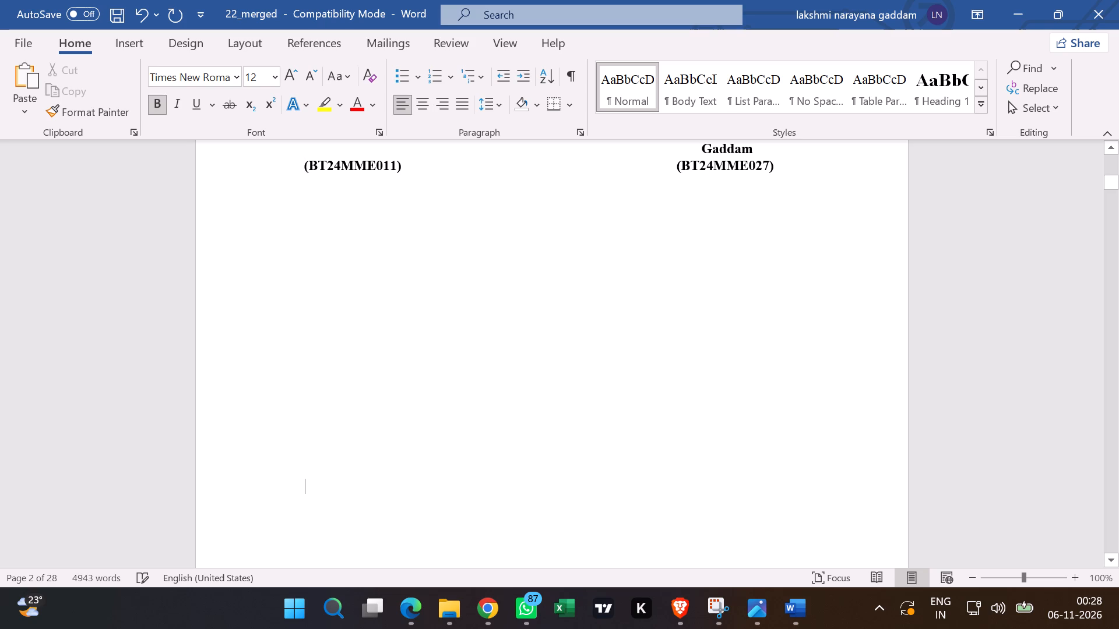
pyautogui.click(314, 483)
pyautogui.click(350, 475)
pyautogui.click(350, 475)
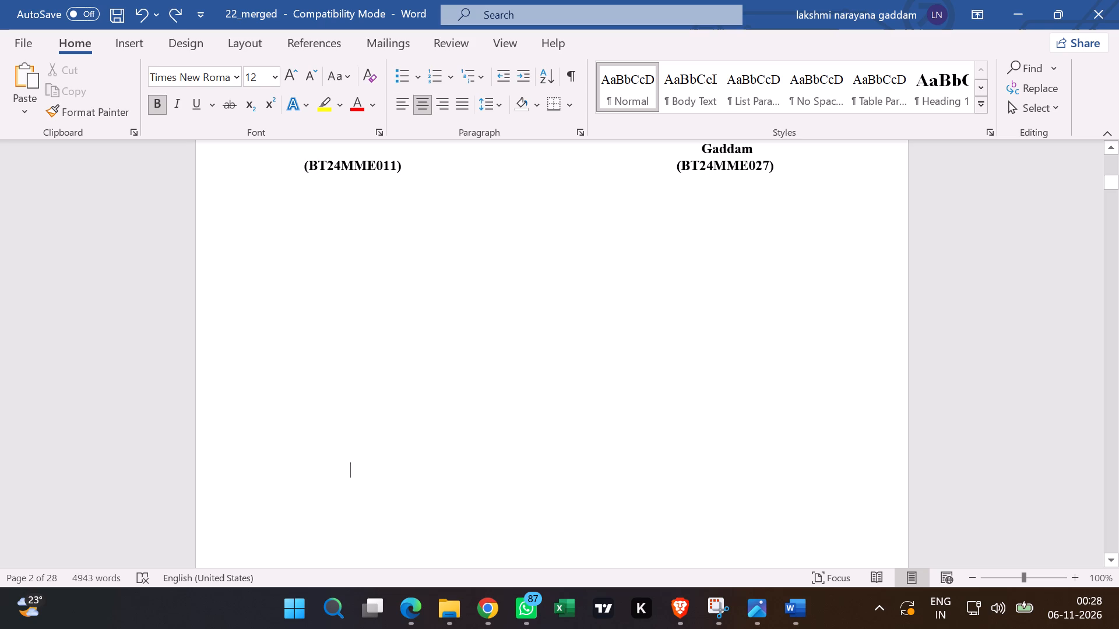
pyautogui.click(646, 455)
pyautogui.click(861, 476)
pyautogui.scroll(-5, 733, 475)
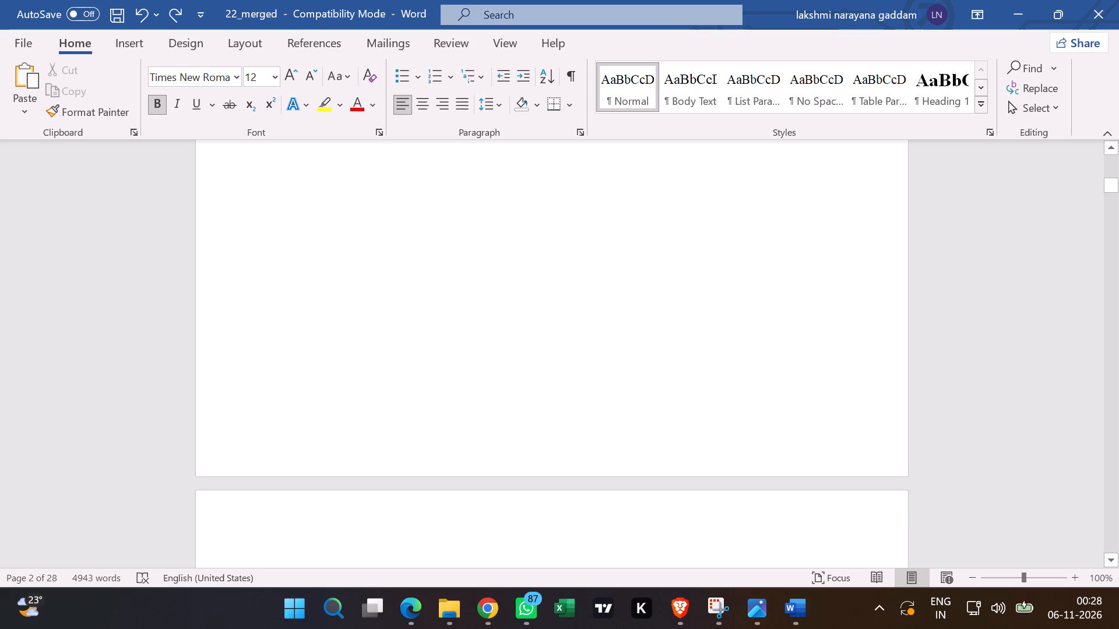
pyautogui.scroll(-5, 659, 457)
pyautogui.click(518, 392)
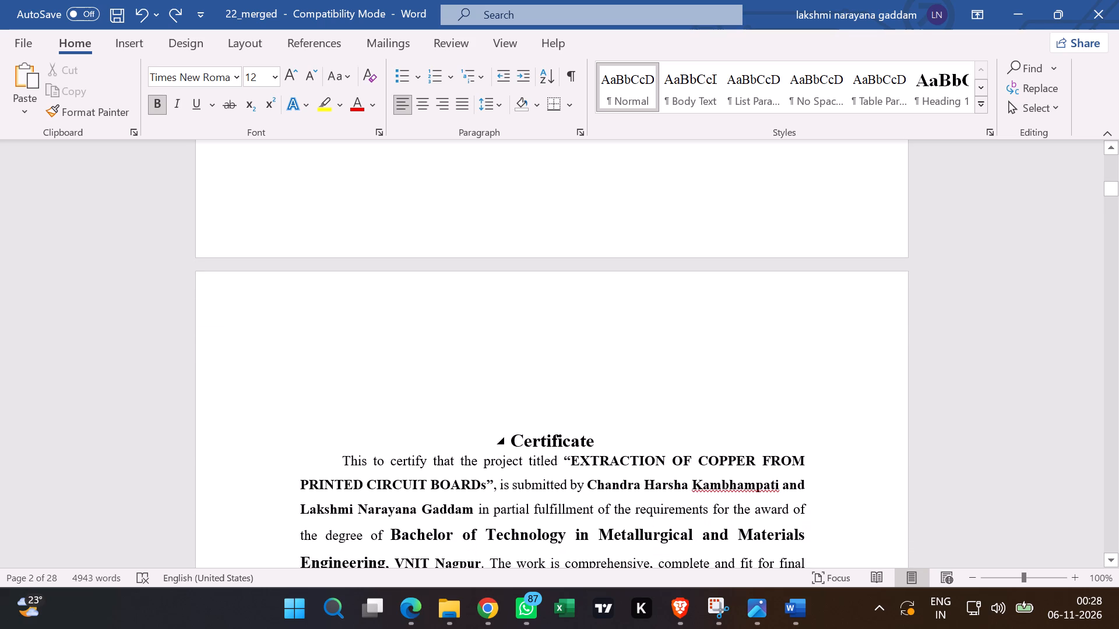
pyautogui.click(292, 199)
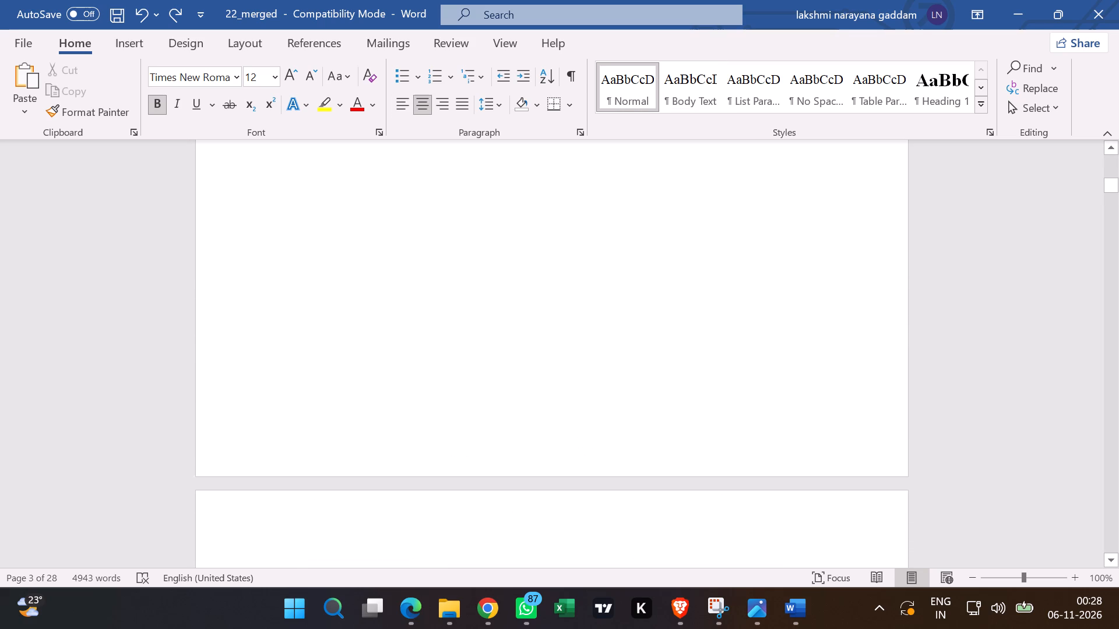
# Review the page layout and spacing from the Certificate through the Acknowledgment and ABSTRACTS to section 1.2 Problem Statement.
pyautogui.scroll(-7, 351, 354)
pyautogui.middleClick(357, 311)
pyautogui.scroll(-15, 359, 310)
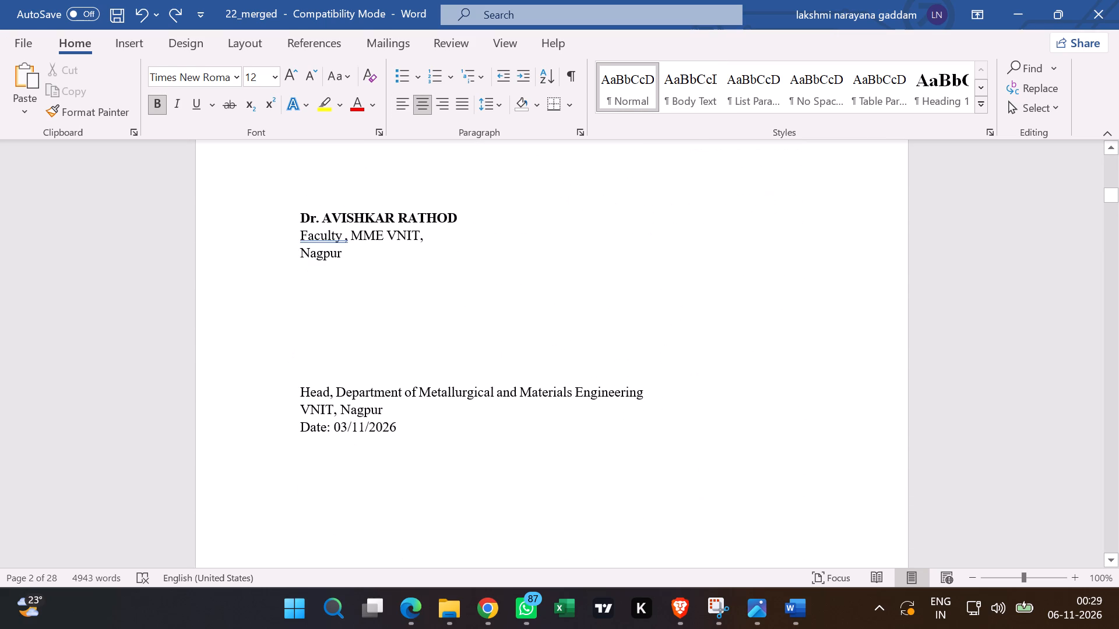
pyautogui.scroll(-12, 384, 343)
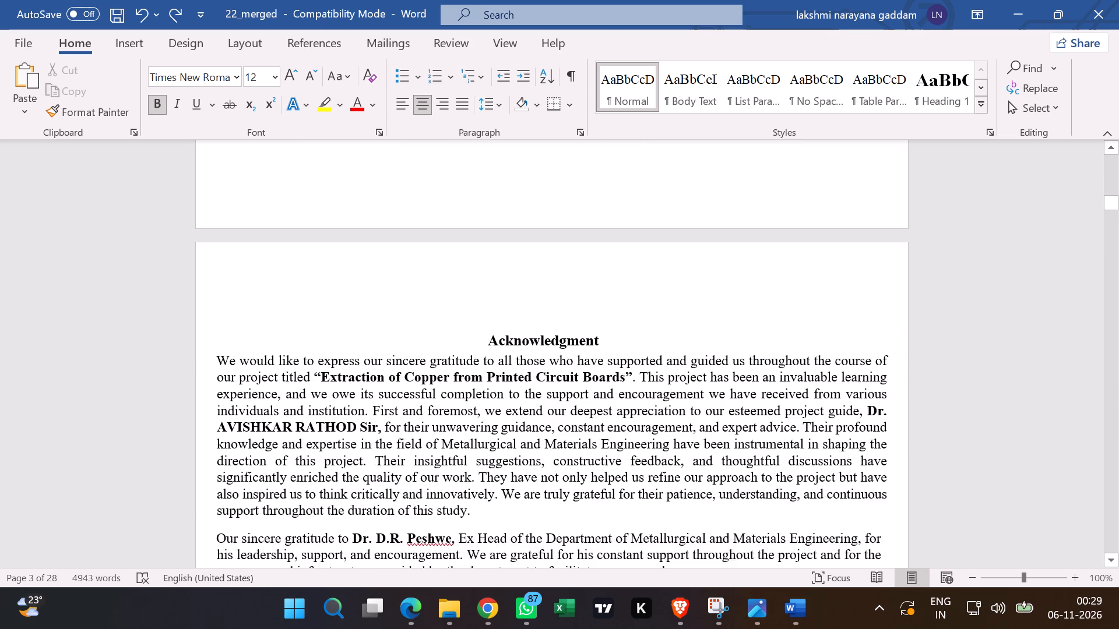
pyautogui.scroll(-15, 402, 361)
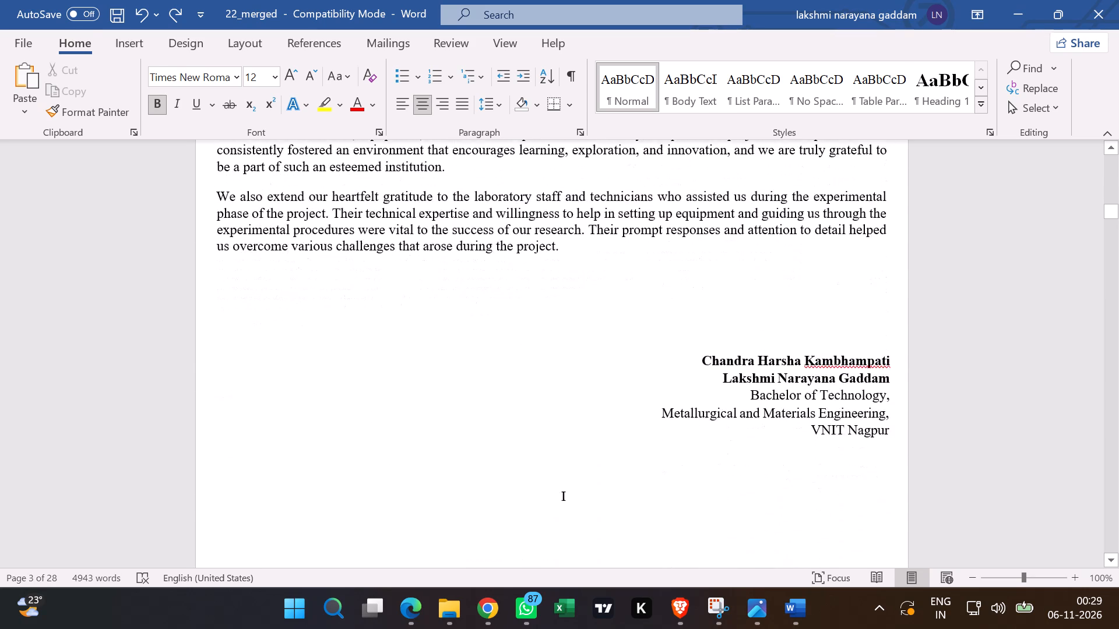
pyautogui.scroll(-12, 409, 365)
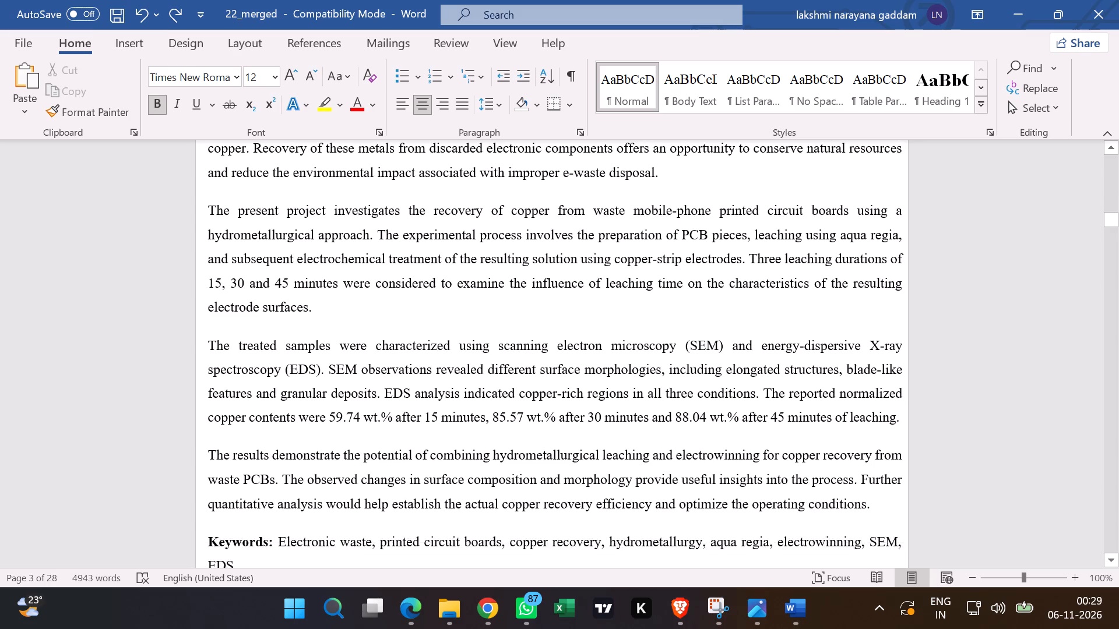
pyautogui.scroll(-13, 411, 370)
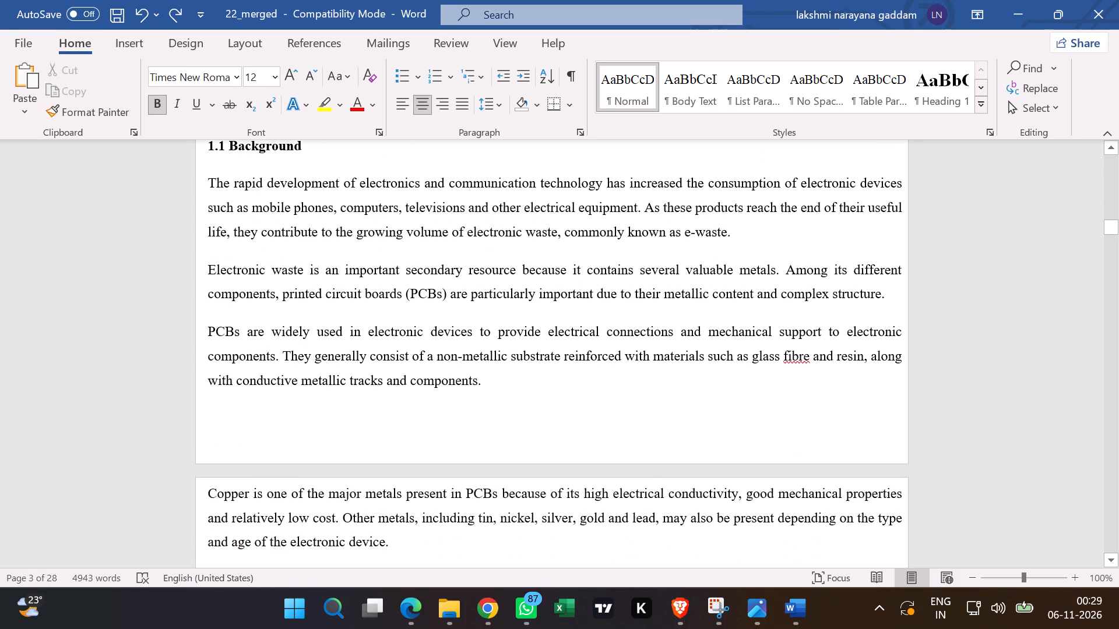
pyautogui.scroll(-8, 414, 379)
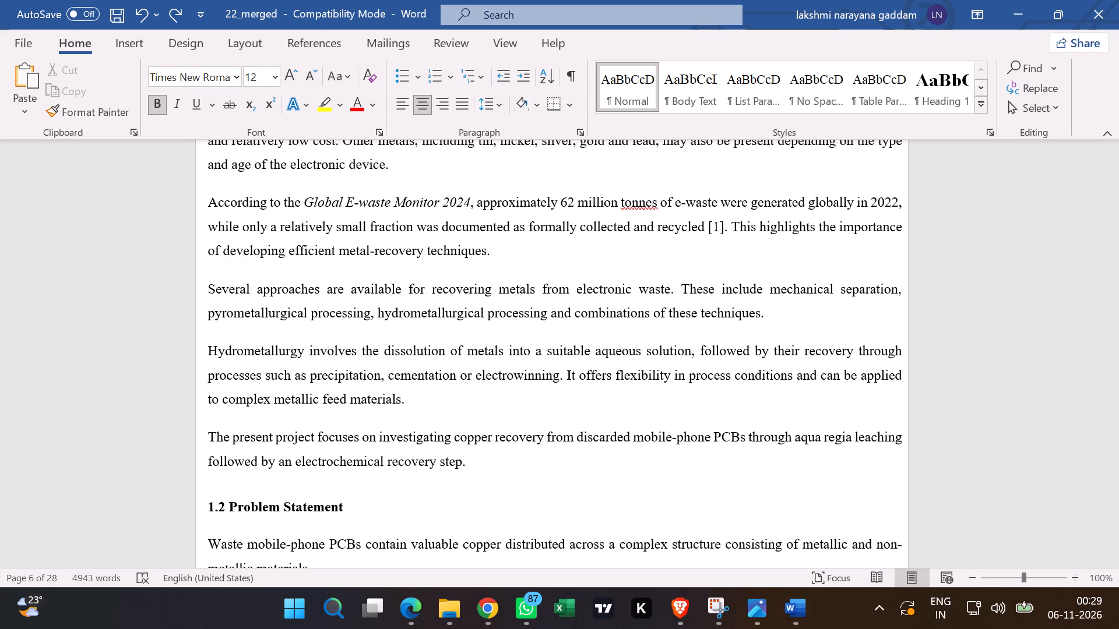
# Examine how the ABSTRACTS page begins after the Acknowledgment and how its keywords run into CHAPTER 1: INTRODUCTION.
pyautogui.scroll(4, 487, 361)
pyautogui.scroll(8, 649, 398)
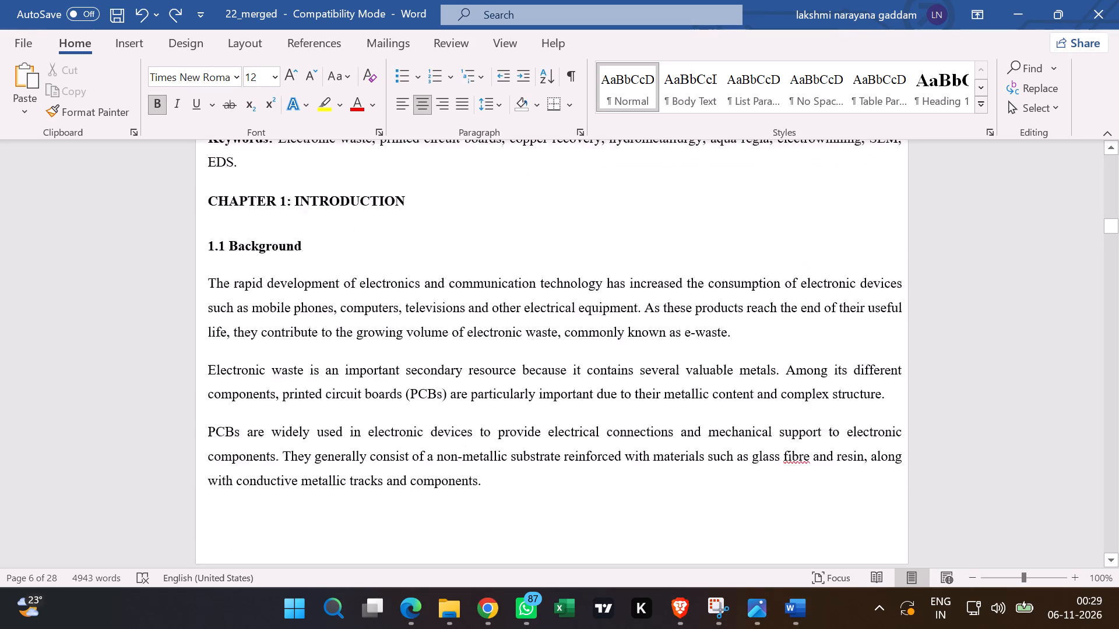
pyautogui.scroll(16, 652, 397)
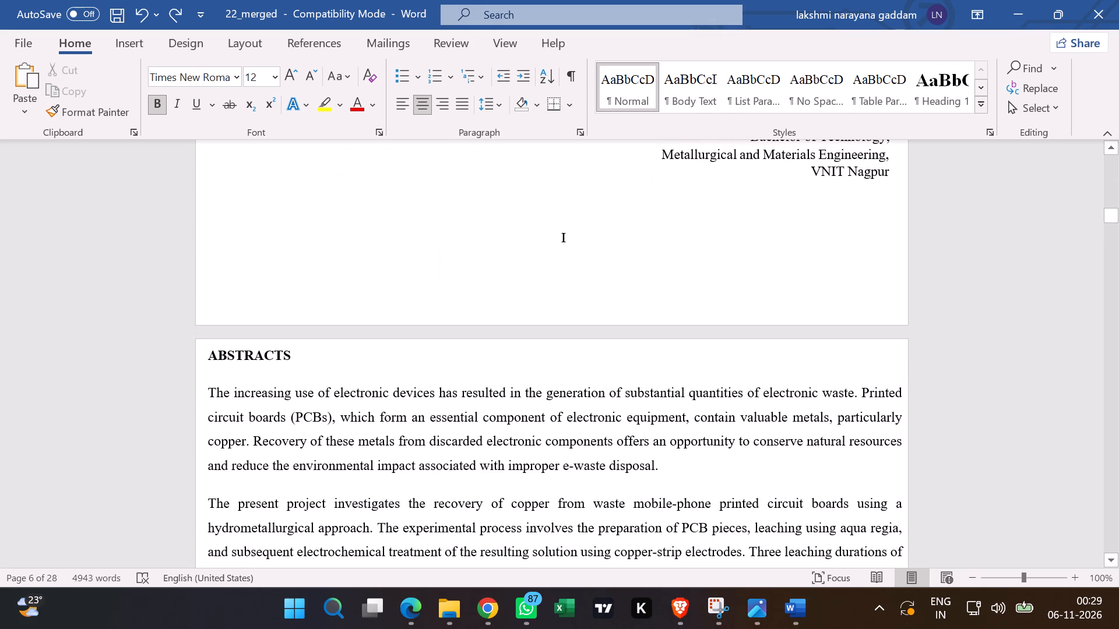
pyautogui.scroll(-5, 652, 398)
pyautogui.scroll(-4, 671, 451)
pyautogui.scroll(-1, 682, 505)
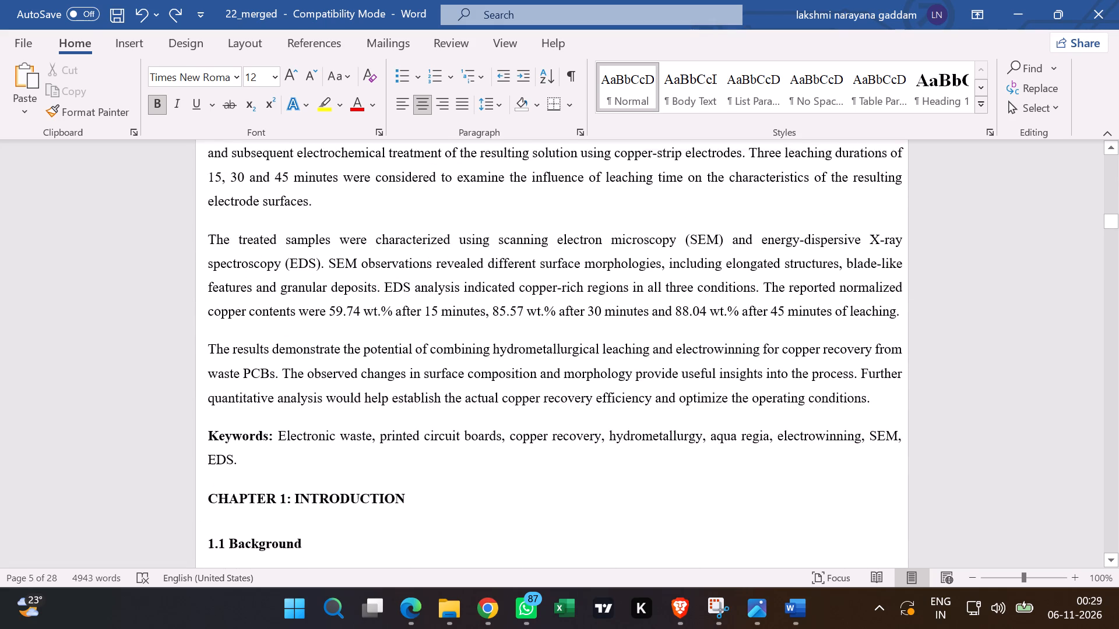
pyautogui.scroll(-2, 684, 507)
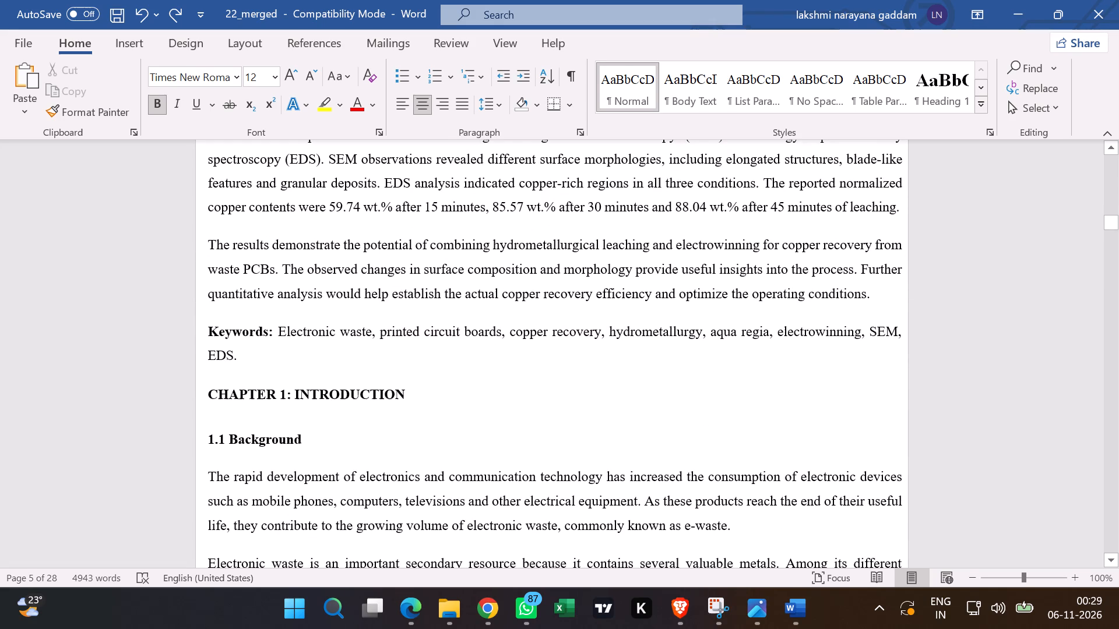
pyautogui.scroll(-3, 689, 525)
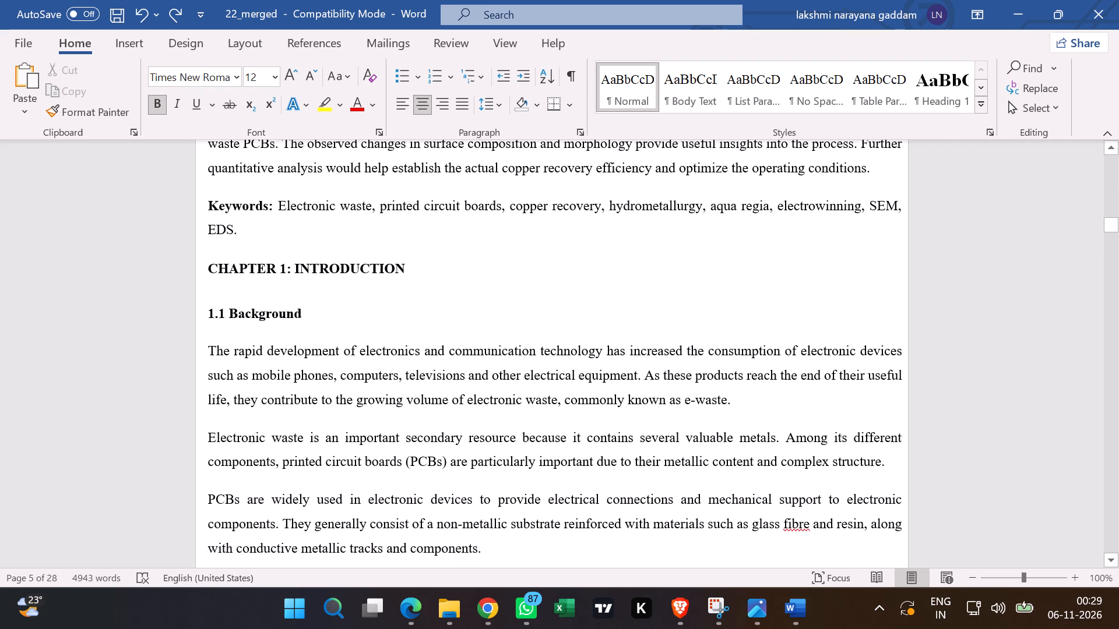